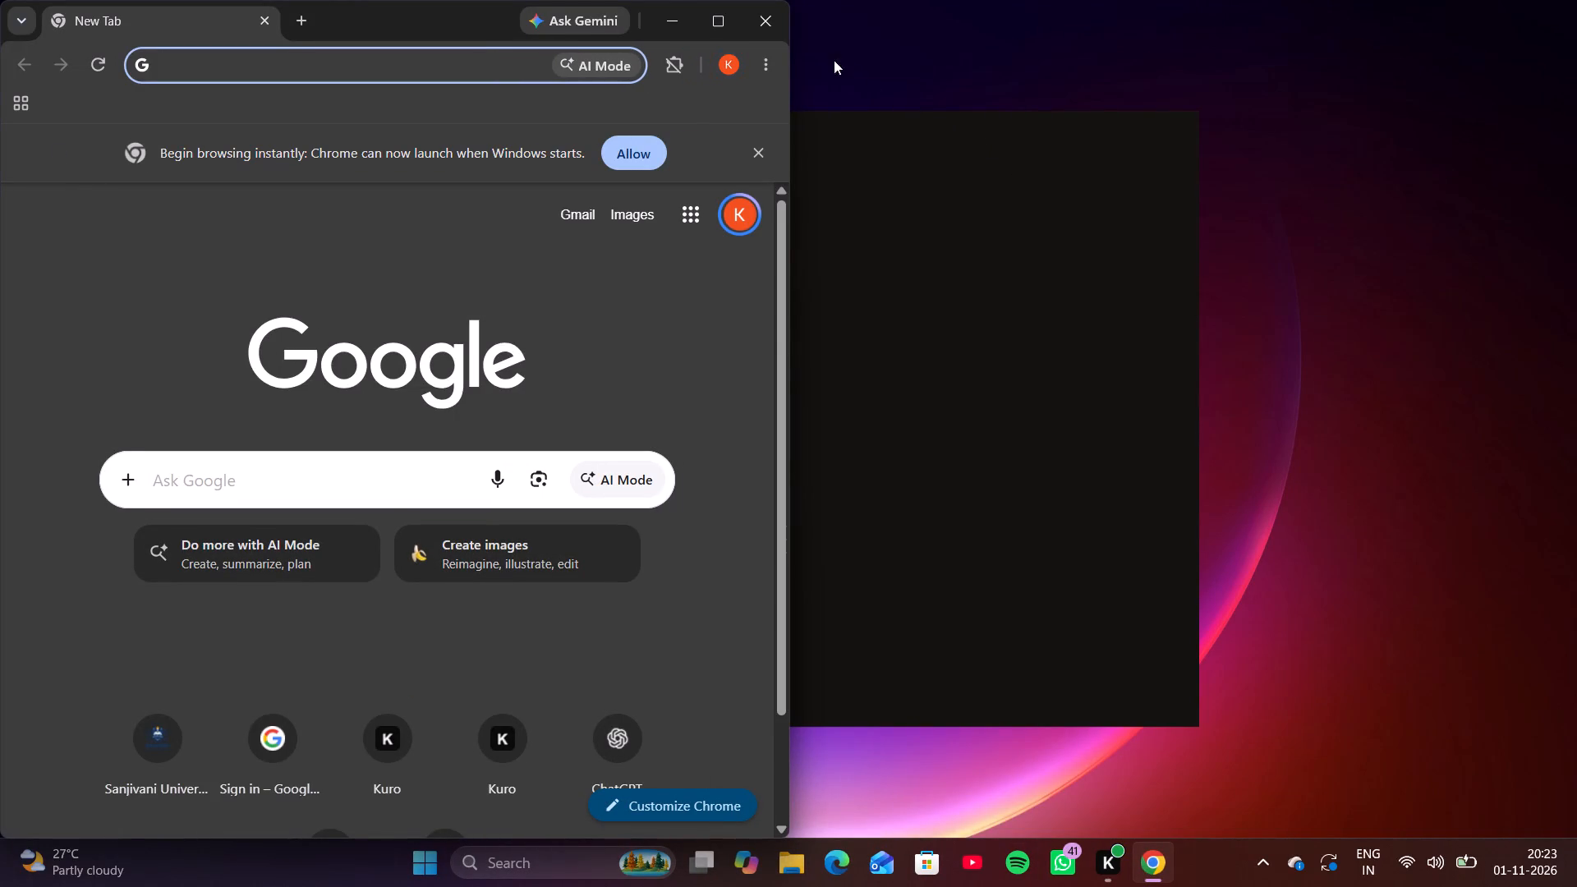
Maximize the browser window and bring up the recently closed 4-tab window from the browsing history.
{"action": "left_click", "coordinate": [710, 19]}
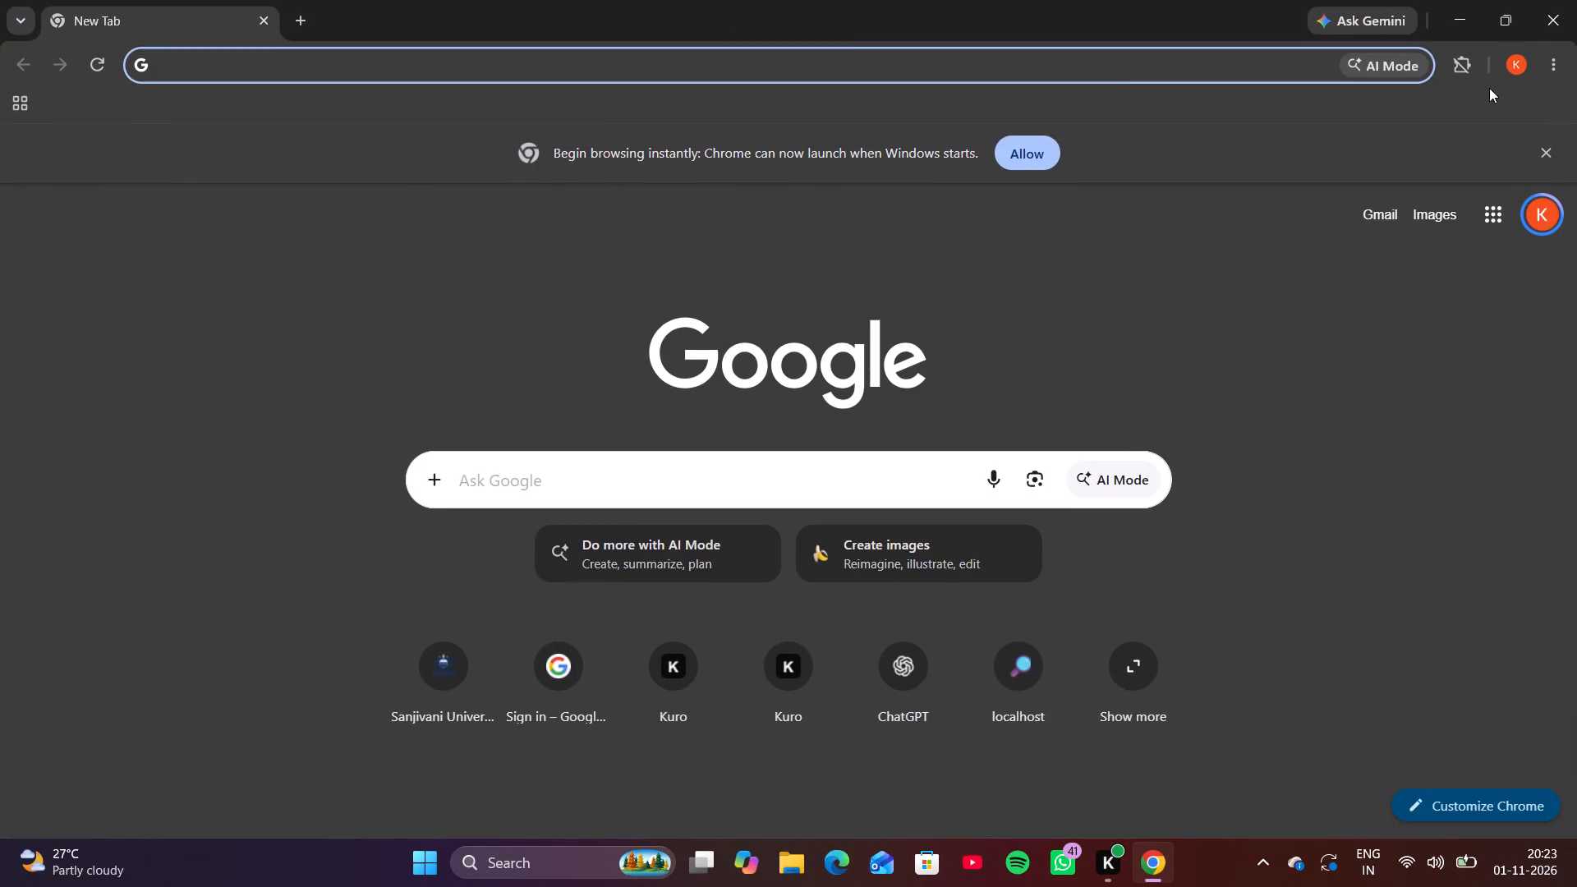
{"action": "left_click", "coordinate": [1552, 66]}
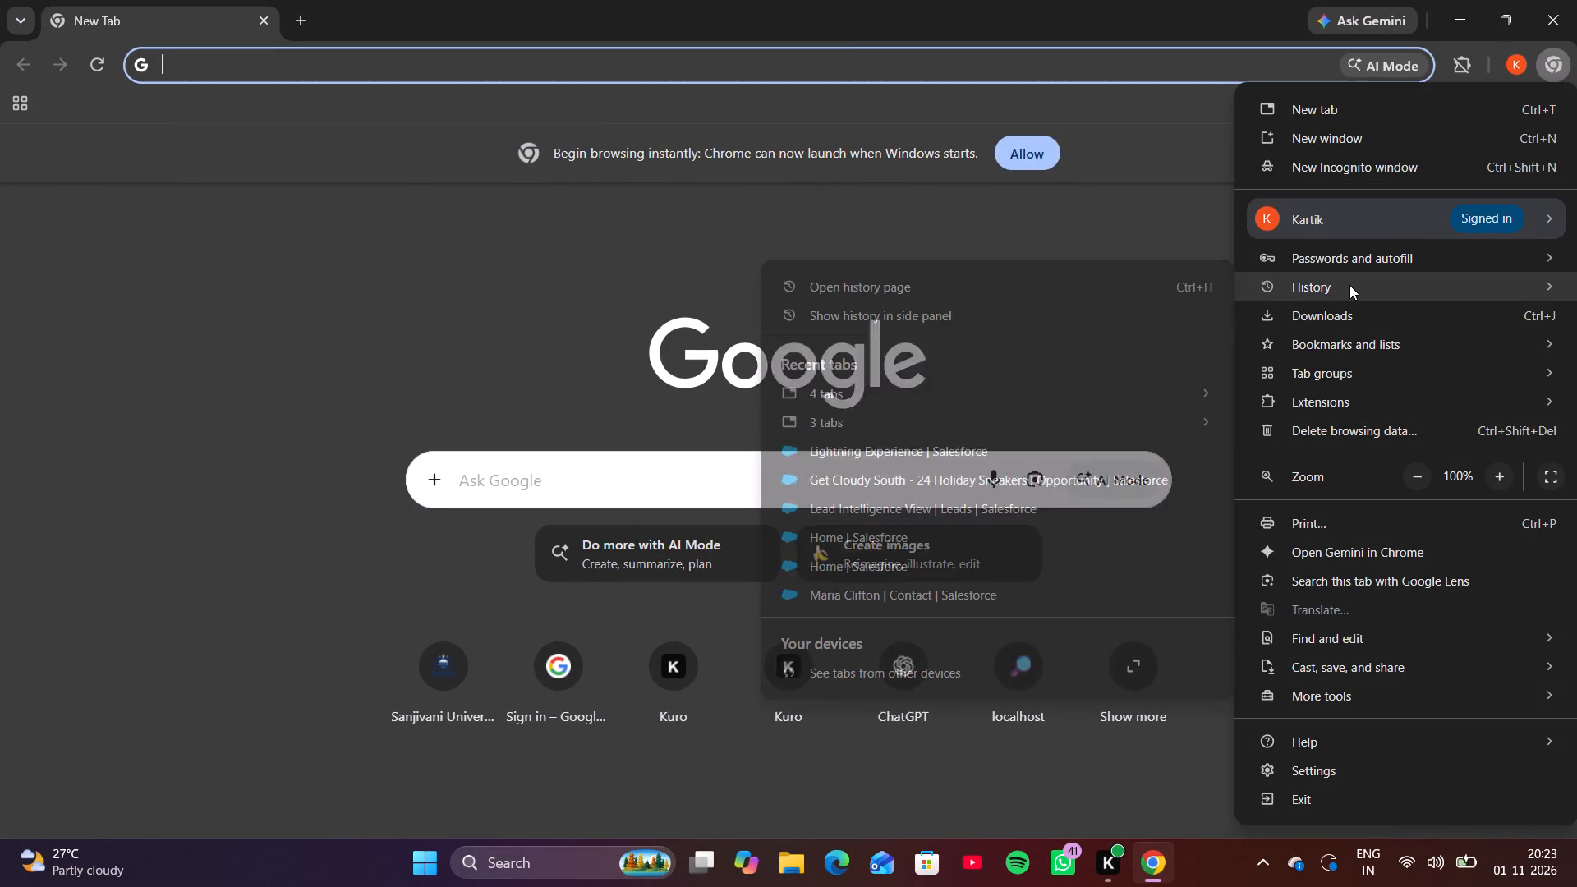
{"action": "left_click", "coordinate": [1179, 388]}
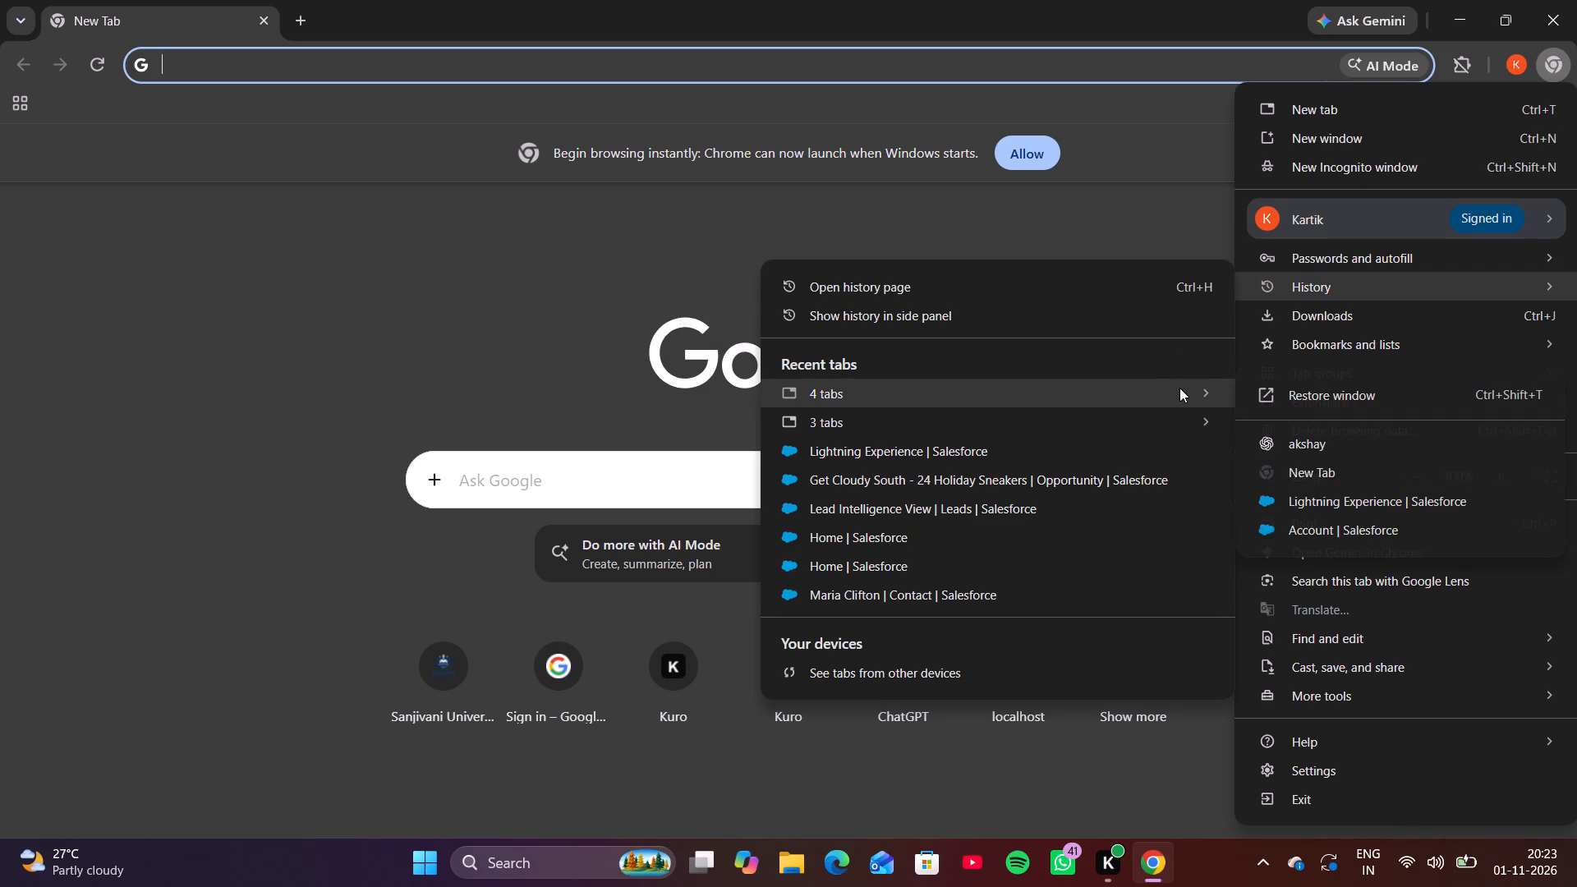
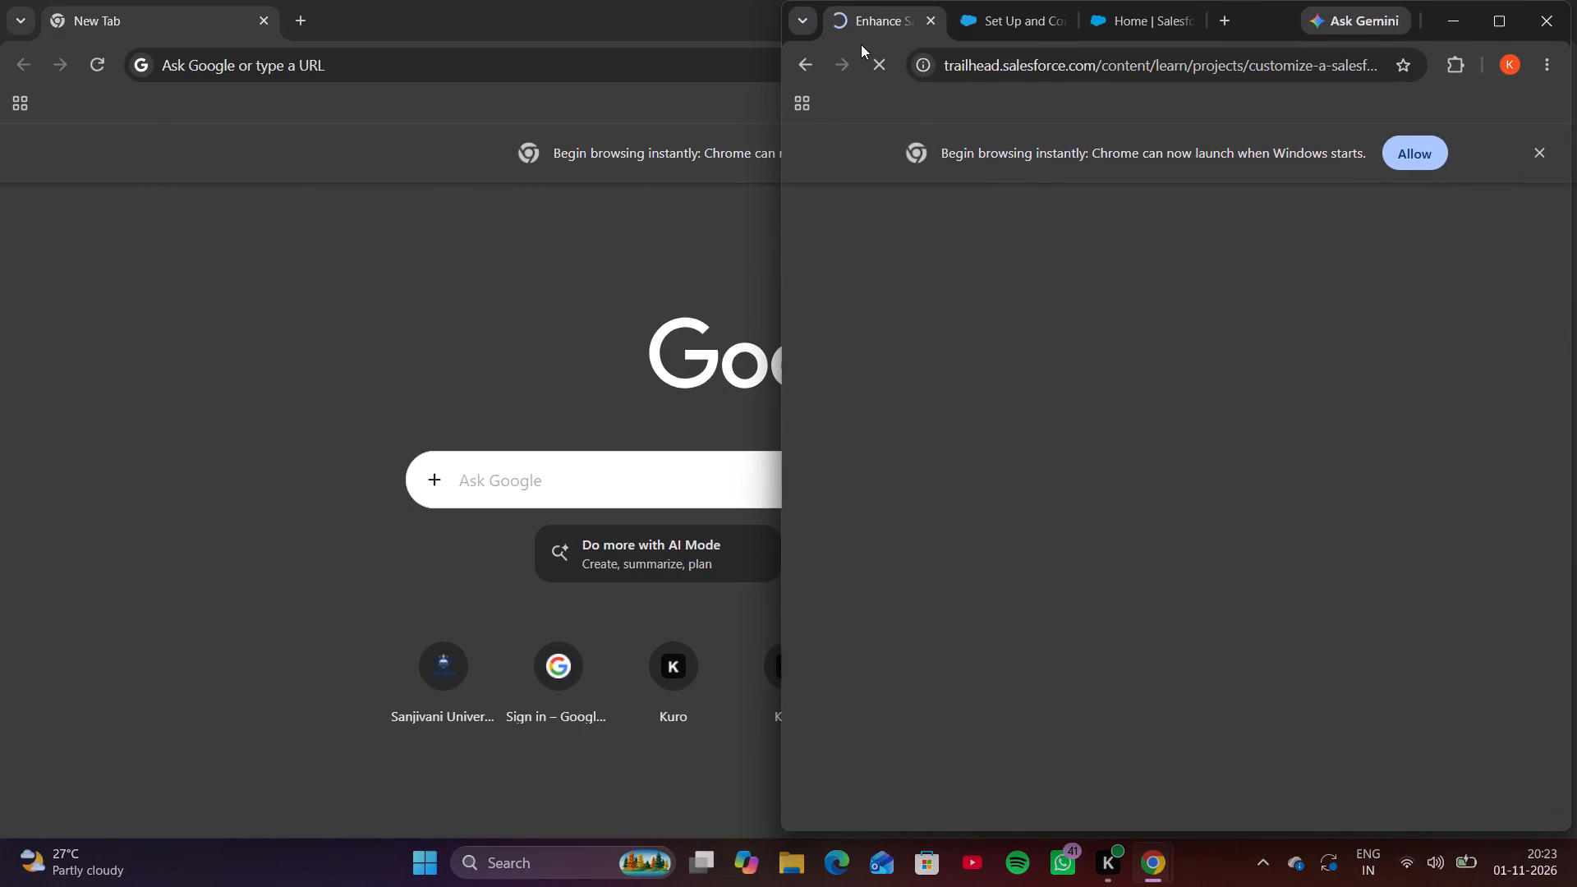
Close the extra browser window that holds only an empty New Tab page.
{"action": "left_click", "coordinate": [668, 10]}
{"action": "left_click", "coordinate": [1549, 13]}
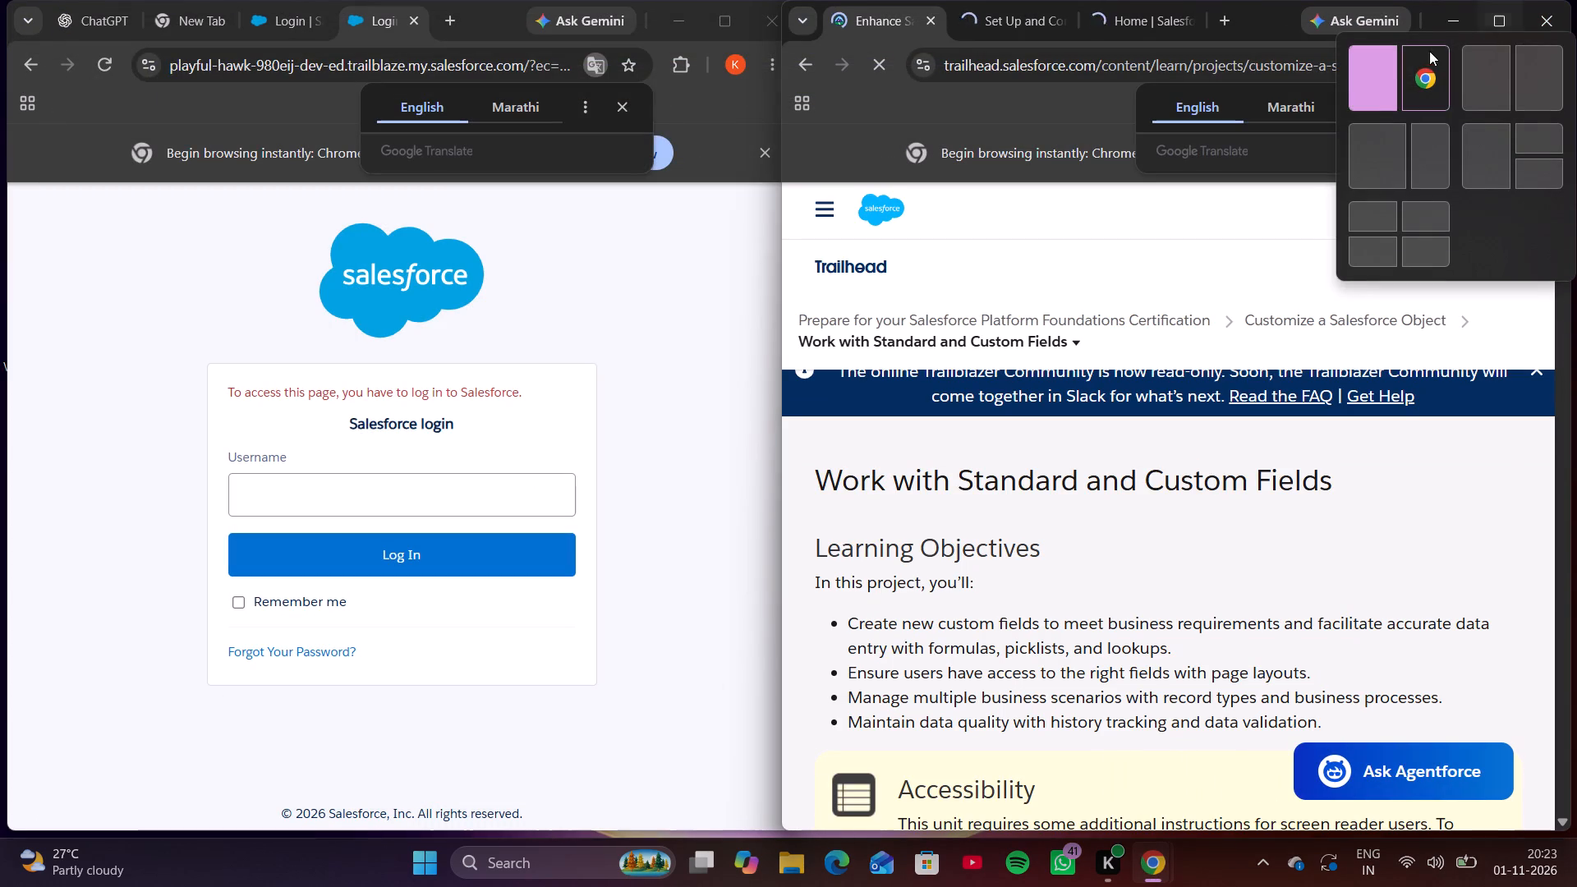
Snap the Trailhead window to the left half of a two-column layout, beside the Salesforce login window.
{"action": "left_click", "coordinate": [1363, 80]}
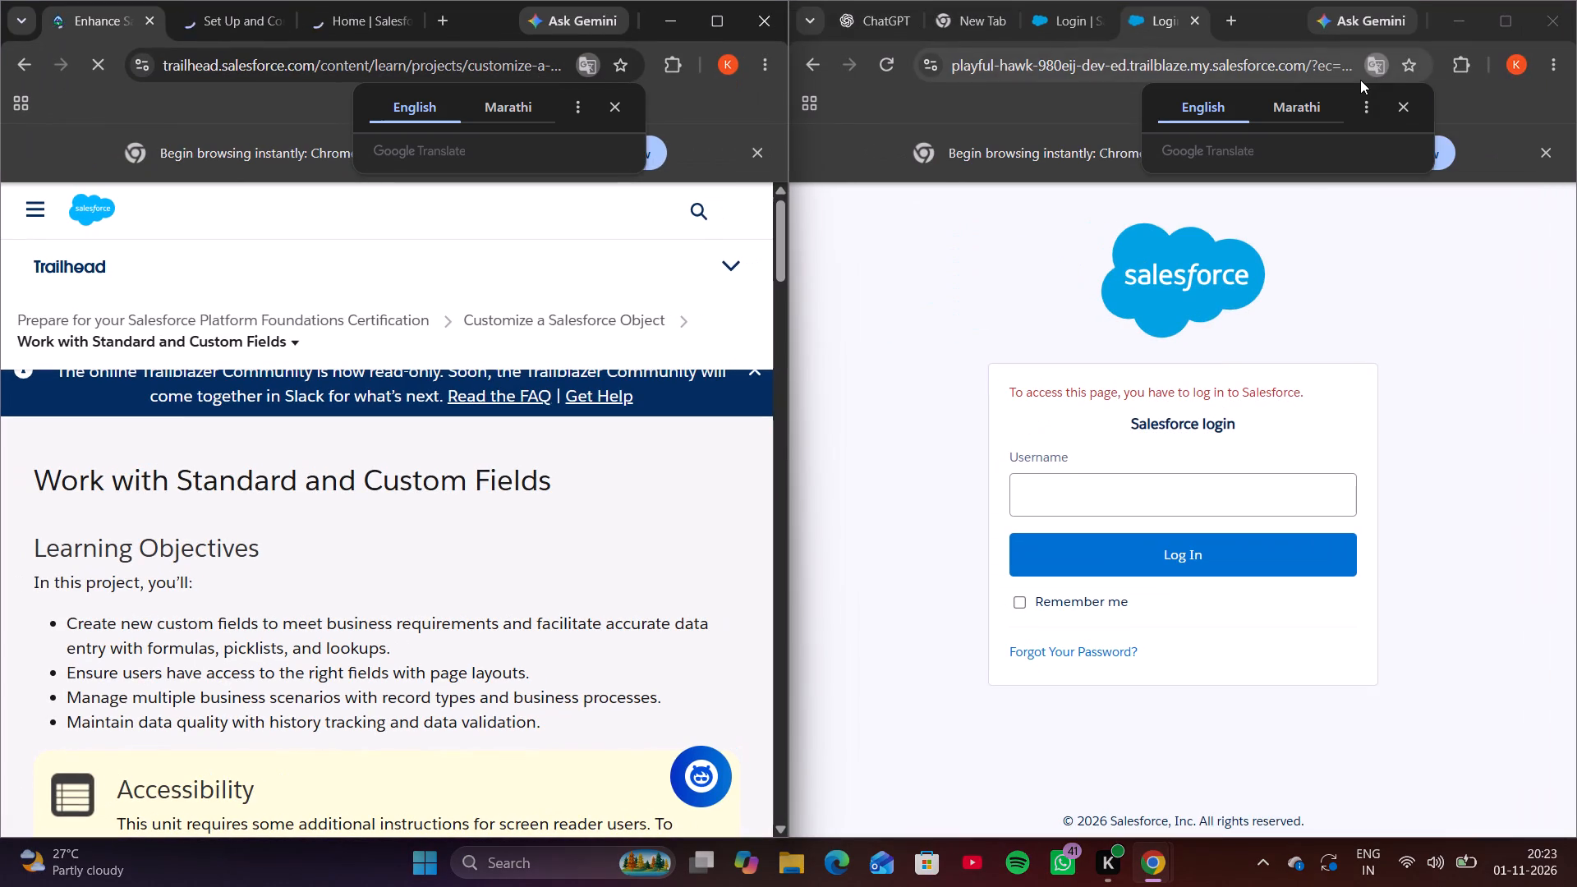
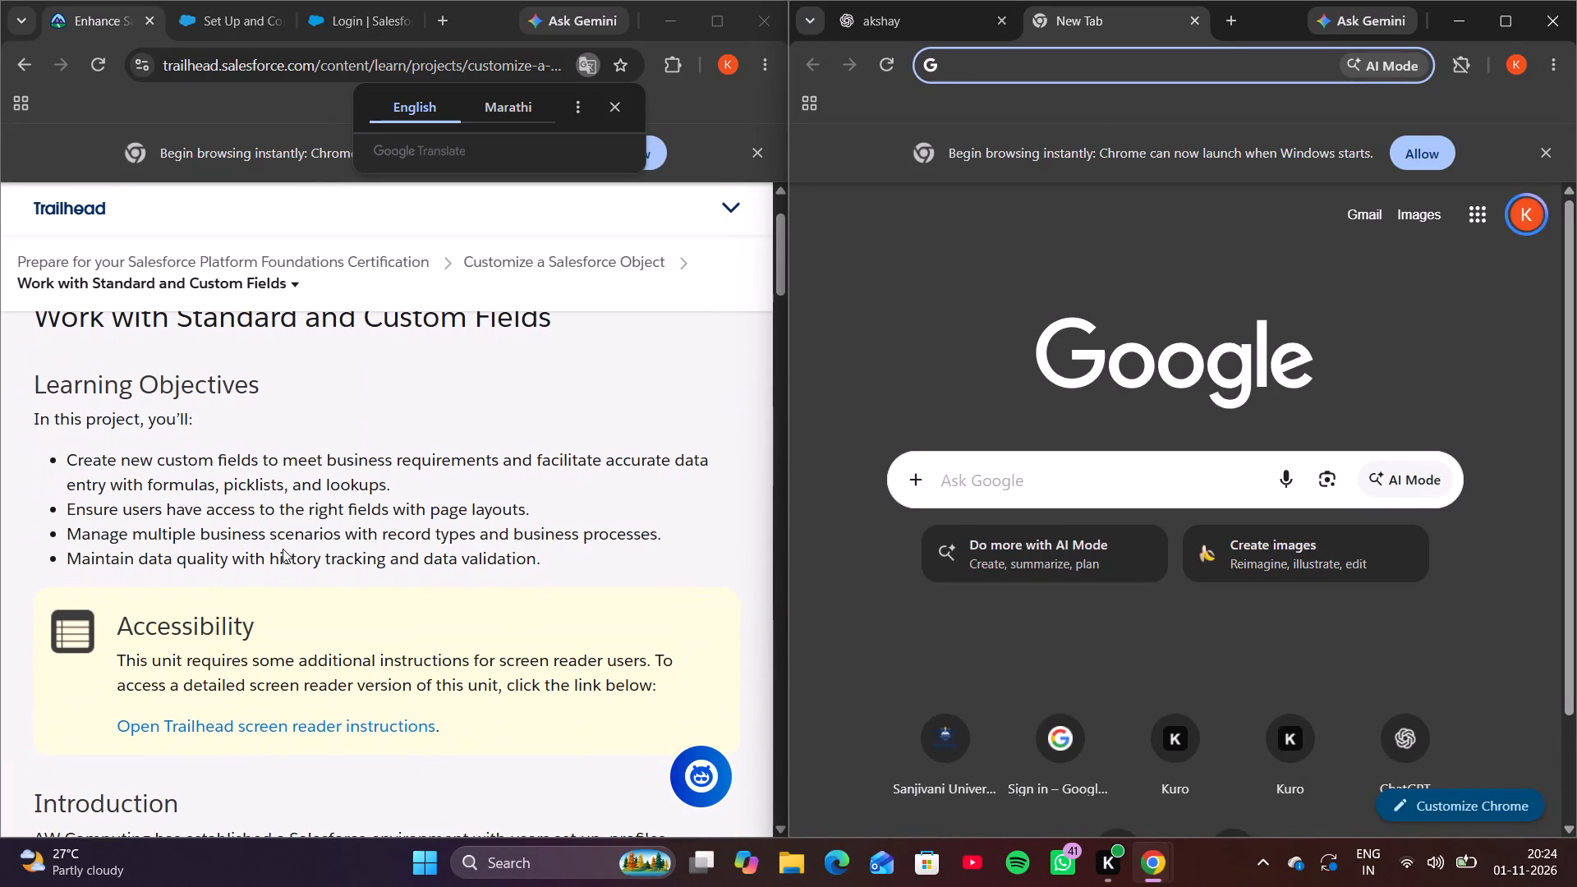
Review the Work with Standard and Custom Fields unit, from its instructions through its assessment status and next-step link.
{"action": "scroll", "coordinate": [283, 549], "scroll_direction": "down", "scroll_amount": 1}
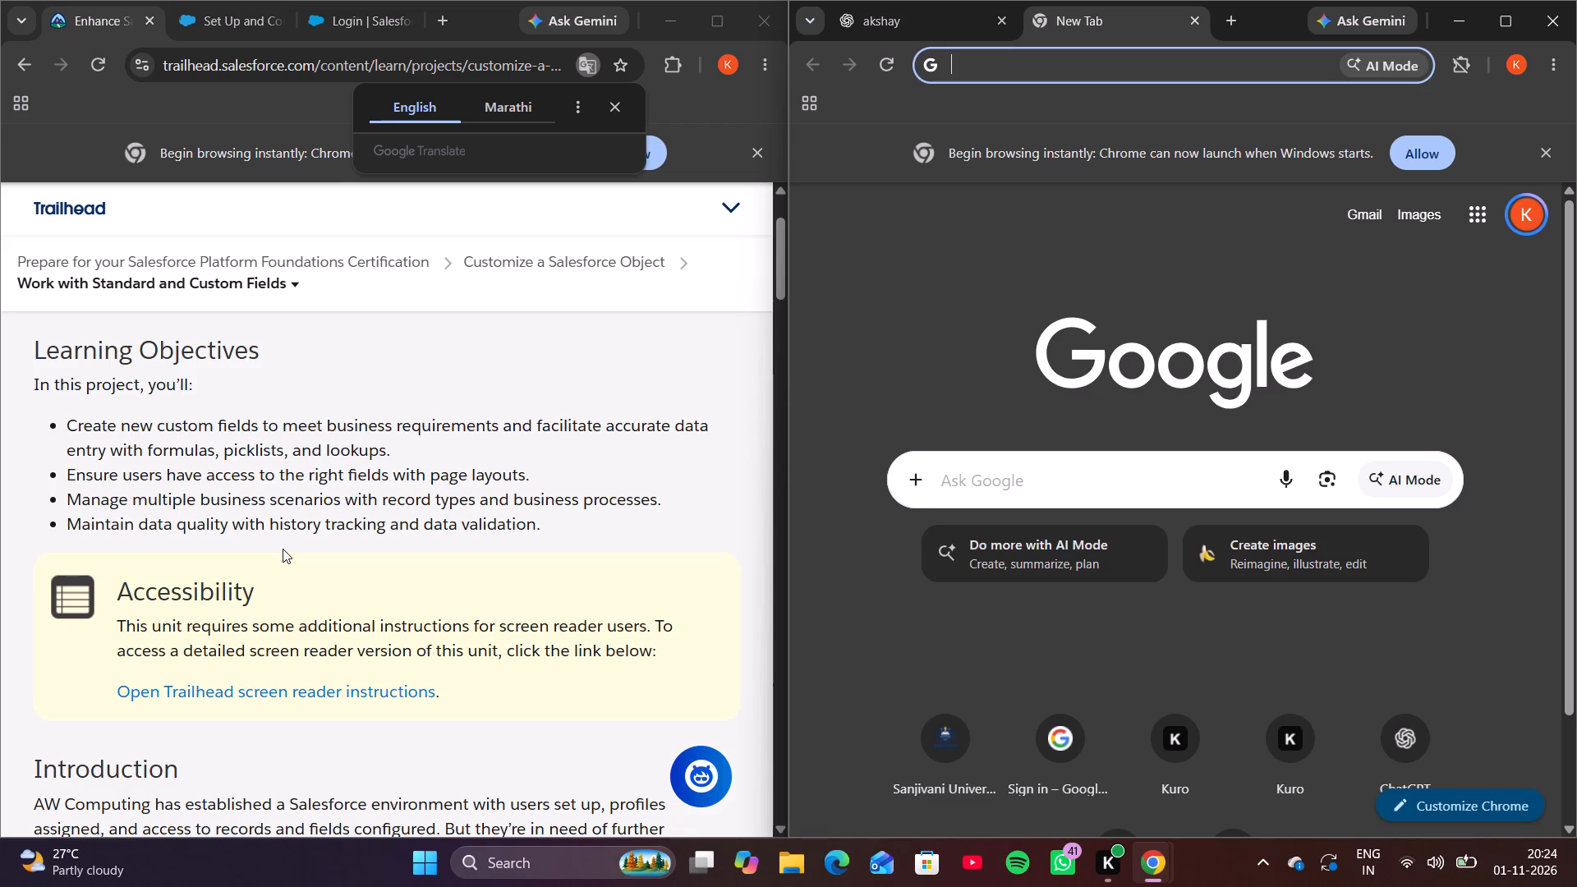
{"action": "scroll", "coordinate": [283, 549], "scroll_direction": "down", "scroll_amount": 1}
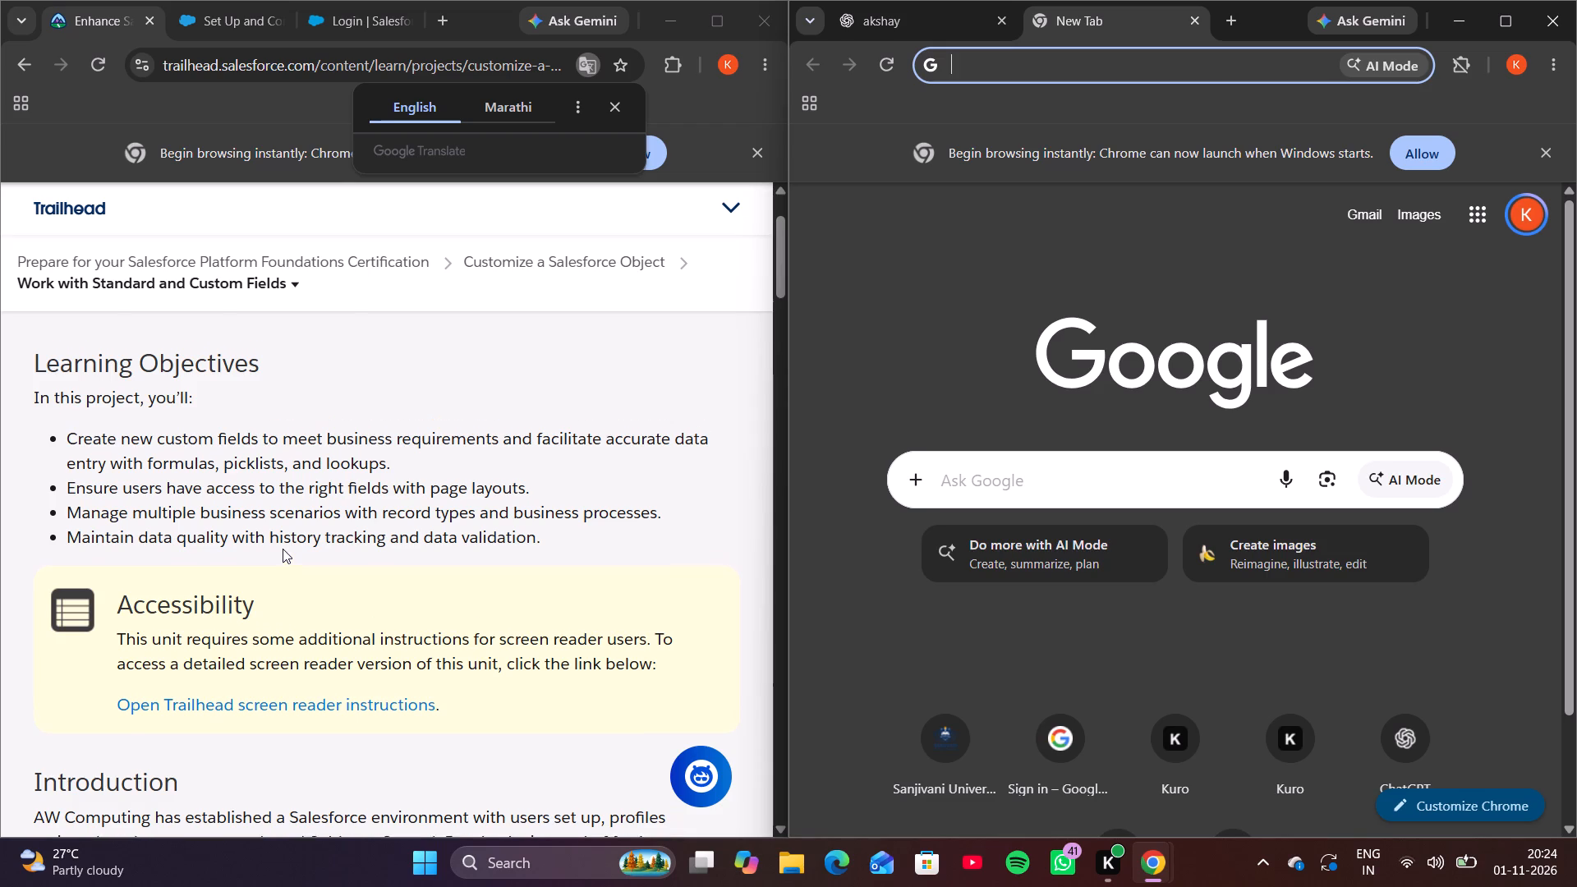
{"action": "scroll", "coordinate": [283, 549], "scroll_direction": "down", "scroll_amount": 1}
{"action": "scroll", "coordinate": [283, 549], "scroll_direction": "up", "scroll_amount": 3}
{"action": "scroll", "coordinate": [283, 549], "scroll_direction": "down", "scroll_amount": 4}
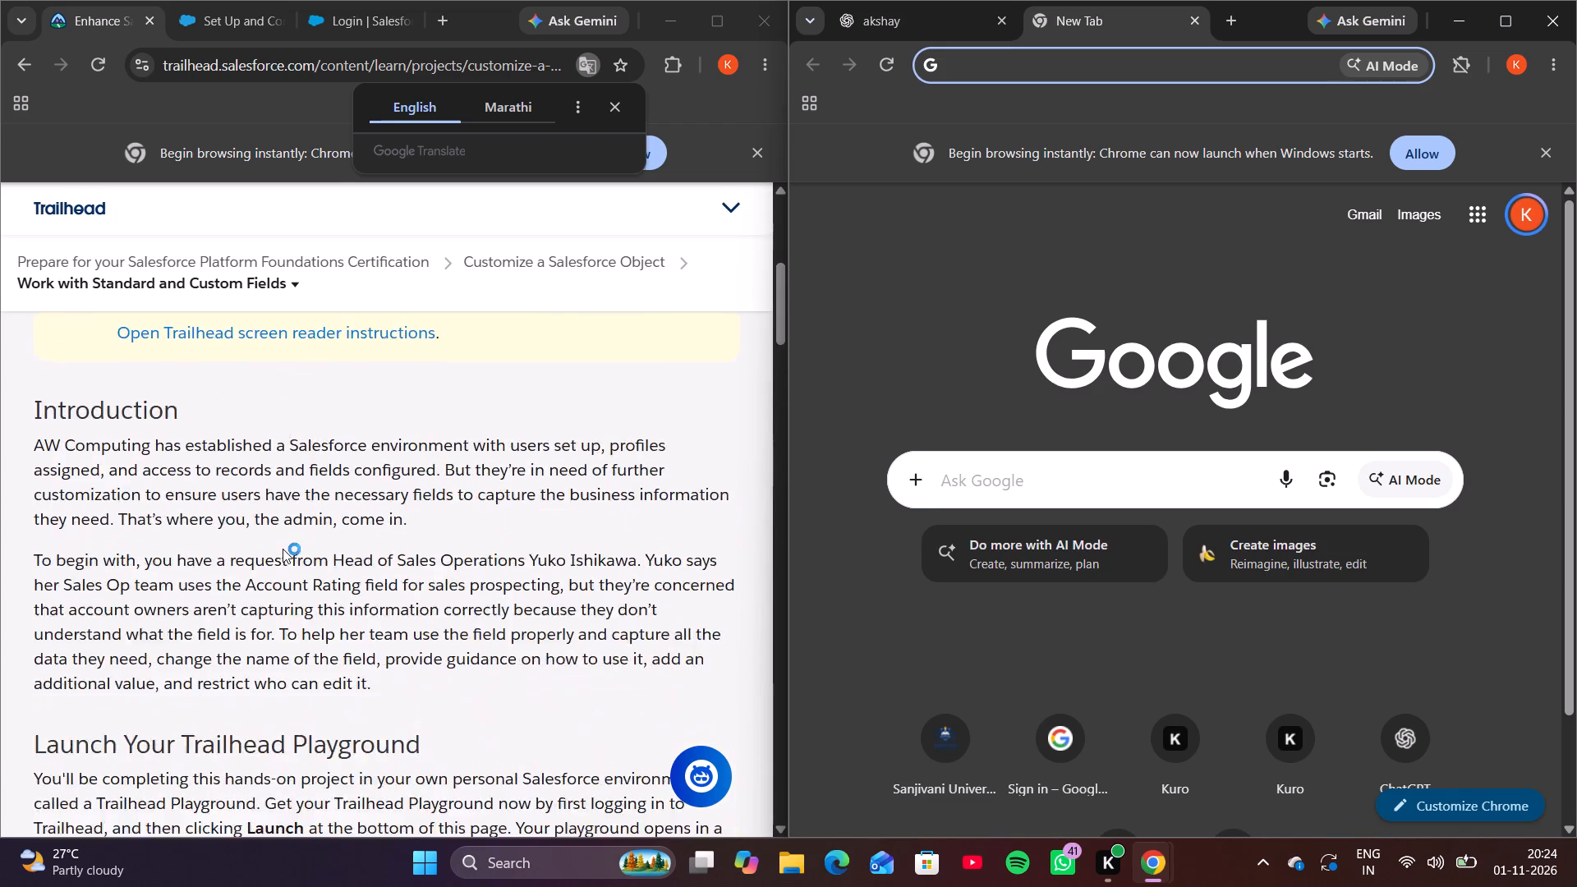
{"action": "scroll", "coordinate": [283, 549], "scroll_direction": "down", "scroll_amount": 4}
{"action": "scroll", "coordinate": [283, 549], "scroll_direction": "up", "scroll_amount": 3}
{"action": "scroll", "coordinate": [283, 549], "scroll_direction": "down", "scroll_amount": 2}
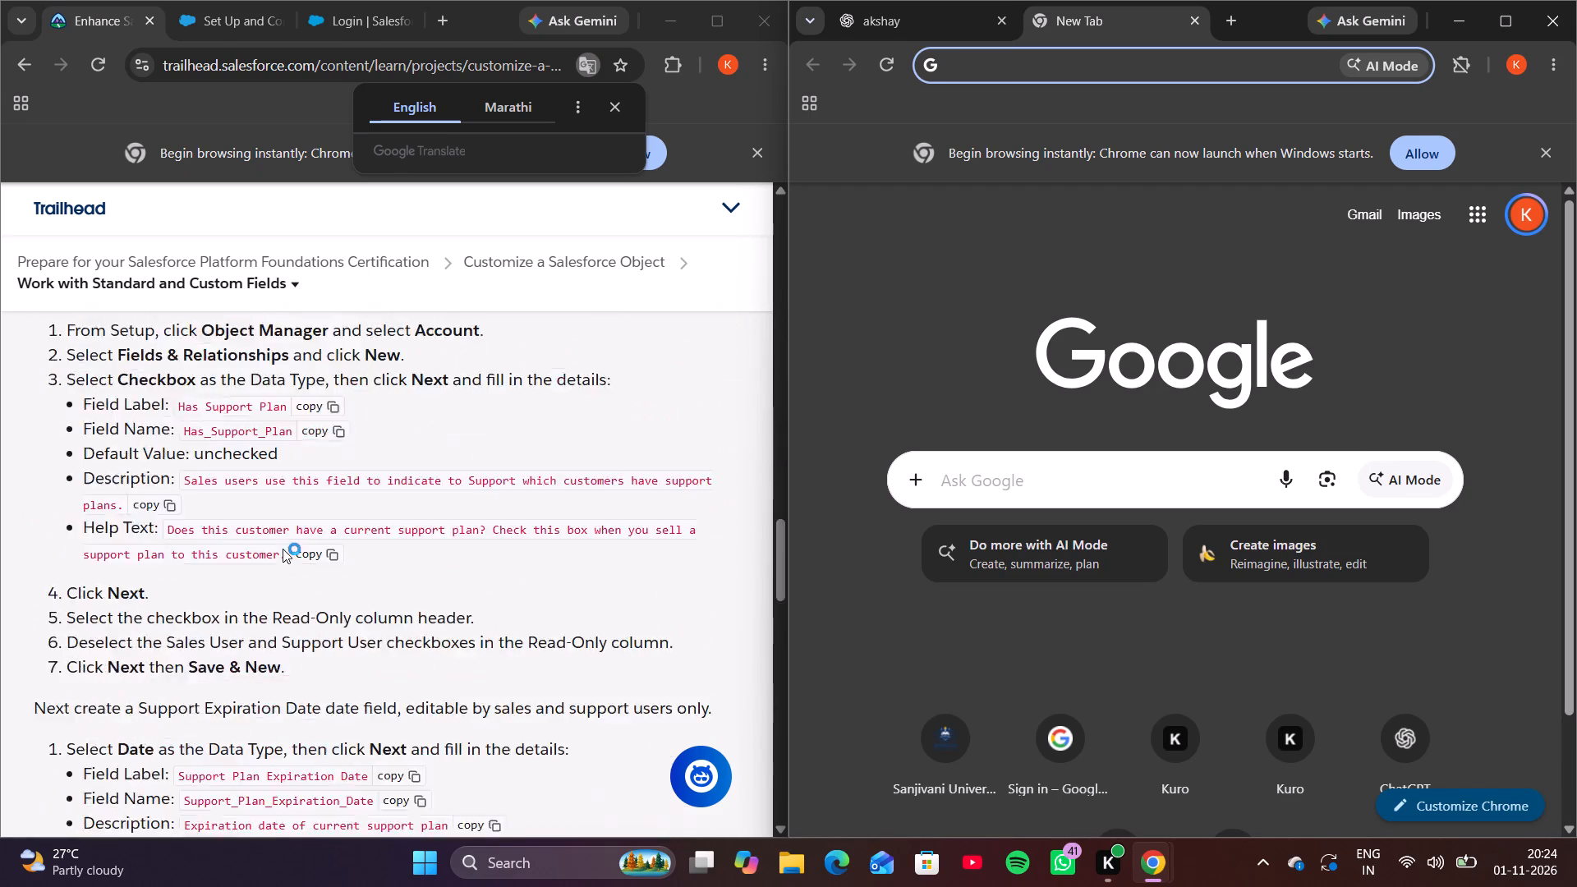
{"action": "scroll", "coordinate": [283, 549], "scroll_direction": "down", "scroll_amount": 6}
{"action": "scroll", "coordinate": [283, 549], "scroll_direction": "up", "scroll_amount": 5}
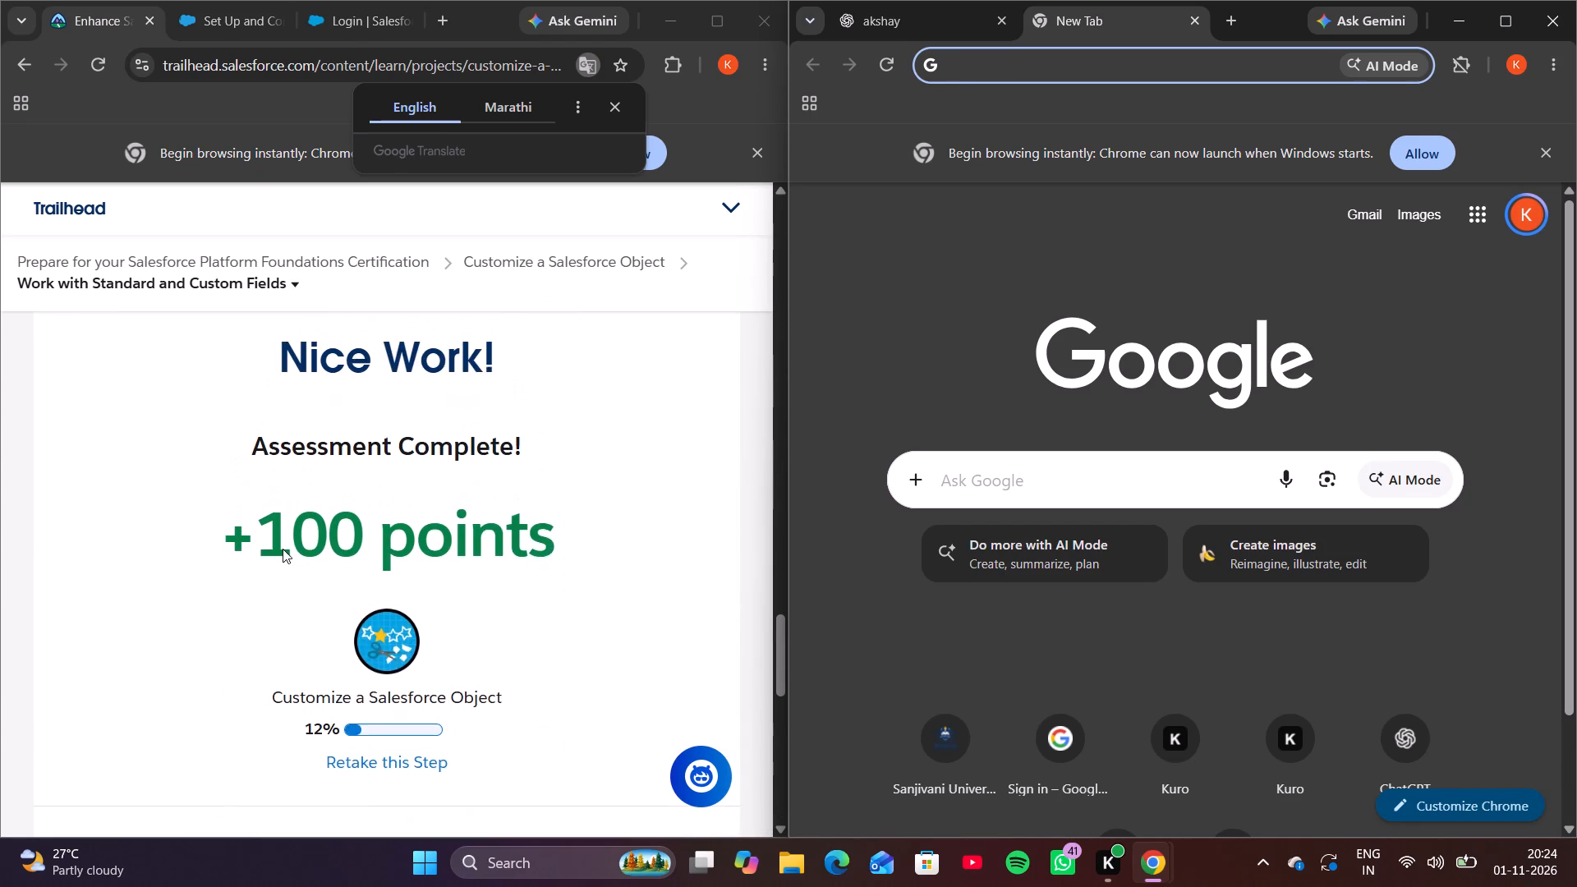
{"action": "scroll", "coordinate": [283, 549], "scroll_direction": "up", "scroll_amount": 1}
{"action": "scroll", "coordinate": [283, 549], "scroll_direction": "right", "scroll_amount": 1}
{"action": "scroll", "coordinate": [283, 549], "scroll_direction": "up", "scroll_amount": 5}
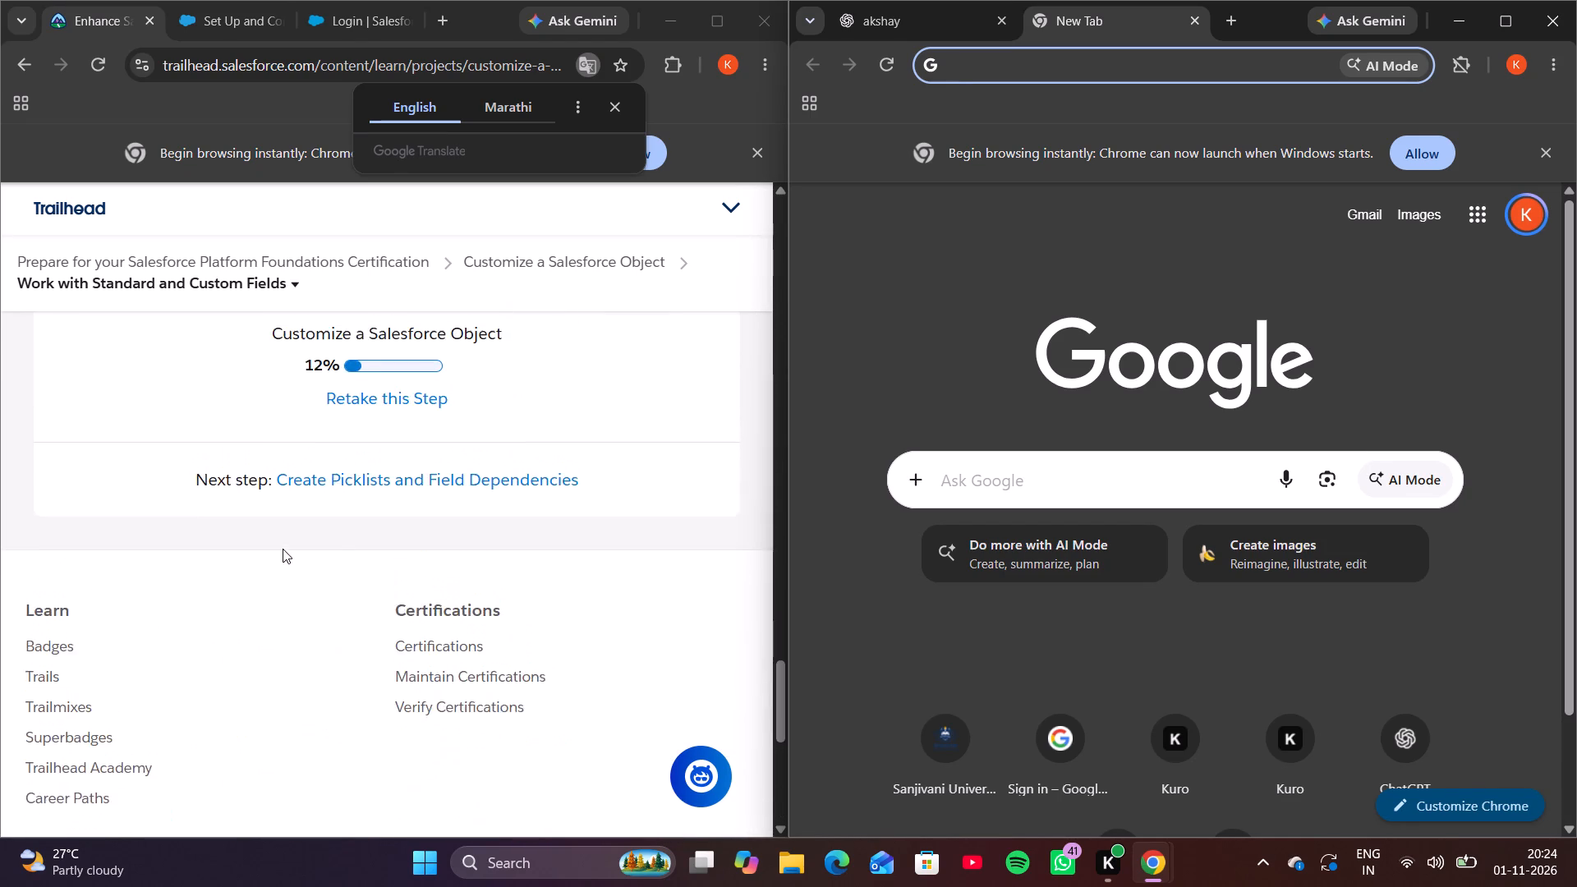
{"action": "scroll", "coordinate": [283, 549], "scroll_direction": "up", "scroll_amount": 7}
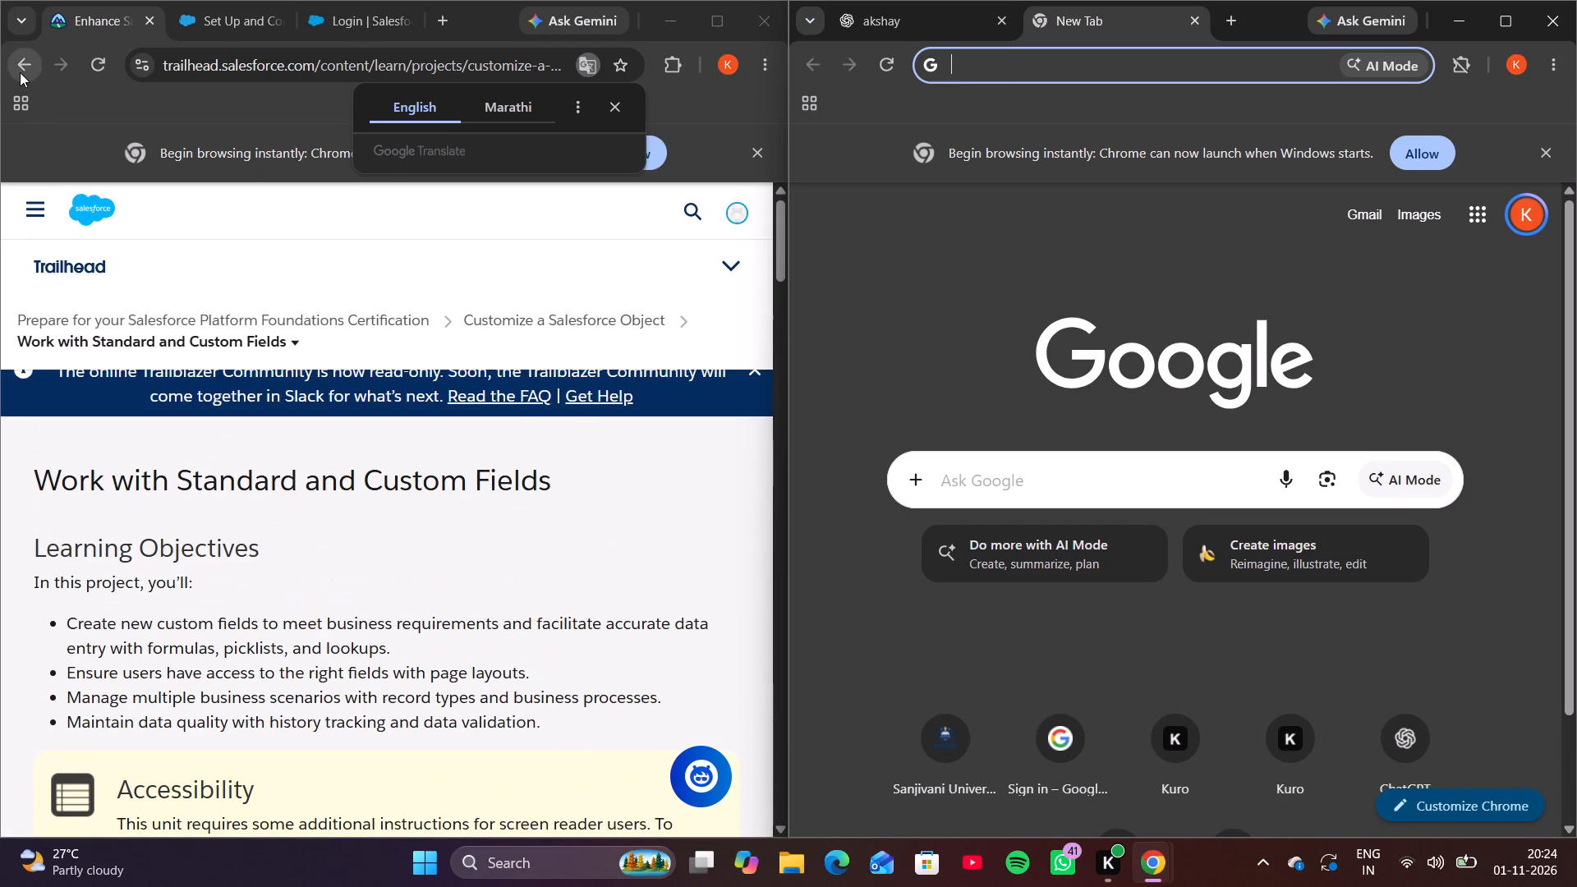
Return to the Prepare for your Salesforce Platform Foundations Certification trail and open the Customize a Salesforce Object badge.
{"action": "left_click", "coordinate": [20, 72]}
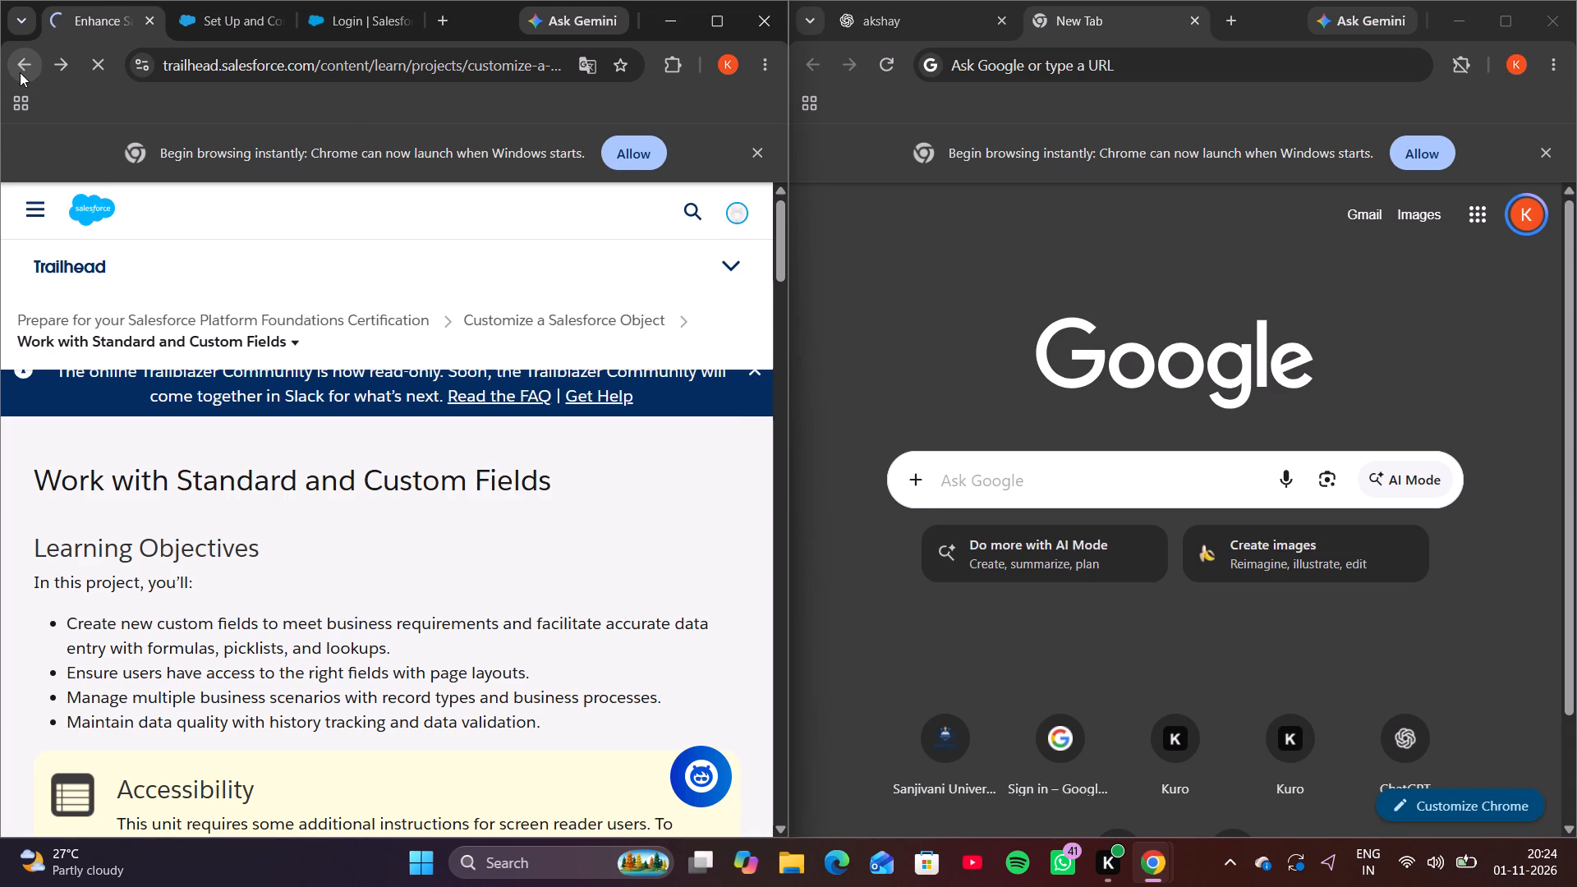
{"action": "left_click", "coordinate": [20, 72]}
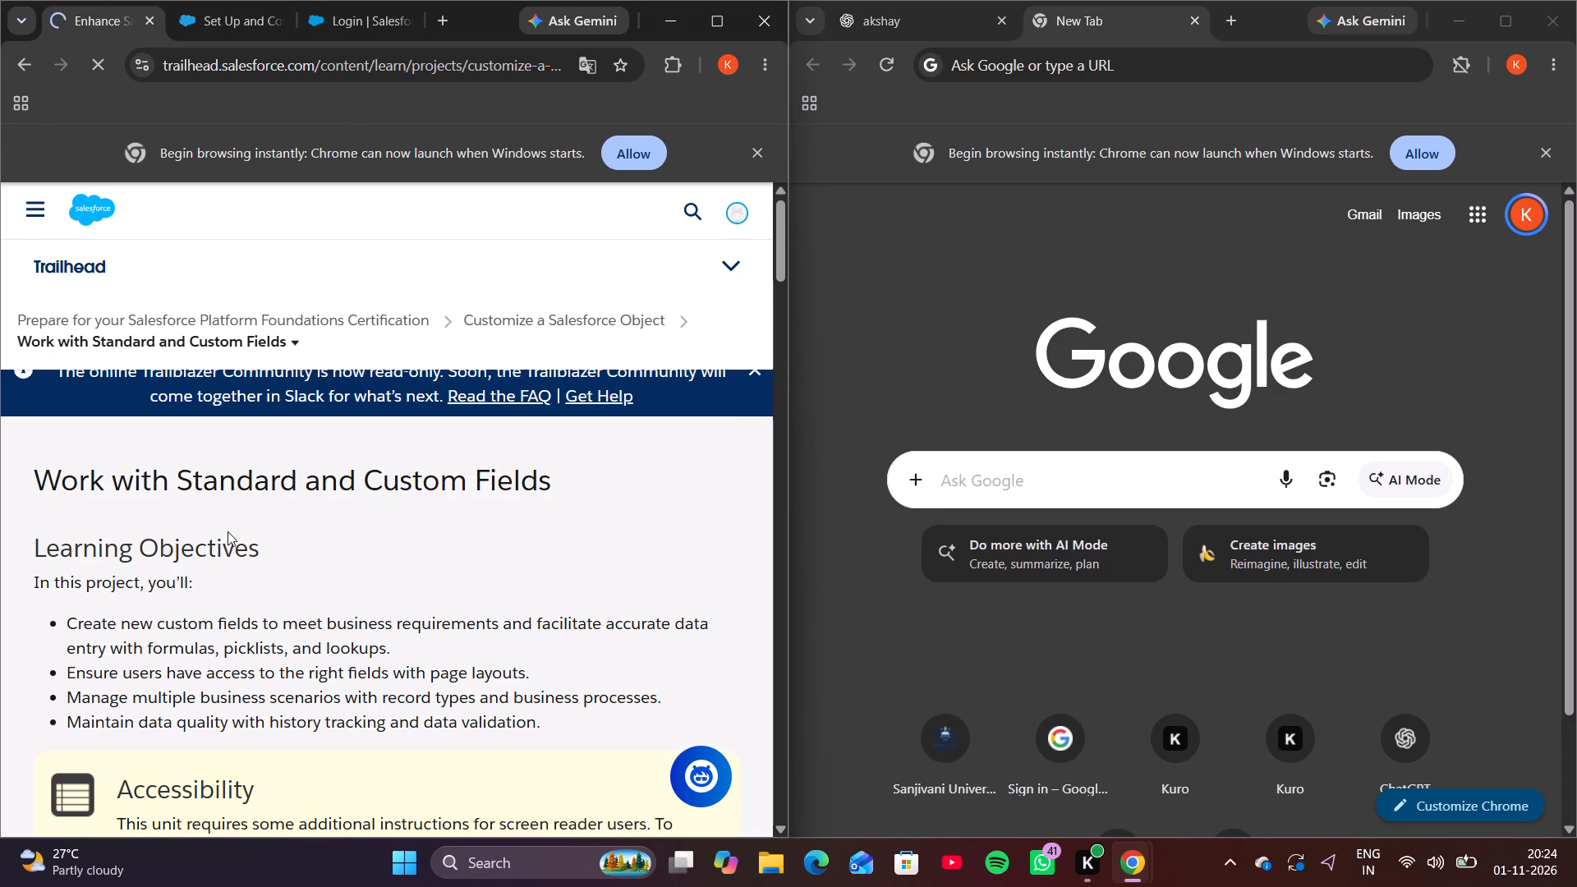
{"action": "scroll", "coordinate": [228, 531], "scroll_direction": "up", "scroll_amount": 3}
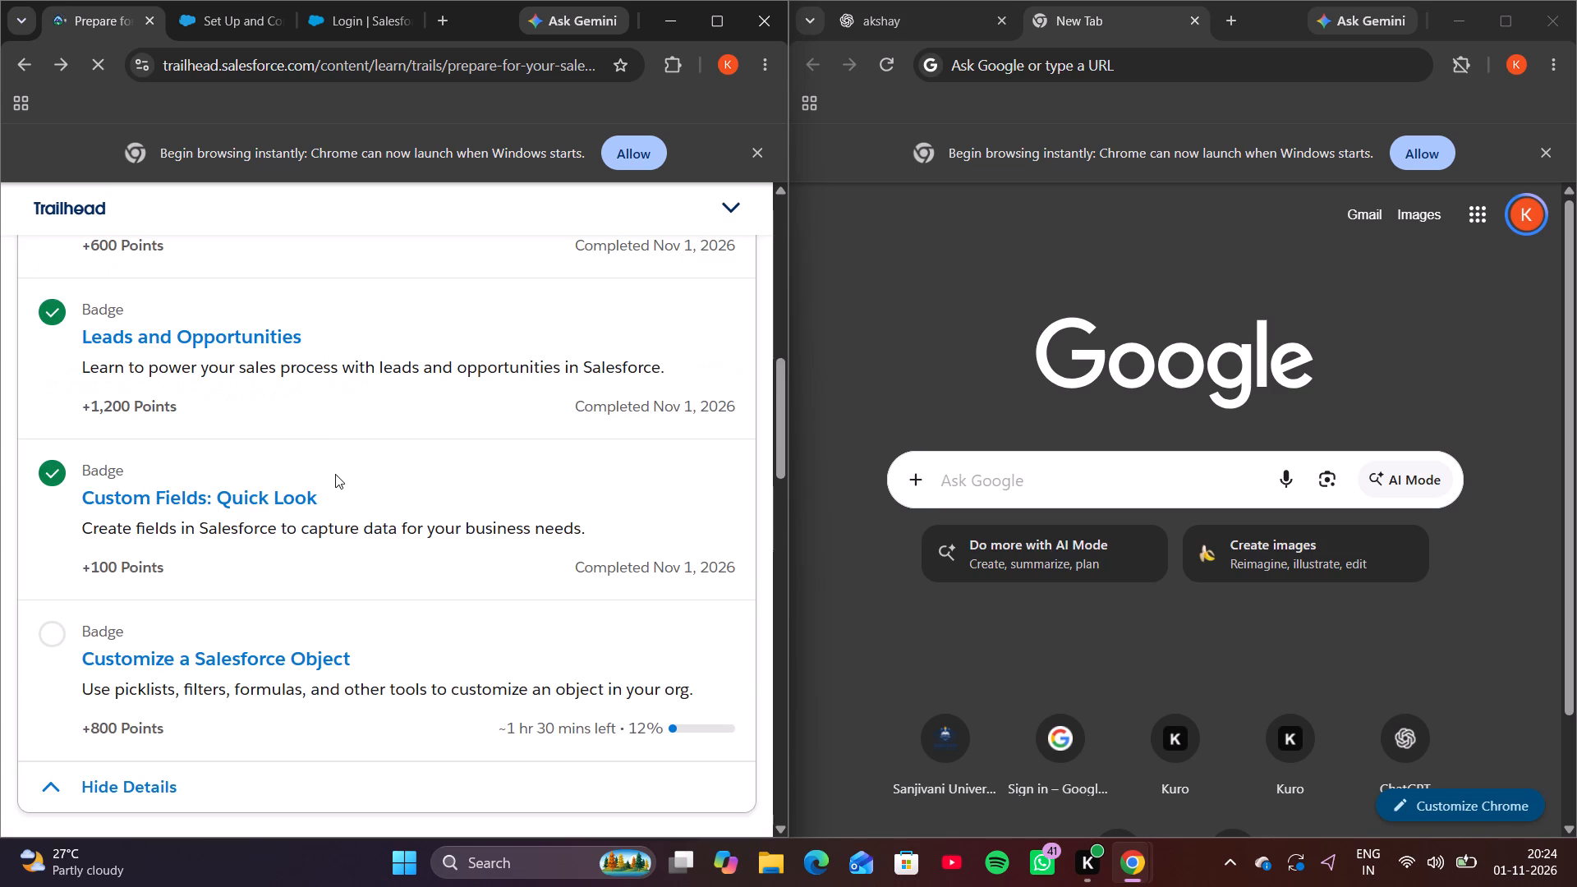
{"action": "scroll", "coordinate": [265, 632], "scroll_direction": "down", "scroll_amount": 1}
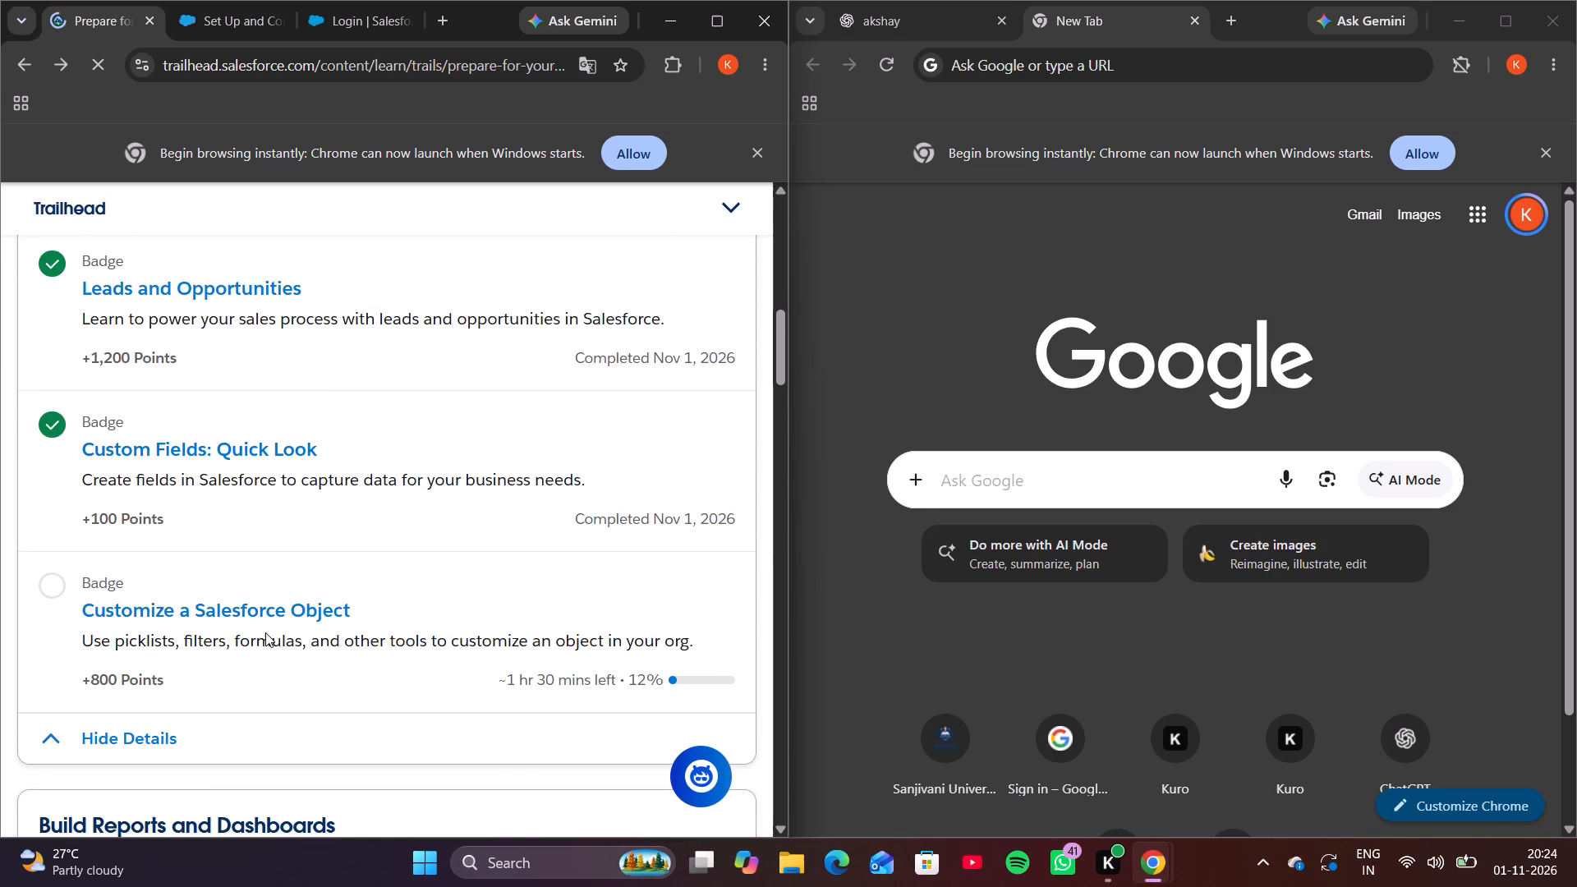
{"action": "scroll", "coordinate": [265, 632], "scroll_direction": "down", "scroll_amount": 1}
{"action": "left_click", "coordinate": [257, 601]}
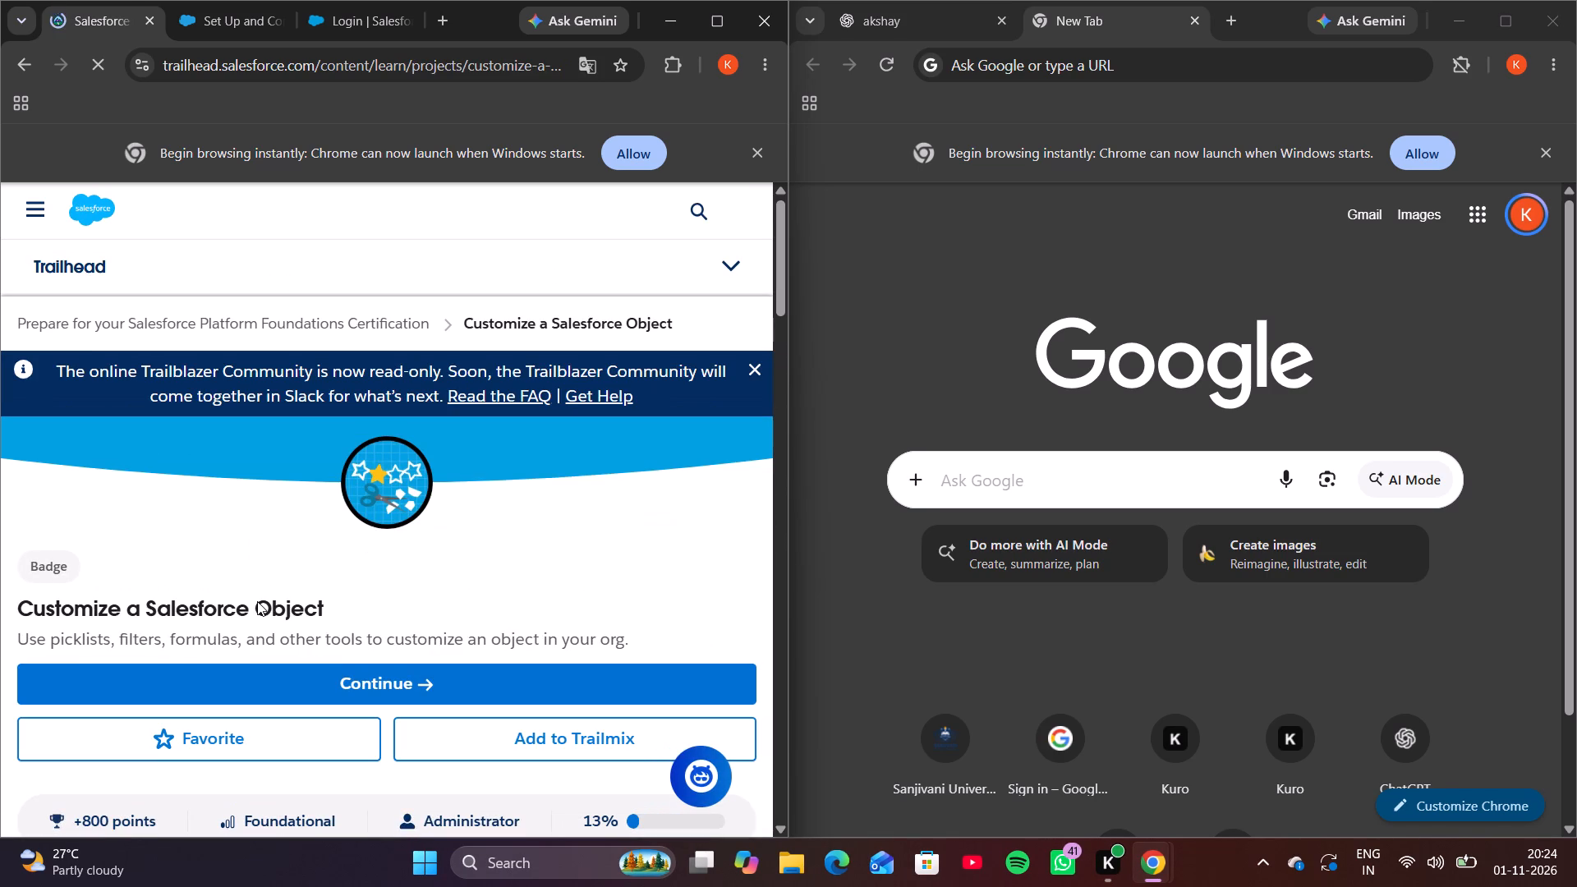
Open the Create Picklists and Field Dependencies unit of the badge.
{"action": "scroll", "coordinate": [370, 572], "scroll_direction": "down", "scroll_amount": 5}
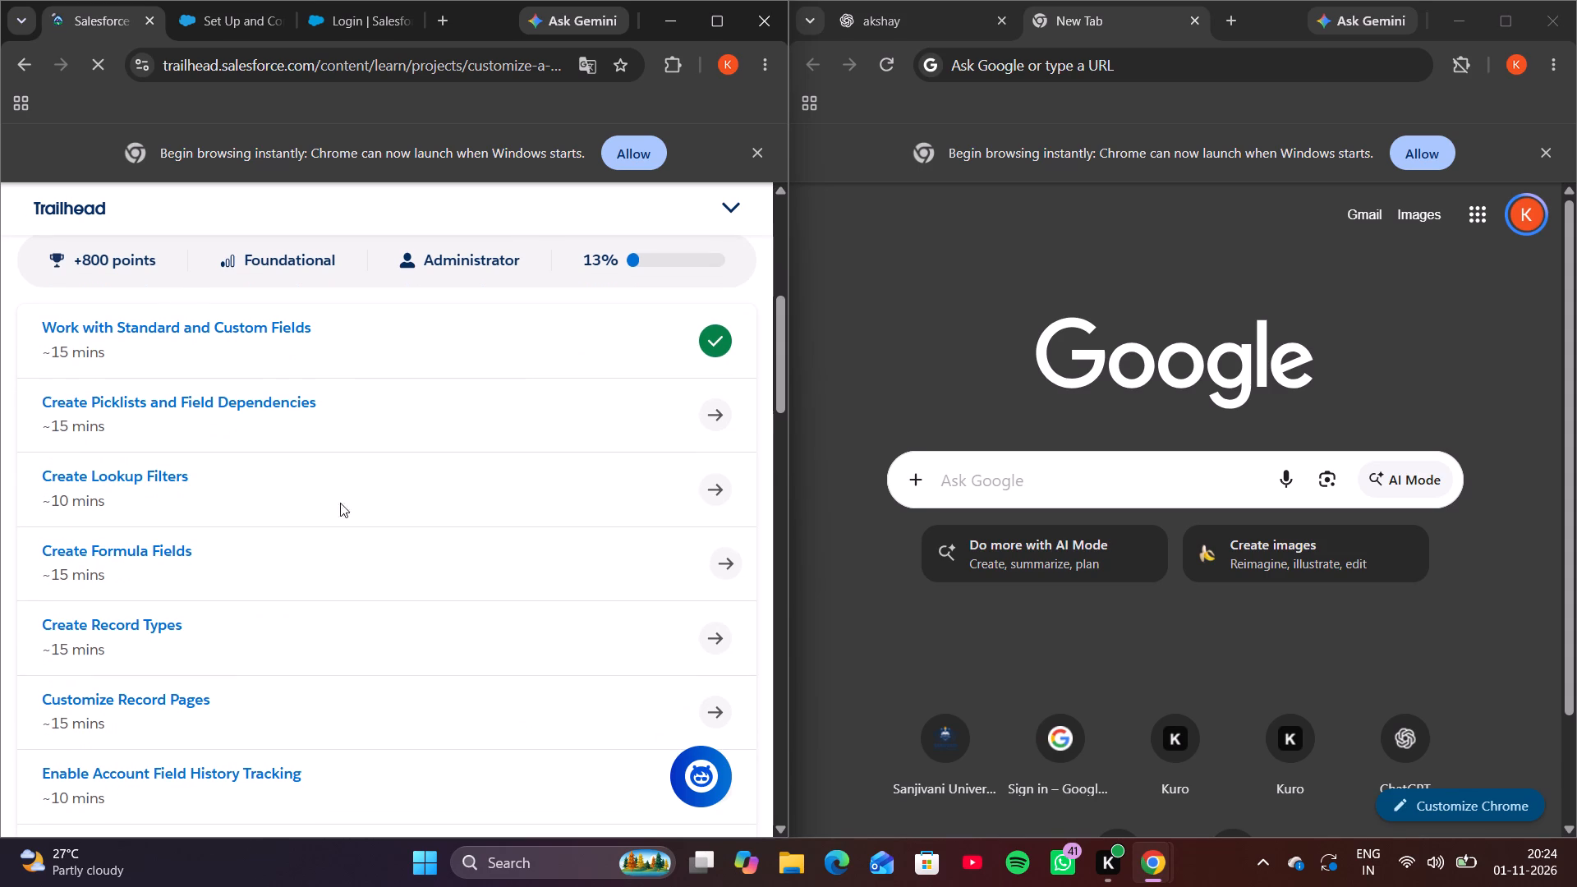
{"action": "left_click", "coordinate": [251, 406]}
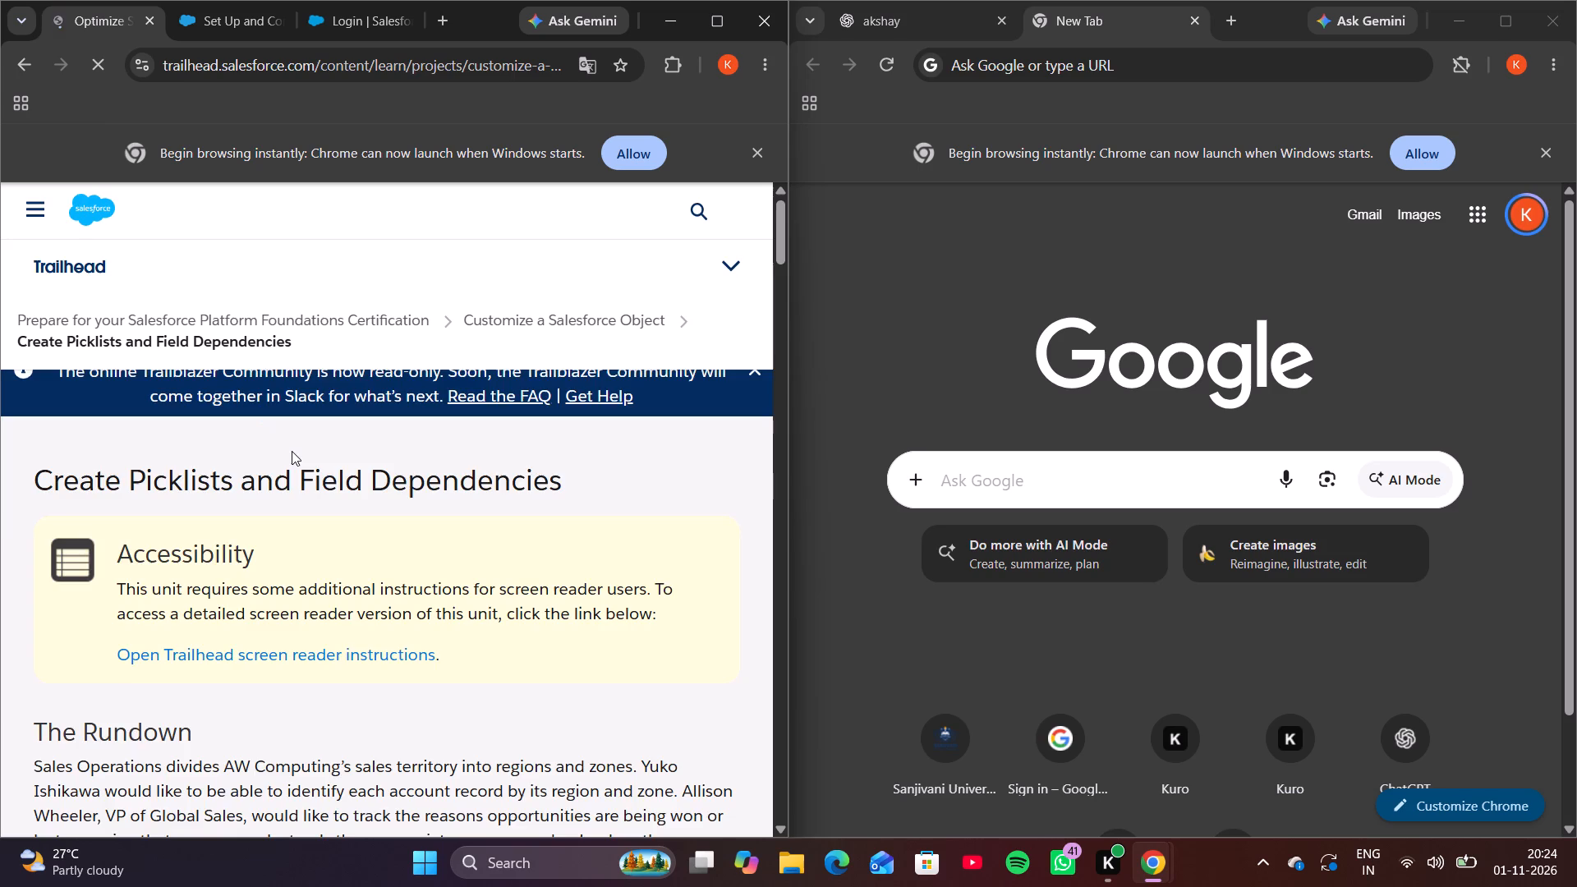
Skim the Create Picklists and Field Dependencies instructions, including the Region, Zone and Close Reason picklist sections.
{"action": "scroll", "coordinate": [292, 451], "scroll_direction": "down", "scroll_amount": 8}
{"action": "scroll", "coordinate": [292, 451], "scroll_direction": "up", "scroll_amount": 2}
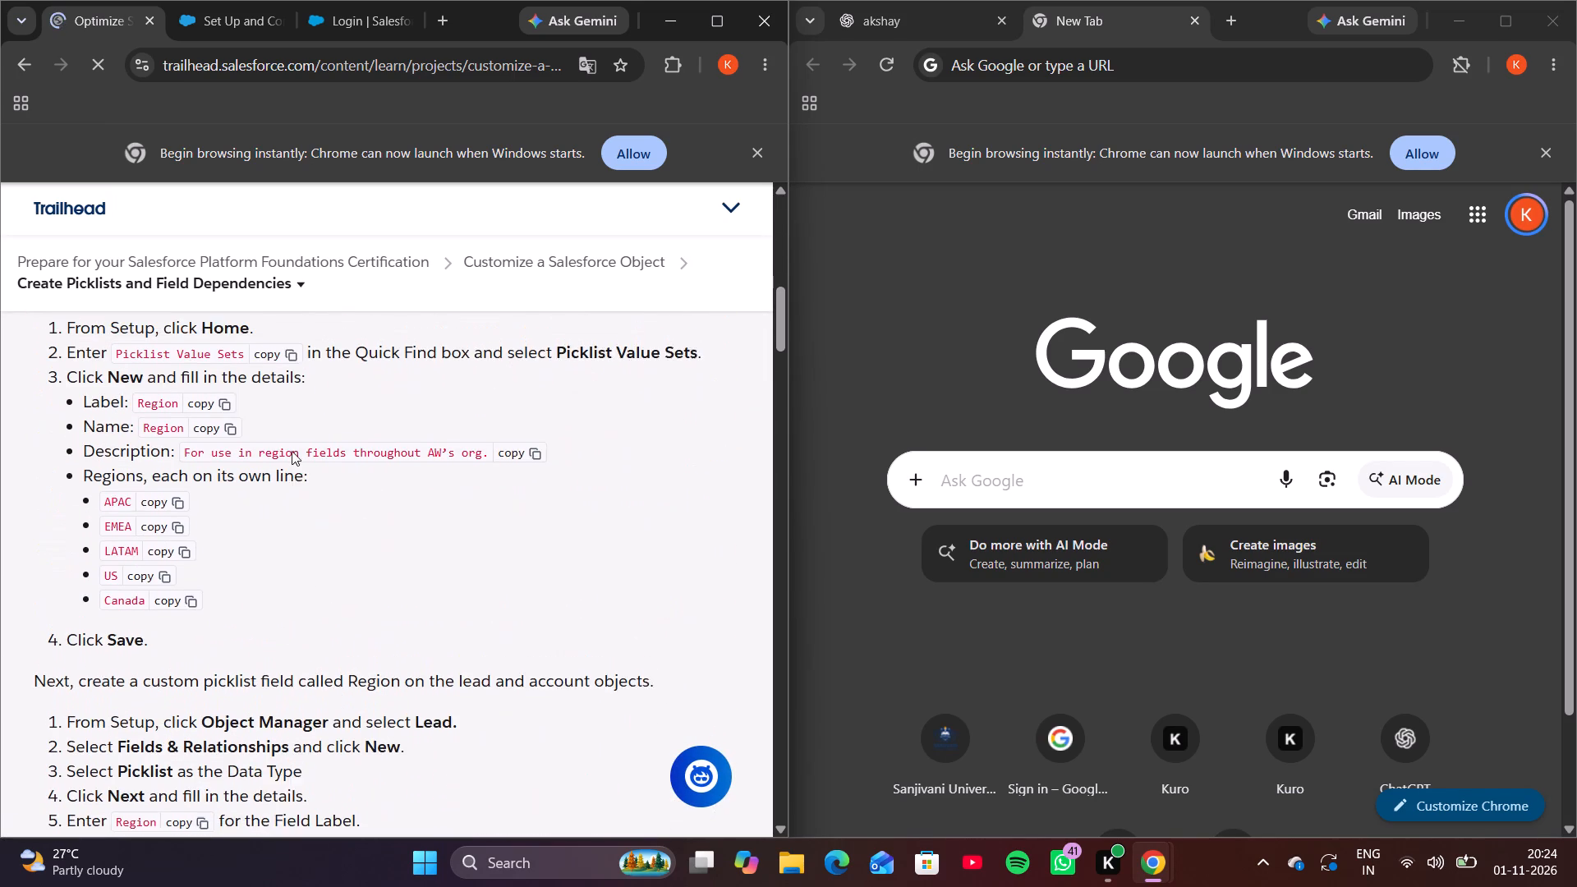
{"action": "scroll", "coordinate": [292, 451], "scroll_direction": "up", "scroll_amount": 2}
{"action": "scroll", "coordinate": [292, 451], "scroll_direction": "down", "scroll_amount": 8}
{"action": "scroll", "coordinate": [292, 451], "scroll_direction": "up", "scroll_amount": 1}
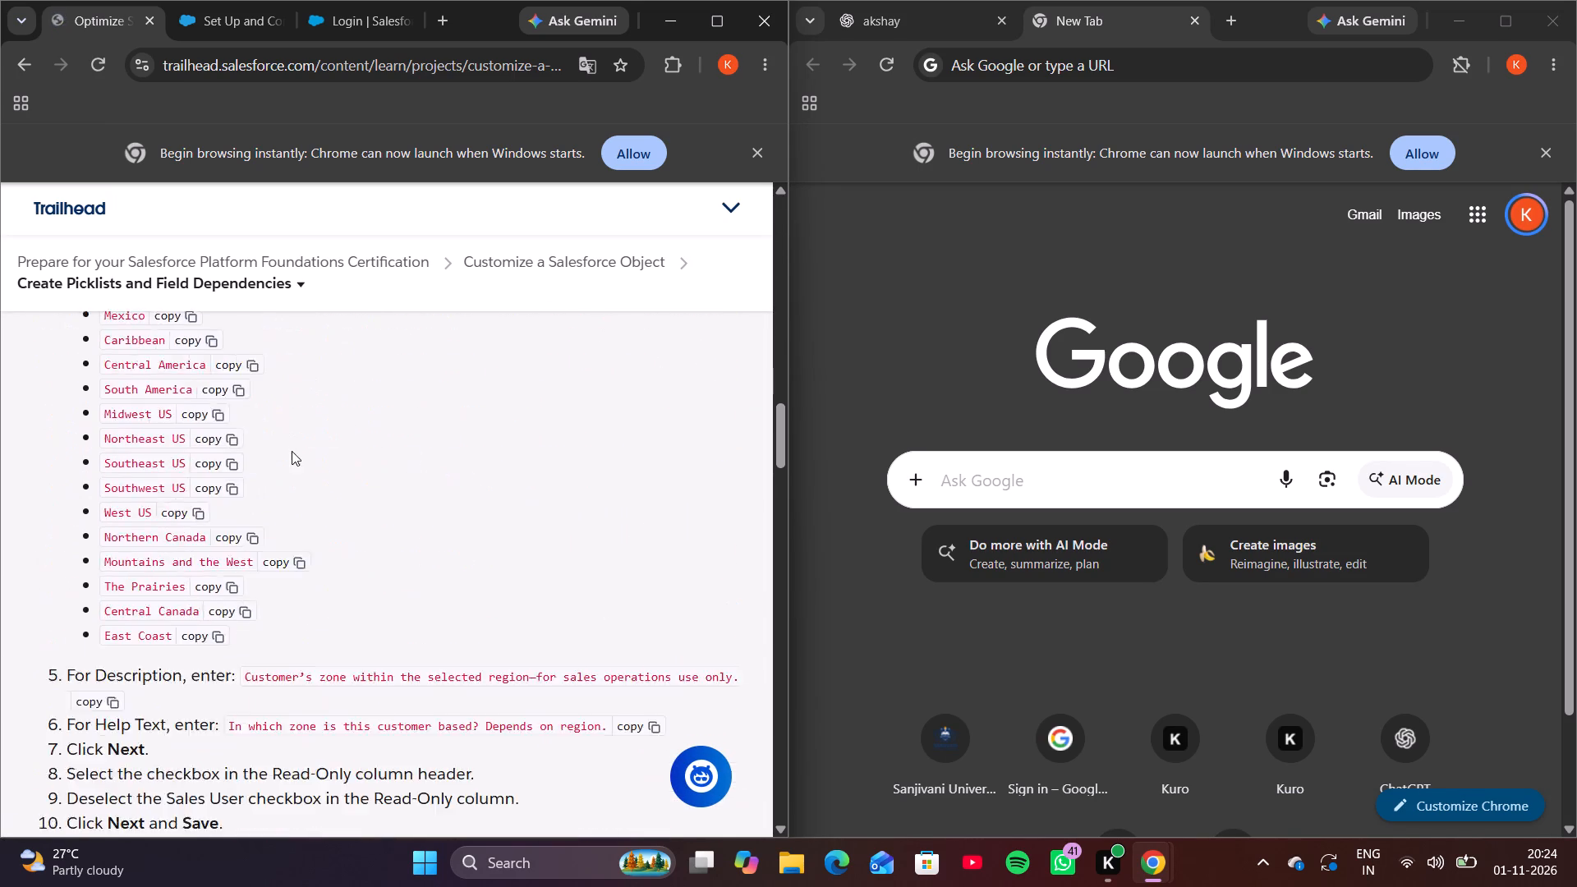
{"action": "scroll", "coordinate": [292, 451], "scroll_direction": "up", "scroll_amount": 1}
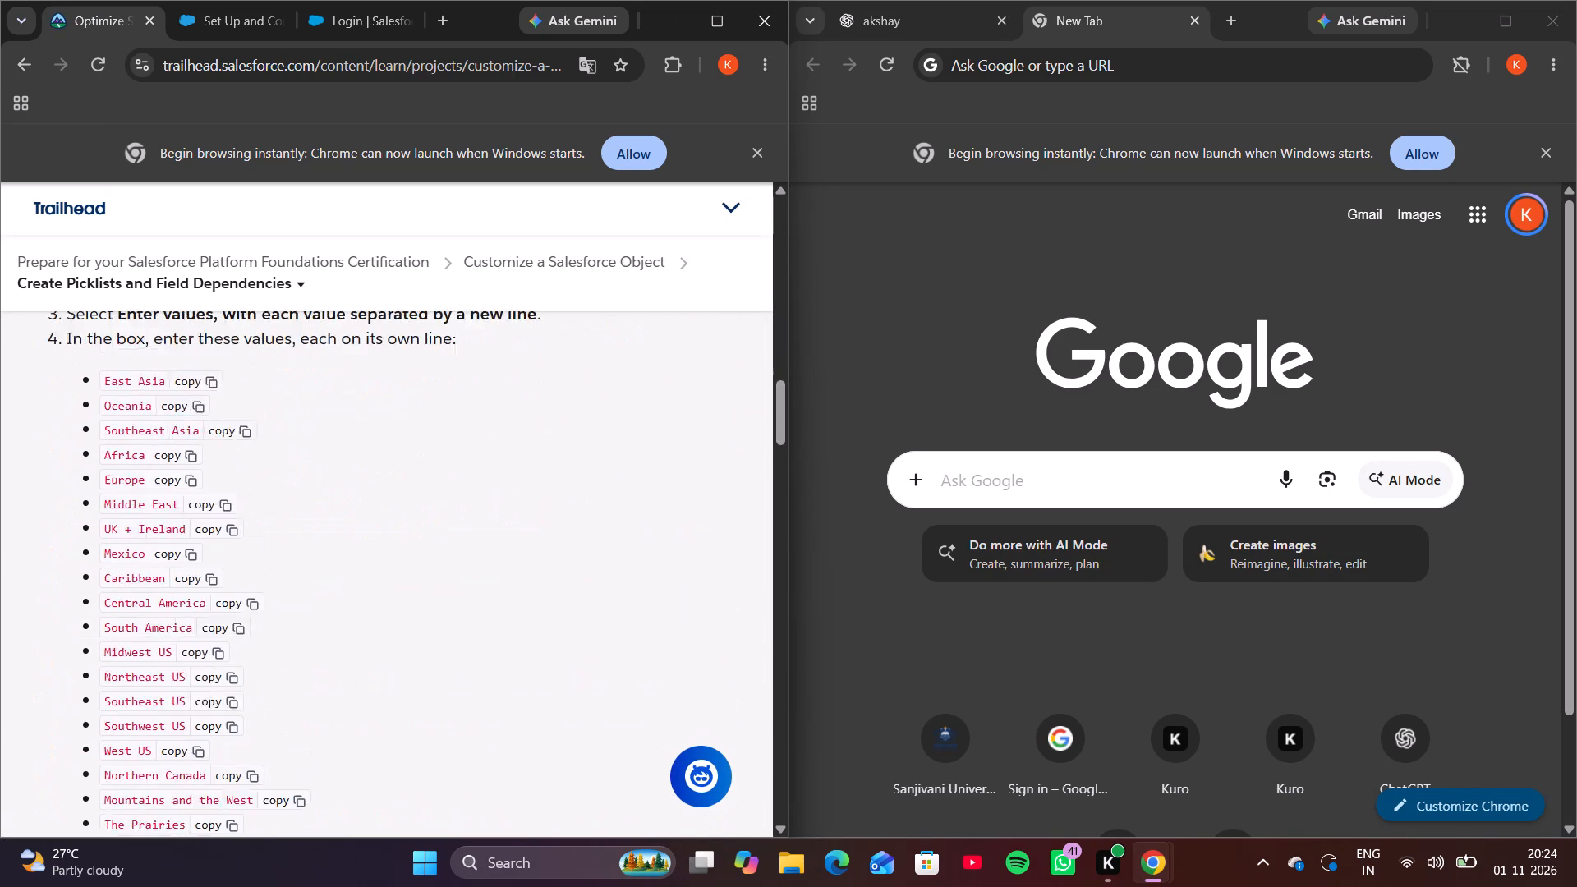
{"action": "scroll", "coordinate": [292, 451], "scroll_direction": "down", "scroll_amount": 4}
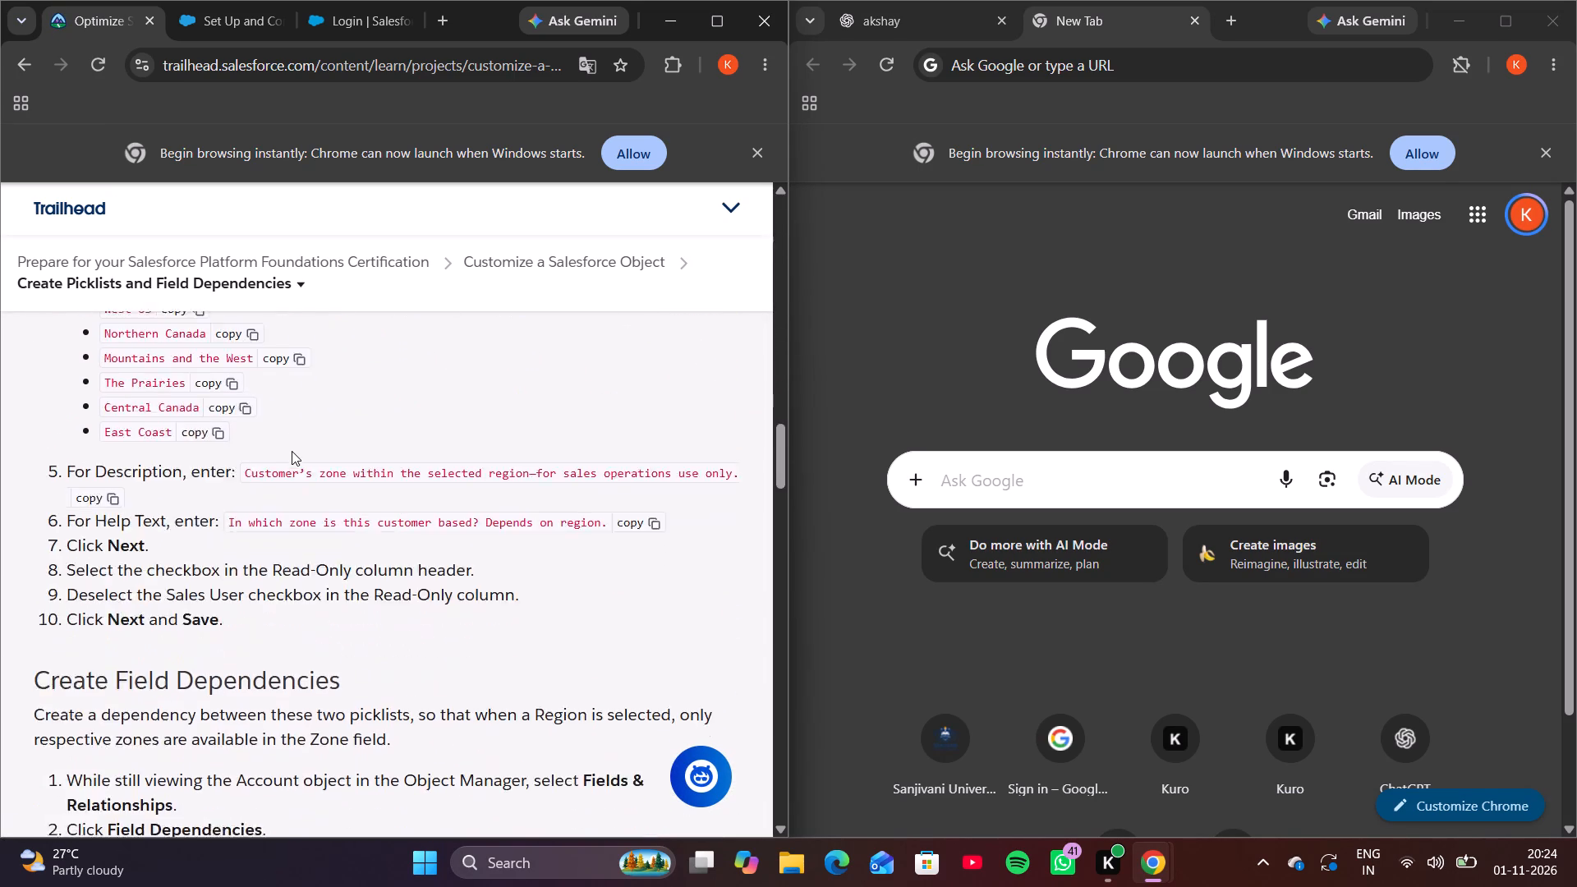
{"action": "scroll", "coordinate": [292, 451], "scroll_direction": "down", "scroll_amount": 5}
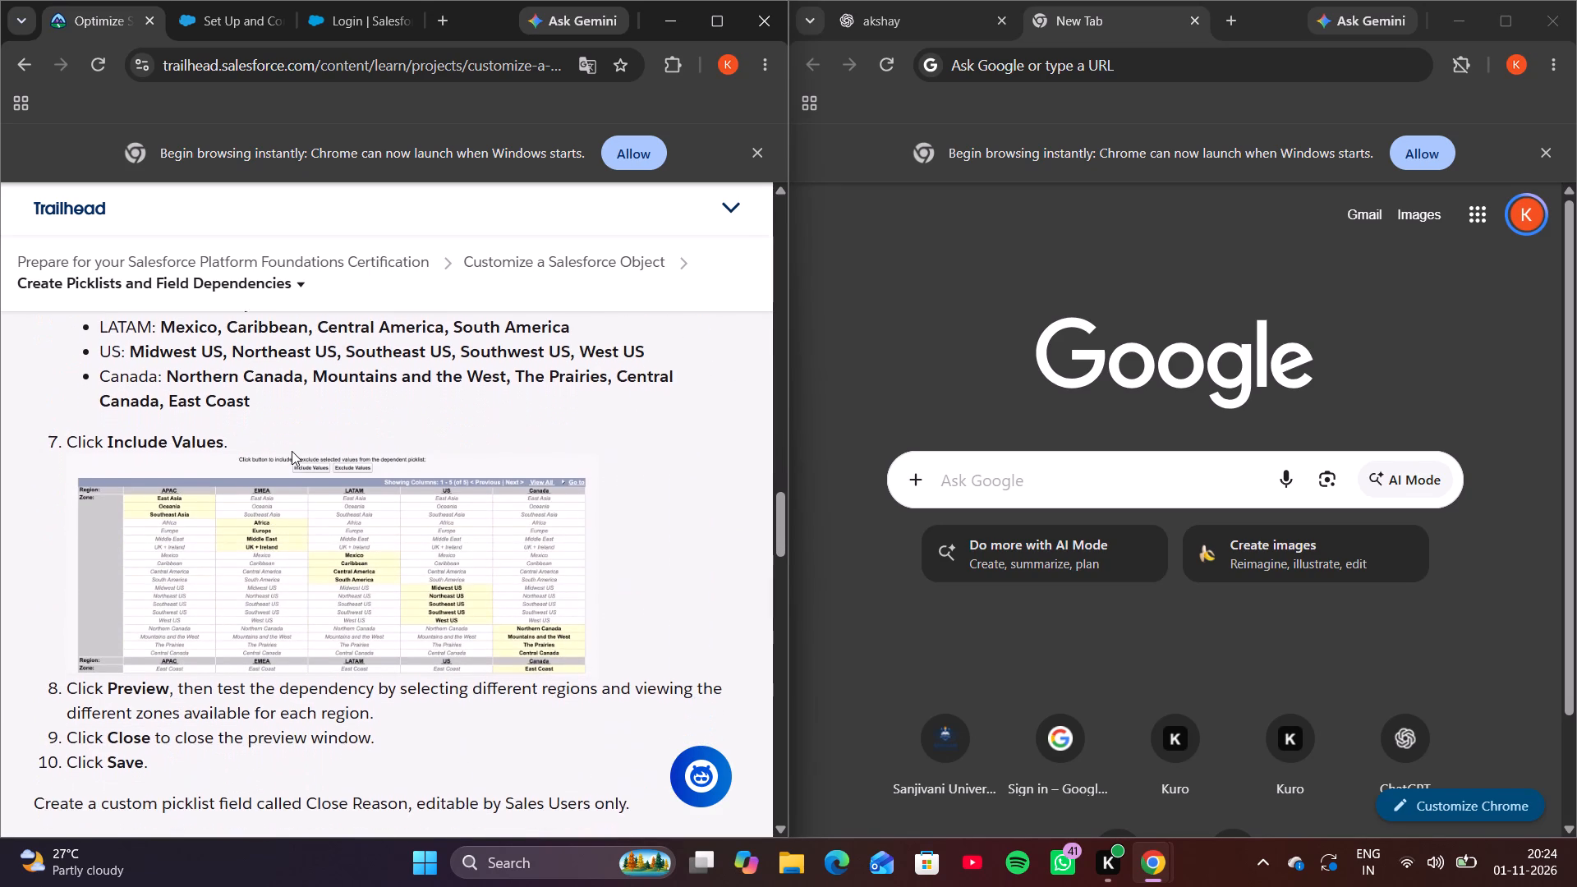
{"action": "scroll", "coordinate": [292, 451], "scroll_direction": "down", "scroll_amount": 4}
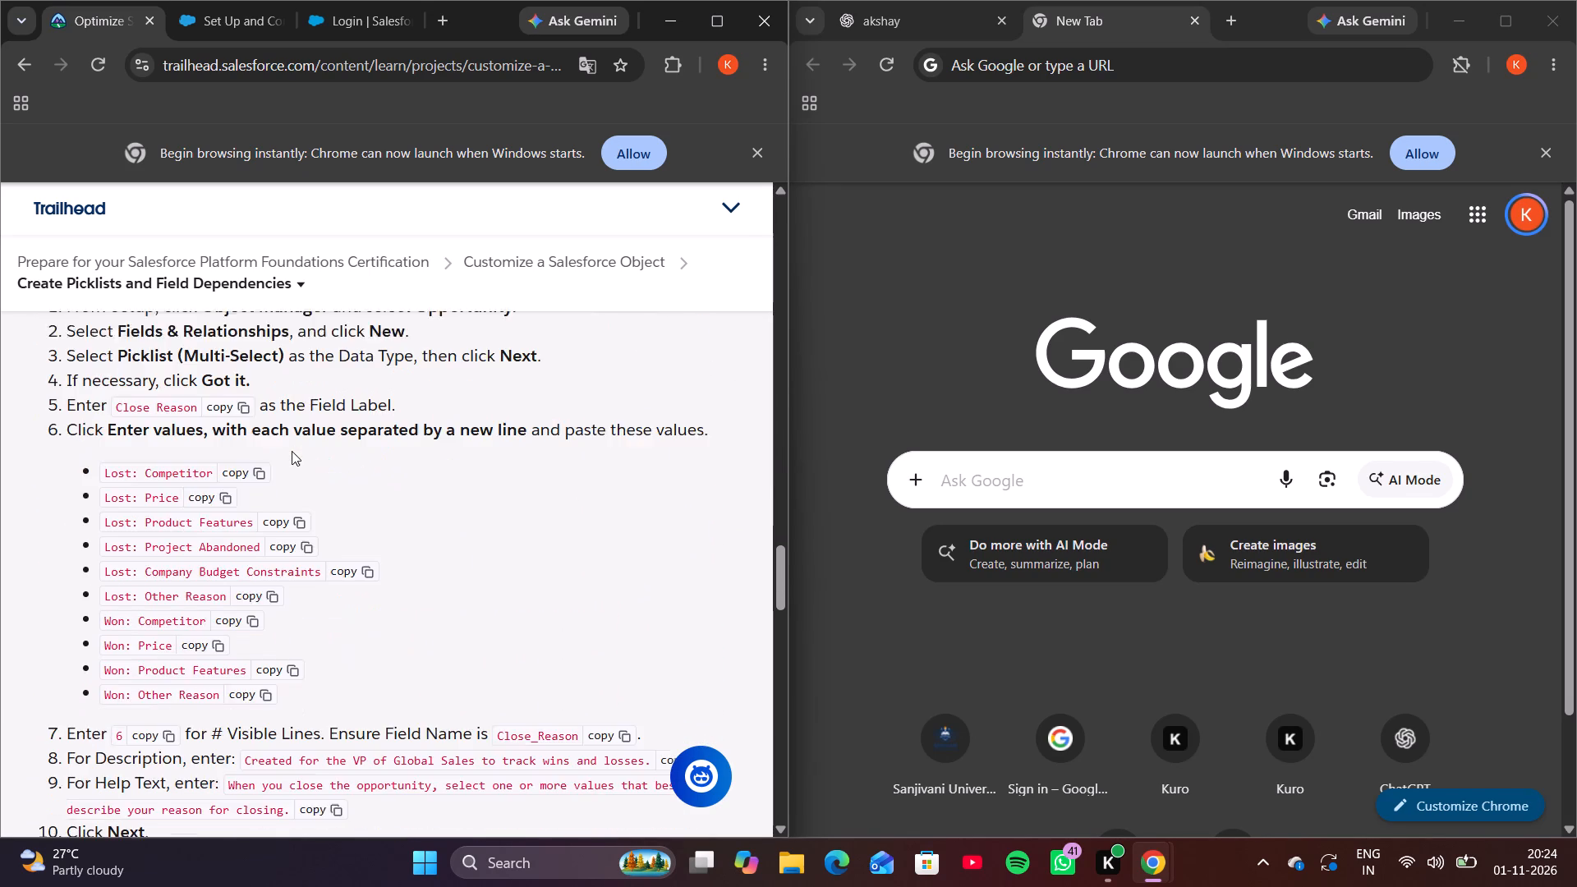
{"action": "scroll", "coordinate": [292, 451], "scroll_direction": "down", "scroll_amount": 1}
{"action": "scroll", "coordinate": [292, 451], "scroll_direction": "up", "scroll_amount": 3}
{"action": "scroll", "coordinate": [292, 451], "scroll_direction": "down", "scroll_amount": 3}
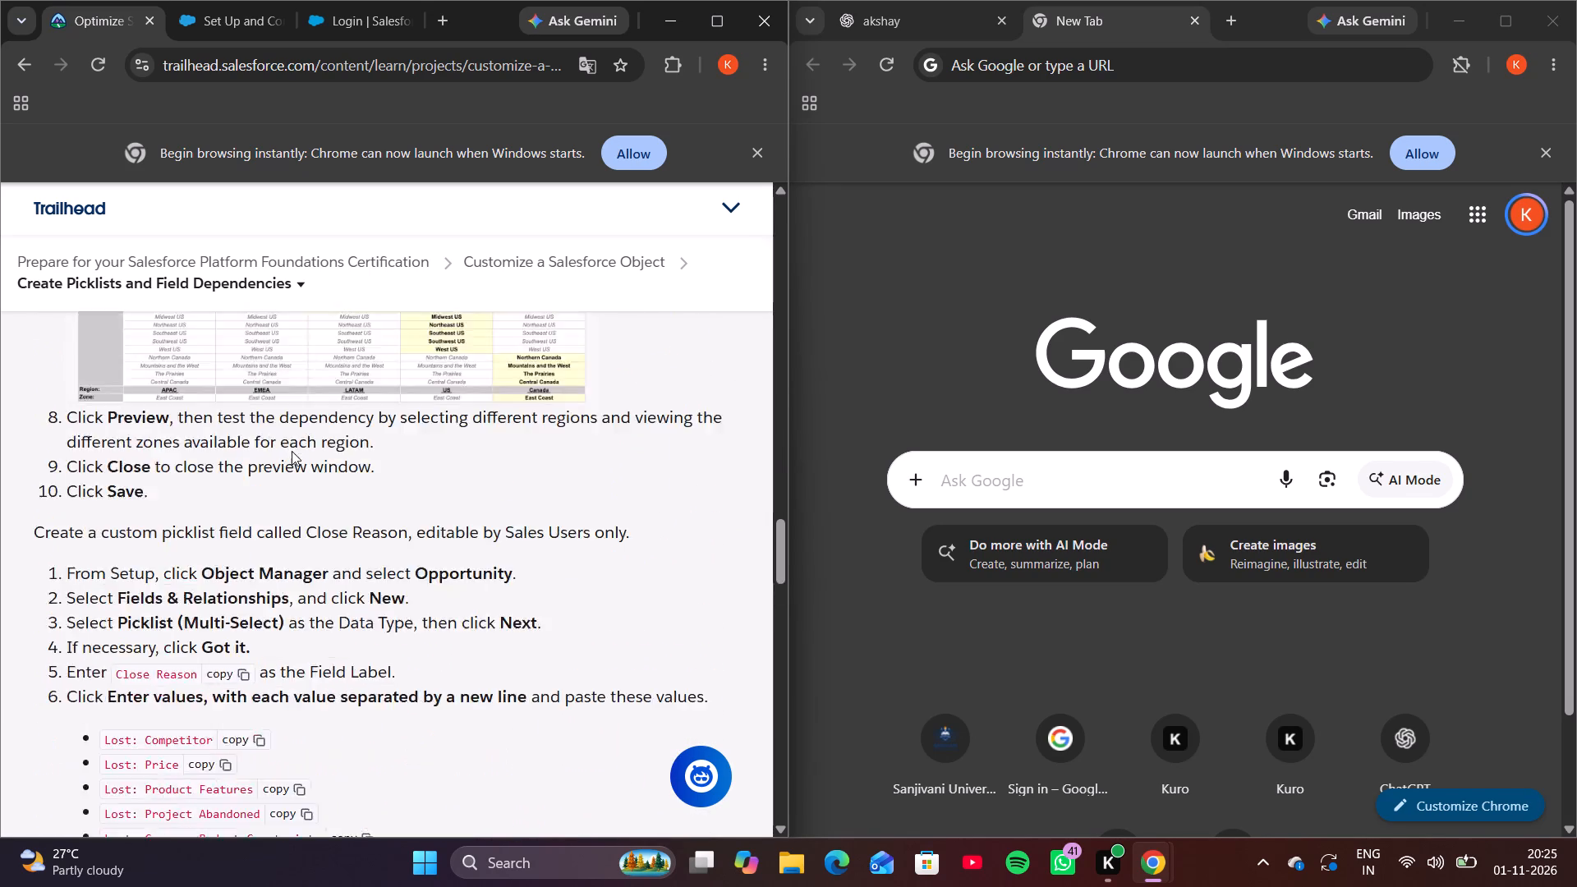
{"action": "scroll", "coordinate": [292, 451], "scroll_direction": "down", "scroll_amount": 8}
{"action": "scroll", "coordinate": [292, 451], "scroll_direction": "up", "scroll_amount": 2}
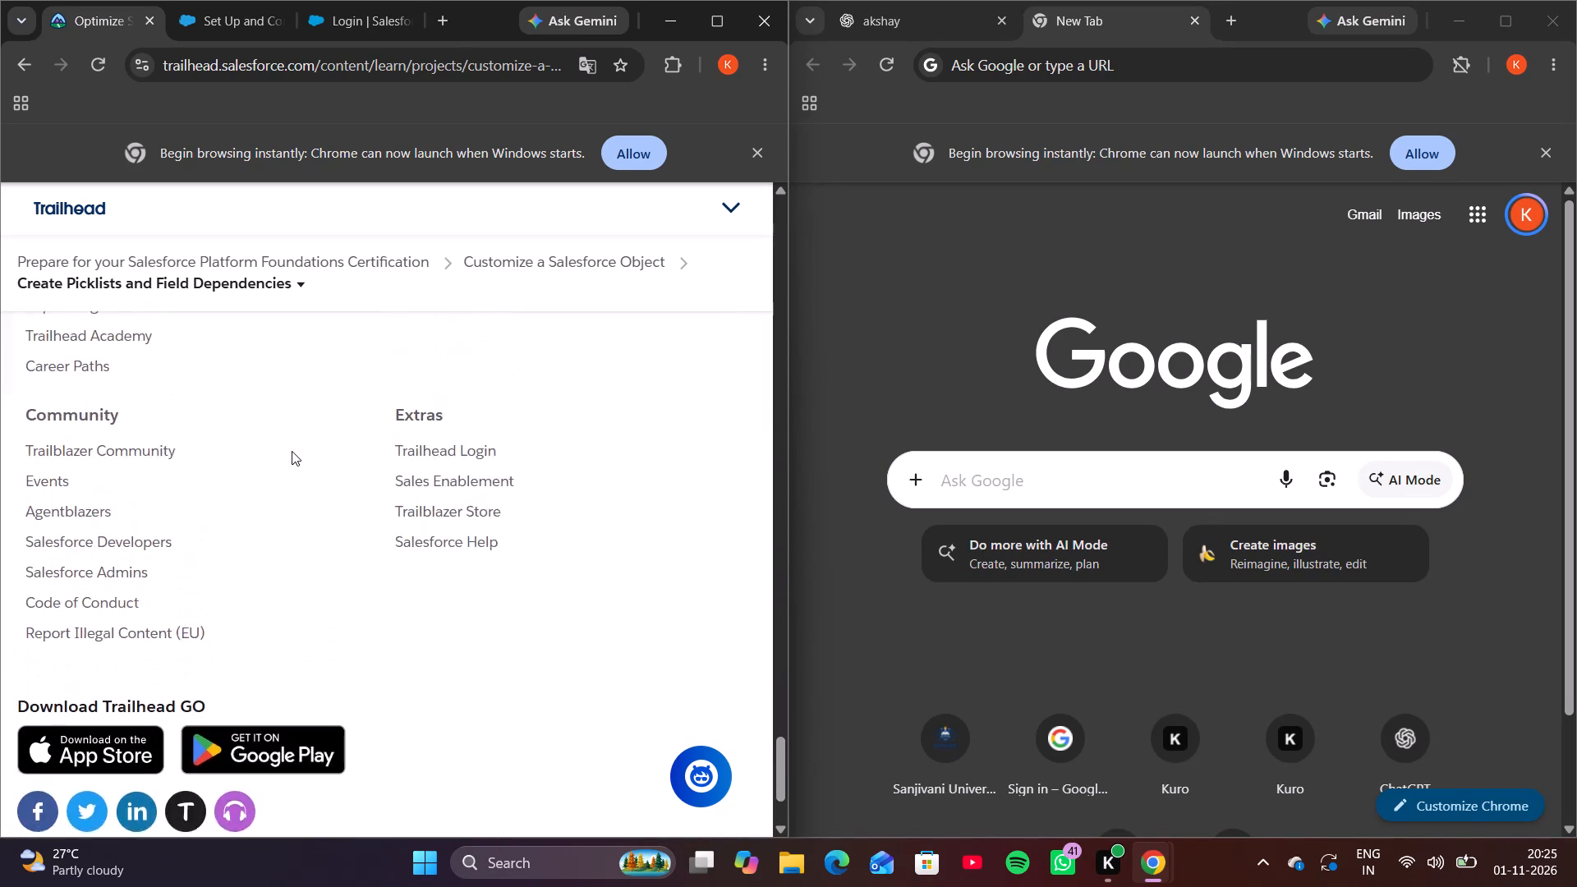
Launch the Resilient Narwhal Playground from the unit's Verify Step section.
{"action": "scroll", "coordinate": [292, 451], "scroll_direction": "up", "scroll_amount": 2}
{"action": "scroll", "coordinate": [292, 451], "scroll_direction": "down", "scroll_amount": 1}
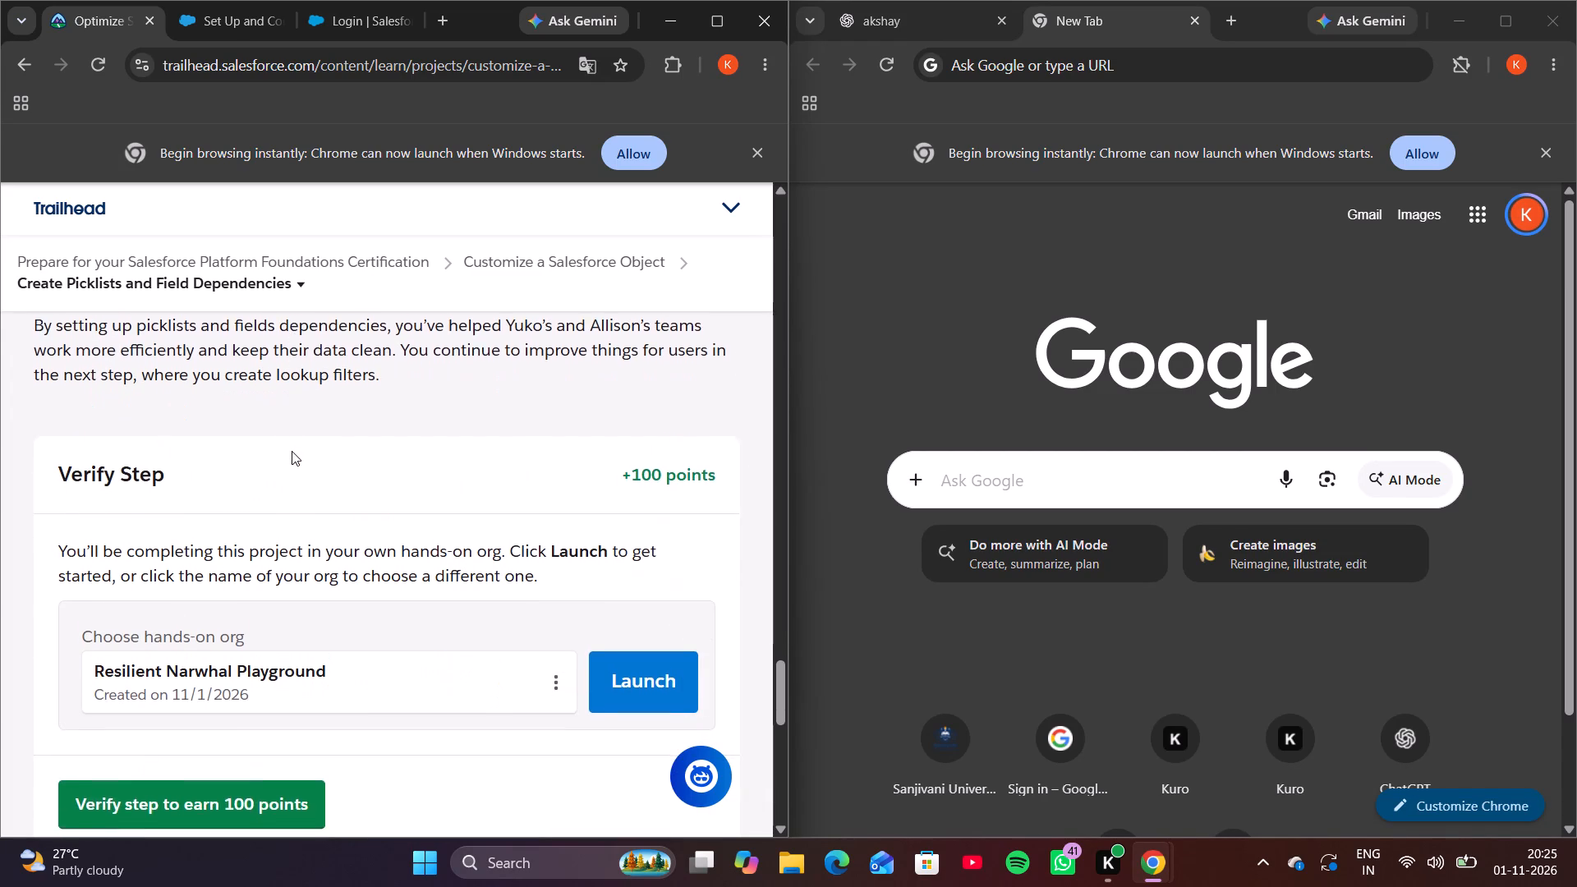
{"action": "scroll", "coordinate": [292, 451], "scroll_direction": "down", "scroll_amount": 1}
{"action": "left_click", "coordinate": [608, 622]}
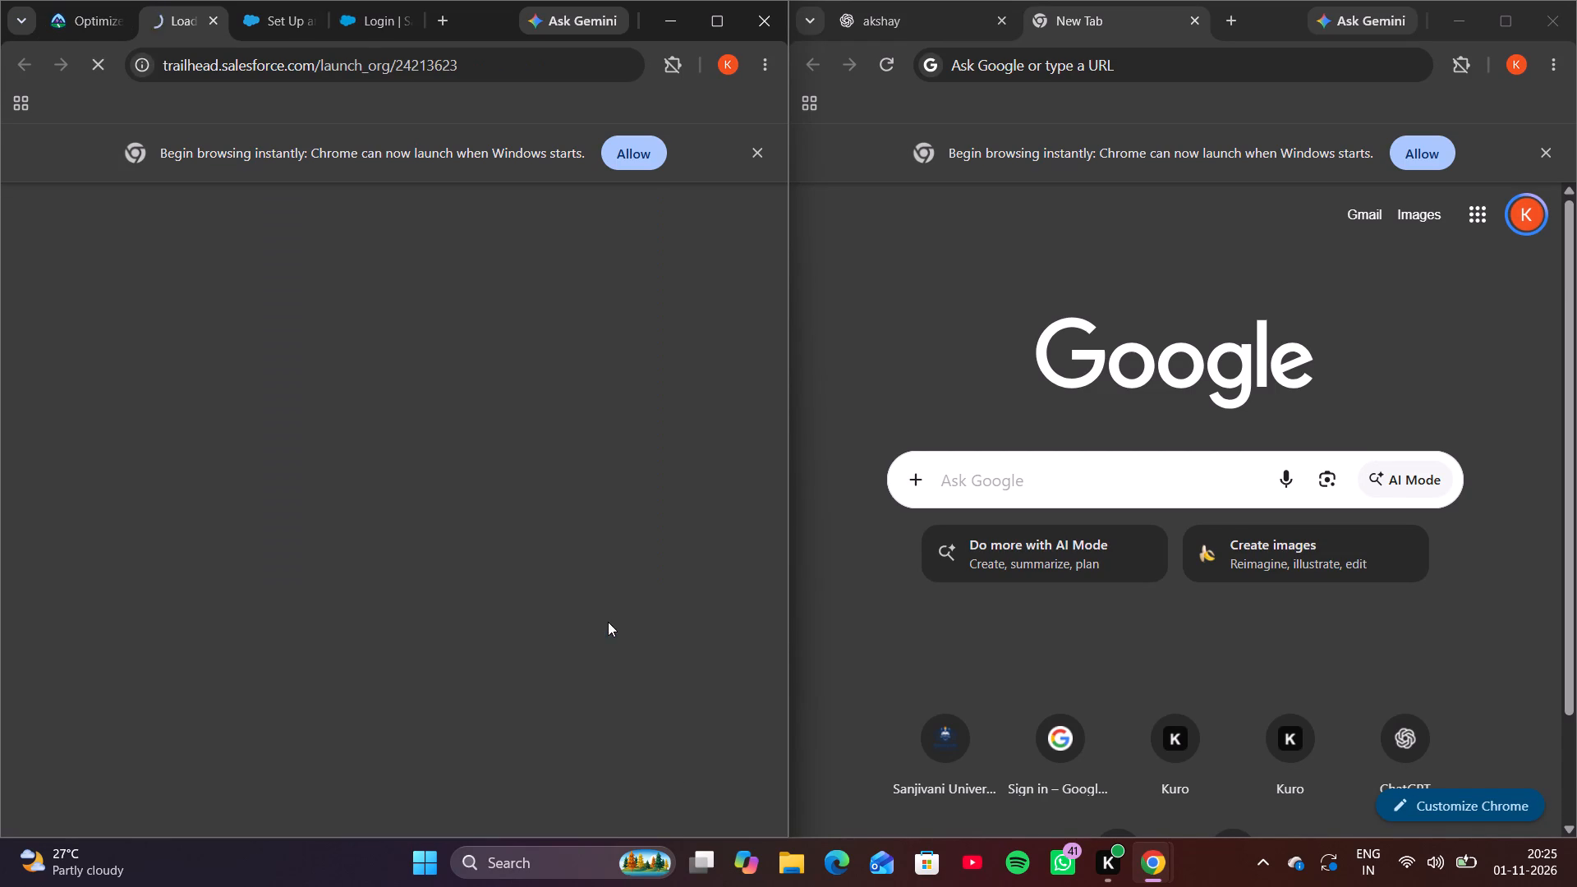
Move the launched playground tab into the other browser window, beside the Trailhead unit.
{"action": "left_click_drag", "start_coordinate": [173, 14], "coordinate": [723, 117]}
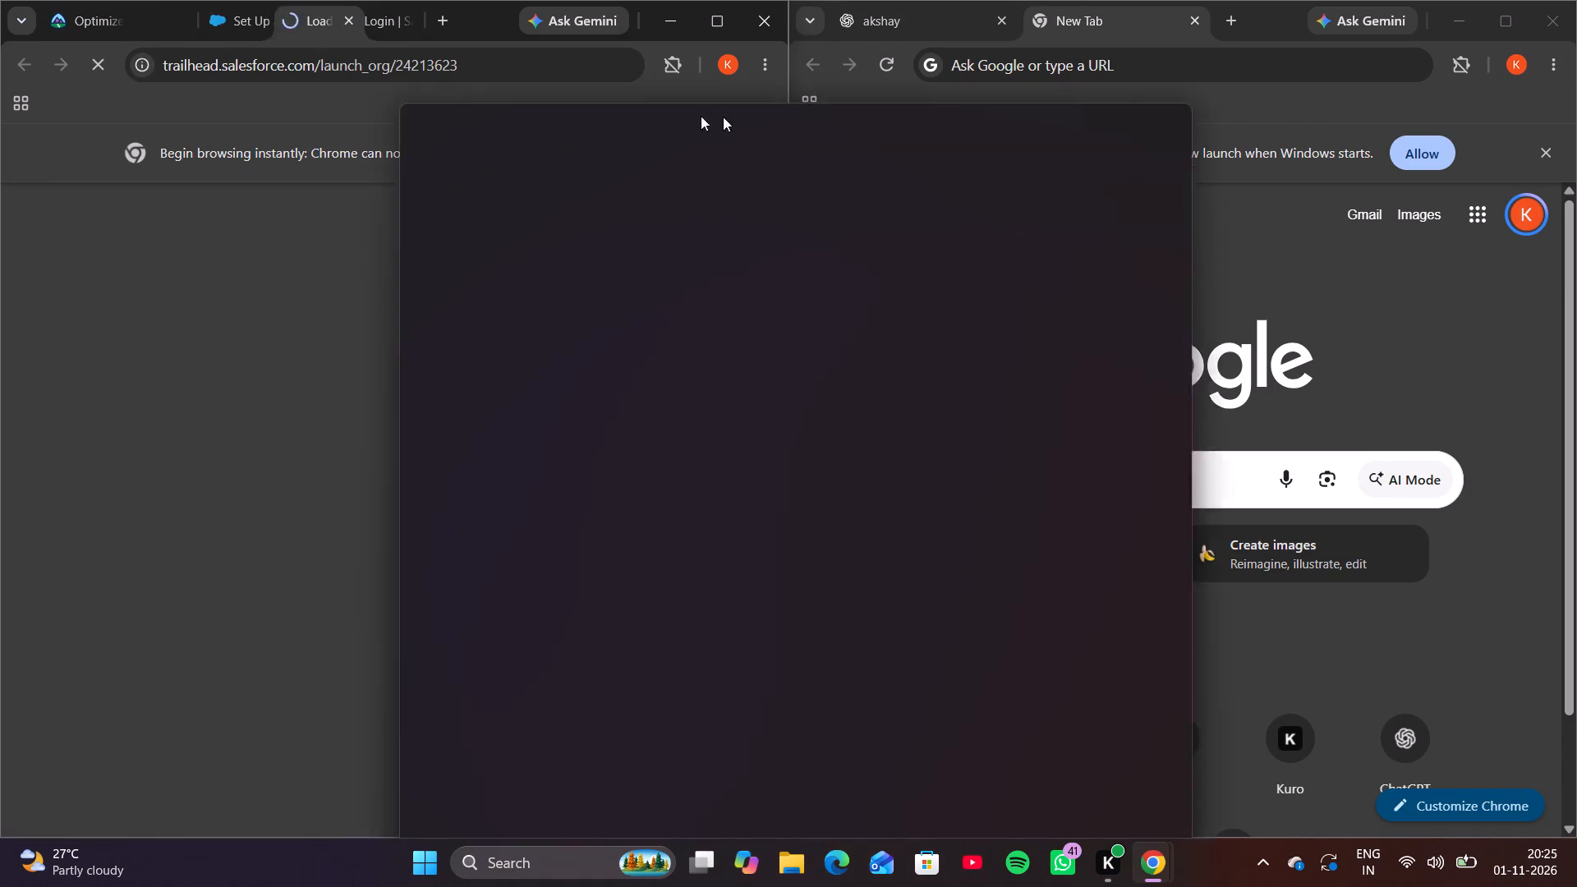
{"action": "left_click_drag", "start_coordinate": [723, 117], "coordinate": [1017, 34]}
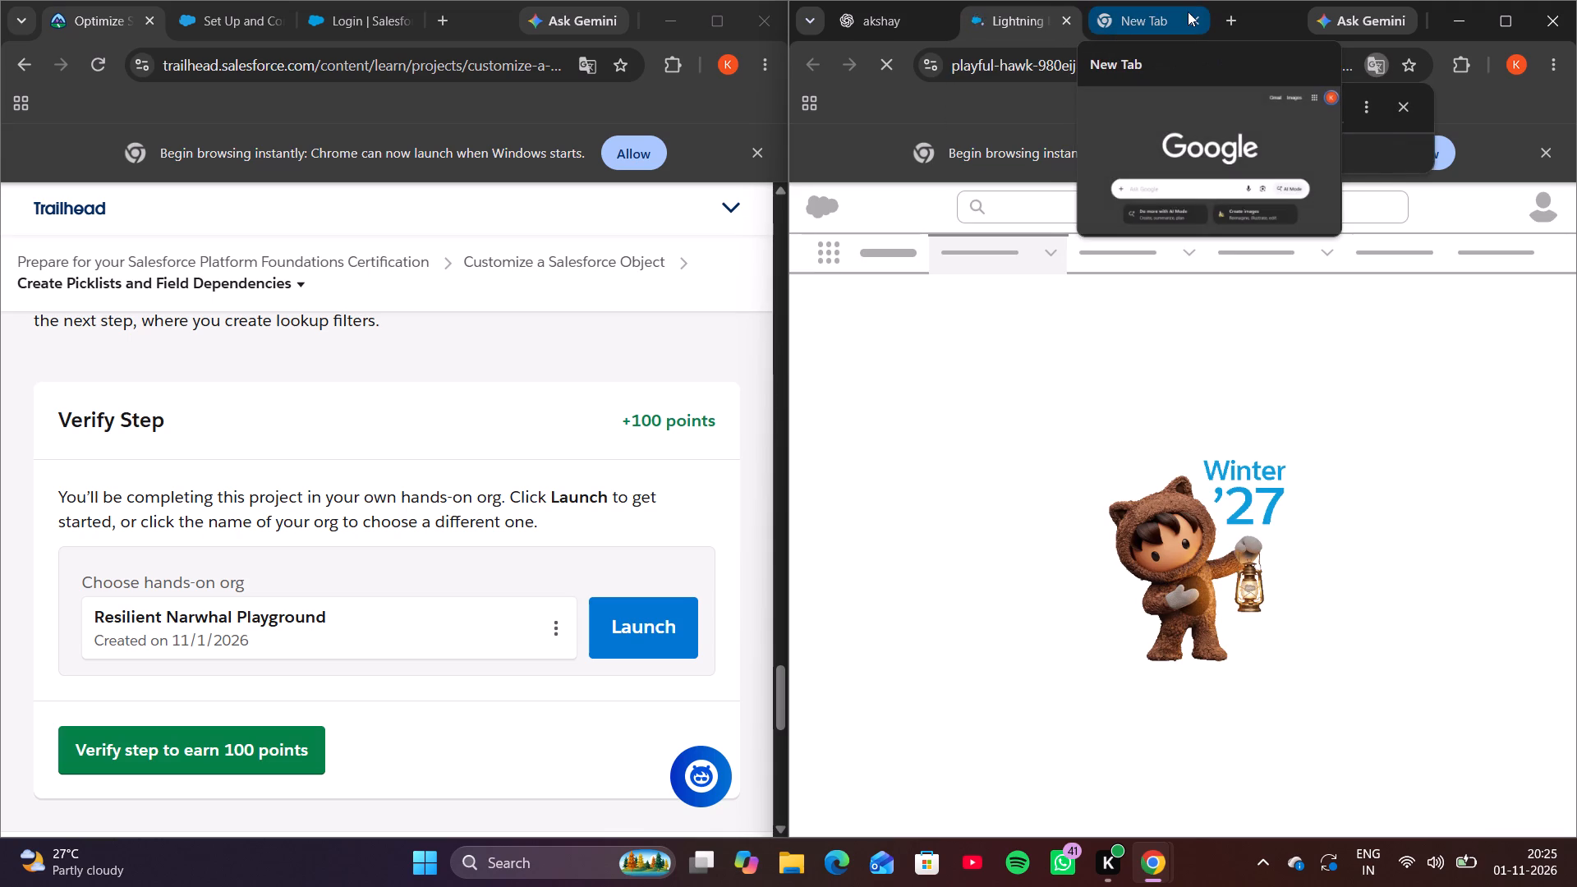
Copy the unit title "Create Picklists and Field Dependencies" from the top of the Trailhead page.
{"action": "scroll", "coordinate": [339, 408], "scroll_direction": "up", "scroll_amount": 9}
{"action": "scroll", "coordinate": [339, 408], "scroll_direction": "up", "scroll_amount": 14}
{"action": "scroll", "coordinate": [339, 408], "scroll_direction": "up", "scroll_amount": 13}
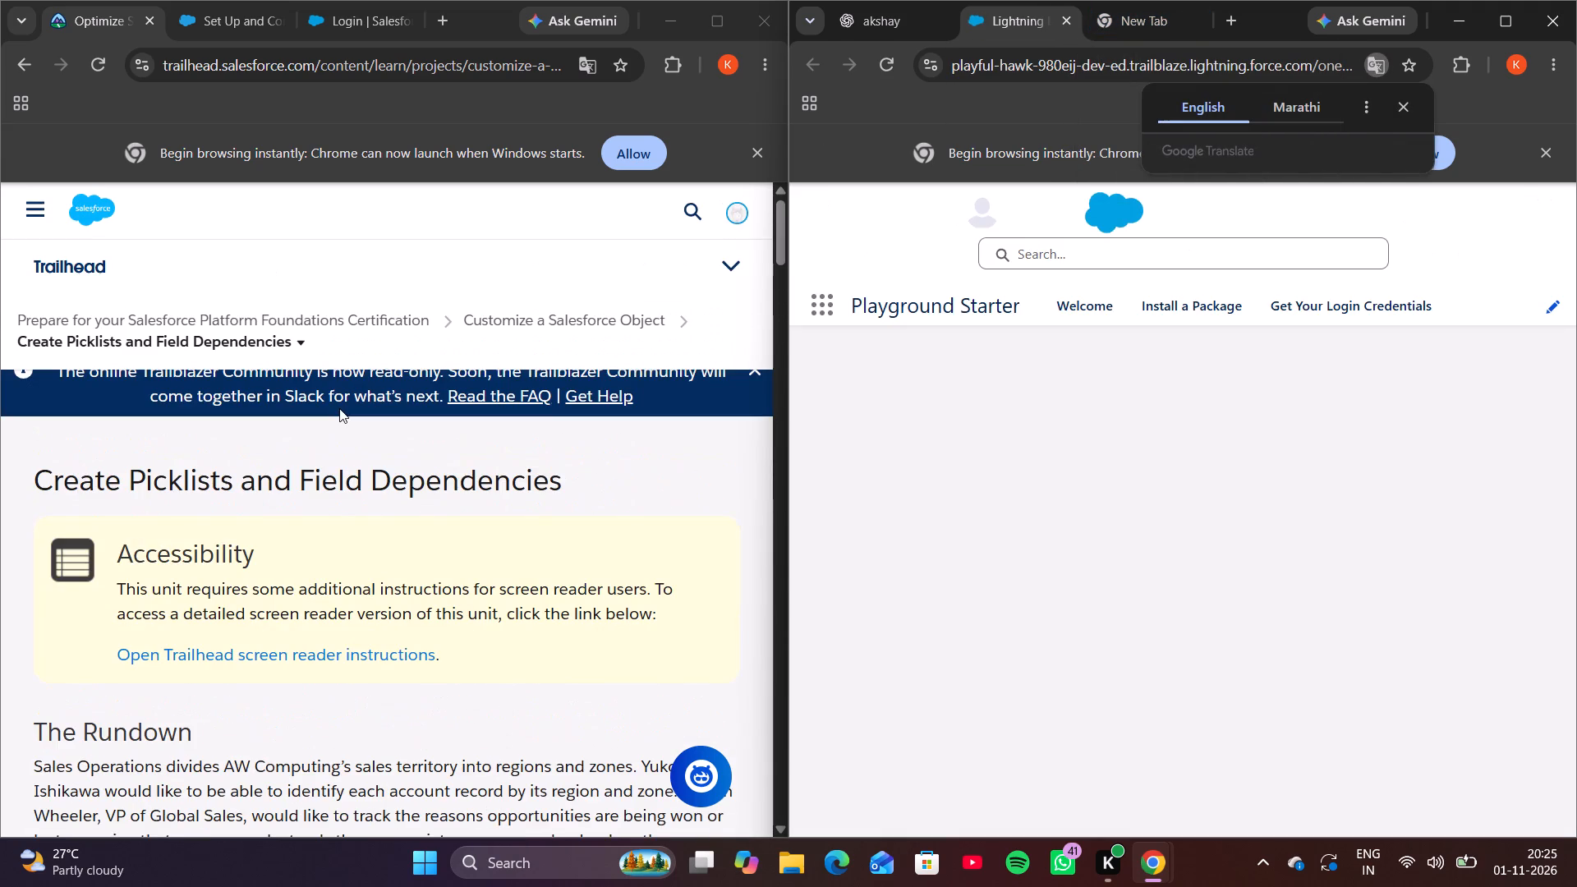
{"action": "left_click_drag", "start_coordinate": [27, 478], "coordinate": [589, 508]}
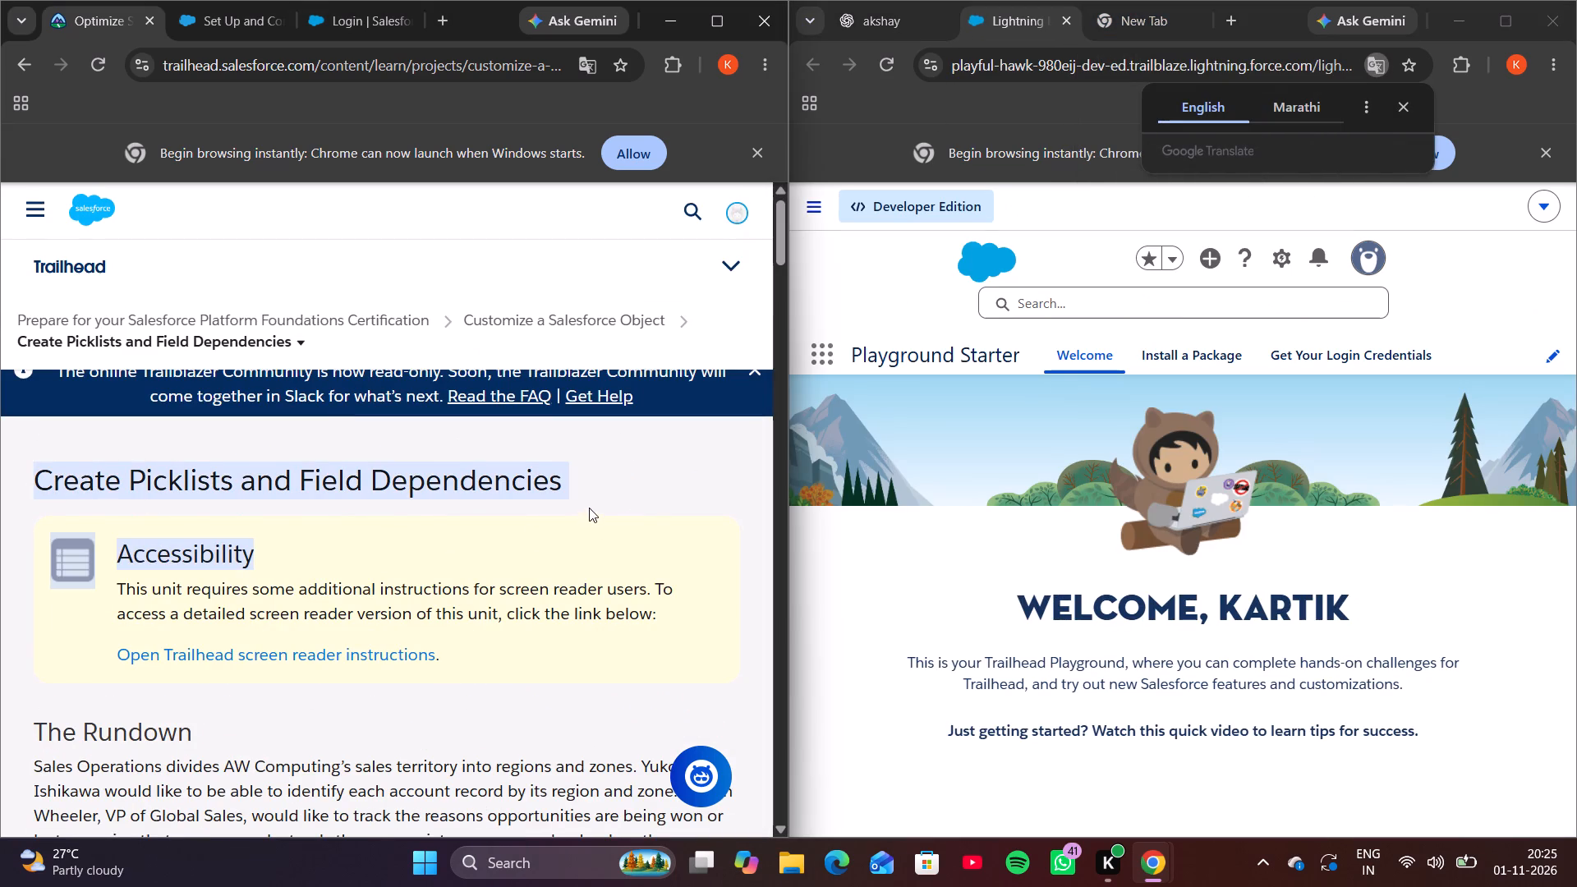
{"action": "left_click_drag", "start_coordinate": [589, 508], "coordinate": [593, 495]}
{"action": "key", "text": "ctrl+c"}
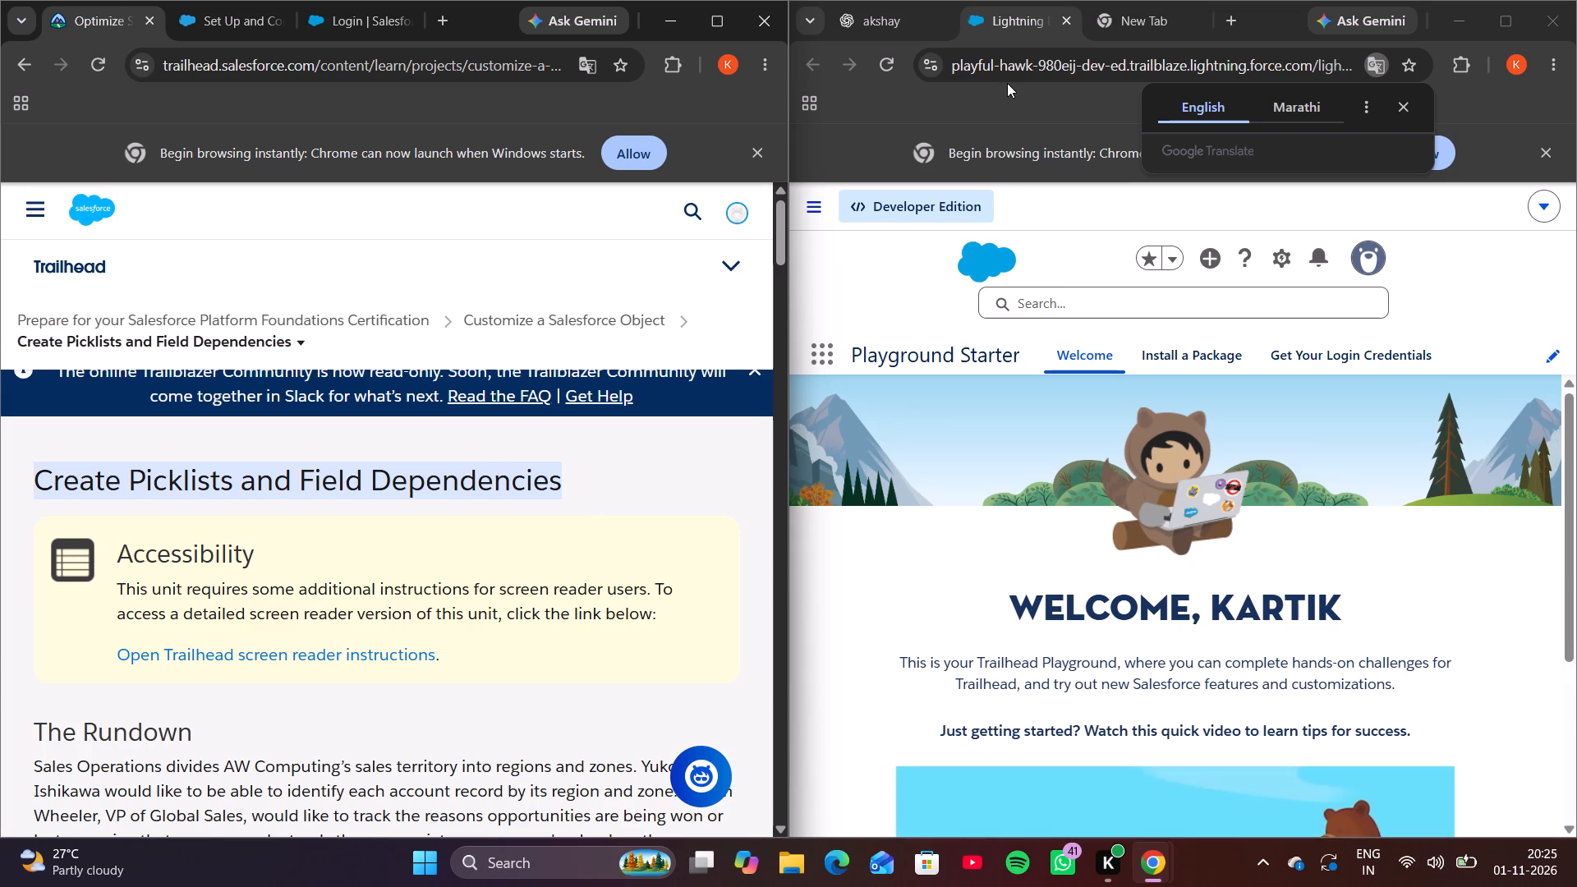
Search Google for youtube in the empty New Tab and open the YouTube website from the results.
{"action": "left_click", "coordinate": [1147, 19]}
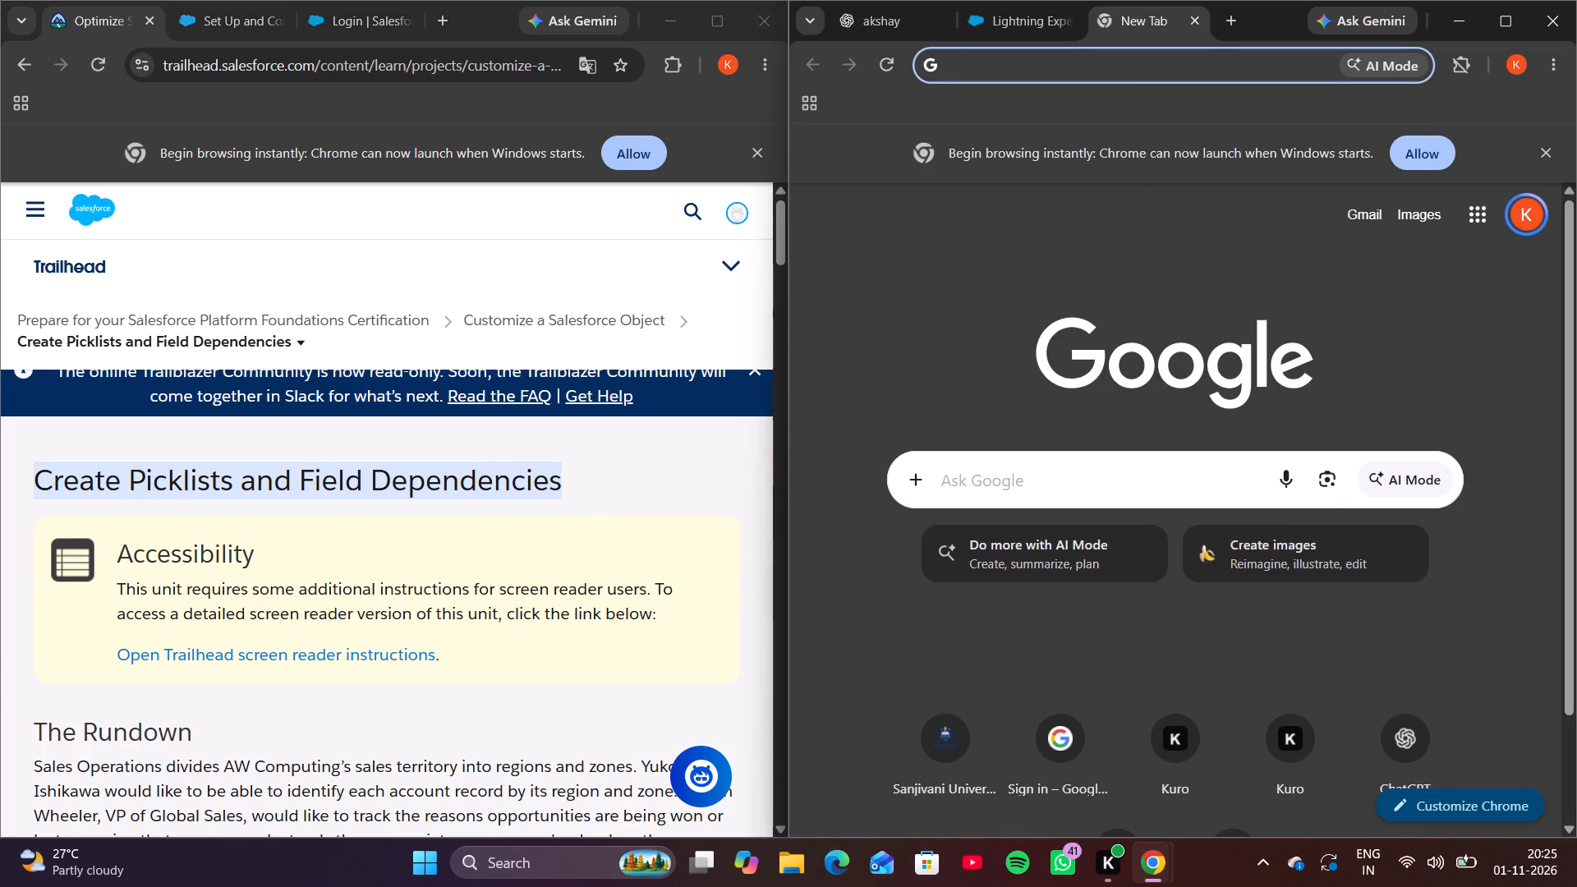
{"action": "left_click", "coordinate": [1125, 62]}
{"action": "key", "text": "y"}
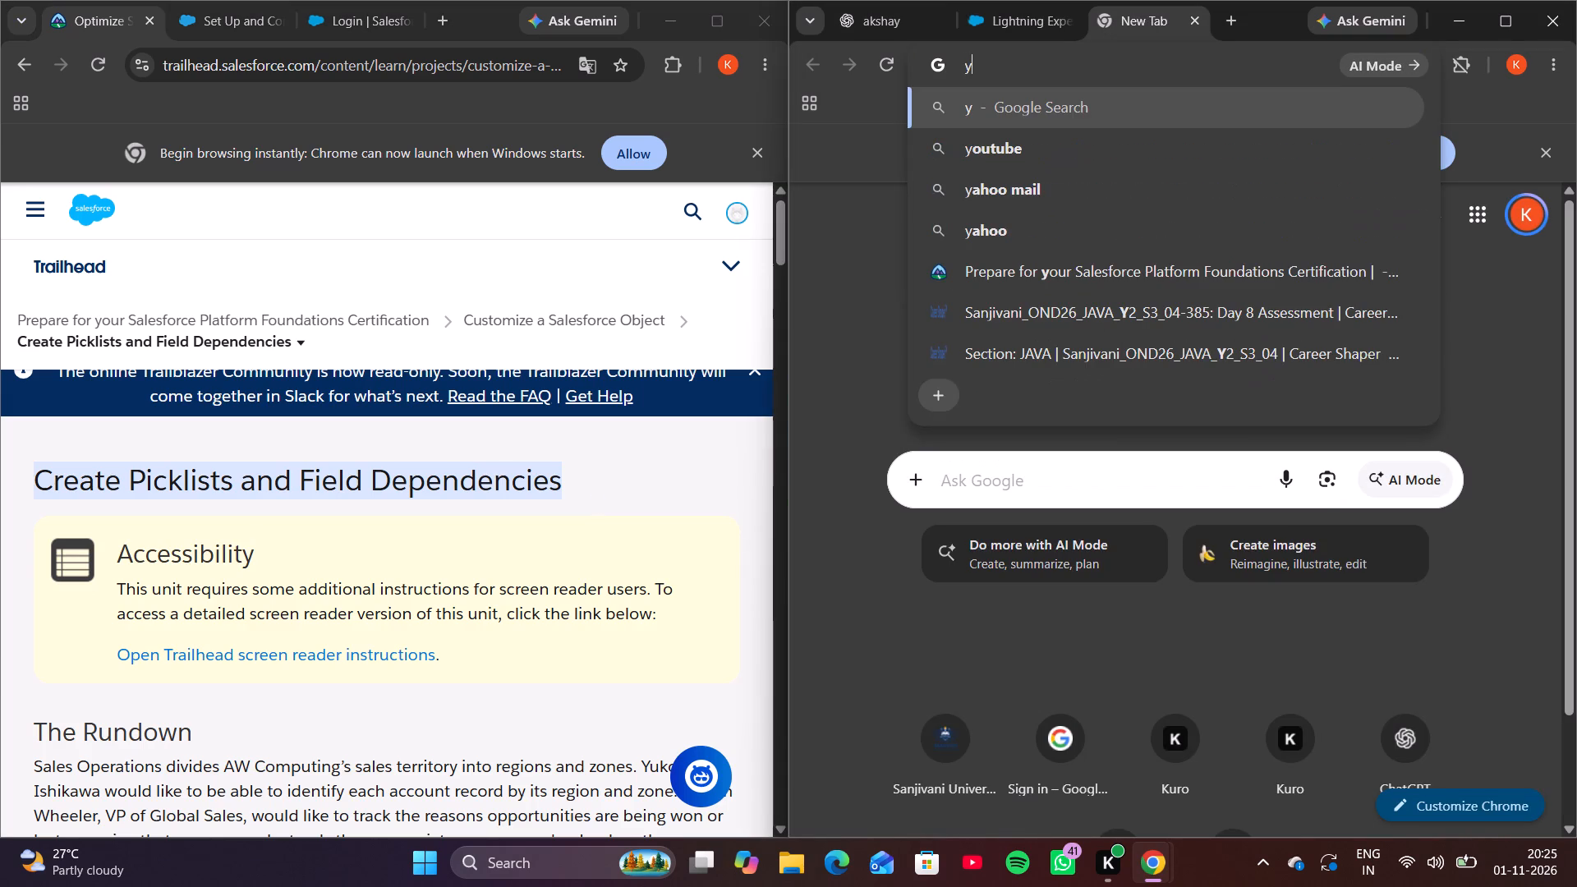
{"action": "key", "text": "Down"}
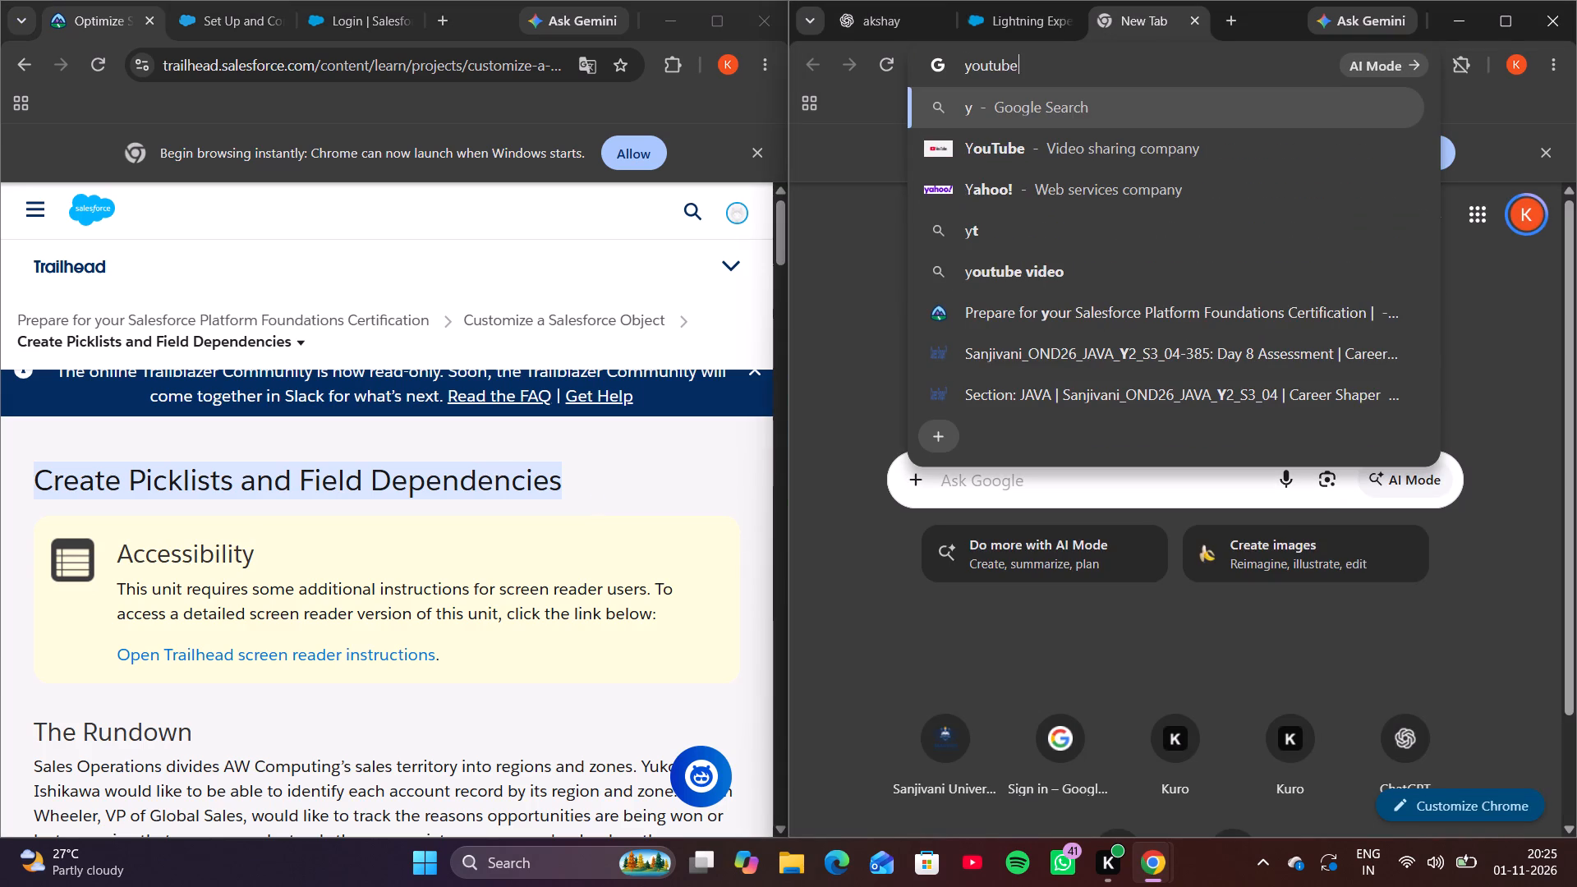
{"action": "key", "text": "Return"}
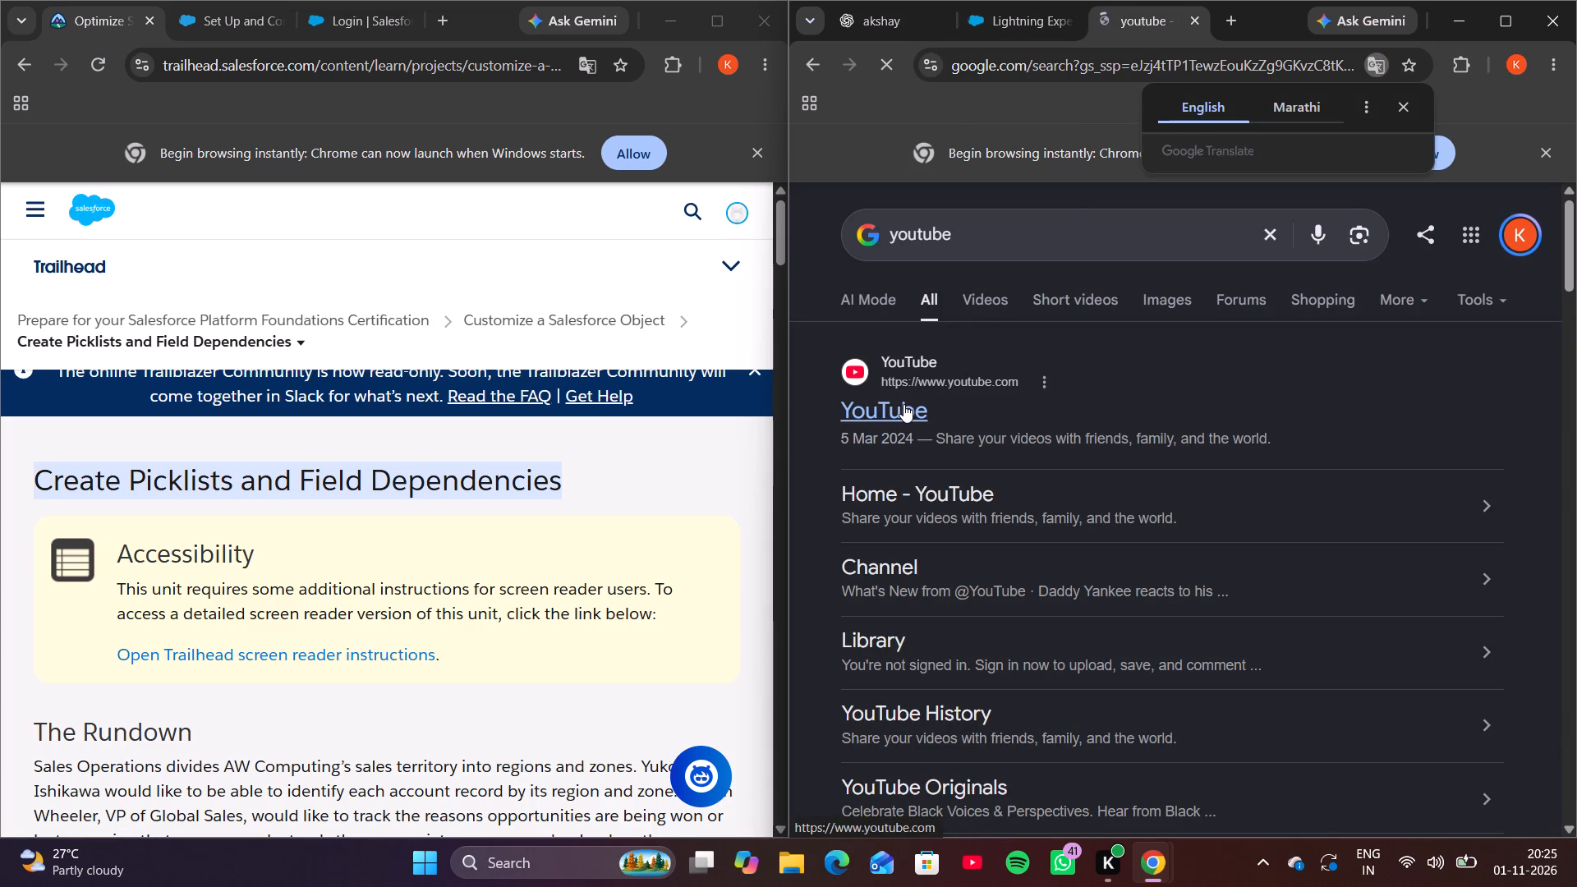
{"action": "left_click", "coordinate": [903, 404]}
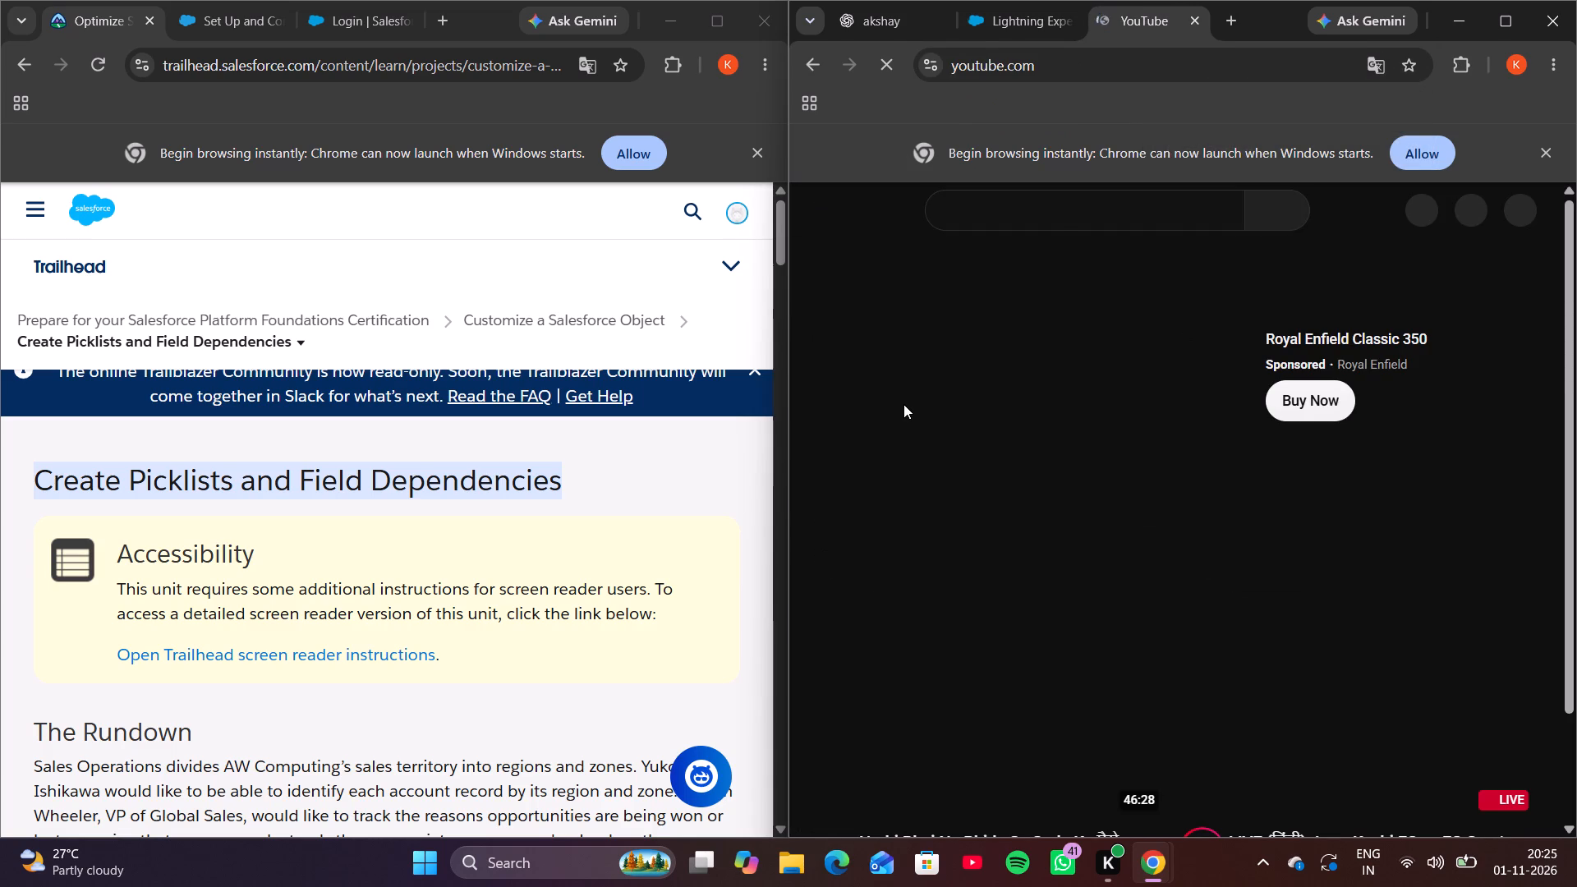
Search YouTube for "Create Picklists and Field Dependencies" and play The Bit's 11:03 walkthrough video, skipping the ad.
{"action": "left_click", "coordinate": [1126, 218]}
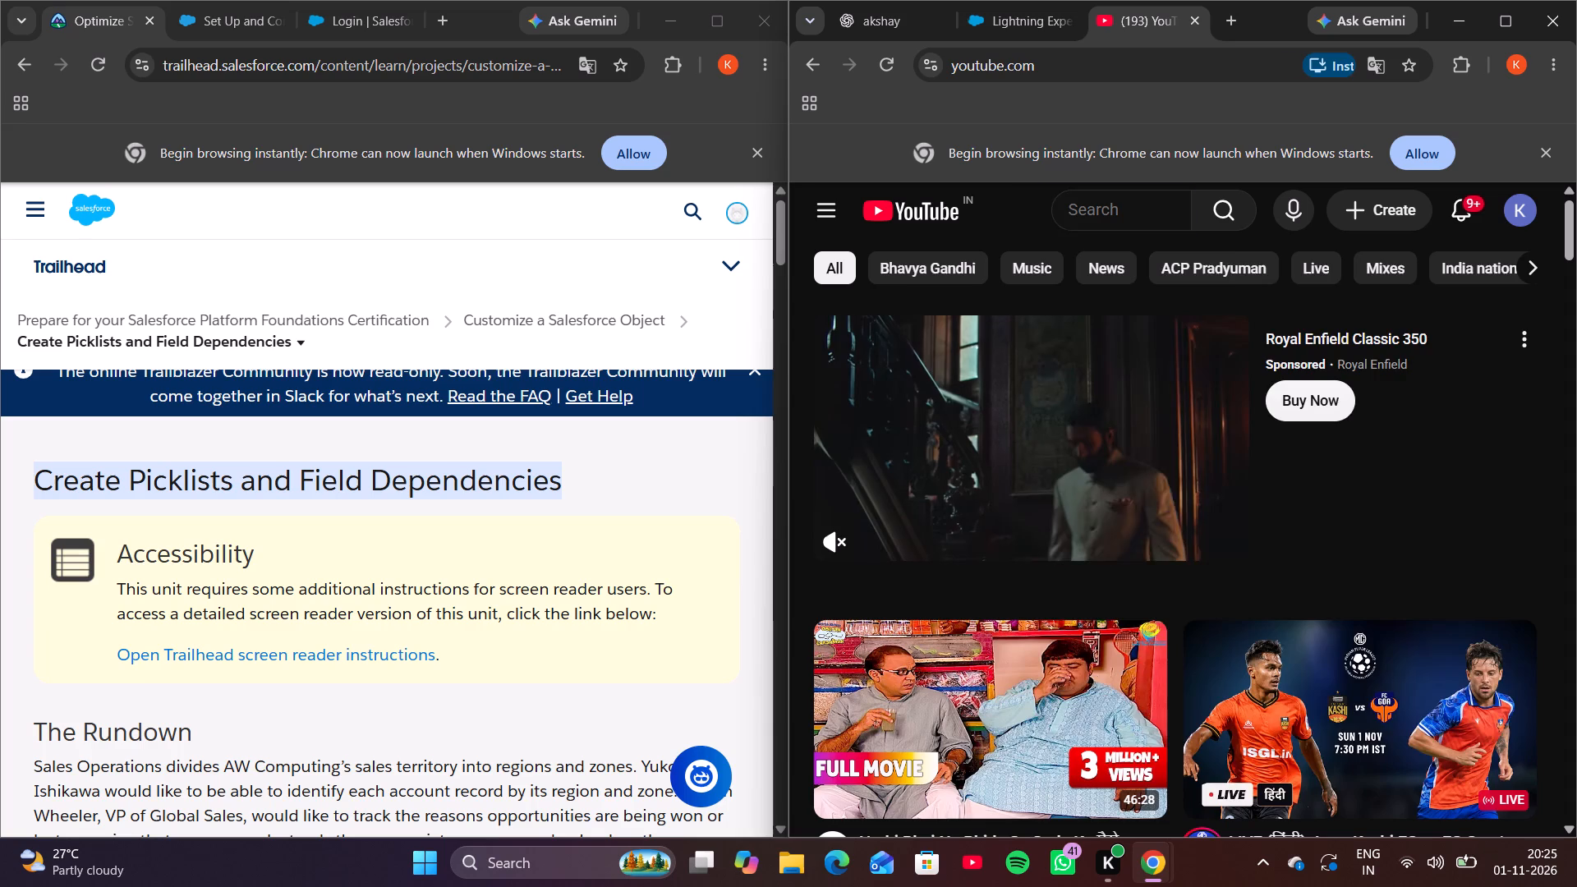
{"action": "key", "text": "ctrl+v"}
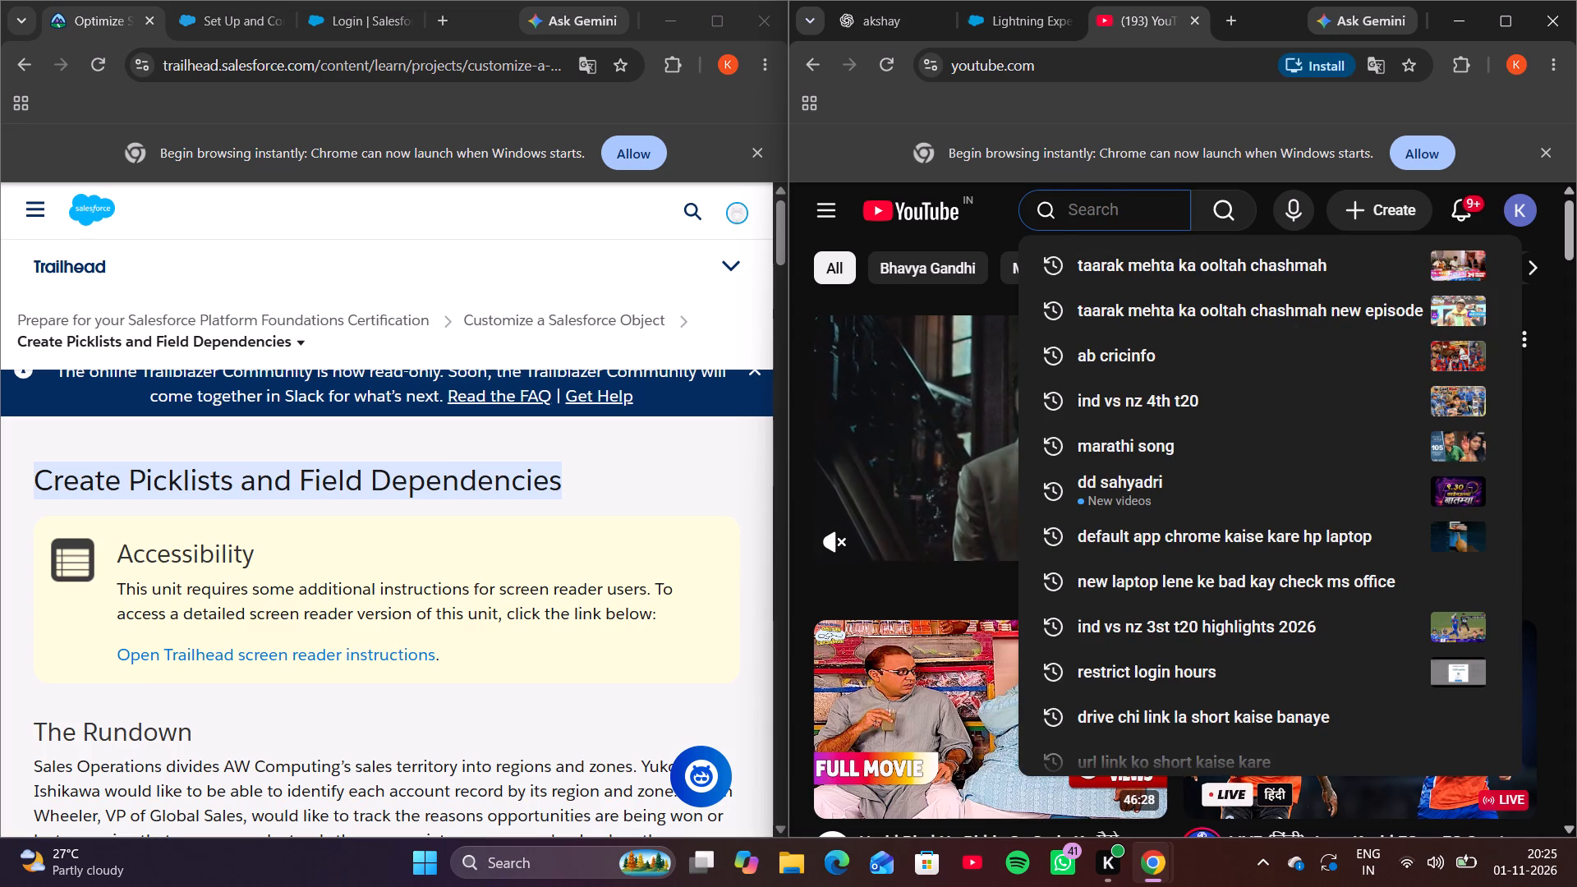
{"action": "key", "text": "Return"}
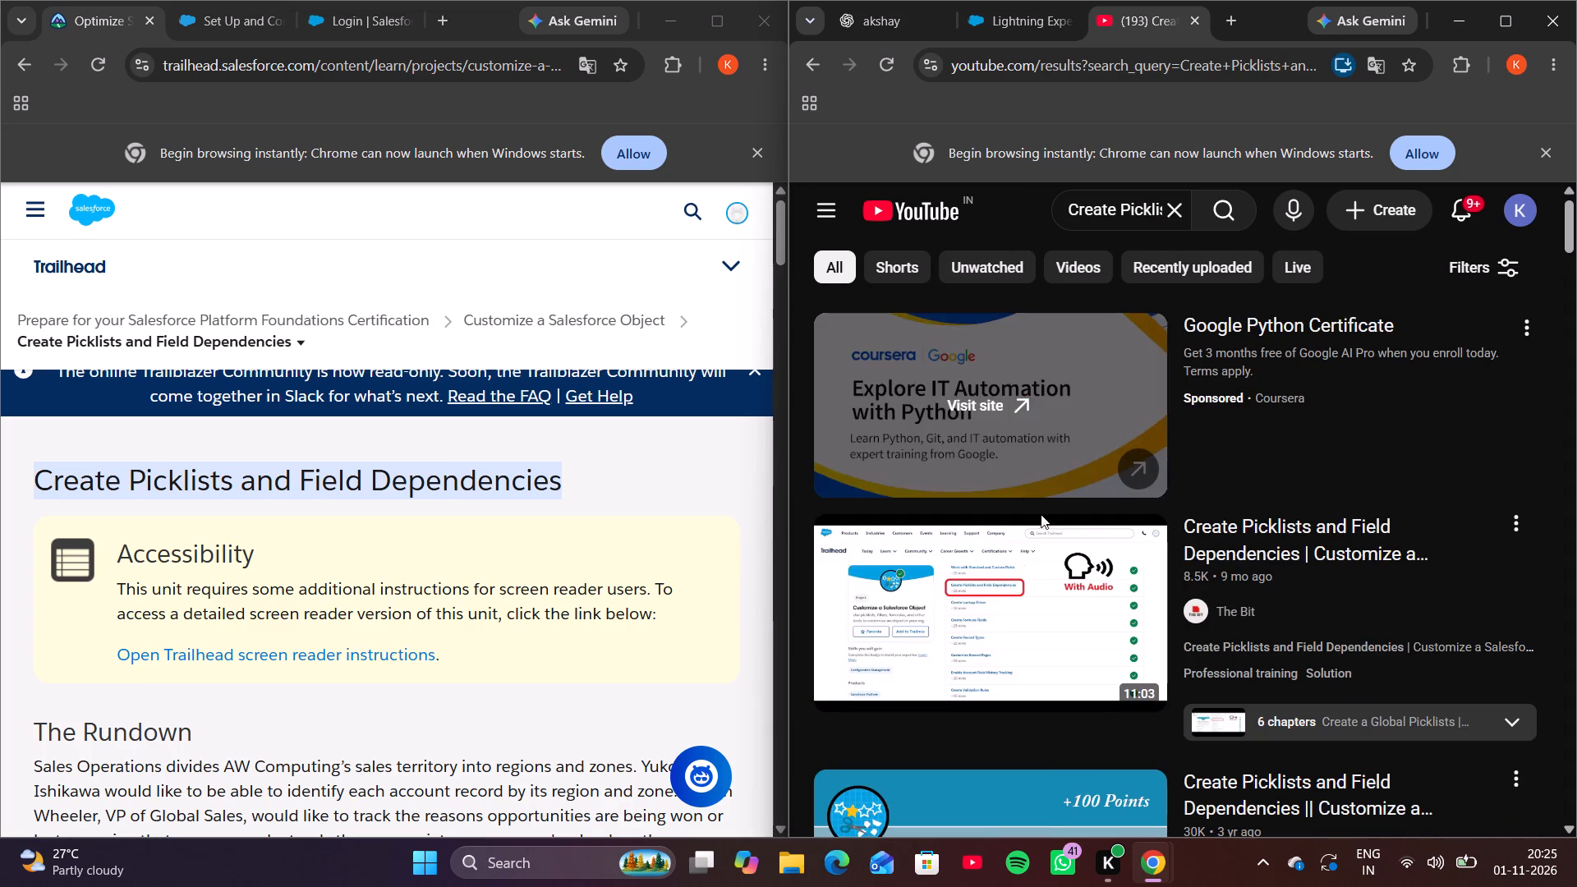
{"action": "left_click", "coordinate": [1023, 591]}
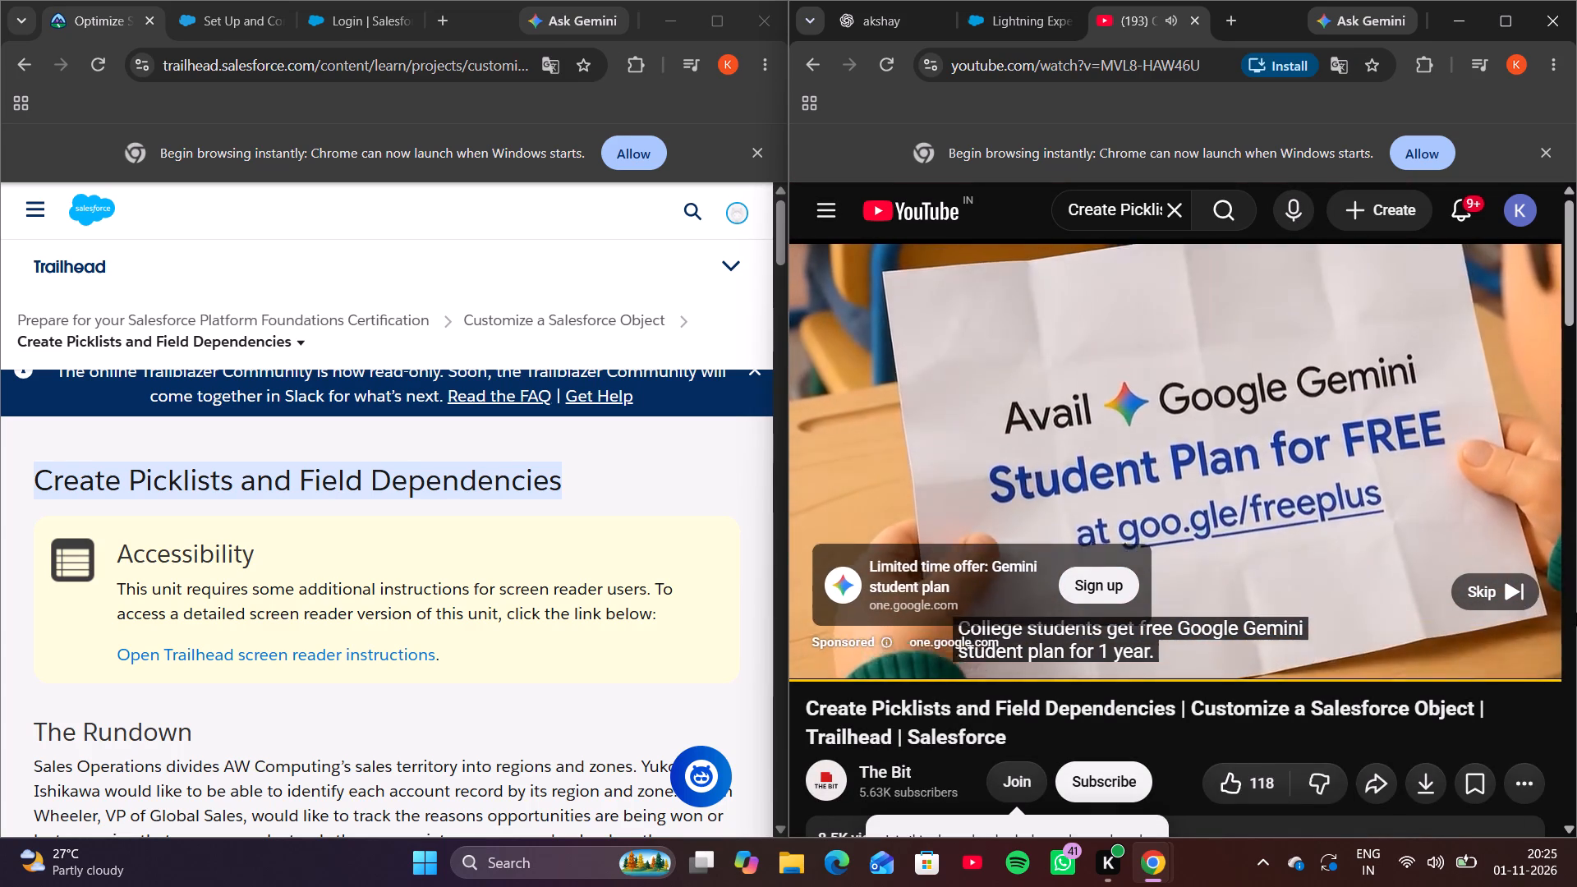
{"action": "left_click", "coordinate": [1519, 601]}
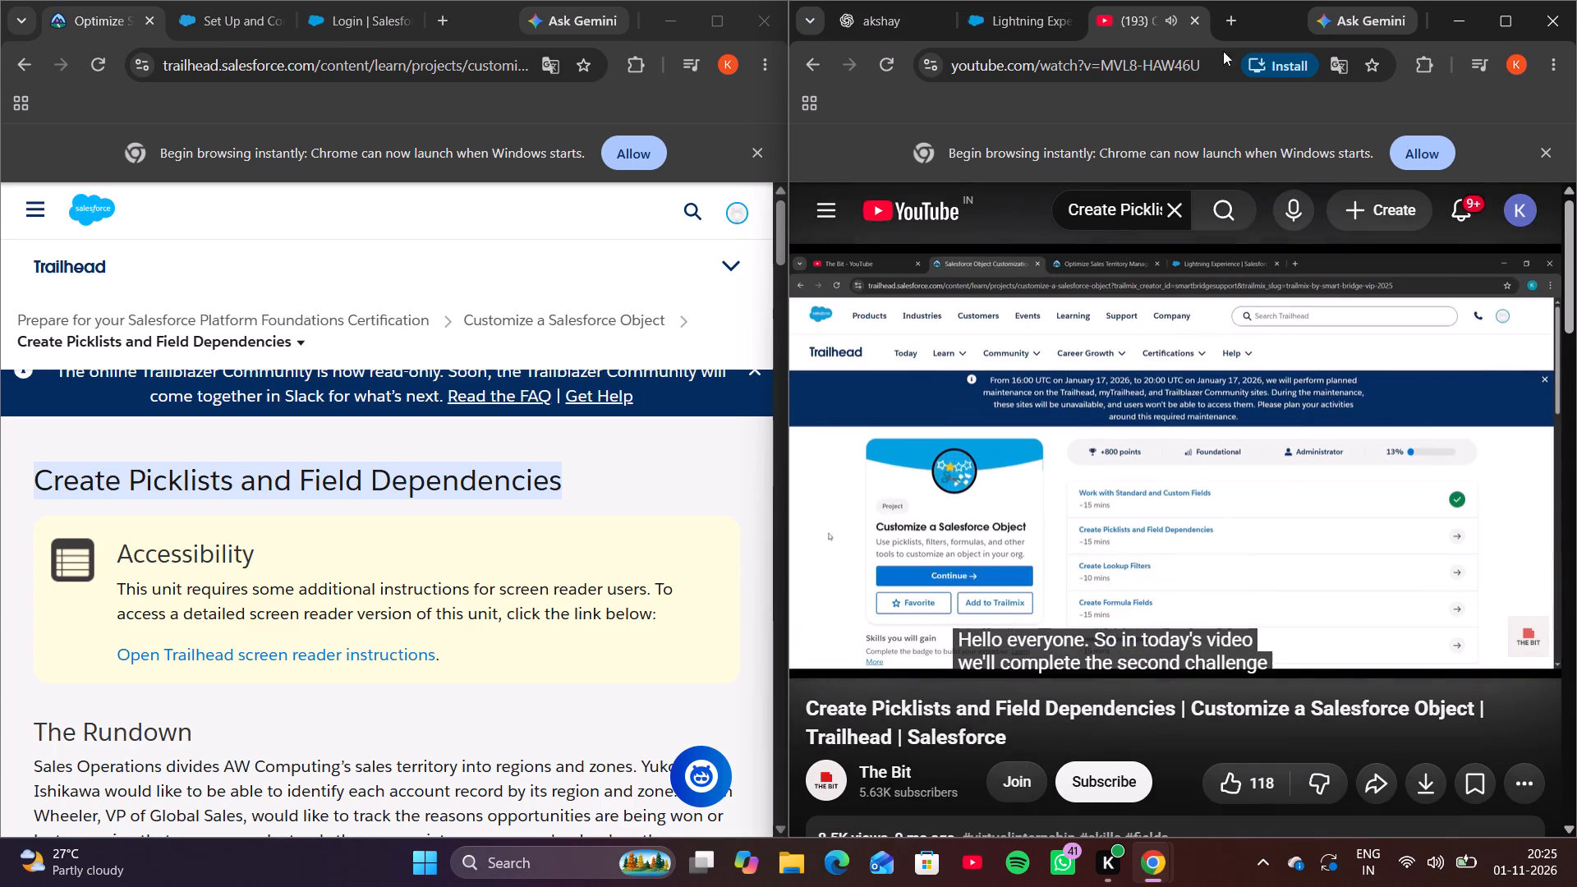
Detach the YouTube video tab into its own floating window over the Trailhead and playground windows.
{"action": "left_click_drag", "start_coordinate": [1140, 16], "coordinate": [856, 138]}
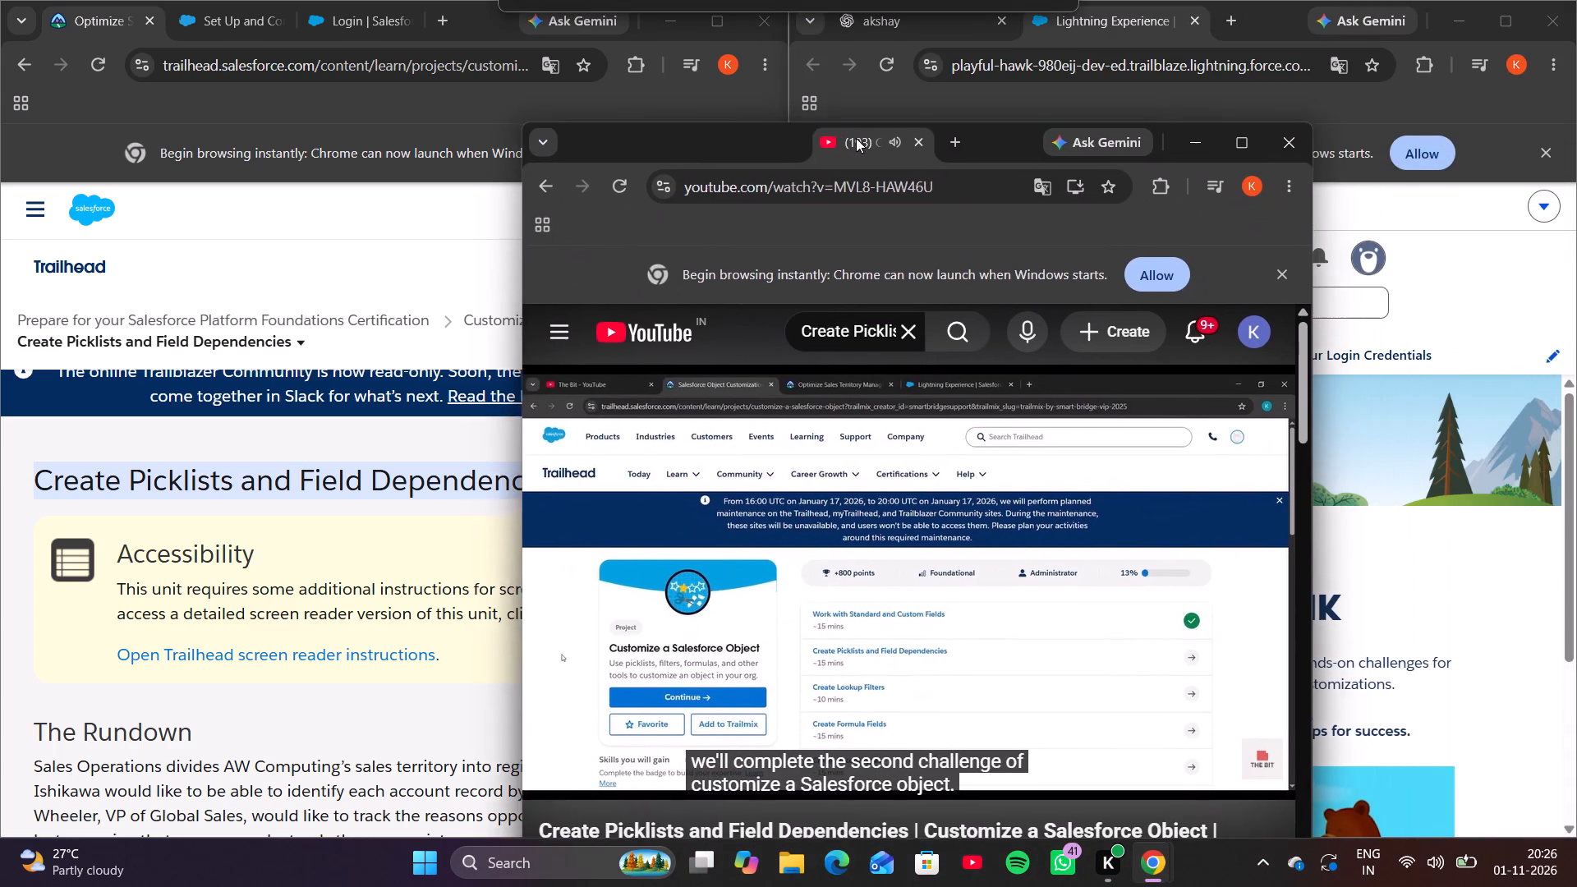
{"action": "left_click_drag", "start_coordinate": [856, 138], "coordinate": [854, 136]}
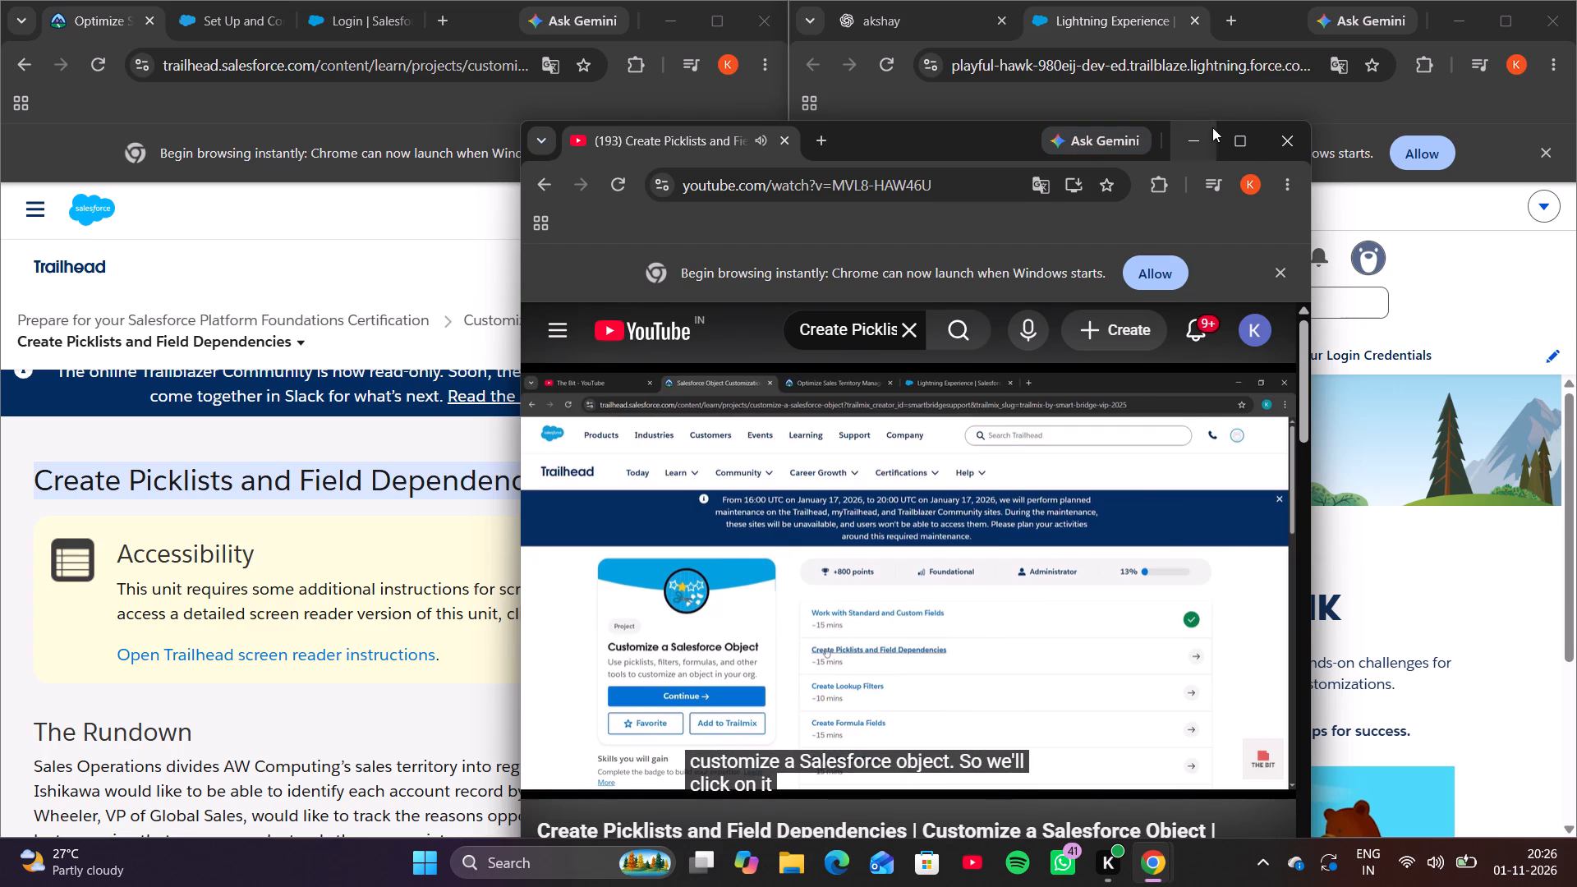
{"action": "left_click", "coordinate": [1041, 127]}
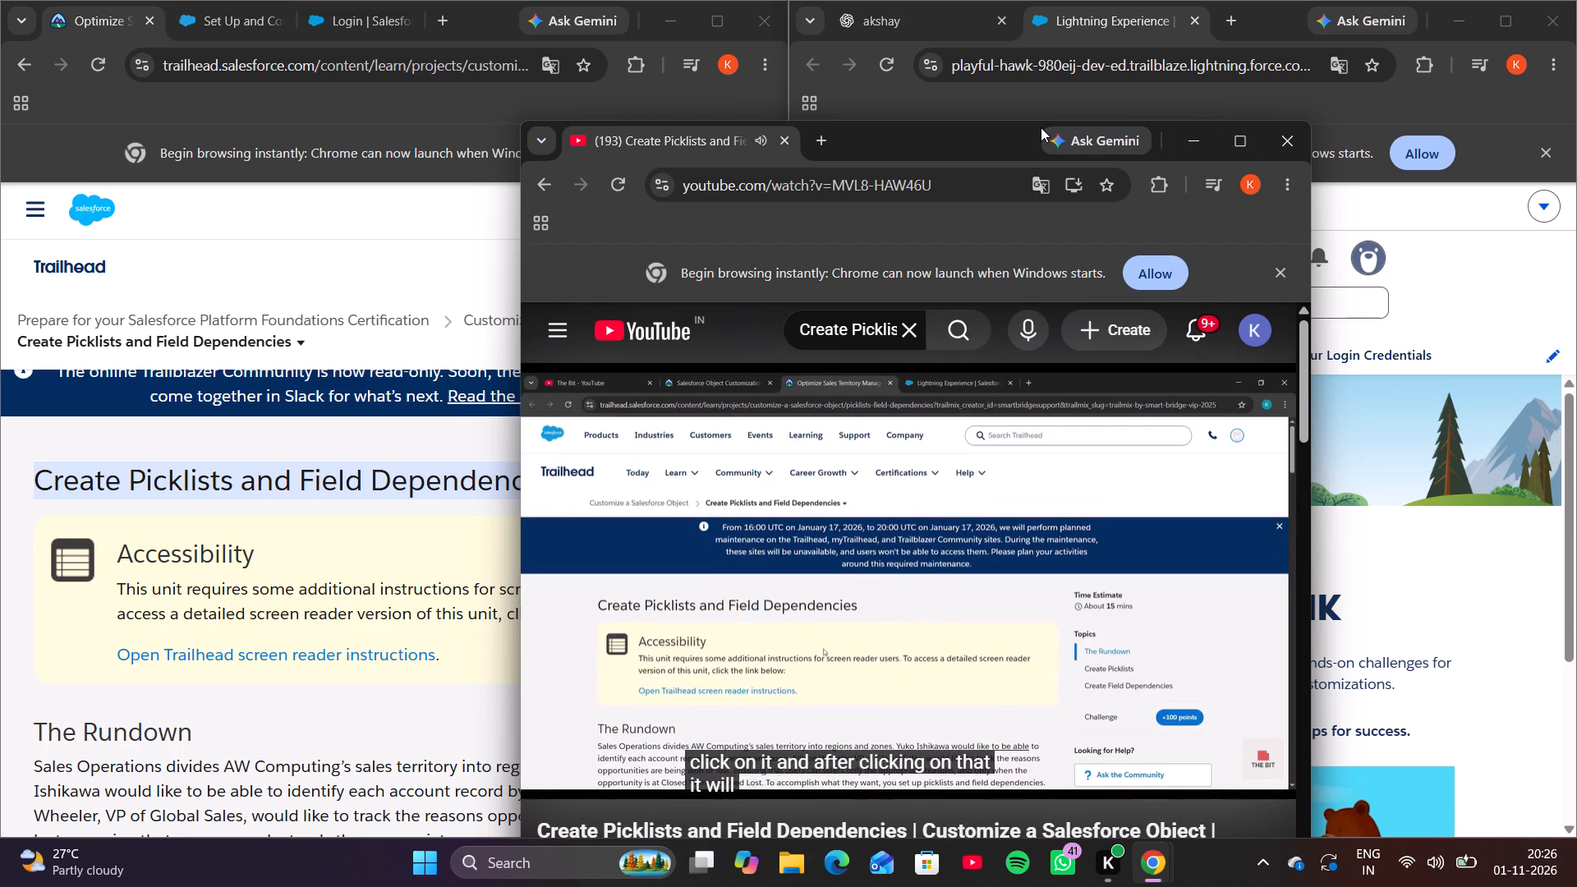
{"action": "left_click_drag", "start_coordinate": [1037, 123], "coordinate": [1118, 571]}
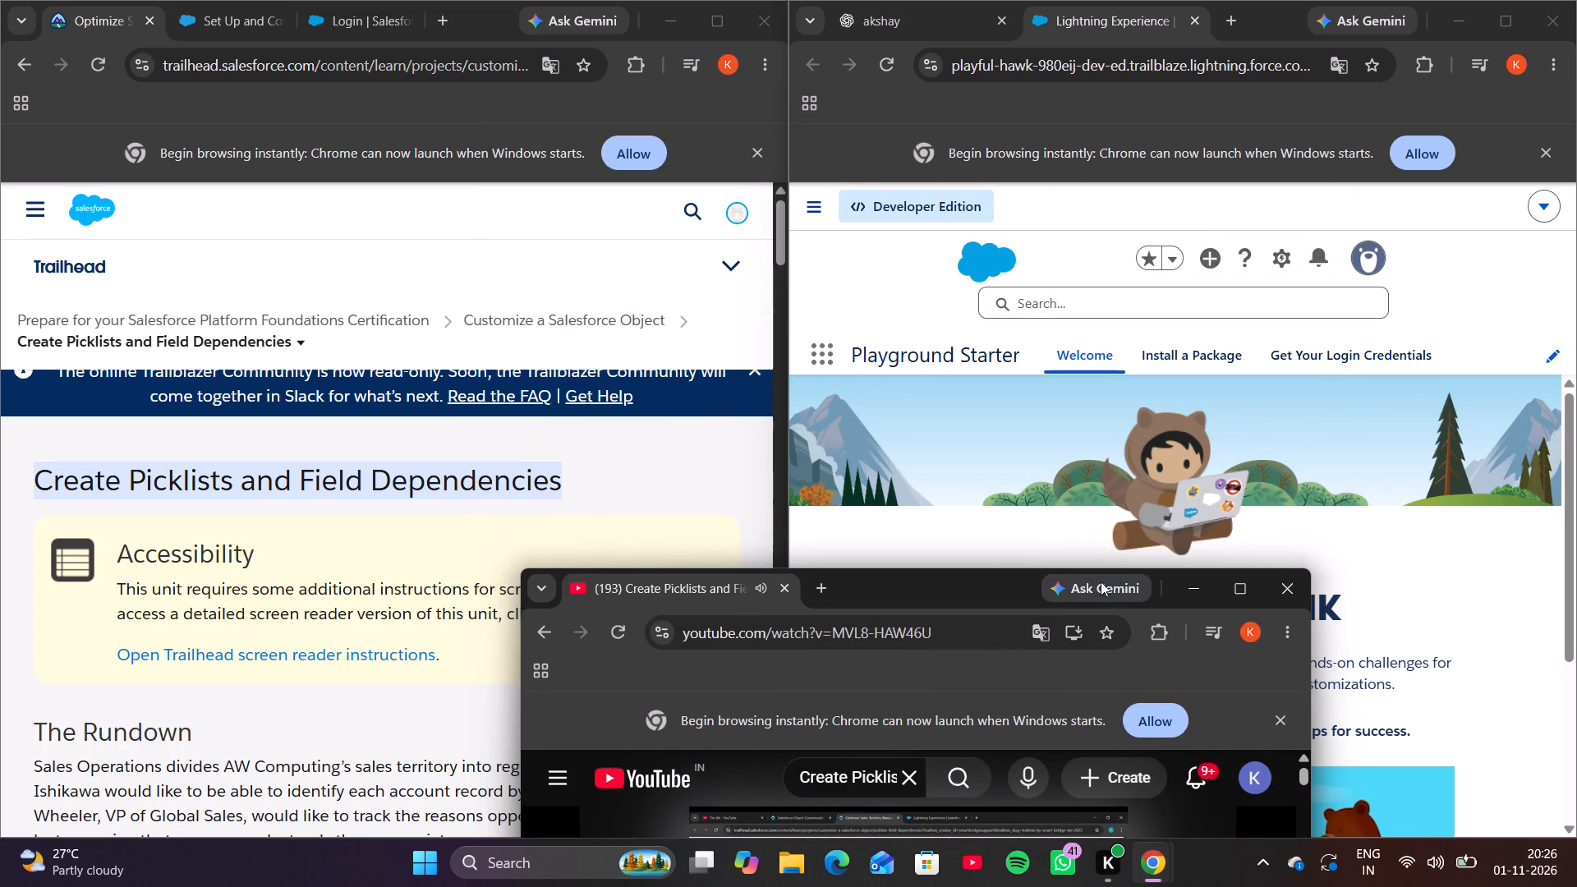
{"action": "left_click_drag", "start_coordinate": [964, 571], "coordinate": [824, 163]}
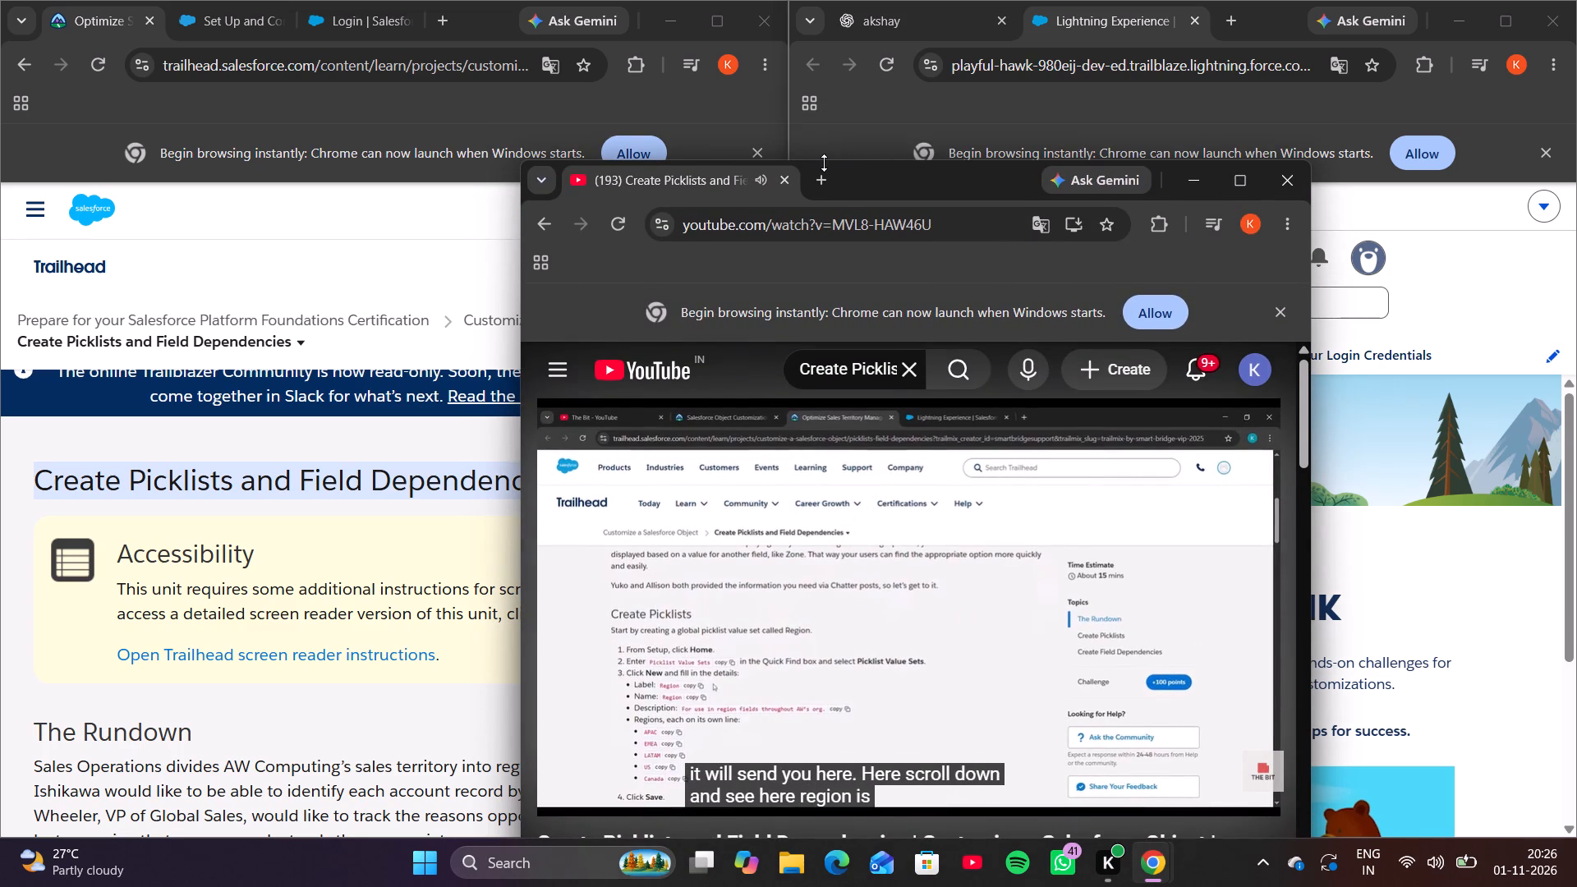
{"action": "left_click_drag", "start_coordinate": [838, 159], "coordinate": [880, 332]}
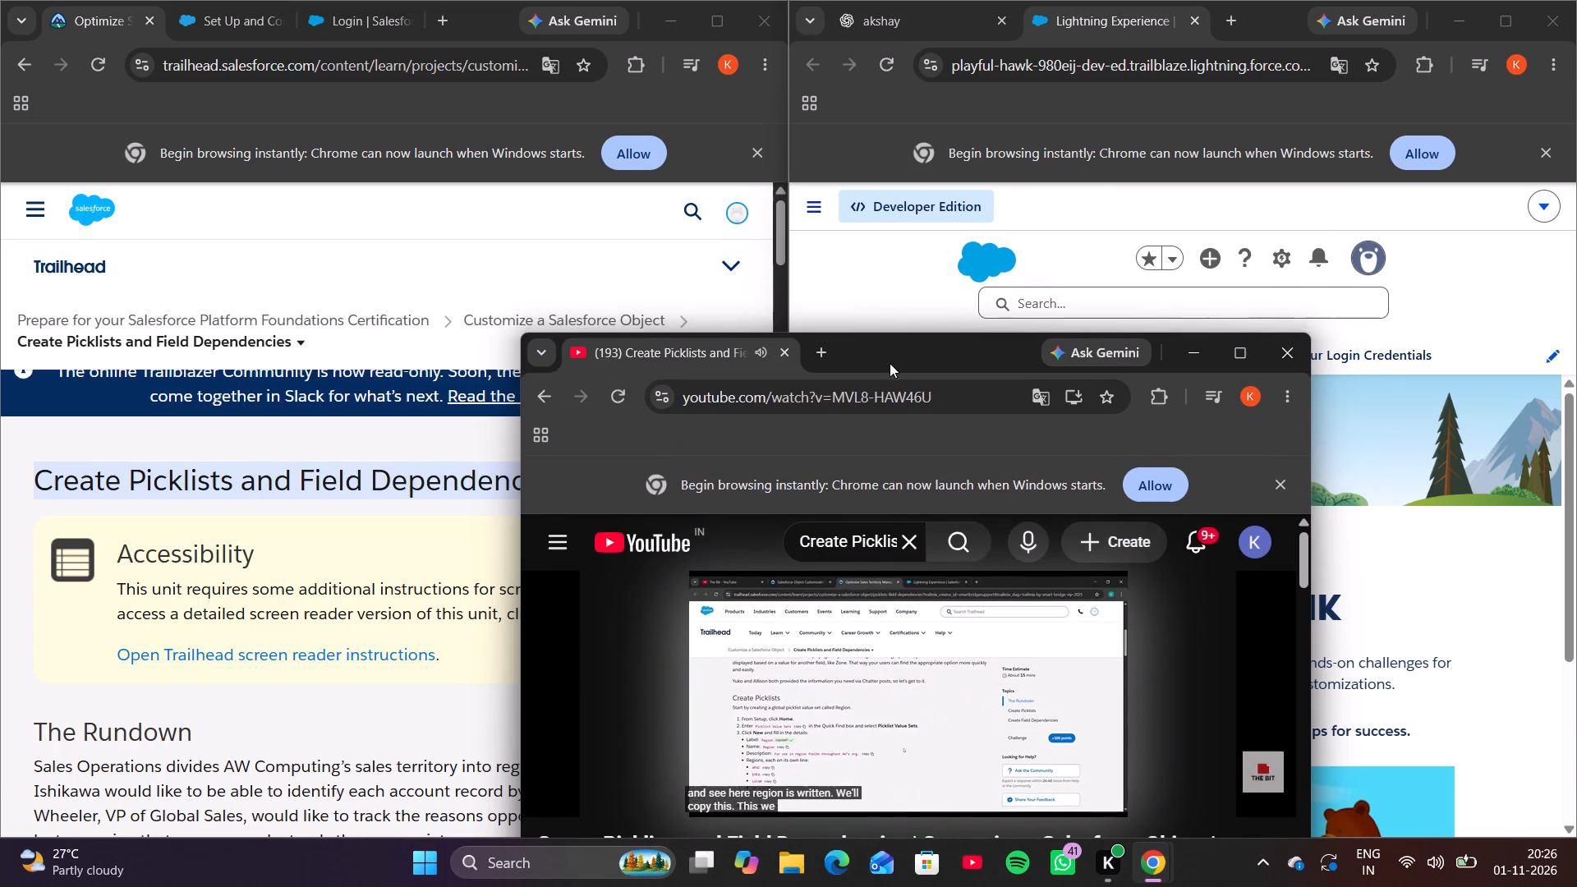
{"action": "left_click_drag", "start_coordinate": [890, 359], "coordinate": [779, 177]}
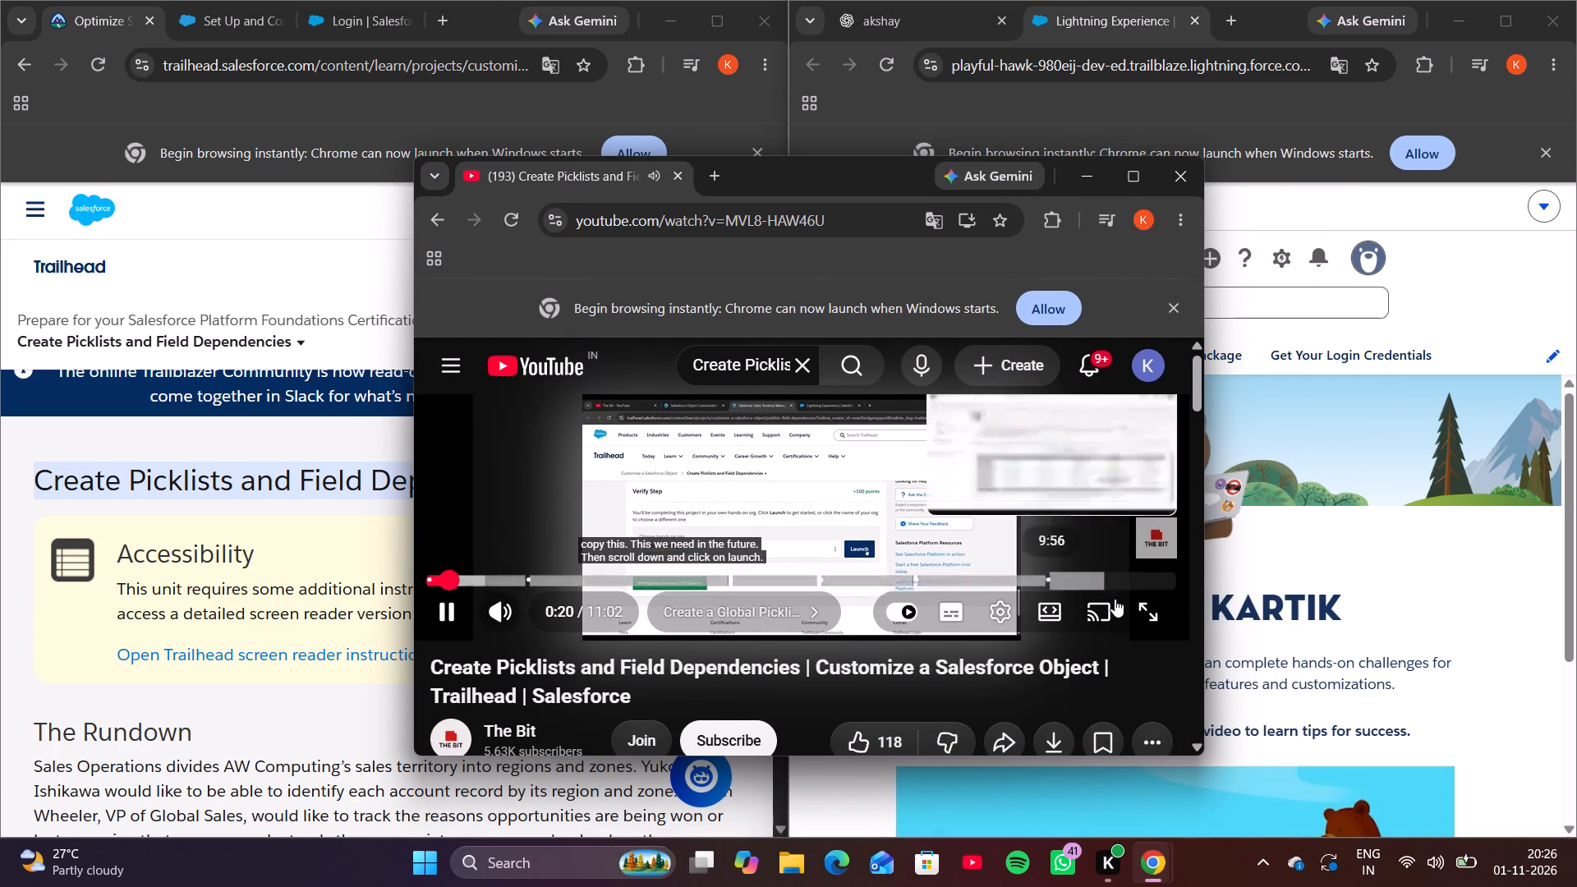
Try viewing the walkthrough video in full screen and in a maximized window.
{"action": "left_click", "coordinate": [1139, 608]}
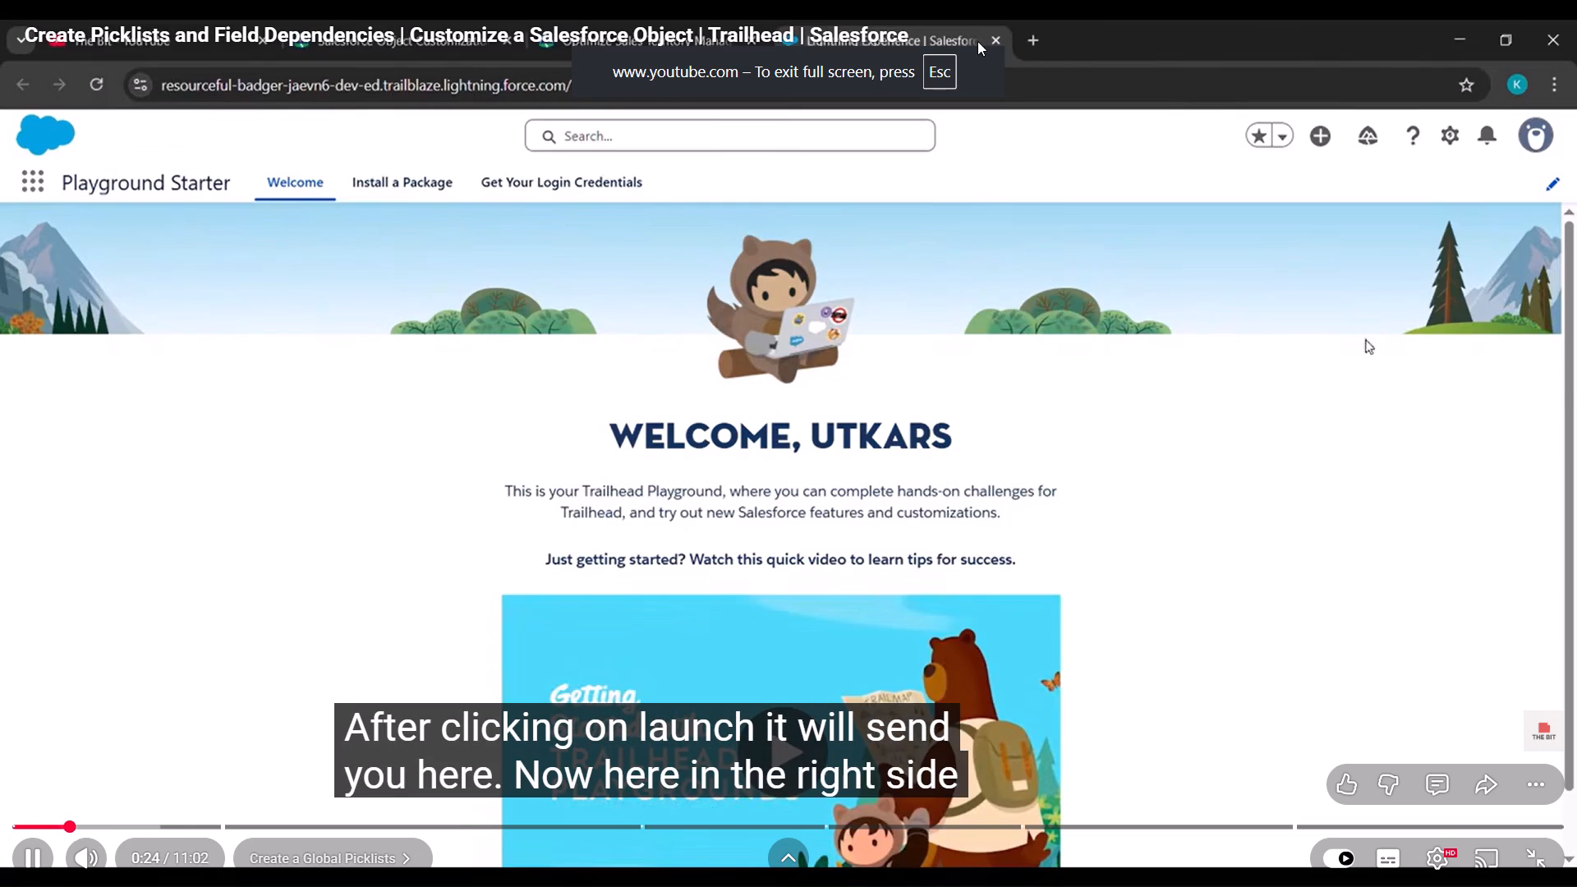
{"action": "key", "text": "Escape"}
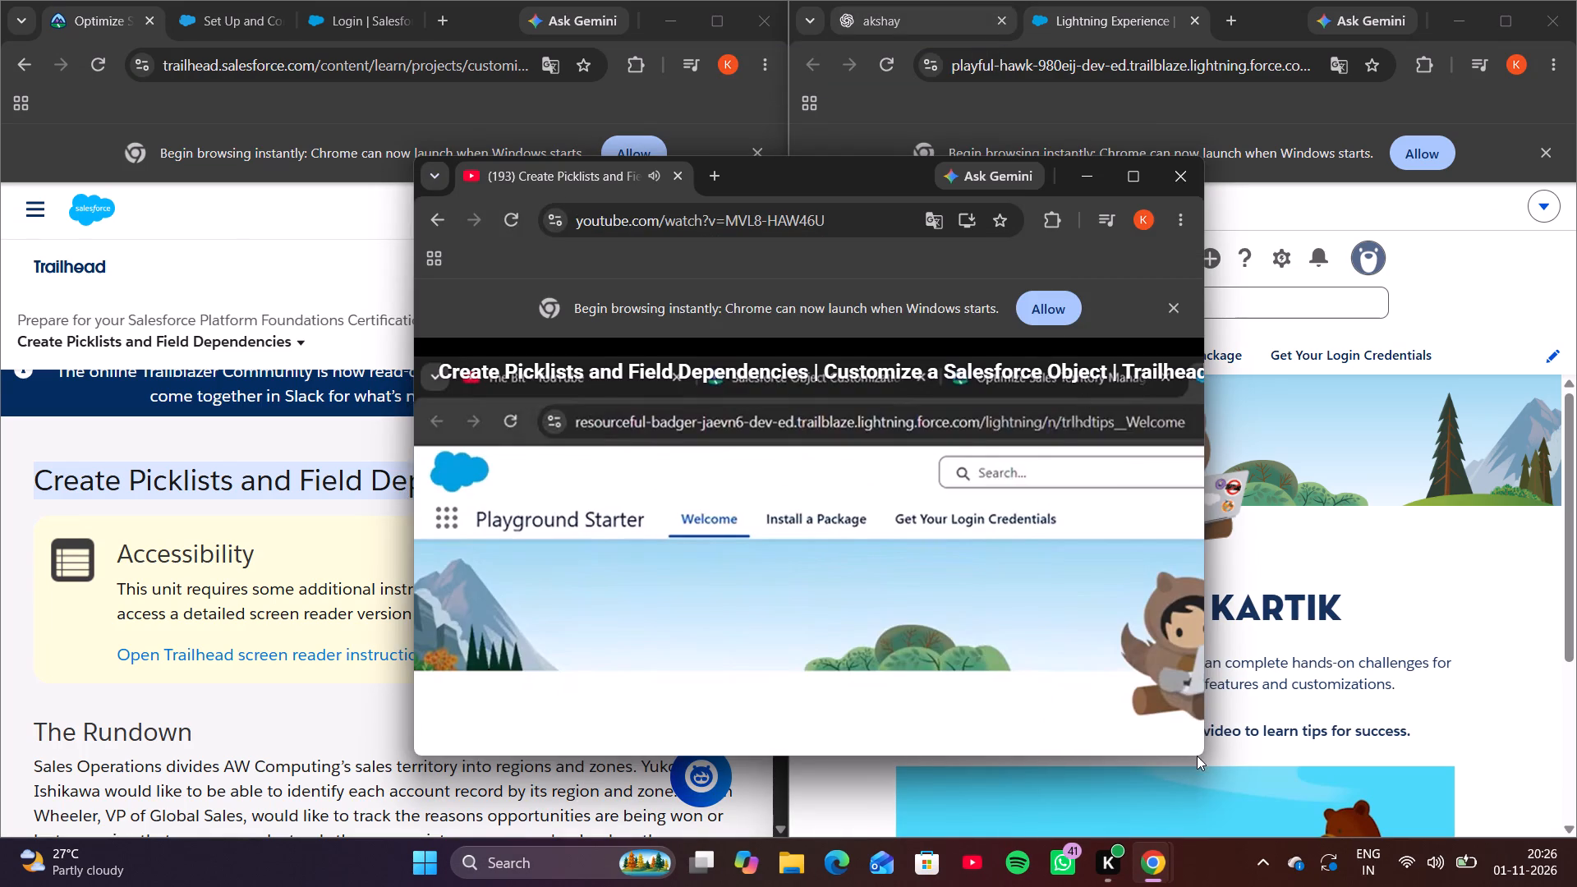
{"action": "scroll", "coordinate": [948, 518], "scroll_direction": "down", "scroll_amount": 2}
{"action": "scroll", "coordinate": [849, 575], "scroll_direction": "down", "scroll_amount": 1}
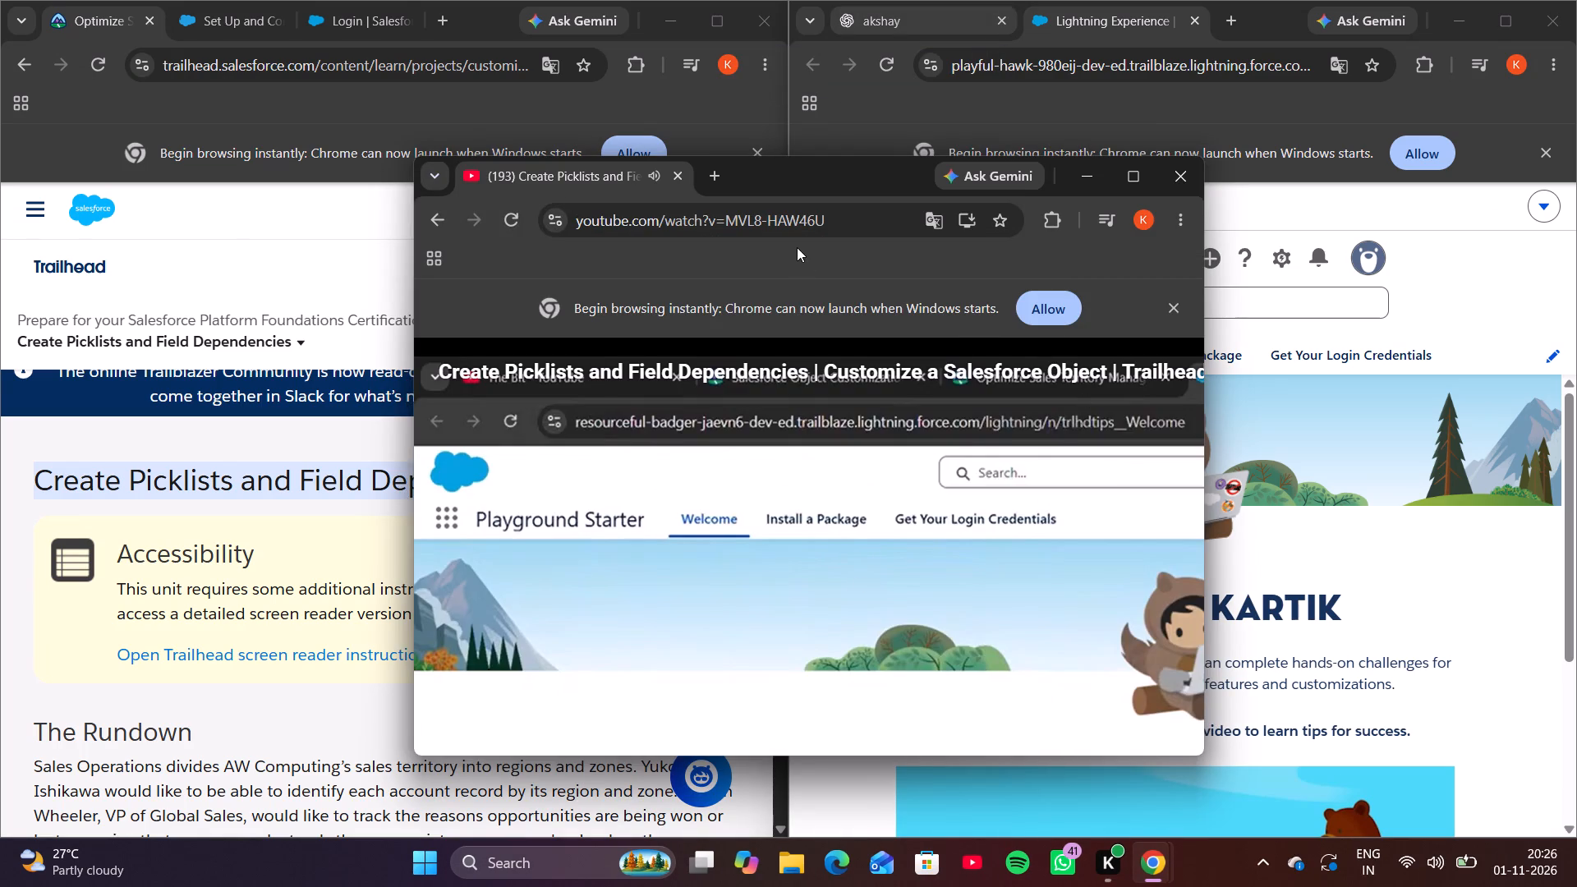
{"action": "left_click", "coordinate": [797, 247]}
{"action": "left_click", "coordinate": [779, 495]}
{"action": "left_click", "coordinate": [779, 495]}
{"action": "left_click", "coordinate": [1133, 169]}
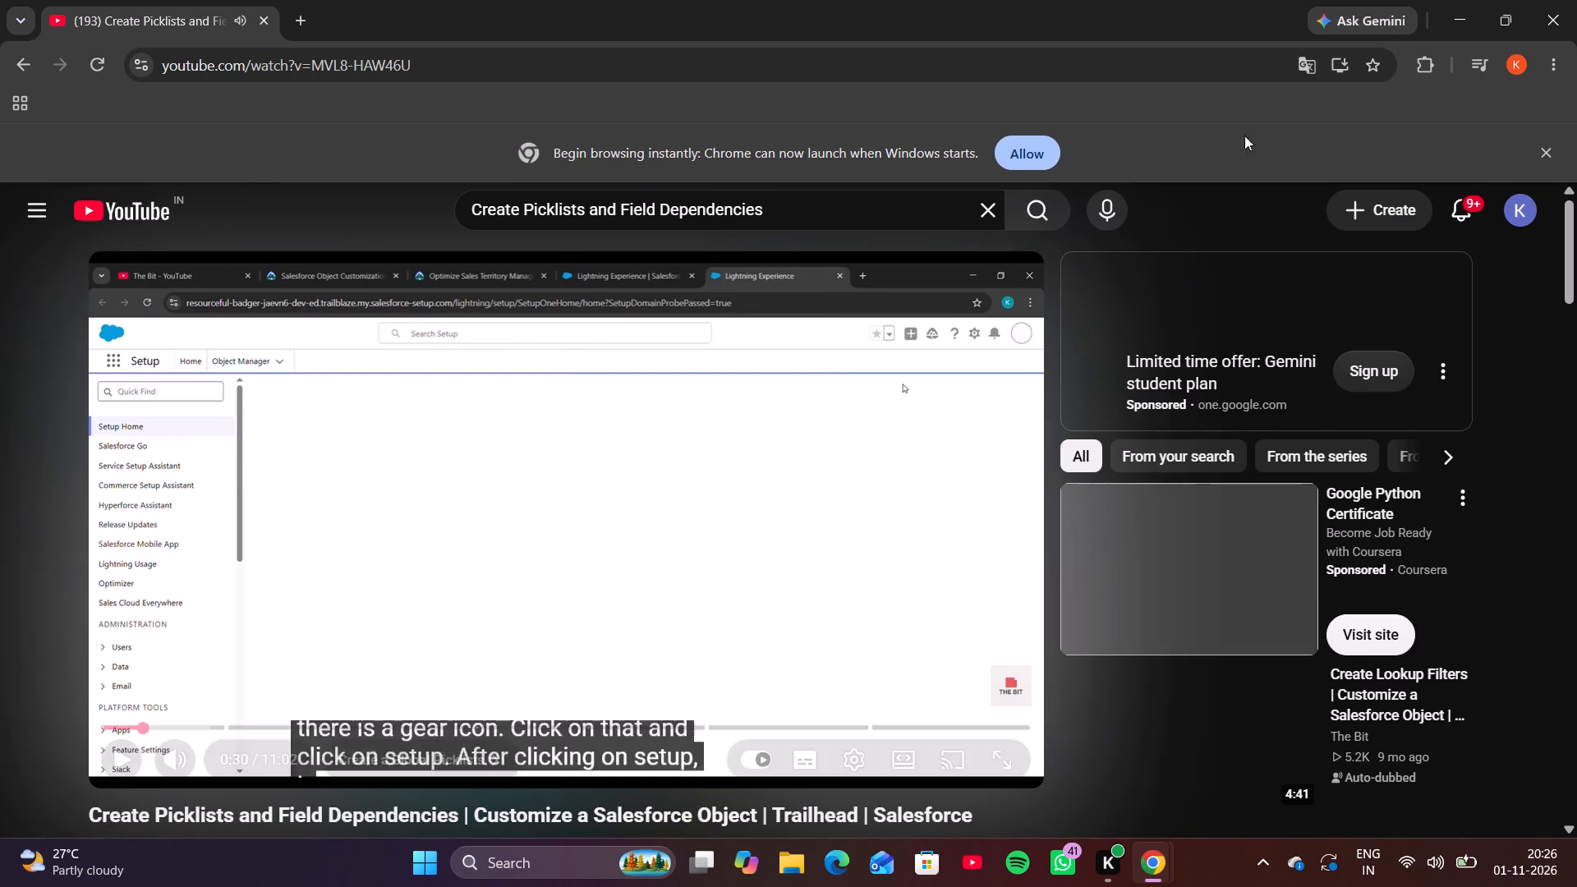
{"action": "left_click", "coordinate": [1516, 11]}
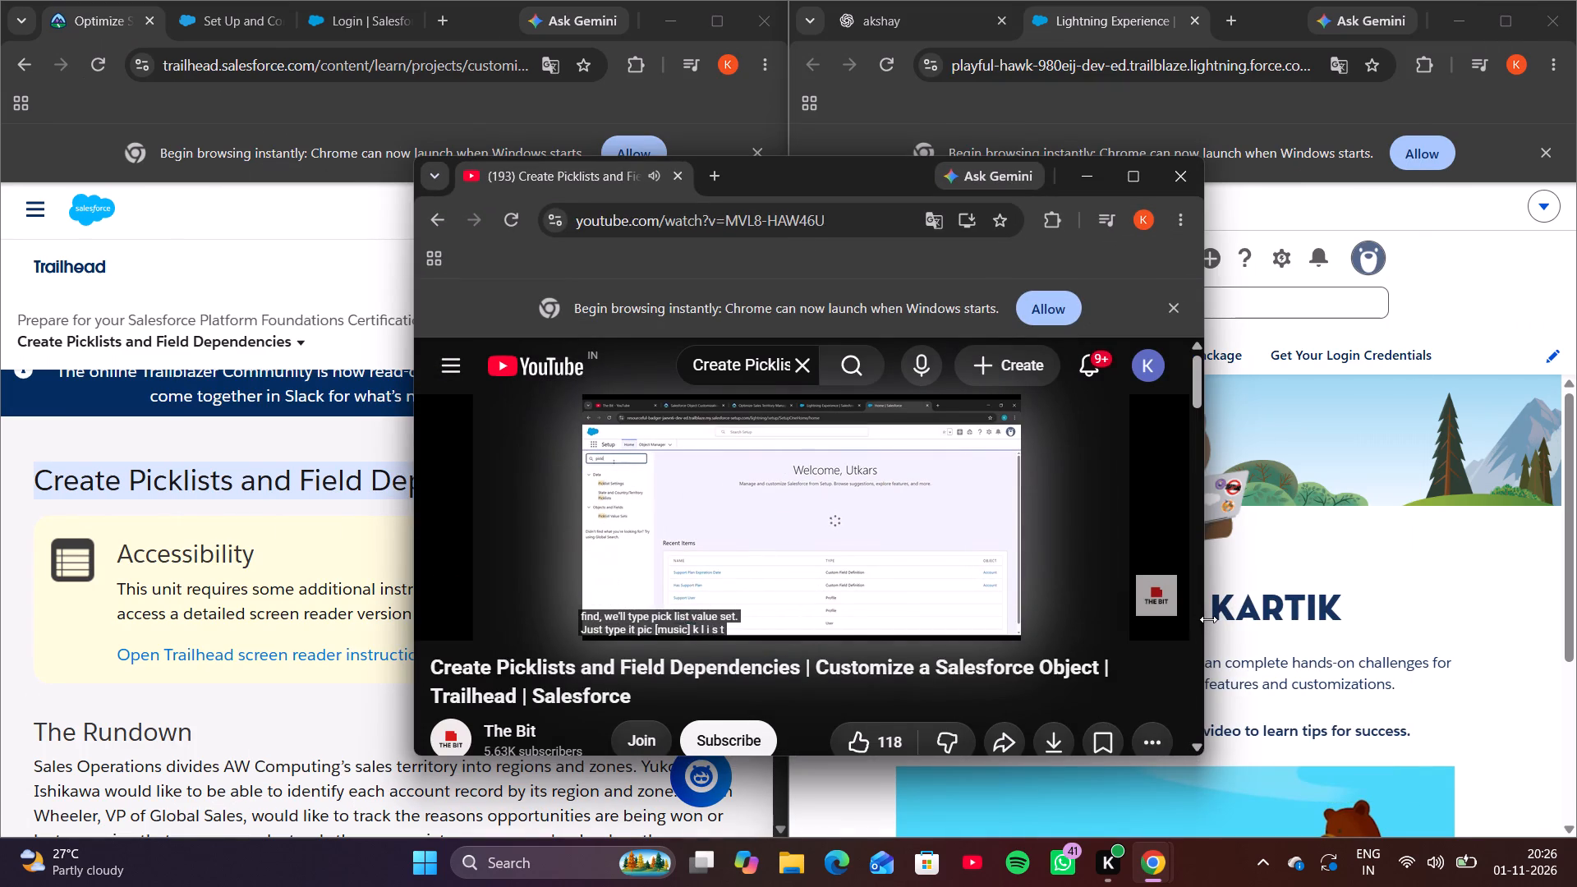
Shrink the floating YouTube window so more of the Trailhead and playground windows stays uncovered.
{"action": "left_click_drag", "start_coordinate": [1208, 619], "coordinate": [939, 631]}
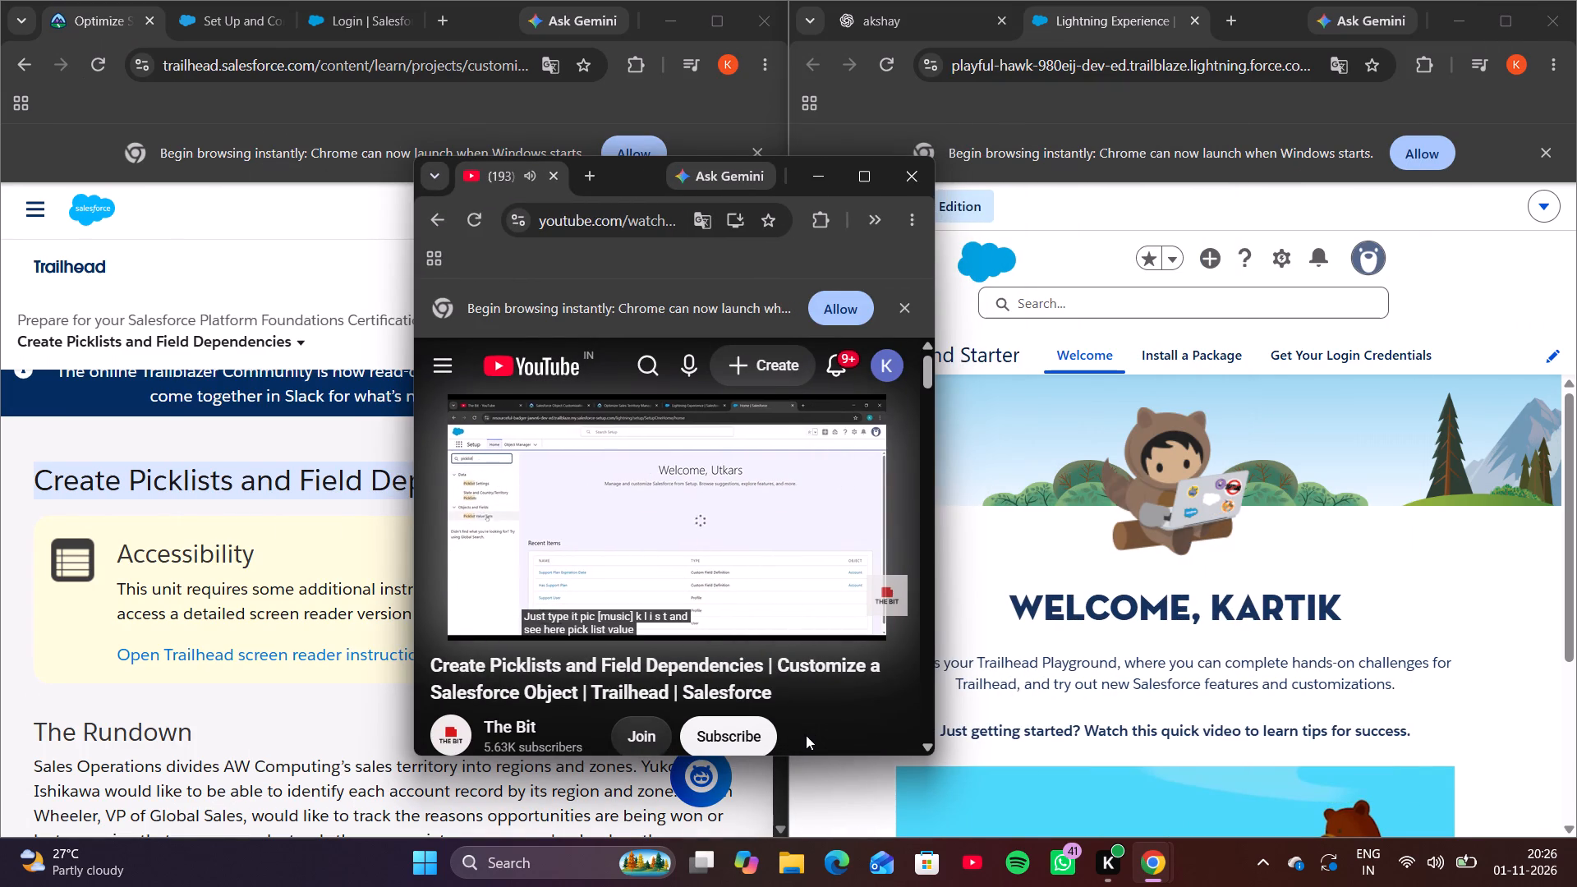
{"action": "left_click", "coordinate": [828, 748]}
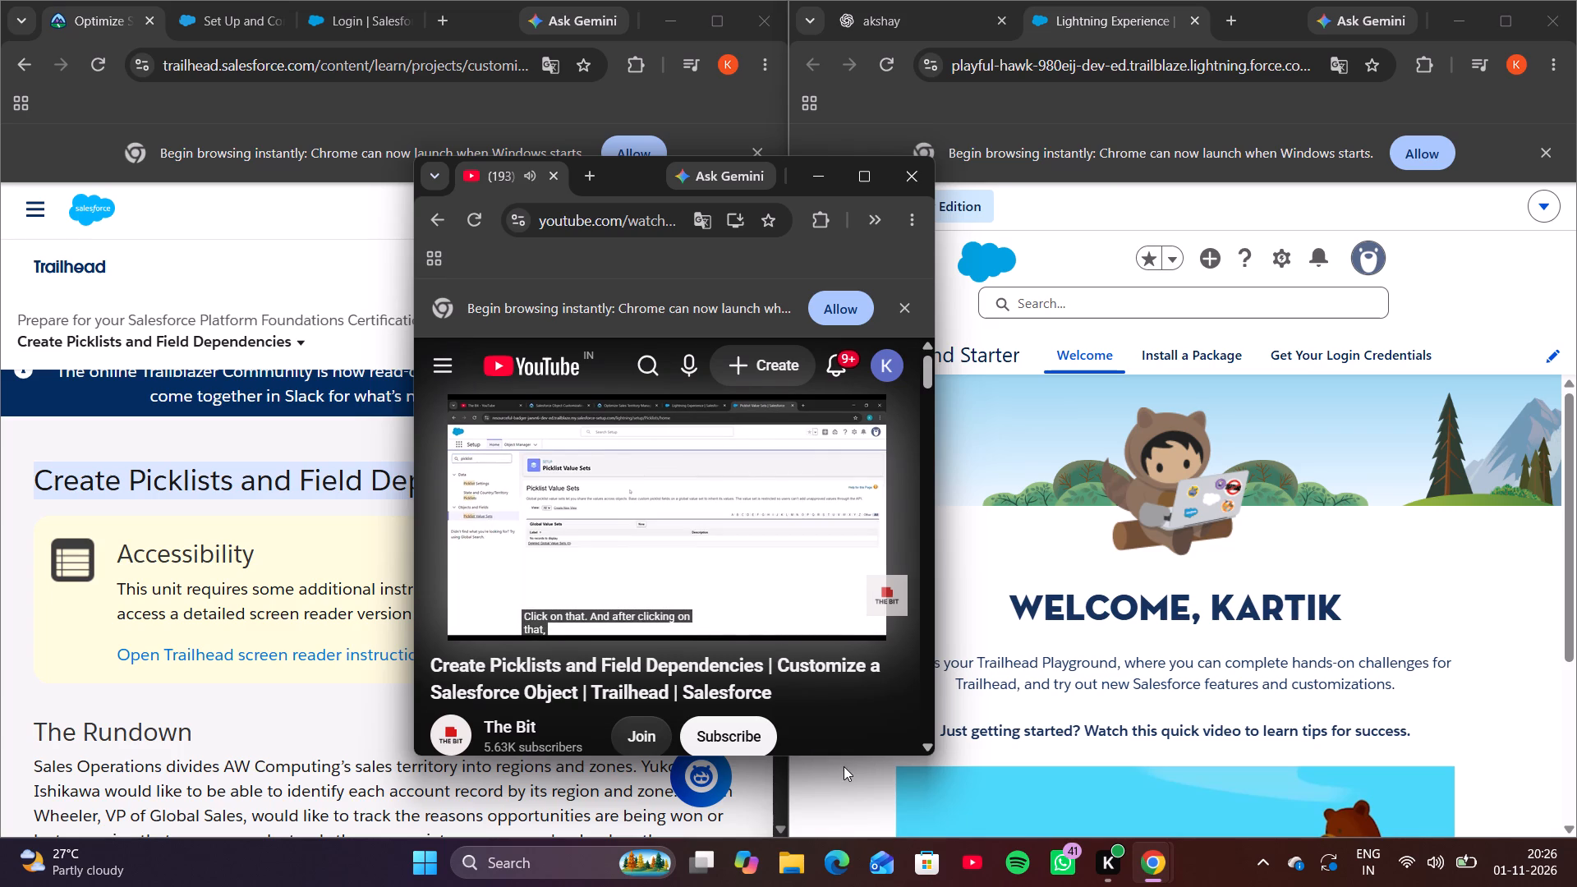
{"action": "left_click_drag", "start_coordinate": [855, 757], "coordinate": [847, 517]}
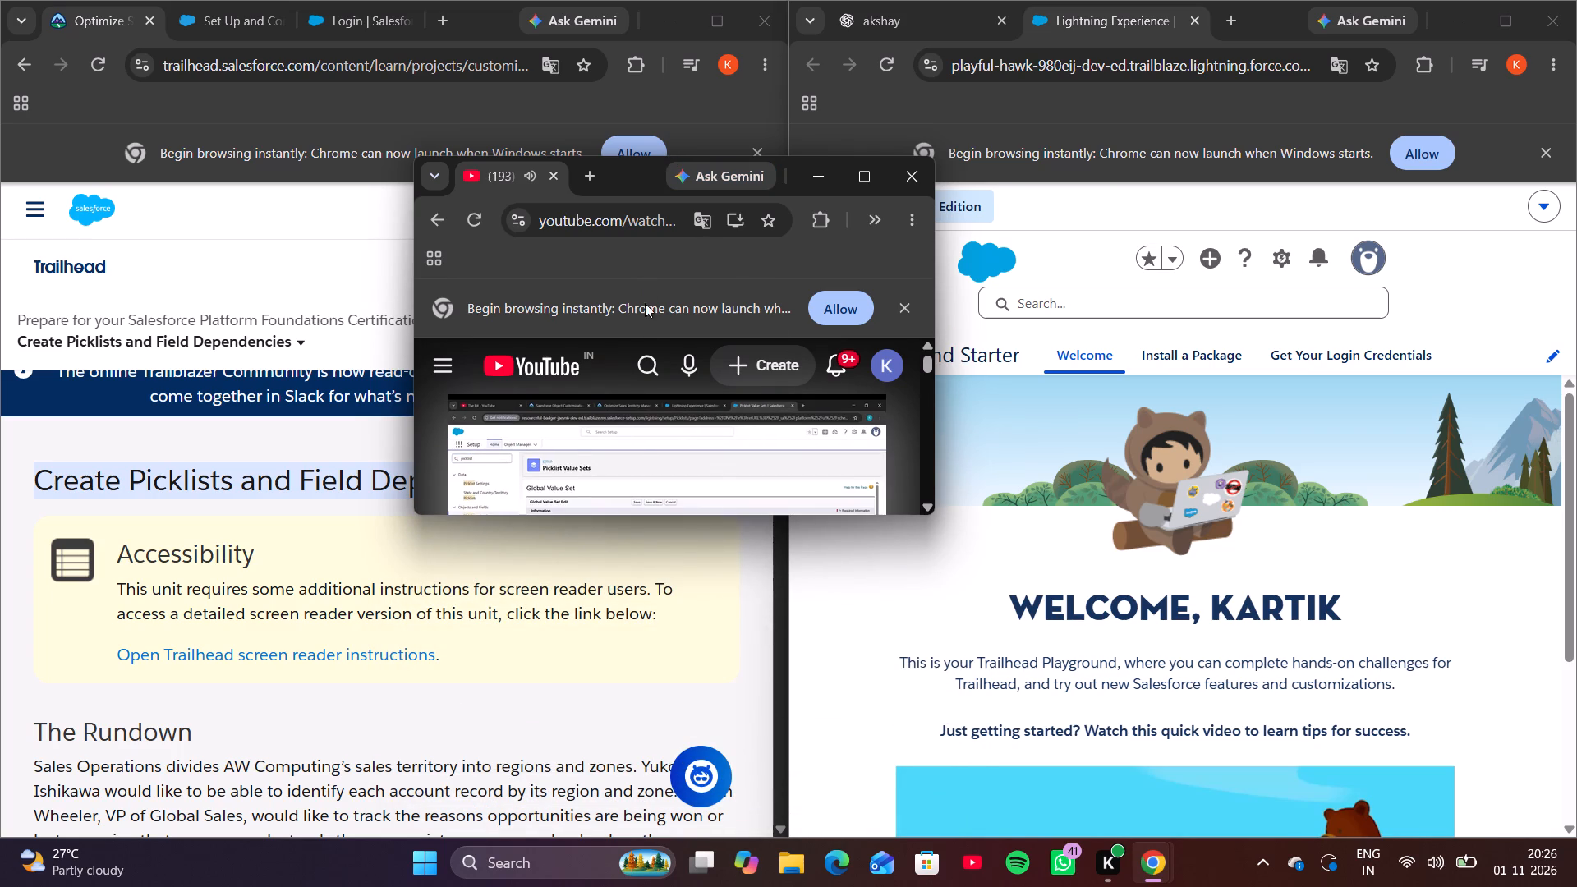
{"action": "scroll", "coordinate": [648, 425], "scroll_direction": "down", "scroll_amount": 1}
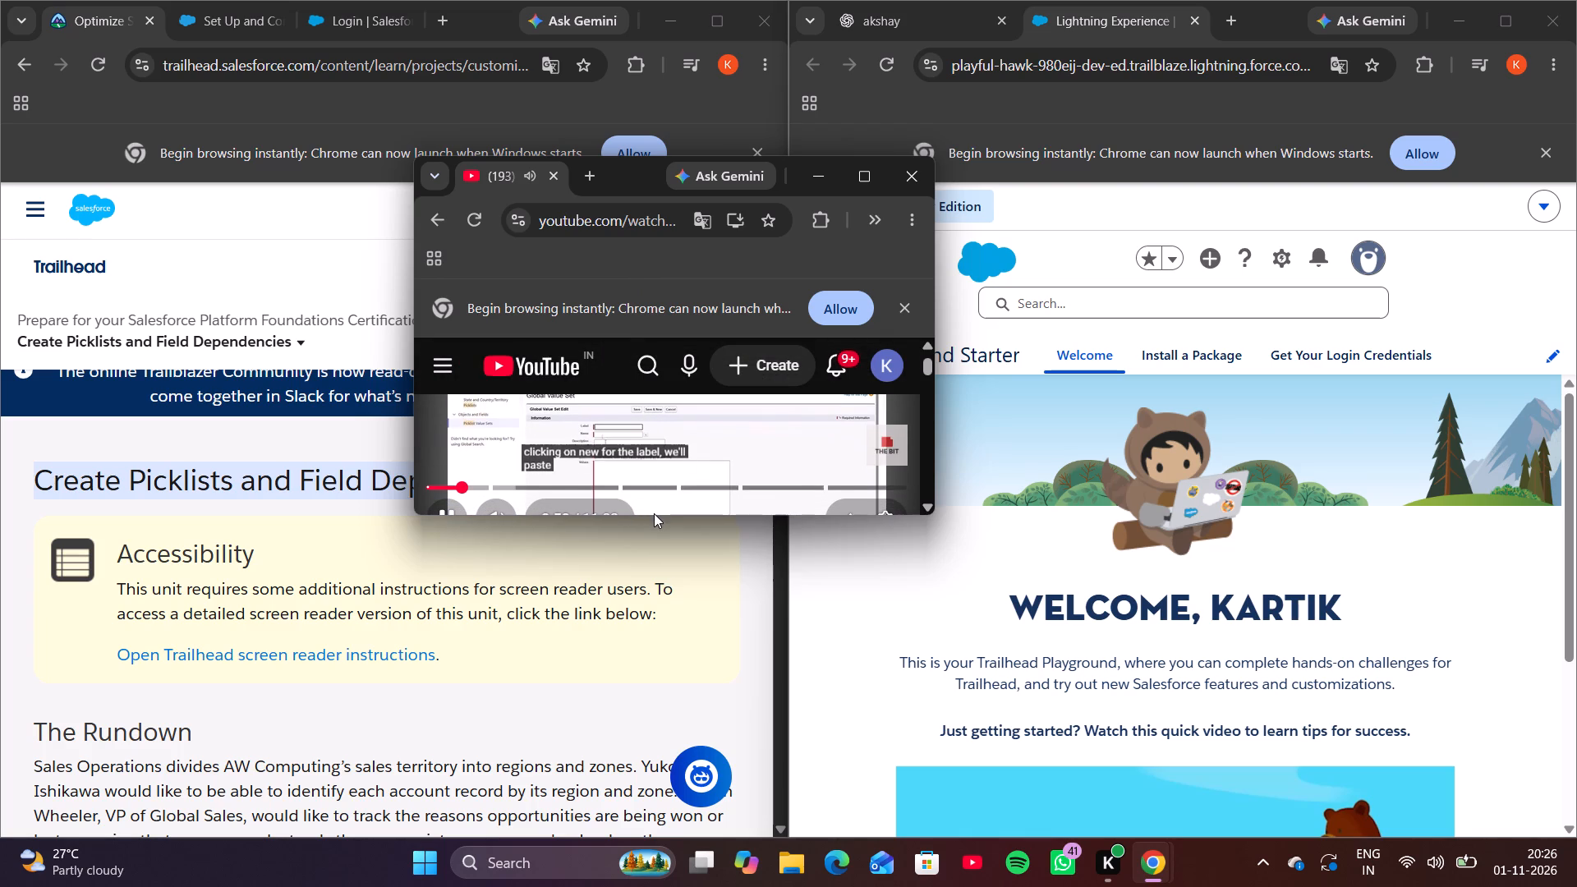
{"action": "left_click_drag", "start_coordinate": [664, 516], "coordinate": [689, 624]}
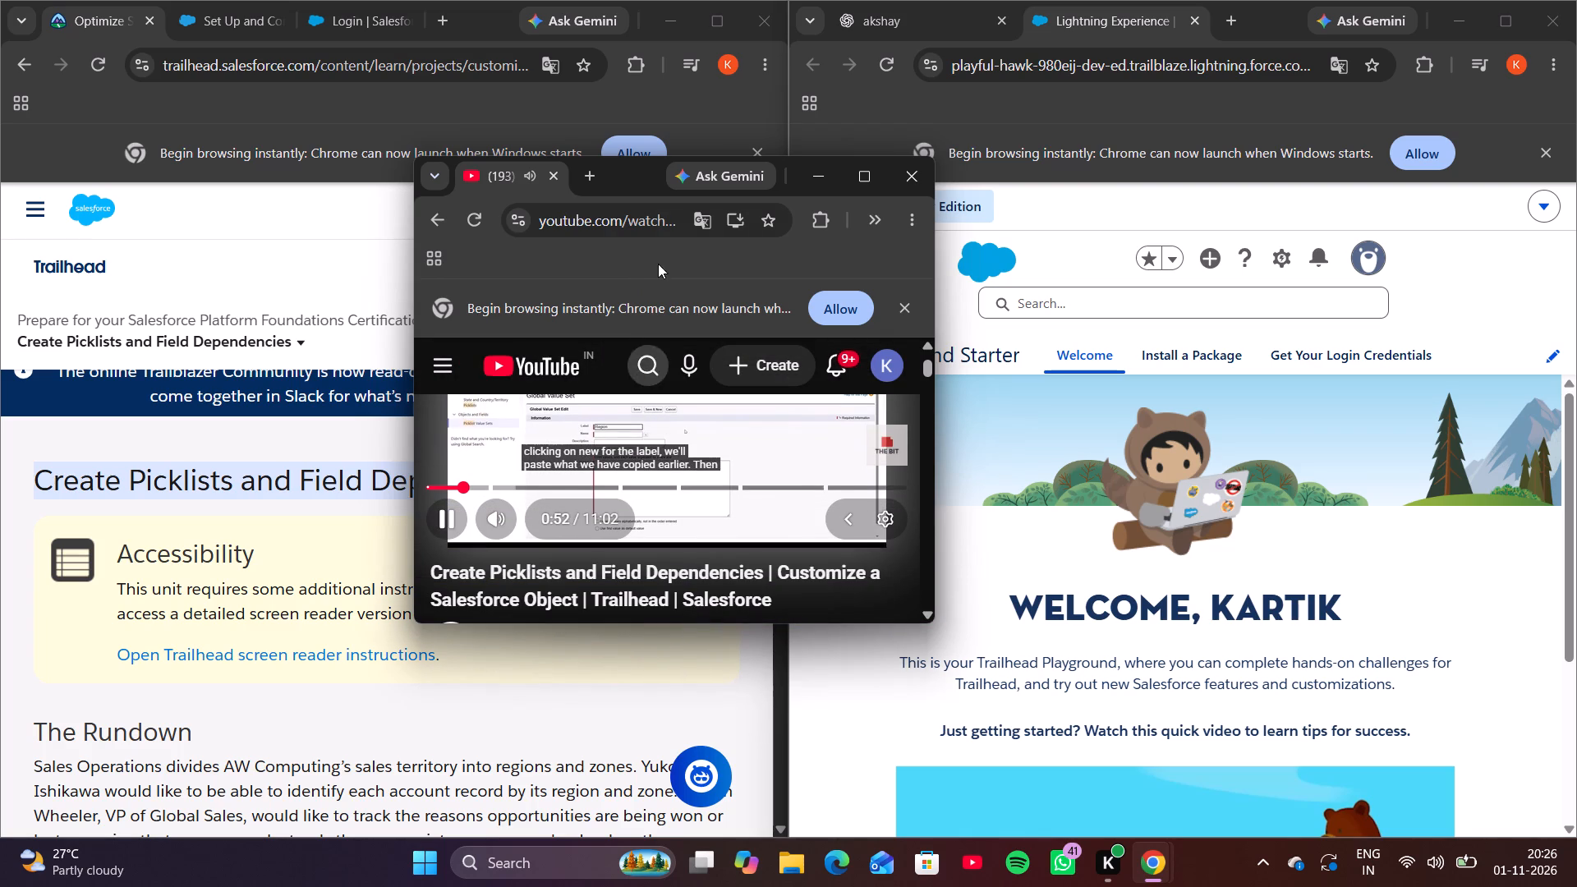
{"action": "left_click_drag", "start_coordinate": [651, 157], "coordinate": [650, 162]}
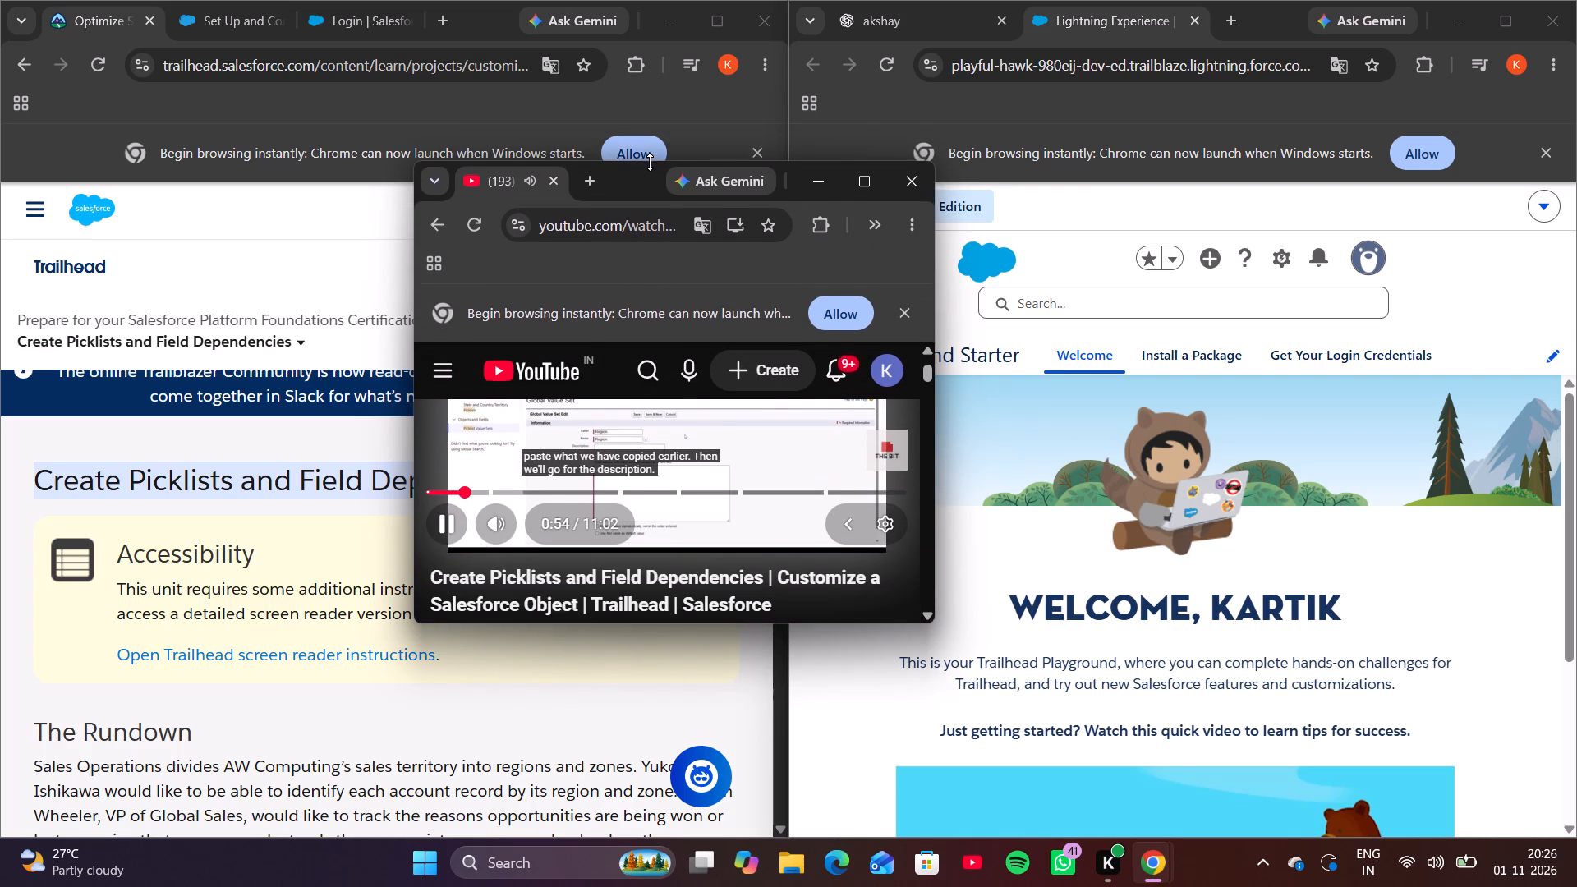
{"action": "left_click_drag", "start_coordinate": [650, 162], "coordinate": [670, 209]}
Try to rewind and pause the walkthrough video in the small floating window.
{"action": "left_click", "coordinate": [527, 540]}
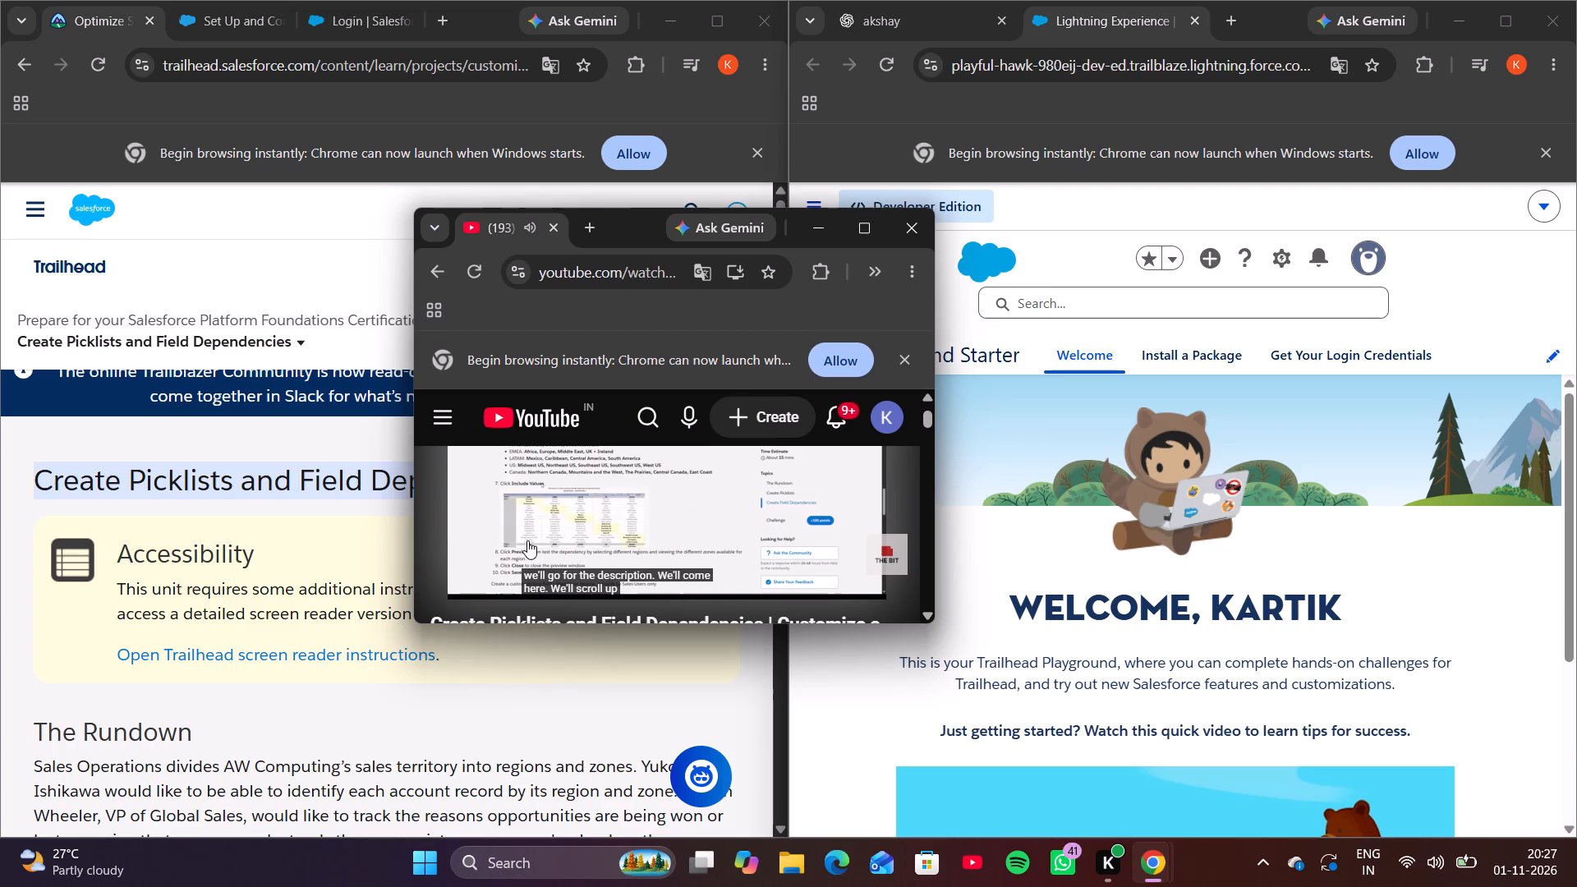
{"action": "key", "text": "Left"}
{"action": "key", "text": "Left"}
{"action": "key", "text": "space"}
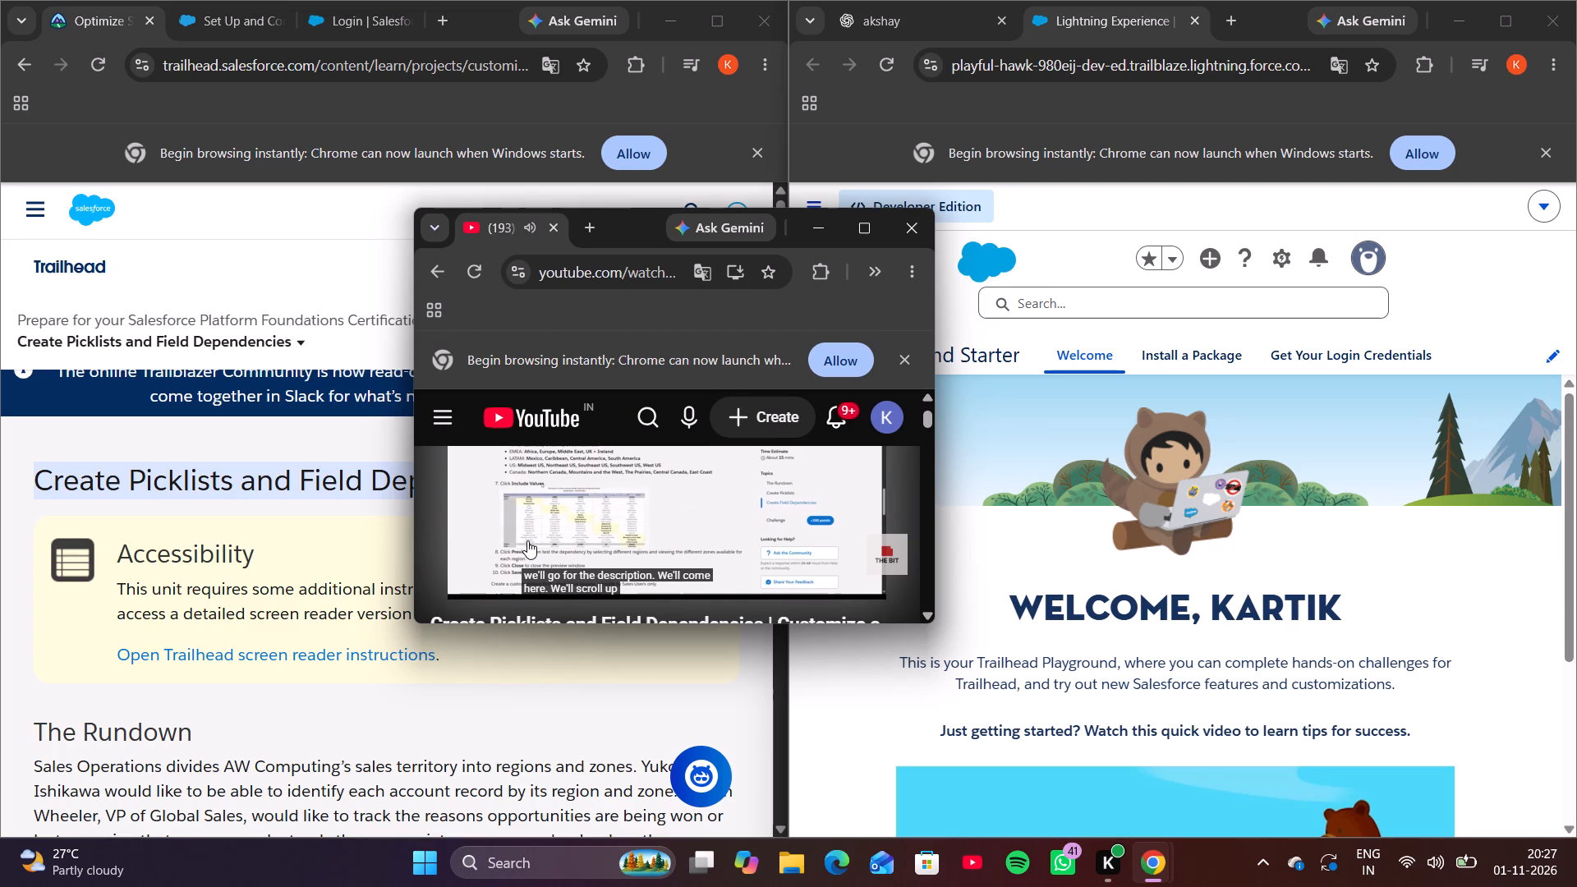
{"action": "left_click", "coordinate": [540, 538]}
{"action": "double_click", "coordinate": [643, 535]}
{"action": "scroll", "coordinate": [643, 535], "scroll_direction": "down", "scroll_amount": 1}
Maximize the video window and rewind the walkthrough to the part where Setup is opened from the playground's gear icon.
{"action": "left_click", "coordinate": [870, 223]}
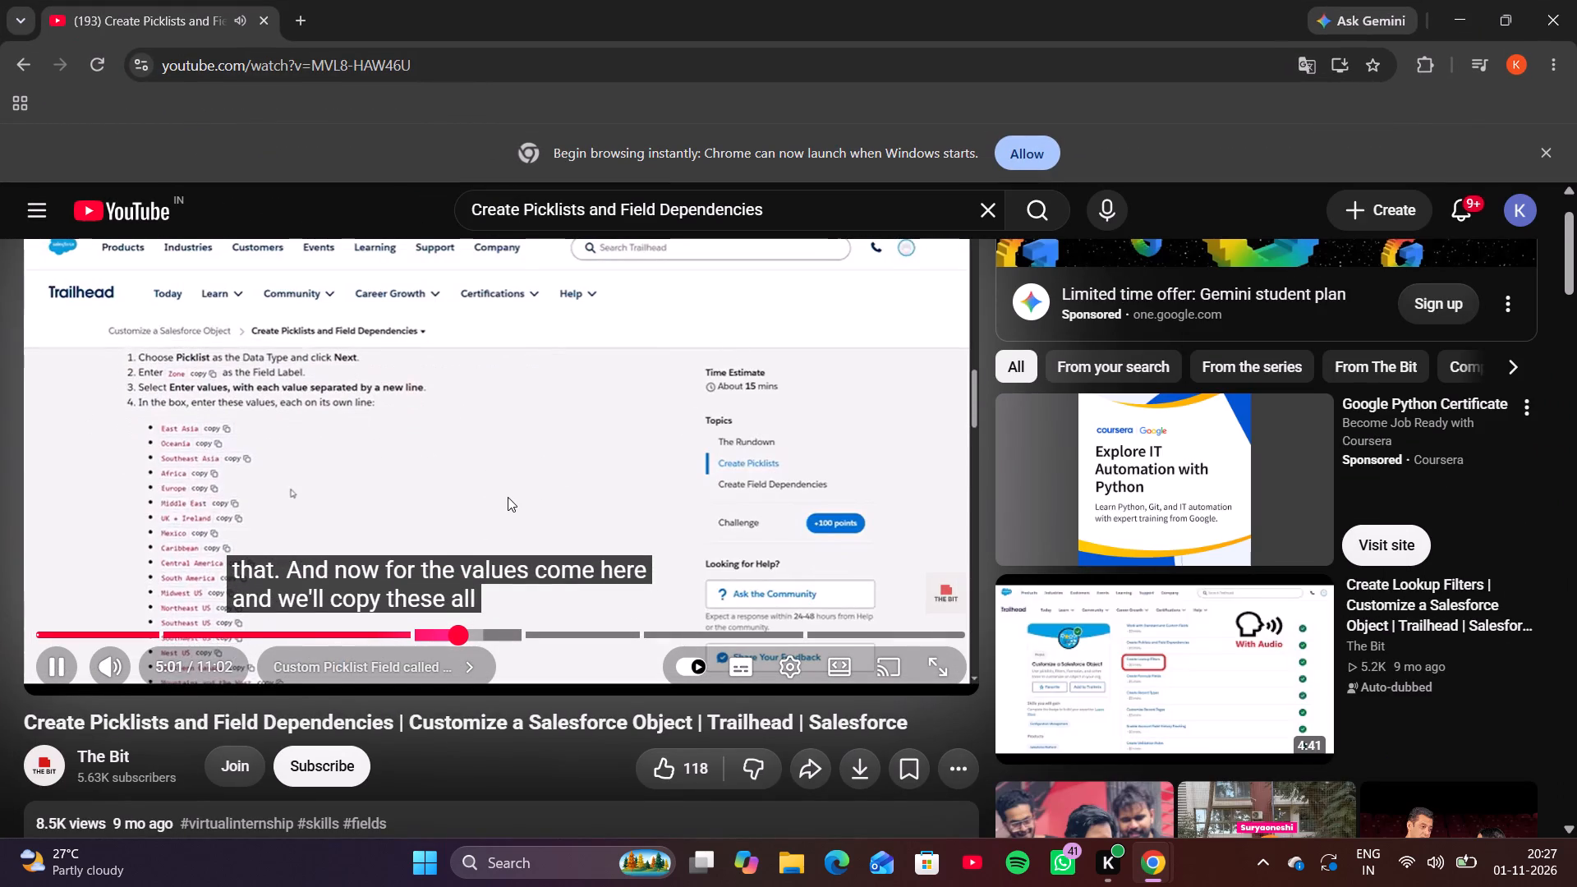
{"action": "key", "text": "Left"}
{"action": "key", "text": "Left"}
{"action": "key", "text": "Left"}
{"action": "key", "text": "Left"}
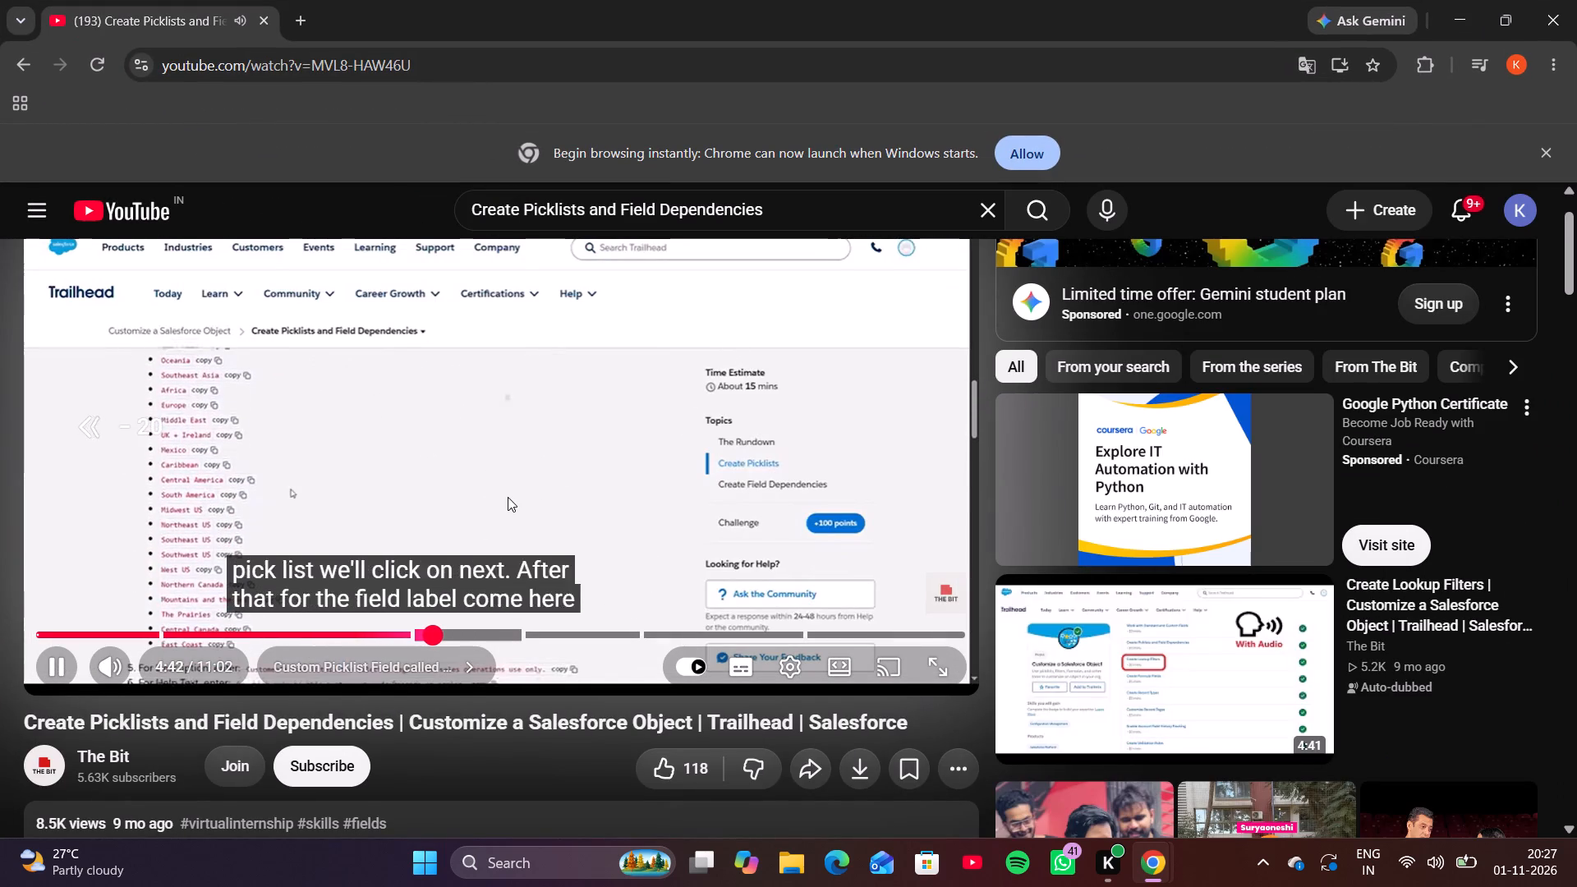
{"action": "key", "text": "Left"}
{"action": "key", "text": "Left"}
{"action": "key", "text": "Left"}
{"action": "key", "text": "Left"}
{"action": "key", "text": "Left"}
{"action": "key", "text": "Left"}
{"action": "key", "text": "Left"}
{"action": "key", "text": "Left"}
{"action": "key", "text": "Left"}
{"action": "key", "text": "Left"}
{"action": "key", "text": "Left"}
{"action": "key", "text": "Left"}
{"action": "key", "text": "Left"}
{"action": "key", "text": "Left"}
{"action": "key", "text": "Left"}
{"action": "key", "text": "Left"}
{"action": "key", "text": "Left"}
{"action": "key", "text": "Left"}
{"action": "key", "text": "Left"}
{"action": "key", "text": "Left"}
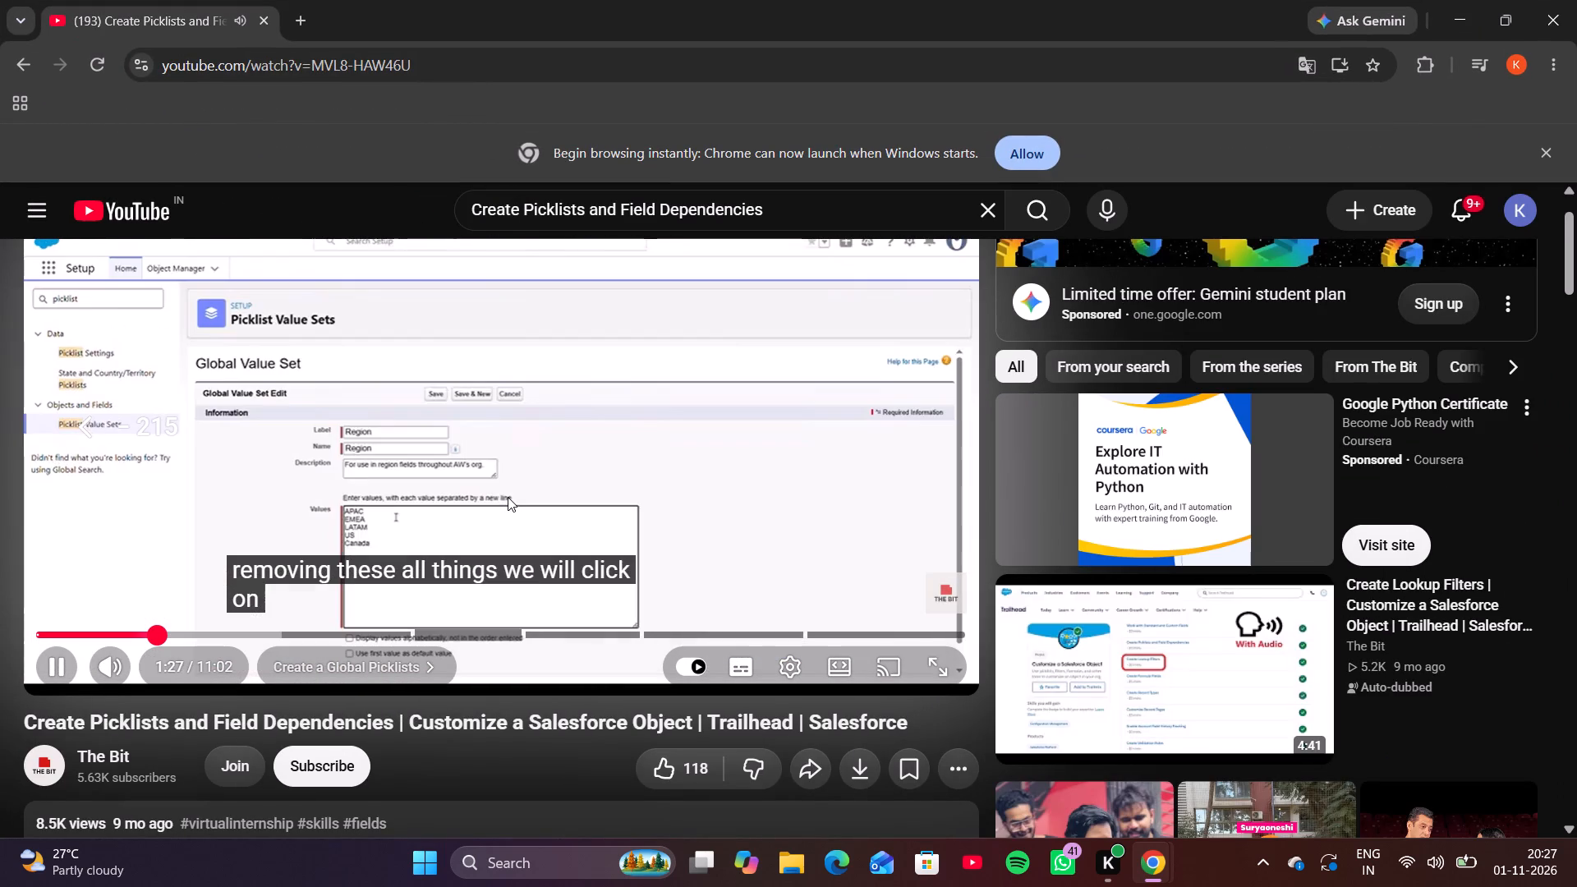
{"action": "key", "text": "Left"}
{"action": "key", "text": "Left"}
{"action": "key", "text": "Left"}
{"action": "key", "text": "Left"}
{"action": "key", "text": "Left"}
{"action": "key", "text": "Left"}
{"action": "key", "text": "Left"}
{"action": "key", "text": "Left"}
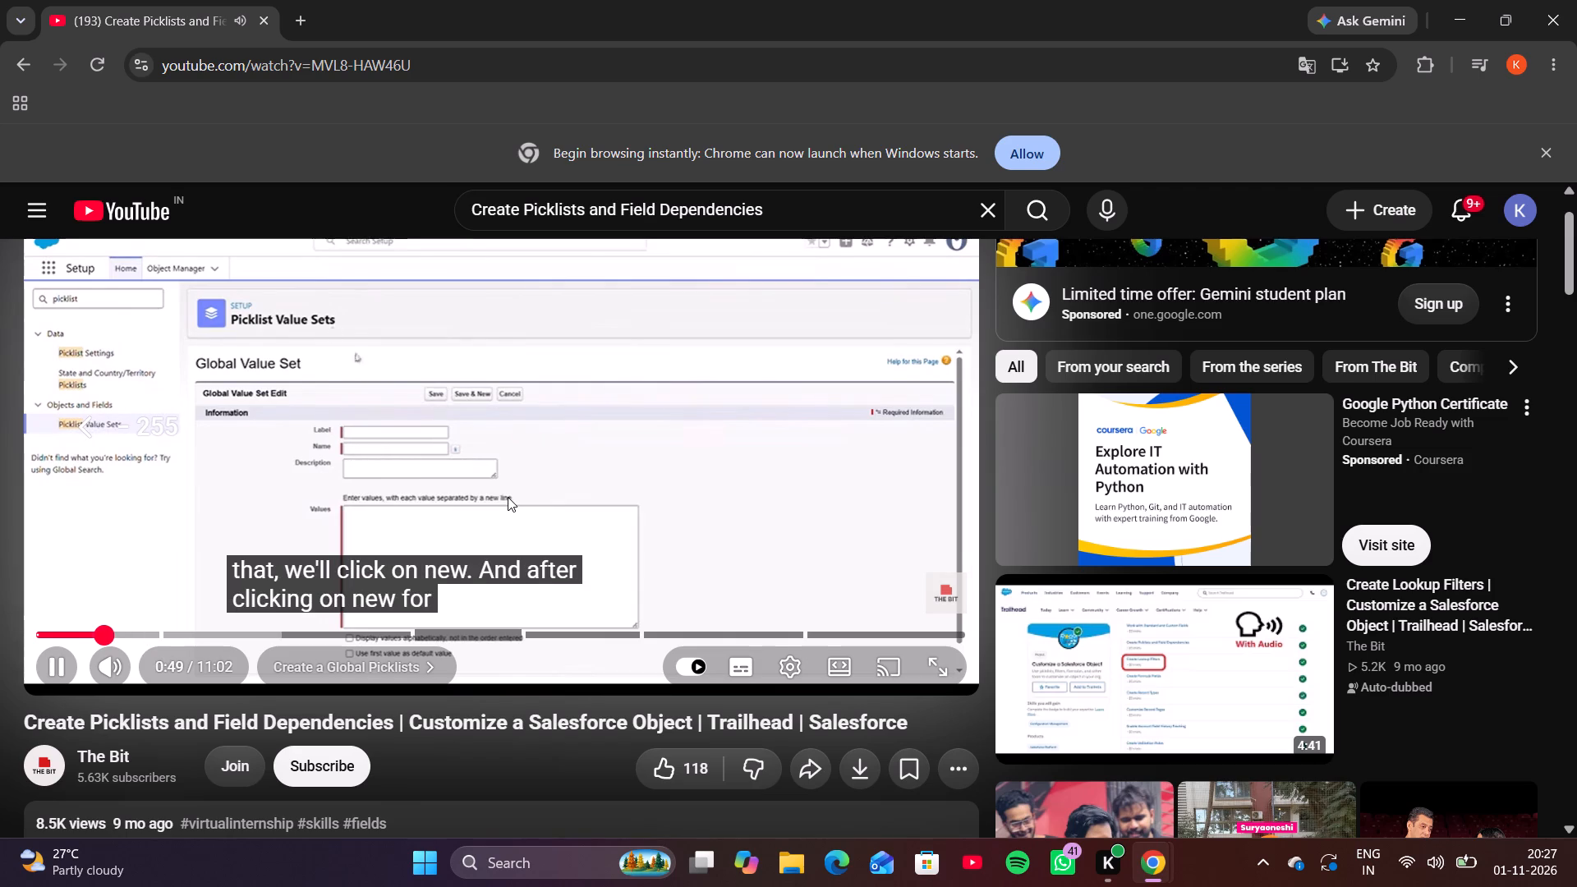
{"action": "key", "text": "Left"}
{"action": "key", "text": "Left"}
{"action": "key", "text": "Left"}
{"action": "key", "text": "Left"}
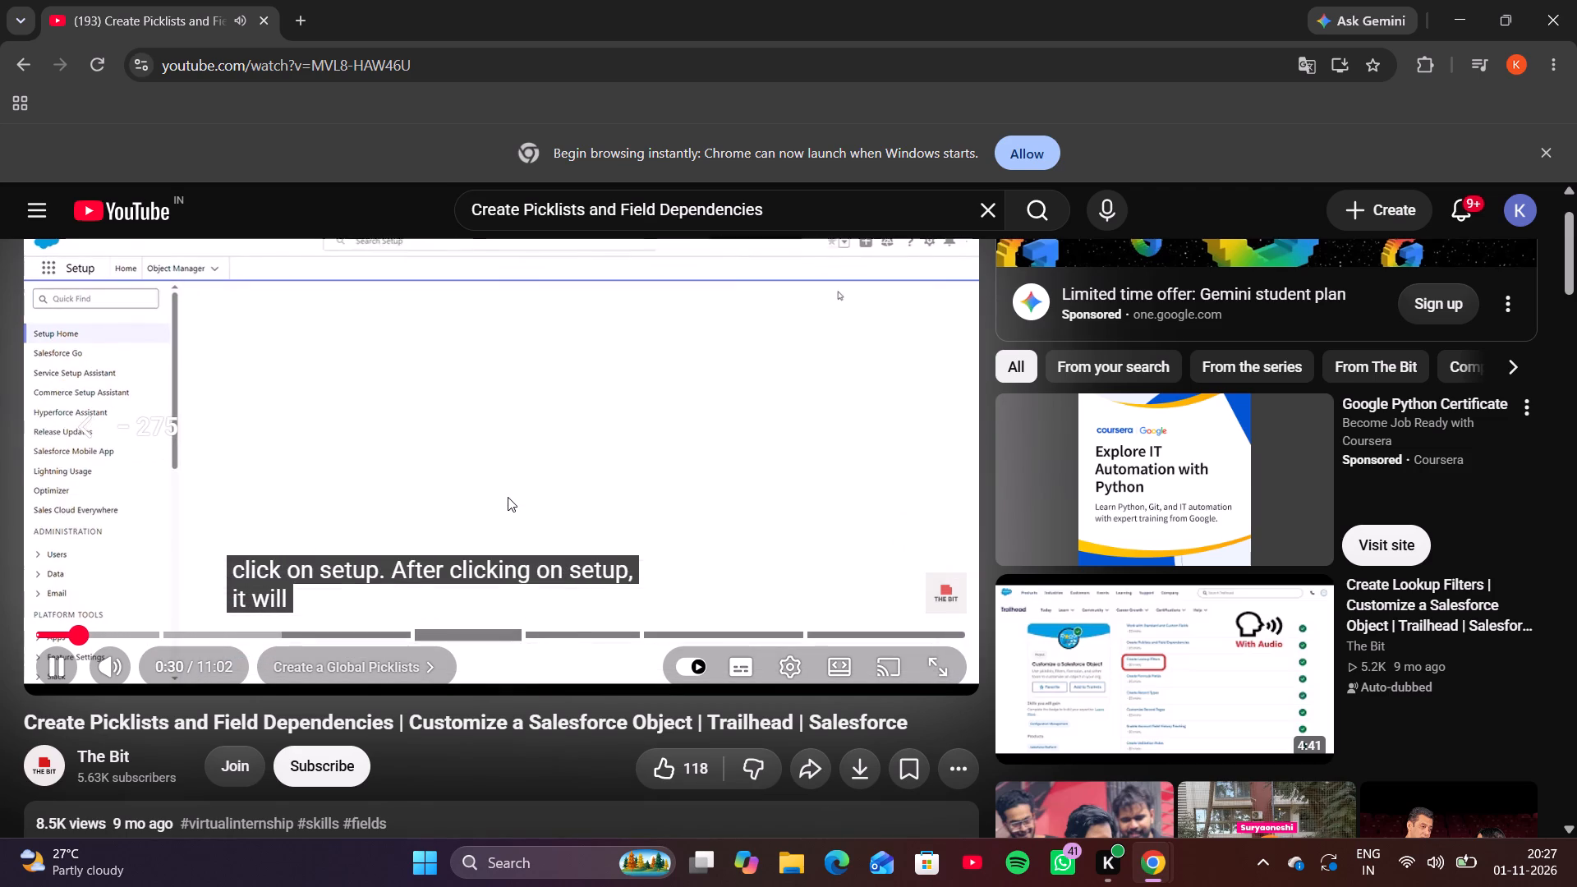
{"action": "key", "text": "Left"}
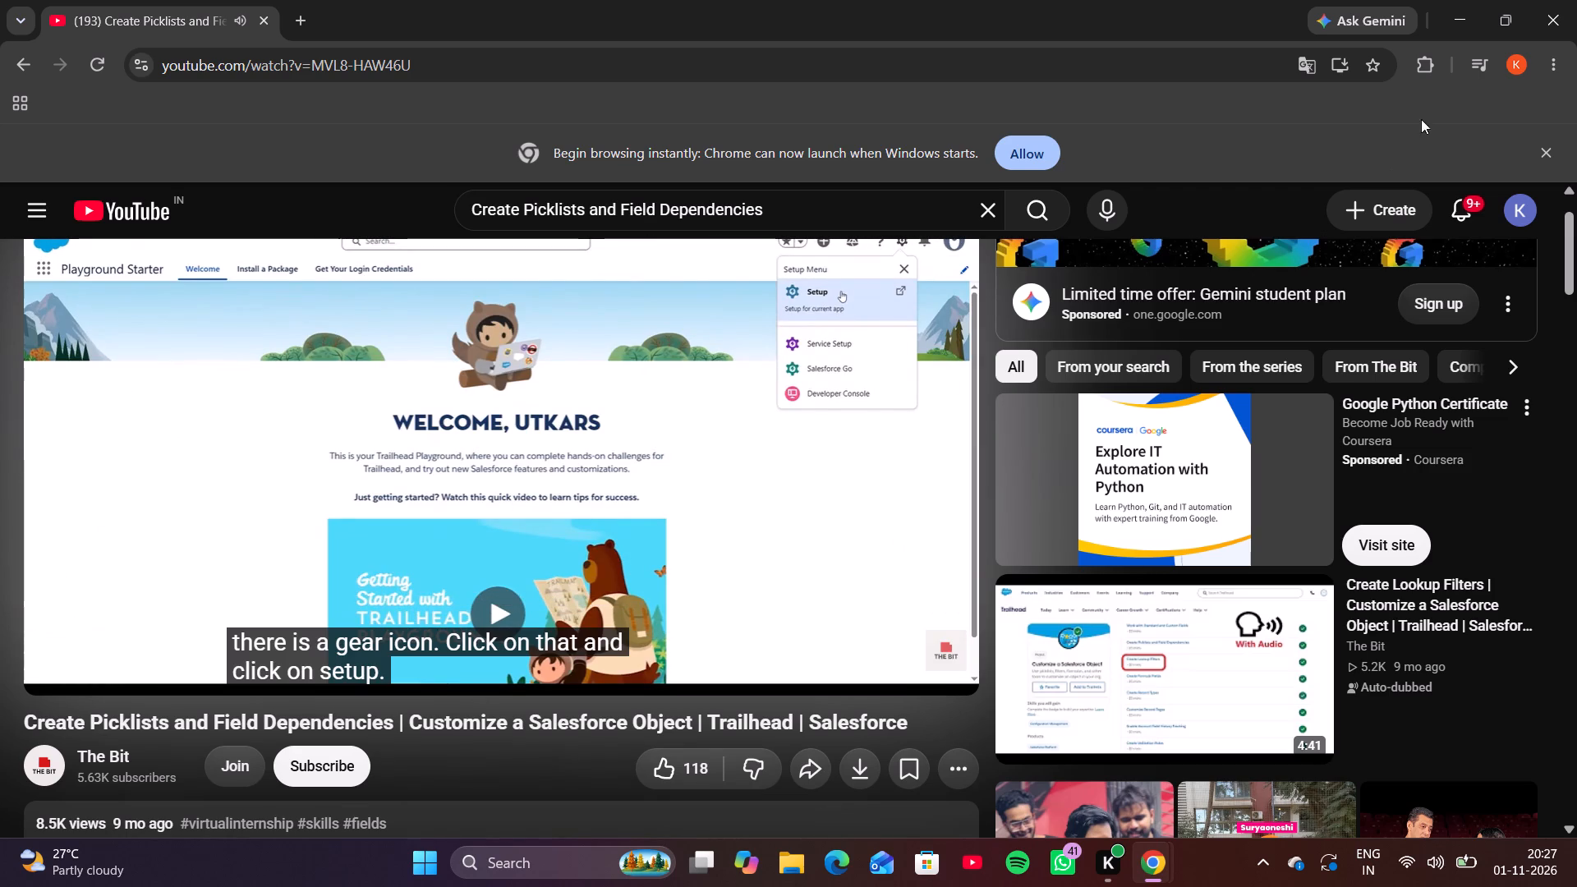
Leave the maximized video view and close the YouTube walkthrough window, leaving the Trailhead unit and the playground side by side.
{"action": "left_click", "coordinate": [1364, 71]}
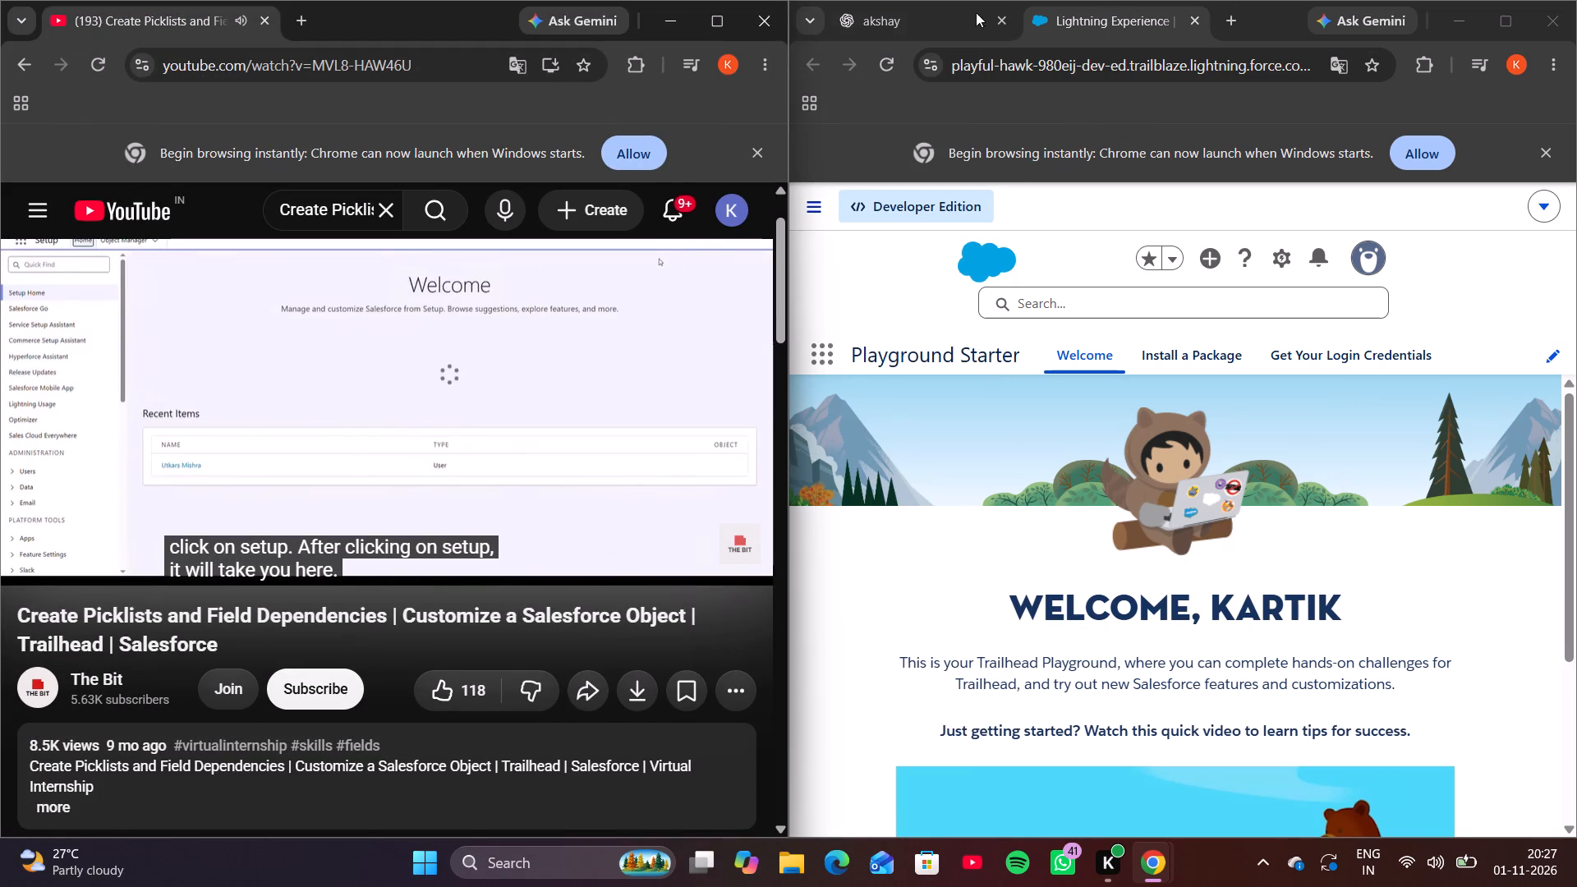
{"action": "left_click", "coordinate": [775, 14]}
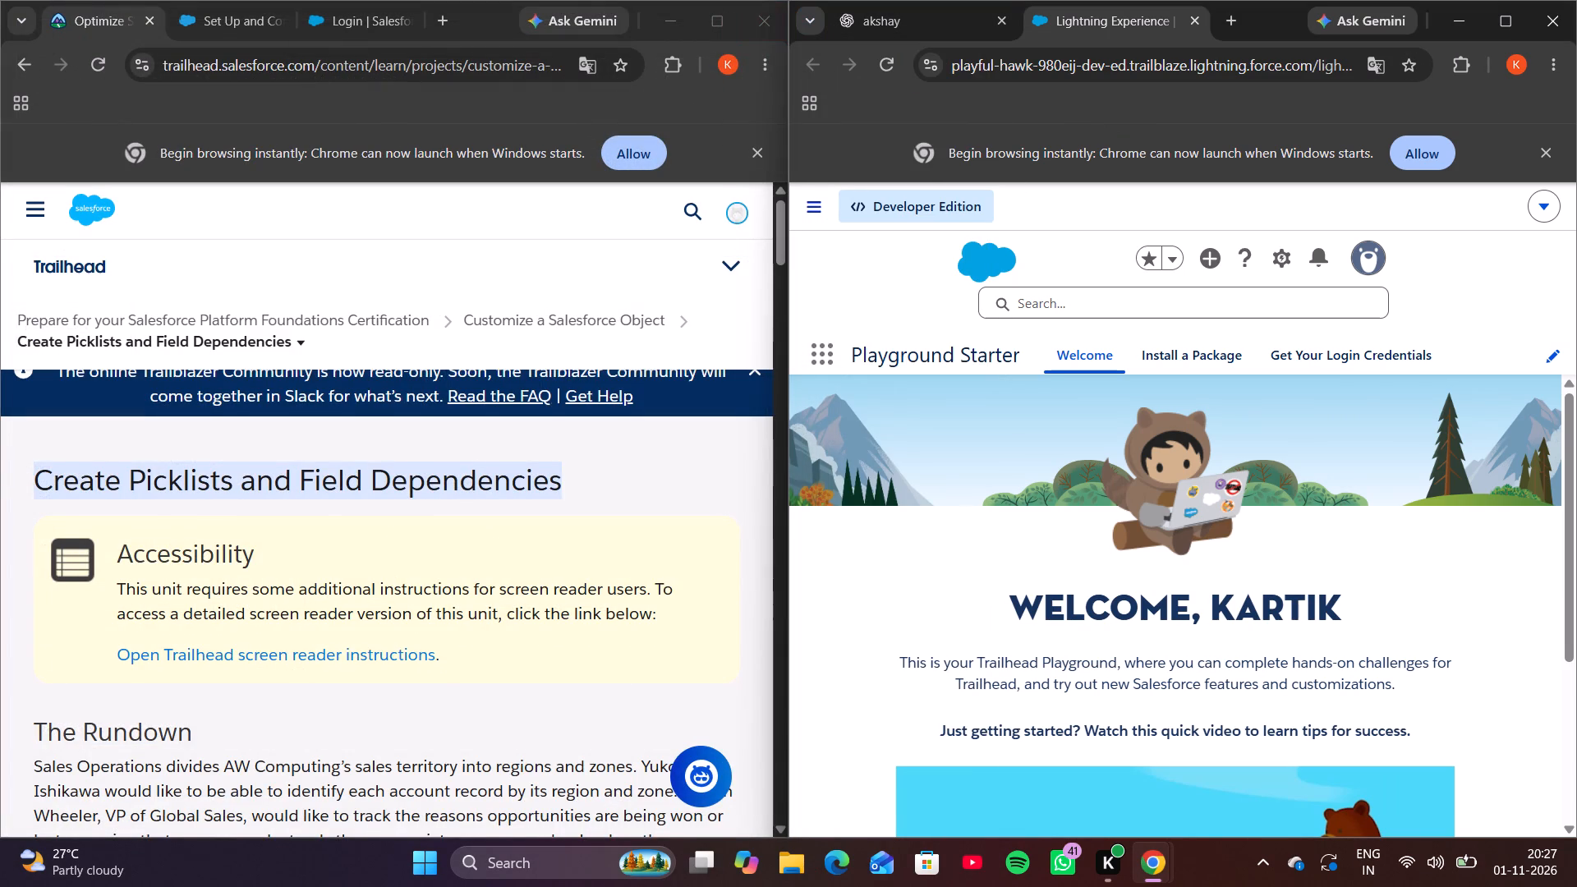
Find the Create Picklists instructions in the Trailhead unit and open Setup for the playground.
{"action": "scroll", "coordinate": [389, 583], "scroll_direction": "down", "scroll_amount": 2}
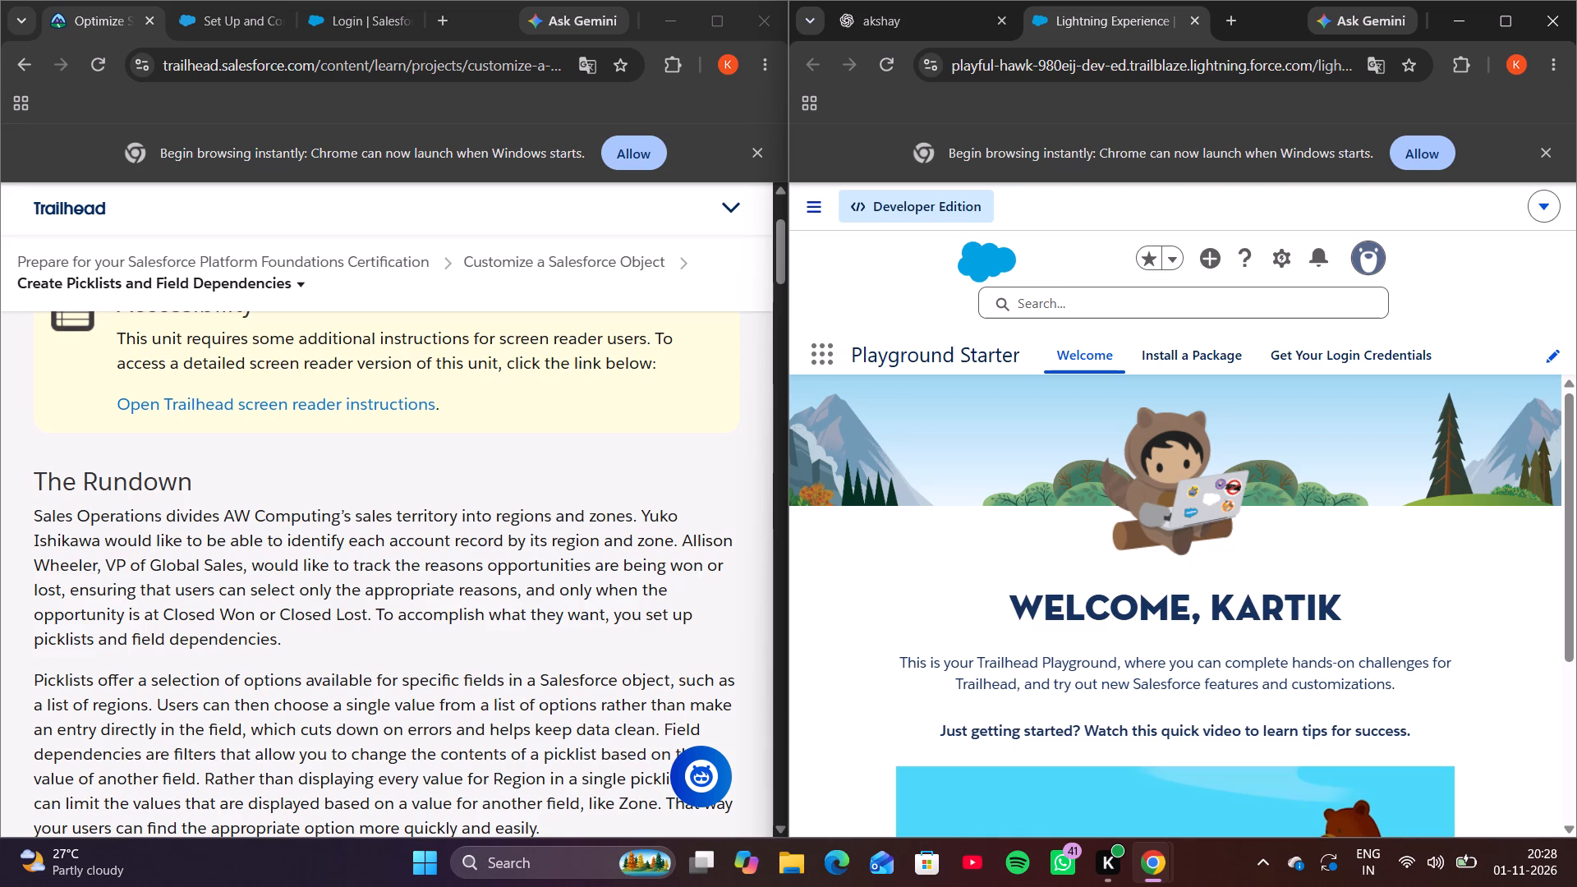
{"action": "scroll", "coordinate": [931, 388], "scroll_direction": "up", "scroll_amount": 1}
{"action": "scroll", "coordinate": [533, 416], "scroll_direction": "up", "scroll_amount": 3}
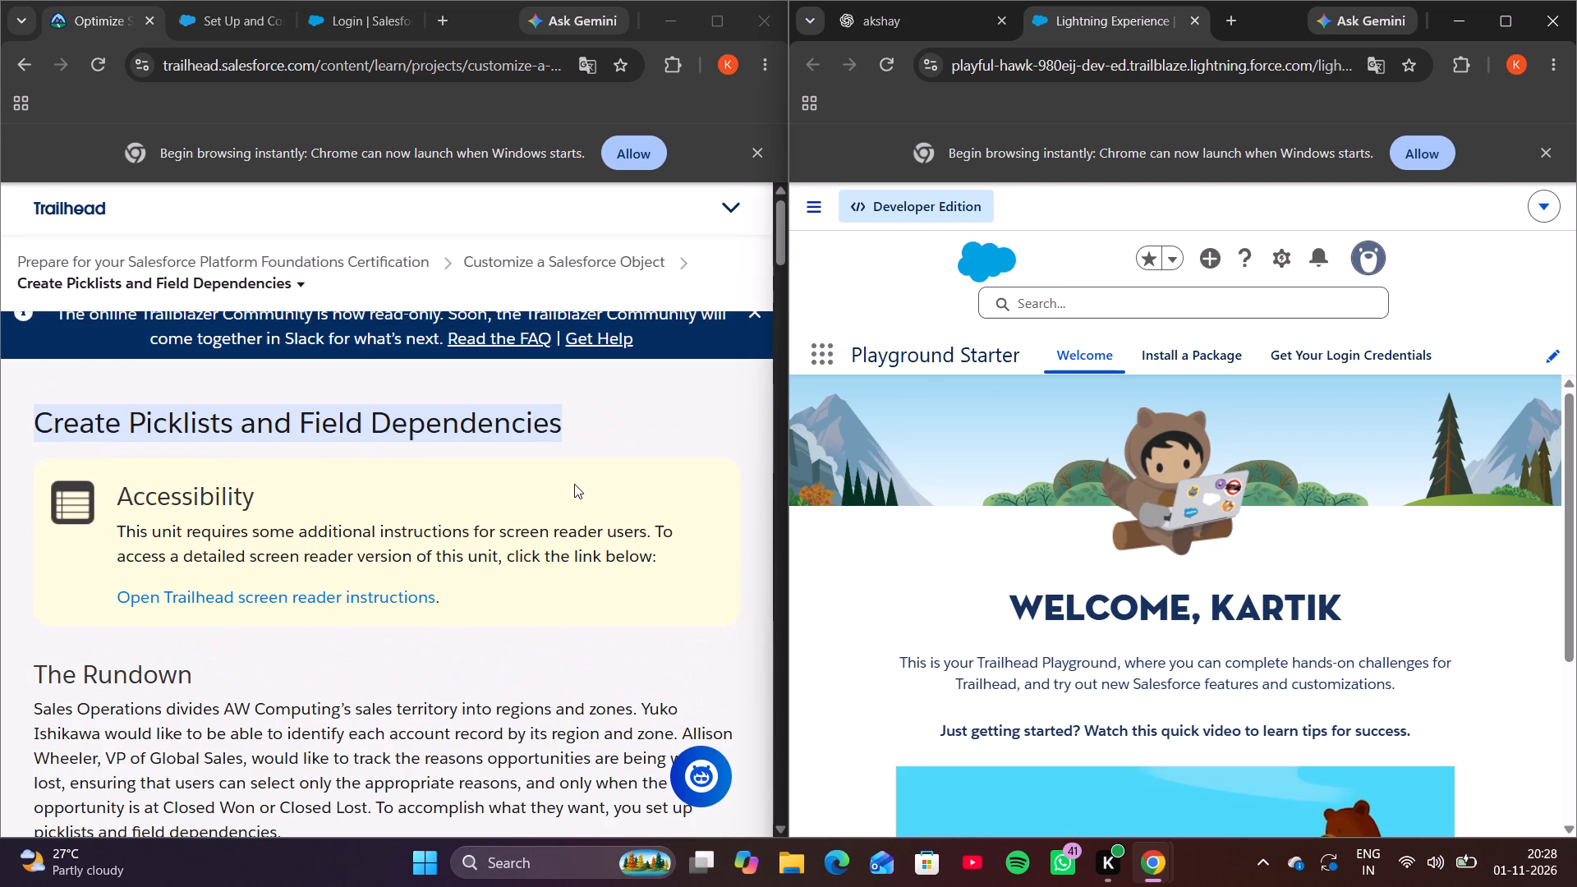
{"action": "left_click", "coordinate": [582, 488]}
{"action": "scroll", "coordinate": [582, 488], "scroll_direction": "down", "scroll_amount": 4}
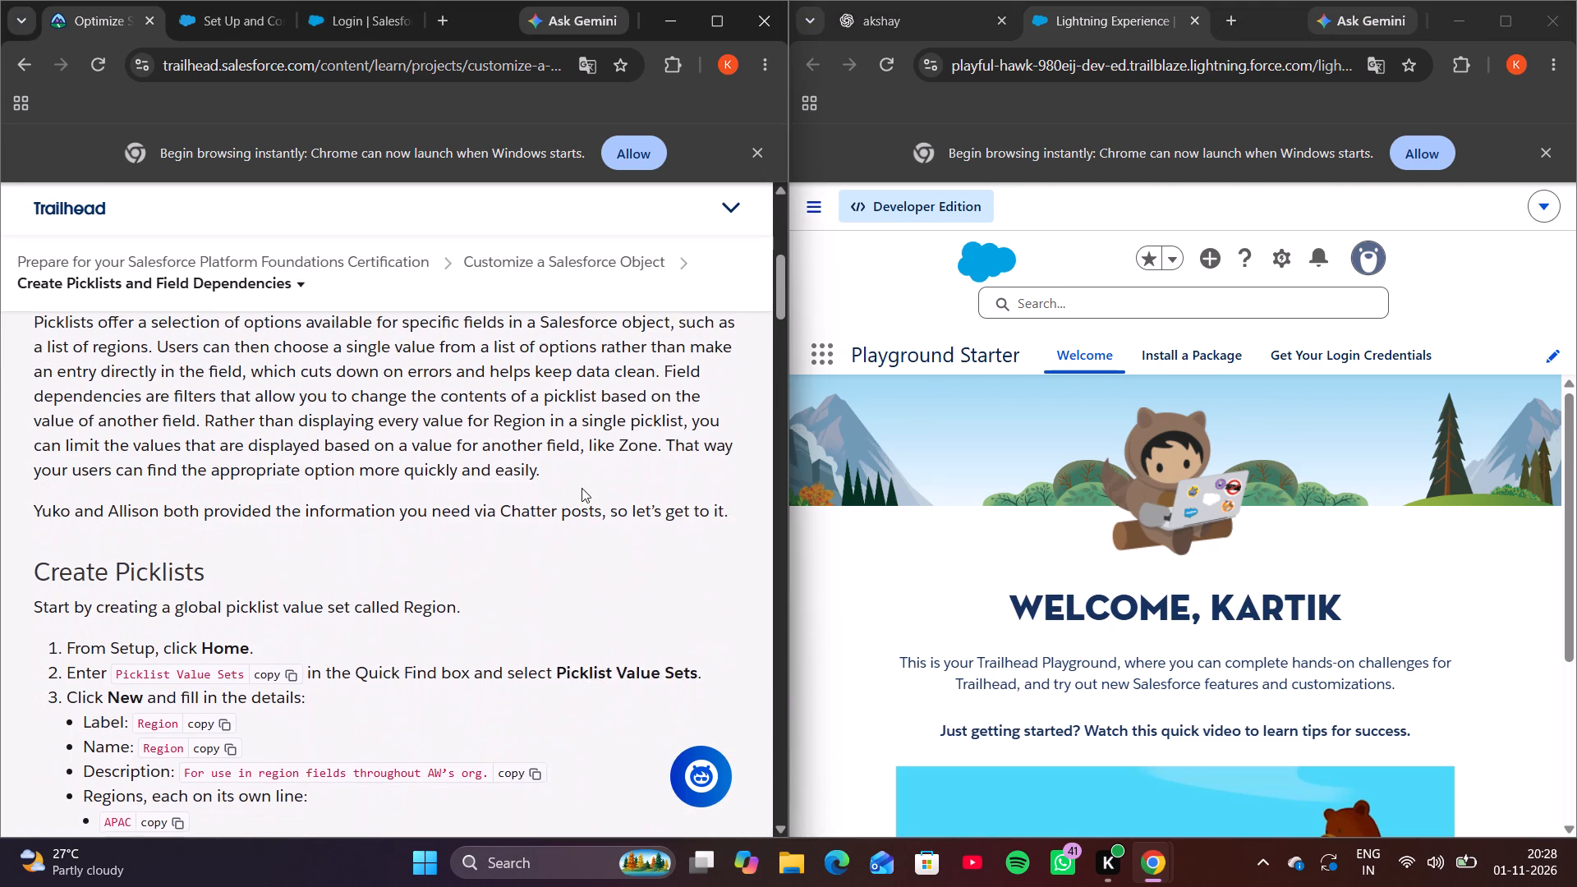
{"action": "scroll", "coordinate": [582, 488], "scroll_direction": "down", "scroll_amount": 4}
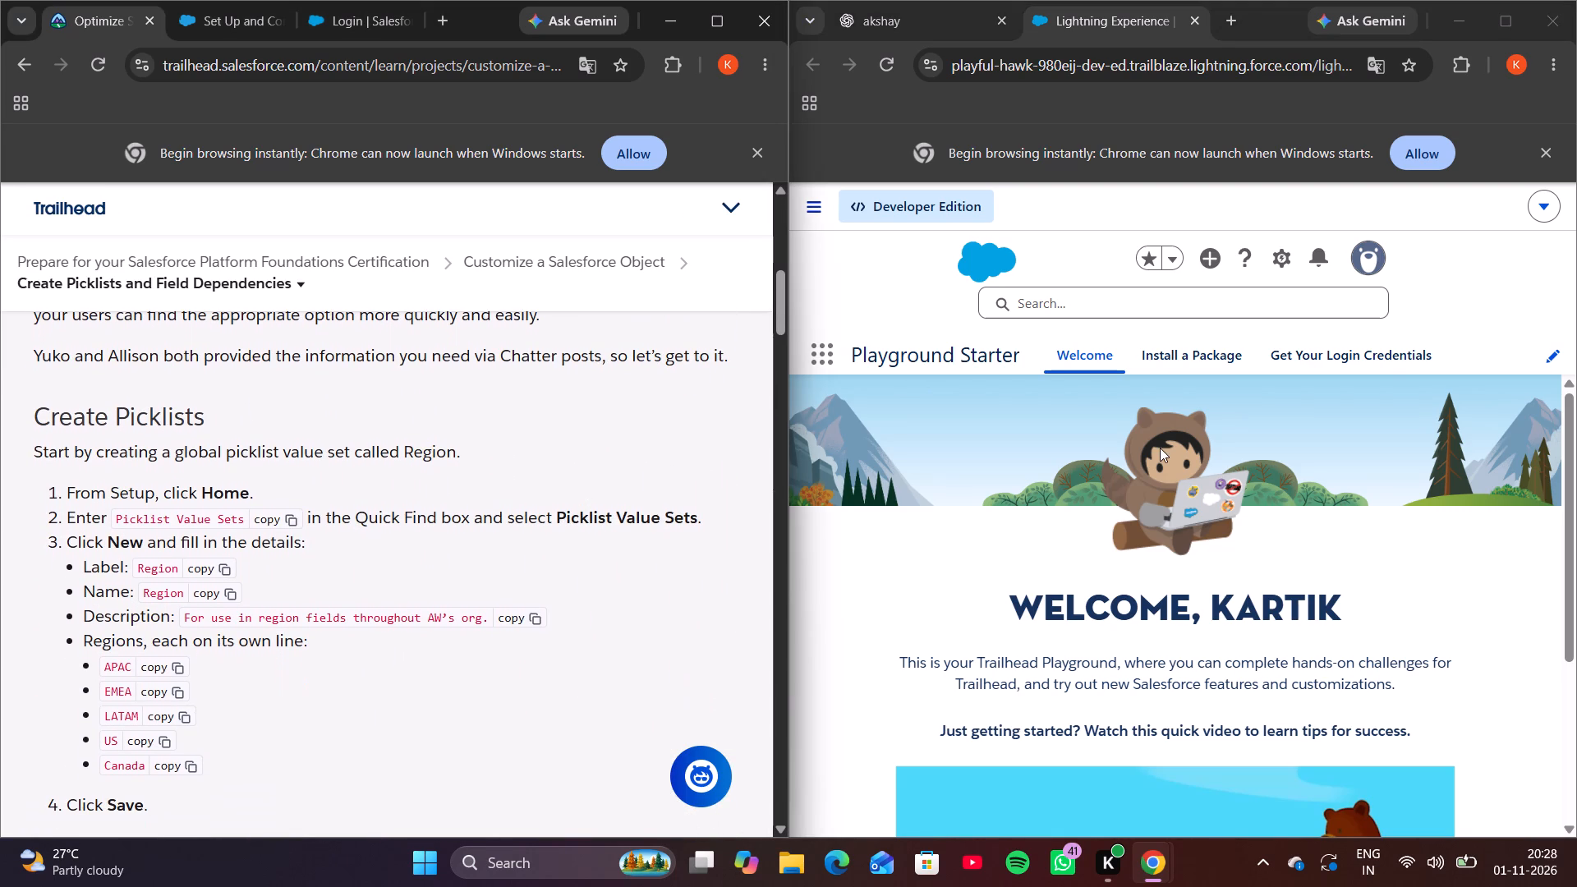
{"action": "left_click", "coordinate": [1276, 255]}
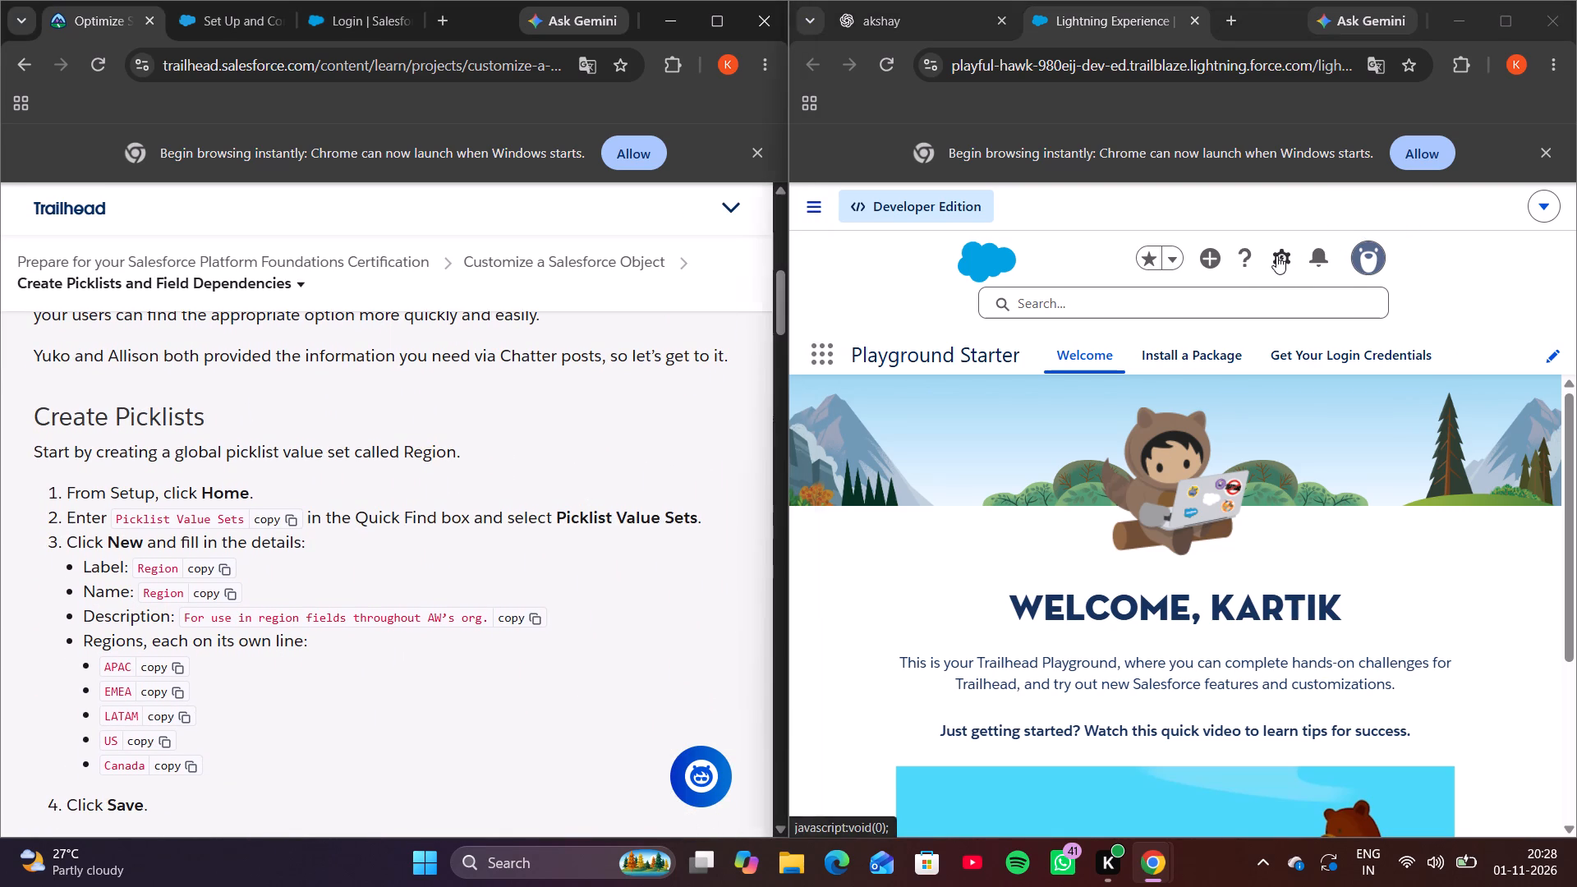
{"action": "left_click", "coordinate": [1227, 330]}
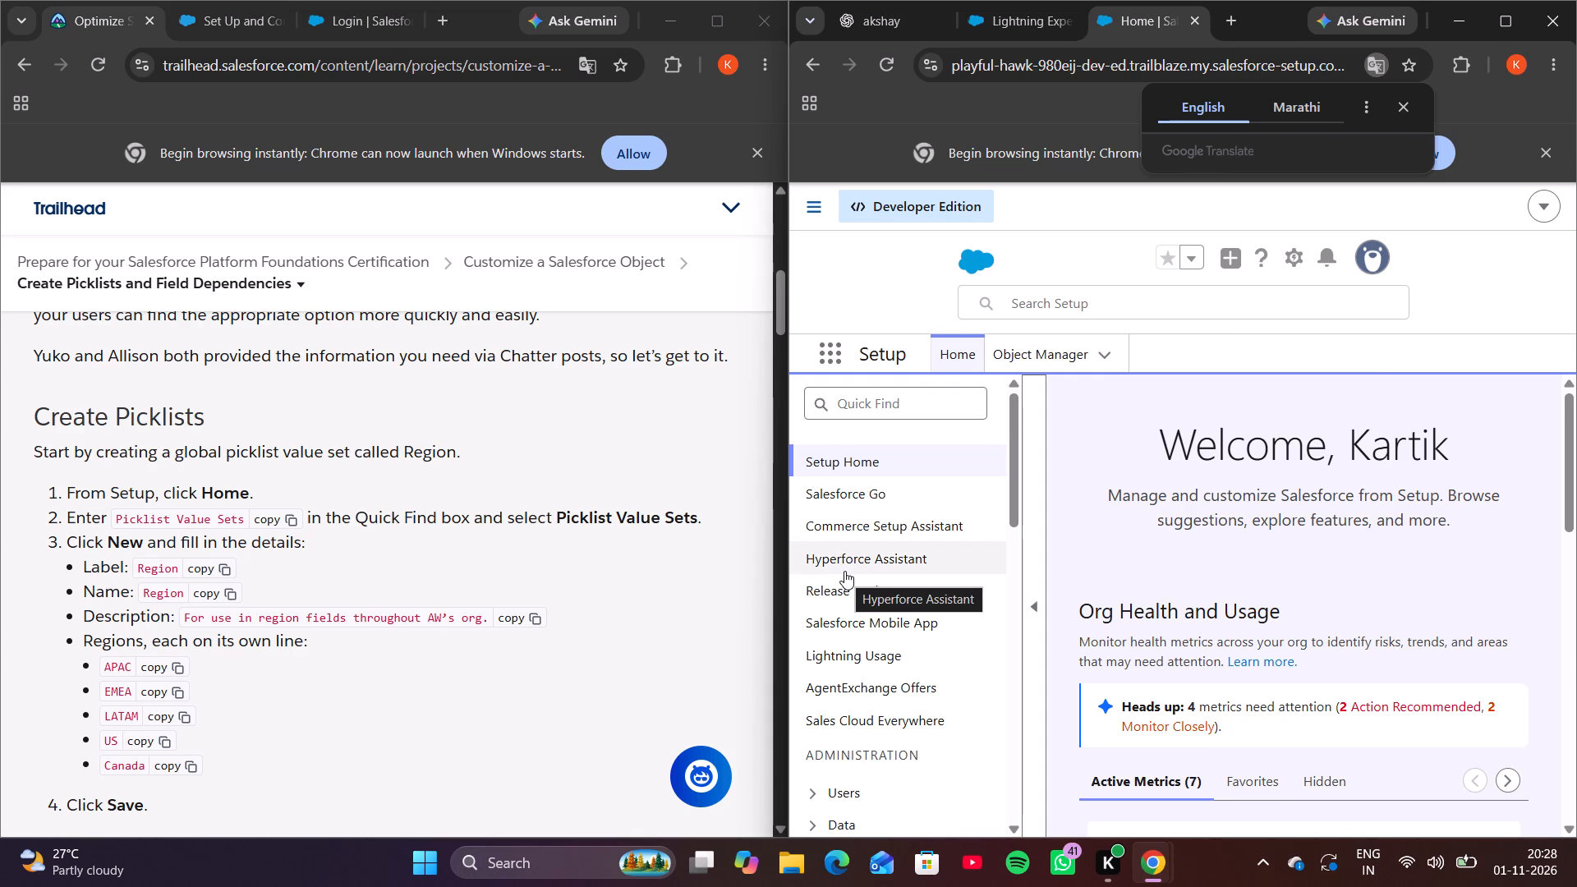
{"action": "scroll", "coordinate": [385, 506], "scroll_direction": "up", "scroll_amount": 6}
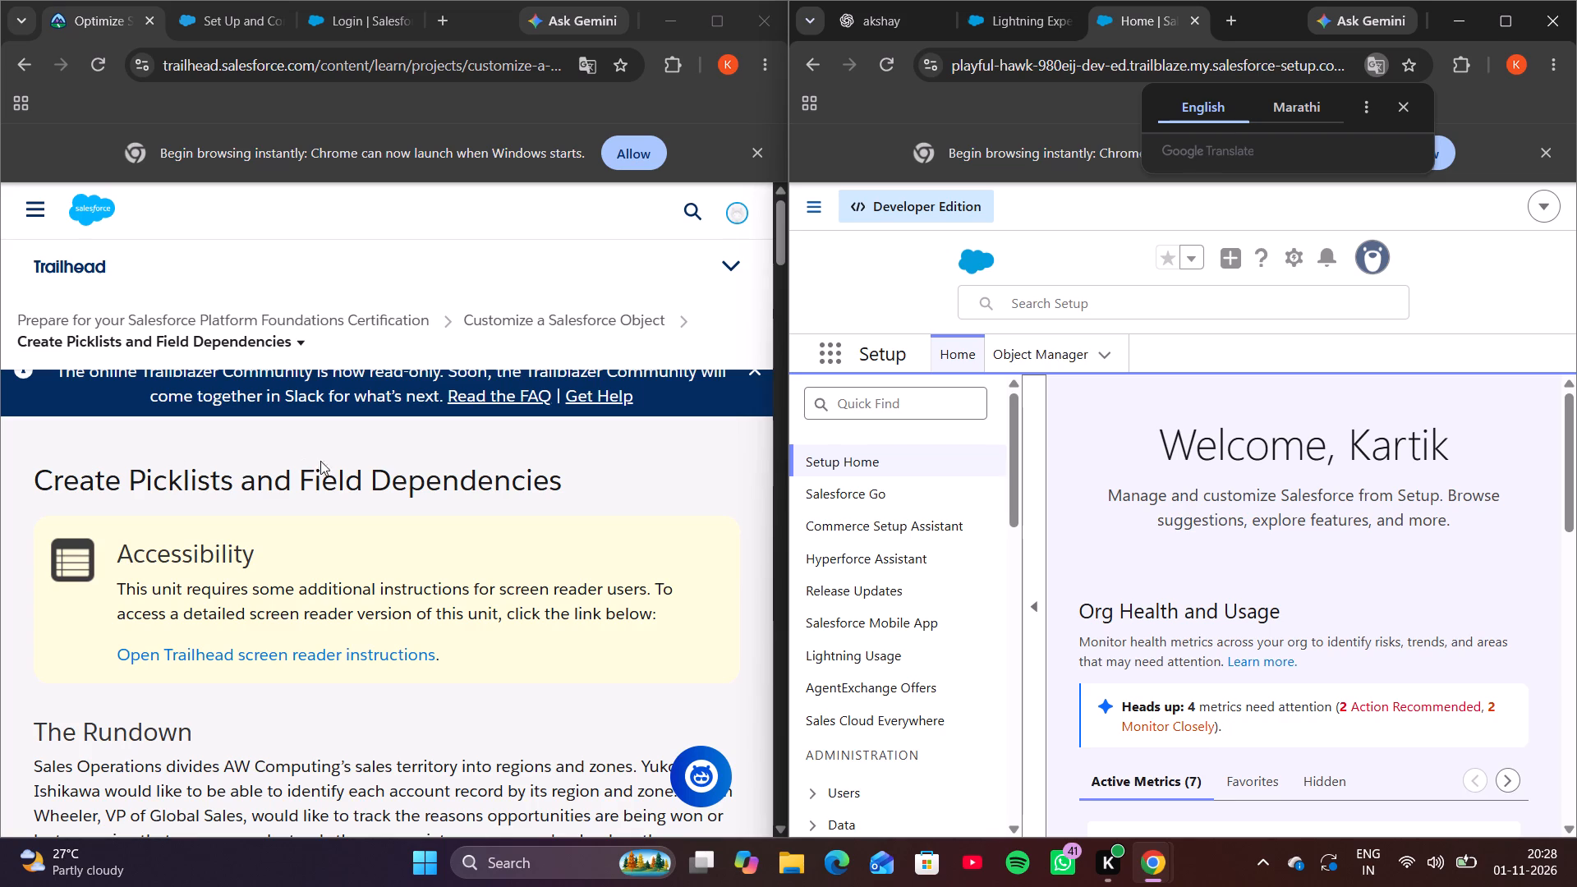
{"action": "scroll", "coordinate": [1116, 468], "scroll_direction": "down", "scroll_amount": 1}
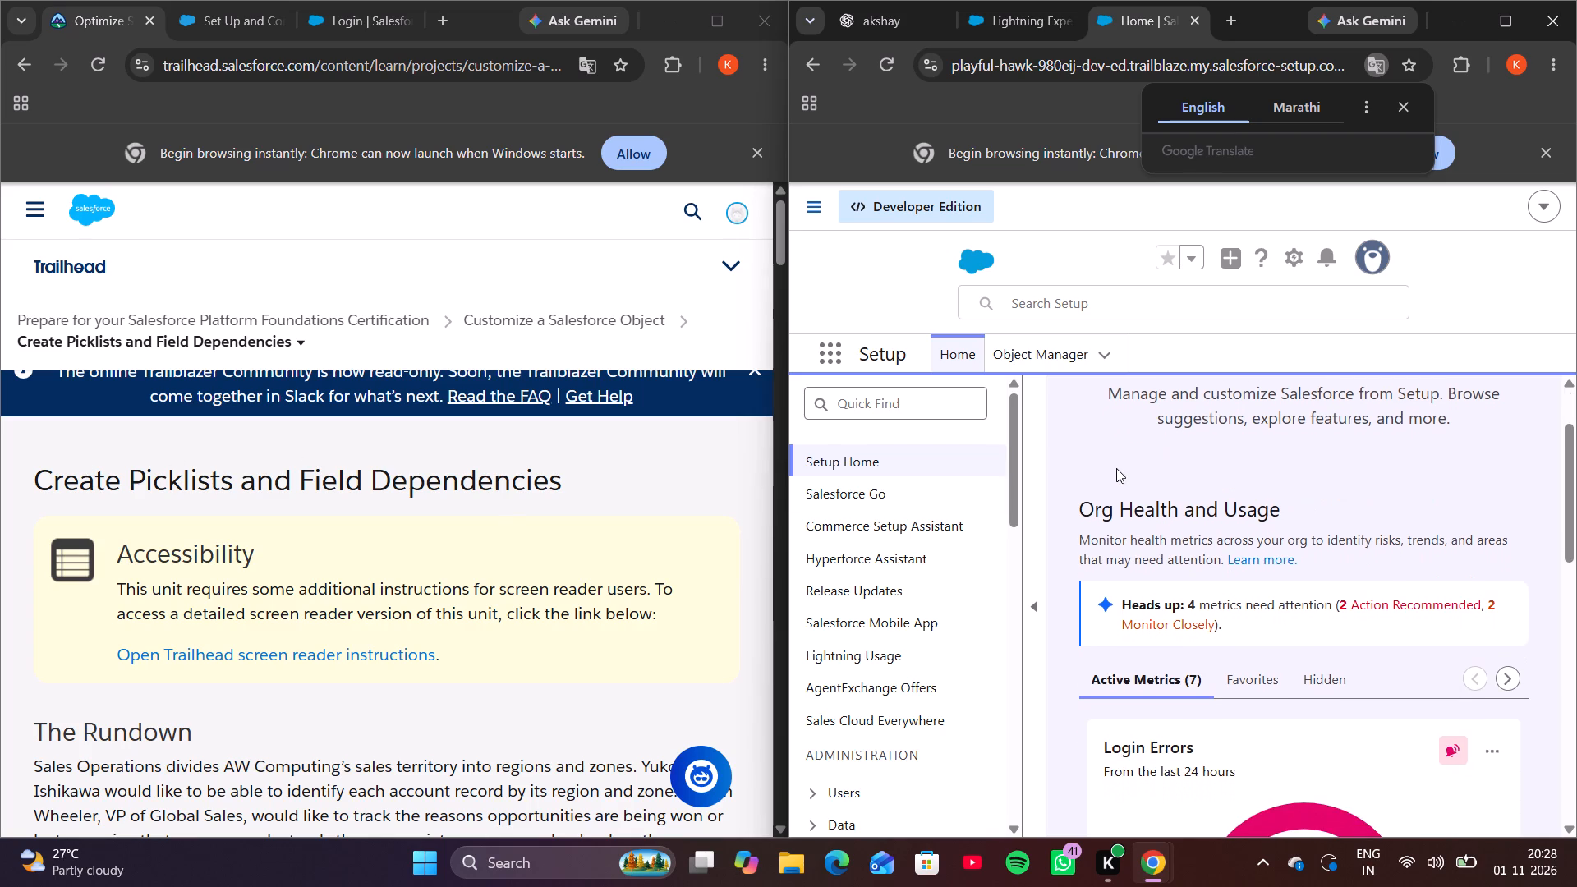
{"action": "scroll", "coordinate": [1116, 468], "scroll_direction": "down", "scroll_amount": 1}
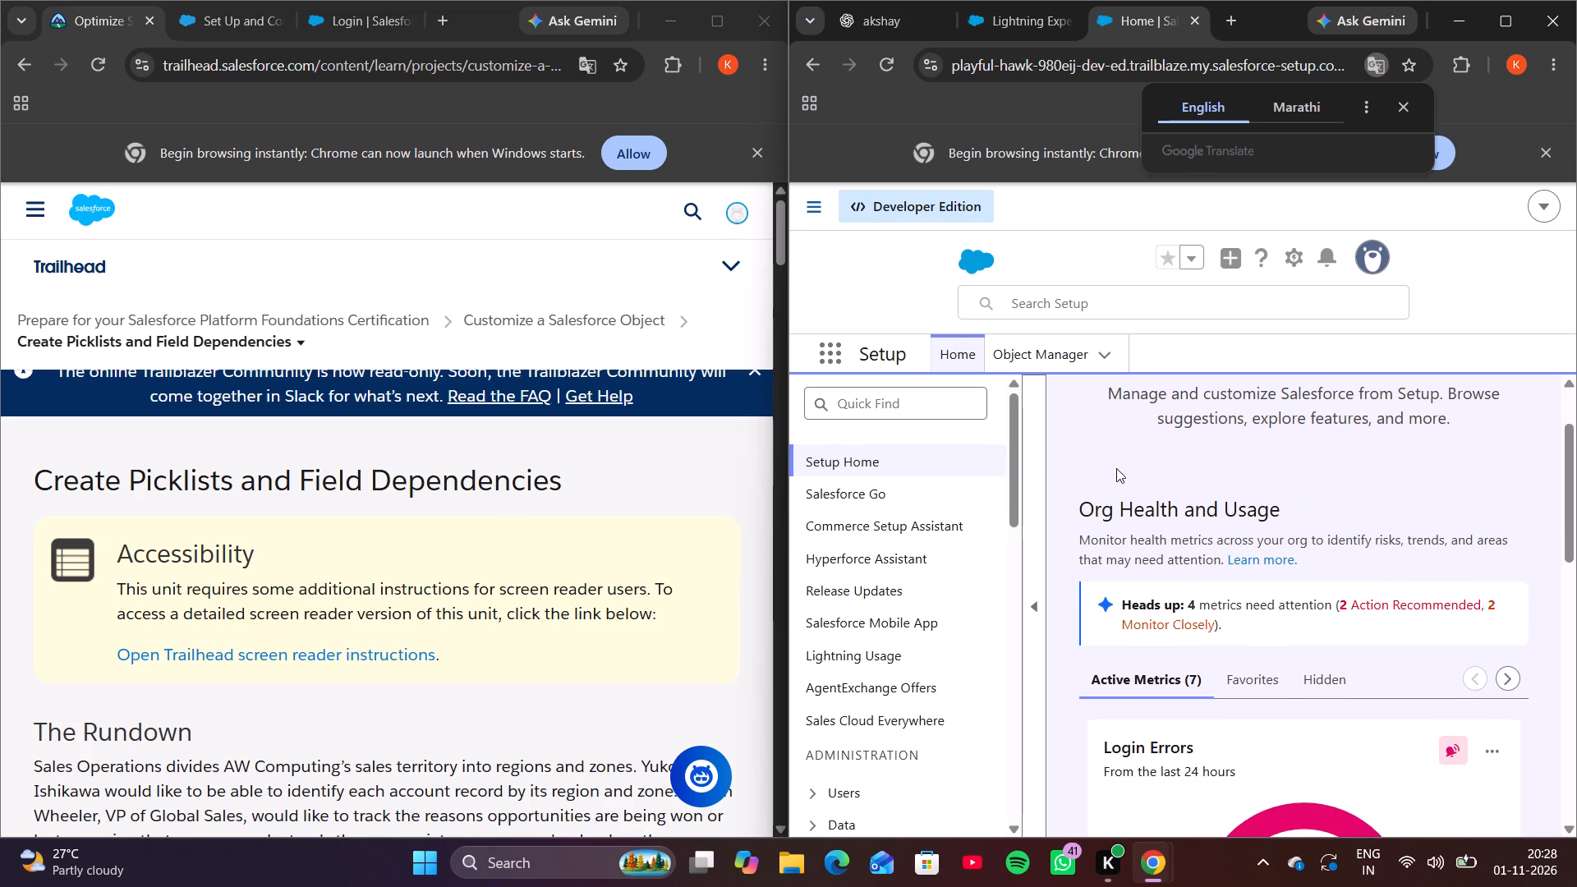
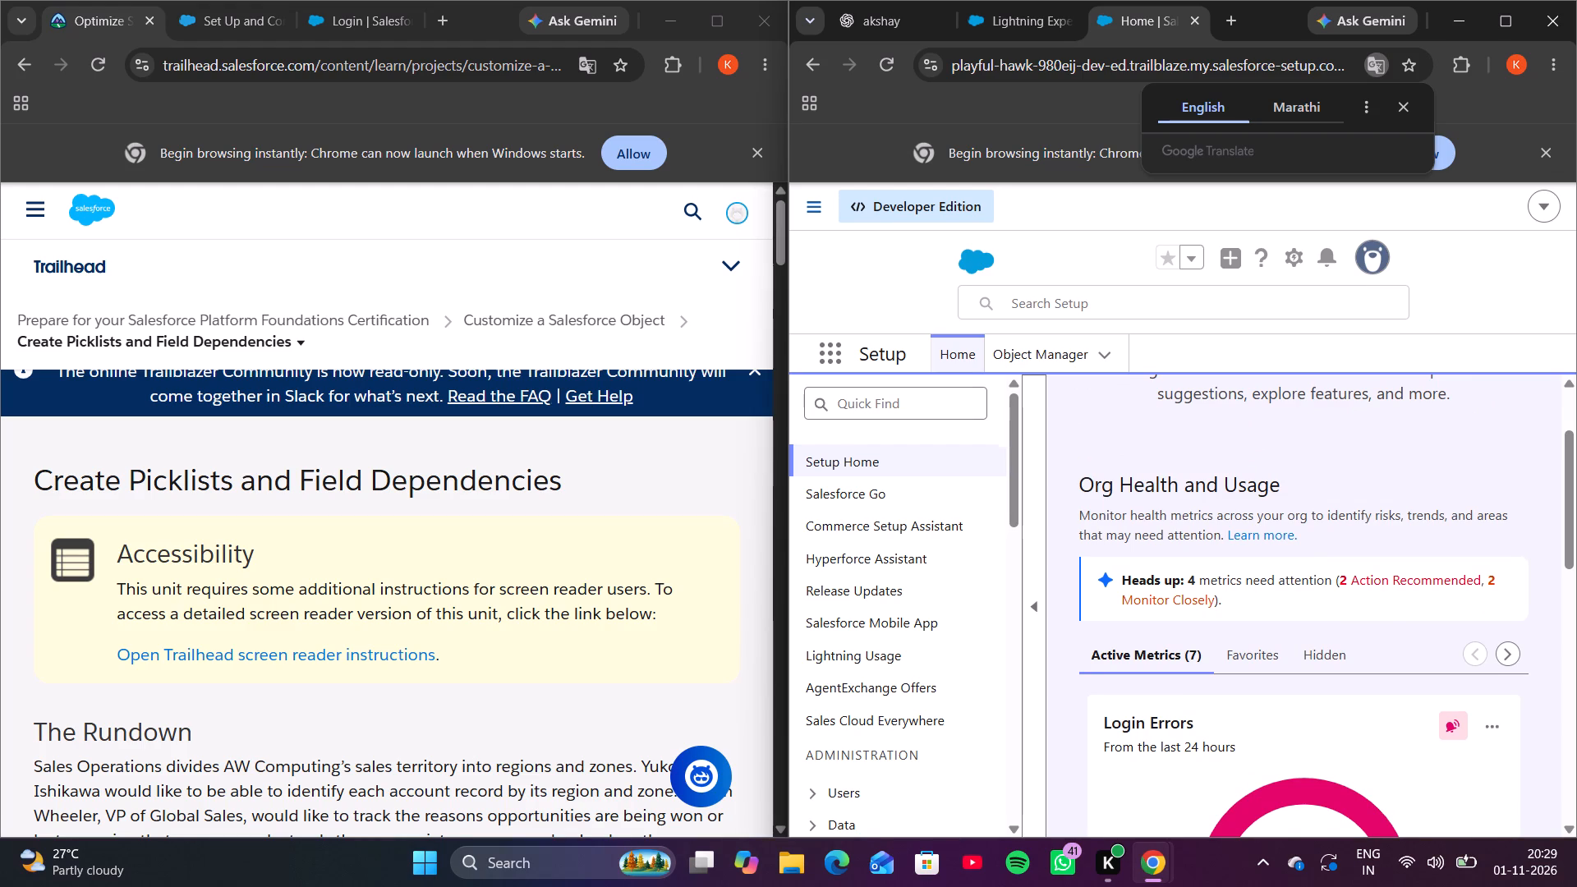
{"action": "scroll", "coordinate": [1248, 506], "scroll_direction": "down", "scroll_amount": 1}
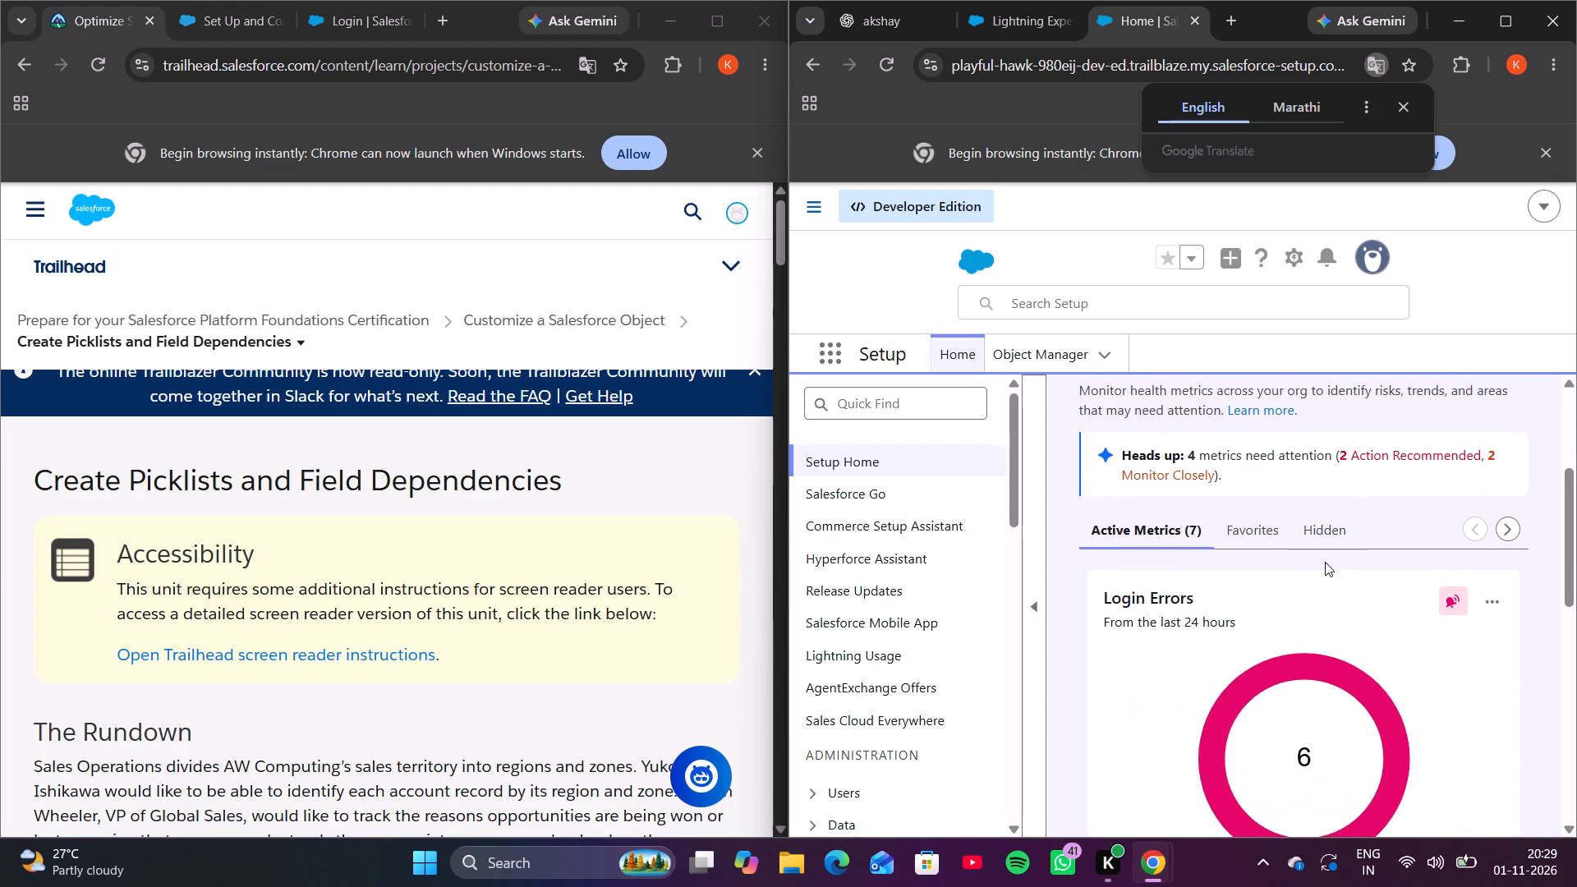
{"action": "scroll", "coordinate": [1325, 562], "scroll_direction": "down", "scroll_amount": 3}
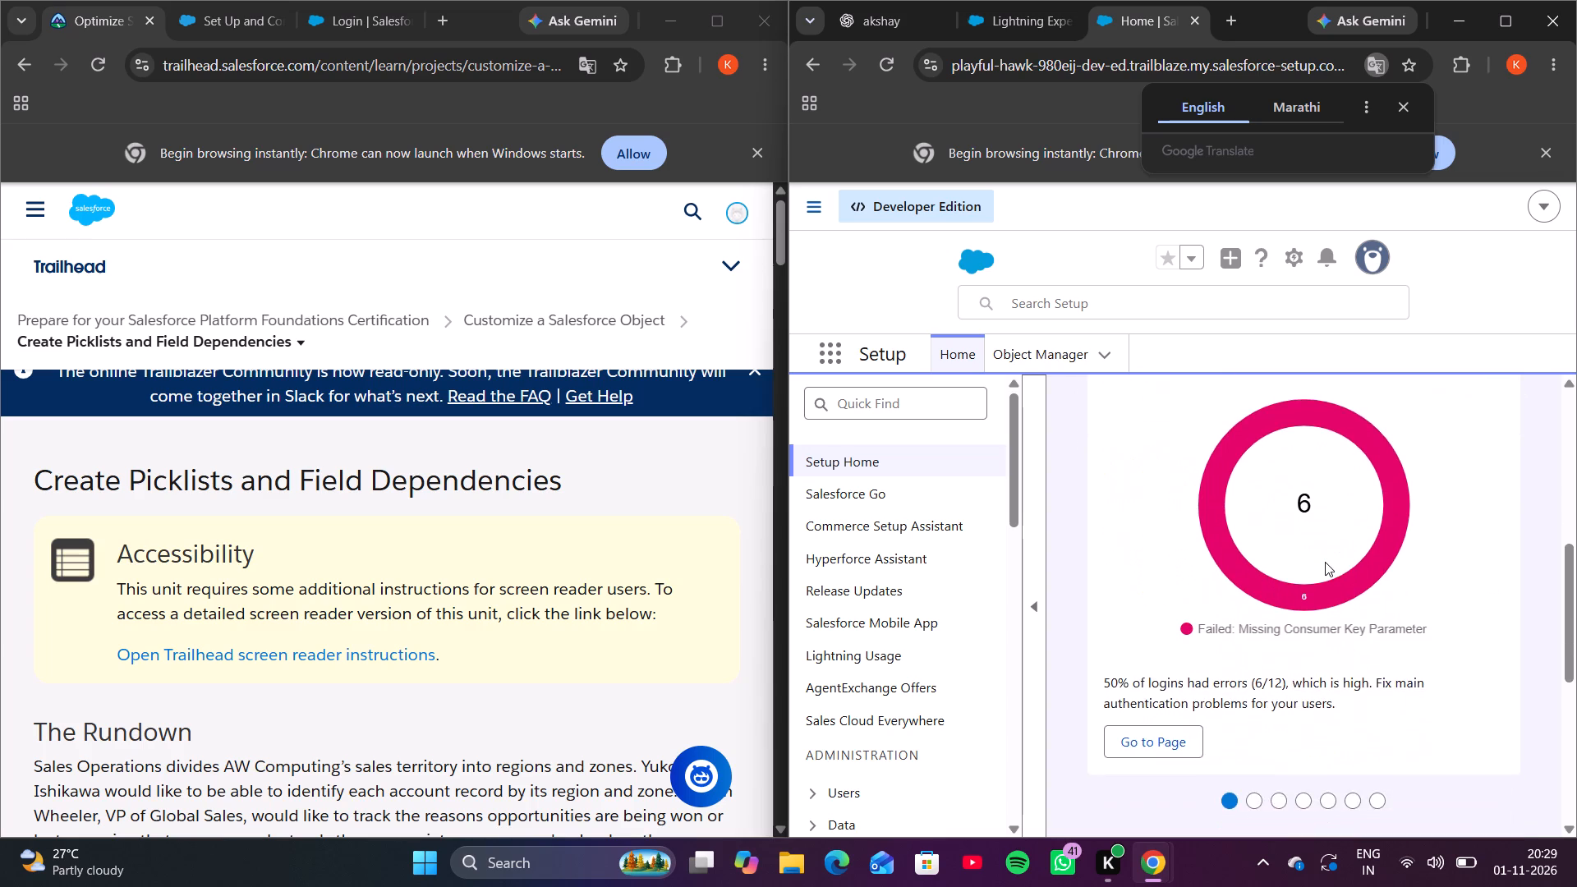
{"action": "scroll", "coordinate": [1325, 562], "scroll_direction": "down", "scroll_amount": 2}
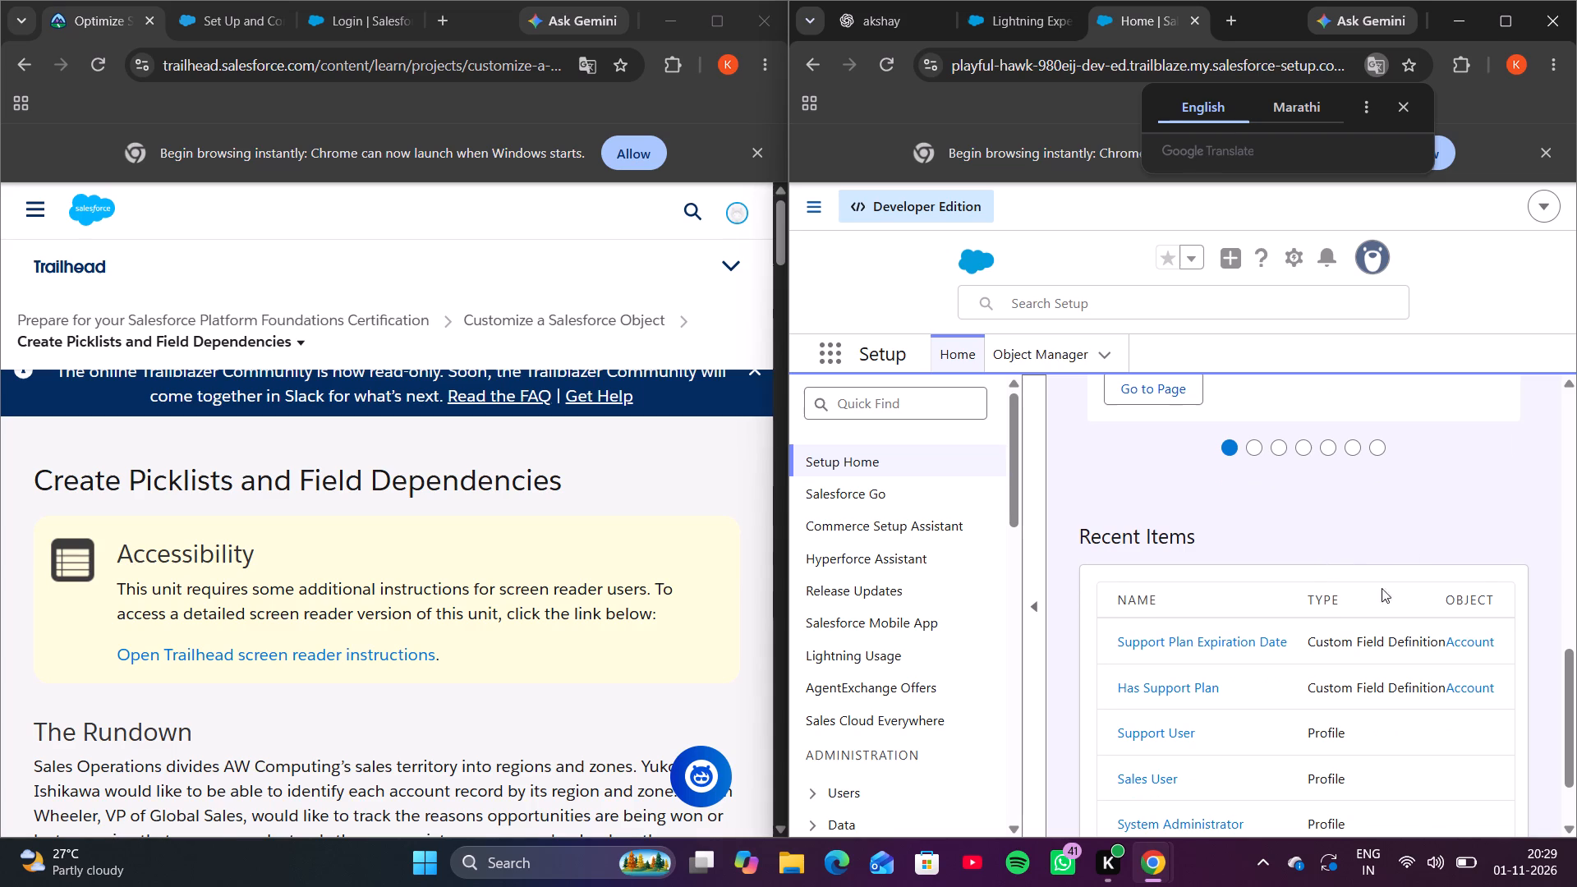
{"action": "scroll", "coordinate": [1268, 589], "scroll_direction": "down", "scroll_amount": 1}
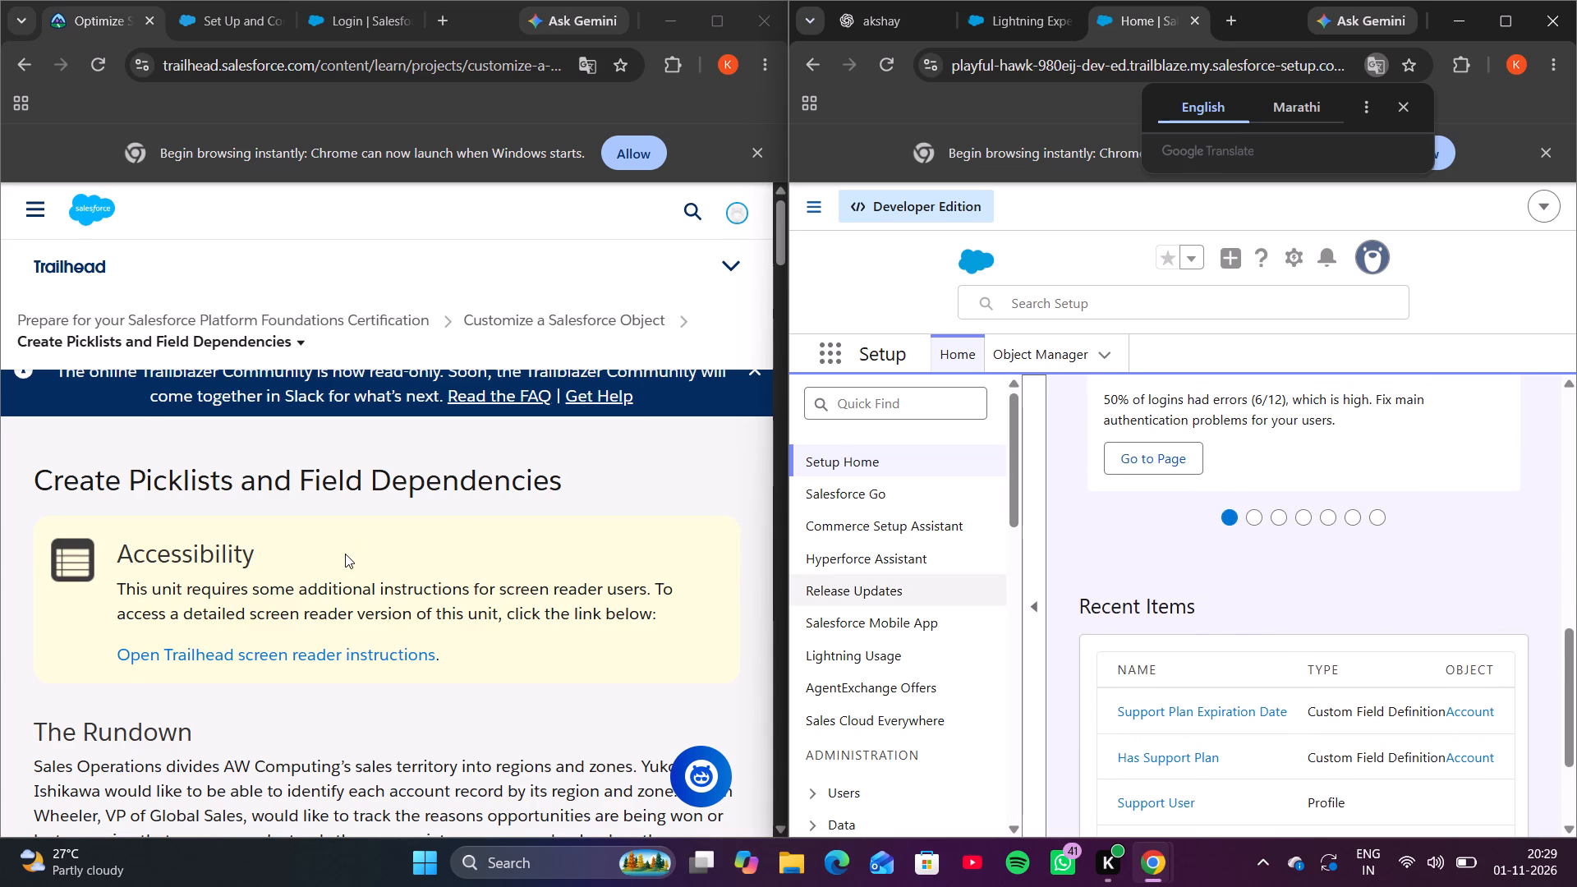
Find the Region value set instructions under Create Picklists, then search Setup for Picklist Value Sets and open that page.
{"action": "scroll", "coordinate": [345, 554], "scroll_direction": "down", "scroll_amount": 3}
{"action": "scroll", "coordinate": [448, 673], "scroll_direction": "down", "scroll_amount": 5}
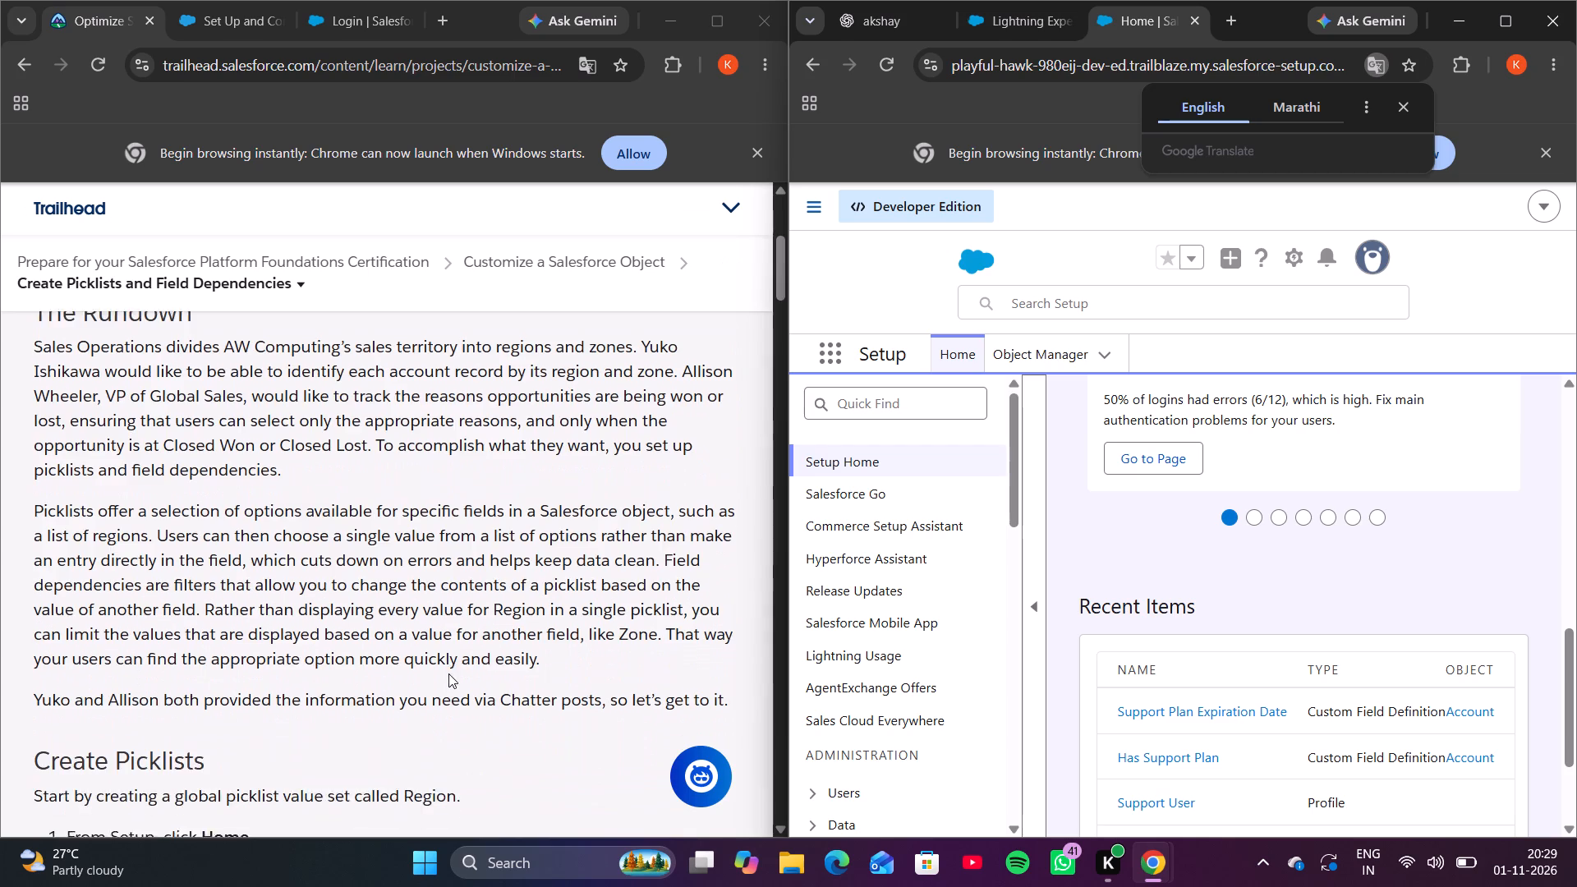
{"action": "scroll", "coordinate": [448, 673], "scroll_direction": "down", "scroll_amount": 2}
{"action": "scroll", "coordinate": [0, 880], "scroll_direction": "down", "scroll_amount": 1}
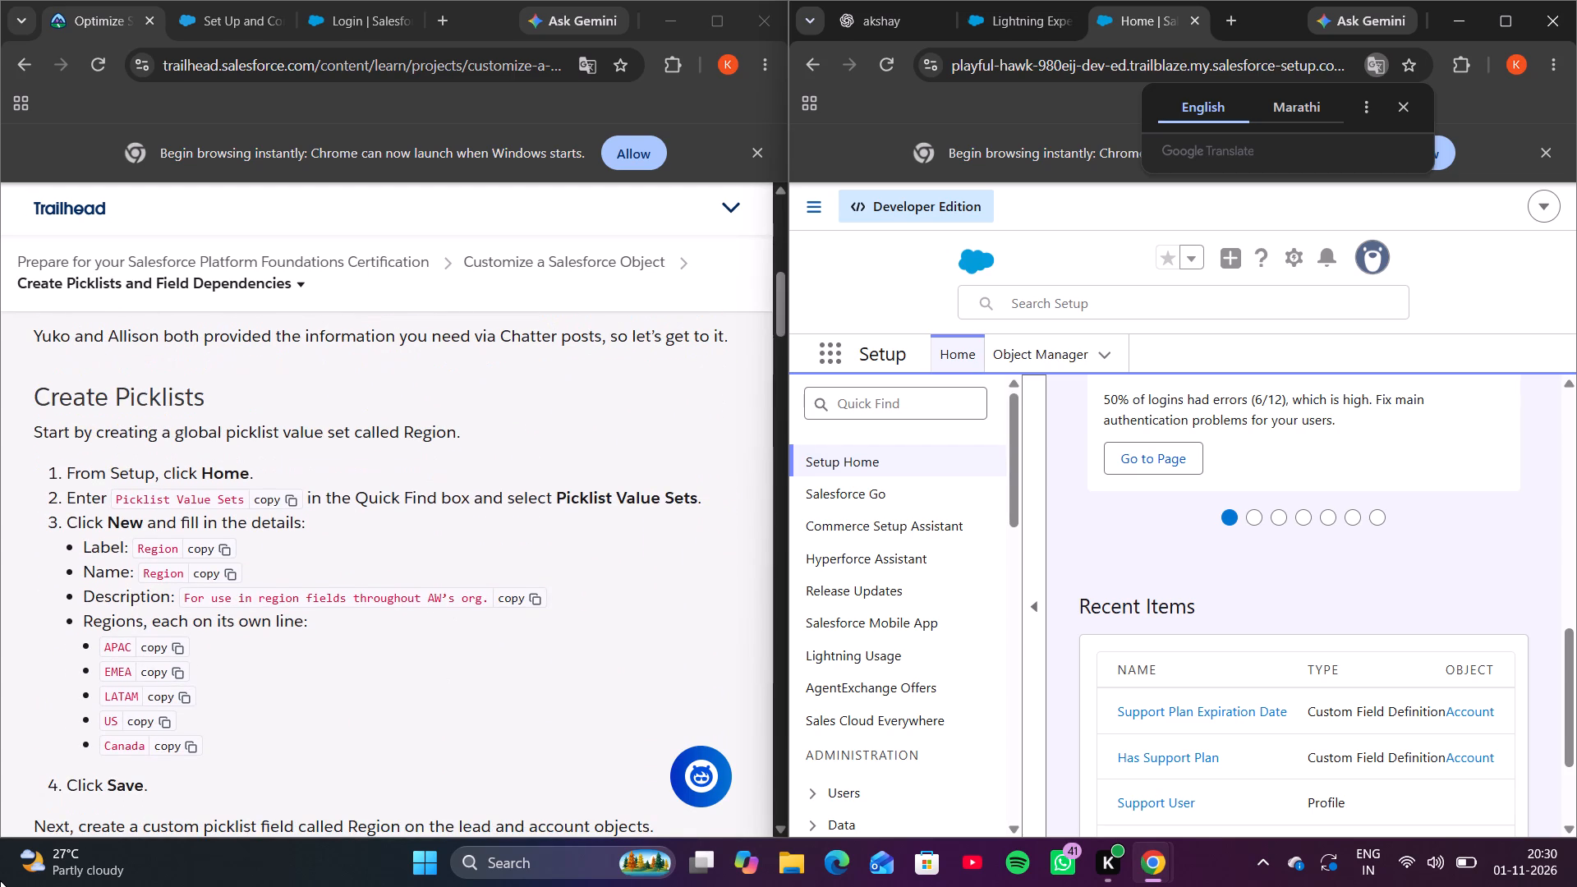
{"action": "scroll", "coordinate": [0, 880], "scroll_direction": "down", "scroll_amount": 1}
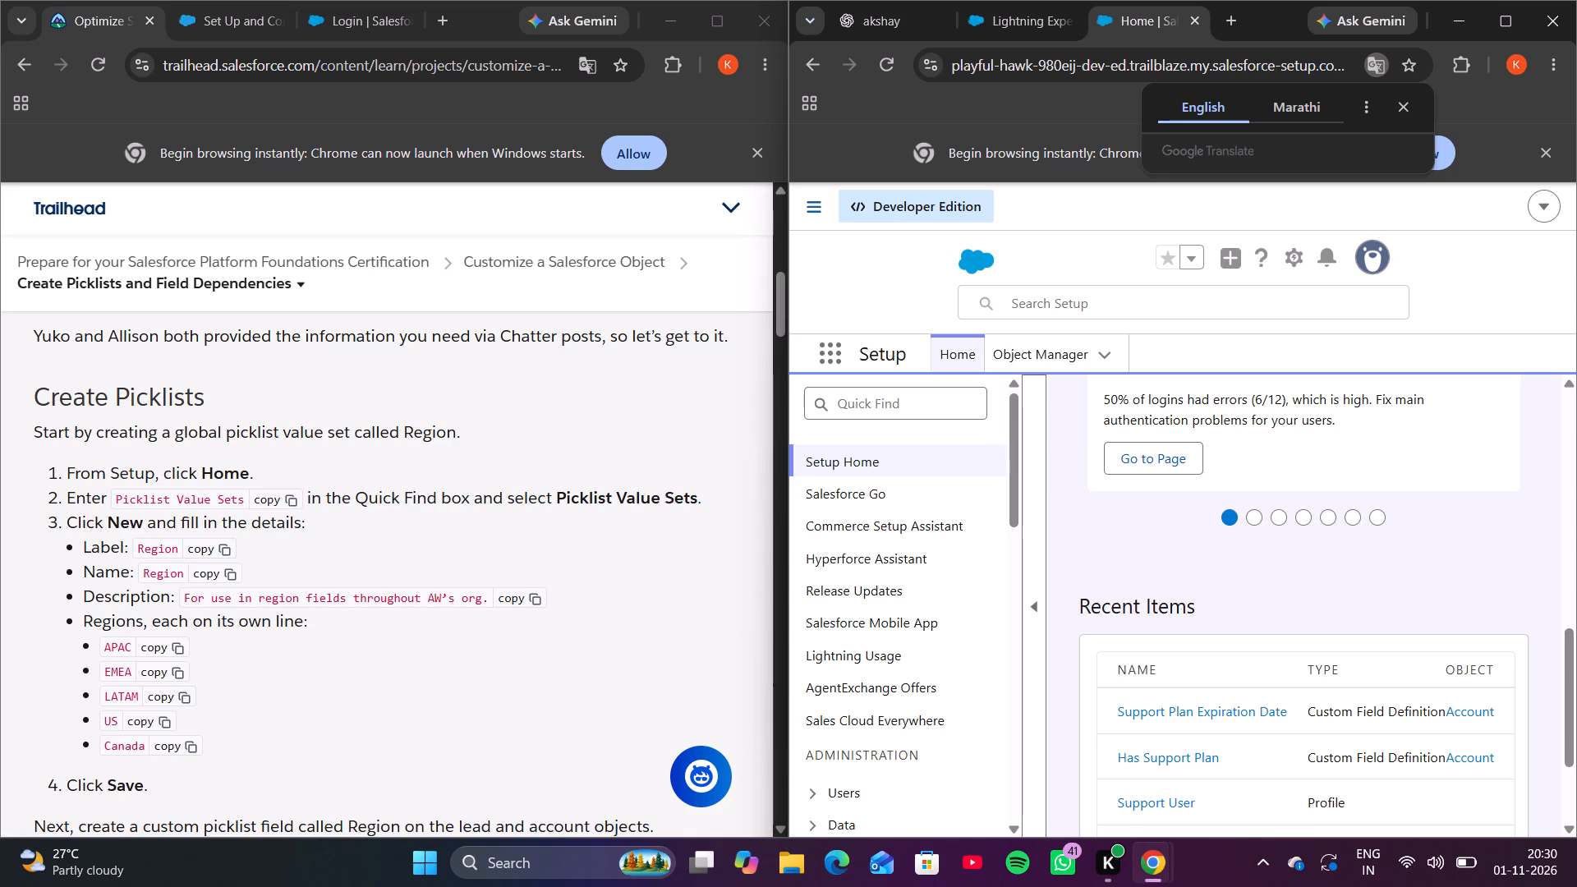
{"action": "left_click", "coordinate": [272, 504]}
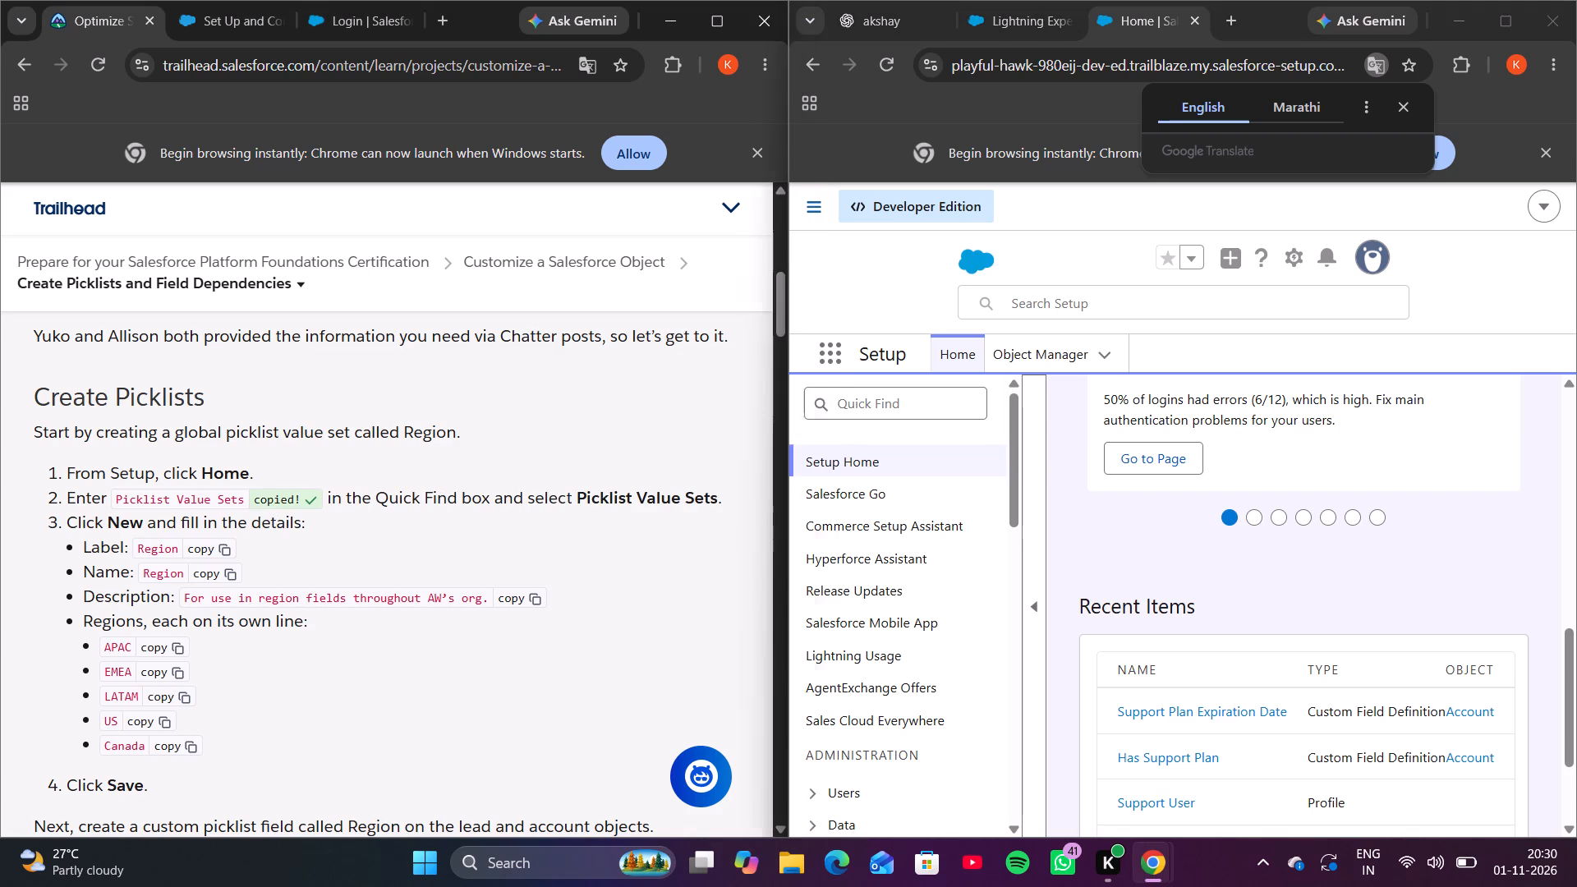
{"action": "left_click", "coordinate": [846, 393]}
{"action": "key", "text": "ctrl+v"}
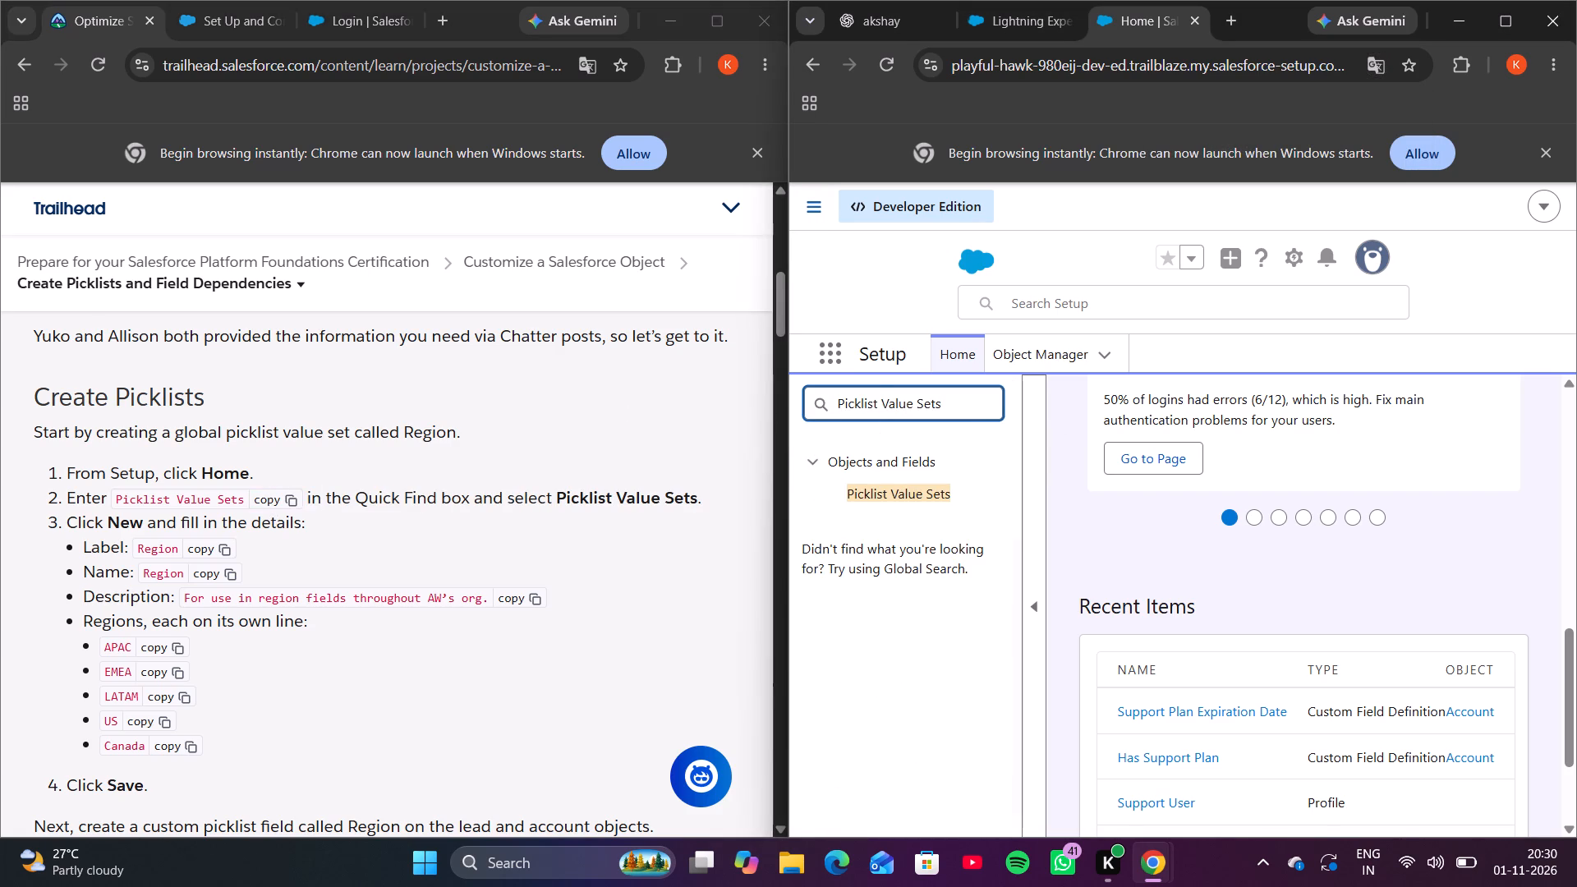
{"action": "left_click", "coordinate": [914, 508]}
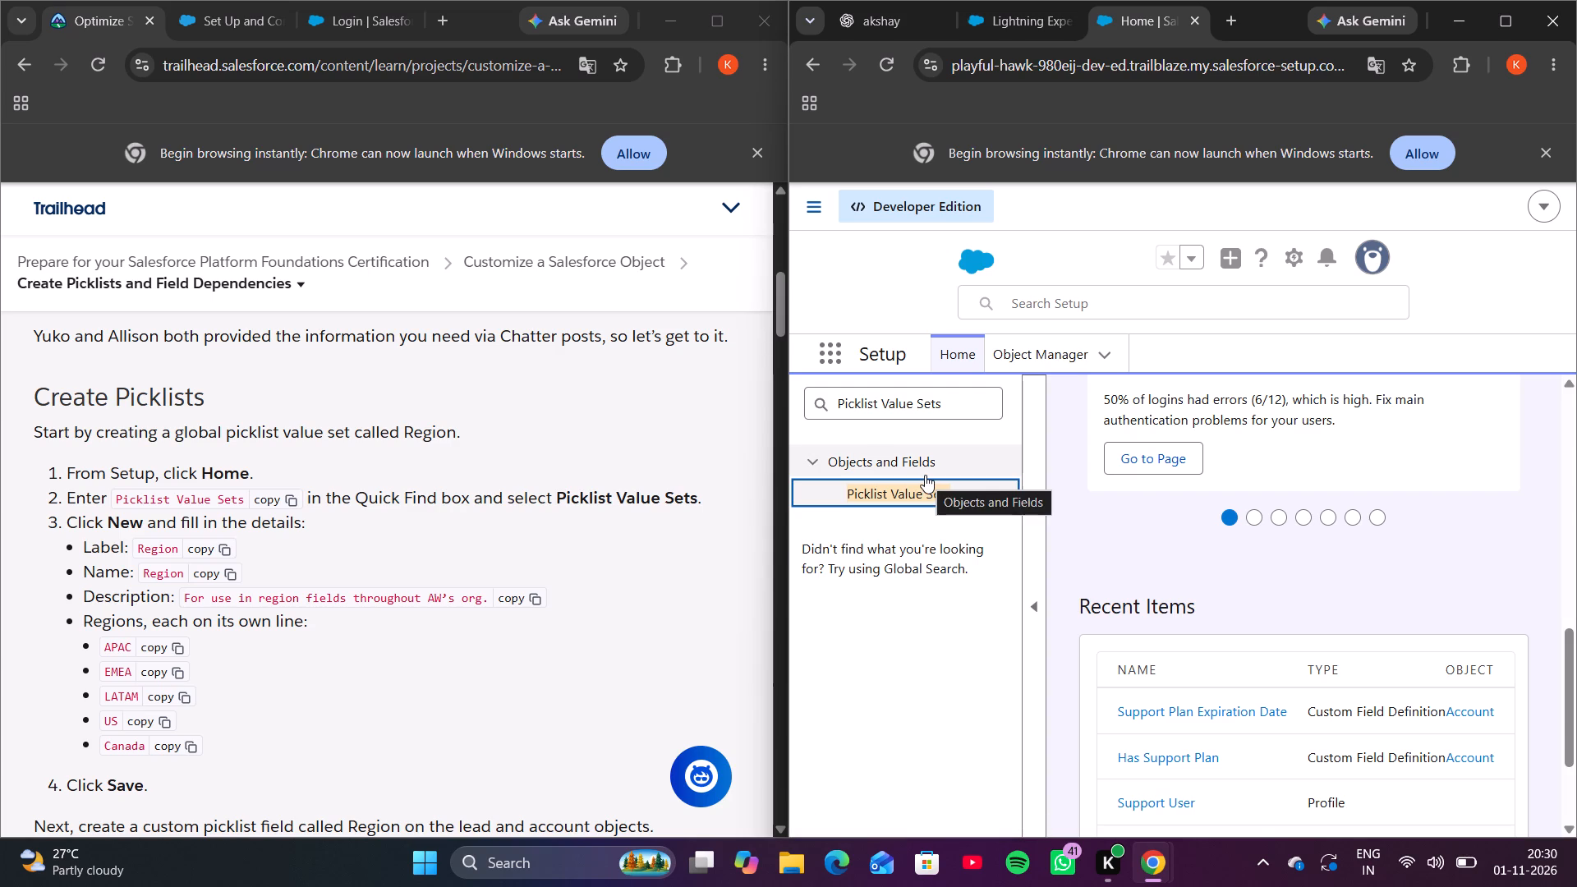
{"action": "left_click", "coordinate": [907, 489]}
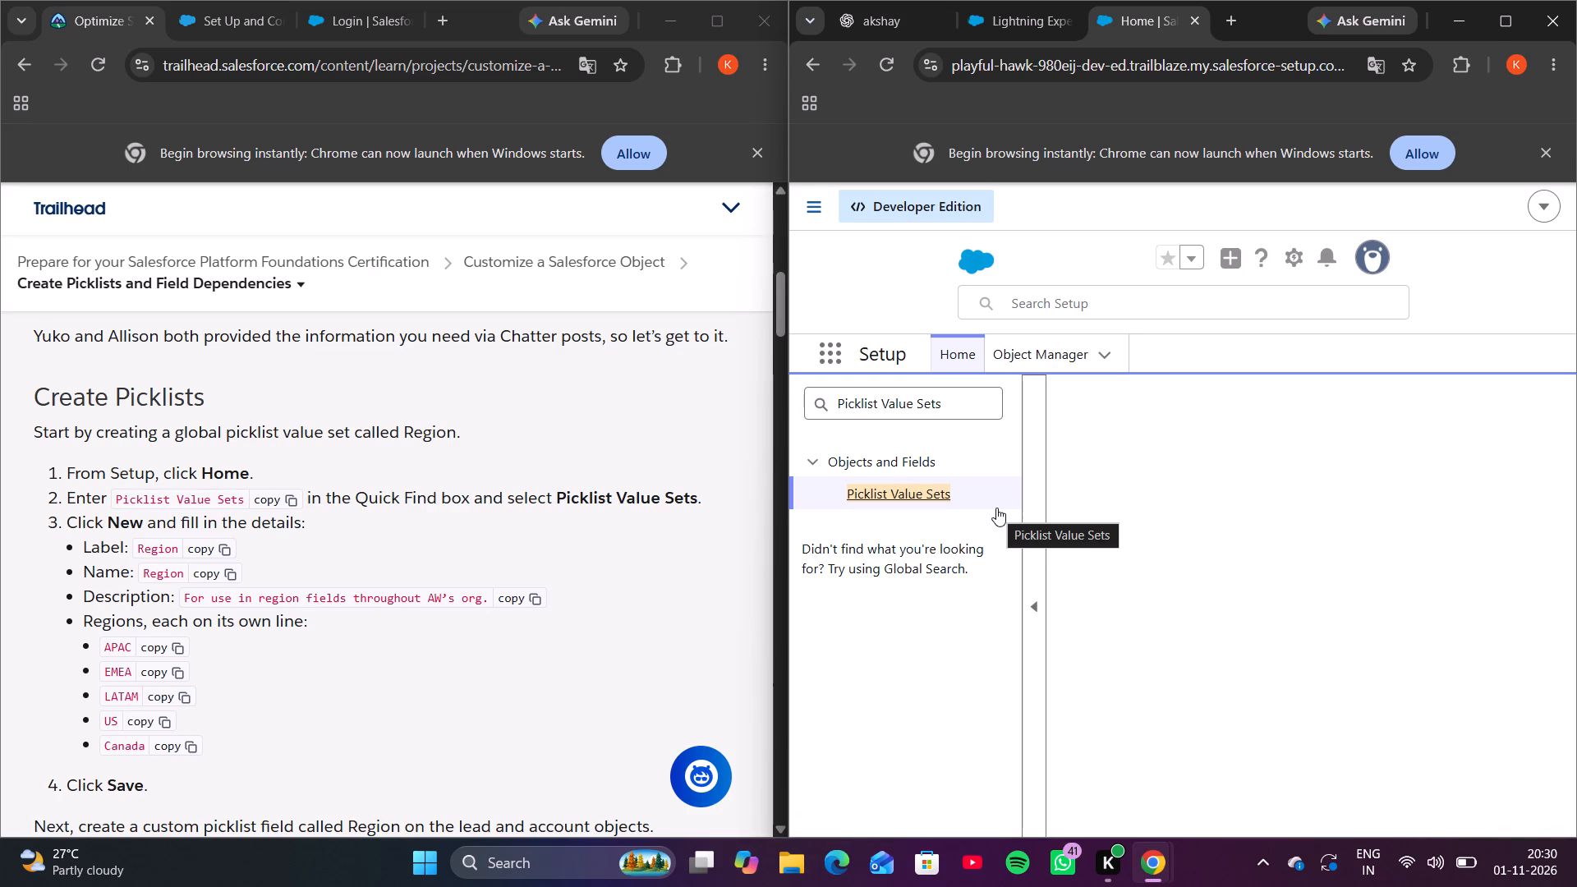
{"action": "left_click", "coordinate": [906, 489]}
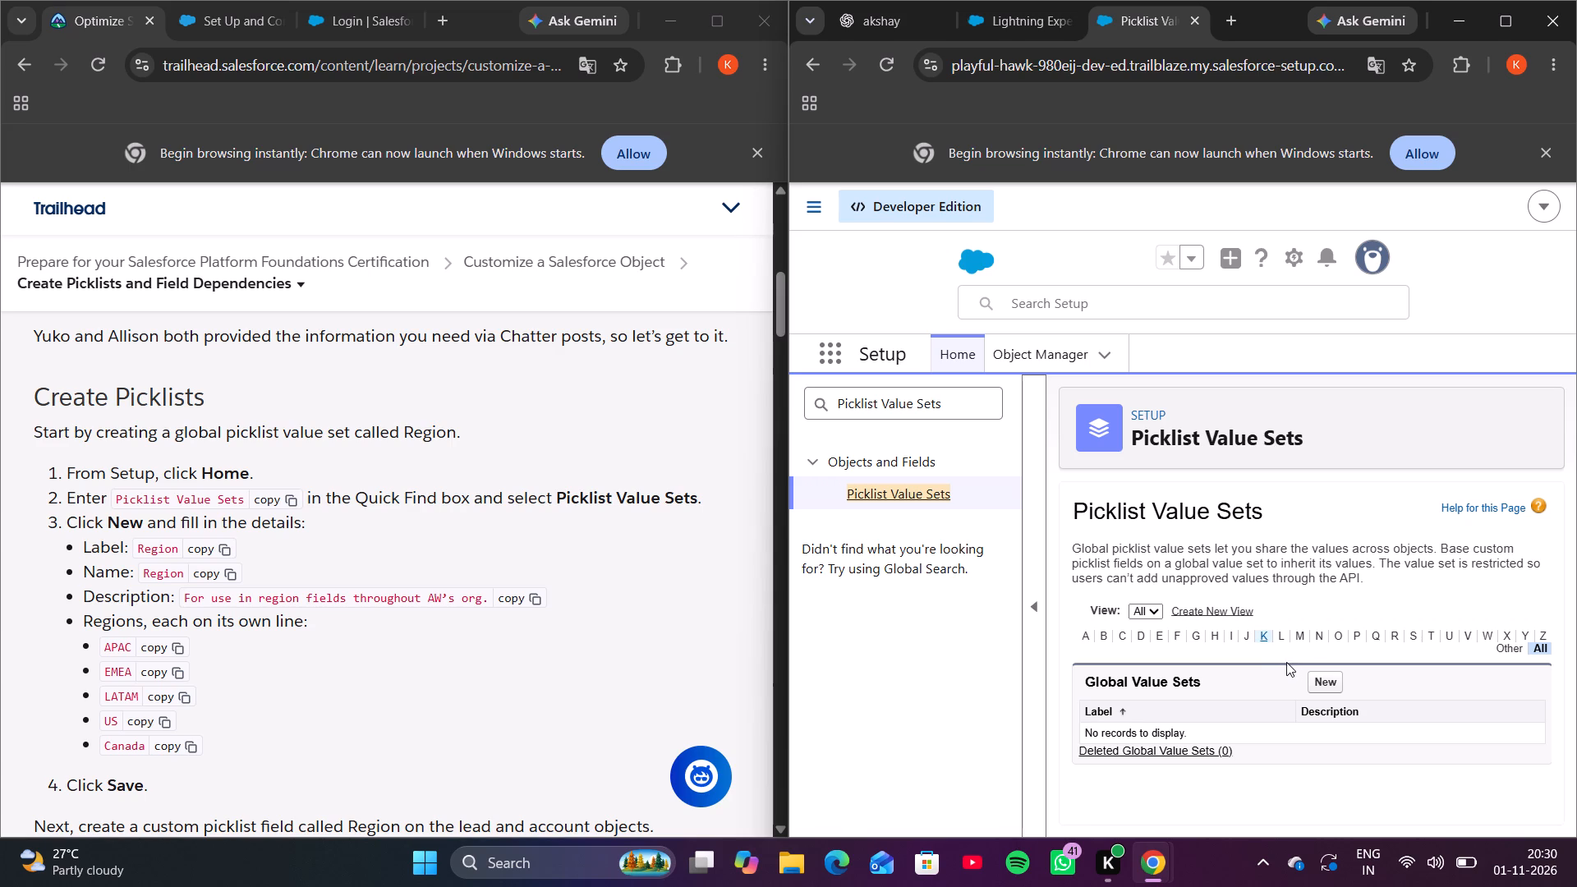
Start a new global value set with label and name Region and description "For use in region fields throughout AW's org.".
{"action": "left_click", "coordinate": [1326, 678]}
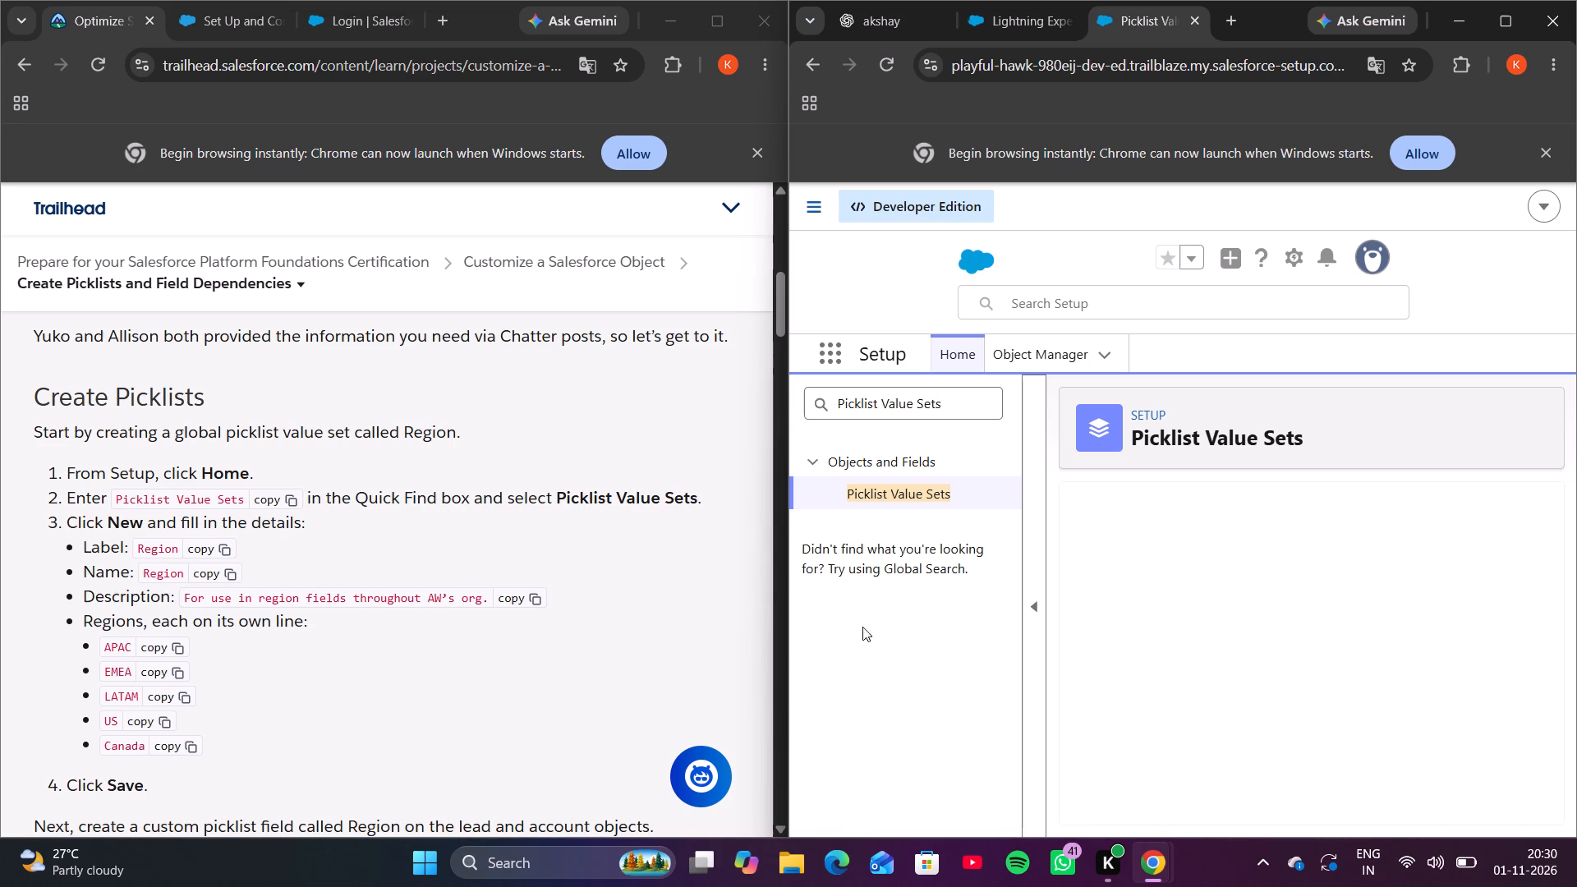
{"action": "left_click", "coordinate": [214, 545]}
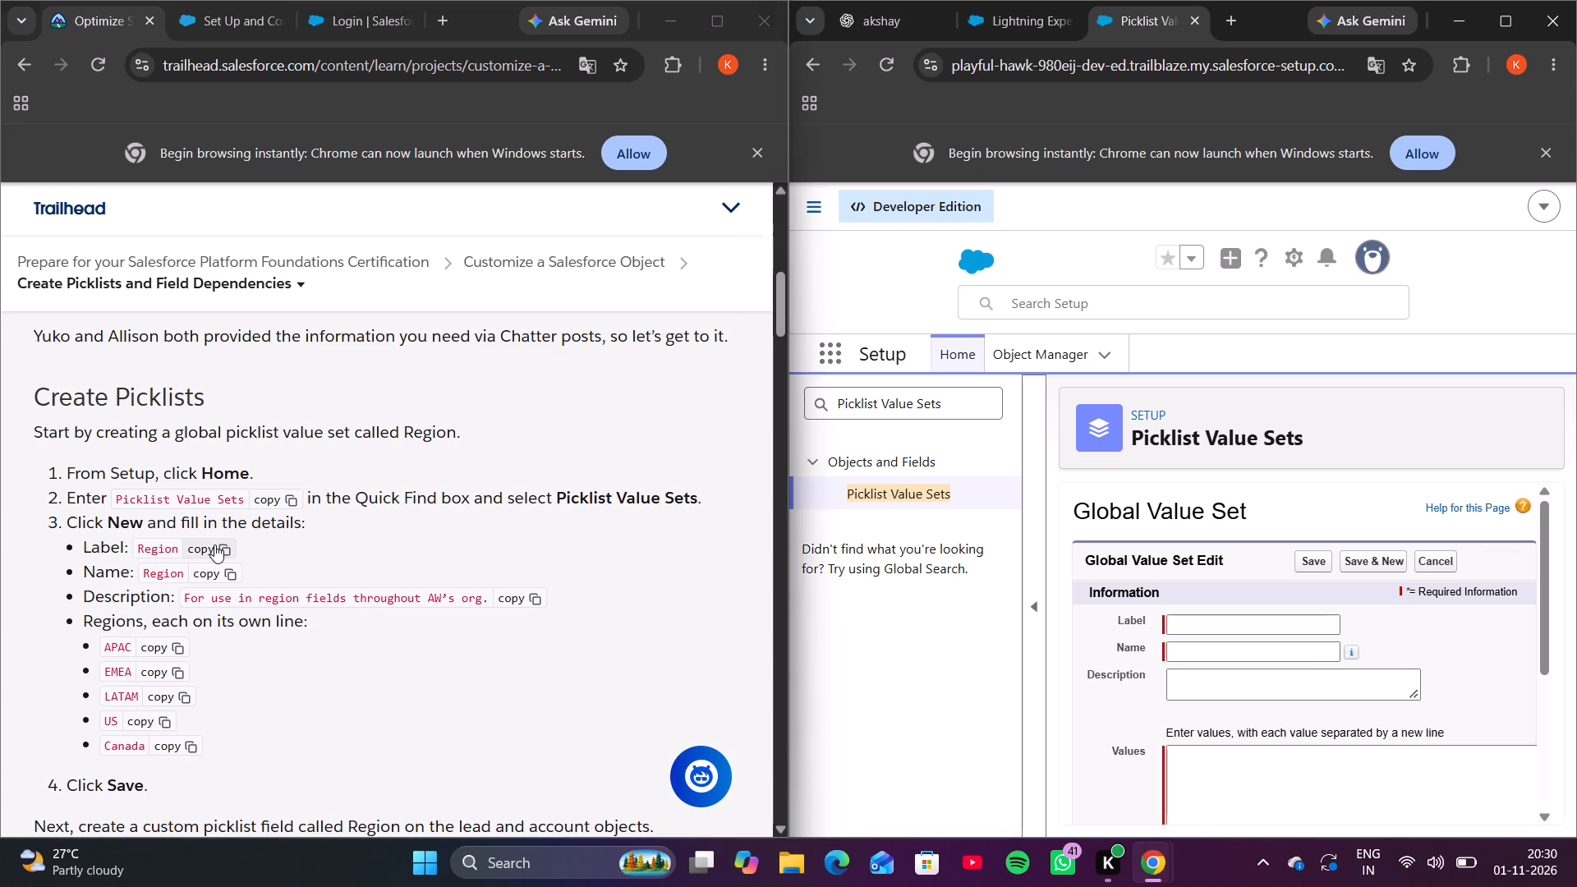
{"action": "left_click", "coordinate": [1216, 622]}
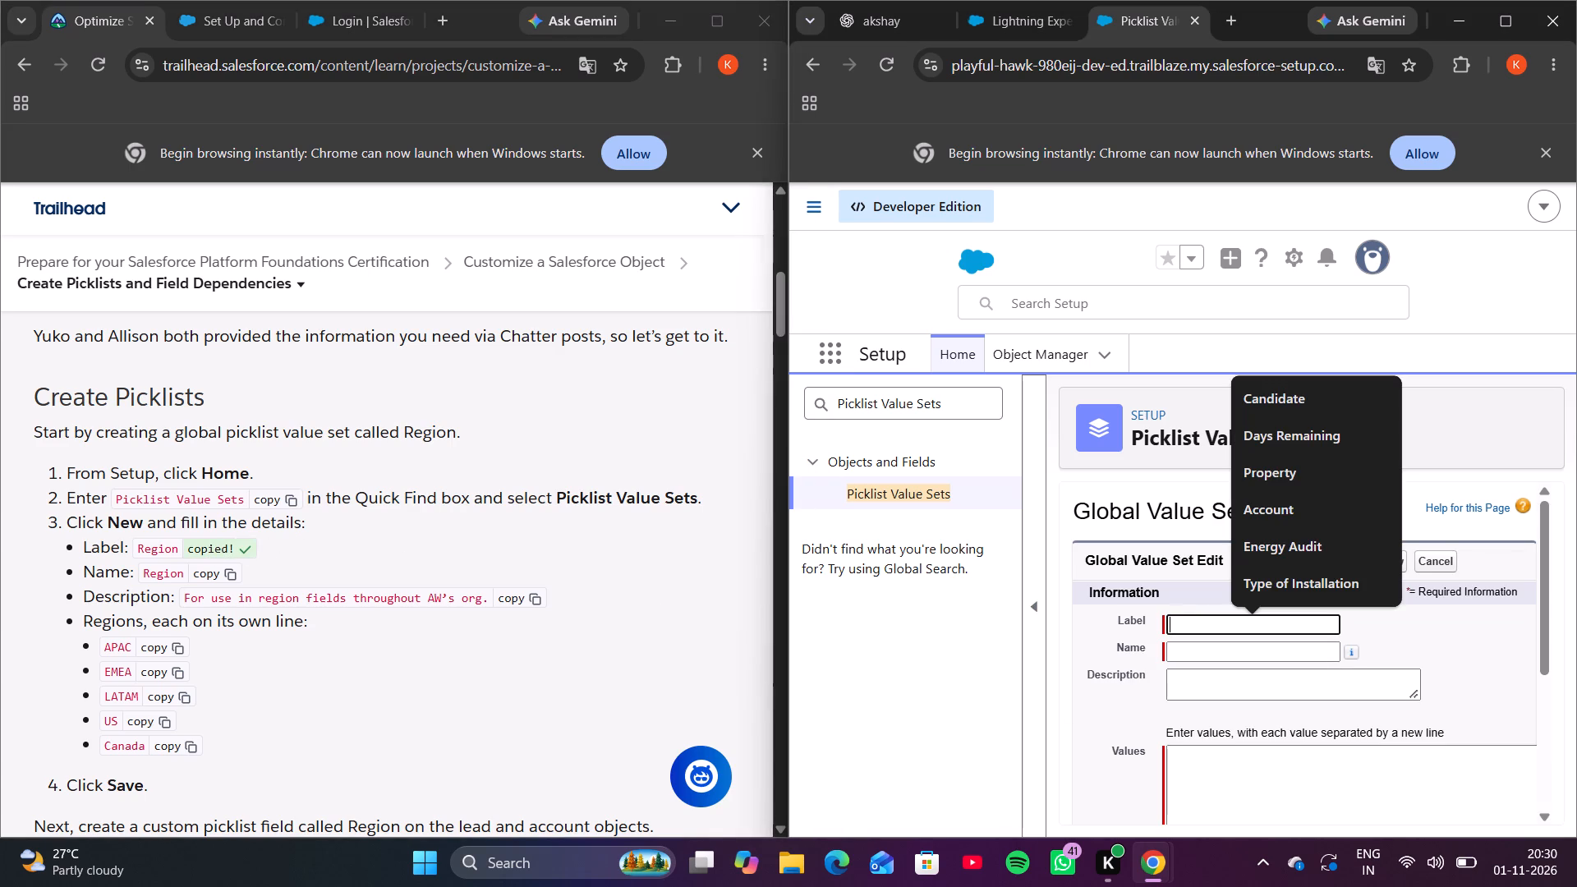
{"action": "key", "text": "ctrl+v"}
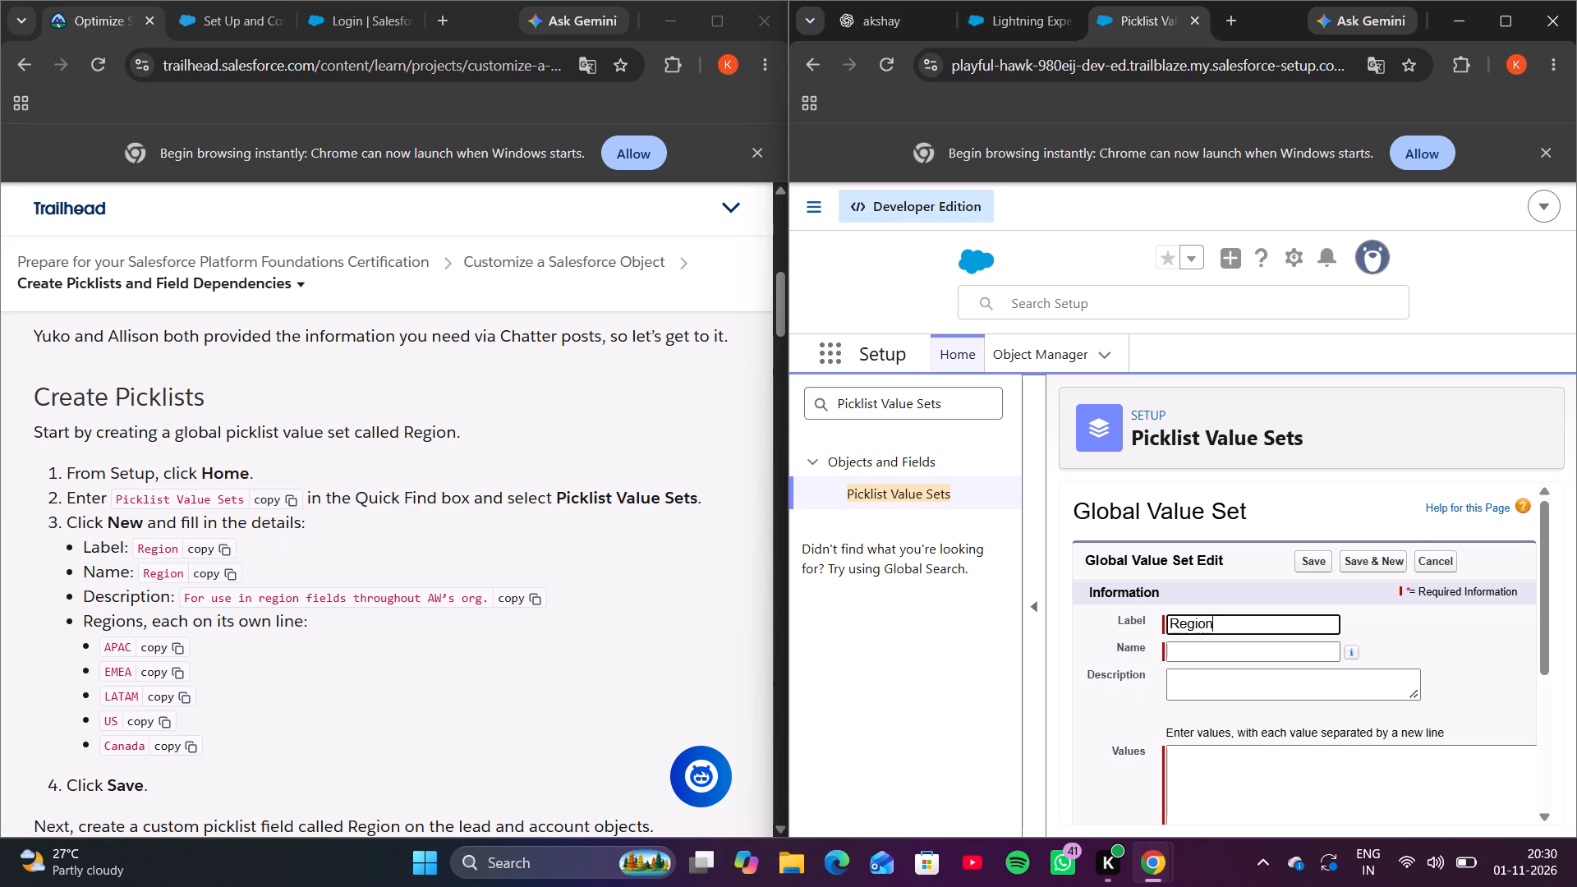
{"action": "left_click", "coordinate": [212, 578]}
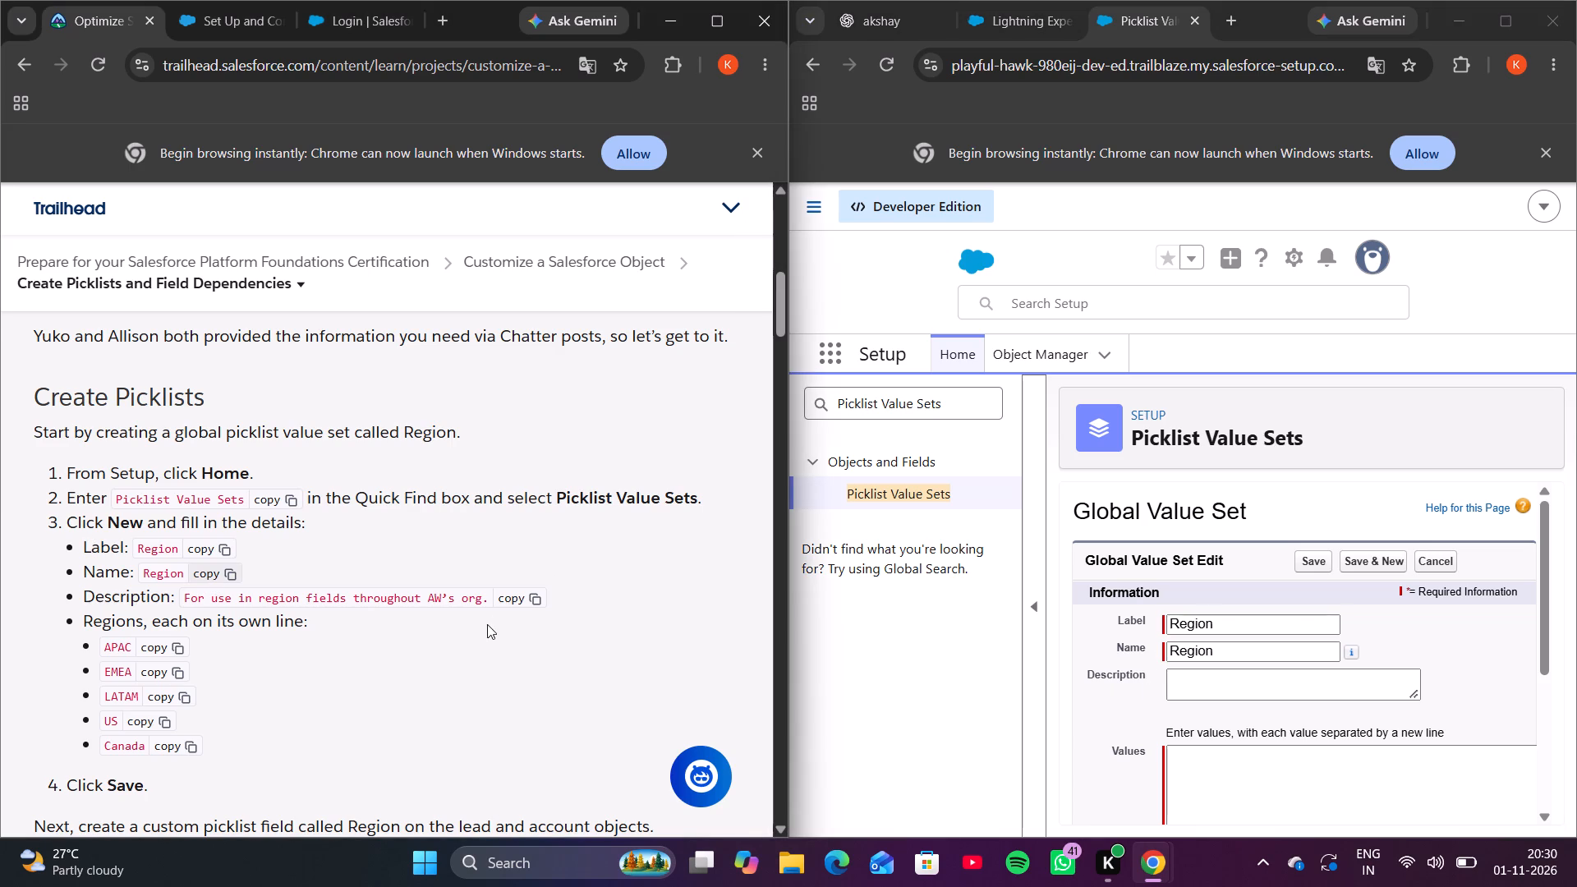
{"action": "left_click", "coordinate": [516, 595]}
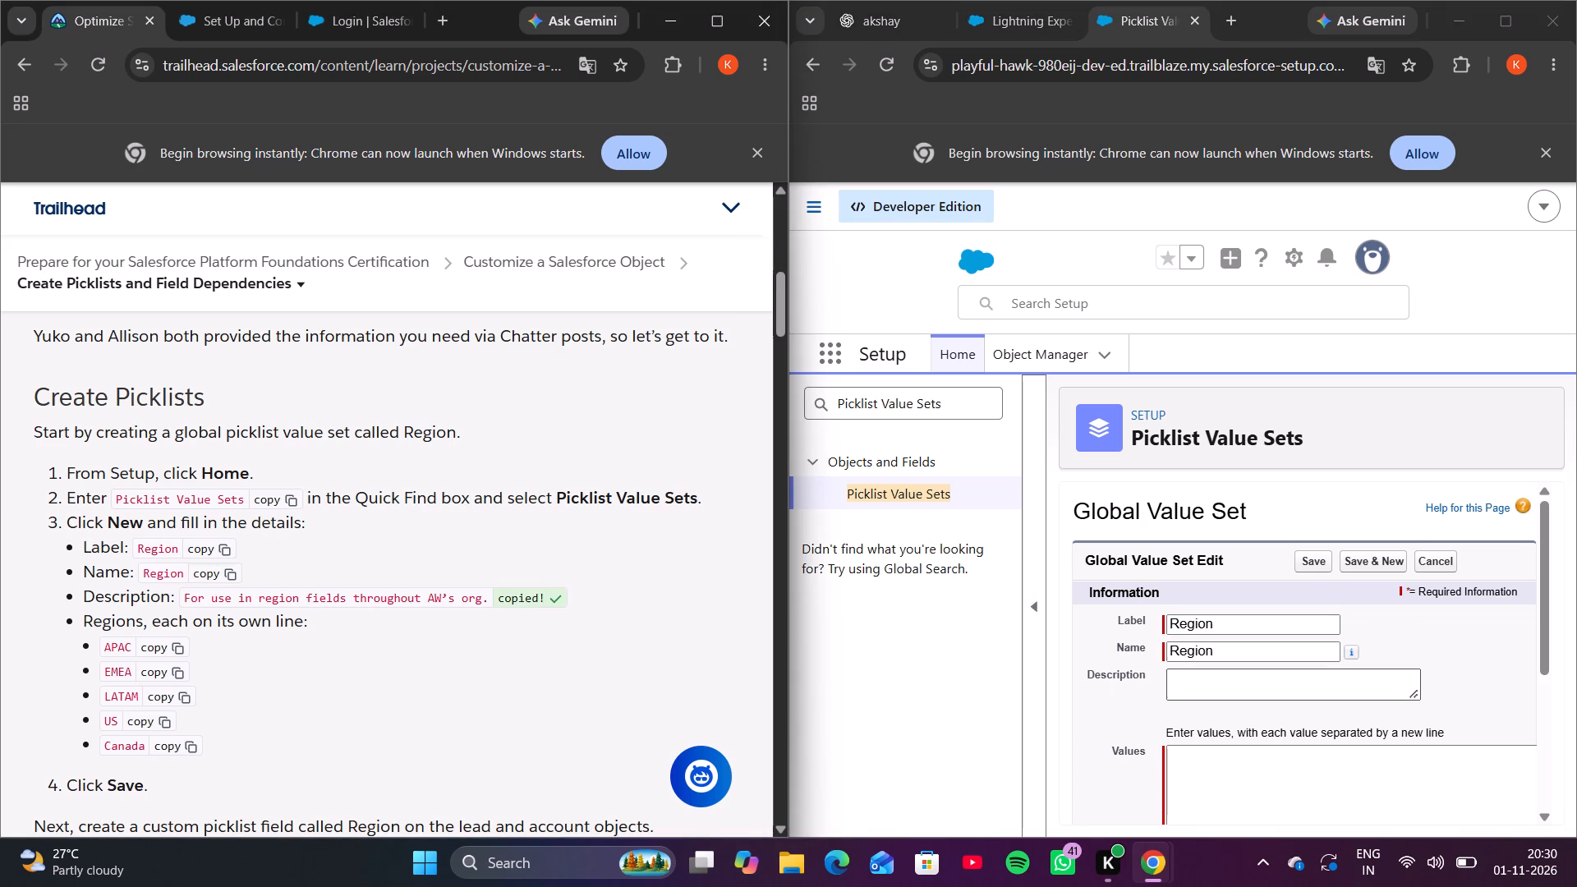
{"action": "left_click", "coordinate": [1340, 682]}
{"action": "key", "text": "ctrl+v"}
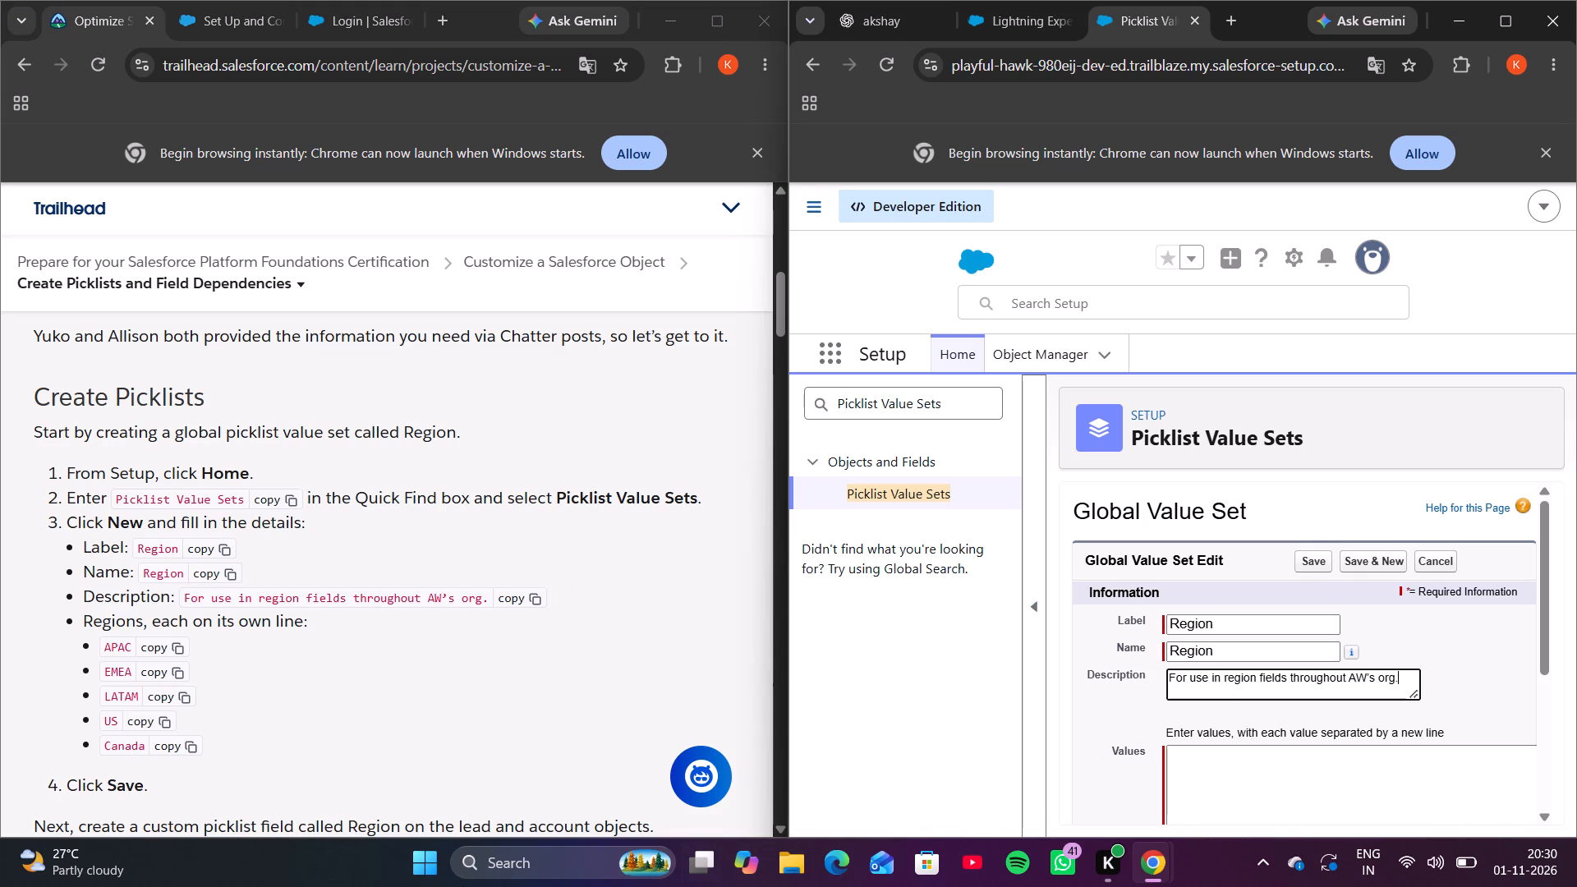
Enter APAC and EMEA from the unit's instructions as the first two Region values, each on its own line.
{"action": "scroll", "coordinate": [1164, 725], "scroll_direction": "down", "scroll_amount": 1}
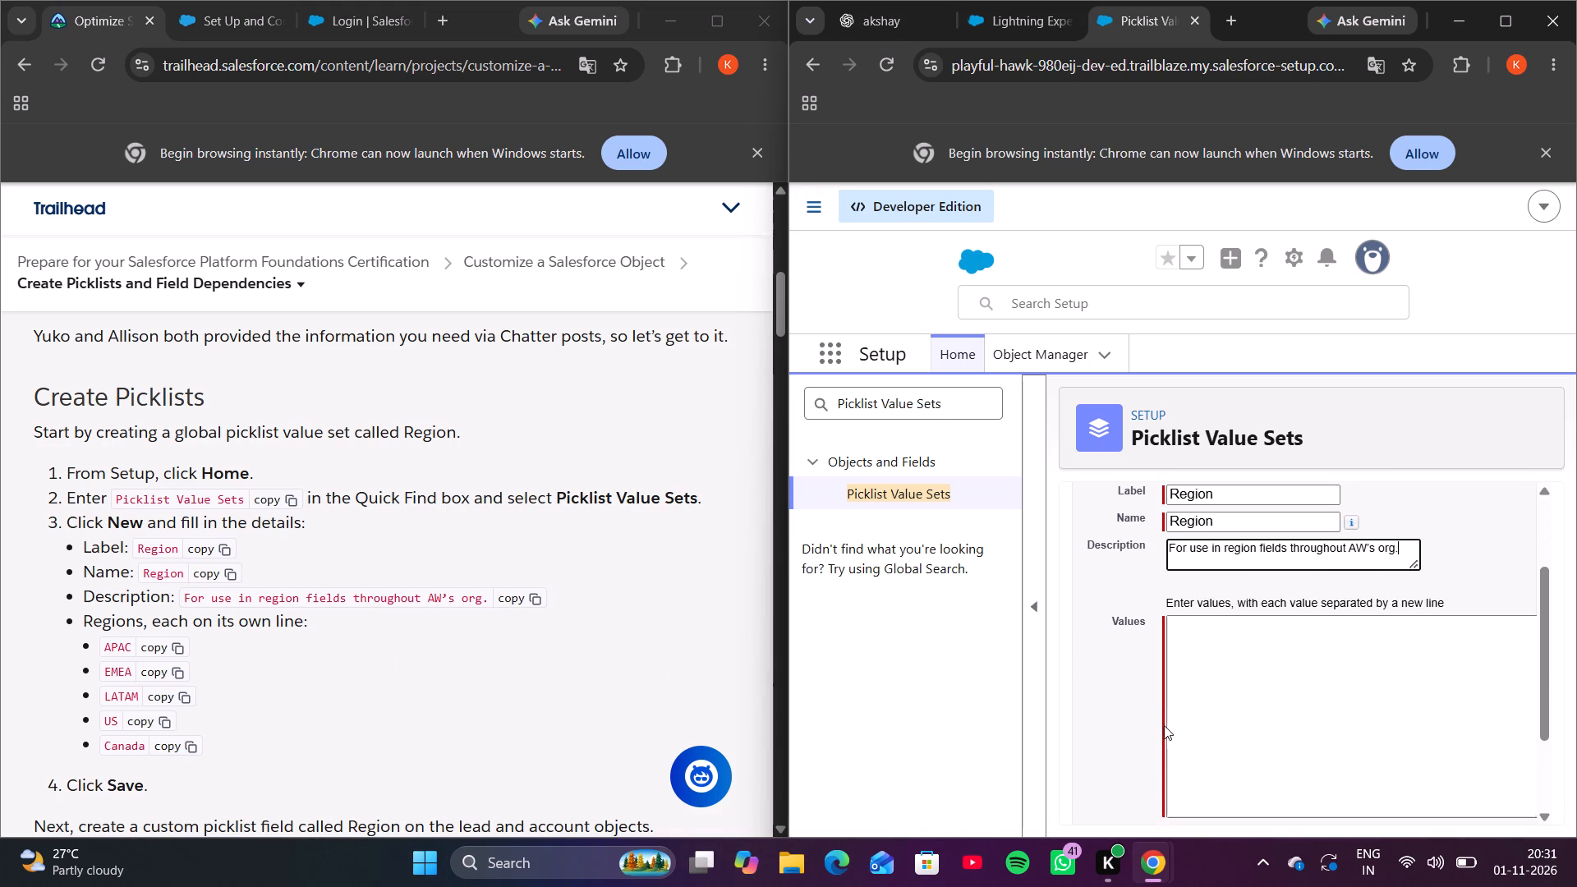
{"action": "scroll", "coordinate": [1164, 725], "scroll_direction": "down", "scroll_amount": 1}
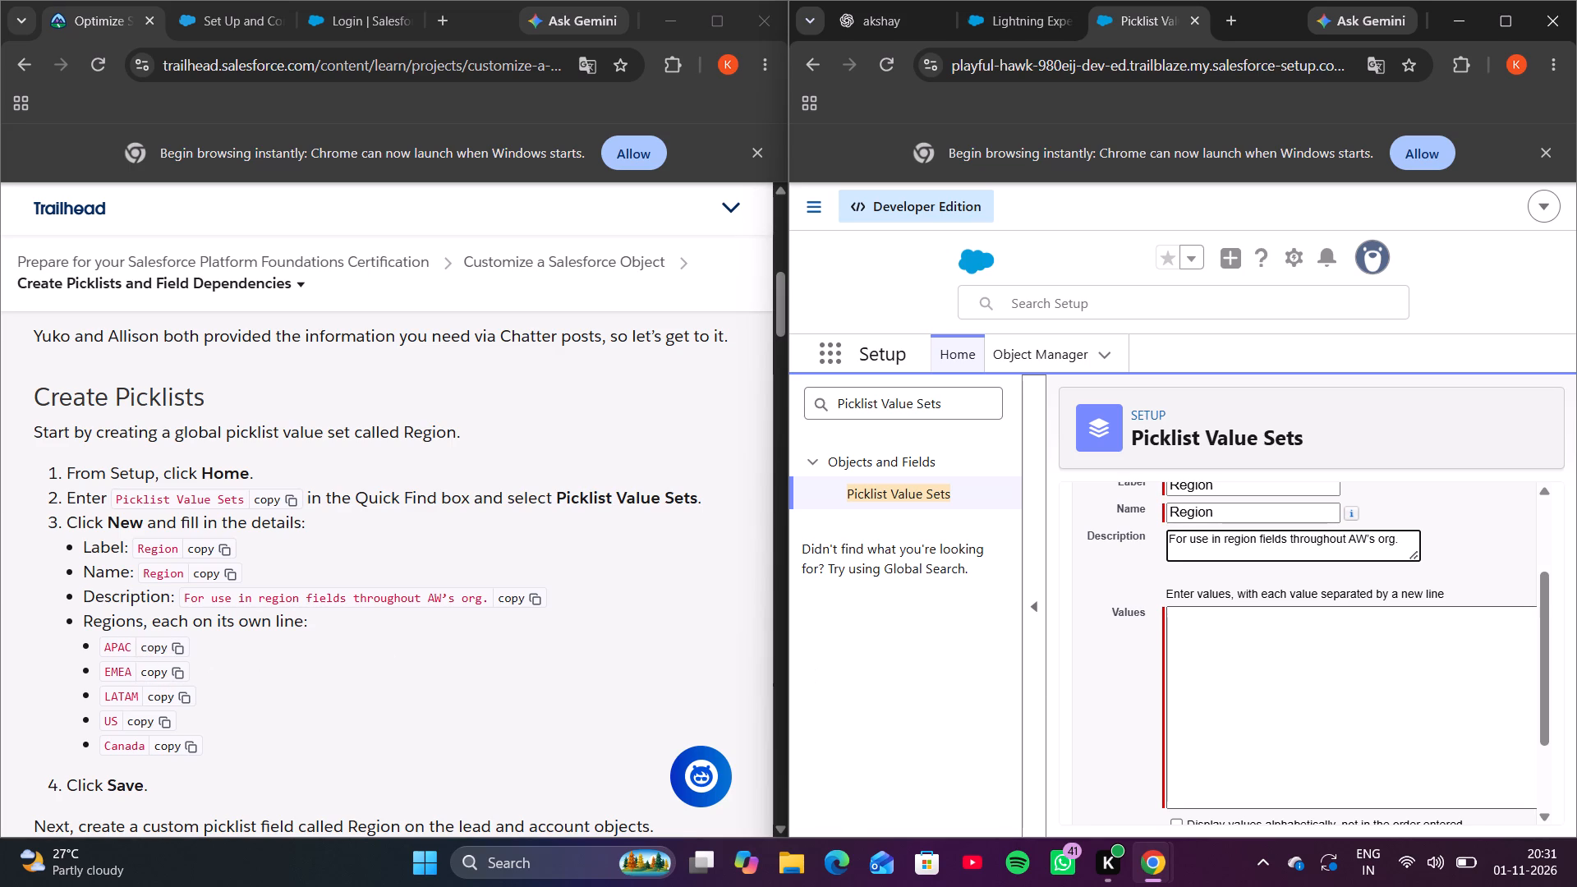
{"action": "scroll", "coordinate": [1304, 696], "scroll_direction": "down", "scroll_amount": 6}
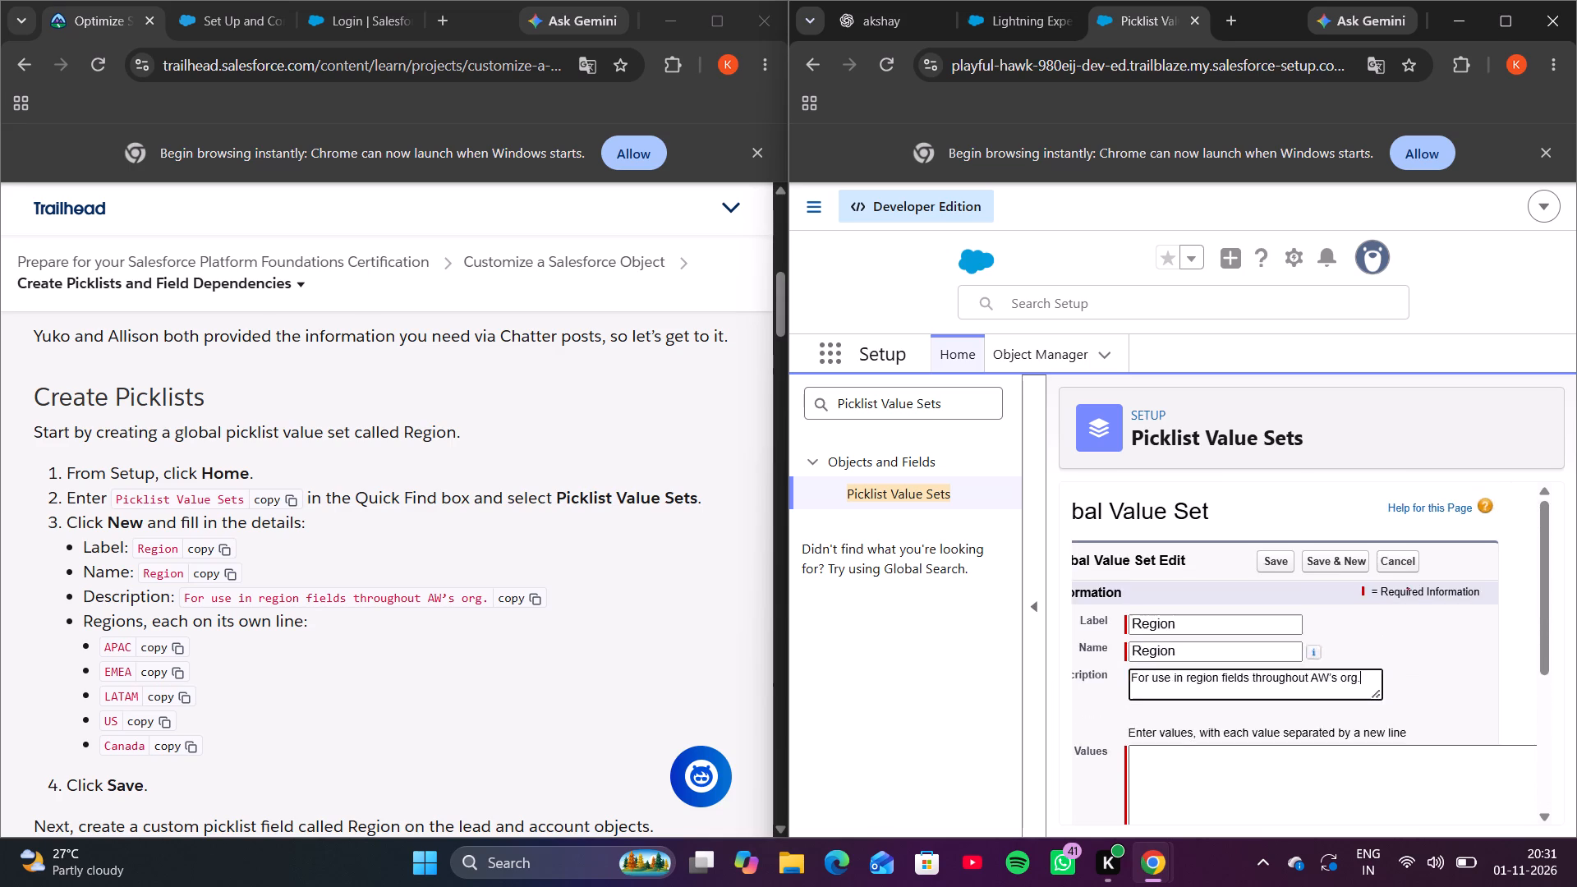
{"action": "scroll", "coordinate": [1304, 696], "scroll_direction": "down", "scroll_amount": 1}
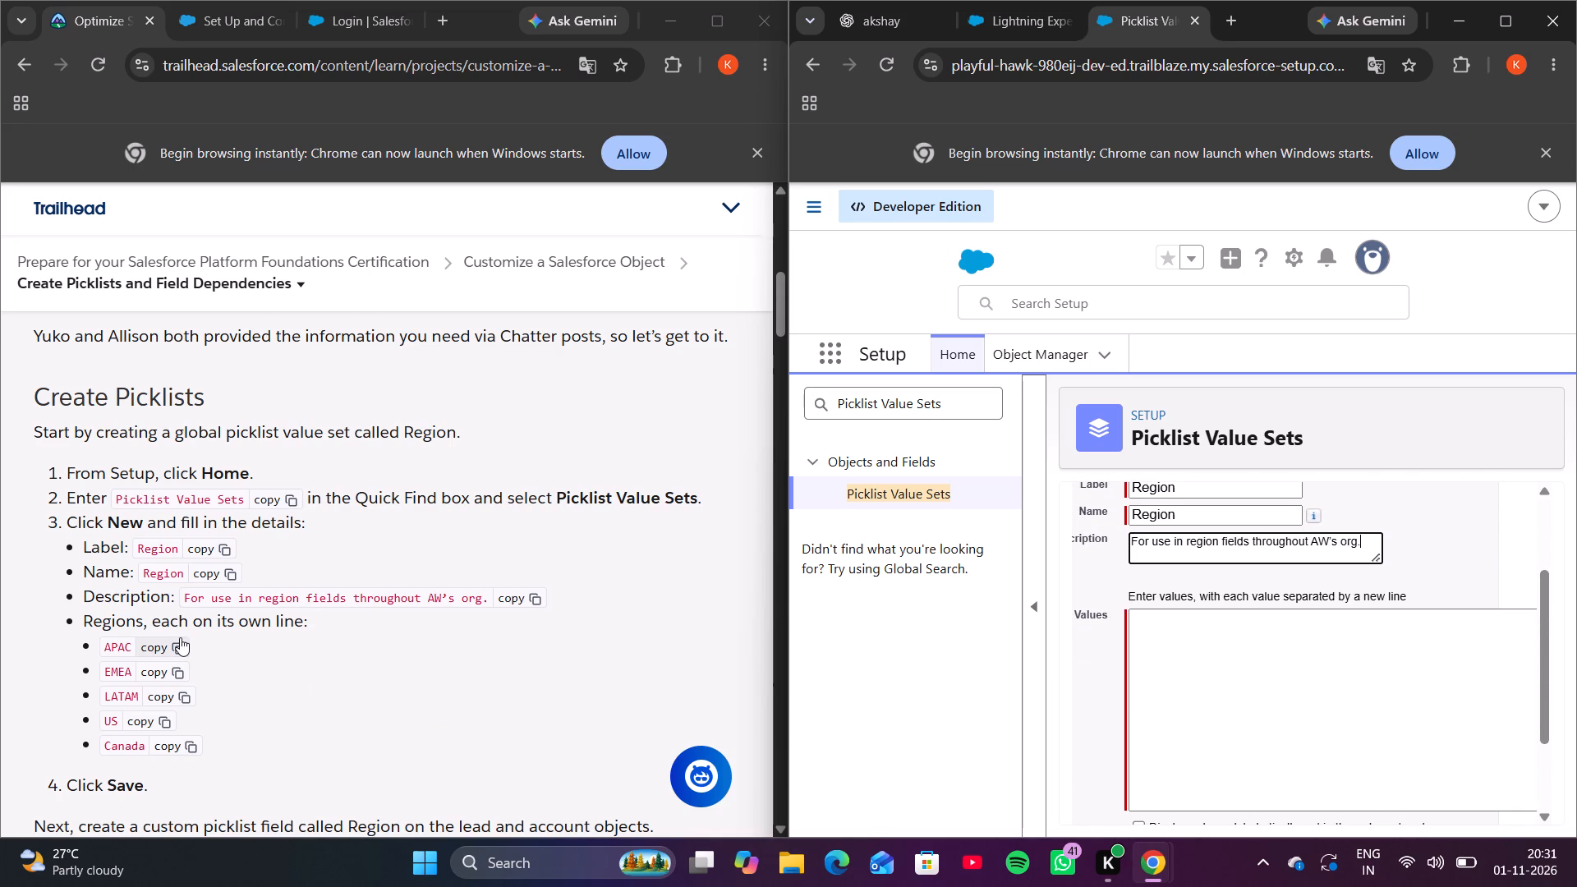
{"action": "left_click", "coordinate": [180, 637]}
{"action": "double_click", "coordinate": [1187, 711]}
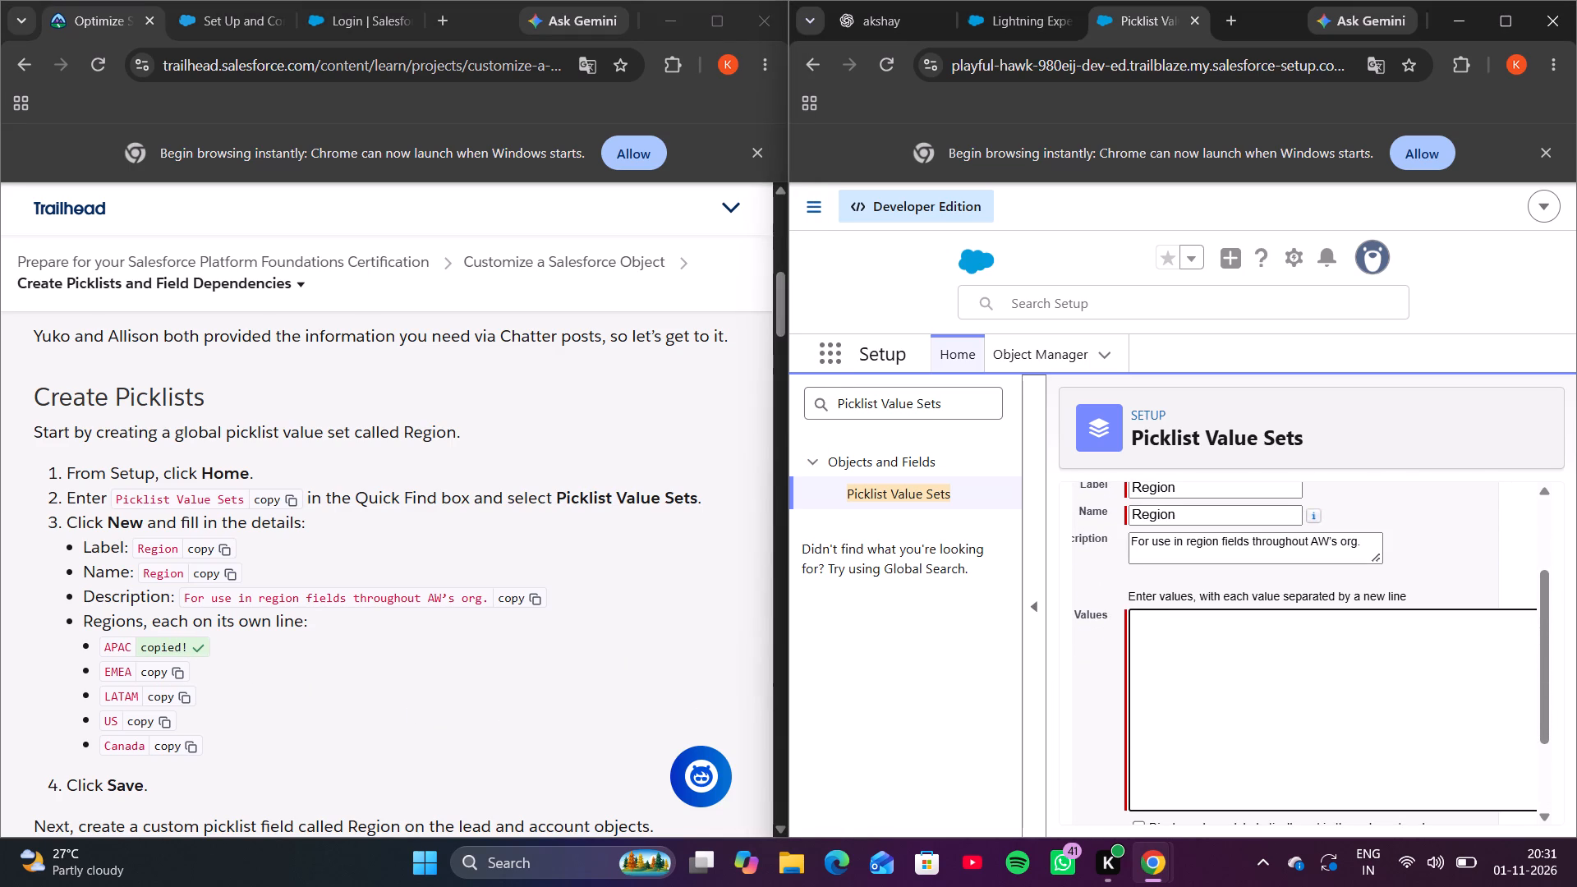
{"action": "key", "text": "ctrl+v"}
{"action": "key", "text": "Return"}
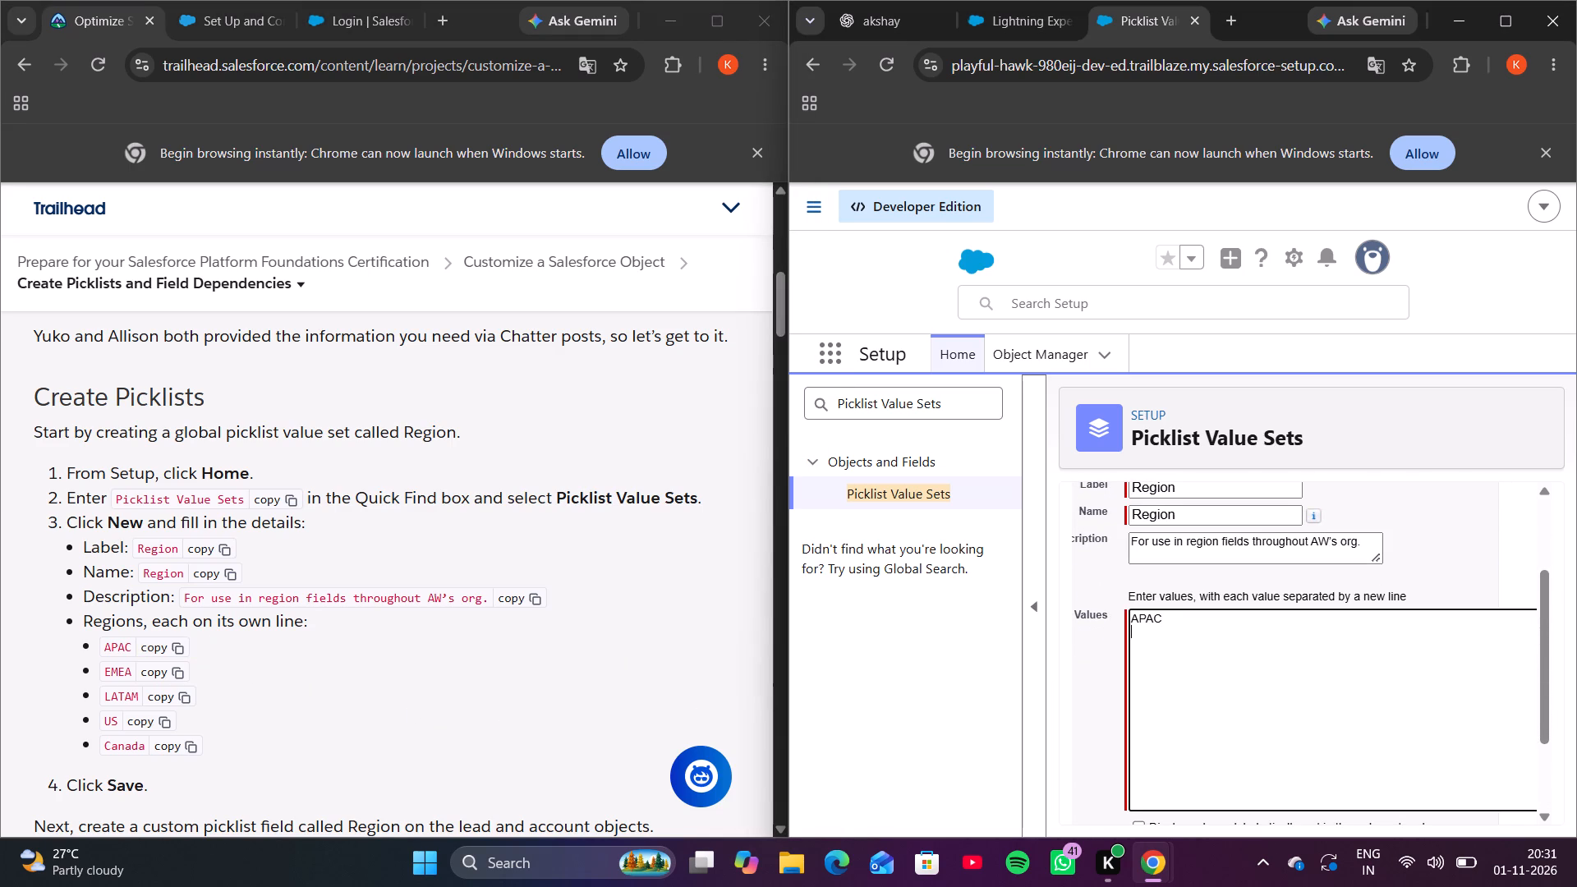
{"action": "left_click", "coordinate": [171, 670]}
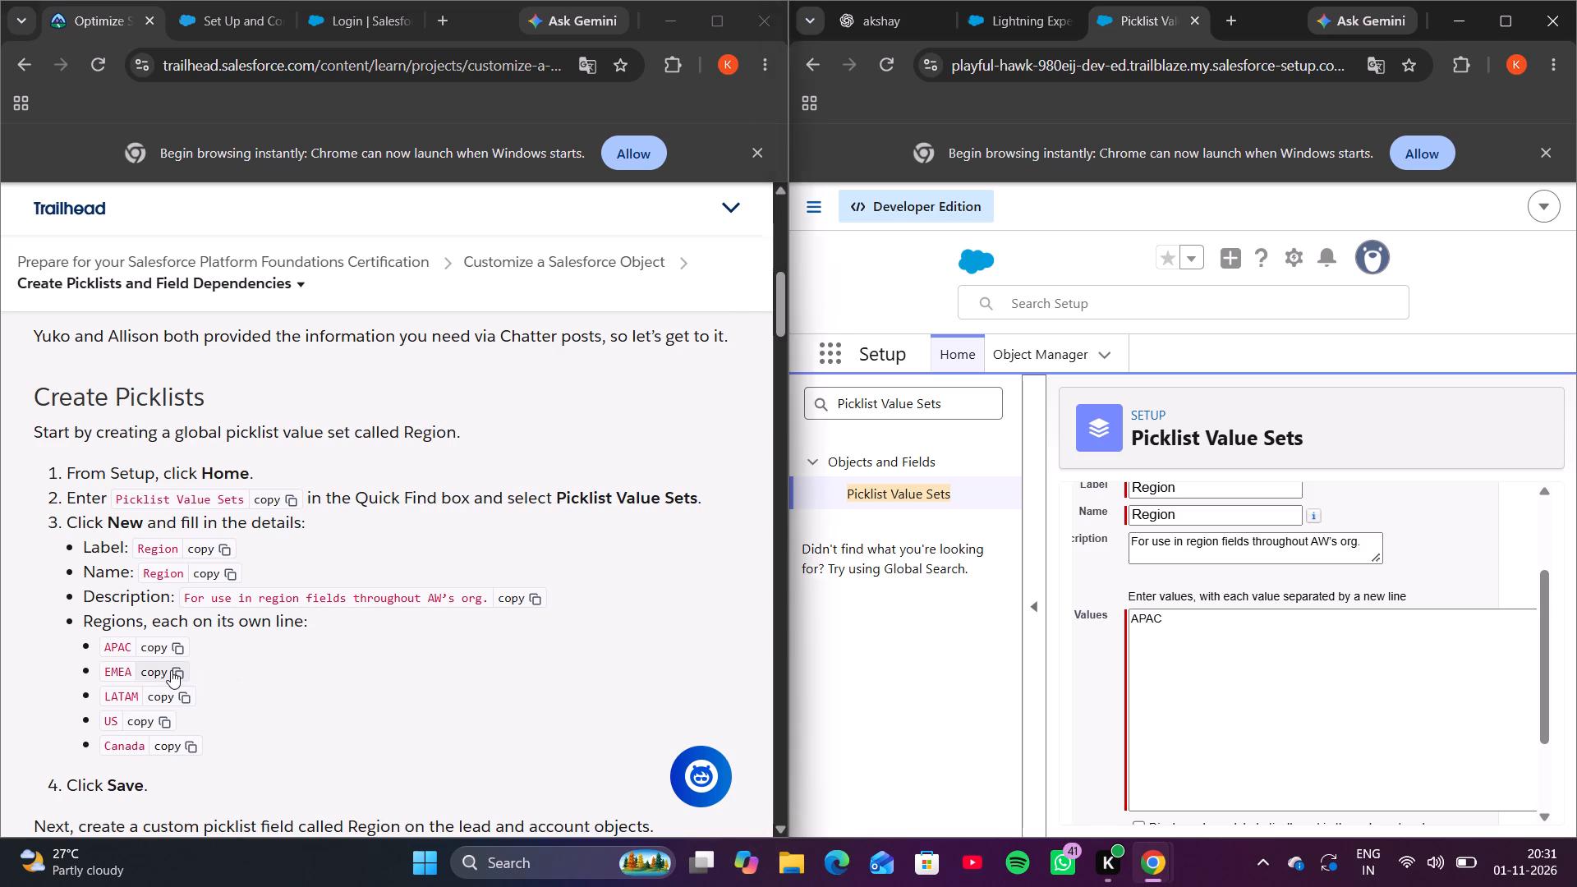
{"action": "left_click", "coordinate": [1179, 646]}
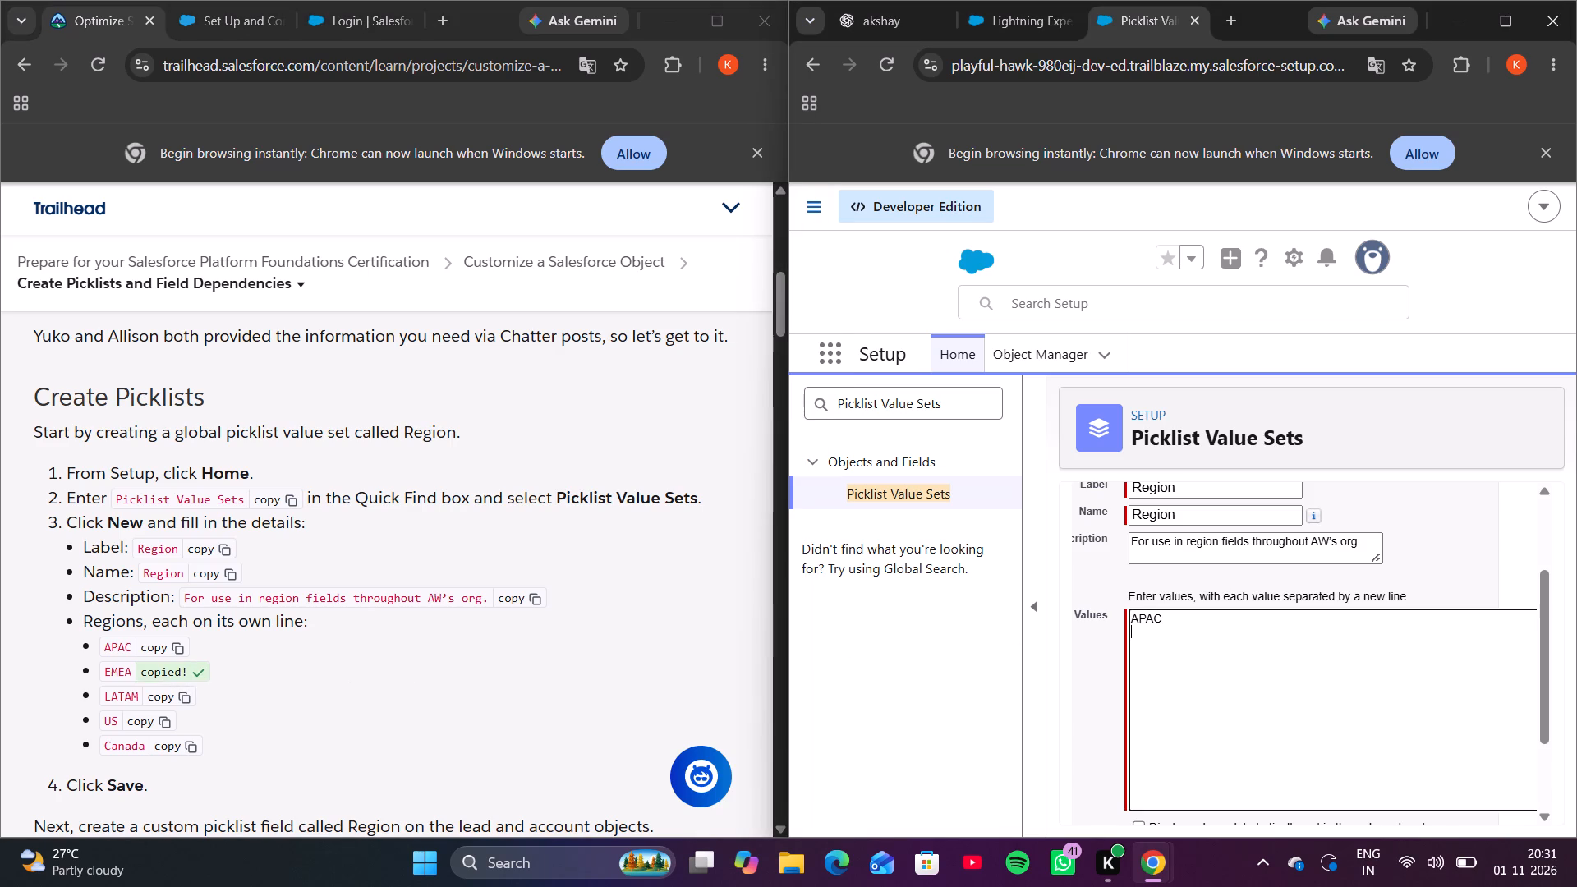
{"action": "key", "text": "ctrl+c"}
{"action": "key", "text": "ctrl+v"}
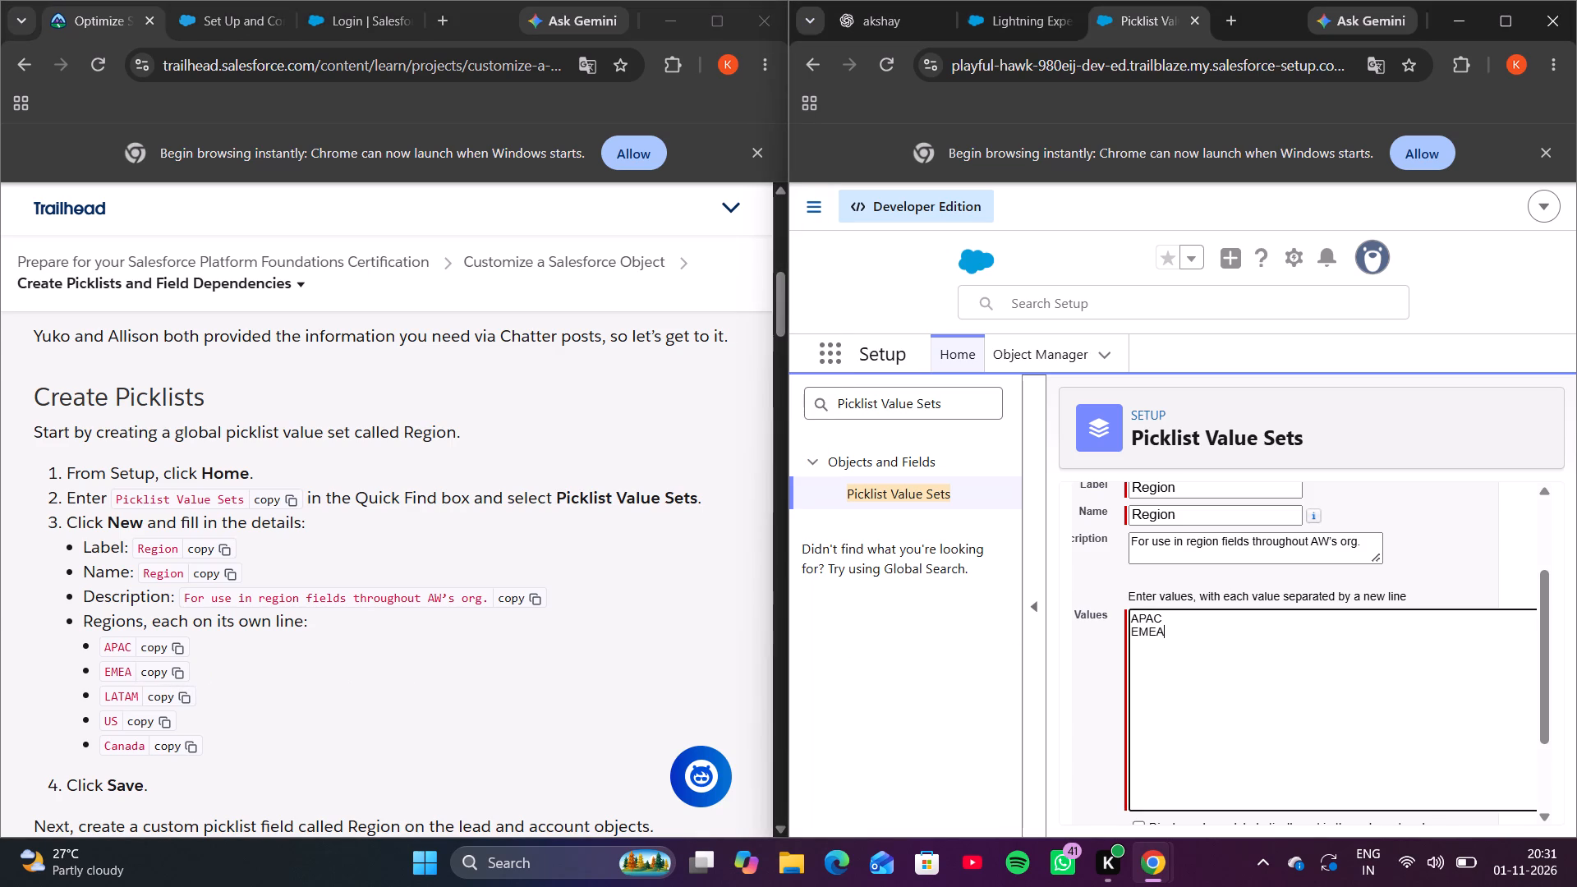
Add LATAM from the unit's instructions on its own line below EMEA in the Region values.
{"action": "left_click", "coordinate": [175, 690]}
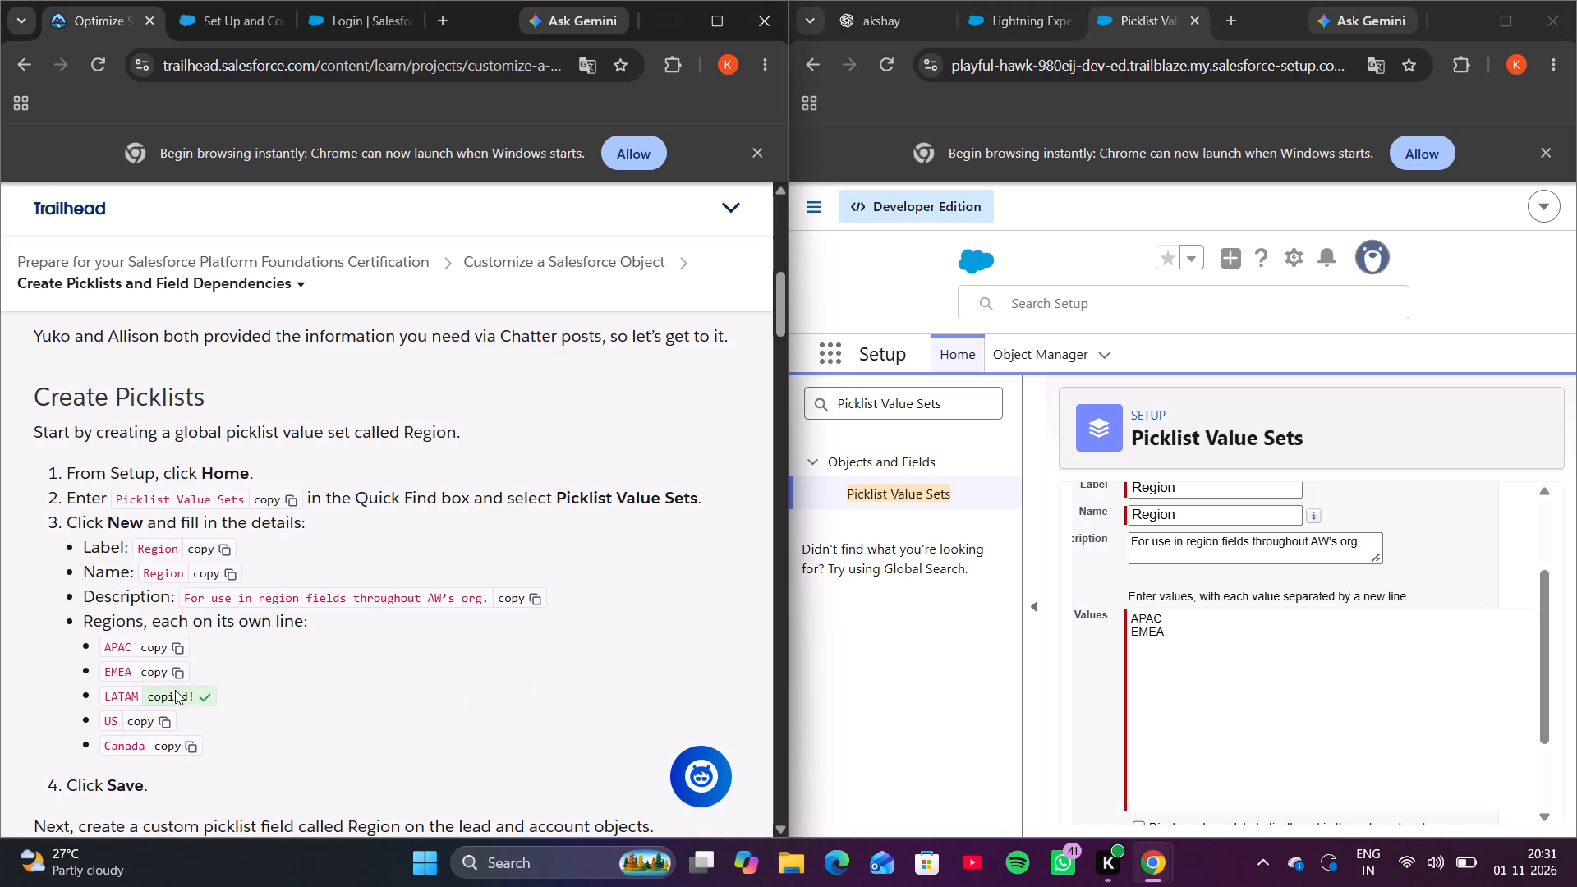
{"action": "left_click", "coordinate": [1211, 700]}
{"action": "key", "text": "ctrl+v"}
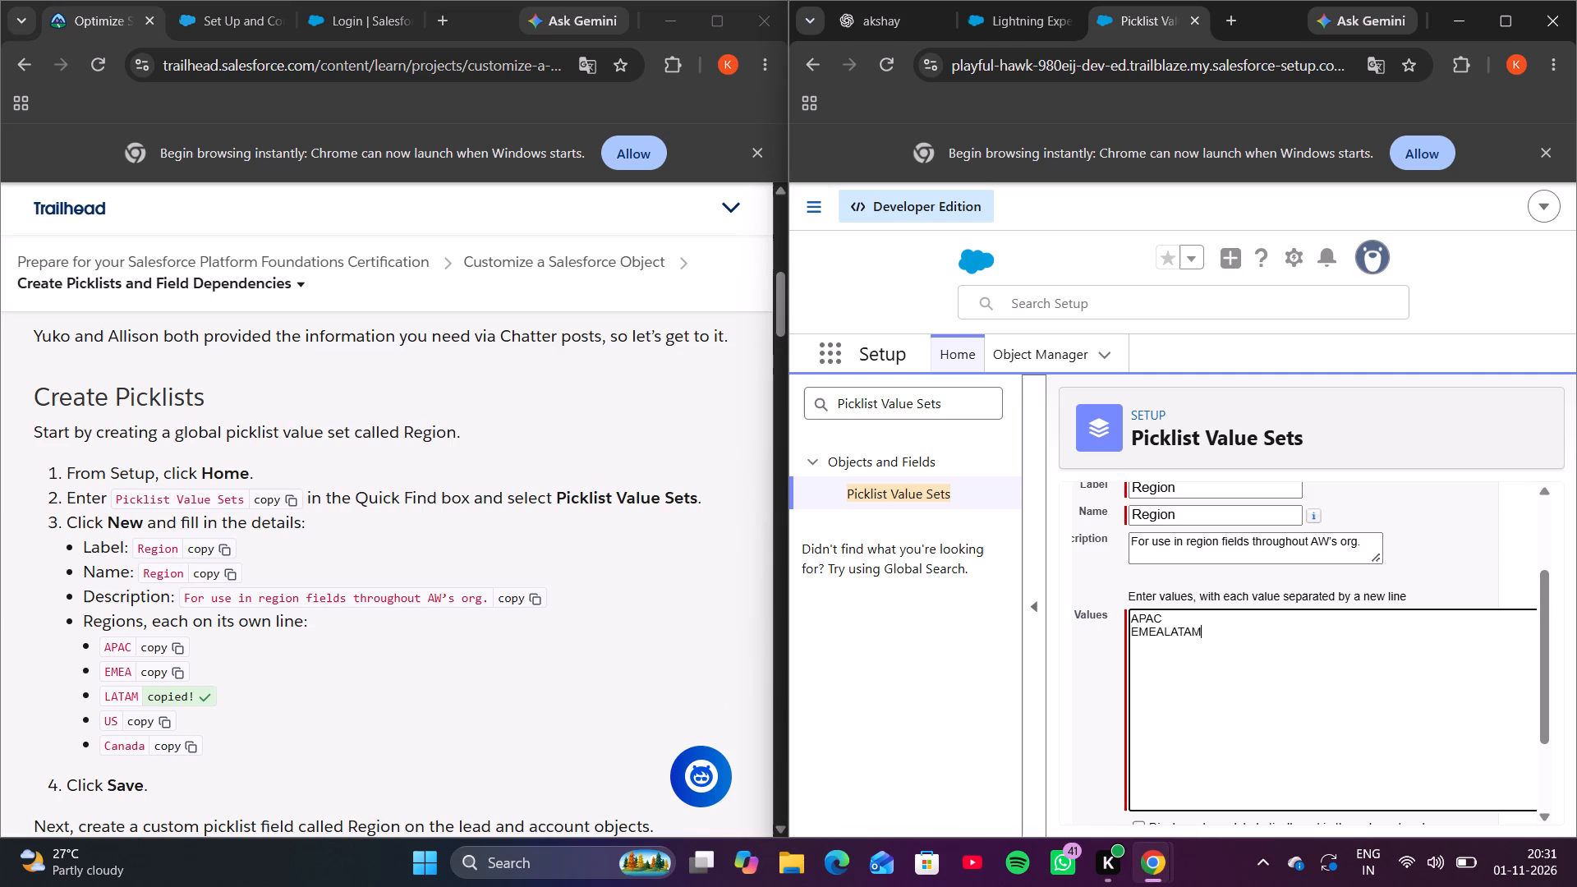
{"action": "key", "text": "Return"}
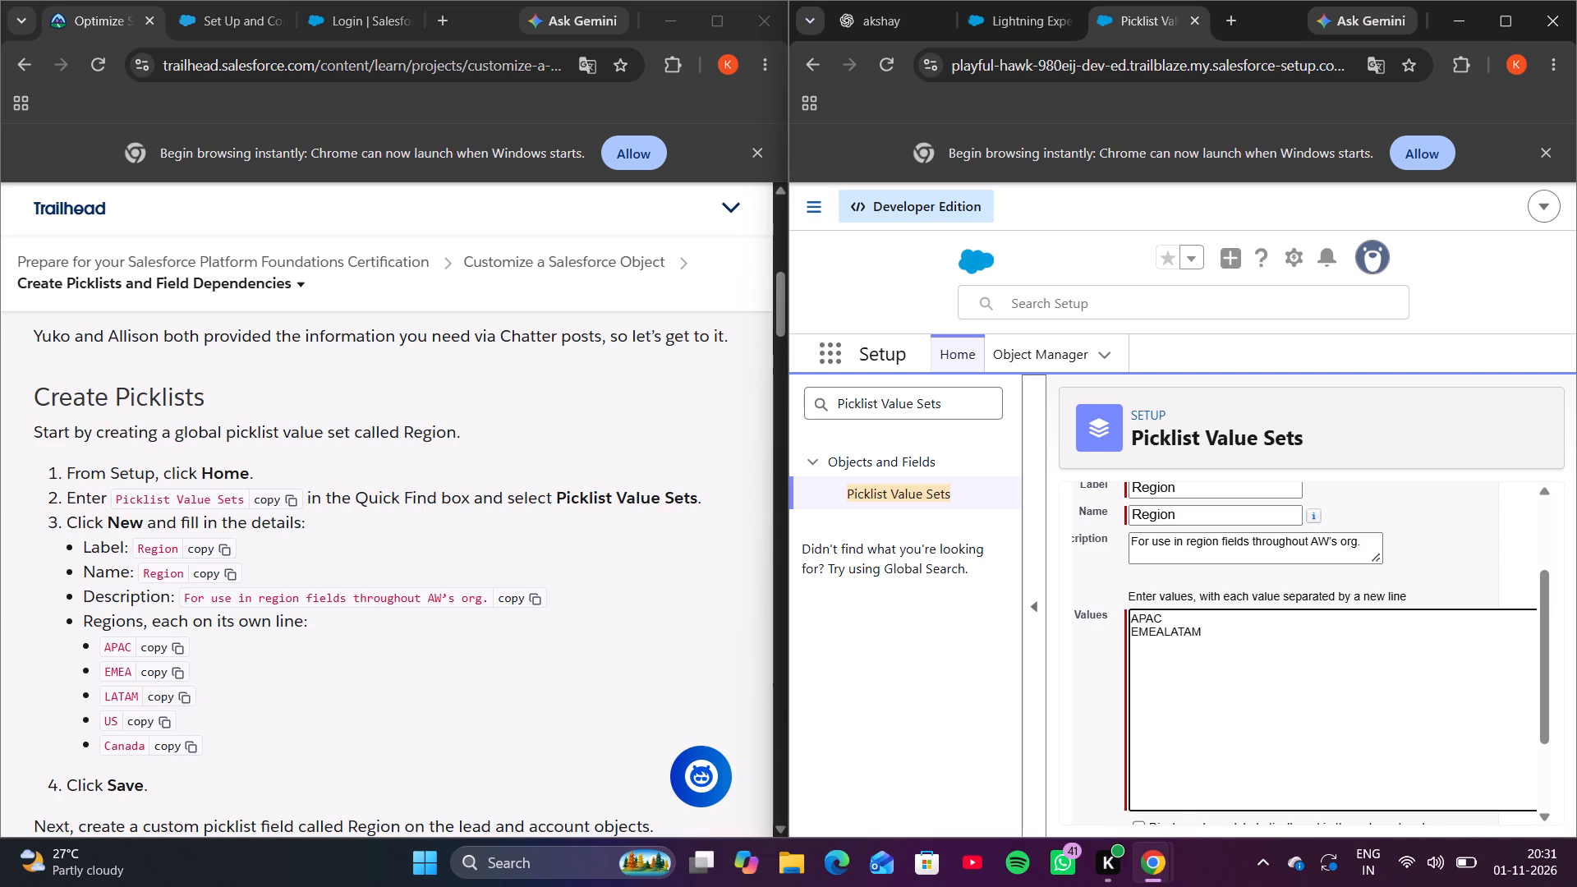
{"action": "key", "text": "ctrl+z"}
{"action": "key", "text": "ctrl+z"}
{"action": "key", "text": "Return"}
{"action": "key", "text": "ctrl+v"}
Add US and Canada from the unit's instructions on separate lines below LATAM, and save the Region global value set.
{"action": "left_click", "coordinate": [153, 715]}
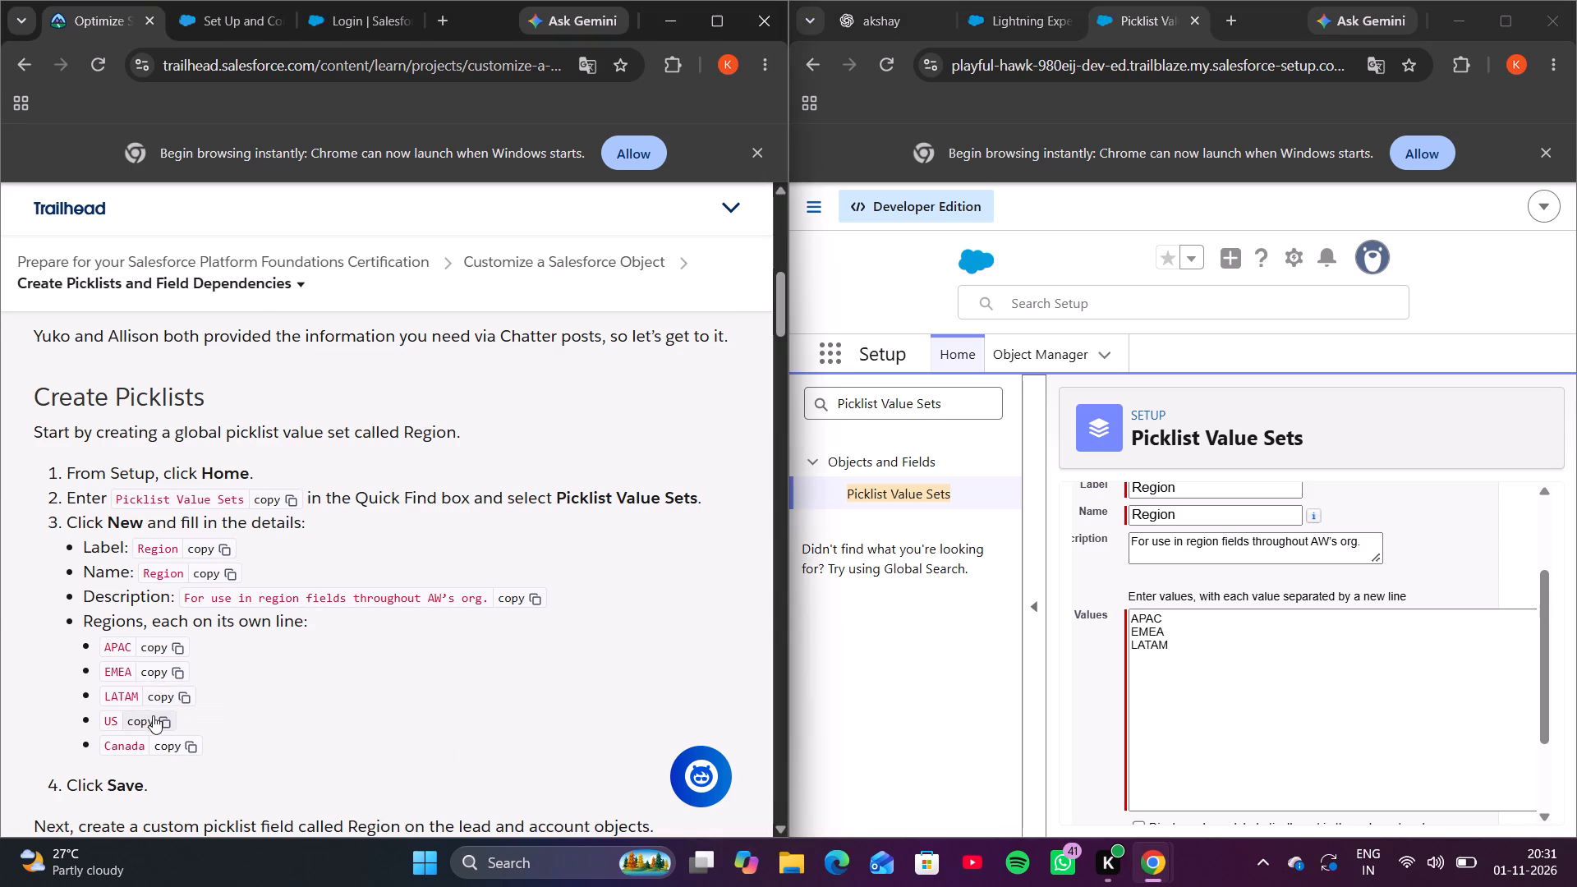
{"action": "left_click", "coordinate": [1225, 678]}
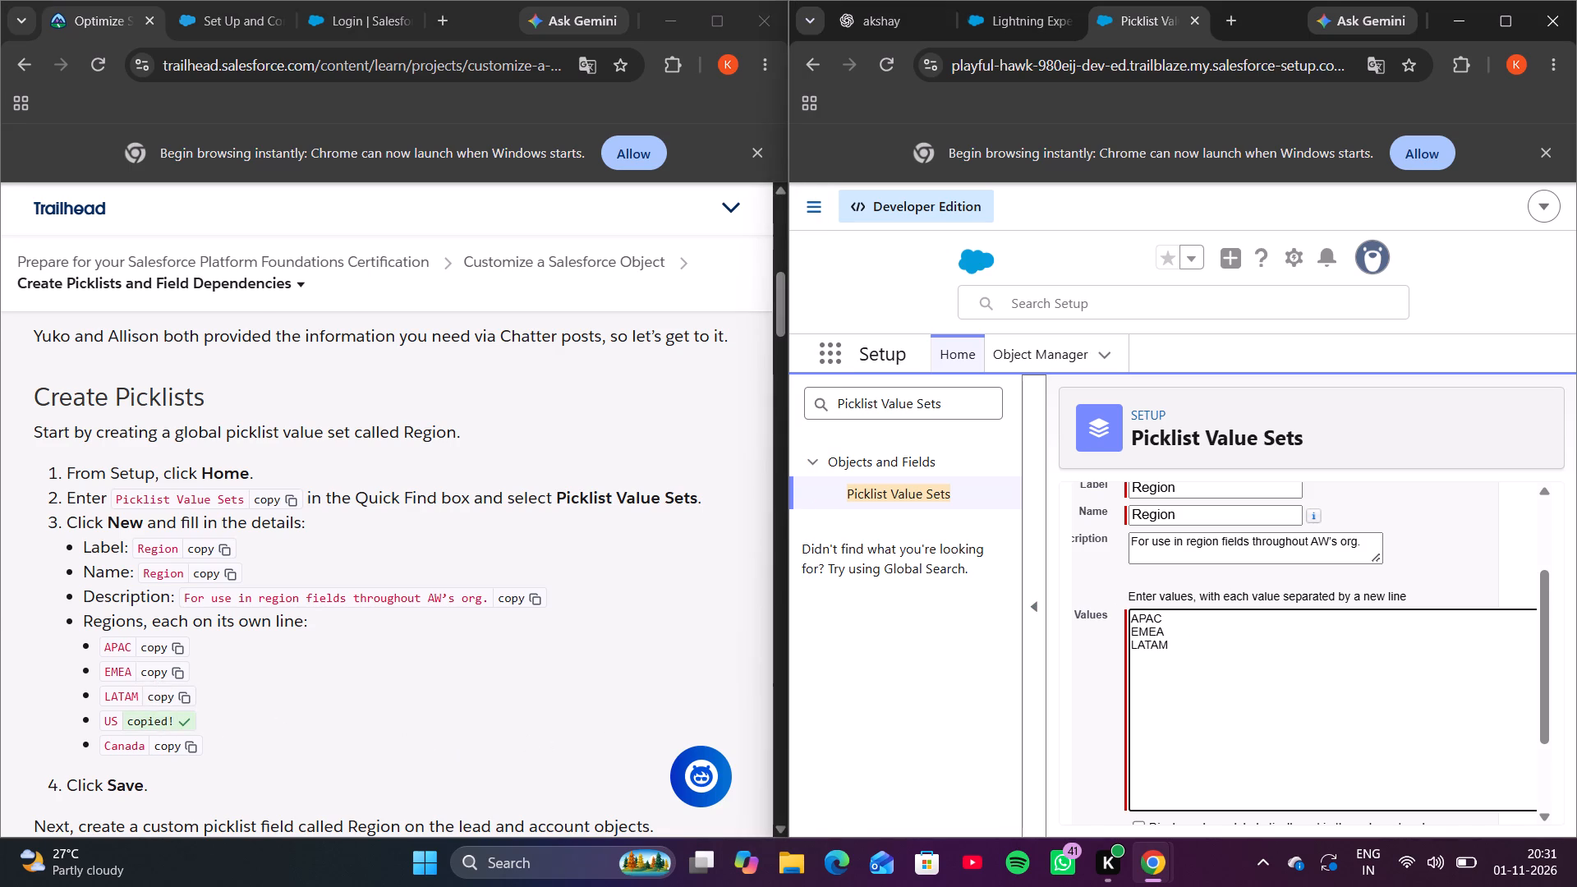
{"action": "key", "text": "Return"}
{"action": "key", "text": "ctrl+v"}
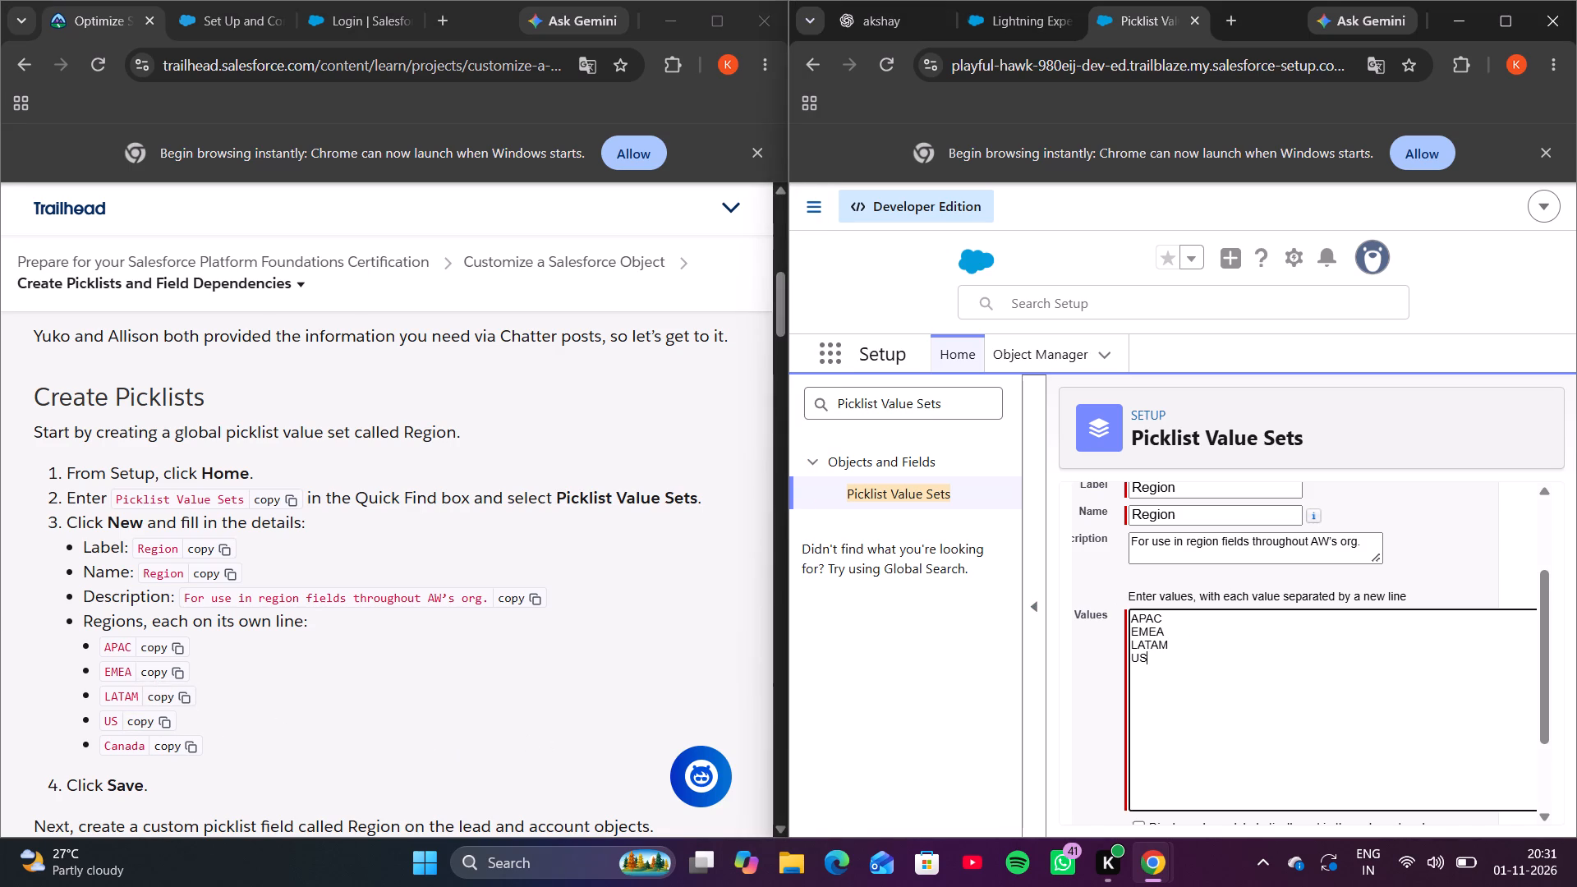
{"action": "key", "text": "Return"}
{"action": "left_click", "coordinate": [186, 737]}
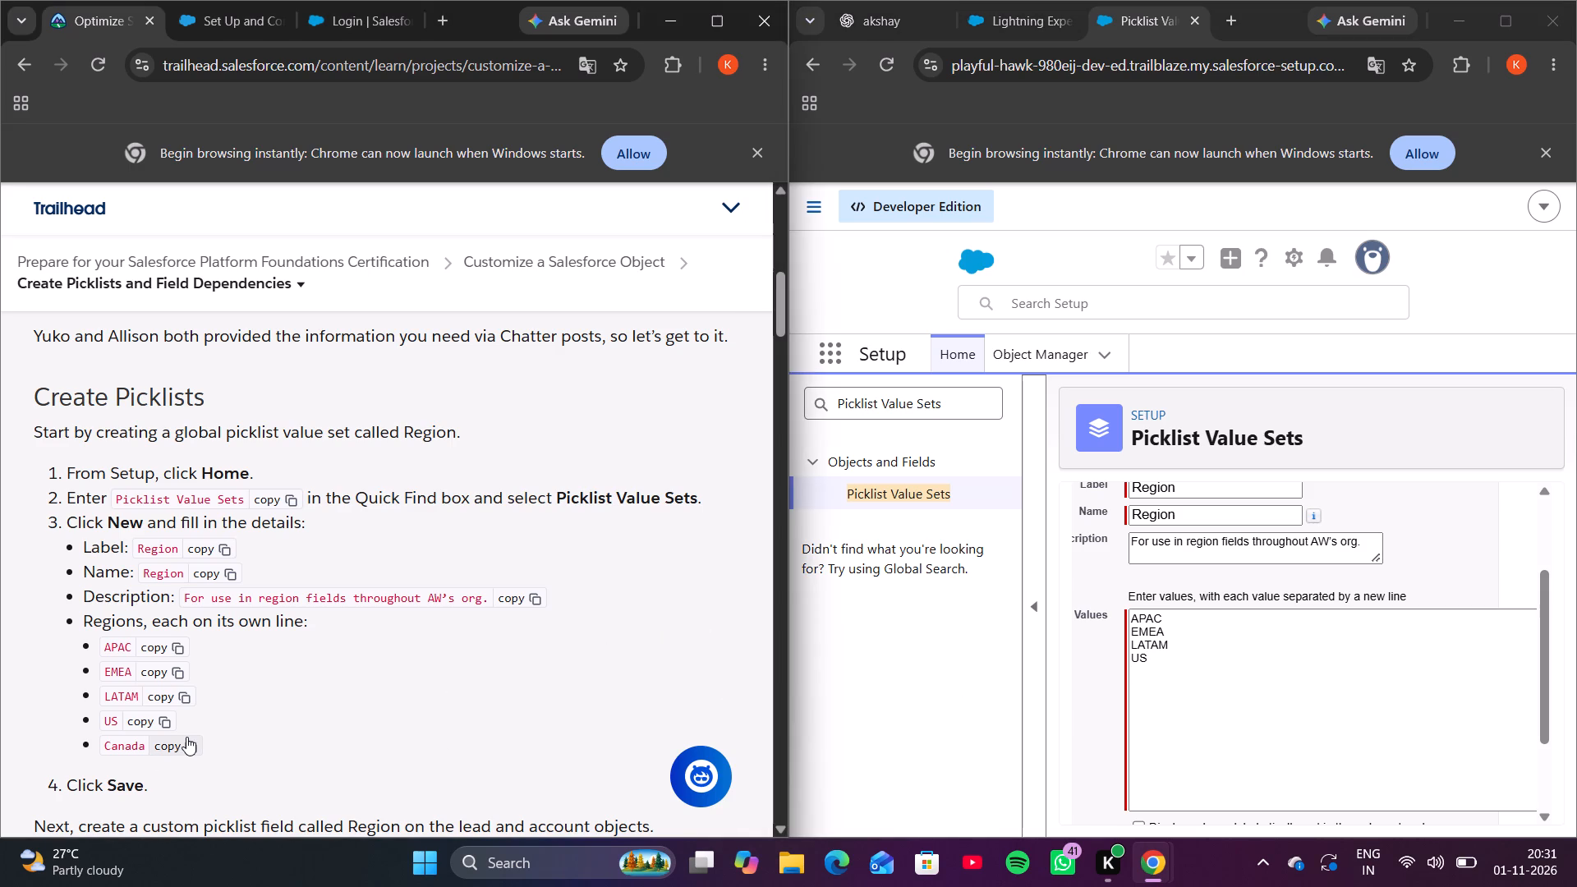
{"action": "left_click", "coordinate": [1187, 734]}
{"action": "key", "text": "ctrl+v"}
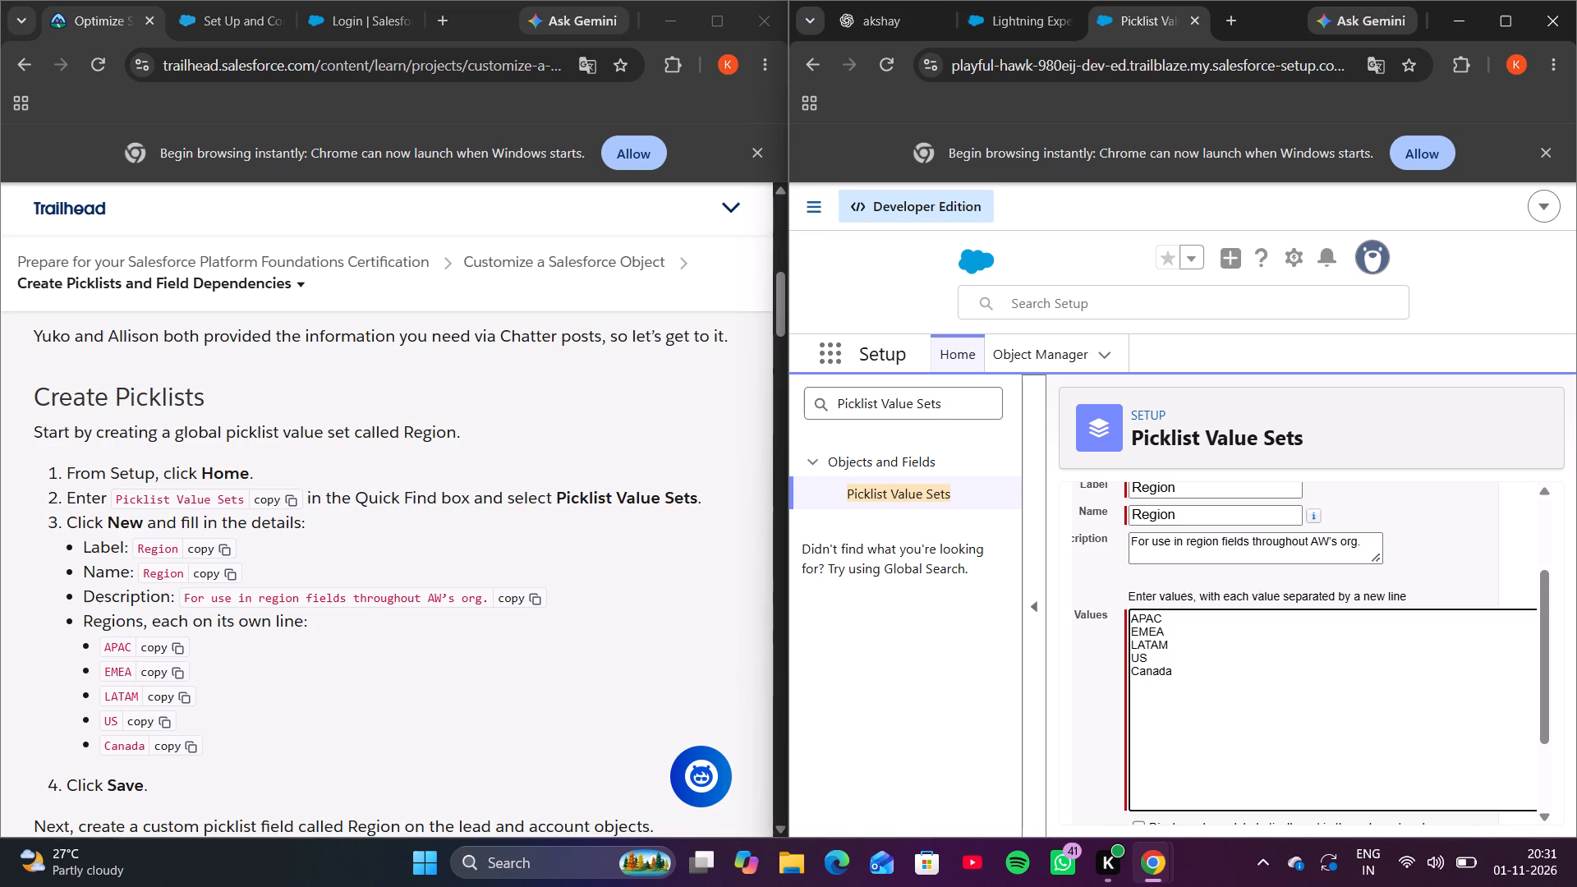
{"action": "scroll", "coordinate": [1168, 702], "scroll_direction": "up", "scroll_amount": 1}
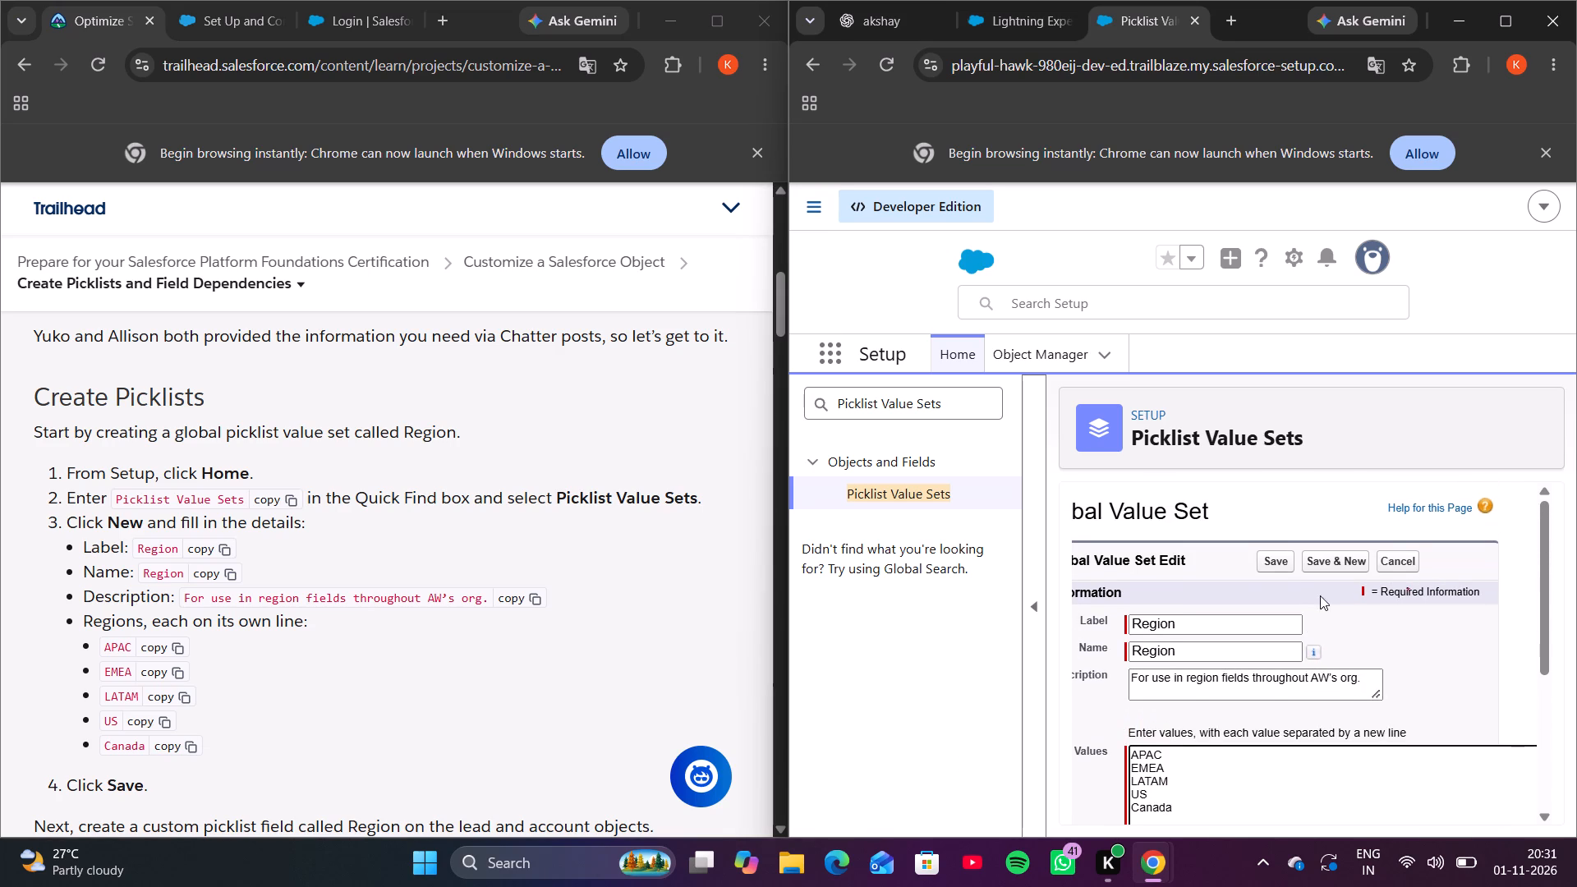
{"action": "left_click", "coordinate": [1264, 567]}
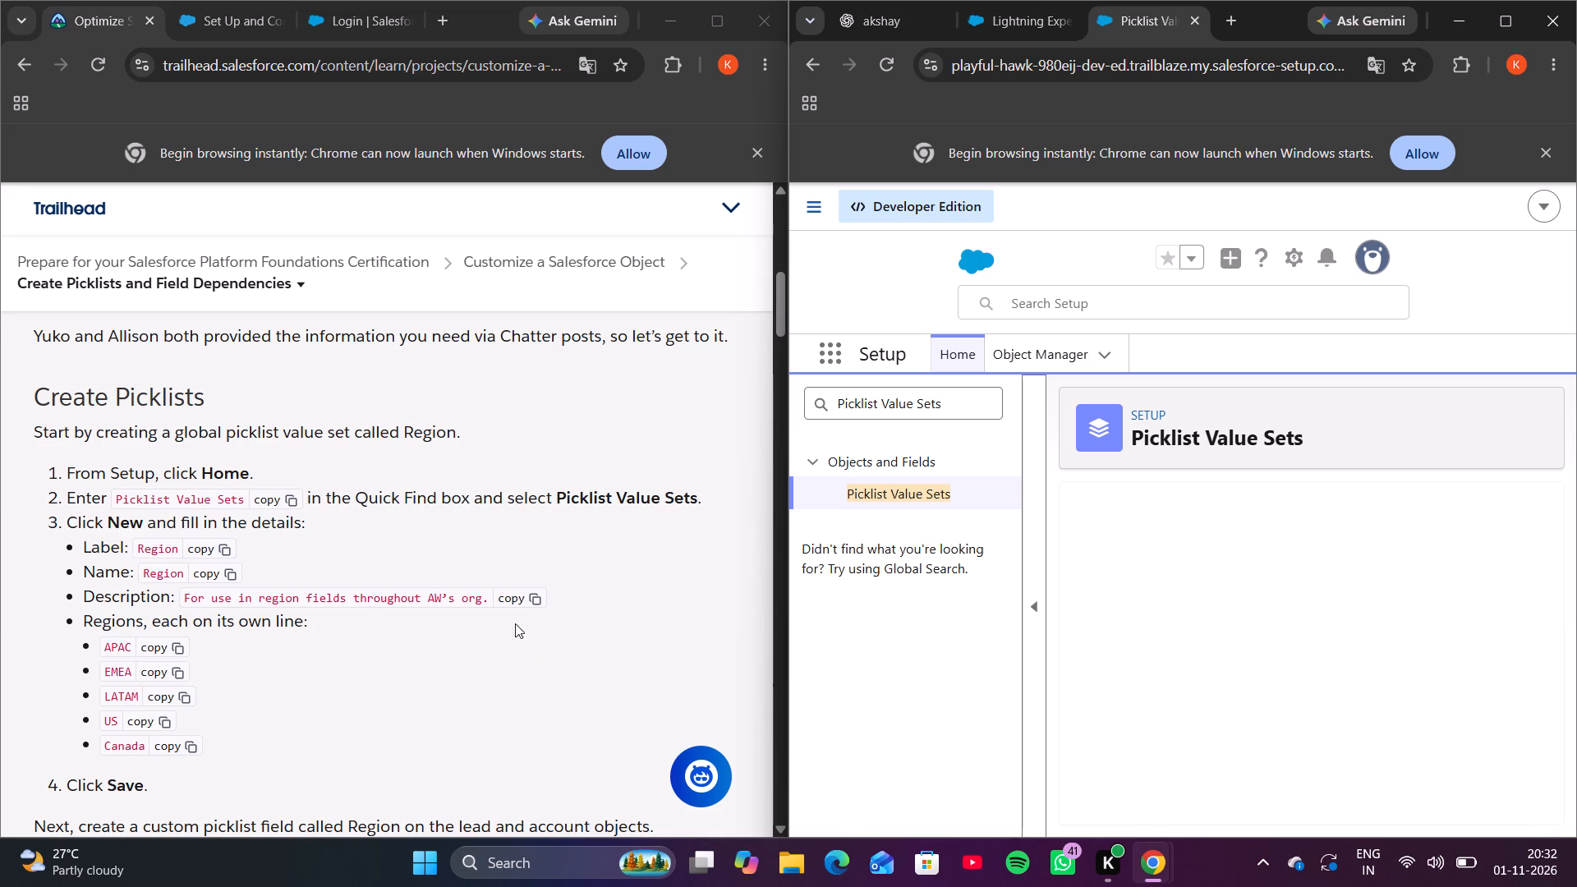
Leave the saved Region value set and open the Object Manager in Setup.
{"action": "scroll", "coordinate": [1299, 687], "scroll_direction": "down", "scroll_amount": 1}
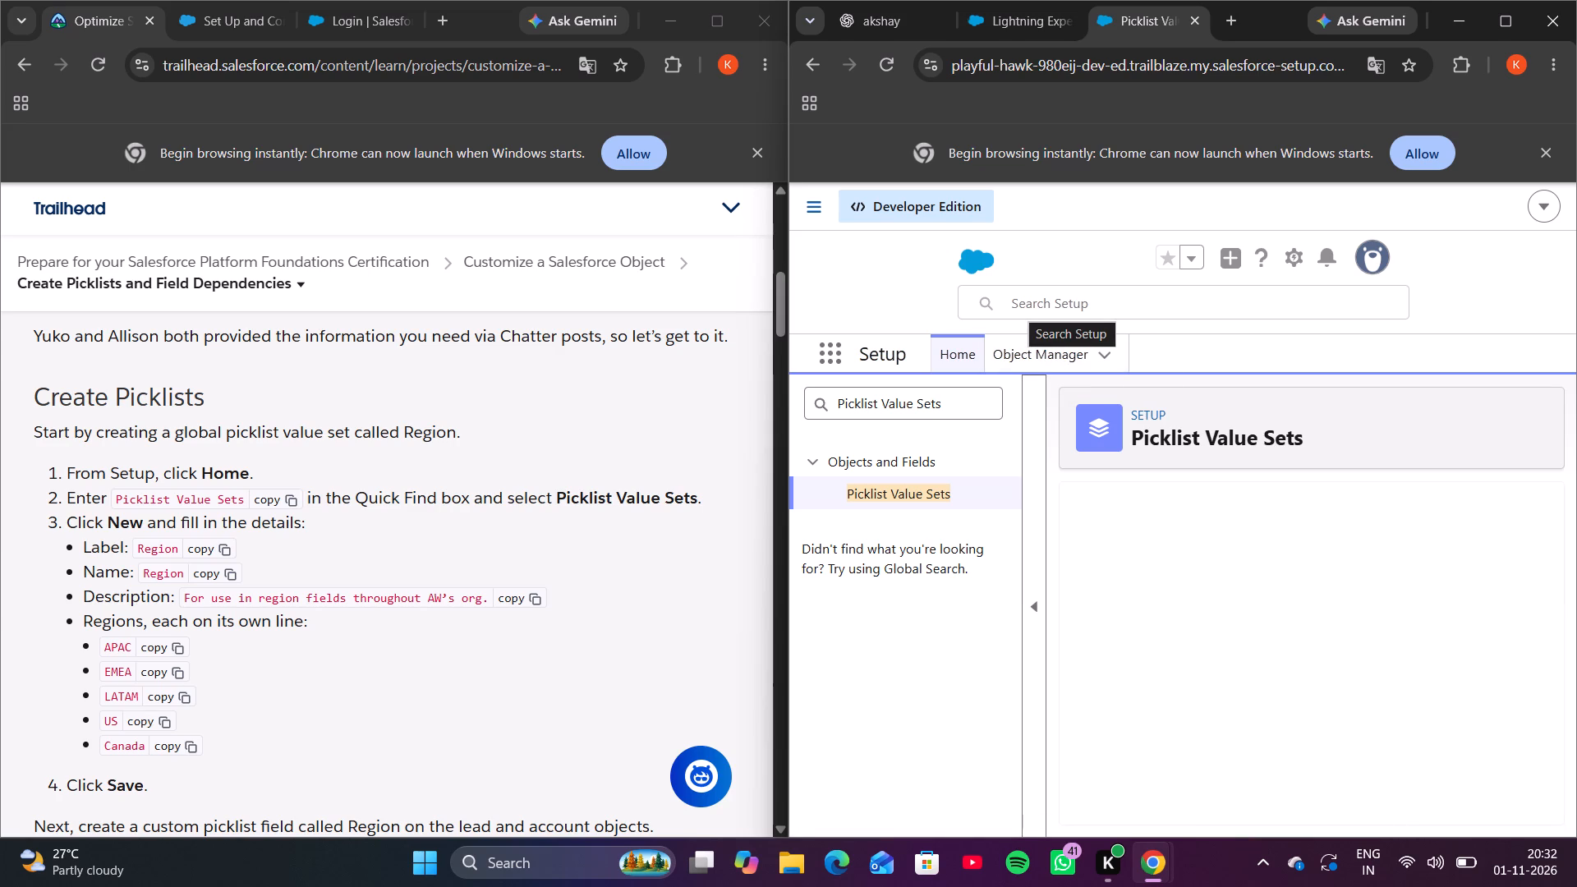
{"action": "scroll", "coordinate": [1260, 521], "scroll_direction": "down", "scroll_amount": 1}
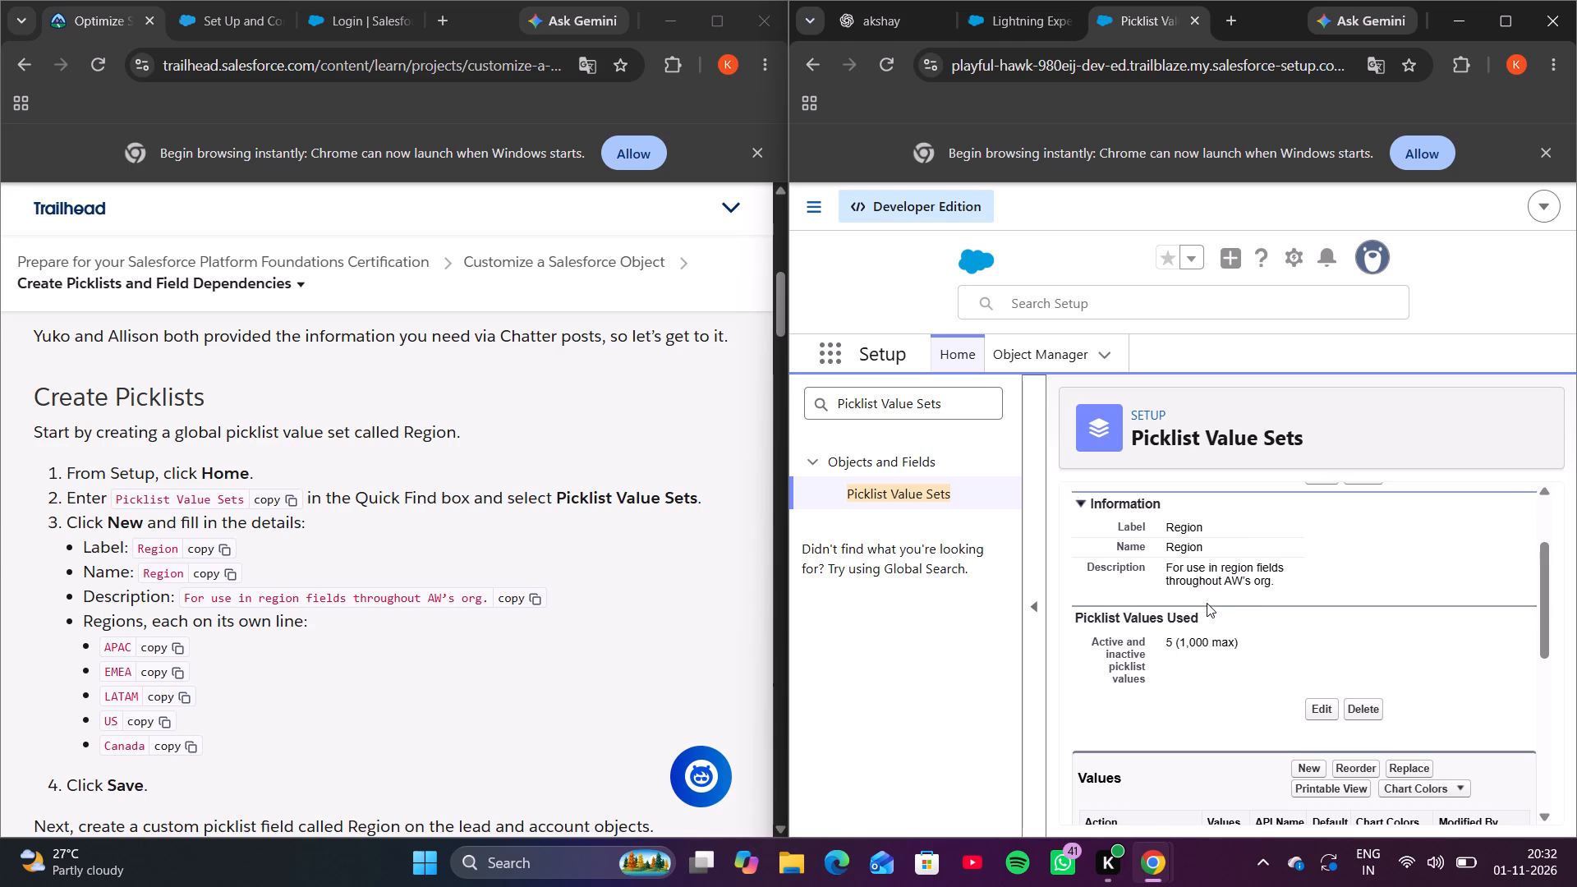
{"action": "left_click", "coordinate": [1005, 347]}
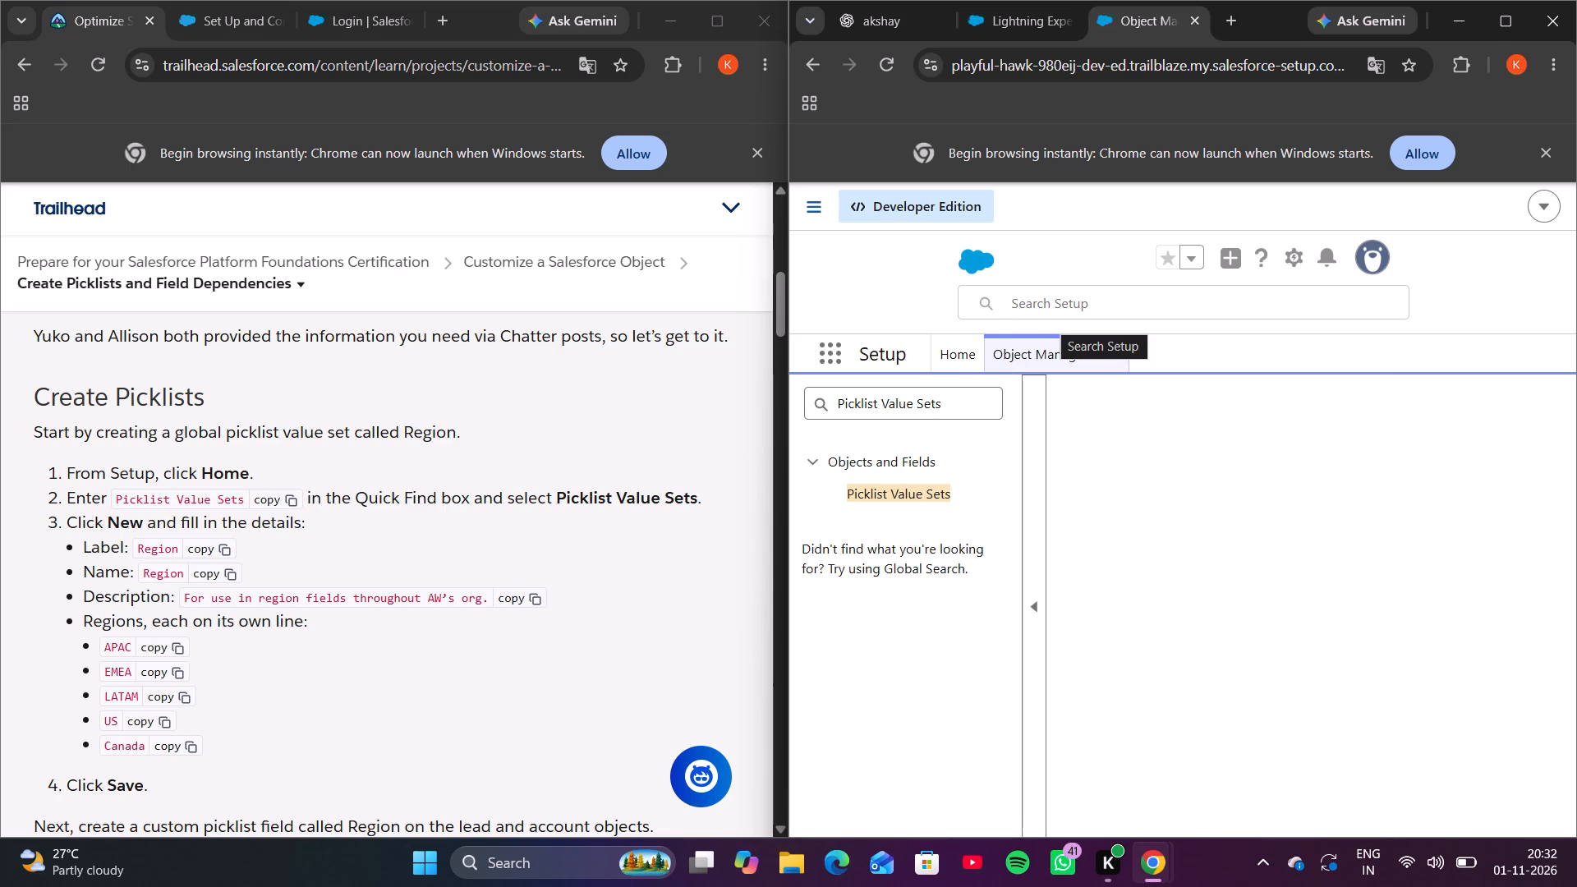
Switch the Wi-Fi connection to the Galaxy F15 5G 14EA network and retry loading the Object Manager.
{"action": "left_click", "coordinate": [1406, 860]}
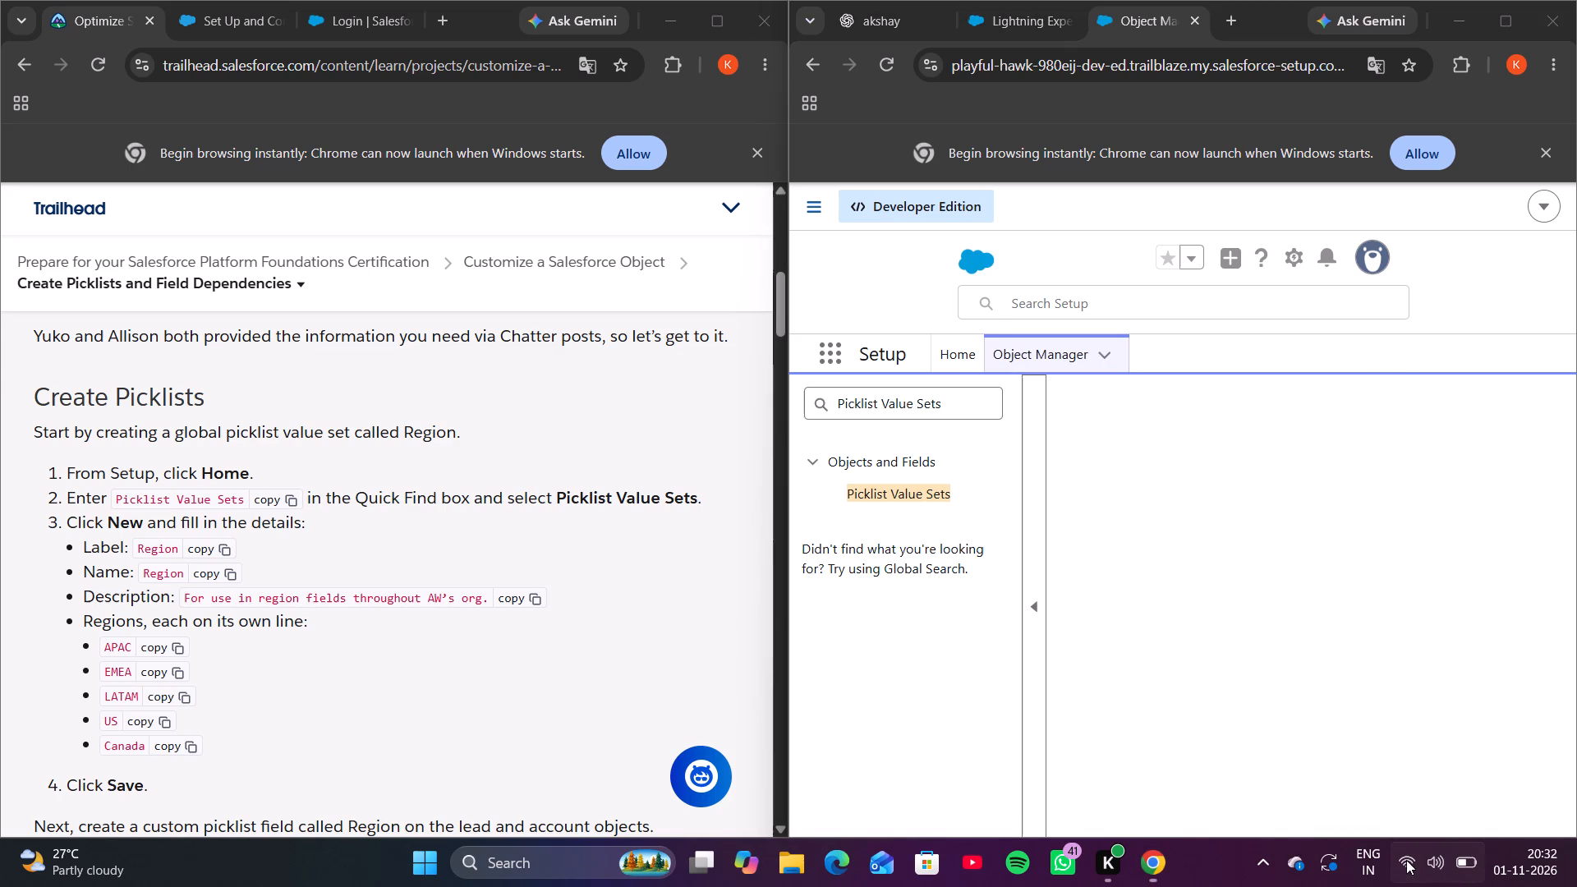
{"action": "left_click", "coordinate": [1305, 485]}
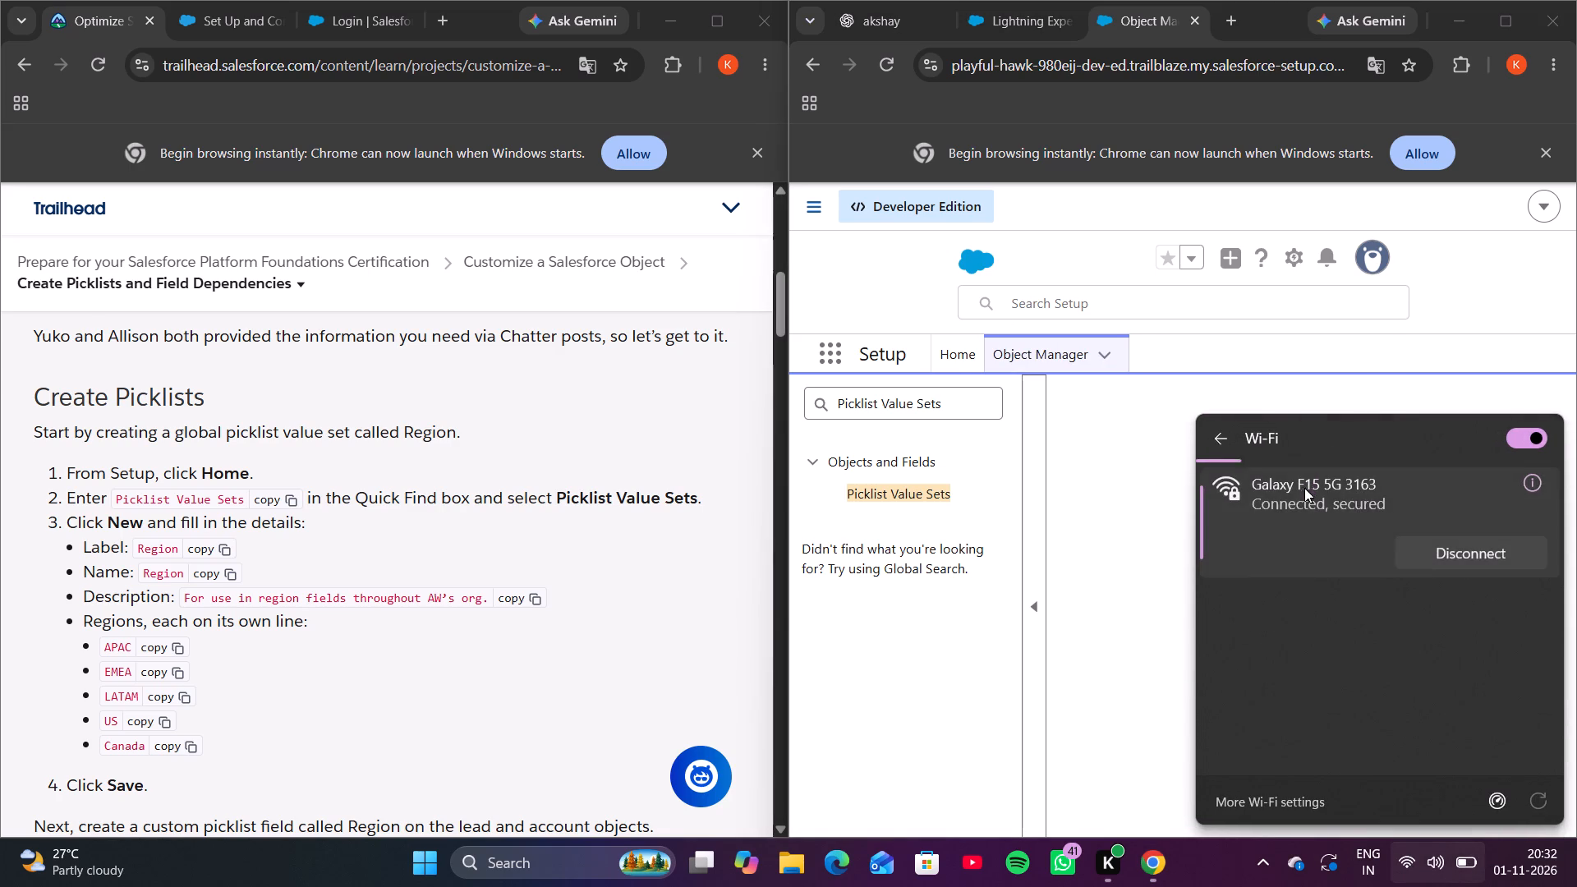
{"action": "scroll", "coordinate": [1299, 609], "scroll_direction": "up", "scroll_amount": 9}
{"action": "left_click", "coordinate": [1299, 609]}
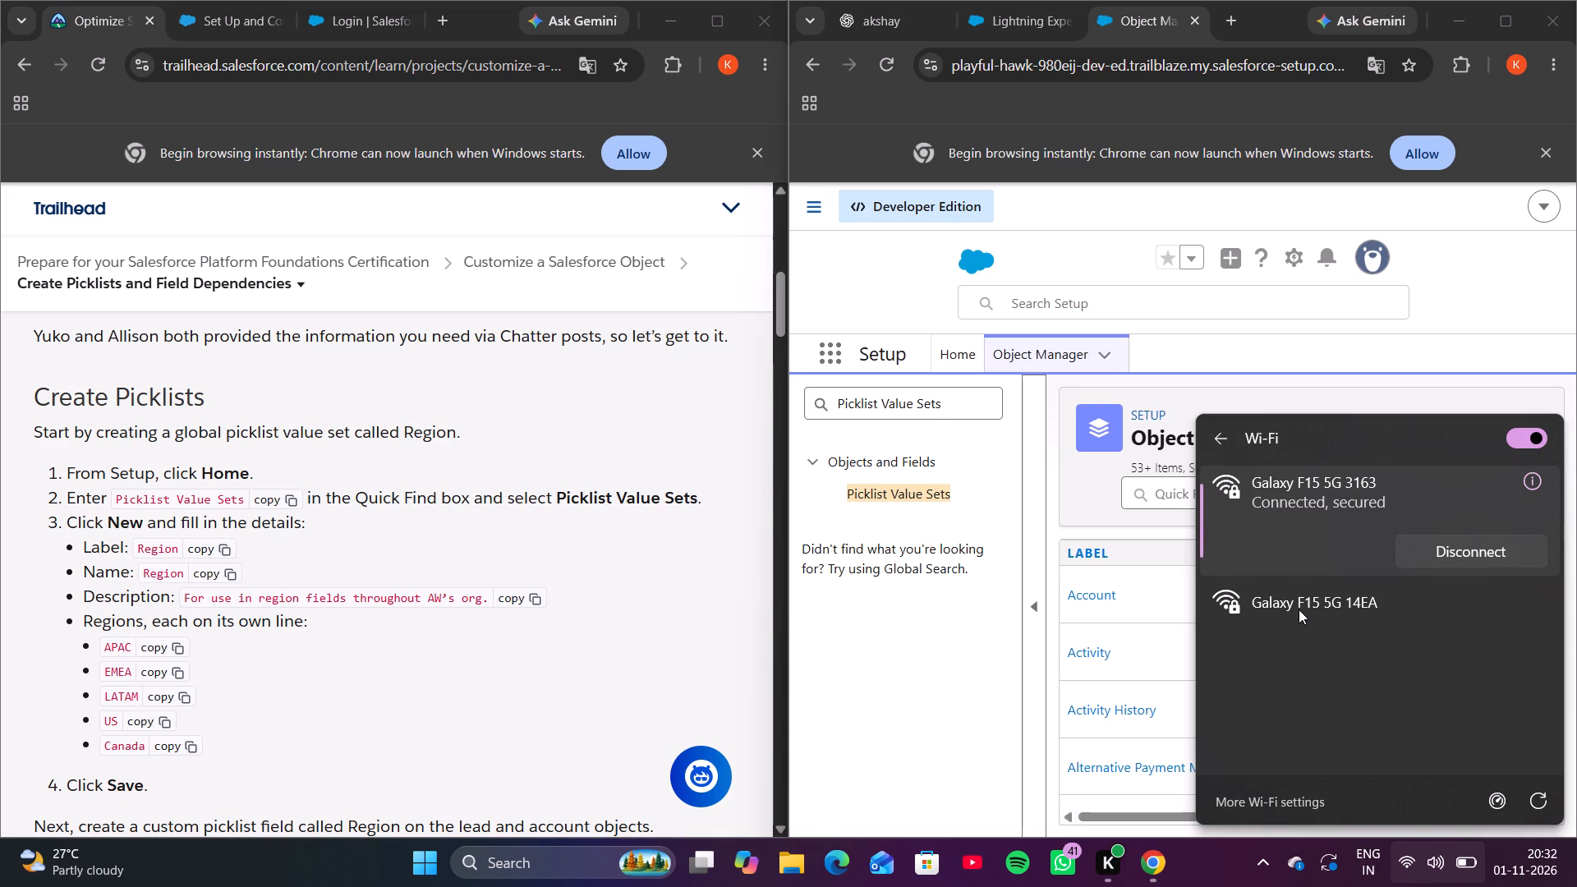
{"action": "left_click", "coordinate": [1423, 620]}
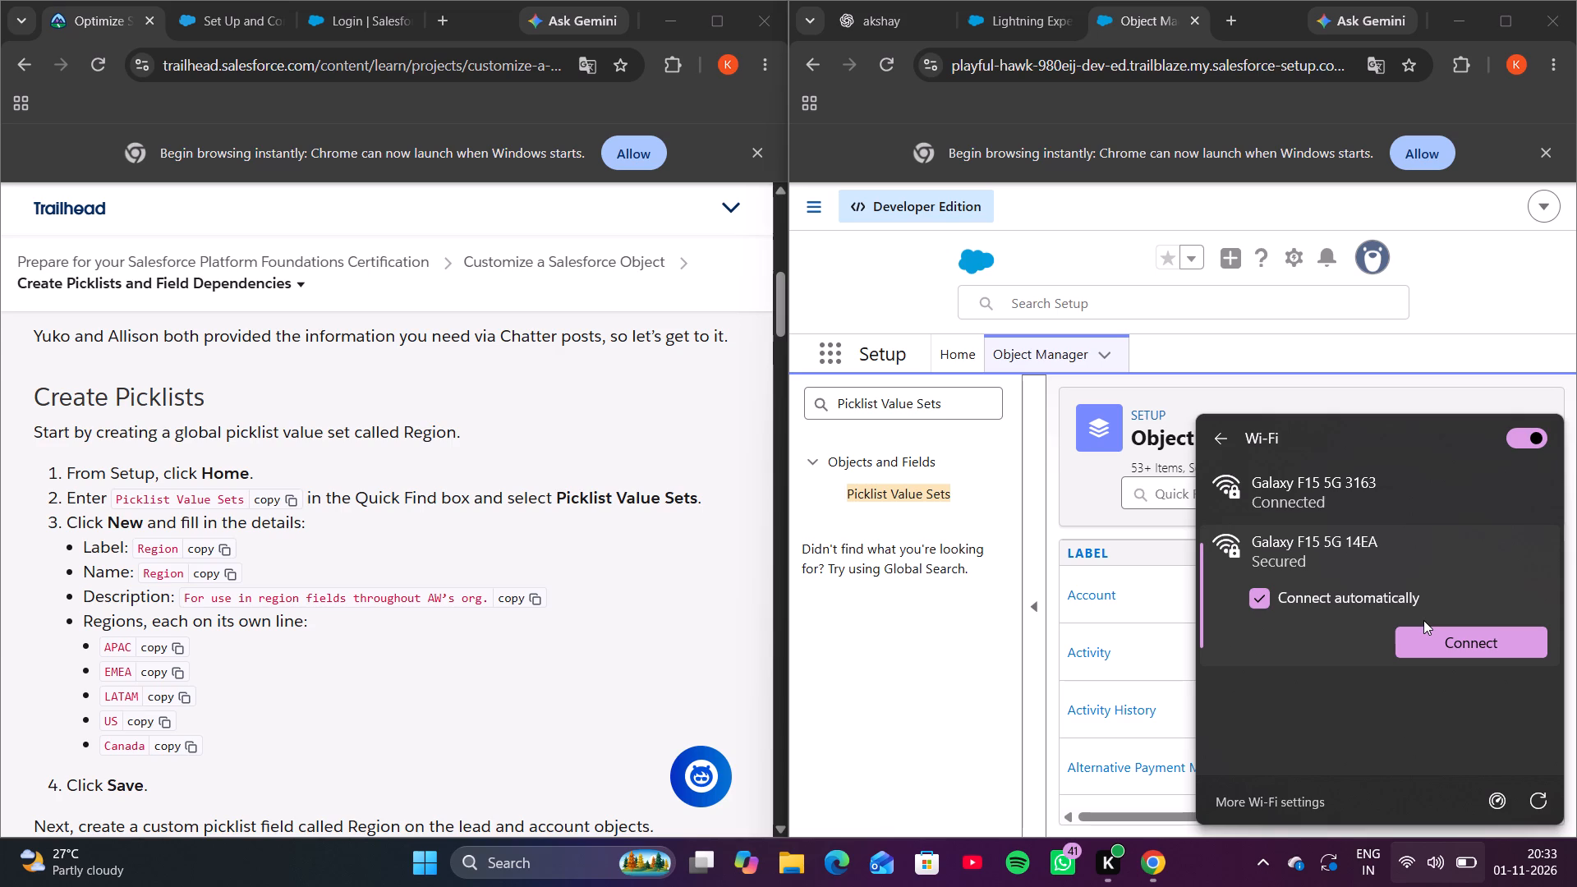
{"action": "left_click", "coordinate": [1444, 656]}
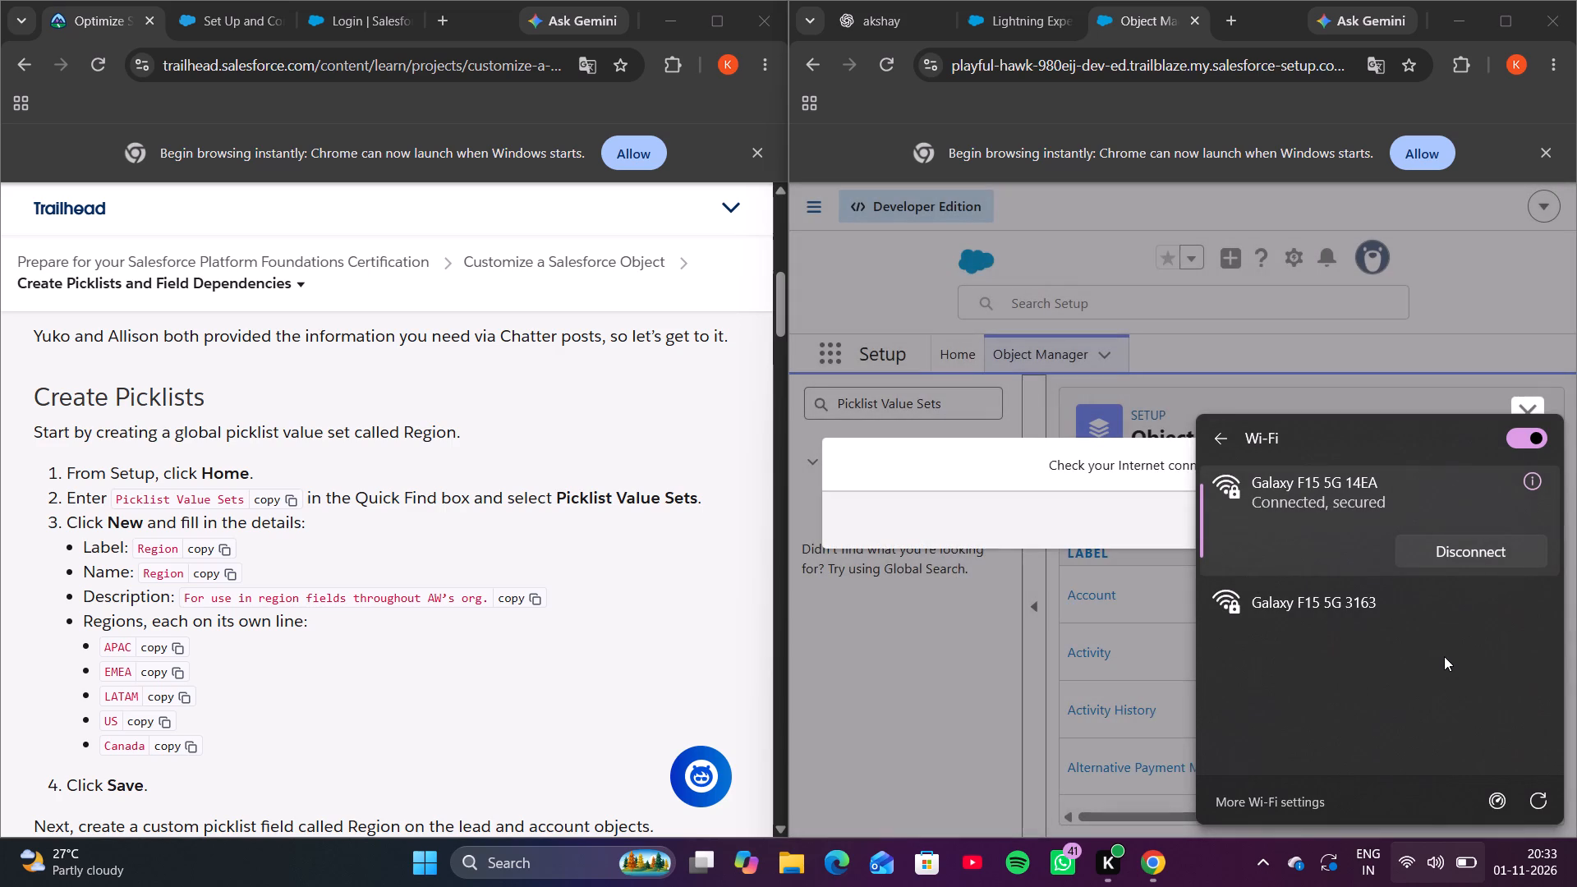
{"action": "left_click", "coordinate": [1173, 642]}
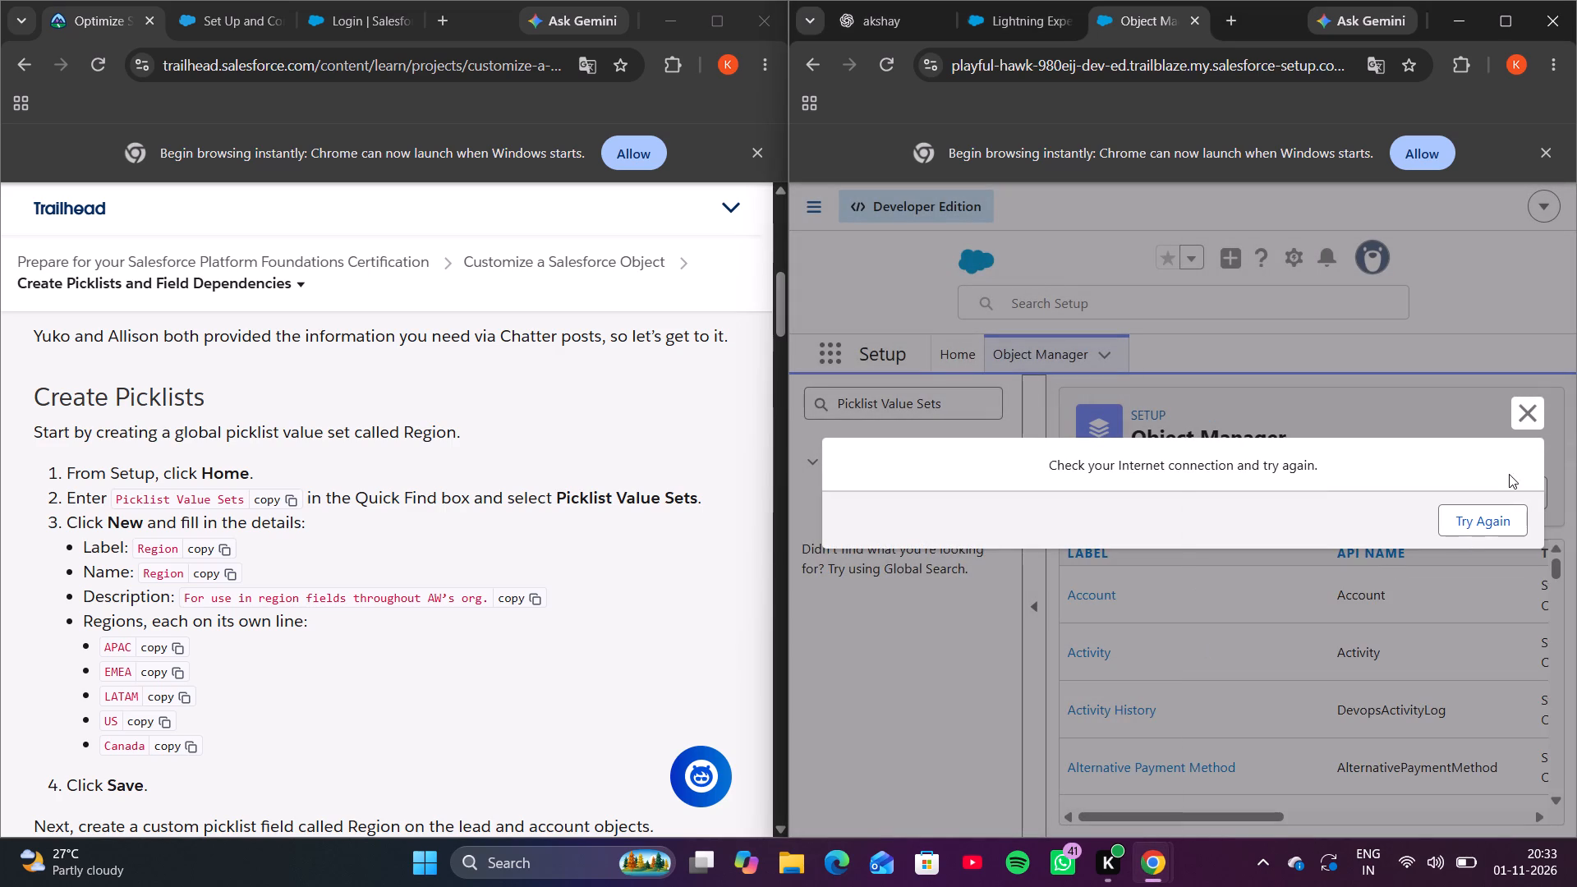
{"action": "left_click", "coordinate": [1494, 523]}
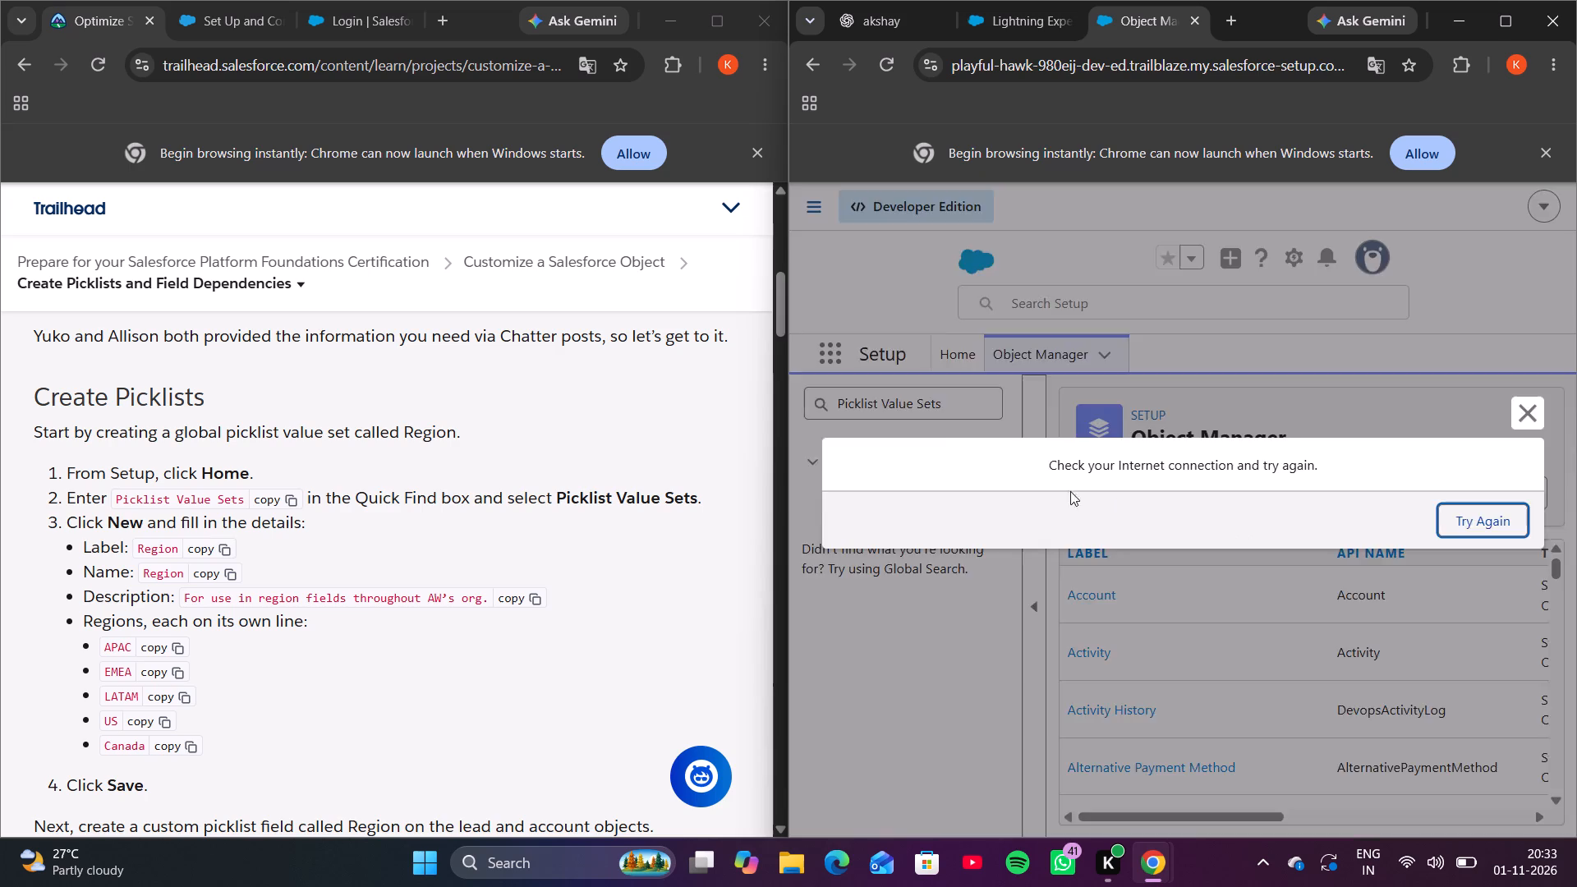
Search the Object Manager for lead, open the Lead object and display its Fields & Relationships.
{"action": "scroll", "coordinate": [642, 565], "scroll_direction": "down", "scroll_amount": 3}
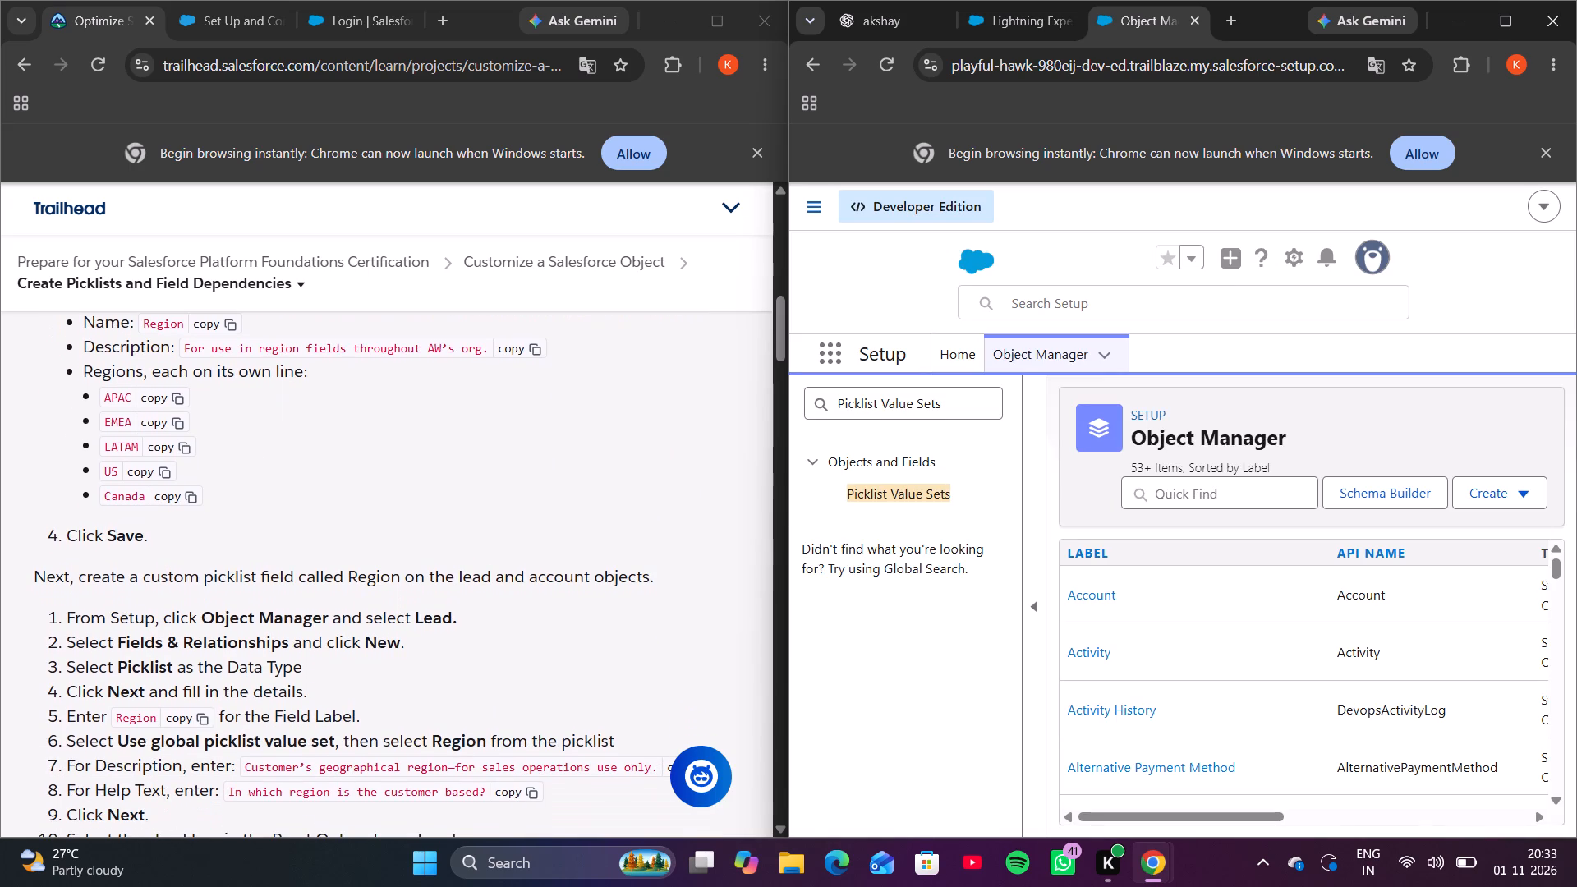
{"action": "left_click", "coordinate": [1183, 485]}
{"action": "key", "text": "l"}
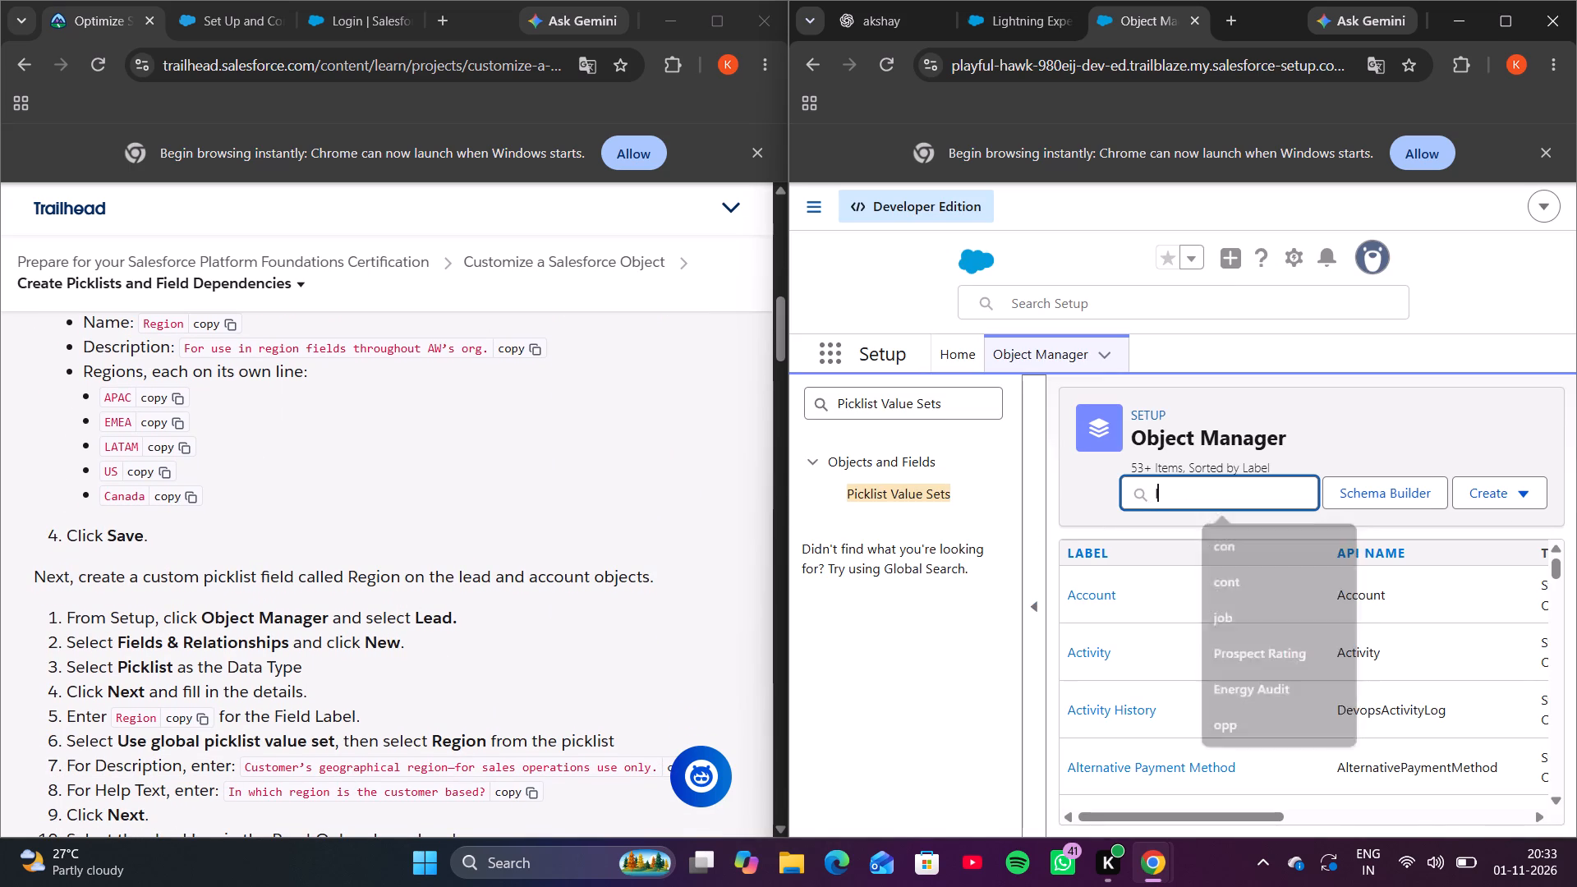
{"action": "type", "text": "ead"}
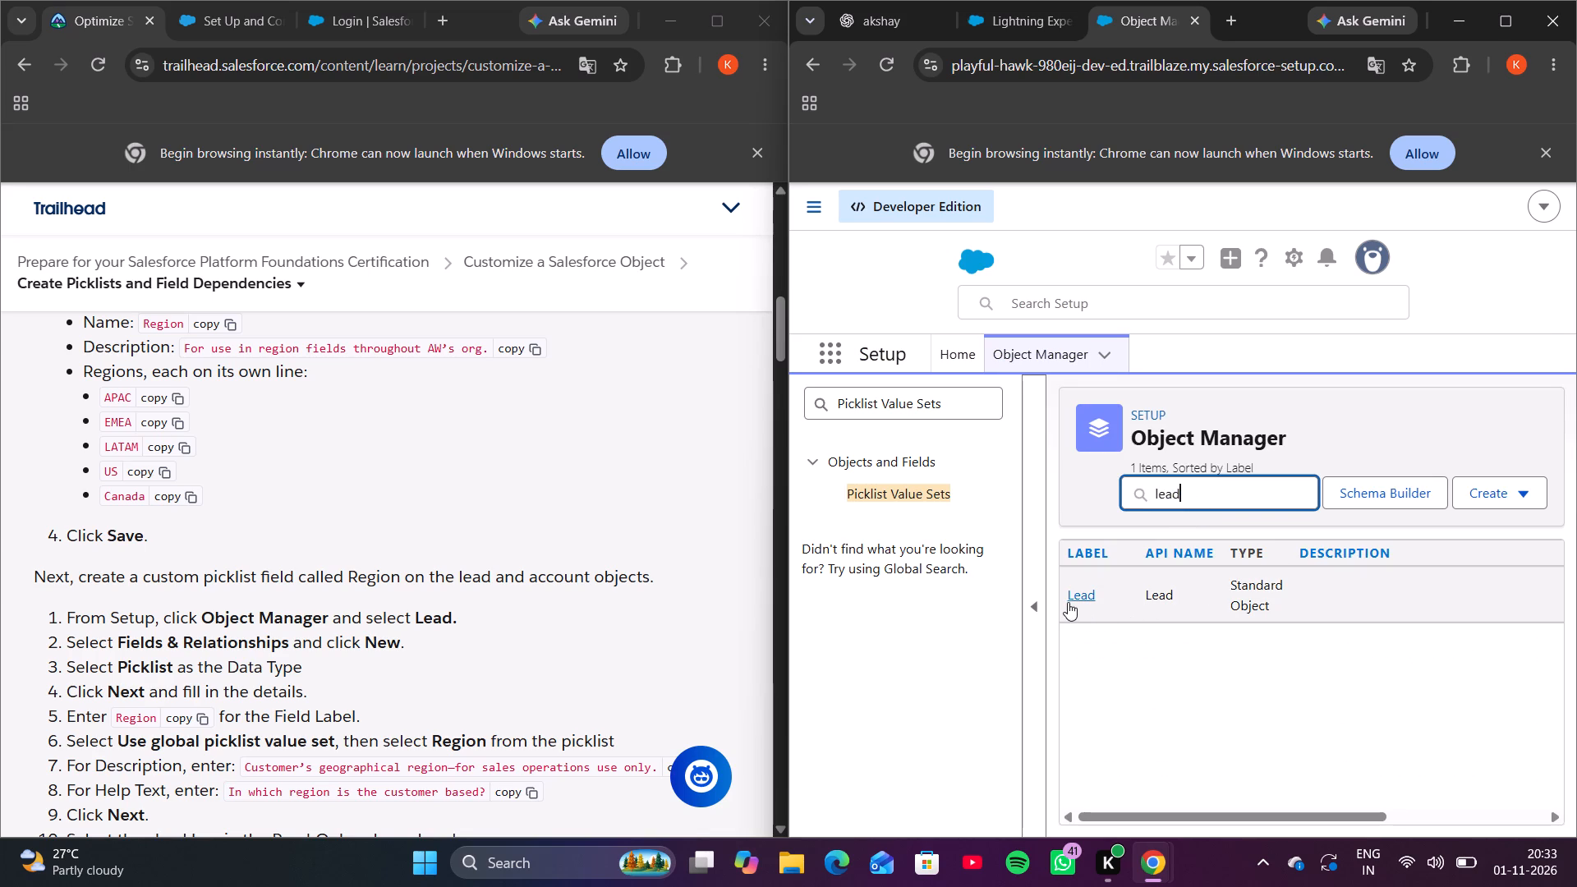
{"action": "left_click", "coordinate": [1076, 598]}
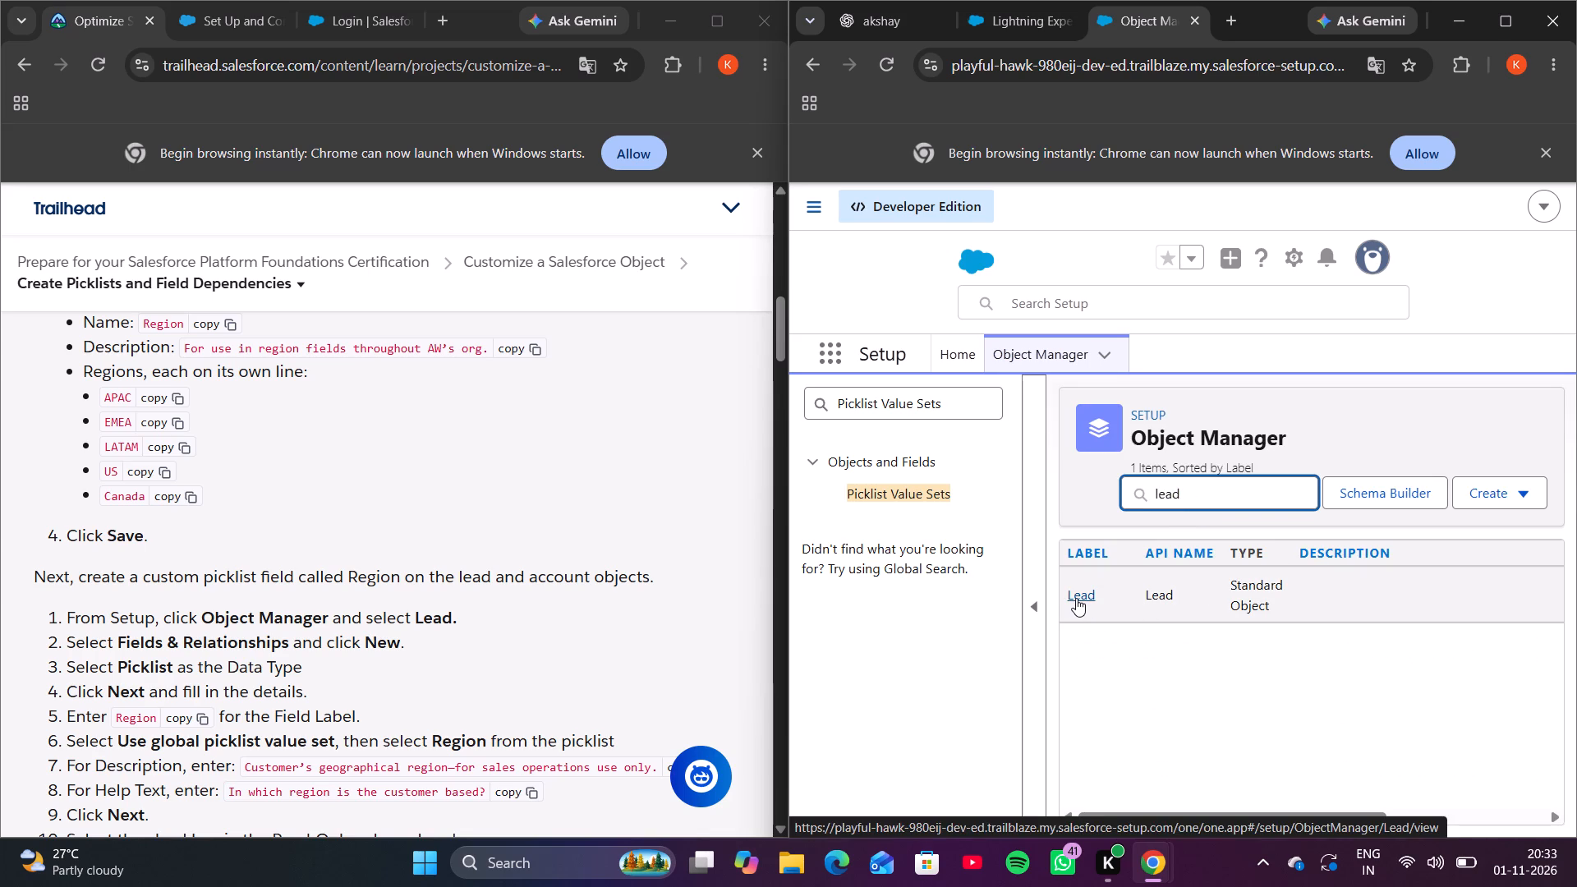
{"action": "left_click", "coordinate": [1026, 567]}
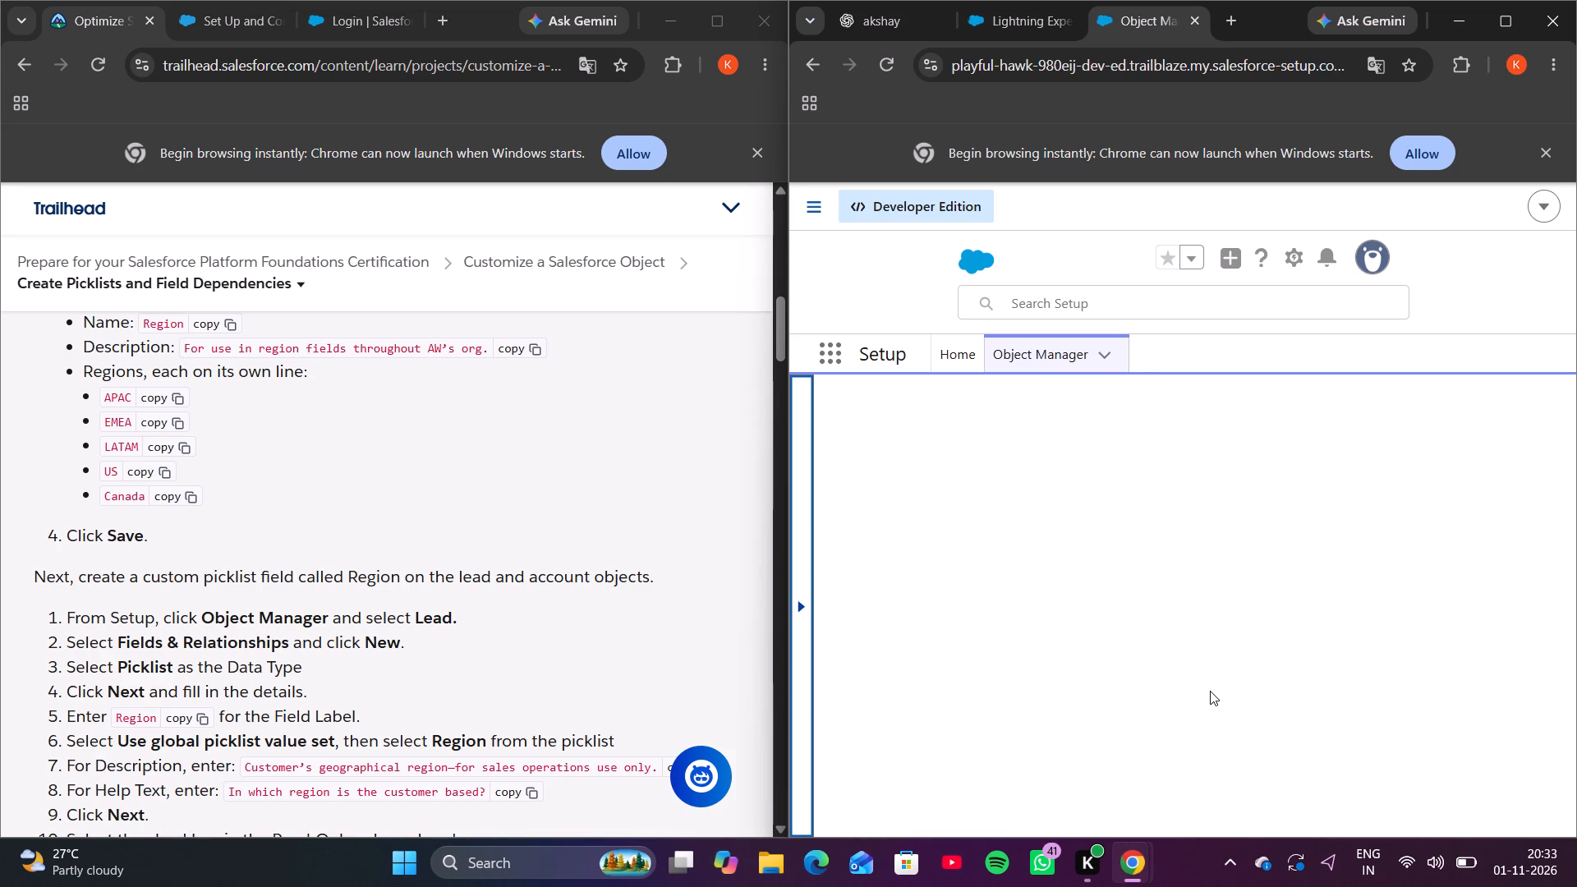
{"action": "scroll", "coordinate": [1210, 691], "scroll_direction": "down", "scroll_amount": 1}
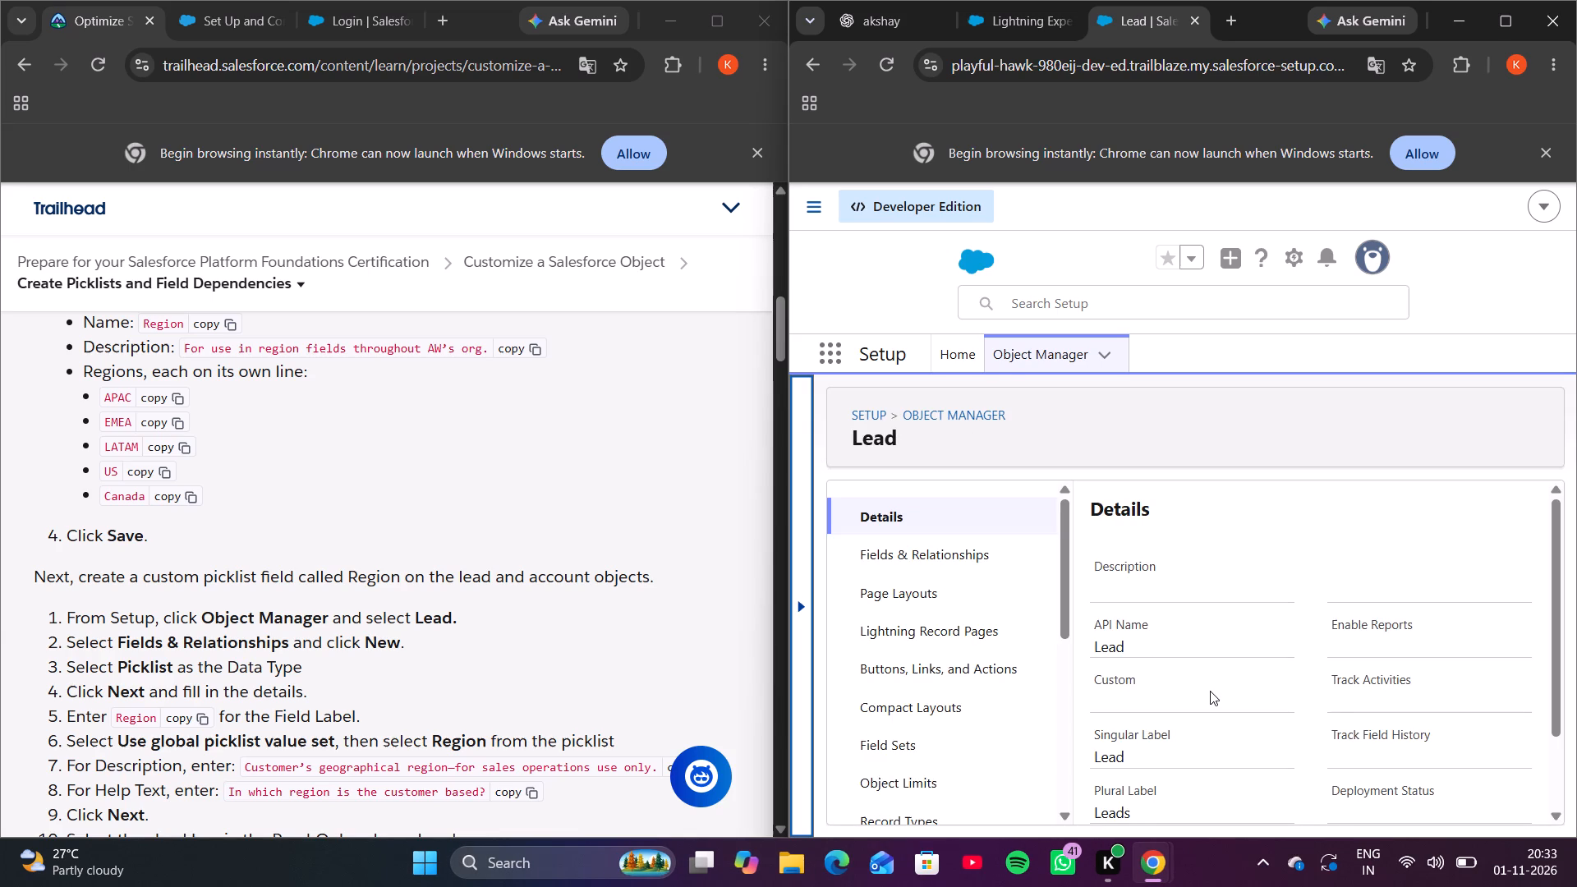
{"action": "left_click", "coordinate": [1016, 562]}
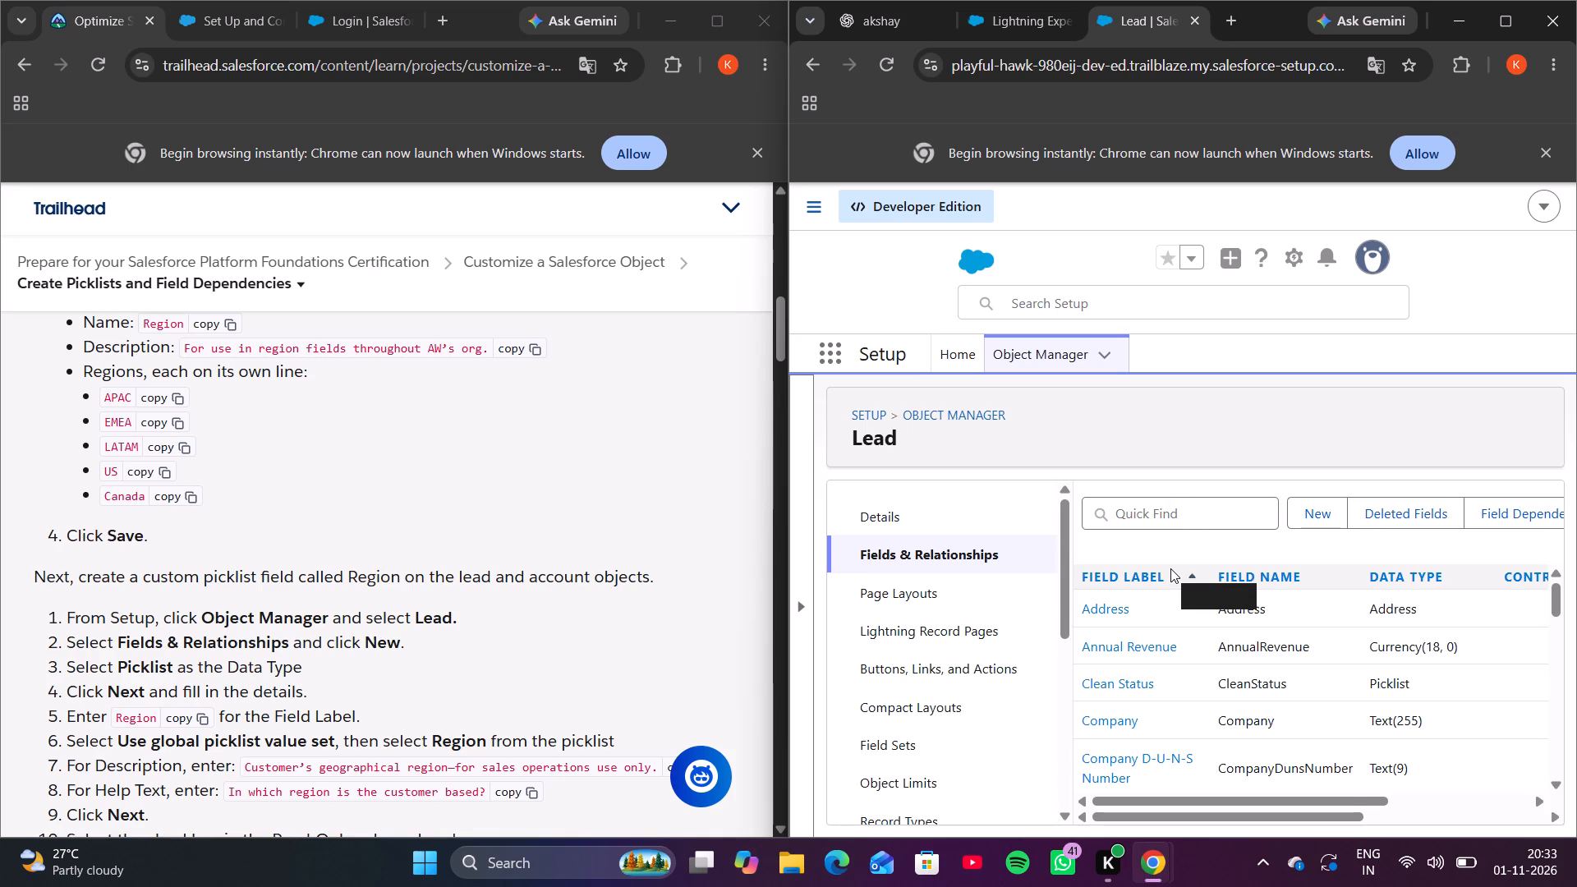
Start a new custom field on the Lead object and choose Picklist as its data type.
{"action": "left_click", "coordinate": [1297, 522]}
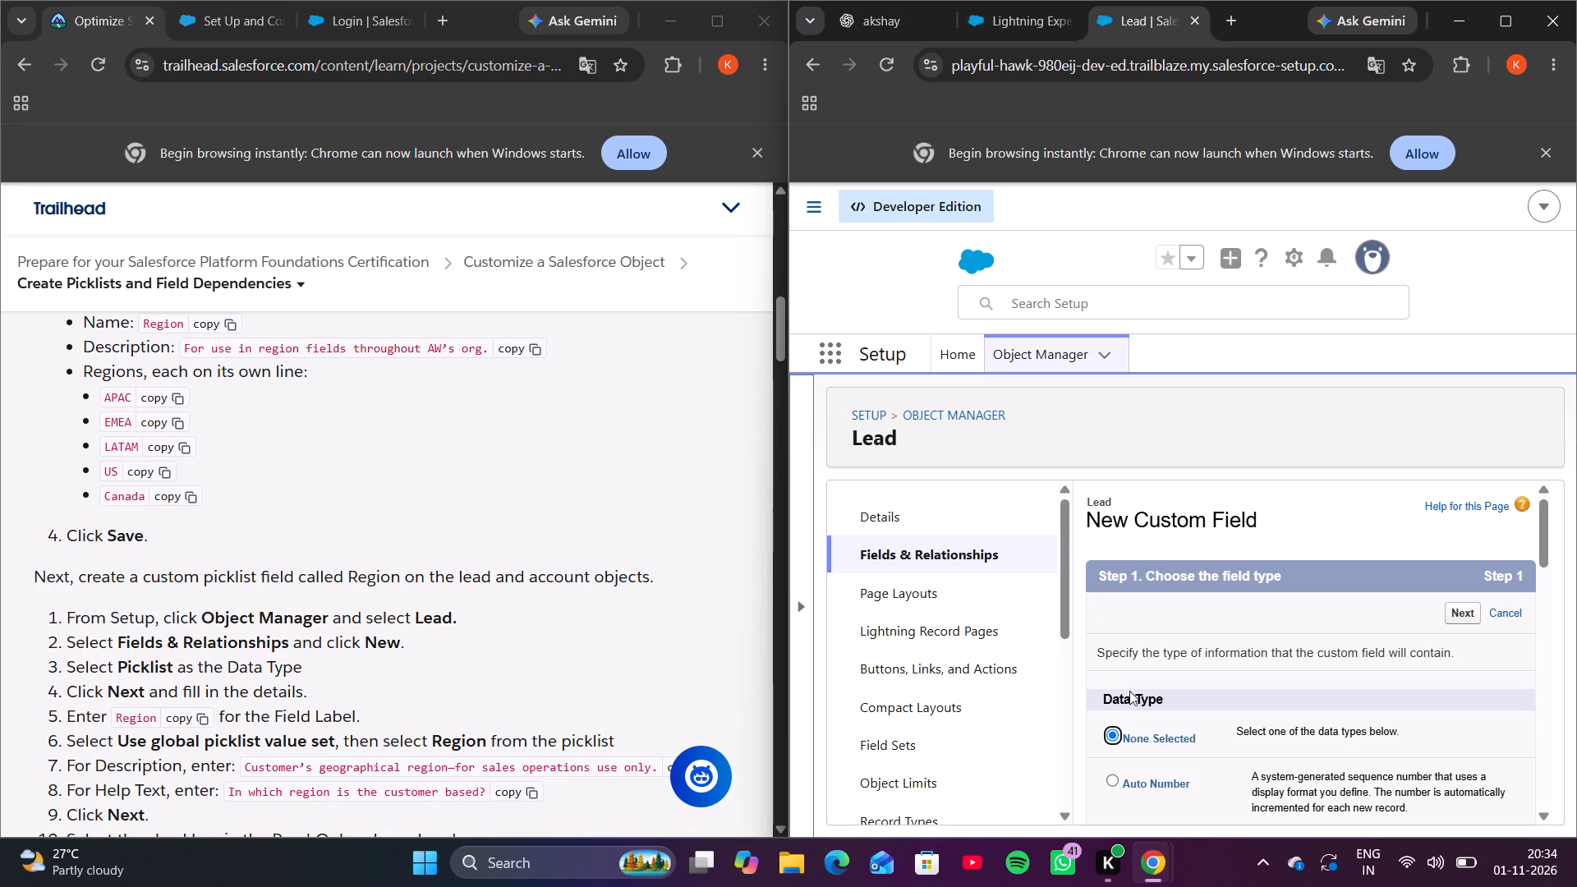
{"action": "scroll", "coordinate": [1147, 705], "scroll_direction": "down", "scroll_amount": 4}
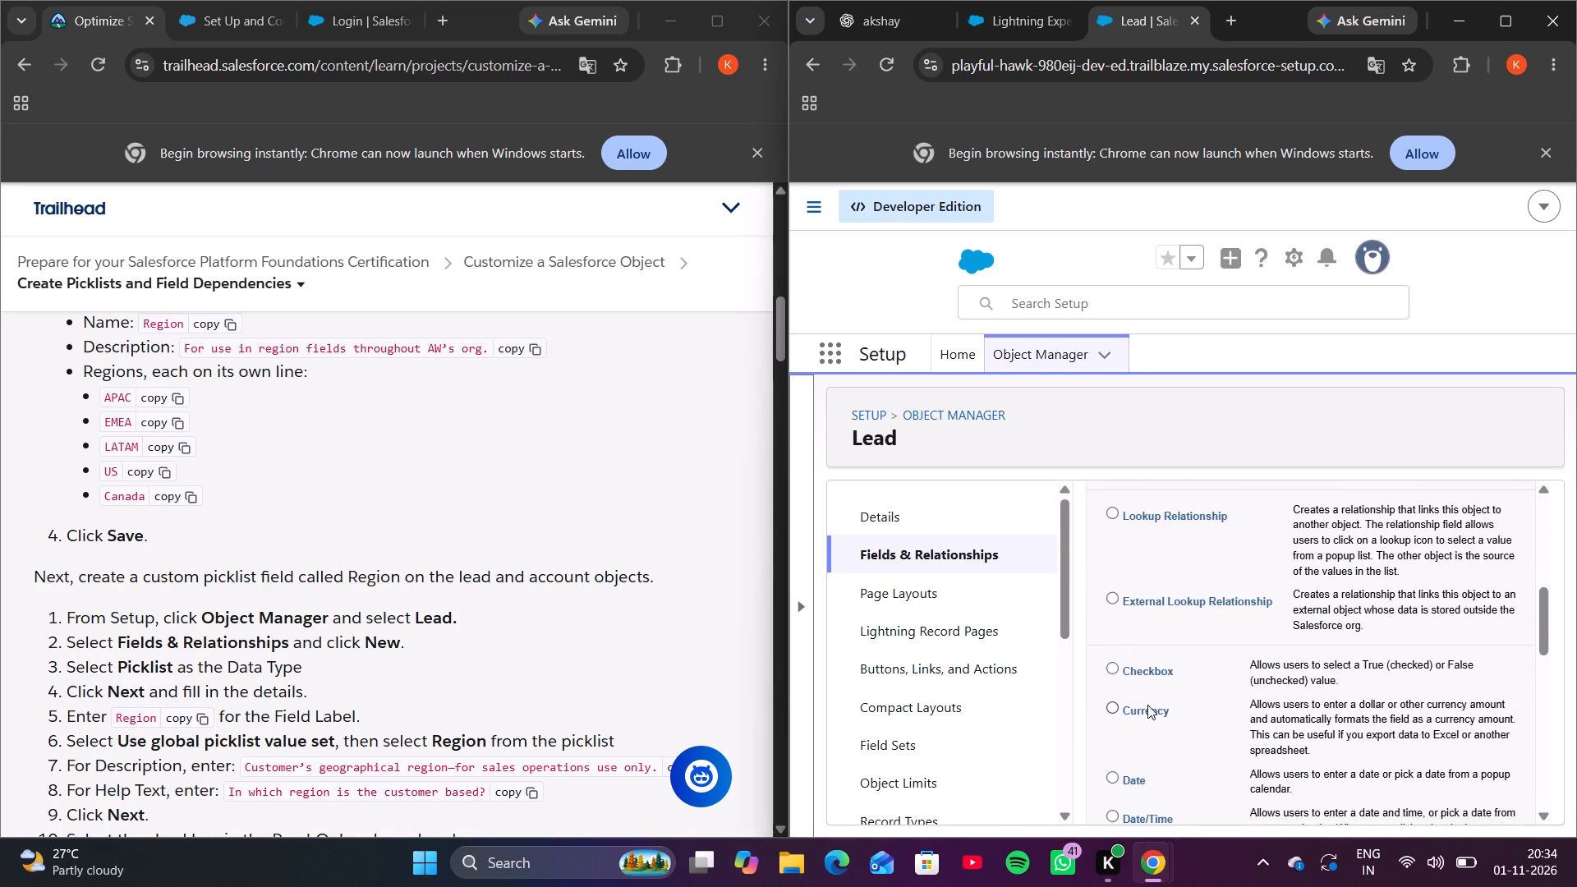
{"action": "scroll", "coordinate": [1147, 705], "scroll_direction": "down", "scroll_amount": 3}
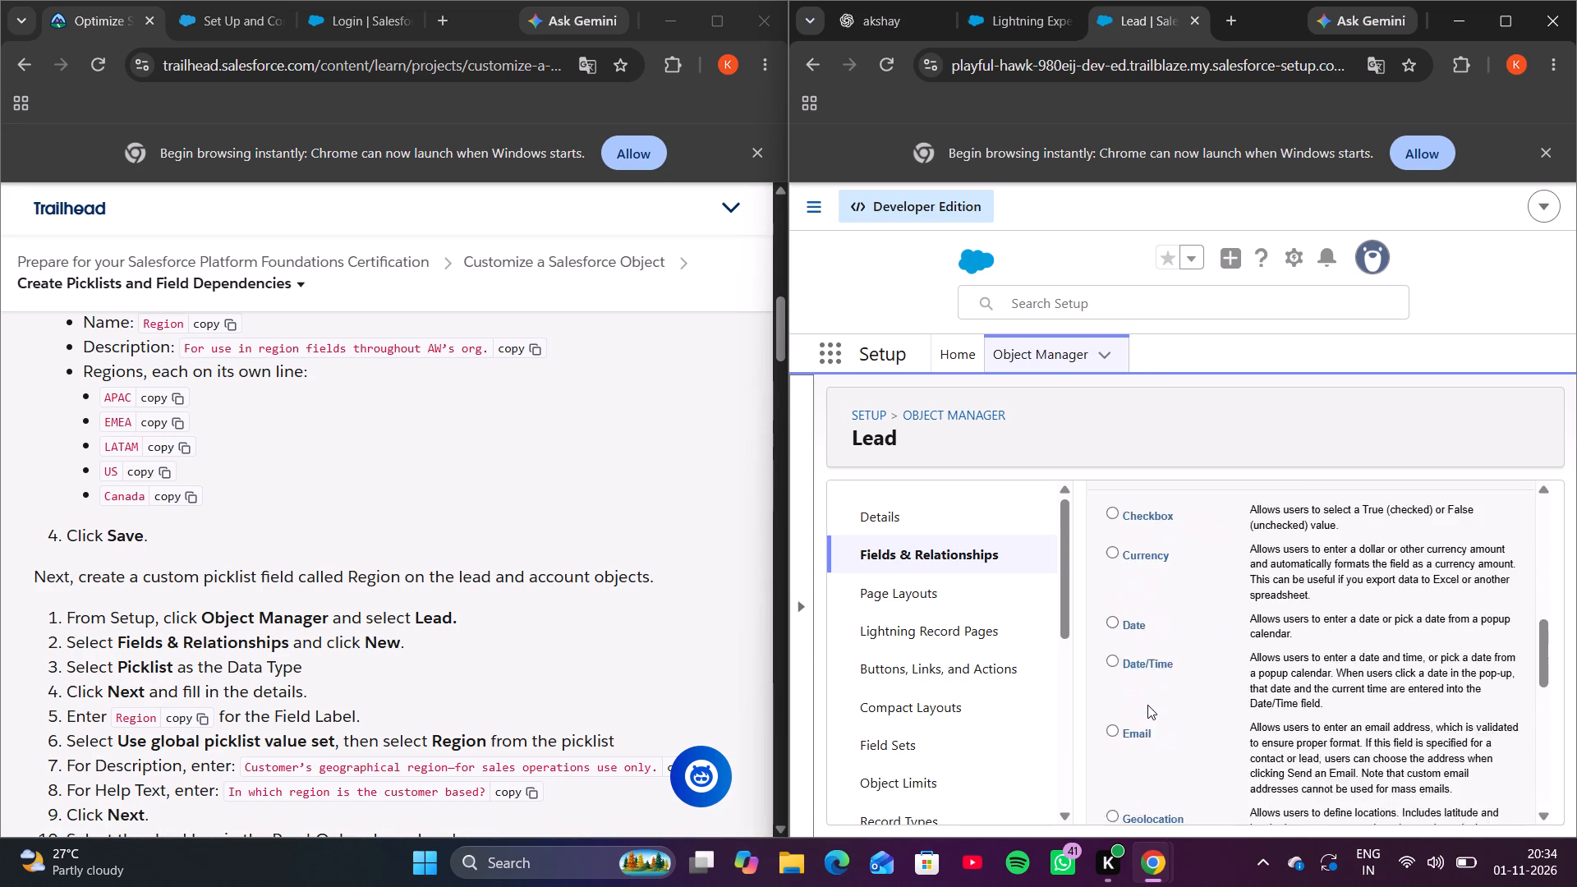
{"action": "scroll", "coordinate": [1147, 705], "scroll_direction": "down", "scroll_amount": 3}
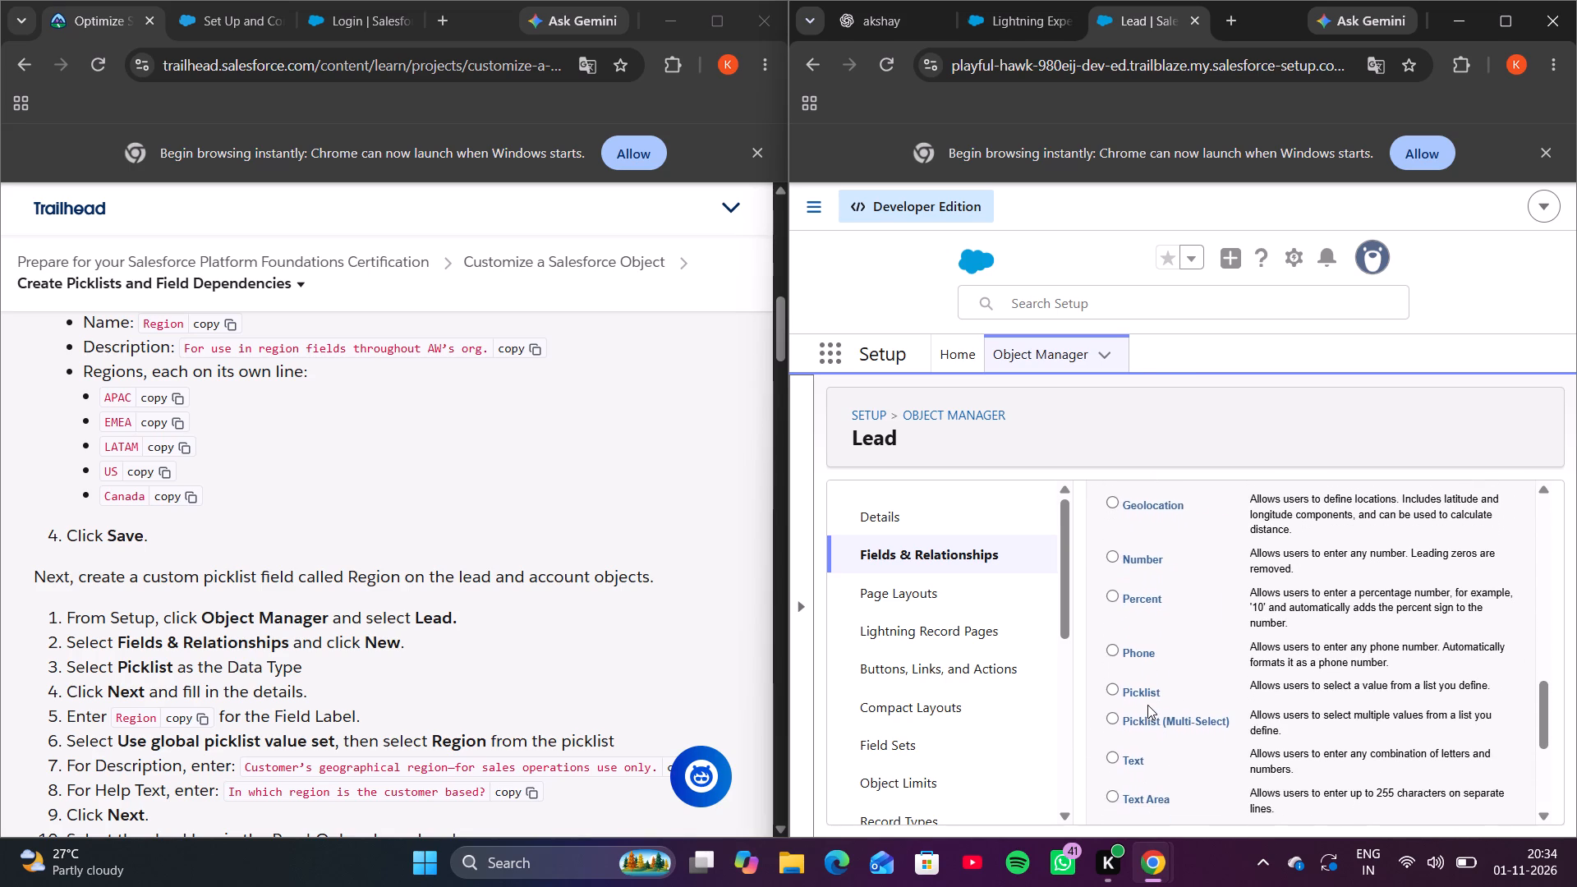
{"action": "scroll", "coordinate": [1147, 705], "scroll_direction": "down", "scroll_amount": 1}
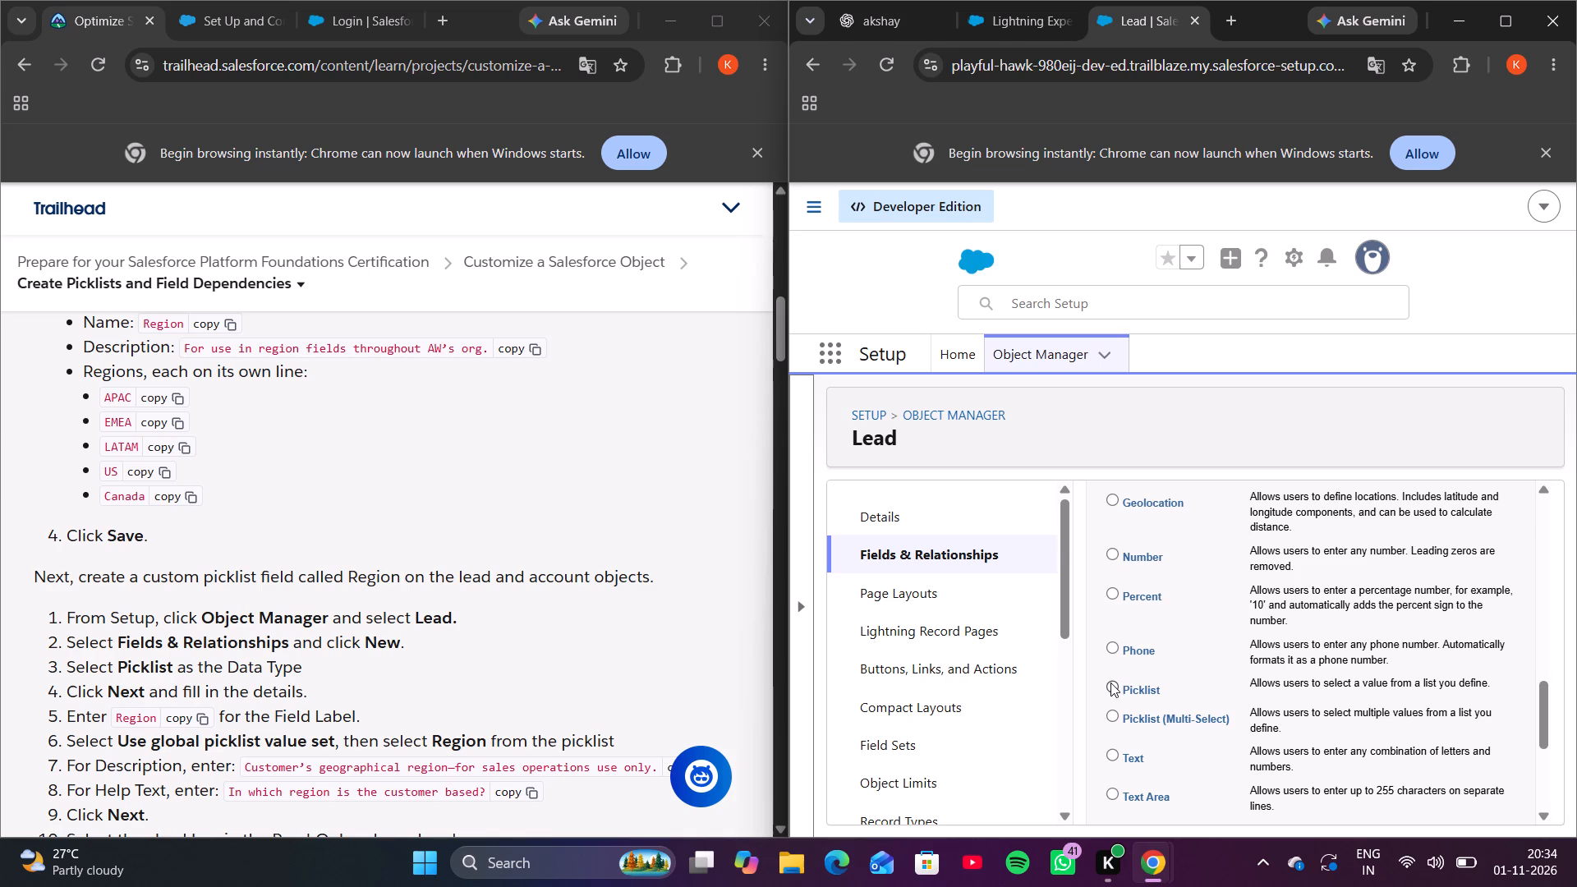
{"action": "left_click", "coordinate": [1110, 682]}
{"action": "scroll", "coordinate": [1181, 685], "scroll_direction": "up", "scroll_amount": 1}
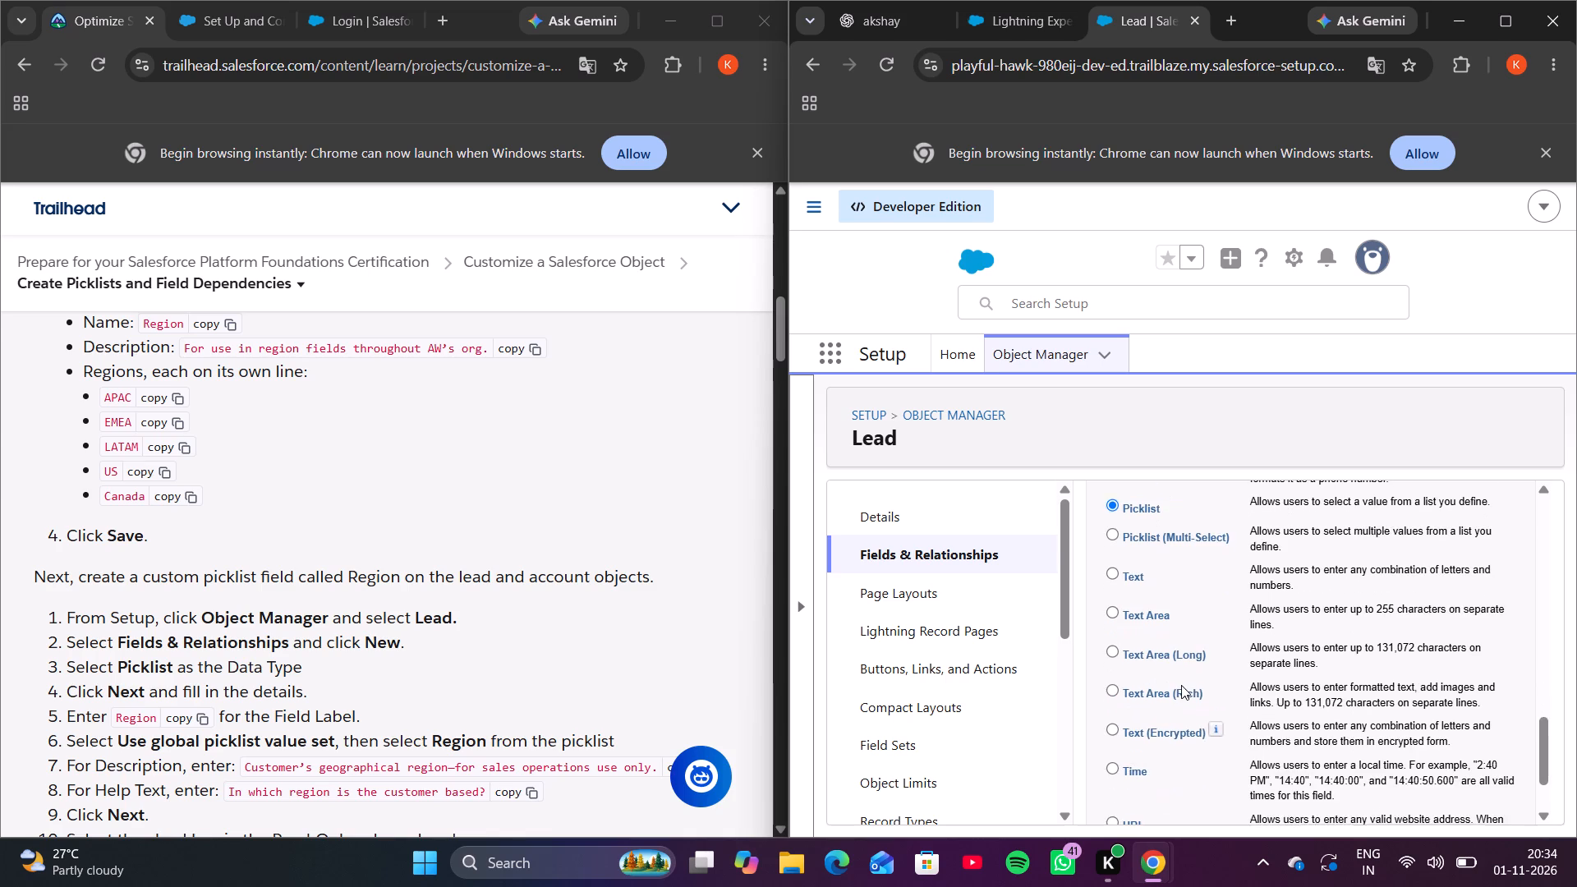
{"action": "scroll", "coordinate": [1181, 685], "scroll_direction": "up", "scroll_amount": 2}
{"action": "scroll", "coordinate": [1181, 685], "scroll_direction": "down", "scroll_amount": 3}
{"action": "scroll", "coordinate": [1181, 685], "scroll_direction": "up", "scroll_amount": 1}
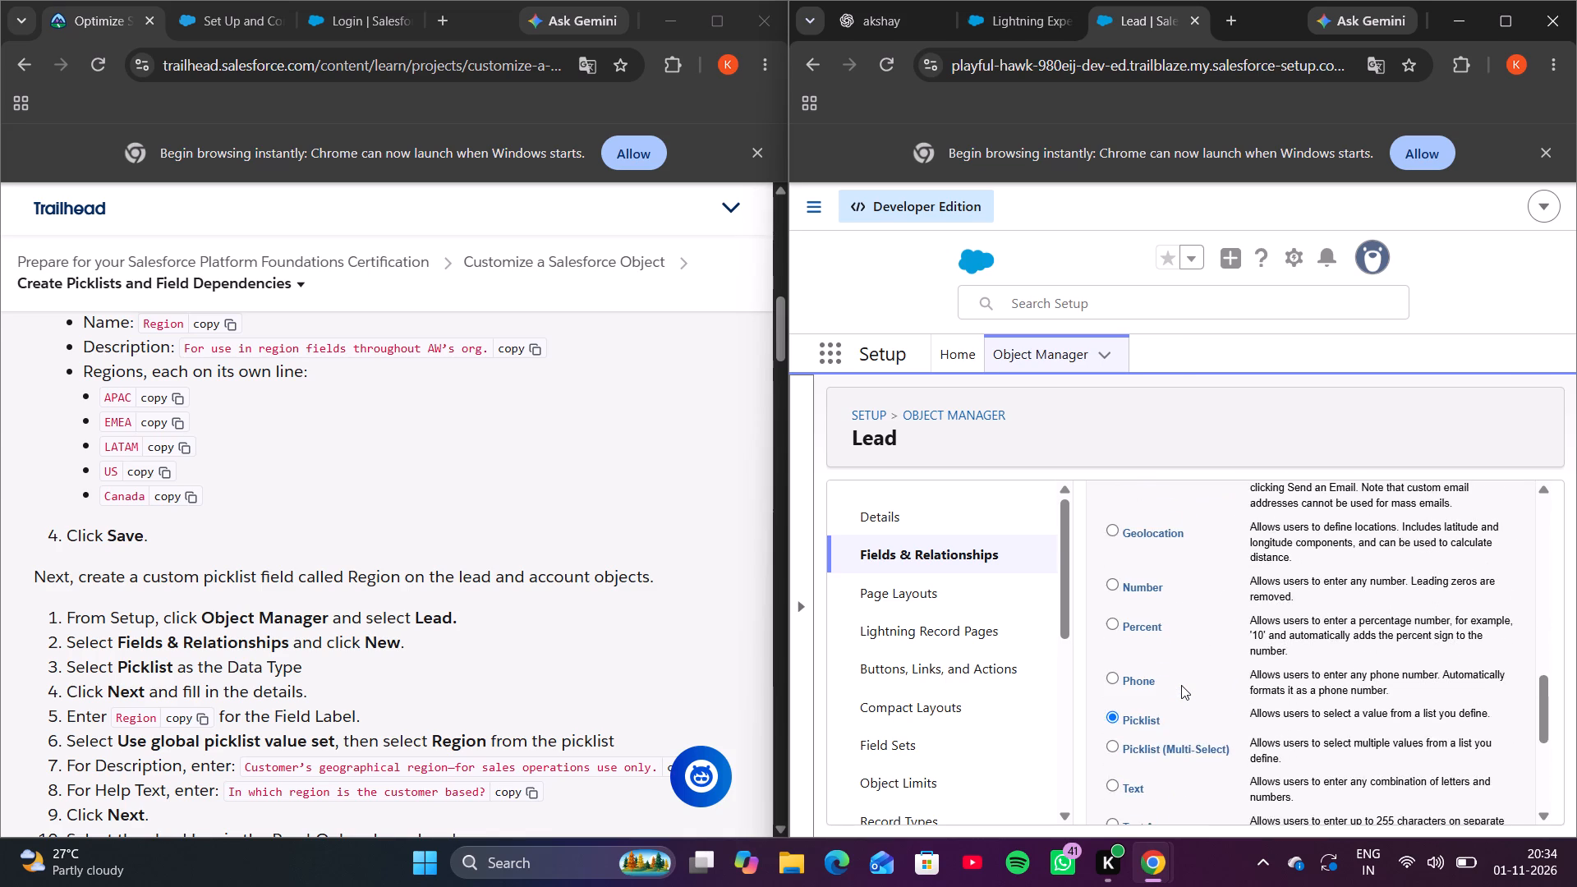
{"action": "scroll", "coordinate": [1181, 685], "scroll_direction": "up", "scroll_amount": 1}
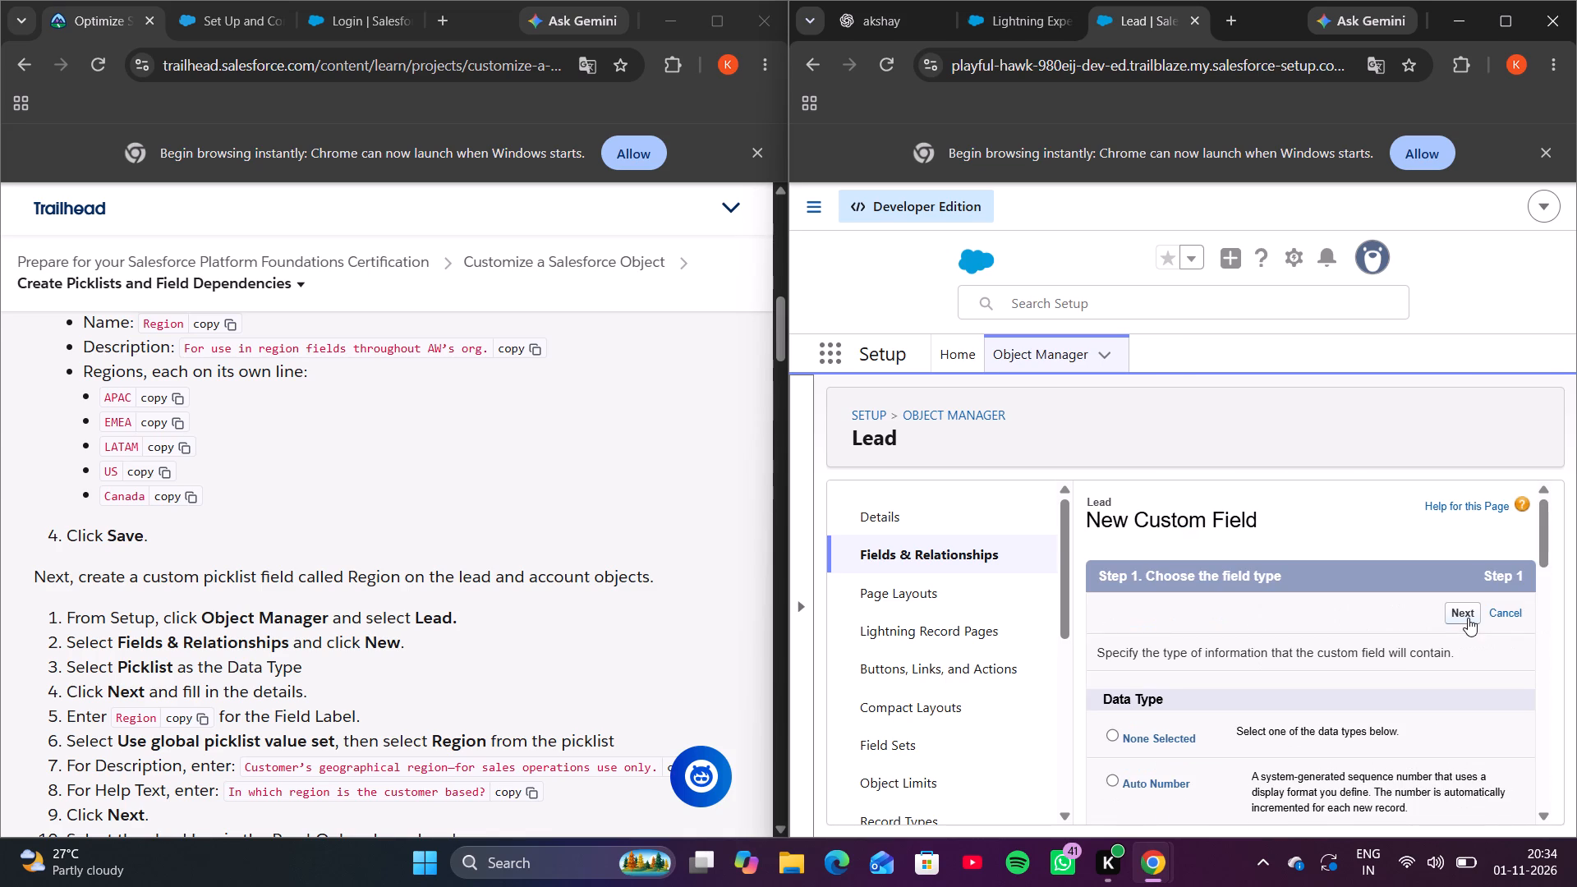
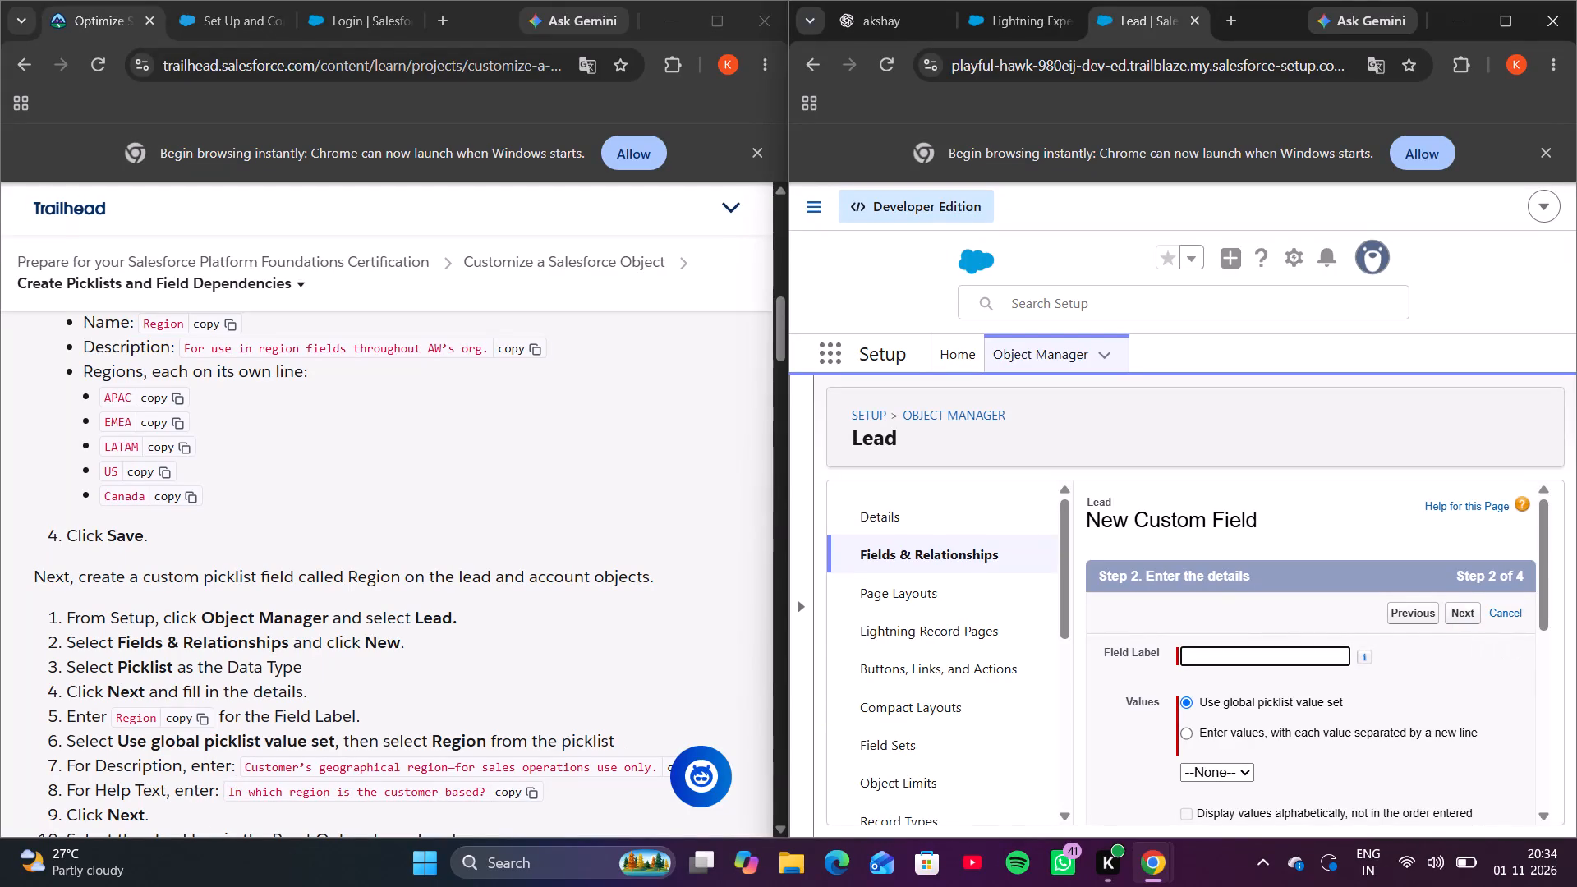
Label the new Lead field Region, as given in the unit, and base it on the Region global picklist value set.
{"action": "left_click", "coordinate": [182, 719]}
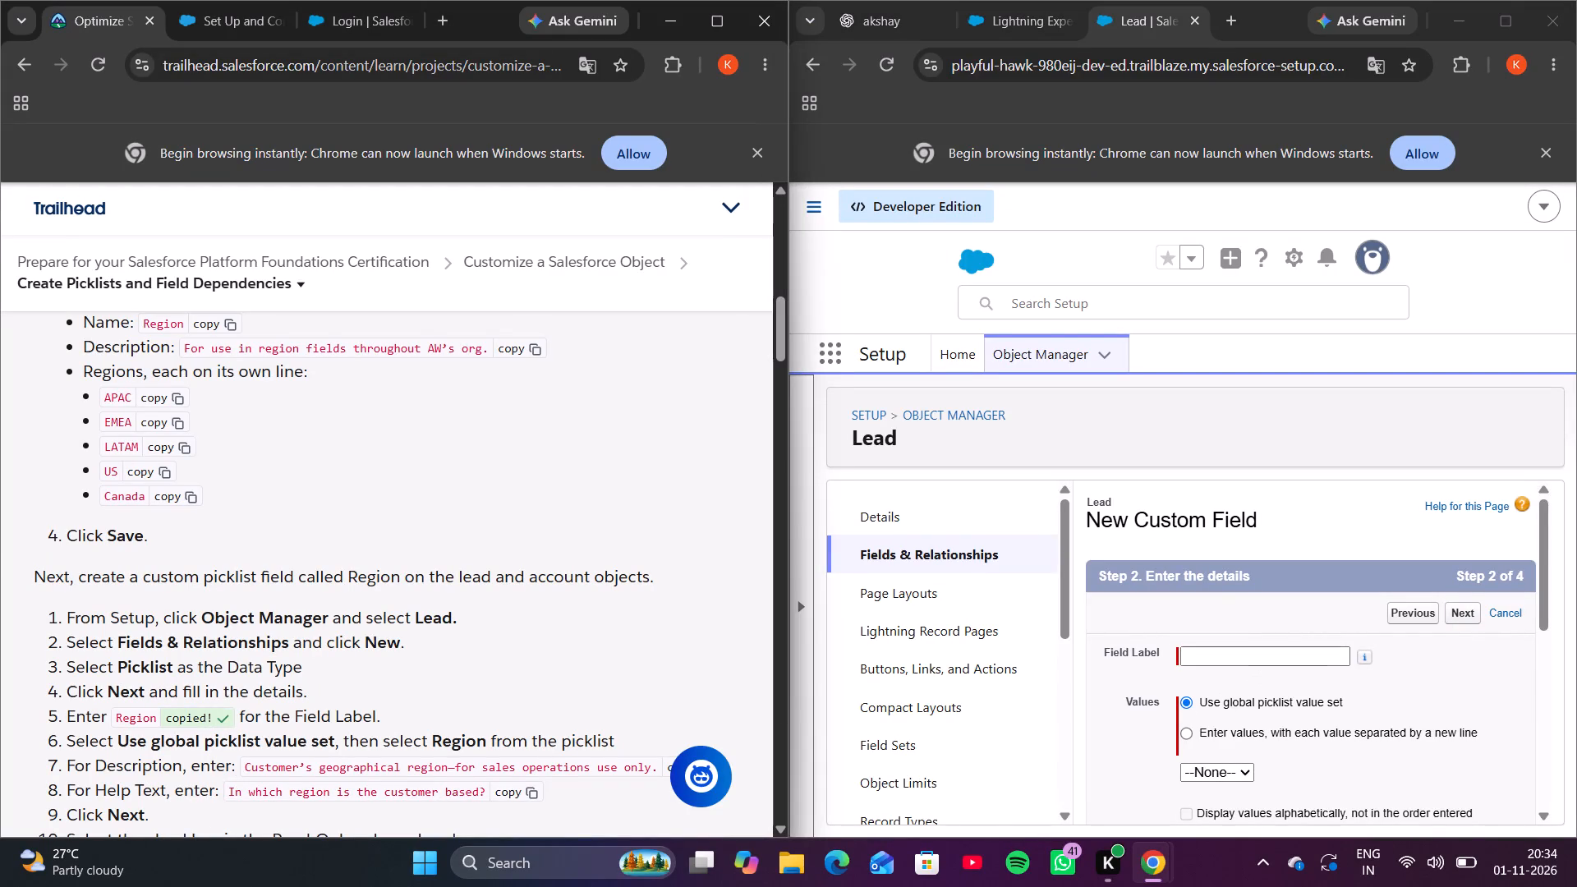
{"action": "left_click", "coordinate": [1254, 661]}
{"action": "key", "text": "ctrl+v"}
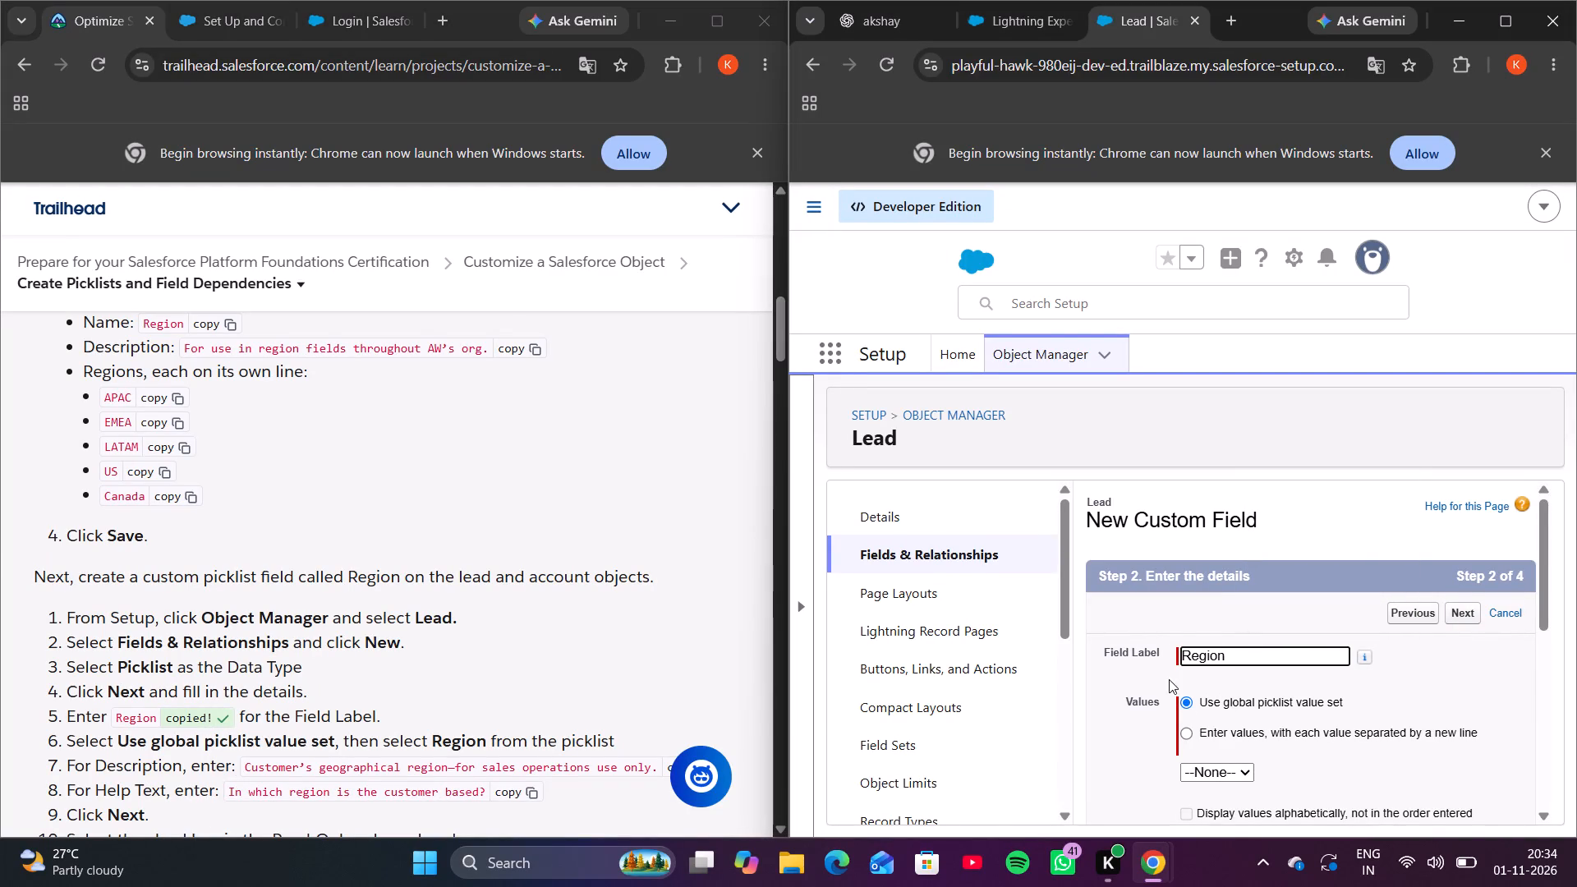
{"action": "scroll", "coordinate": [595, 683], "scroll_direction": "down", "scroll_amount": 1}
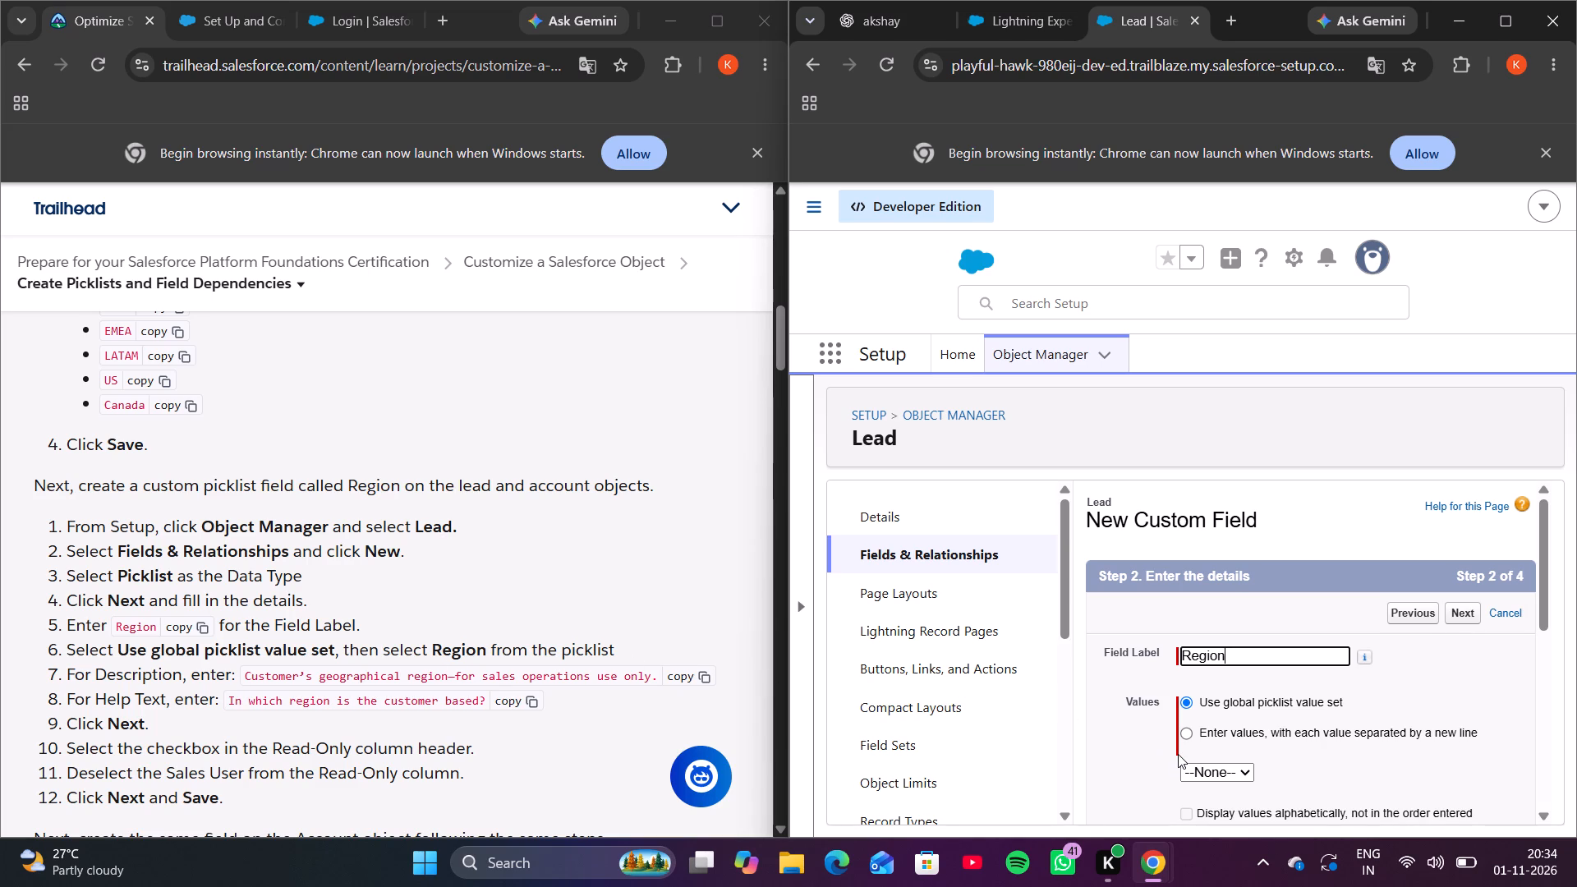
{"action": "scroll", "coordinate": [1178, 754], "scroll_direction": "down", "scroll_amount": 1}
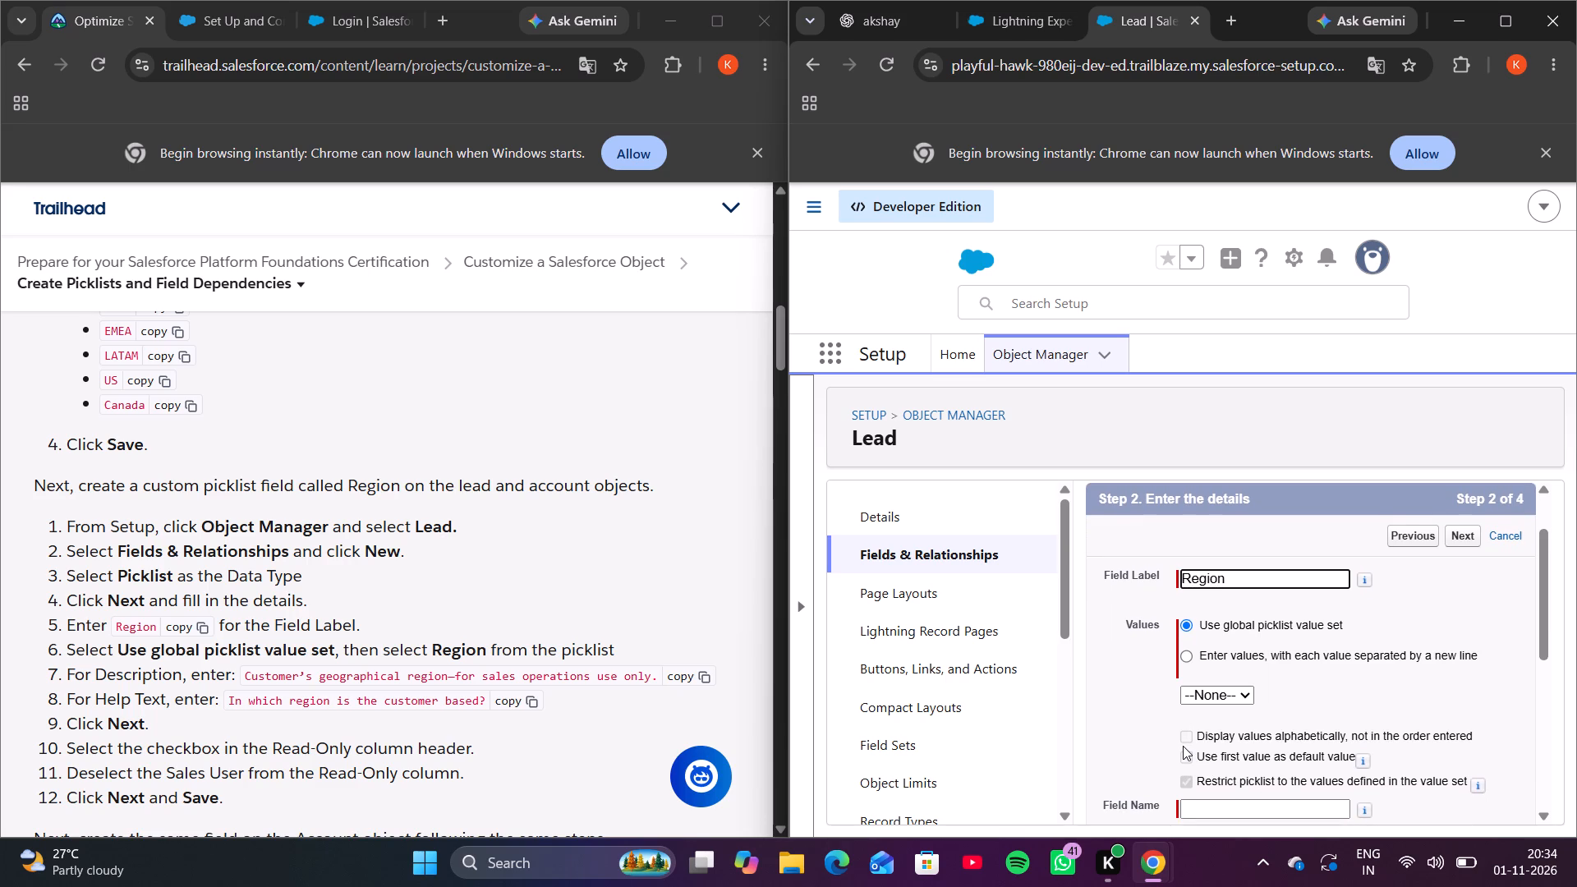
{"action": "left_click", "coordinate": [1221, 700]}
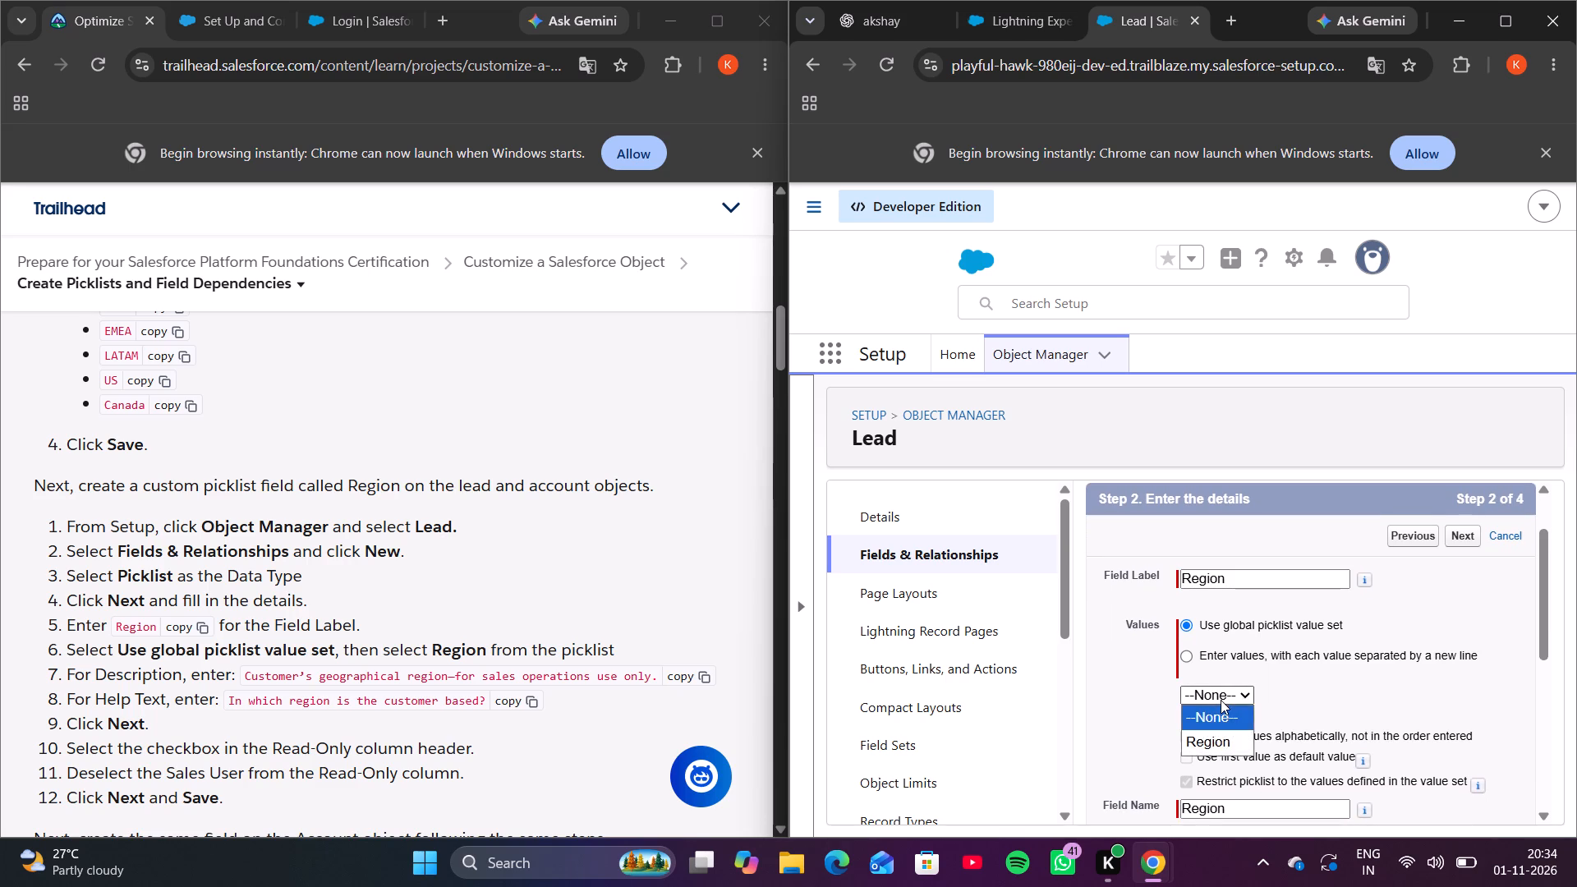
{"action": "left_click", "coordinate": [1221, 743]}
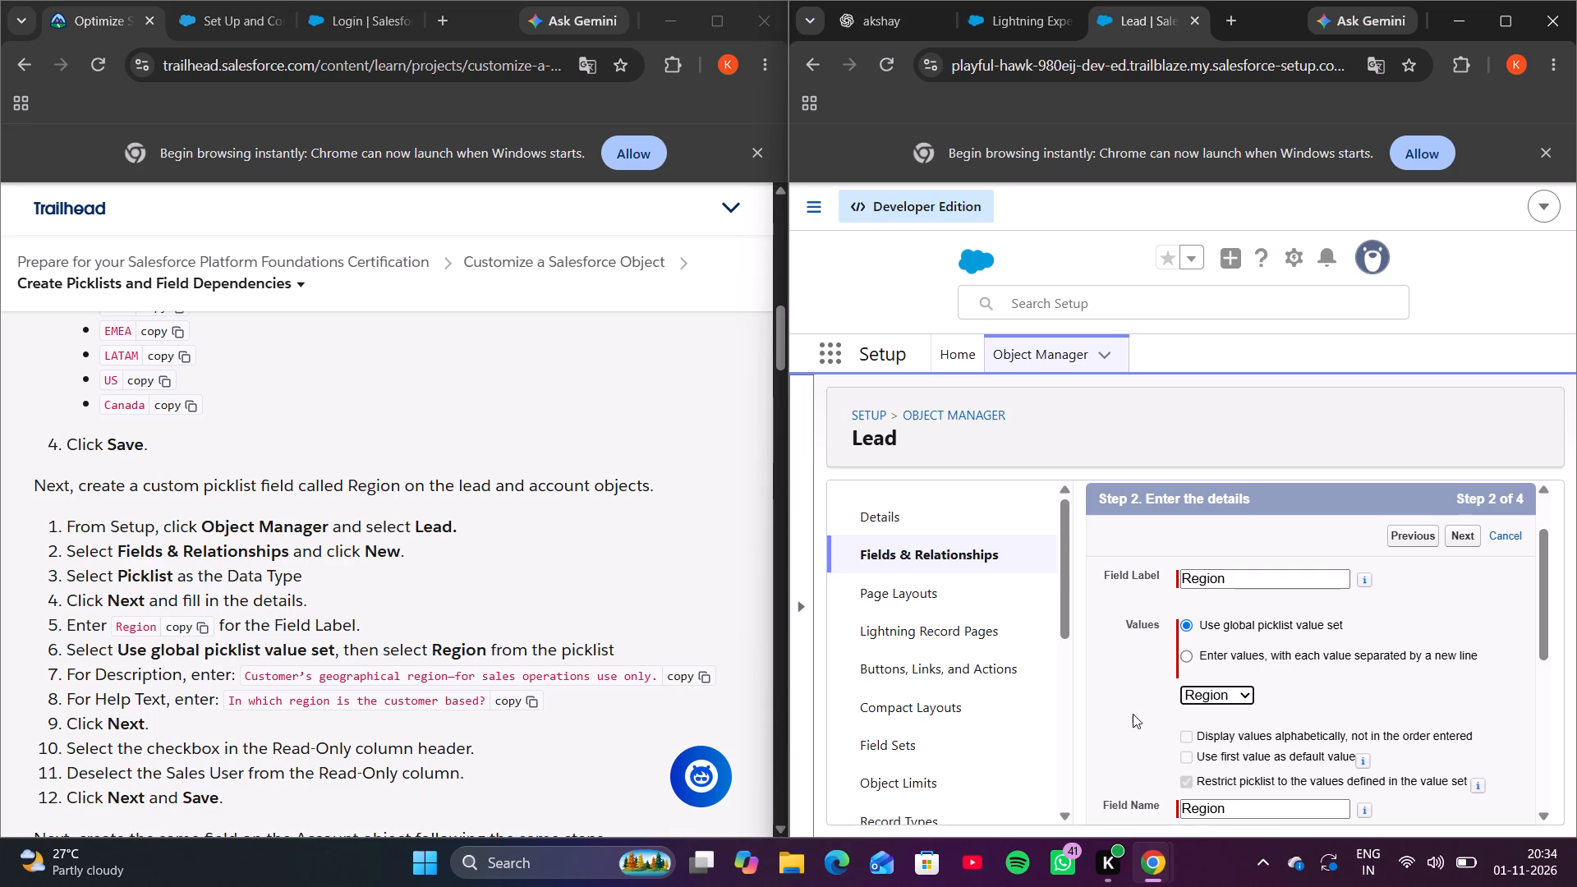
Fill in the unit's description "Customer's geographical region—for sales operations use only." and help text "In which region is the customer based?", and continue to field-level security.
{"action": "scroll", "coordinate": [1133, 714], "scroll_direction": "down", "scroll_amount": 3}
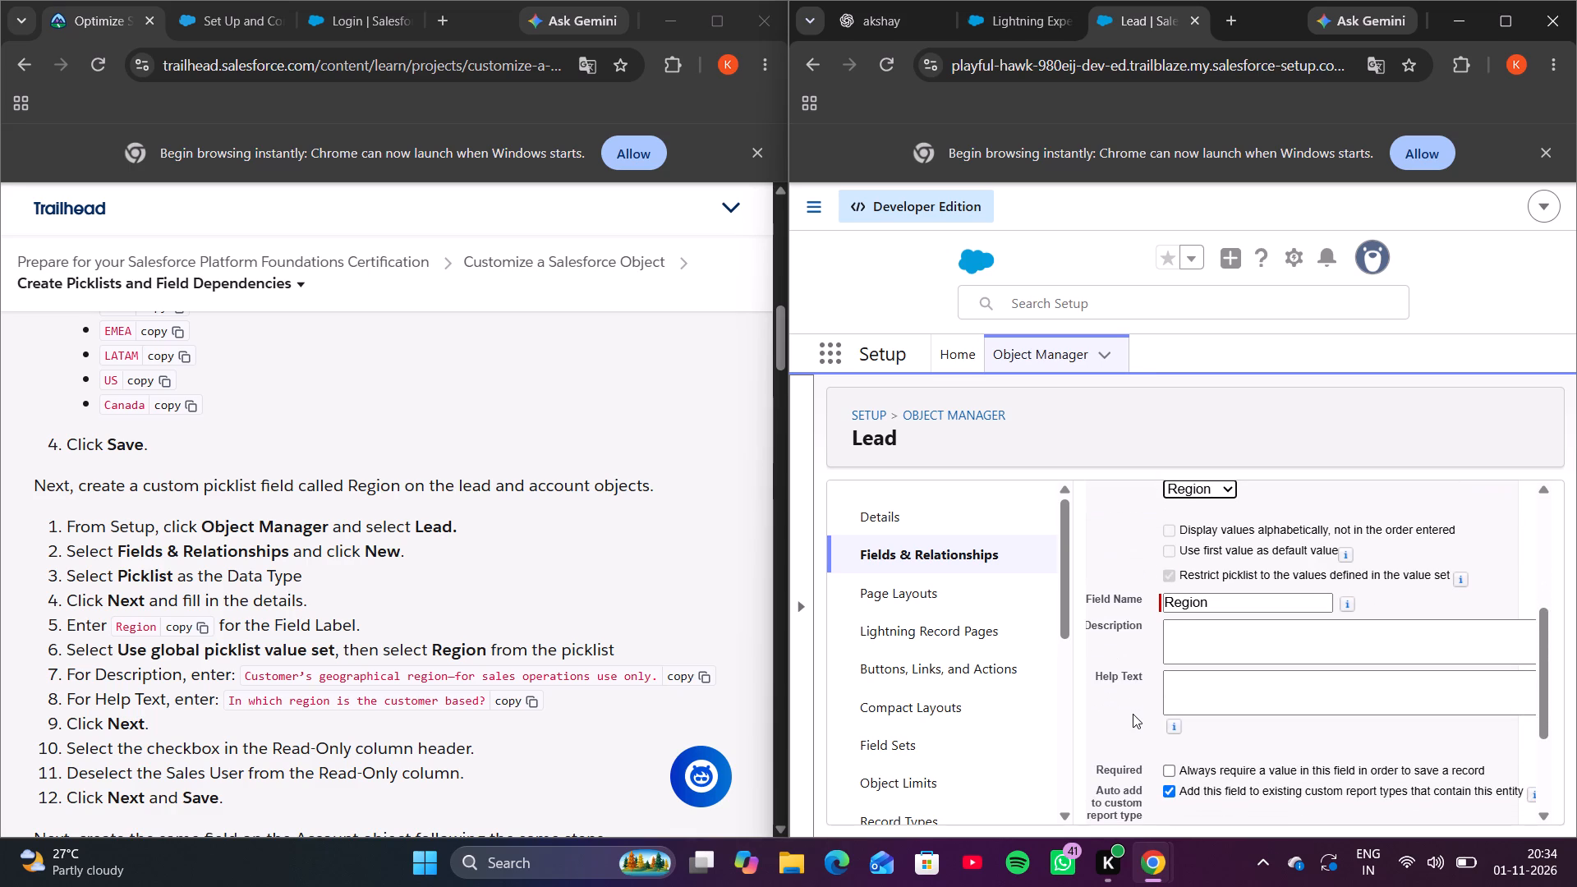
{"action": "scroll", "coordinate": [1133, 714], "scroll_direction": "down", "scroll_amount": 1}
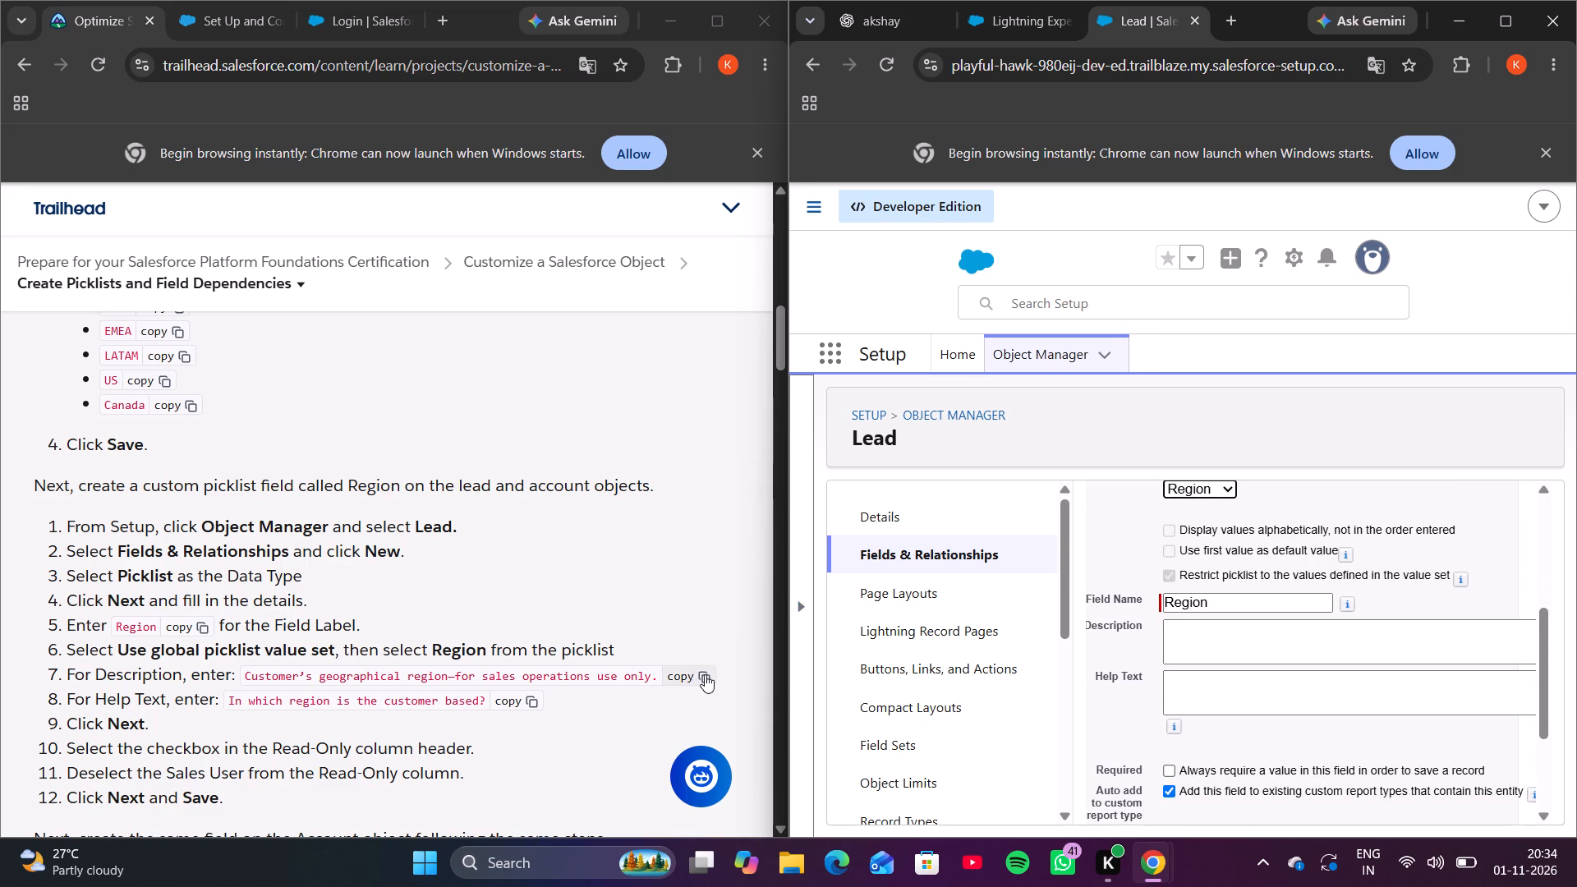
{"action": "left_click", "coordinate": [706, 674]}
{"action": "left_click", "coordinate": [1175, 649]}
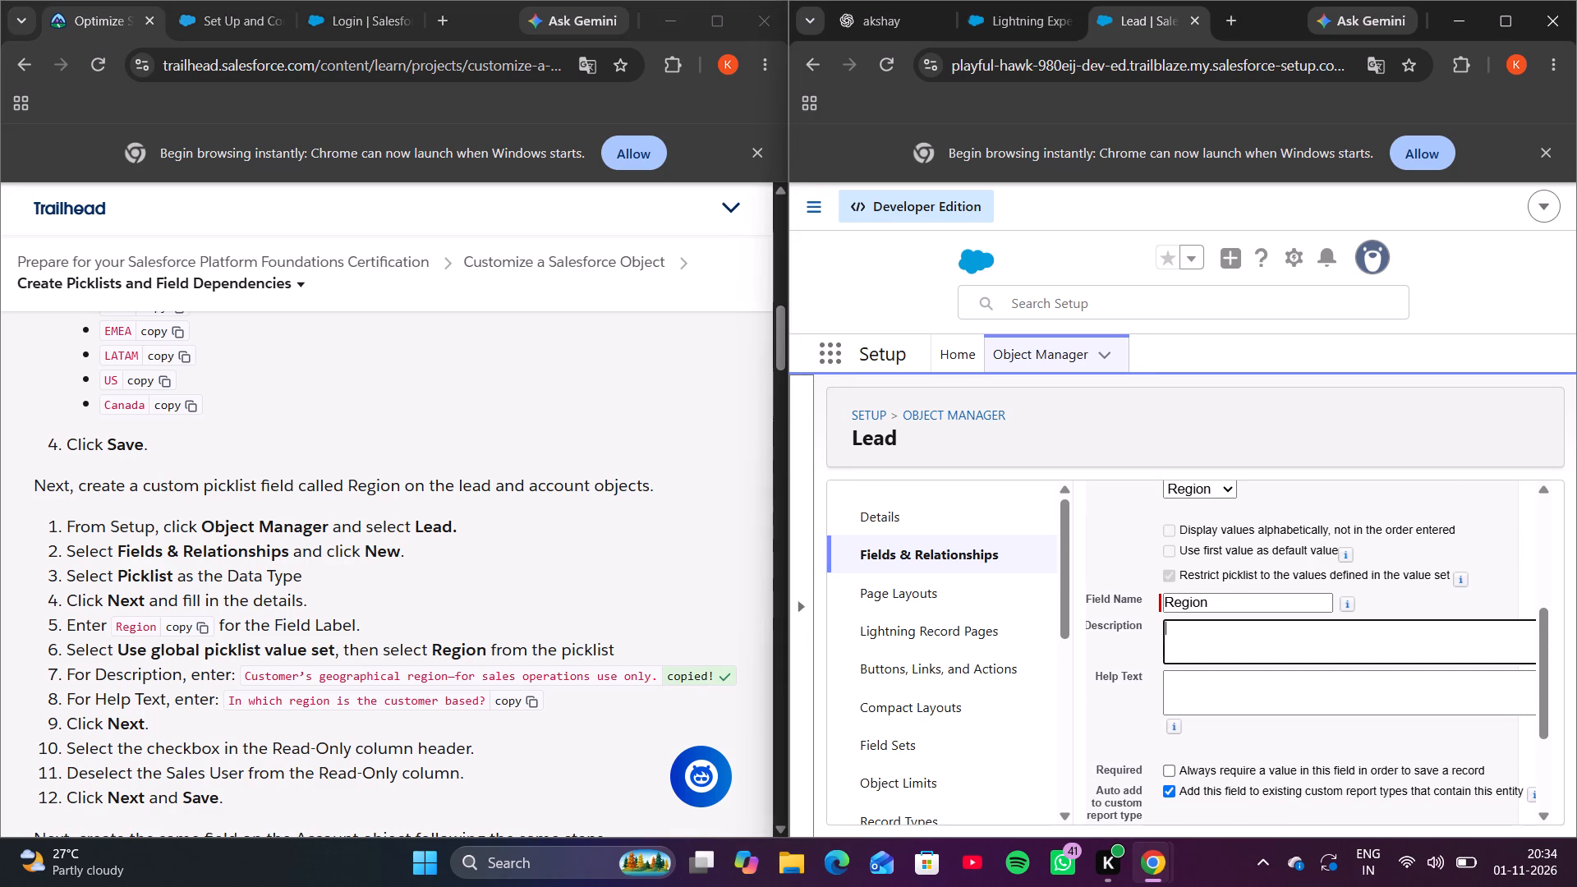
{"action": "key", "text": "ctrl+v"}
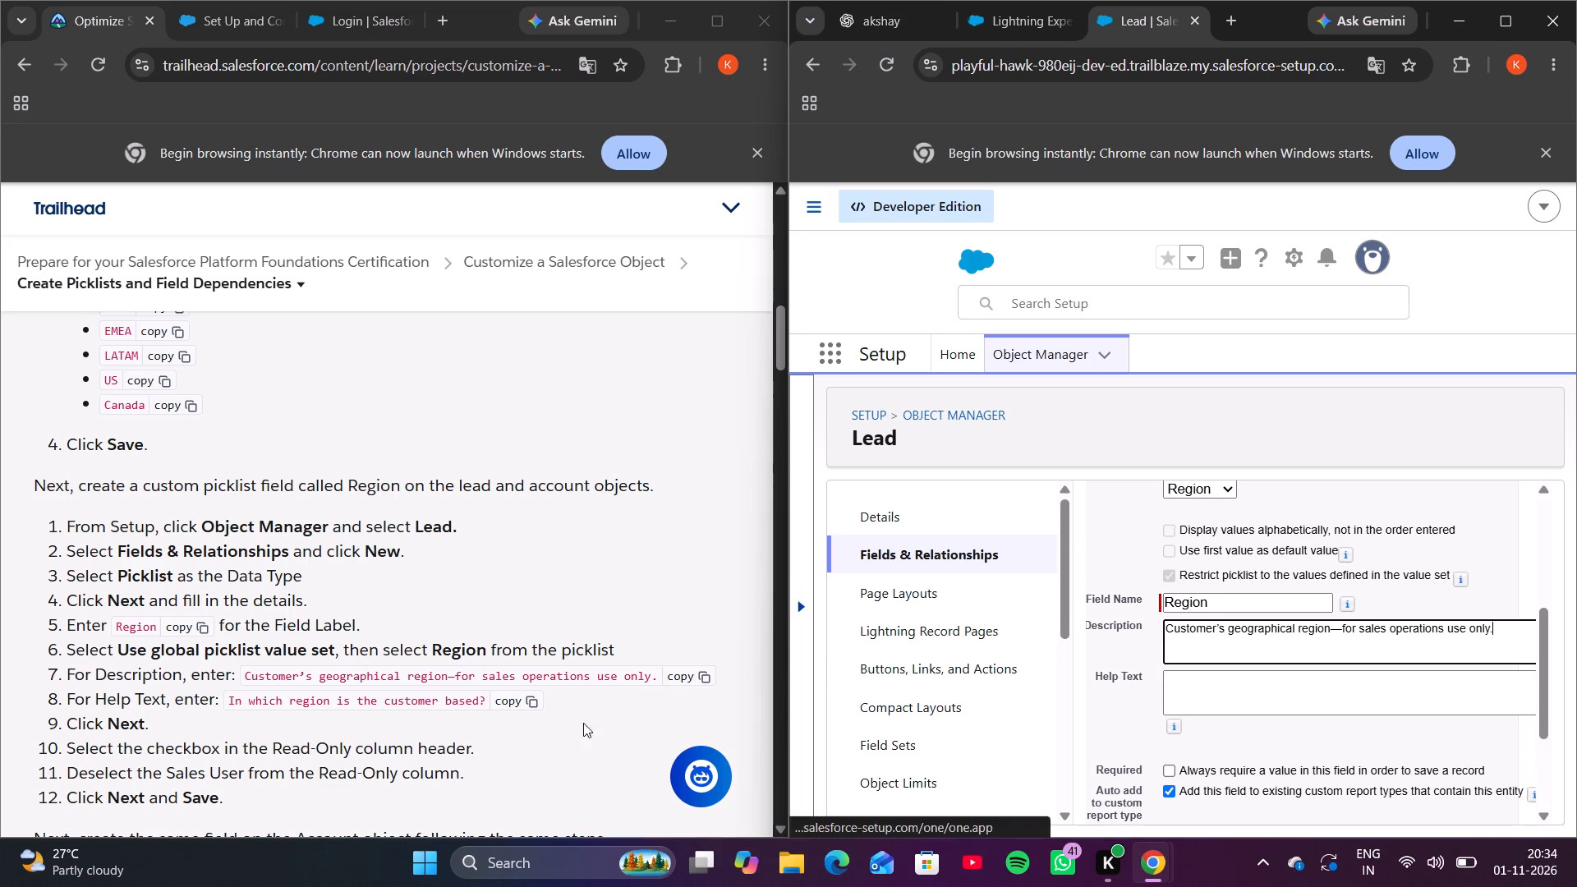
{"action": "left_click", "coordinate": [515, 699]}
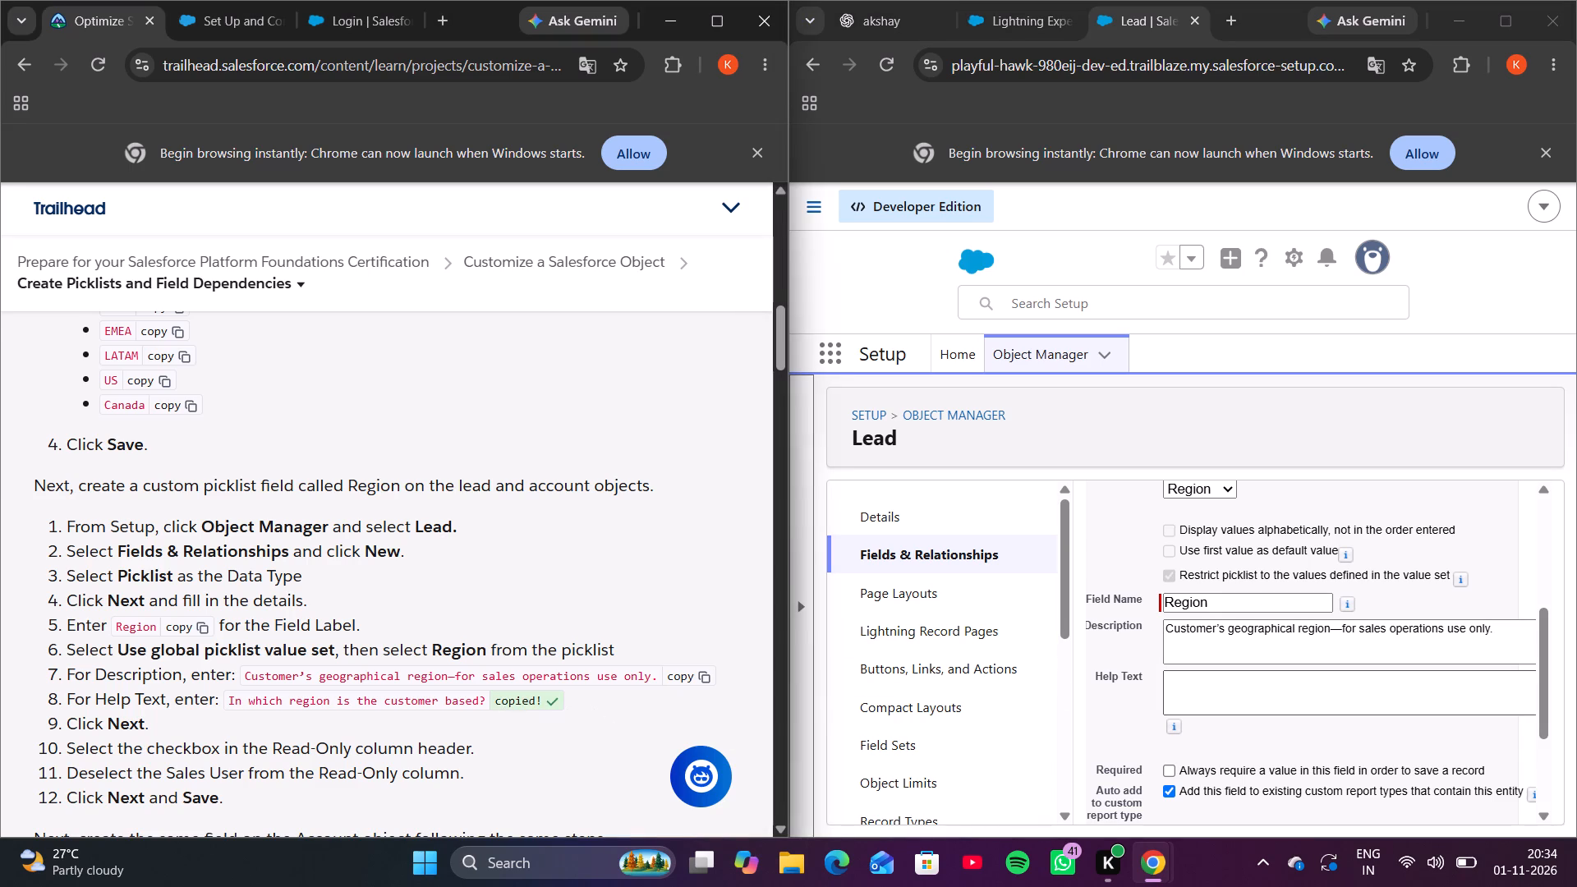
{"action": "left_click", "coordinate": [1188, 705]}
{"action": "key", "text": "ctrl+v"}
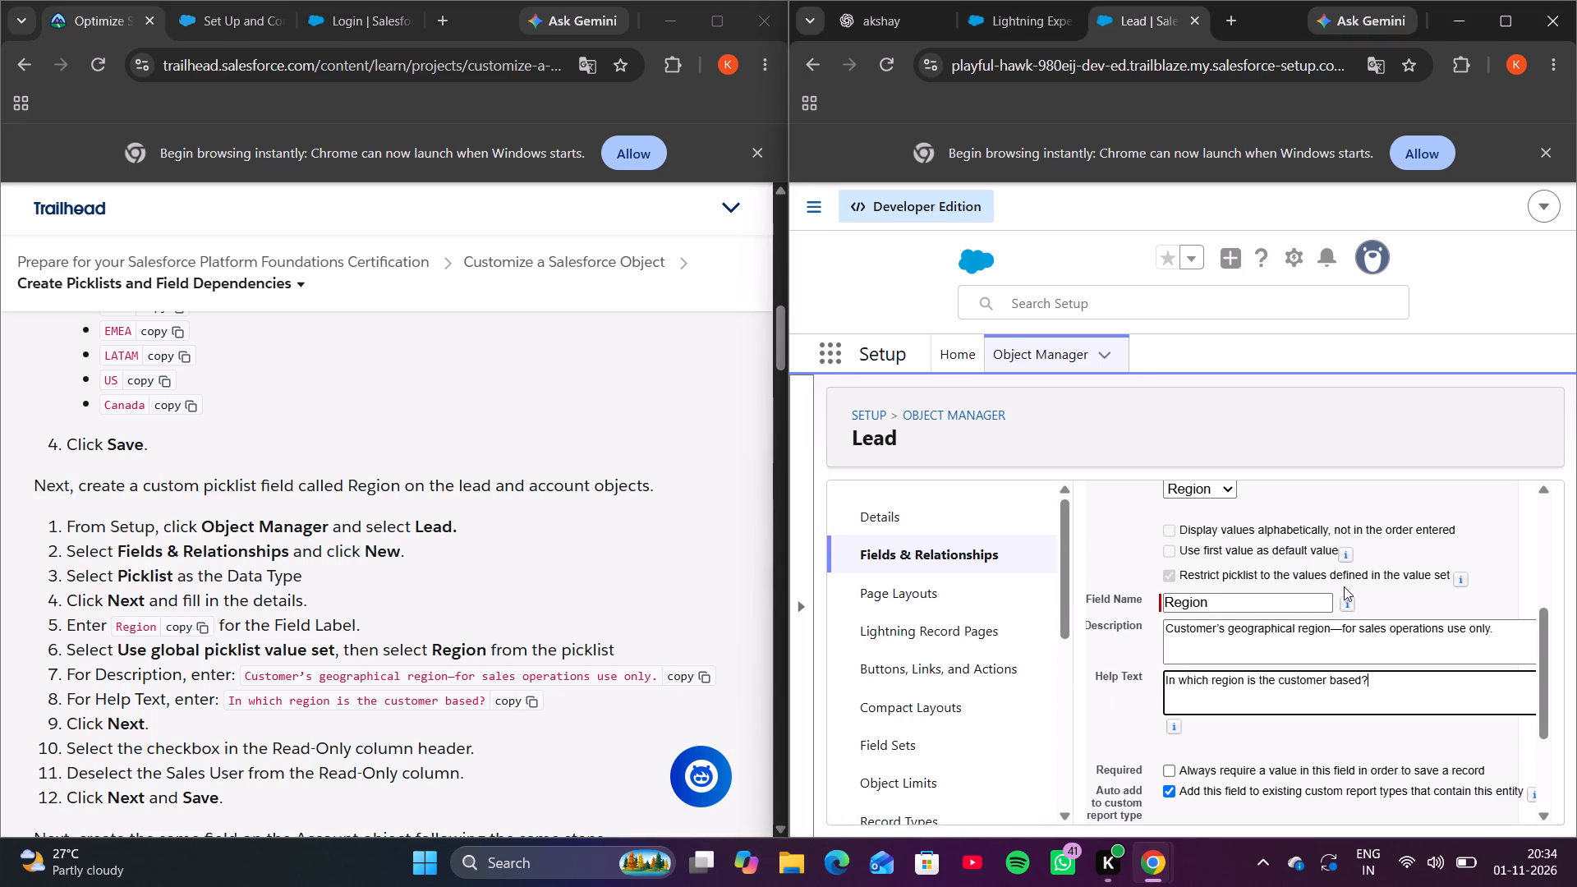
{"action": "scroll", "coordinate": [1344, 586], "scroll_direction": "down", "scroll_amount": 2}
{"action": "left_click", "coordinate": [1448, 780]}
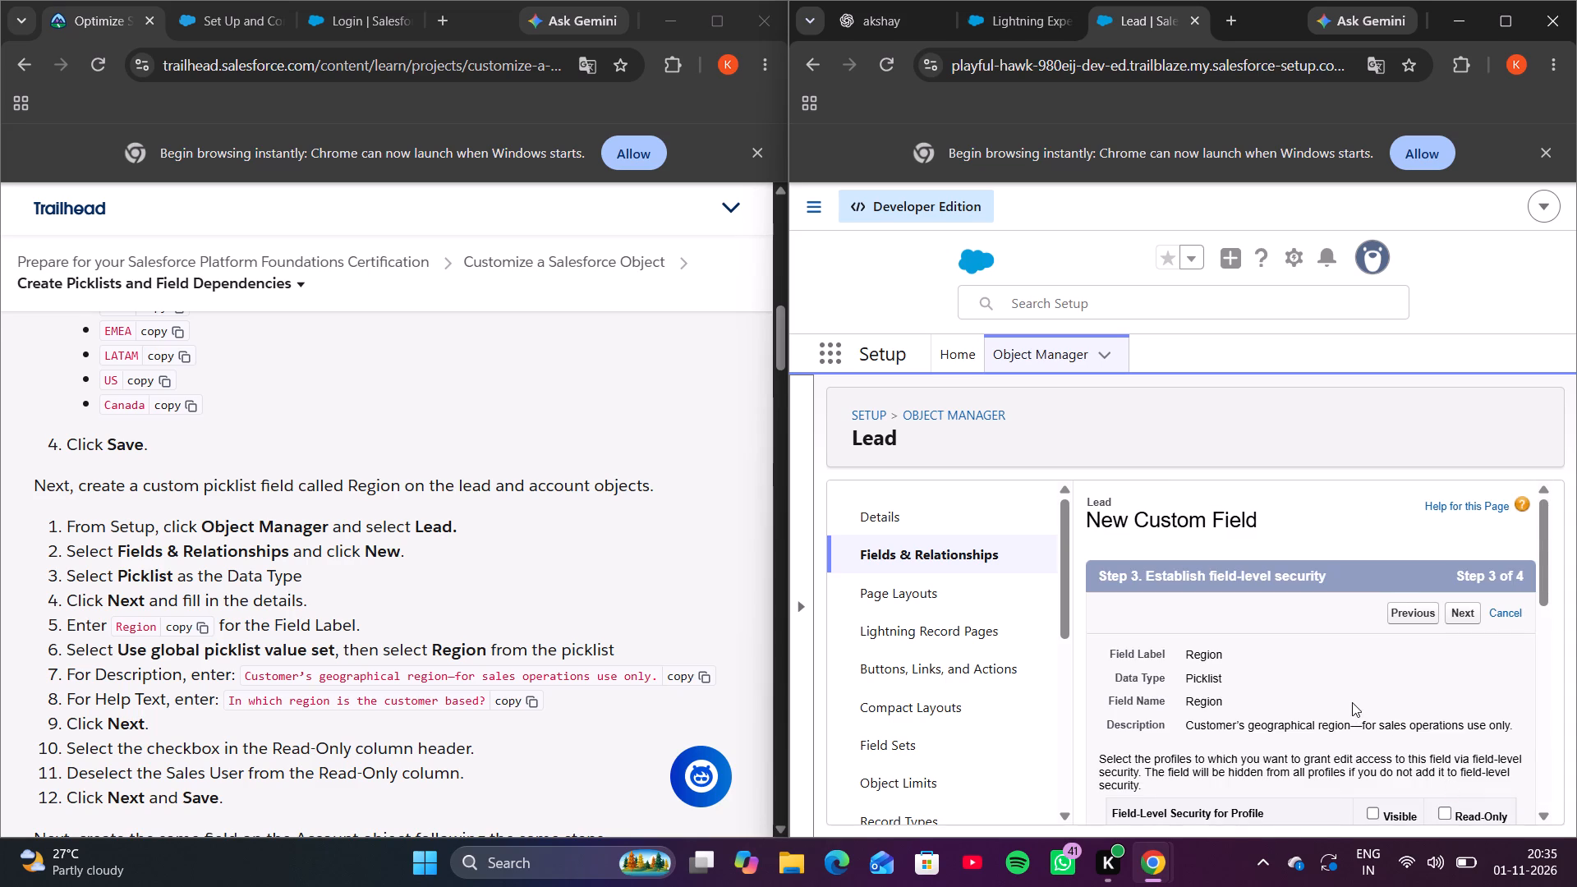
Make the Region field read-only for every profile except Sales User, and save it on the Lead object.
{"action": "scroll", "coordinate": [1352, 702], "scroll_direction": "down", "scroll_amount": 1}
{"action": "left_click", "coordinate": [1444, 641]}
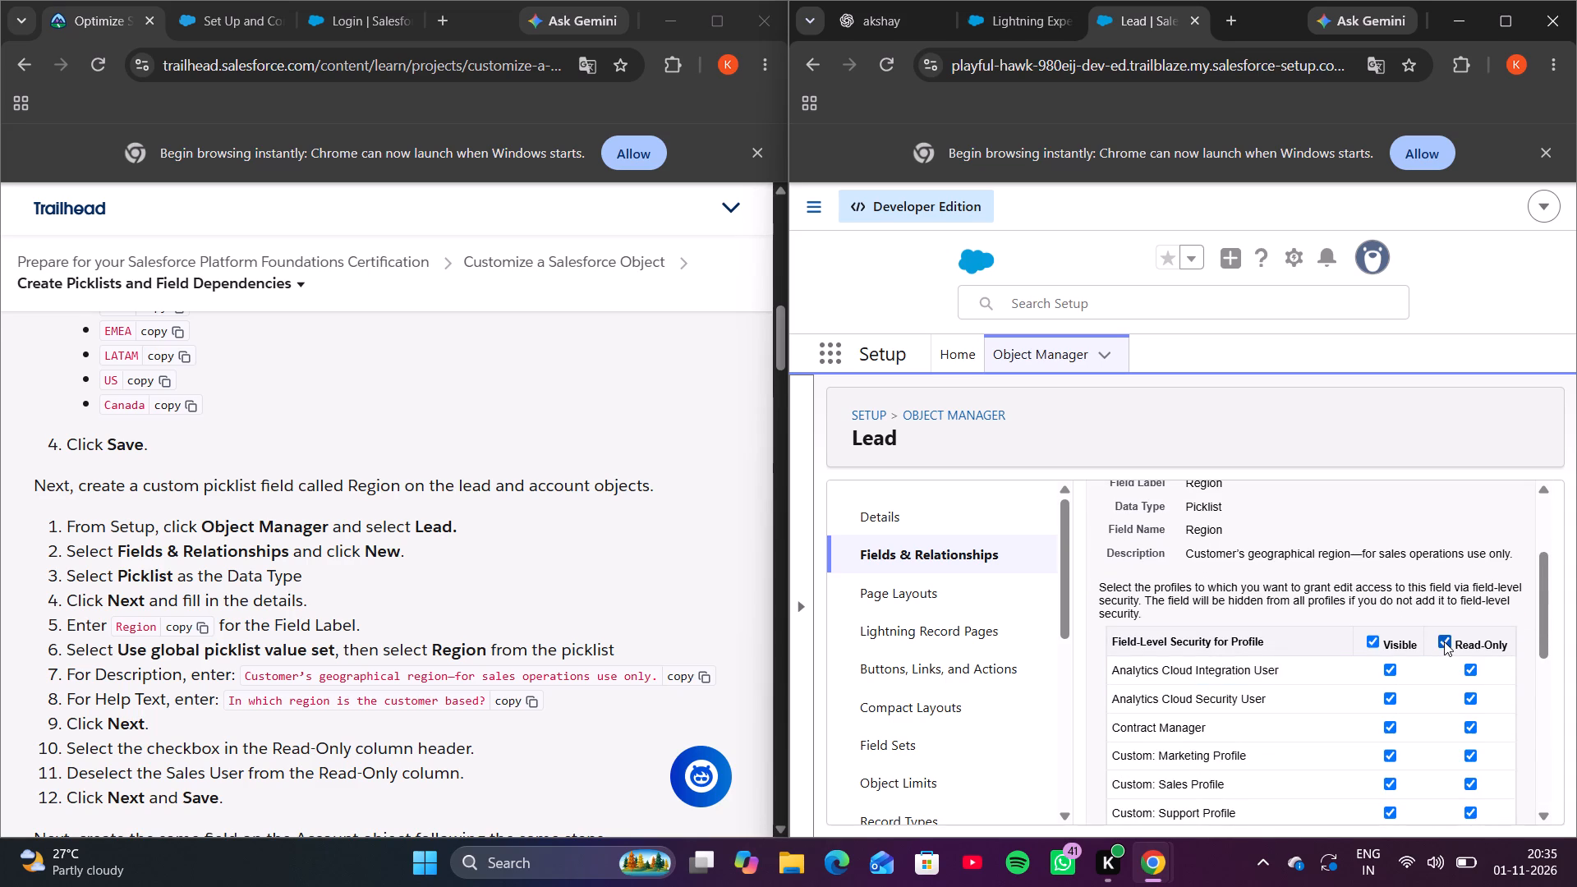
{"action": "scroll", "coordinate": [1444, 641], "scroll_direction": "down", "scroll_amount": 7}
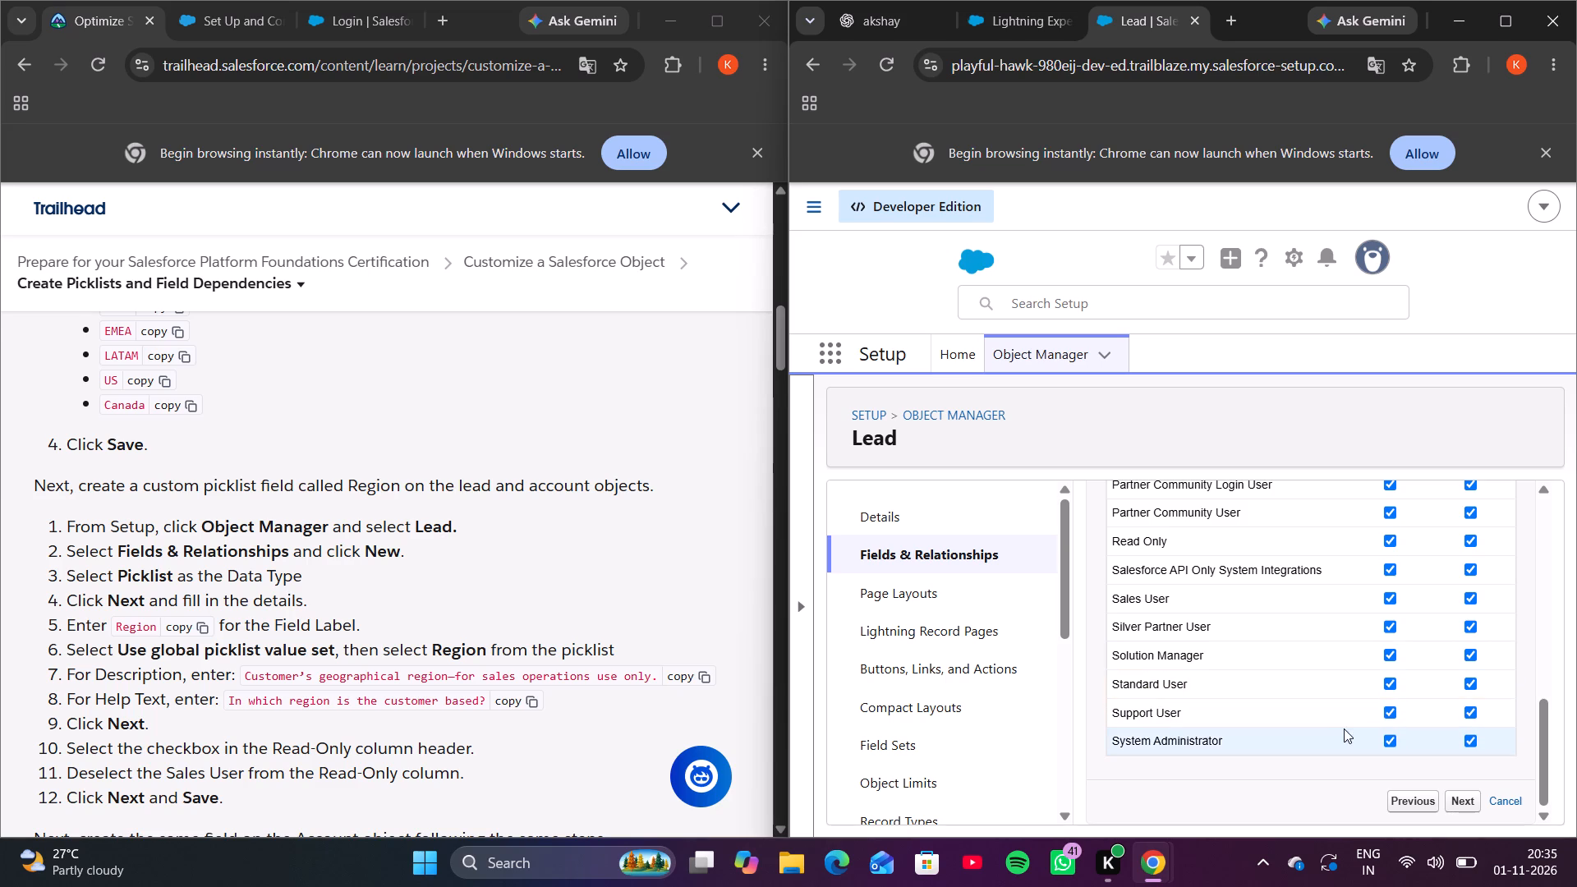
{"action": "left_click", "coordinate": [1472, 599]}
{"action": "left_click", "coordinate": [1469, 806]}
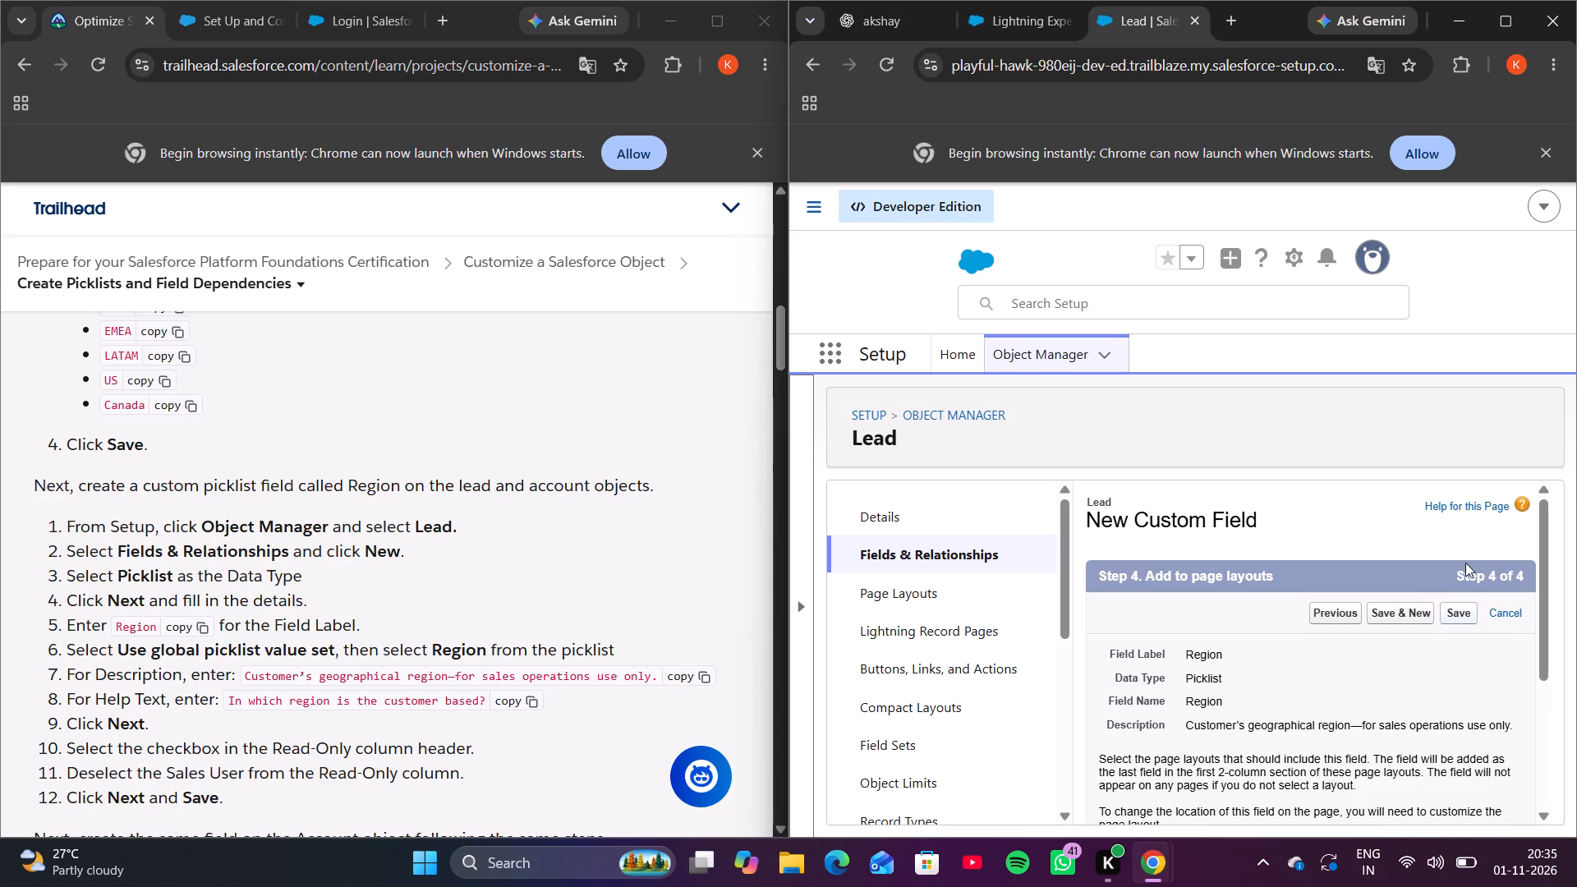
{"action": "left_click", "coordinate": [1469, 618]}
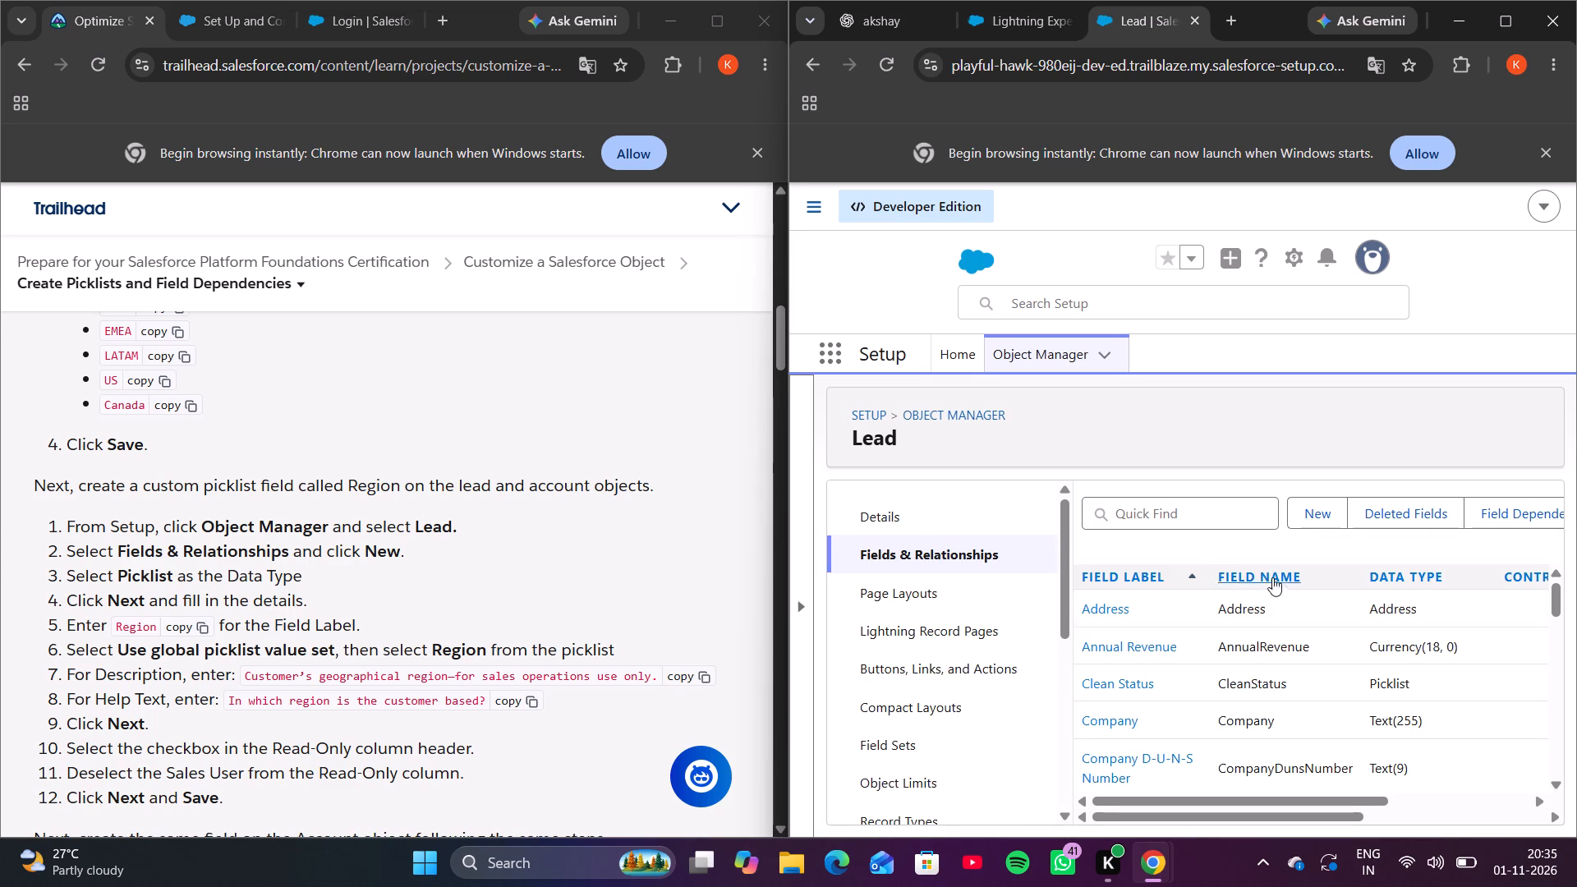
Return to Object Manager and open the Account object's Fields & Relationships, following the unit's instructions.
{"action": "scroll", "coordinate": [540, 532], "scroll_direction": "down", "scroll_amount": 1}
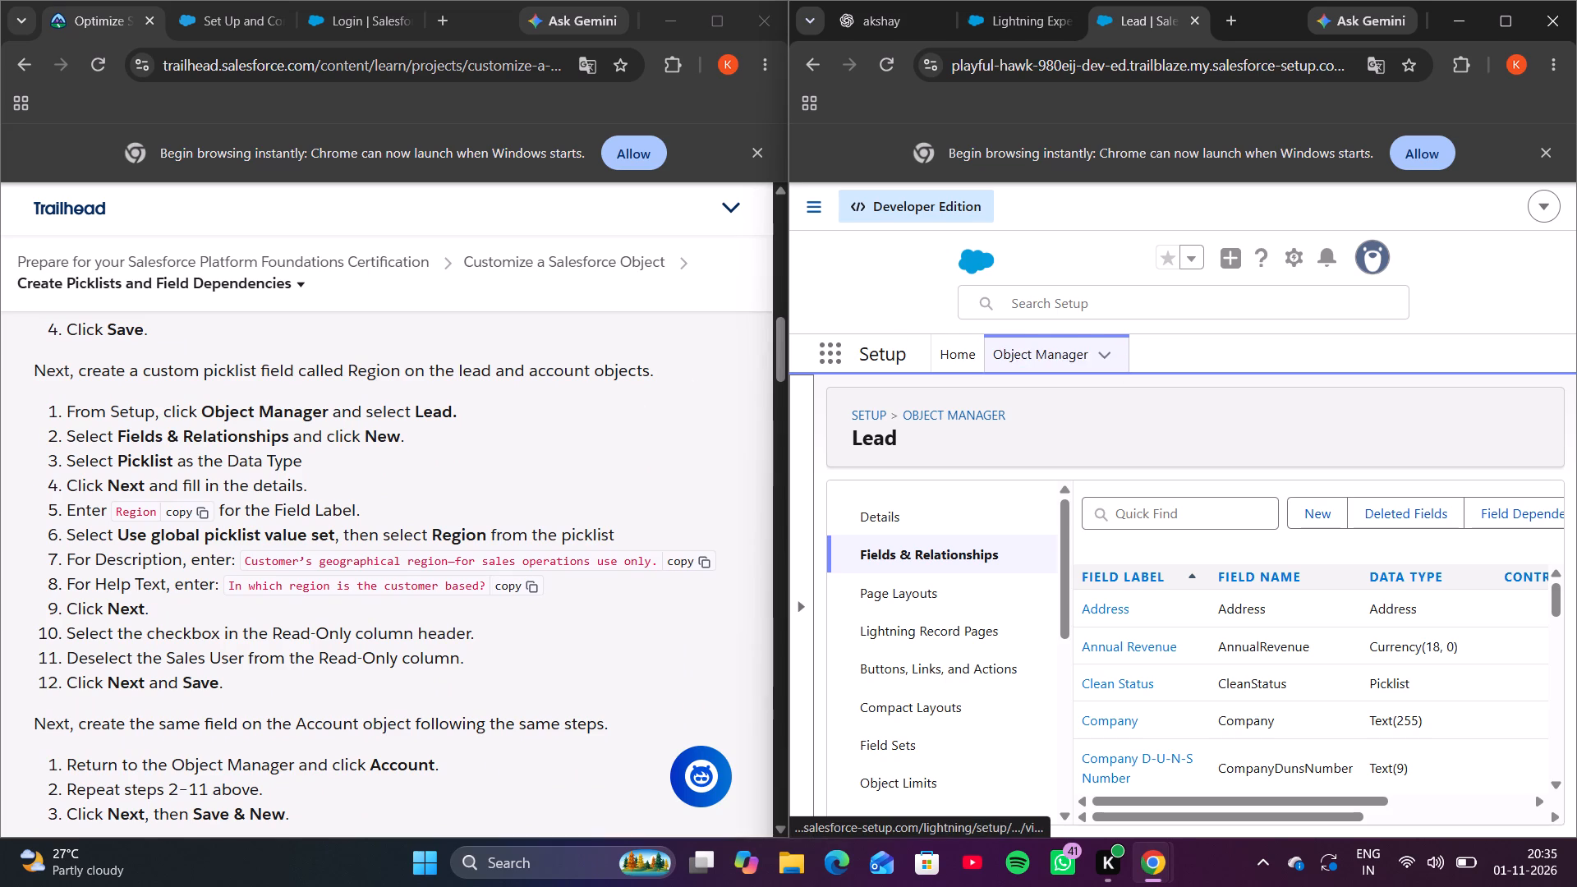
{"action": "left_click", "coordinate": [1061, 352]}
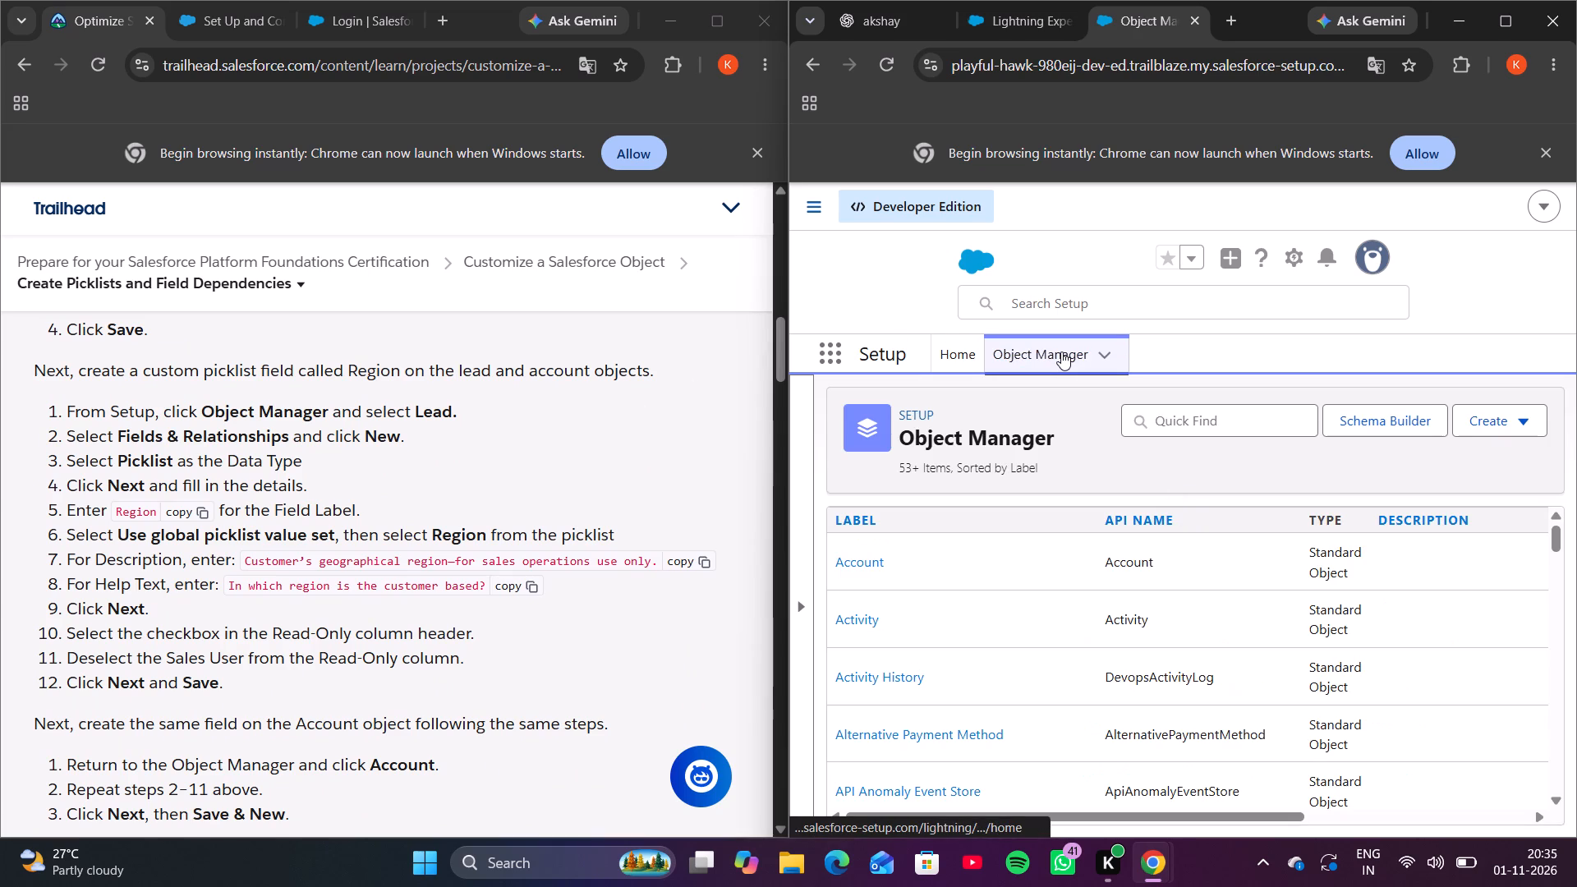
{"action": "left_click", "coordinate": [862, 557]}
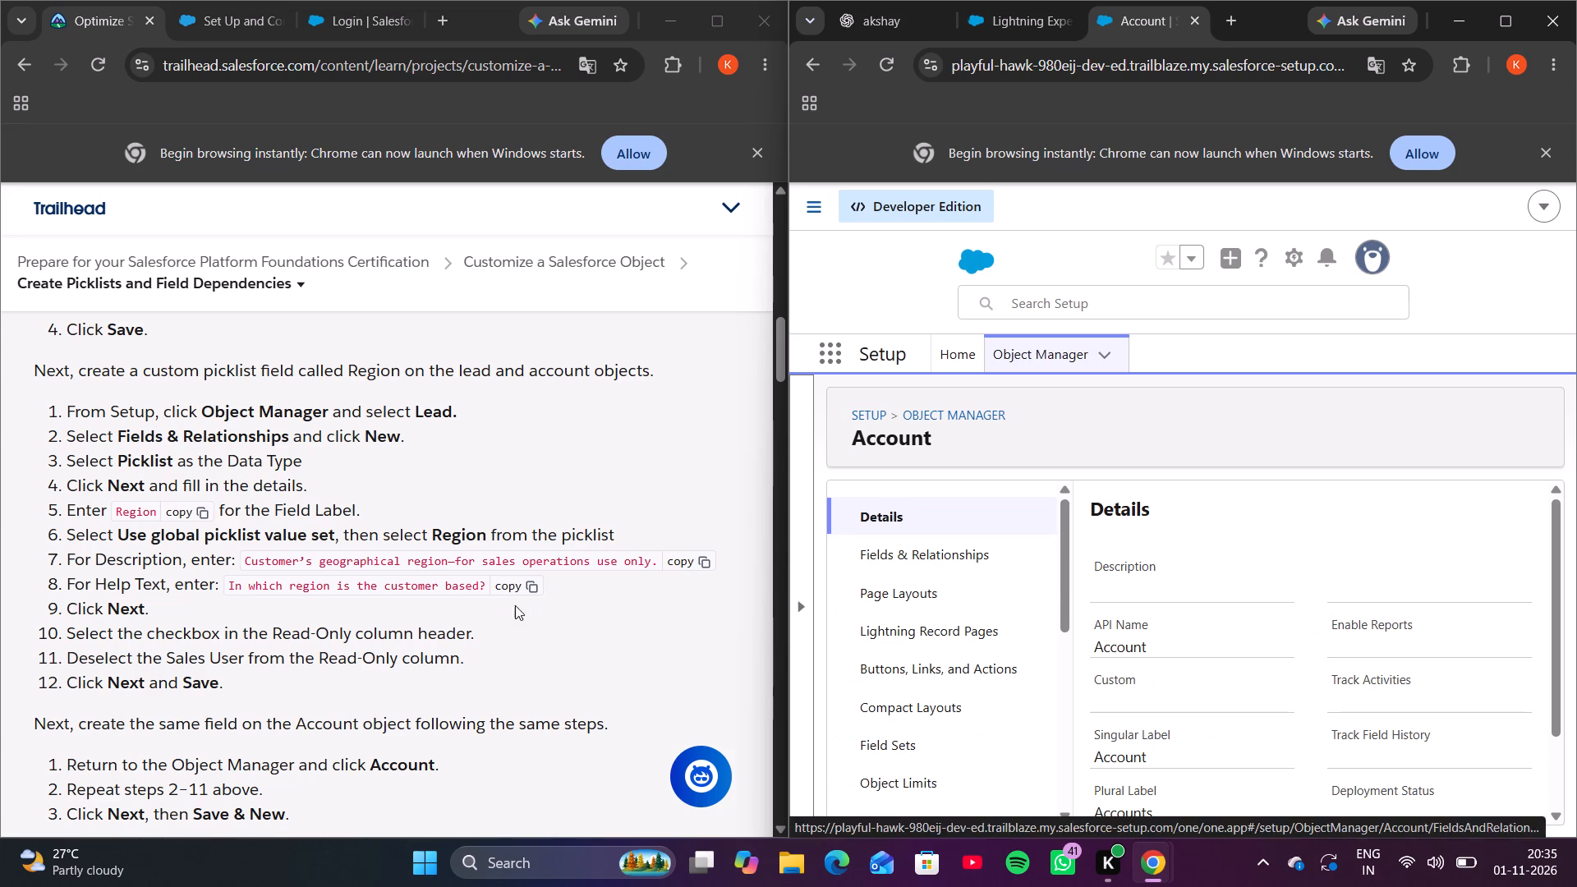
{"action": "scroll", "coordinate": [458, 642], "scroll_direction": "down", "scroll_amount": 1}
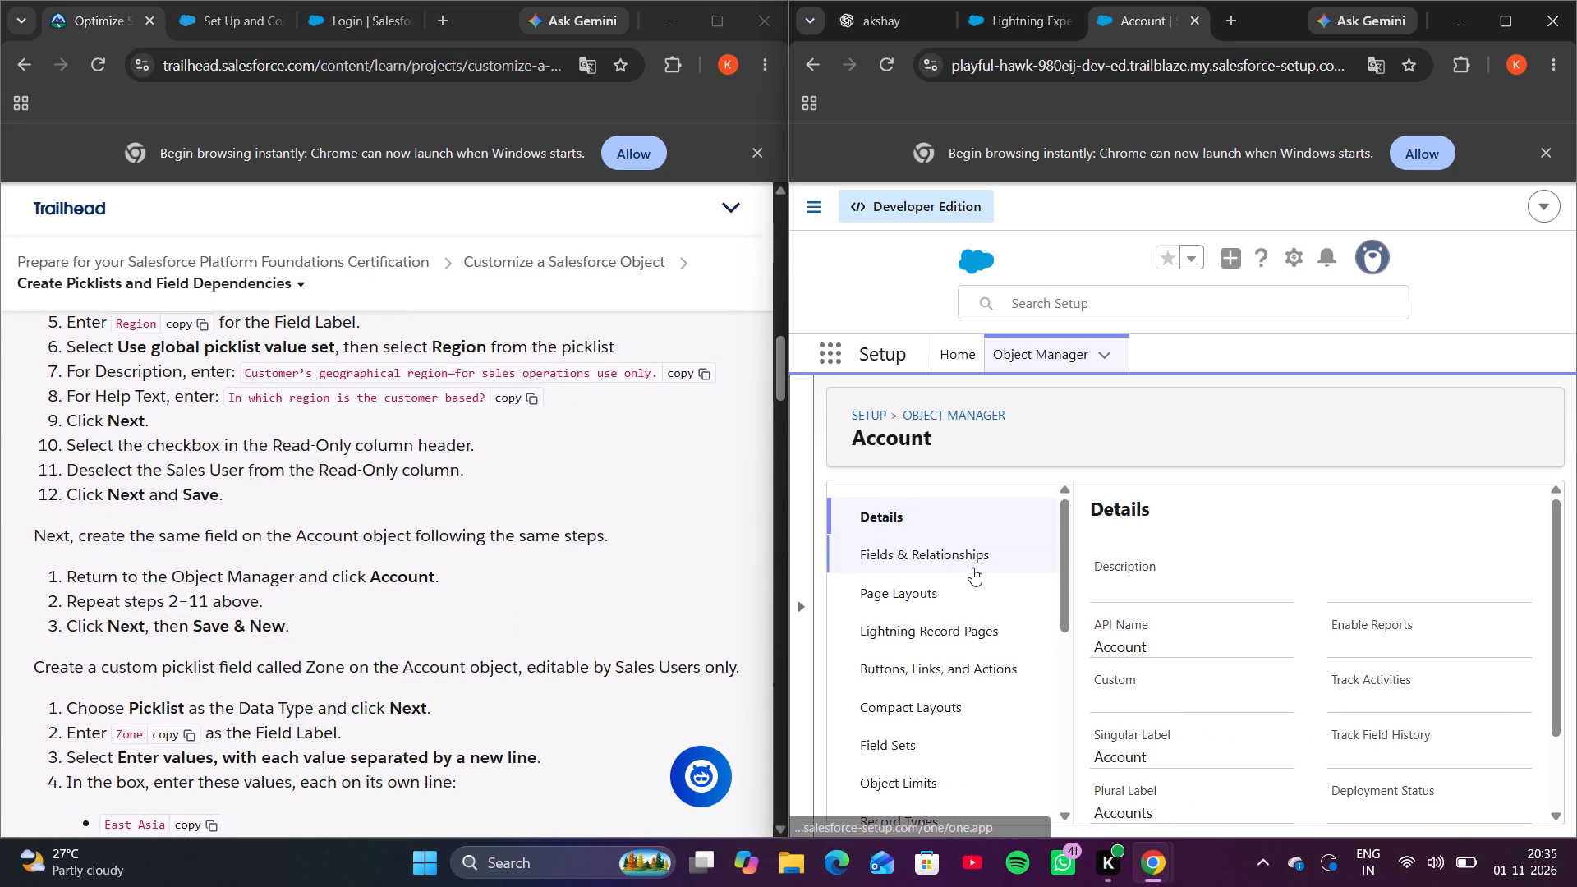
{"action": "left_click", "coordinate": [972, 568]}
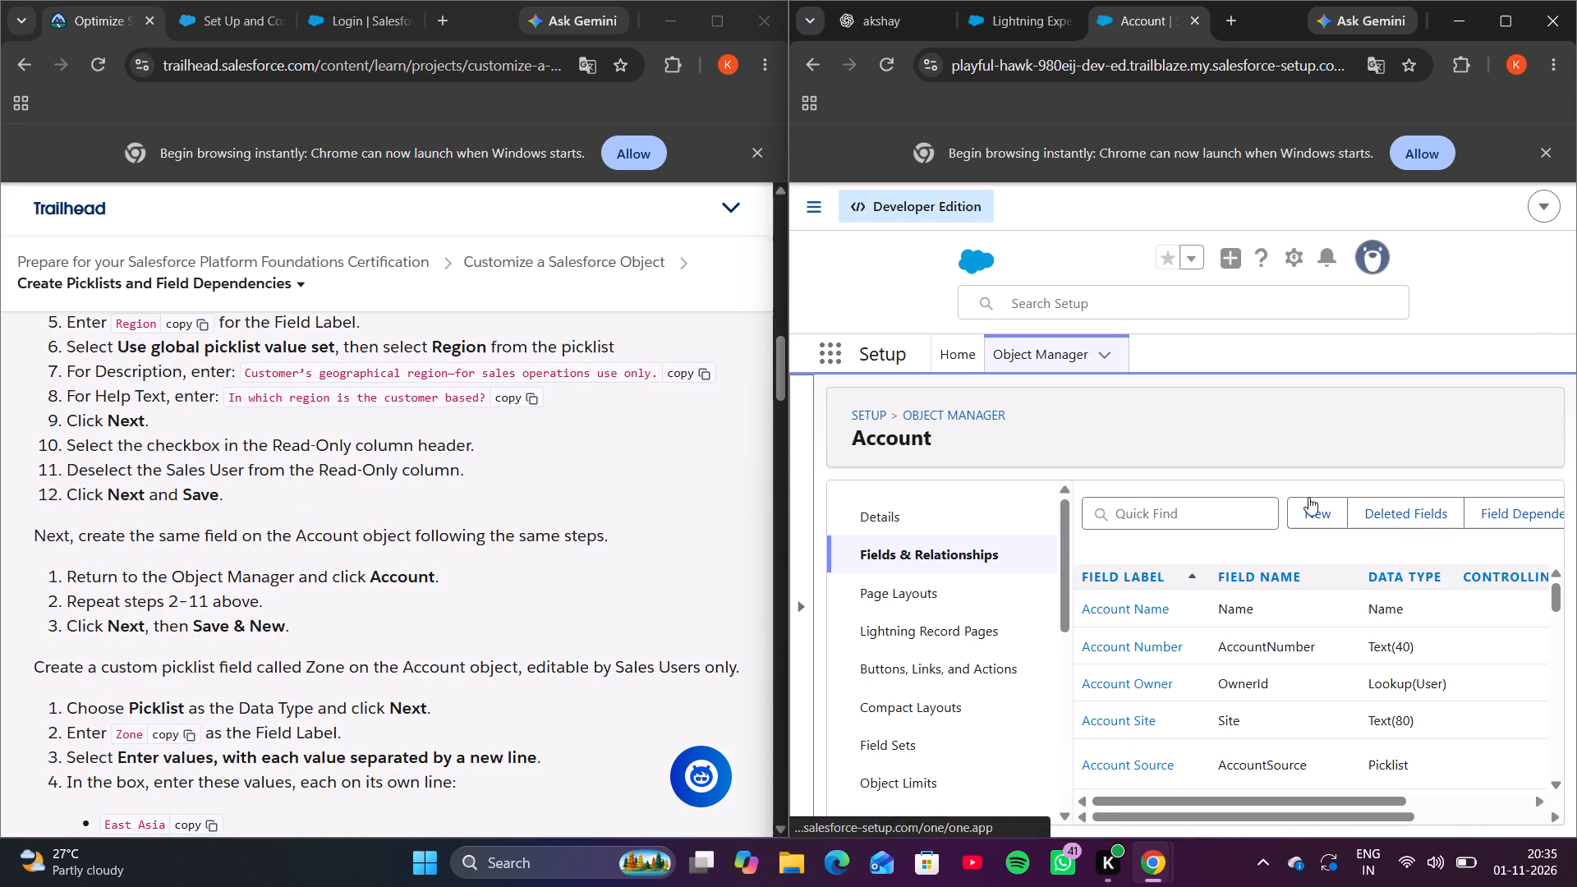
Start a new custom field on the Account object and choose Picklist as its data type.
{"action": "left_click", "coordinate": [1331, 503]}
{"action": "scroll", "coordinate": [582, 623], "scroll_direction": "down", "scroll_amount": 1}
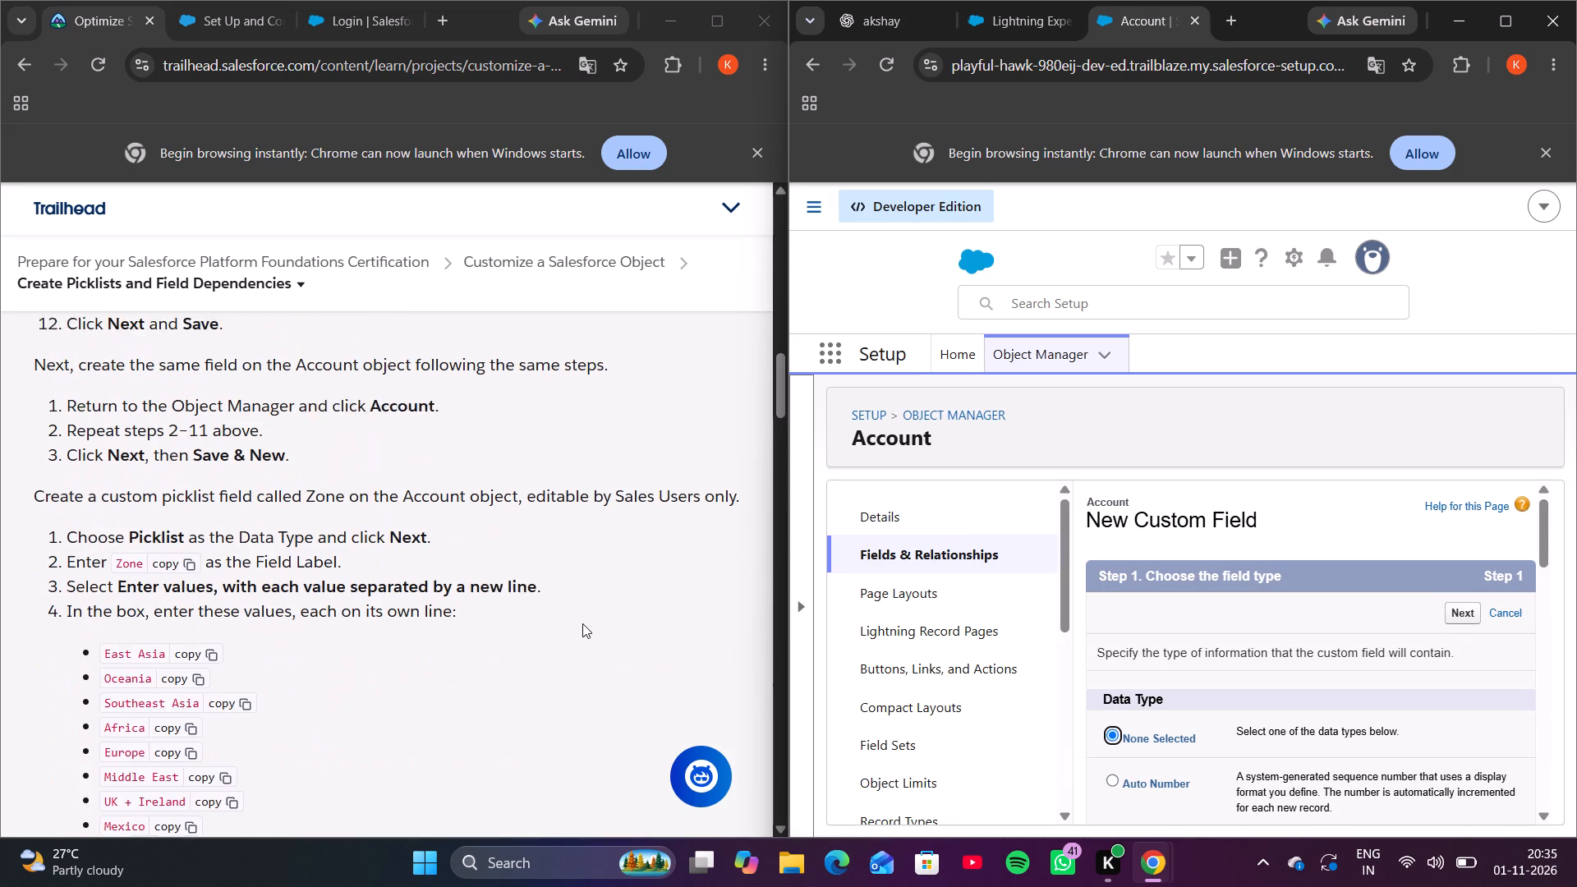
{"action": "scroll", "coordinate": [582, 623], "scroll_direction": "down", "scroll_amount": 1}
{"action": "scroll", "coordinate": [1207, 698], "scroll_direction": "down", "scroll_amount": 2}
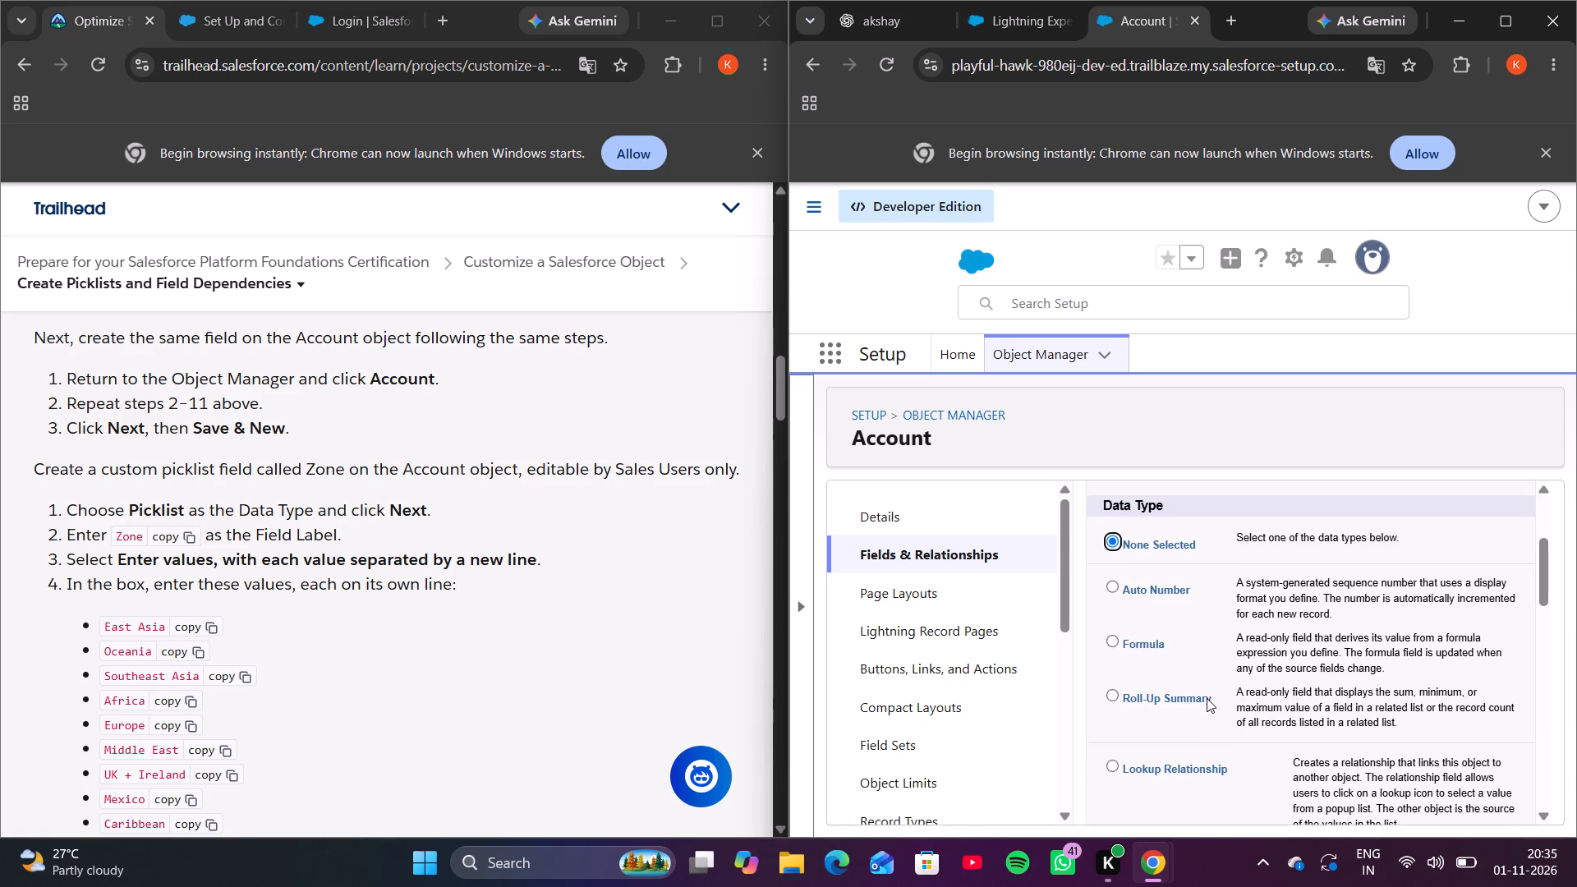
{"action": "scroll", "coordinate": [1207, 698], "scroll_direction": "down", "scroll_amount": 3}
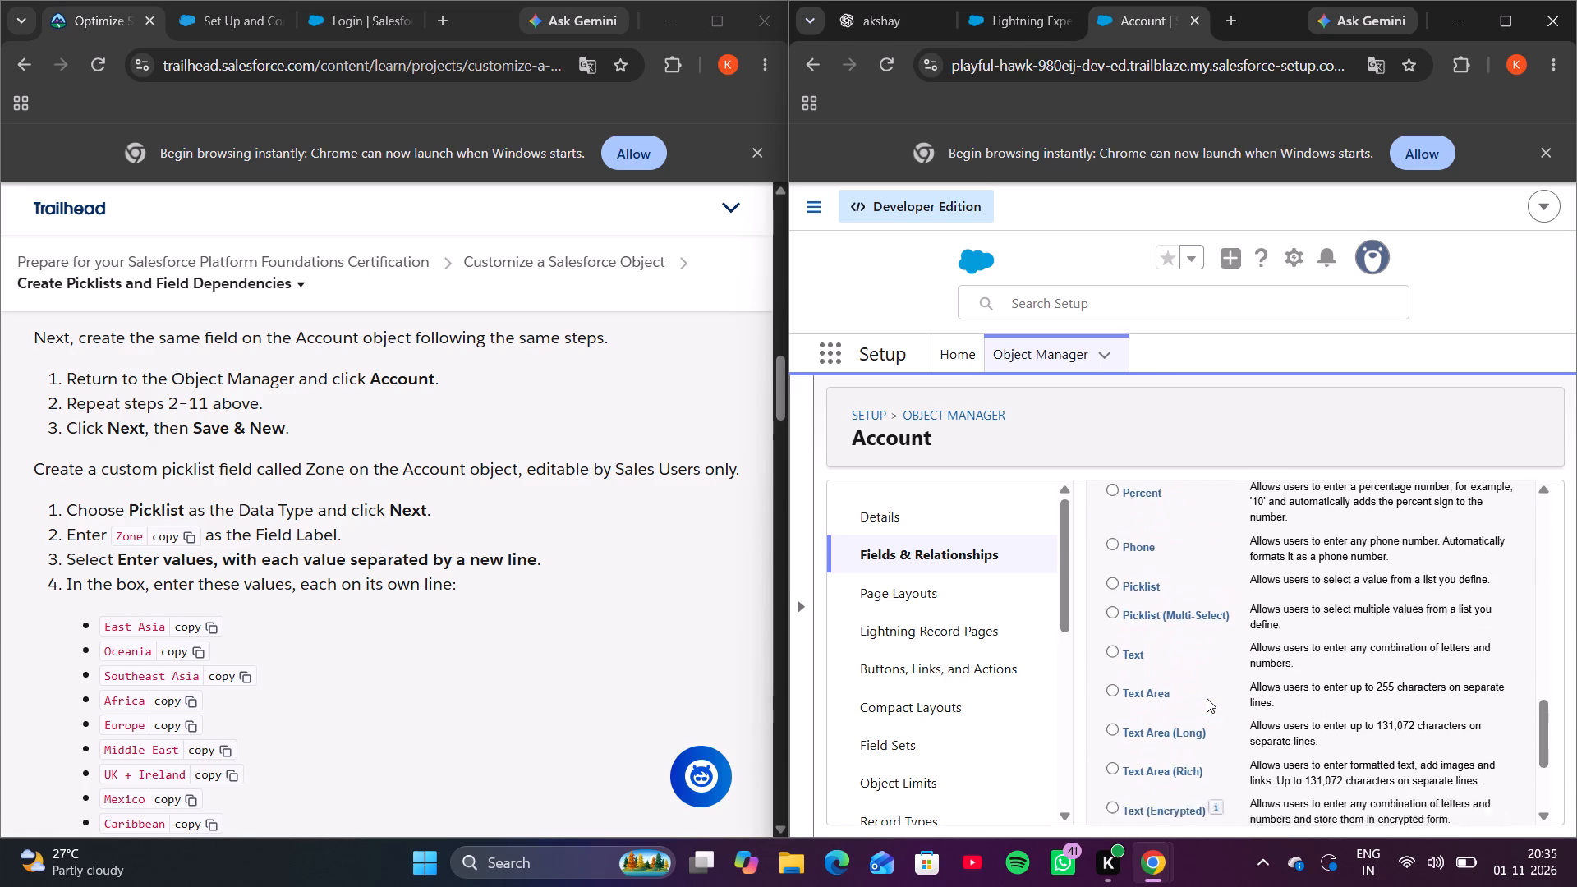
{"action": "scroll", "coordinate": [1207, 698], "scroll_direction": "down", "scroll_amount": 1}
{"action": "left_click", "coordinate": [1118, 611]}
{"action": "scroll", "coordinate": [1118, 611], "scroll_direction": "up", "scroll_amount": 2}
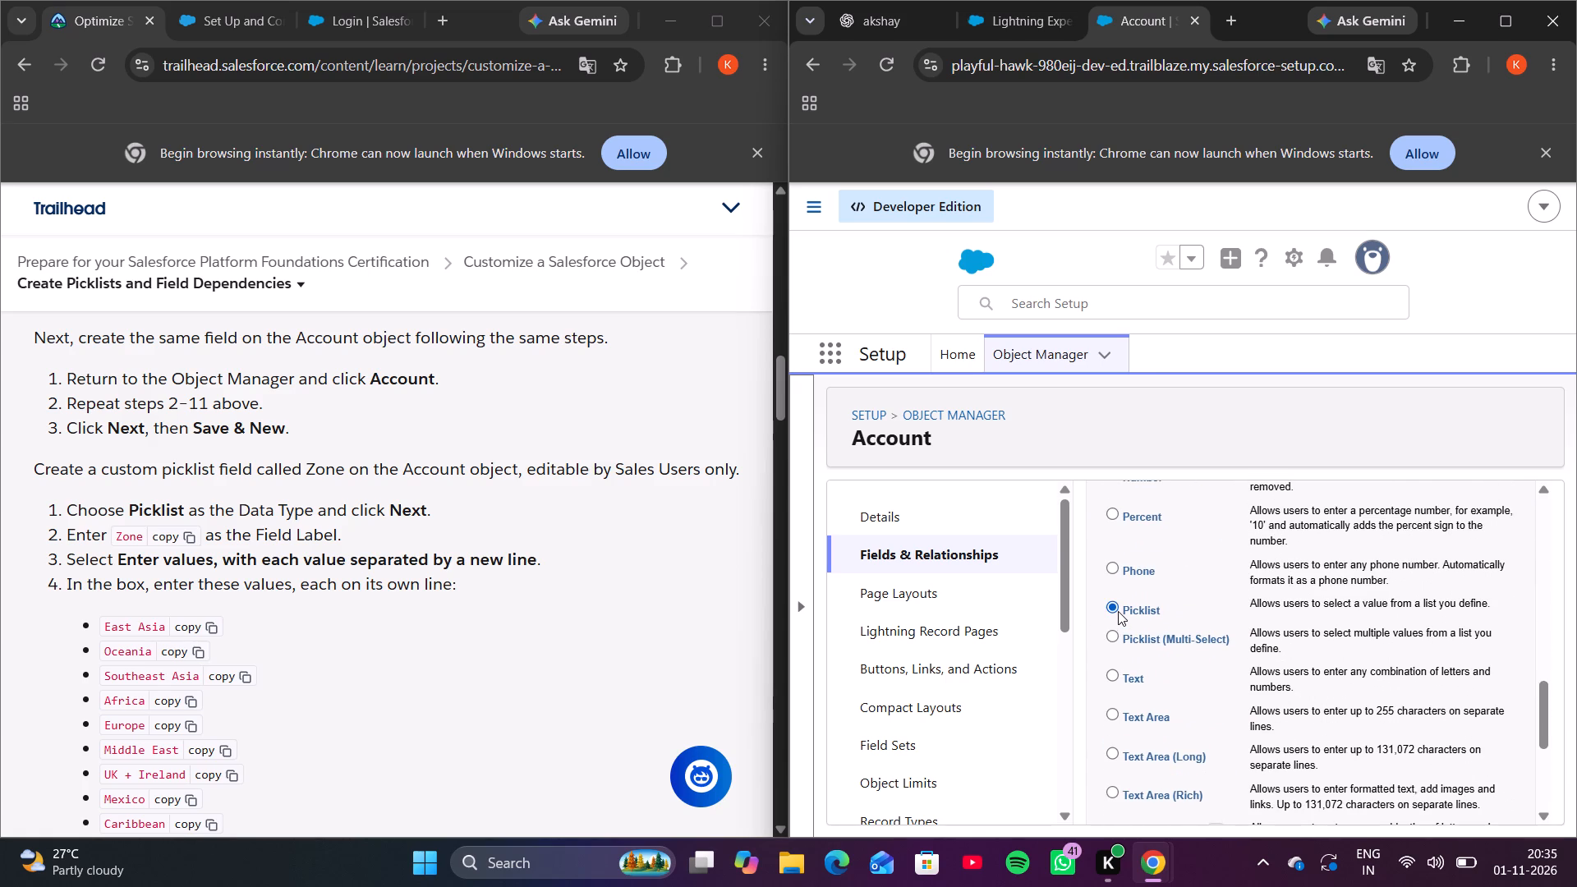
{"action": "scroll", "coordinate": [1118, 611], "scroll_direction": "up", "scroll_amount": 13}
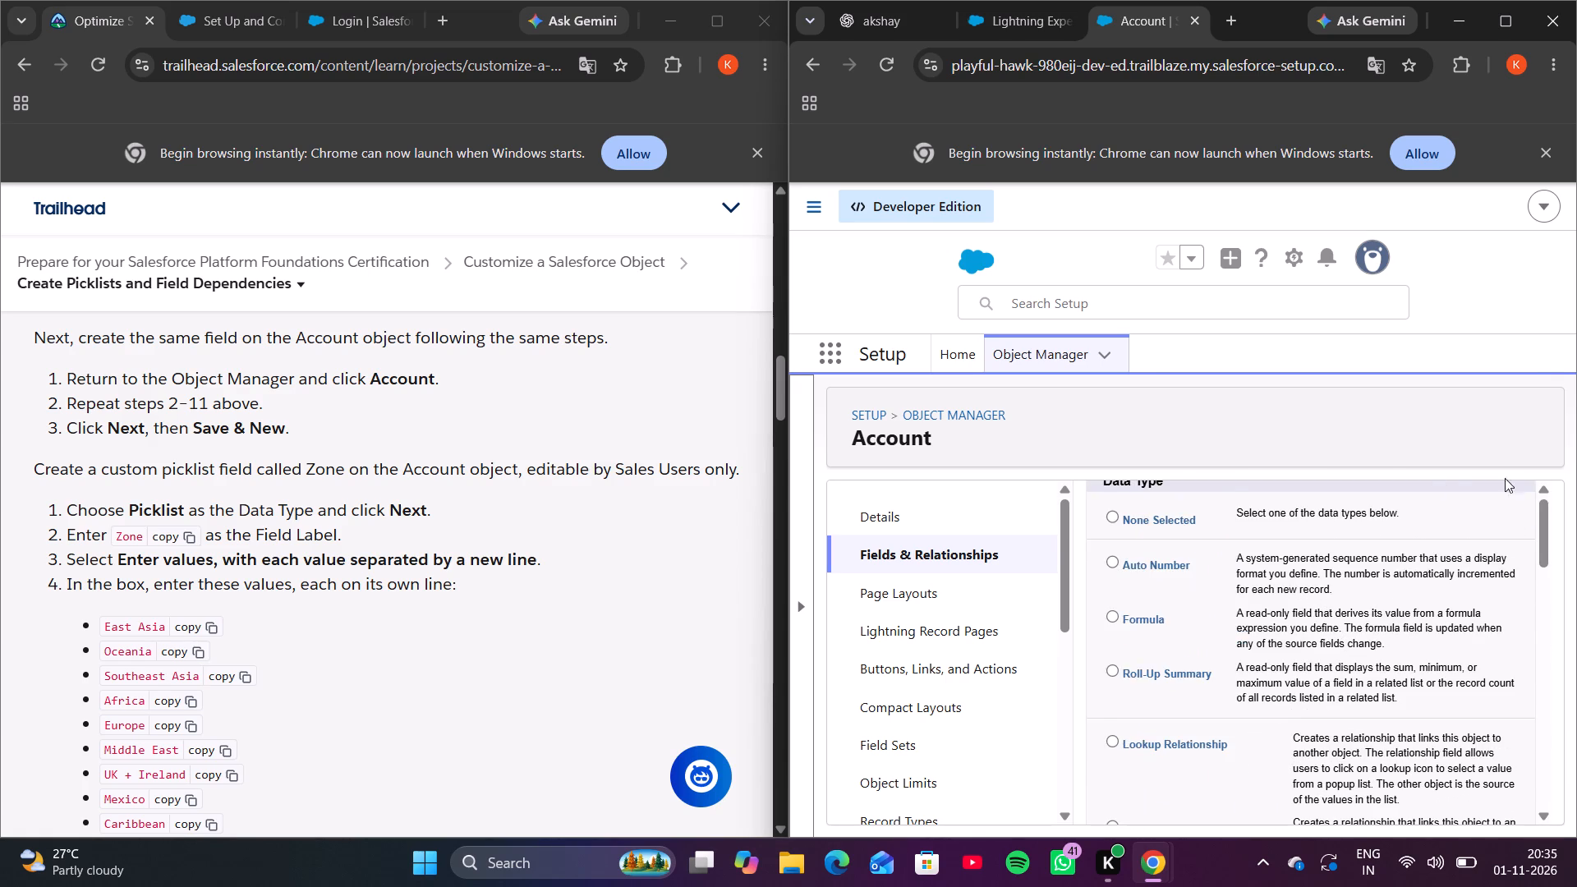
{"action": "left_click", "coordinate": [1455, 617]}
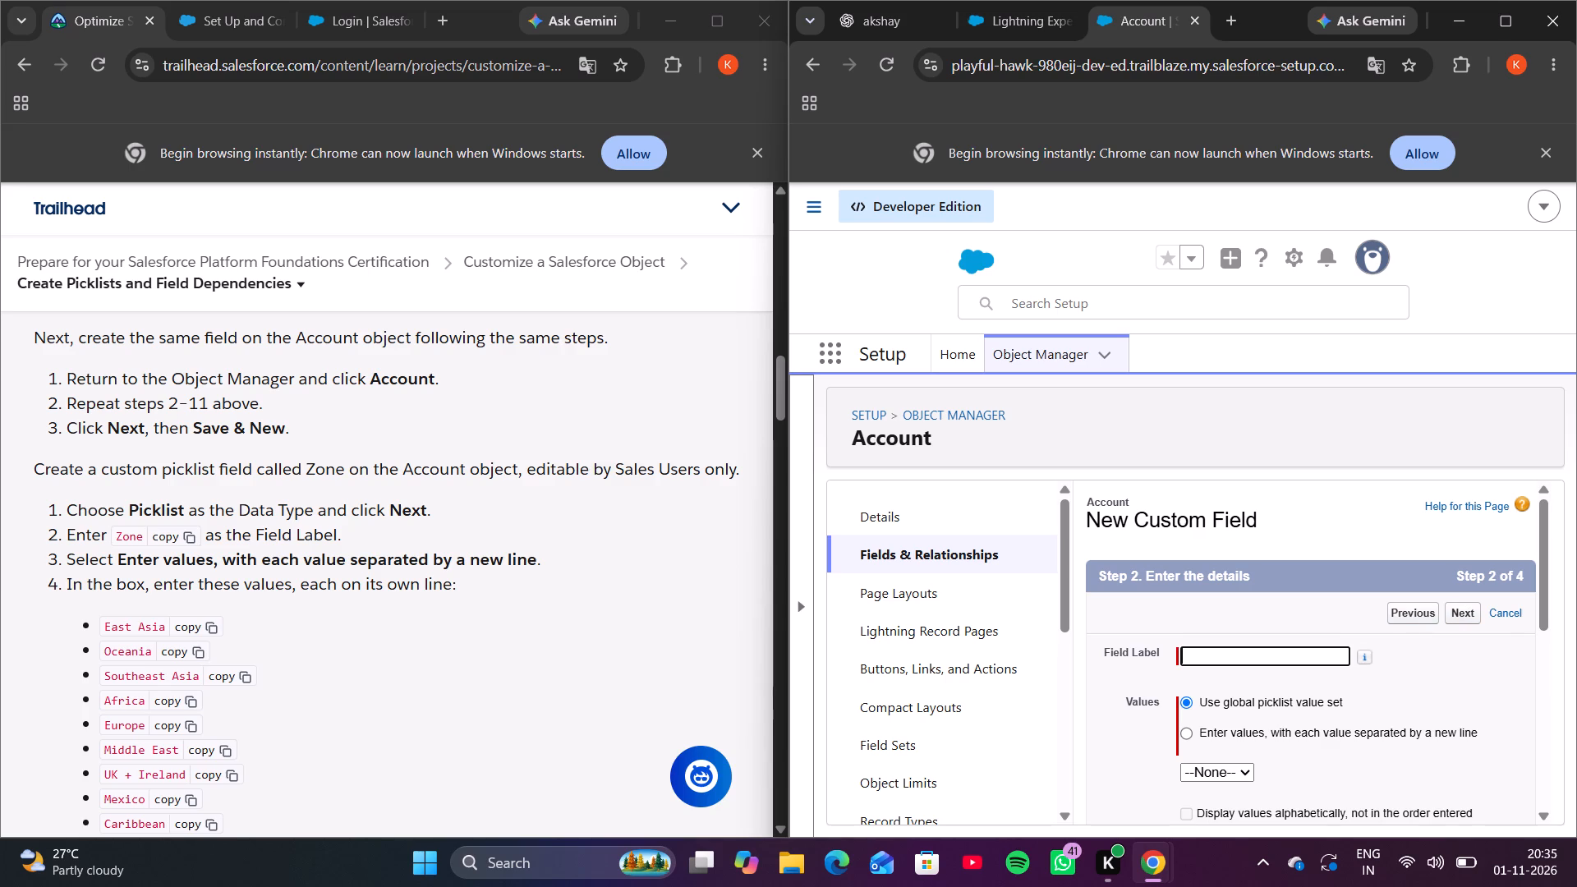
Label the new Account field Zone and choose to enter values, with each value separated by a new line.
{"action": "left_click", "coordinate": [180, 535]}
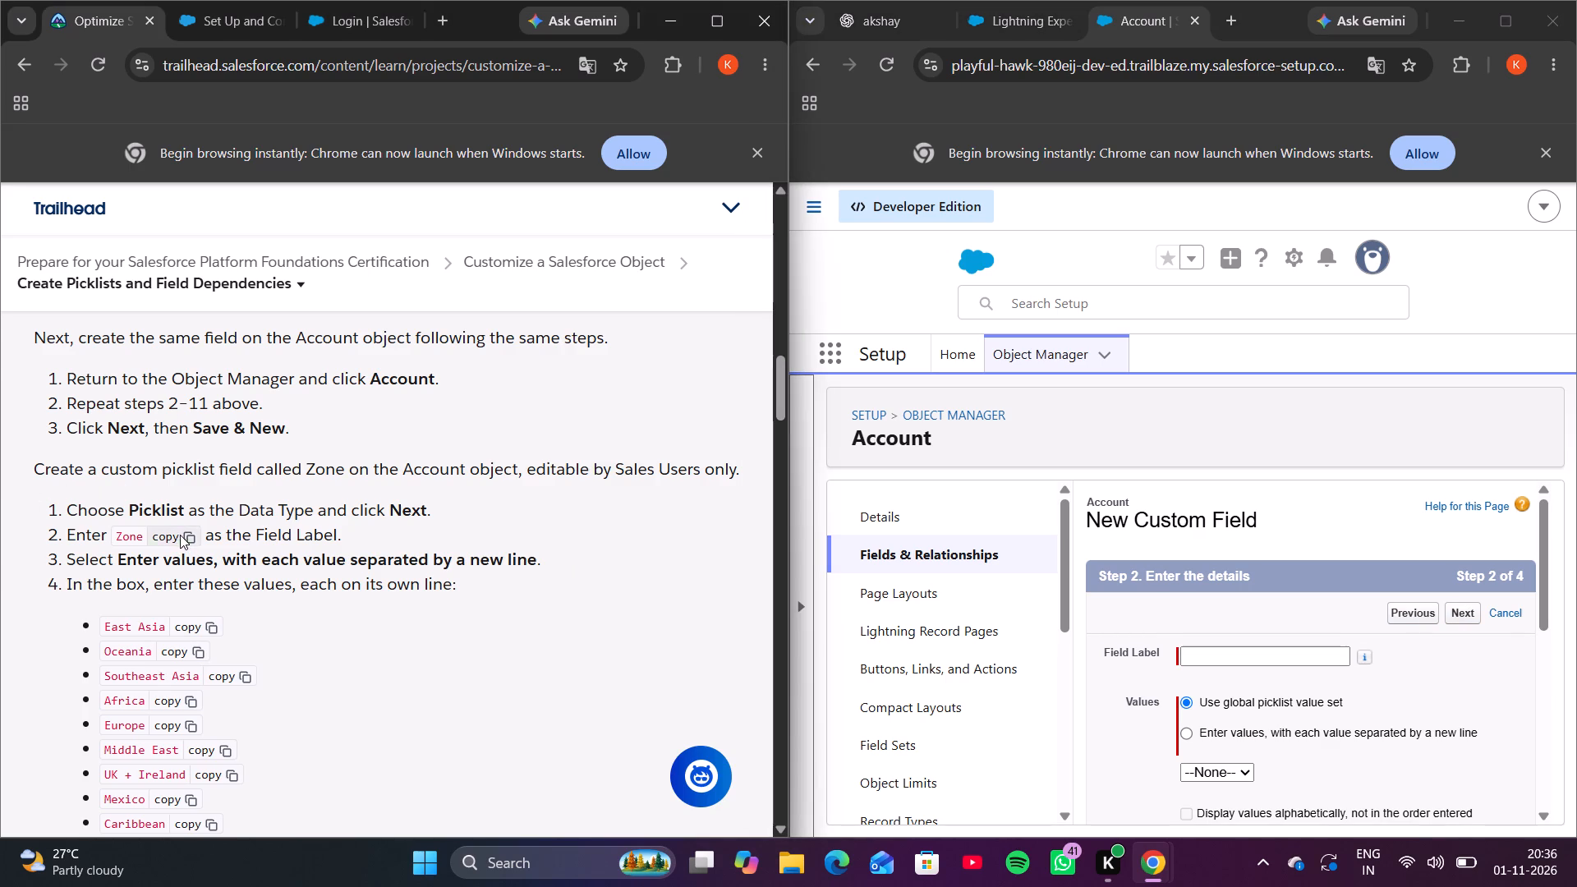
{"action": "left_click", "coordinate": [1206, 650]}
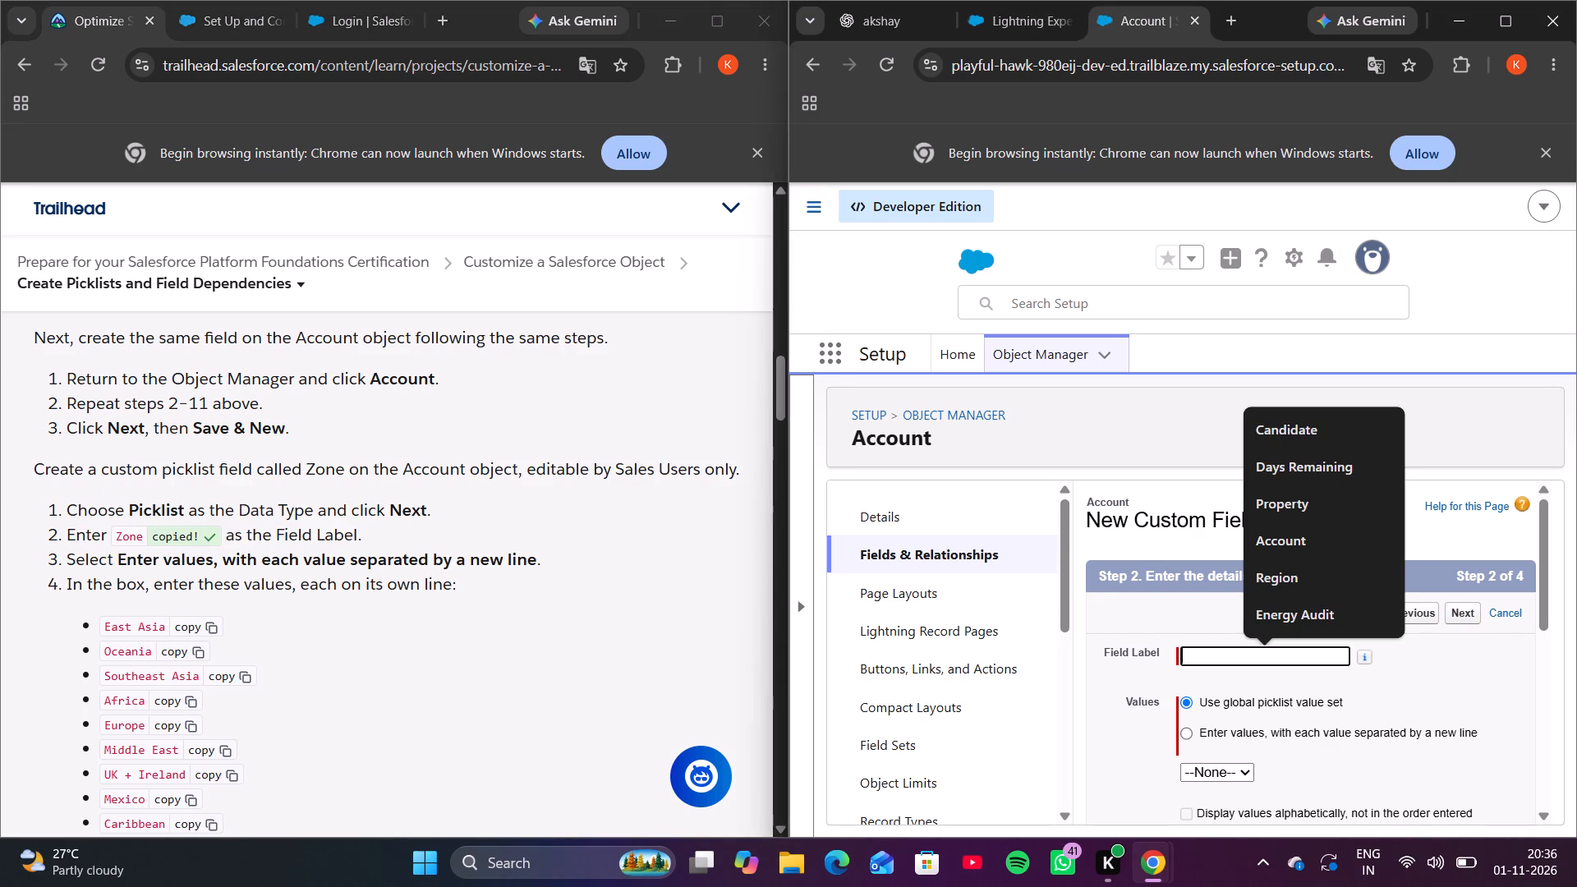
{"action": "key", "text": "ctrl+v"}
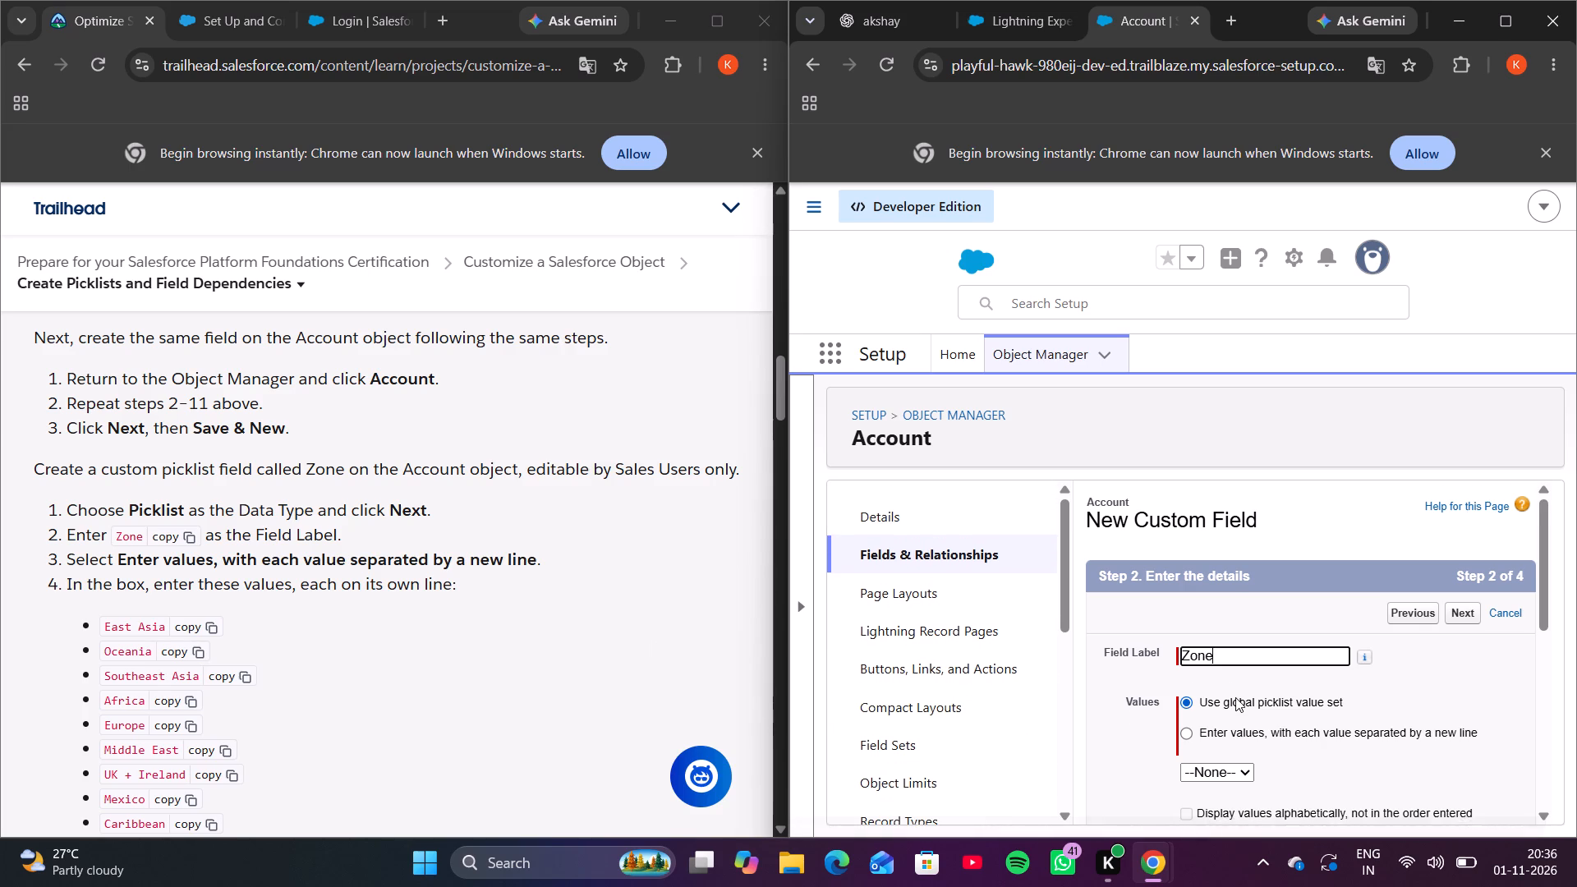
{"action": "scroll", "coordinate": [1235, 697], "scroll_direction": "down", "scroll_amount": 1}
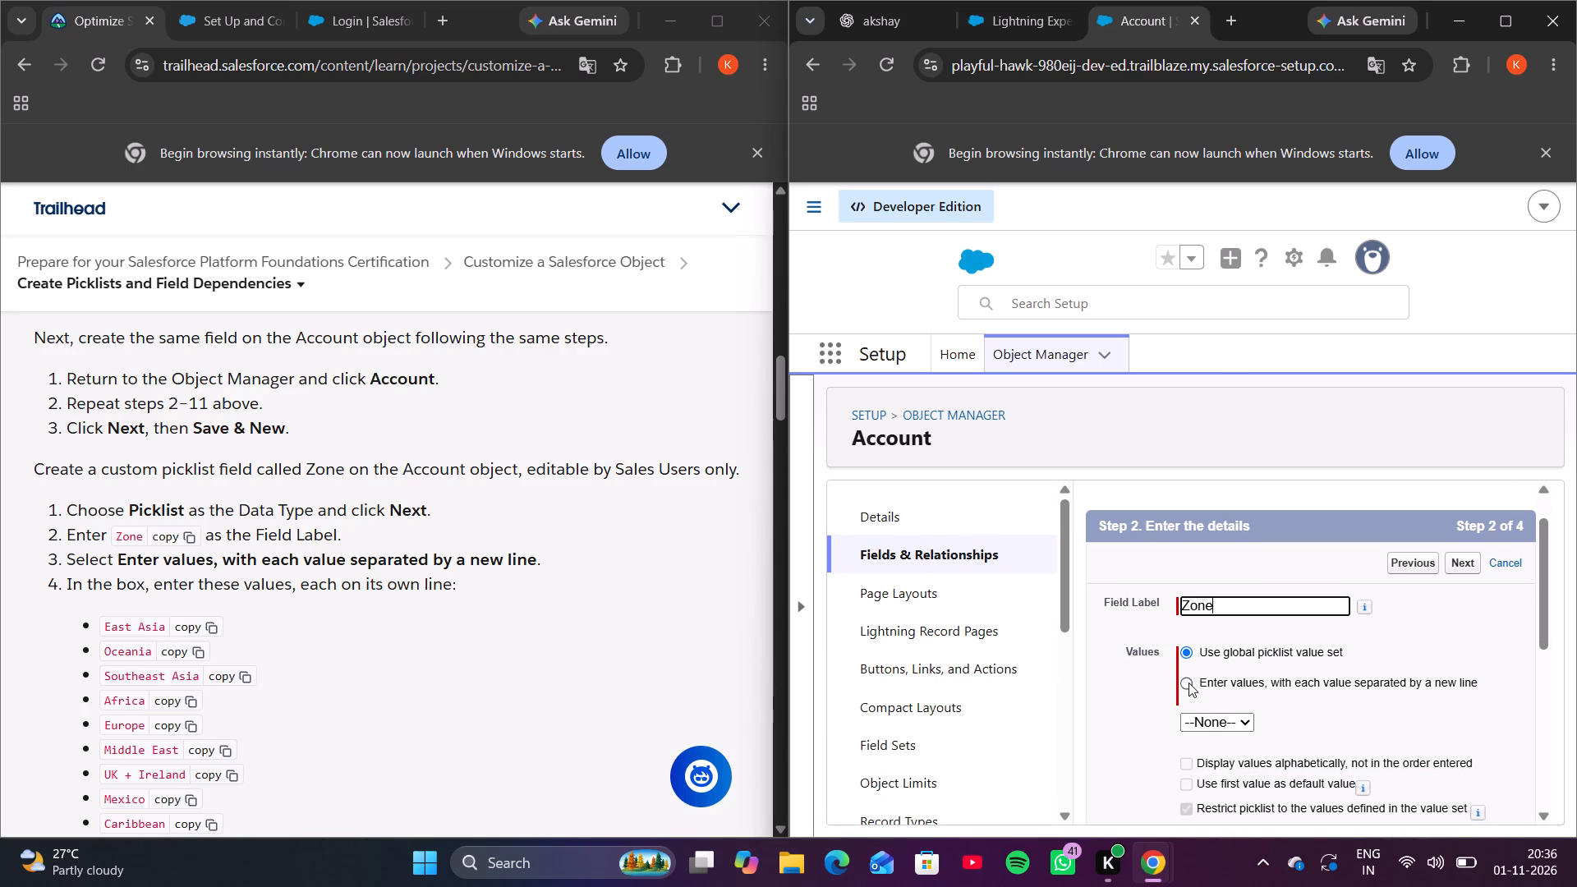
{"action": "left_click", "coordinate": [1188, 682]}
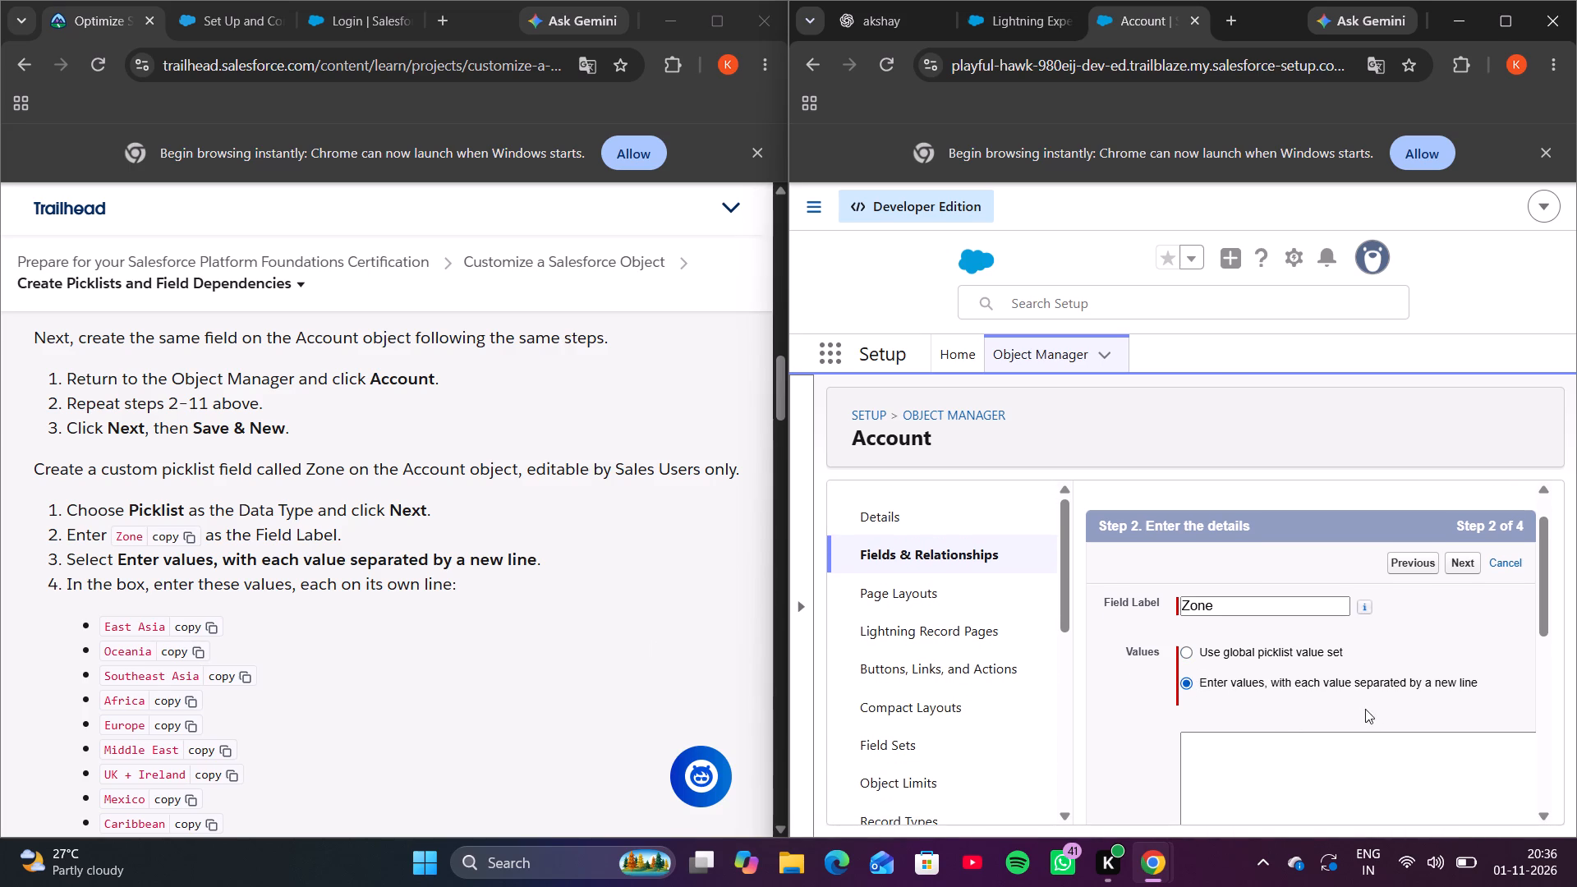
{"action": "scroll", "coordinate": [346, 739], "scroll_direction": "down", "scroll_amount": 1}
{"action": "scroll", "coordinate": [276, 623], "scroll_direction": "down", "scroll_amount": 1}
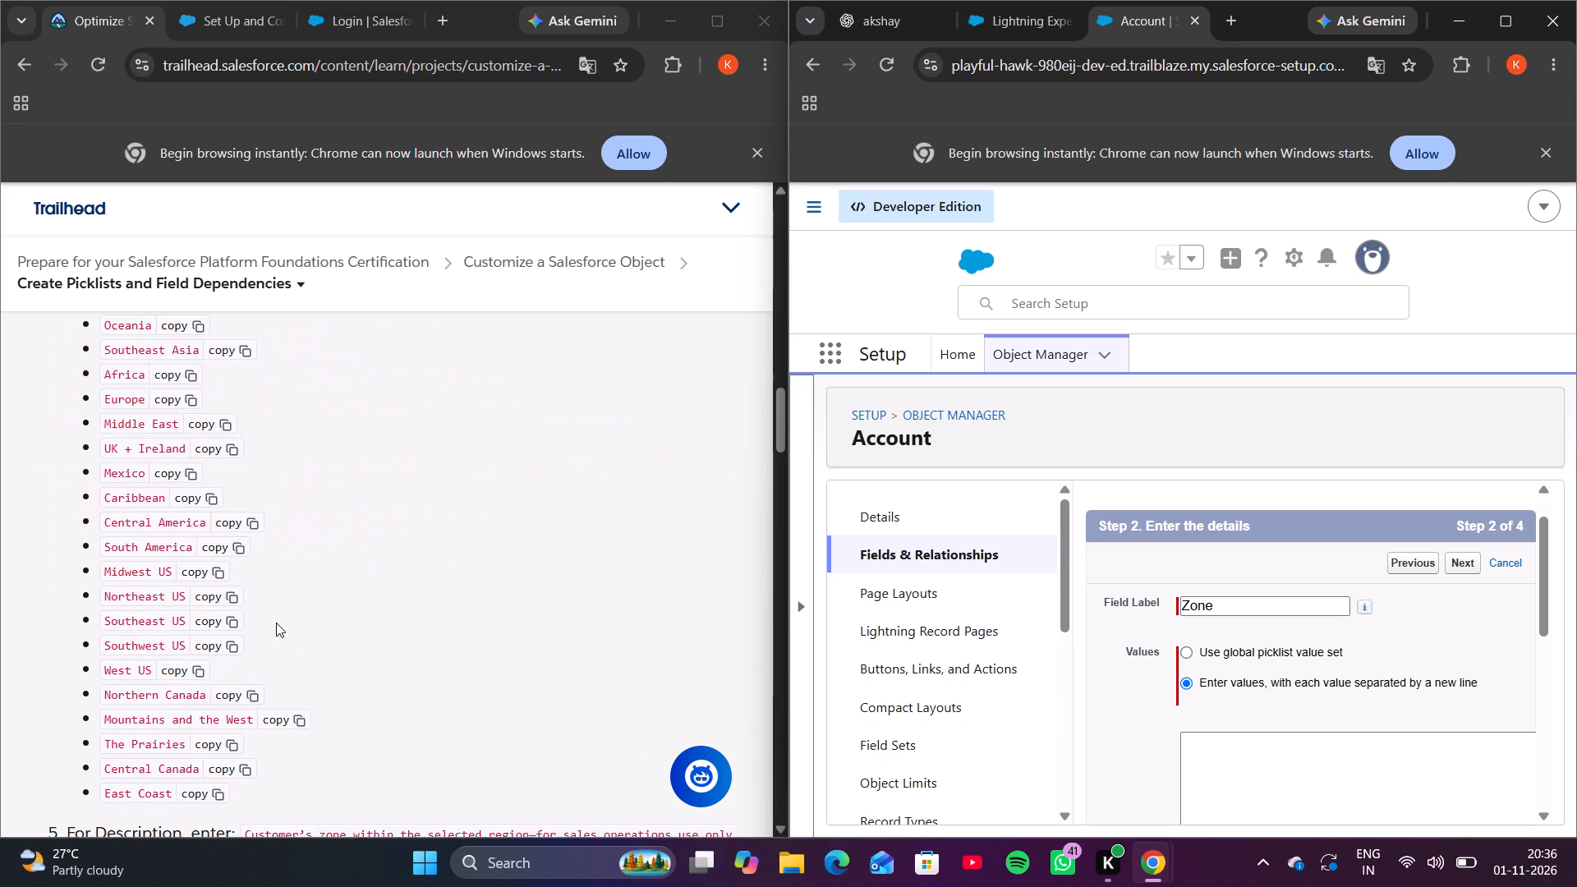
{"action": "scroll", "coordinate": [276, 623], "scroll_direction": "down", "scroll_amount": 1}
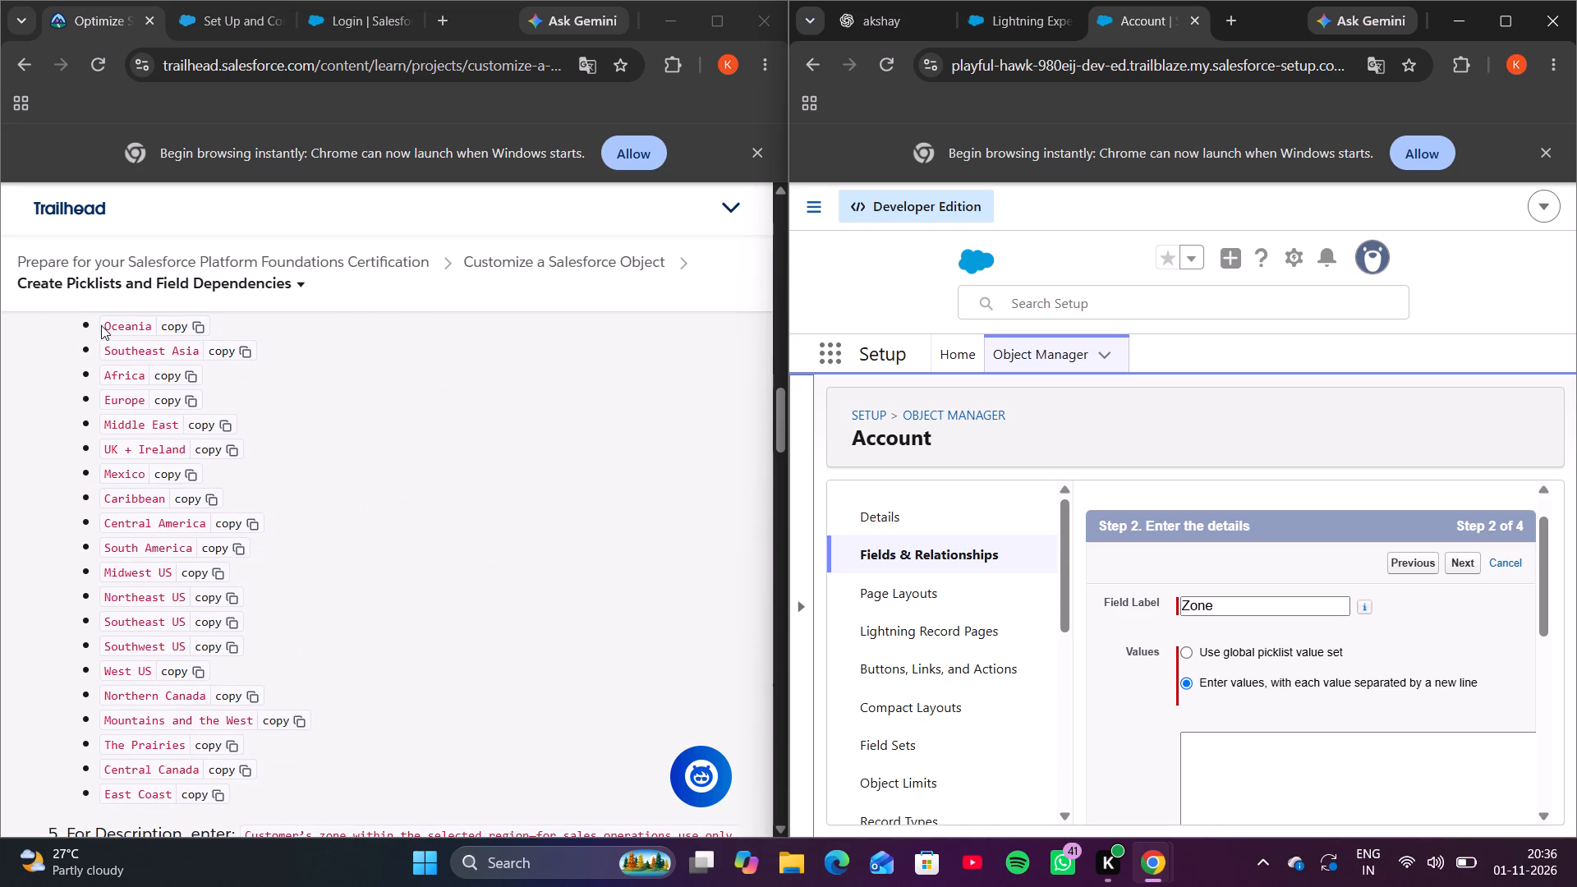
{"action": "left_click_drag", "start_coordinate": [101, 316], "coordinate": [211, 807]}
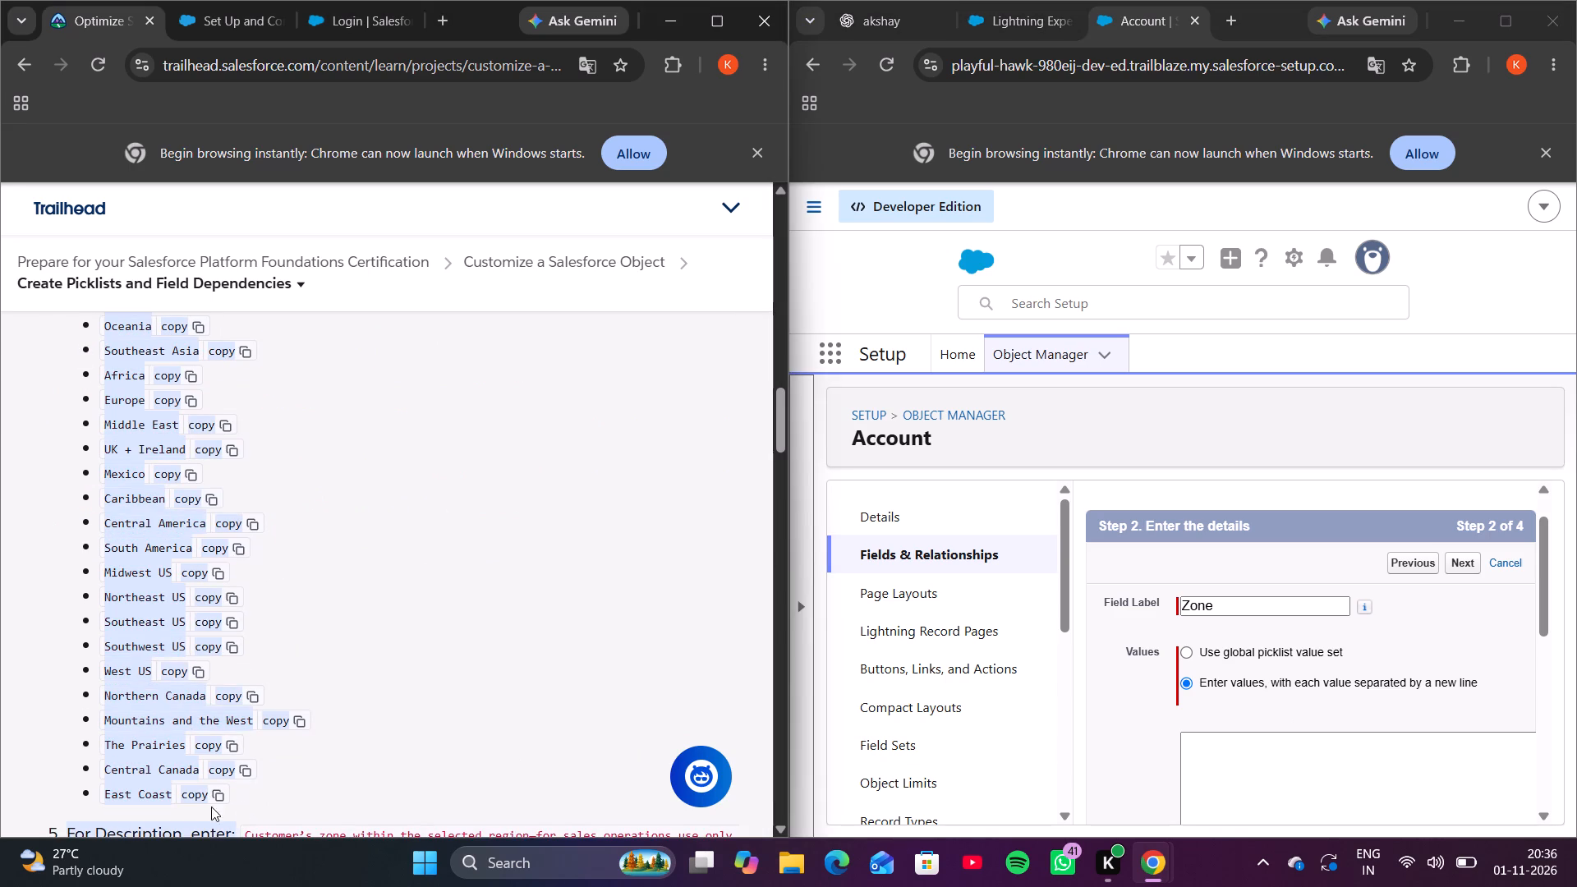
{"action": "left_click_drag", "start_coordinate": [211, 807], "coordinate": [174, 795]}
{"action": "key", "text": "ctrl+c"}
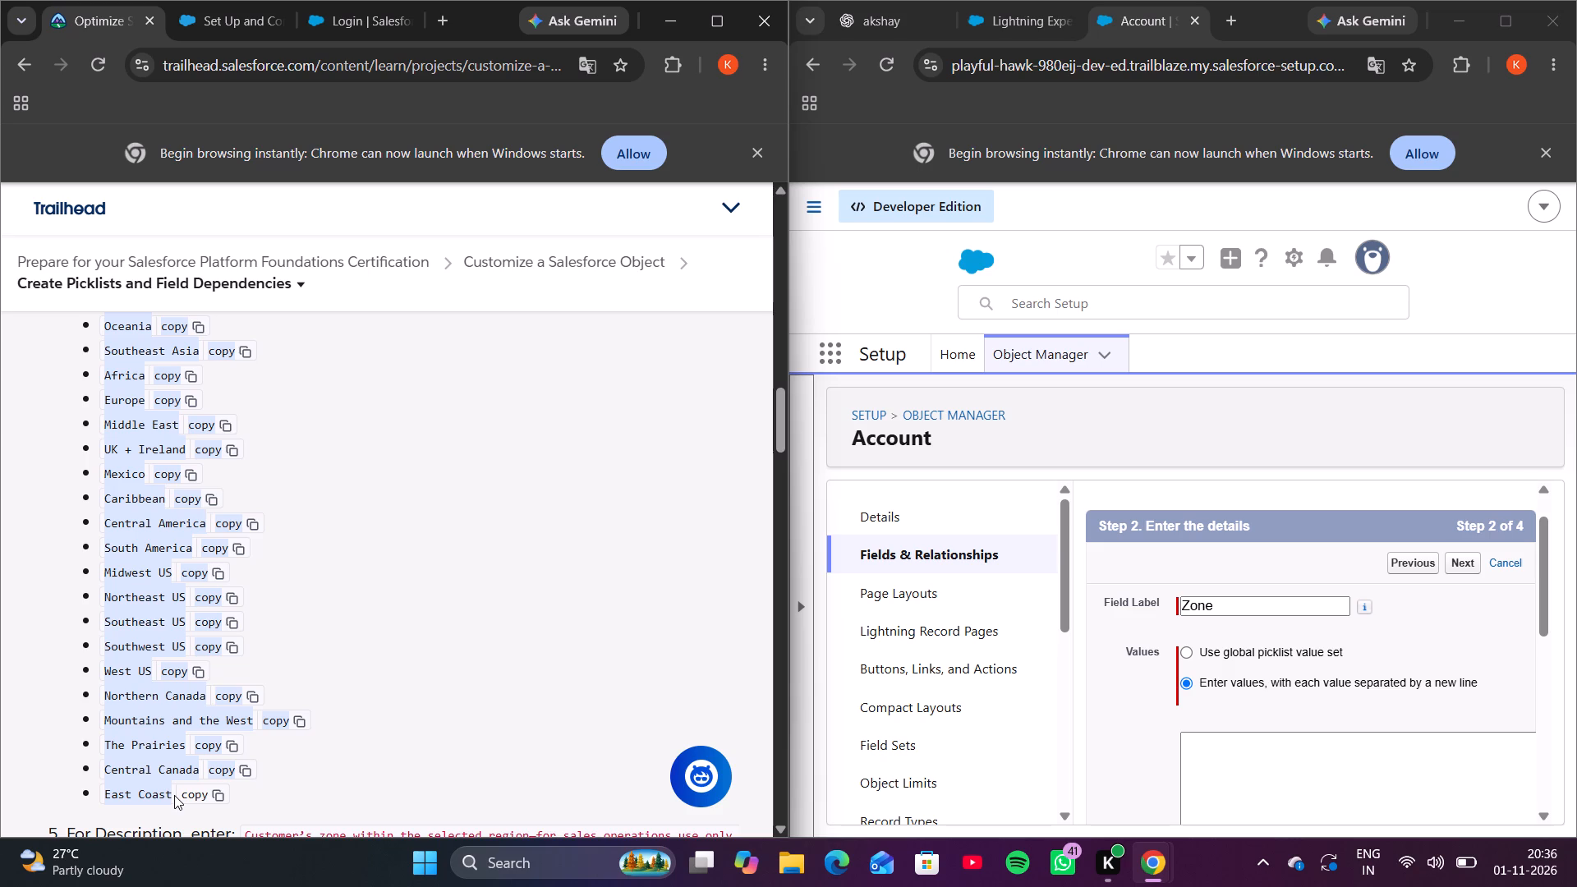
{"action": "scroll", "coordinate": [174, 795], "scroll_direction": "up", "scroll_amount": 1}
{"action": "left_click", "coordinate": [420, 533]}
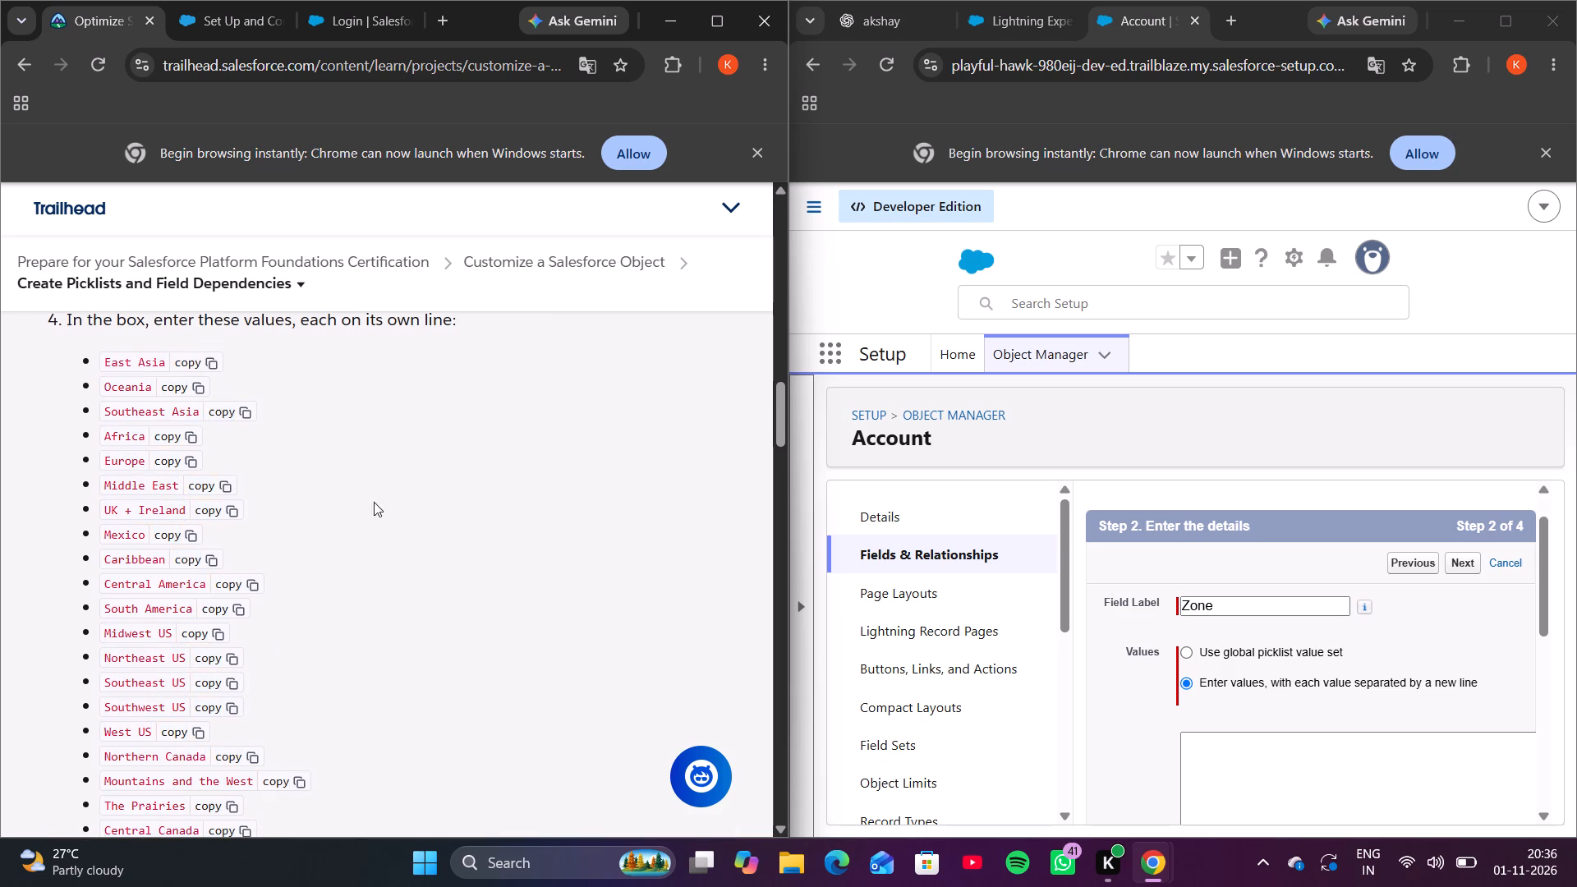
Copy the unit's full list of Zone values, from East Asia through East Coast, out of the Trailhead instructions.
{"action": "left_click_drag", "start_coordinate": [96, 349], "coordinate": [157, 509]}
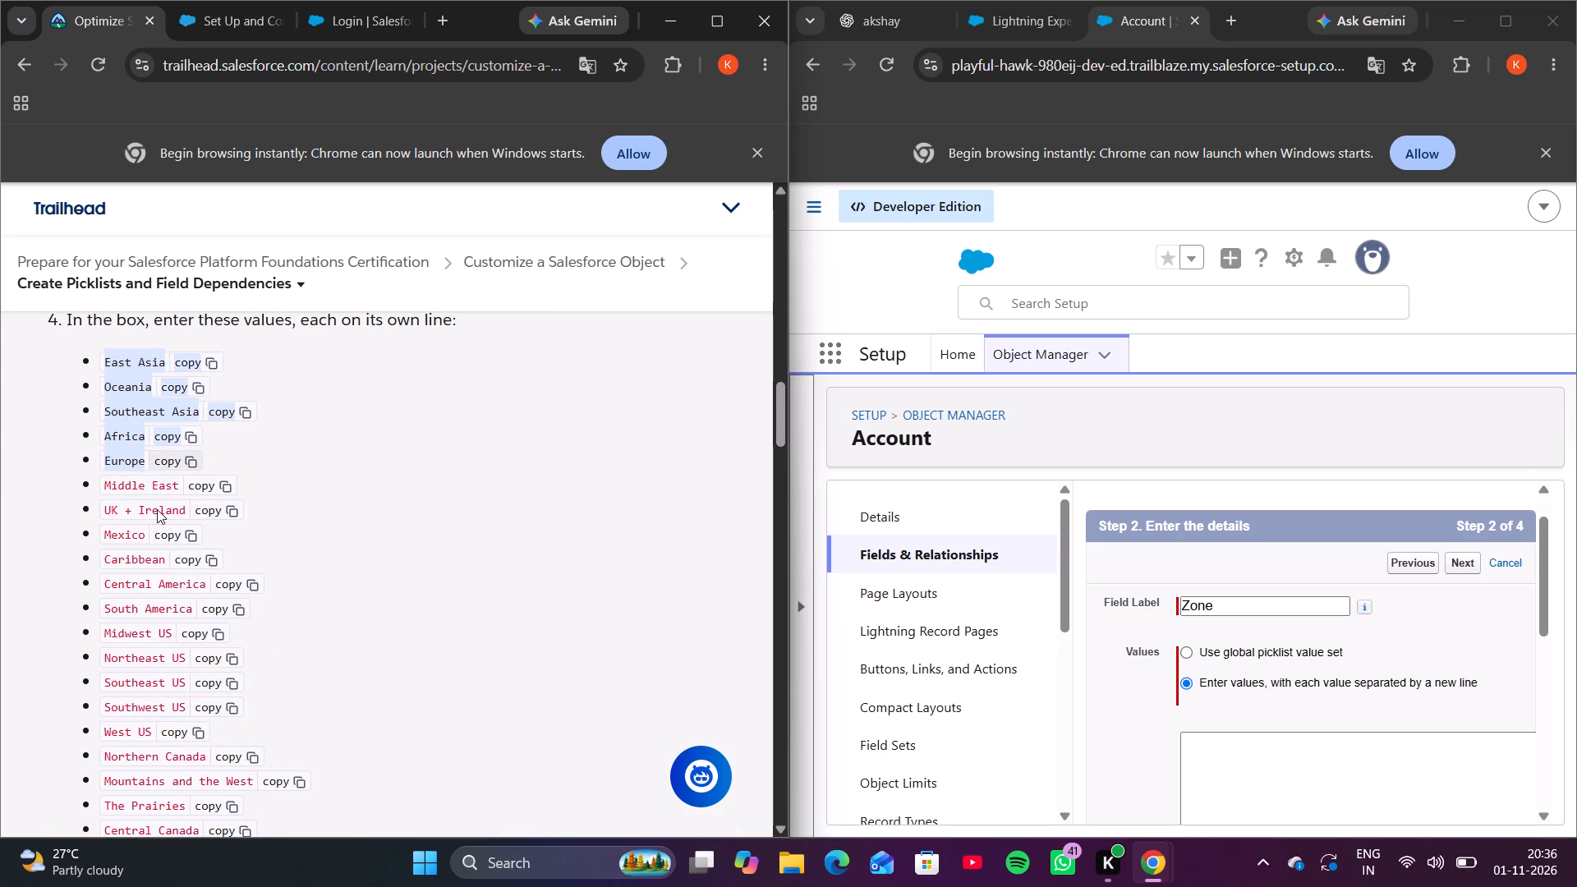
{"action": "left_click_drag", "start_coordinate": [157, 509], "coordinate": [219, 176]}
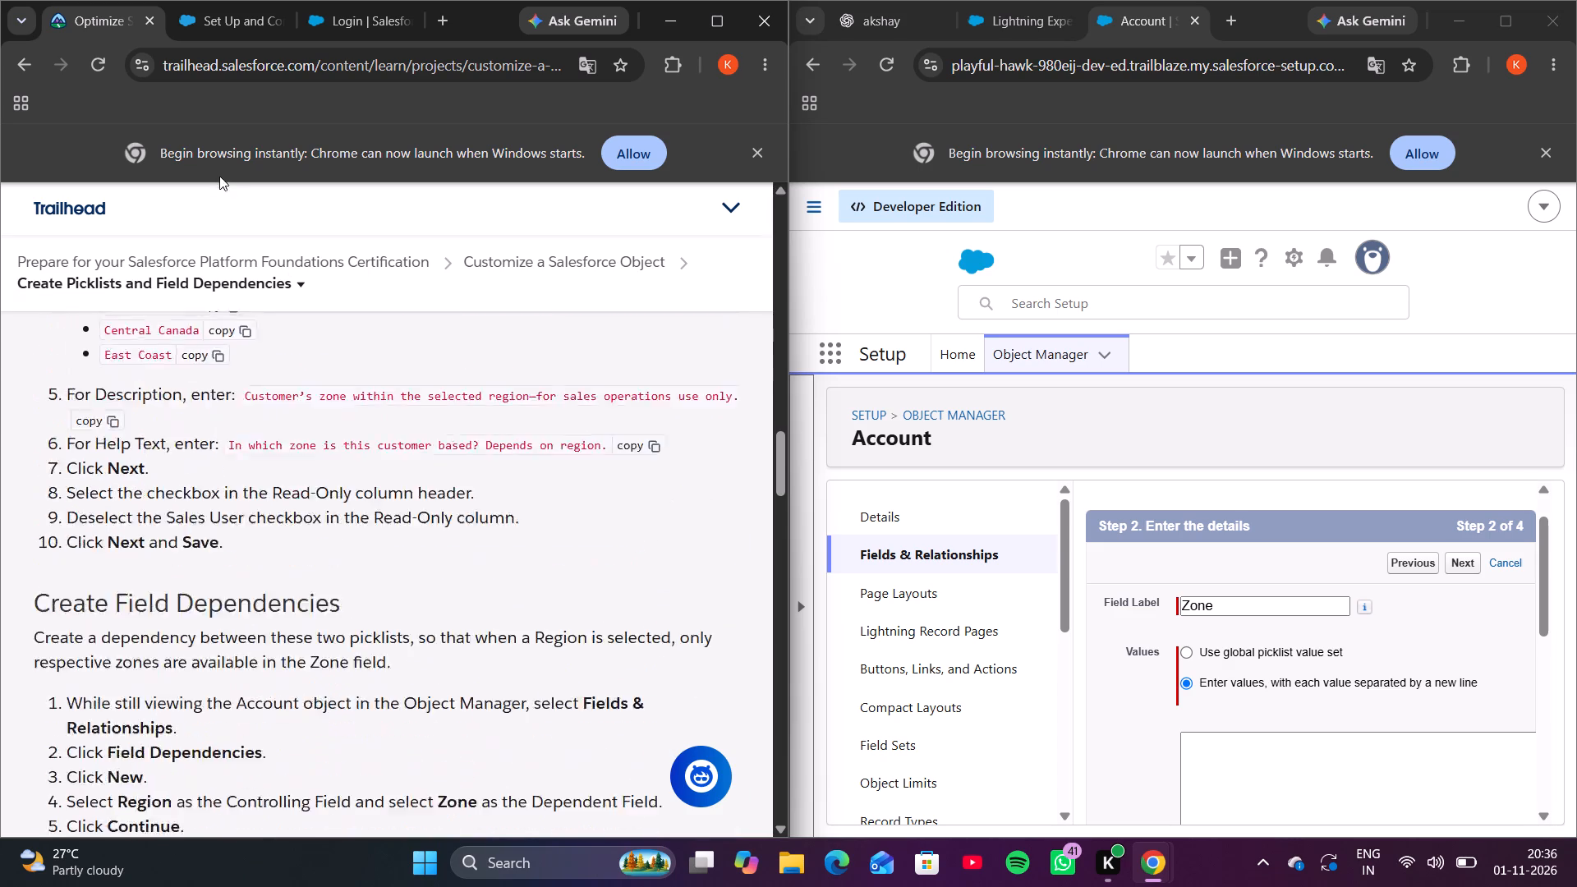
{"action": "left_click_drag", "start_coordinate": [219, 176], "coordinate": [170, 428]}
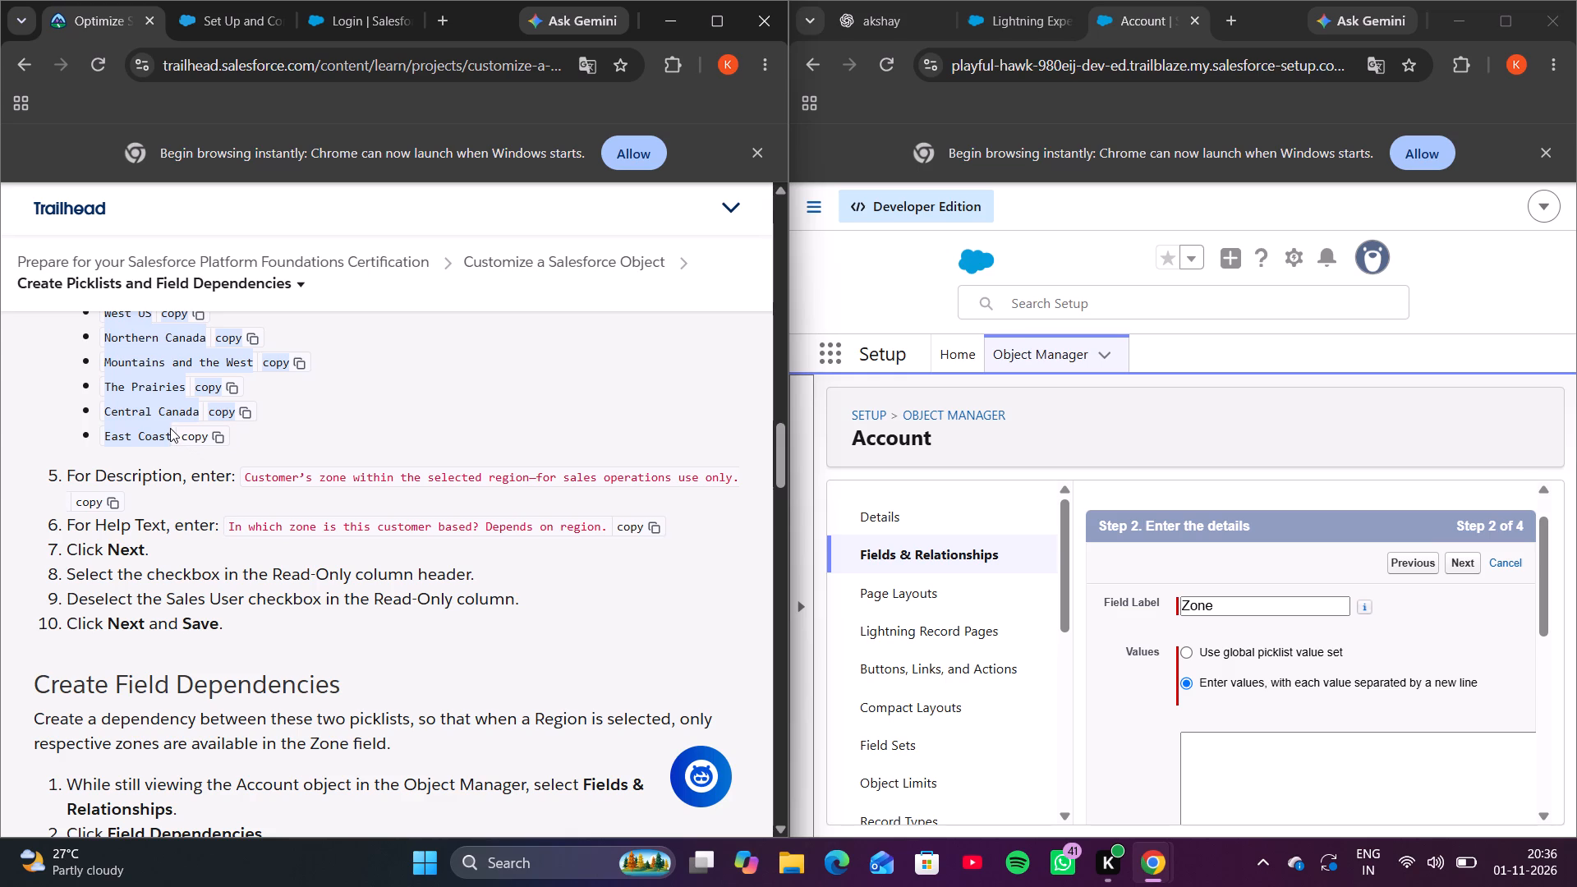
{"action": "key", "text": "ctrl+c"}
{"action": "scroll", "coordinate": [1244, 650], "scroll_direction": "down", "scroll_amount": 1}
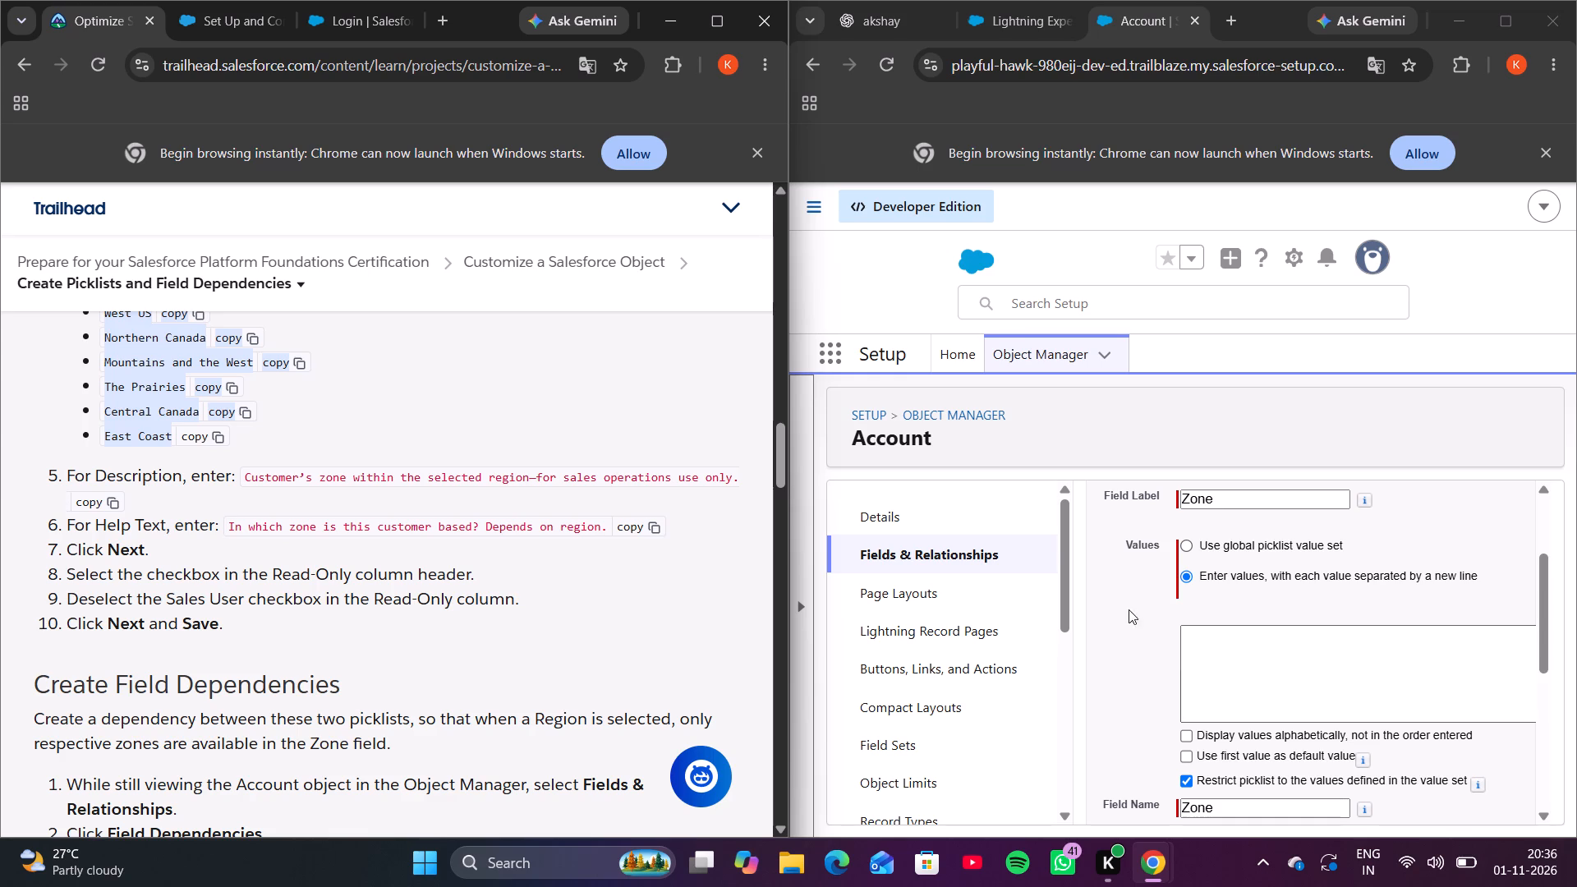
Review the unit's picklist instructions from the Rundown to the Zone values, and compare them with the Zone field's details form.
{"action": "left_click", "coordinate": [507, 405]}
{"action": "scroll", "coordinate": [507, 405], "scroll_direction": "up", "scroll_amount": 4}
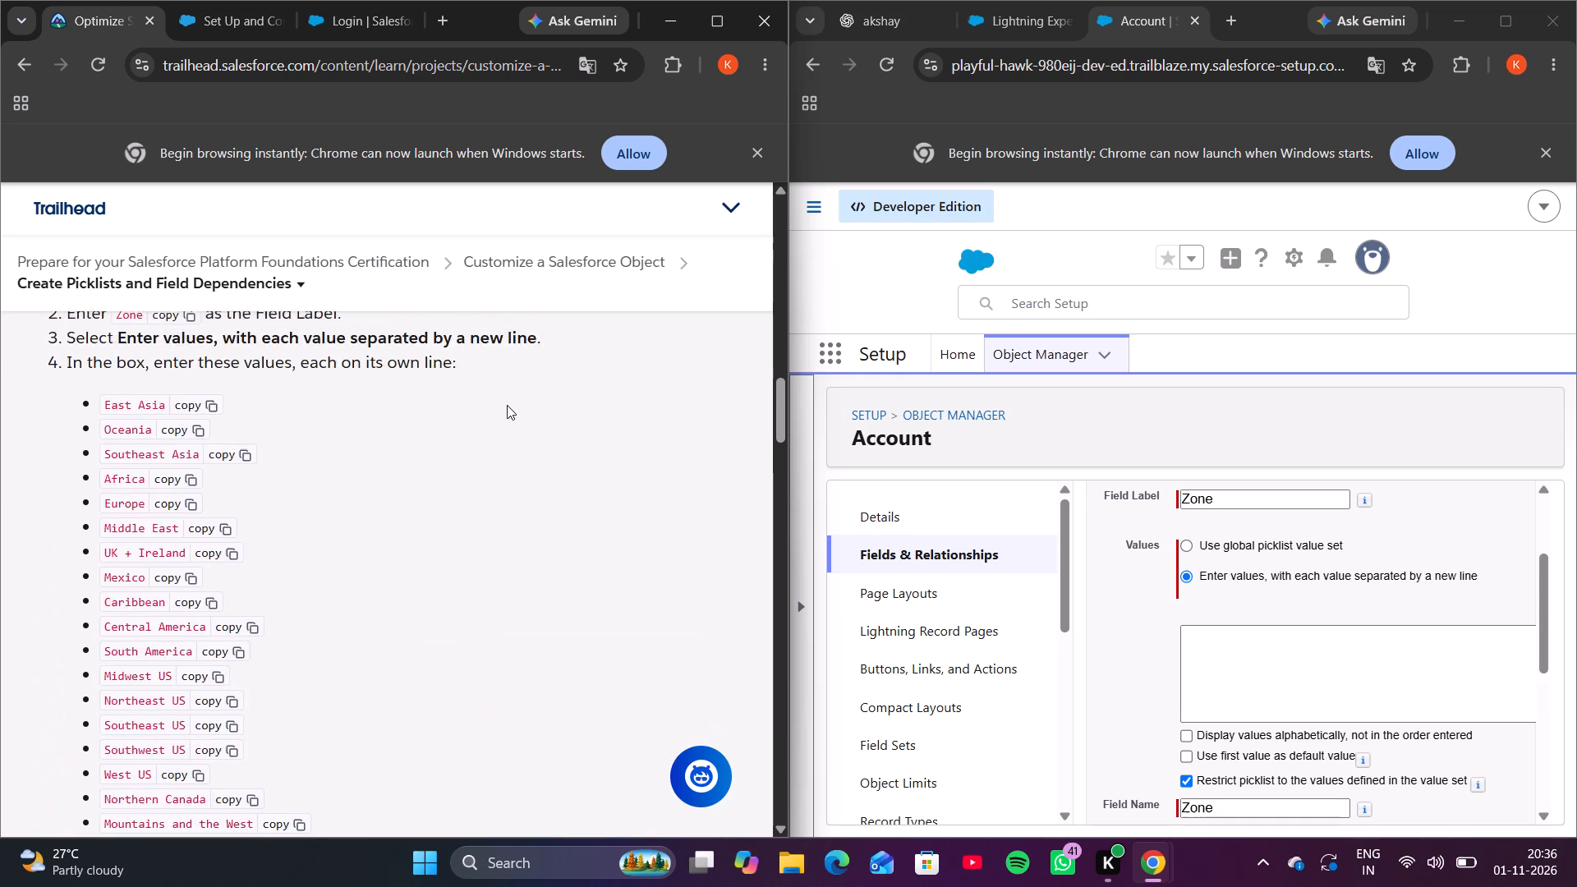
{"action": "scroll", "coordinate": [507, 405], "scroll_direction": "up", "scroll_amount": 4}
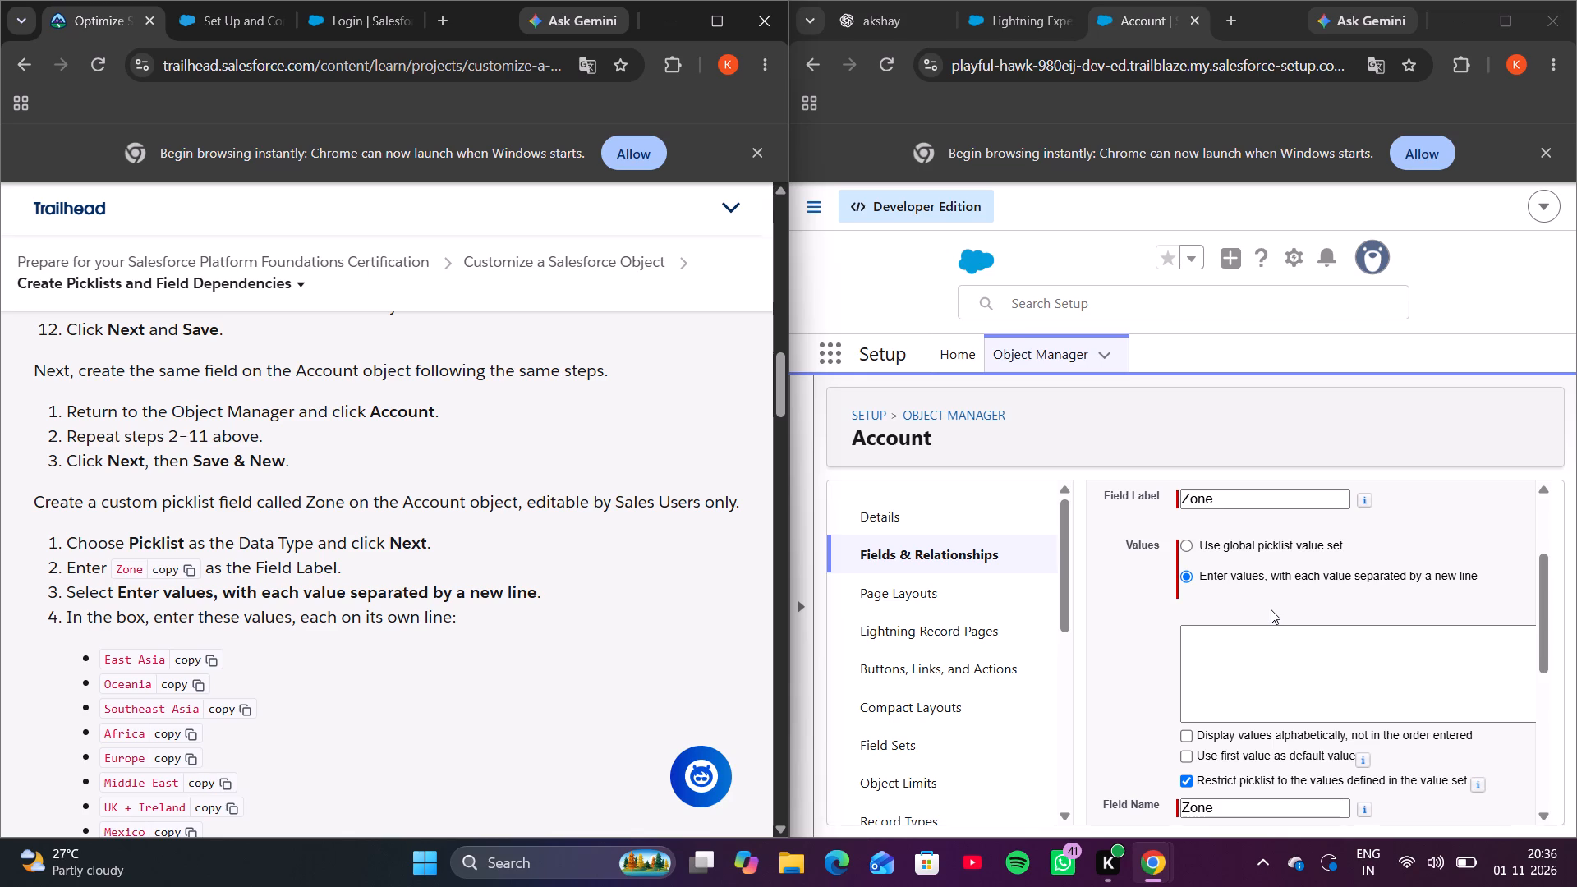
{"action": "scroll", "coordinate": [637, 514], "scroll_direction": "up", "scroll_amount": 6}
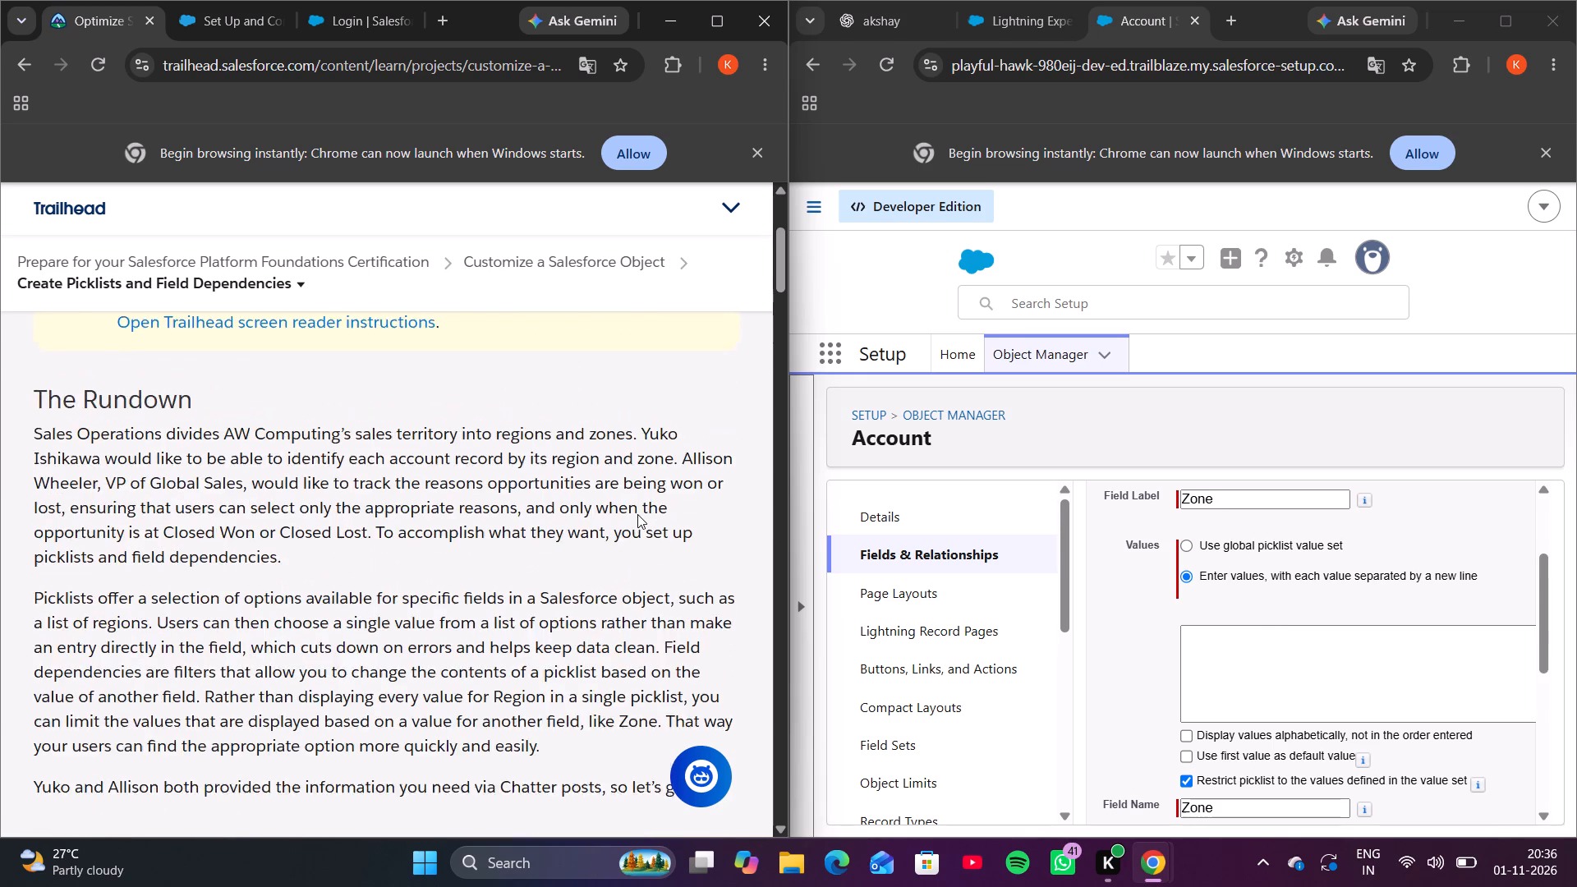
{"action": "scroll", "coordinate": [637, 514], "scroll_direction": "up", "scroll_amount": 1}
{"action": "scroll", "coordinate": [637, 514], "scroll_direction": "down", "scroll_amount": 6}
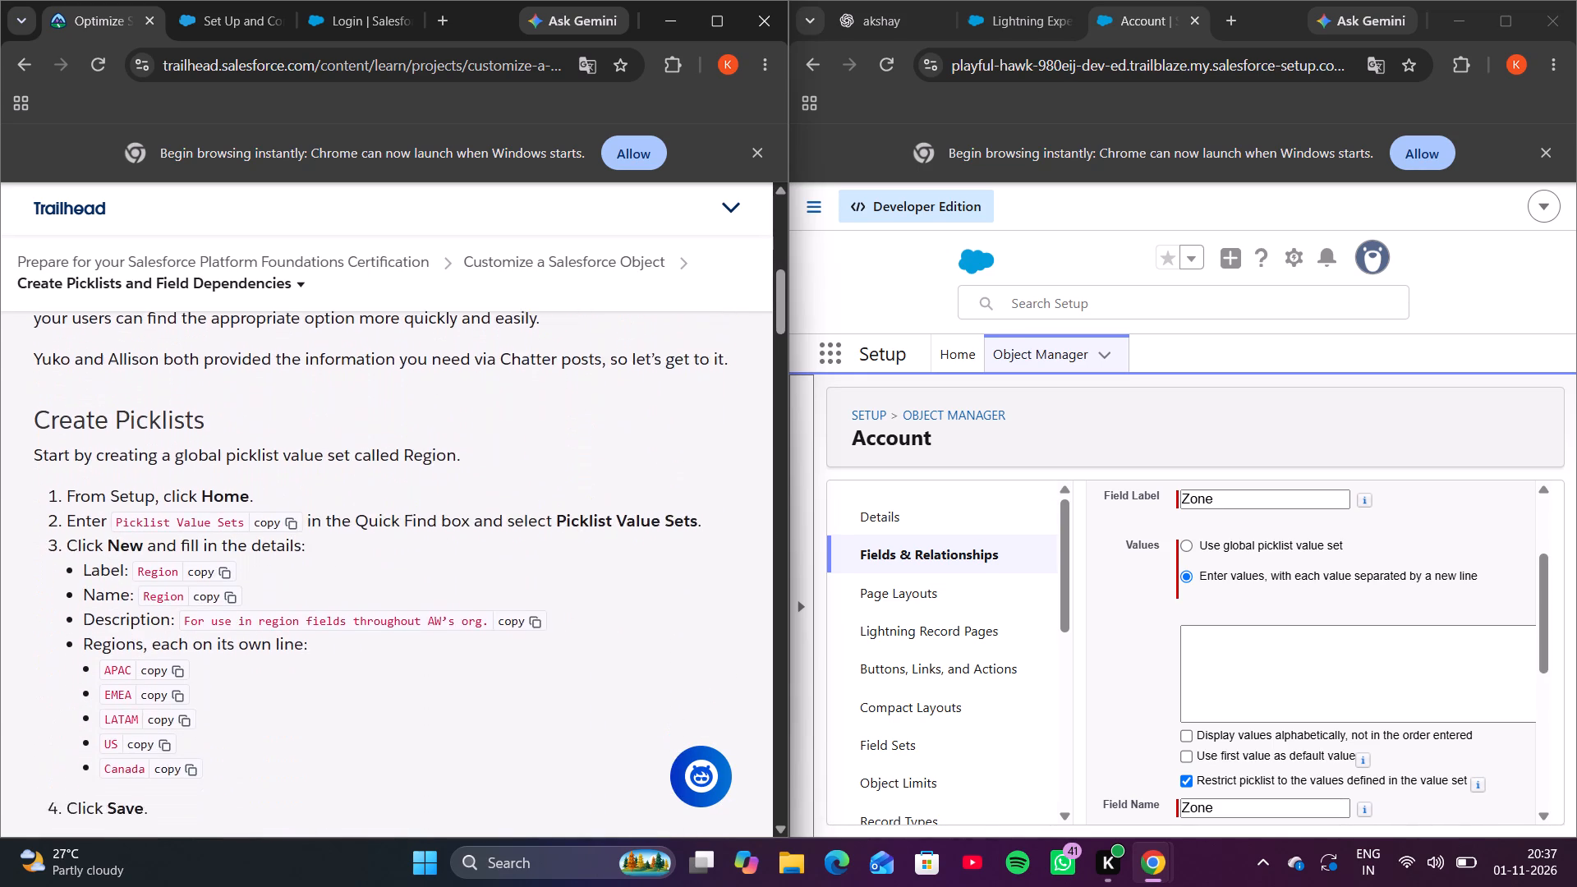
{"action": "scroll", "coordinate": [637, 514], "scroll_direction": "down", "scroll_amount": 1}
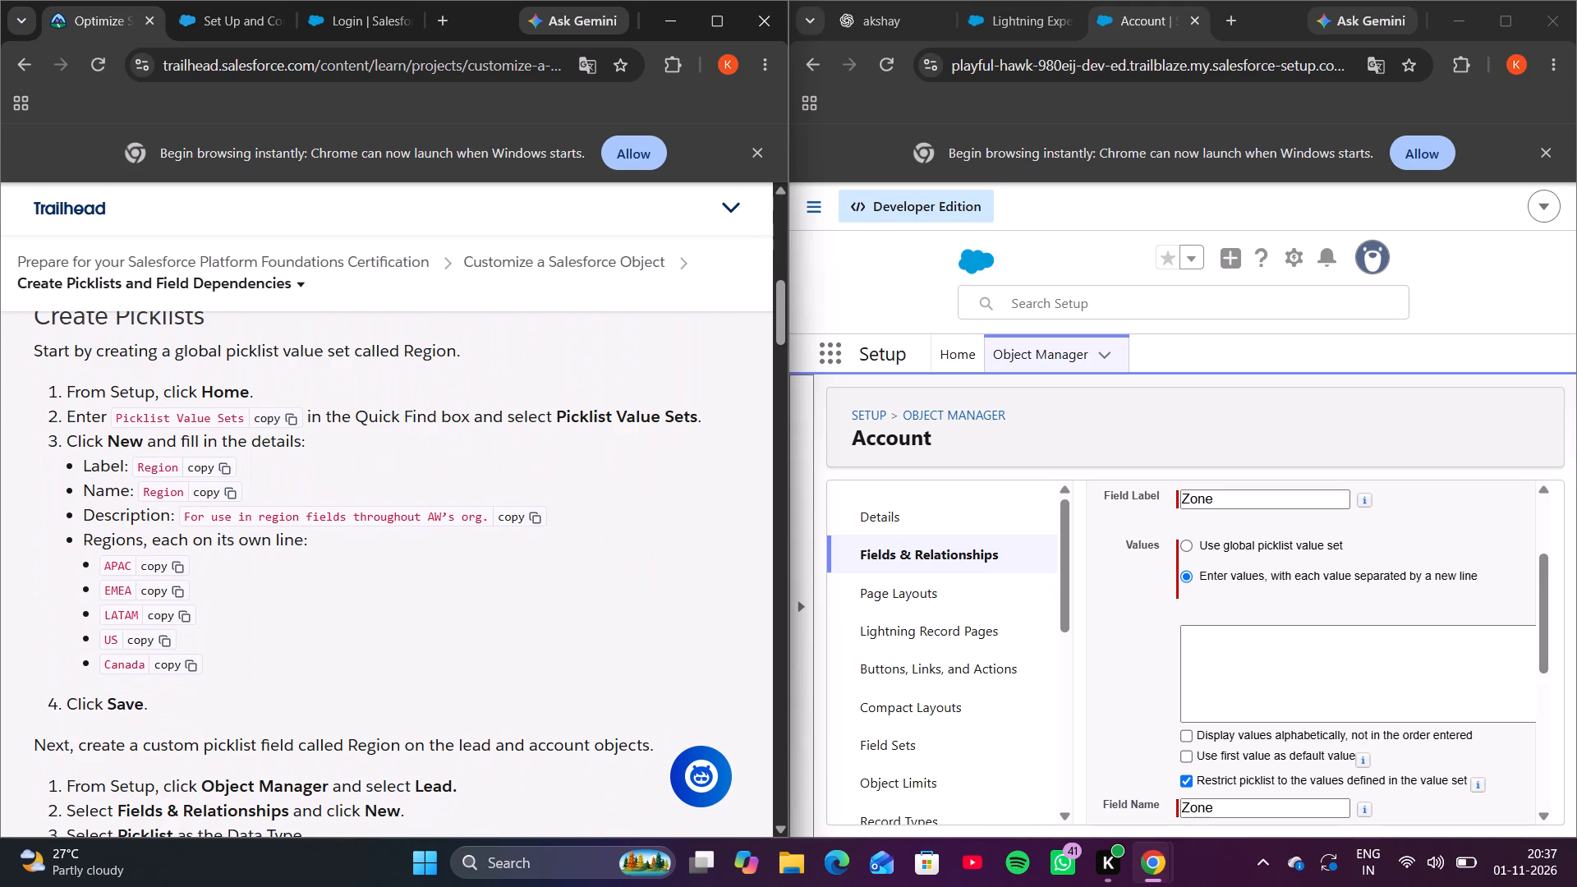
{"action": "scroll", "coordinate": [637, 514], "scroll_direction": "down", "scroll_amount": 1}
{"action": "scroll", "coordinate": [1107, 667], "scroll_direction": "down", "scroll_amount": 1}
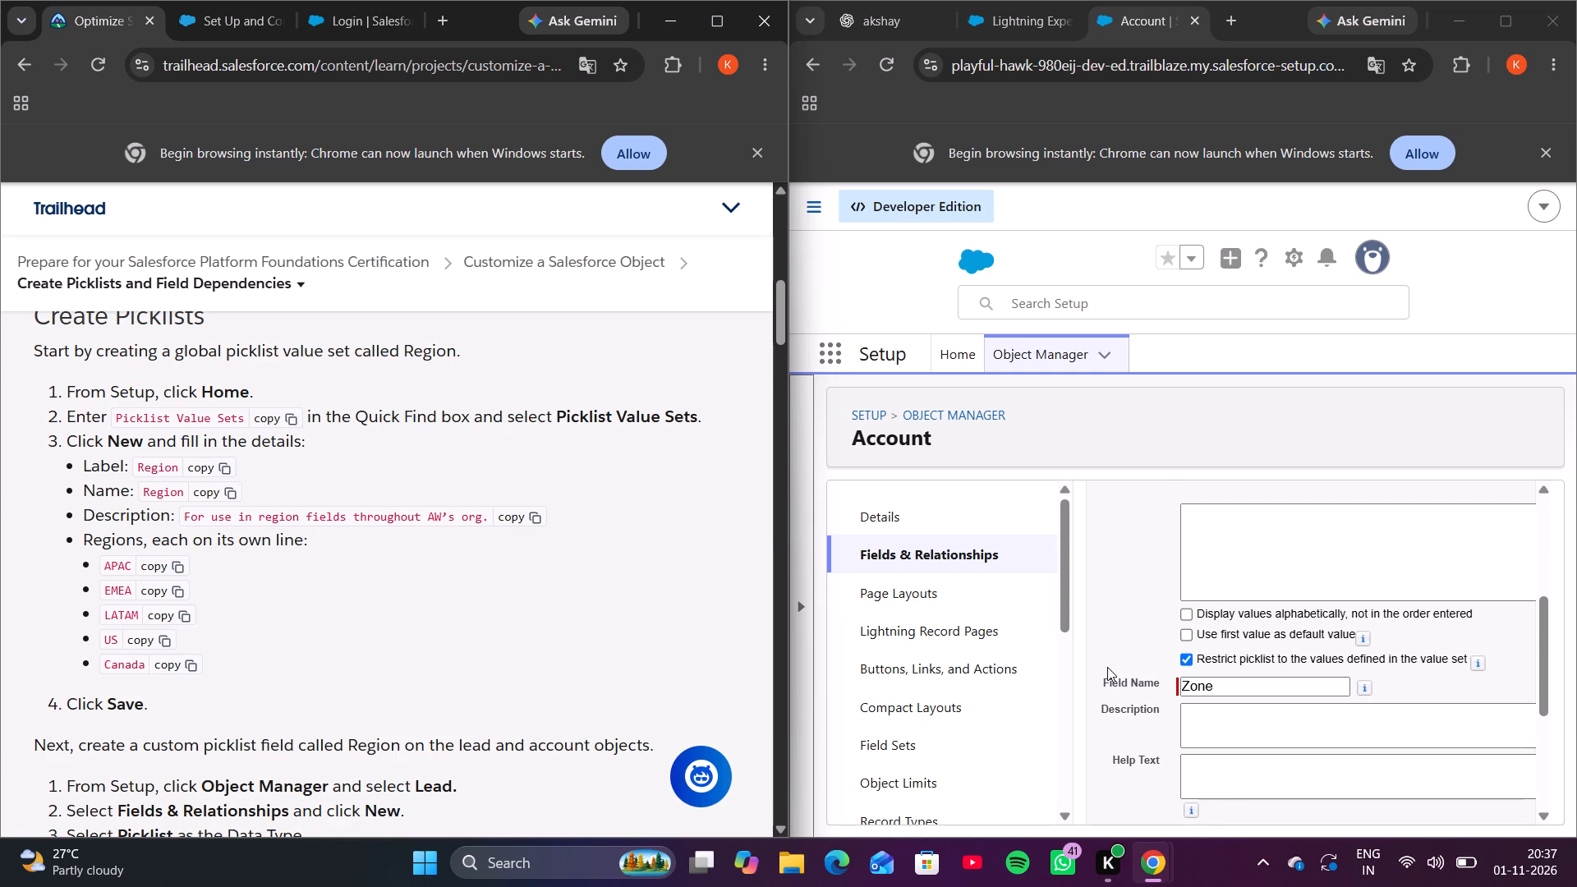
{"action": "scroll", "coordinate": [1232, 618], "scroll_direction": "up", "scroll_amount": 1}
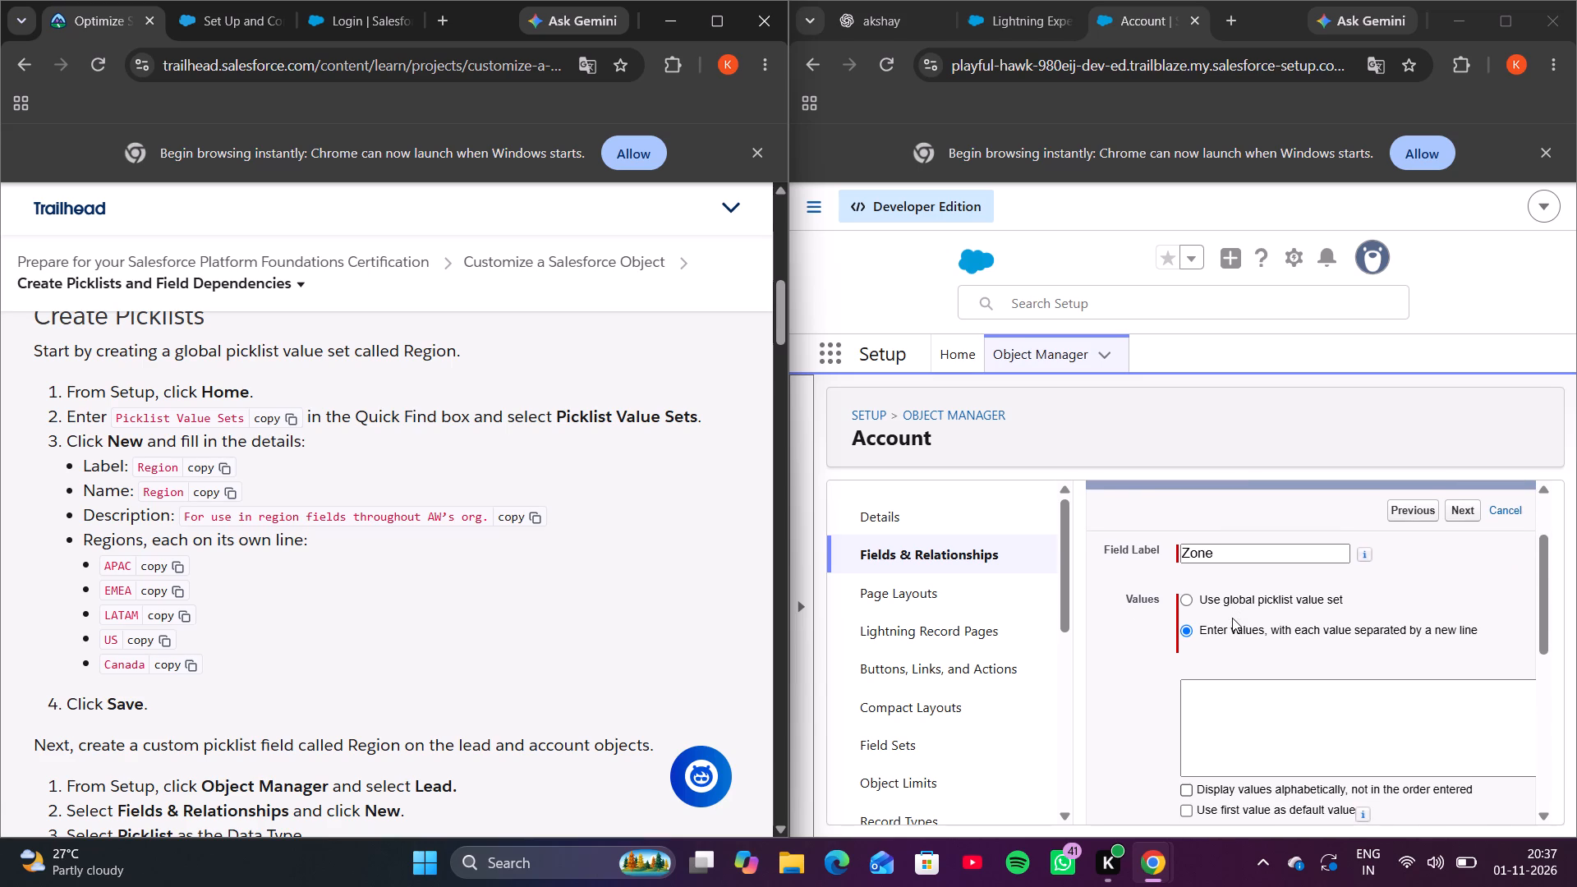
{"action": "scroll", "coordinate": [1232, 618], "scroll_direction": "up", "scroll_amount": 1}
{"action": "scroll", "coordinate": [297, 592], "scroll_direction": "down", "scroll_amount": 3}
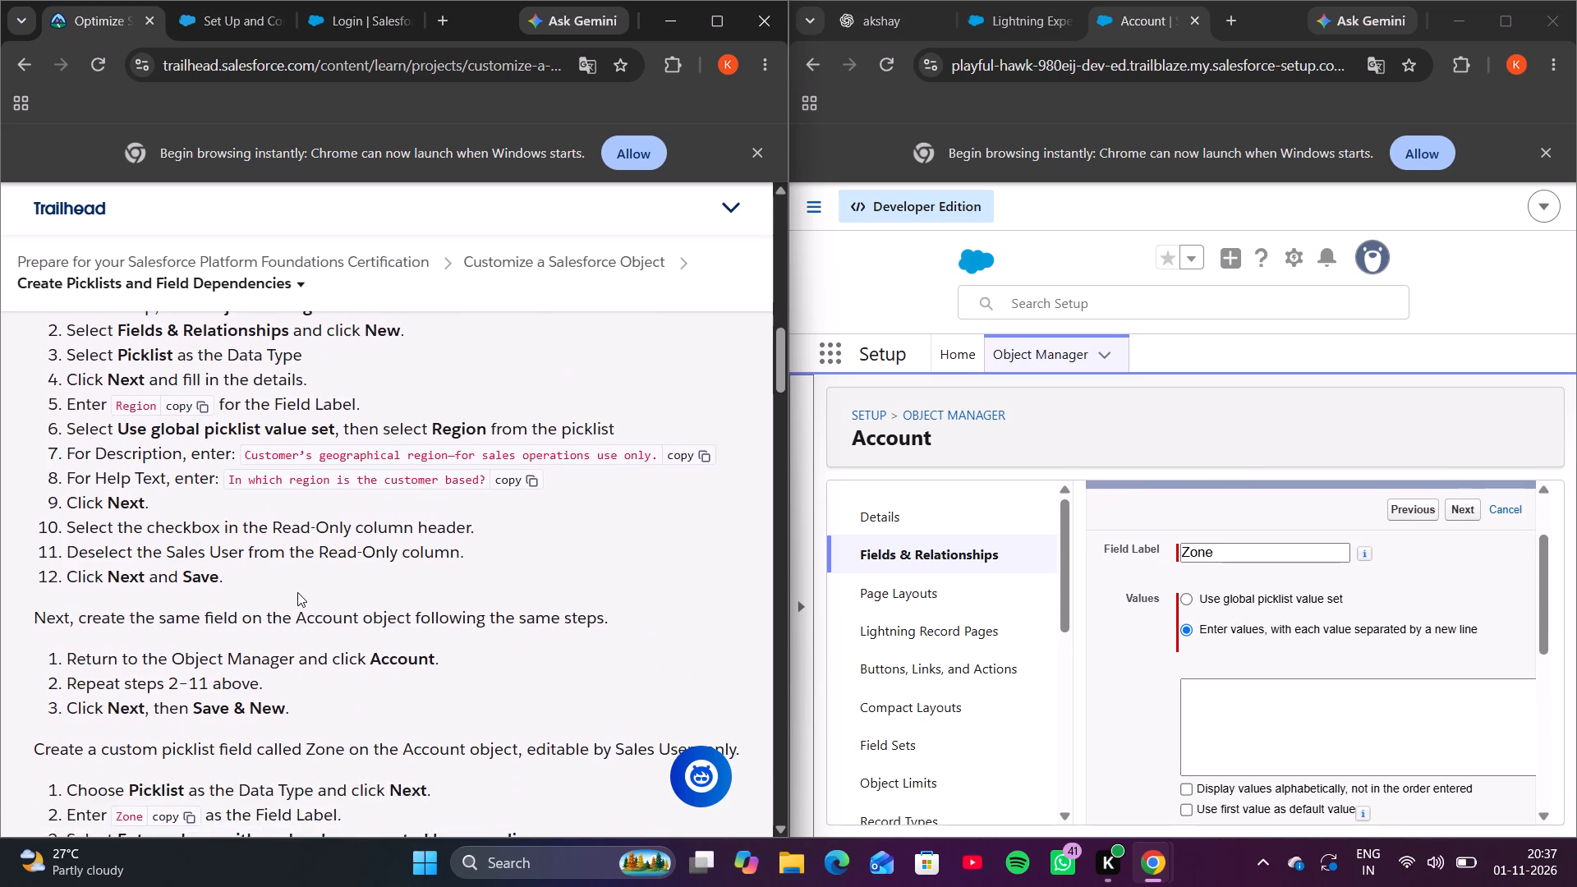
{"action": "scroll", "coordinate": [297, 592], "scroll_direction": "down", "scroll_amount": 4}
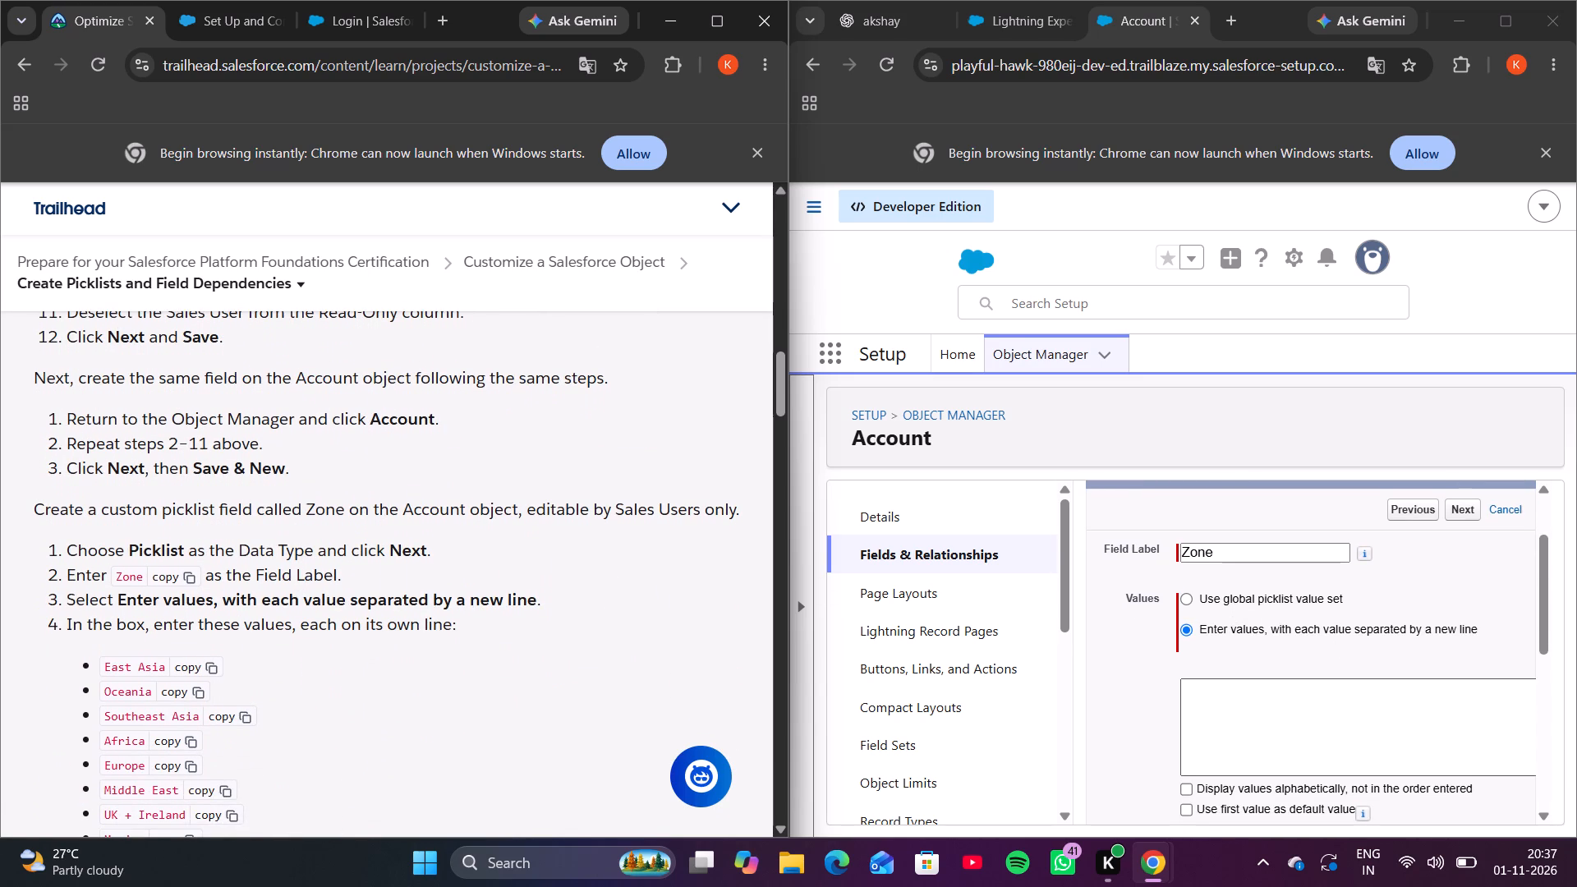
{"action": "scroll", "coordinate": [1242, 724], "scroll_direction": "down", "scroll_amount": 1}
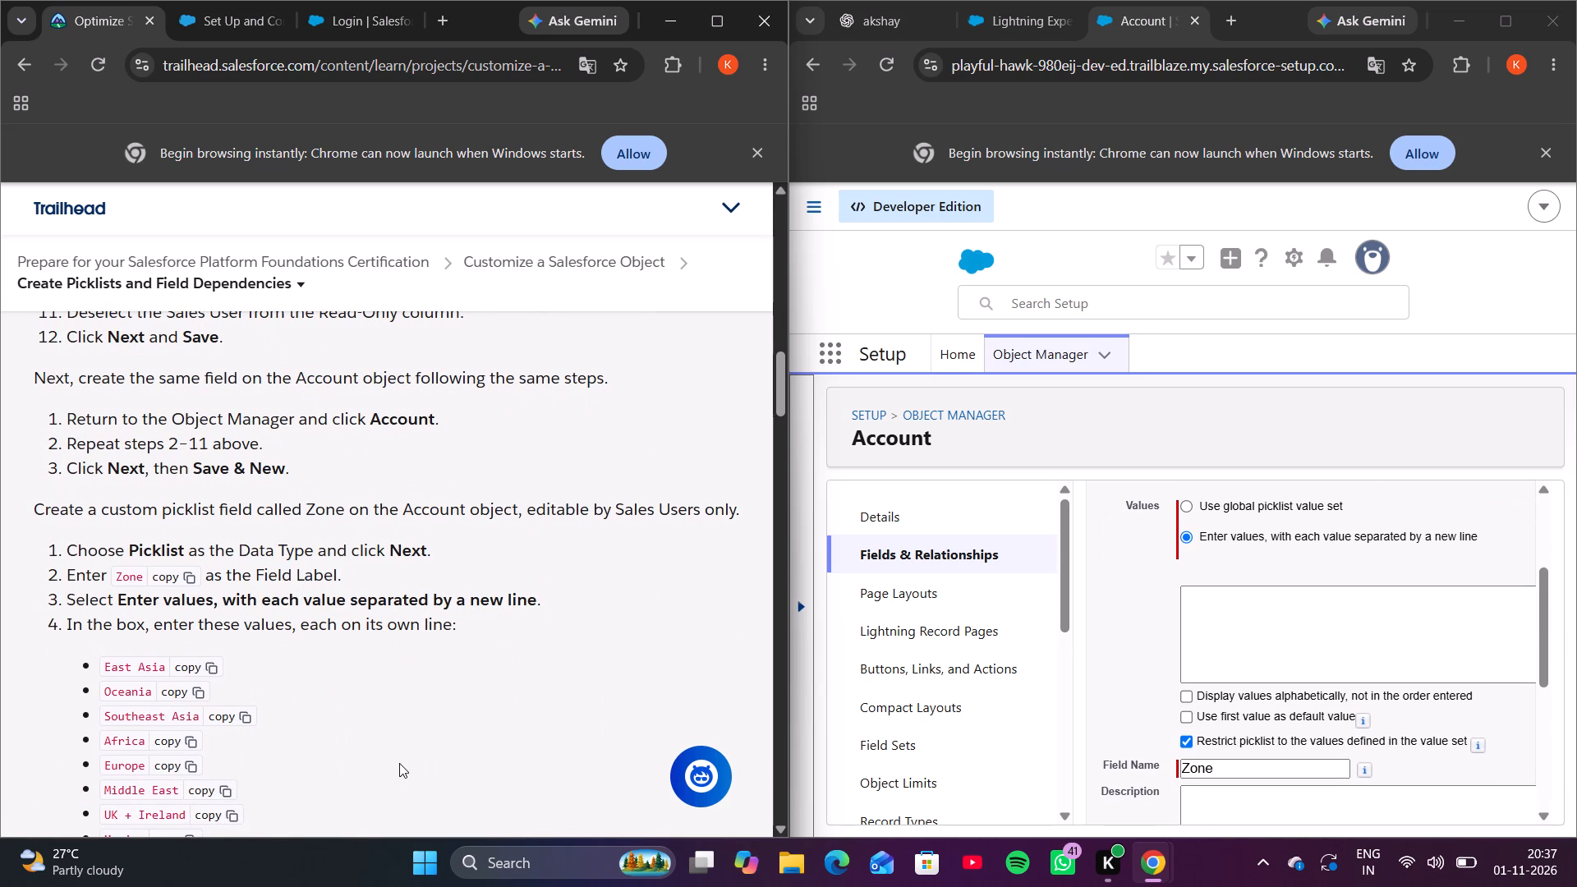
{"action": "scroll", "coordinate": [399, 763], "scroll_direction": "down", "scroll_amount": 1}
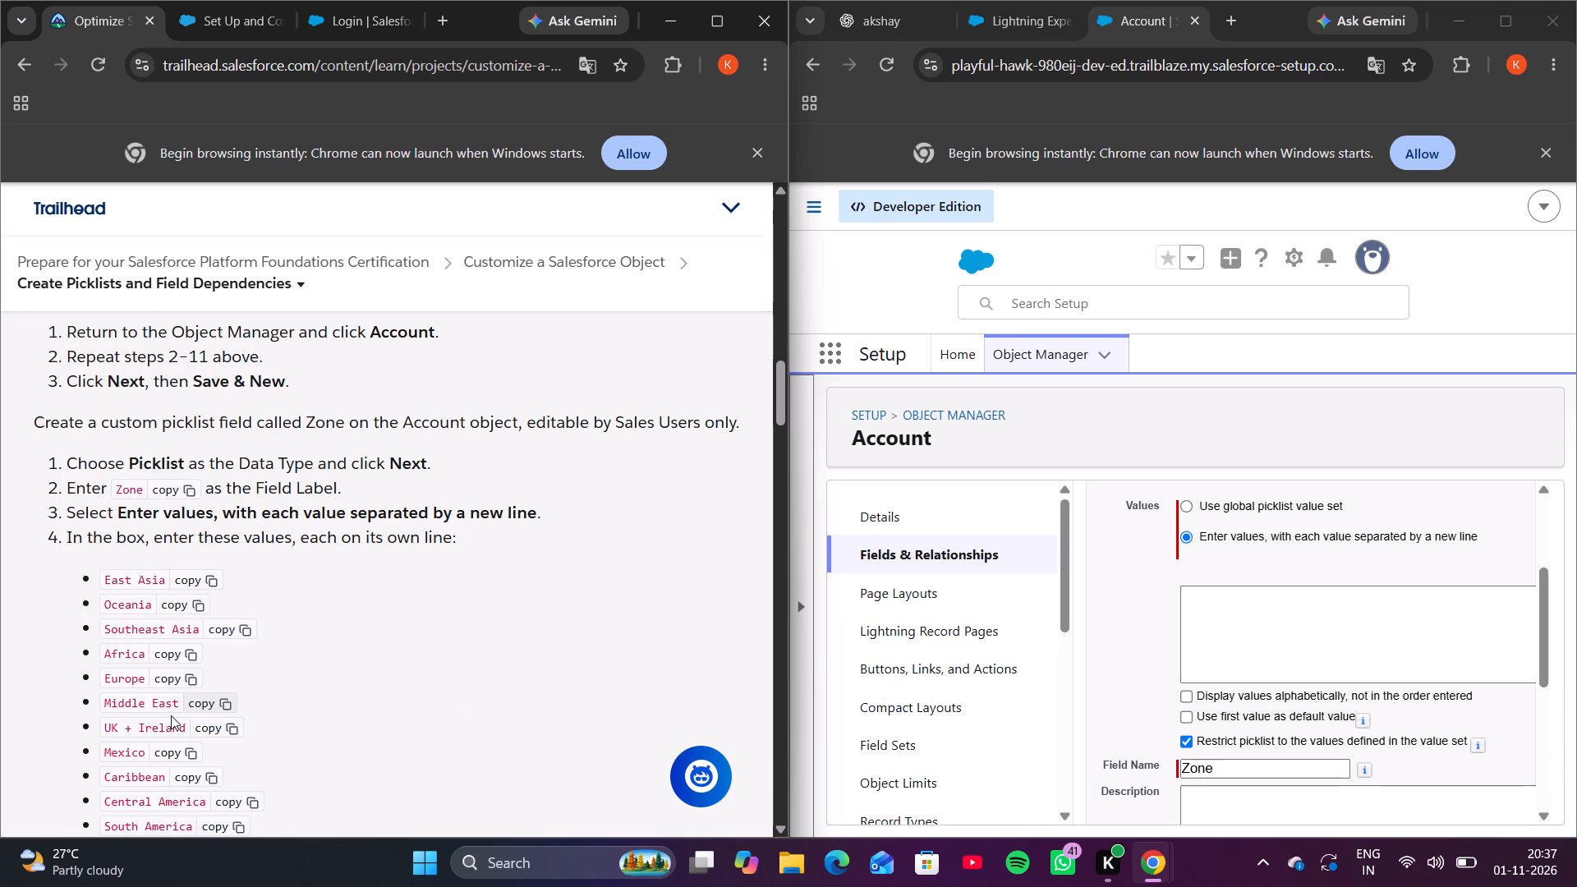
{"action": "scroll", "coordinate": [346, 678], "scroll_direction": "down", "scroll_amount": 1}
{"action": "scroll", "coordinate": [1119, 728], "scroll_direction": "down", "scroll_amount": 1}
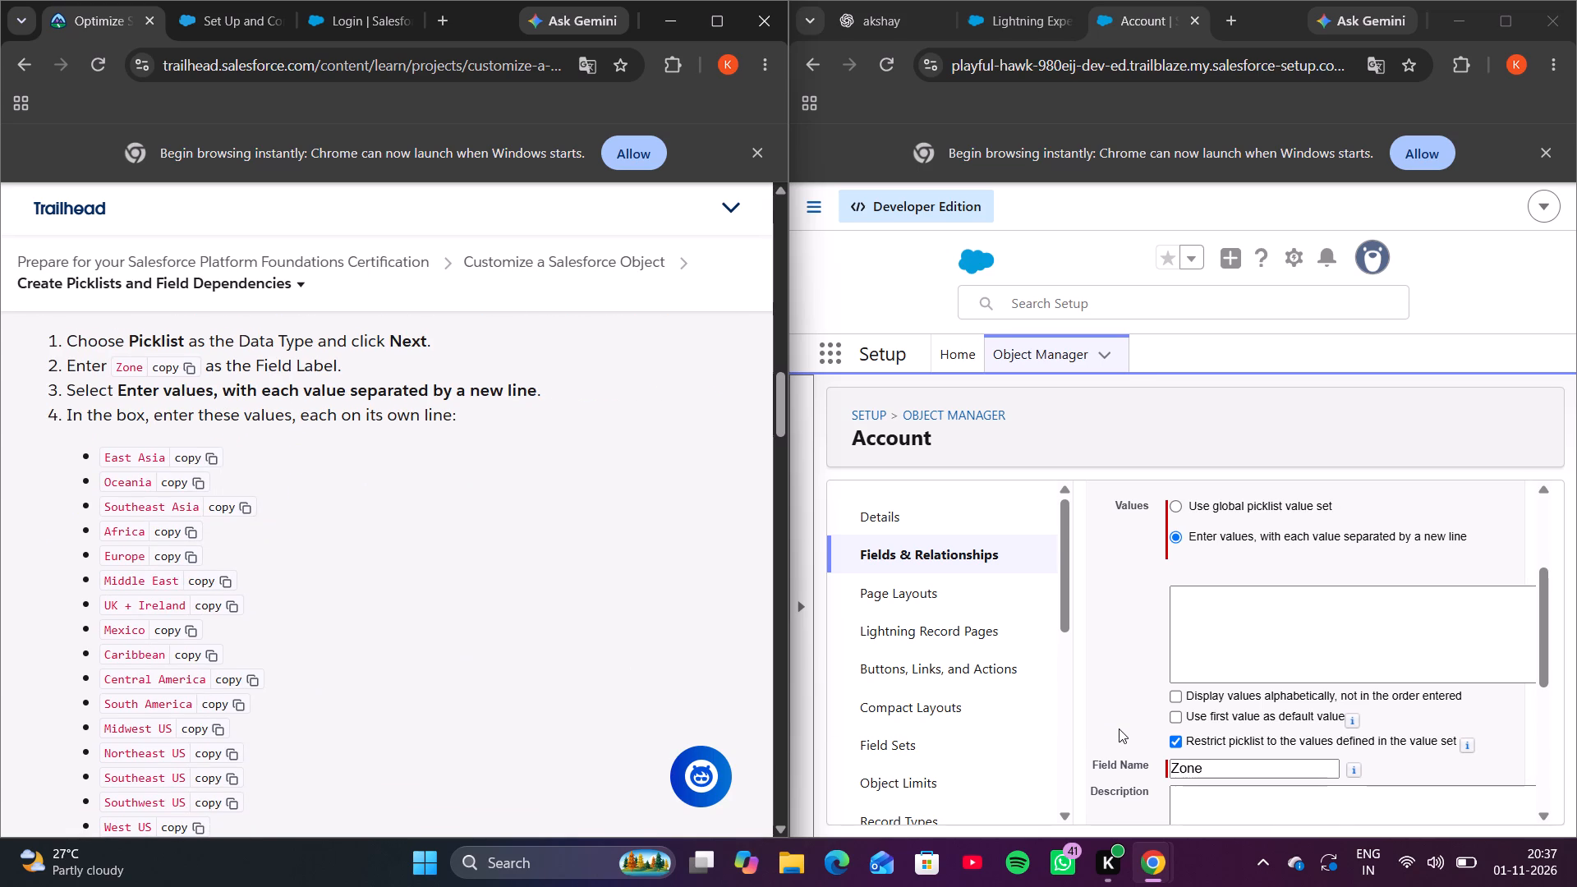
{"action": "scroll", "coordinate": [1119, 728], "scroll_direction": "down", "scroll_amount": 1}
{"action": "scroll", "coordinate": [1119, 728], "scroll_direction": "up", "scroll_amount": 1}
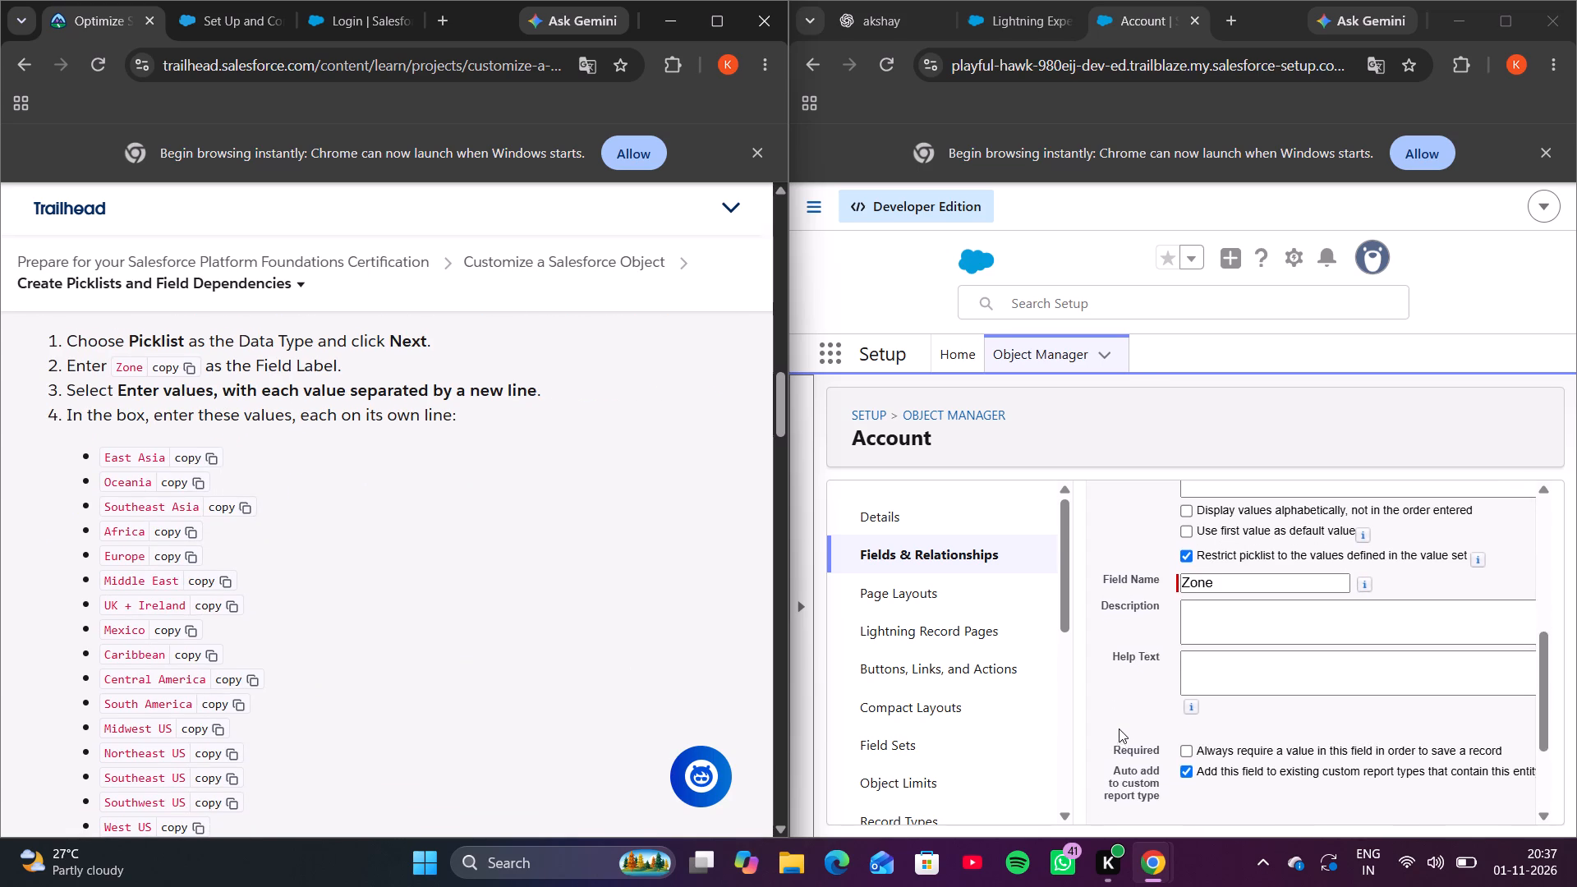
{"action": "scroll", "coordinate": [1119, 728], "scroll_direction": "up", "scroll_amount": 2}
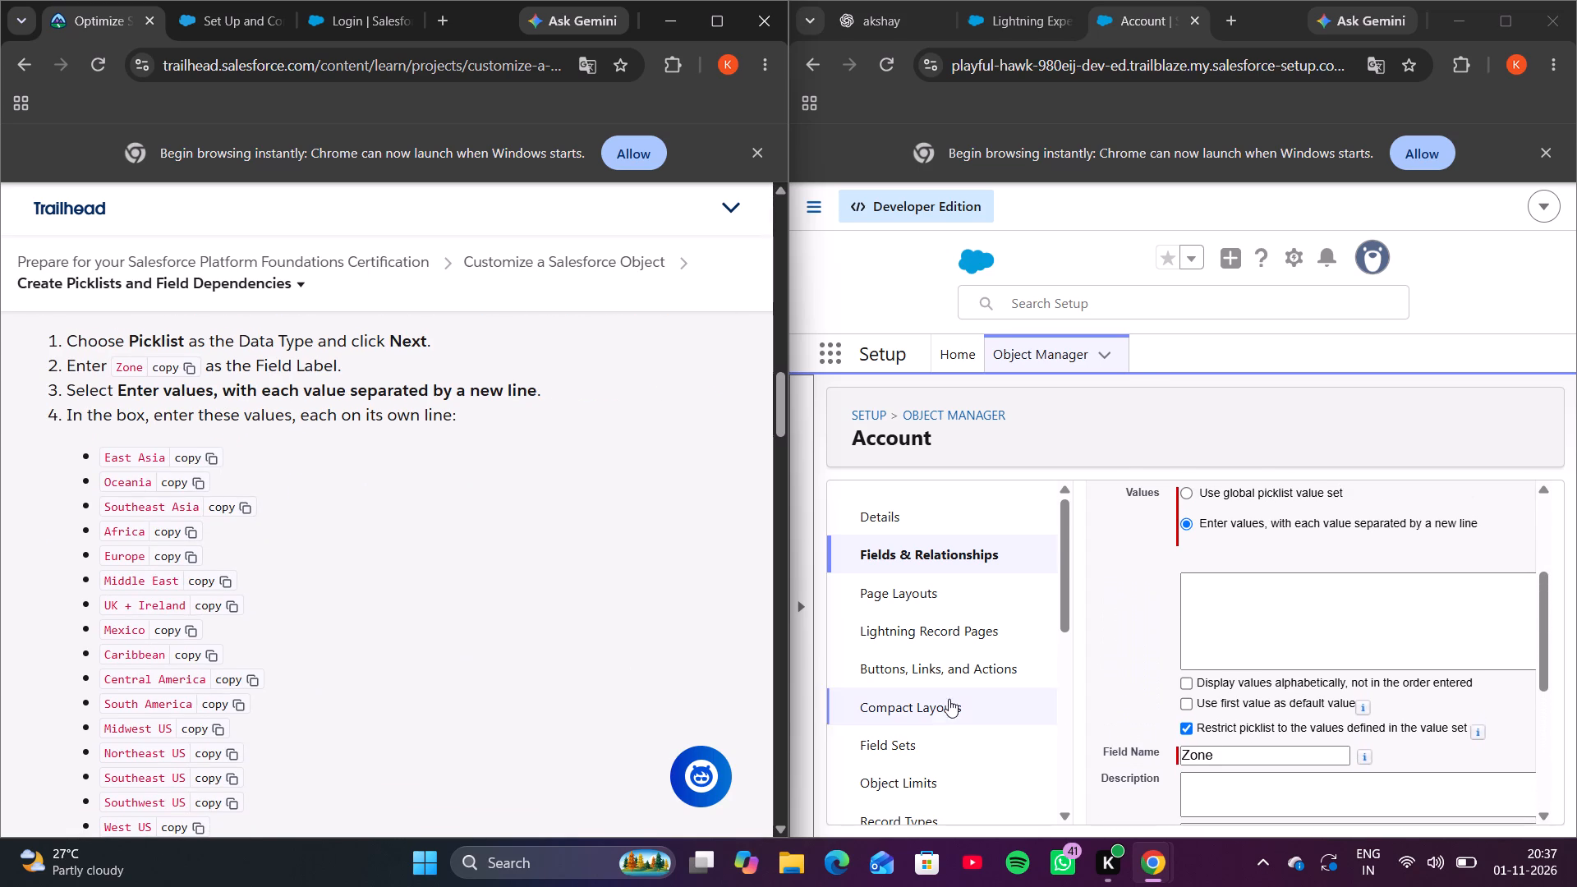
Paste the copied zone list, East Asia through East Coast, as the Zone field's picklist values.
{"action": "left_click", "coordinate": [1244, 581]}
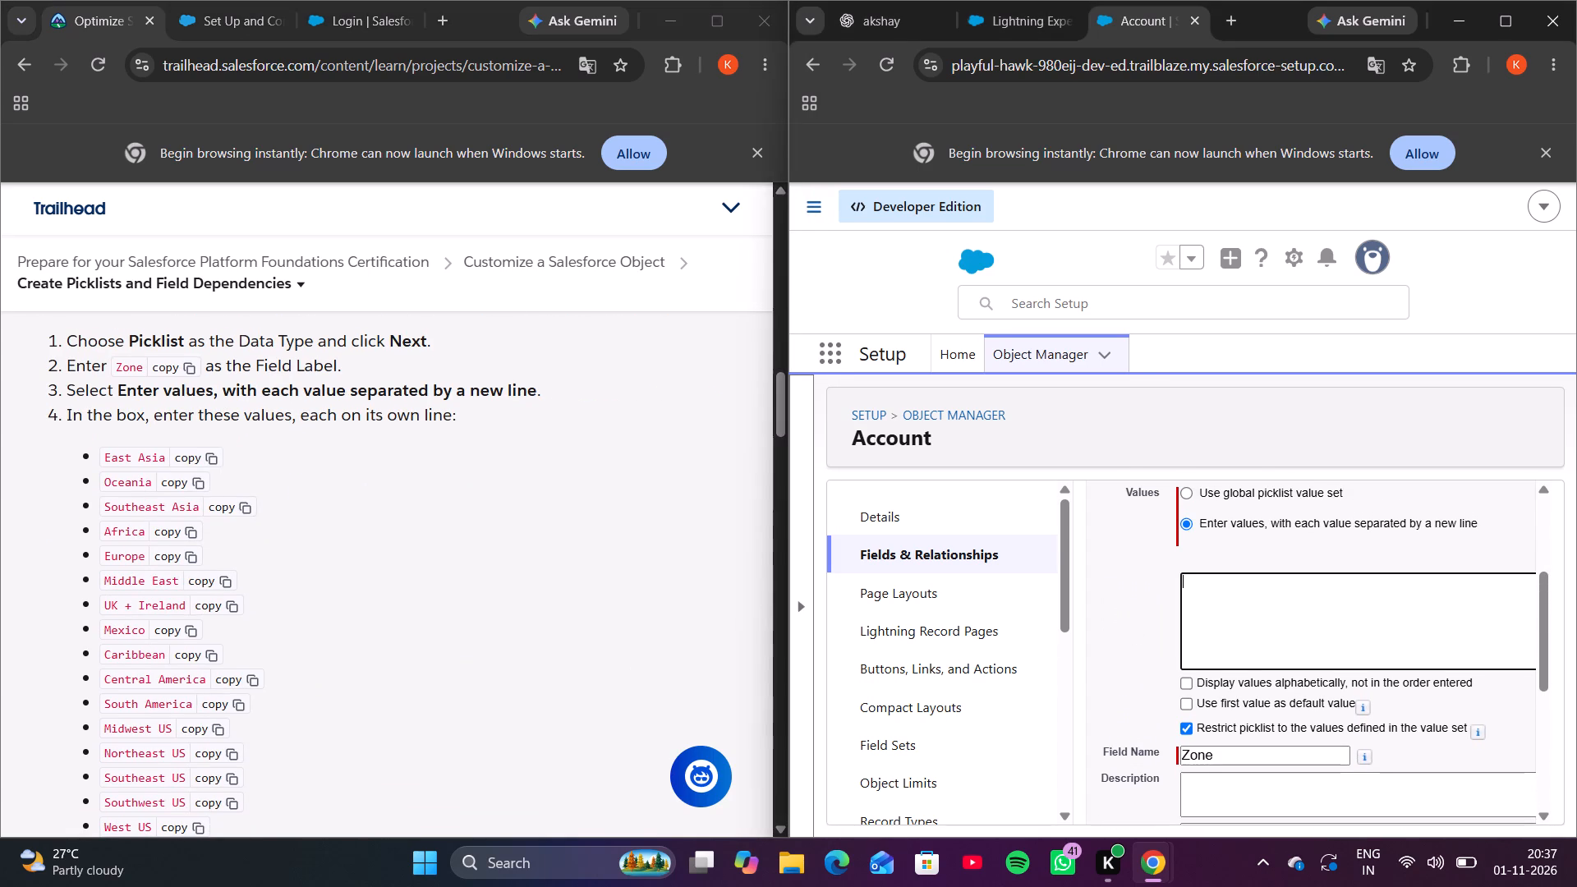
{"action": "key", "text": "ctrl+v"}
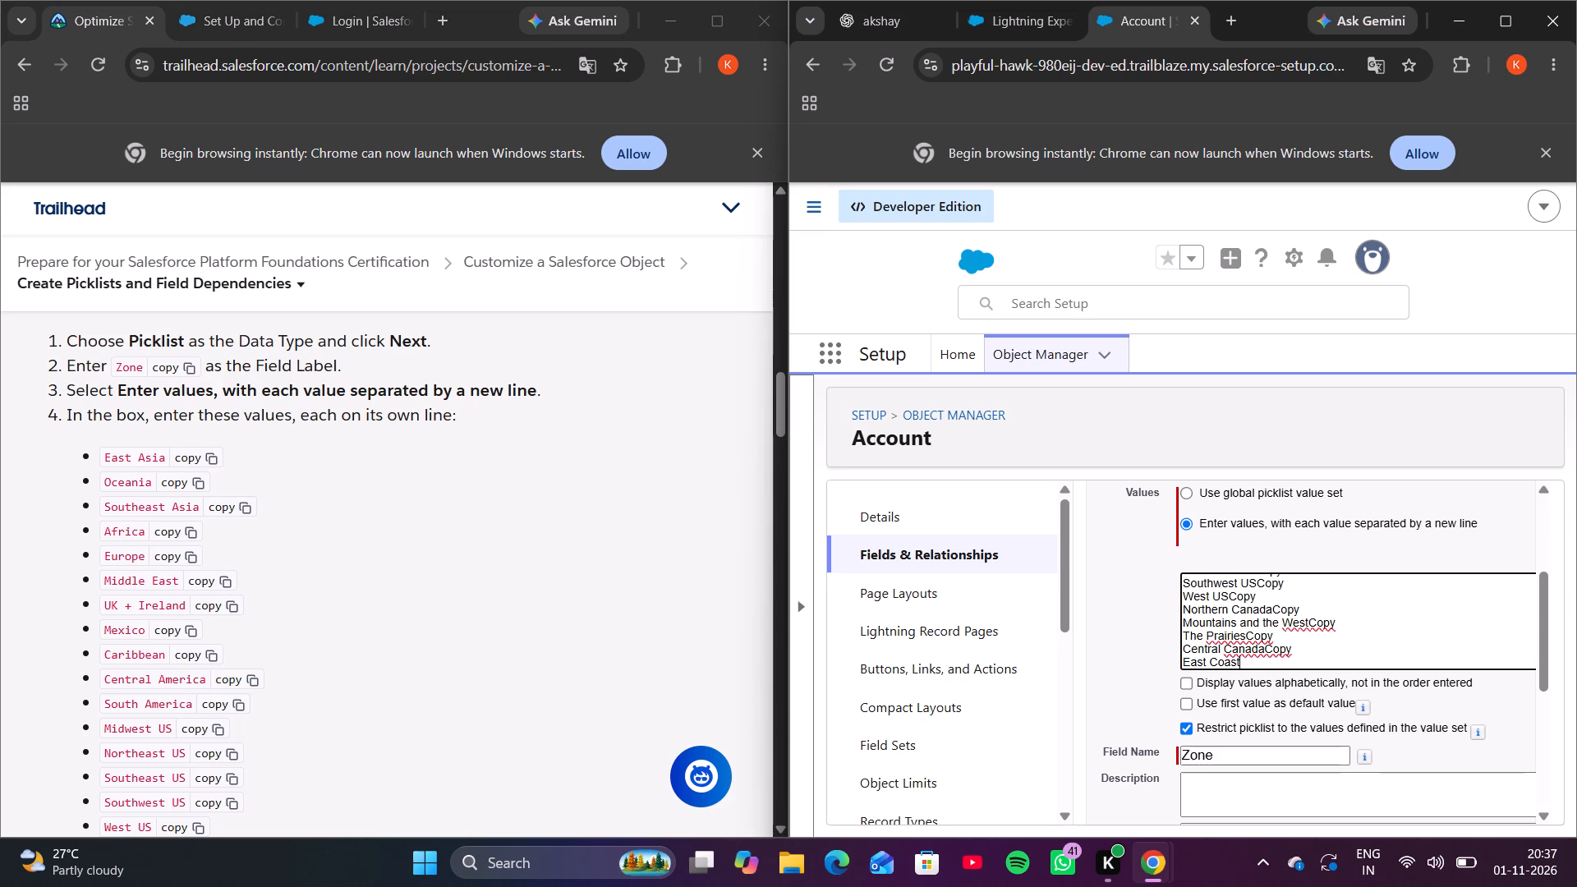
Remove the stray word "Copy" from the end of the East Asia and Oceania values.
{"action": "scroll", "coordinate": [1314, 631], "scroll_direction": "up", "scroll_amount": 3}
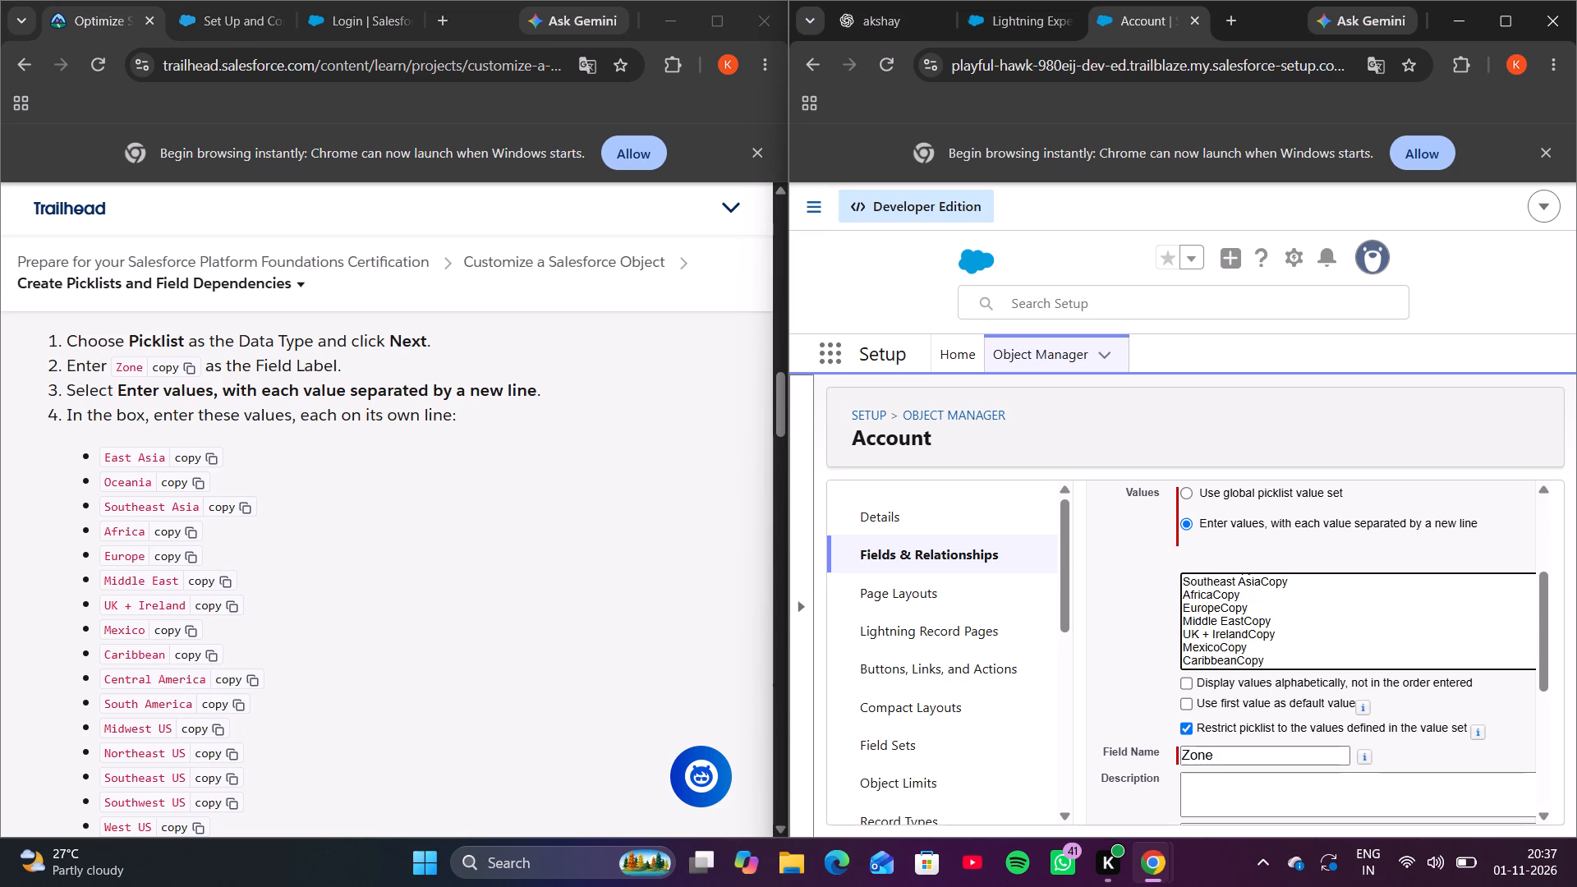
{"action": "left_click_drag", "start_coordinate": [1267, 585], "coordinate": [1232, 577]}
{"action": "key", "text": "BackSpace"}
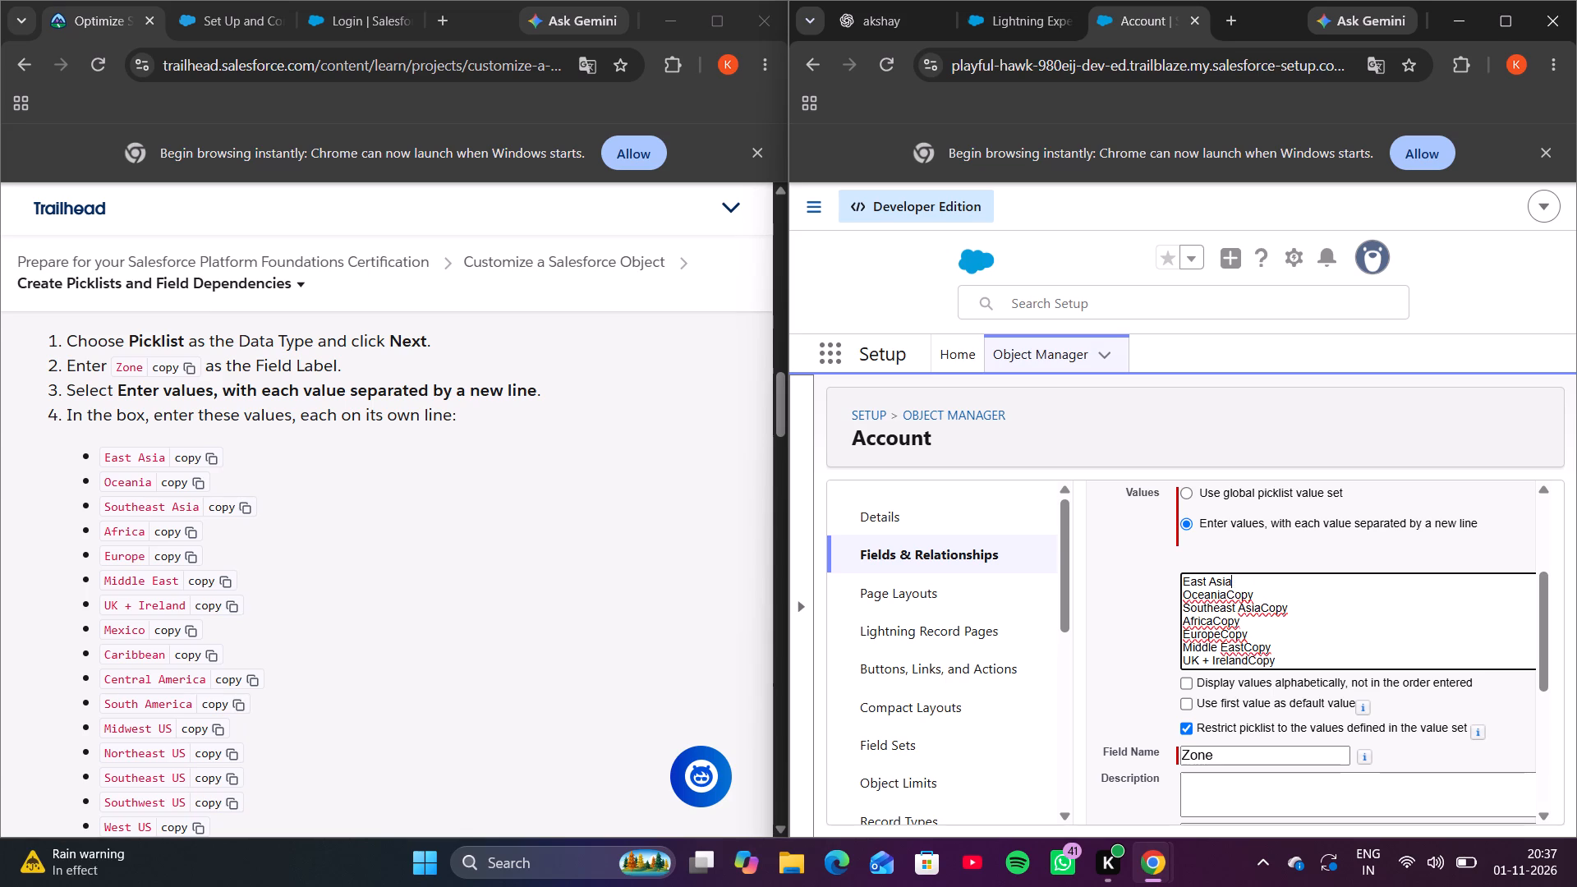
{"action": "left_click_drag", "start_coordinate": [1253, 591], "coordinate": [1229, 591]}
{"action": "key", "text": "BackSpace"}
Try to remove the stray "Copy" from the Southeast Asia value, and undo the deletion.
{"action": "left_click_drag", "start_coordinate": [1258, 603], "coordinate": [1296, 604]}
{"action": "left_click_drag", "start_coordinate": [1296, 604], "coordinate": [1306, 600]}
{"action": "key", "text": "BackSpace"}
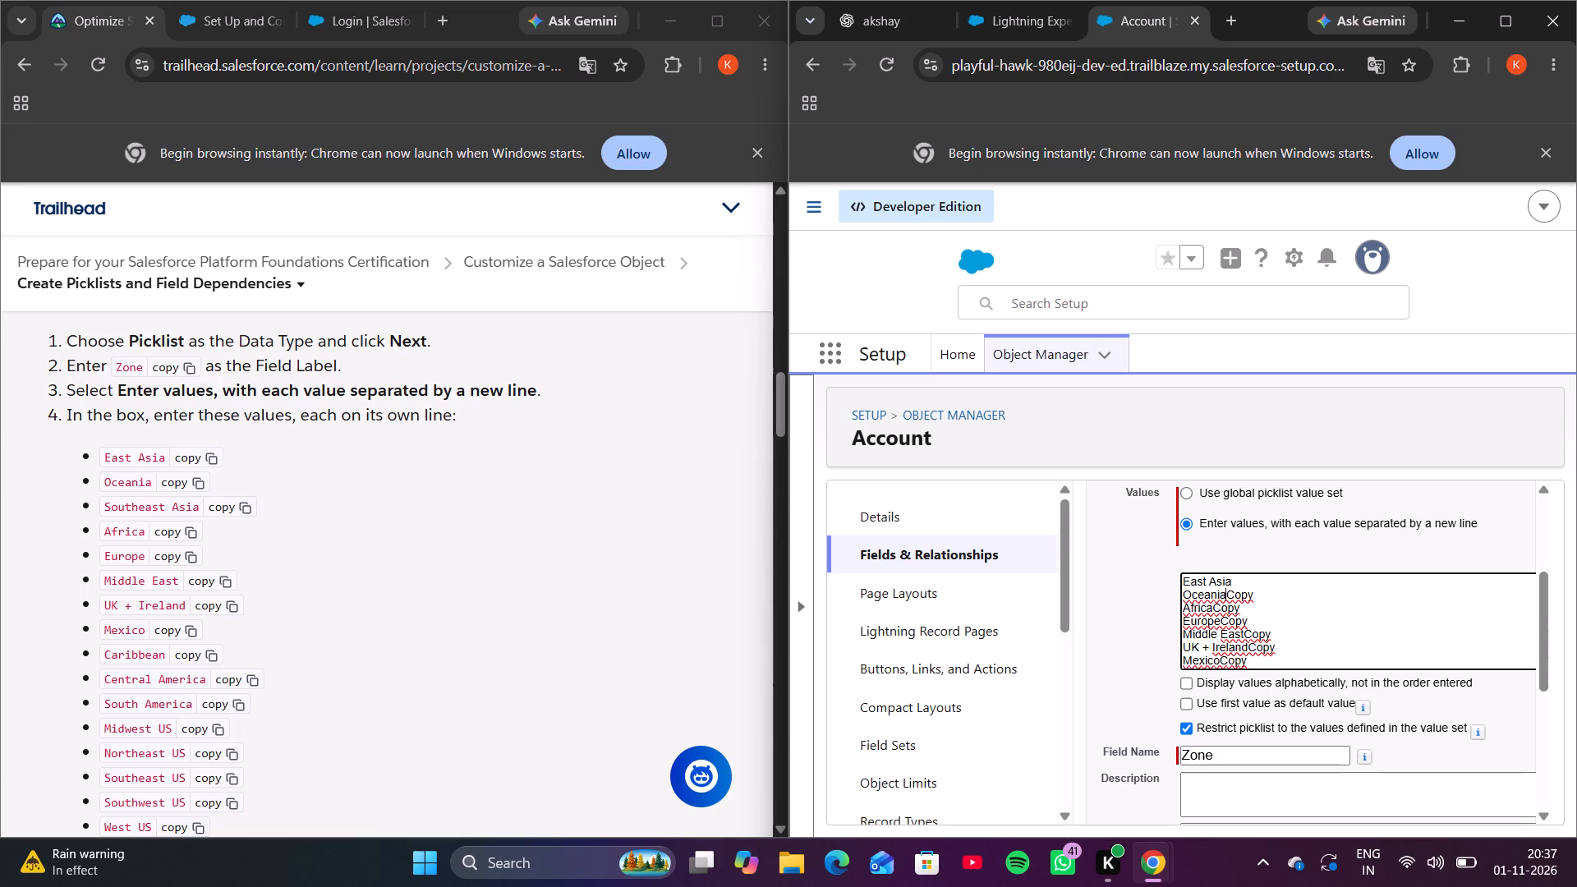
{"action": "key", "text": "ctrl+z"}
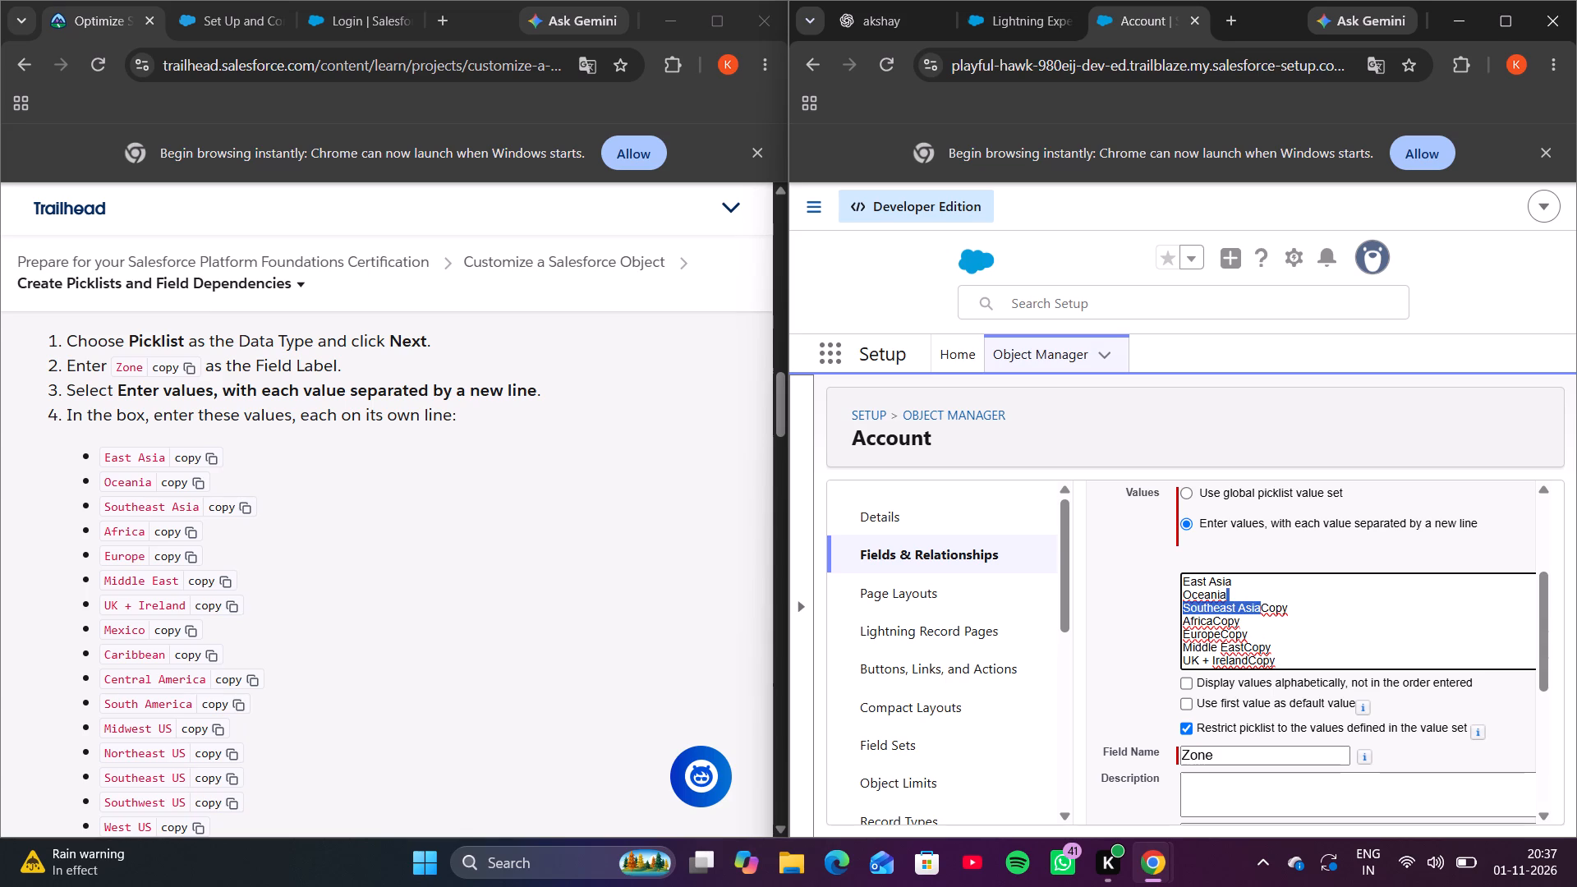
Remove the stray word "Copy" from the end of the Southeast Asia value in the Zone picklist.
{"action": "left_click", "coordinate": [1303, 619]}
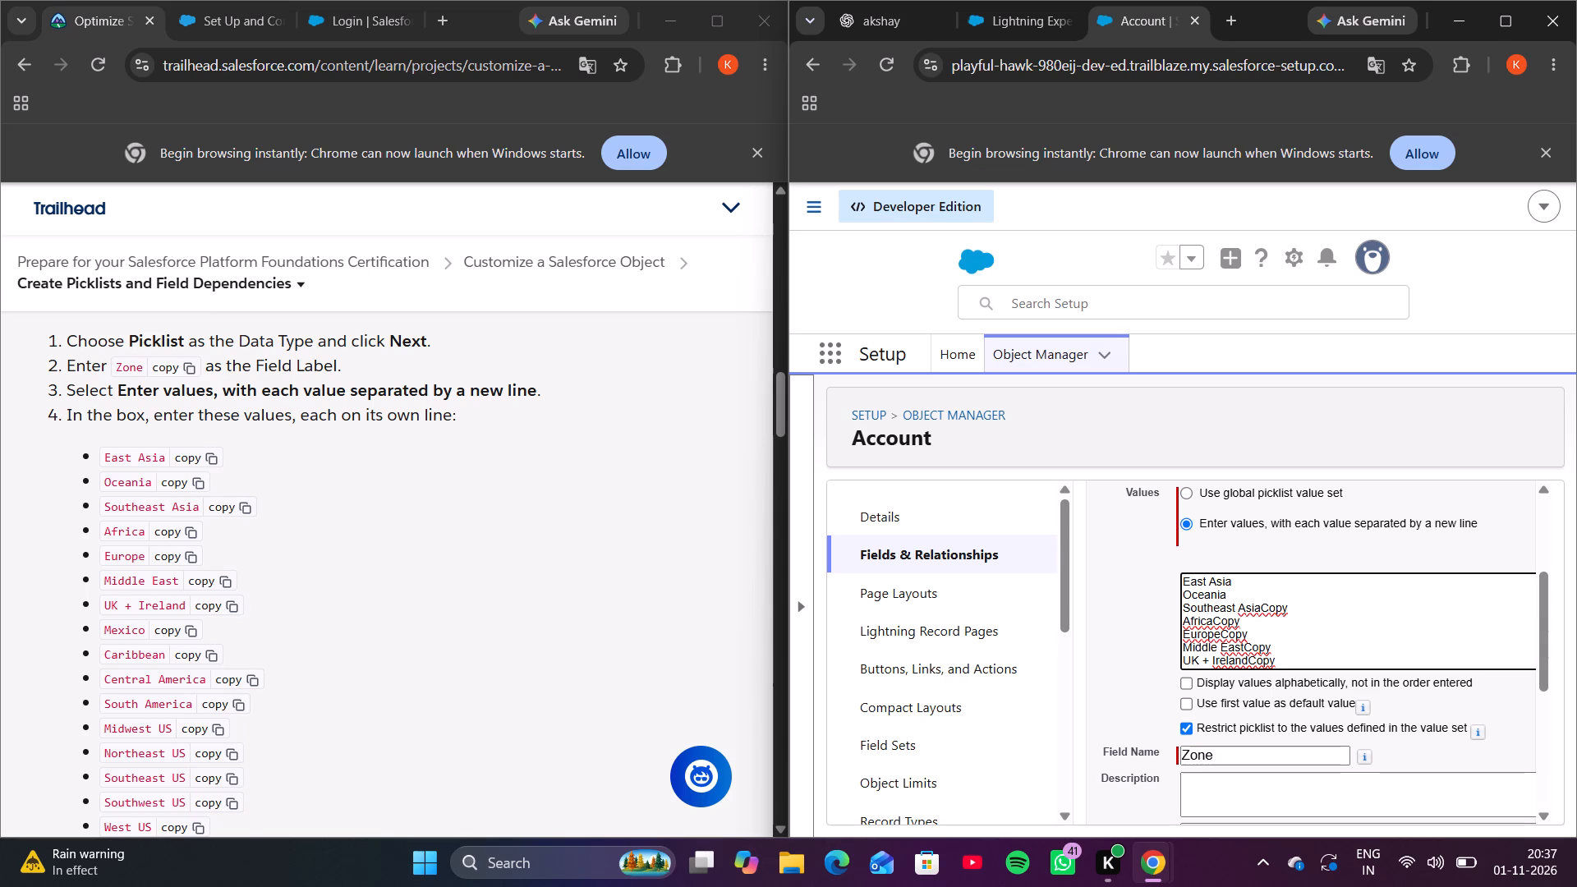
{"action": "left_click", "coordinate": [1259, 609]}
{"action": "key", "text": "Right"}
{"action": "key", "text": "Right"}
{"action": "key", "text": "Right"}
{"action": "key", "text": "Right"}
{"action": "key", "text": "BackSpace"}
{"action": "key", "text": "BackSpace"}
{"action": "key", "text": "BackSpace"}
{"action": "key", "text": "BackSpace"}
Remove the stray "Copy" from the end of the Africa value in the Zone picklist.
{"action": "key", "text": "Down"}
{"action": "key", "text": "BackSpace"}
{"action": "key", "text": "BackSpace"}
{"action": "key", "text": "BackSpace"}
{"action": "key", "text": "BackSpace"}
Remove the stray "Copy" from the end of the Europe value in the Zone picklist.
{"action": "key", "text": "Down"}
{"action": "key", "text": "Right"}
{"action": "key", "text": "Right"}
{"action": "key", "text": "Up"}
{"action": "key", "text": "Left"}
{"action": "key", "text": "Left"}
{"action": "key", "text": "Down"}
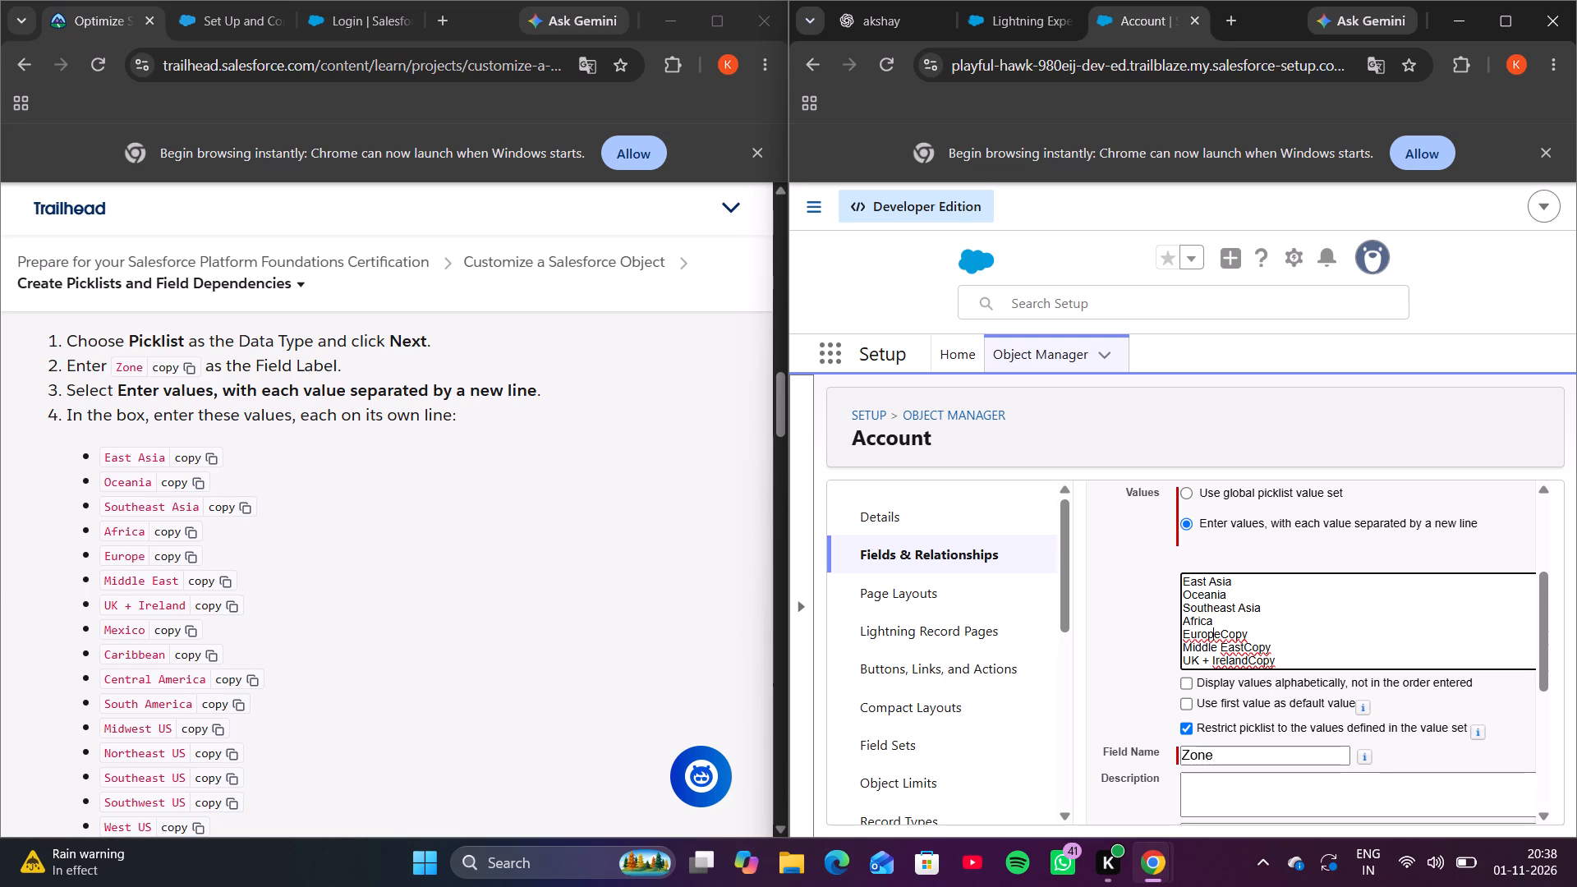
{"action": "key", "text": "Right"}
{"action": "key", "text": "Right"}
{"action": "key", "text": "Right"}
{"action": "key", "text": "Right"}
{"action": "key", "text": "Right"}
{"action": "key", "text": "BackSpace"}
{"action": "key", "text": "BackSpace"}
{"action": "key", "text": "BackSpace"}
{"action": "key", "text": "BackSpace"}
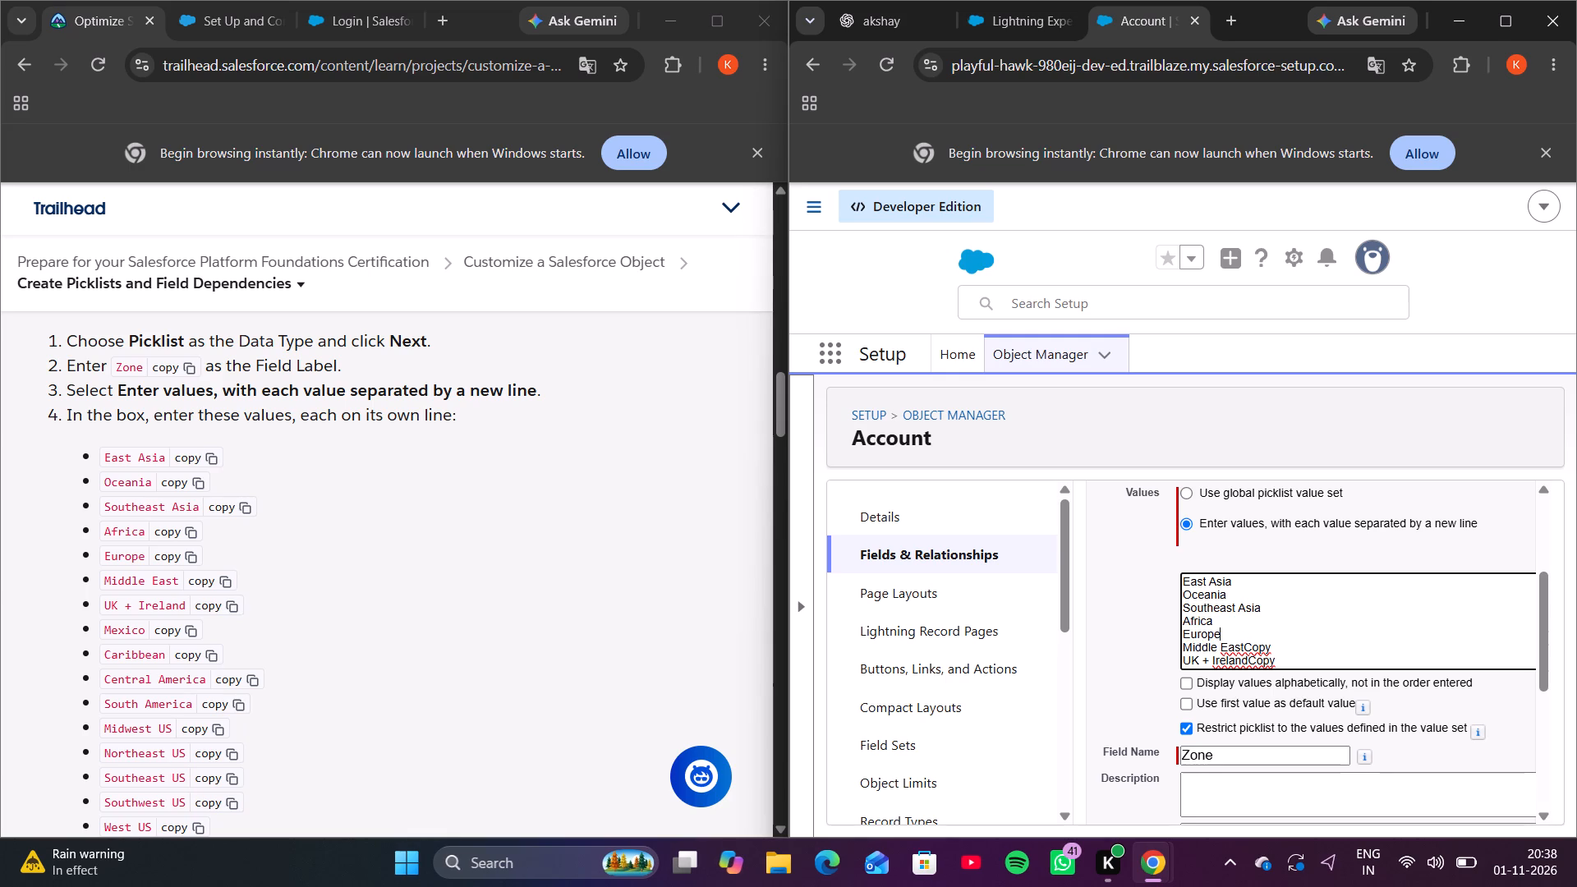
Remove the stray "Copy" from the end of the Middle East value in the Zone picklist.
{"action": "key", "text": "Down"}
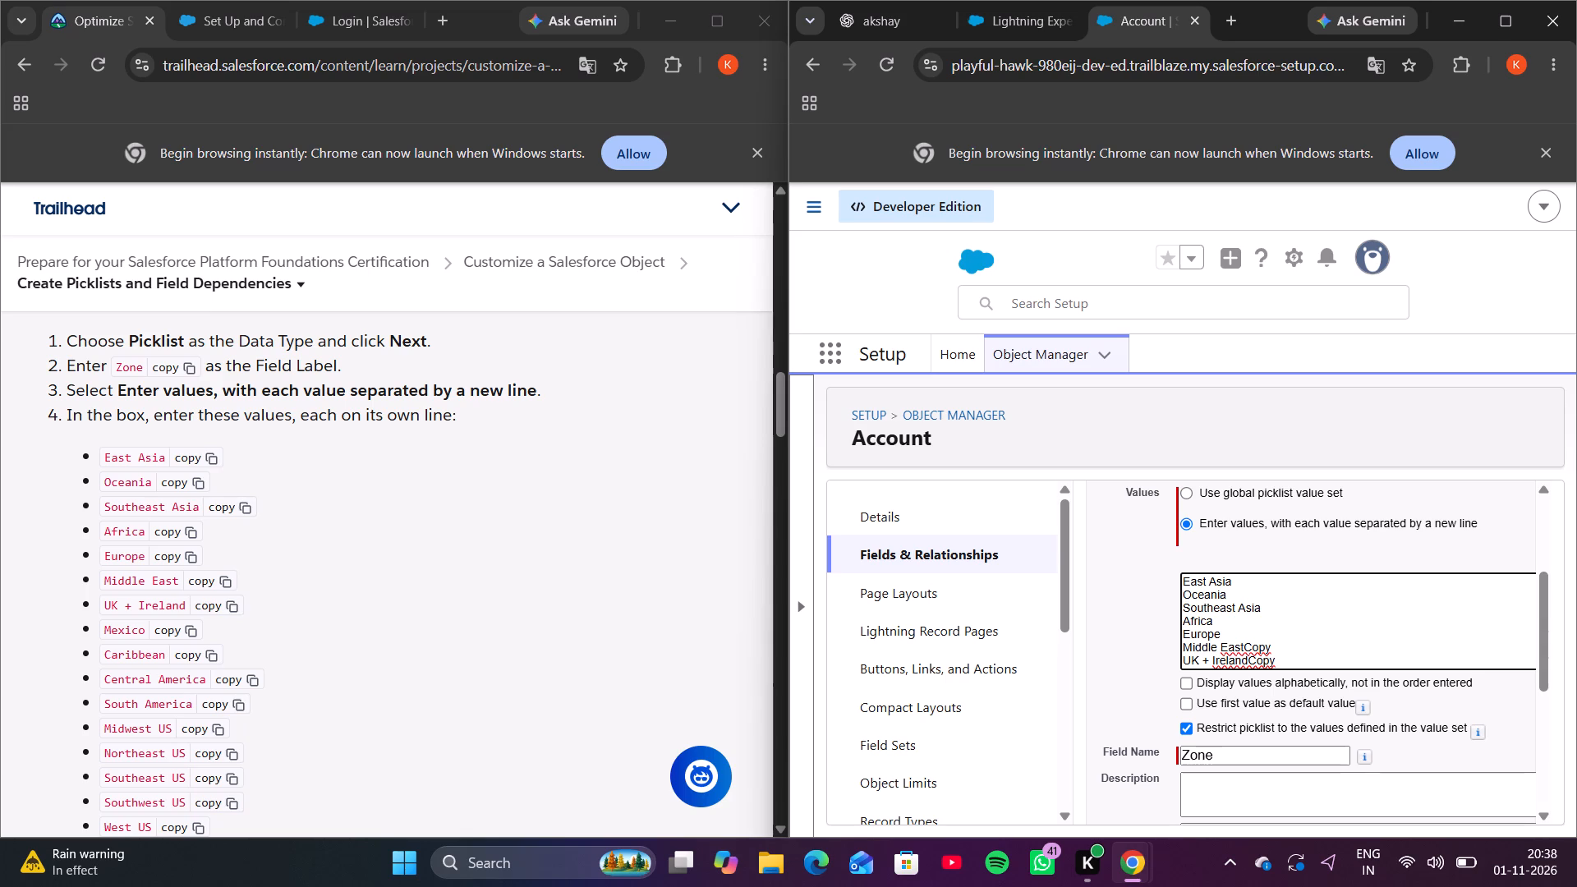
{"action": "key", "text": "Right"}
{"action": "key", "text": "Right"}
{"action": "key", "text": "Right"}
{"action": "key", "text": "Right"}
{"action": "key", "text": "Right"}
{"action": "key", "text": "Right"}
{"action": "key", "text": "Right"}
{"action": "key", "text": "Right"}
{"action": "key", "text": "Right"}
{"action": "key", "text": "Right"}
{"action": "key", "text": "Left"}
{"action": "key", "text": "Left"}
{"action": "key", "text": "BackSpace"}
{"action": "key", "text": "BackSpace"}
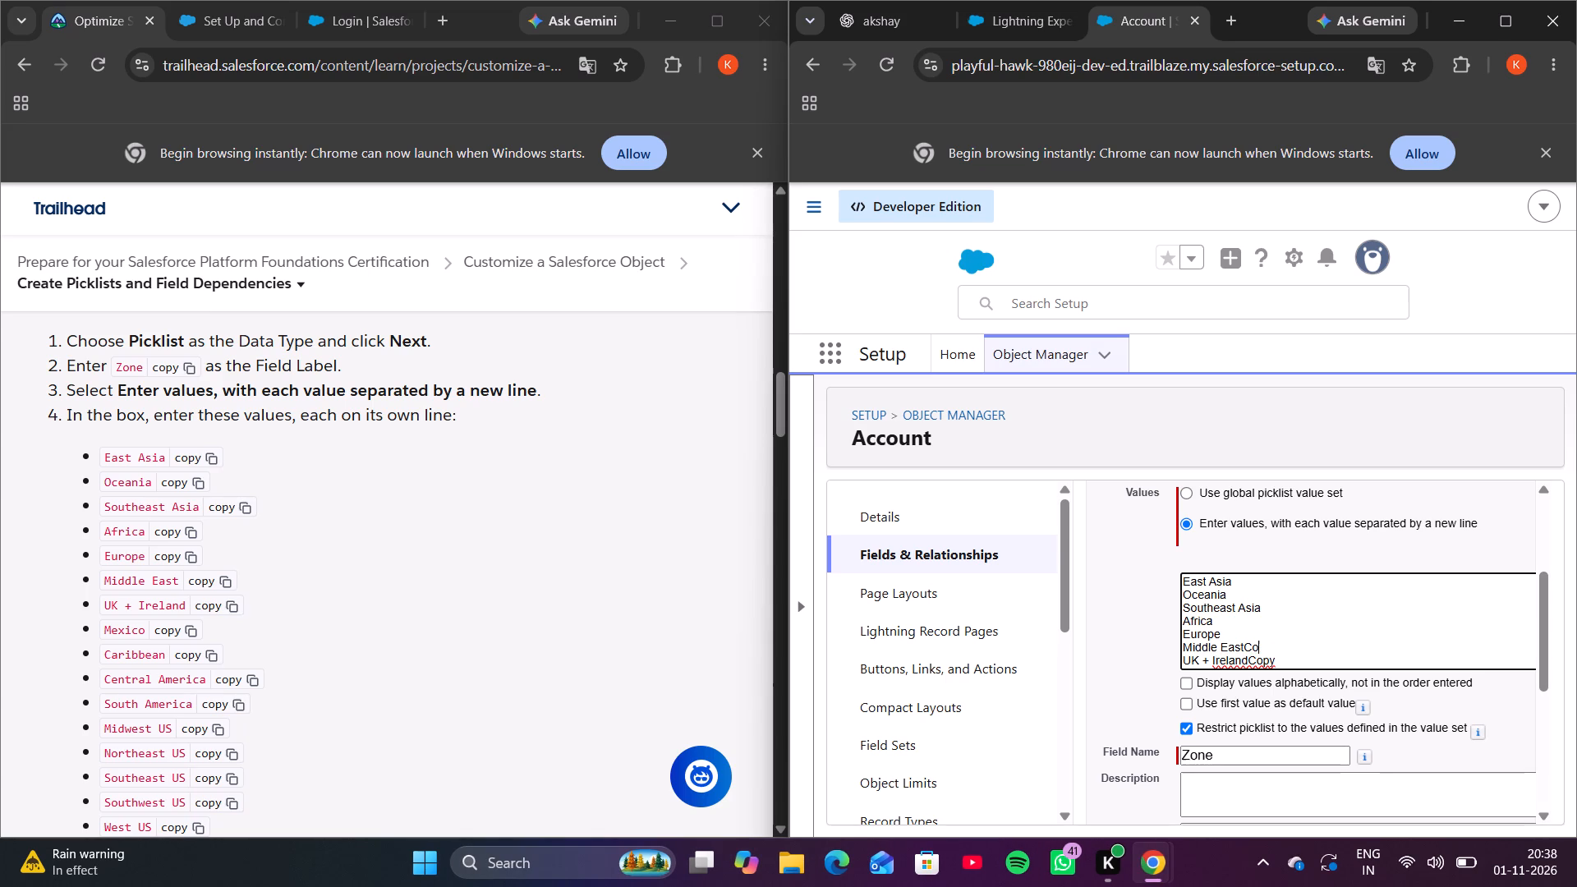
{"action": "key", "text": "BackSpace"}
{"action": "key", "text": "BackSpace"}
Remove the stray "Copy" from the end of the UK + Ireland value in the Zone picklist.
{"action": "key", "text": "Right"}
{"action": "key", "text": "Left"}
{"action": "key", "text": "Down"}
{"action": "key", "text": "Right"}
{"action": "key", "text": "Right"}
{"action": "key", "text": "Right"}
{"action": "key", "text": "Right"}
{"action": "key", "text": "Right"}
{"action": "key", "text": "backslash"}
{"action": "key", "text": "BackSpace"}
{"action": "key", "text": "BackSpace"}
{"action": "key", "text": "BackSpace"}
{"action": "key", "text": "BackSpace"}
{"action": "key", "text": "ctrl+z"}
{"action": "key", "text": "BackSpace"}
{"action": "key", "text": "BackSpace"}
{"action": "key", "text": "BackSpace"}
{"action": "key", "text": "BackSpace"}
{"action": "key", "text": "BackSpace"}
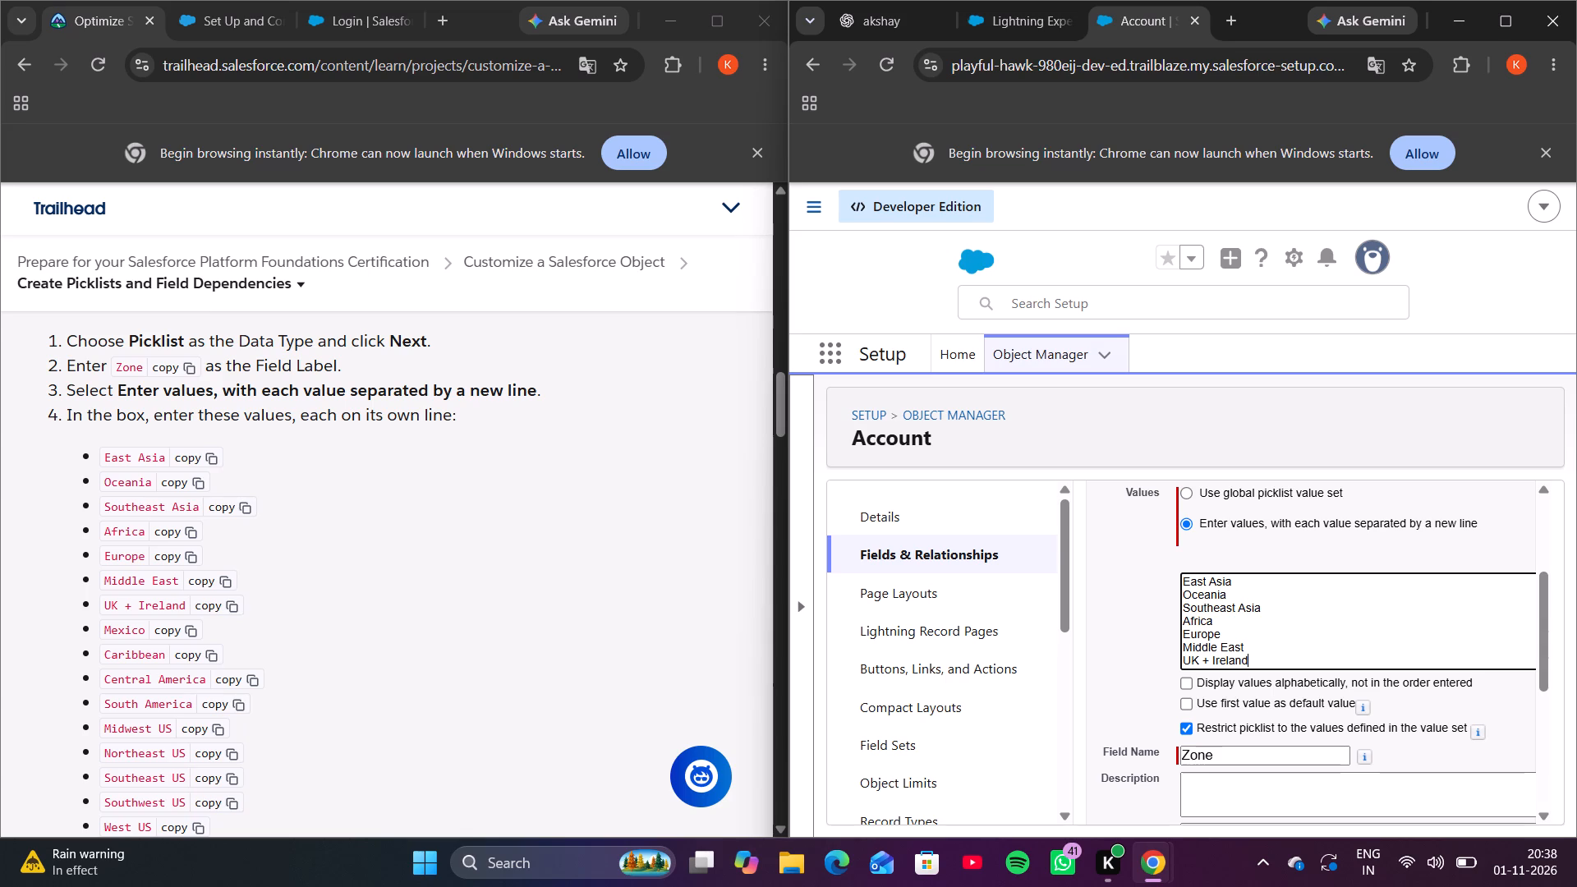
Remove the stray "Copy" from the end of the Mexico value in the Zone picklist.
{"action": "scroll", "coordinate": [1259, 609], "scroll_direction": "down", "scroll_amount": 1}
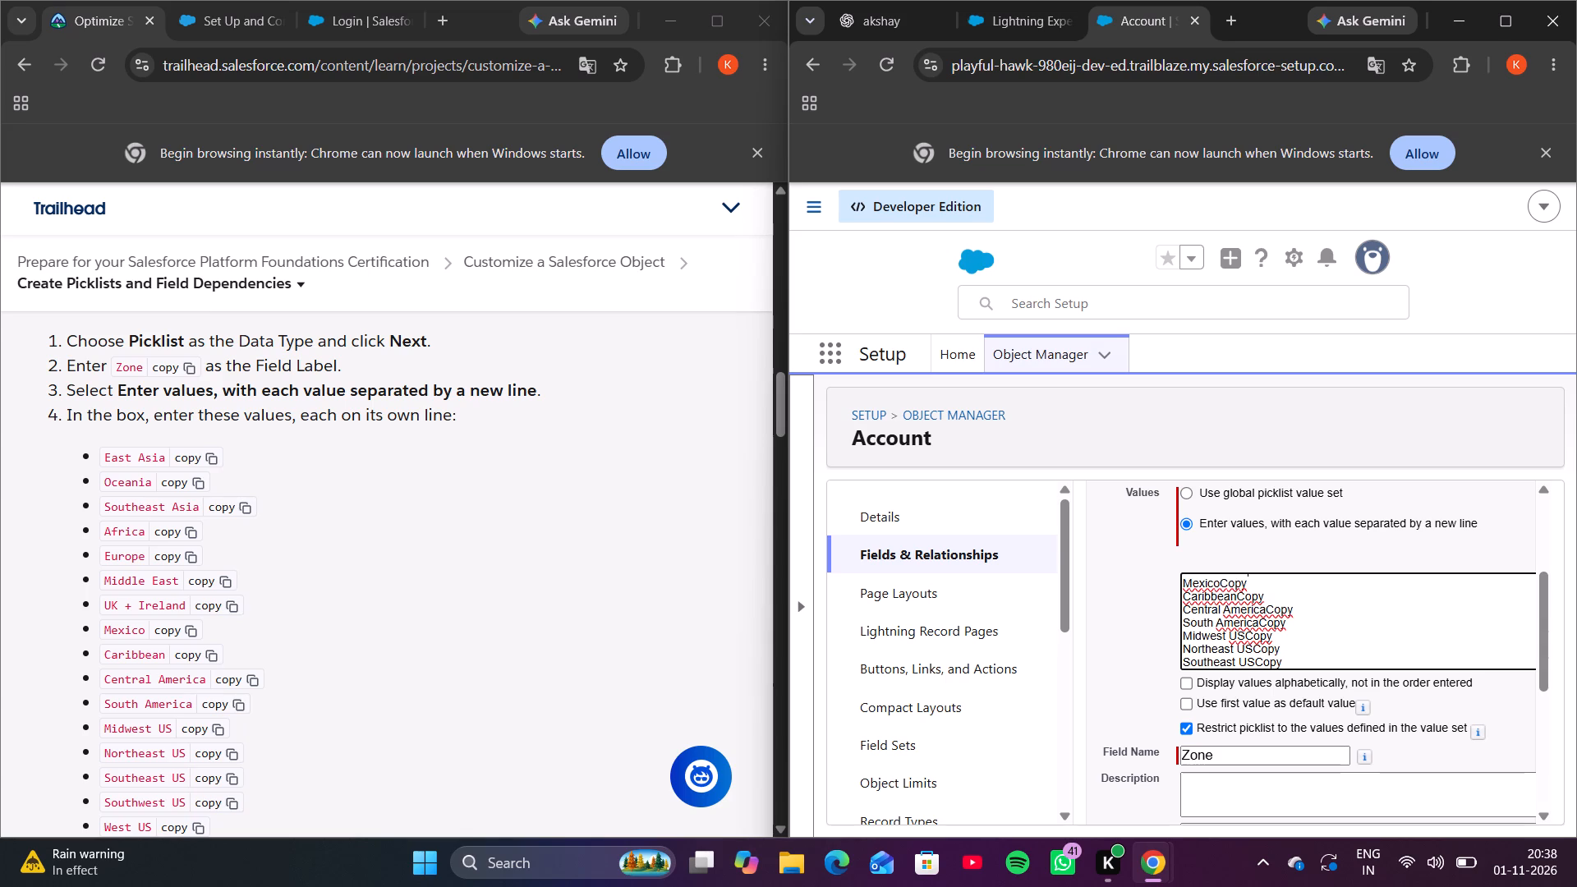
{"action": "scroll", "coordinate": [1273, 628], "scroll_direction": "up", "scroll_amount": 1}
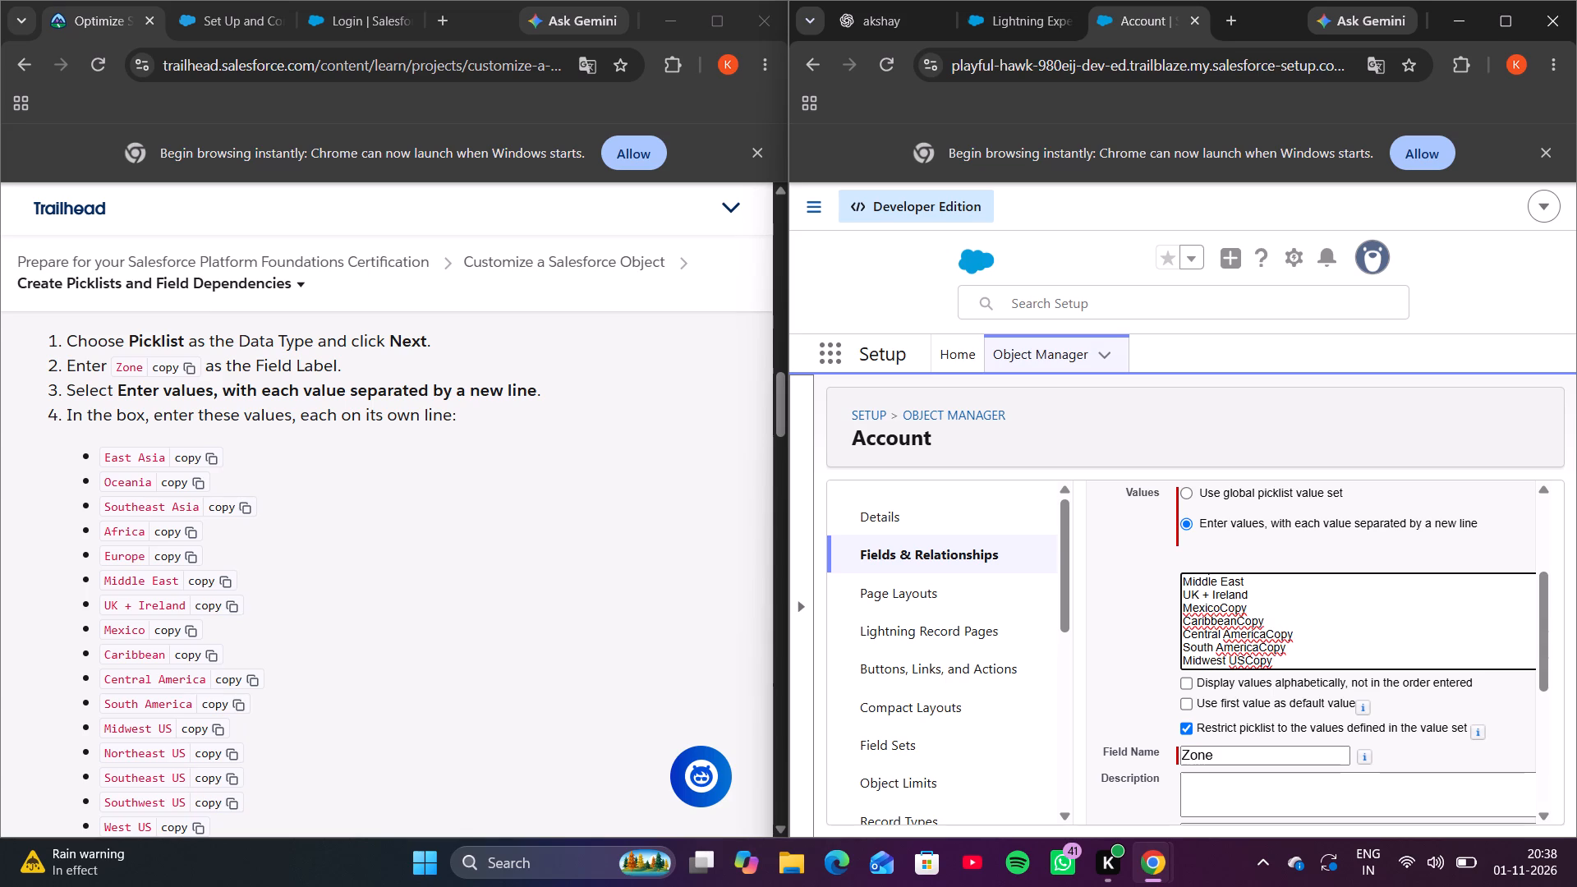
{"action": "key", "text": "Down"}
{"action": "key", "text": "BackSpace"}
{"action": "key", "text": "BackSpace"}
{"action": "key", "text": "BackSpace"}
{"action": "key", "text": "BackSpace"}
Remove the stray "Copy" from the end of the Caribbean value in the Zone picklist.
{"action": "key", "text": "Down"}
{"action": "key", "text": "Right"}
{"action": "key", "text": "Right"}
{"action": "key", "text": "Right"}
{"action": "key", "text": "BackSpace"}
{"action": "key", "text": "BackSpace"}
{"action": "key", "text": "BackSpace"}
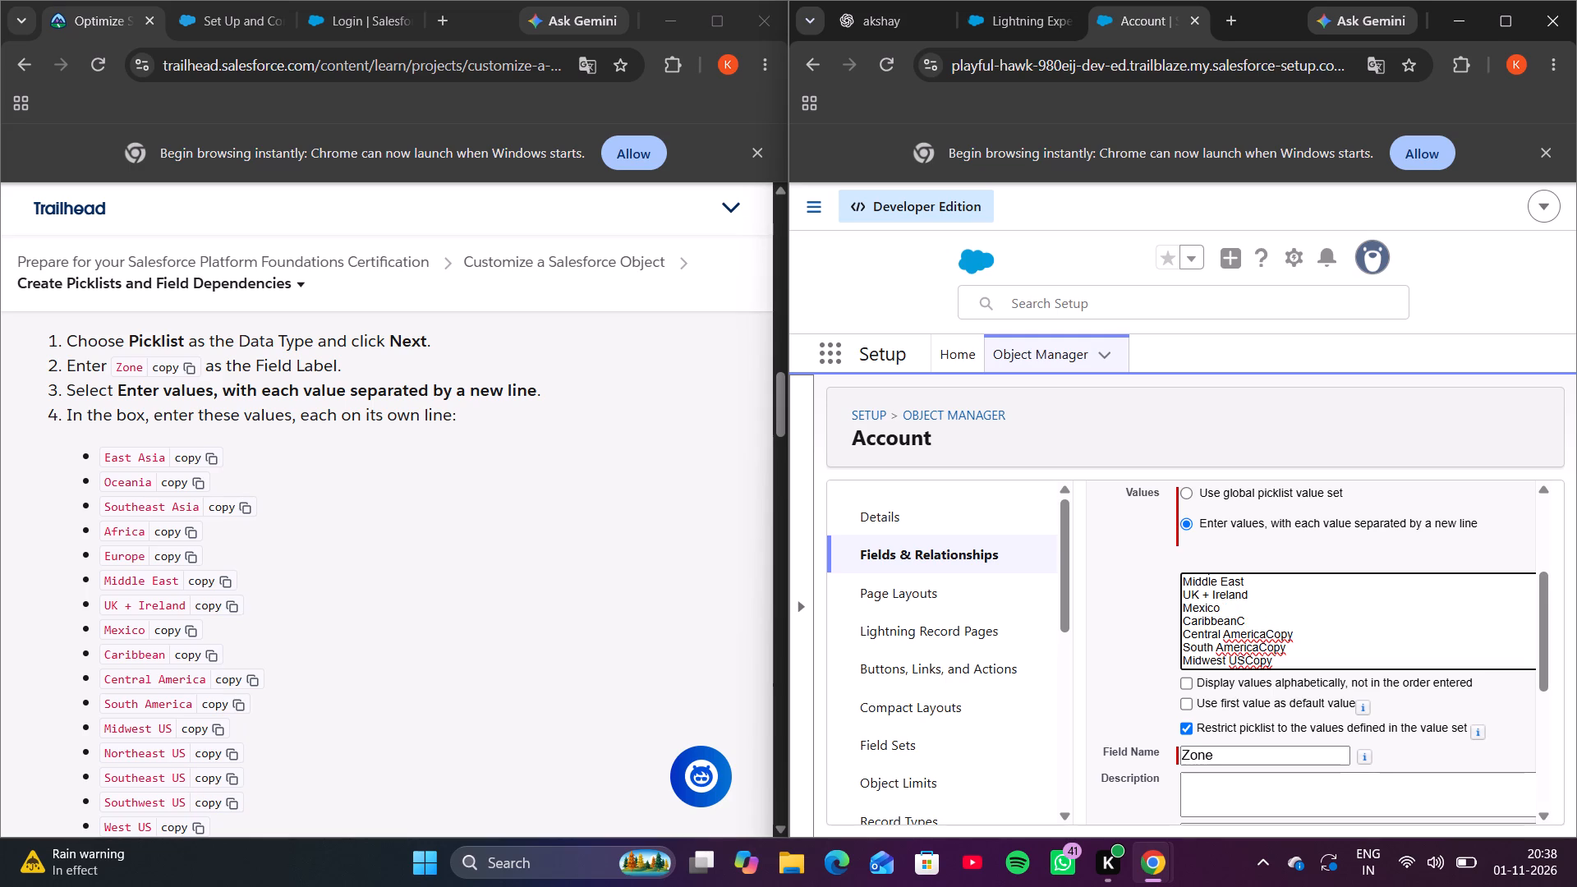
{"action": "key", "text": "BackSpace"}
Remove the stray "Copy" from the Central America and South America values in the Zone picklist.
{"action": "left_click", "coordinate": [1273, 628]}
{"action": "left_click", "coordinate": [1296, 635]}
{"action": "key", "text": "BackSpace"}
{"action": "key", "text": "BackSpace"}
{"action": "key", "text": "BackSpace"}
{"action": "key", "text": "BackSpace"}
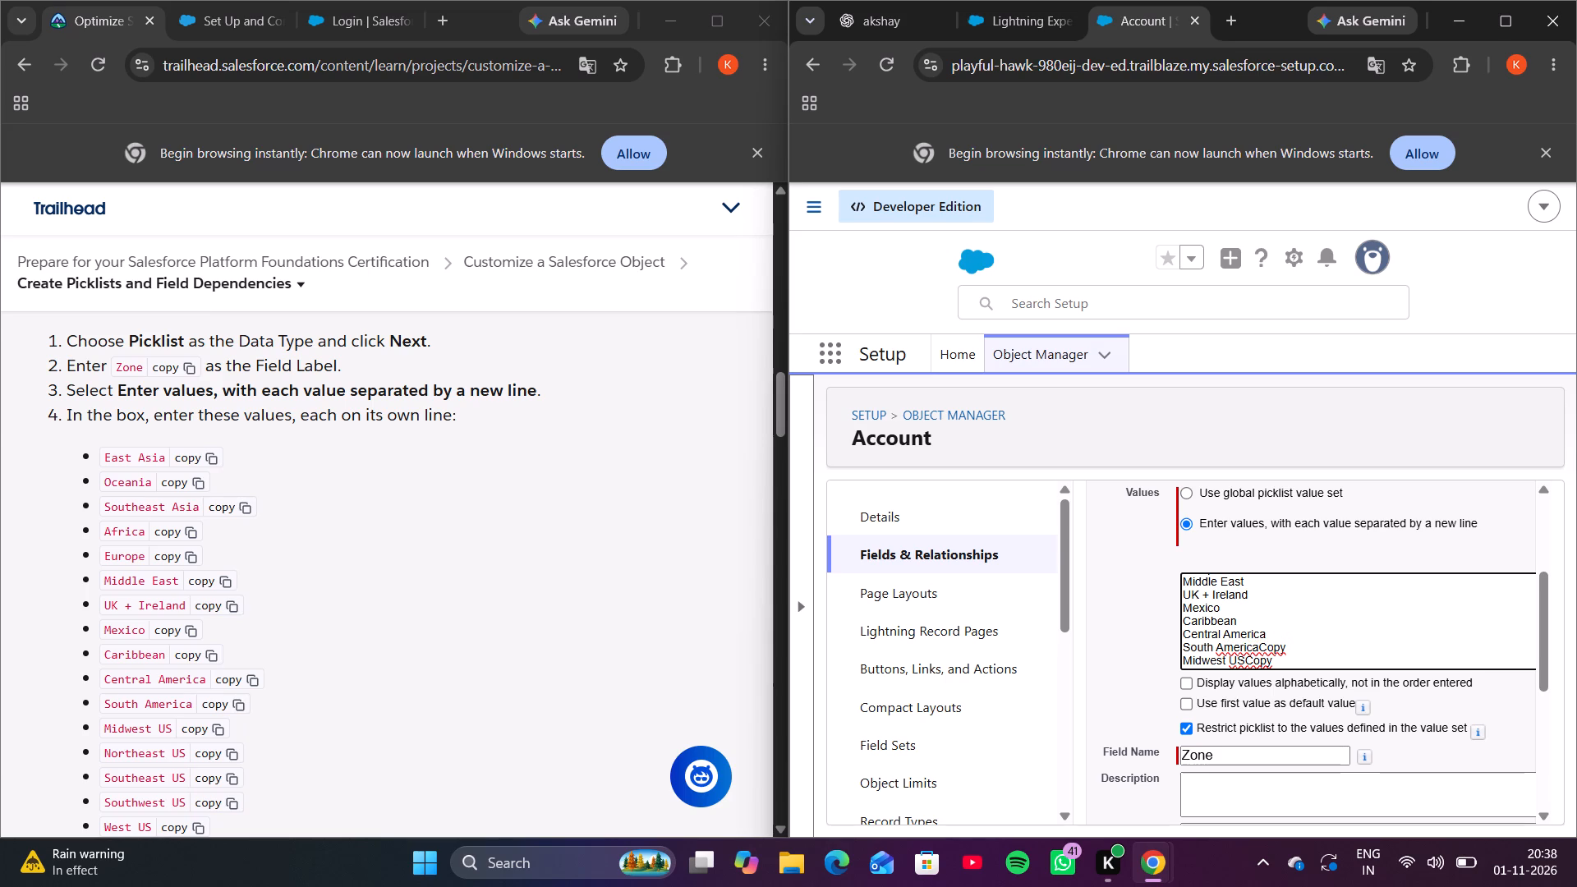
{"action": "left_click", "coordinate": [1307, 649]}
{"action": "key", "text": "BackSpace"}
{"action": "key", "text": "BackSpace"}
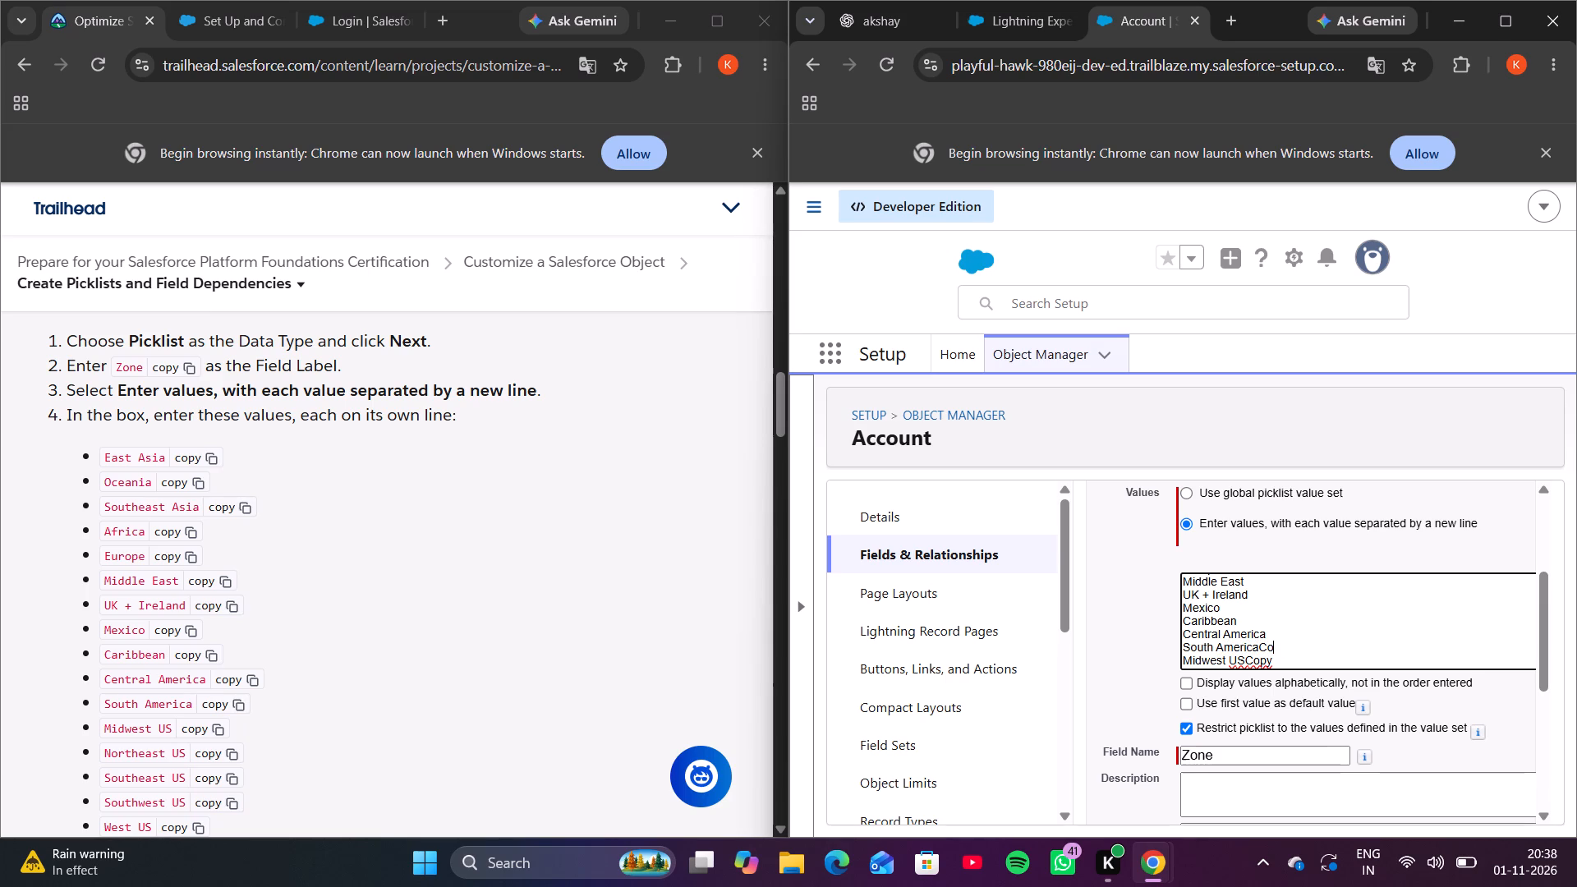
{"action": "key", "text": "BackSpace"}
{"action": "key", "text": "BackSpace"}
Remove the stray "Copy" from the end of the Midwest US value in the Zone picklist.
{"action": "left_click", "coordinate": [1315, 662]}
{"action": "key", "text": "BackSpace"}
{"action": "key", "text": "BackSpace"}
{"action": "key", "text": "BackSpace"}
{"action": "key", "text": "BackSpace"}
Remove the stray "Copy" from the end of the Southeast US value in the Zone picklist.
{"action": "scroll", "coordinate": [1315, 662], "scroll_direction": "down", "scroll_amount": 2}
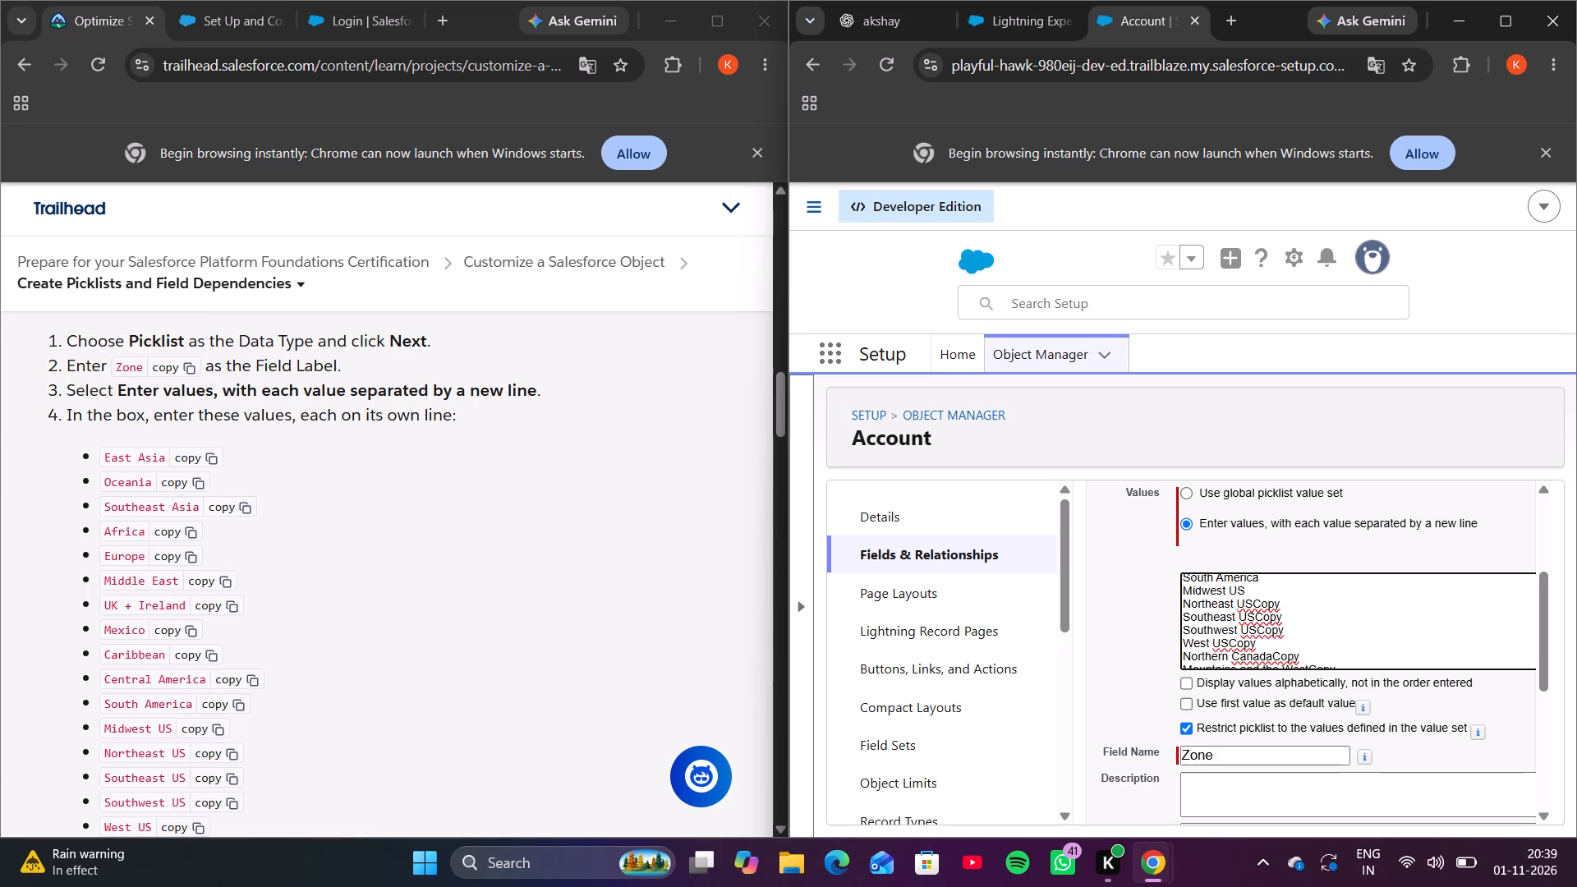
{"action": "left_click", "coordinate": [1320, 614]}
{"action": "key", "text": "BackSpace"}
{"action": "key", "text": "BackSpace"}
{"action": "key", "text": "BackSpace"}
{"action": "key", "text": "BackSpace"}
Remove the stray "Copy" from the end of the Northeast US value in the Zone picklist.
{"action": "left_click", "coordinate": [1326, 591]}
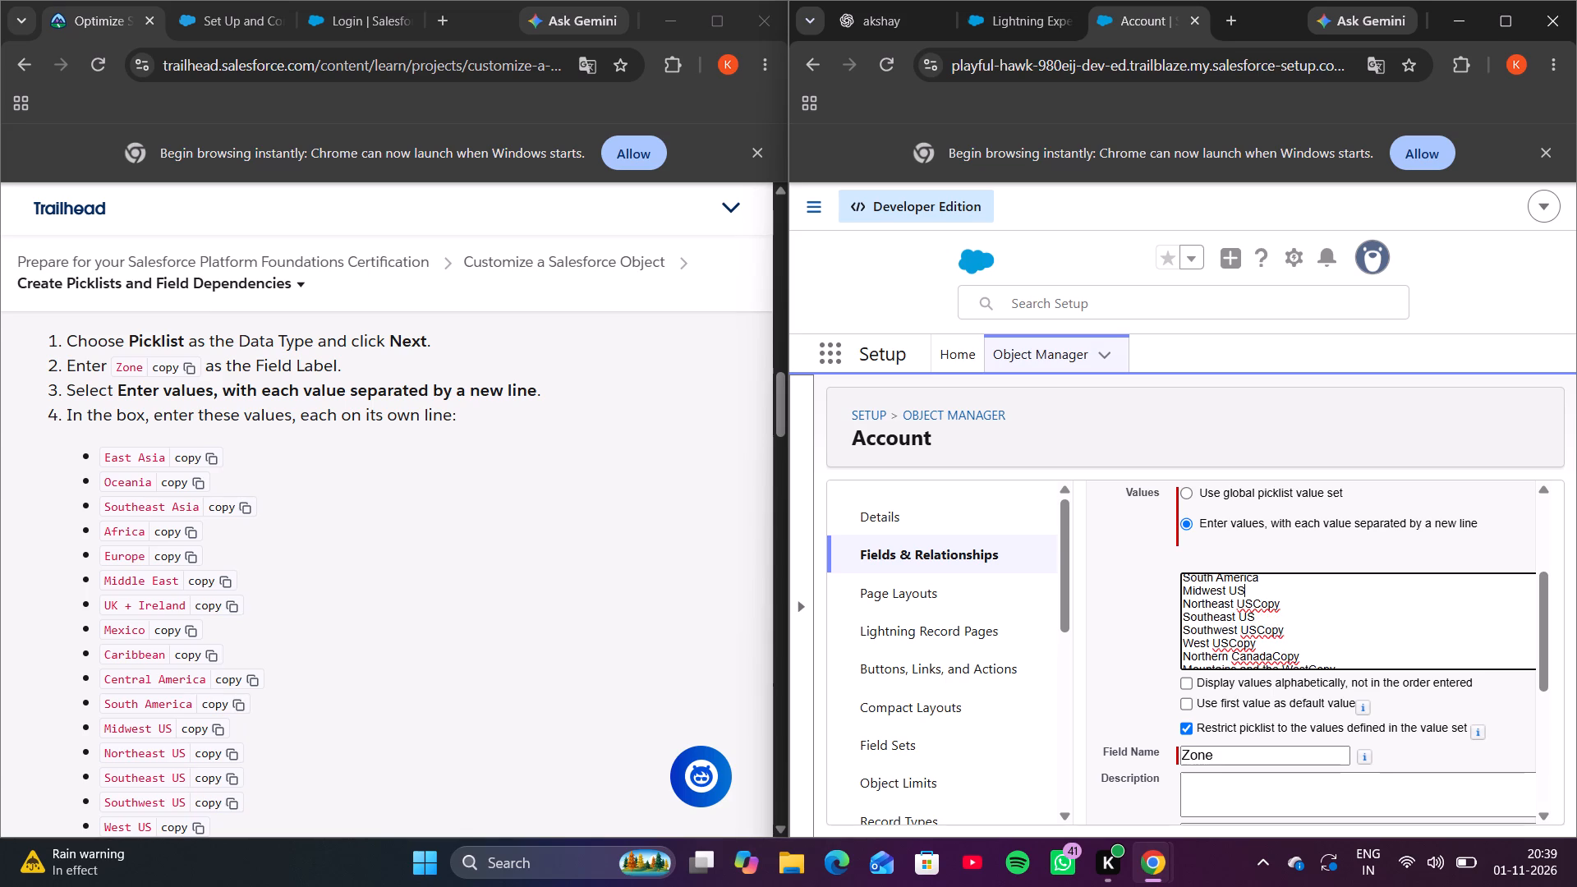
{"action": "left_click", "coordinate": [1325, 600]}
{"action": "key", "text": "BackSpace"}
{"action": "key", "text": "BackSpace"}
{"action": "key", "text": "BackSpace"}
{"action": "key", "text": "BackSpace"}
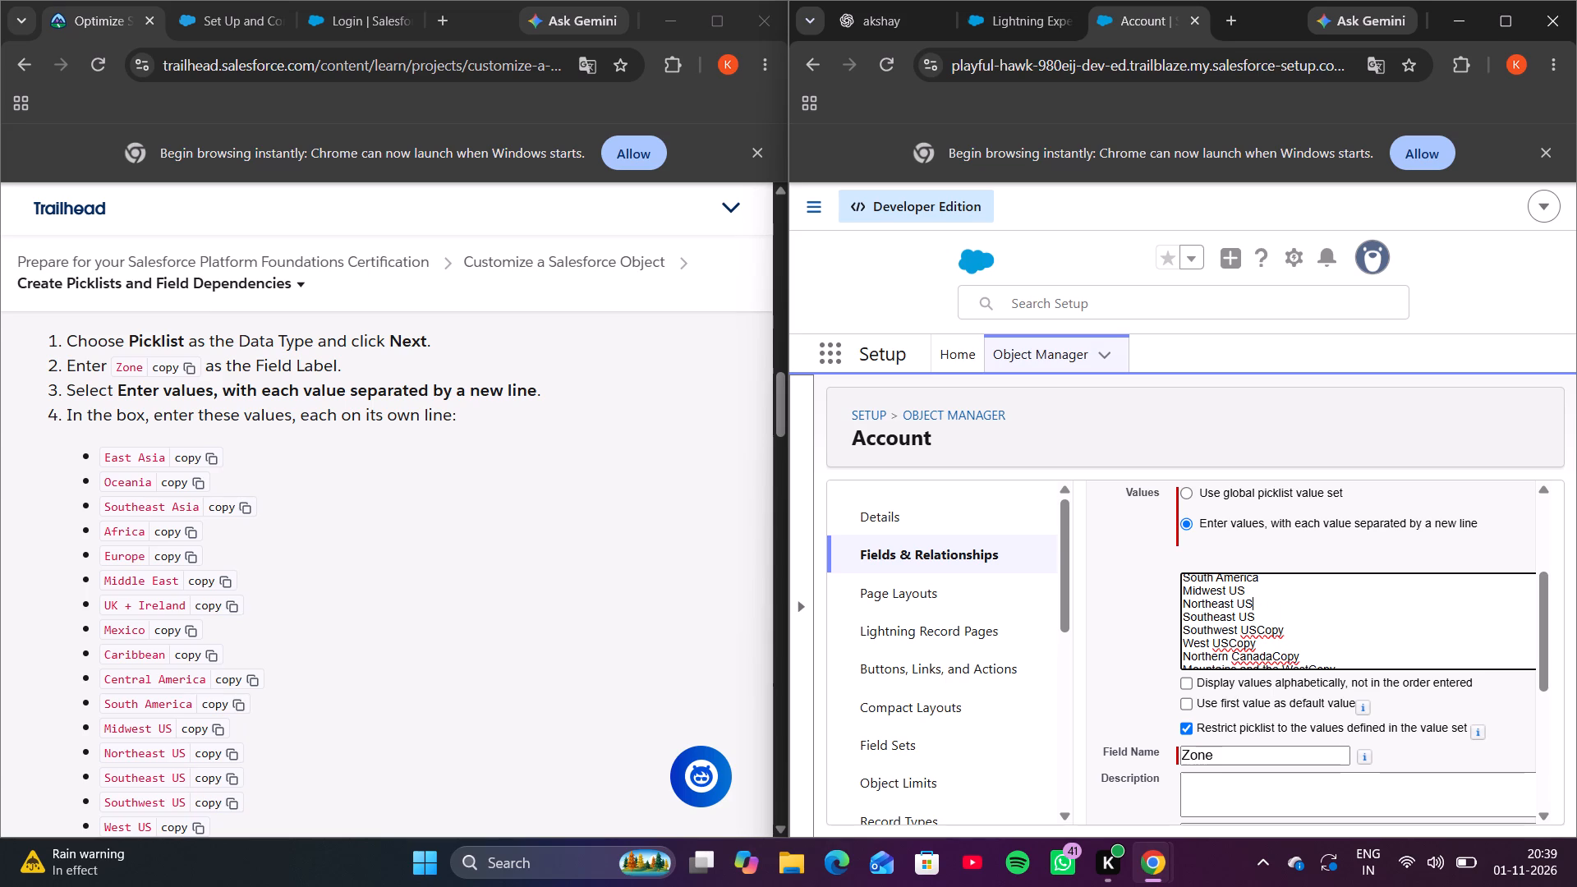
Remove the stray "Copy" from the Southwest US and West US values in the Zone picklist.
{"action": "left_click", "coordinate": [1295, 632]}
{"action": "key", "text": "BackSpace"}
{"action": "key", "text": "BackSpace"}
{"action": "key", "text": "BackSpace"}
{"action": "key", "text": "BackSpace"}
{"action": "key", "text": "Down"}
{"action": "key", "text": "BackSpace"}
{"action": "key", "text": "BackSpace"}
{"action": "key", "text": "BackSpace"}
{"action": "key", "text": "BackSpace"}
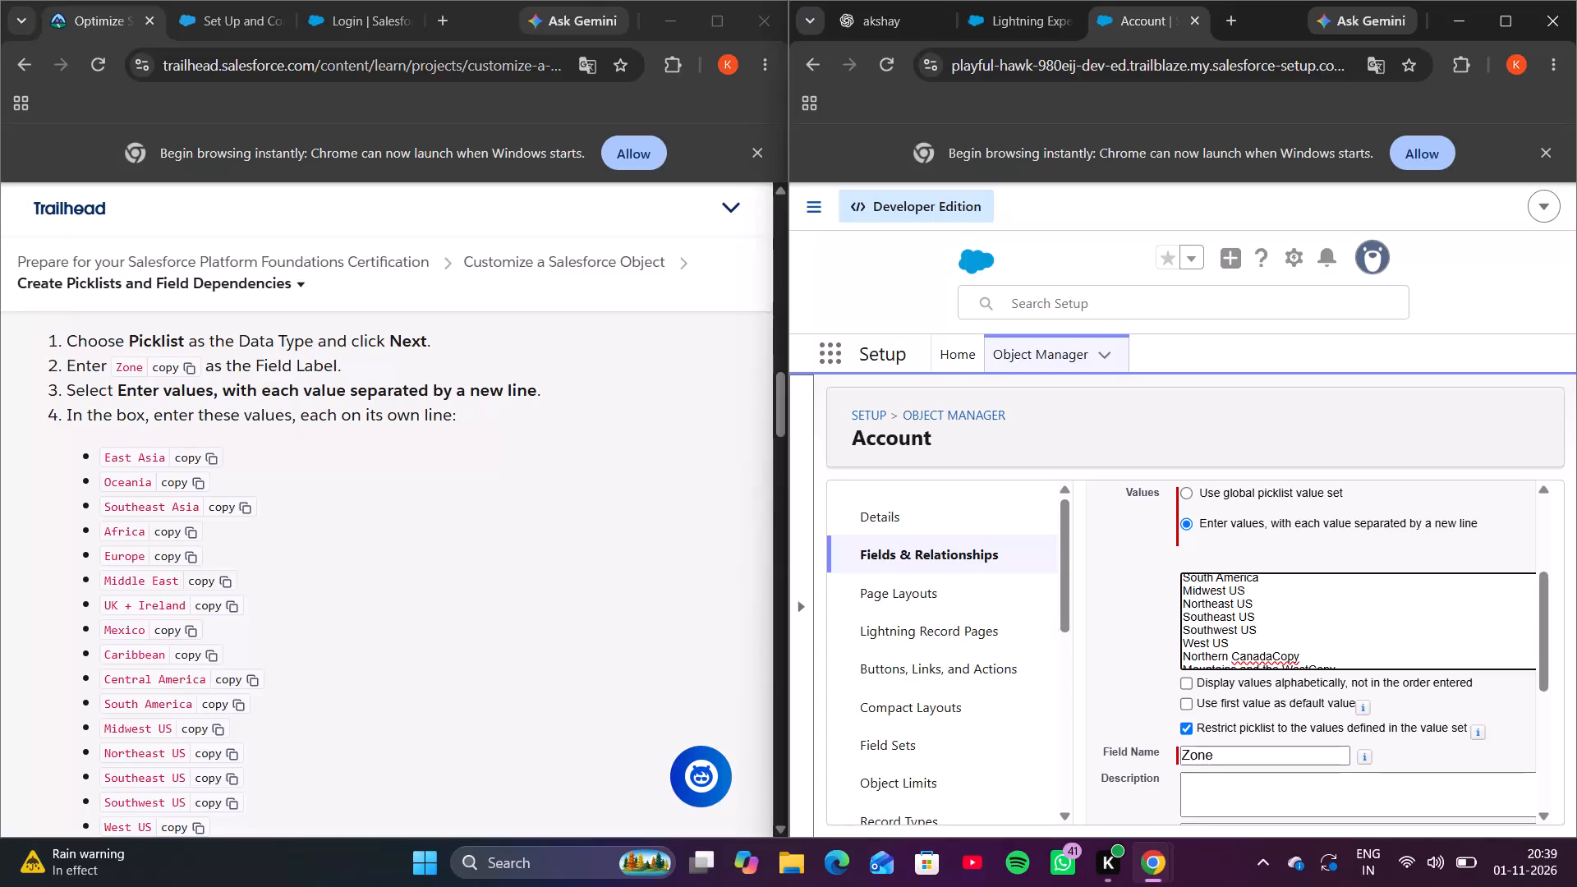
Remove the stray "Copy" from the end of the Northern Canada value in the Zone picklist.
{"action": "left_click", "coordinate": [1328, 651]}
{"action": "scroll", "coordinate": [1328, 651], "scroll_direction": "down", "scroll_amount": 1}
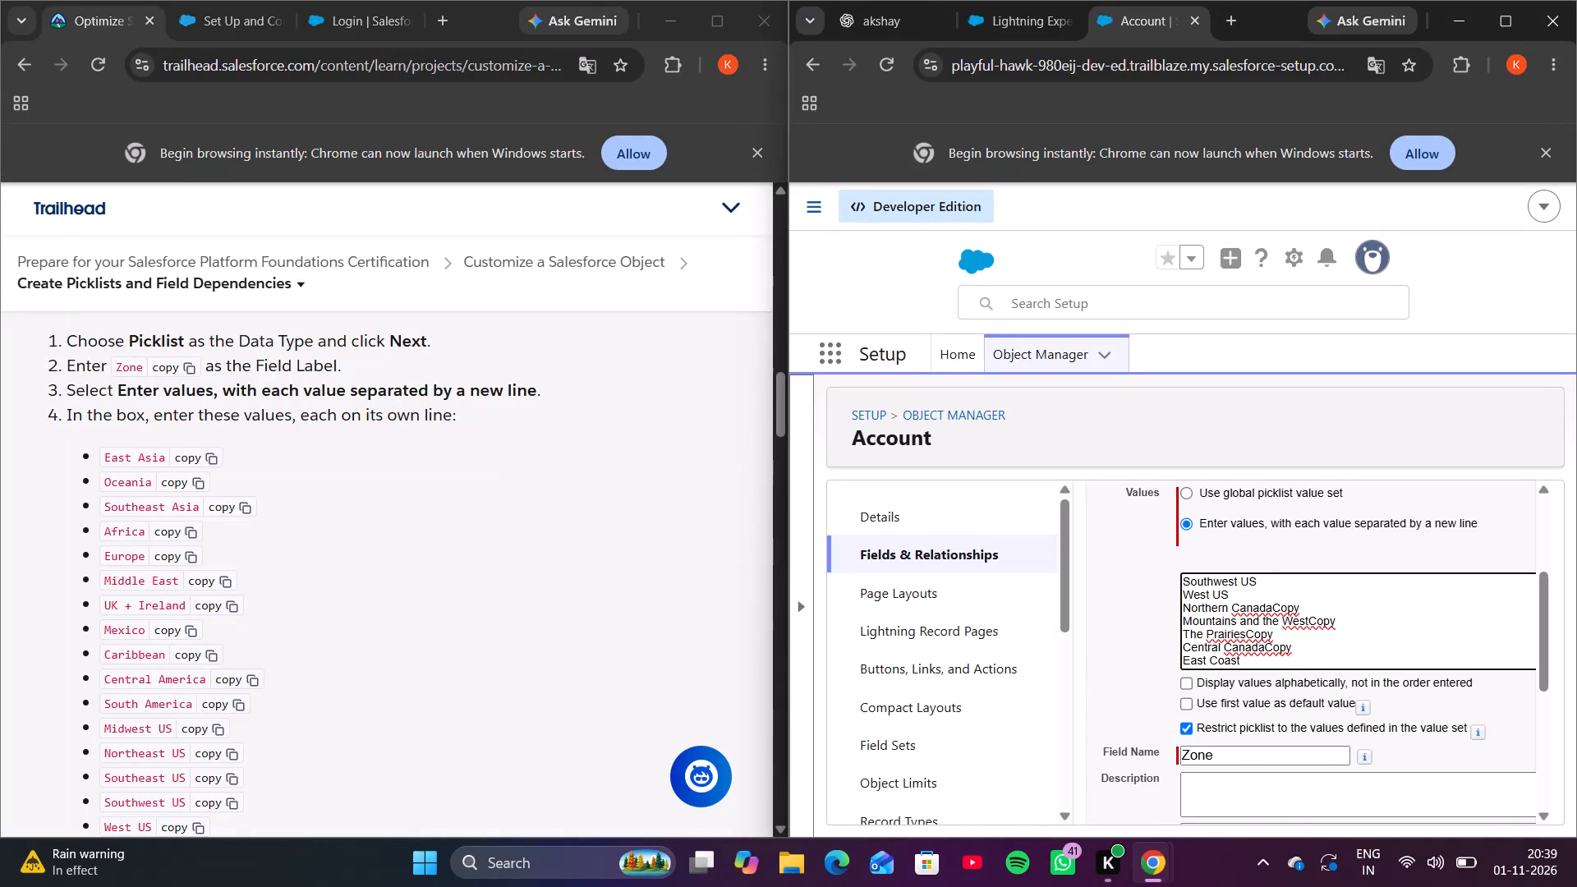
{"action": "scroll", "coordinate": [1328, 651], "scroll_direction": "down", "scroll_amount": 1}
{"action": "key", "text": "BackSpace"}
{"action": "key", "text": "BackSpace"}
{"action": "key", "text": "BackSpace"}
{"action": "key", "text": "BackSpace"}
Remove the stray "Copy" from the The Prairies and Mountains and the West values in the Zone picklist.
{"action": "left_click", "coordinate": [1353, 632]}
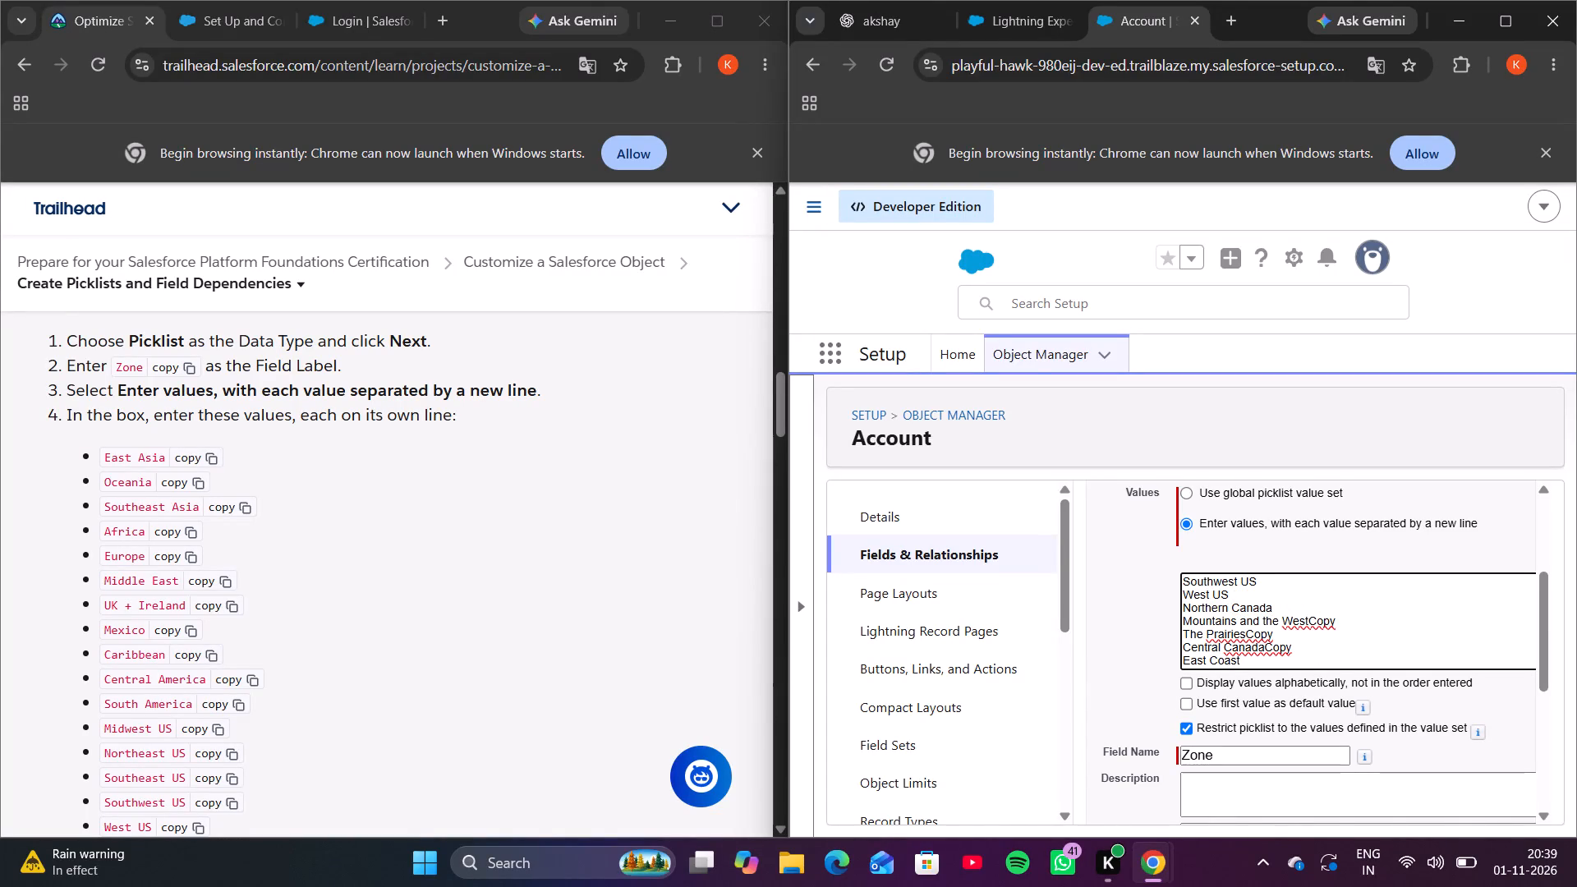
{"action": "key", "text": "BackSpace"}
{"action": "key", "text": "BackSpace"}
{"action": "key", "text": "BackSpace"}
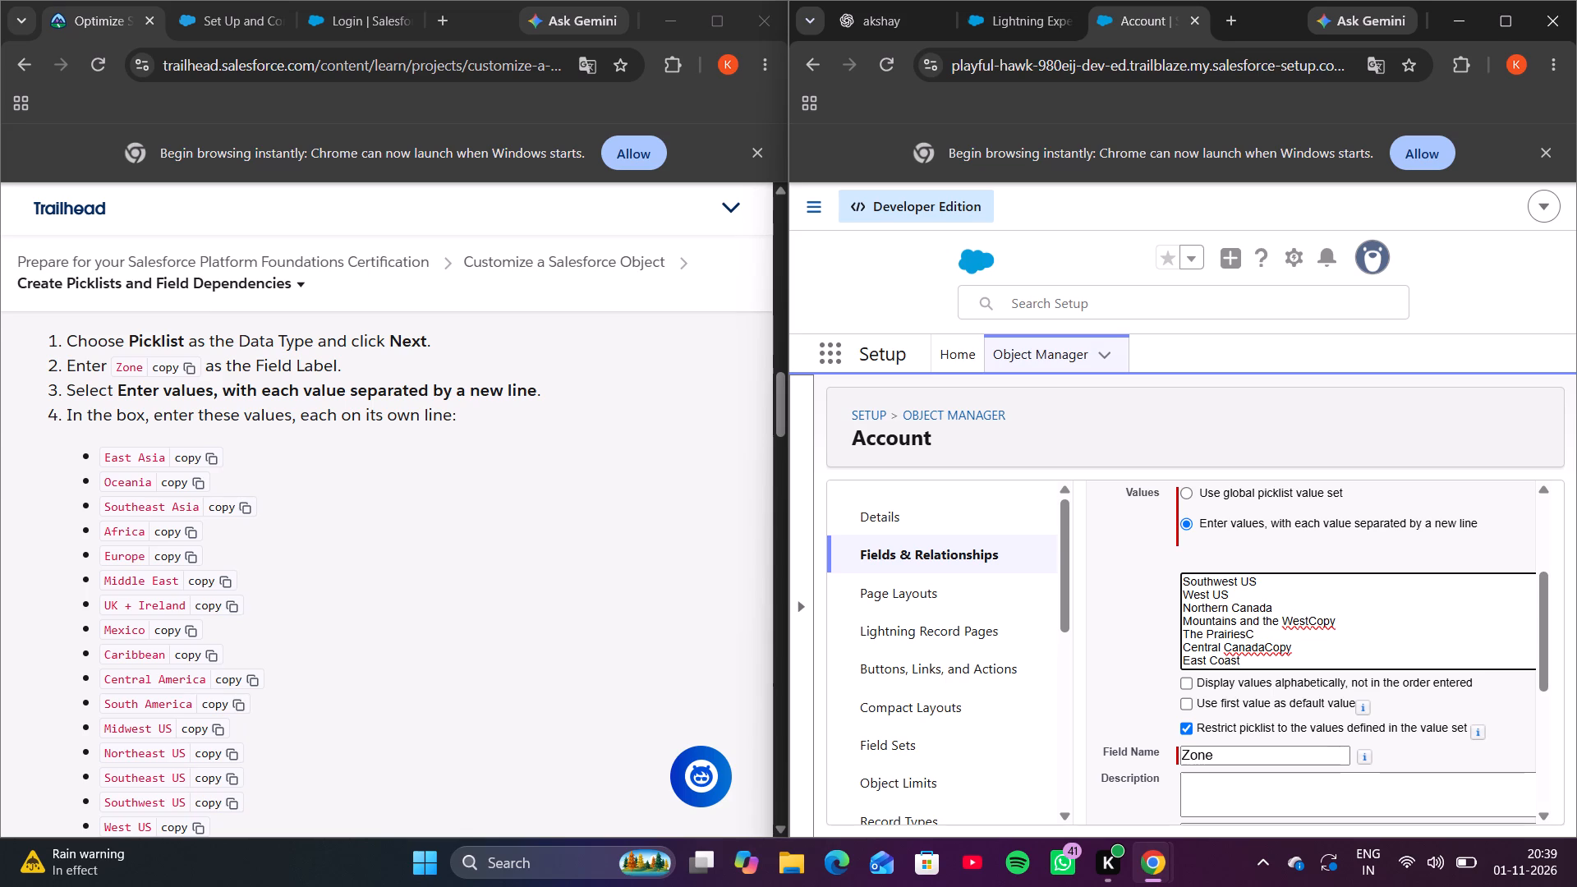
{"action": "key", "text": "BackSpace"}
{"action": "left_click", "coordinate": [1368, 621]}
{"action": "key", "text": "BackSpace"}
{"action": "key", "text": "BackSpace"}
{"action": "key", "text": "BackSpace"}
{"action": "key", "text": "BackSpace"}
Remove the stray "Copy" from the end of the Central Canada value in the Zone picklist.
{"action": "left_click", "coordinate": [1347, 650]}
{"action": "key", "text": "BackSpace"}
{"action": "key", "text": "BackSpace"}
{"action": "key", "text": "BackSpace"}
{"action": "key", "text": "BackSpace"}
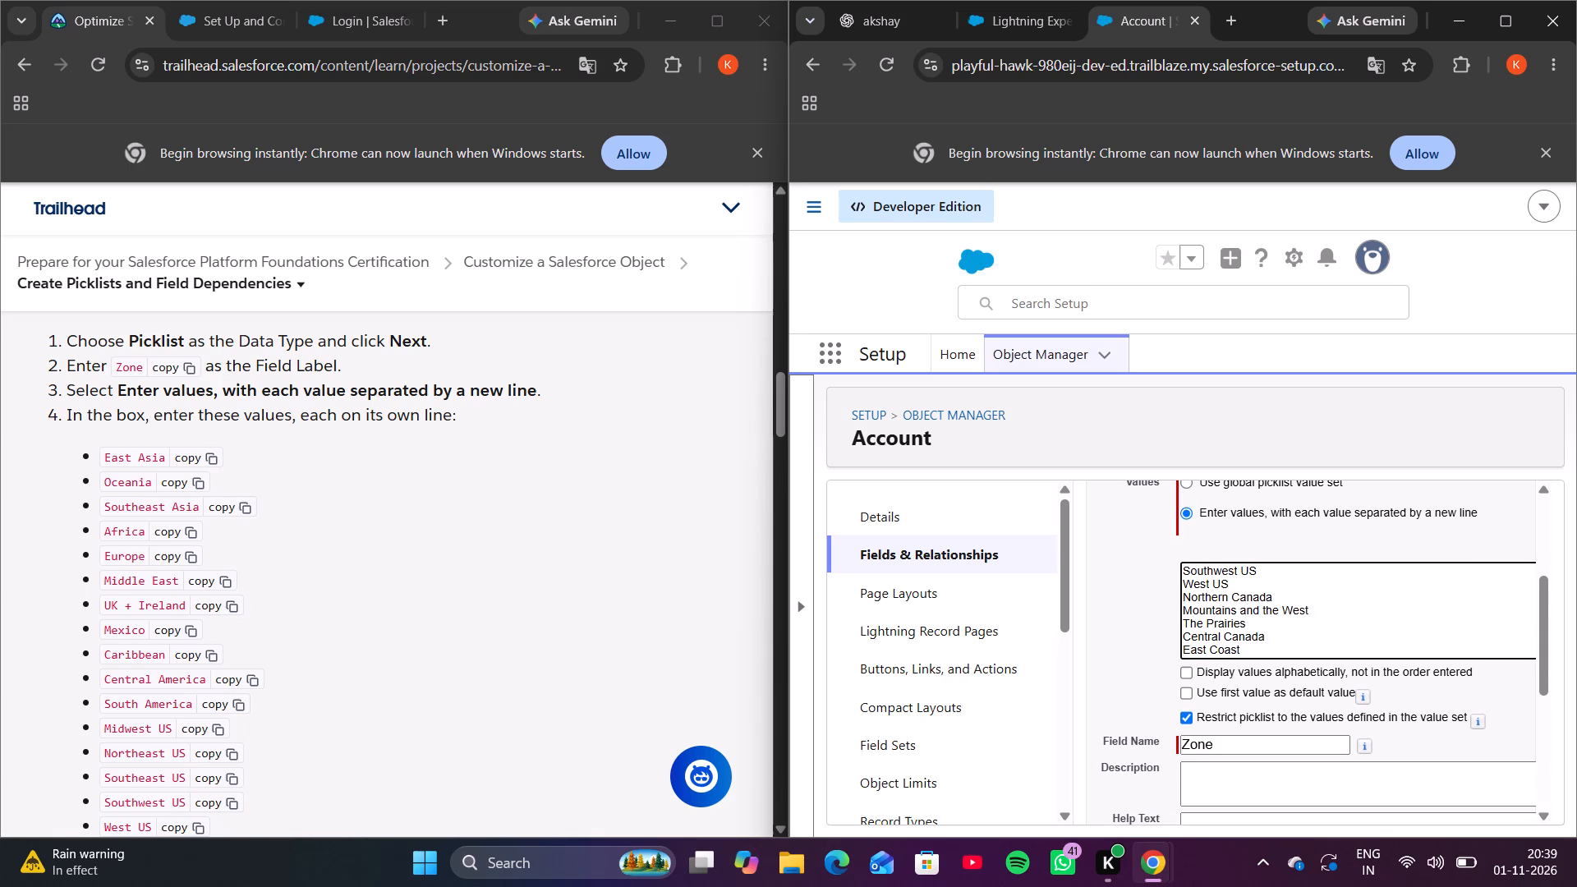
Copy the Trailhead description "Customer's zone within the selected region—for sales operations use only." into the Zone field's Description.
{"action": "scroll", "coordinate": [1331, 611], "scroll_direction": "down", "scroll_amount": 1}
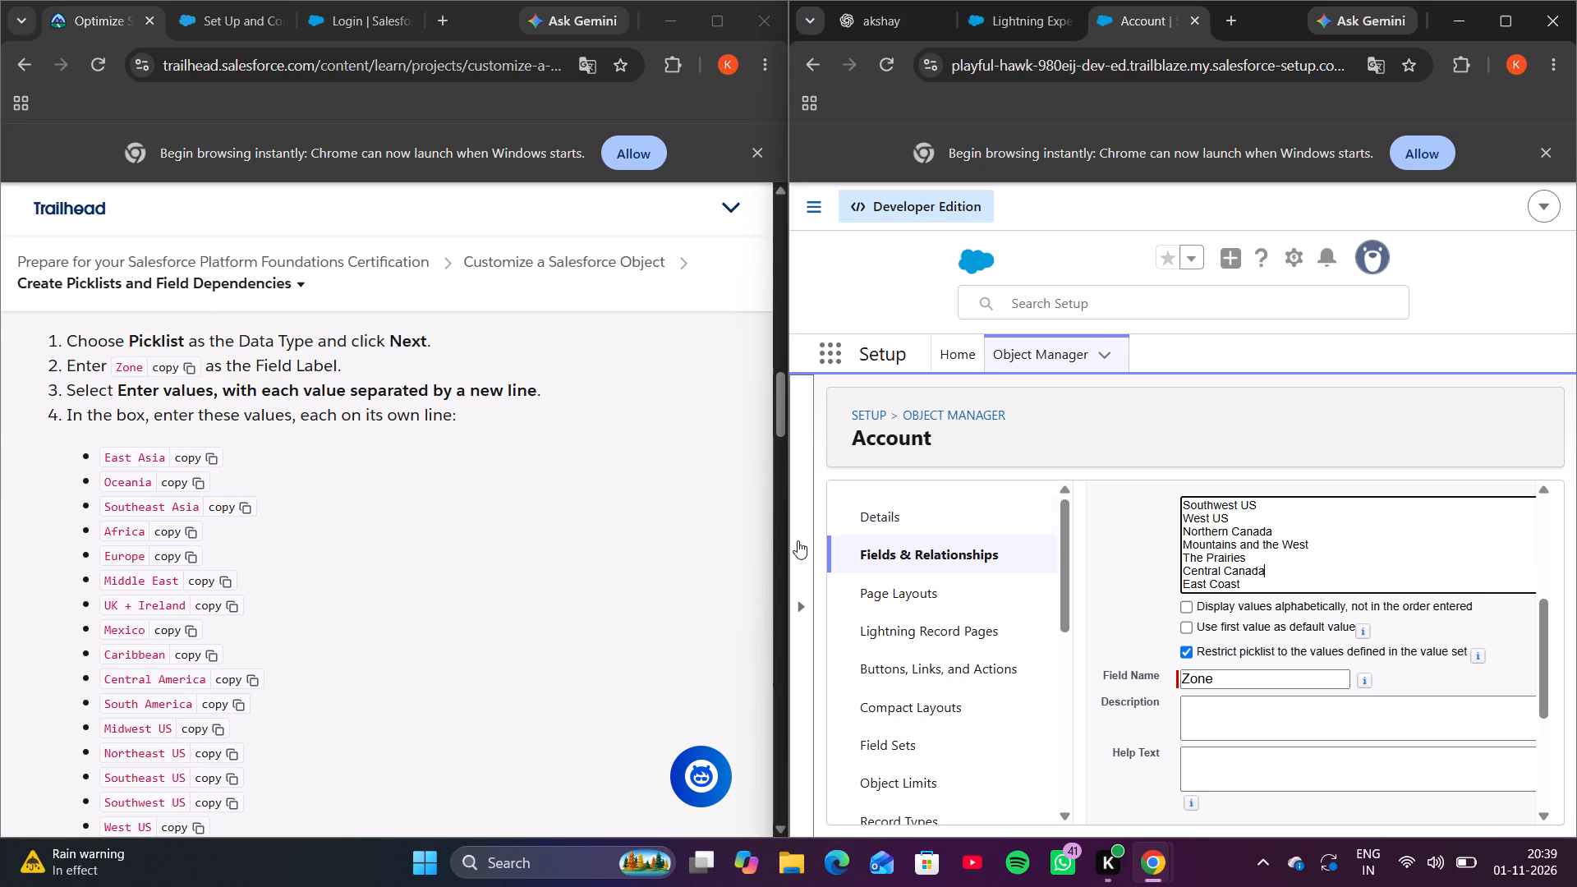
{"action": "scroll", "coordinate": [706, 536], "scroll_direction": "down", "scroll_amount": 4}
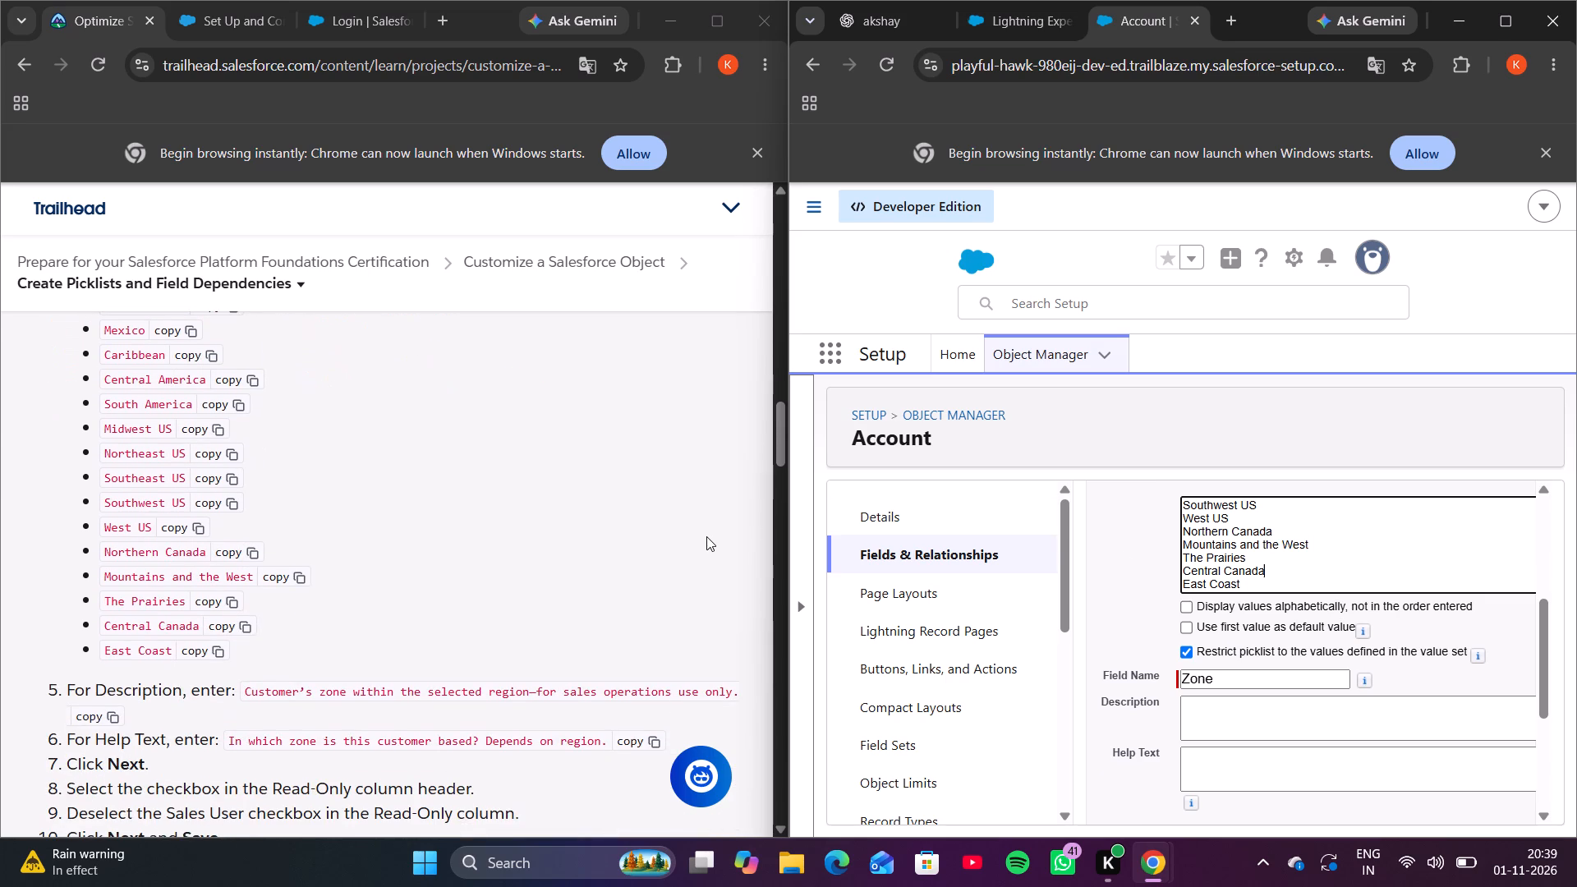
{"action": "left_click", "coordinate": [113, 722]}
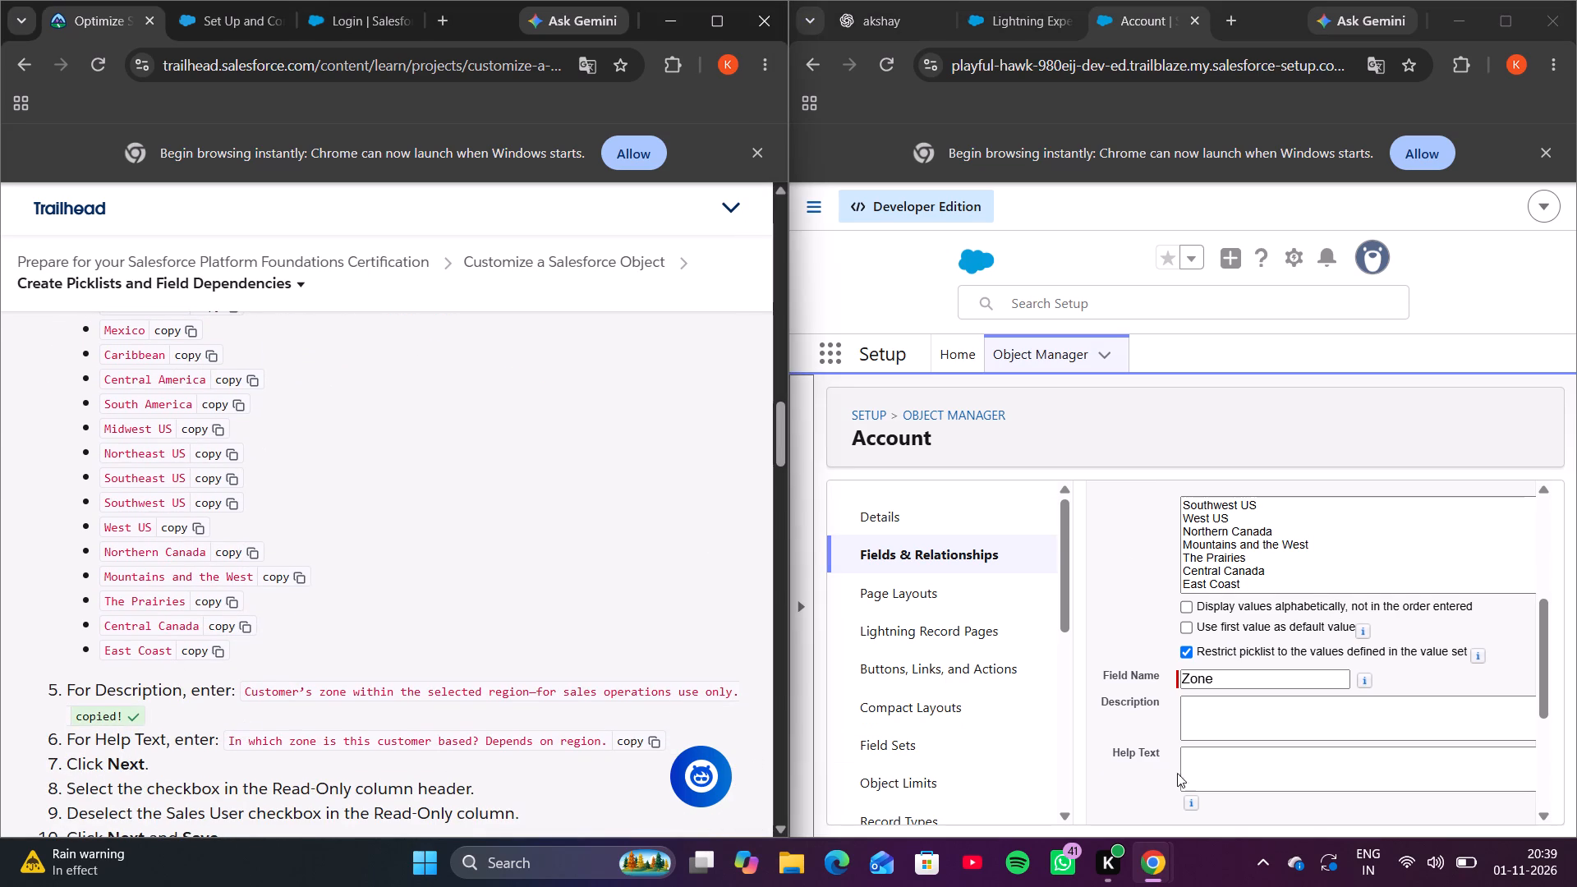
{"action": "left_click", "coordinate": [1200, 732]}
{"action": "key", "text": "ctrl+v"}
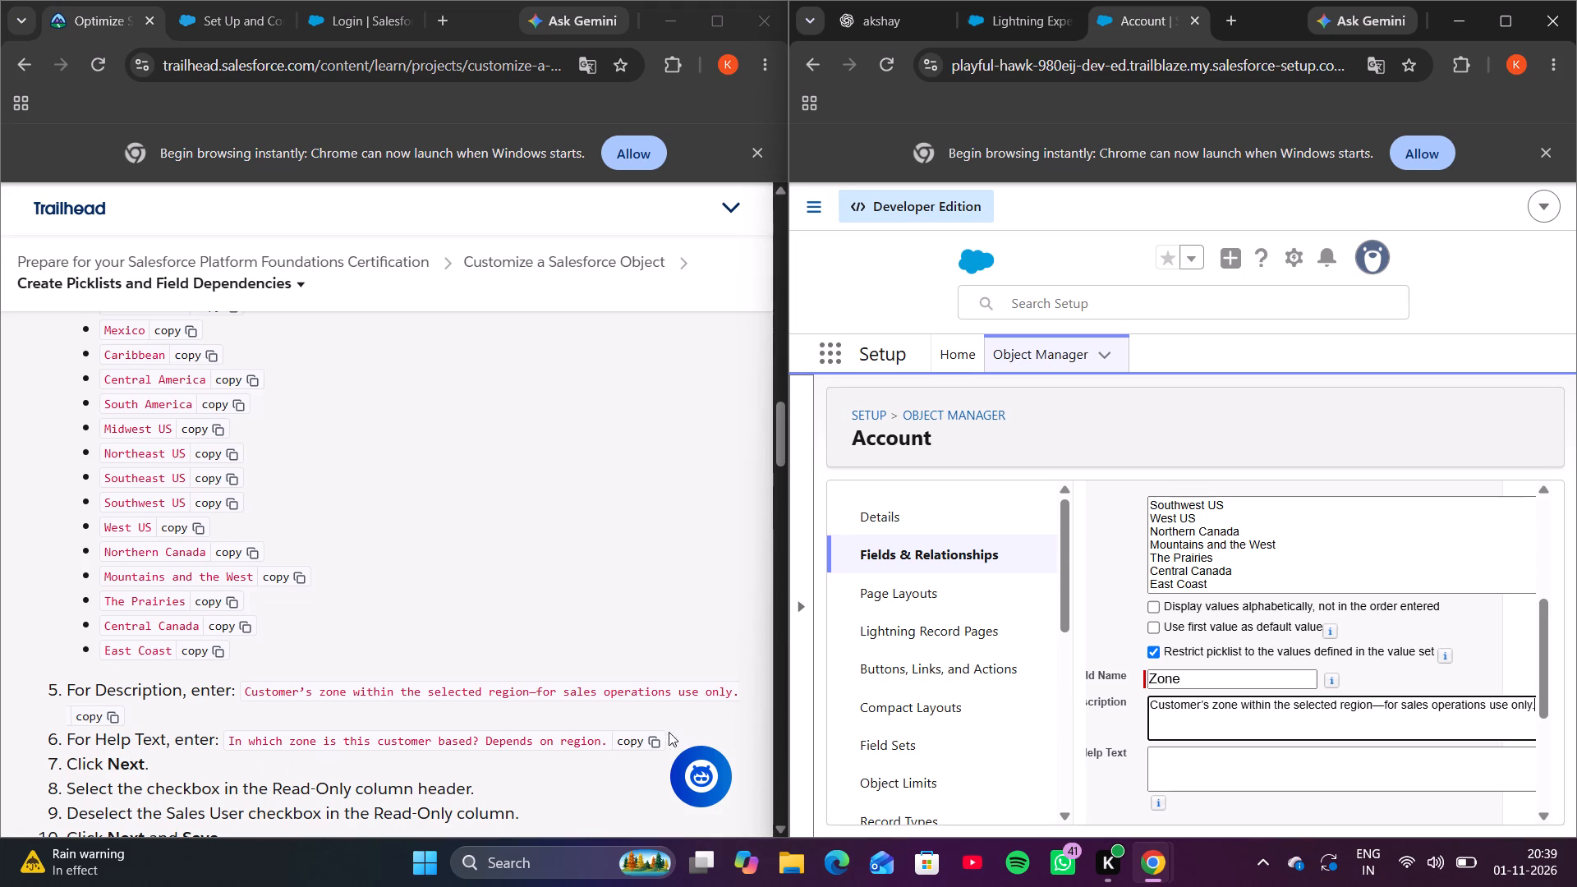
Copy "In which zone is this customer based? Depends on region." into the Zone field's Help Text and continue to field-level security.
{"action": "left_click", "coordinate": [637, 735]}
{"action": "left_click", "coordinate": [1207, 761]}
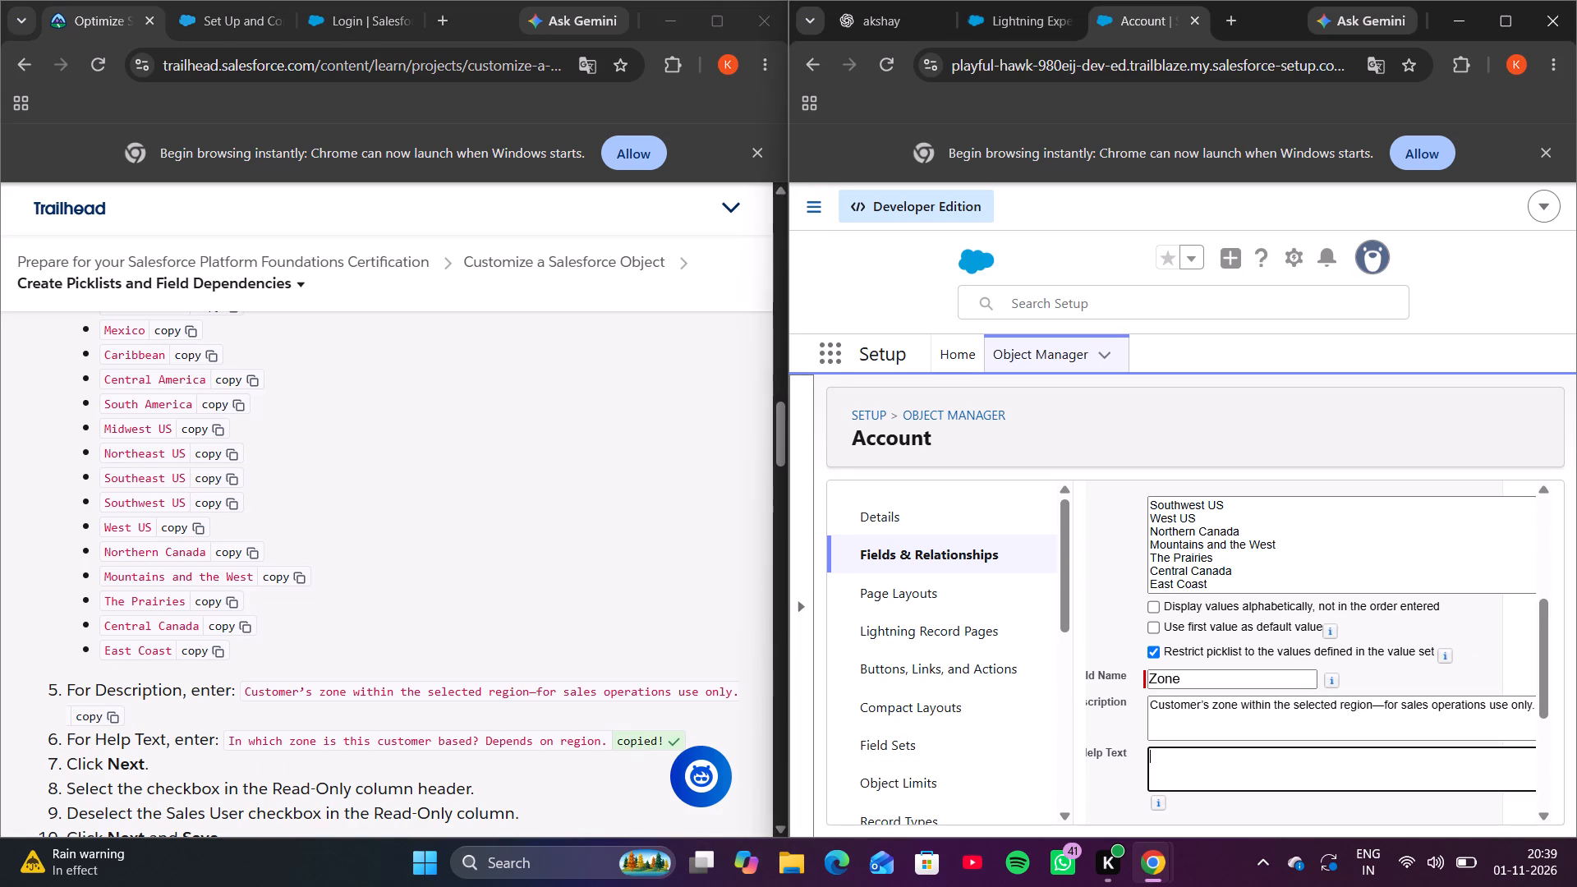
{"action": "key", "text": "ctrl+v"}
{"action": "scroll", "coordinate": [1207, 761], "scroll_direction": "down", "scroll_amount": 1}
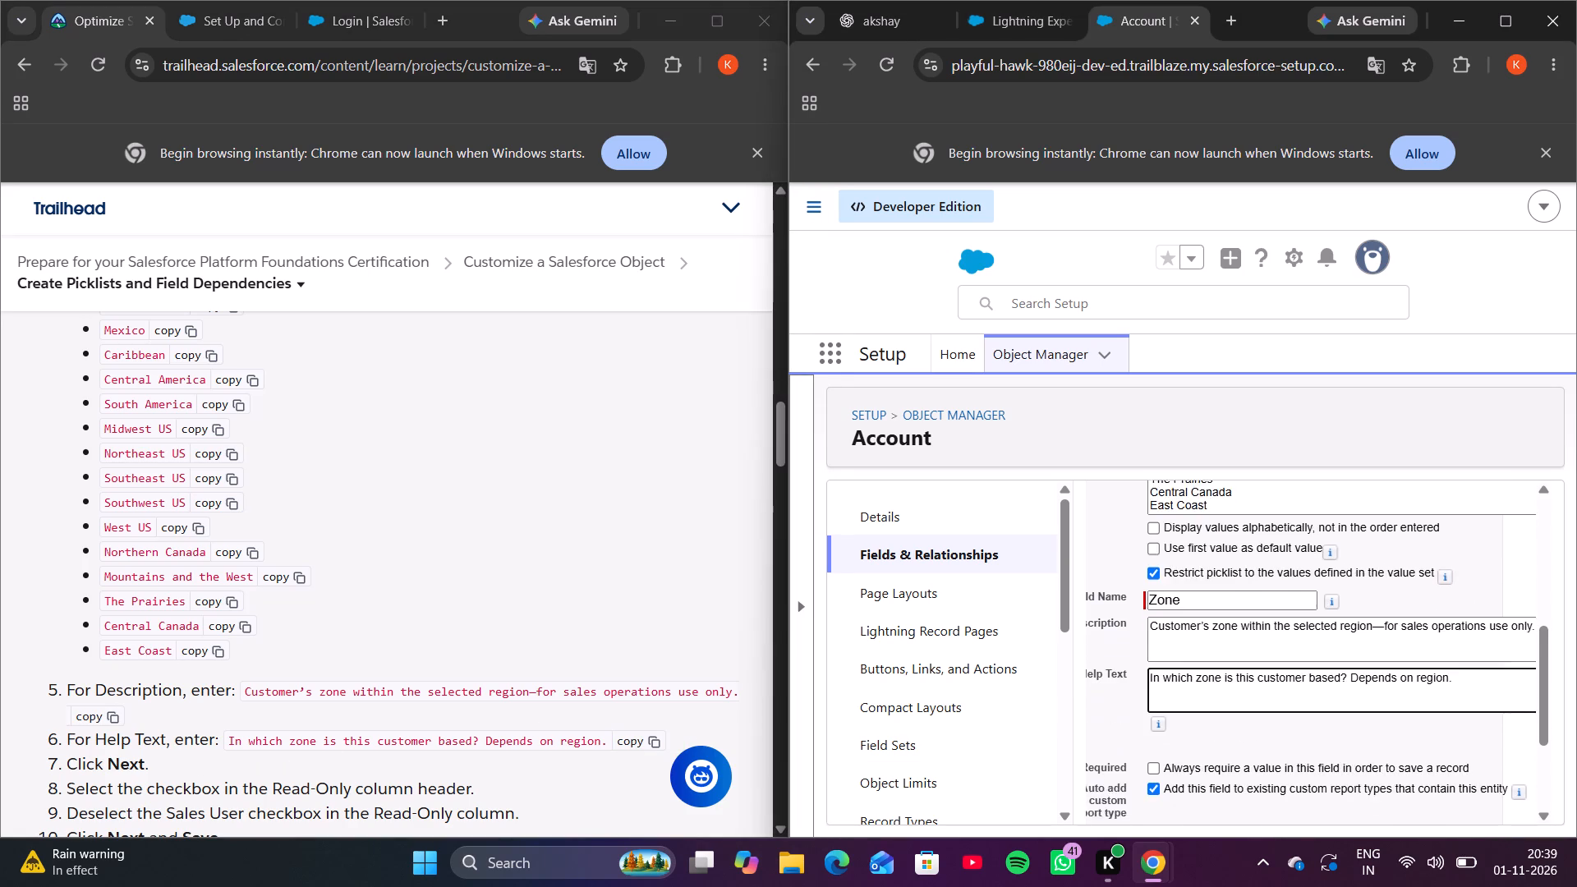
{"action": "scroll", "coordinate": [1207, 761], "scroll_direction": "down", "scroll_amount": 4}
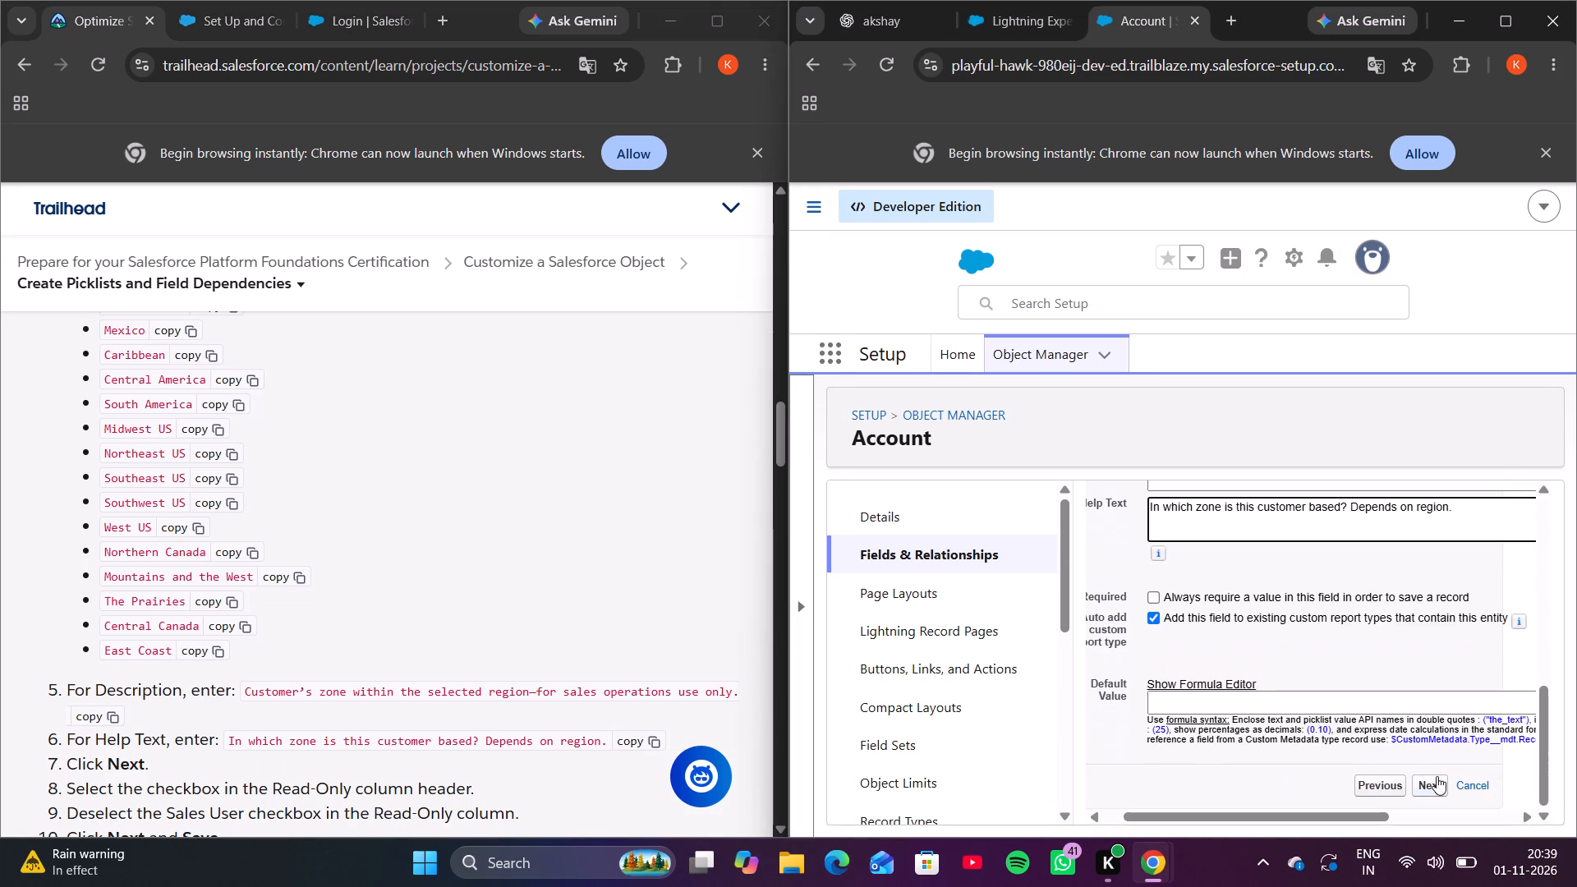
{"action": "left_click", "coordinate": [1434, 788]}
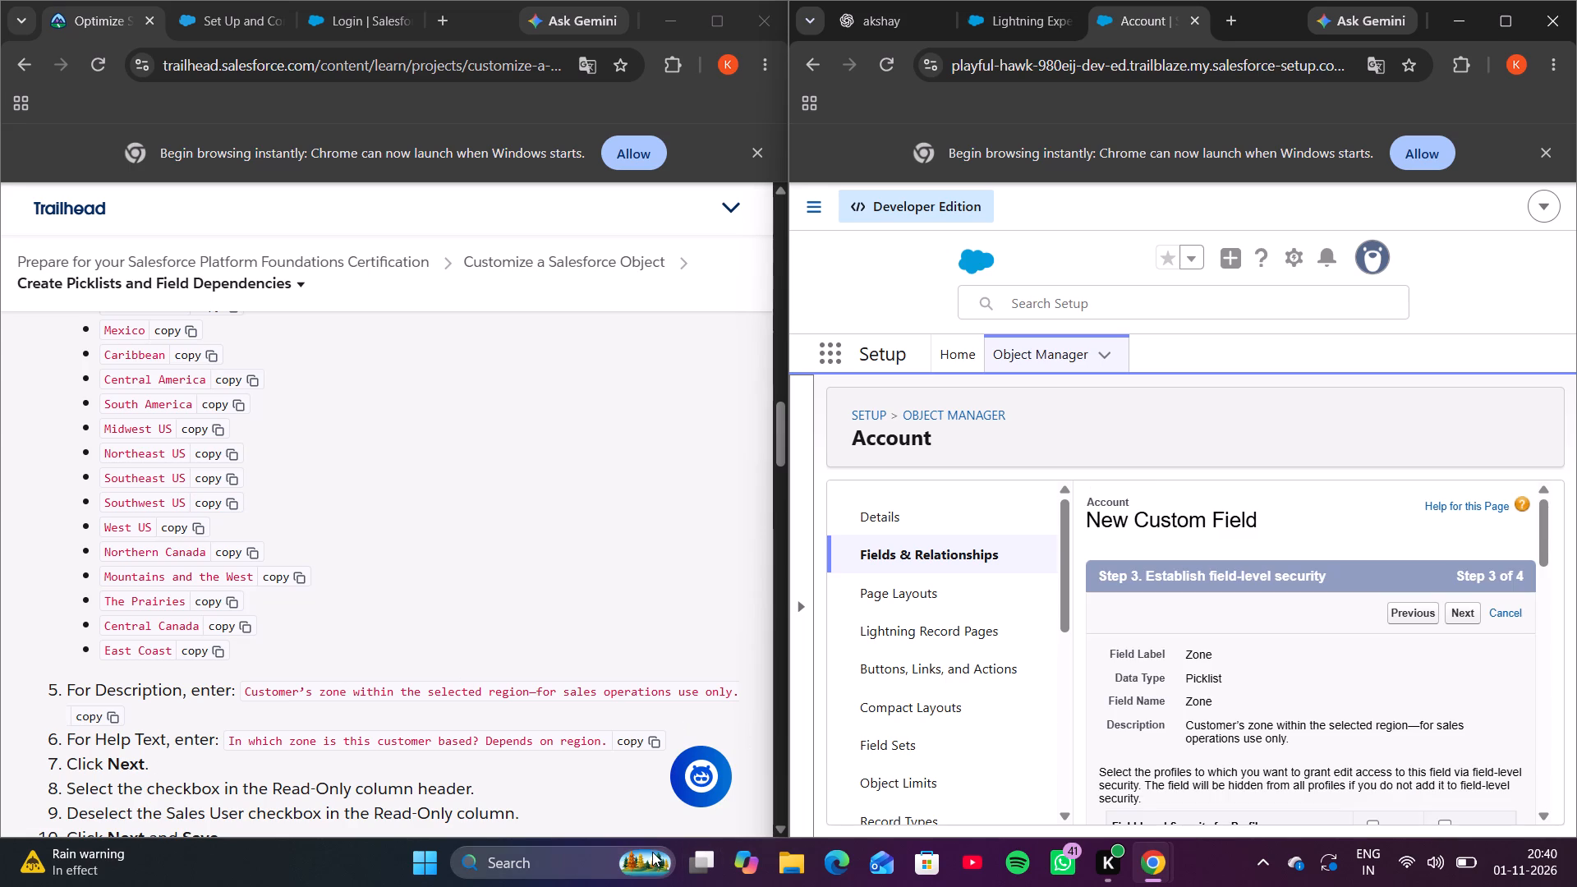
Make the Zone field read-only for every profile except Sales User, and save the new field.
{"action": "scroll", "coordinate": [48, 688], "scroll_direction": "down", "scroll_amount": 1}
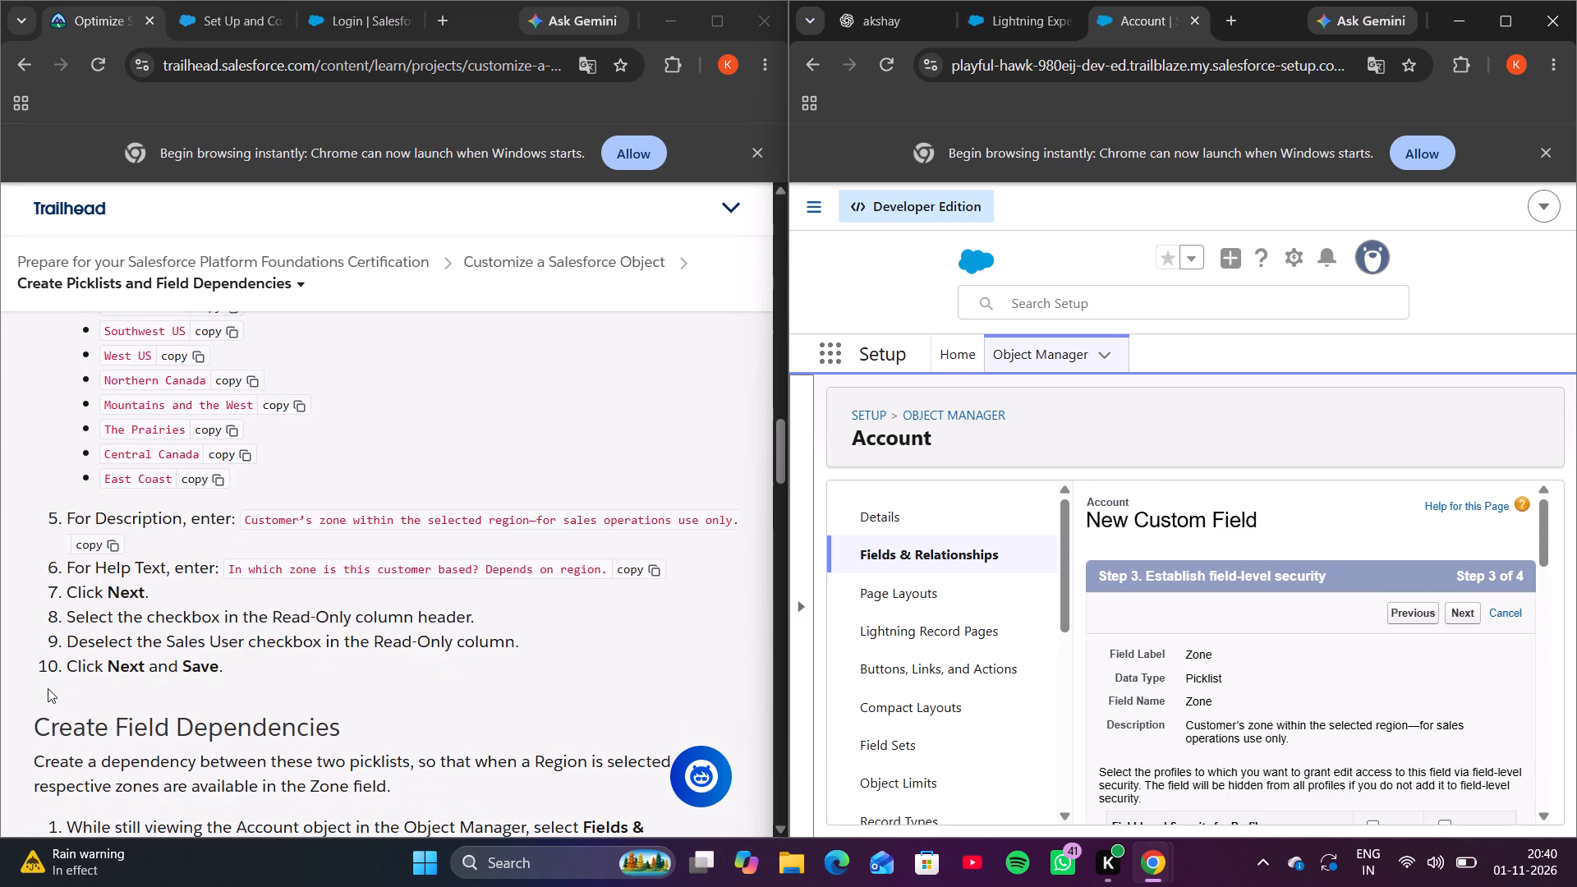
{"action": "scroll", "coordinate": [48, 688], "scroll_direction": "down", "scroll_amount": 1}
{"action": "scroll", "coordinate": [1300, 696], "scroll_direction": "down", "scroll_amount": 1}
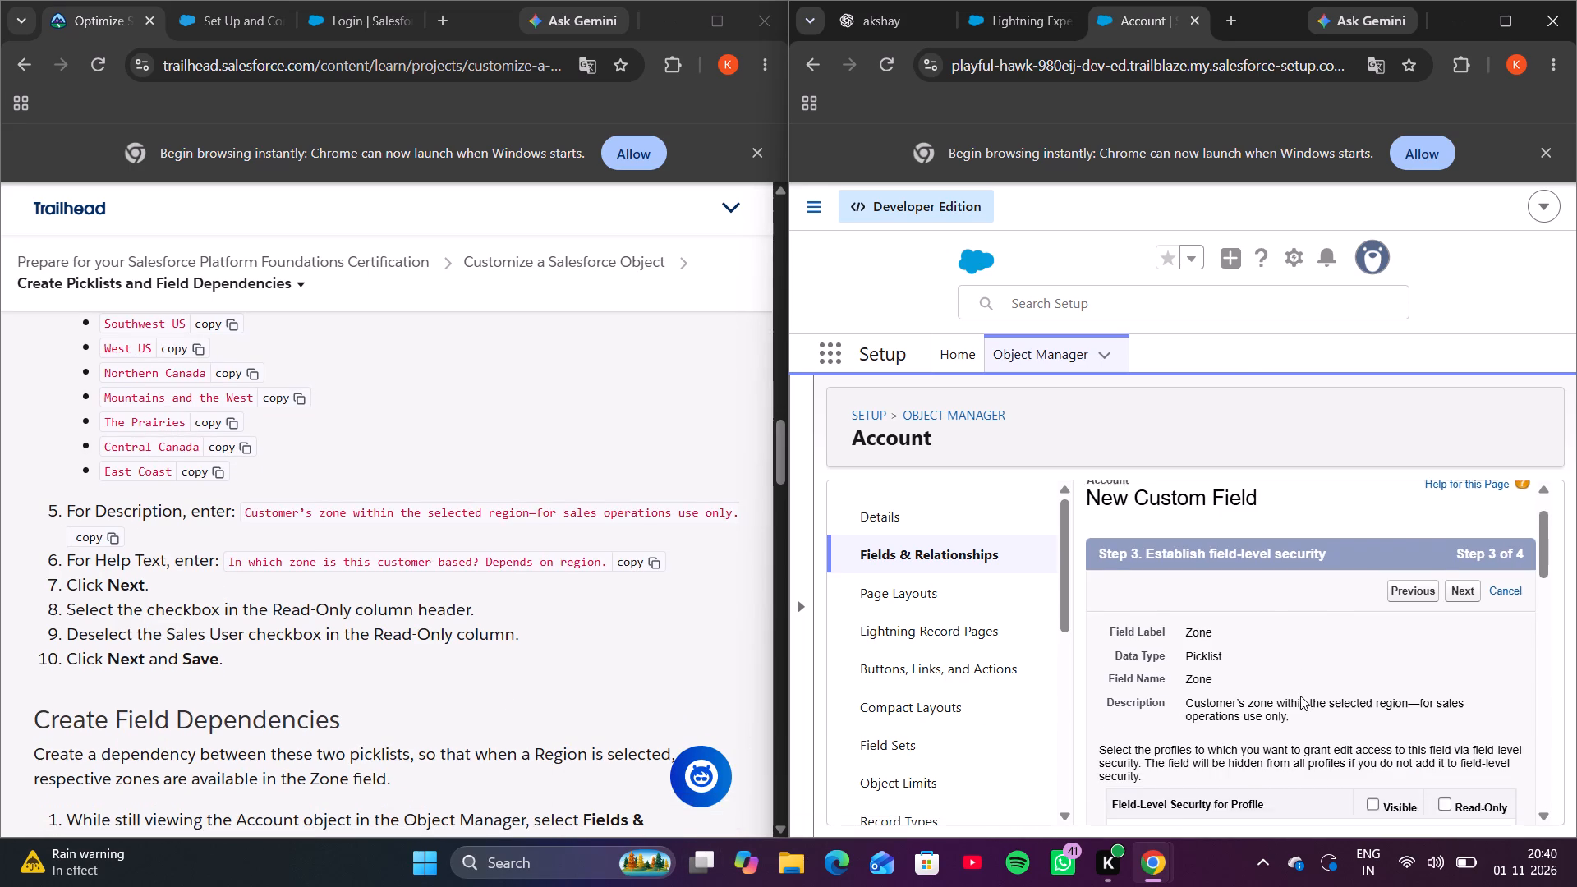
{"action": "scroll", "coordinate": [1300, 696], "scroll_direction": "down", "scroll_amount": 1}
{"action": "left_click", "coordinate": [1441, 640]}
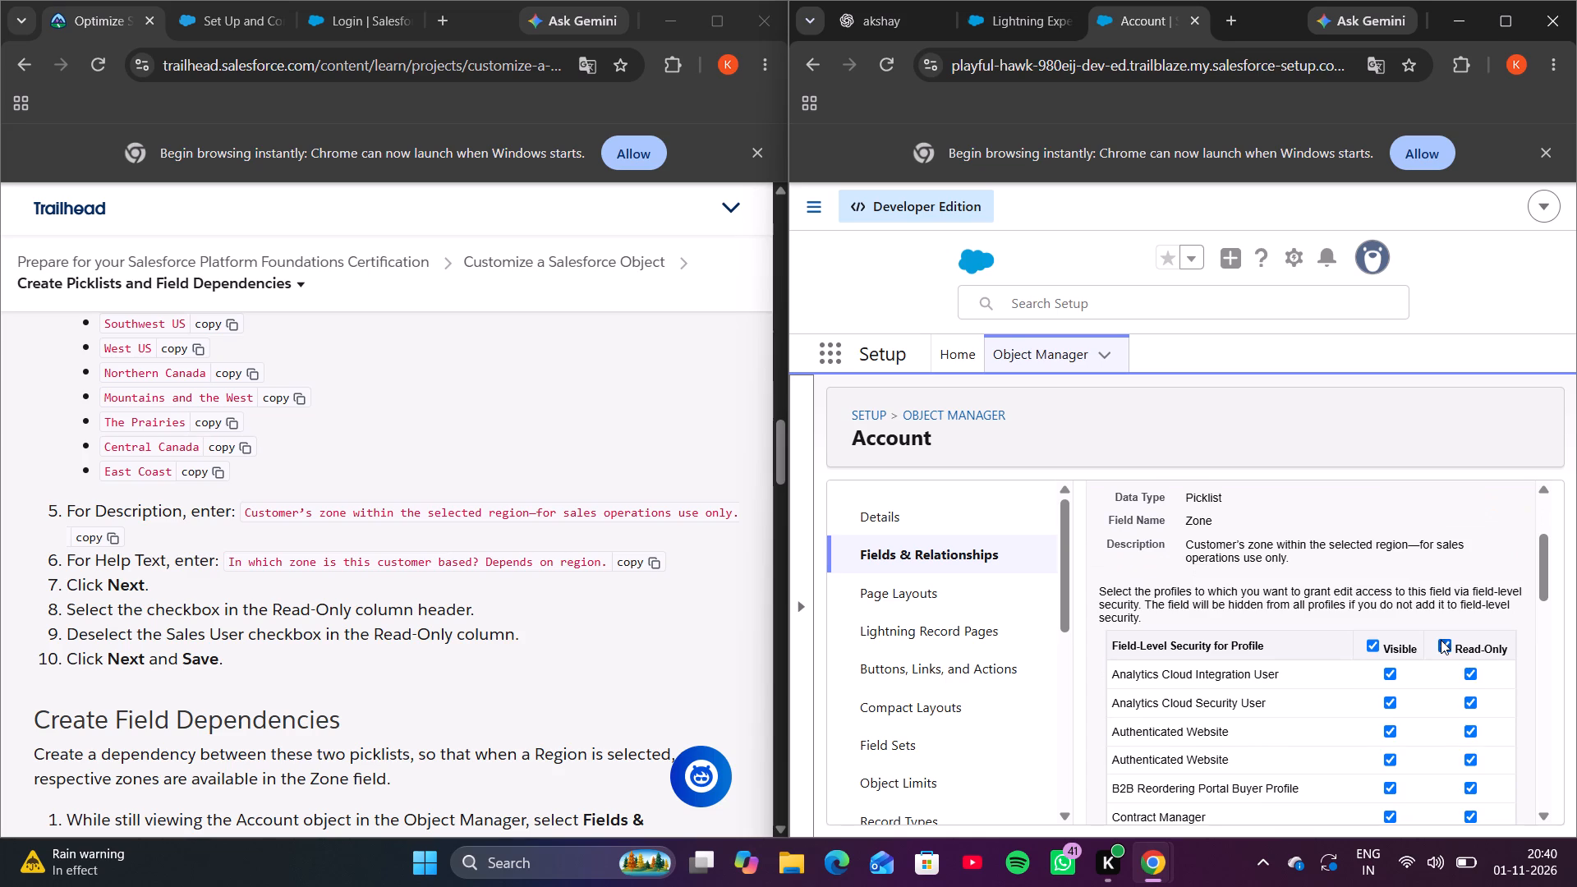
{"action": "scroll", "coordinate": [1428, 746], "scroll_direction": "down", "scroll_amount": 6}
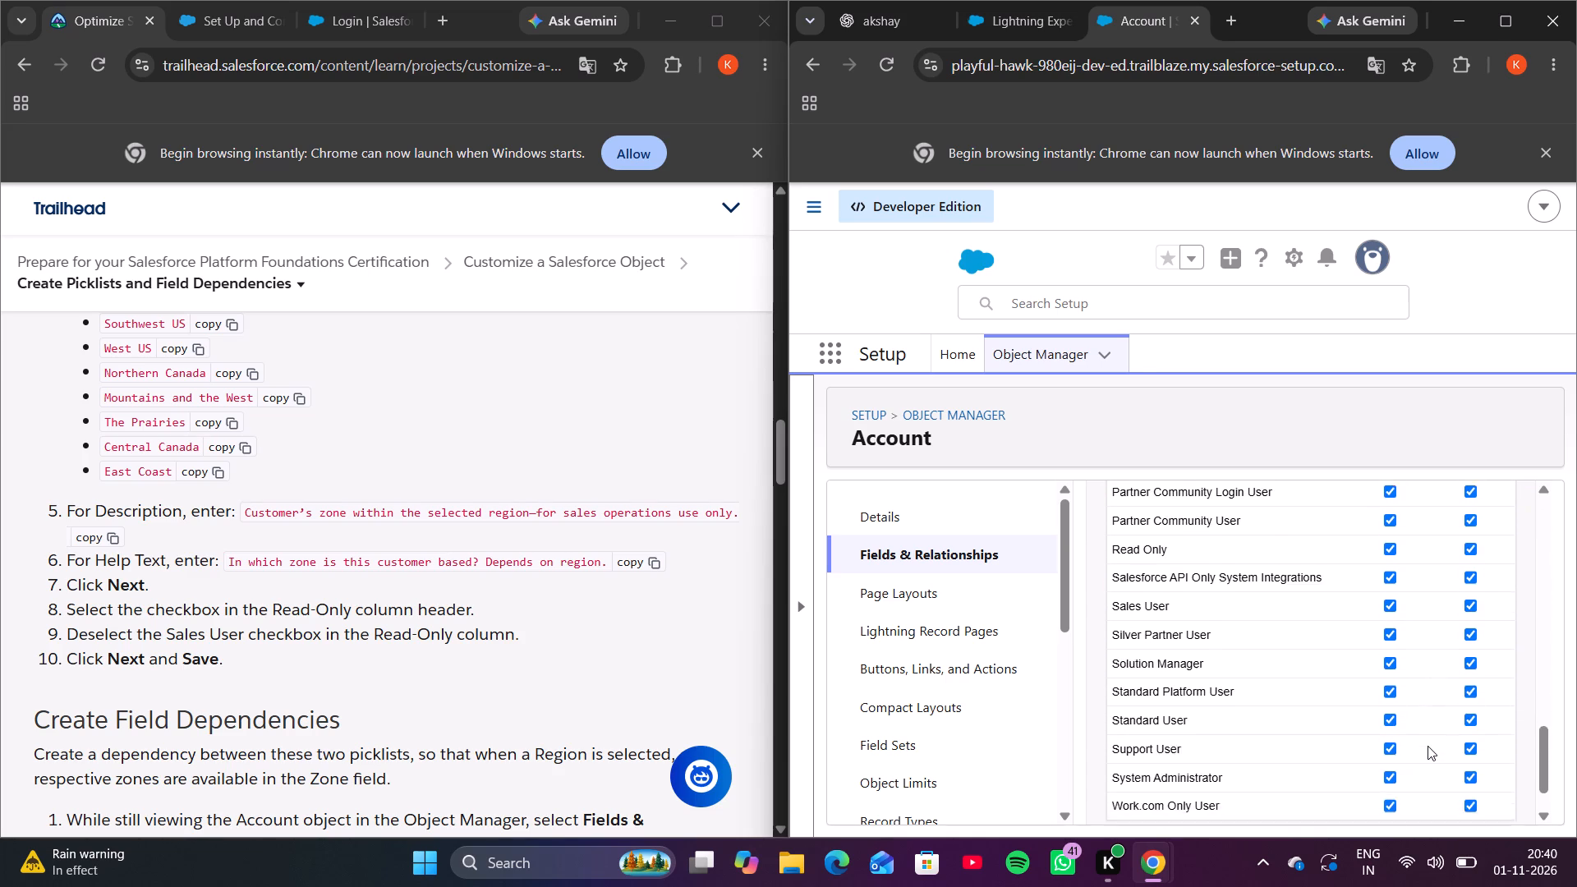
{"action": "scroll", "coordinate": [1428, 746], "scroll_direction": "down", "scroll_amount": 3}
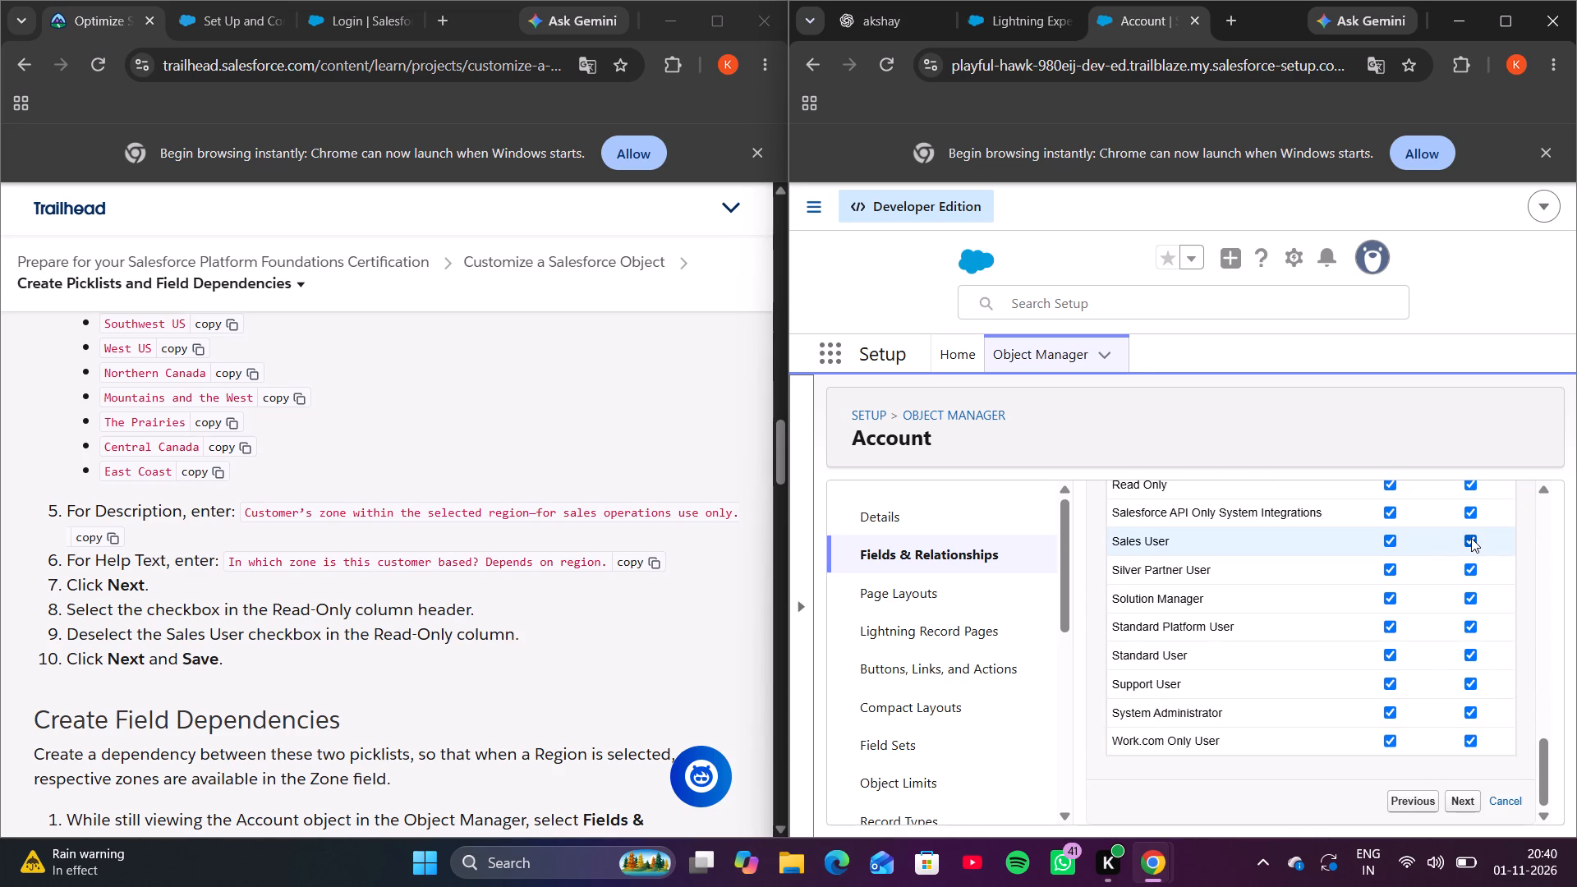
{"action": "left_click", "coordinate": [1471, 538]}
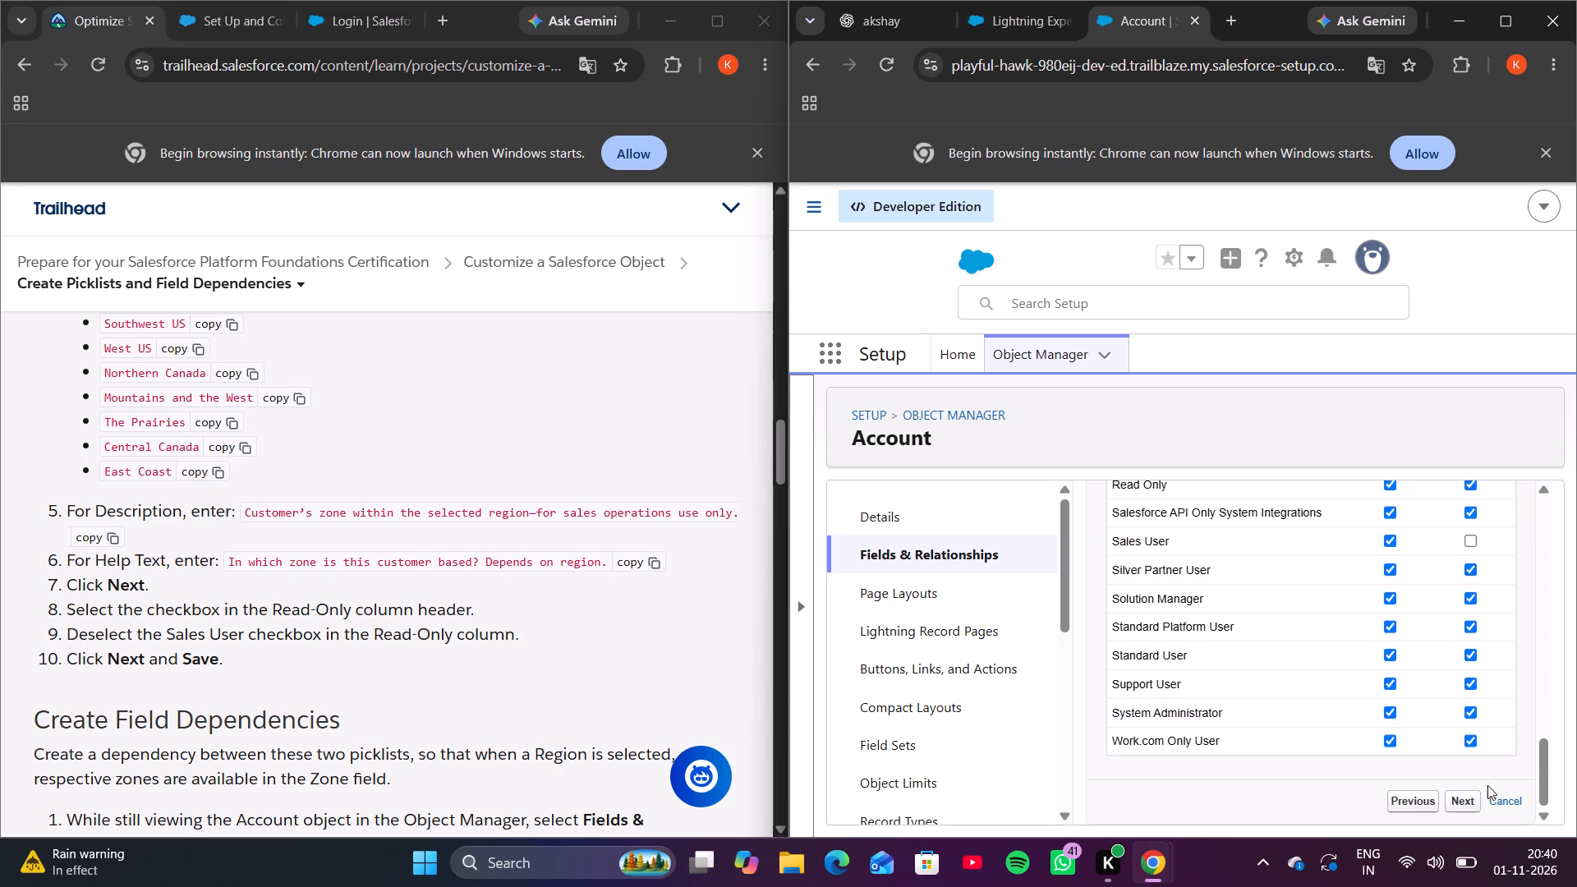
{"action": "left_click", "coordinate": [1464, 803]}
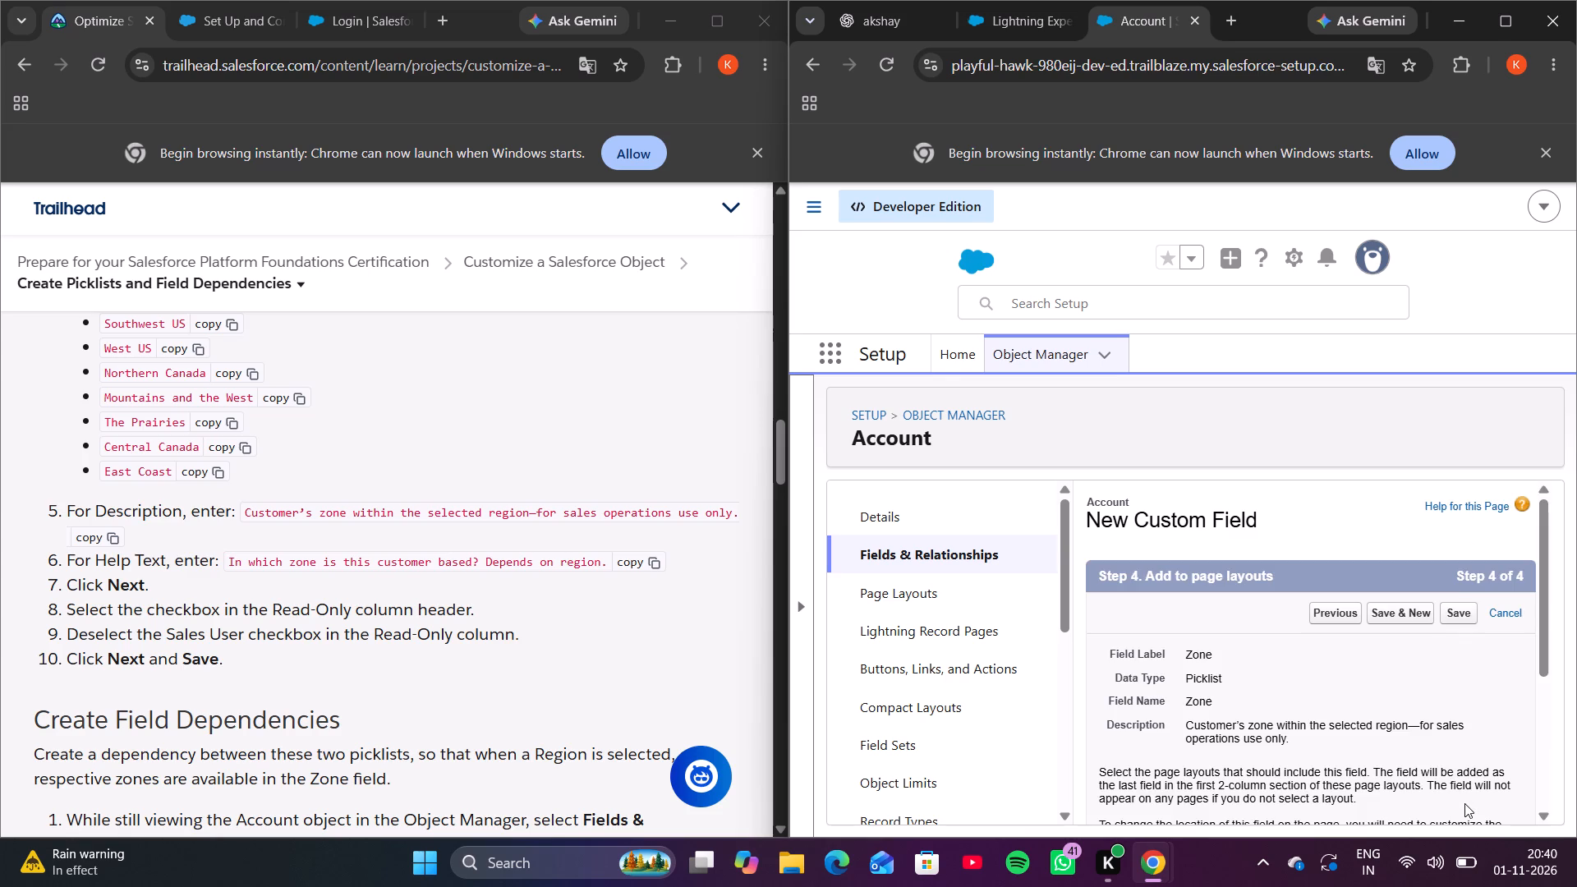
{"action": "left_click", "coordinate": [1455, 608]}
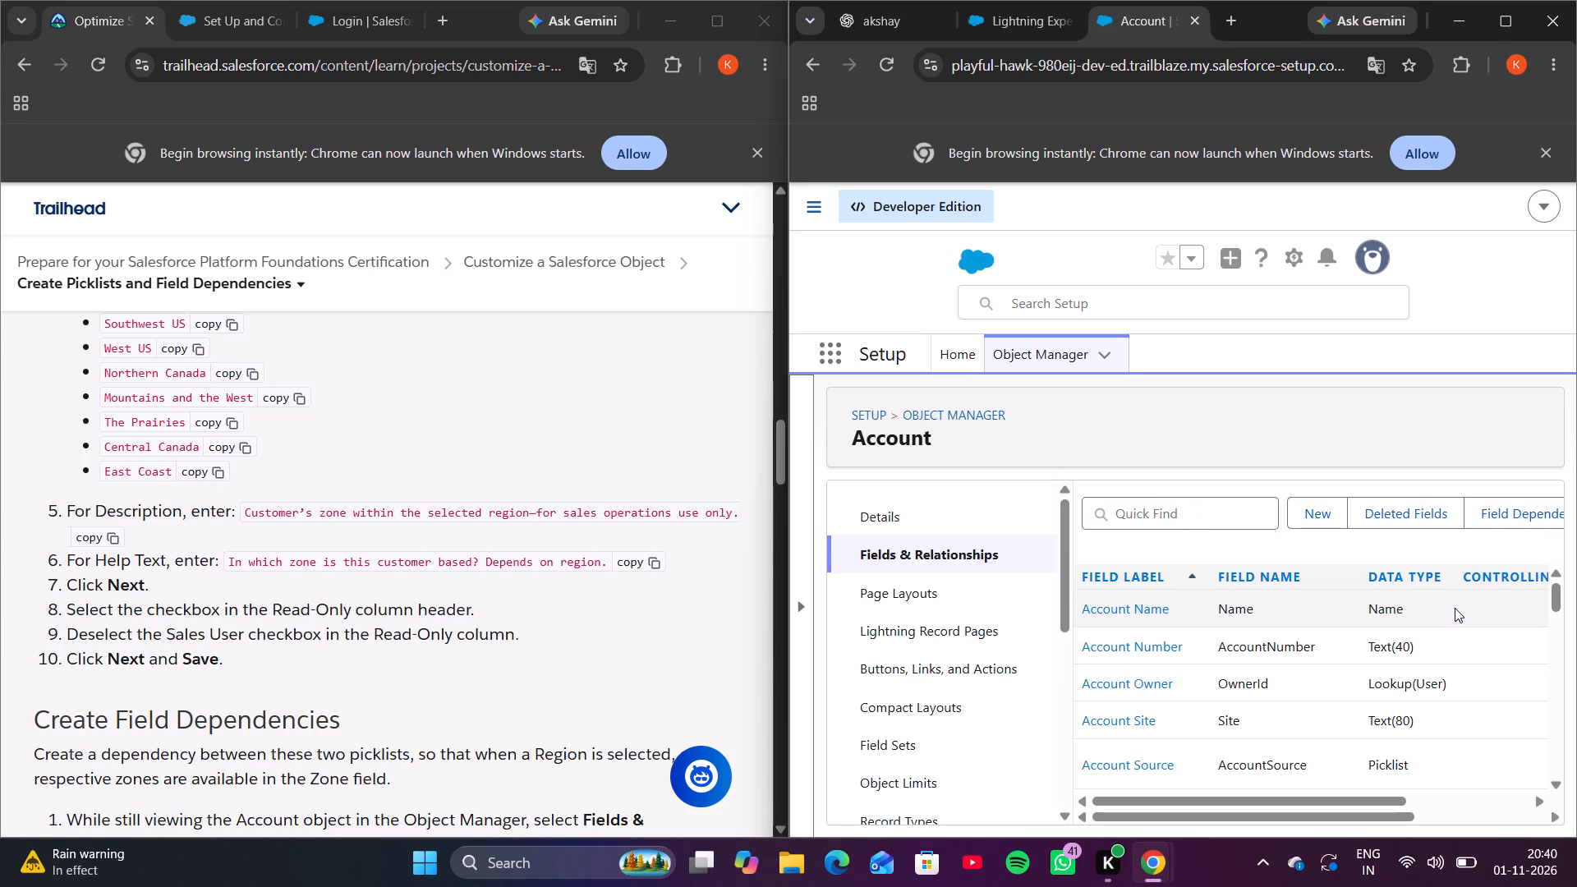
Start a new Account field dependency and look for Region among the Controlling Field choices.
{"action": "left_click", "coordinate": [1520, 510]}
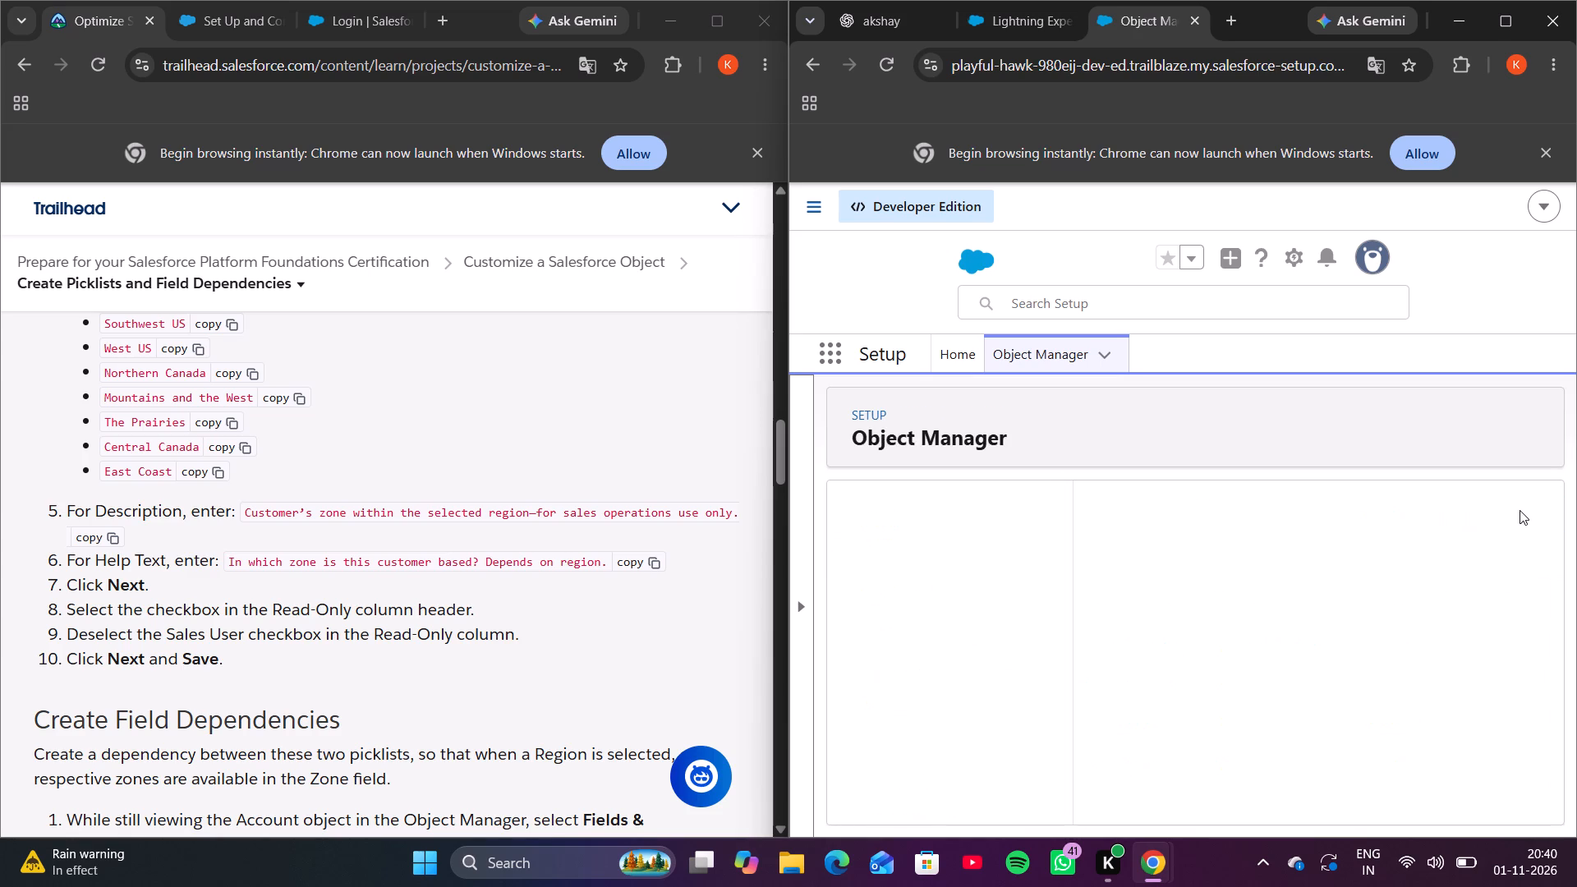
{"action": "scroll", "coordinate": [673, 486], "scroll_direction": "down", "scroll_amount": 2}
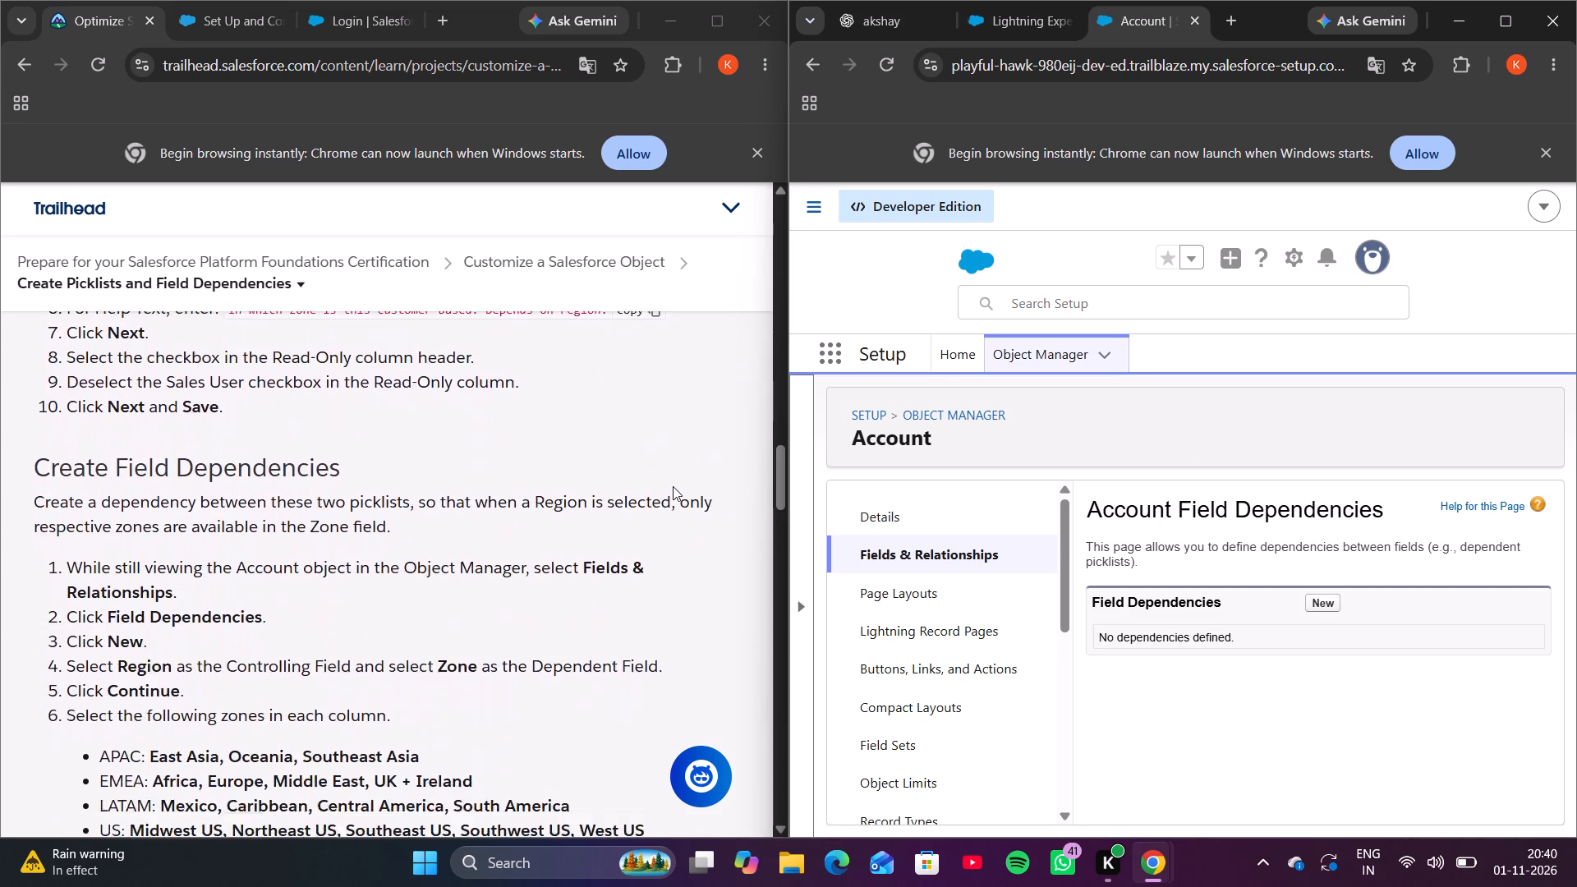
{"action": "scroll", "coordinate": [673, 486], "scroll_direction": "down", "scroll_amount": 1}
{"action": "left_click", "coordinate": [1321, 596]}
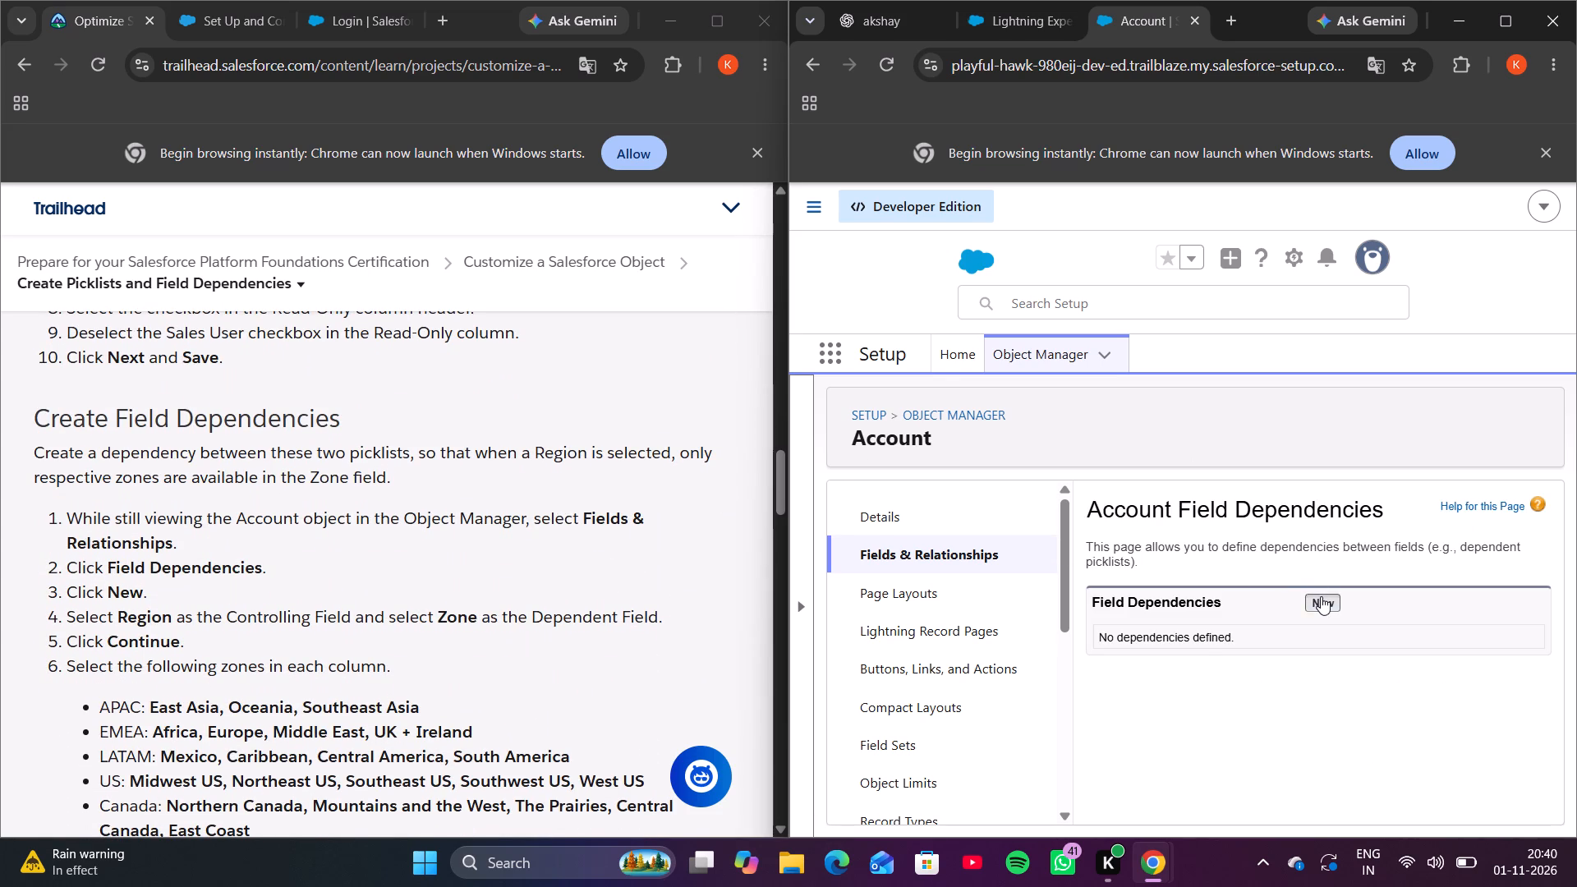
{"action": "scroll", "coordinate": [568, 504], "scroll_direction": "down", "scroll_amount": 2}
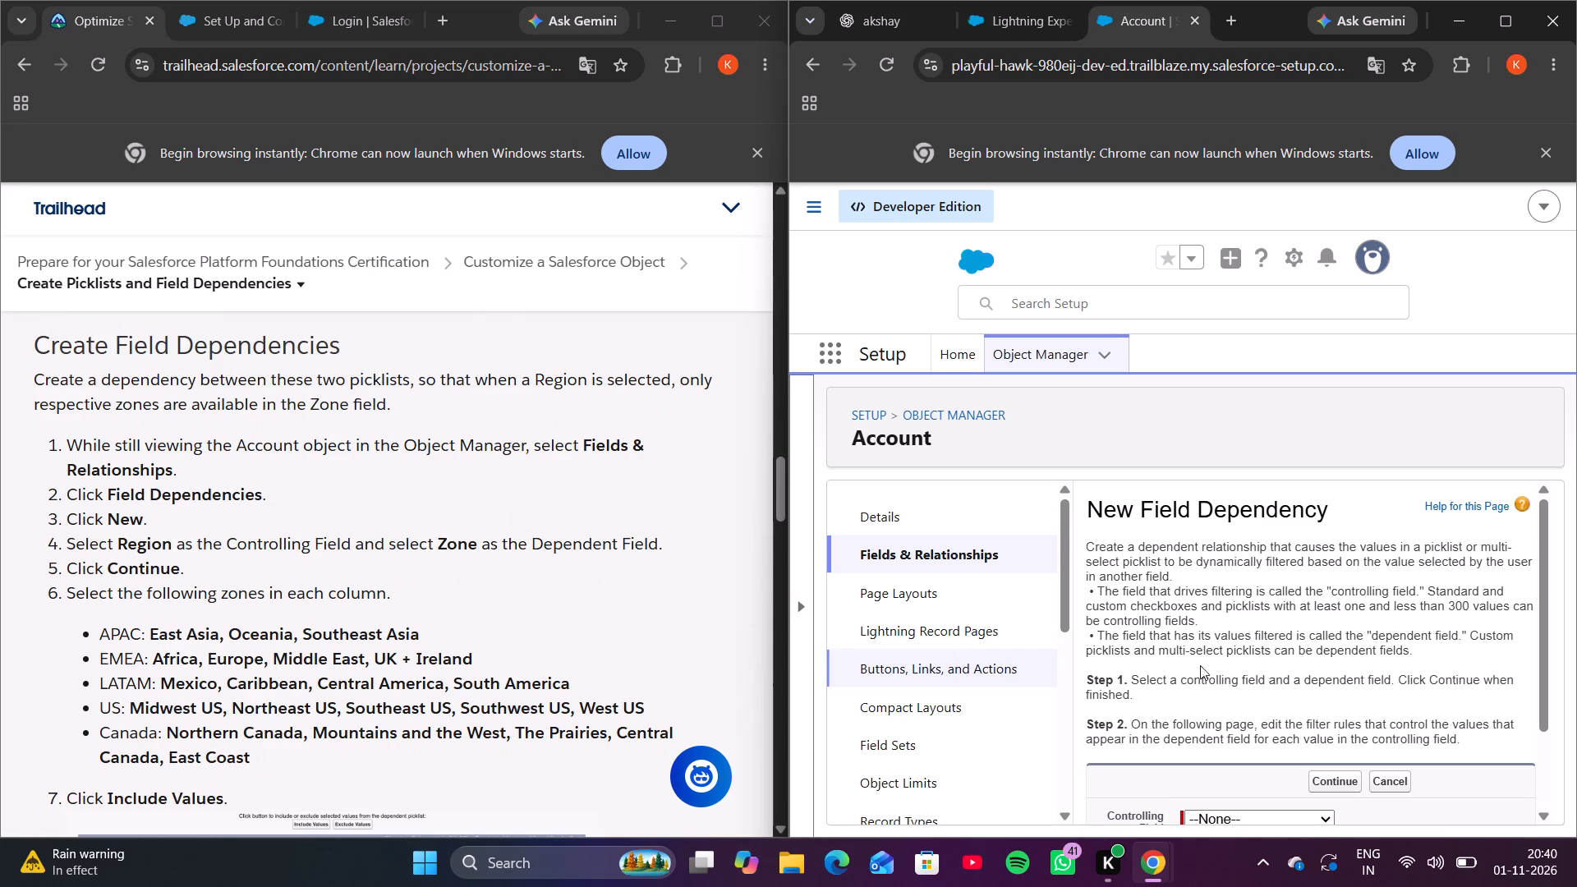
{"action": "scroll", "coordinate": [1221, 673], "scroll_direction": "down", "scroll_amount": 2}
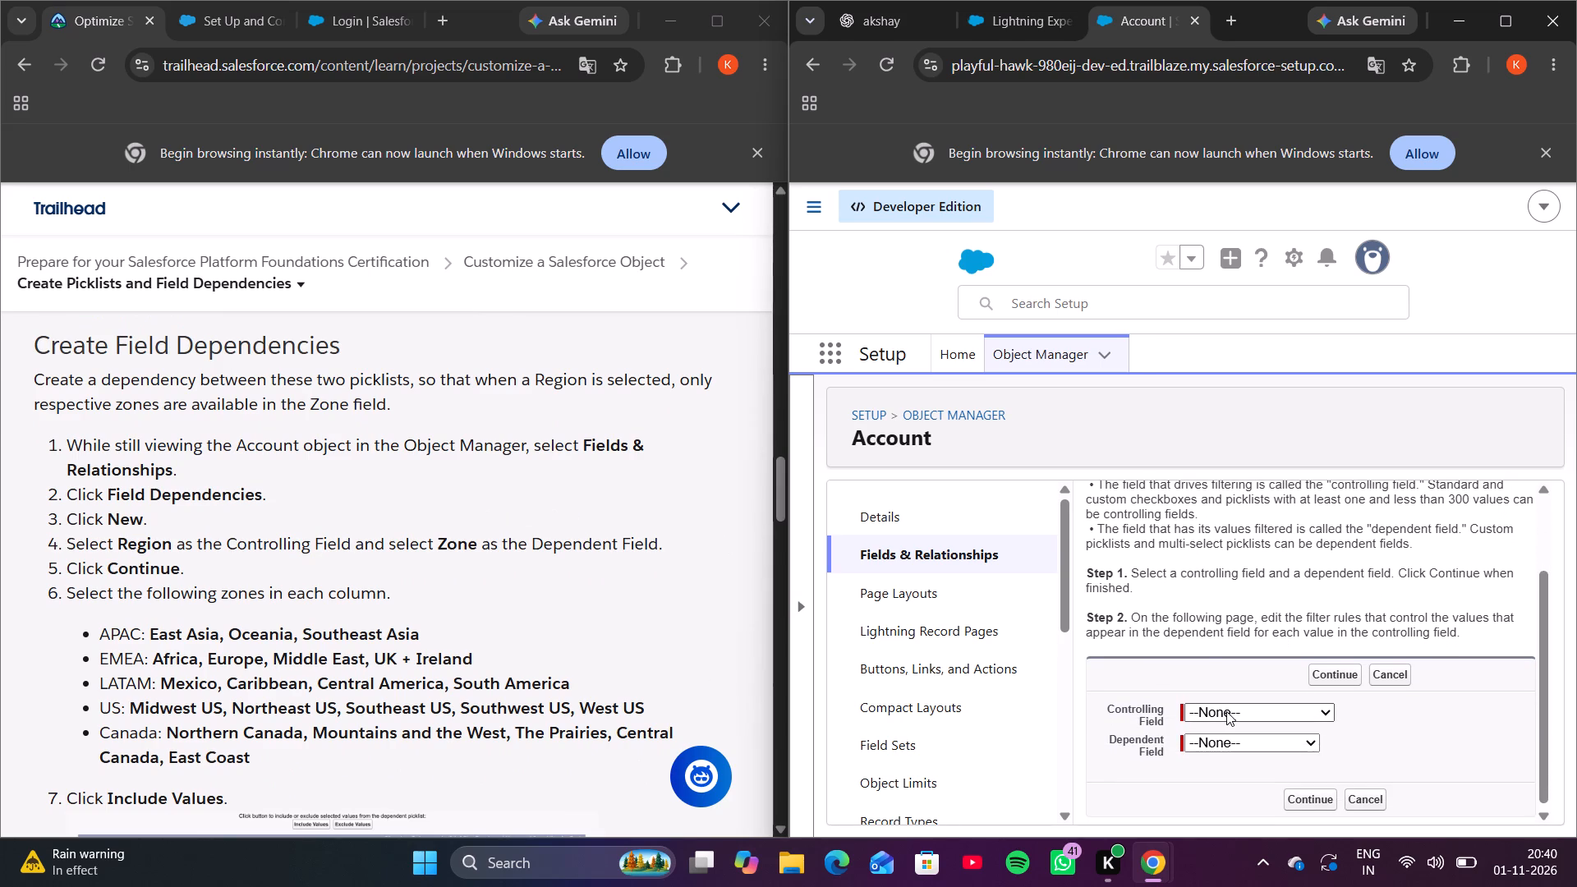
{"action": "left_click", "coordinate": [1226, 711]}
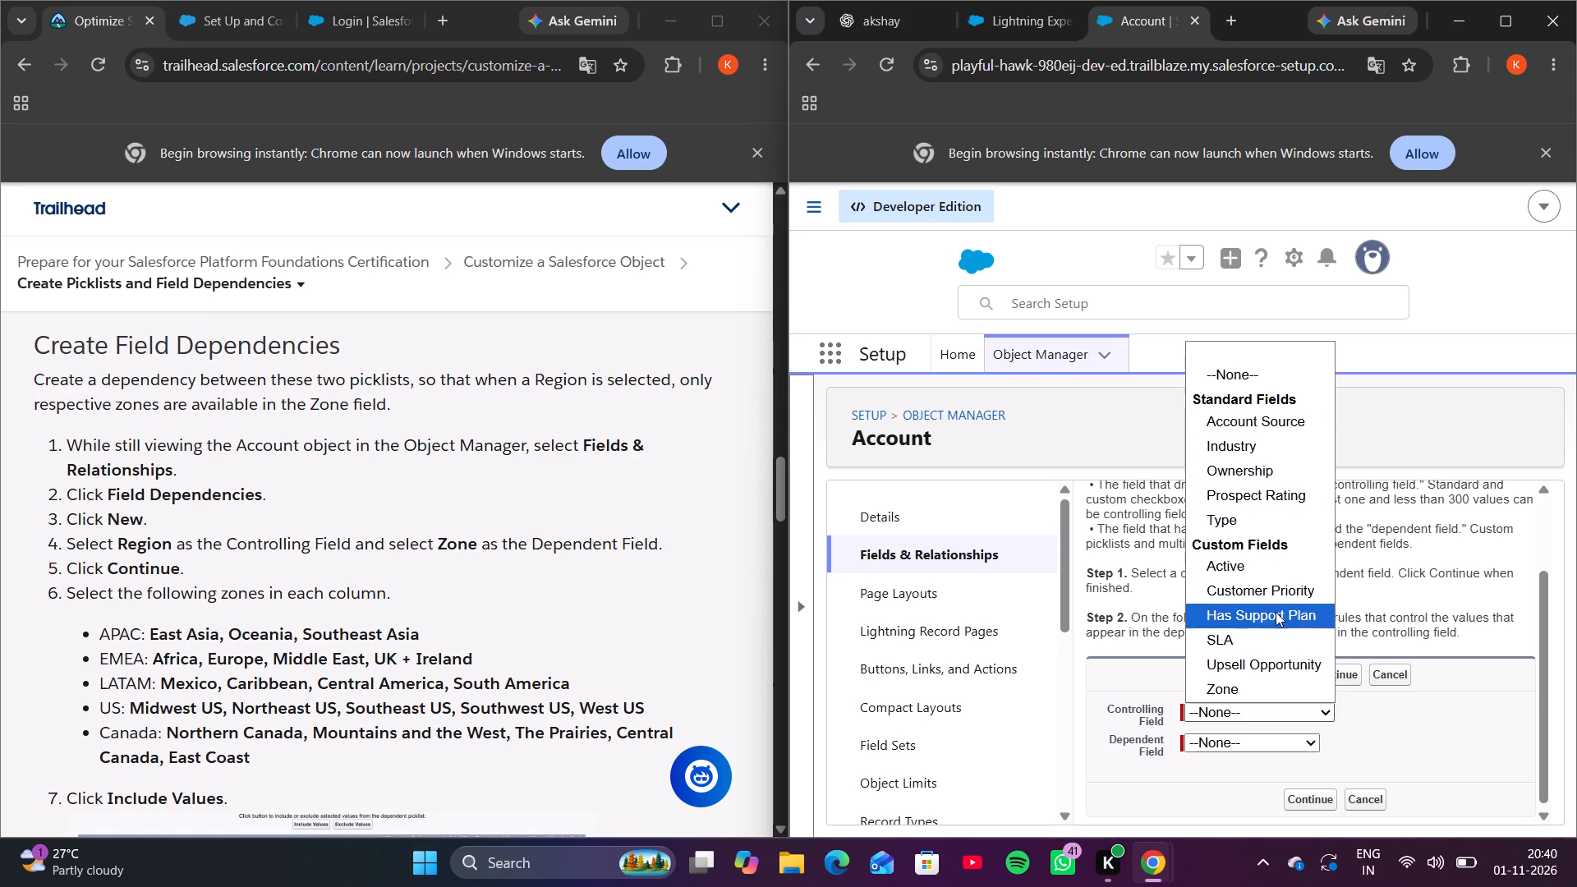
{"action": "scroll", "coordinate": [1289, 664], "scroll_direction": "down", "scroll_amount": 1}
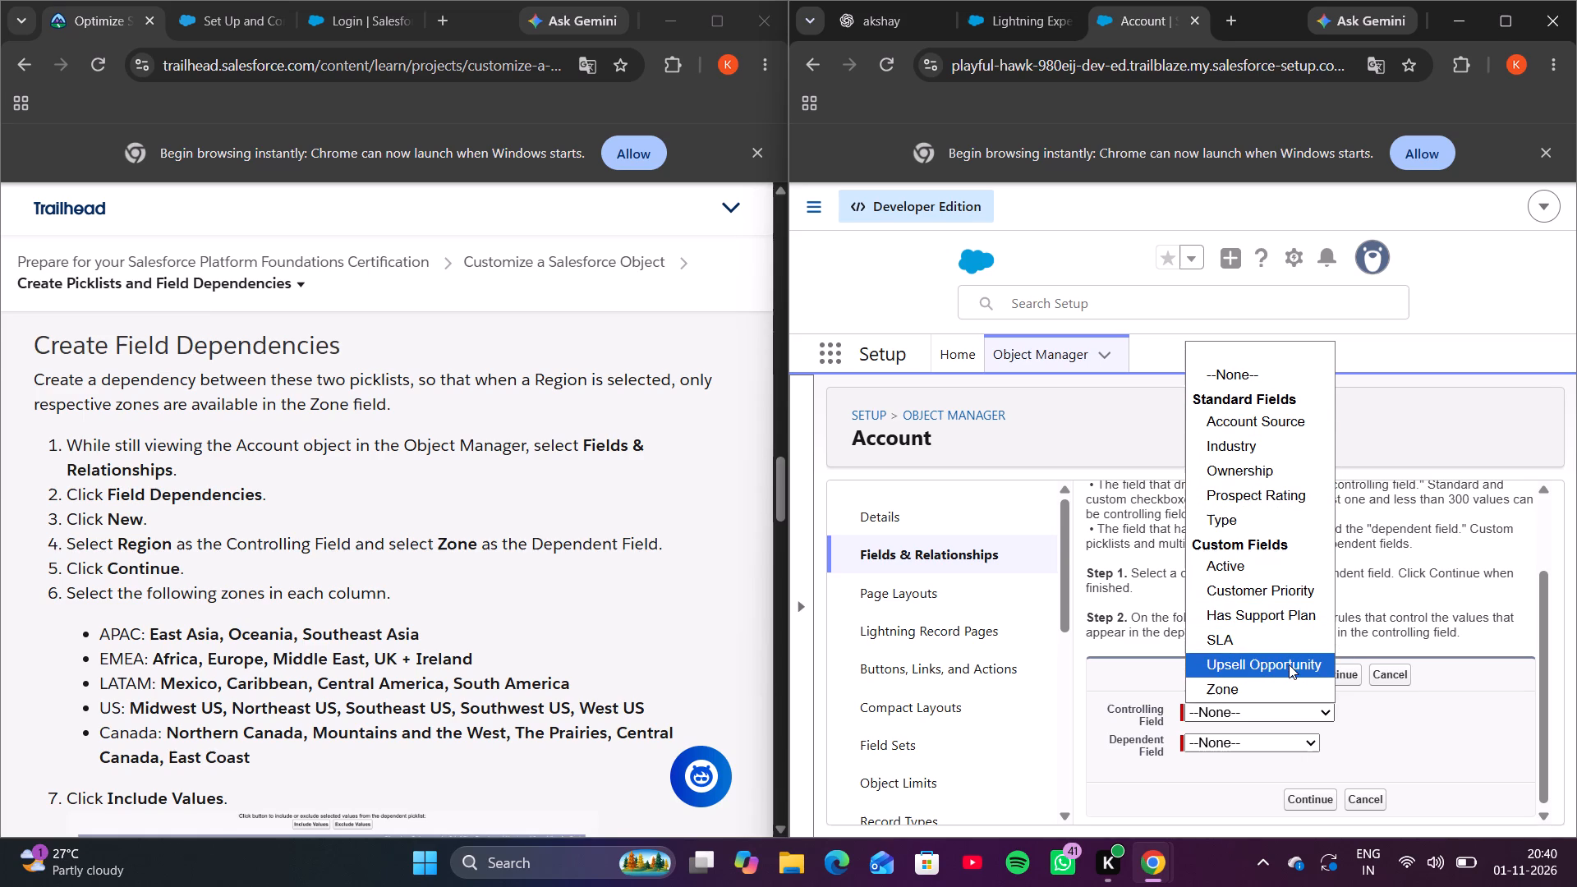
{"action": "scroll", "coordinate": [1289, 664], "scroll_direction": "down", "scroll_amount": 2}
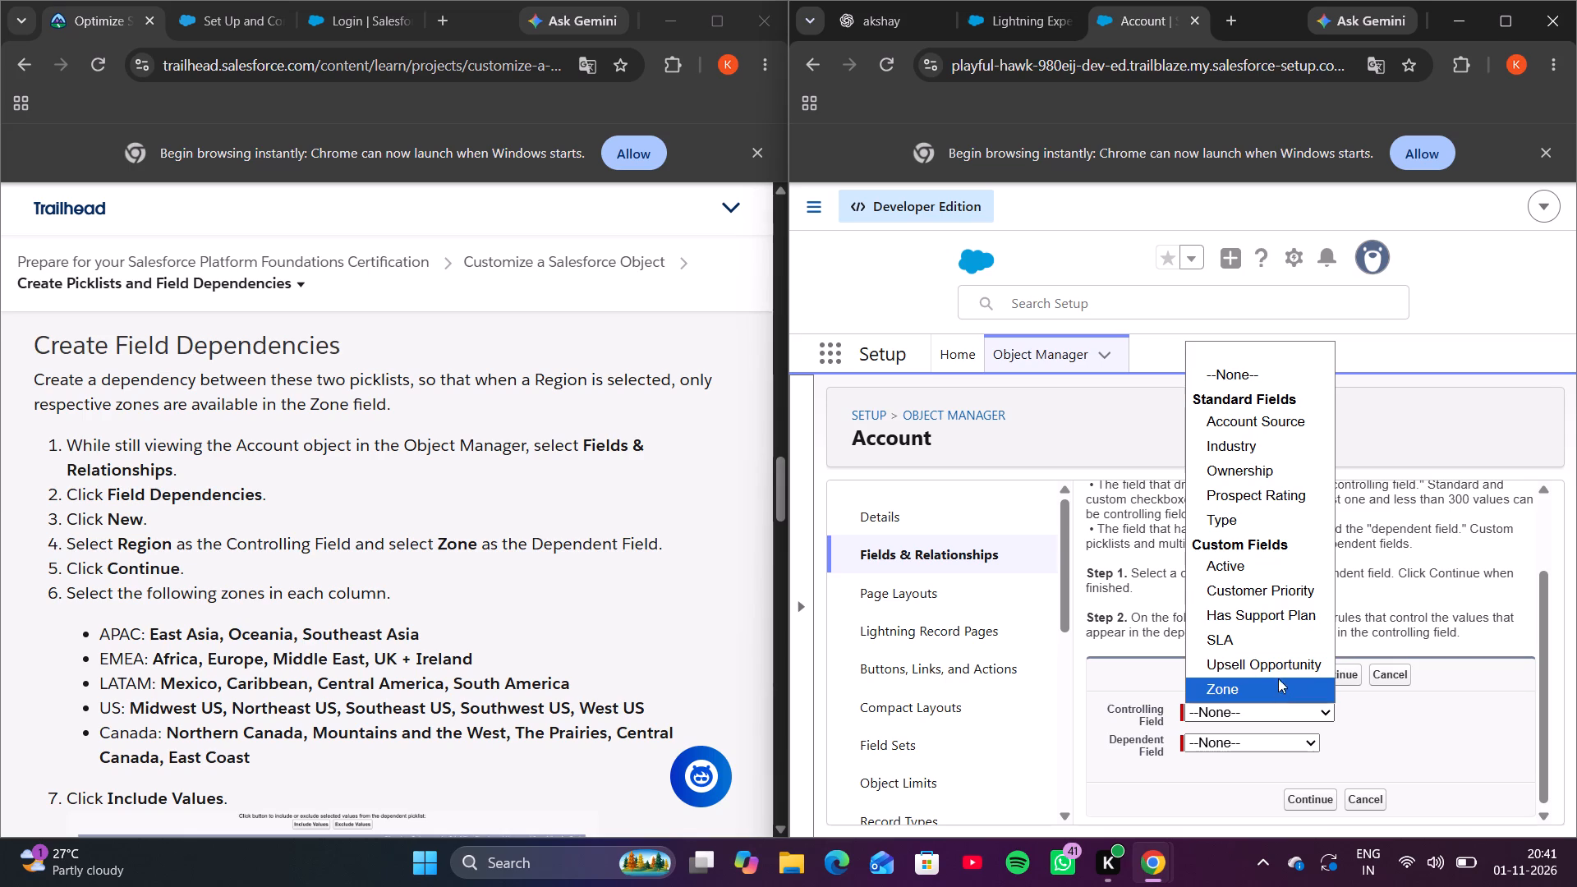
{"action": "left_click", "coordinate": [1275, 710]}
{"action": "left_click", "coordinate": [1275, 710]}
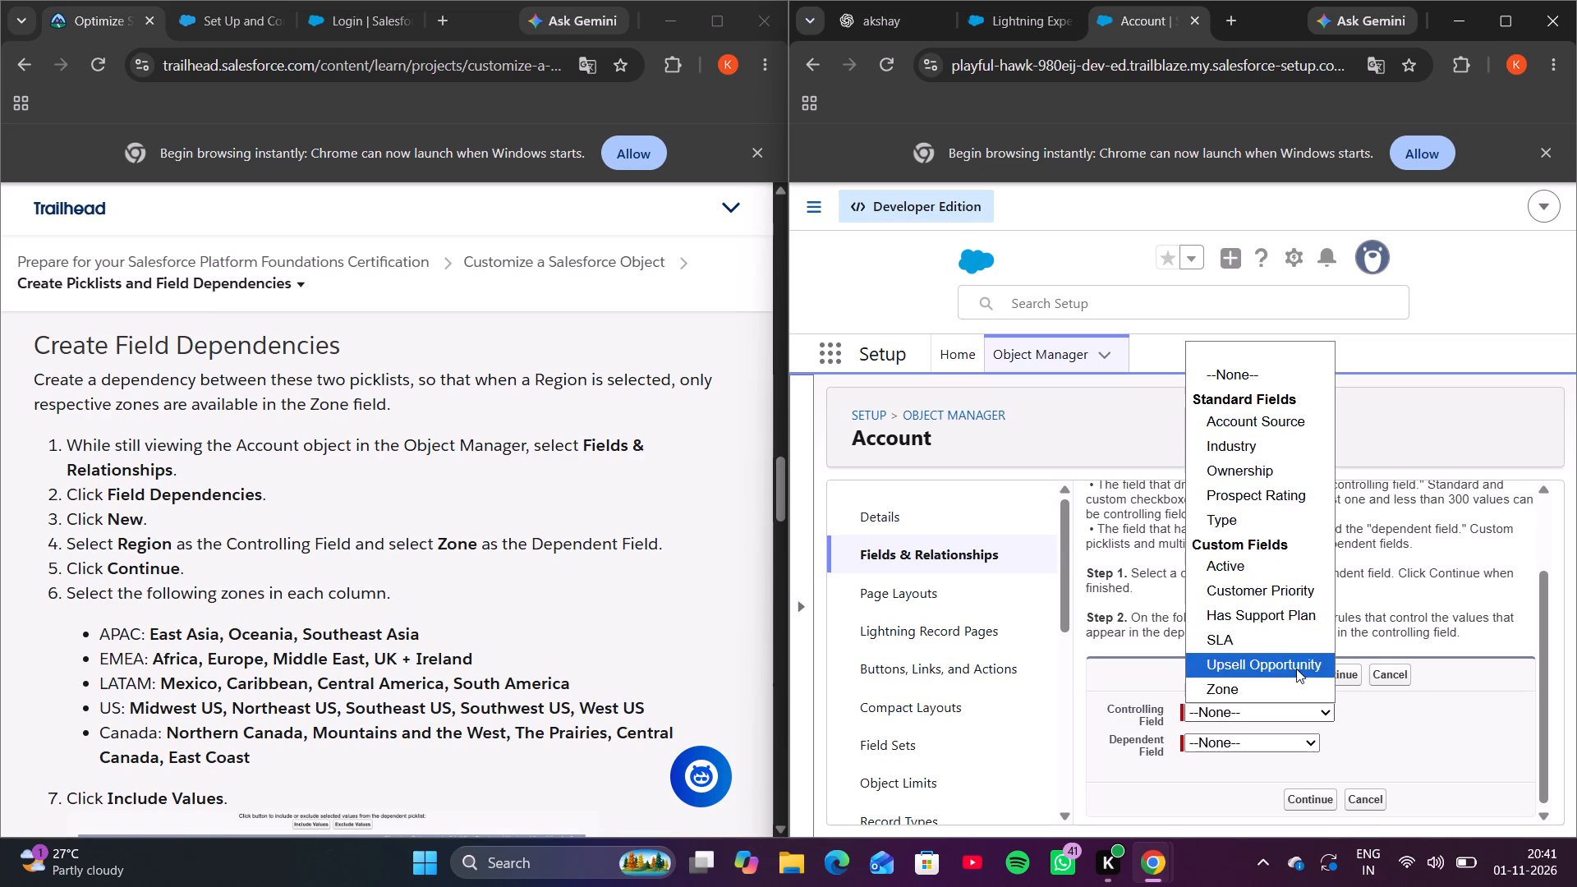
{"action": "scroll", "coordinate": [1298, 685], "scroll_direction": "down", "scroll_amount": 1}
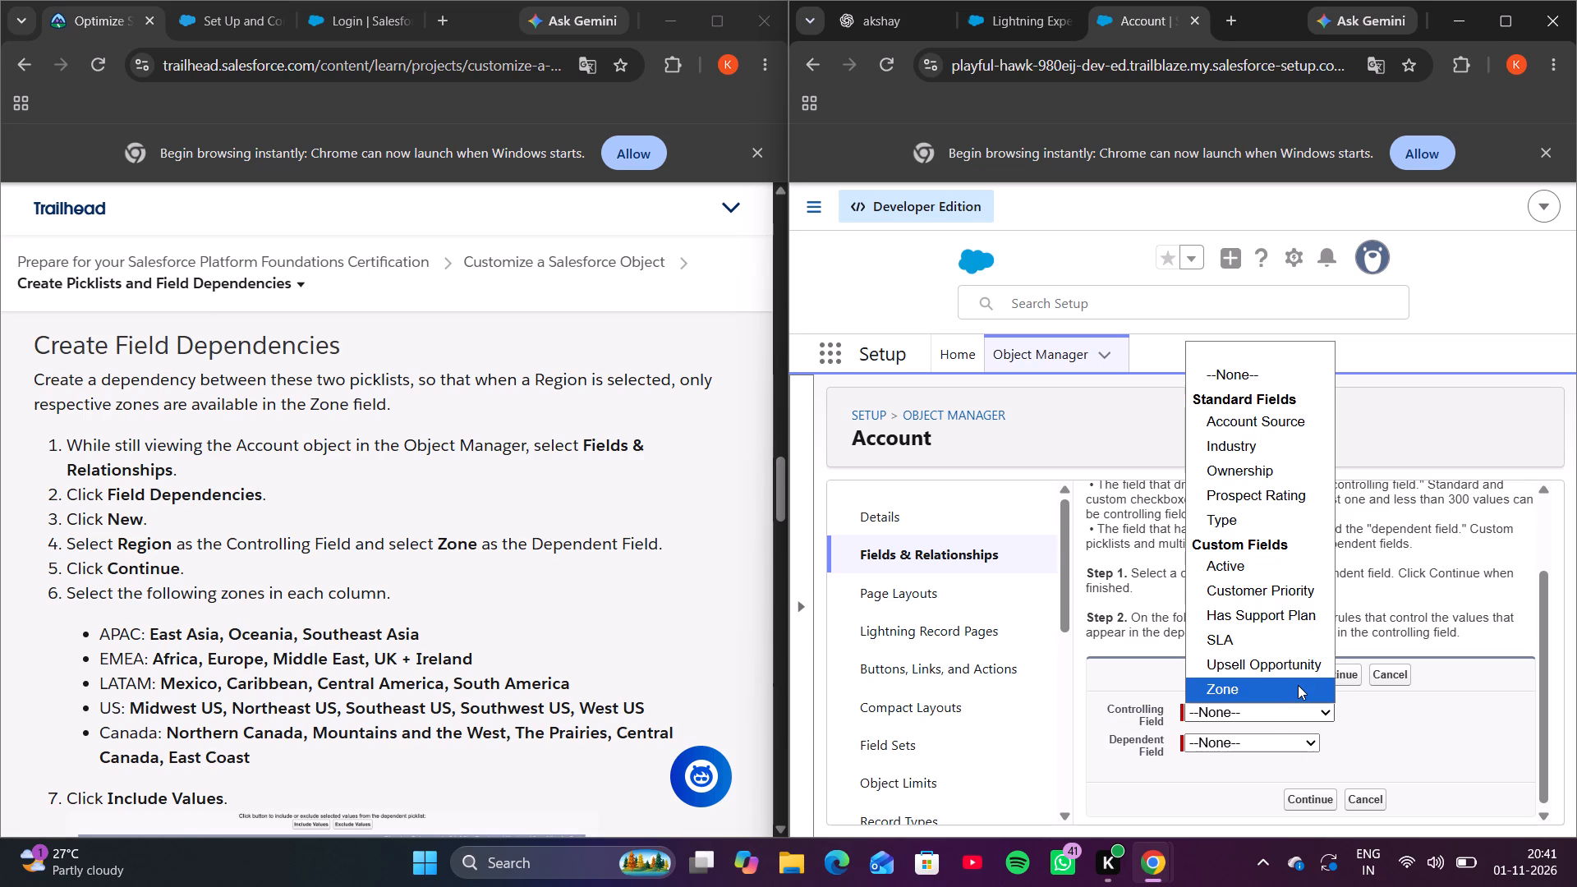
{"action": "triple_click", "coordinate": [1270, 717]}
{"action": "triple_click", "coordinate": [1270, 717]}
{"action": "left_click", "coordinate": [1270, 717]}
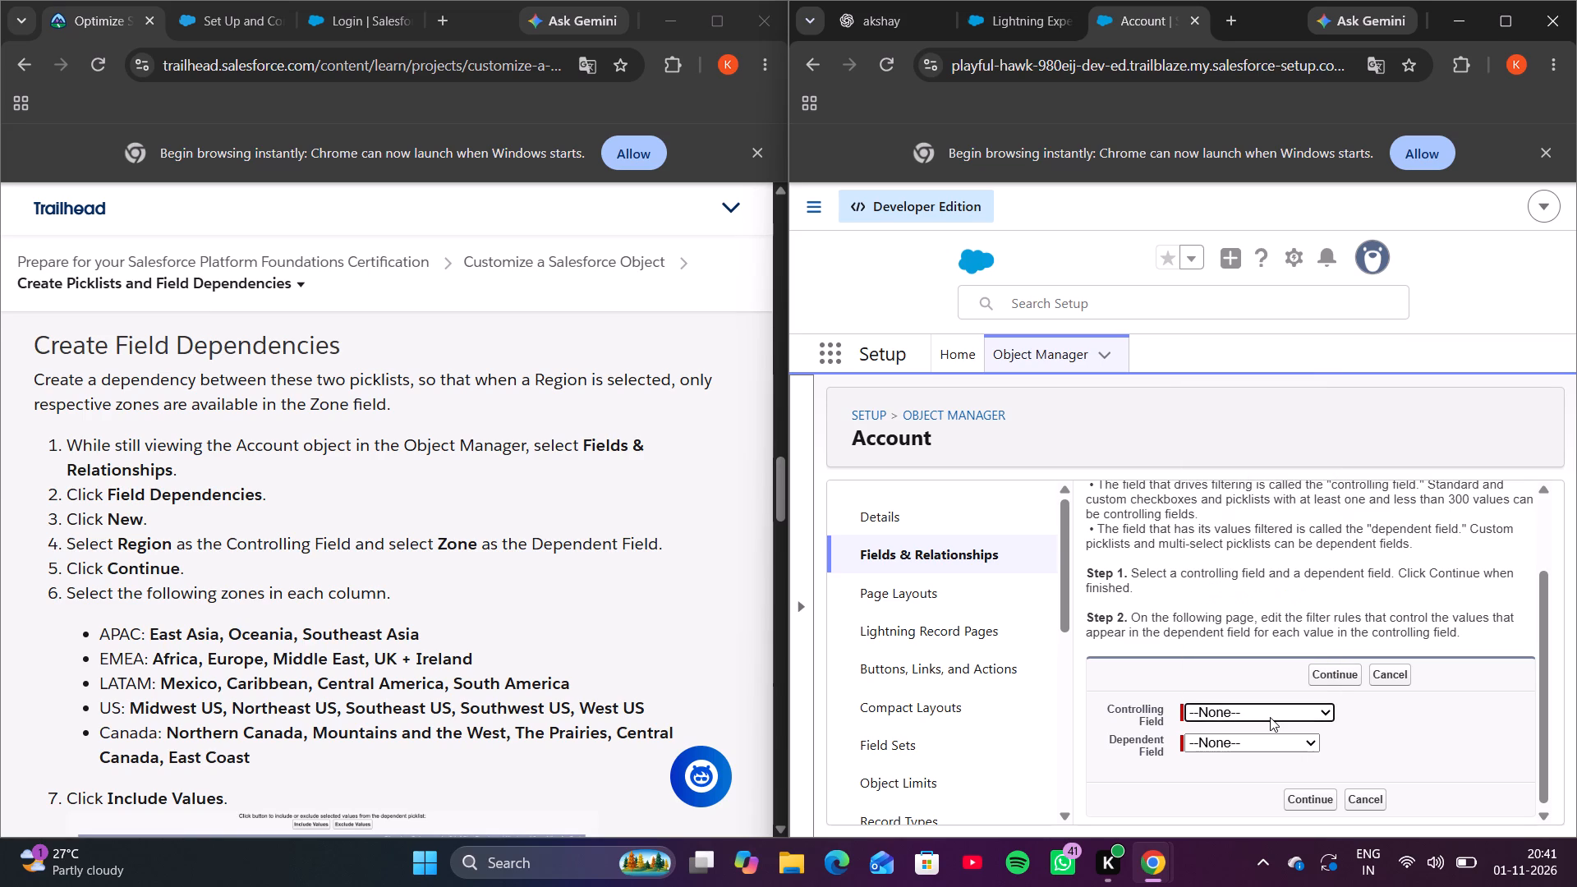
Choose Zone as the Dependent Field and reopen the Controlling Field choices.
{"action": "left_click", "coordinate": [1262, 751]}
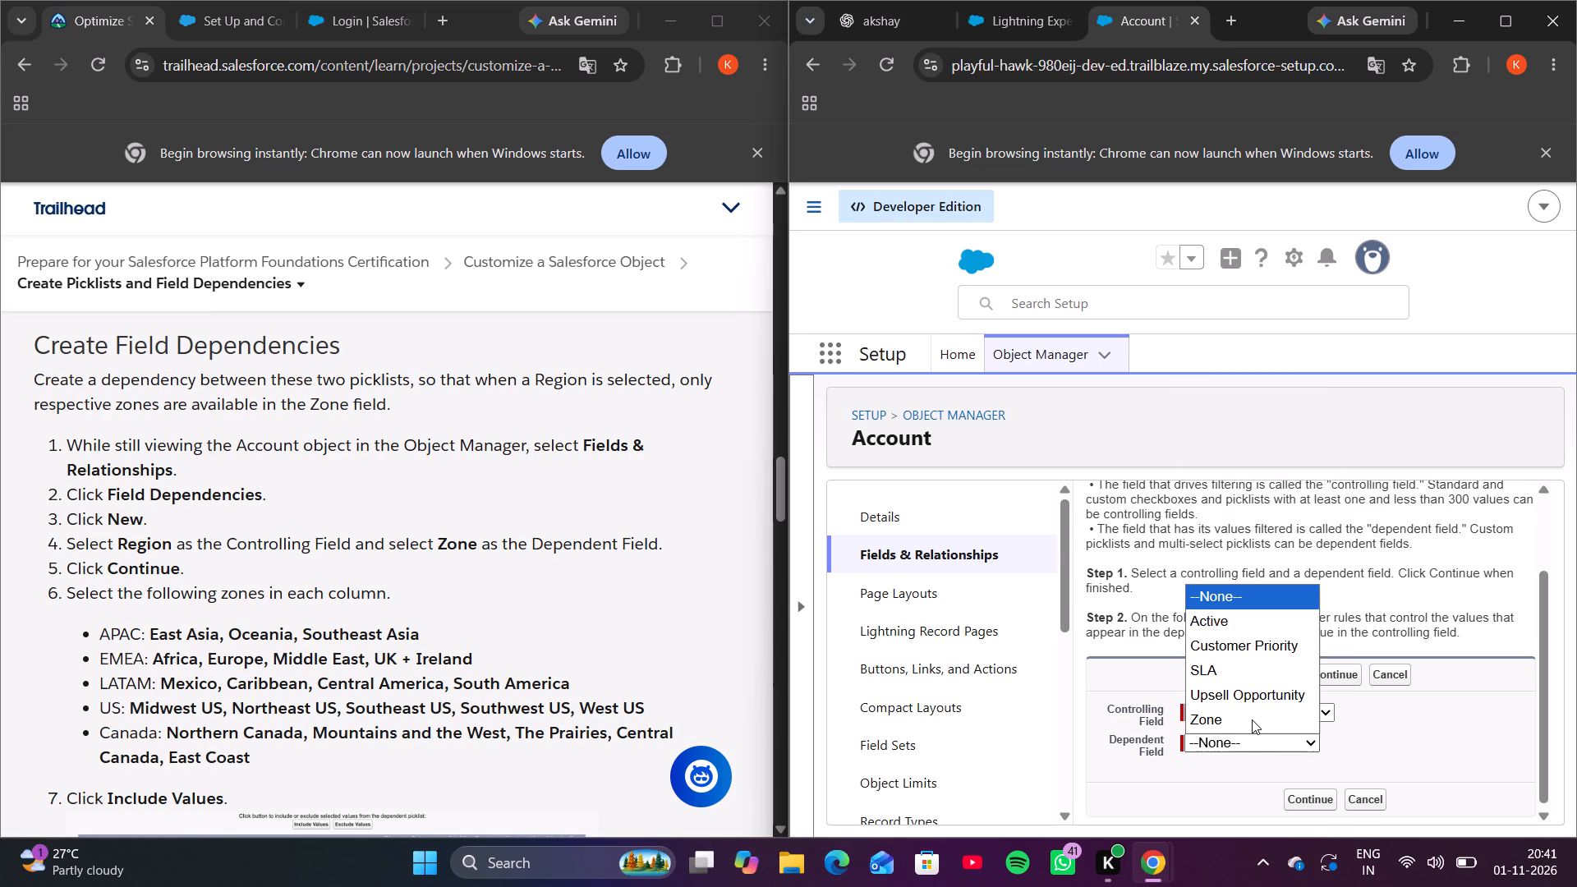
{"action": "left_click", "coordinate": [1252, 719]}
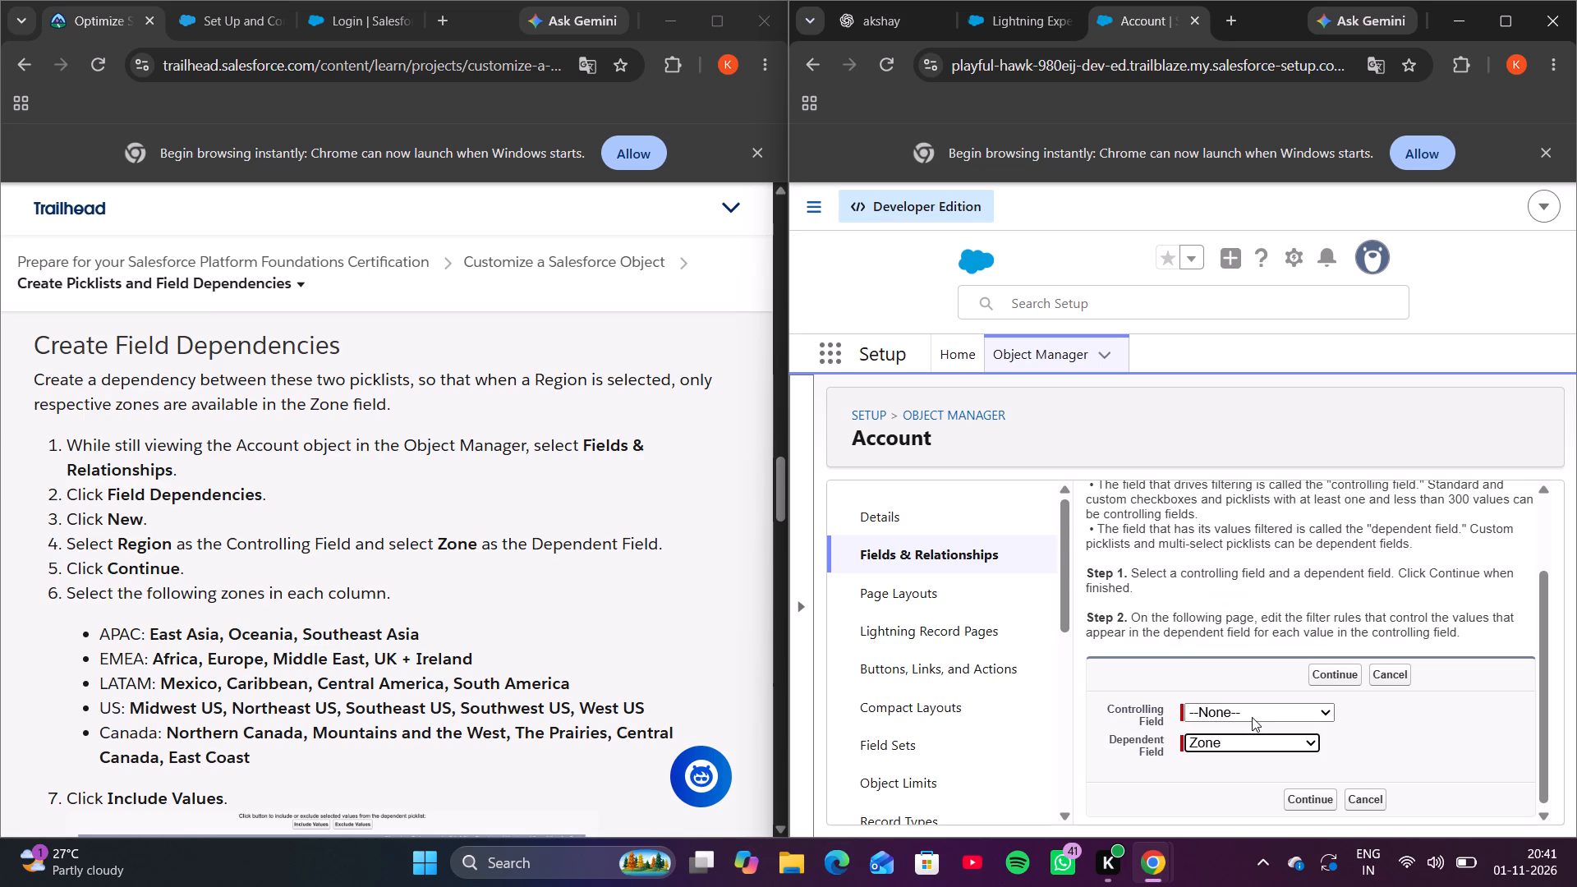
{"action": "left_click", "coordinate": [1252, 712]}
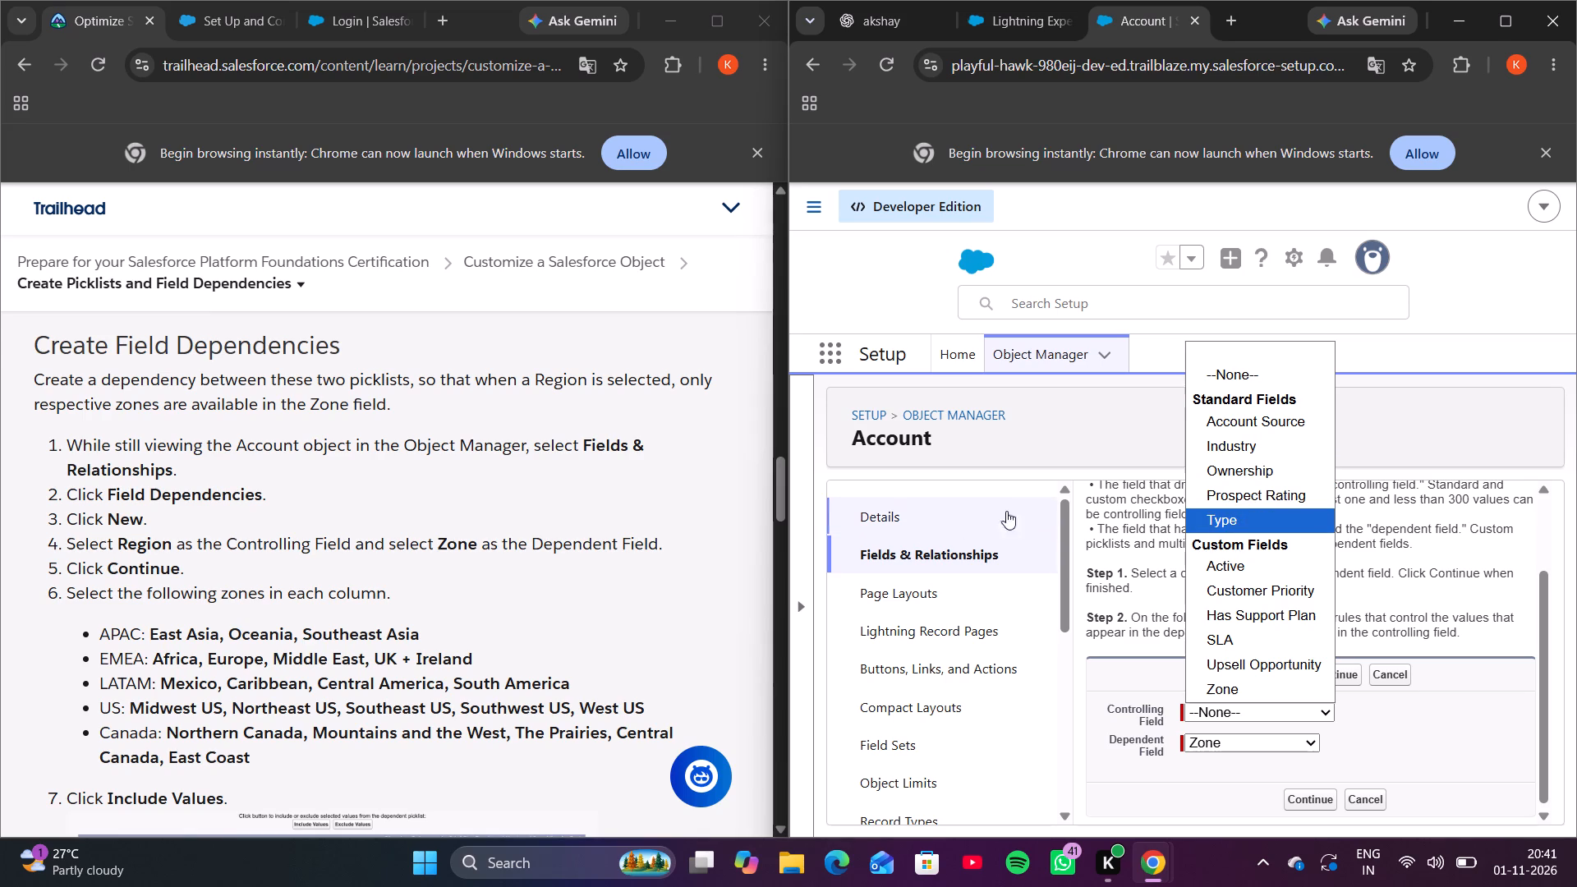
Restart a new field dependency from Account's Fields & Relationships and check the Controlling Field choices for Region.
{"action": "left_click", "coordinate": [920, 545]}
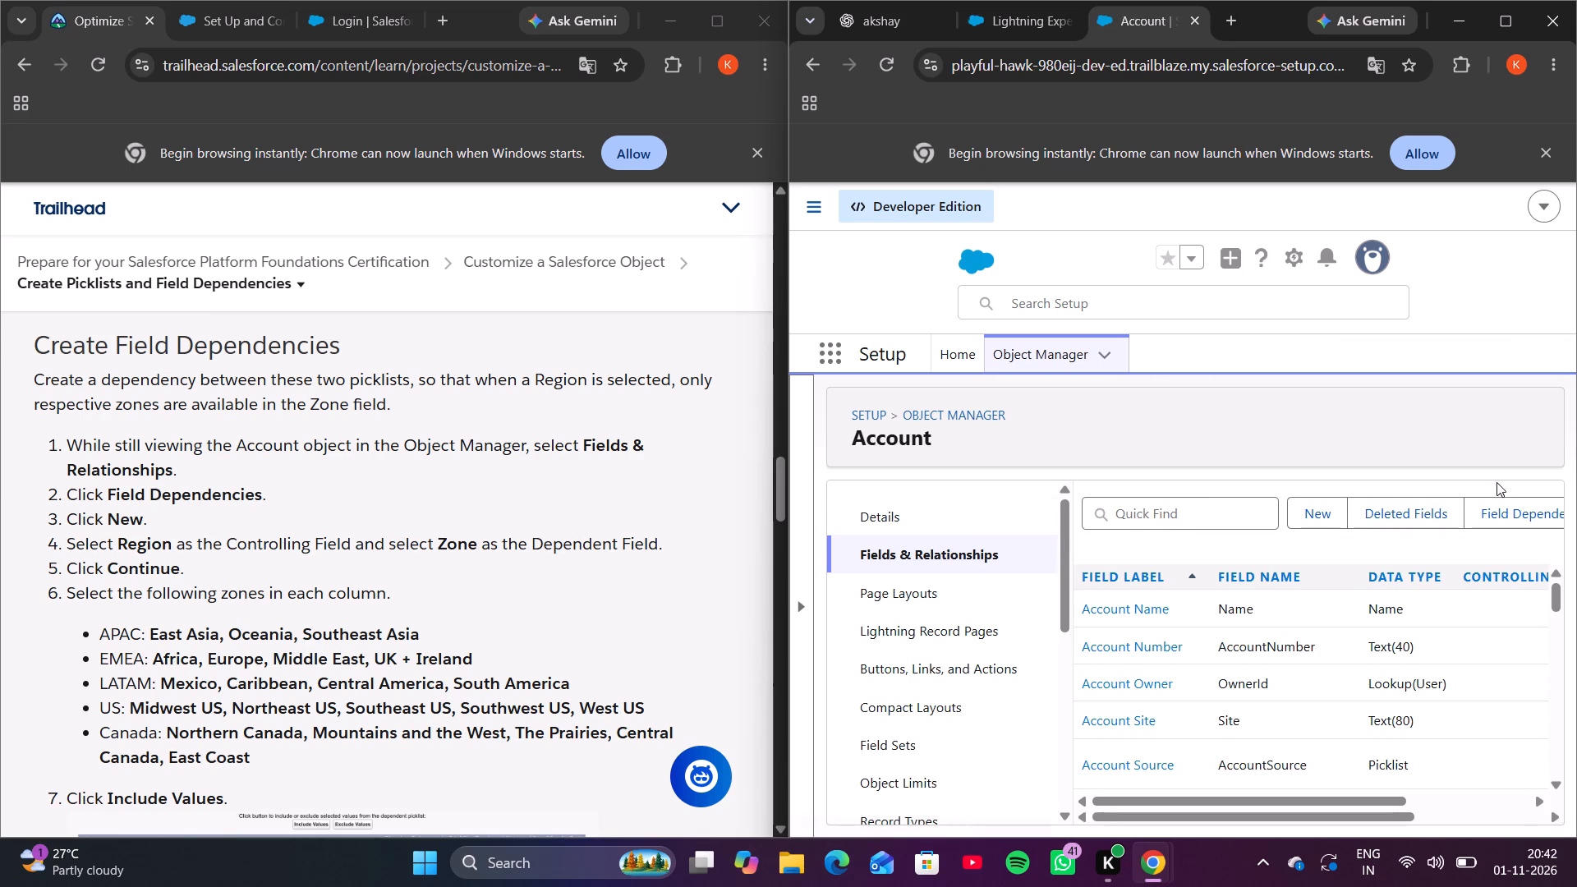
{"action": "left_click", "coordinate": [1498, 517]}
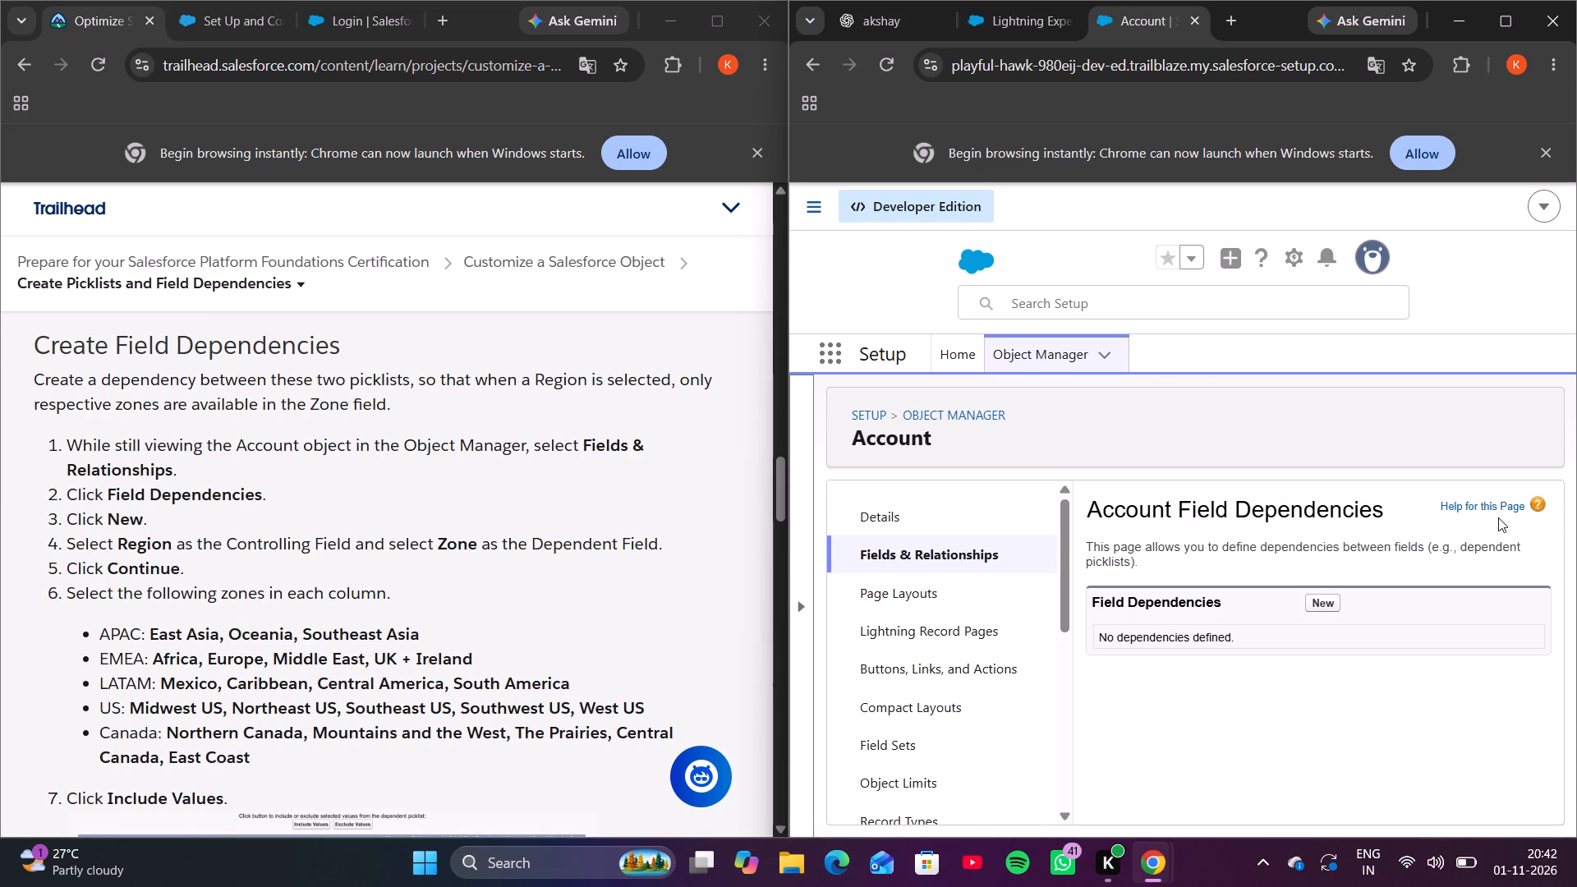
{"action": "left_click", "coordinate": [1318, 604]}
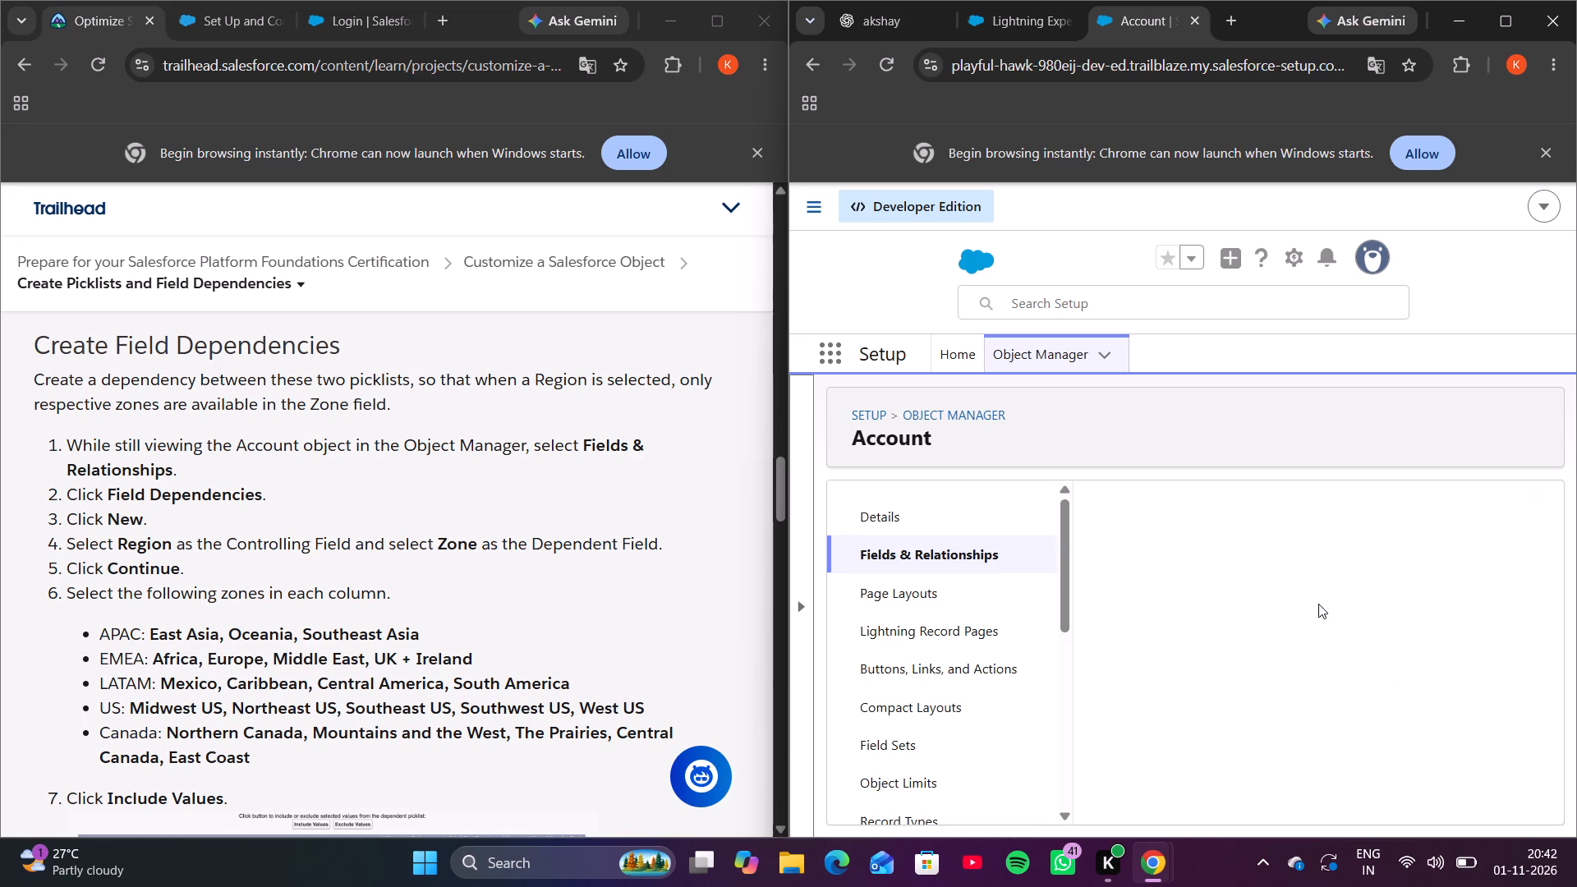
{"action": "scroll", "coordinate": [1268, 719], "scroll_direction": "down", "scroll_amount": 2}
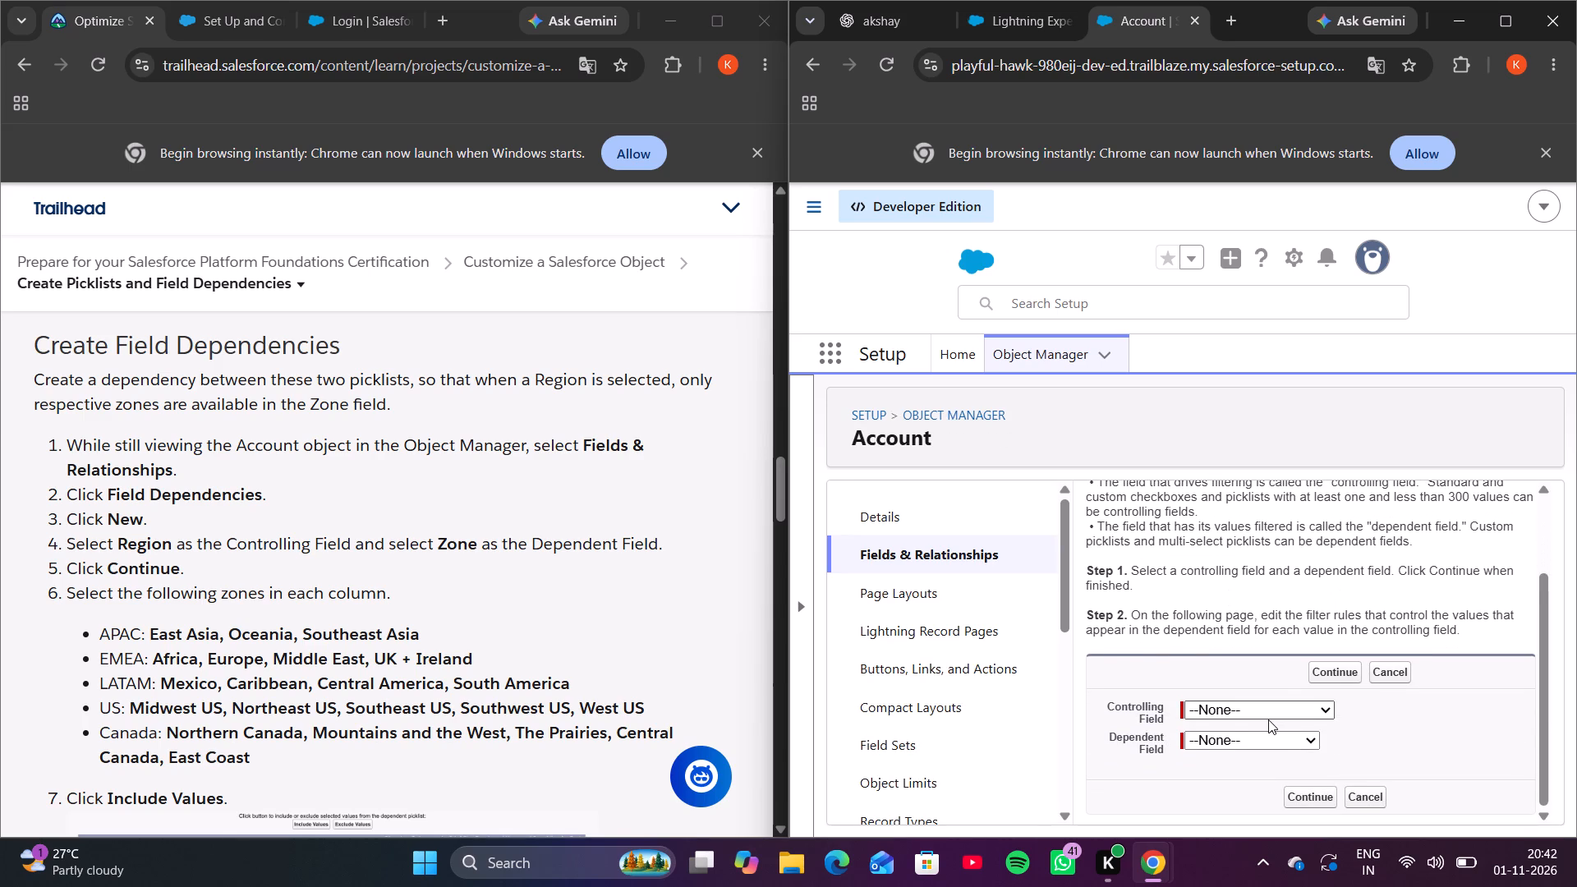
{"action": "left_click", "coordinate": [1268, 719]}
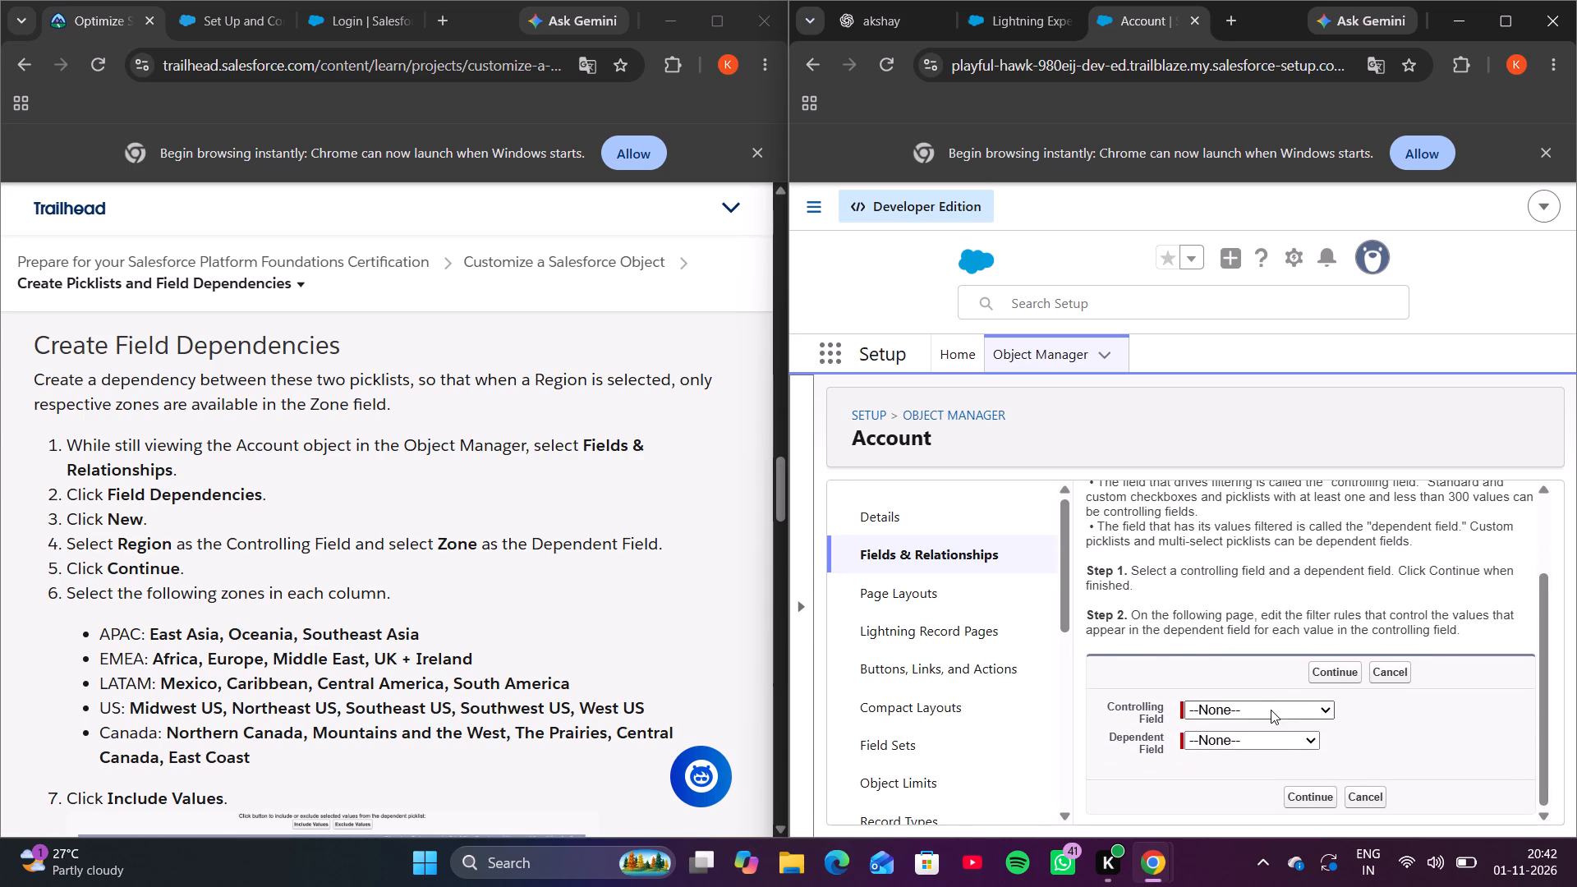
{"action": "left_click", "coordinate": [1271, 709]}
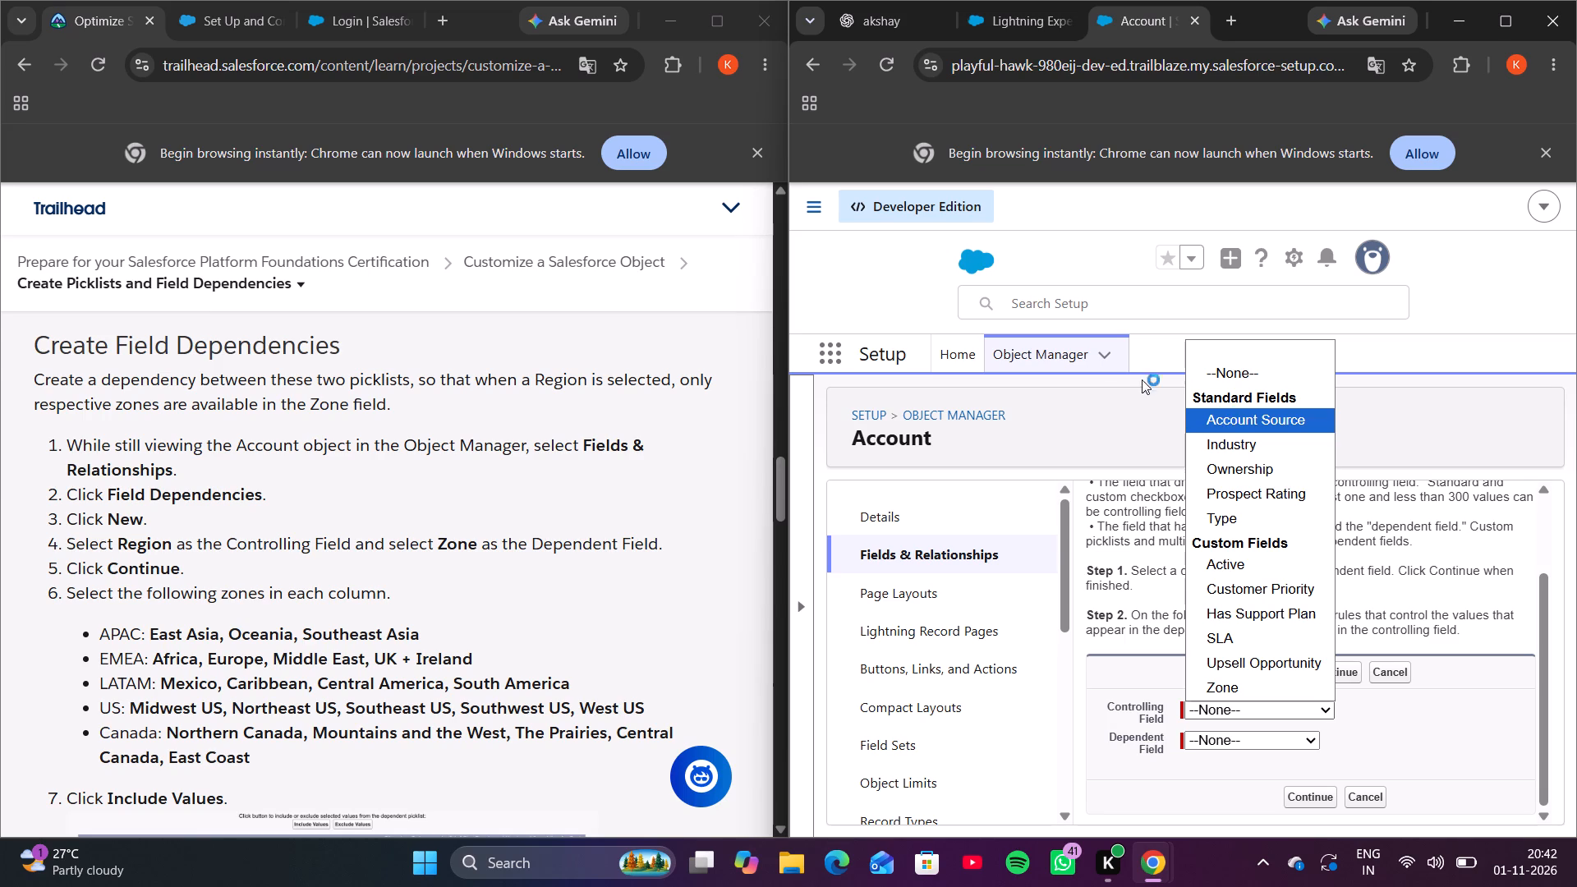
Capture the Salesforce page with the Controlling Field choices open and copy the screenshot.
{"action": "left_click_drag", "start_coordinate": [794, 186], "coordinate": [1293, 515]}
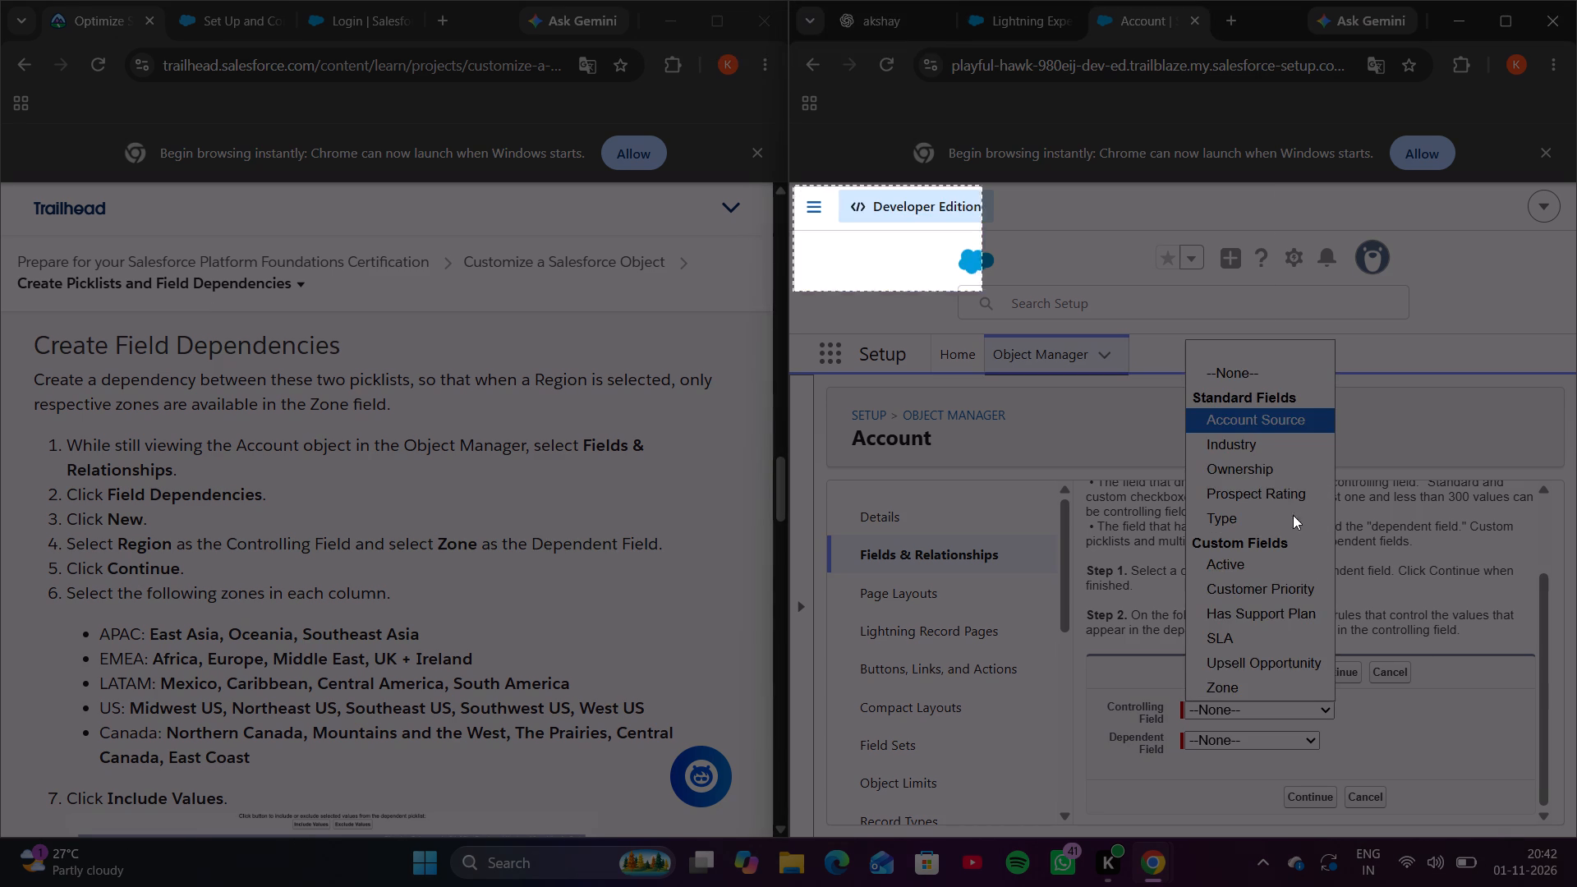
{"action": "left_click_drag", "start_coordinate": [1293, 515], "coordinate": [1564, 844]}
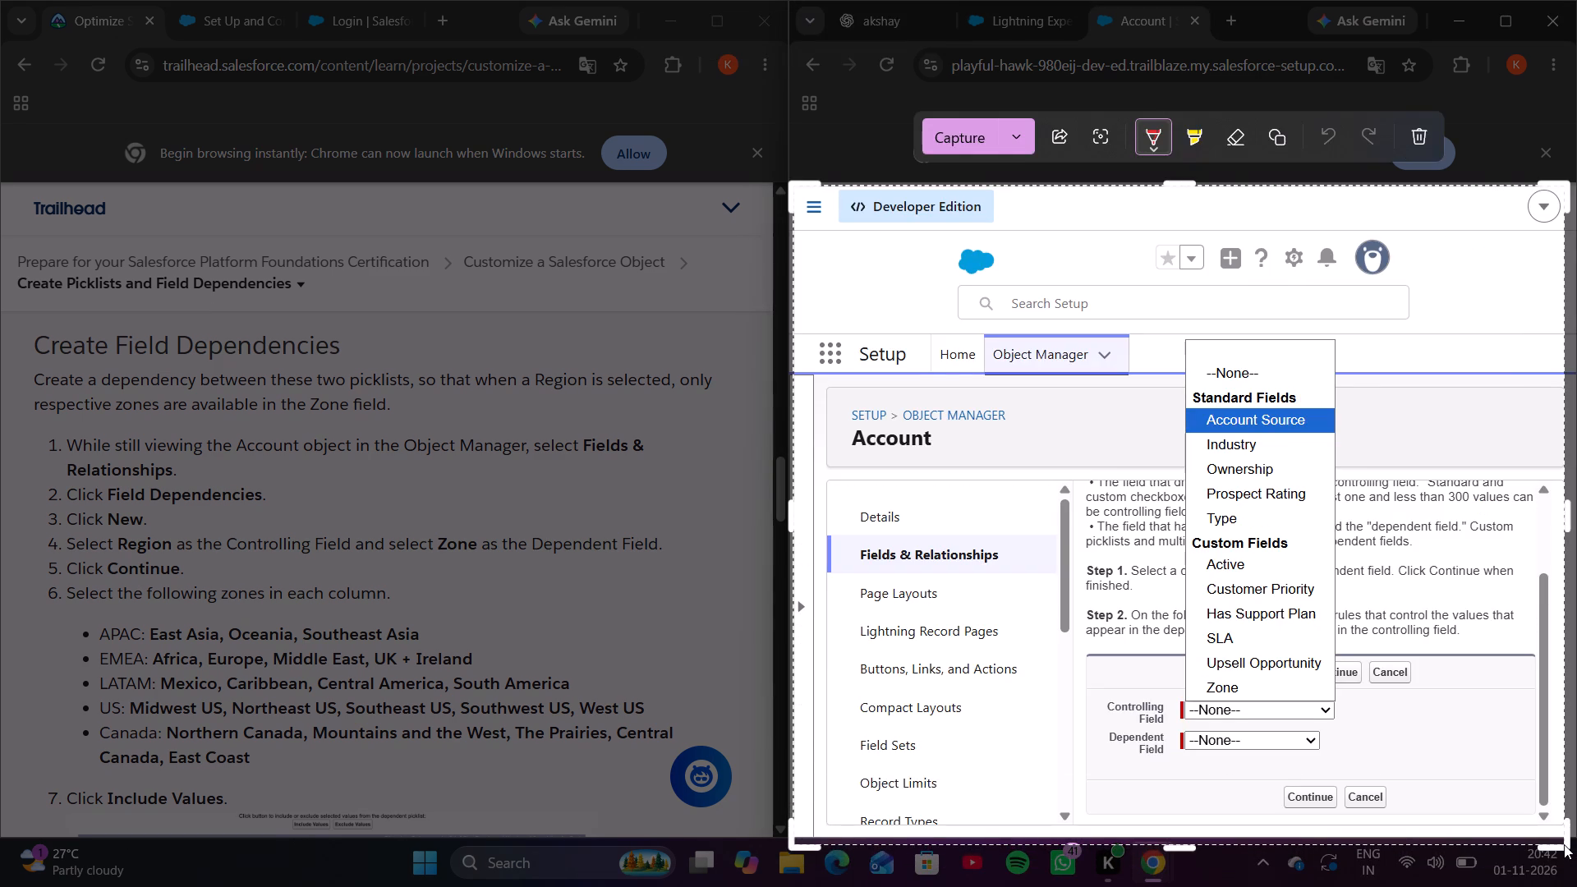
{"action": "key", "text": "ctrl+c"}
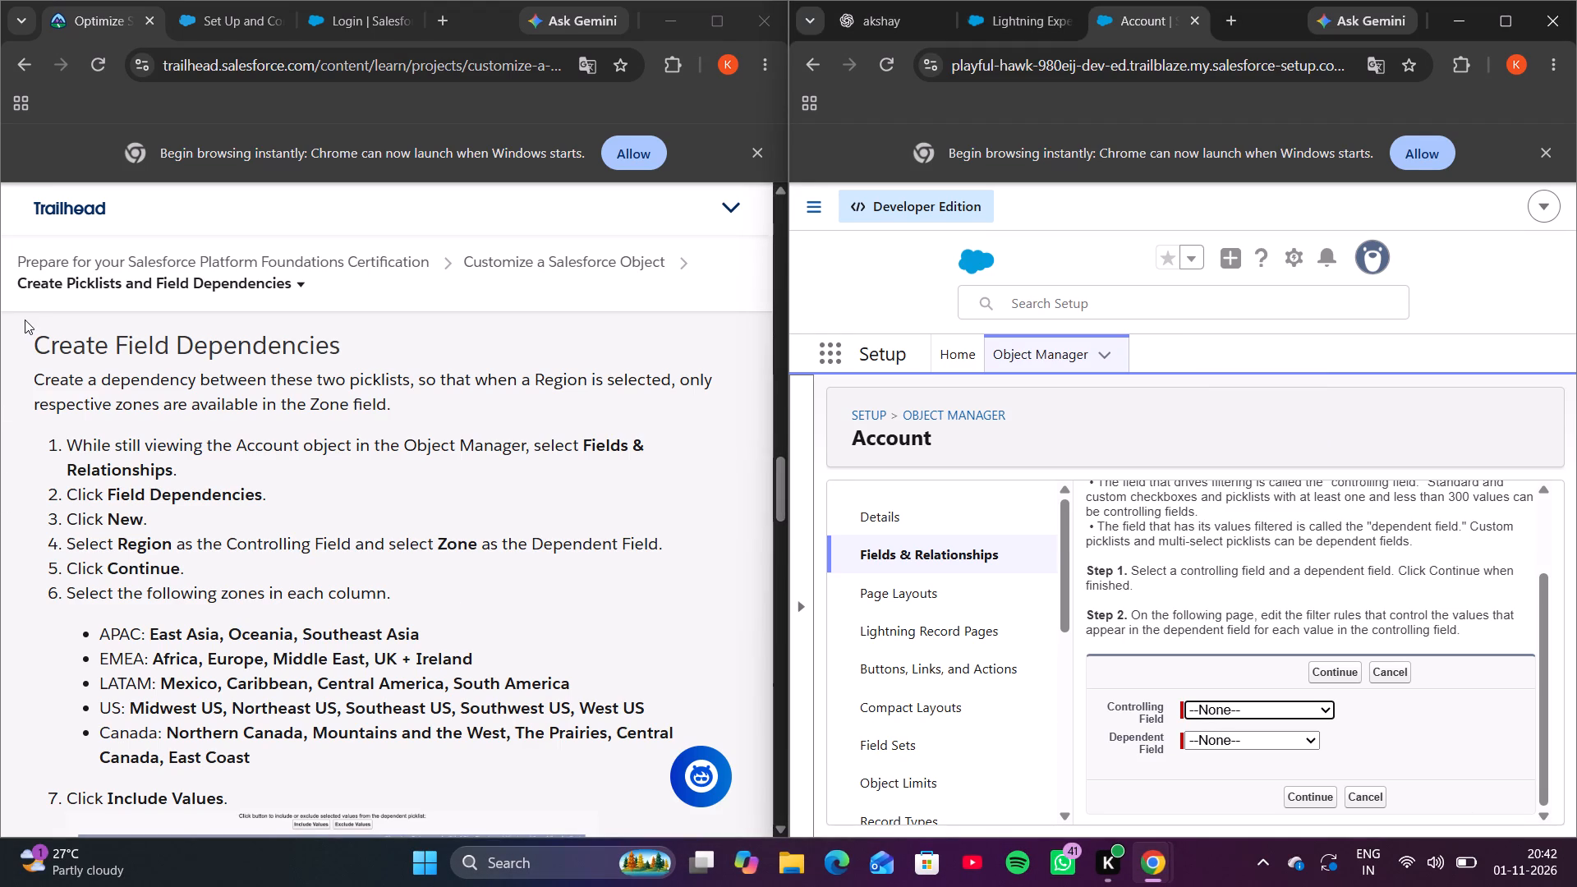
Copy Trailhead's Create Field Dependencies instructions, from the heading through step 6.
{"action": "left_click_drag", "start_coordinate": [25, 321], "coordinate": [485, 591]}
{"action": "key", "text": "ctrl+c"}
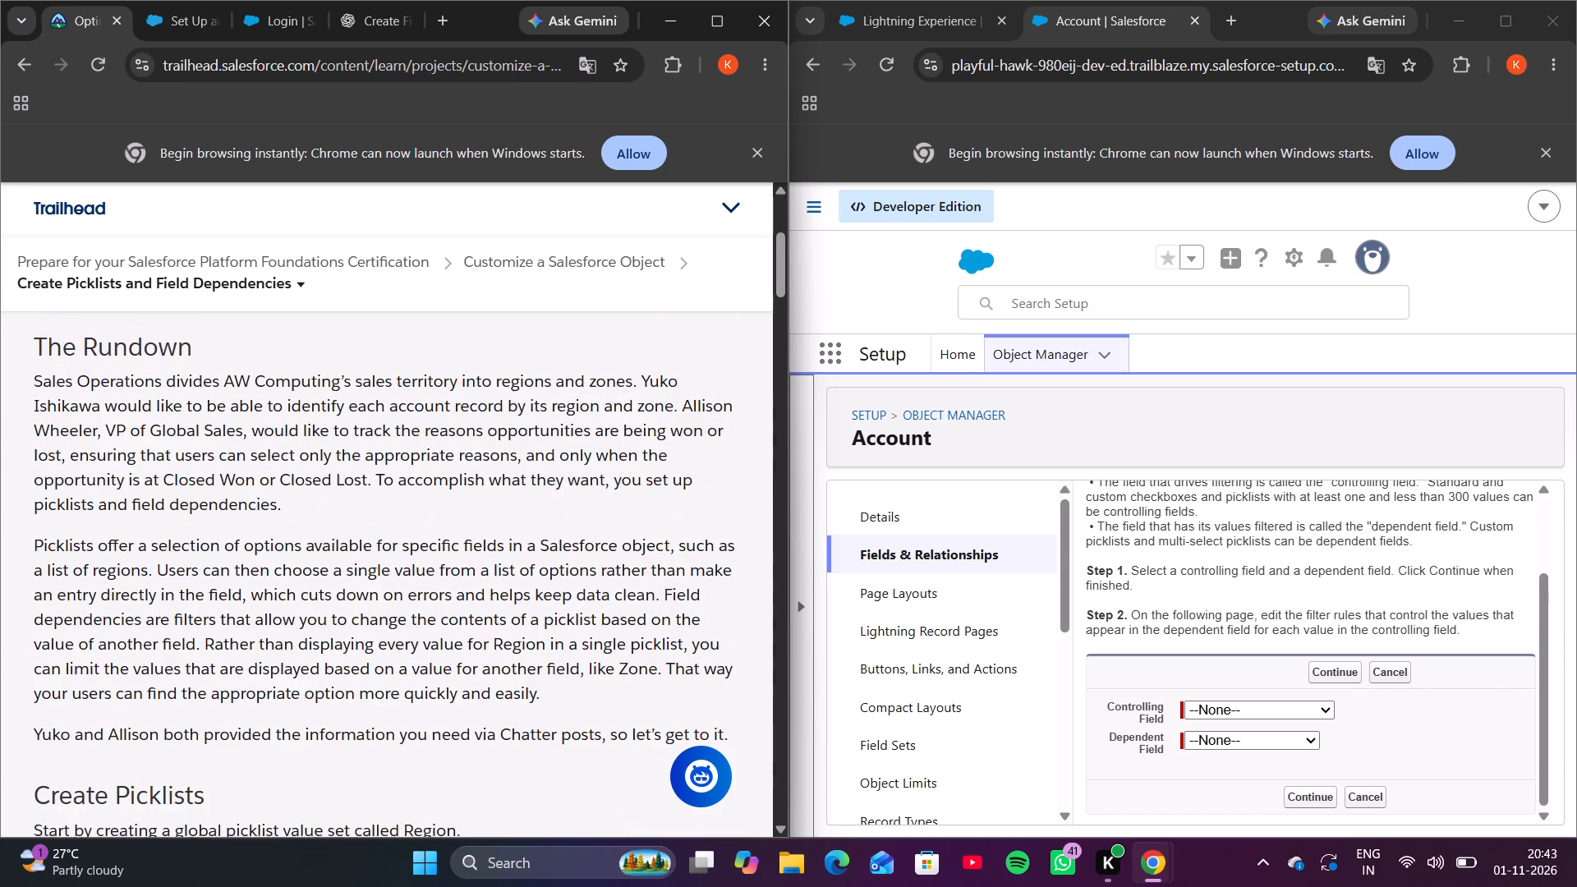
{"action": "scroll", "coordinate": [360, 494], "scroll_direction": "down", "scroll_amount": 2}
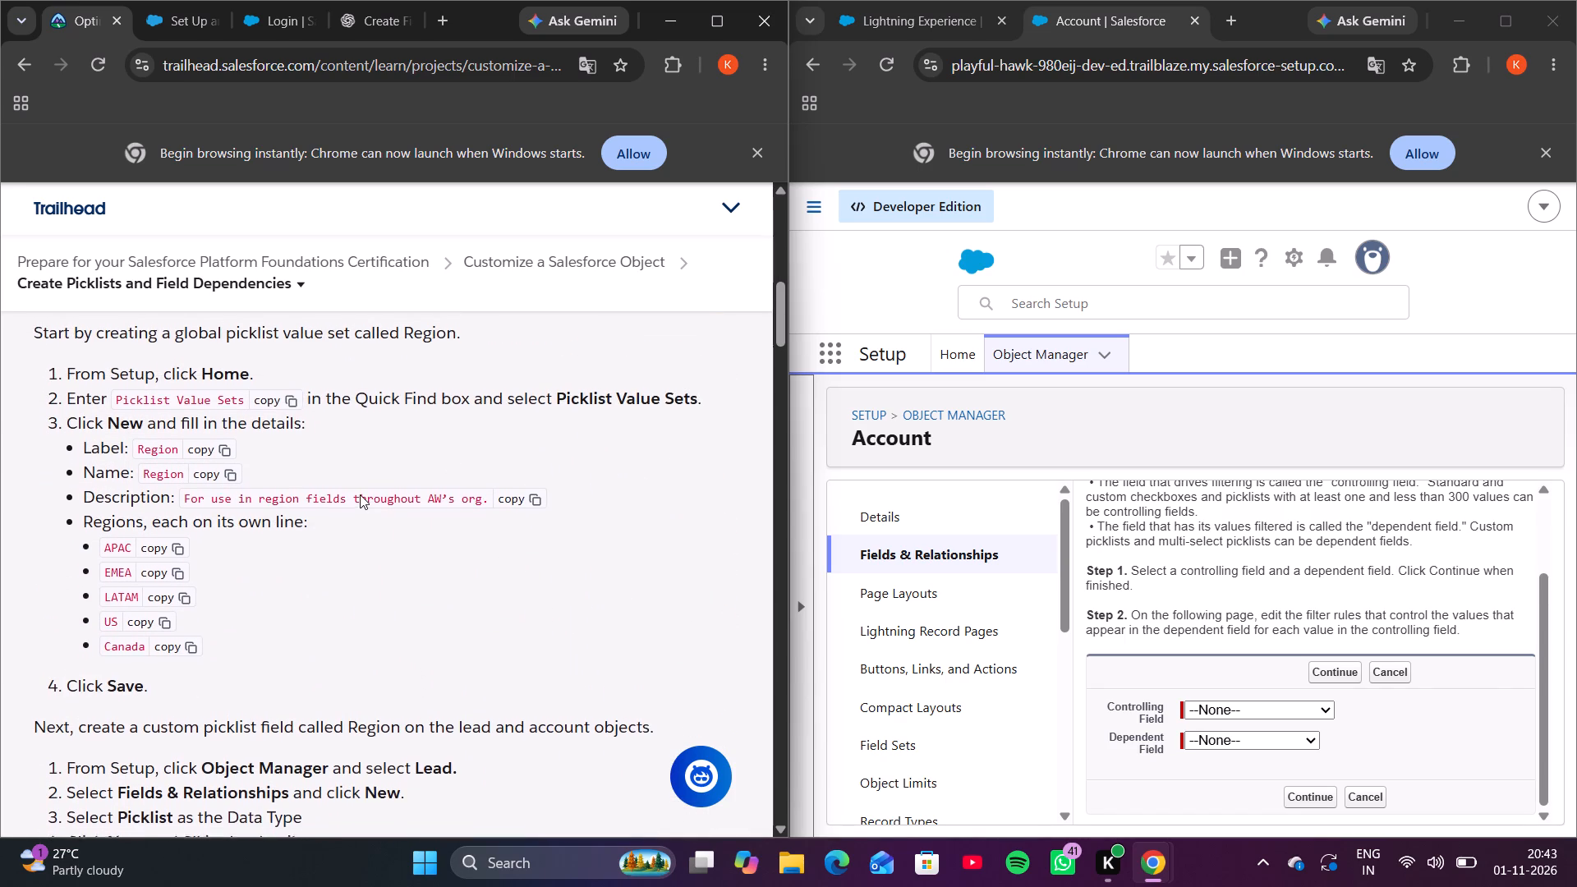
{"action": "scroll", "coordinate": [360, 494], "scroll_direction": "down", "scroll_amount": 2}
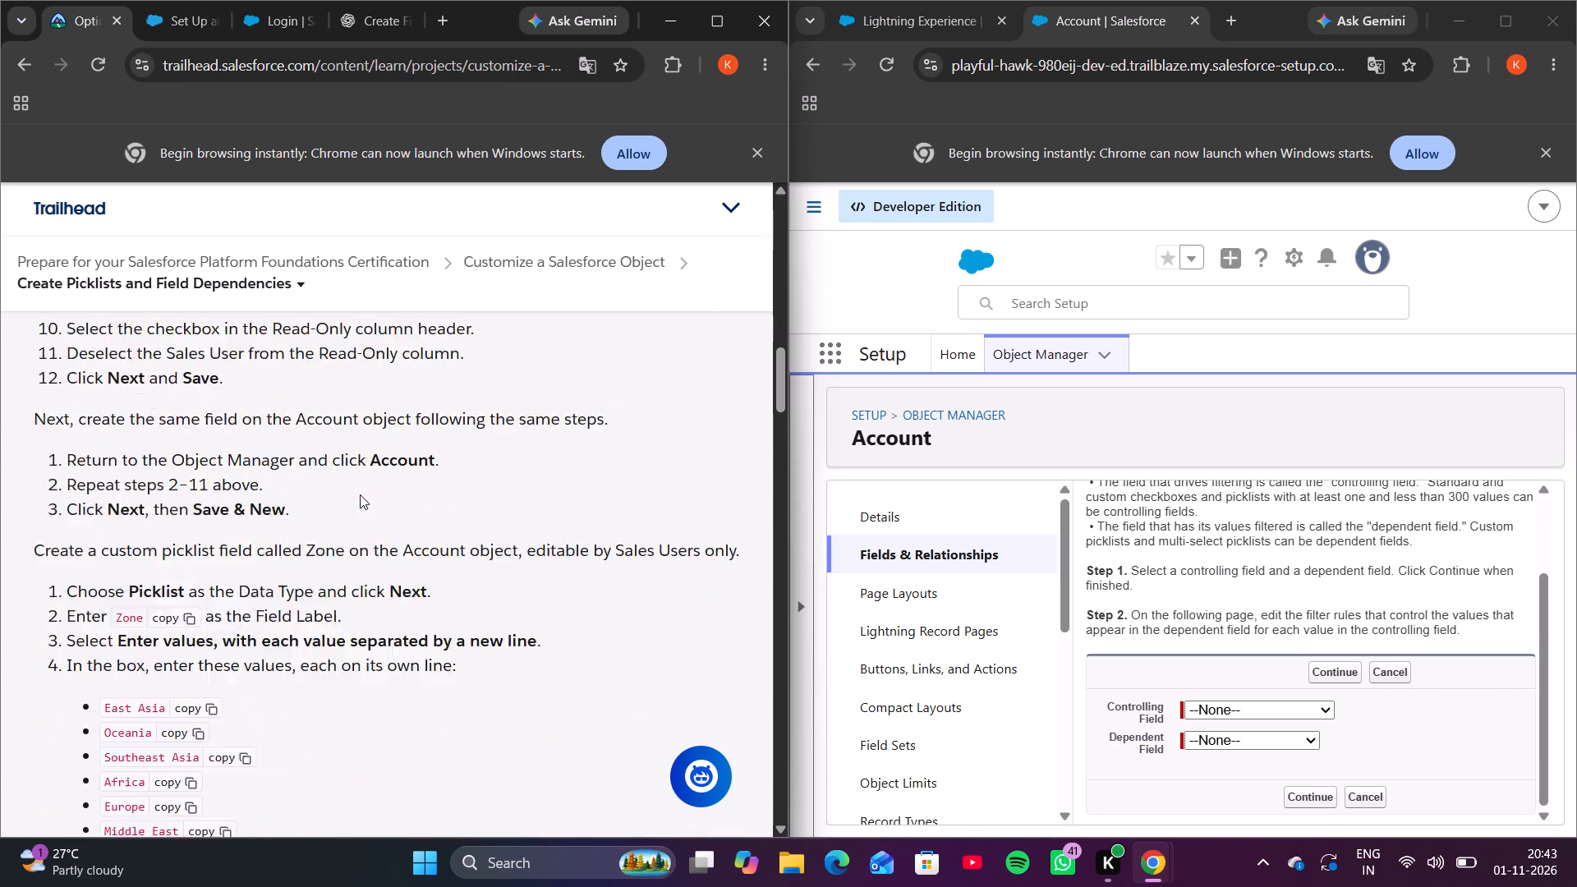
{"action": "scroll", "coordinate": [360, 494], "scroll_direction": "down", "scroll_amount": 9}
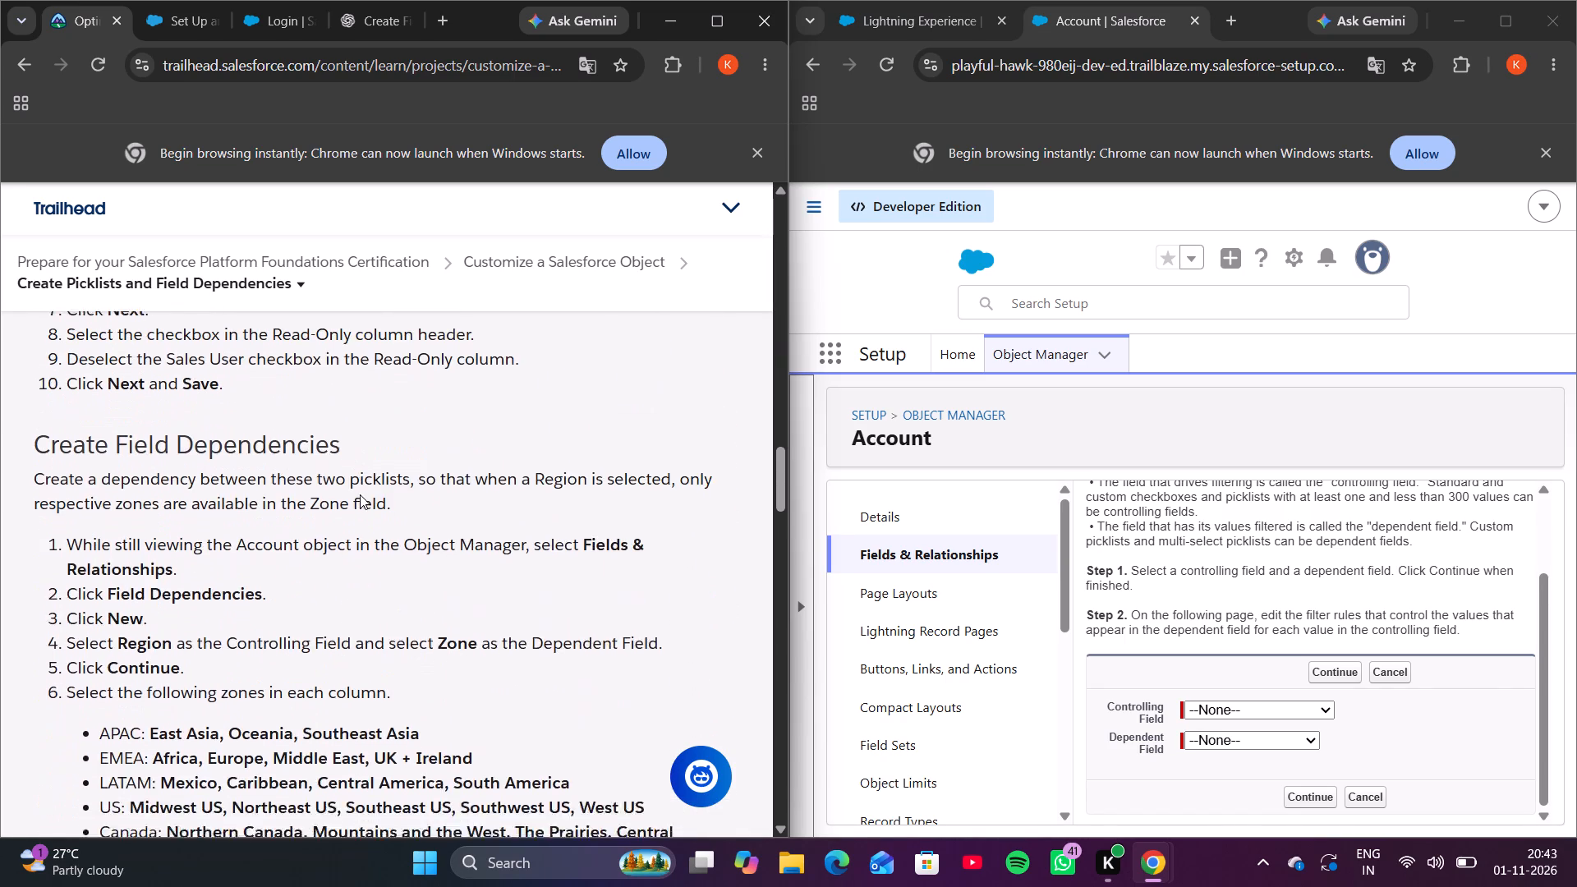
{"action": "scroll", "coordinate": [360, 494], "scroll_direction": "down", "scroll_amount": 1}
{"action": "scroll", "coordinate": [360, 494], "scroll_direction": "up", "scroll_amount": 7}
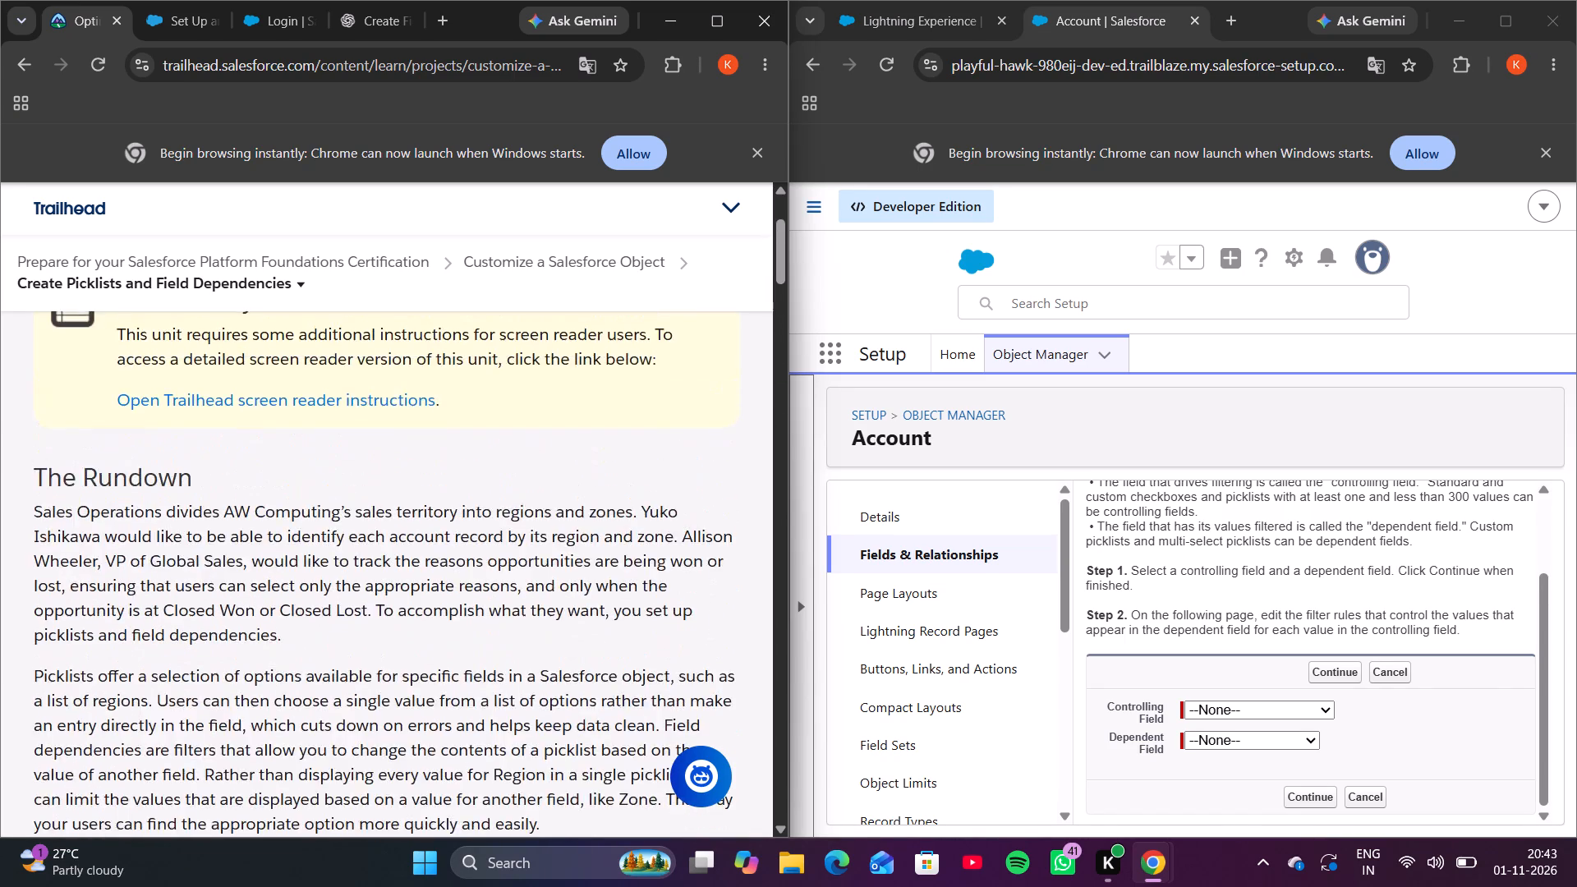
{"action": "scroll", "coordinate": [360, 494], "scroll_direction": "up", "scroll_amount": 1}
{"action": "scroll", "coordinate": [360, 494], "scroll_direction": "down", "scroll_amount": 1}
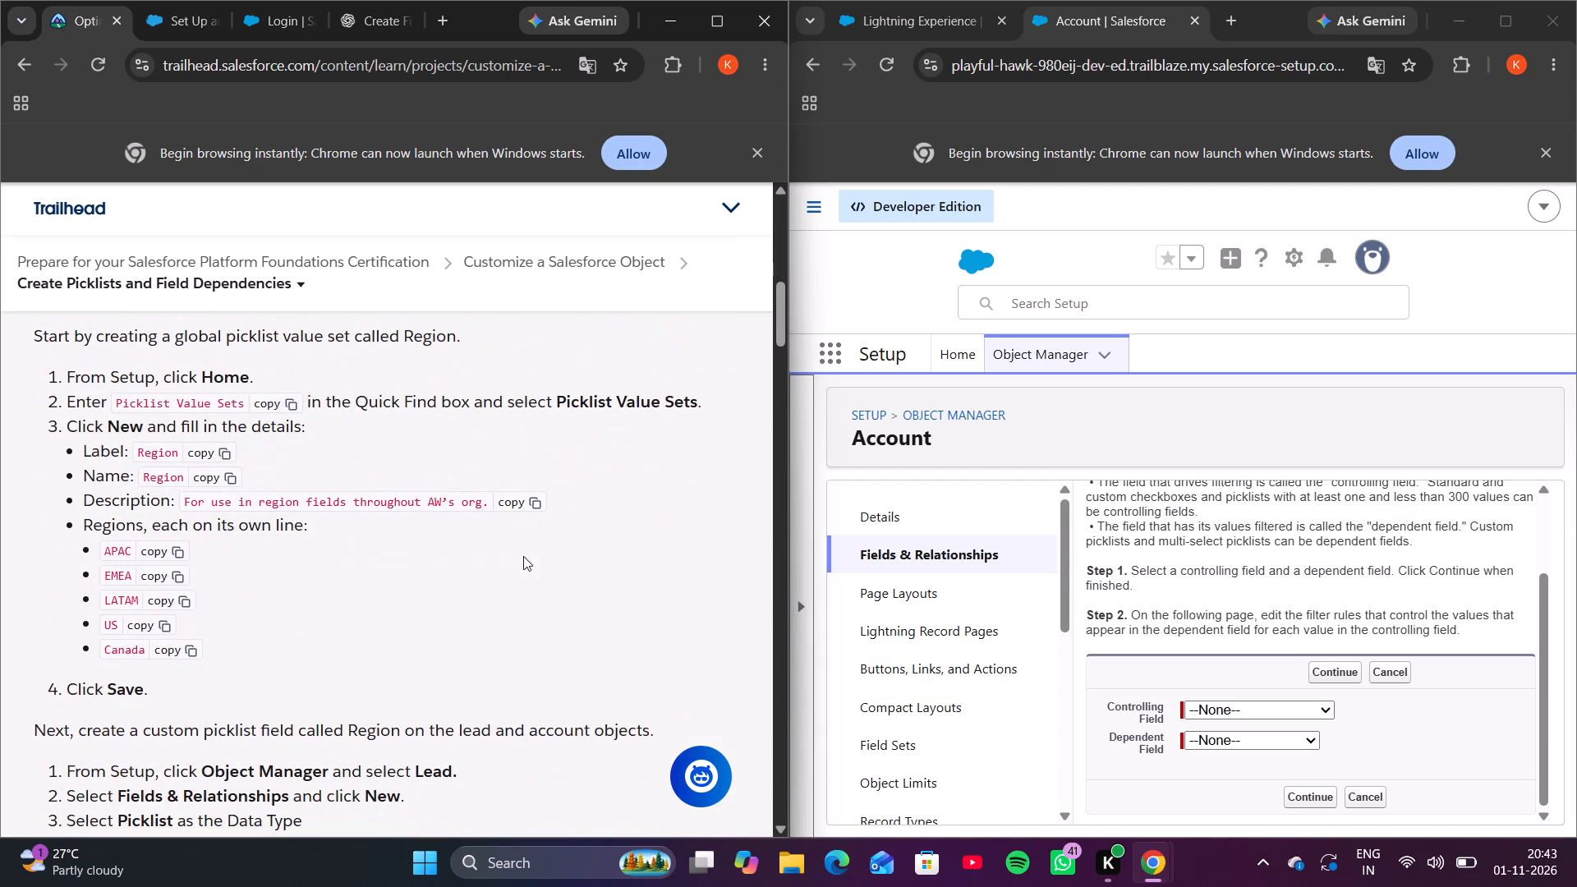
Reload Account setup, start a new field dependency to check the Controlling Field options, and return to Account's Fields & Relationships.
{"action": "left_click", "coordinate": [888, 57]}
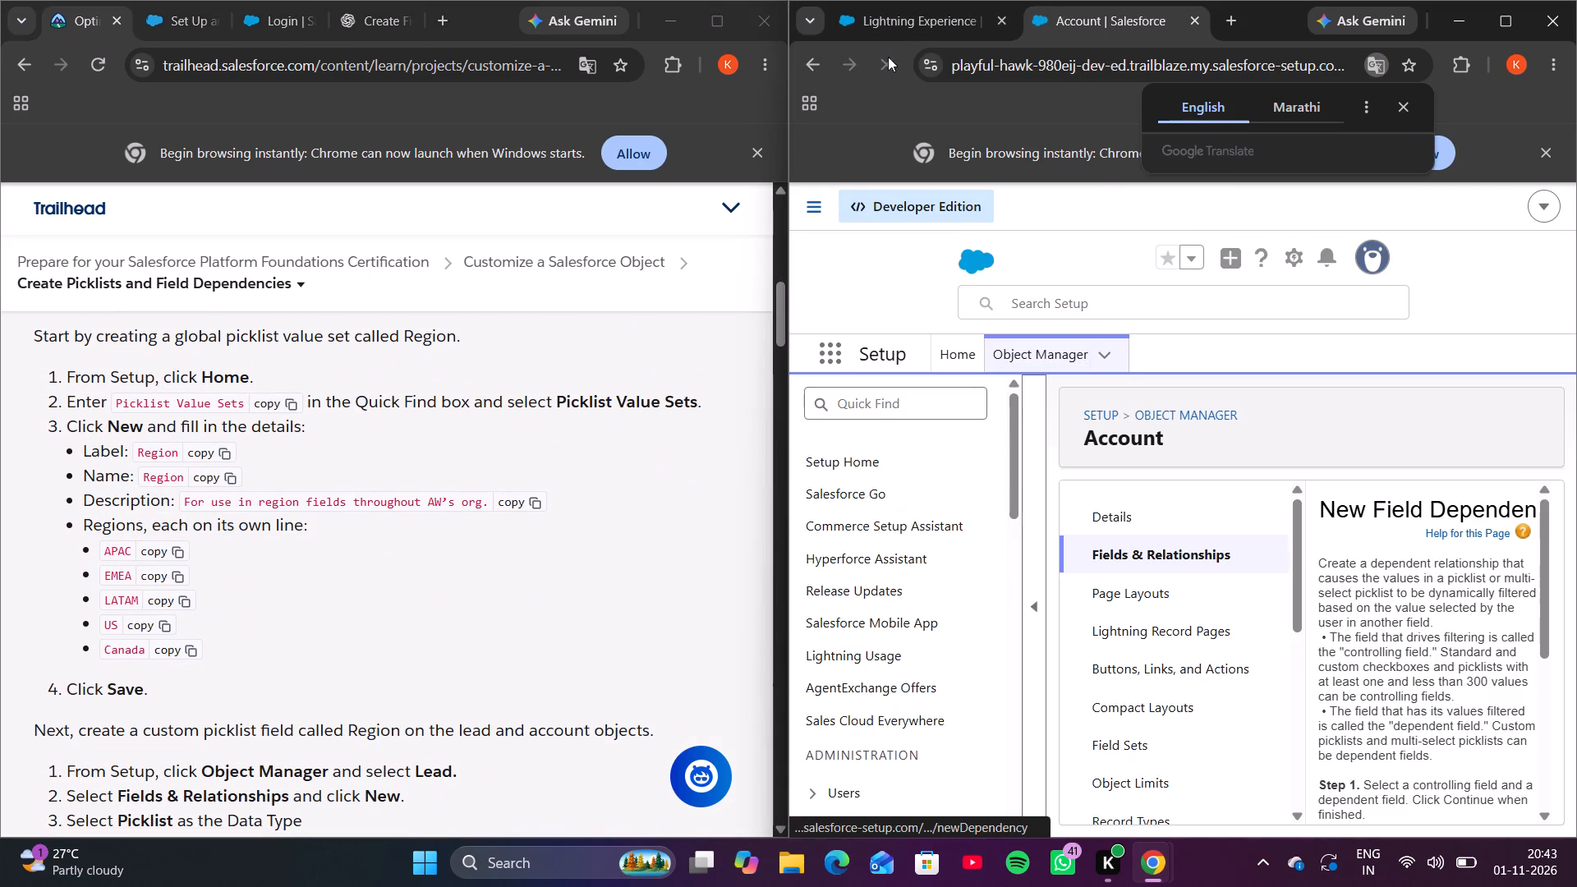
{"action": "left_click", "coordinate": [1173, 549]}
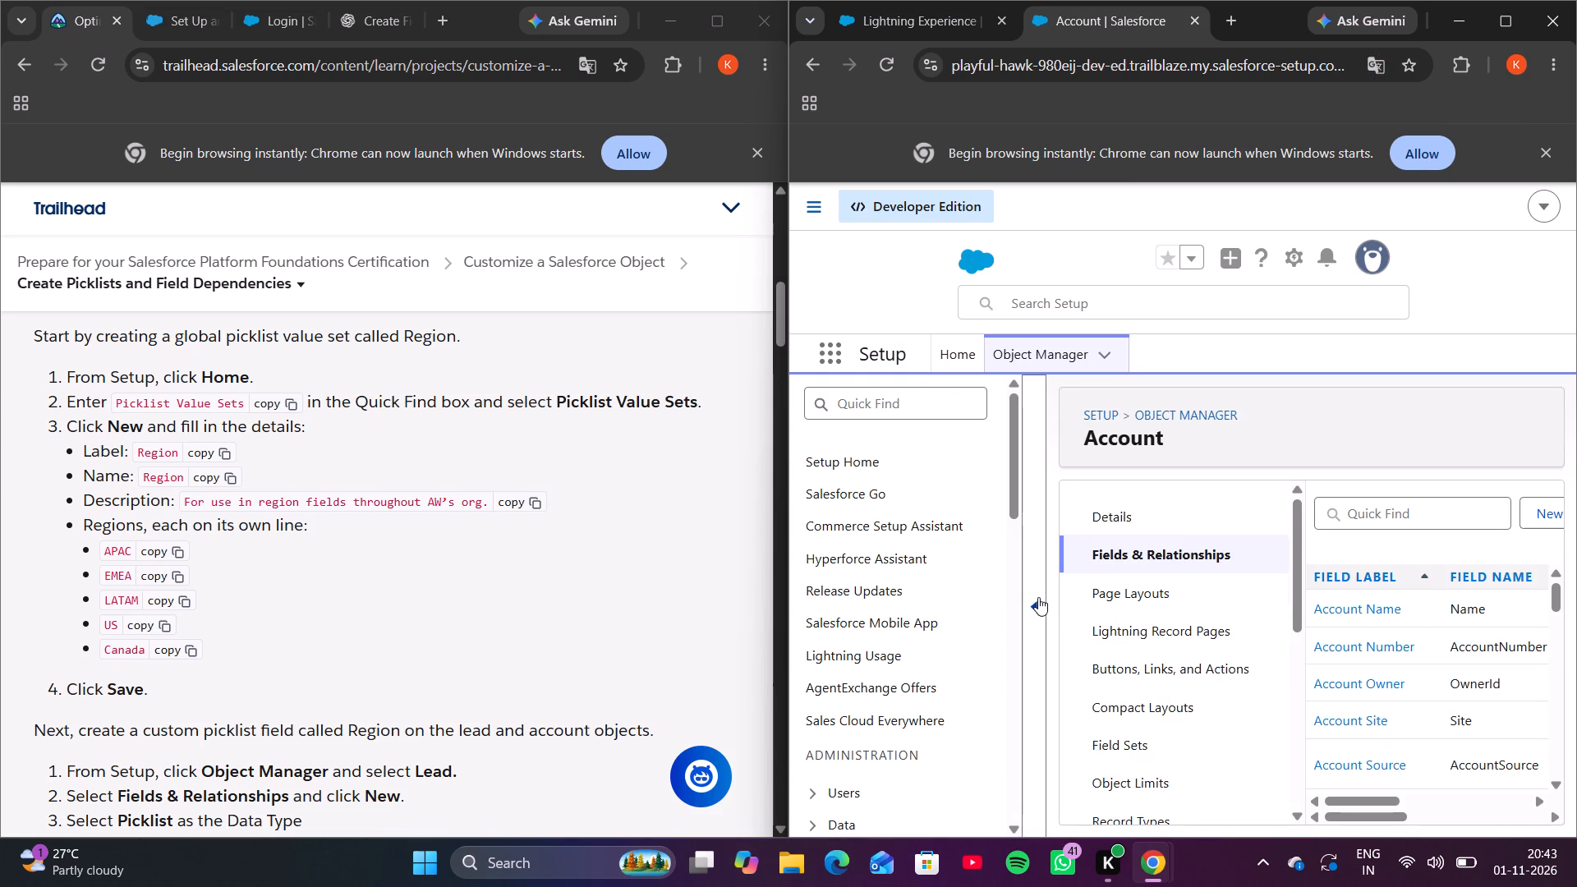
{"action": "left_click", "coordinate": [1038, 597]}
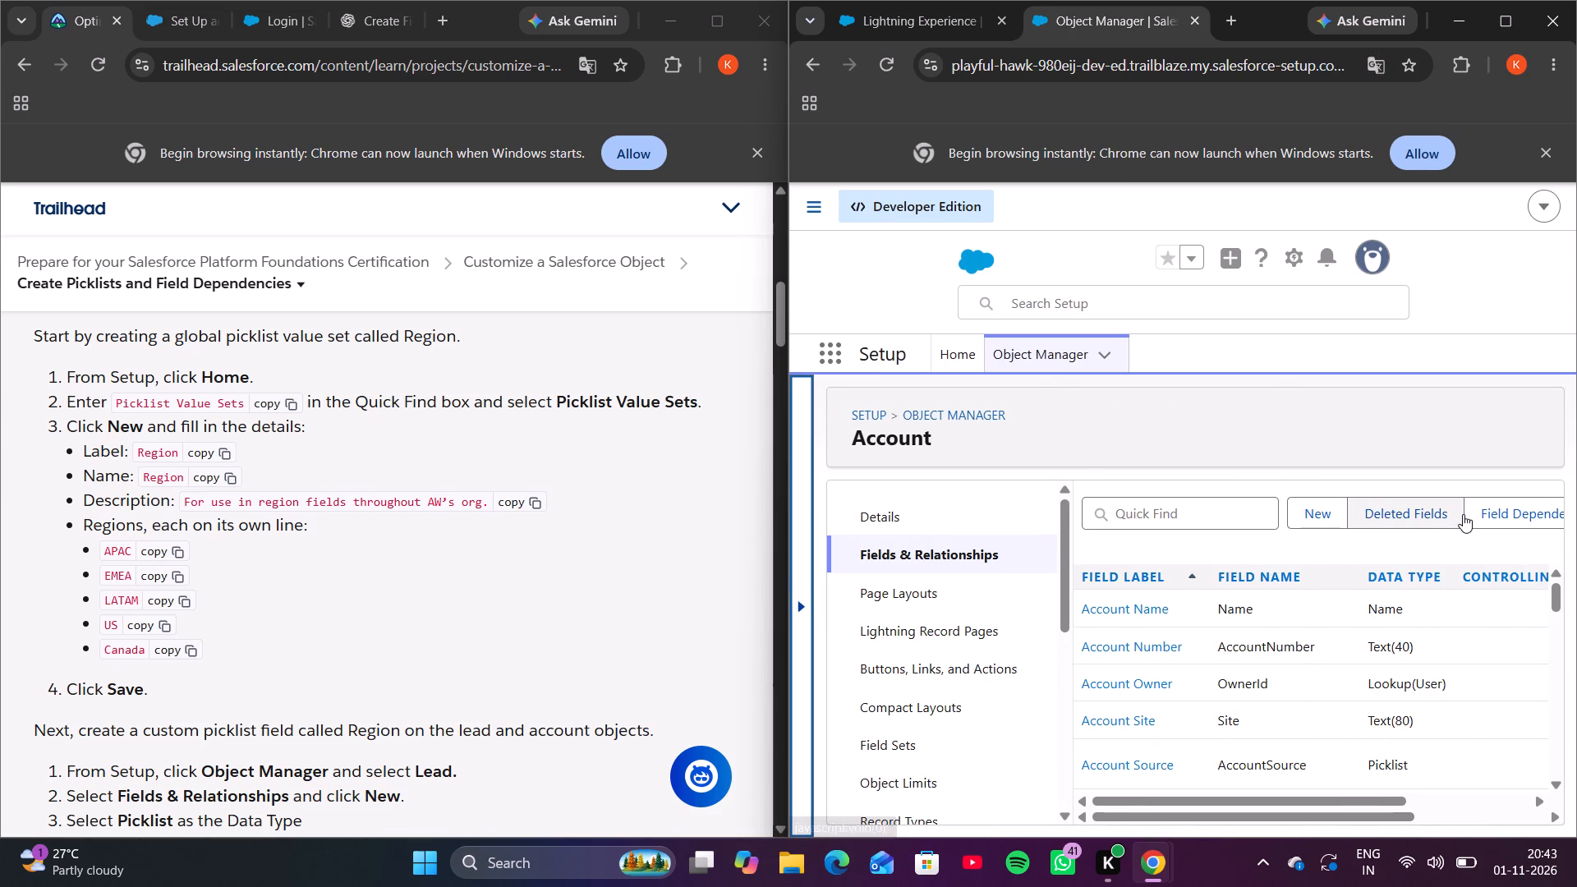
{"action": "scroll", "coordinate": [1463, 514], "scroll_direction": "left", "scroll_amount": 6}
{"action": "left_click", "coordinate": [1339, 508]}
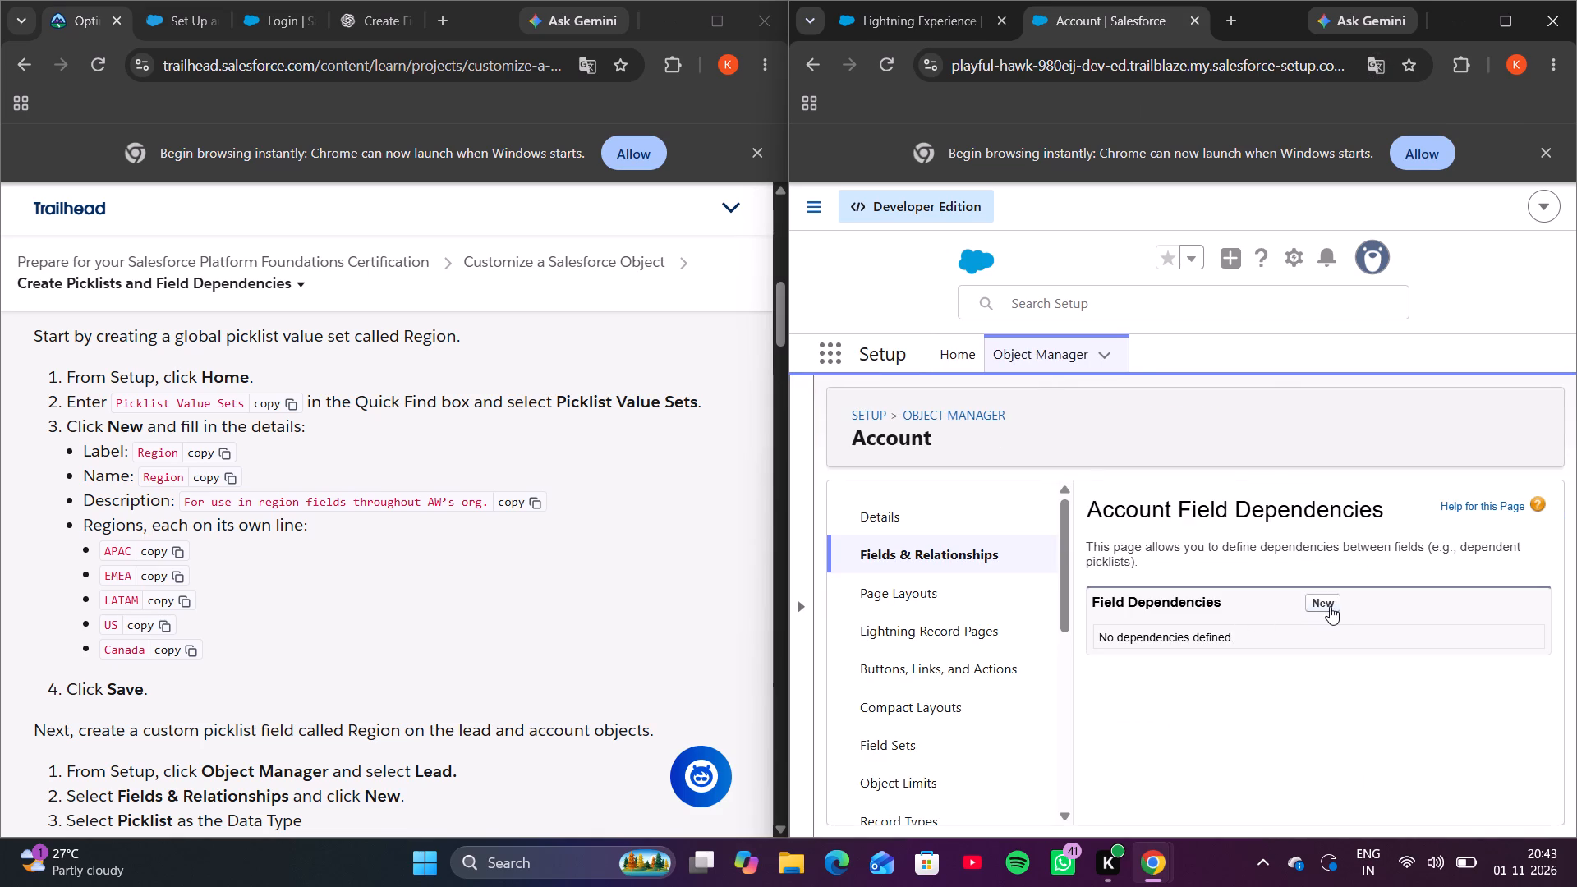
{"action": "left_click", "coordinate": [1331, 606]}
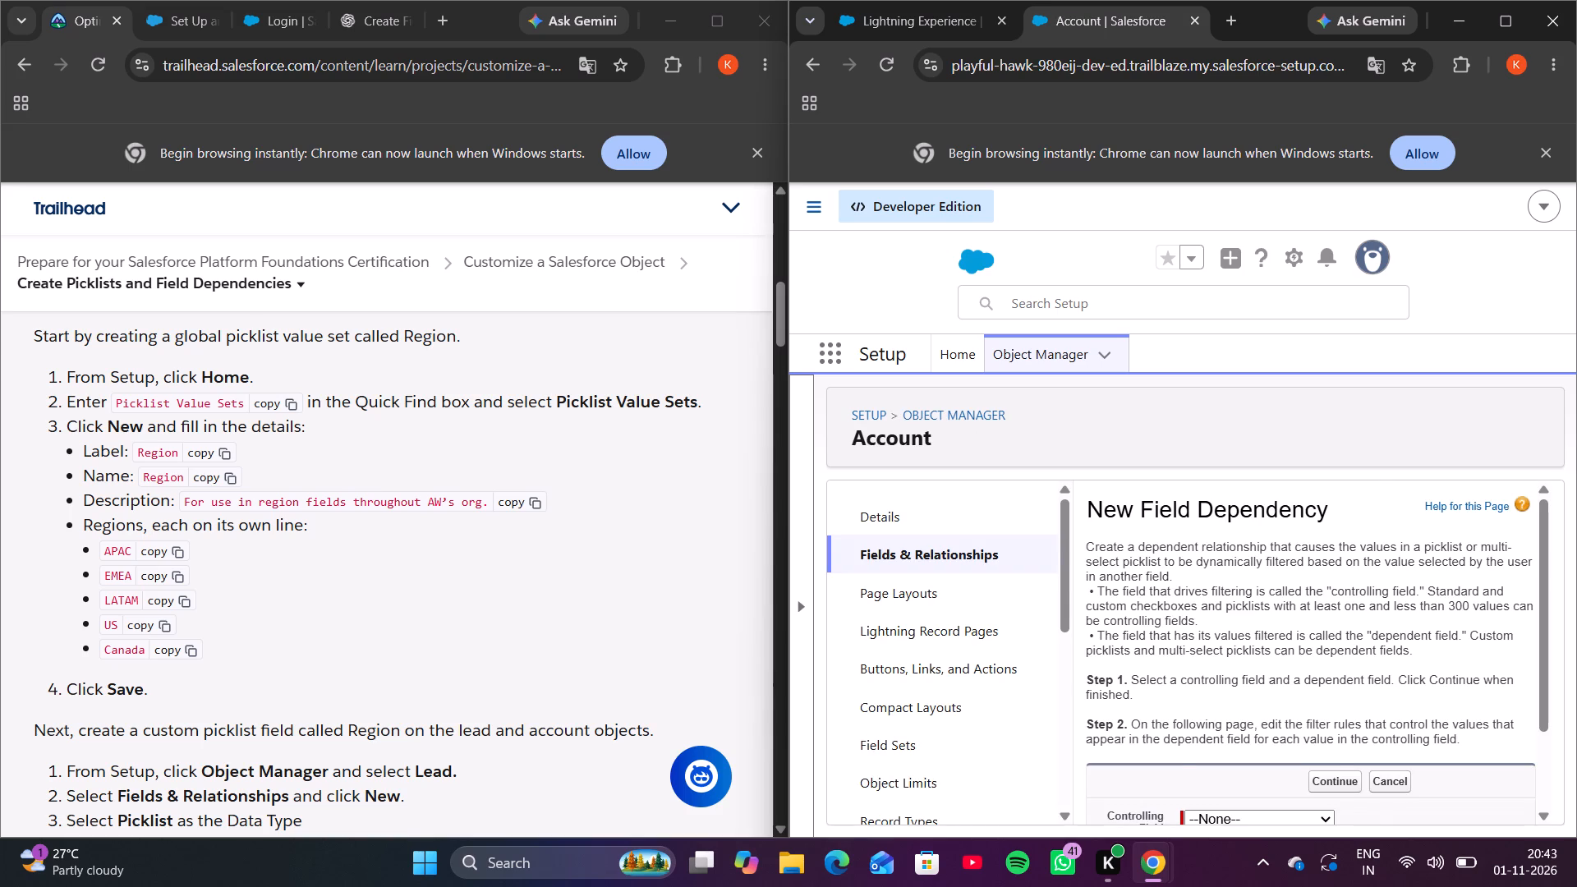
{"action": "scroll", "coordinate": [1266, 686], "scroll_direction": "down", "scroll_amount": 2}
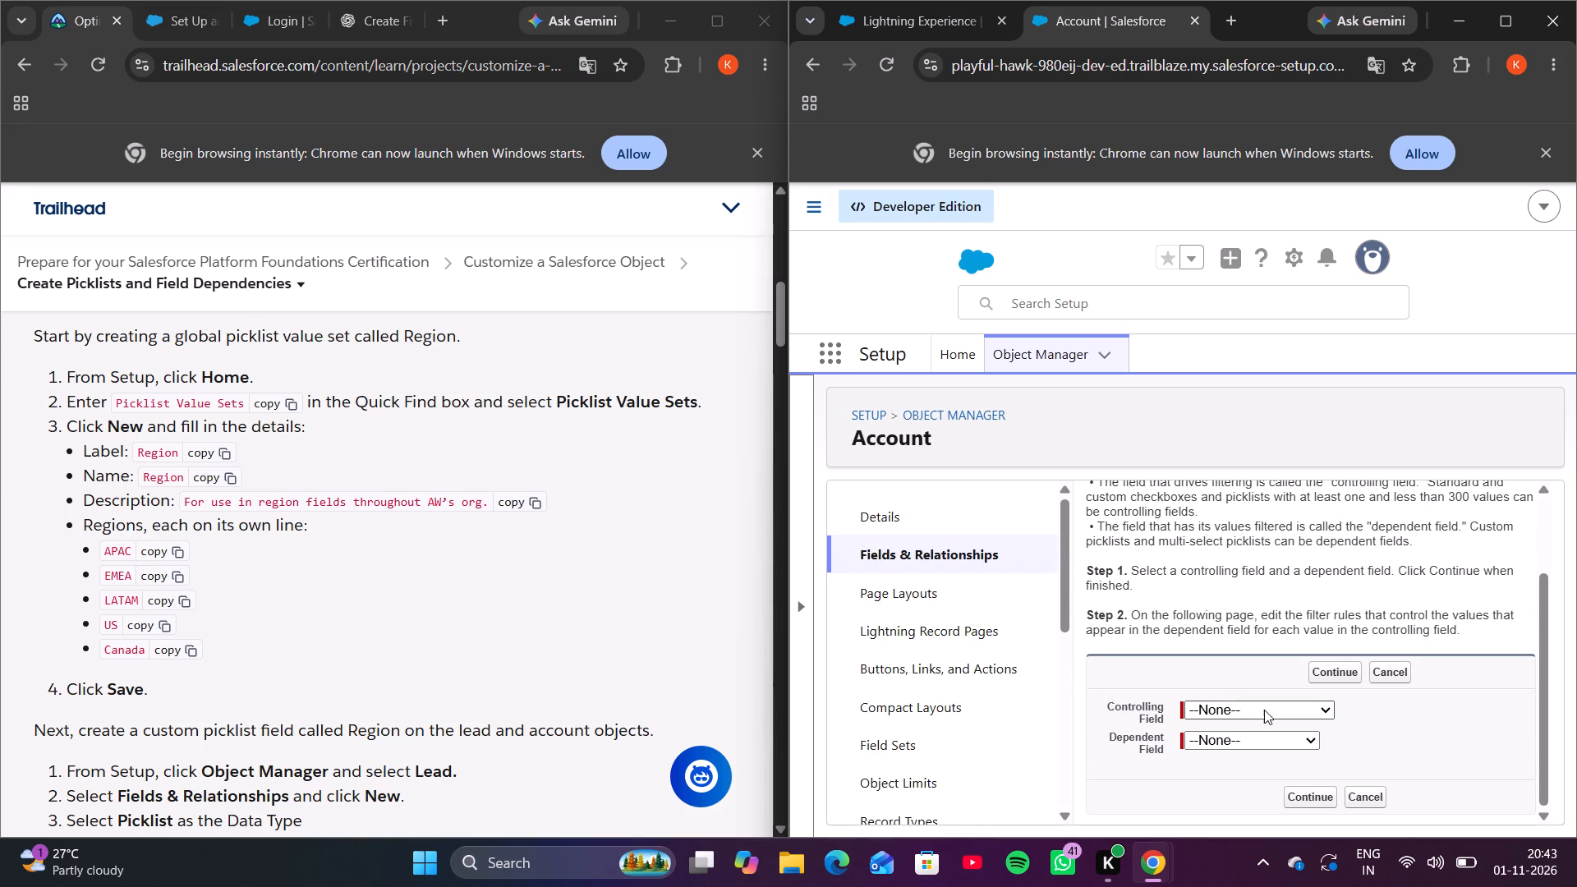
{"action": "left_click", "coordinate": [1264, 710]}
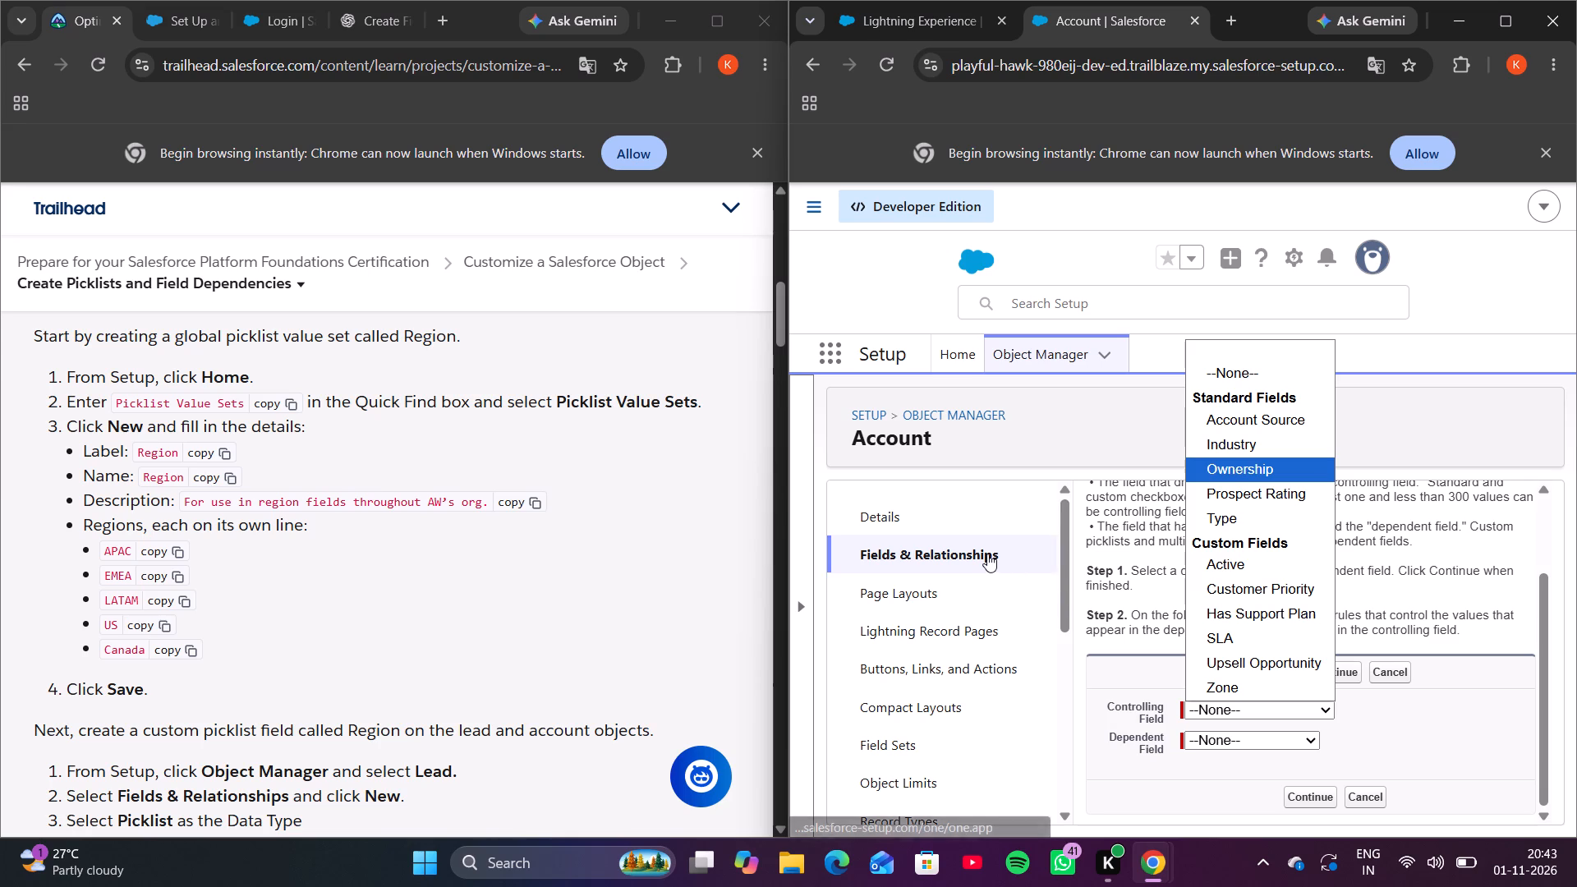
{"action": "left_click", "coordinate": [935, 557]}
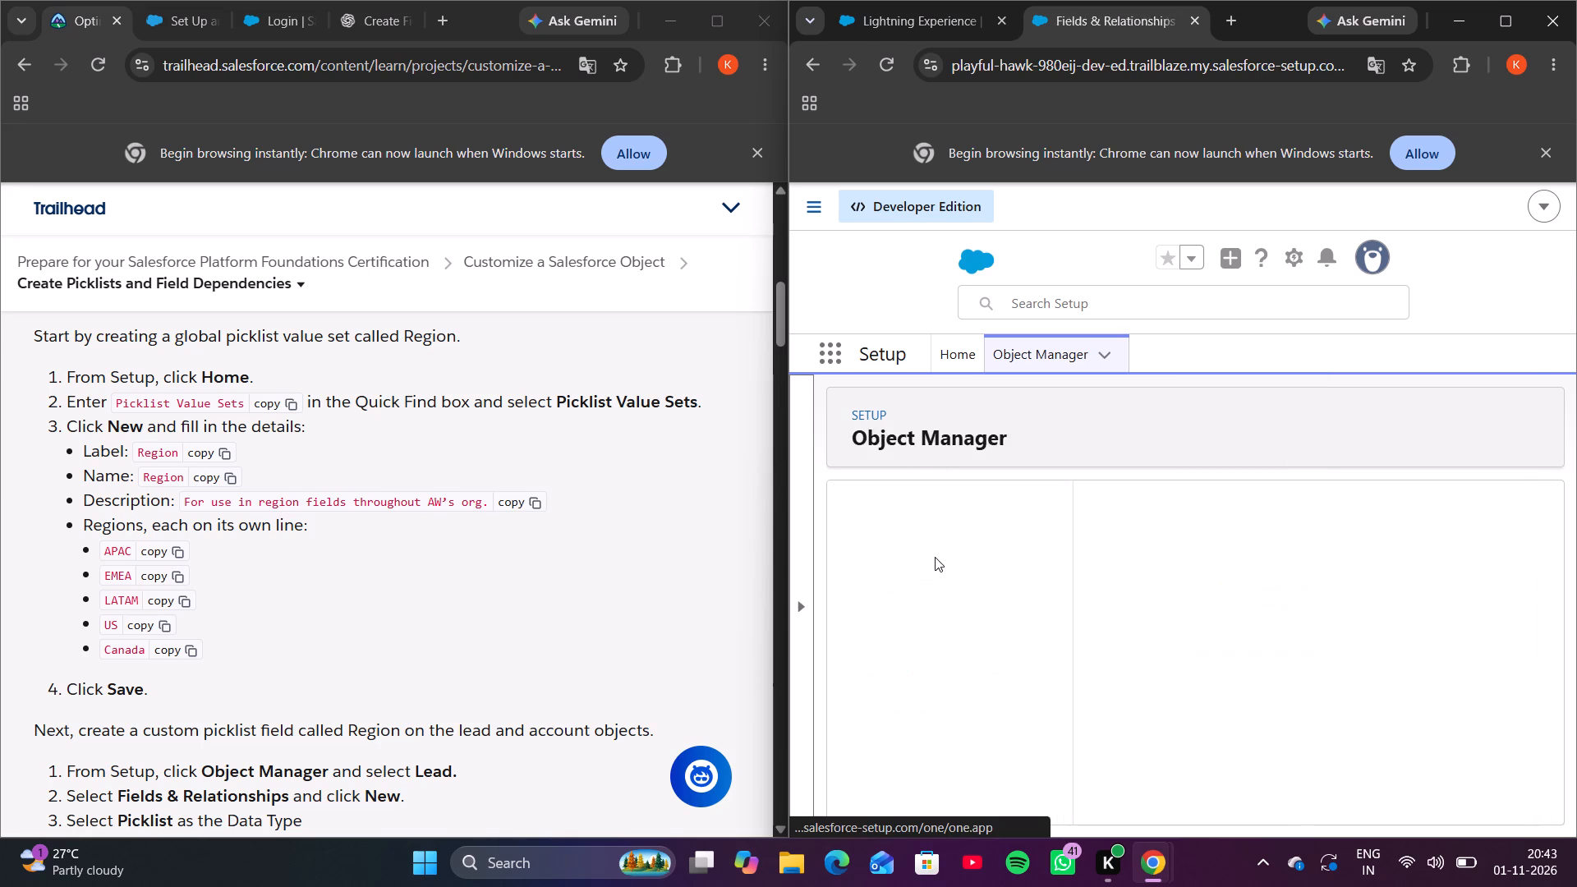
Search Account's fields for the name Region copied from Trailhead, and clear the search.
{"action": "scroll", "coordinate": [1200, 658], "scroll_direction": "up", "scroll_amount": 1}
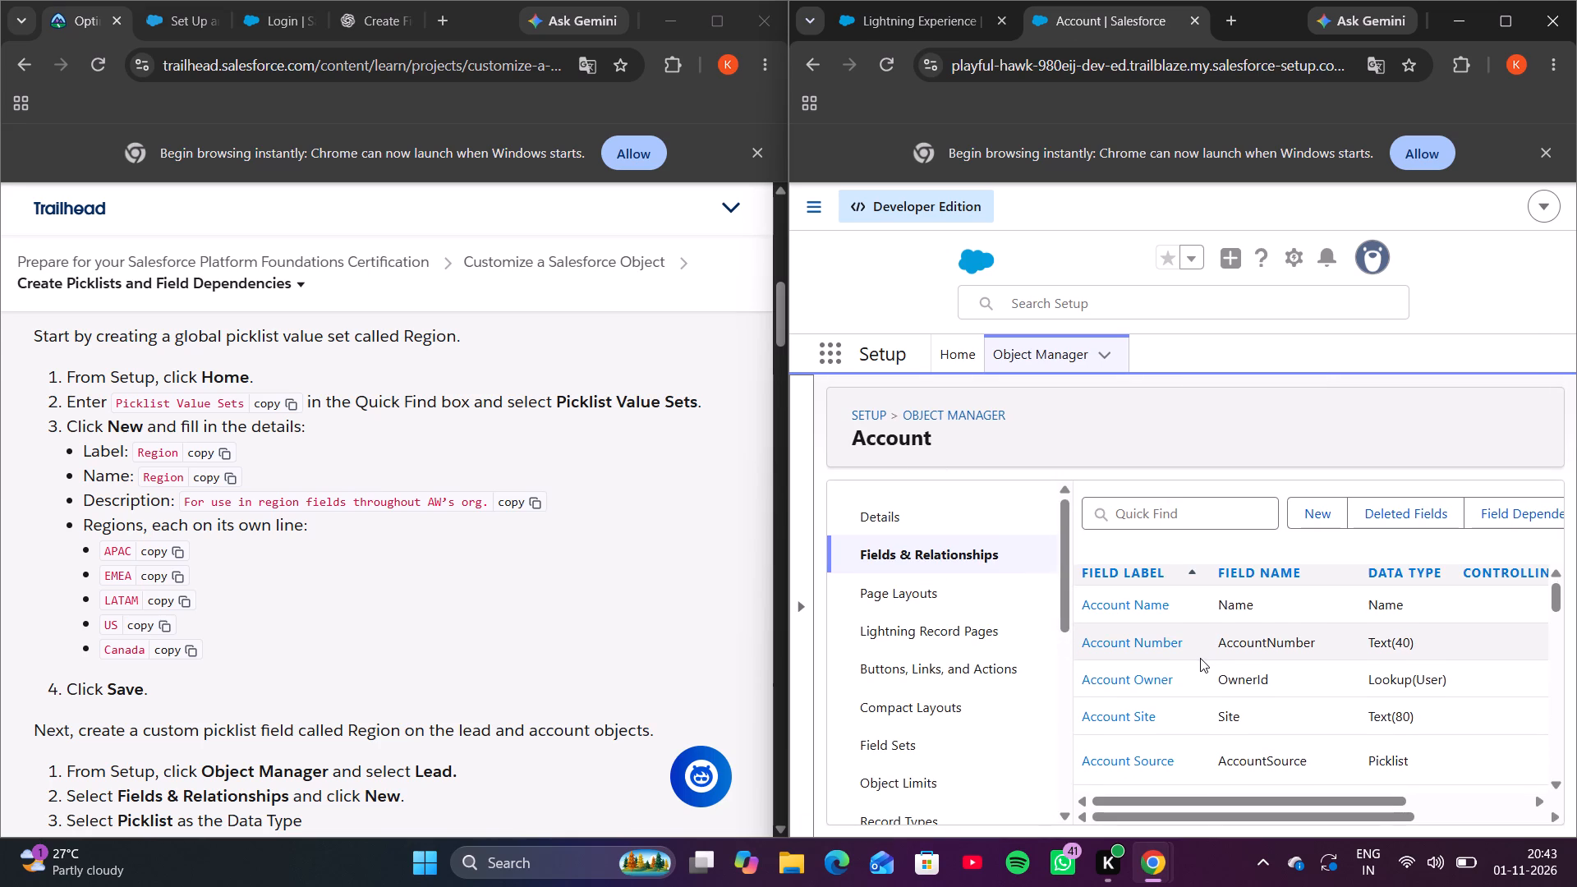
{"action": "scroll", "coordinate": [638, 458], "scroll_direction": "up", "scroll_amount": 3}
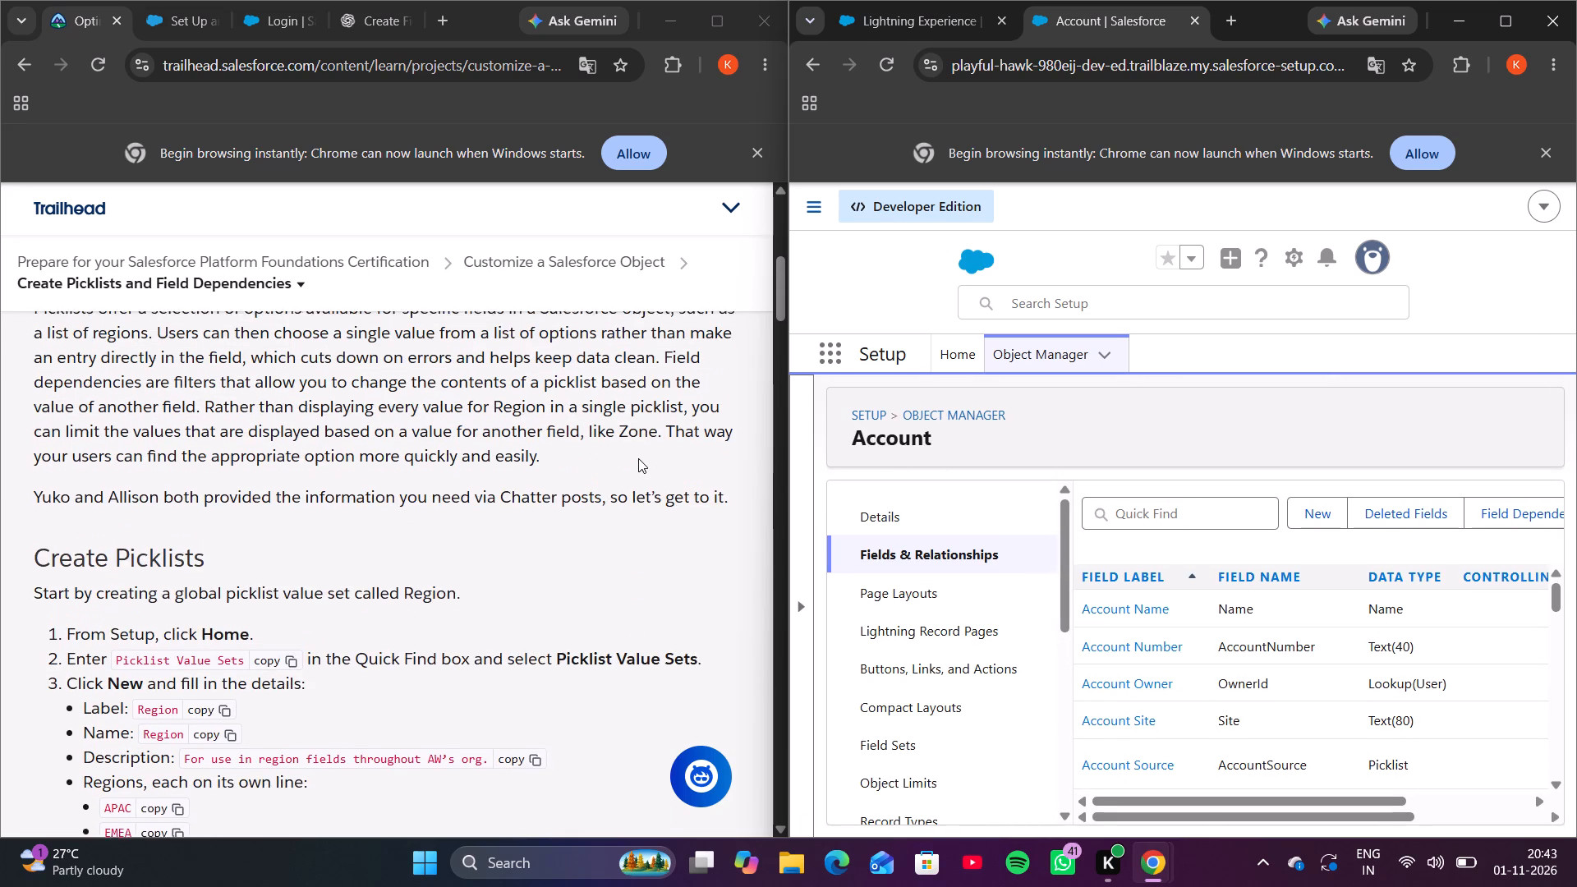
{"action": "scroll", "coordinate": [638, 458], "scroll_direction": "down", "scroll_amount": 1}
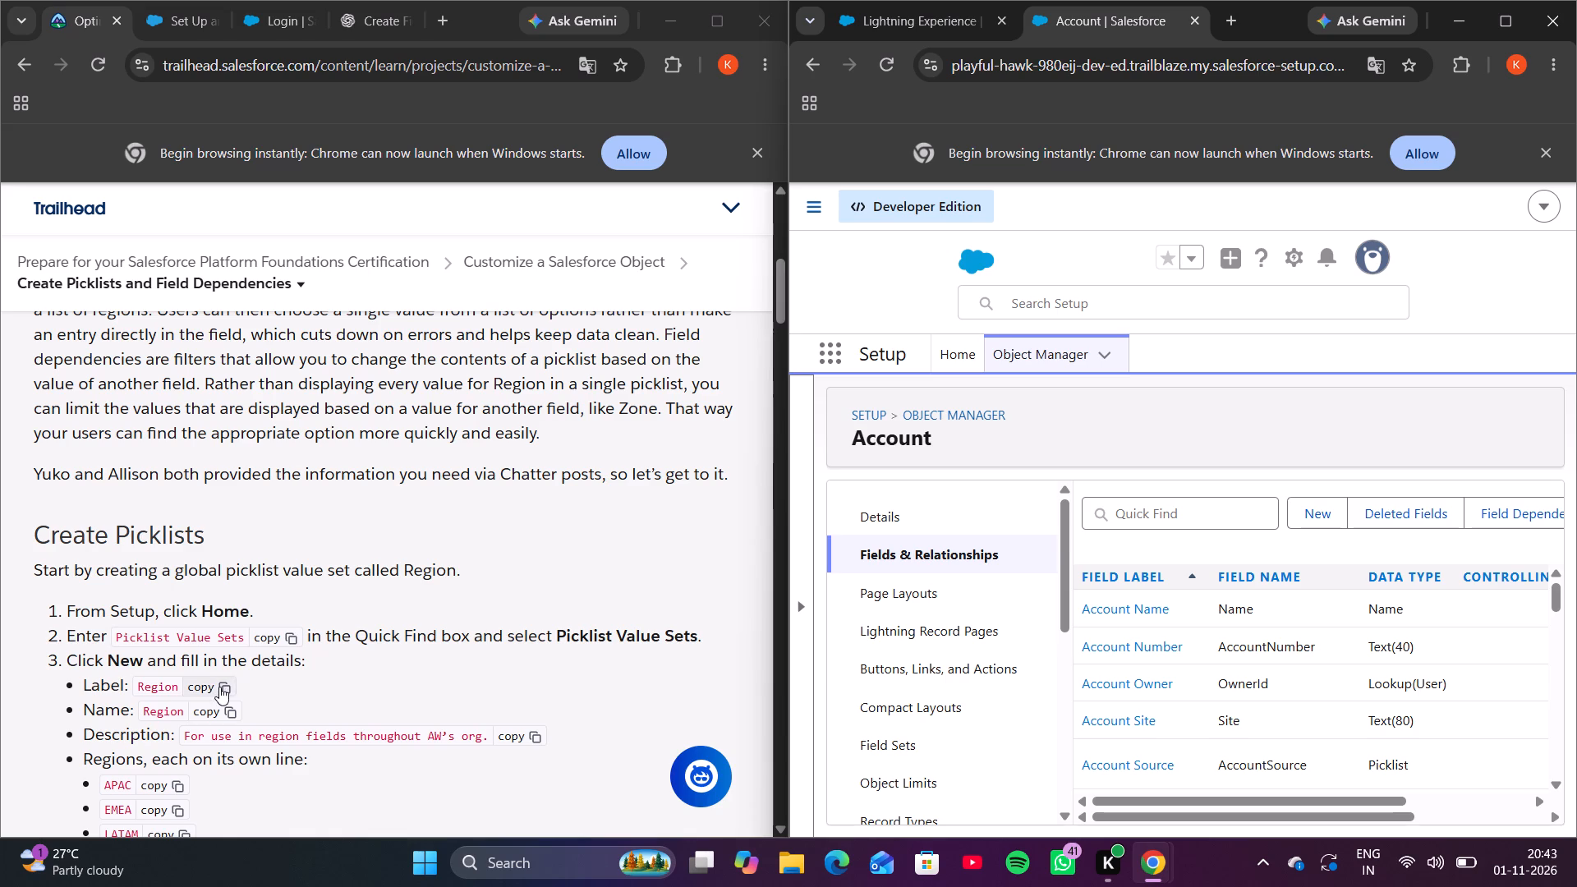
{"action": "left_click", "coordinate": [219, 687]}
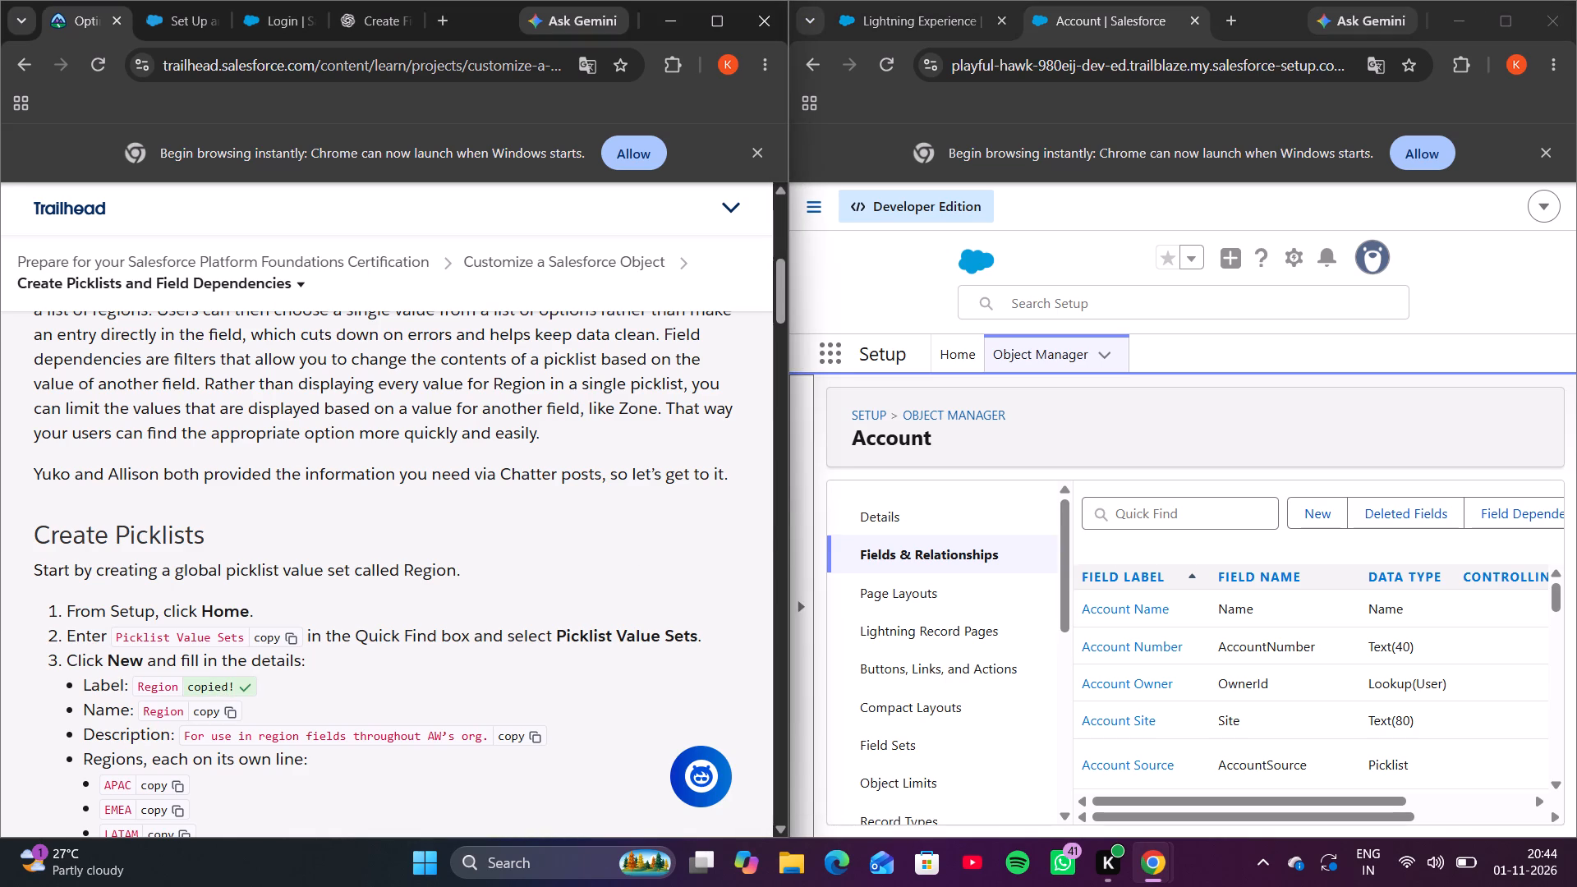
{"action": "left_click", "coordinate": [1170, 497]}
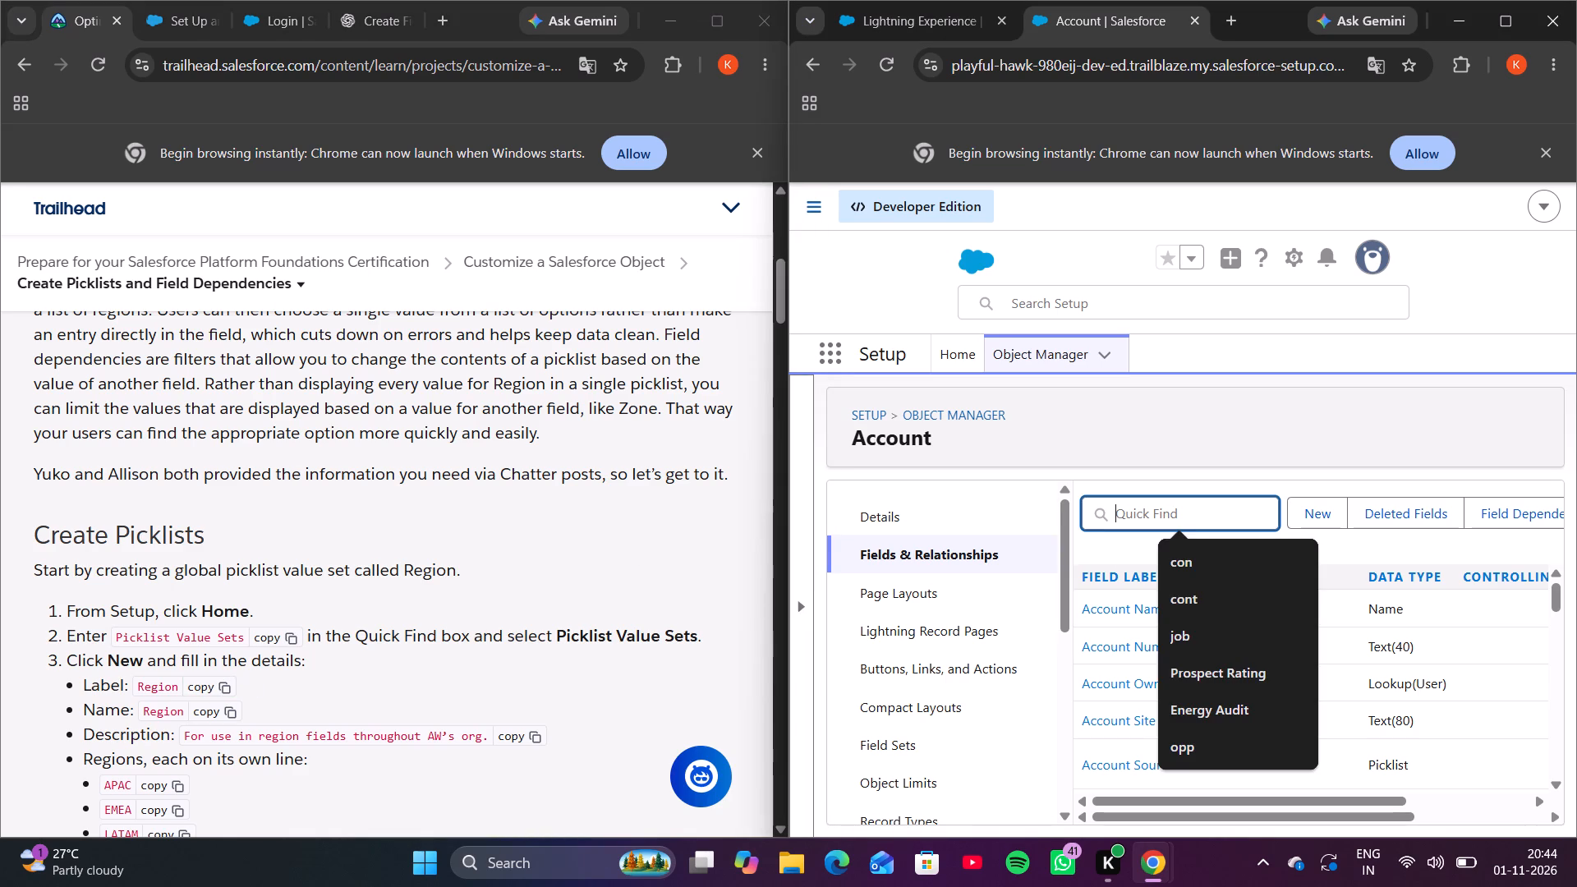
{"action": "key", "text": "ctrl+v"}
{"action": "key", "text": "Return"}
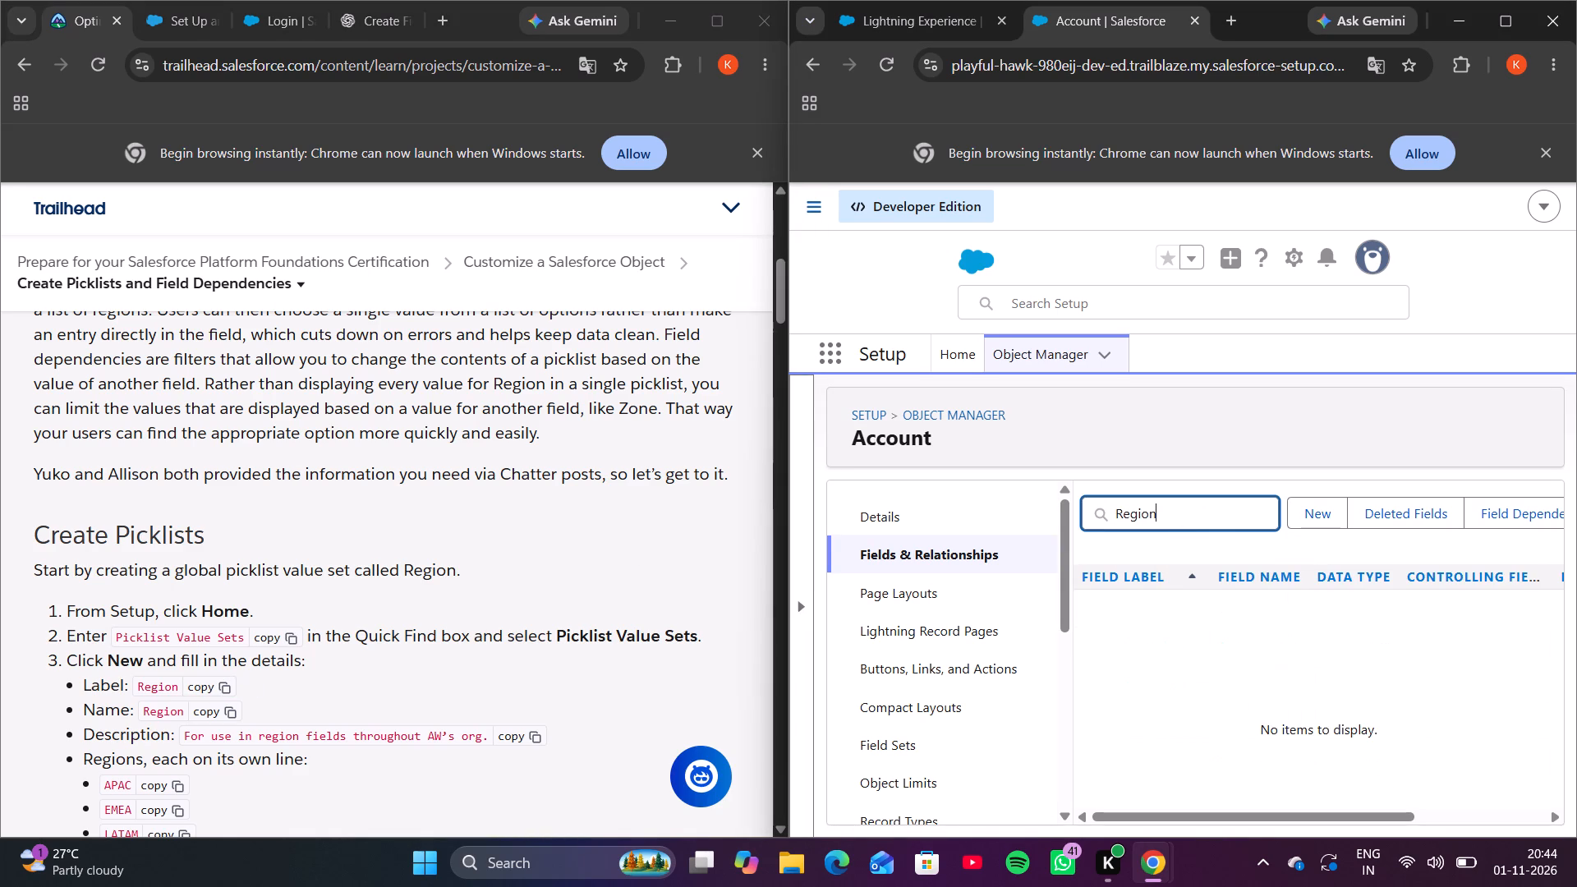
{"action": "key", "text": "BackSpace"}
{"action": "key", "text": "BackSpace"}
{"action": "key", "text": "BackSpace"}
{"action": "key", "text": "BackSpace"}
{"action": "key", "text": "BackSpace"}
{"action": "key", "text": "BackSpace"}
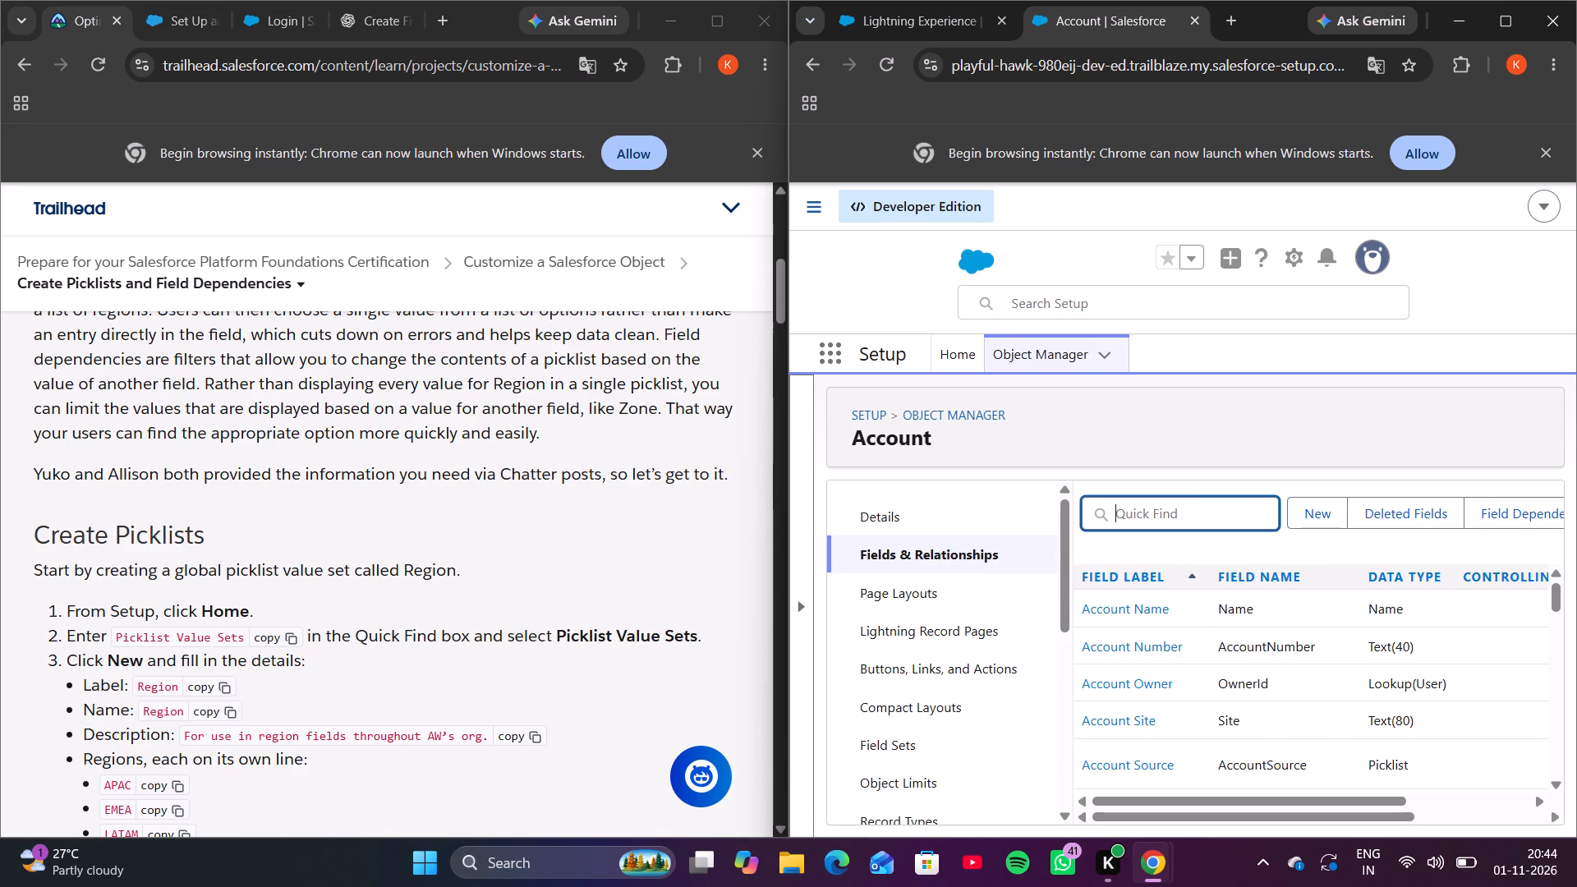
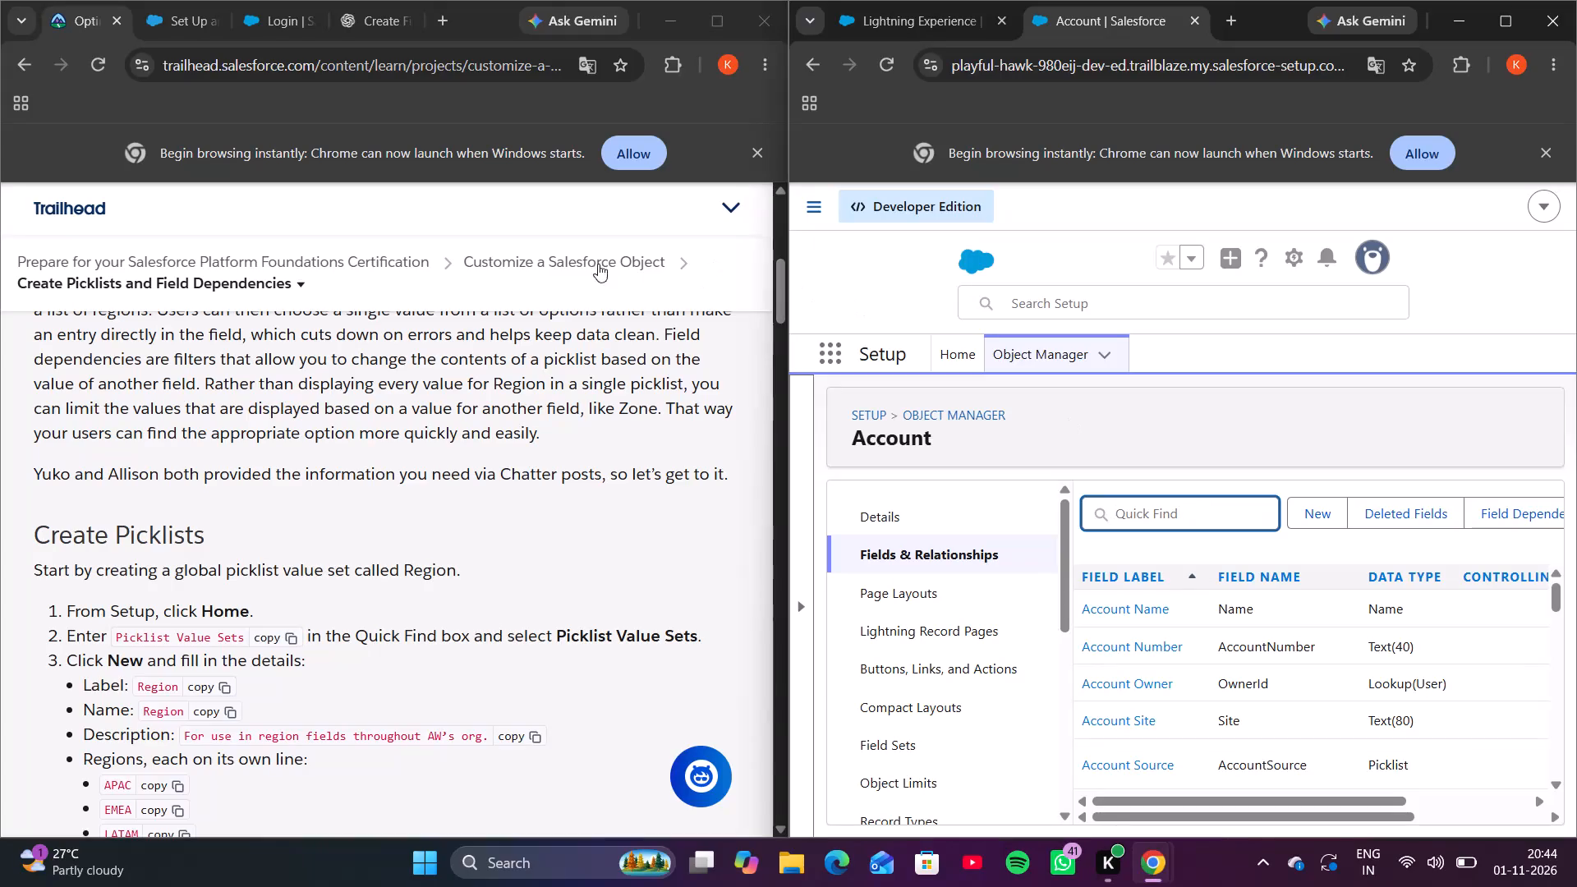
Search Setup for Picklist Value Sets, using the name copied from Trailhead, and open that page to check the global value sets.
{"action": "left_click", "coordinate": [282, 637]}
{"action": "left_click", "coordinate": [797, 518]}
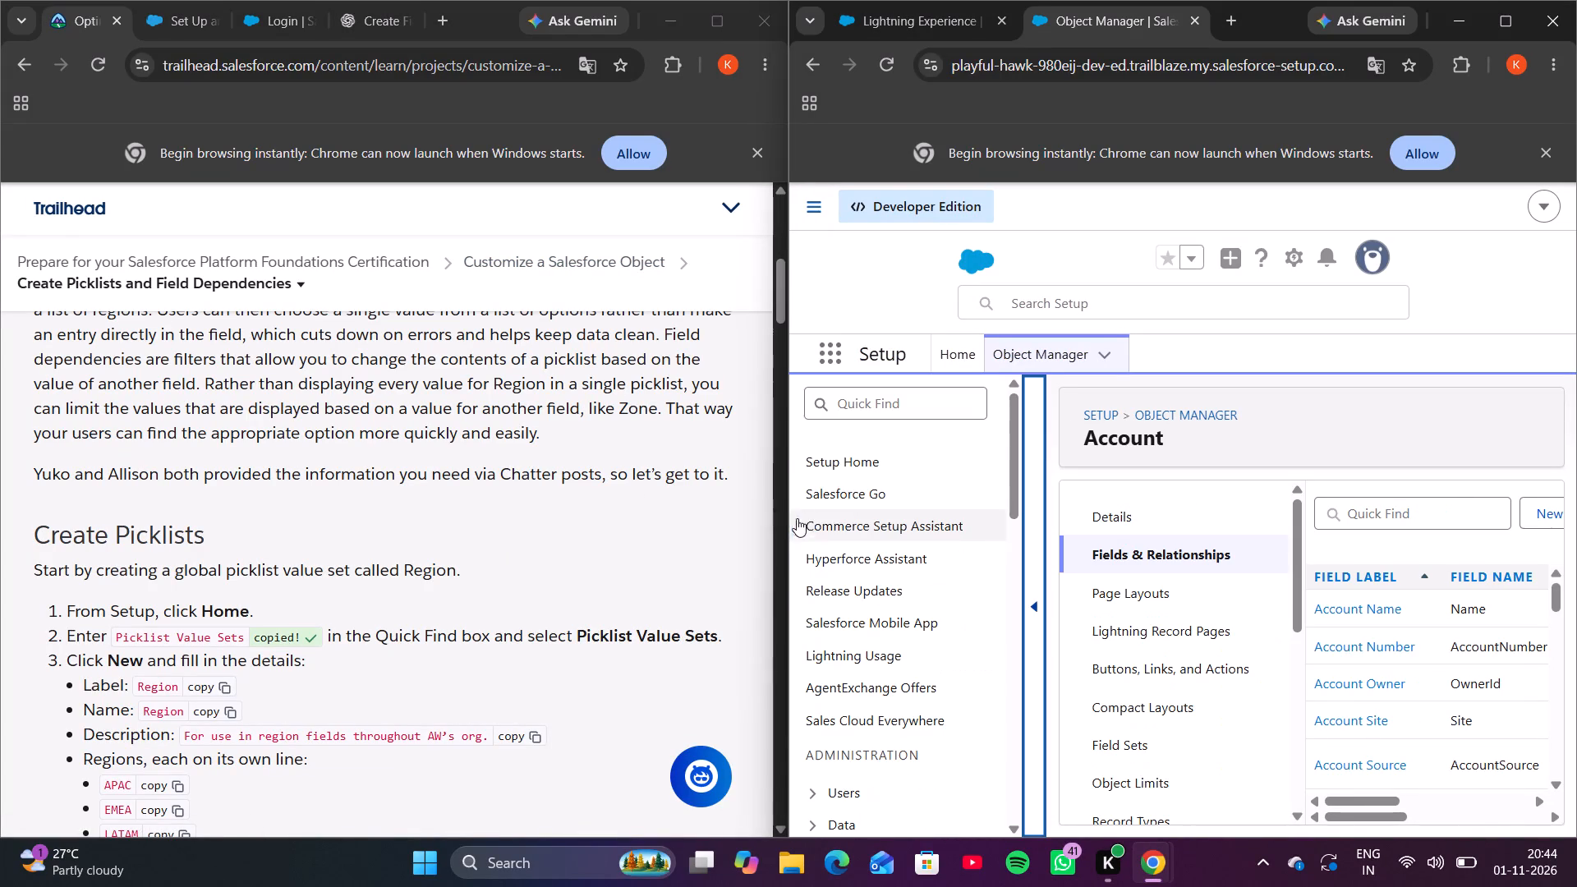
{"action": "left_click", "coordinate": [870, 405]}
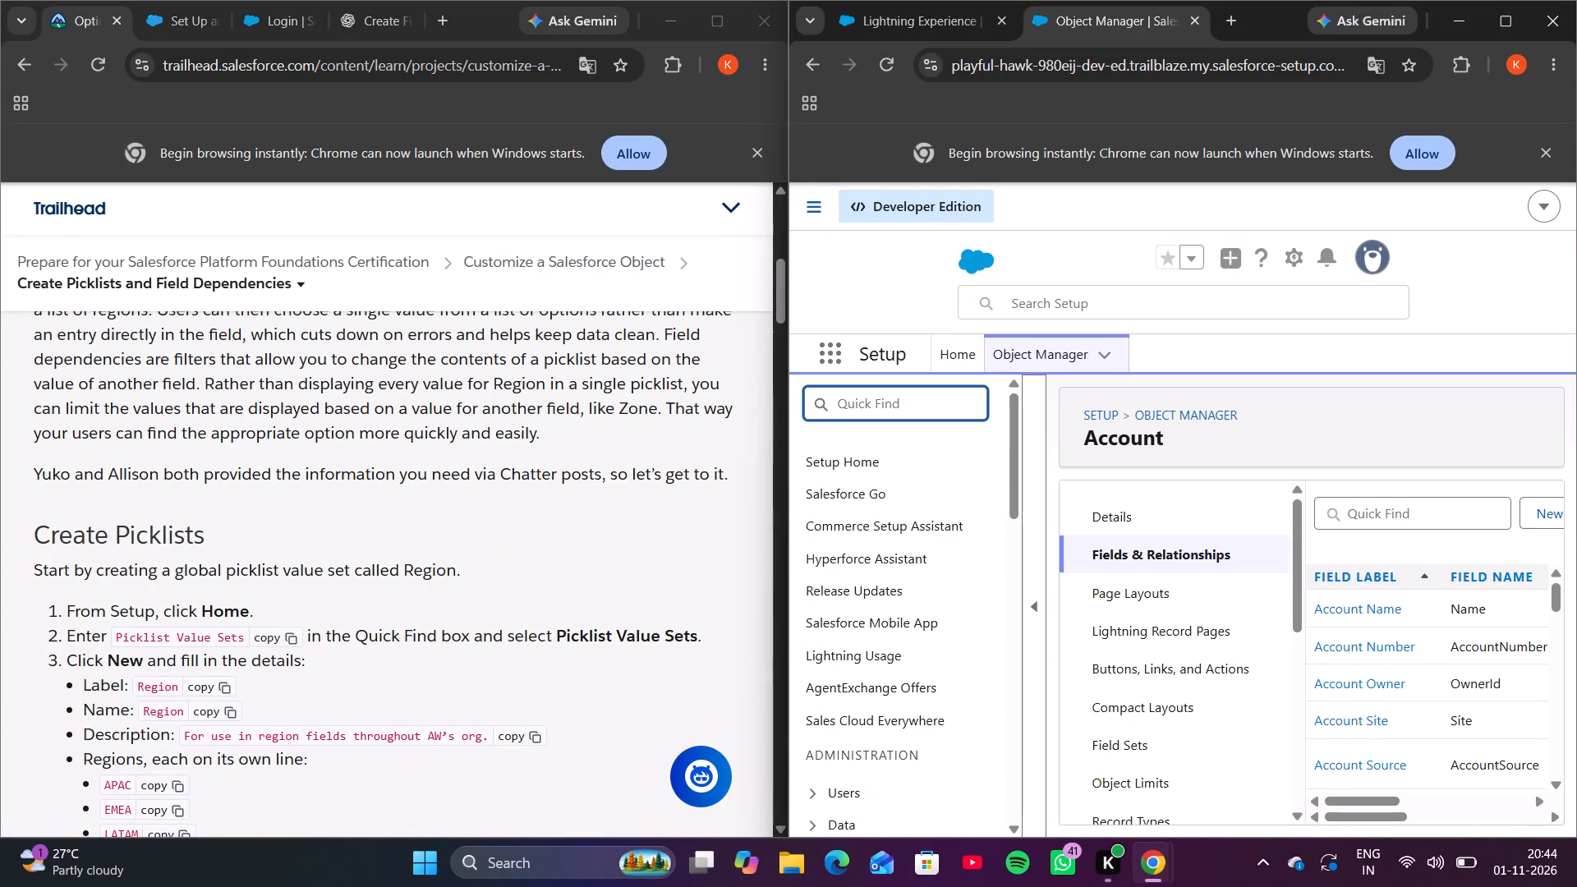
{"action": "key", "text": "ctrl+v"}
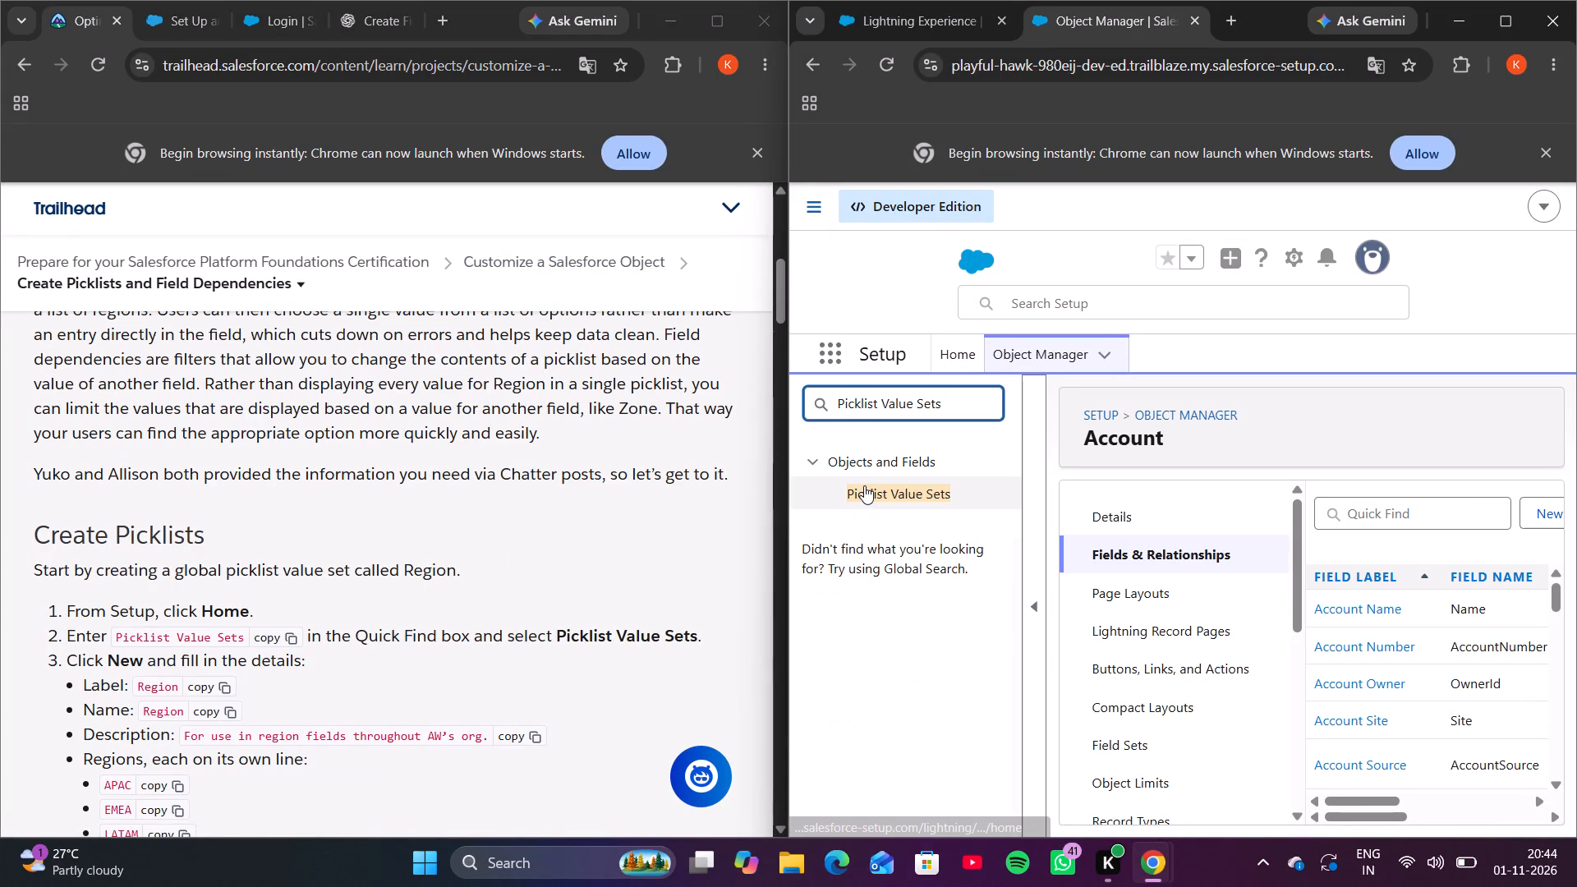
{"action": "left_click", "coordinate": [864, 485]}
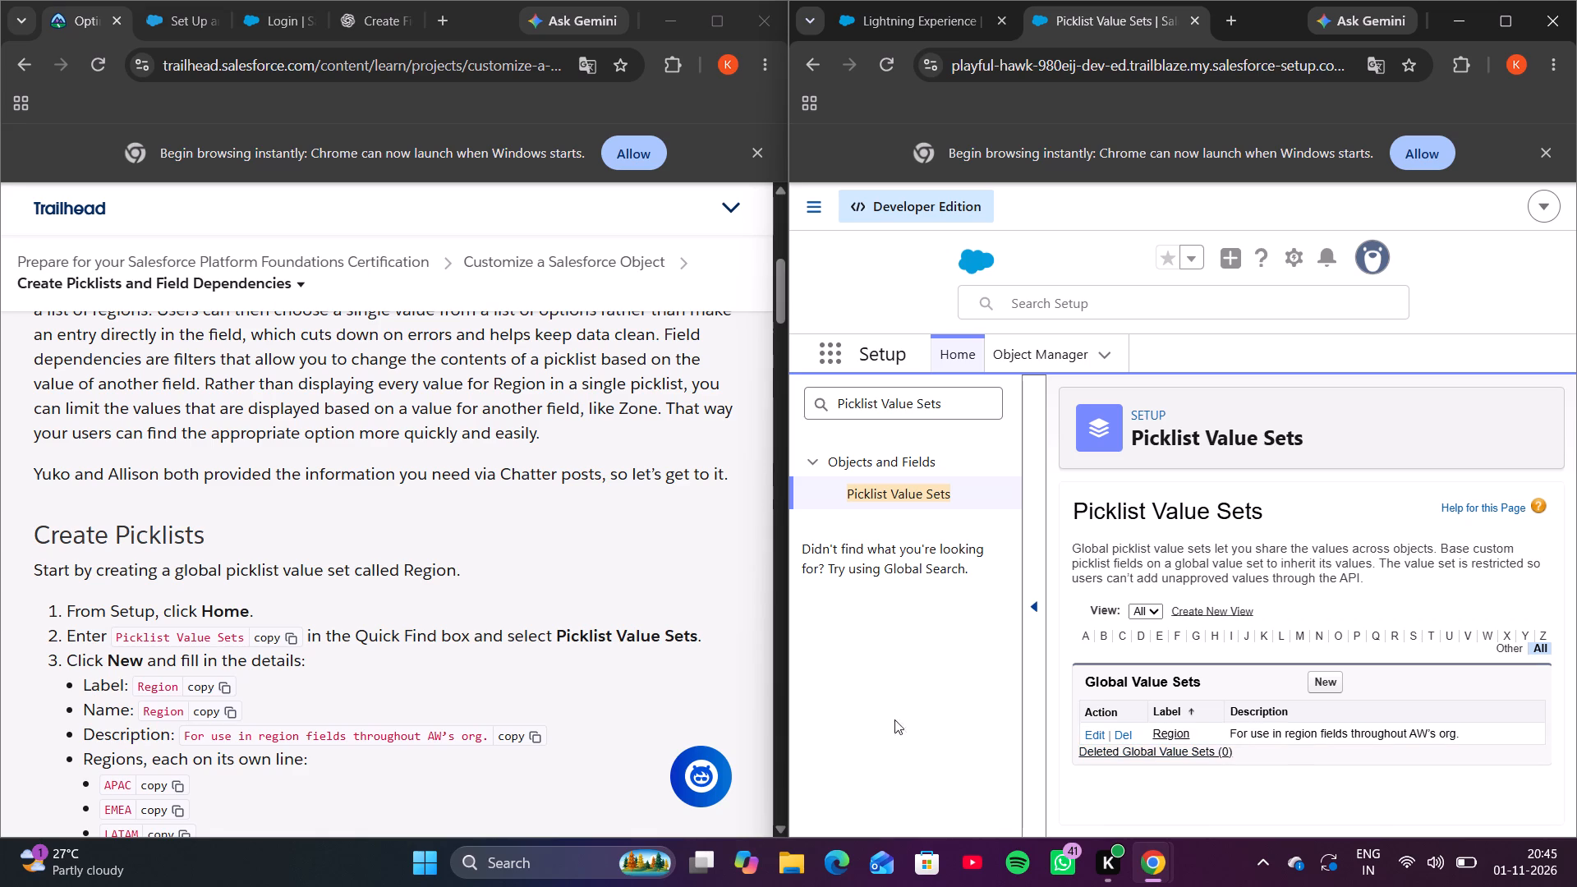
Read Trailhead's steps for creating the Region value set and the Region picklist field on Lead and Account.
{"action": "scroll", "coordinate": [603, 694], "scroll_direction": "down", "scroll_amount": 1}
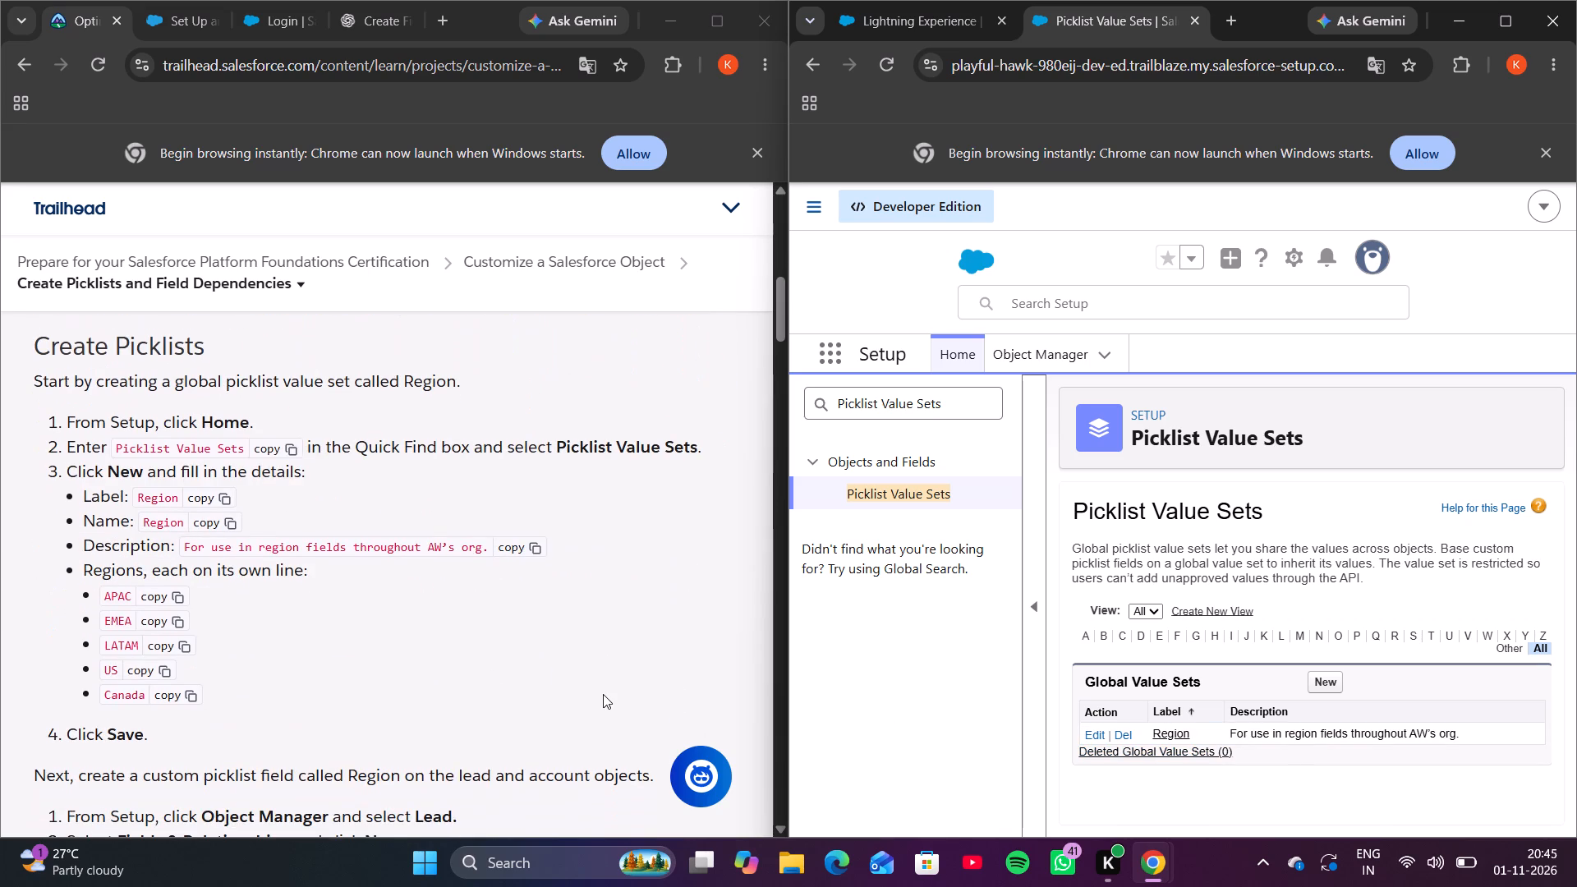
{"action": "scroll", "coordinate": [603, 694], "scroll_direction": "down", "scroll_amount": 1}
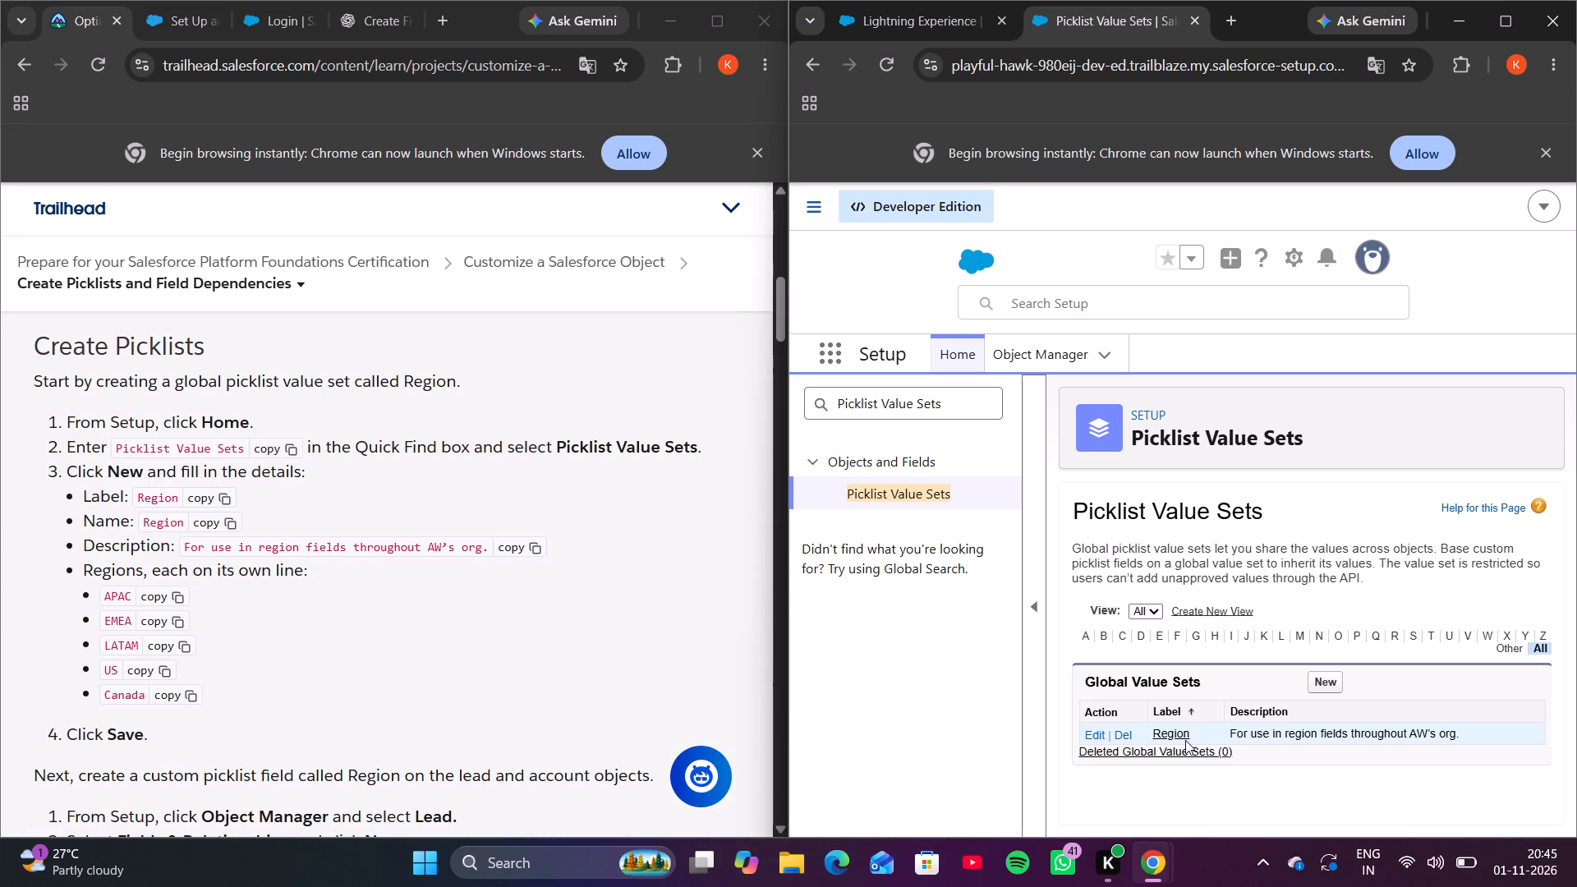
{"action": "scroll", "coordinate": [1185, 740], "scroll_direction": "down", "scroll_amount": 1}
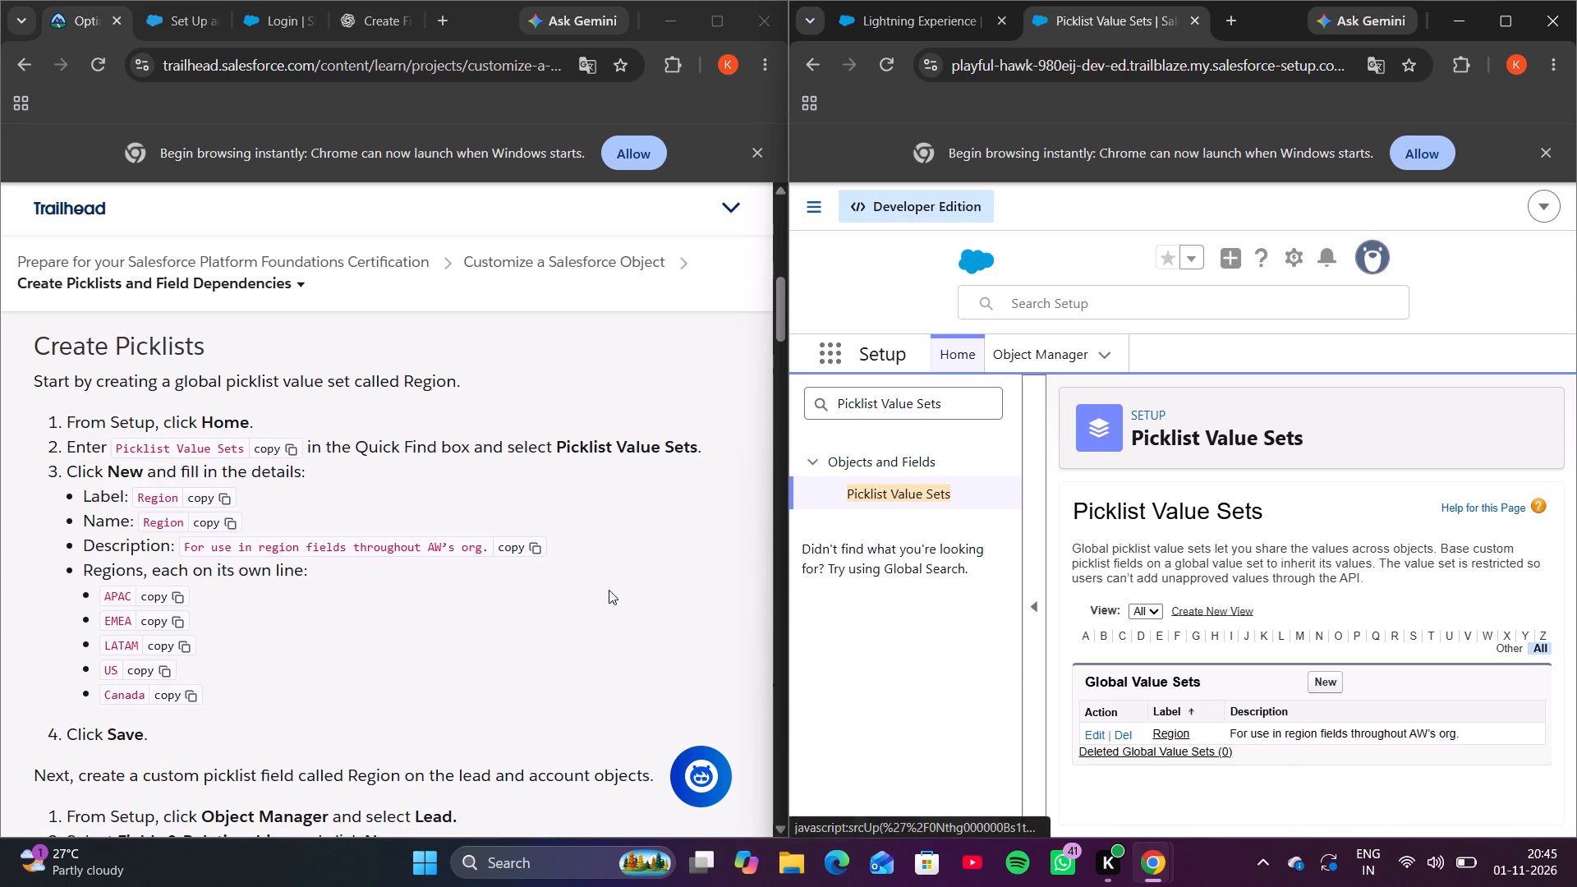
{"action": "scroll", "coordinate": [580, 600], "scroll_direction": "down", "scroll_amount": 2}
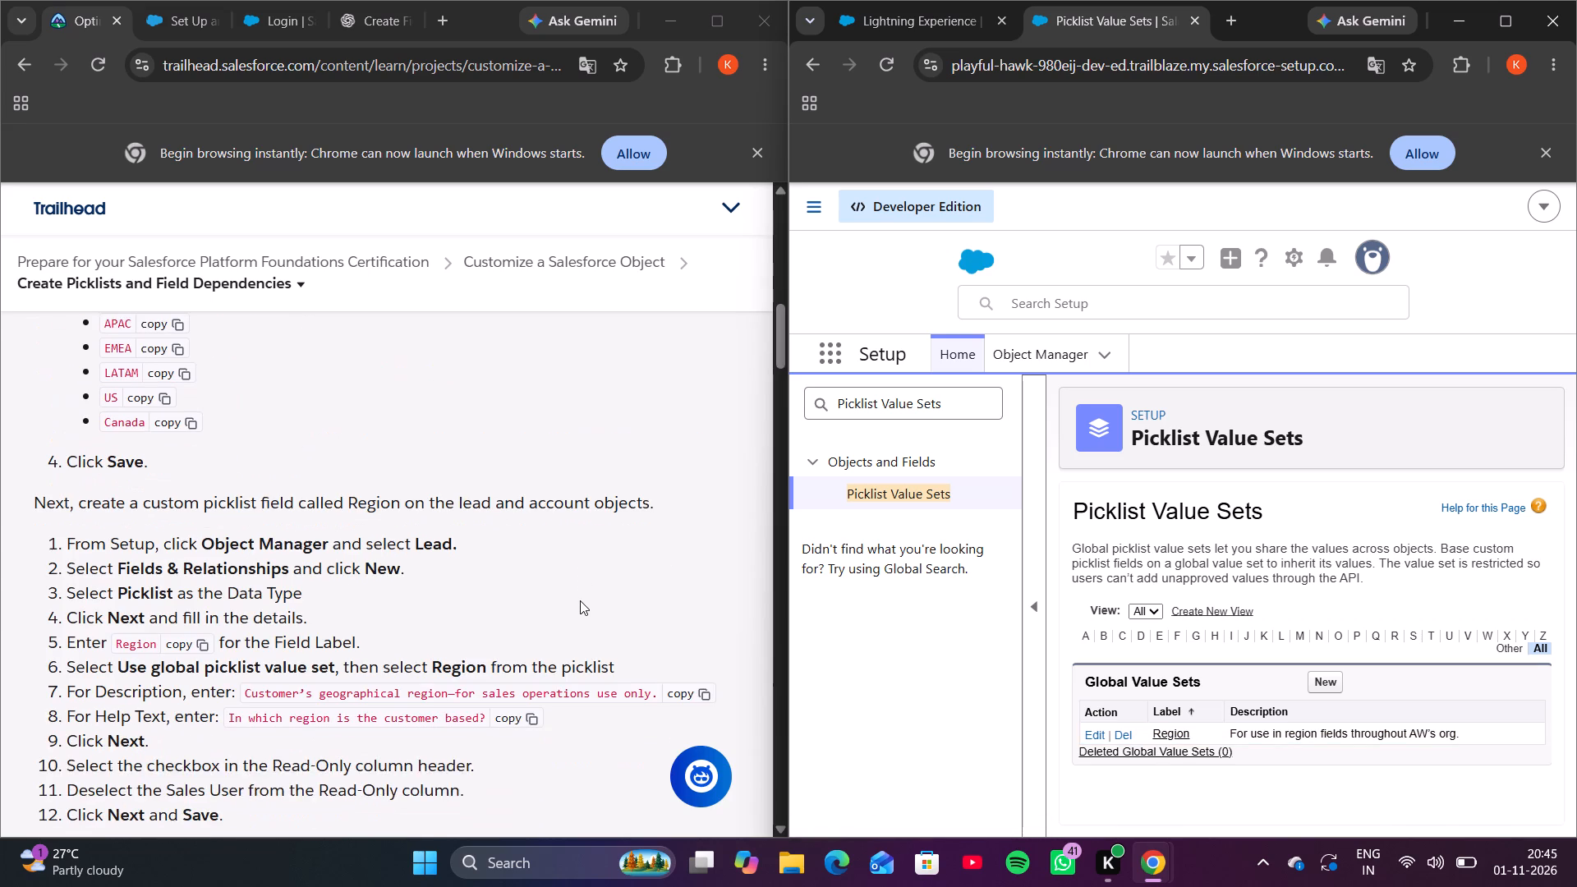
{"action": "scroll", "coordinate": [580, 600], "scroll_direction": "down", "scroll_amount": 2}
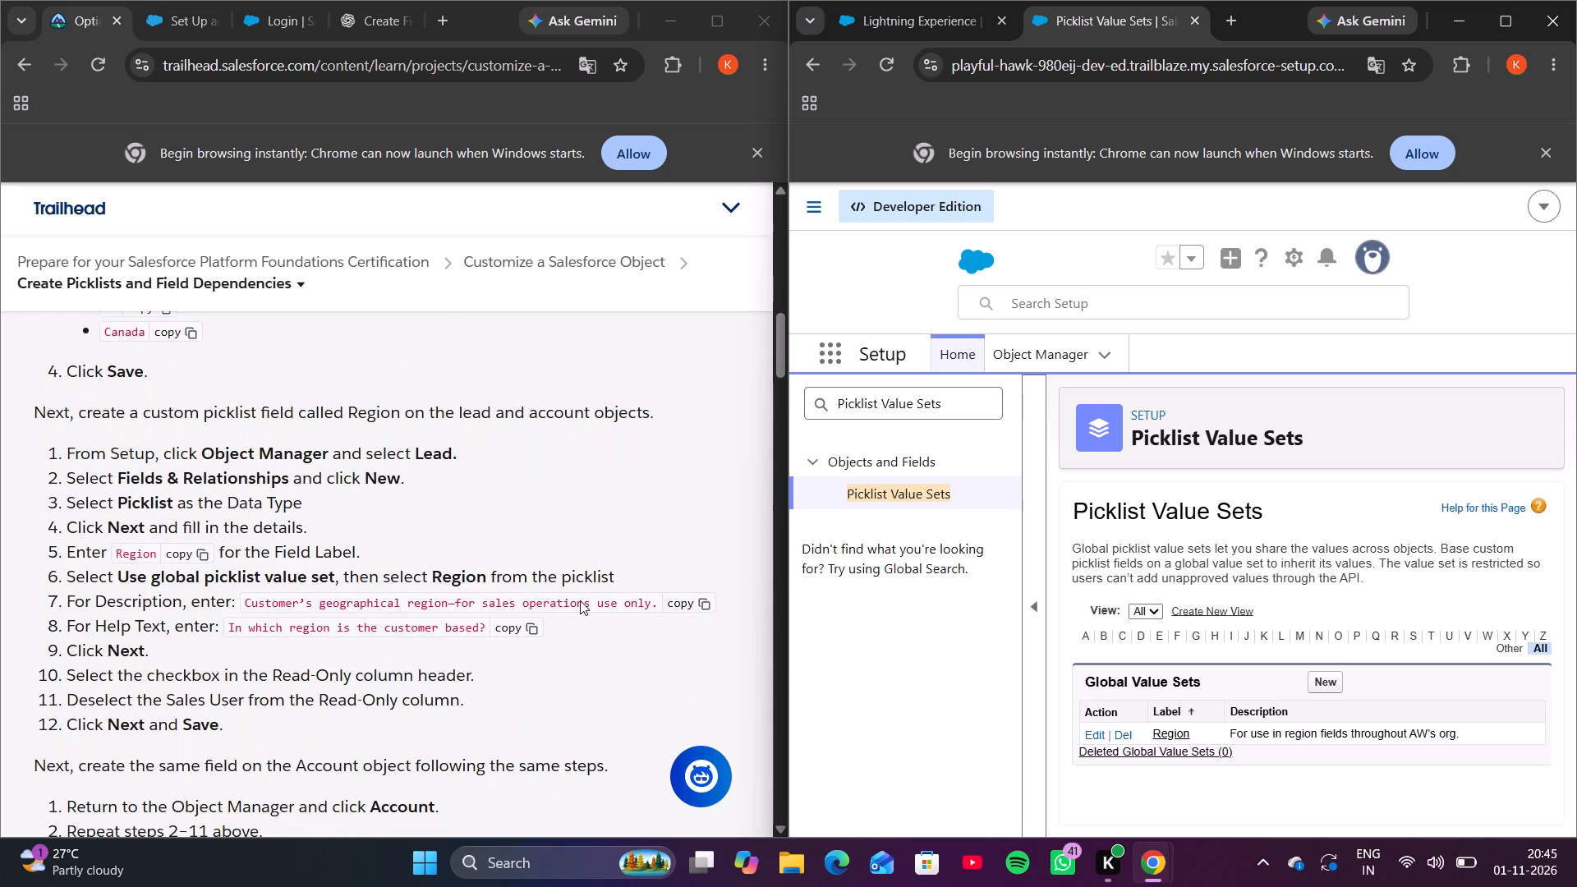
{"action": "scroll", "coordinate": [580, 600], "scroll_direction": "down", "scroll_amount": 1}
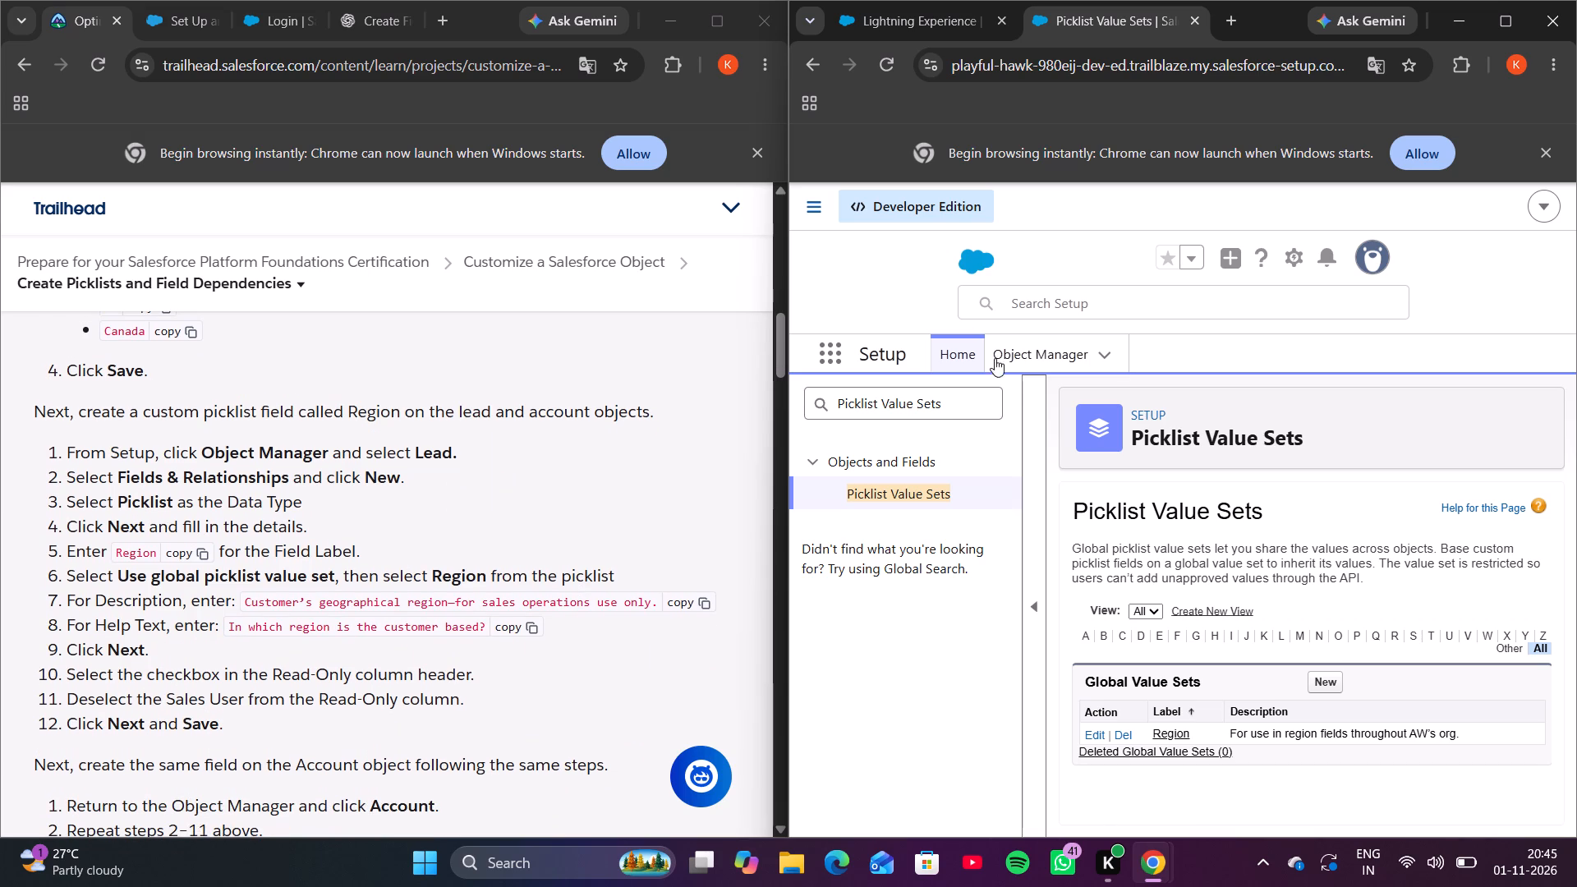
Open the Lead object's Fields & Relationships and search its fields for the name Region copied from Trailhead.
{"action": "left_click", "coordinate": [1036, 362]}
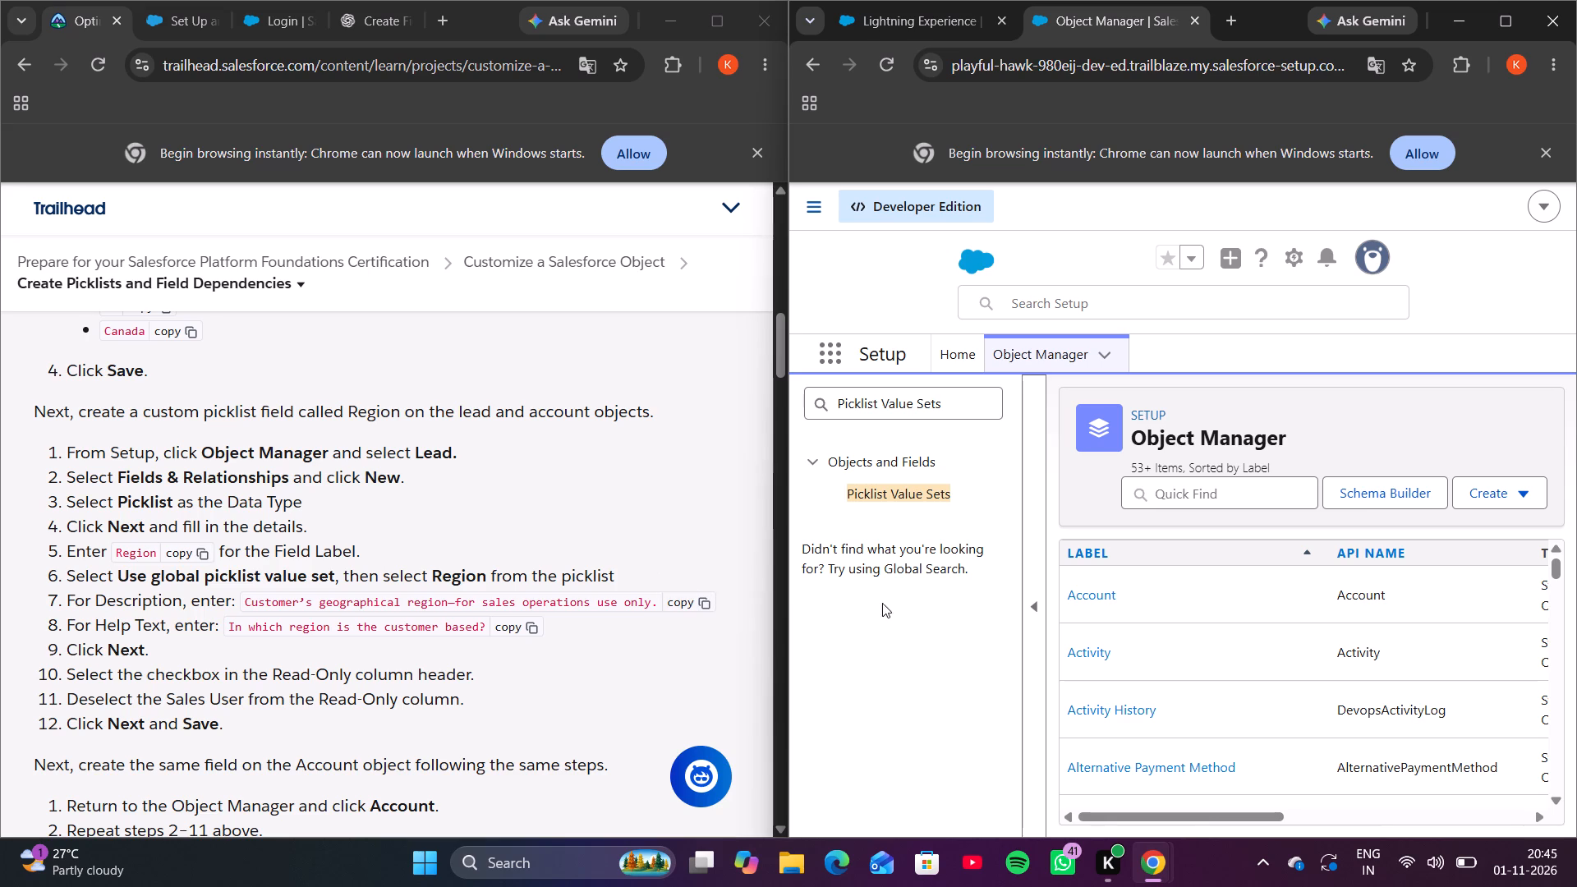
{"action": "left_click", "coordinate": [1227, 486]}
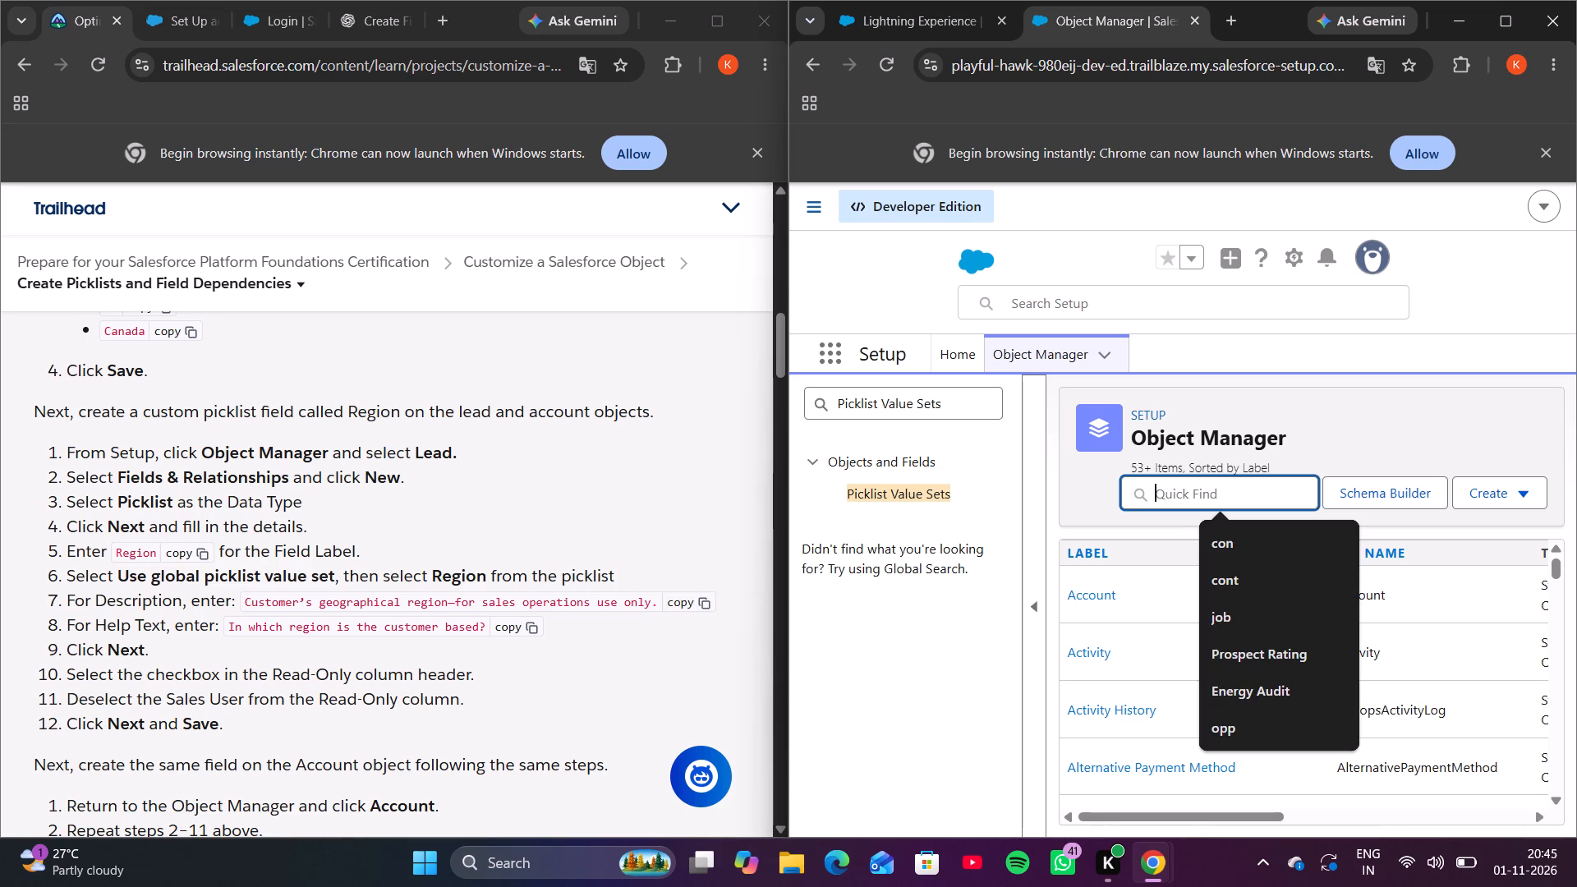
{"action": "key", "text": "l"}
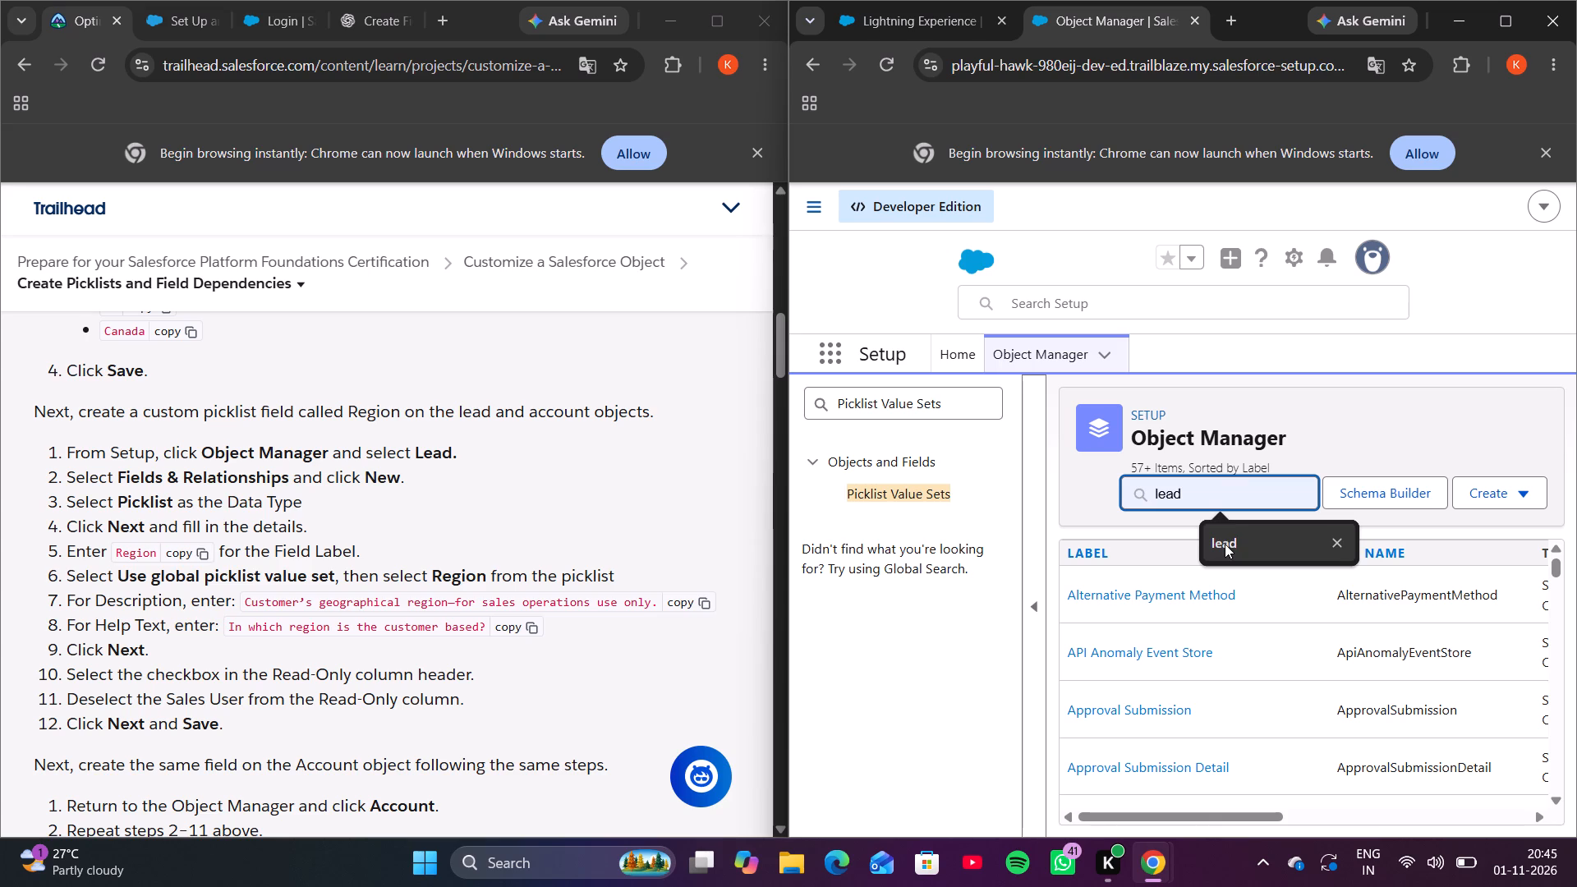
{"action": "left_click", "coordinate": [1223, 541]}
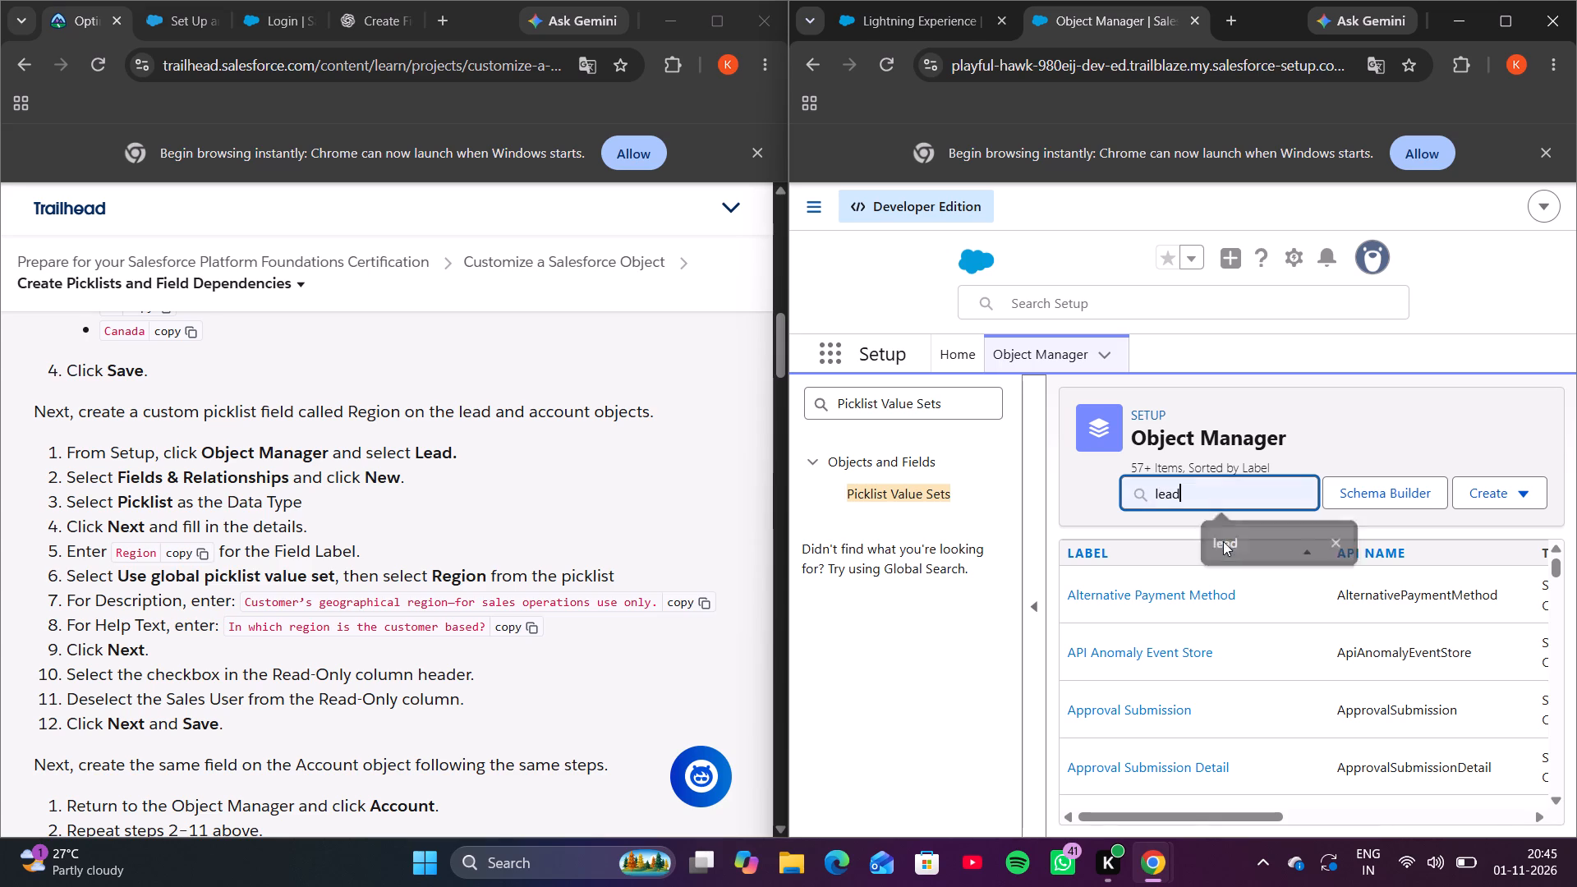
{"action": "key", "text": "Return"}
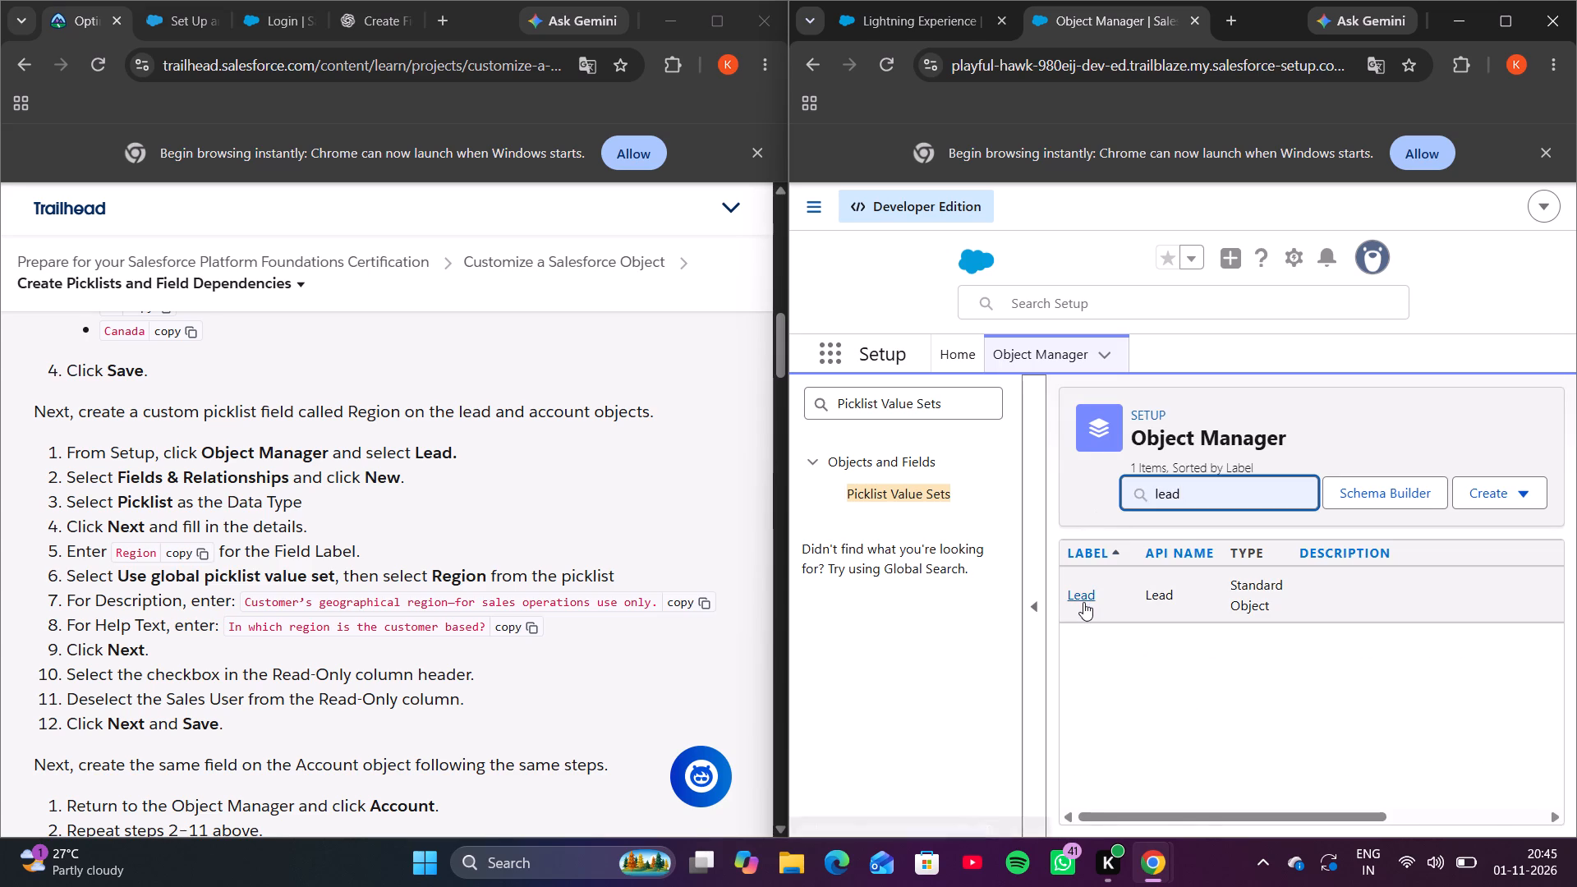
{"action": "left_click", "coordinate": [1083, 602]}
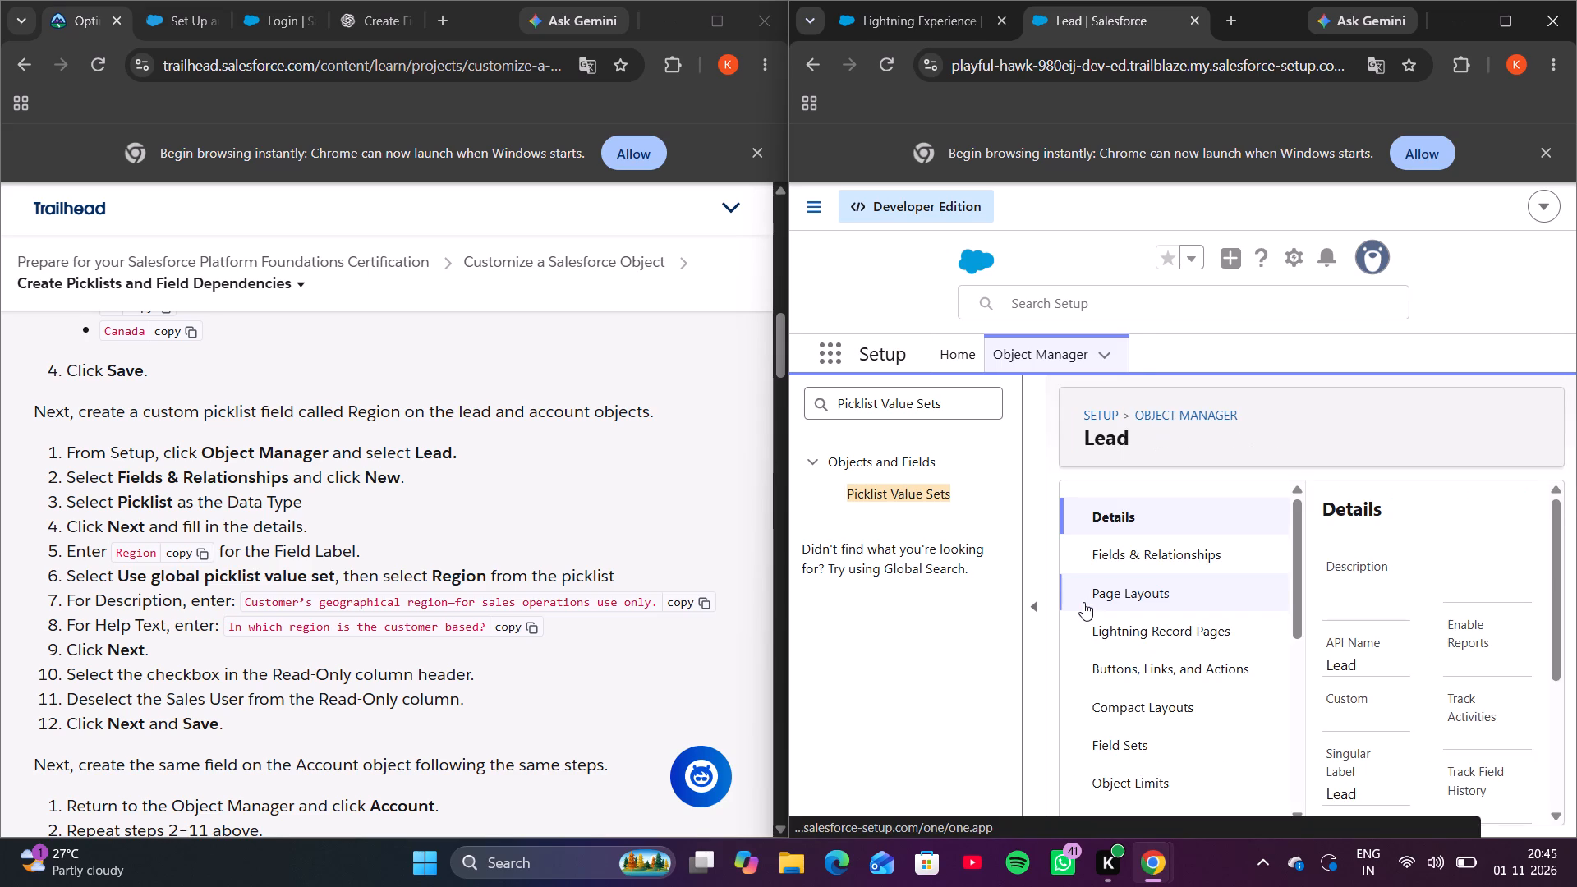
{"action": "left_click", "coordinate": [1130, 535]}
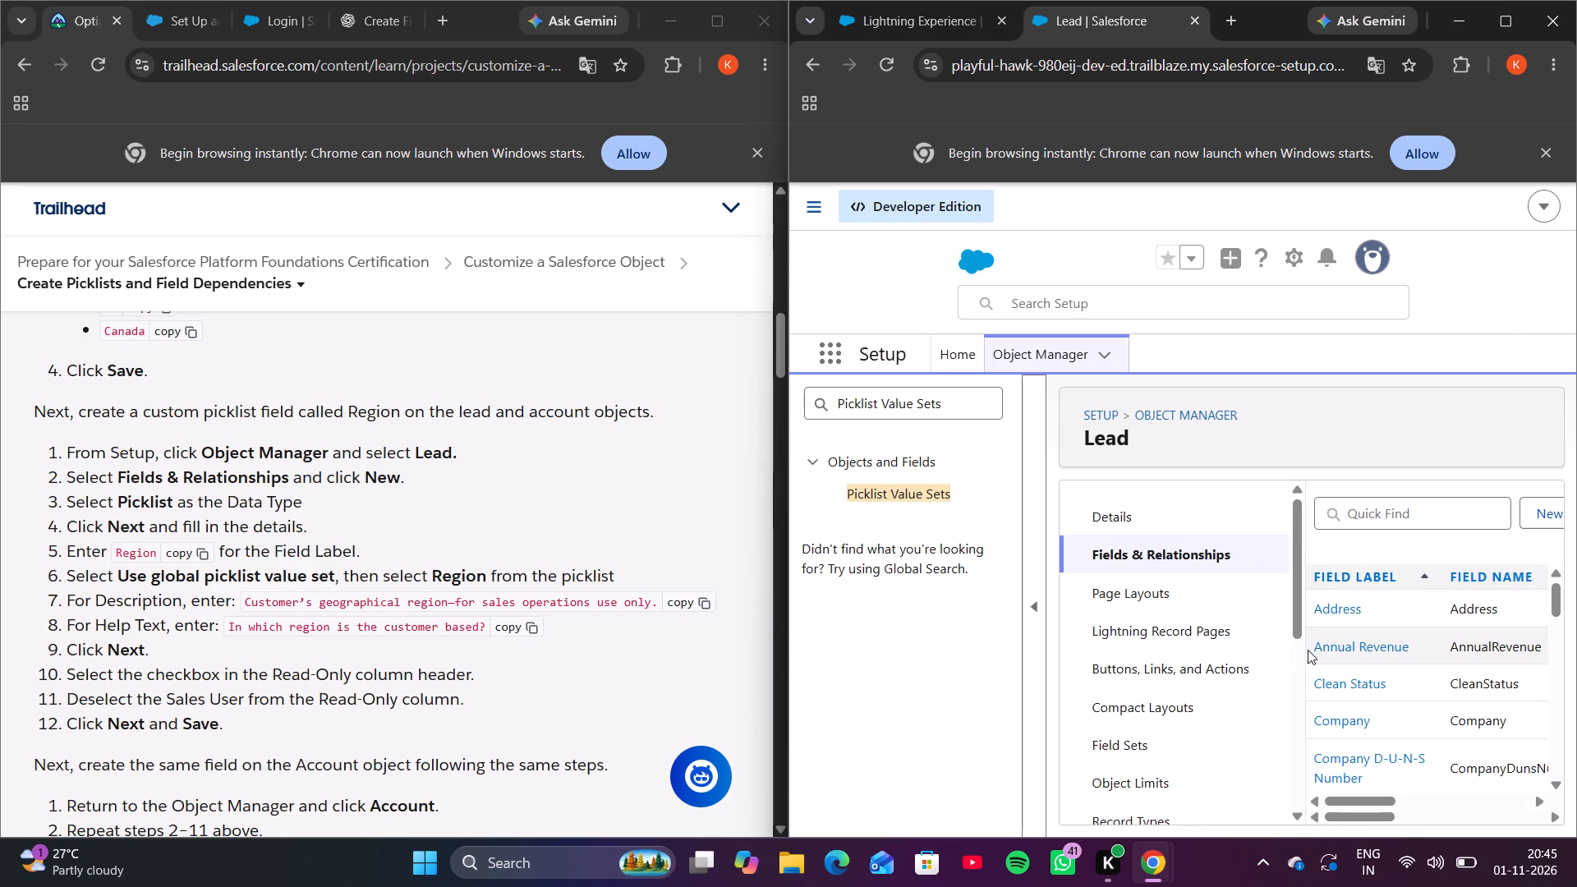
{"action": "left_click", "coordinate": [1025, 577]}
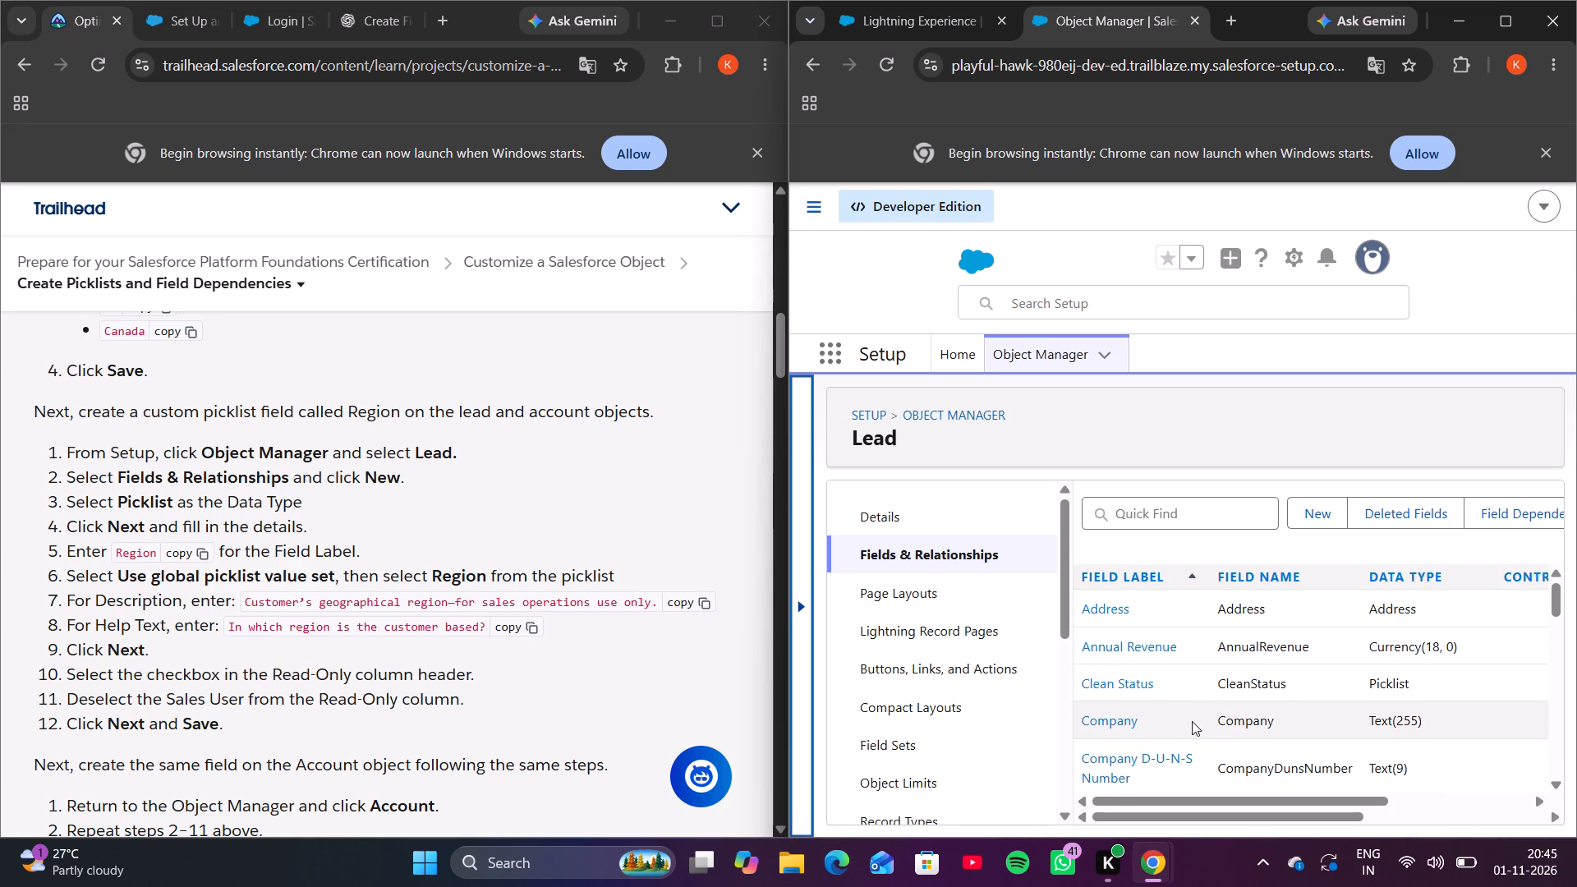
{"action": "left_click", "coordinate": [205, 554]}
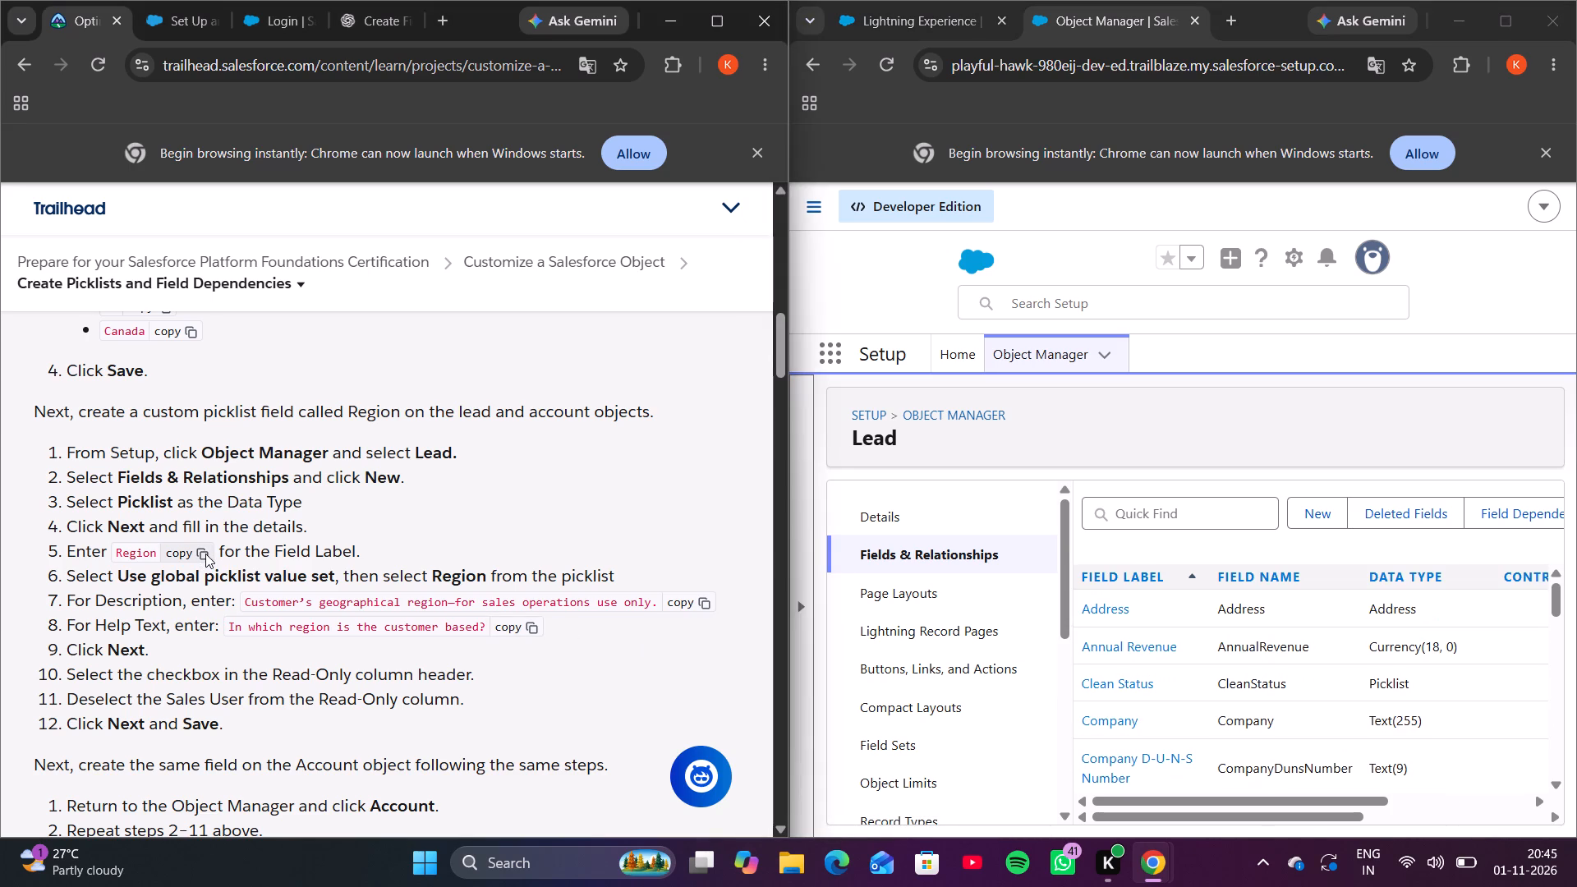
{"action": "left_click", "coordinate": [1143, 512]}
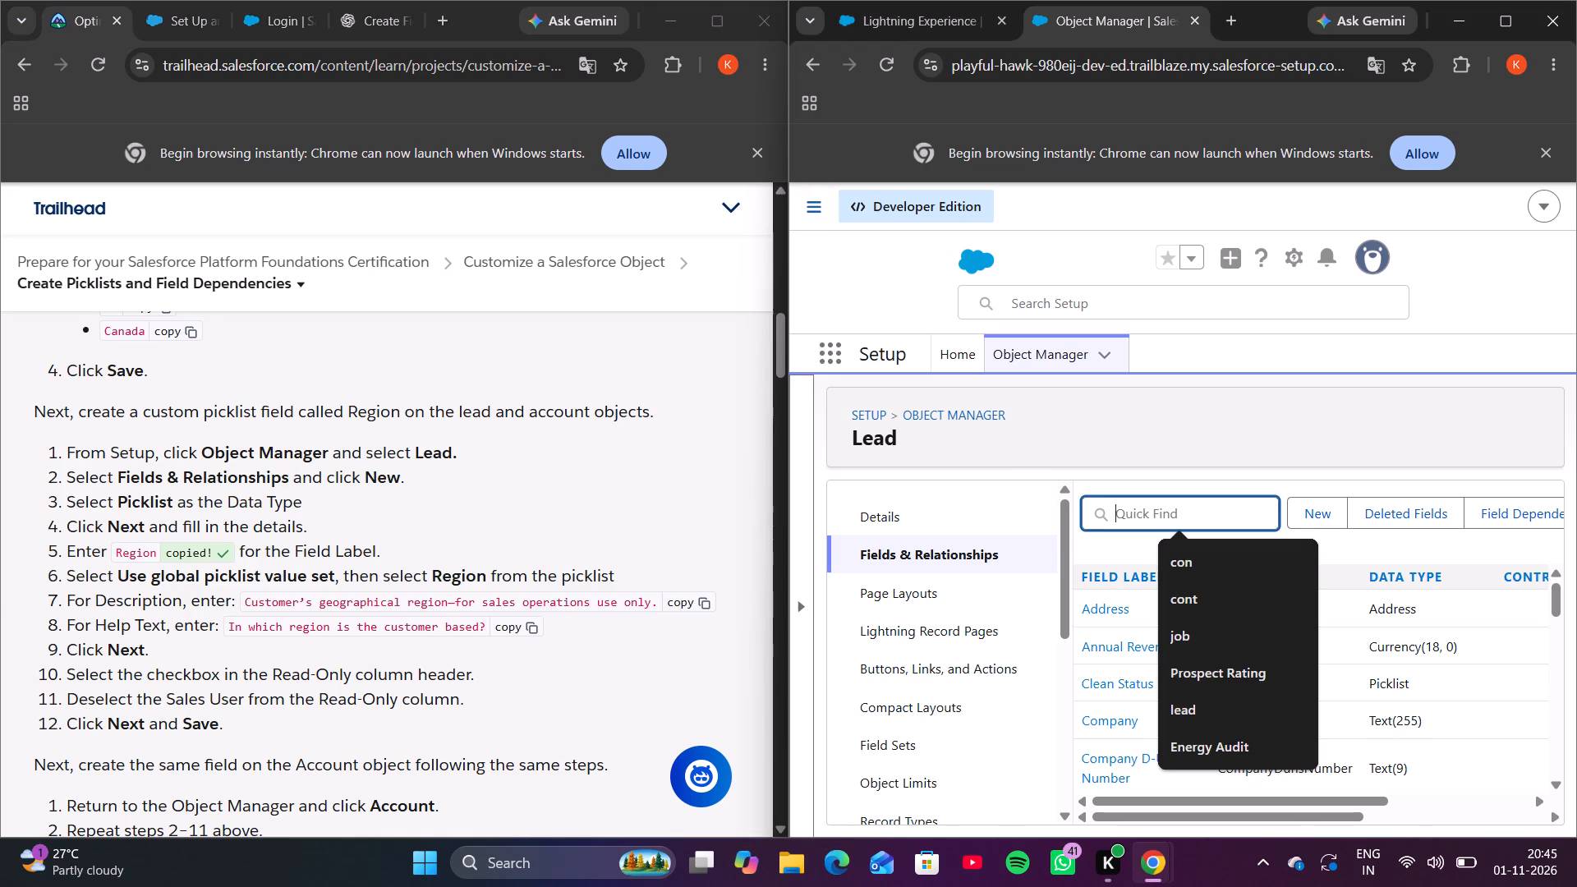
{"action": "key", "text": "ctrl+v"}
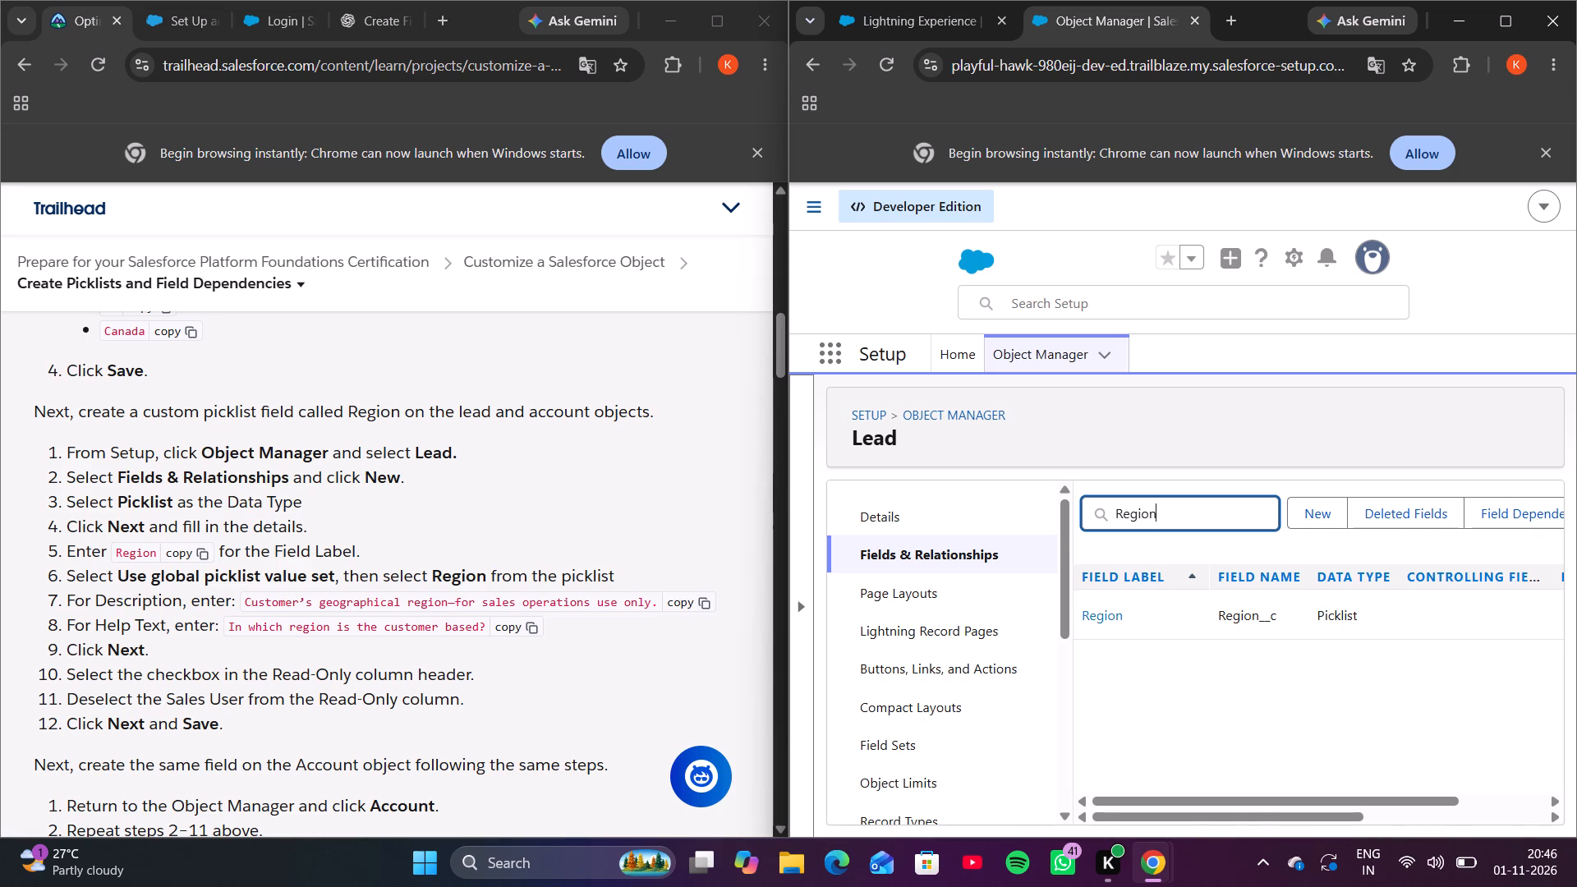
Start a new Lead field dependency with Region as Controlling Field, check the Dependent Field options, and return to Lead's field dependencies without saving.
{"action": "left_click", "coordinate": [1509, 516]}
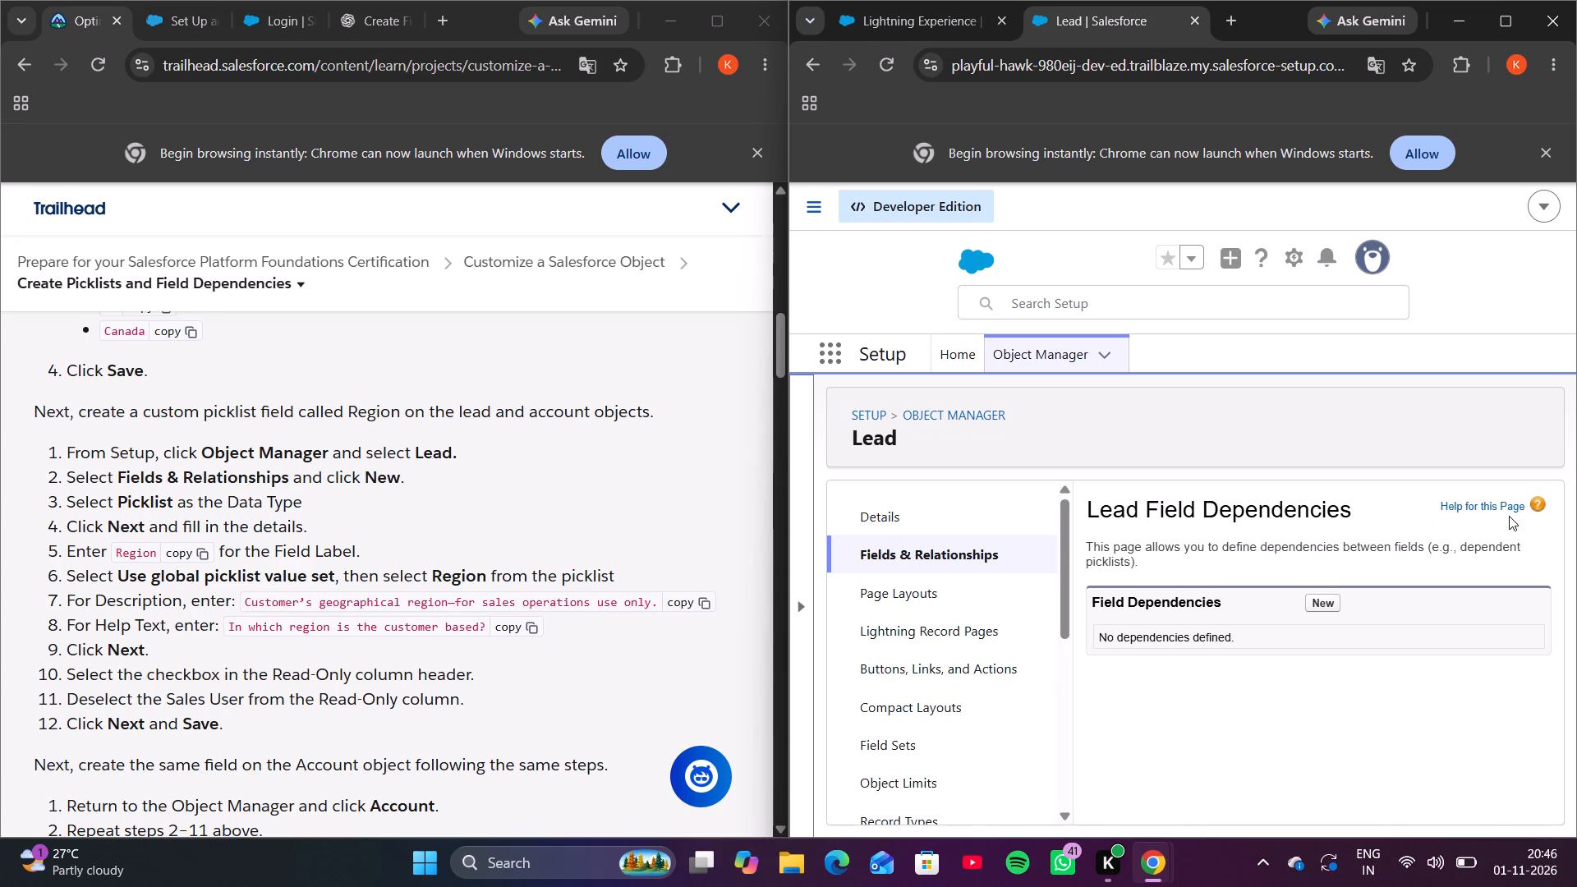
{"action": "left_click", "coordinate": [1322, 602]}
{"action": "scroll", "coordinate": [1241, 650], "scroll_direction": "down", "scroll_amount": 1}
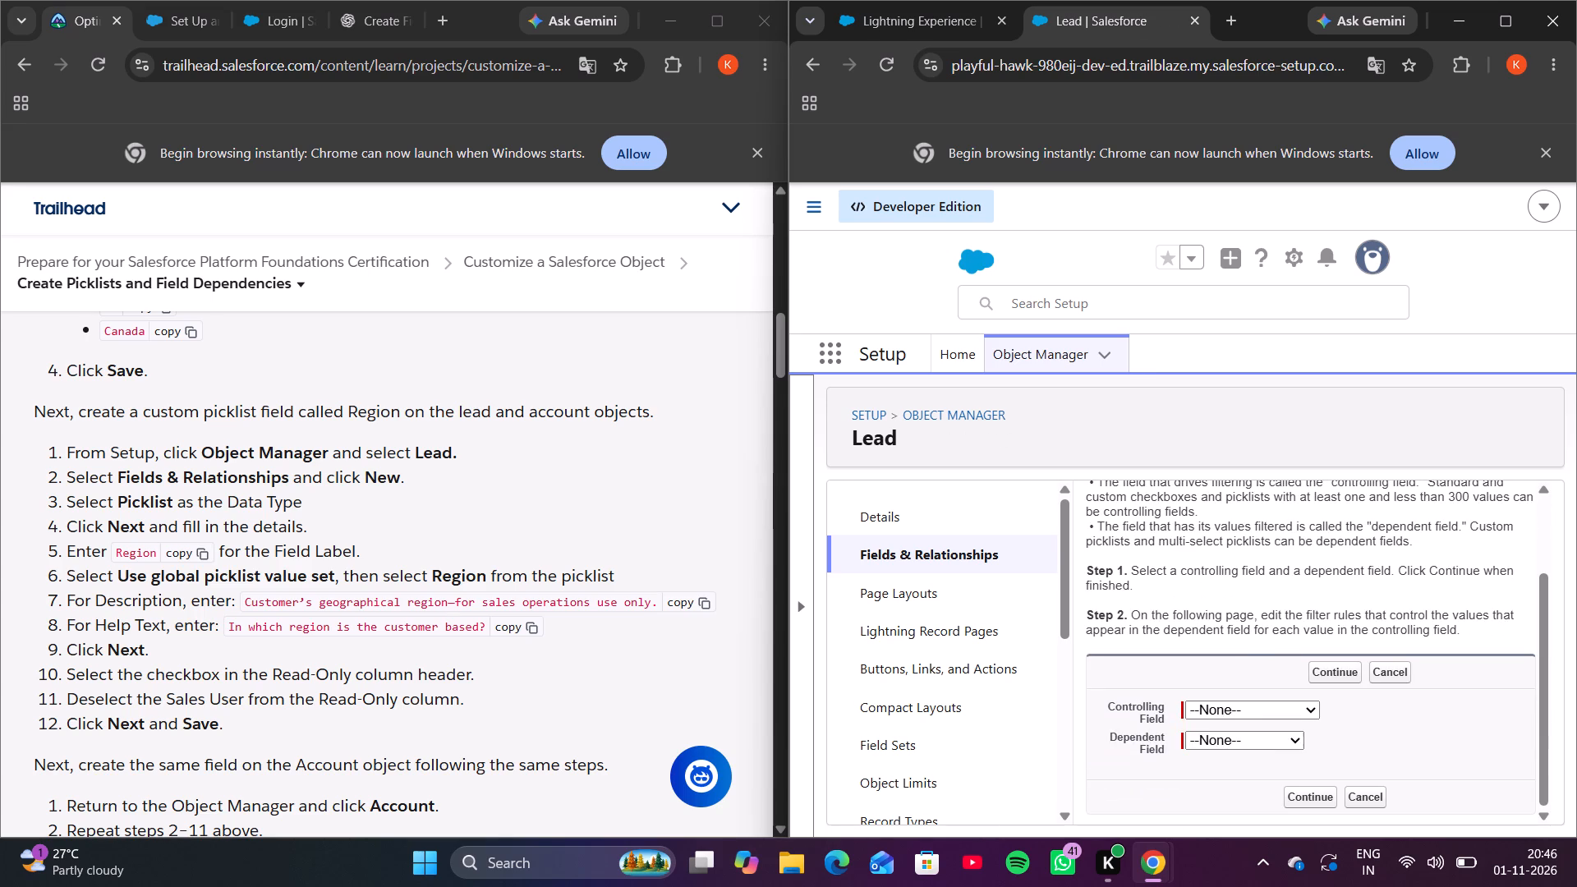
{"action": "left_click", "coordinate": [1248, 711]}
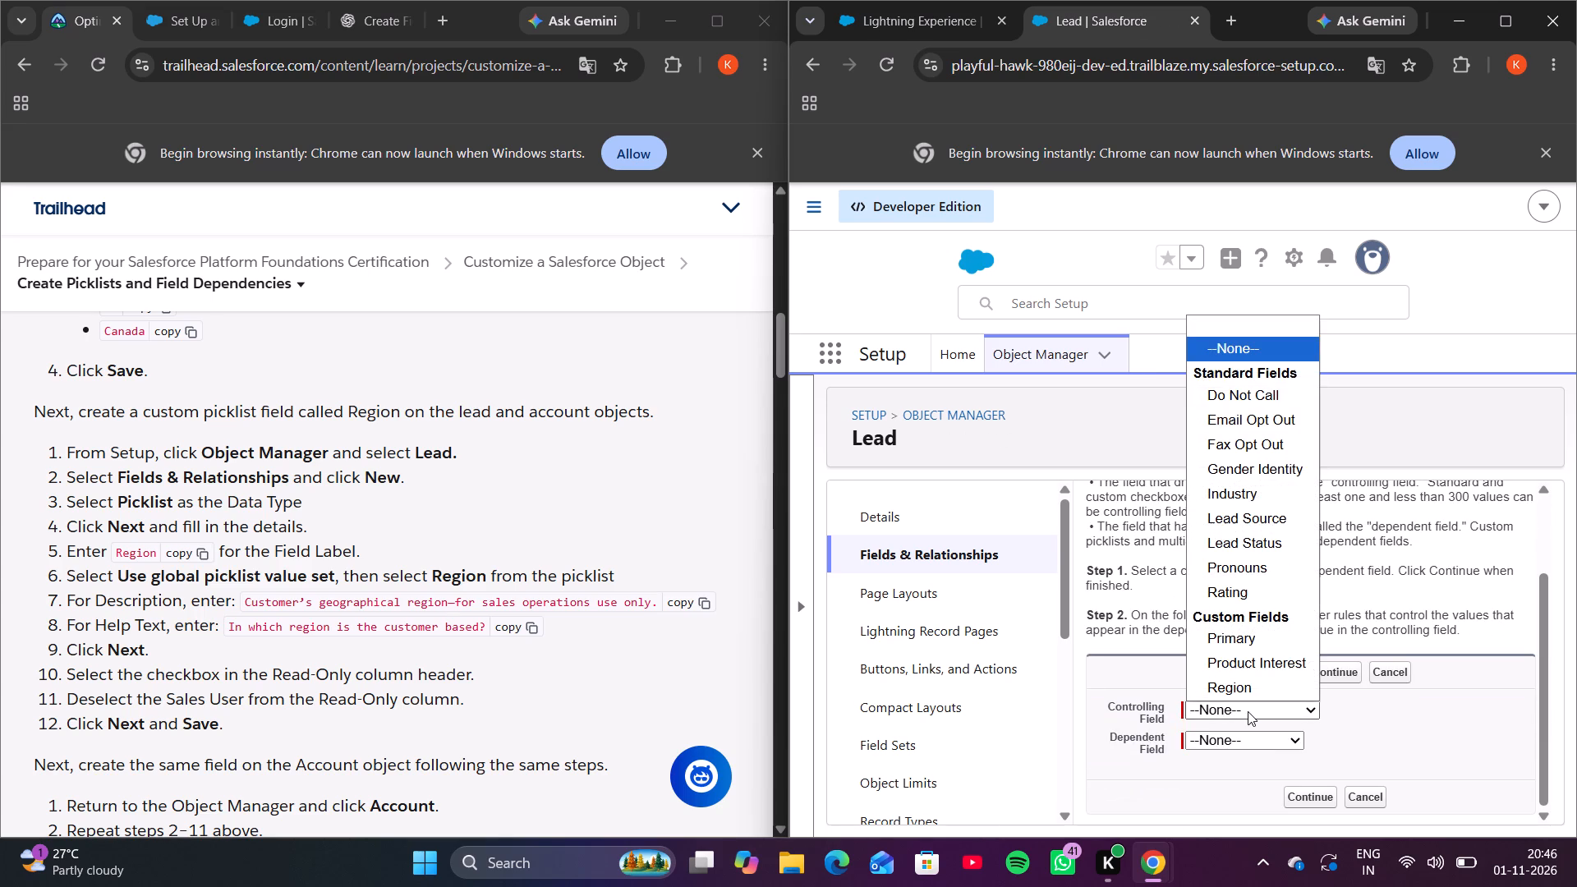
{"action": "left_click", "coordinate": [1140, 696]}
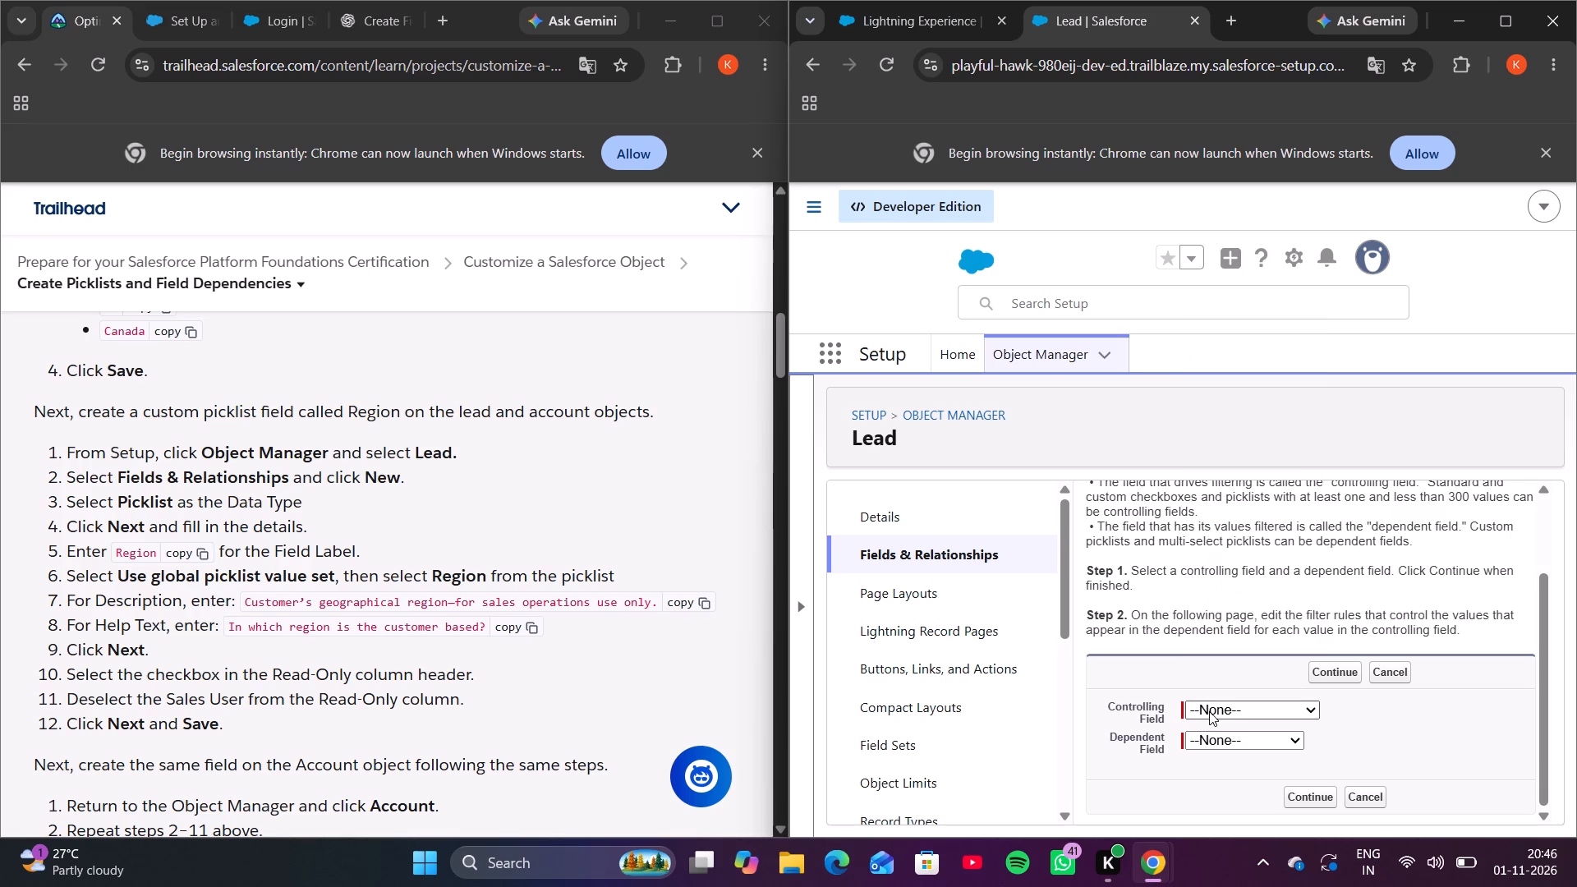
{"action": "left_click", "coordinate": [1211, 710]}
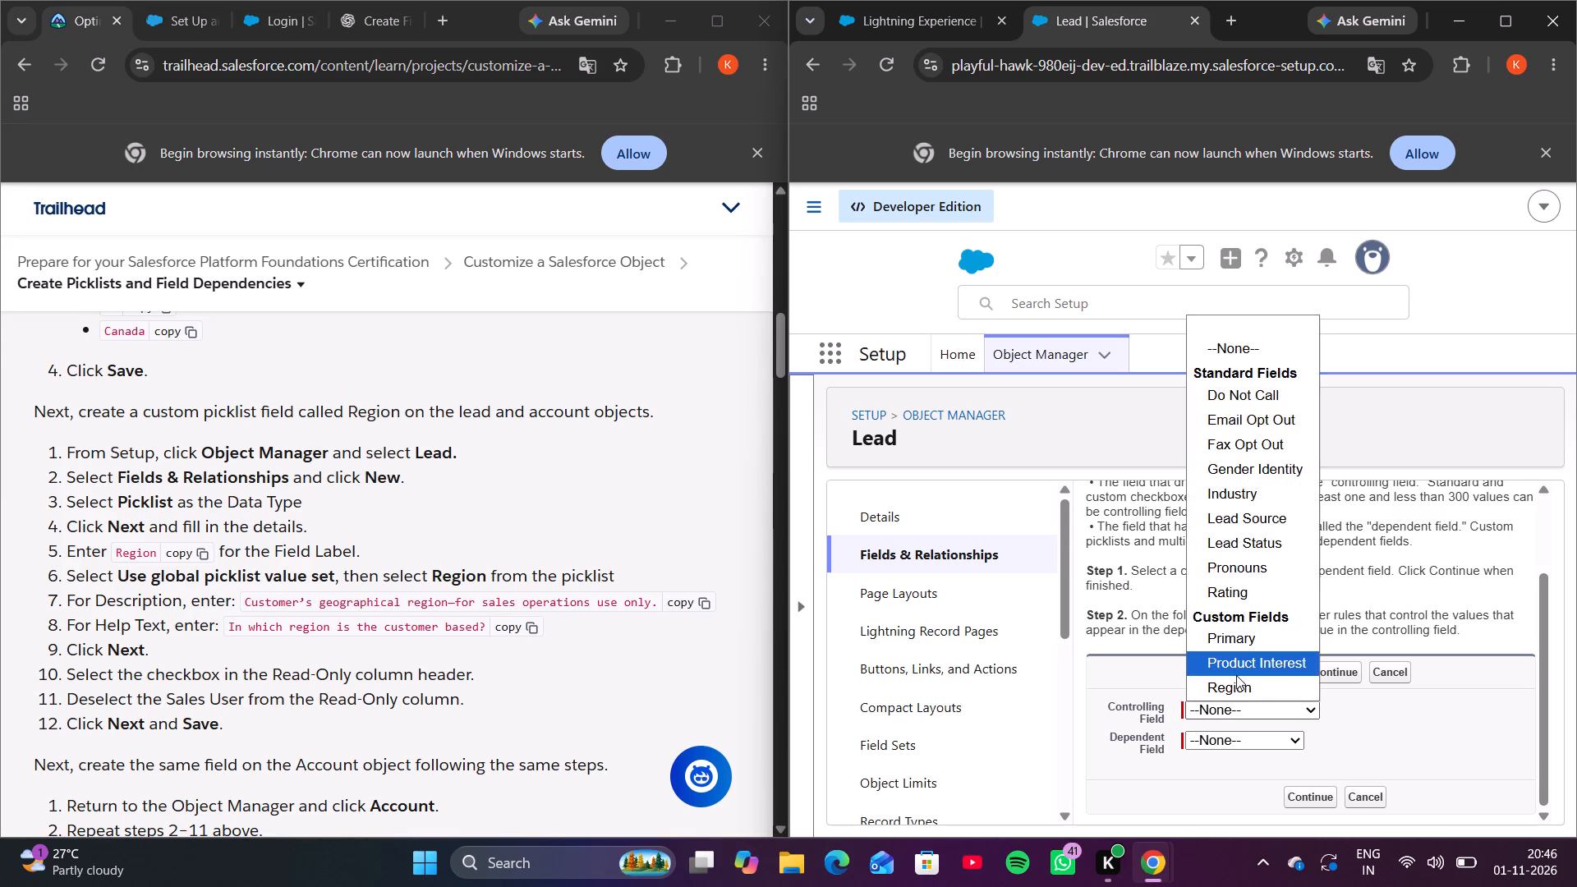
{"action": "scroll", "coordinate": [1236, 675], "scroll_direction": "down", "scroll_amount": 1}
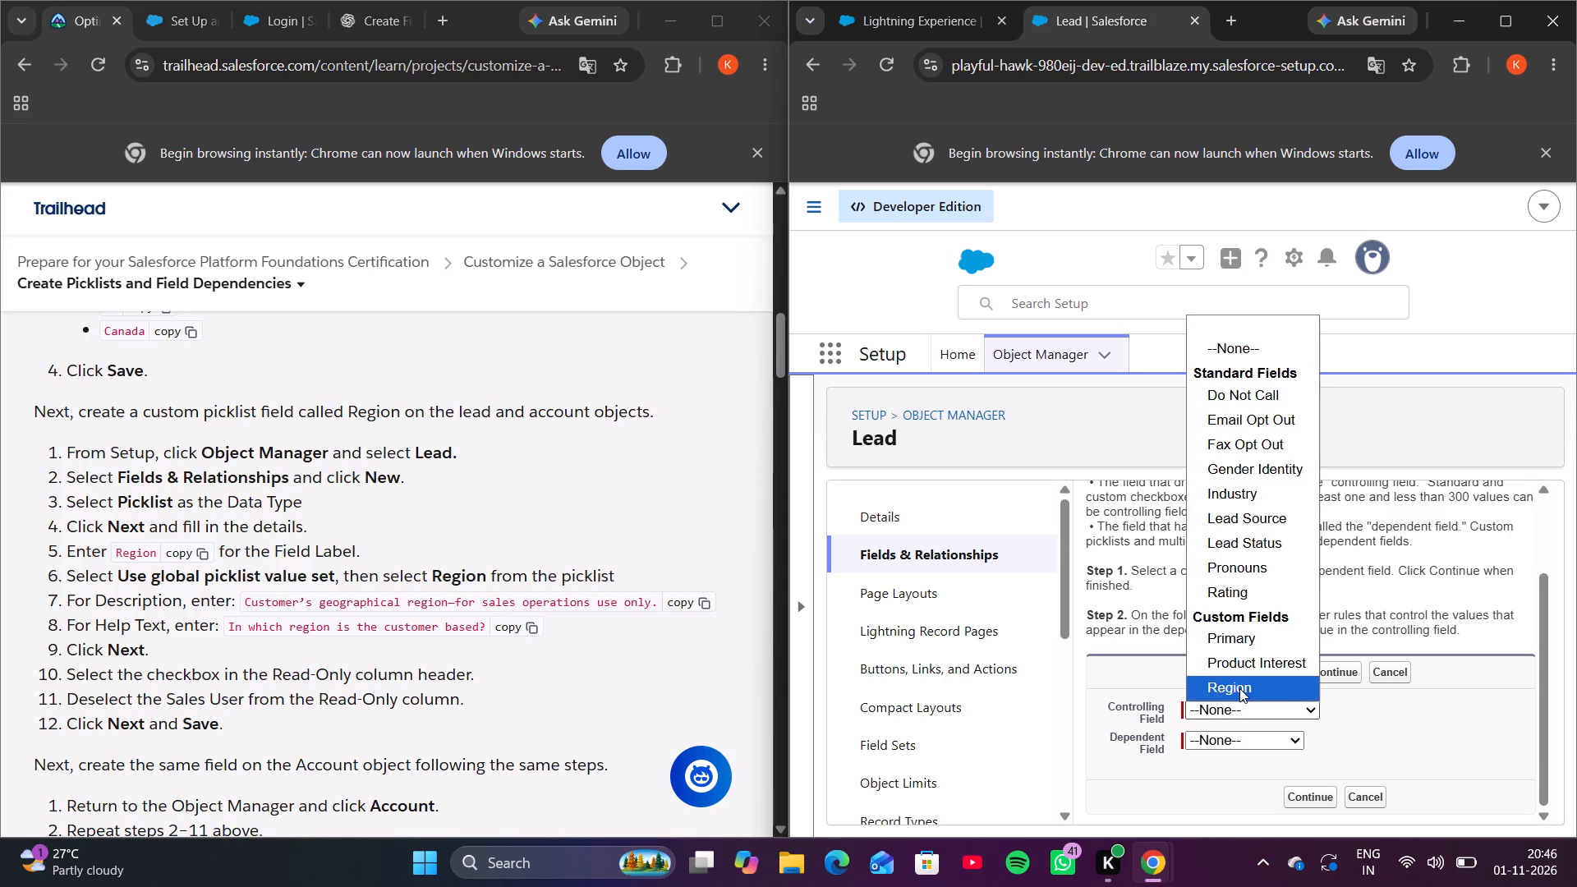
{"action": "left_click", "coordinate": [1239, 688]}
{"action": "left_click", "coordinate": [1239, 742]}
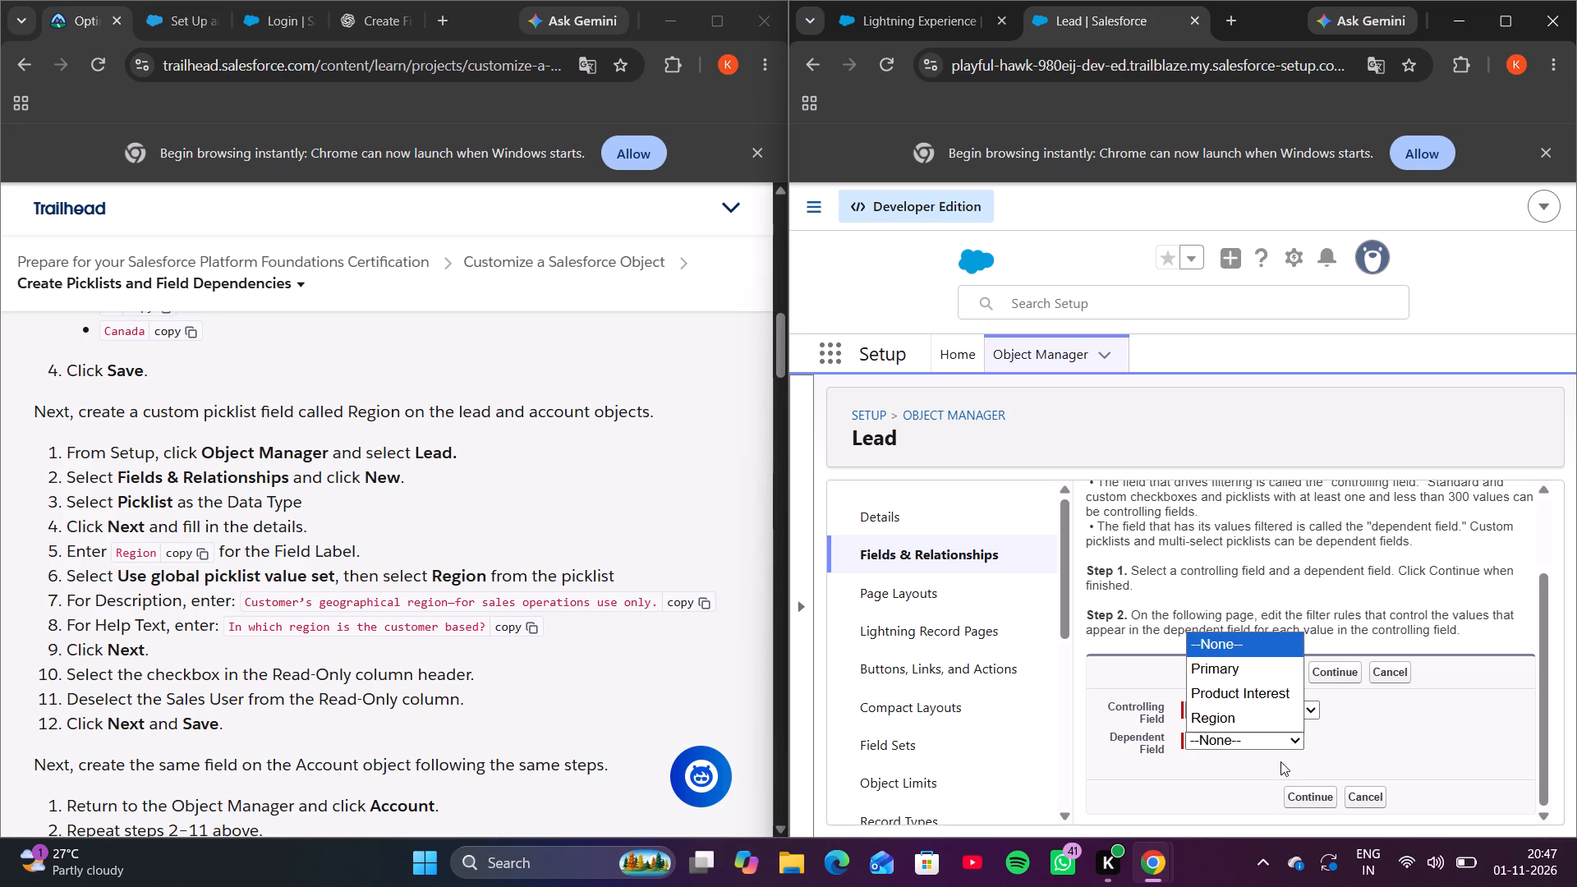
{"action": "left_click", "coordinate": [970, 550]}
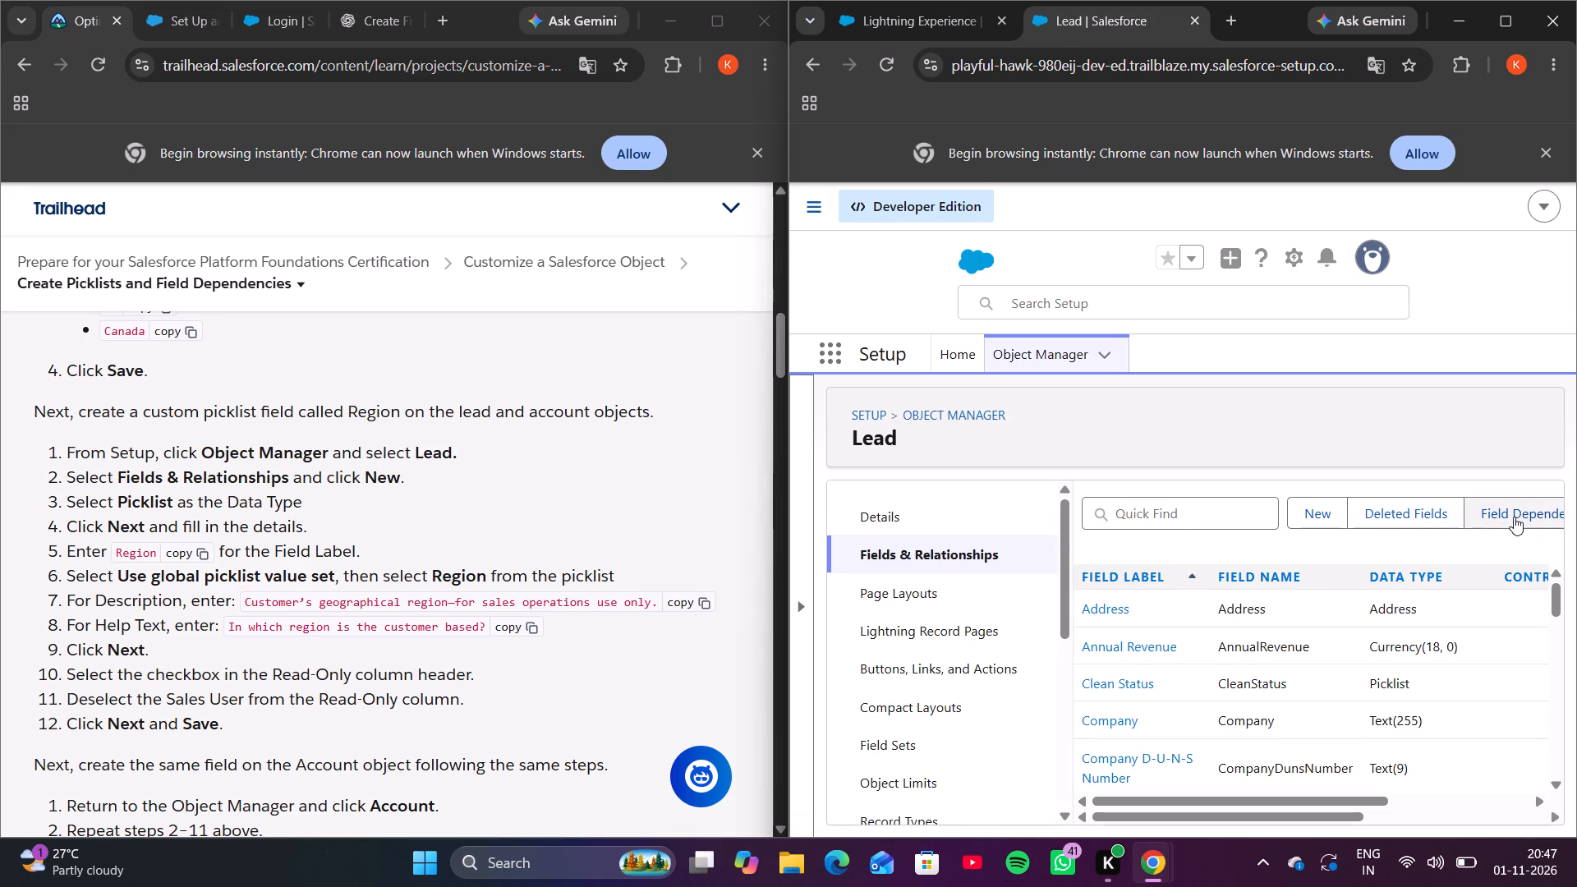
{"action": "left_click", "coordinate": [1514, 517]}
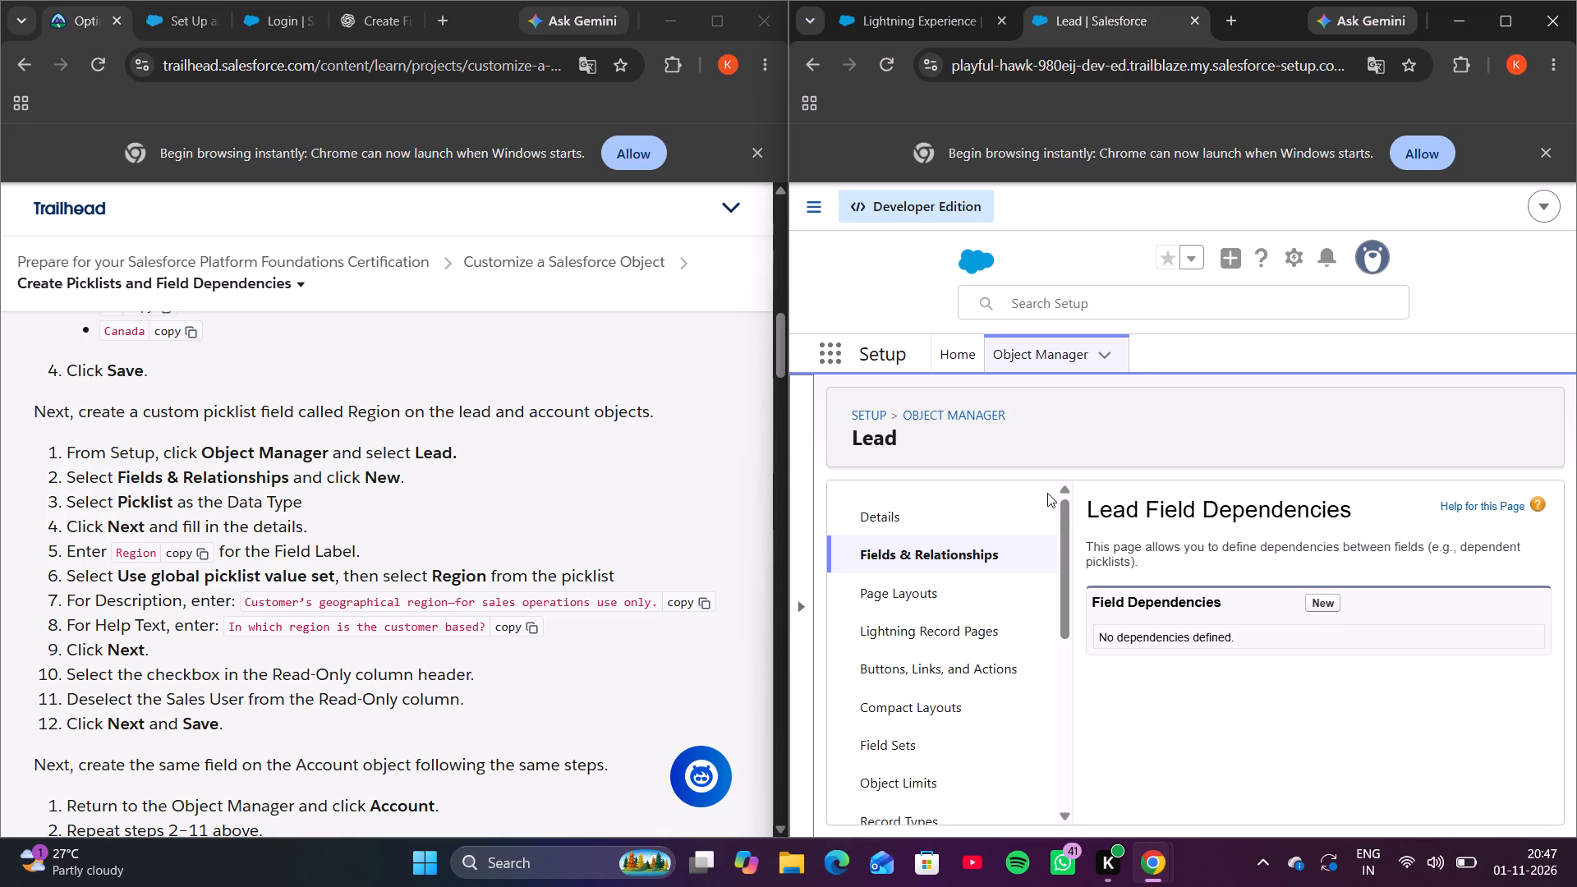
Check Trailhead's Account instructions, clear the Setup search for Picklist Value Sets, and open the Account object from Object Manager.
{"action": "scroll", "coordinate": [433, 567], "scroll_direction": "down", "scroll_amount": 1}
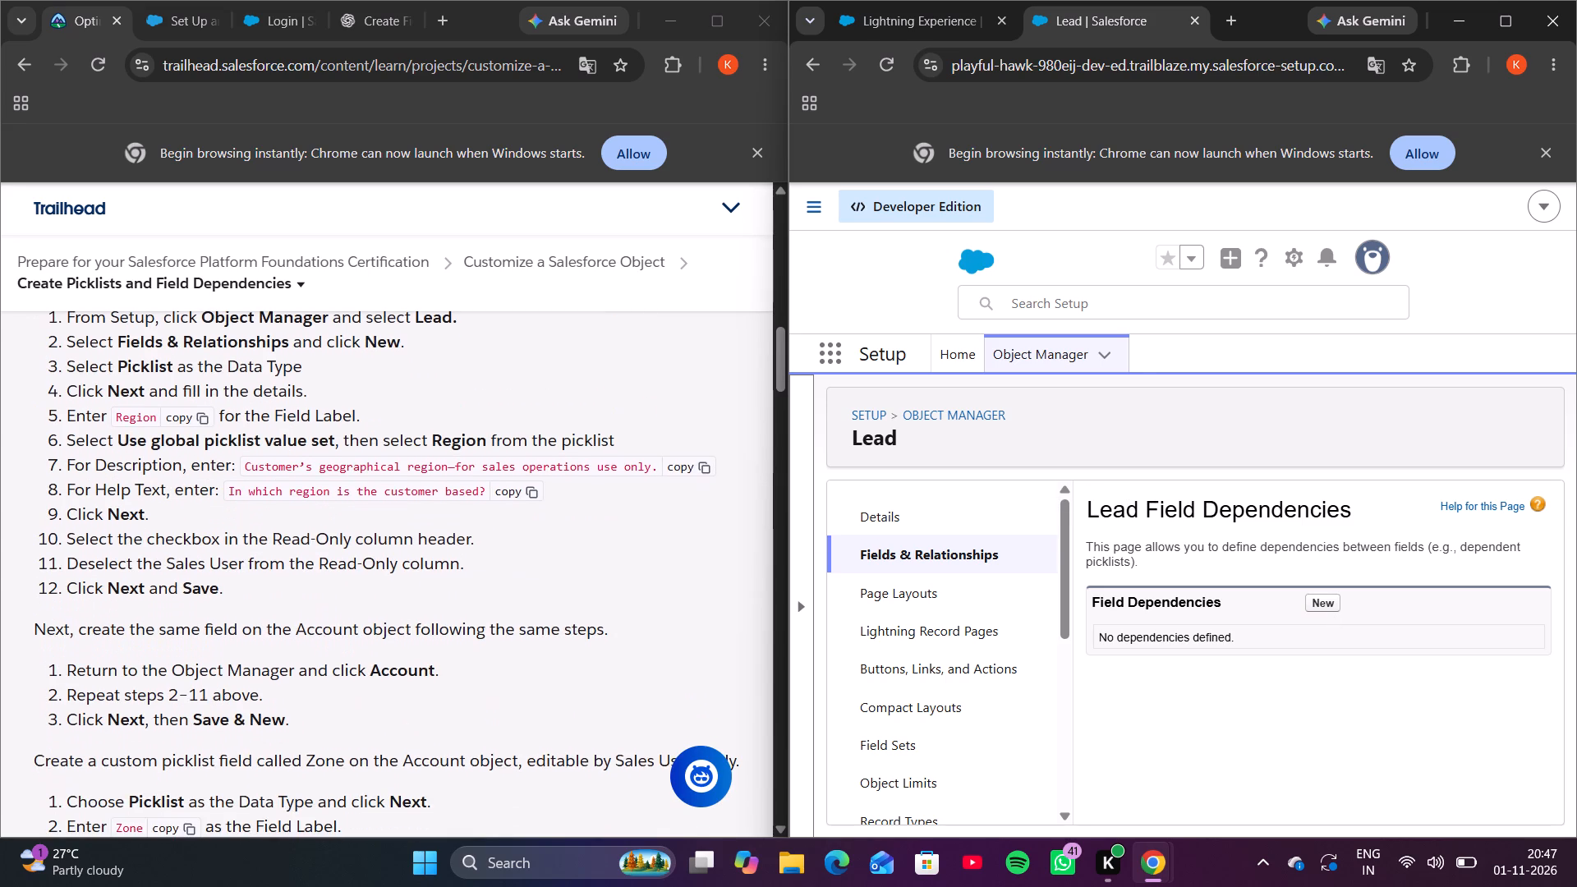
{"action": "scroll", "coordinate": [433, 567], "scroll_direction": "down", "scroll_amount": 1}
{"action": "left_click", "coordinate": [805, 570]}
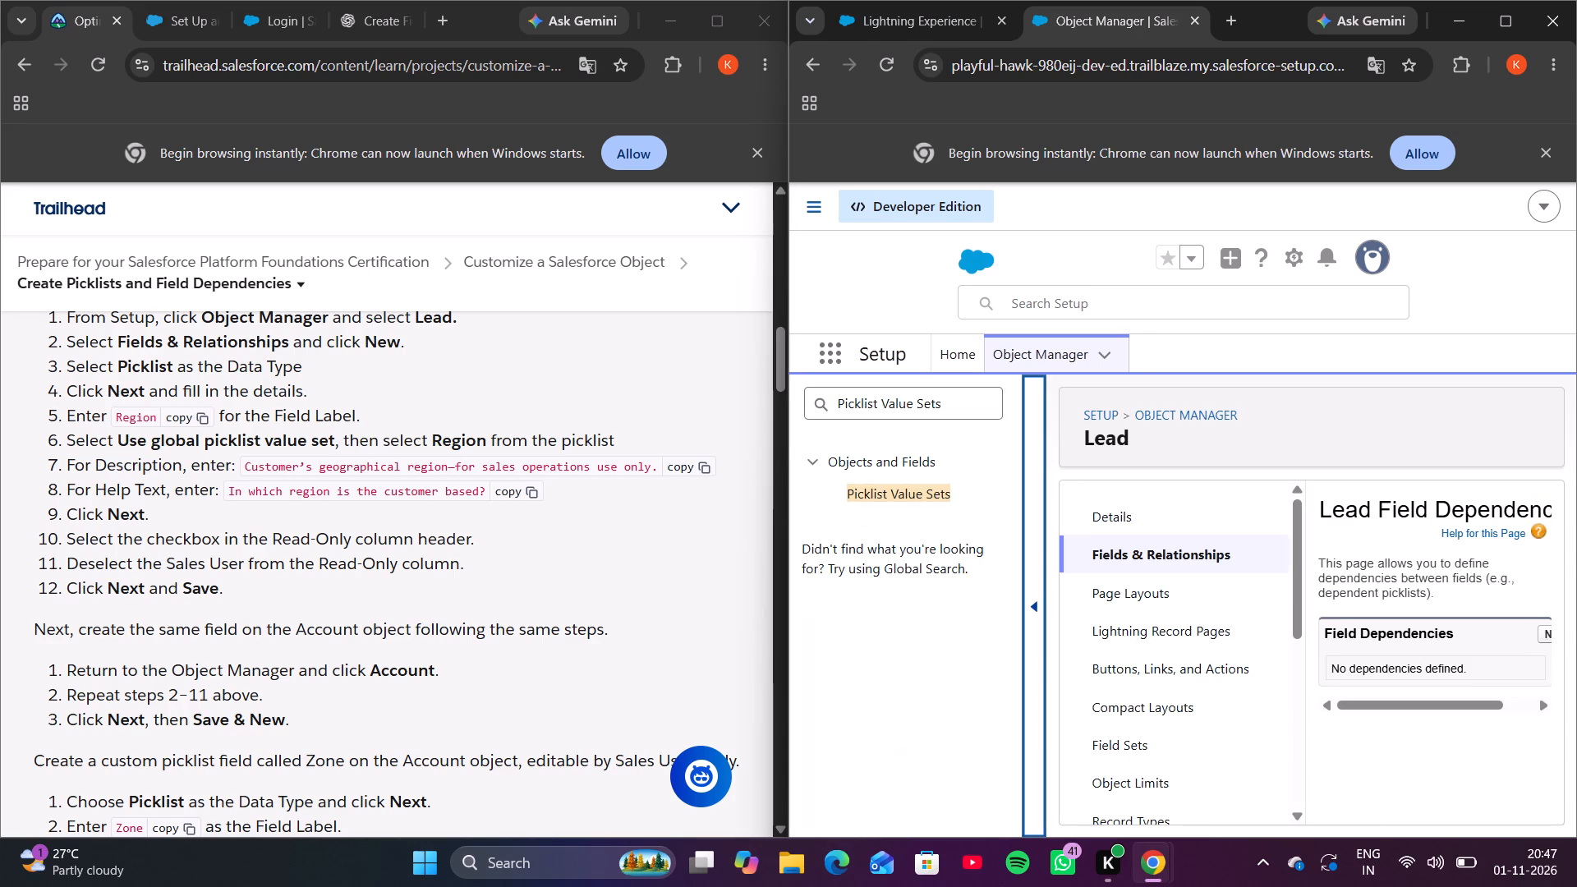
{"action": "double_click", "coordinate": [981, 395]}
{"action": "left_click_drag", "start_coordinate": [981, 395], "coordinate": [730, 448]}
{"action": "key", "text": "BackSpace"}
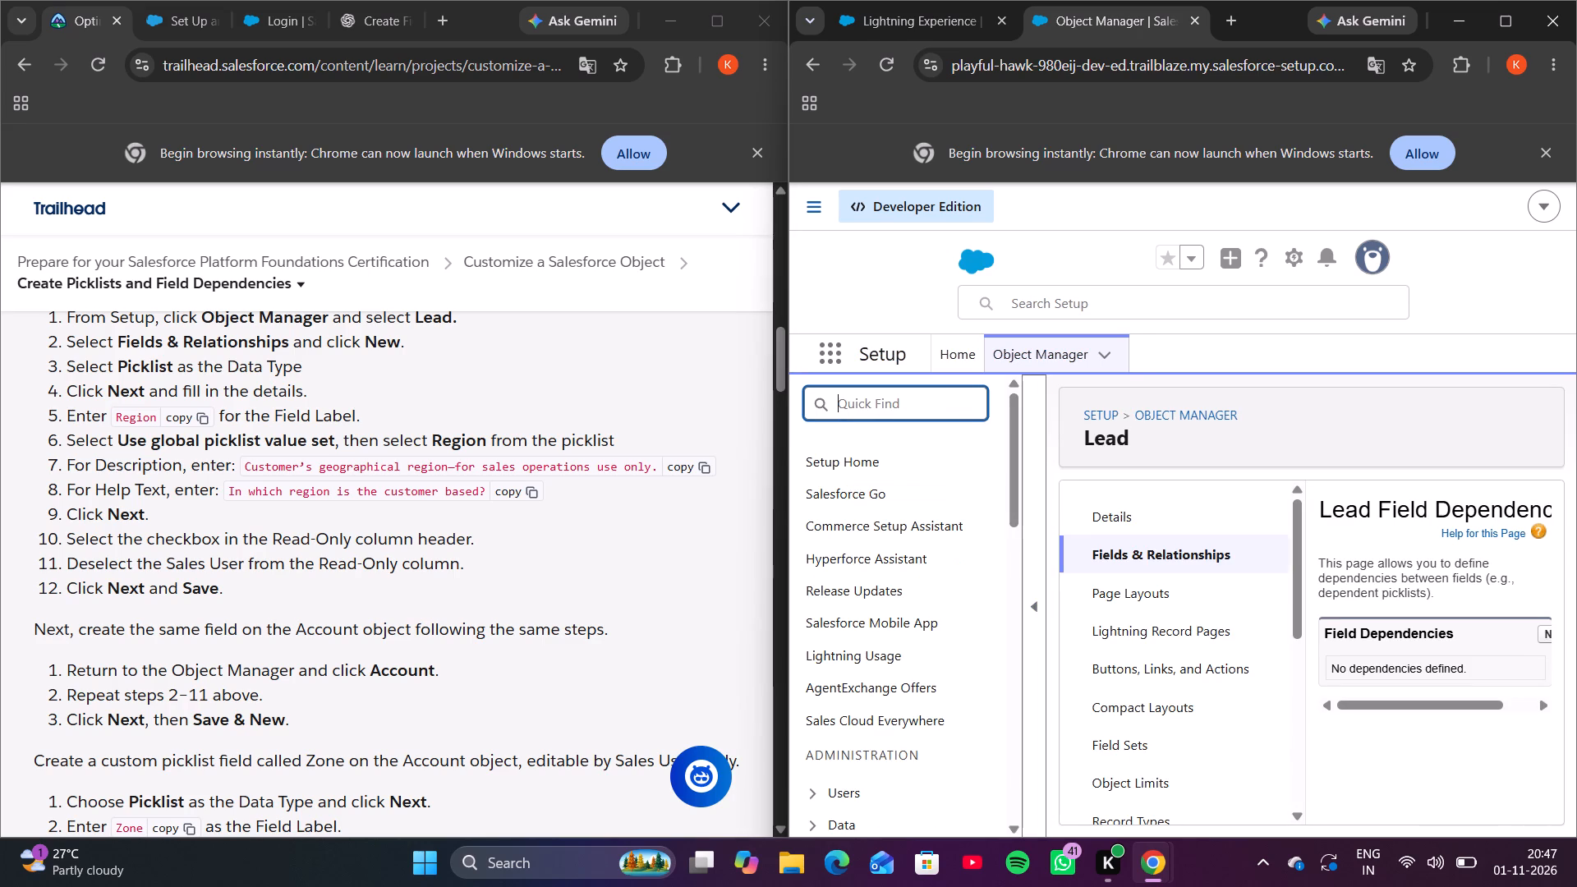
{"action": "left_click", "coordinate": [1025, 361]}
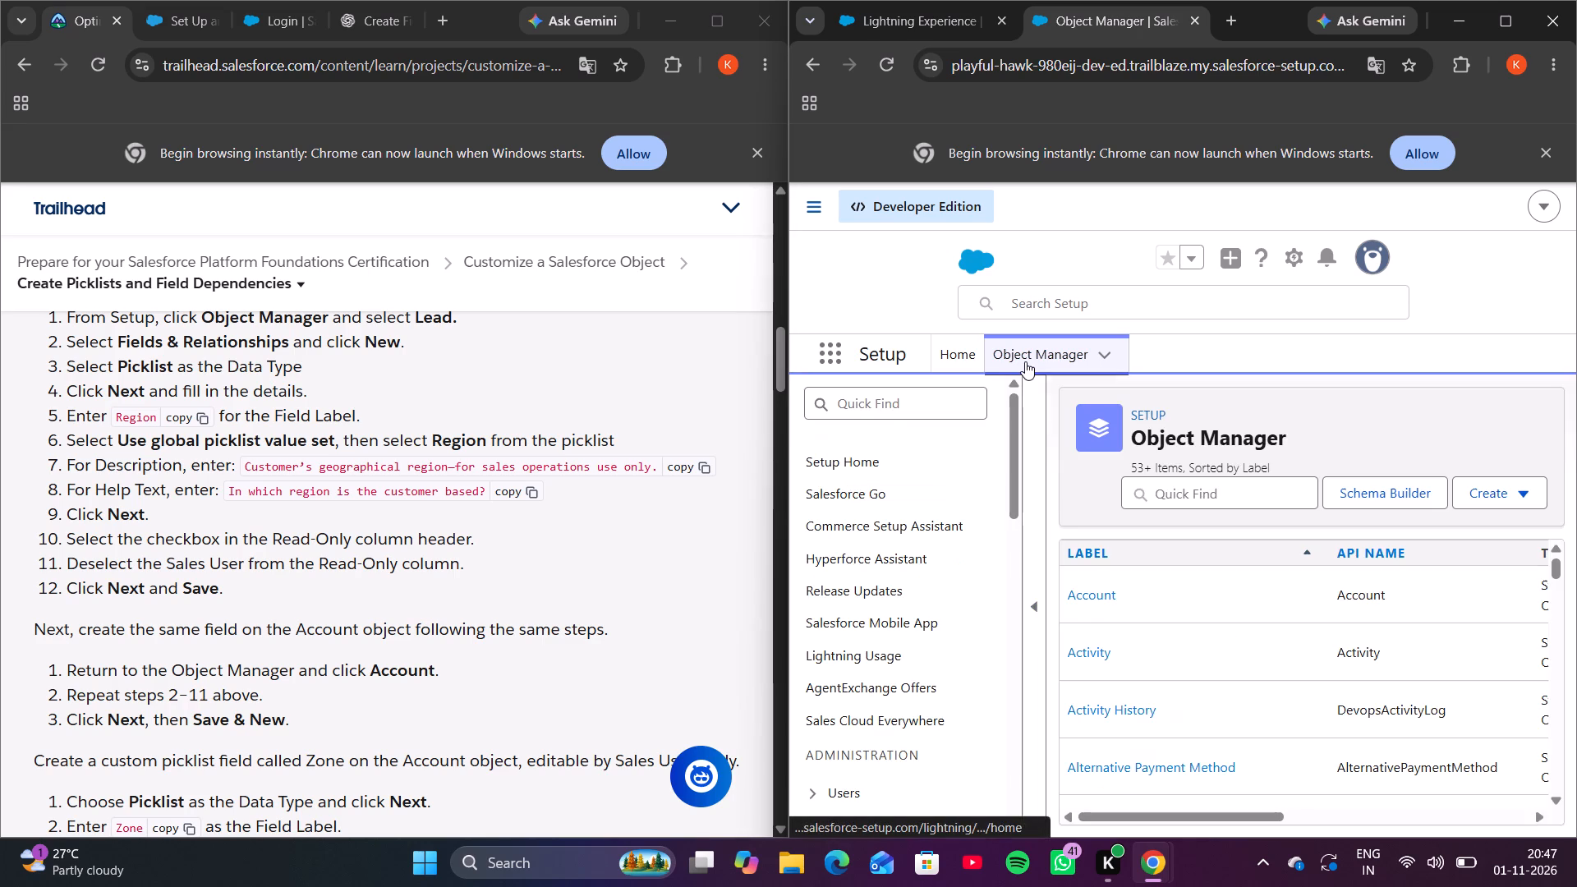
{"action": "left_click", "coordinate": [1082, 592]}
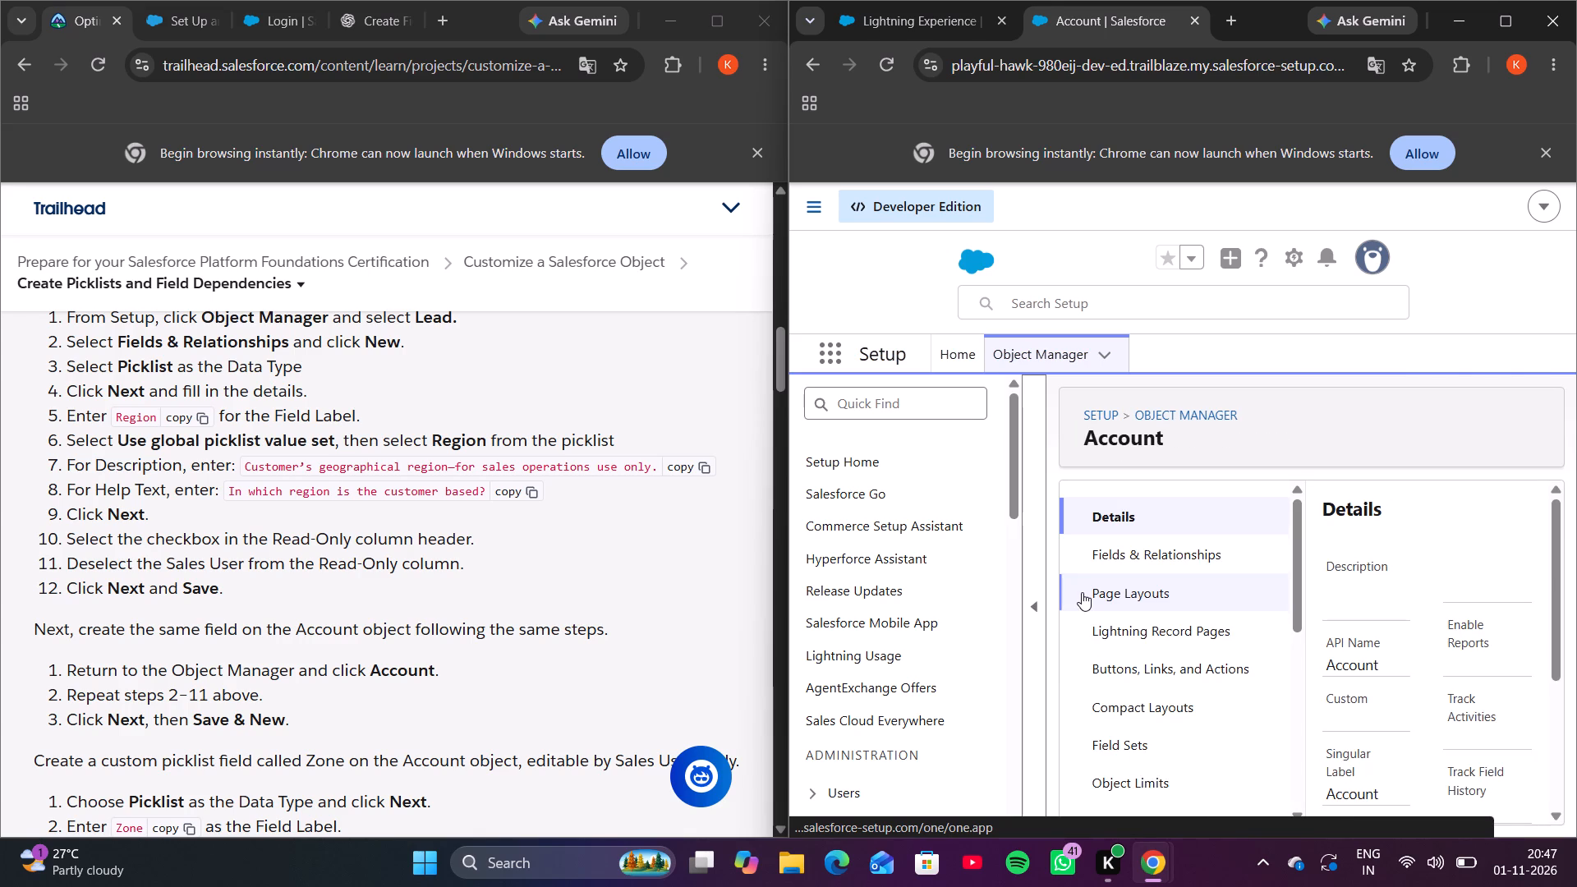
Start a new field dependency from Account's Fields & Relationships and check the Controlling Field options for Region.
{"action": "left_click", "coordinate": [1117, 564]}
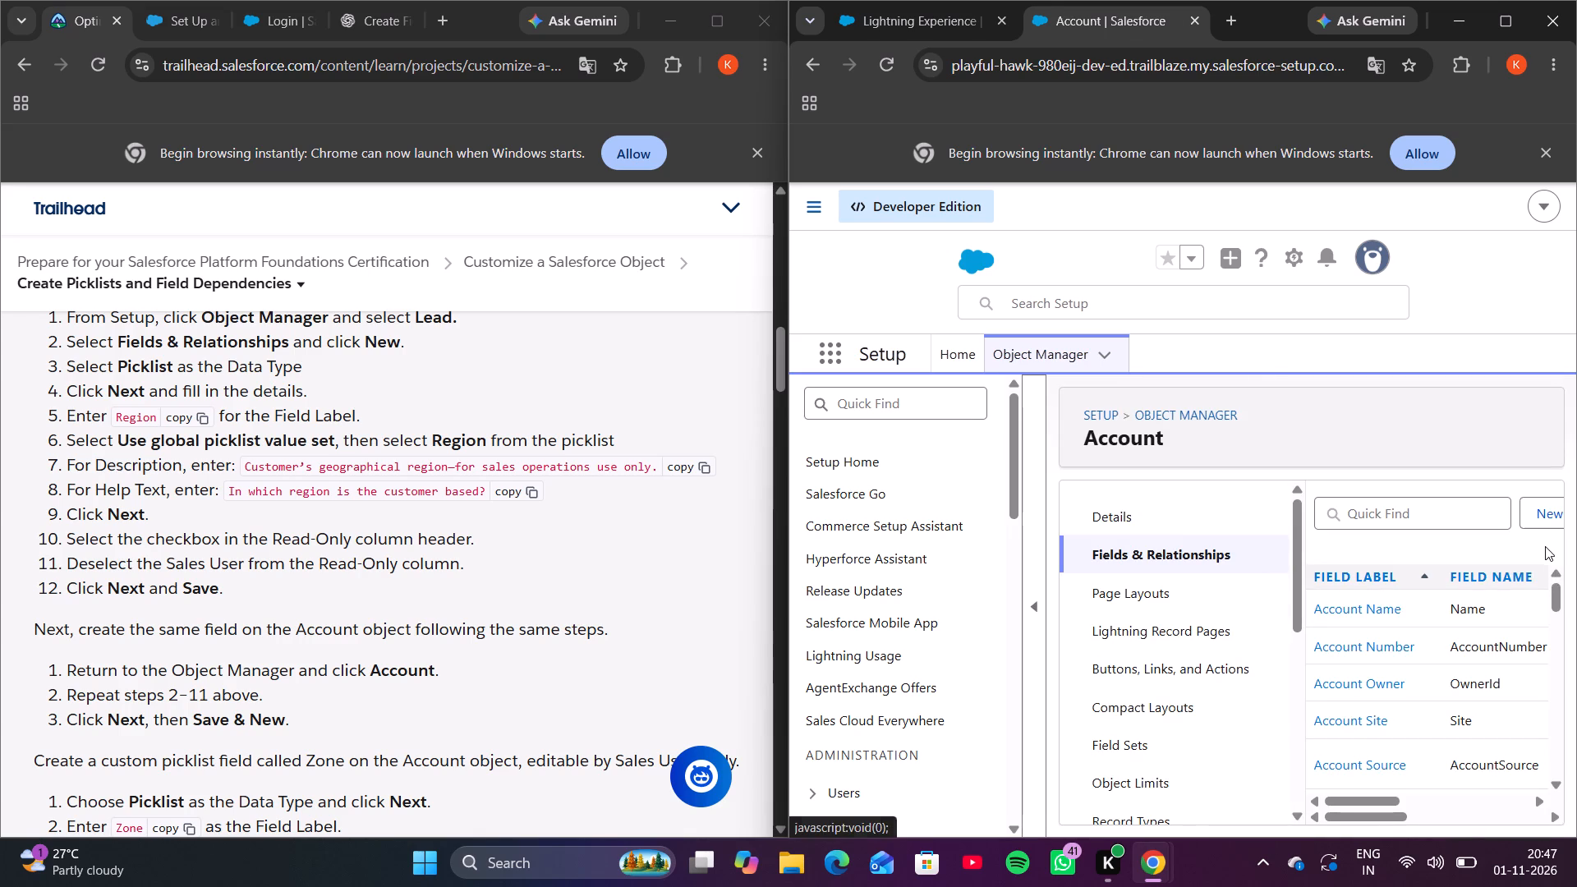
{"action": "scroll", "coordinate": [1545, 543], "scroll_direction": "left", "scroll_amount": 2}
{"action": "left_click", "coordinate": [1526, 508]}
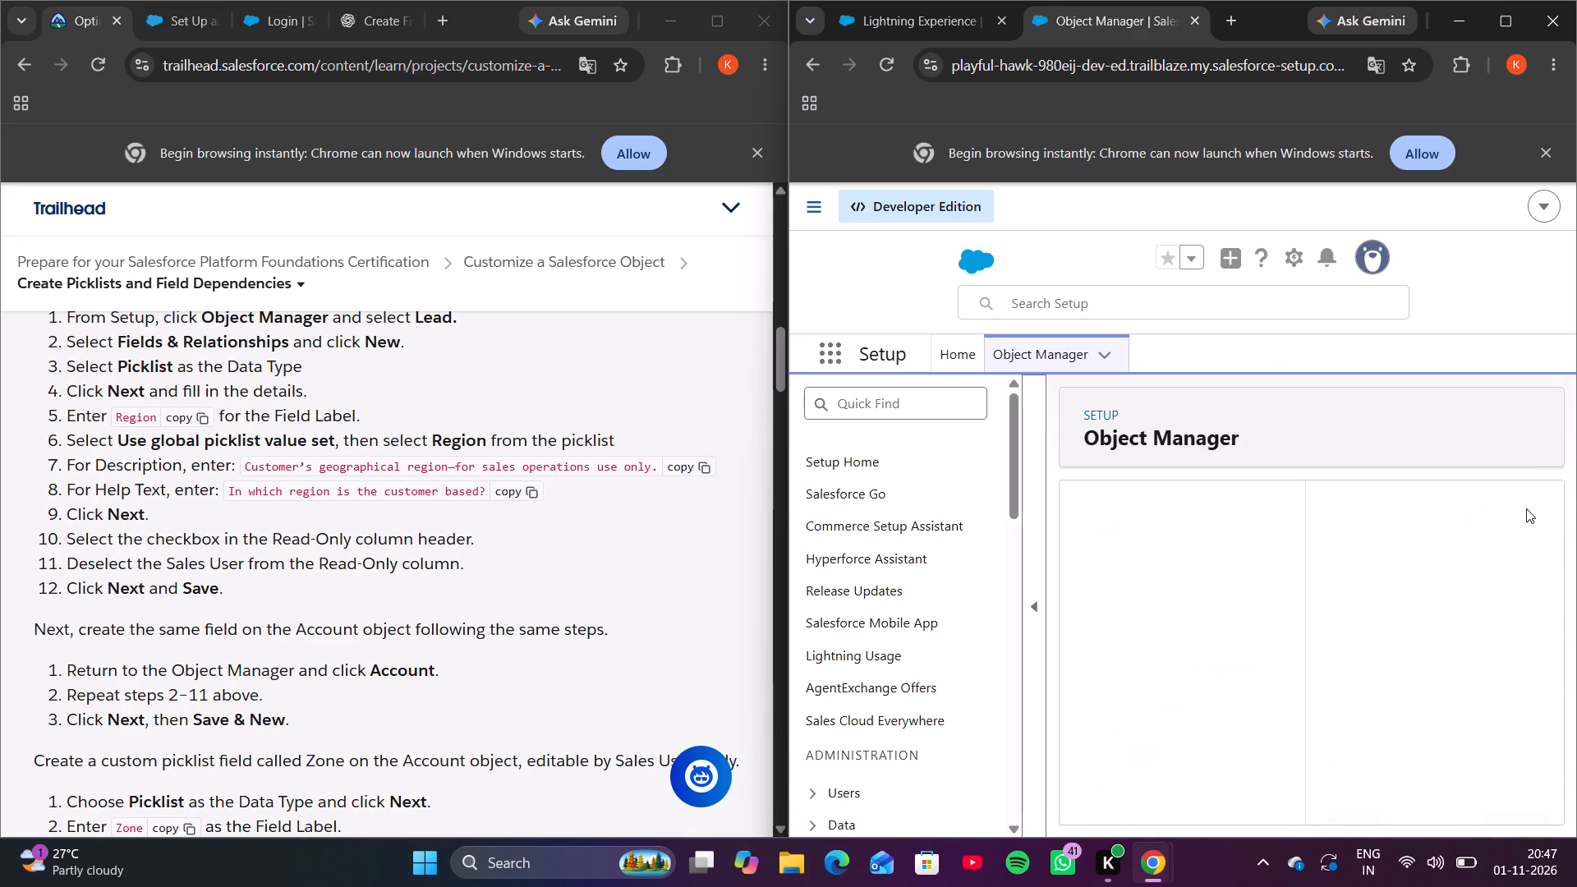
{"action": "left_click", "coordinate": [1041, 597]}
{"action": "left_click", "coordinate": [1317, 596]}
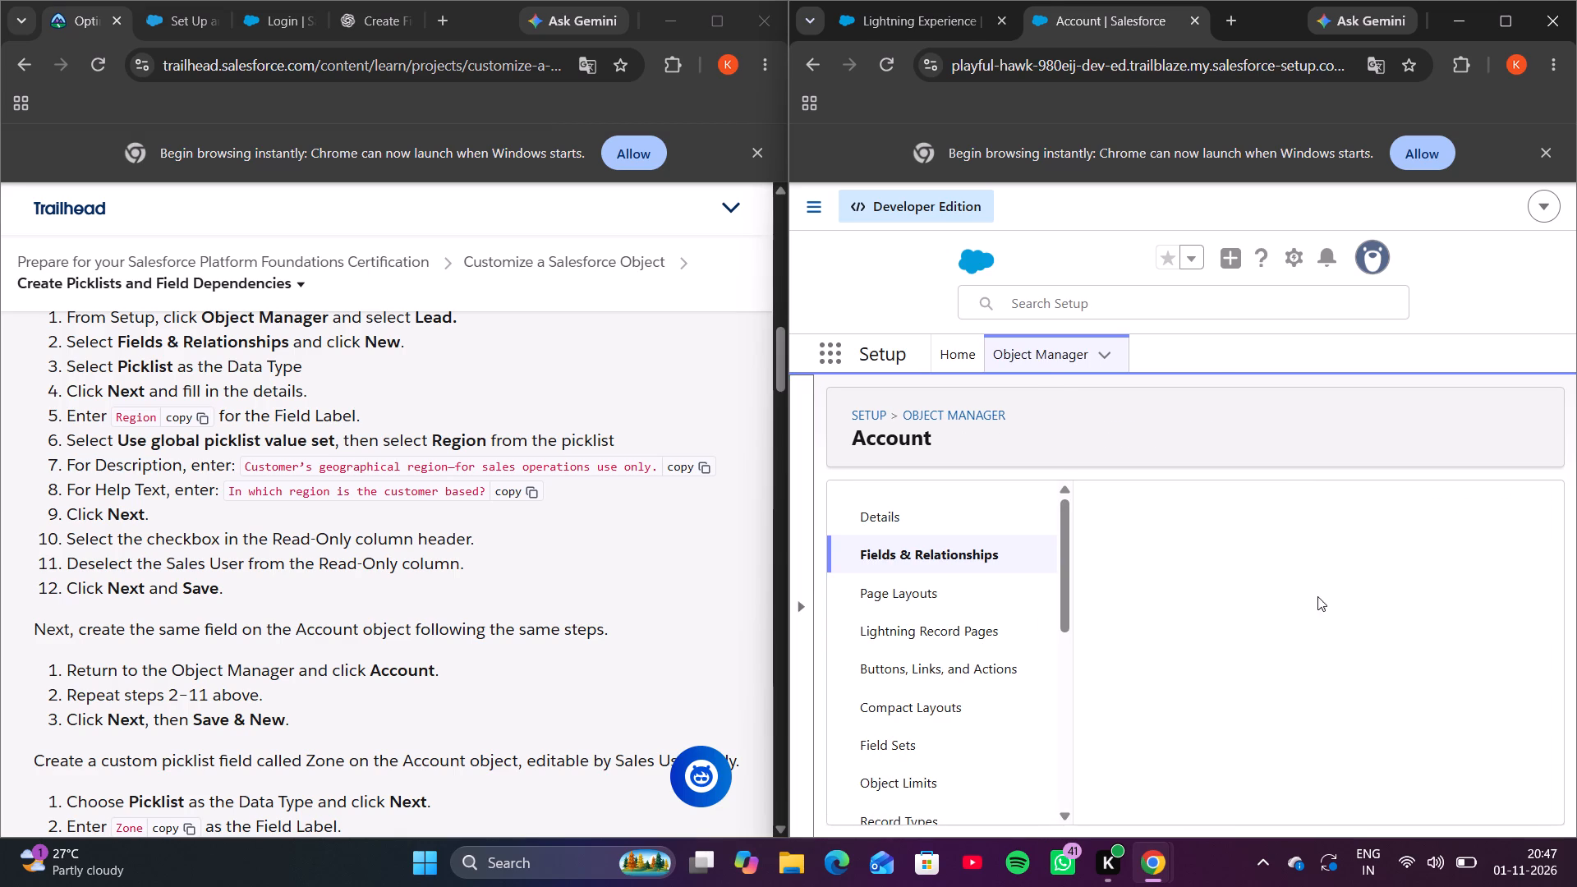
{"action": "scroll", "coordinate": [1252, 647], "scroll_direction": "down", "scroll_amount": 2}
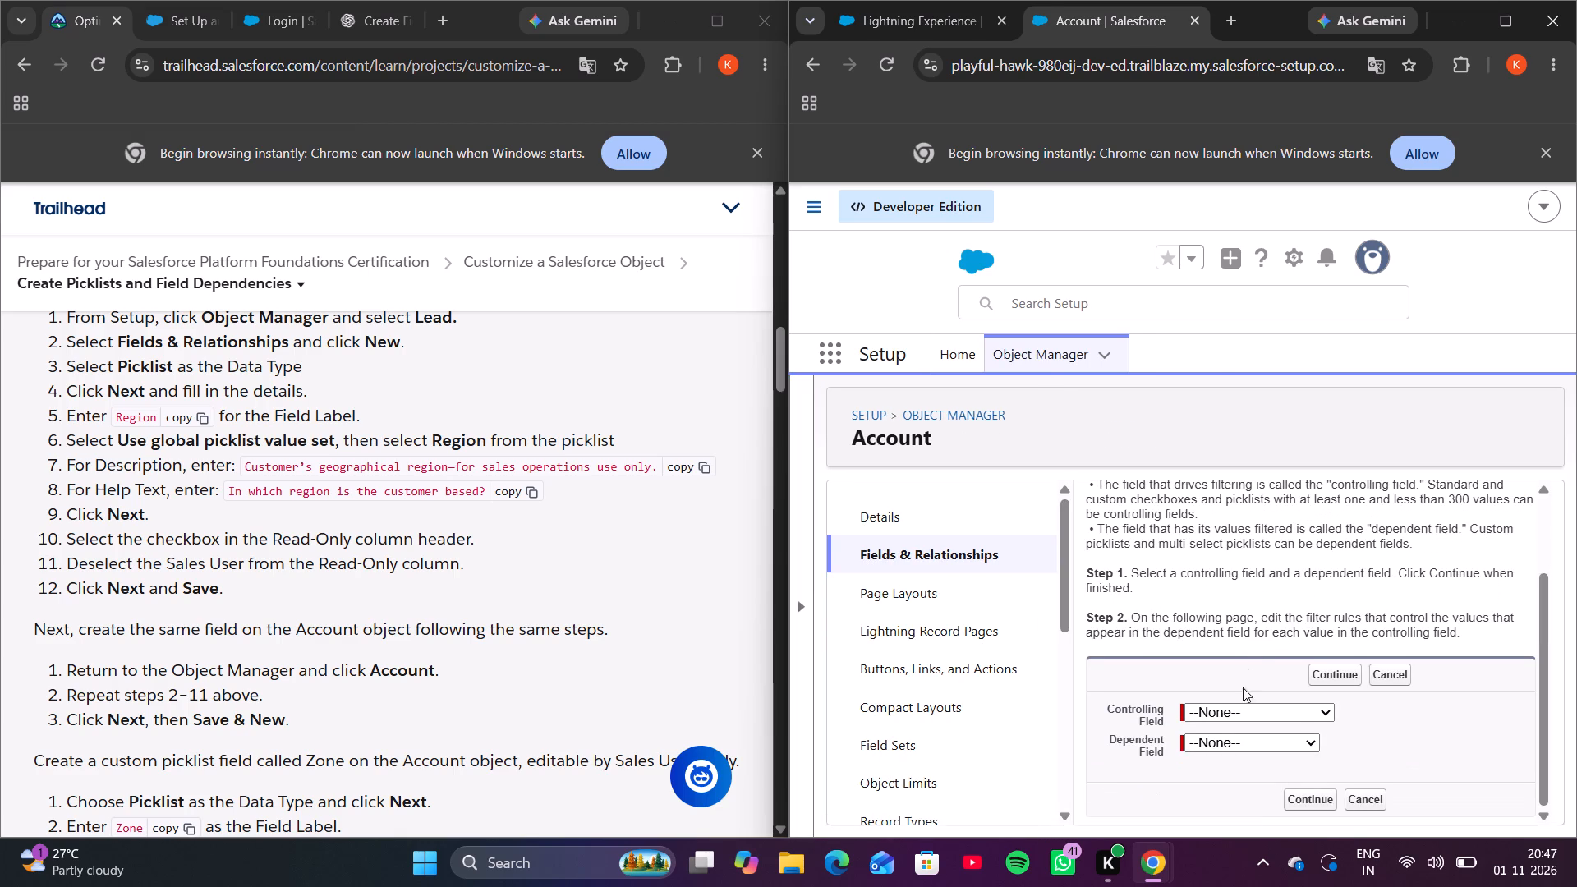
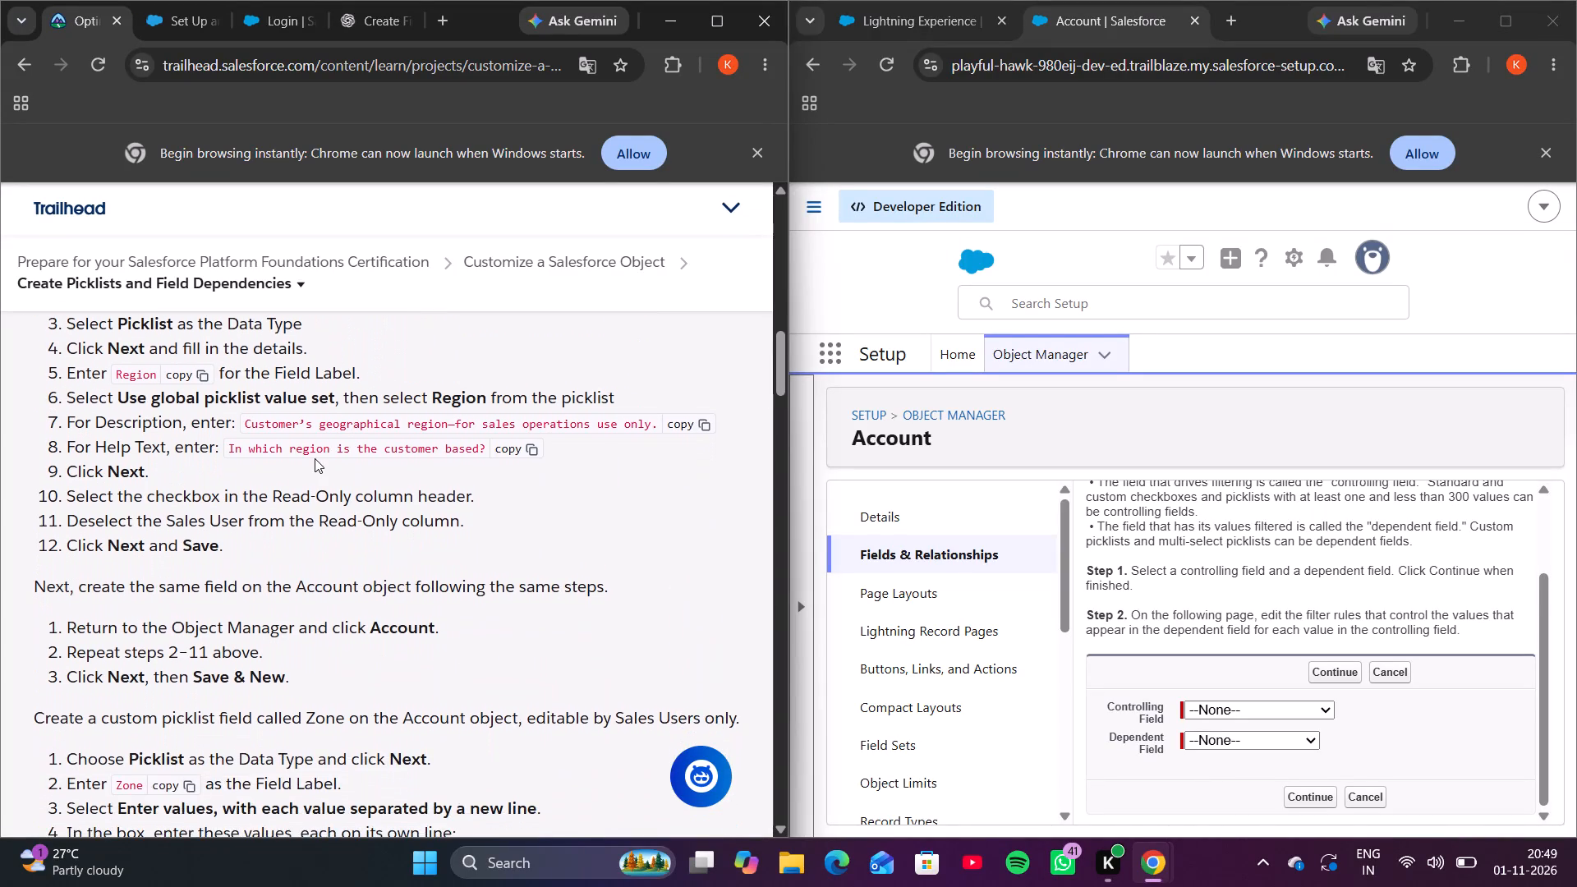
Review Trailhead's instructions for creating the Region picklist field on Lead and Account and the Zone field on Account.
{"action": "scroll", "coordinate": [315, 458], "scroll_direction": "down", "scroll_amount": 2}
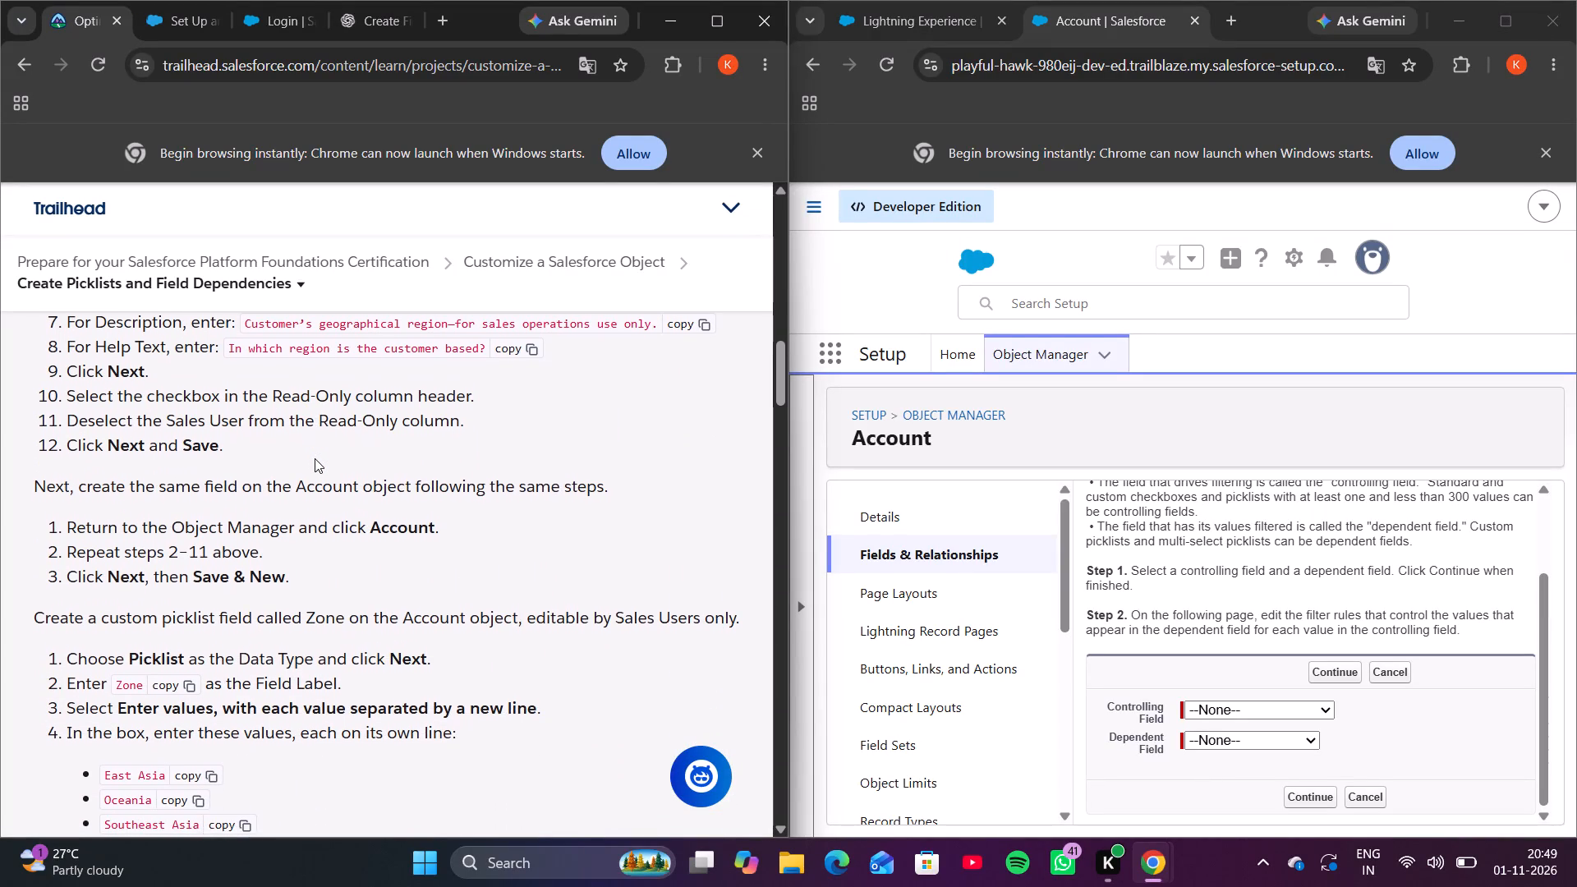
{"action": "scroll", "coordinate": [315, 458], "scroll_direction": "down", "scroll_amount": 2}
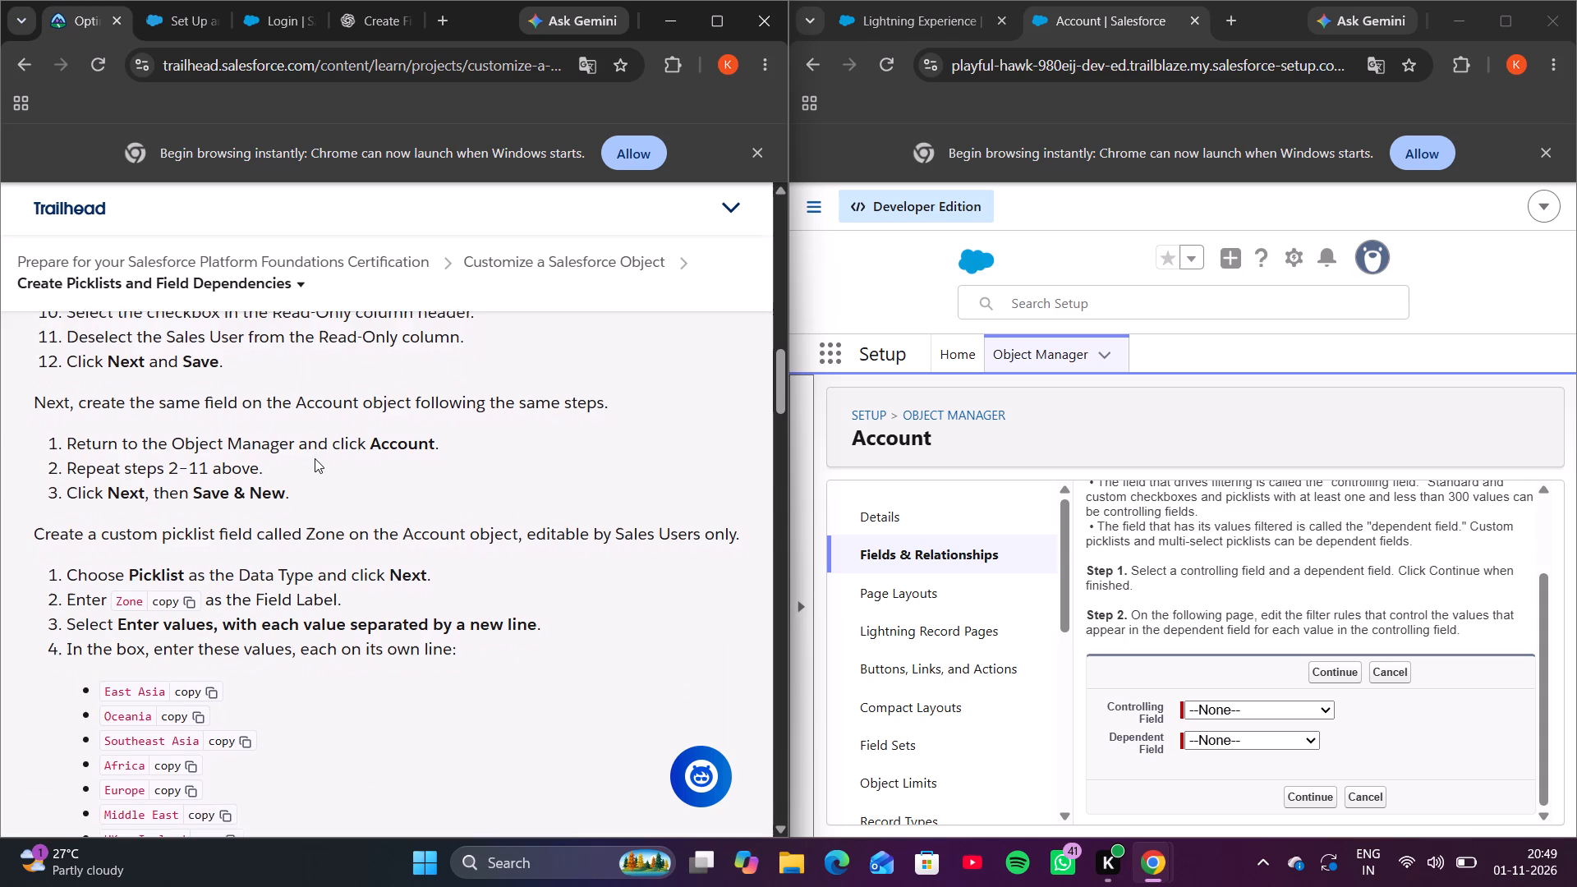
{"action": "scroll", "coordinate": [315, 458], "scroll_direction": "down", "scroll_amount": 2}
{"action": "scroll", "coordinate": [315, 458], "scroll_direction": "up", "scroll_amount": 2}
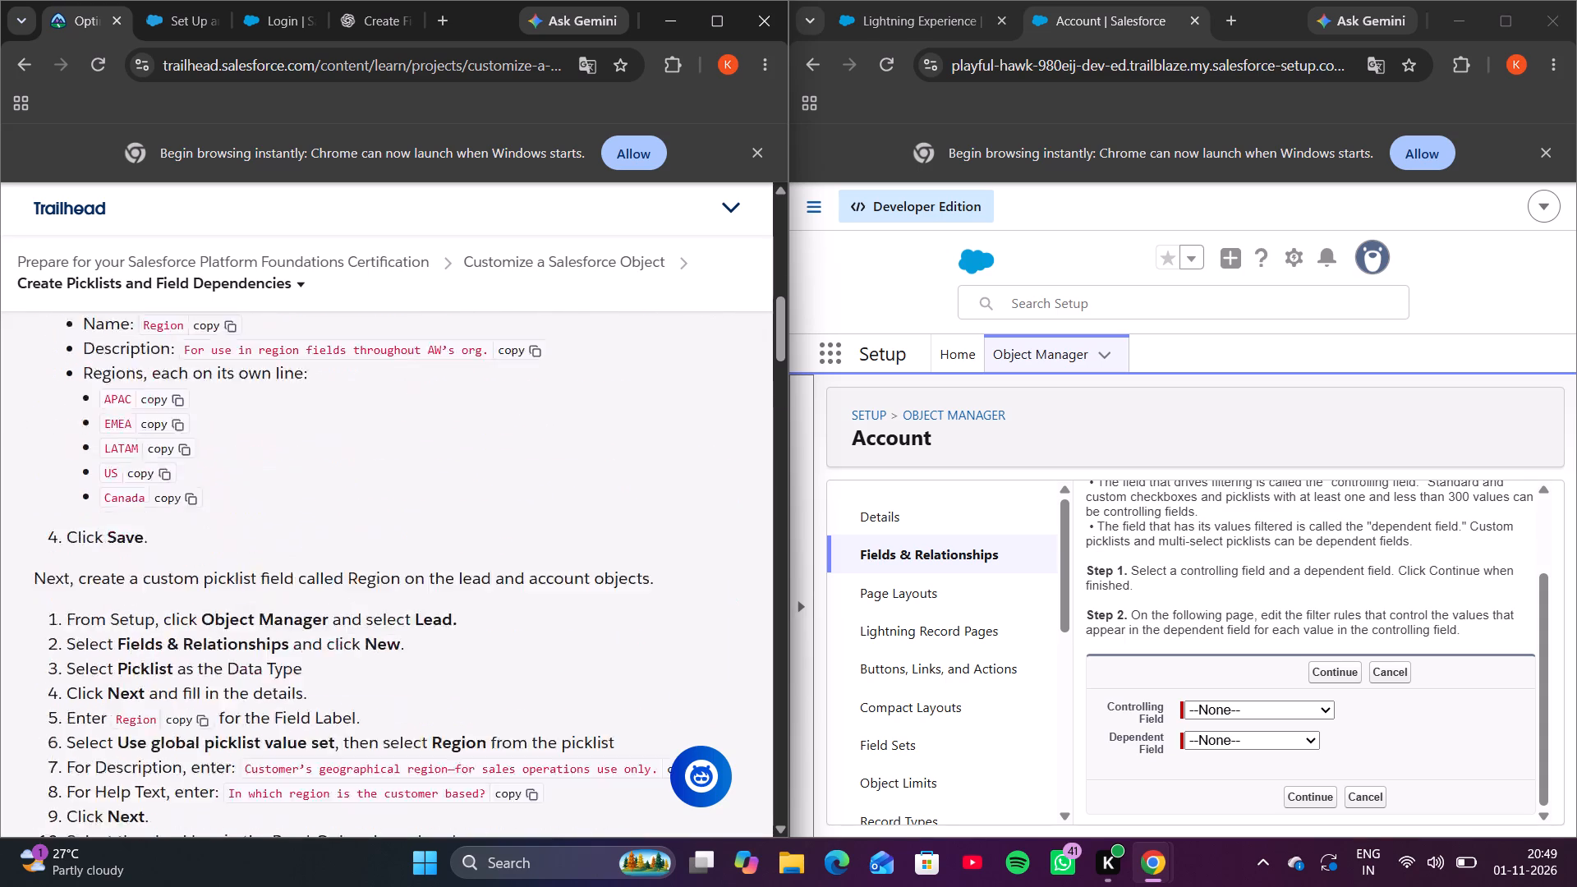
{"action": "scroll", "coordinate": [315, 458], "scroll_direction": "up", "scroll_amount": 3}
{"action": "scroll", "coordinate": [315, 458], "scroll_direction": "down", "scroll_amount": 2}
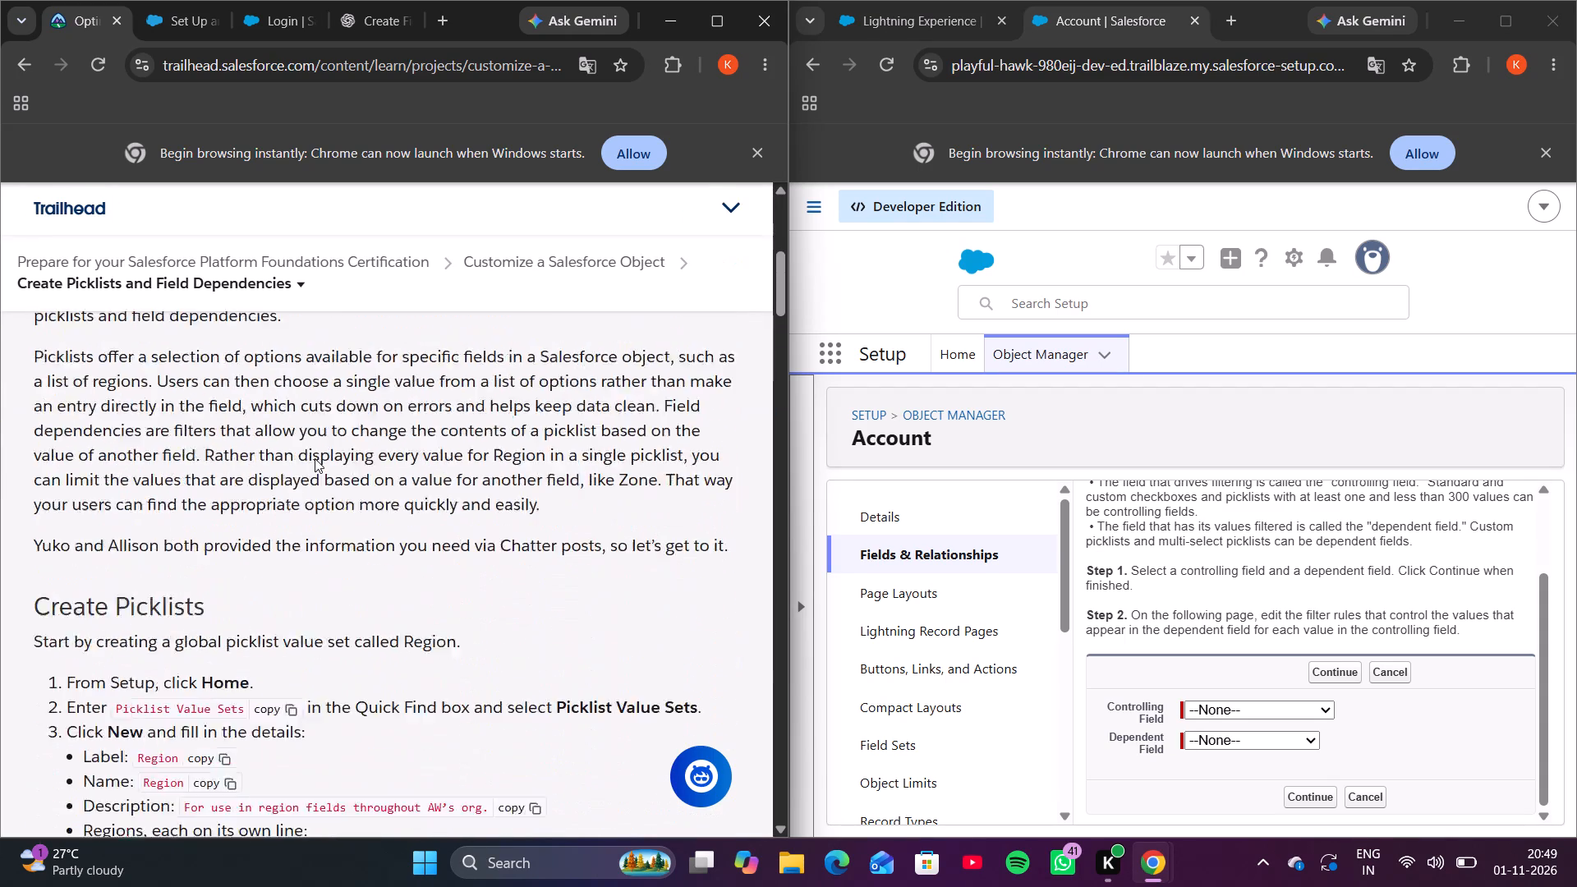
{"action": "scroll", "coordinate": [315, 458], "scroll_direction": "down", "scroll_amount": 5}
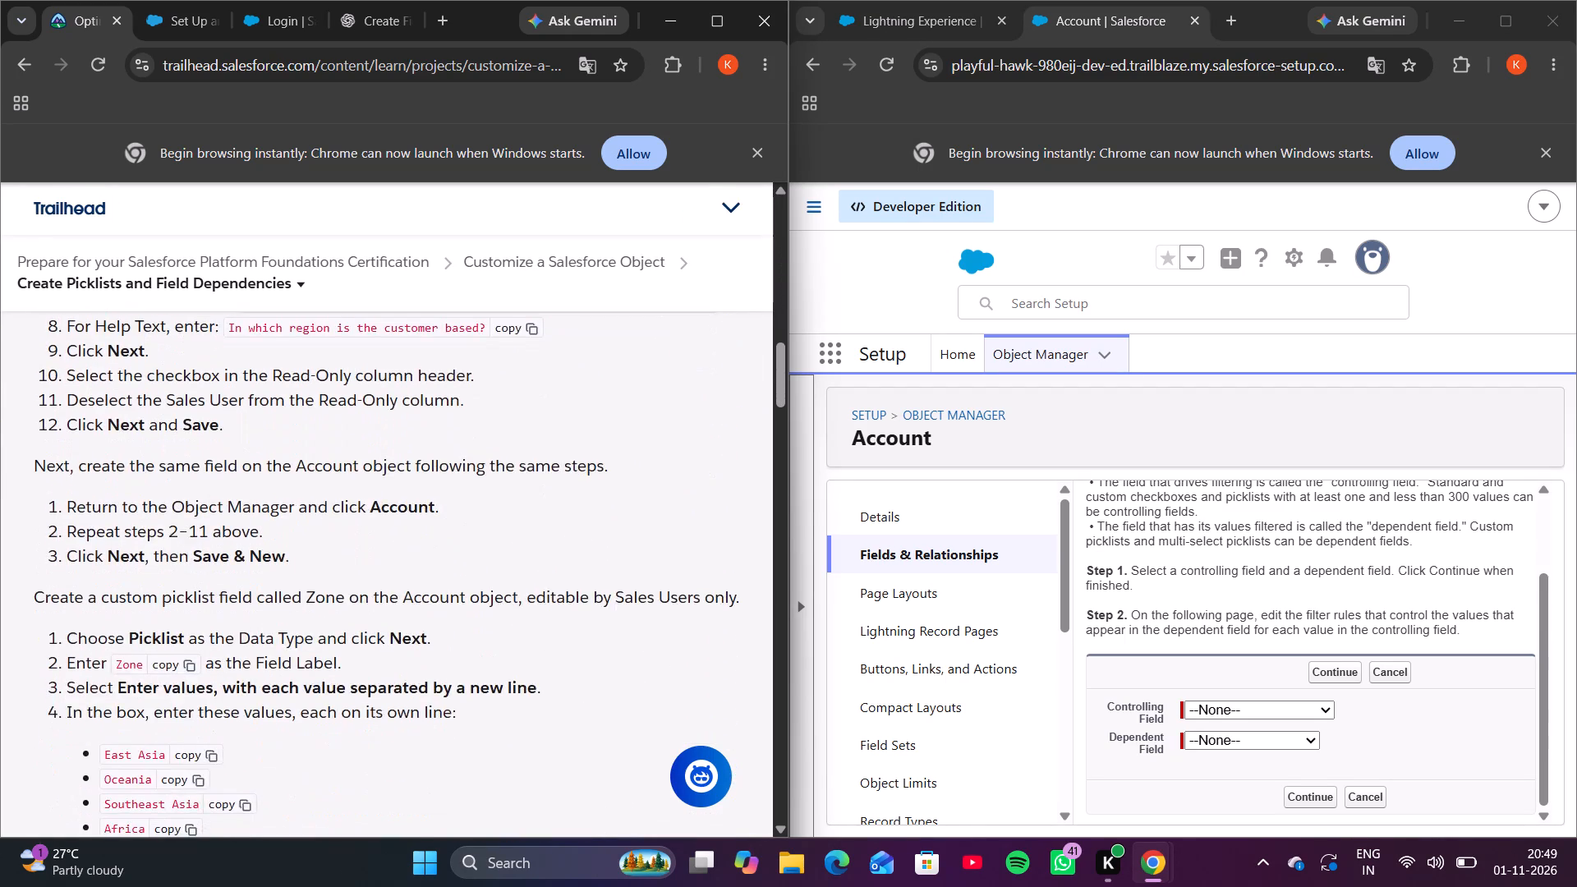
{"action": "scroll", "coordinate": [315, 458], "scroll_direction": "down", "scroll_amount": 4}
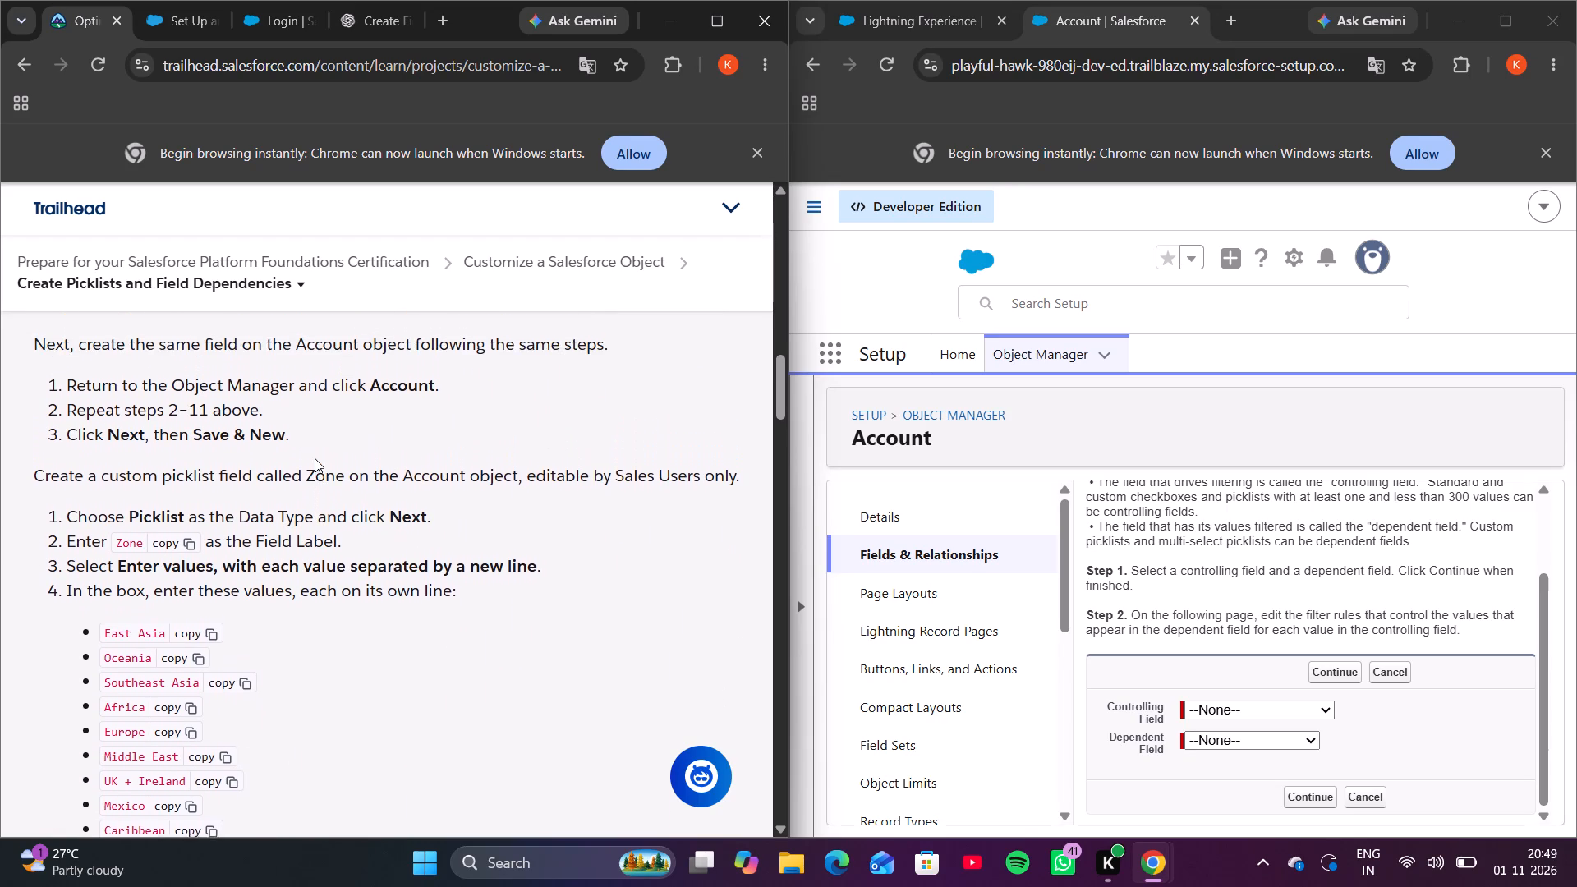
{"action": "scroll", "coordinate": [315, 458], "scroll_direction": "up", "scroll_amount": 1}
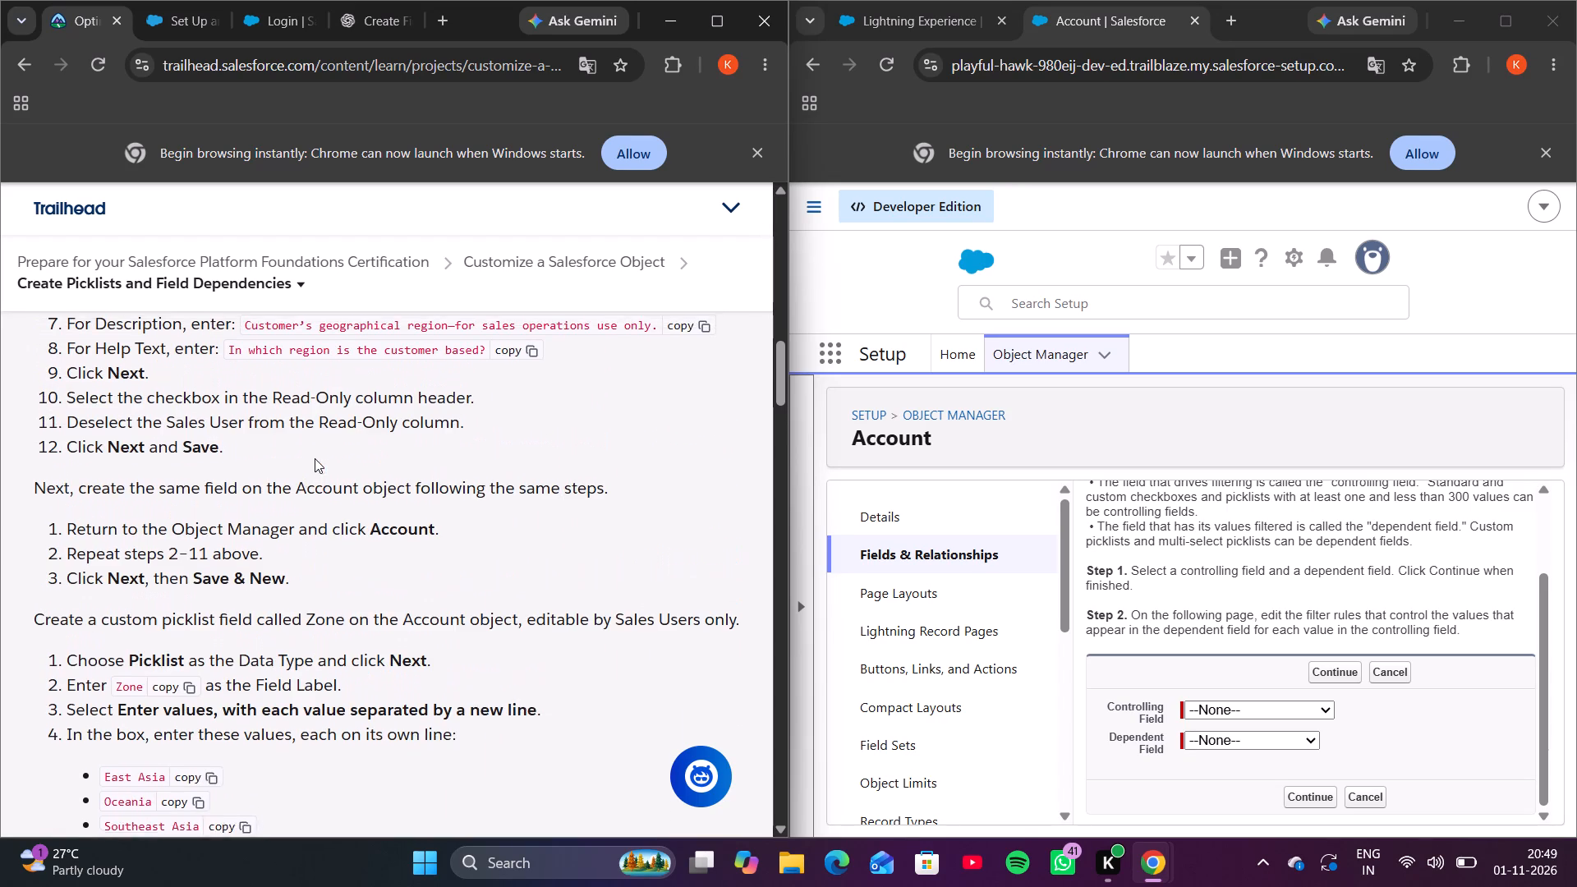
{"action": "scroll", "coordinate": [315, 458], "scroll_direction": "up", "scroll_amount": 1}
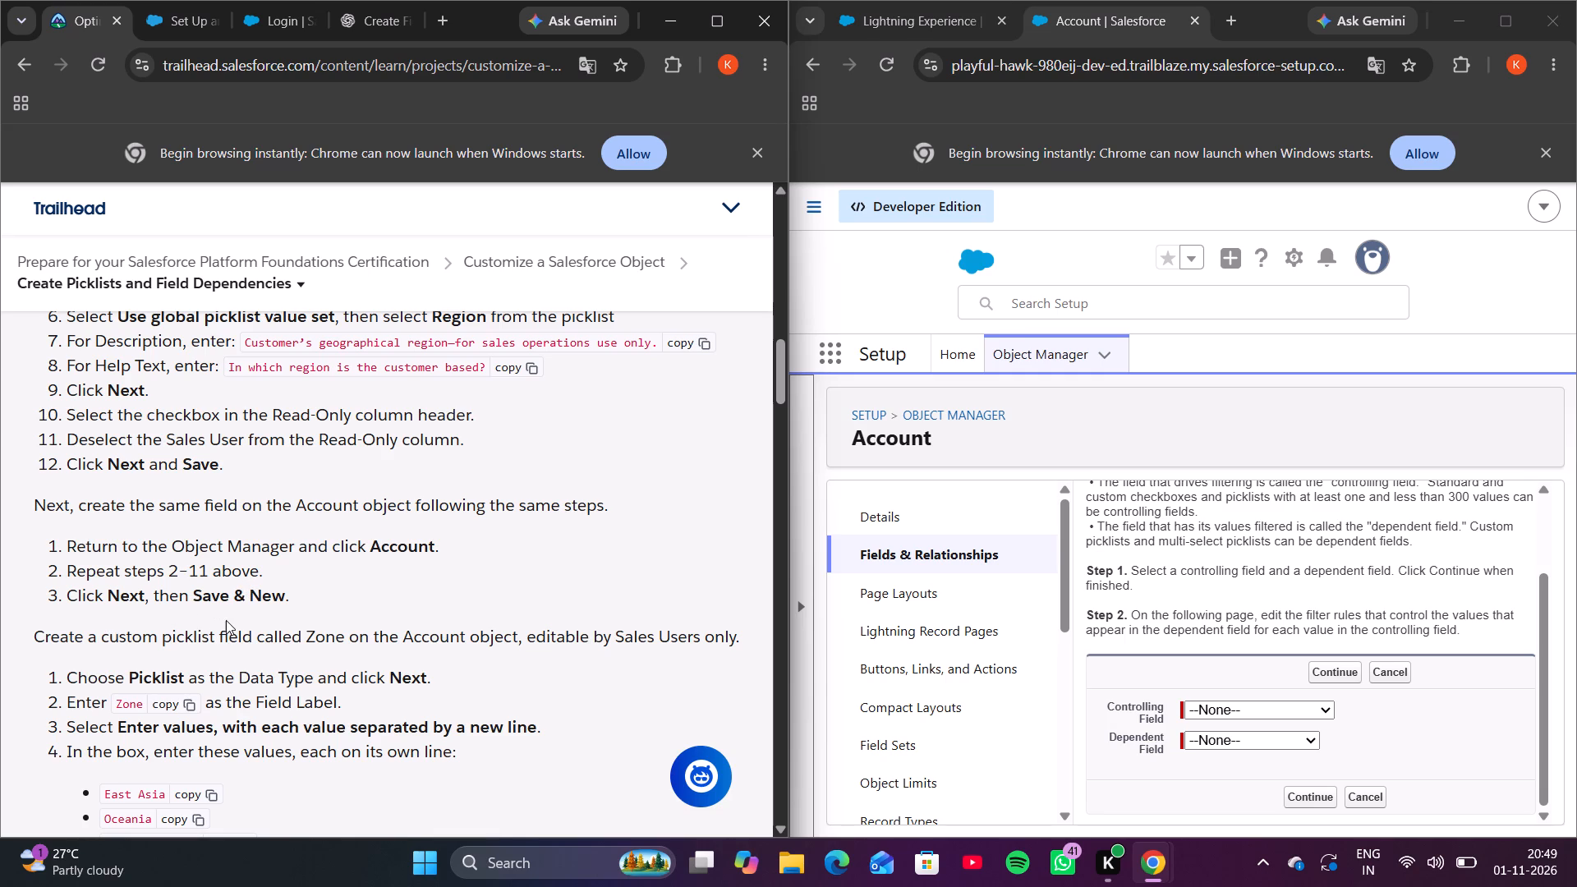
{"action": "scroll", "coordinate": [227, 618], "scroll_direction": "up", "scroll_amount": 1}
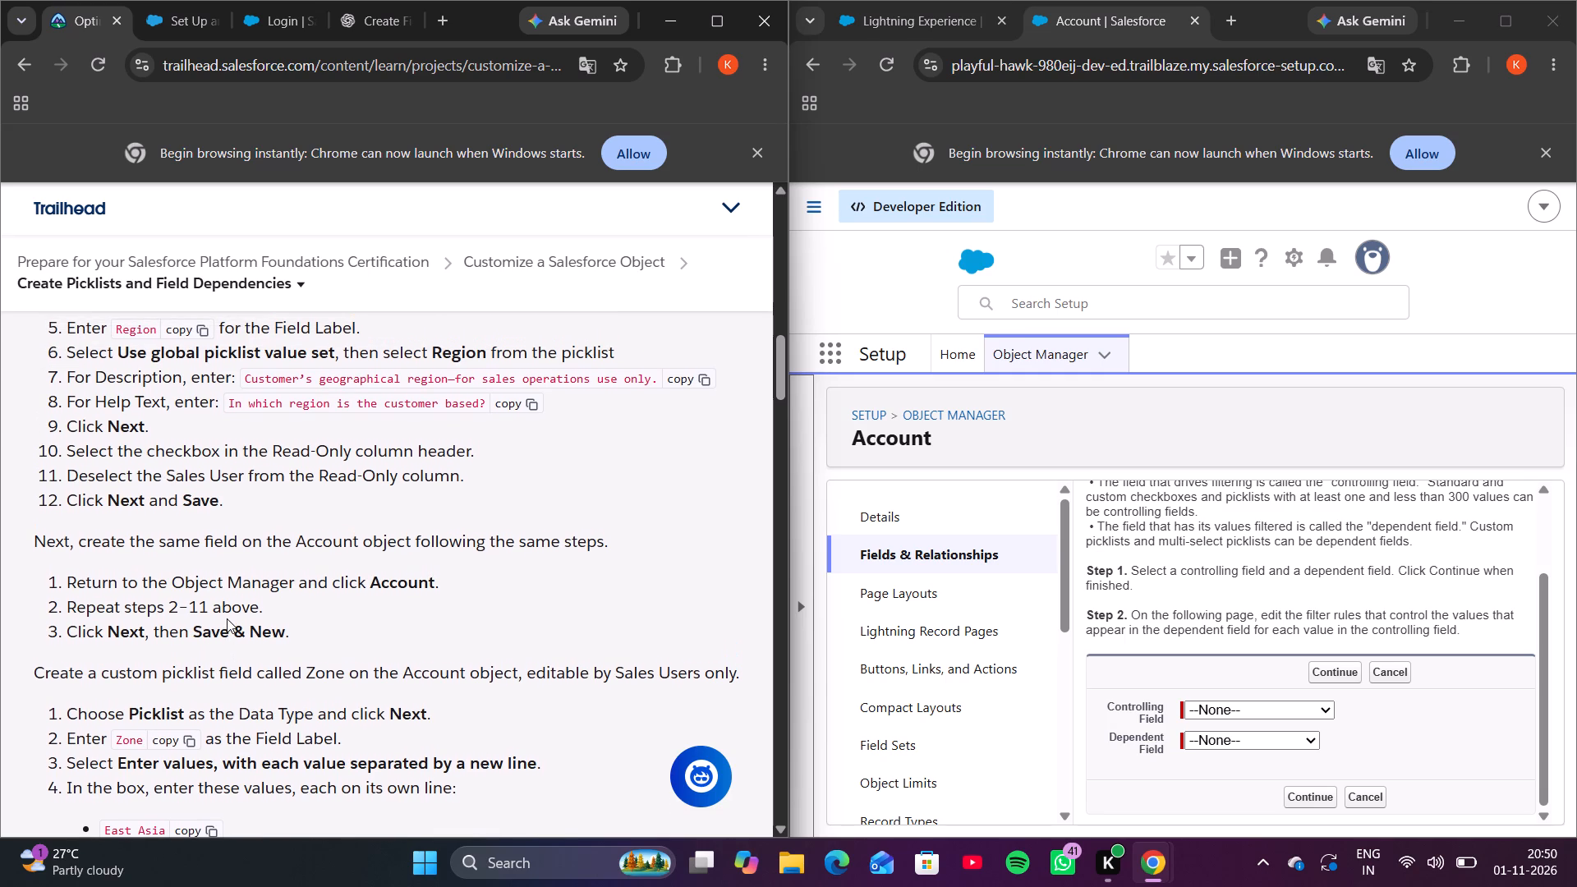
{"action": "scroll", "coordinate": [227, 618], "scroll_direction": "up", "scroll_amount": 1}
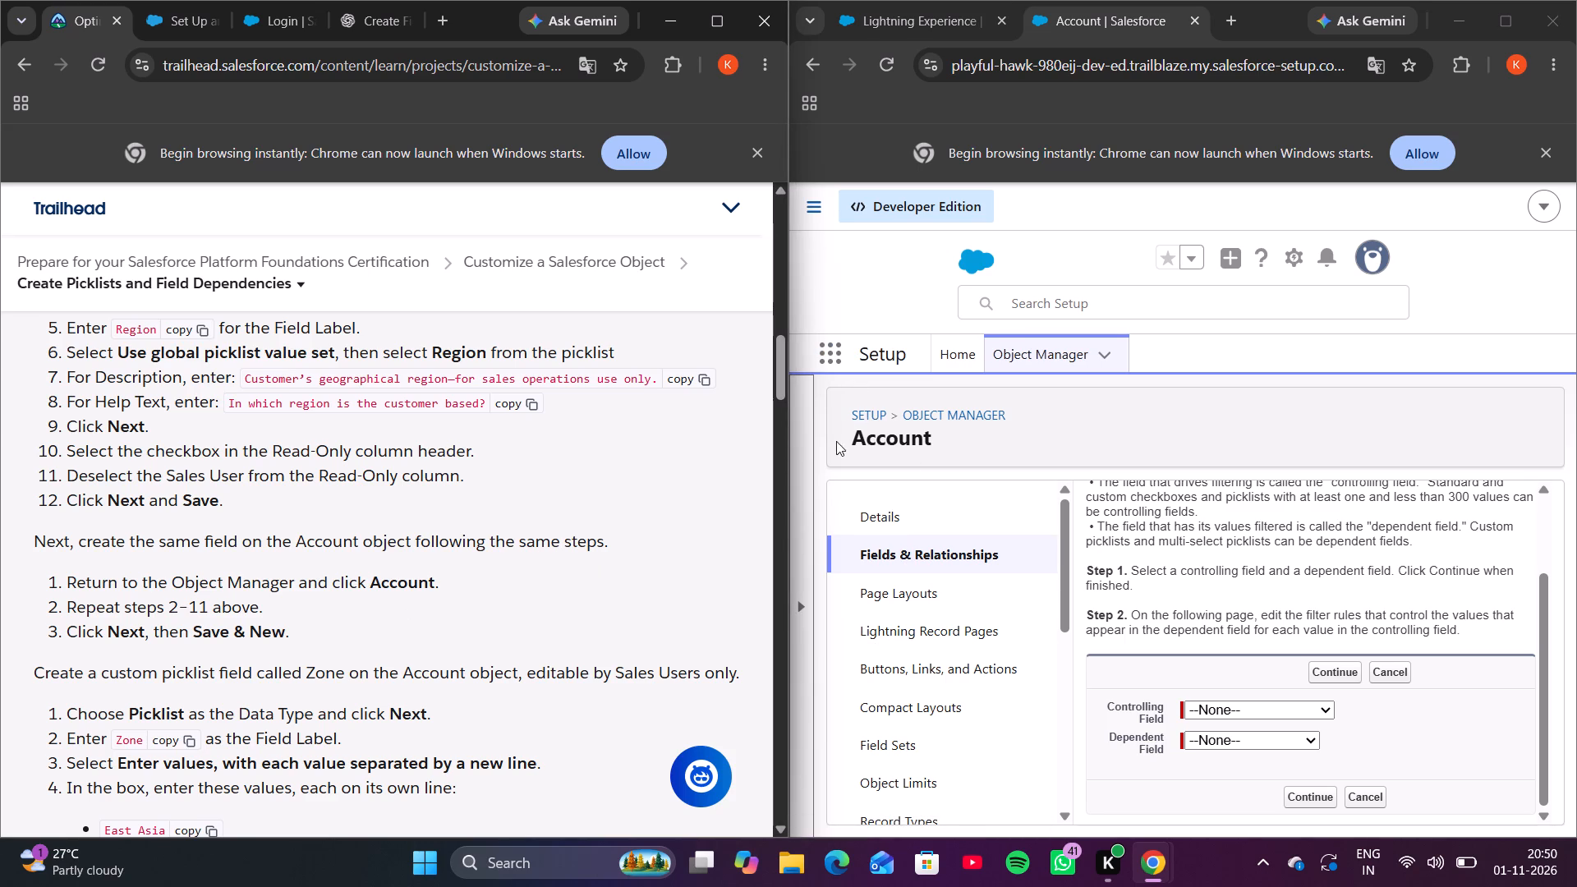
Search Setup for Picklist Value Sets, open that page to check the global value sets, and clear the search.
{"action": "left_click", "coordinate": [897, 437]}
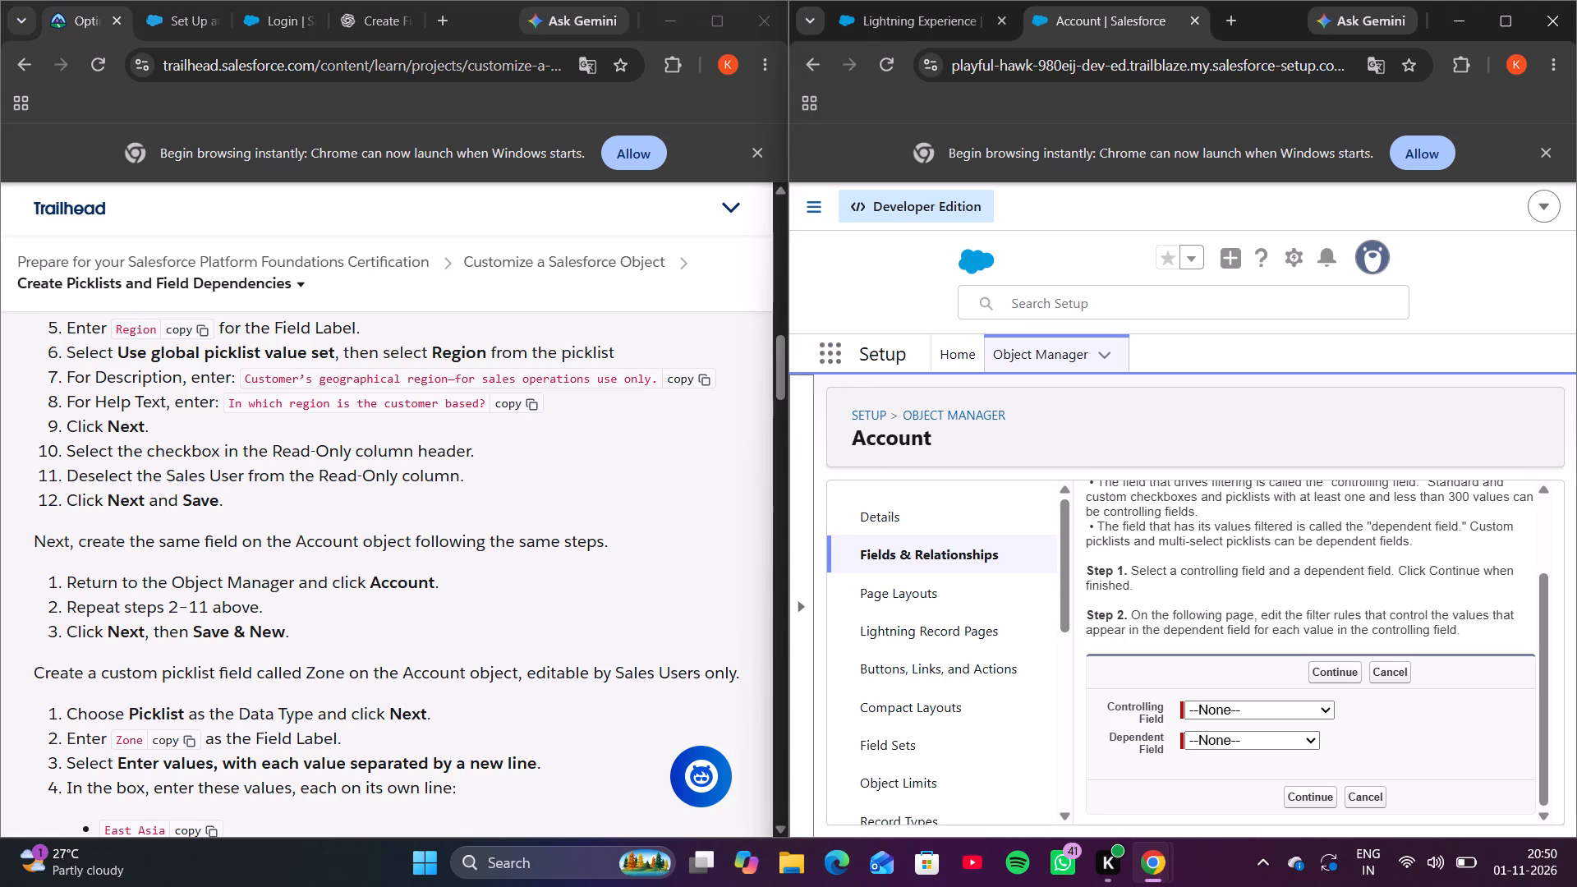
{"action": "left_click", "coordinate": [801, 524]}
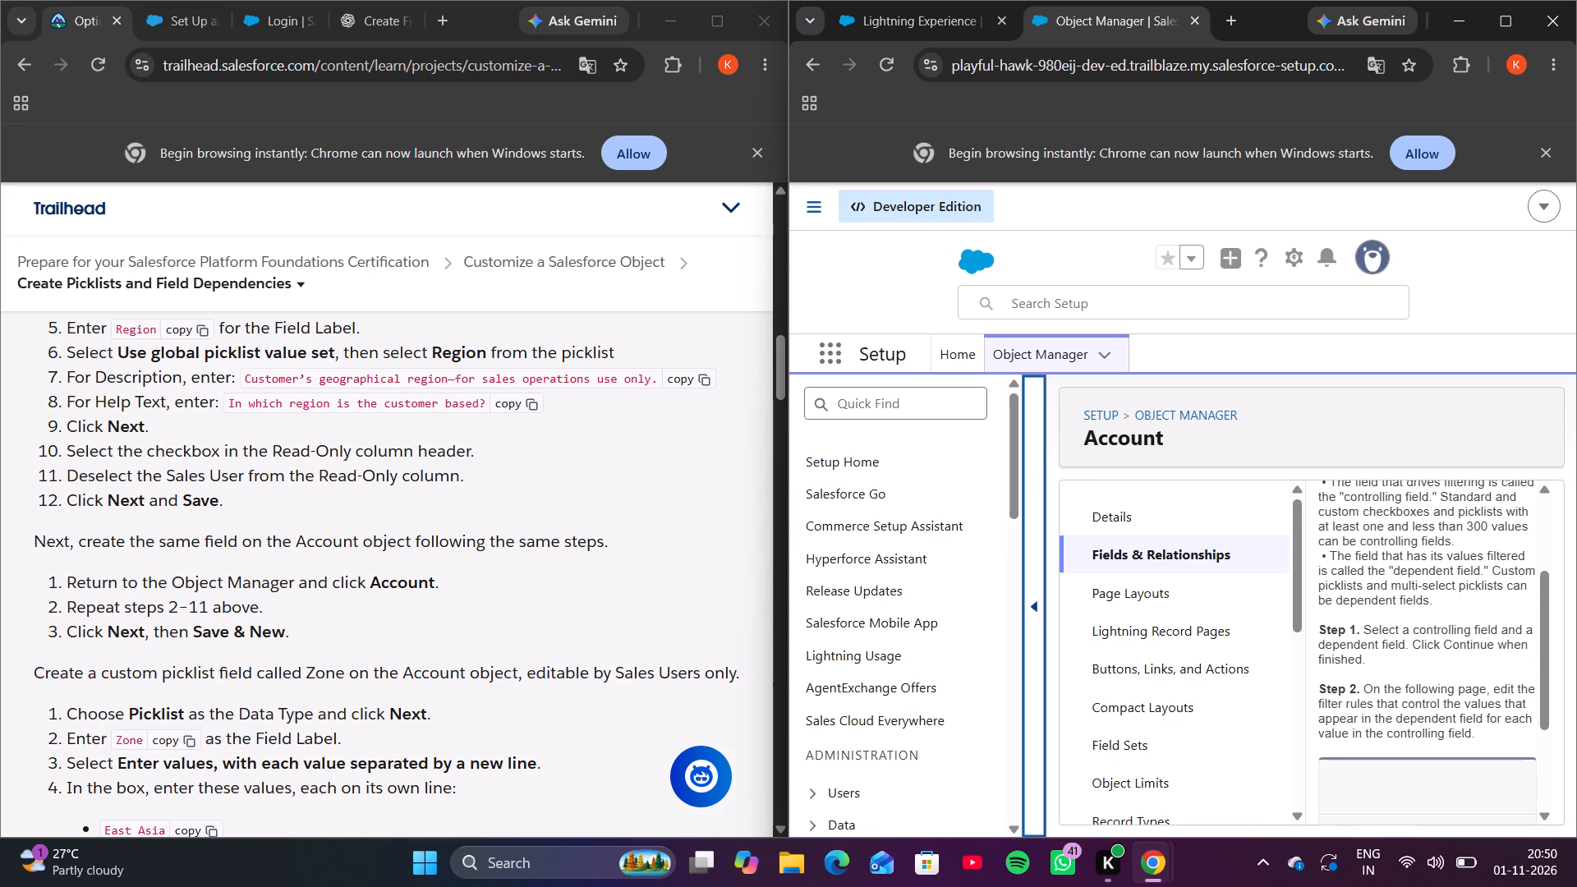
{"action": "scroll", "coordinate": [534, 429], "scroll_direction": "up", "scroll_amount": 2}
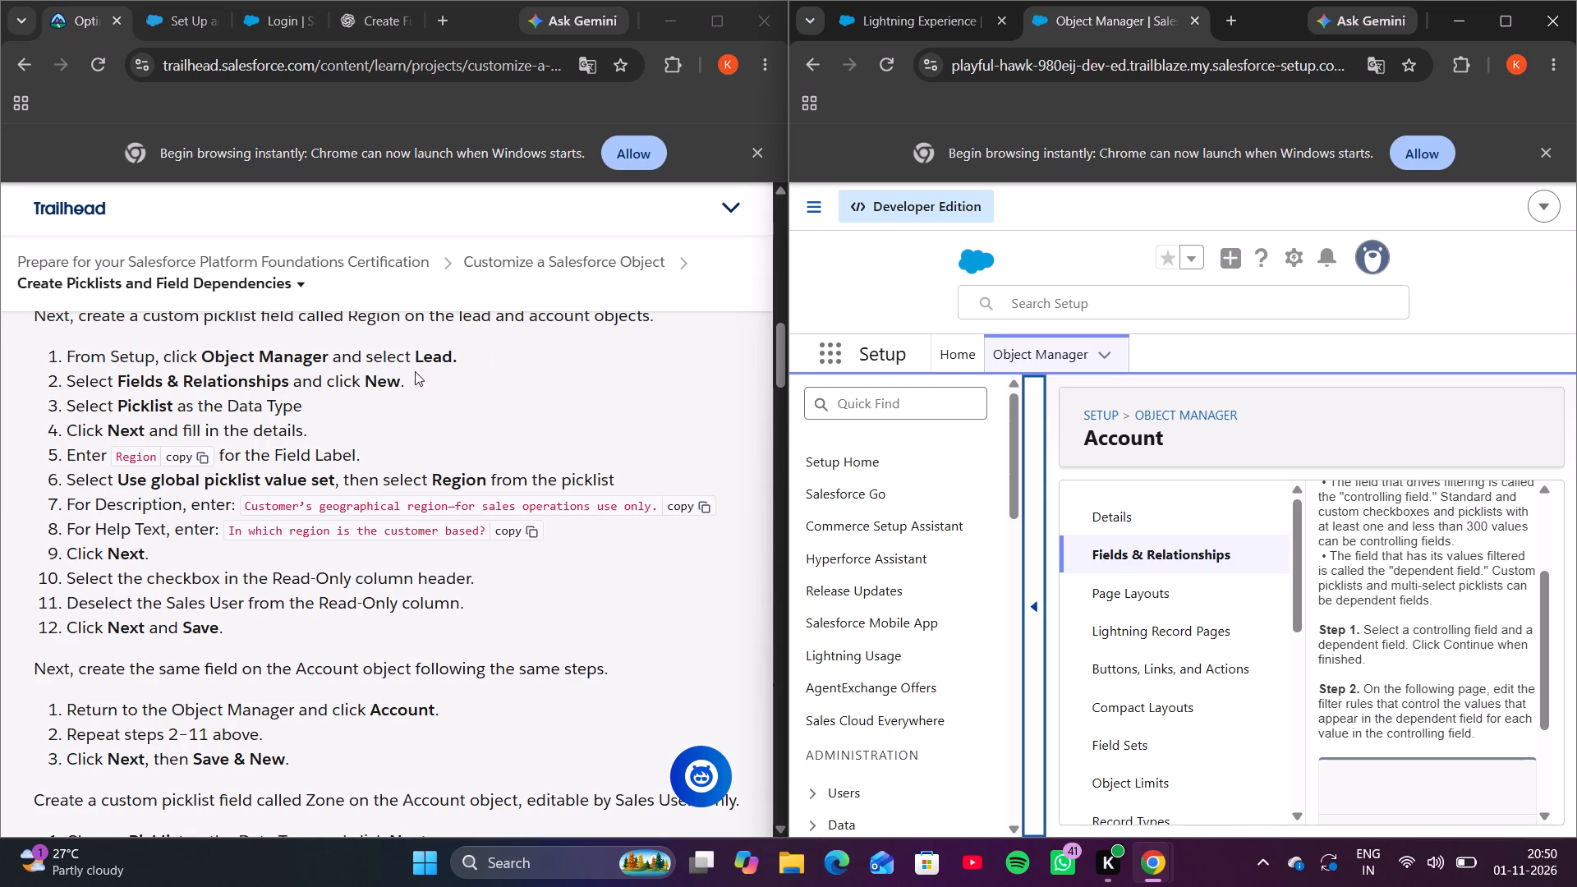
{"action": "left_click", "coordinate": [917, 406]}
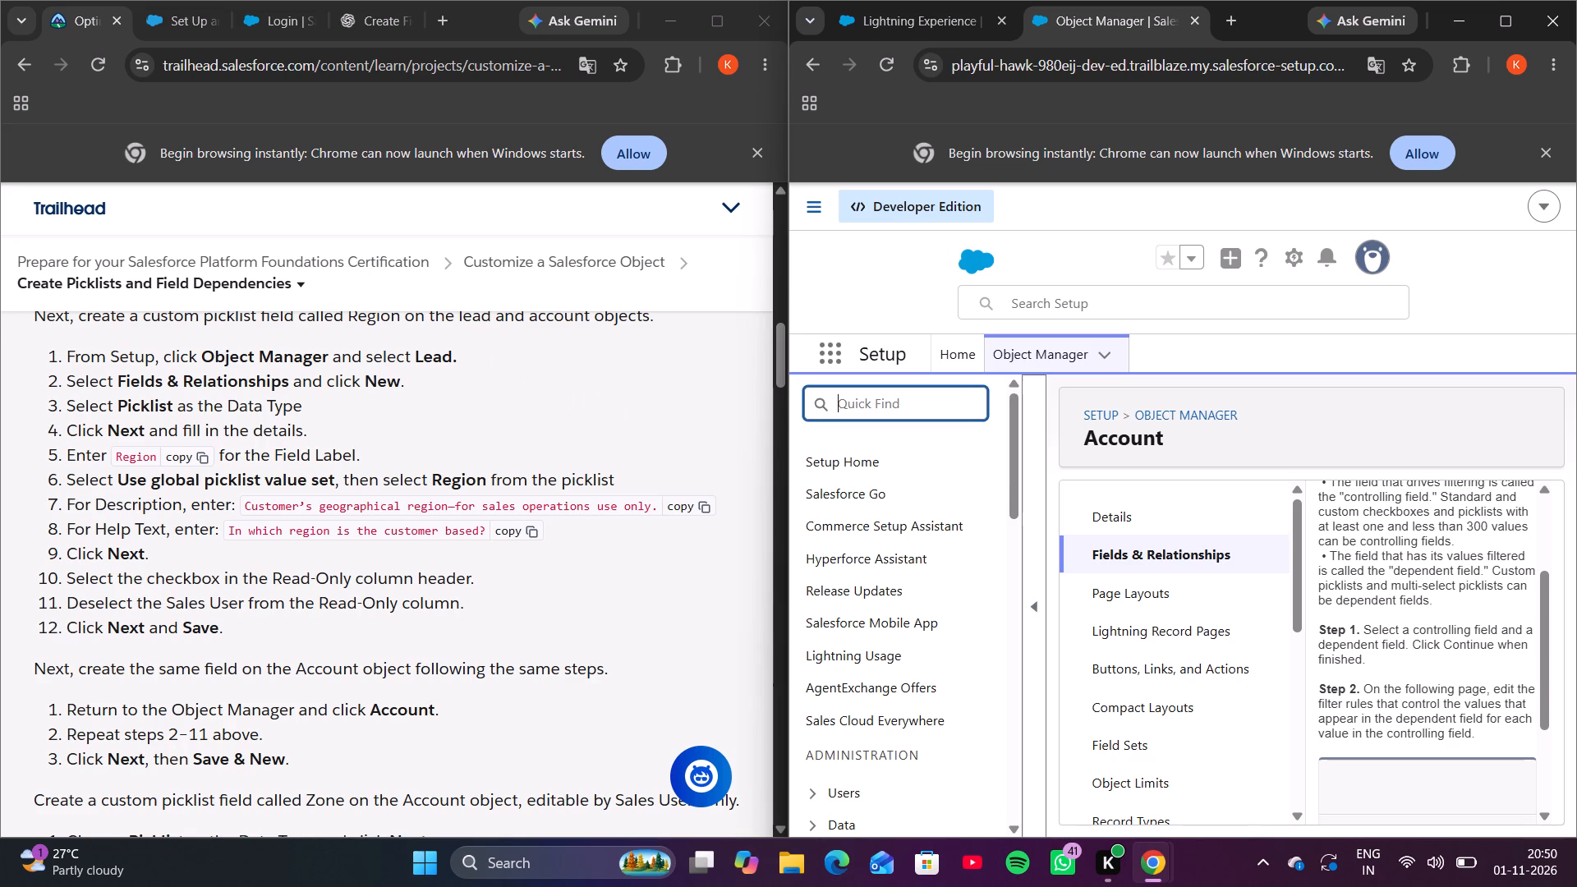
{"action": "scroll", "coordinate": [568, 493], "scroll_direction": "down", "scroll_amount": 1}
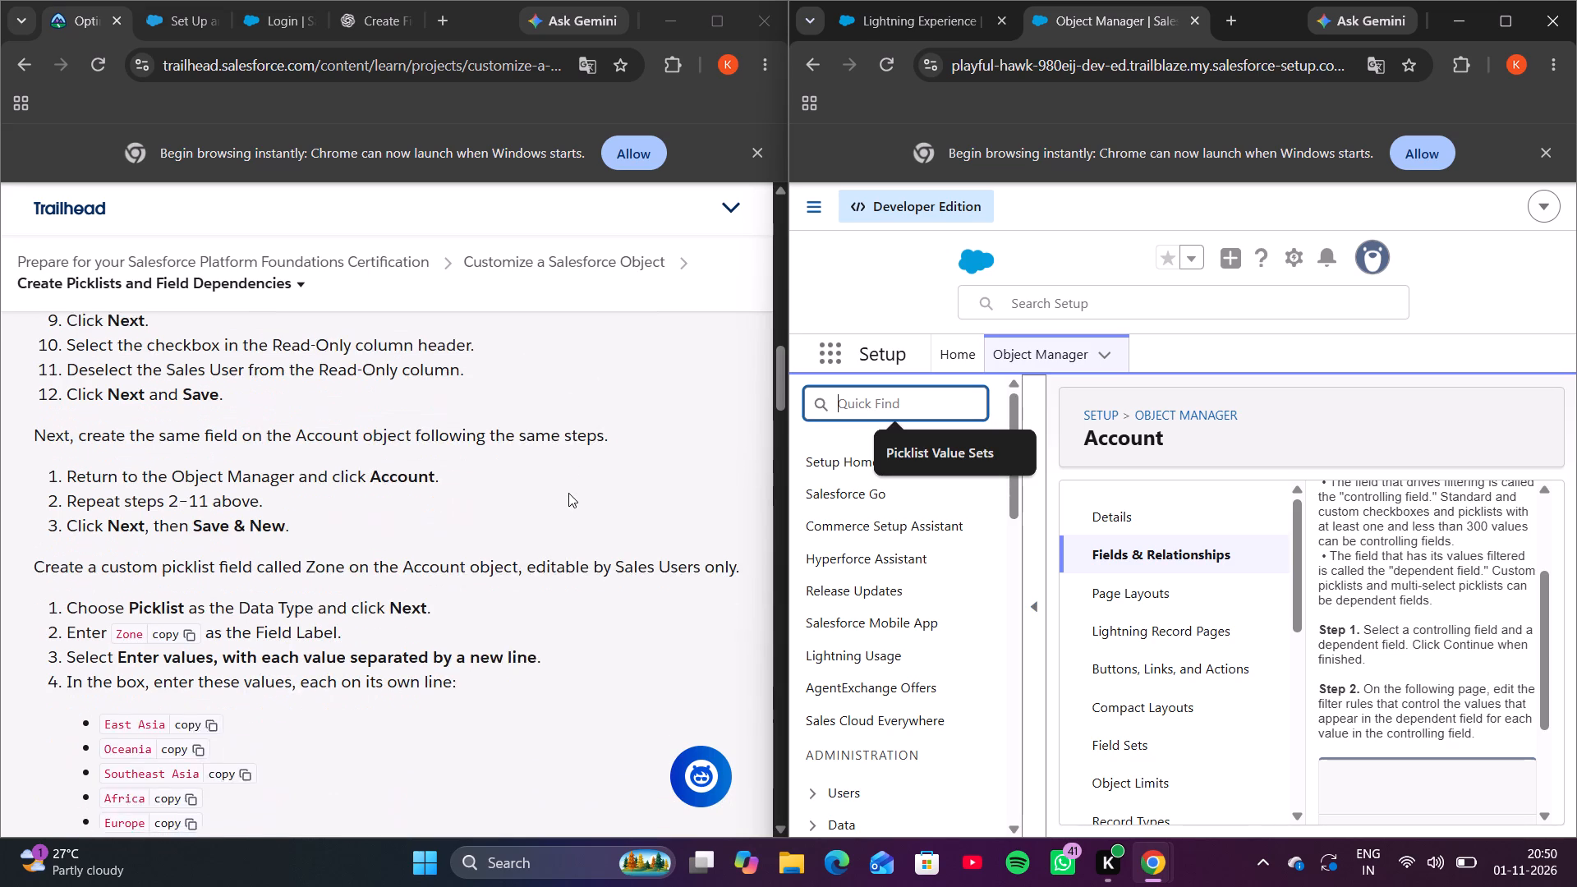
{"action": "scroll", "coordinate": [568, 493], "scroll_direction": "down", "scroll_amount": 1}
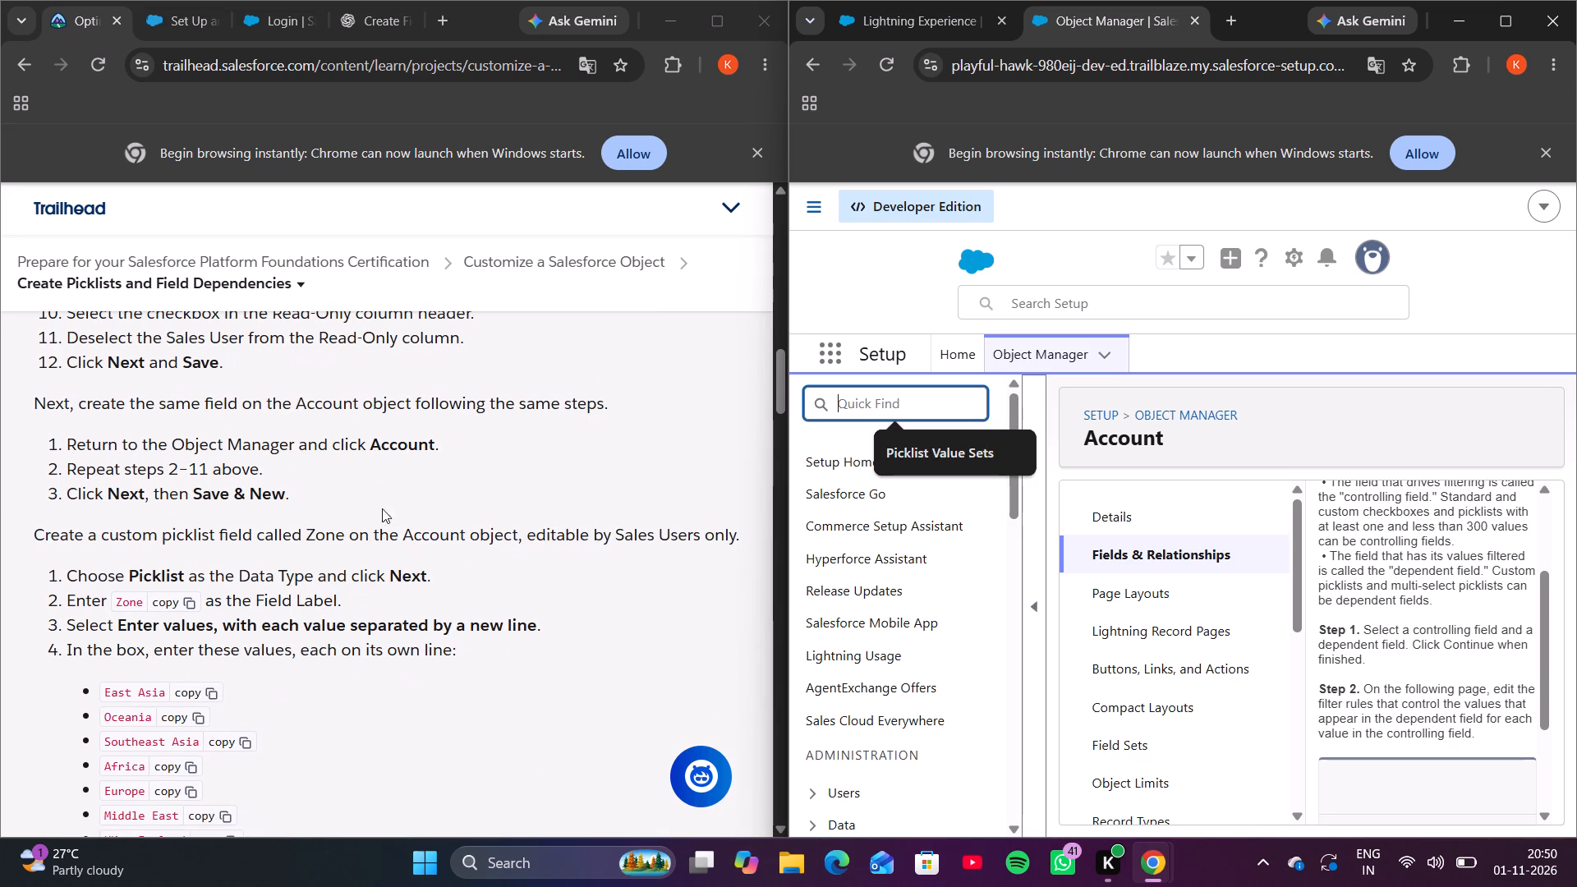
{"action": "scroll", "coordinate": [338, 455], "scroll_direction": "up", "scroll_amount": 1}
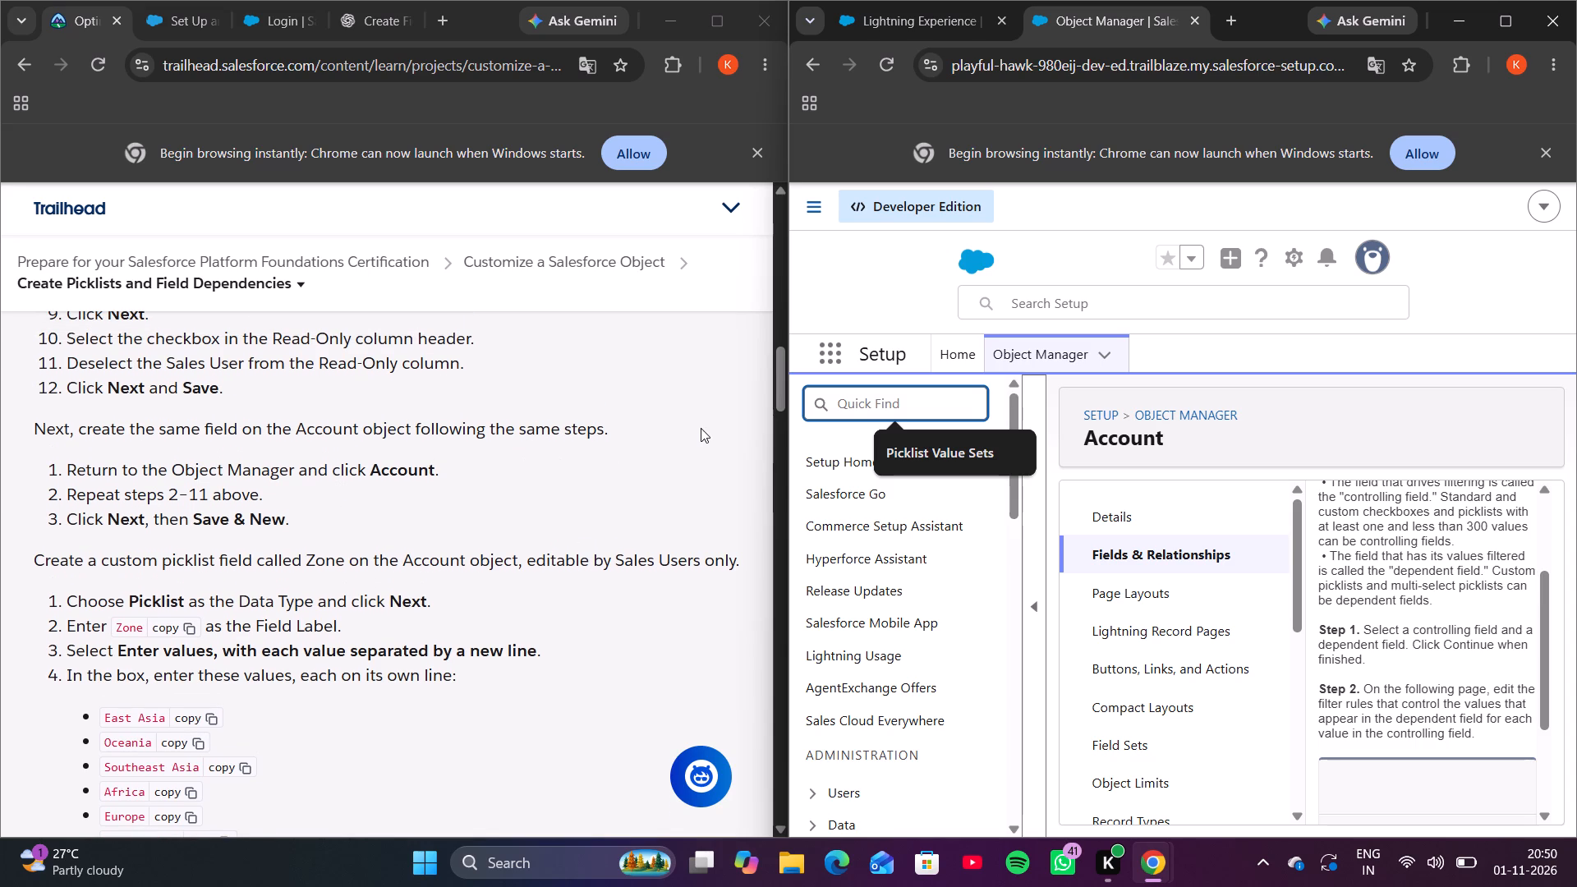
{"action": "left_click", "coordinate": [943, 463]}
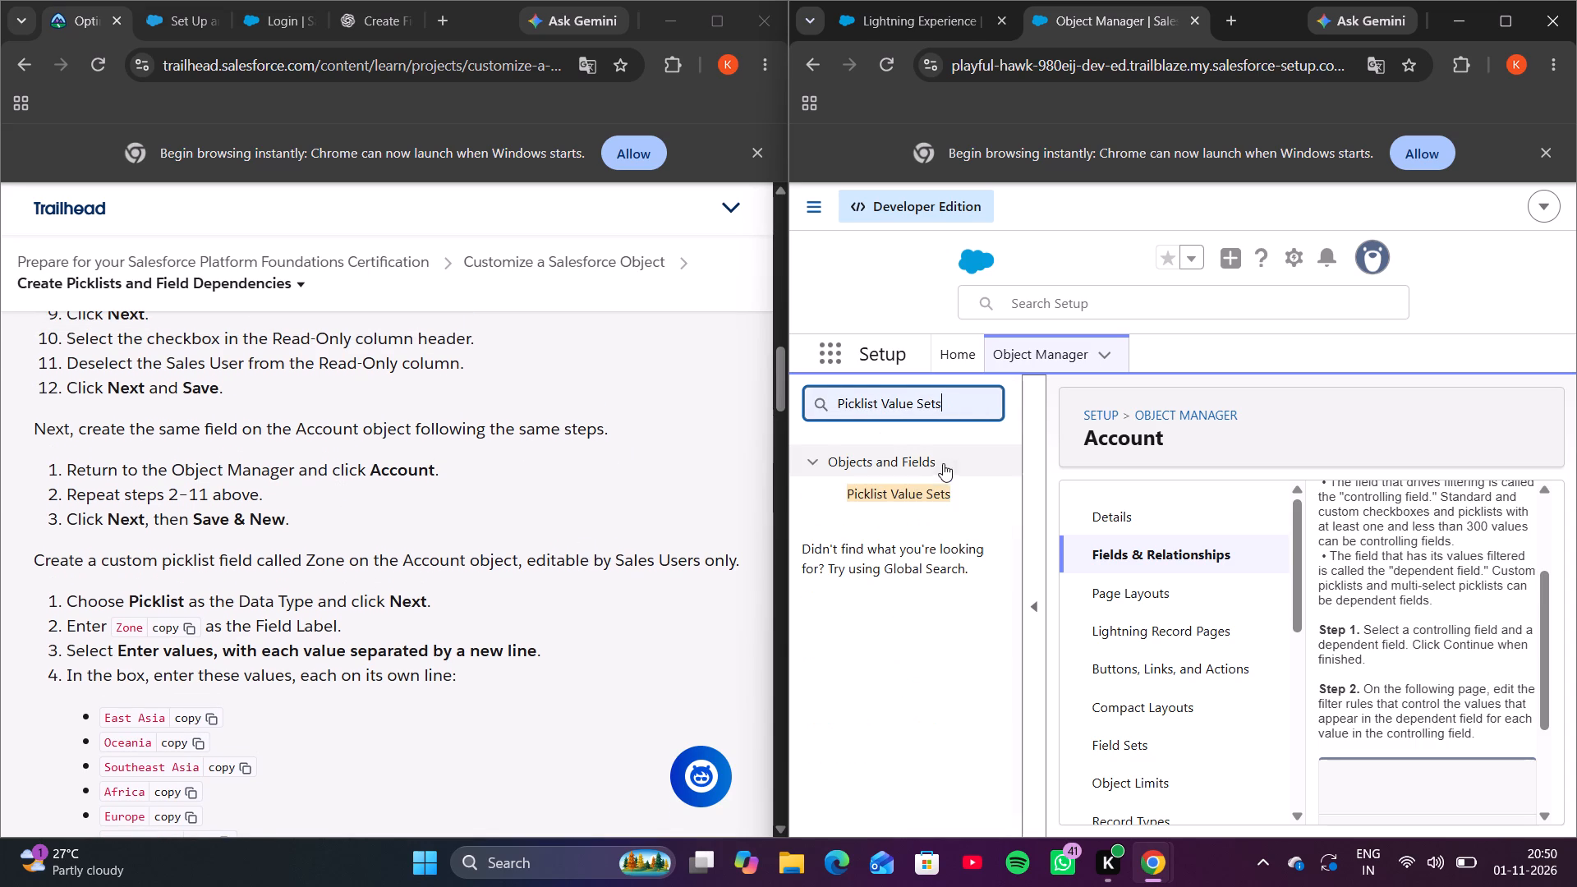
{"action": "key", "text": "Return"}
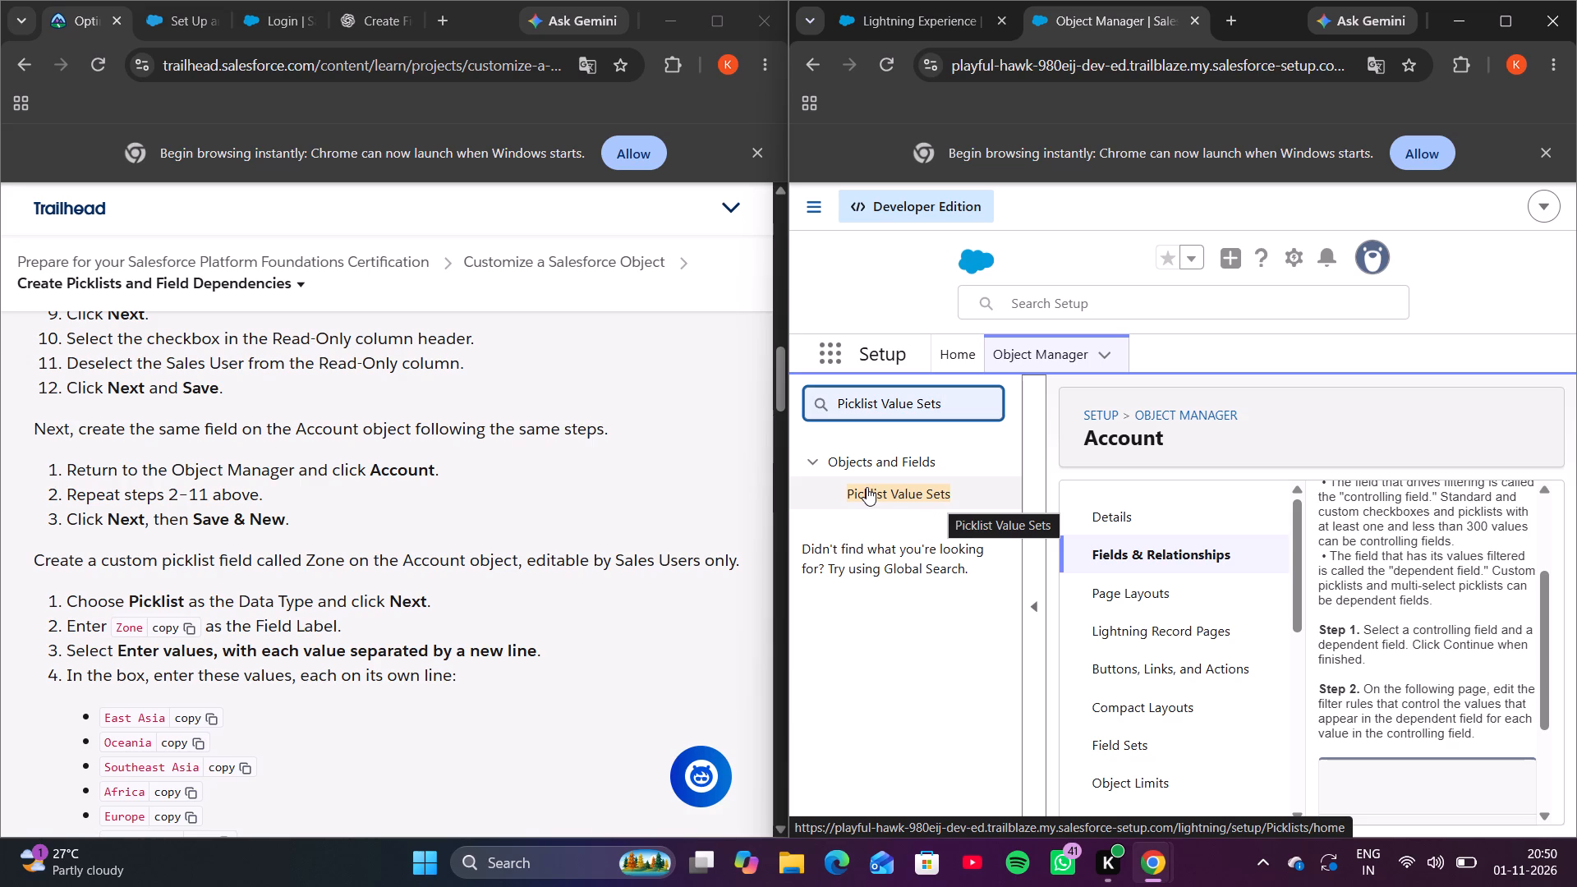
{"action": "left_click", "coordinate": [922, 489]}
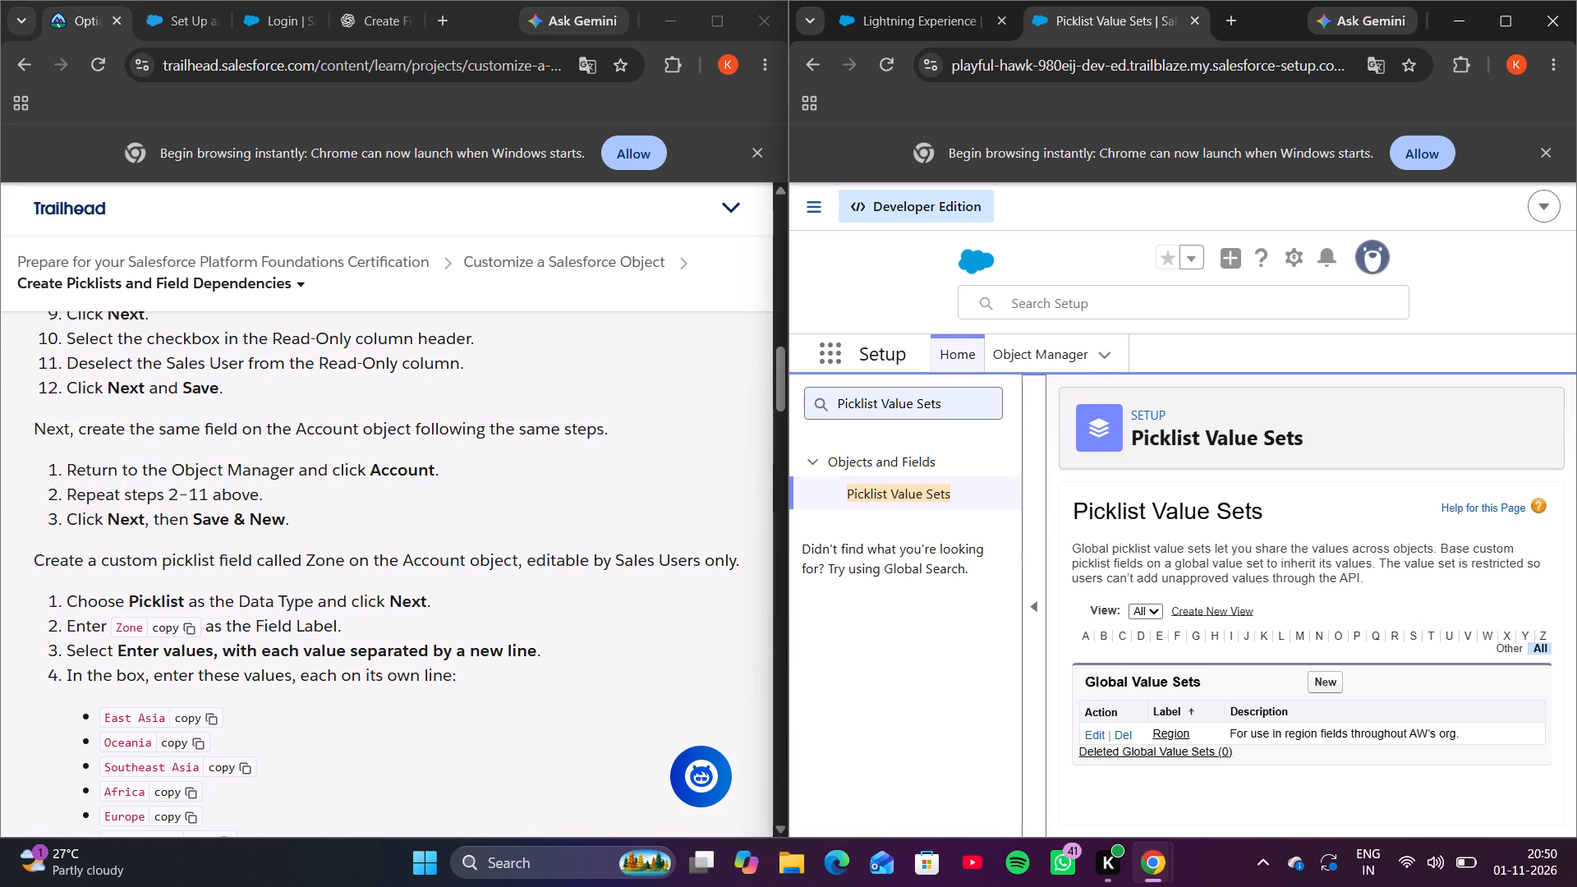
{"action": "left_click_drag", "start_coordinate": [954, 398], "coordinate": [571, 456]}
{"action": "key", "text": "BackSpace"}
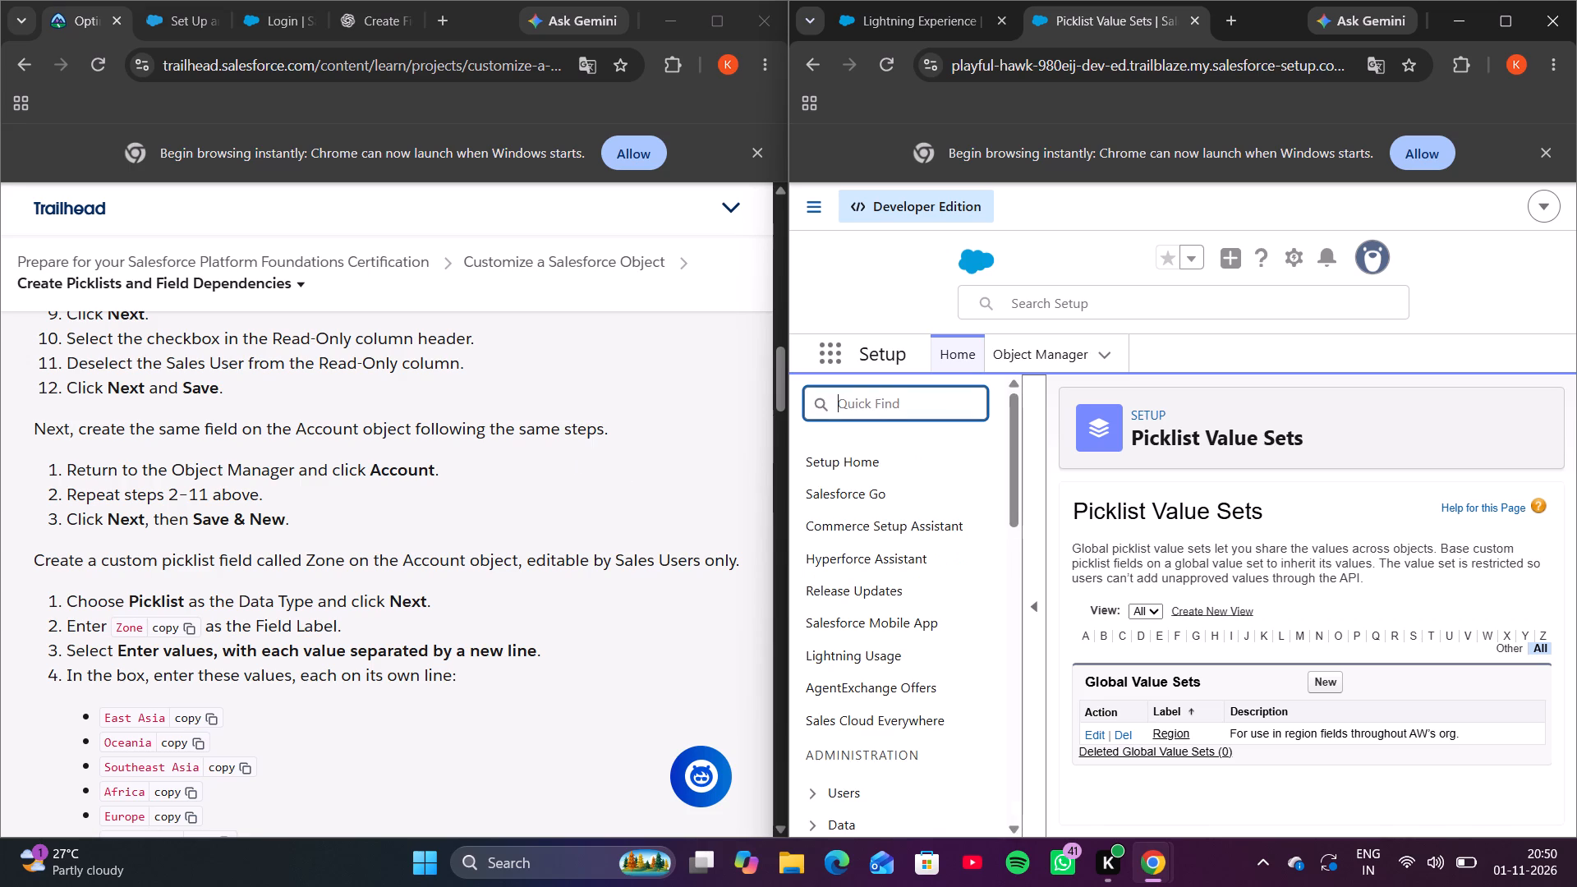
Start a new custom field from the Account object's Fields & Relationships in Object Manager.
{"action": "left_click", "coordinate": [1025, 356]}
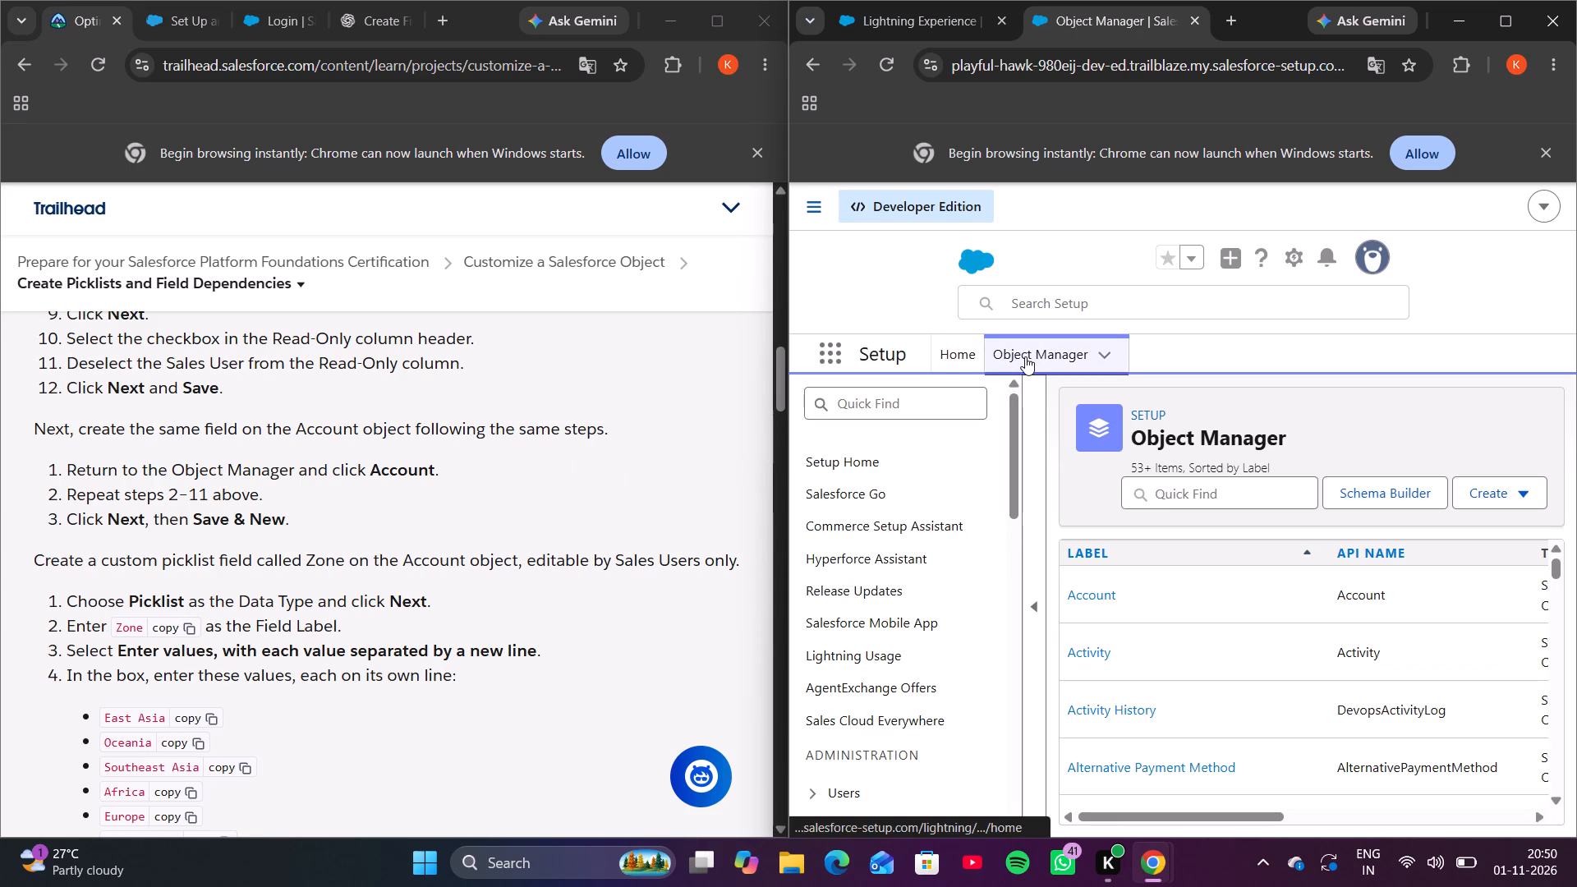
{"action": "left_click", "coordinate": [1085, 595]}
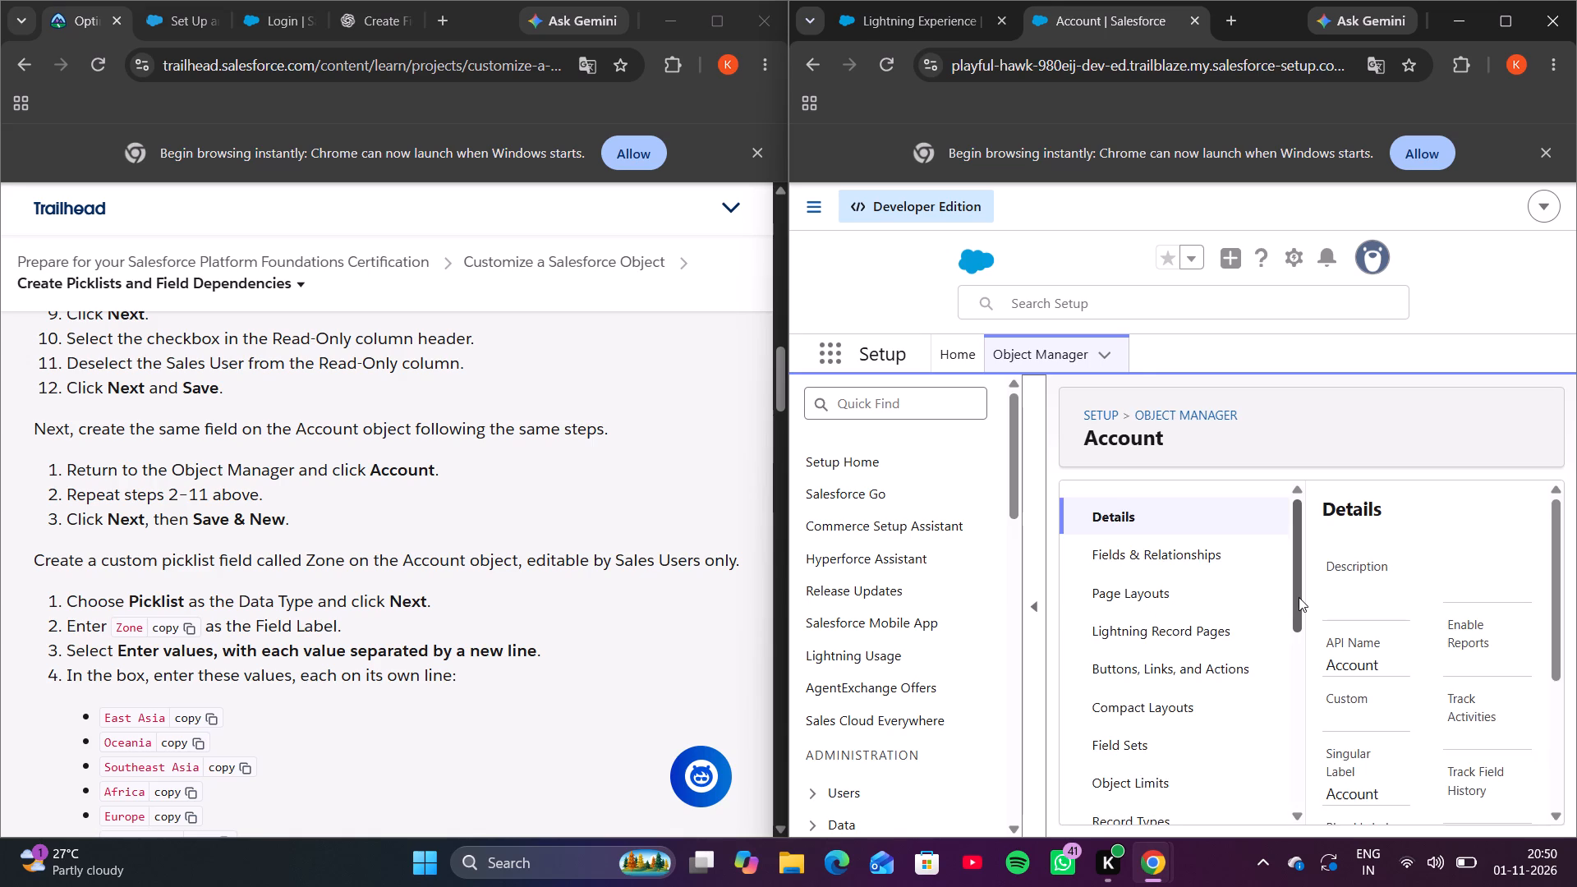
{"action": "left_click", "coordinate": [1243, 552]}
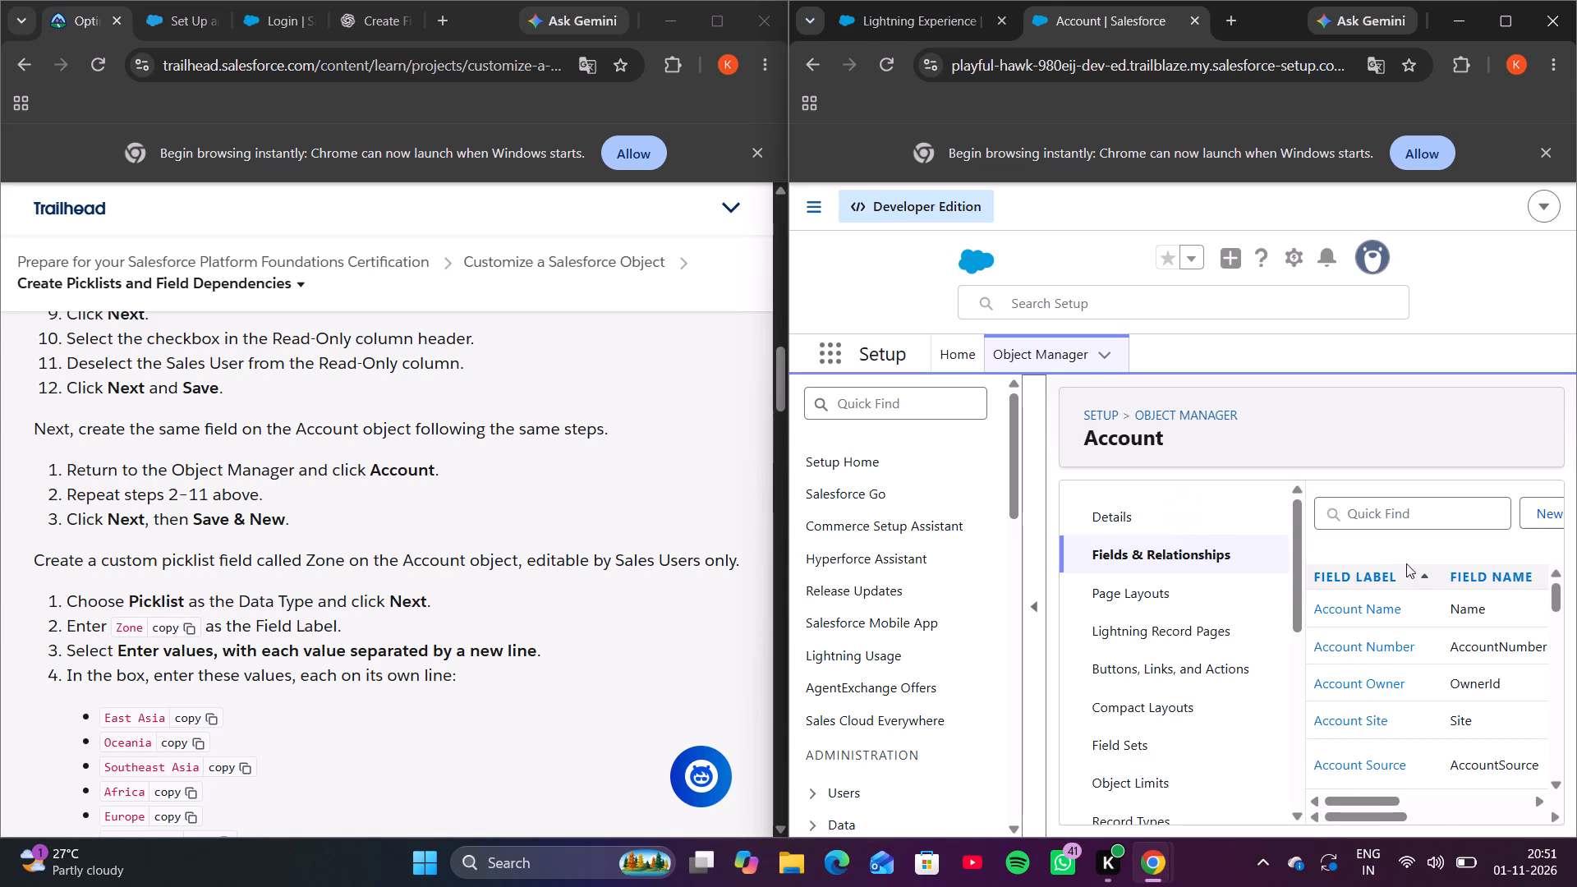
{"action": "left_click", "coordinate": [1548, 506]}
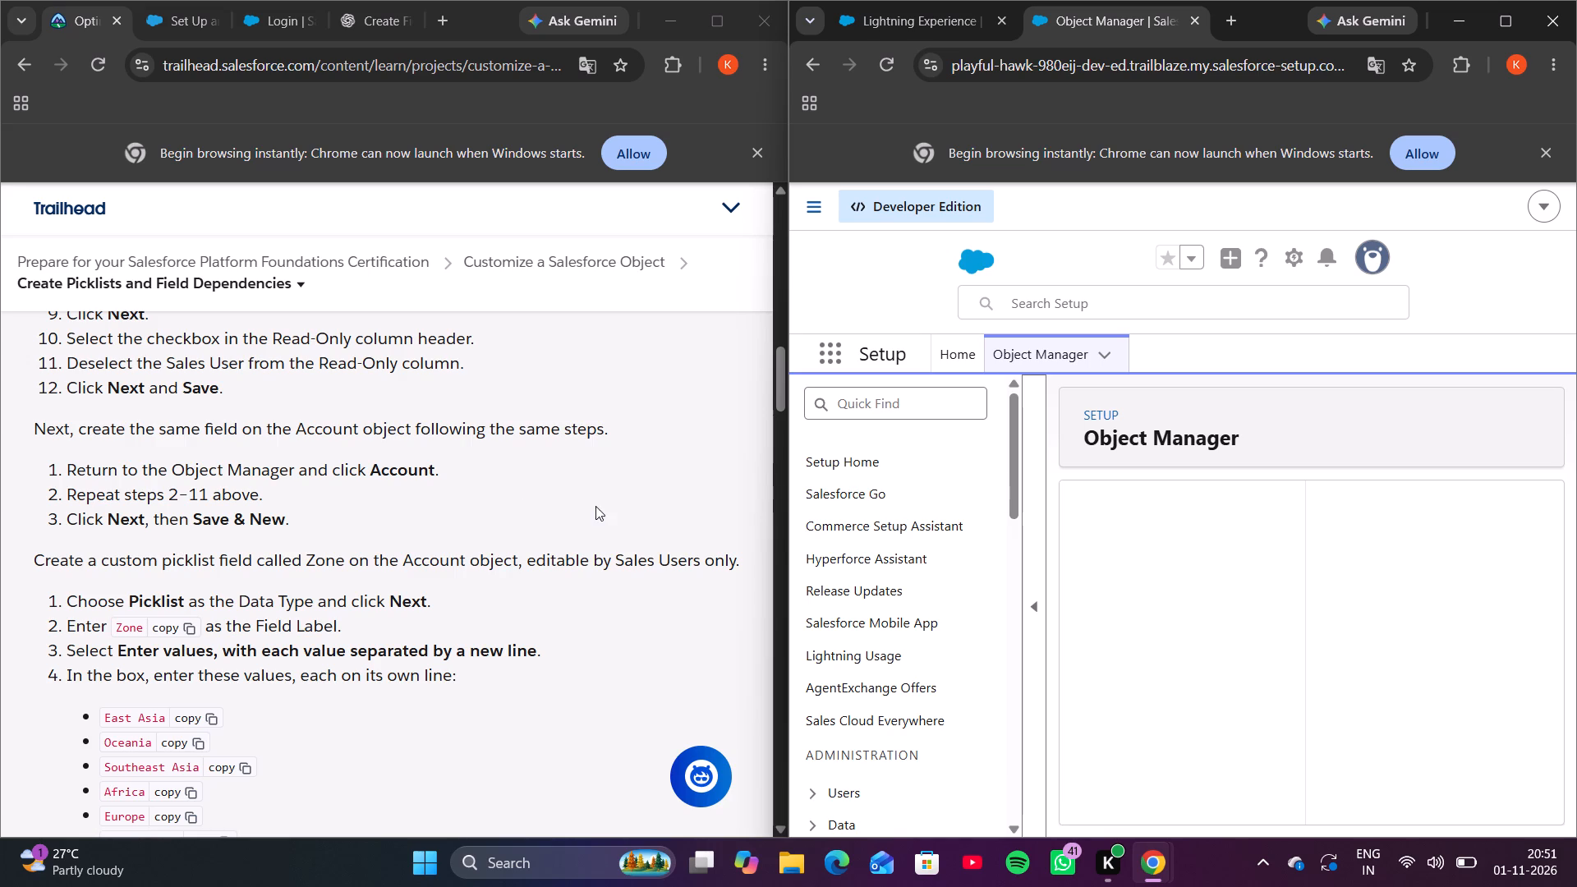
Choose Picklist as the new Account field's data type and proceed to entering the field details.
{"action": "scroll", "coordinate": [495, 484], "scroll_direction": "up", "scroll_amount": 4}
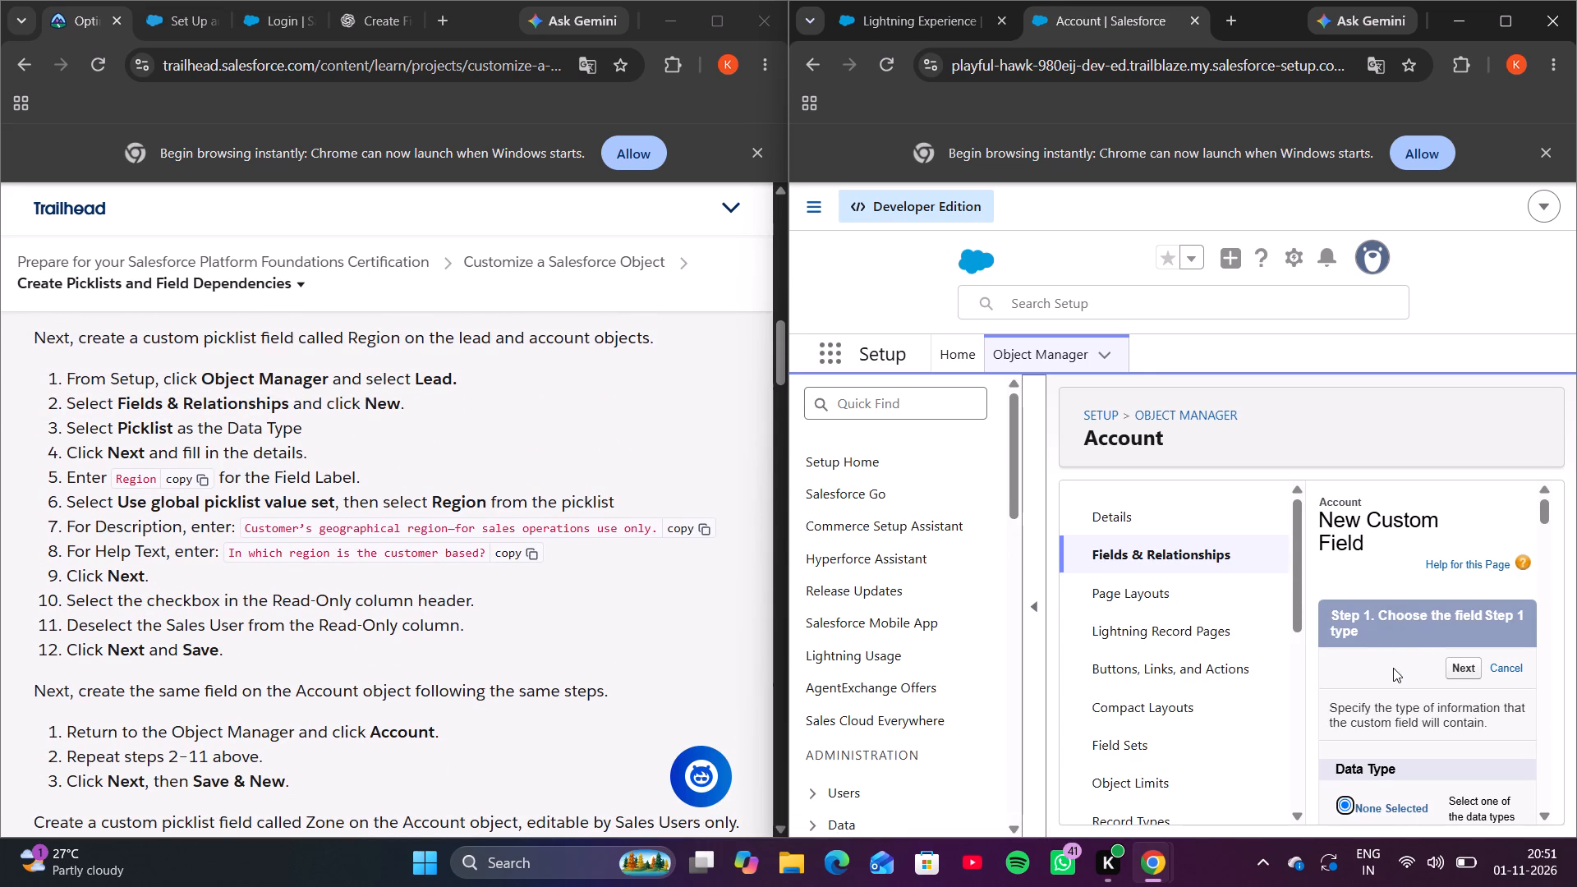
{"action": "scroll", "coordinate": [1400, 736], "scroll_direction": "down", "scroll_amount": 1}
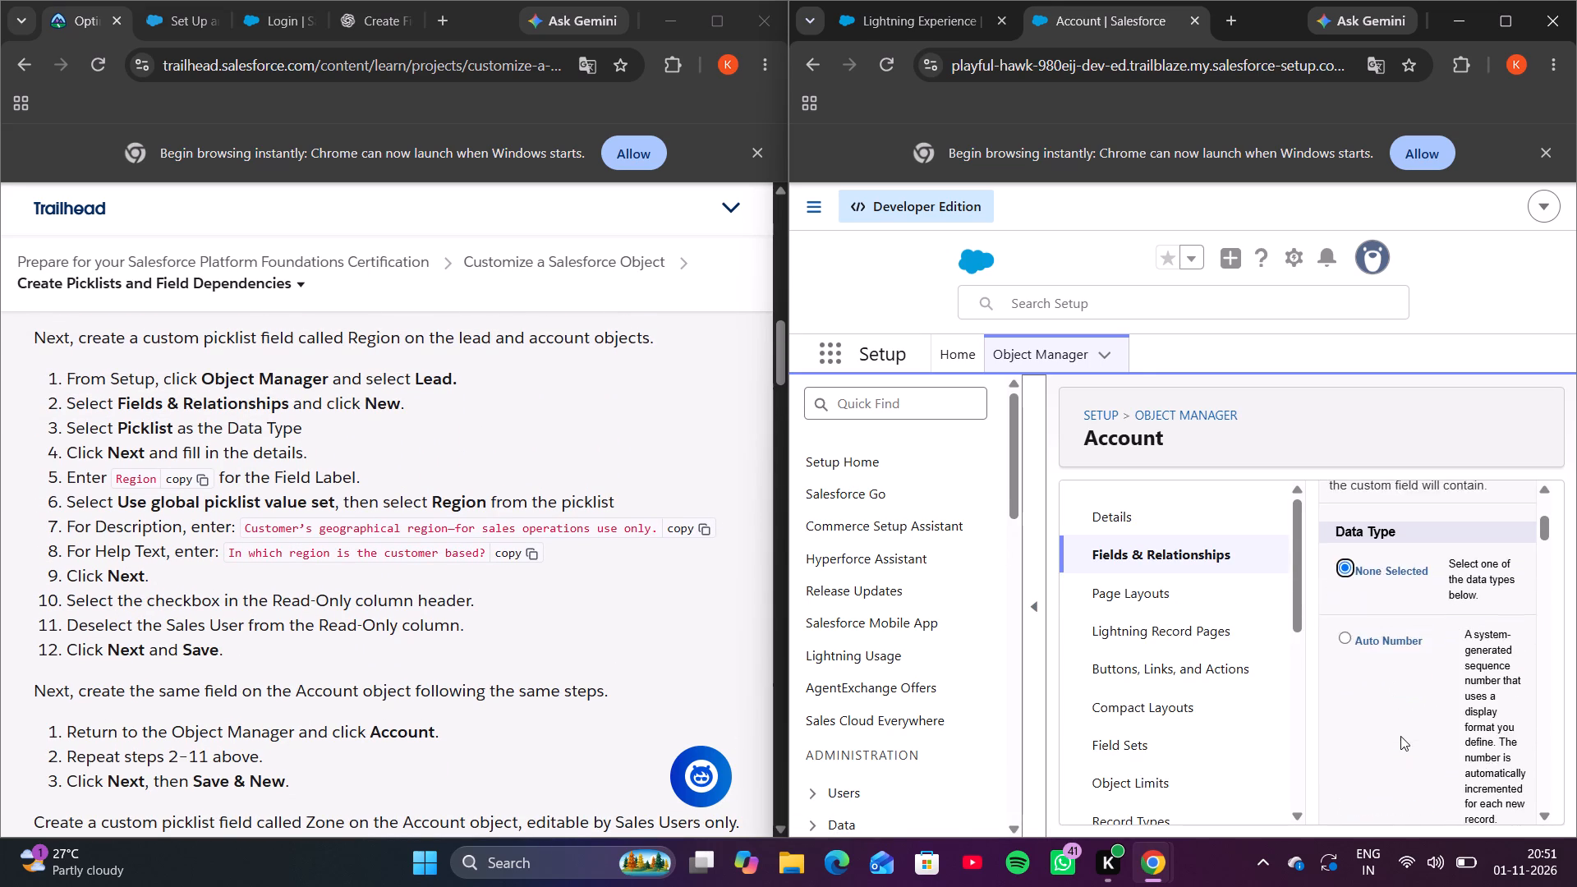
{"action": "scroll", "coordinate": [1400, 736], "scroll_direction": "down", "scroll_amount": 4}
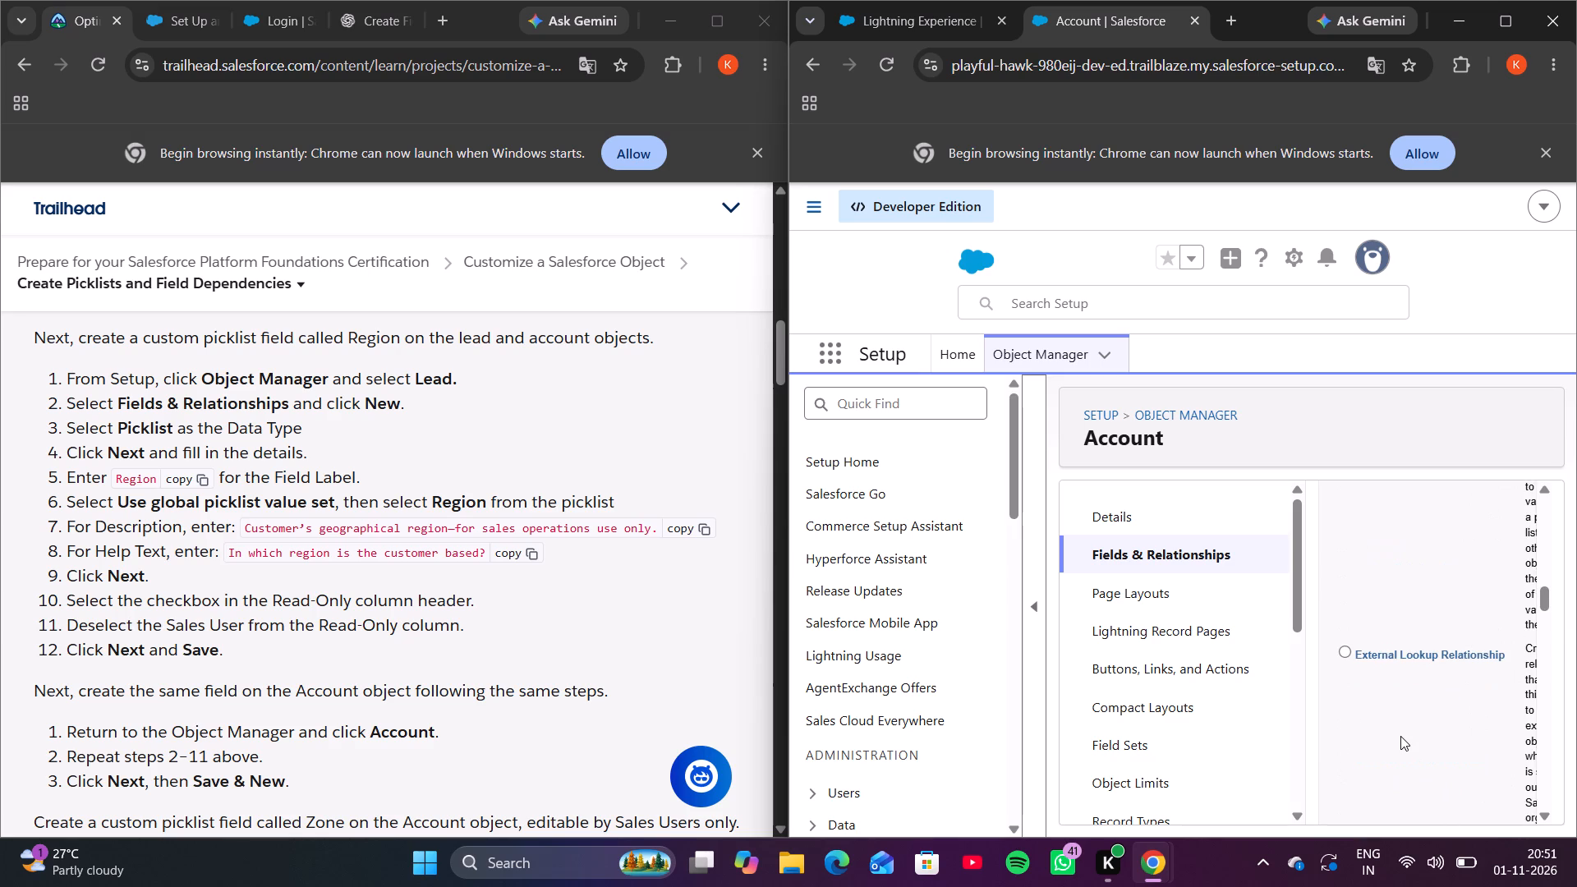
{"action": "scroll", "coordinate": [1400, 736], "scroll_direction": "down", "scroll_amount": 4}
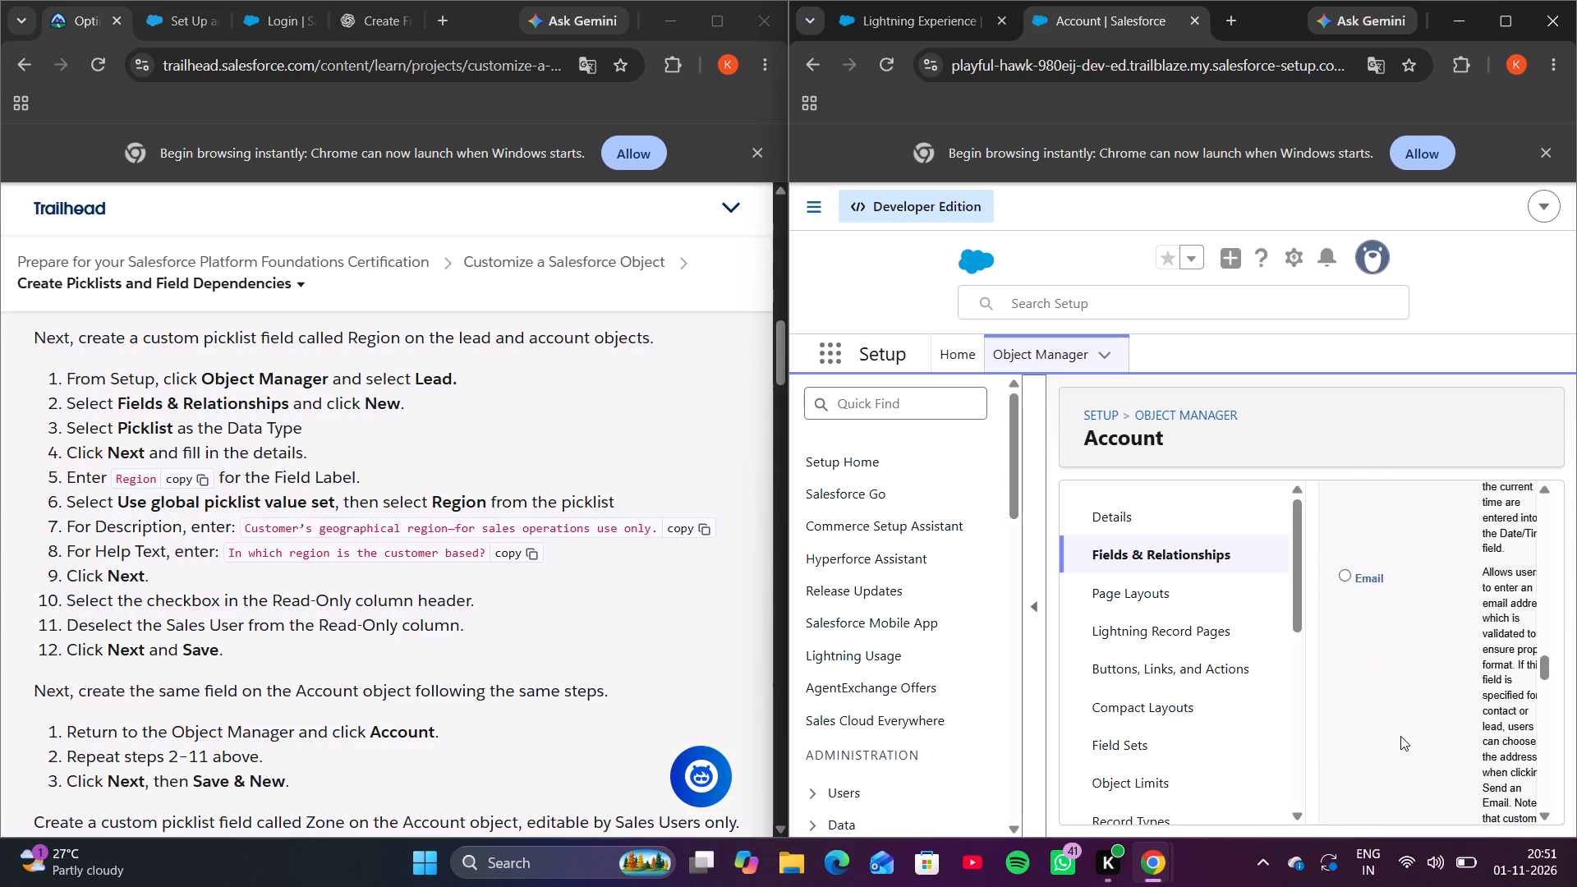
{"action": "scroll", "coordinate": [1400, 736], "scroll_direction": "down", "scroll_amount": 3}
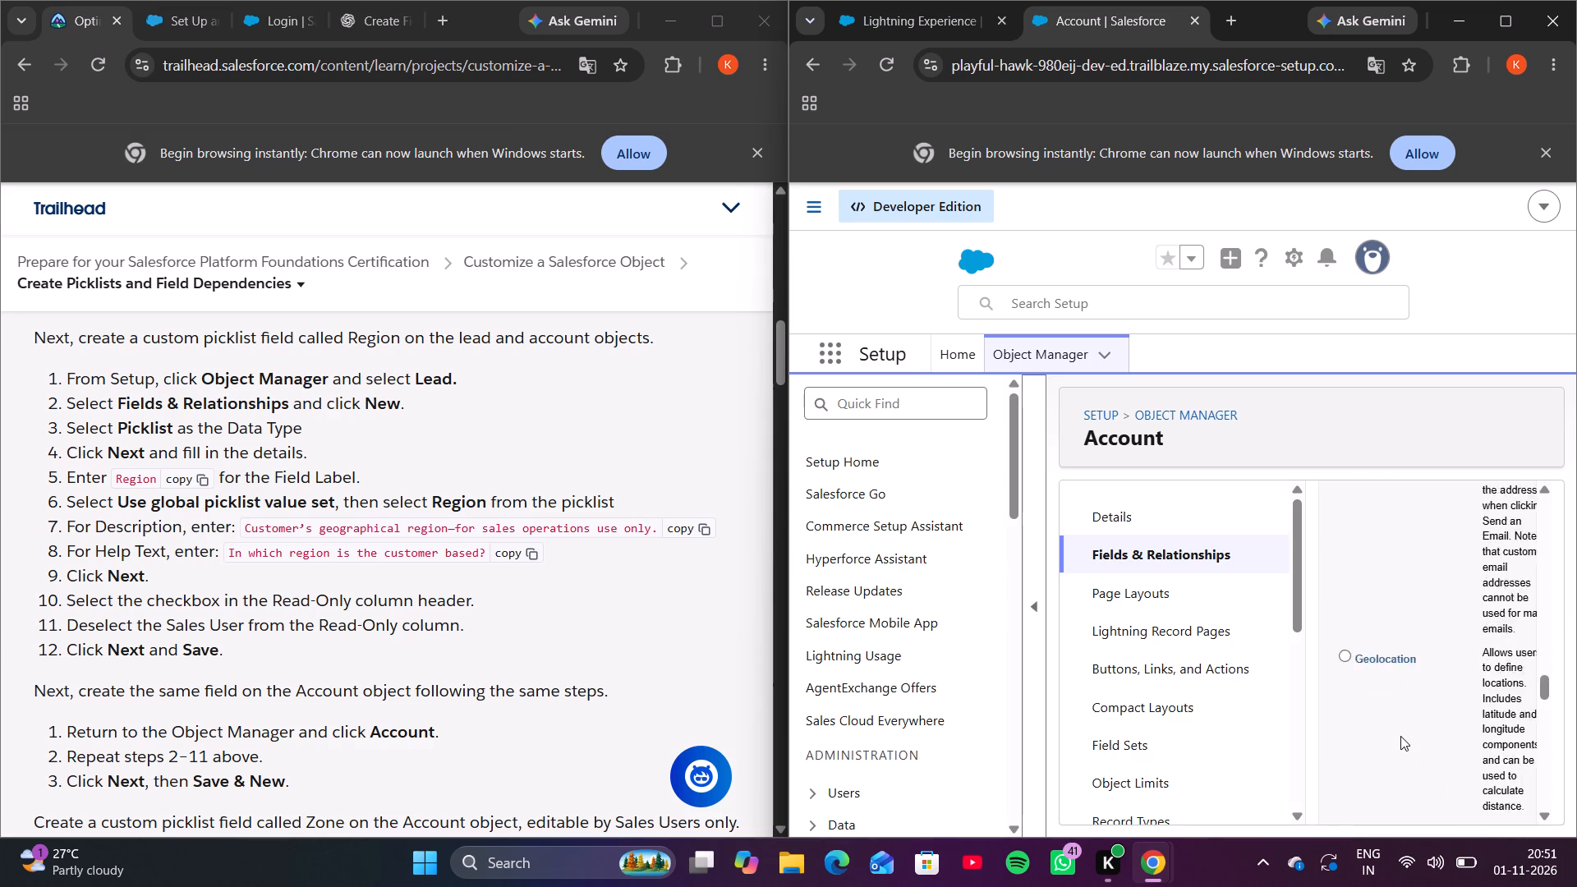
{"action": "scroll", "coordinate": [1400, 736], "scroll_direction": "down", "scroll_amount": 2}
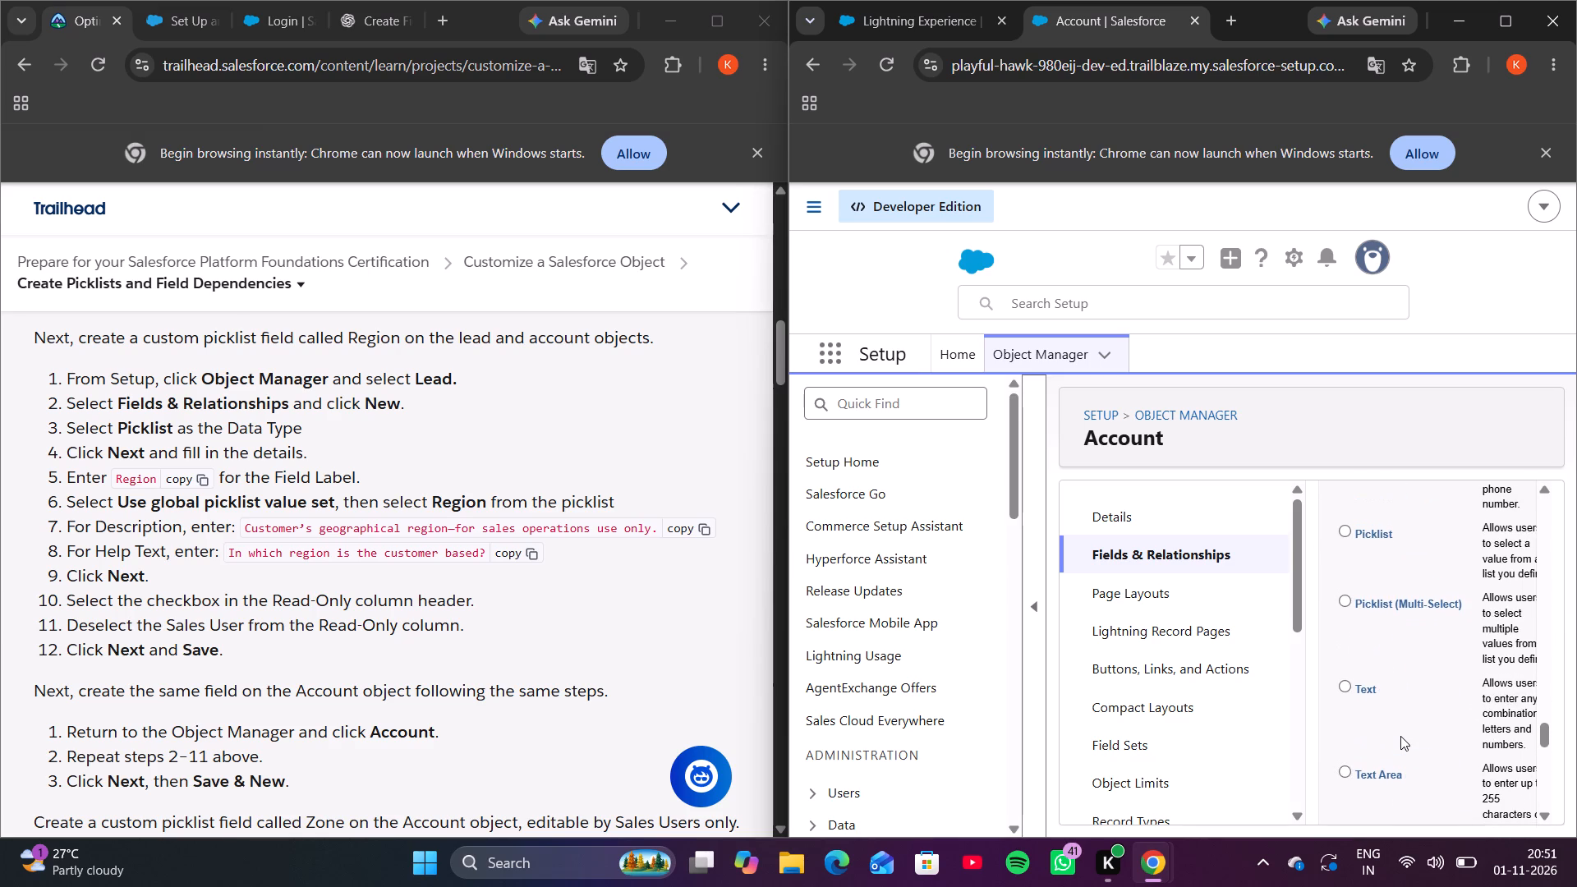
{"action": "scroll", "coordinate": [1400, 736], "scroll_direction": "down", "scroll_amount": 1}
{"action": "left_click", "coordinate": [1349, 531]}
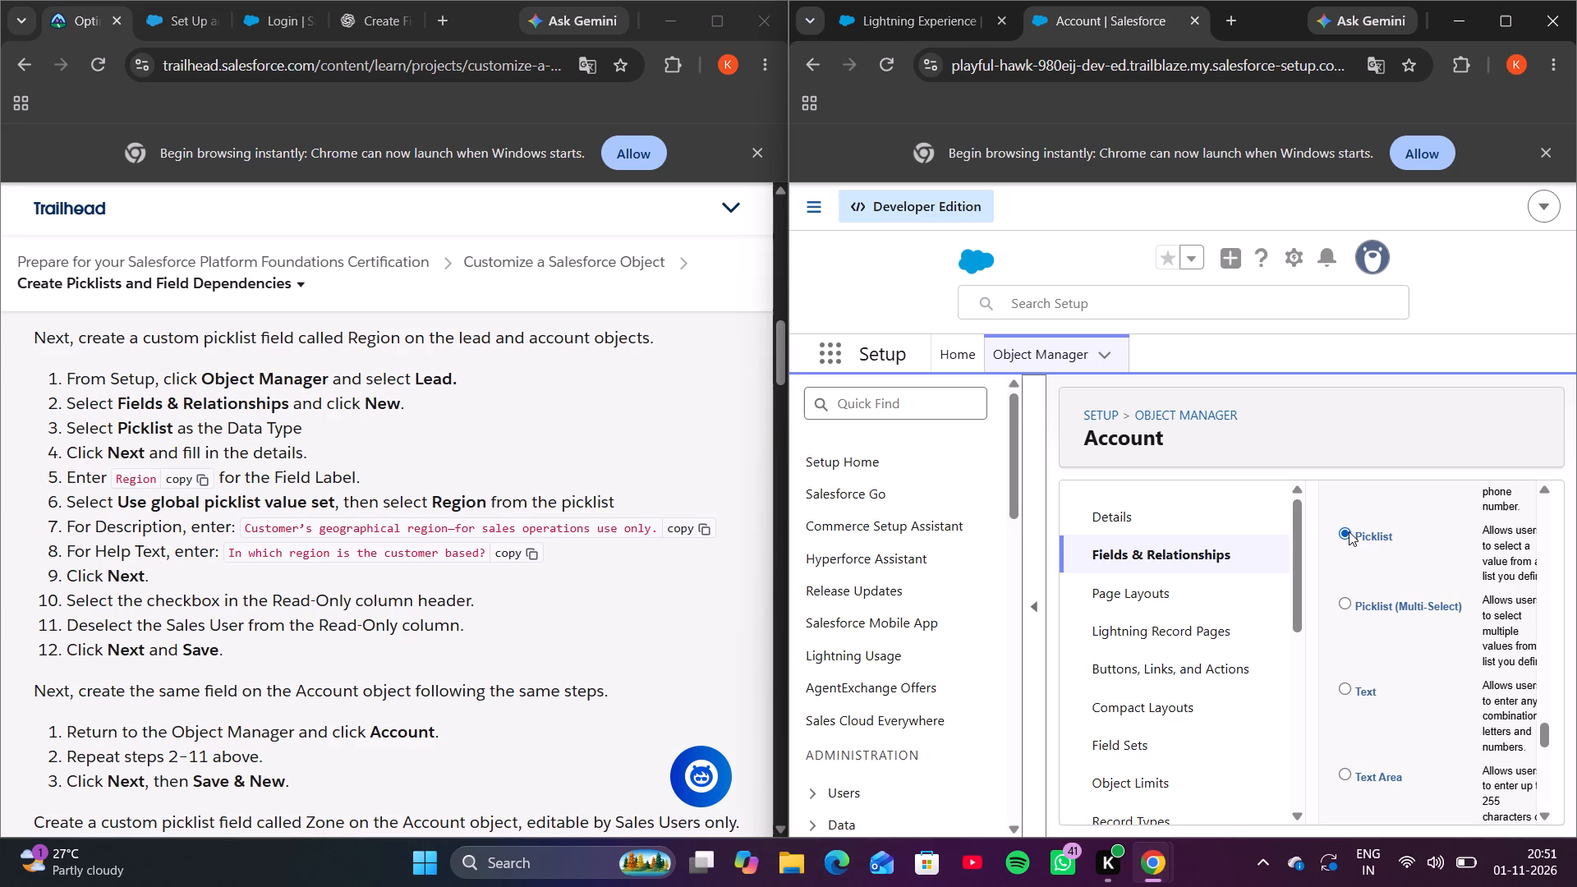
{"action": "scroll", "coordinate": [1349, 531], "scroll_direction": "up", "scroll_amount": 5}
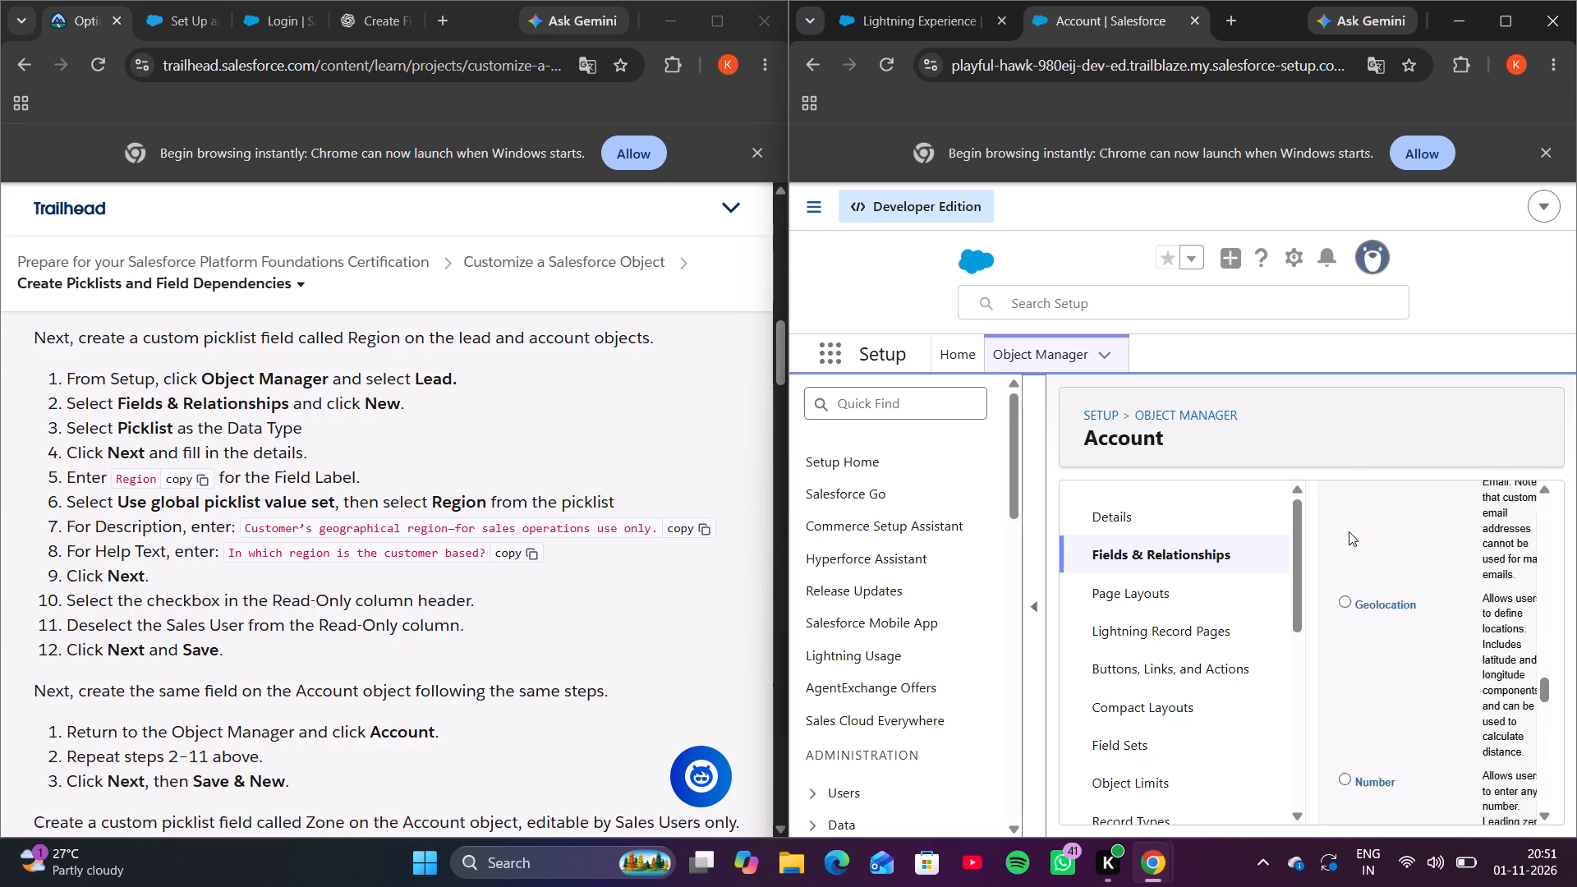
{"action": "scroll", "coordinate": [1448, 583], "scroll_direction": "up", "scroll_amount": 16}
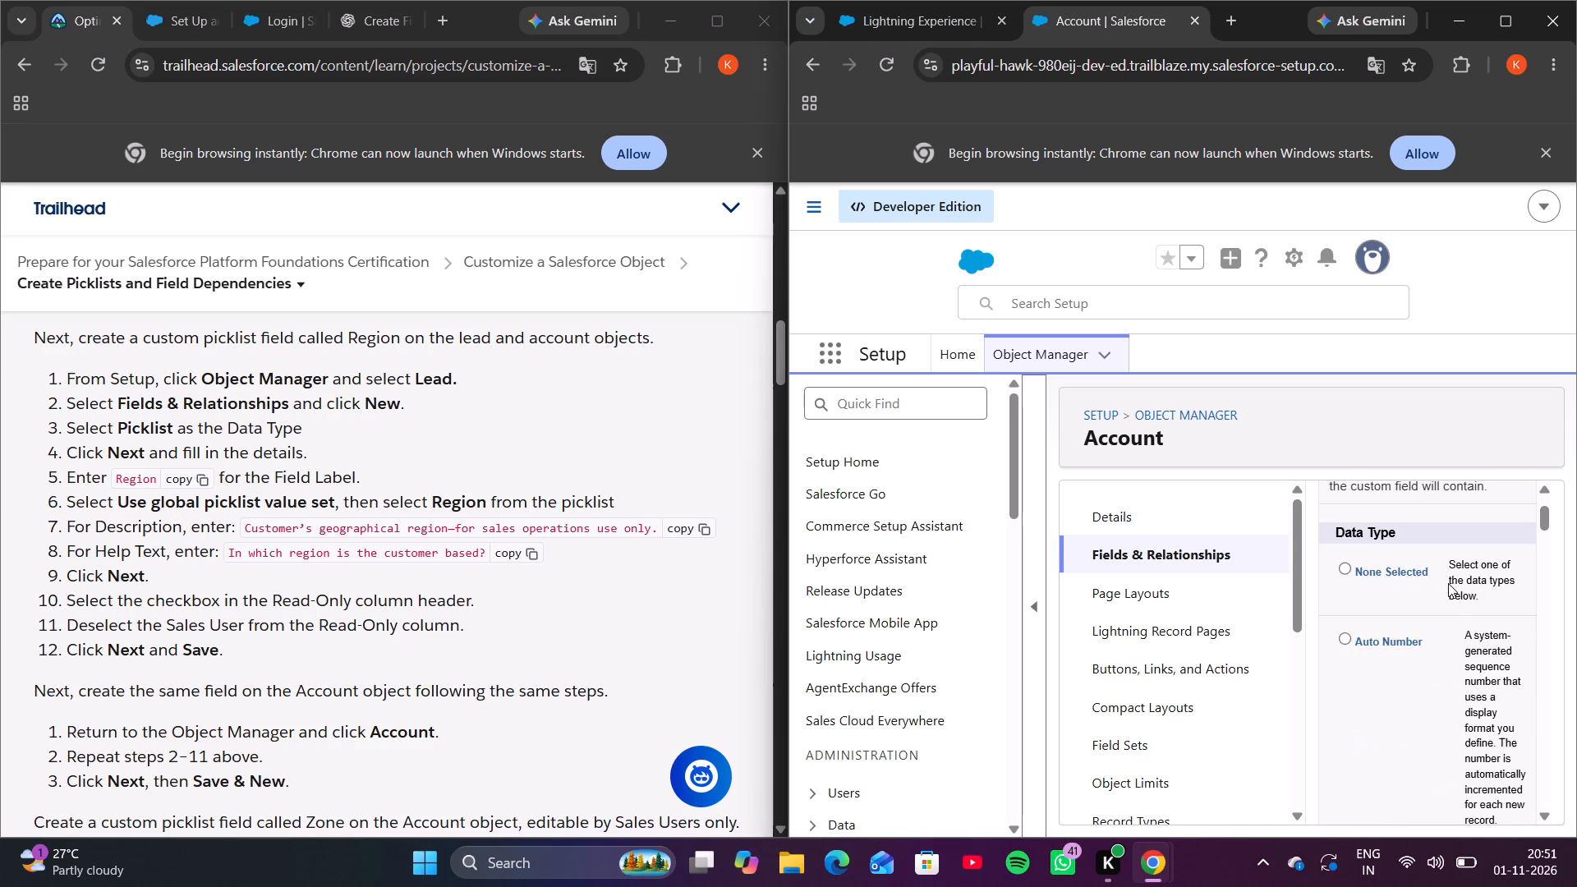
{"action": "left_click", "coordinate": [1461, 667]}
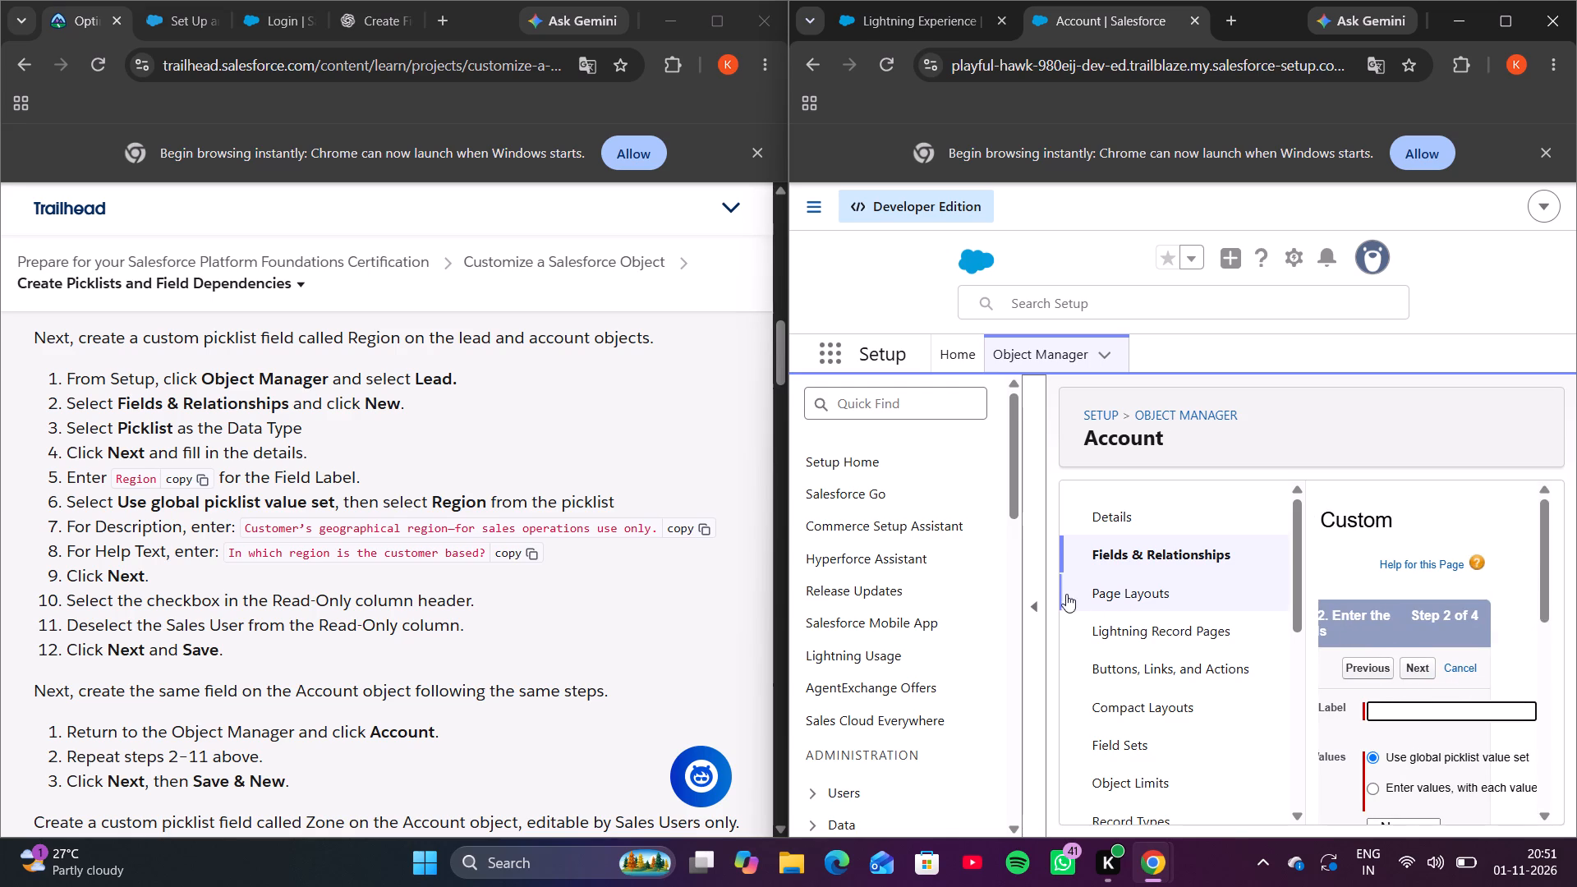
Label the new Account picklist field Region and use the global picklist value set Region for its values.
{"action": "left_click", "coordinate": [1040, 591]}
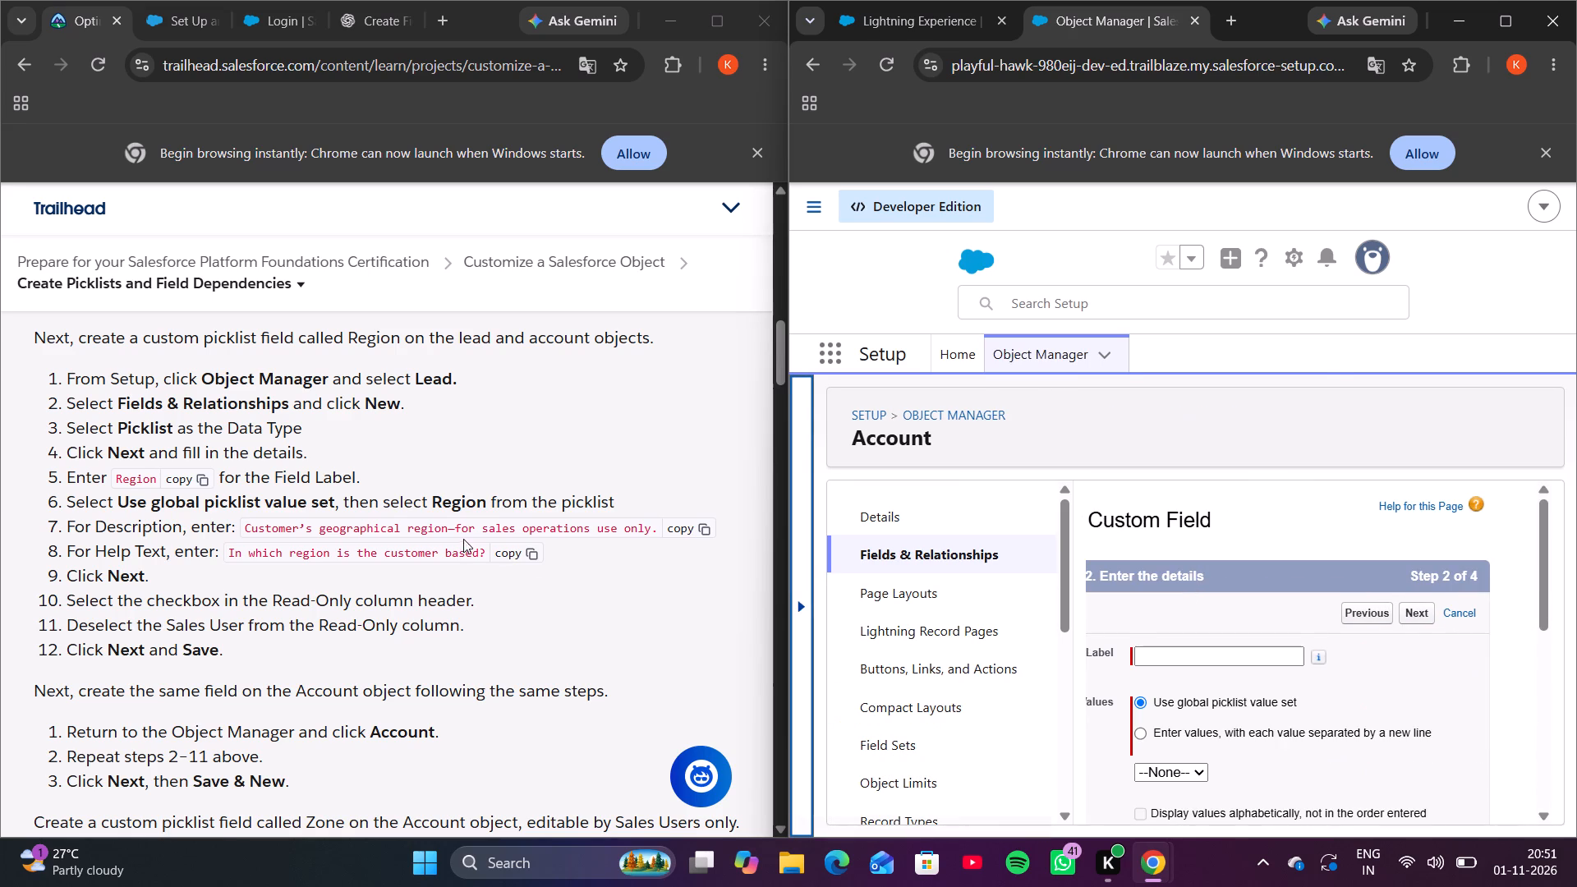
{"action": "left_click", "coordinate": [196, 480]}
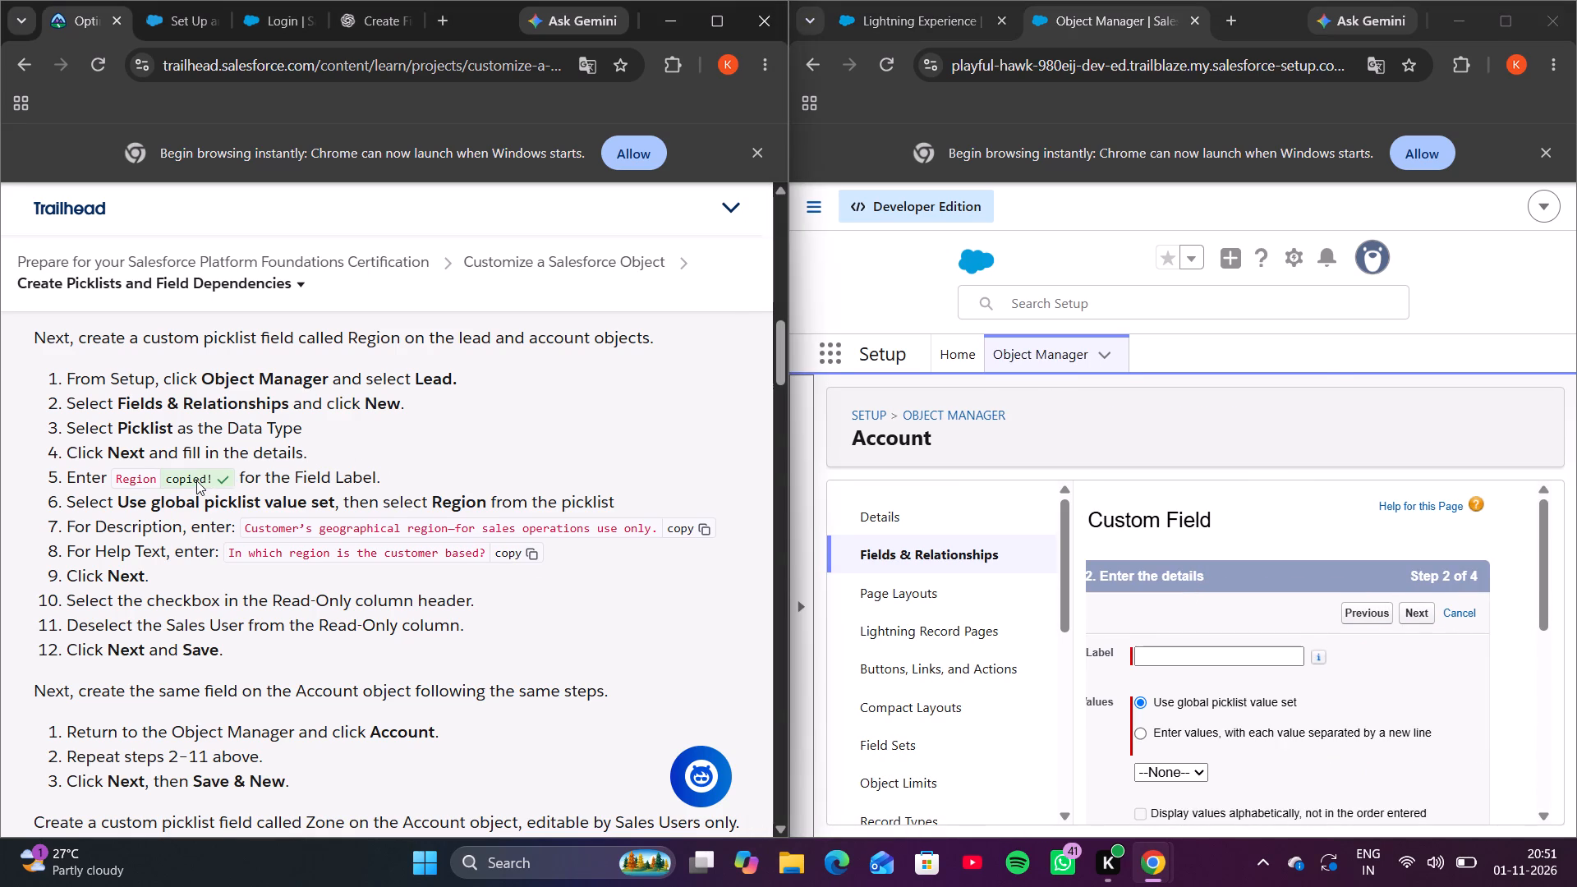
{"action": "scroll", "coordinate": [1211, 709], "scroll_direction": "right", "scroll_amount": 1}
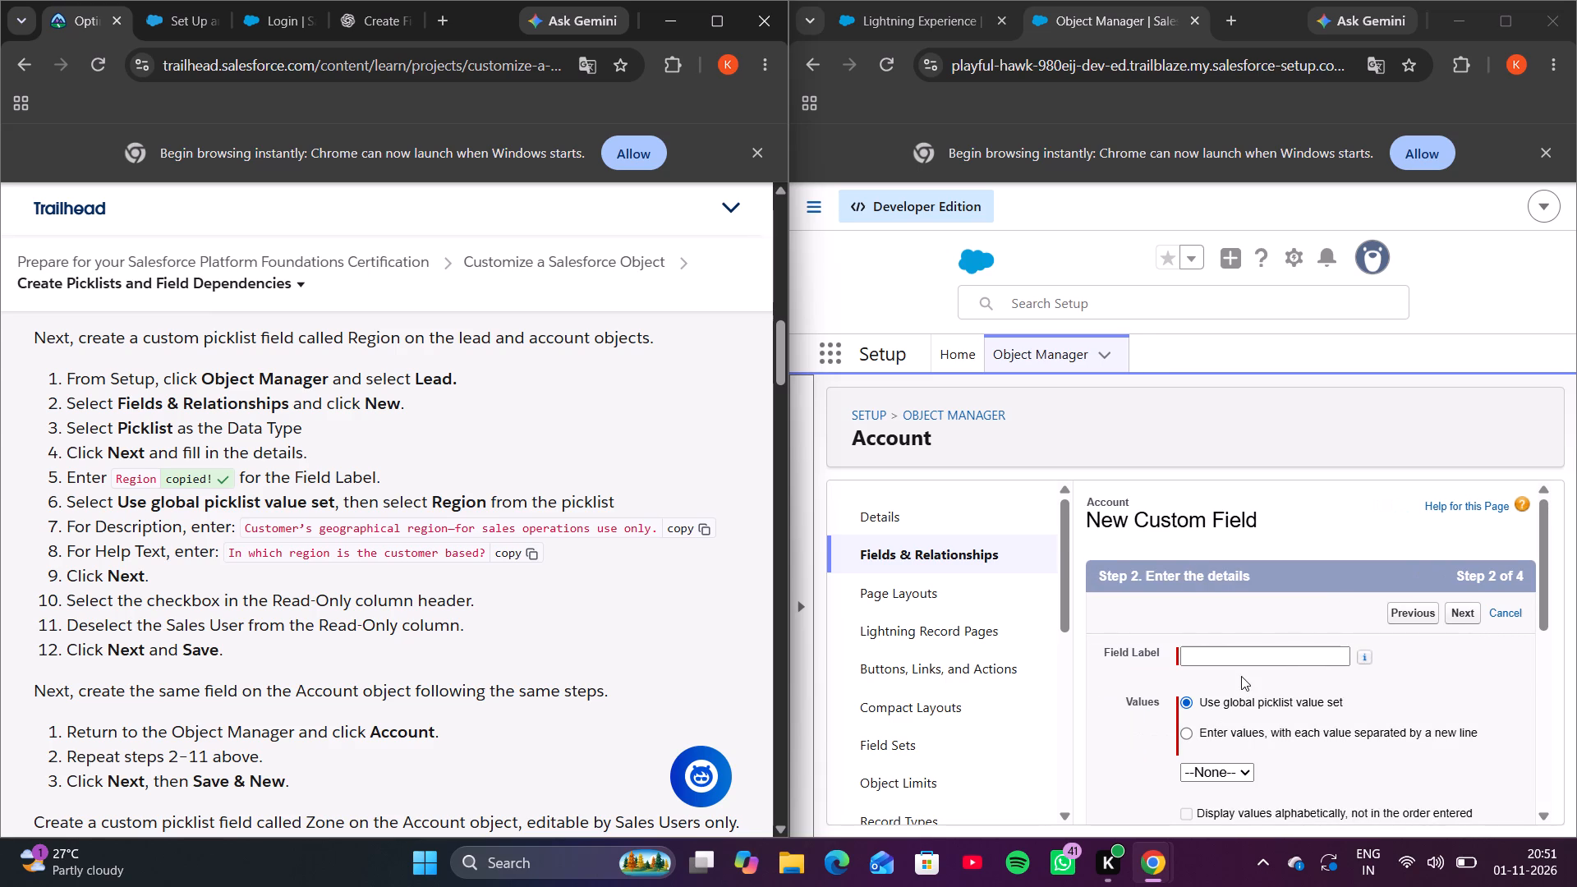
{"action": "left_click", "coordinate": [1236, 655]}
{"action": "key", "text": "ctrl+v"}
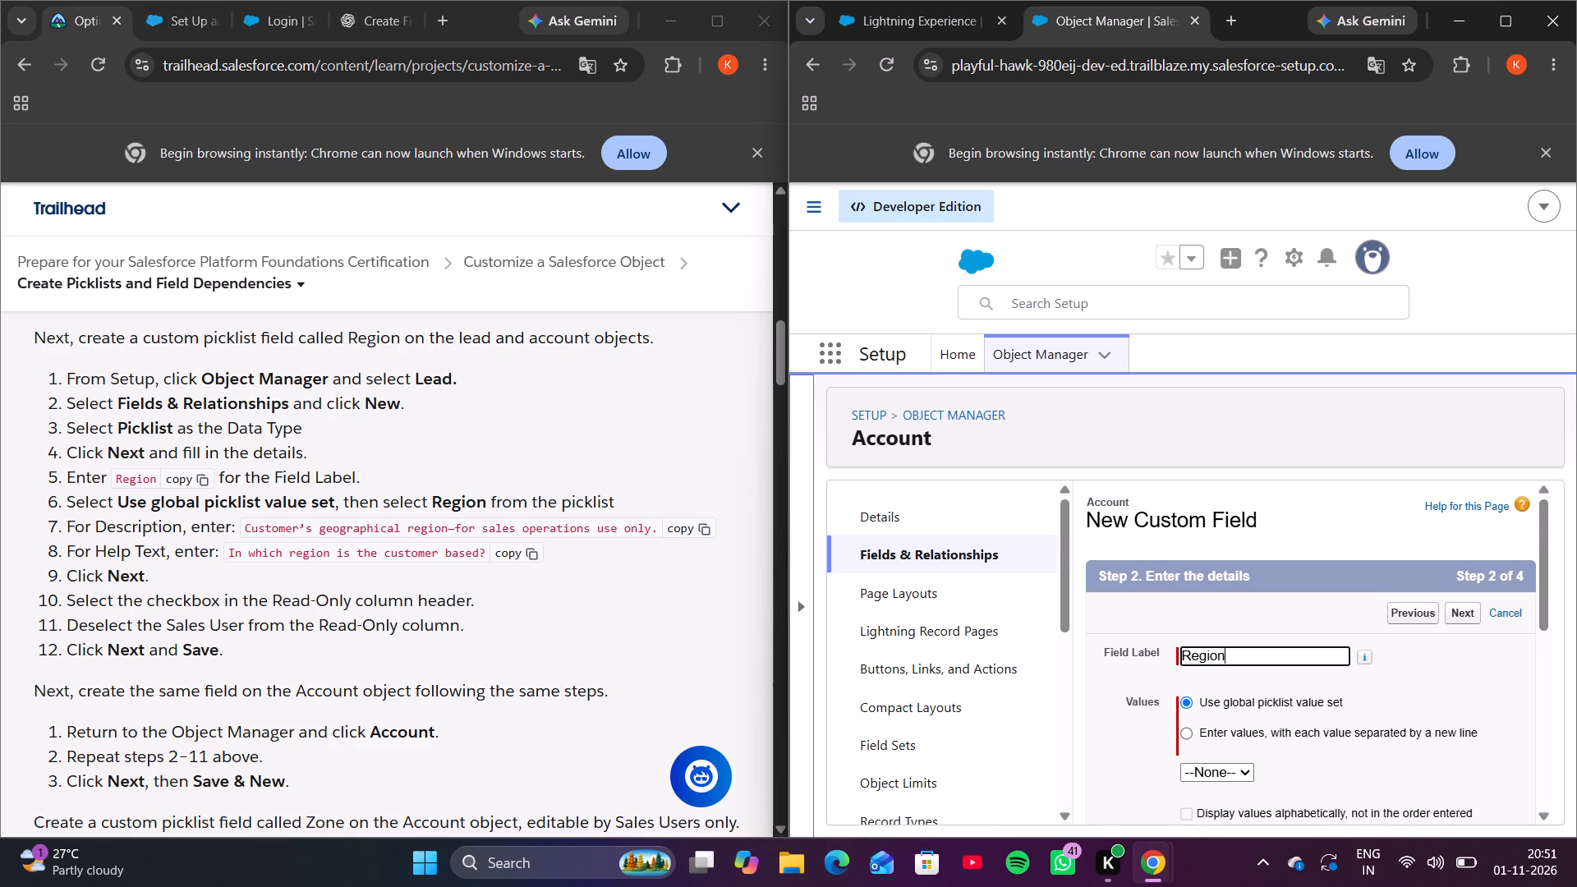
{"action": "left_click", "coordinate": [1211, 768]}
{"action": "left_click", "coordinate": [1210, 809]}
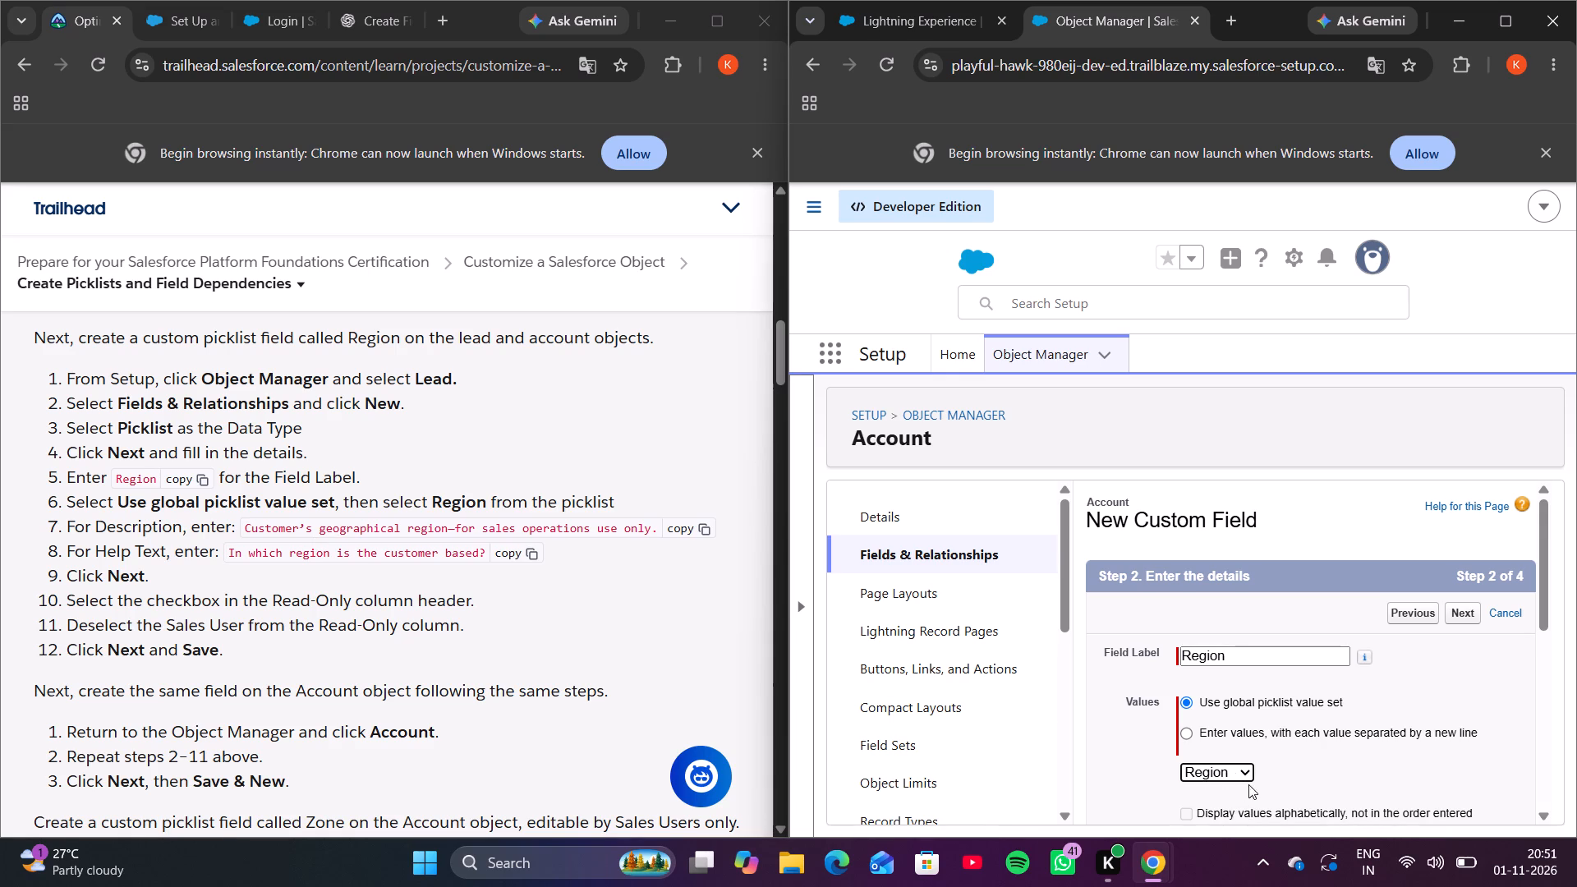
Enter description "Customer's geographical region—for sales operations use only." and help text "In which region is the customer based?", and proceed to field-level security.
{"action": "scroll", "coordinate": [1262, 775], "scroll_direction": "down", "scroll_amount": 2}
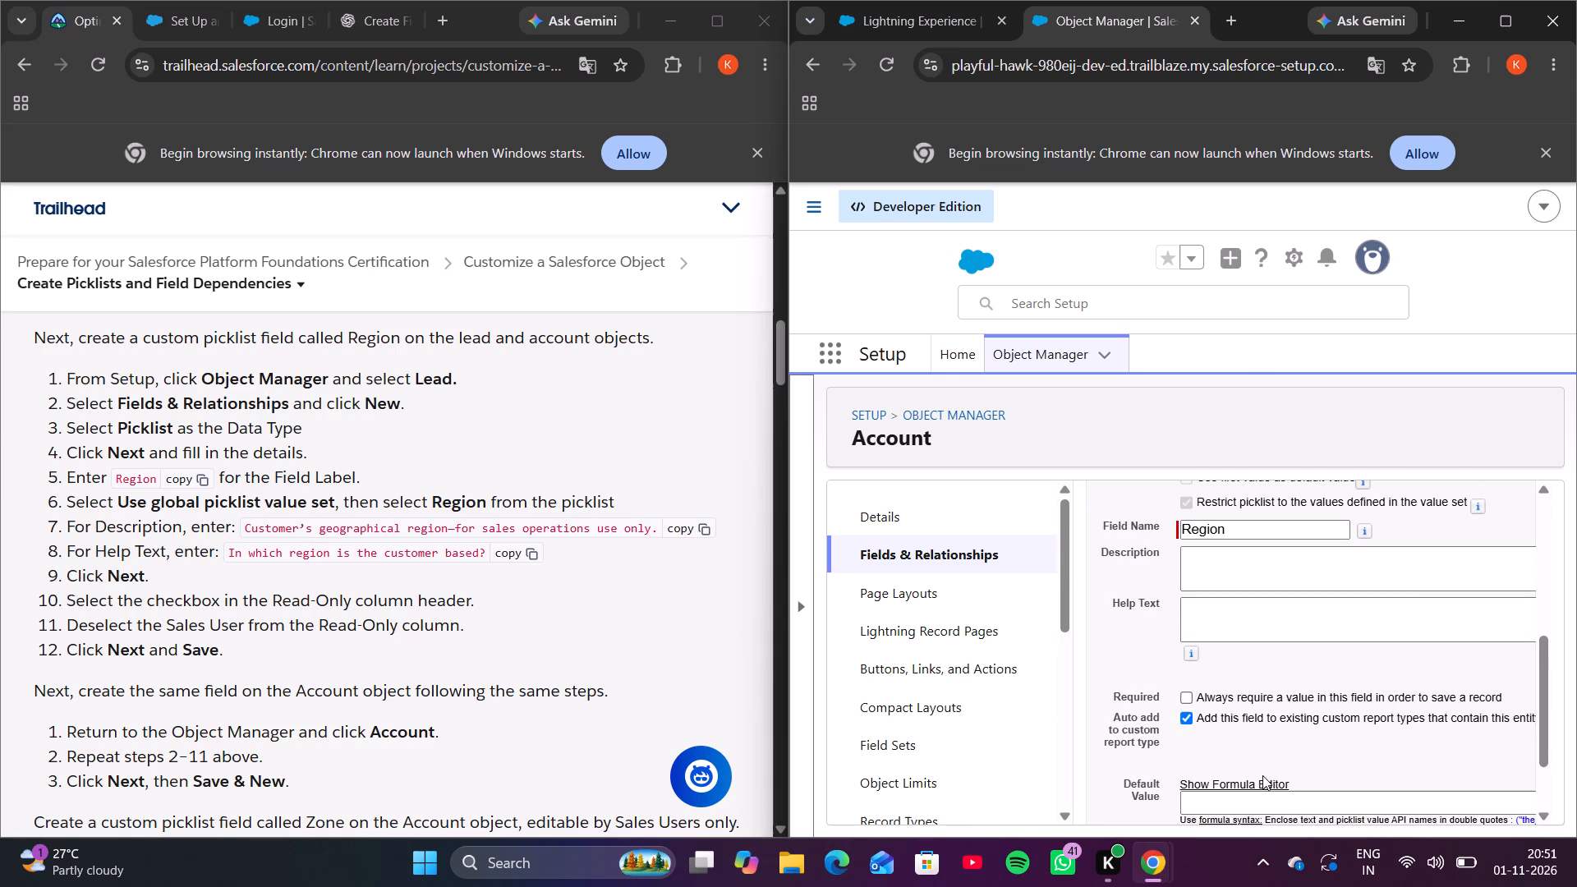
{"action": "left_click", "coordinate": [694, 532]}
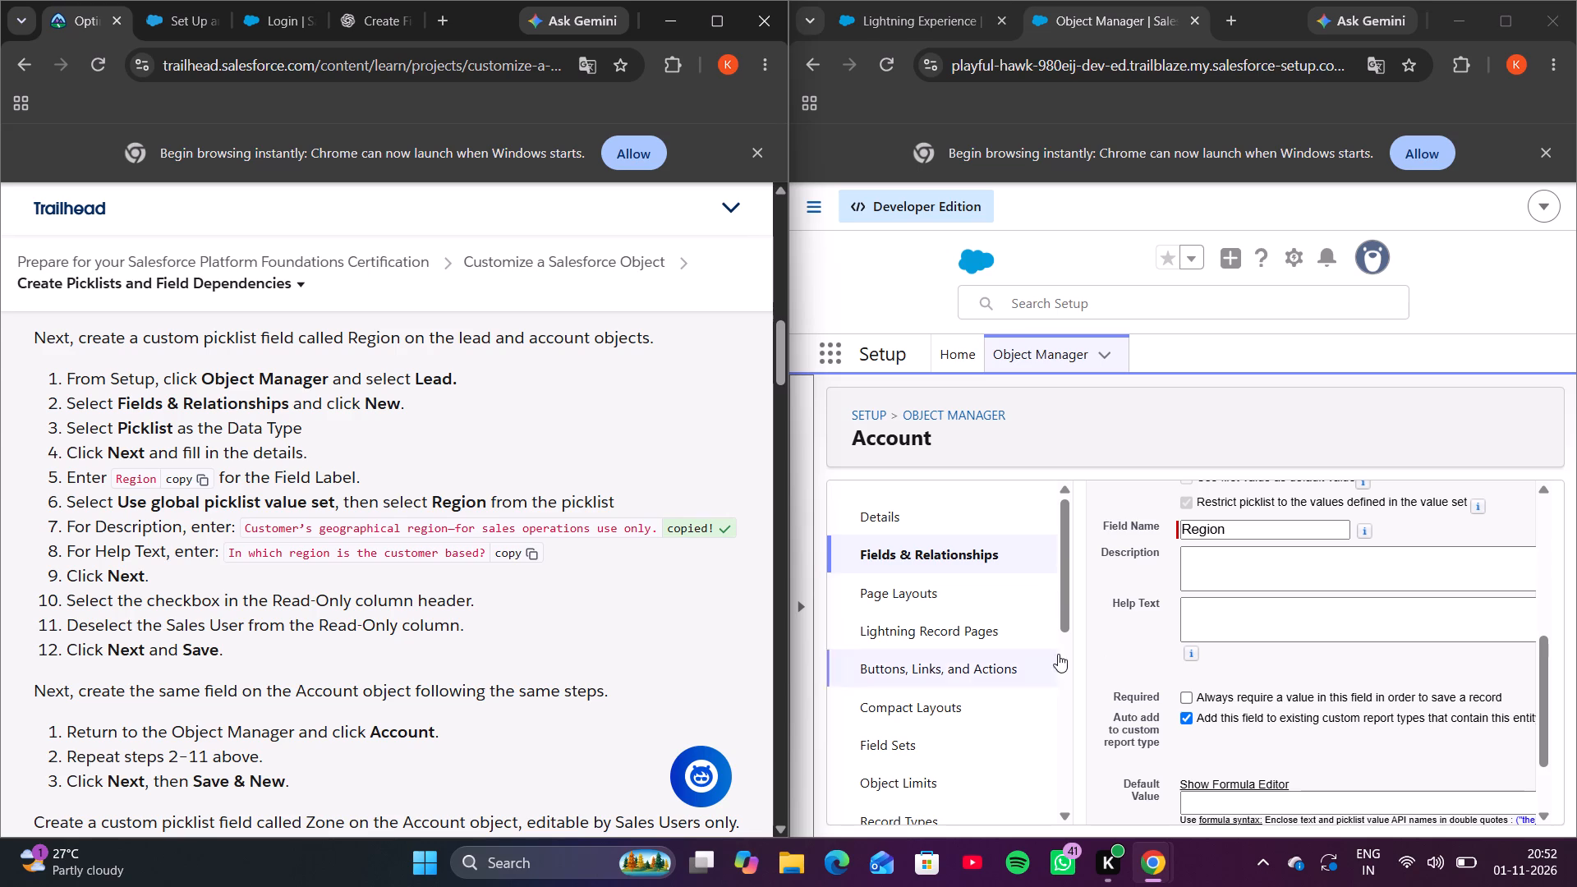
{"action": "left_click", "coordinate": [1247, 575]}
{"action": "key", "text": "ctrl+v"}
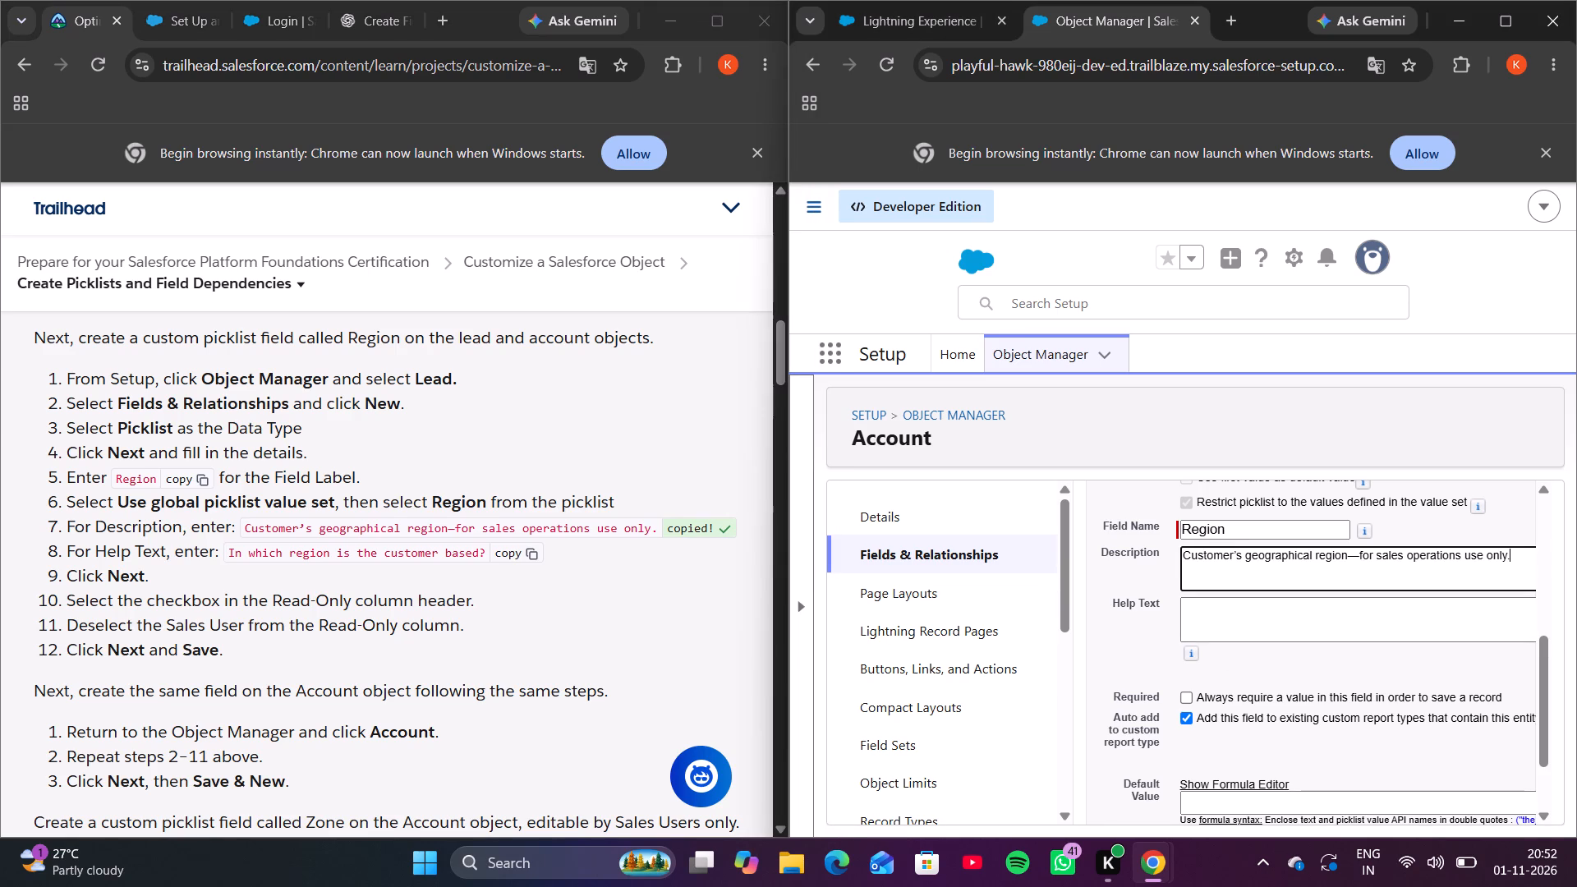
{"action": "left_click", "coordinate": [536, 554]}
{"action": "left_click", "coordinate": [1271, 625]}
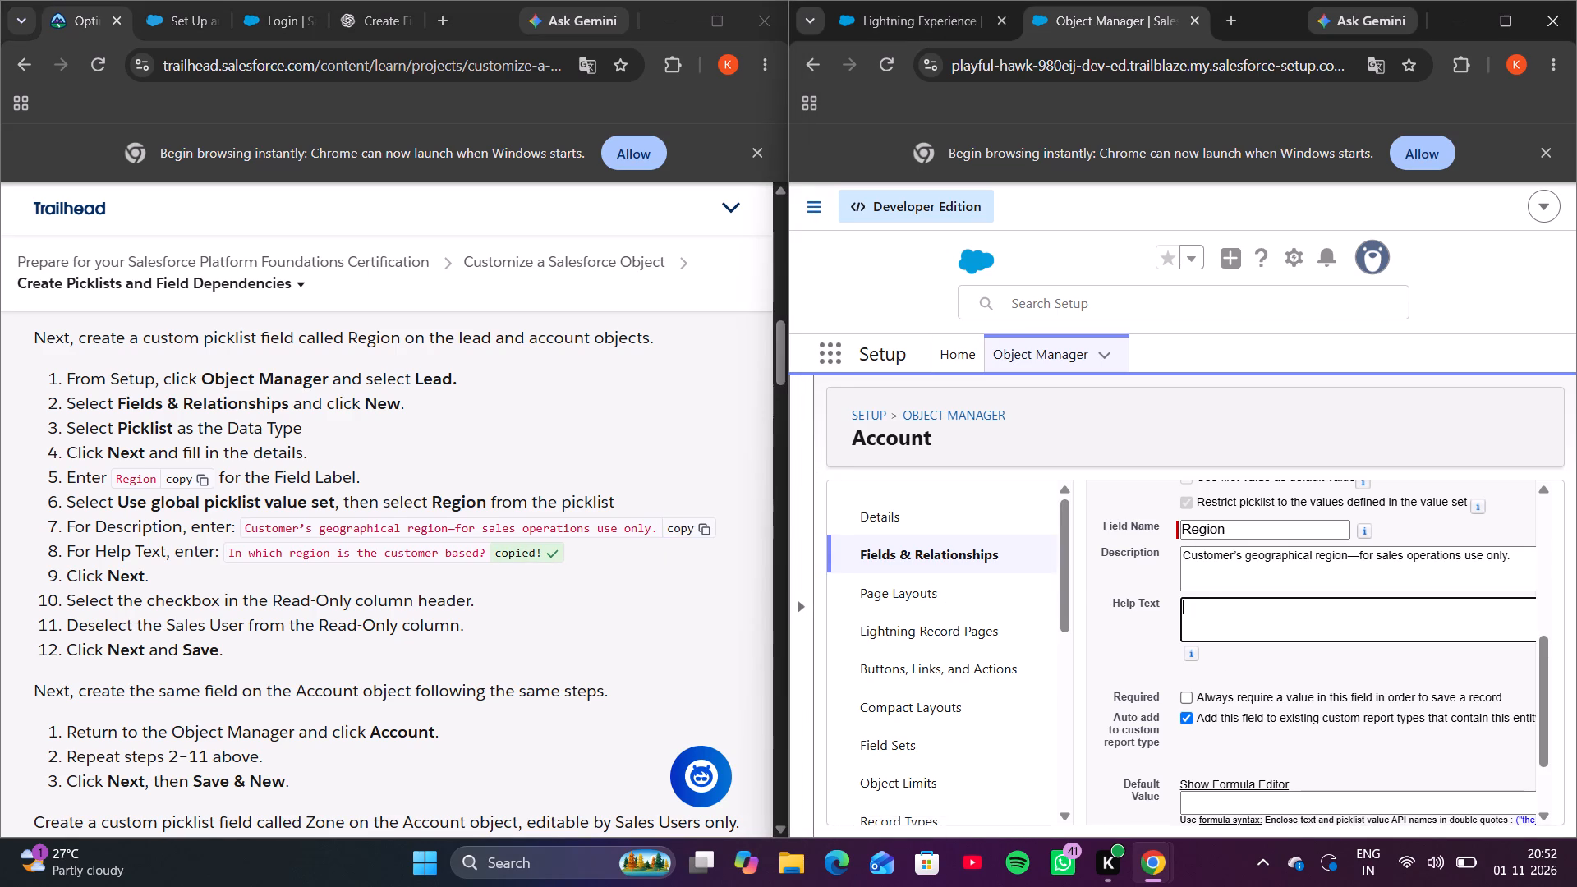
{"action": "key", "text": "ctrl+v"}
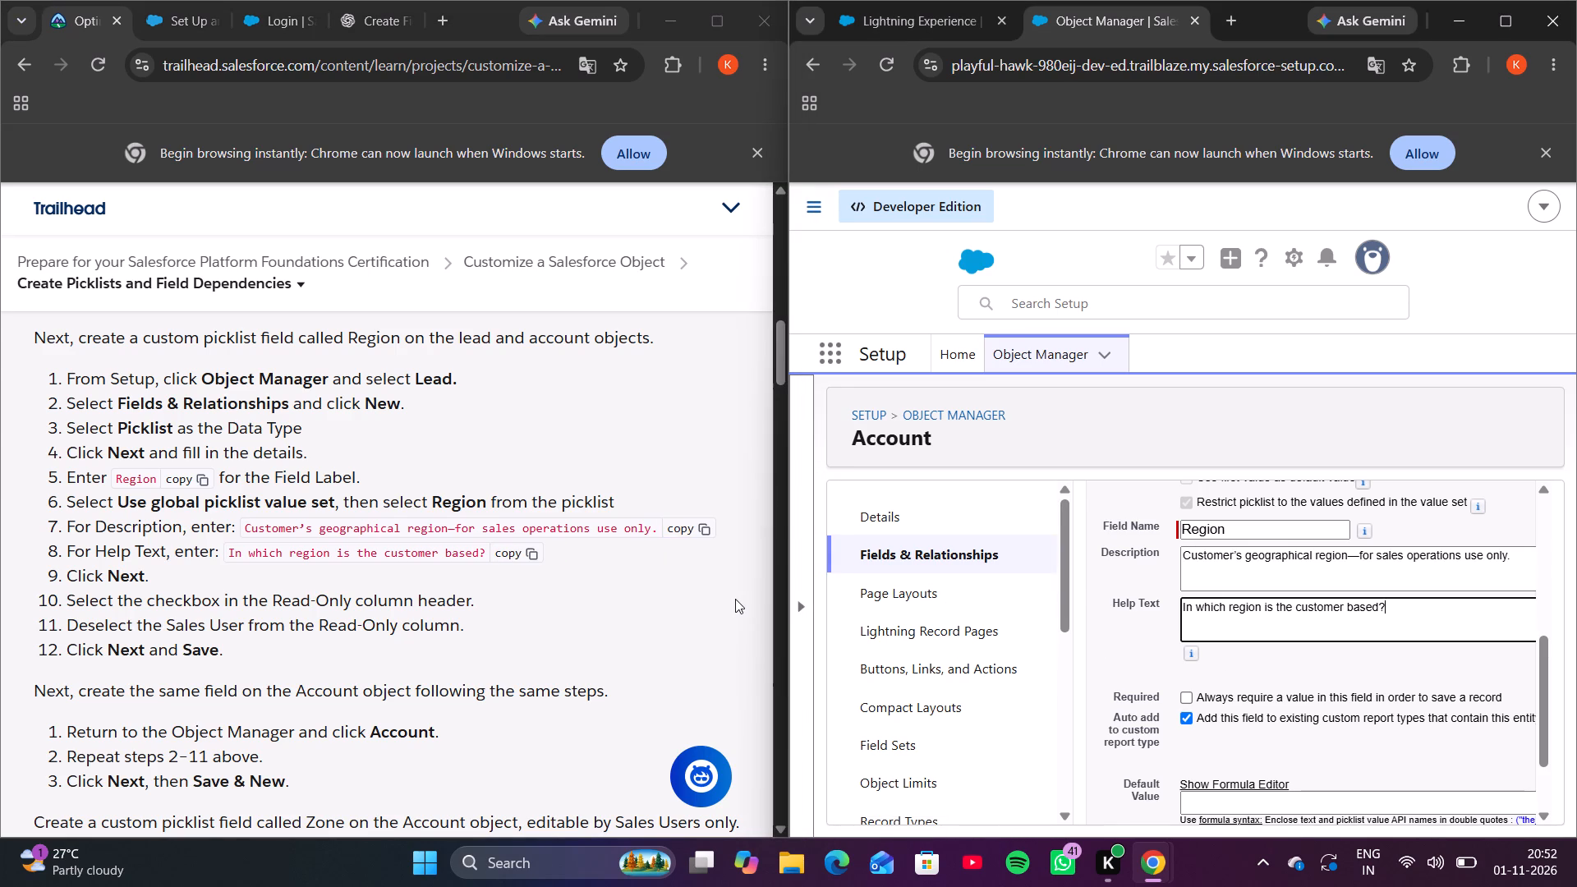
{"action": "scroll", "coordinate": [1256, 594], "scroll_direction": "up", "scroll_amount": 3}
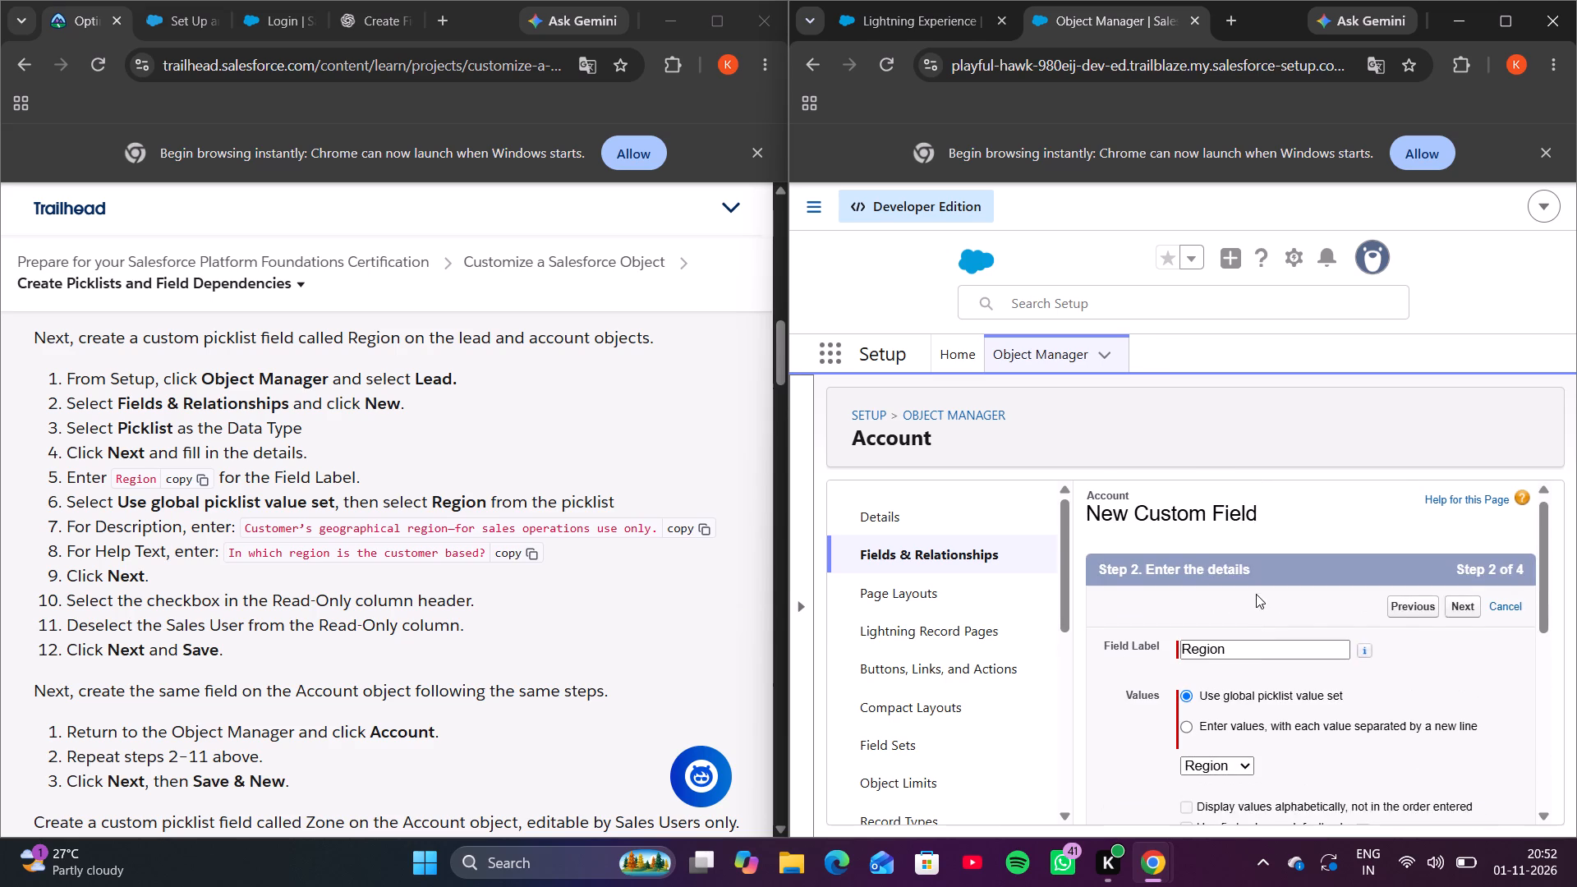
{"action": "left_click", "coordinate": [1463, 620]}
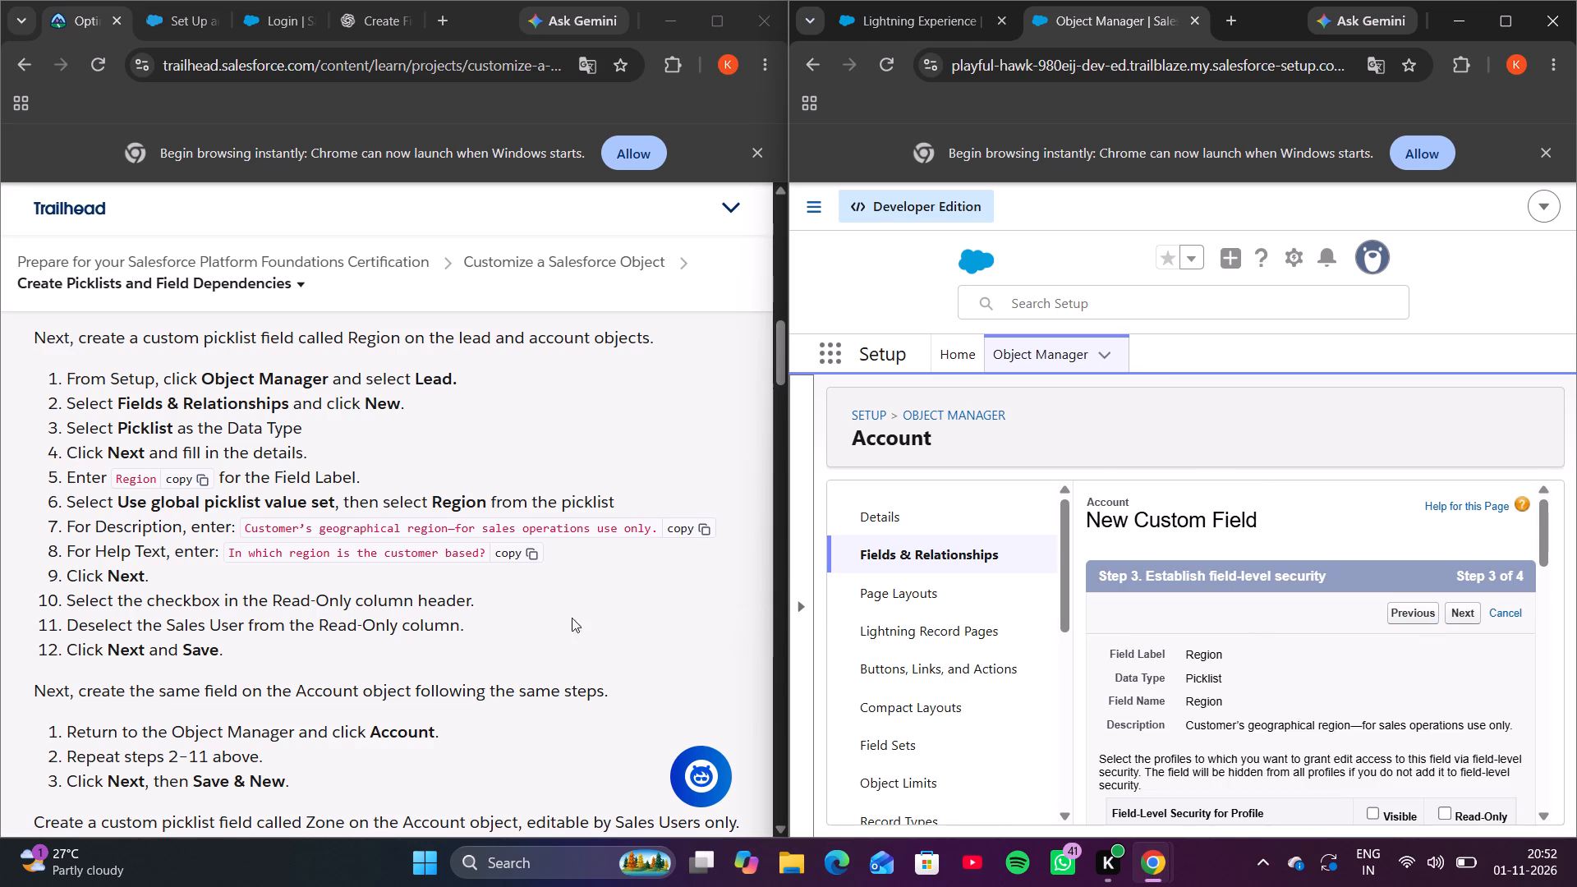
Make the Region field read-only for all profiles except Sales User and save it with the default page layouts.
{"action": "scroll", "coordinate": [1331, 702], "scroll_direction": "down", "scroll_amount": 1}
{"action": "scroll", "coordinate": [1331, 702], "scroll_direction": "left", "scroll_amount": 1}
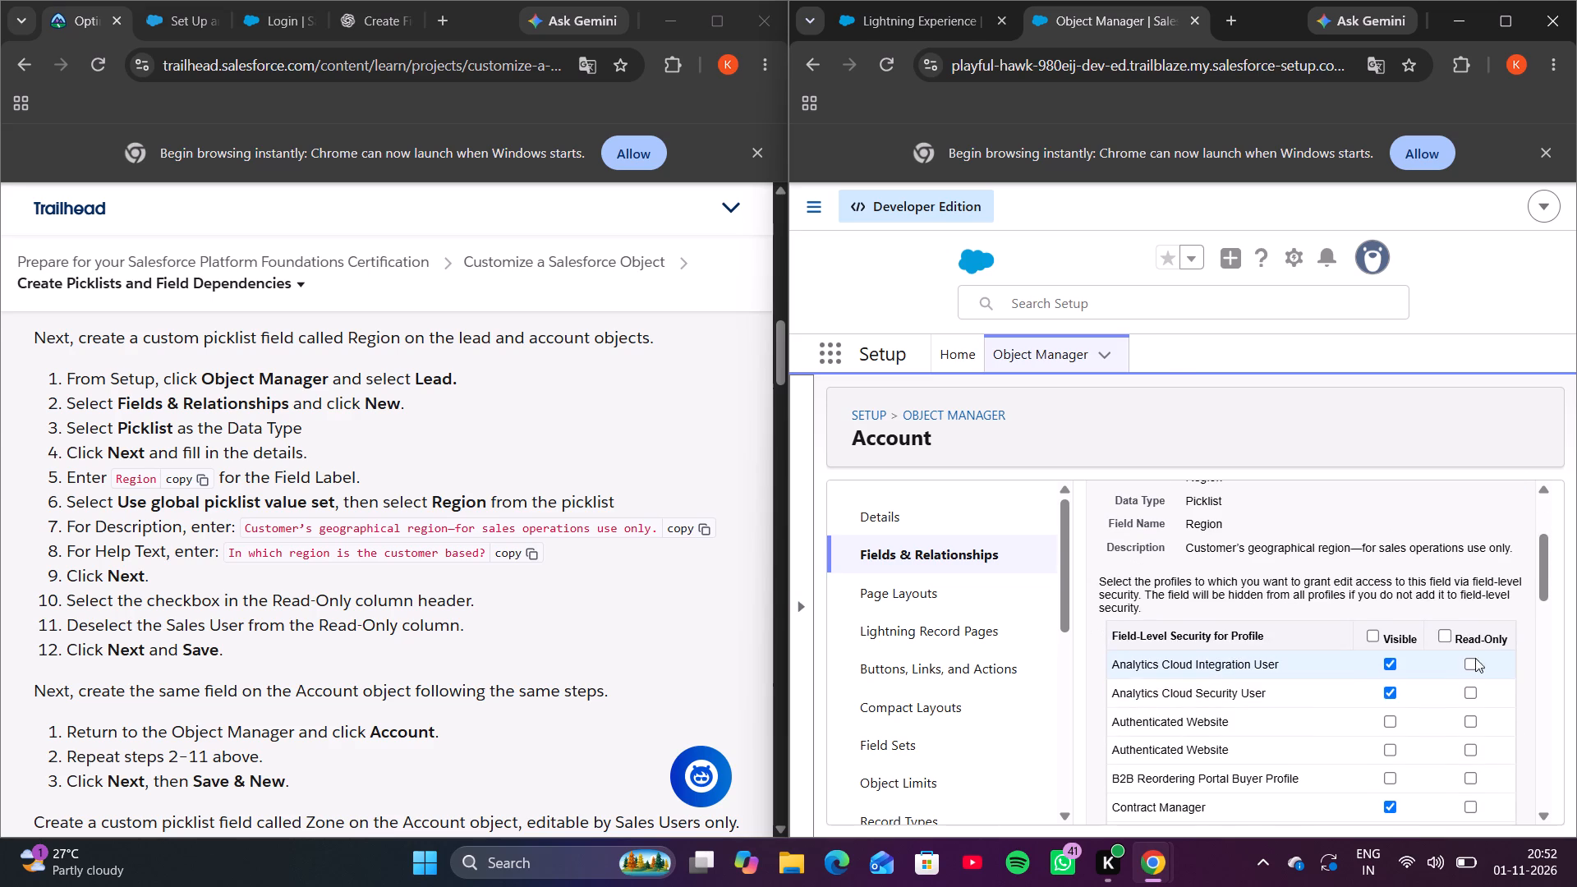
{"action": "left_click", "coordinate": [1449, 637]}
{"action": "scroll", "coordinate": [1449, 637], "scroll_direction": "down", "scroll_amount": 8}
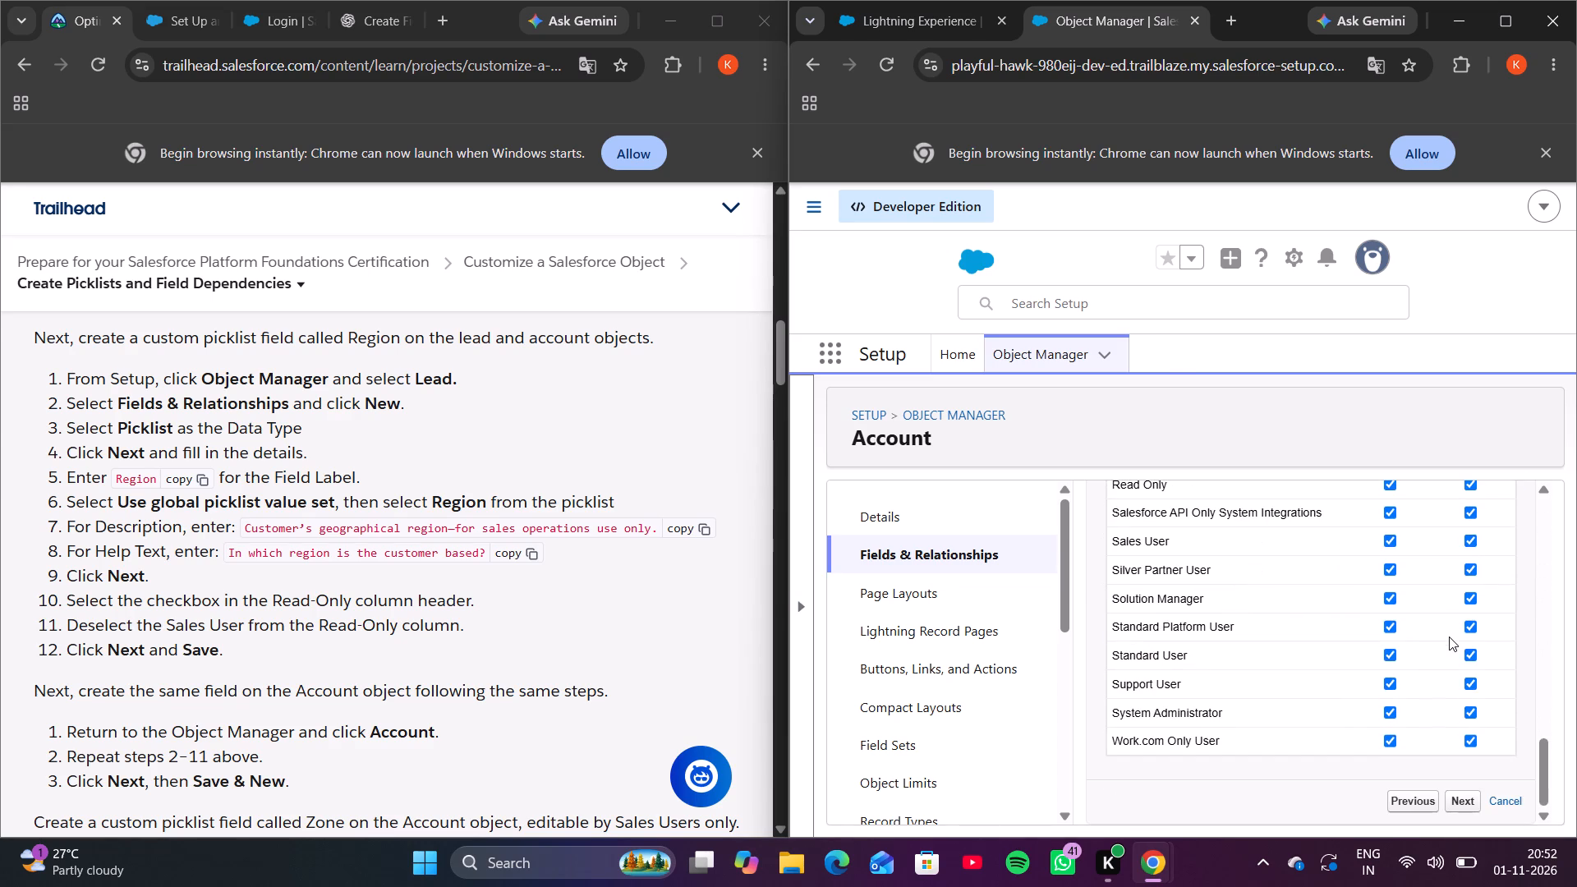
{"action": "scroll", "coordinate": [1449, 637], "scroll_direction": "down", "scroll_amount": 1}
{"action": "left_click", "coordinate": [1467, 551]}
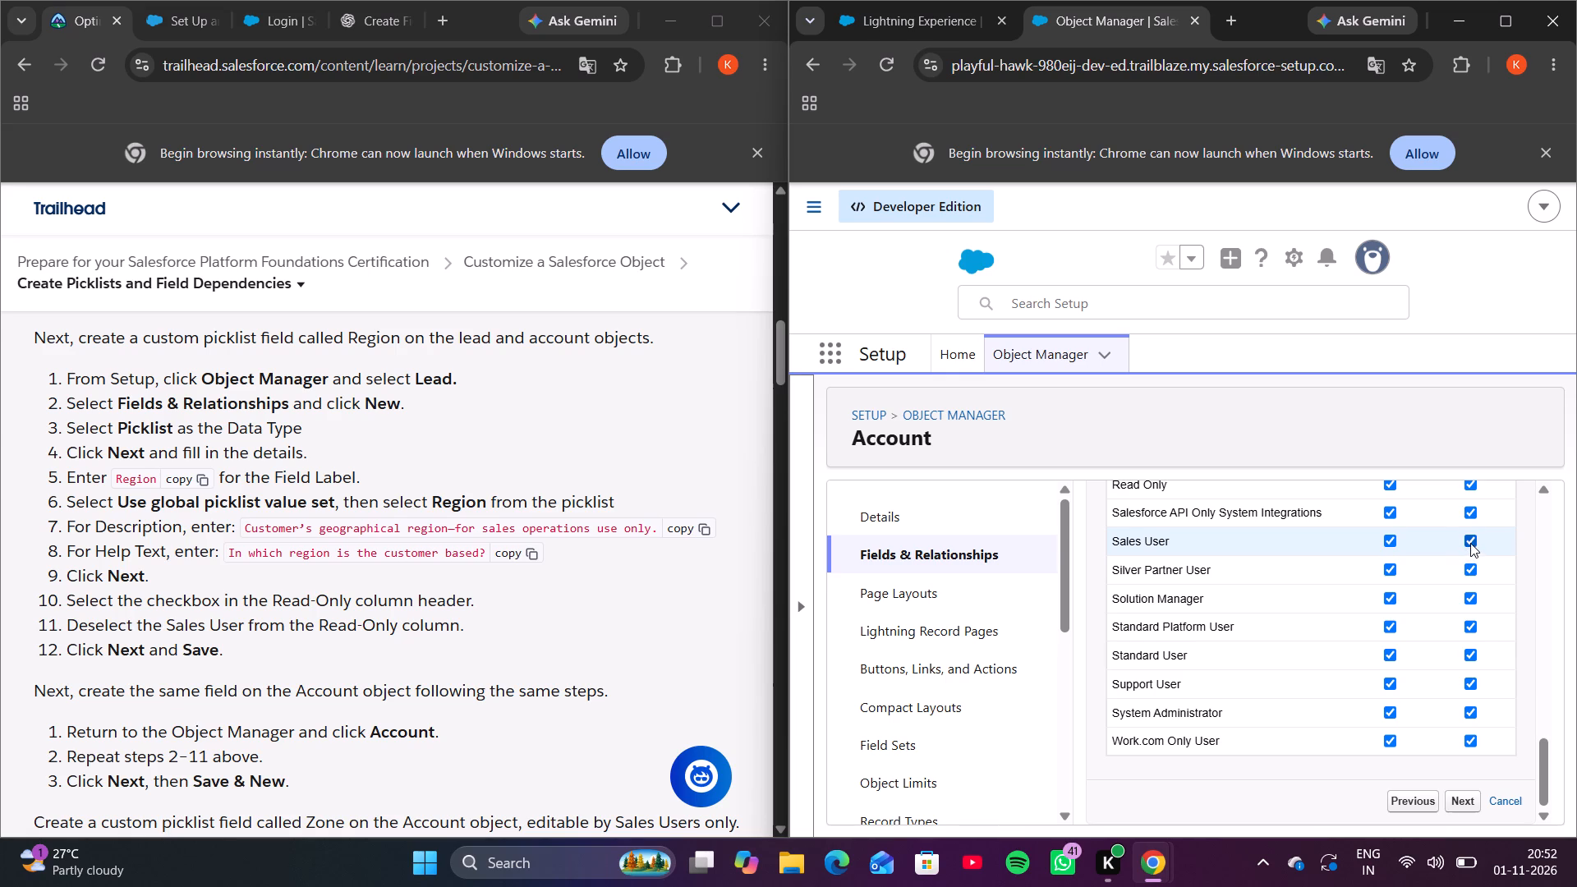
{"action": "left_click", "coordinate": [1470, 543]}
{"action": "left_click", "coordinate": [1452, 802]}
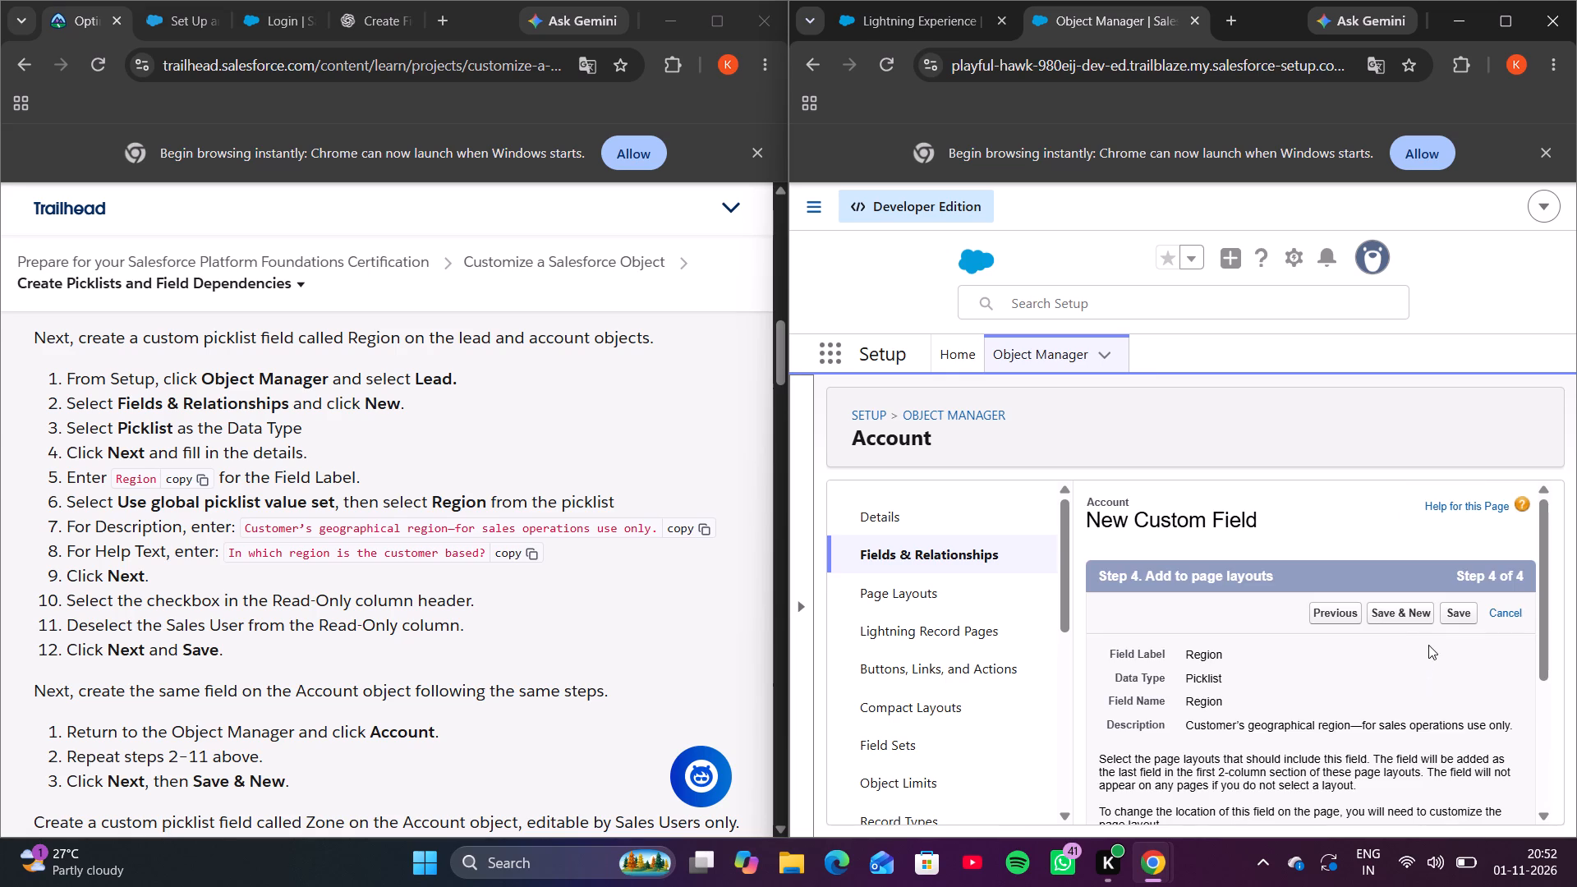
{"action": "left_click", "coordinate": [1461, 618]}
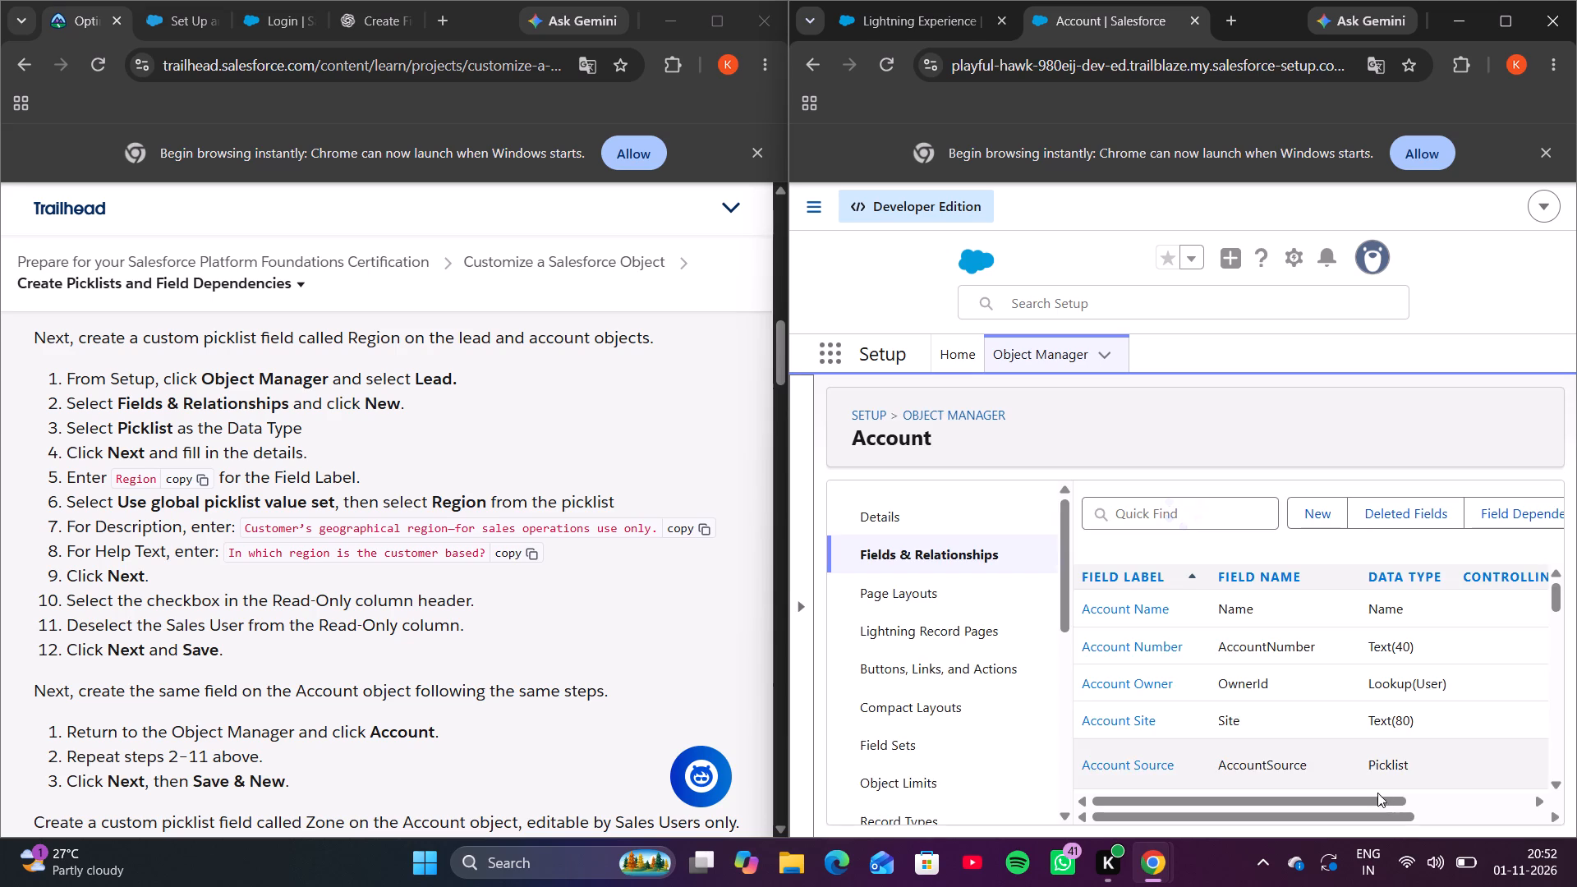
Start a new field dependency on the Account object and find Trailhead's Create Field Dependencies instructions.
{"action": "left_click", "coordinate": [1530, 517]}
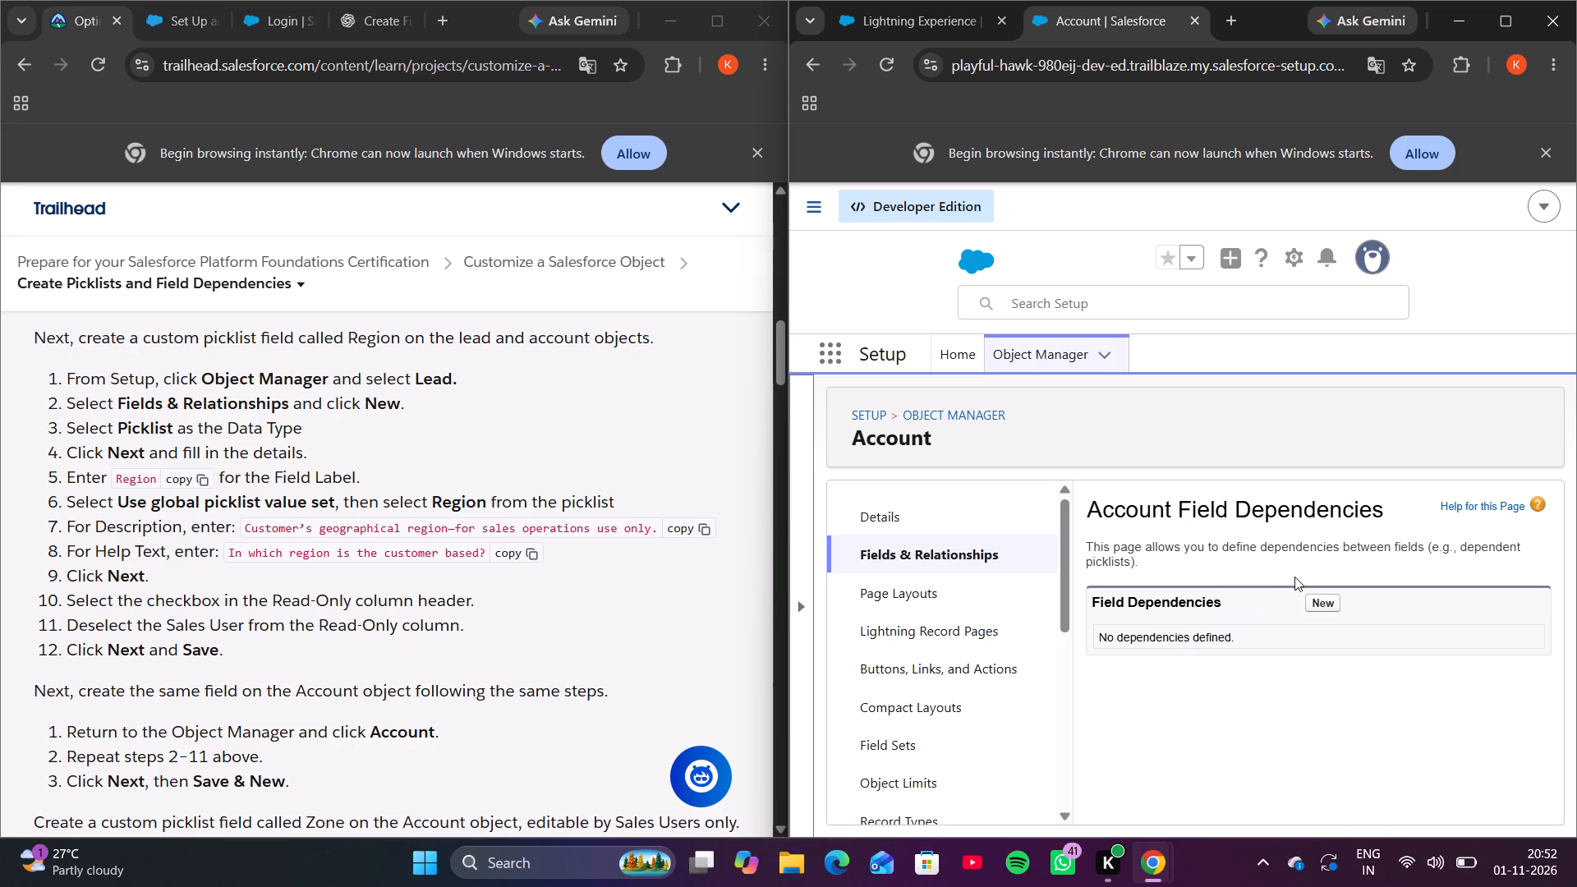
{"action": "left_click", "coordinate": [1317, 600]}
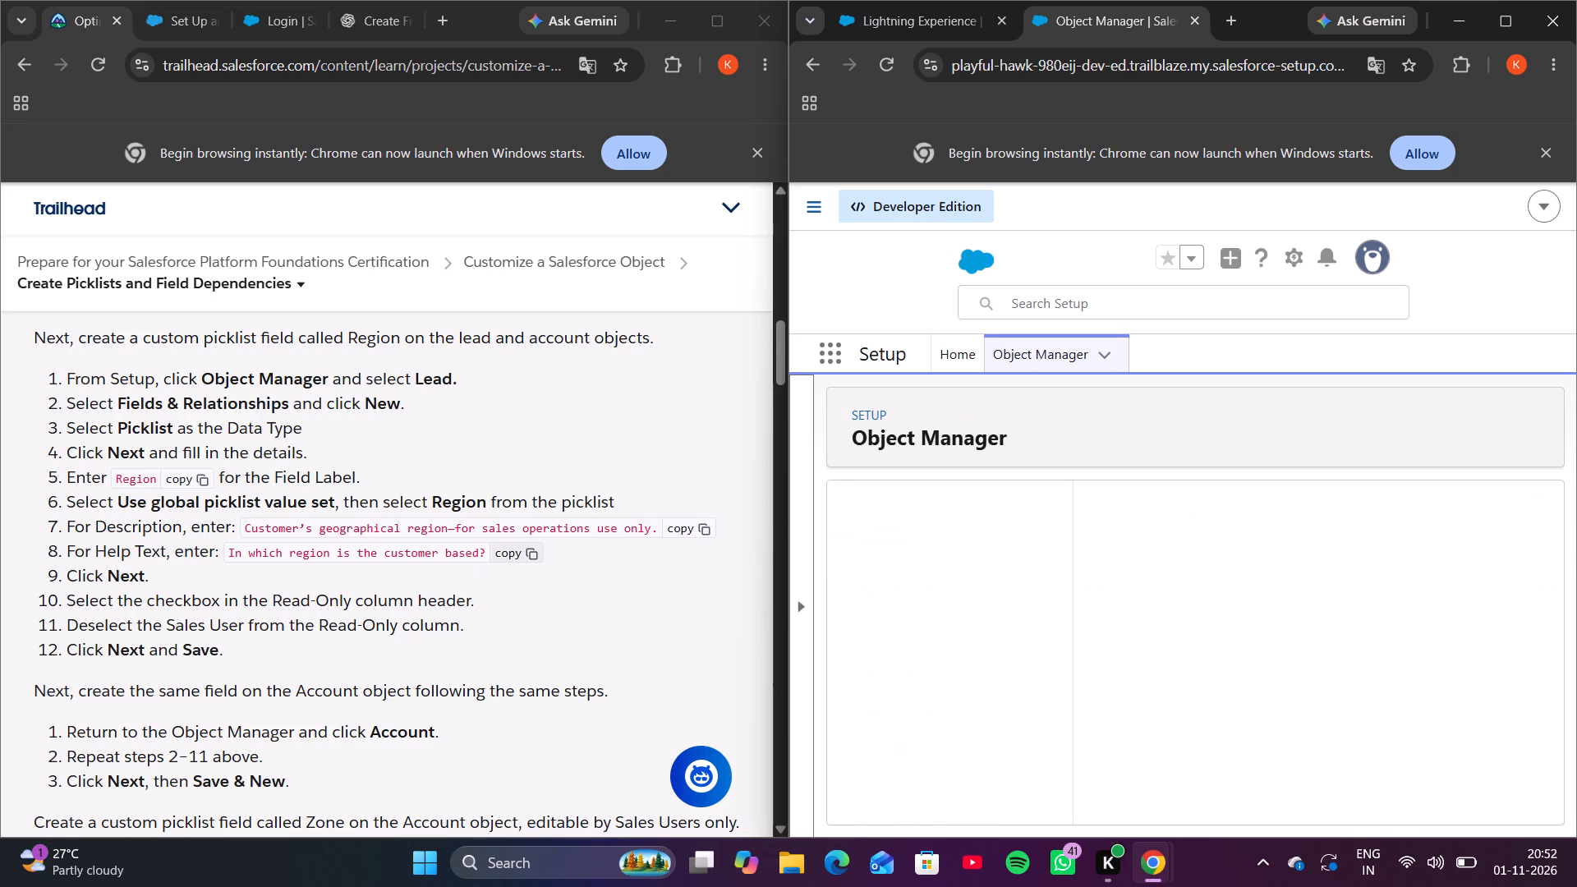
{"action": "scroll", "coordinate": [367, 553], "scroll_direction": "down", "scroll_amount": 7}
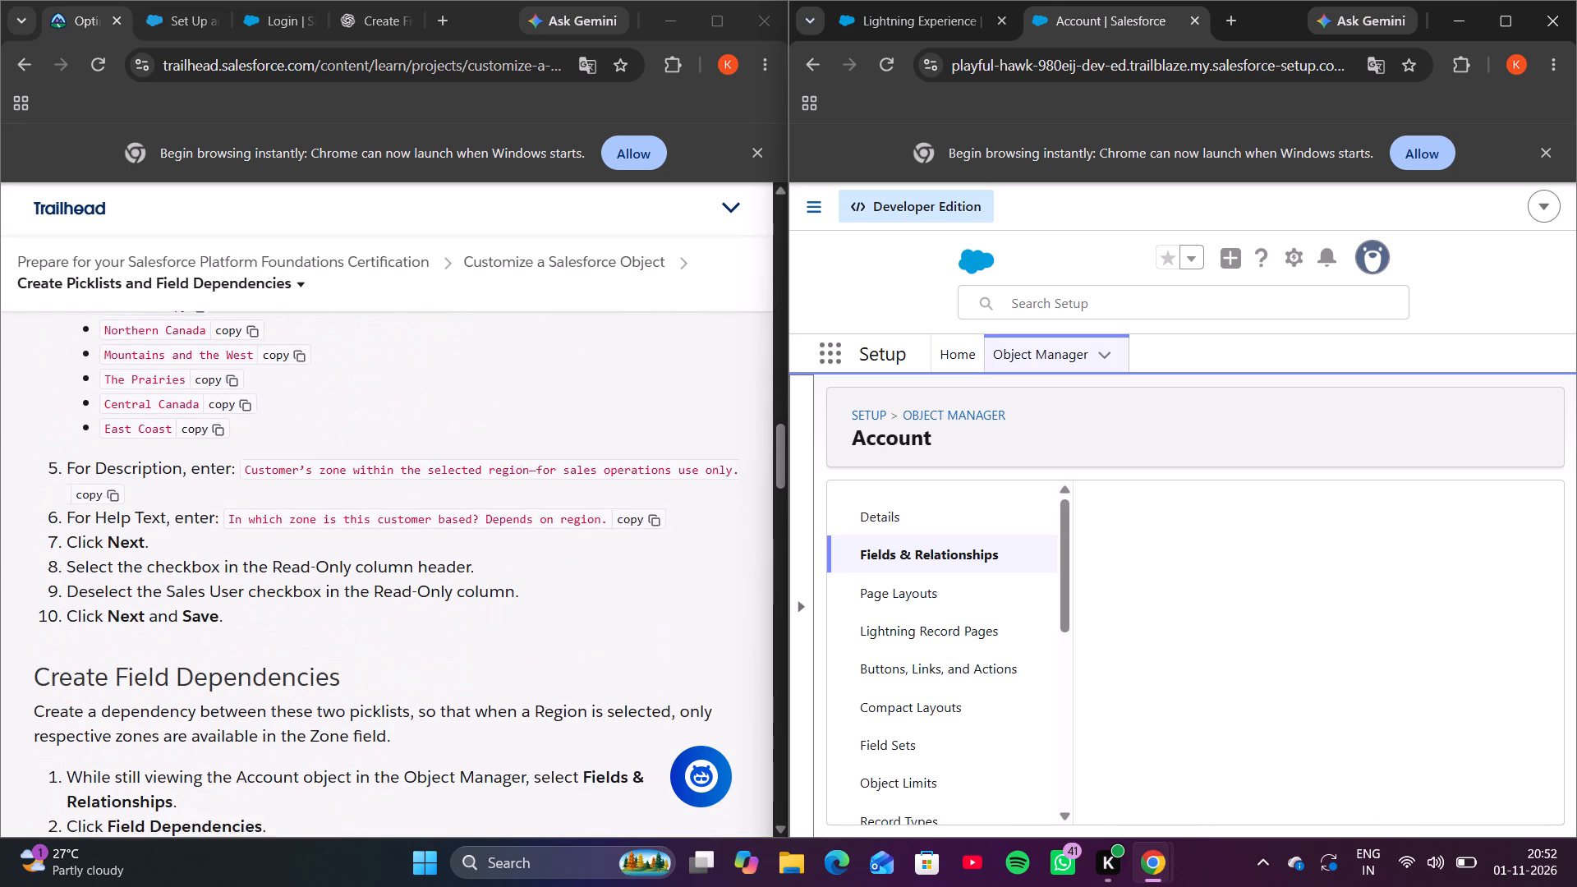
{"action": "scroll", "coordinate": [367, 553], "scroll_direction": "down", "scroll_amount": 5}
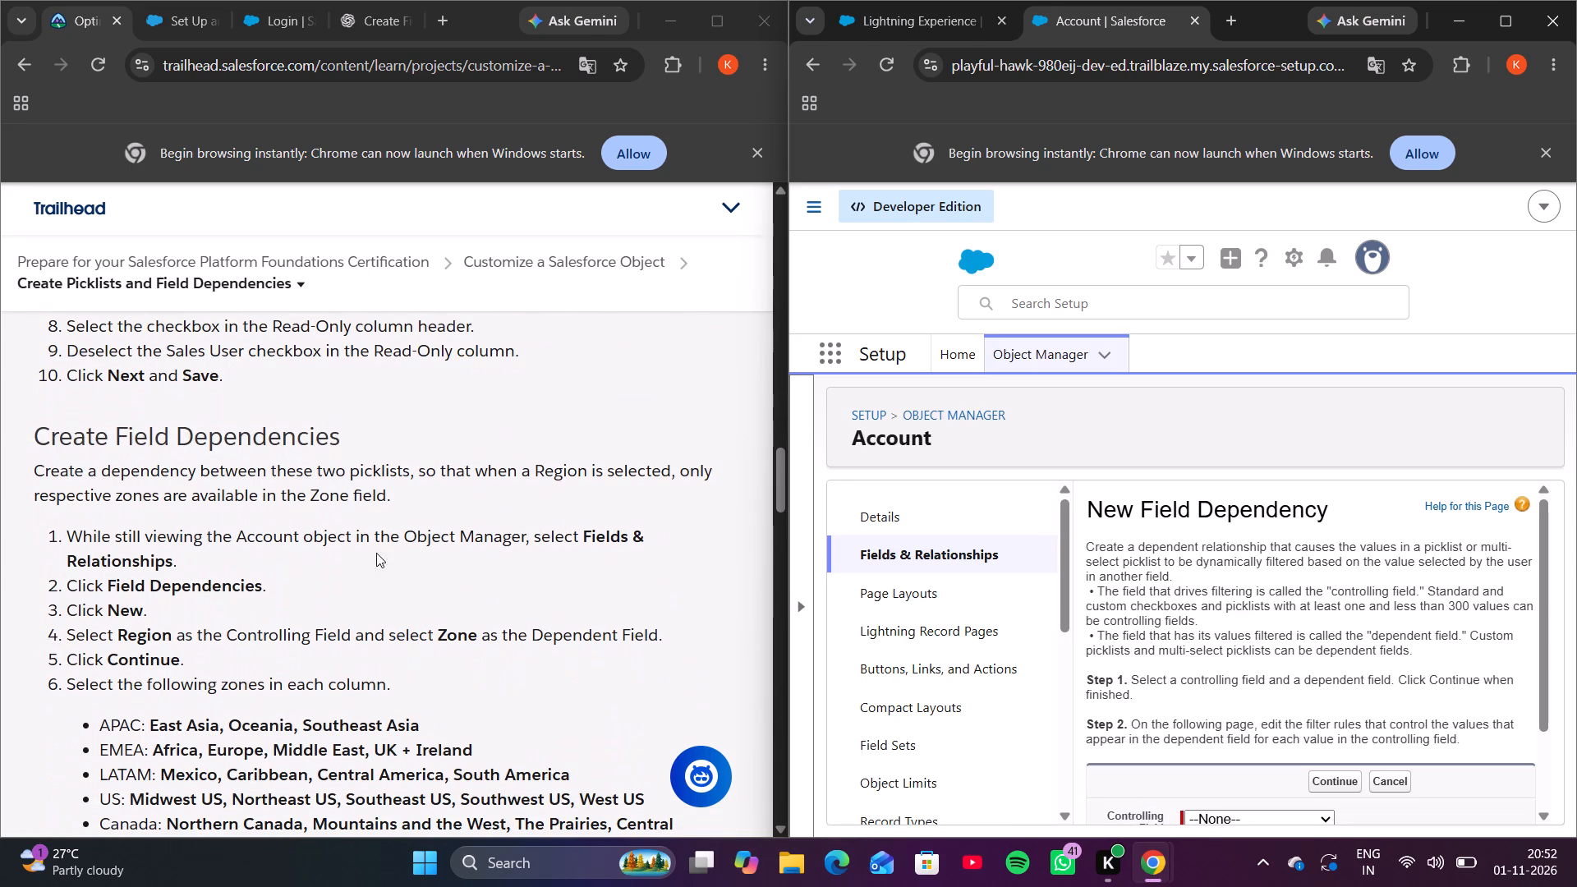
Set Region as the controlling field and Zone as the dependent field, and continue to editing the dependency values.
{"action": "scroll", "coordinate": [1149, 708], "scroll_direction": "down", "scroll_amount": 2}
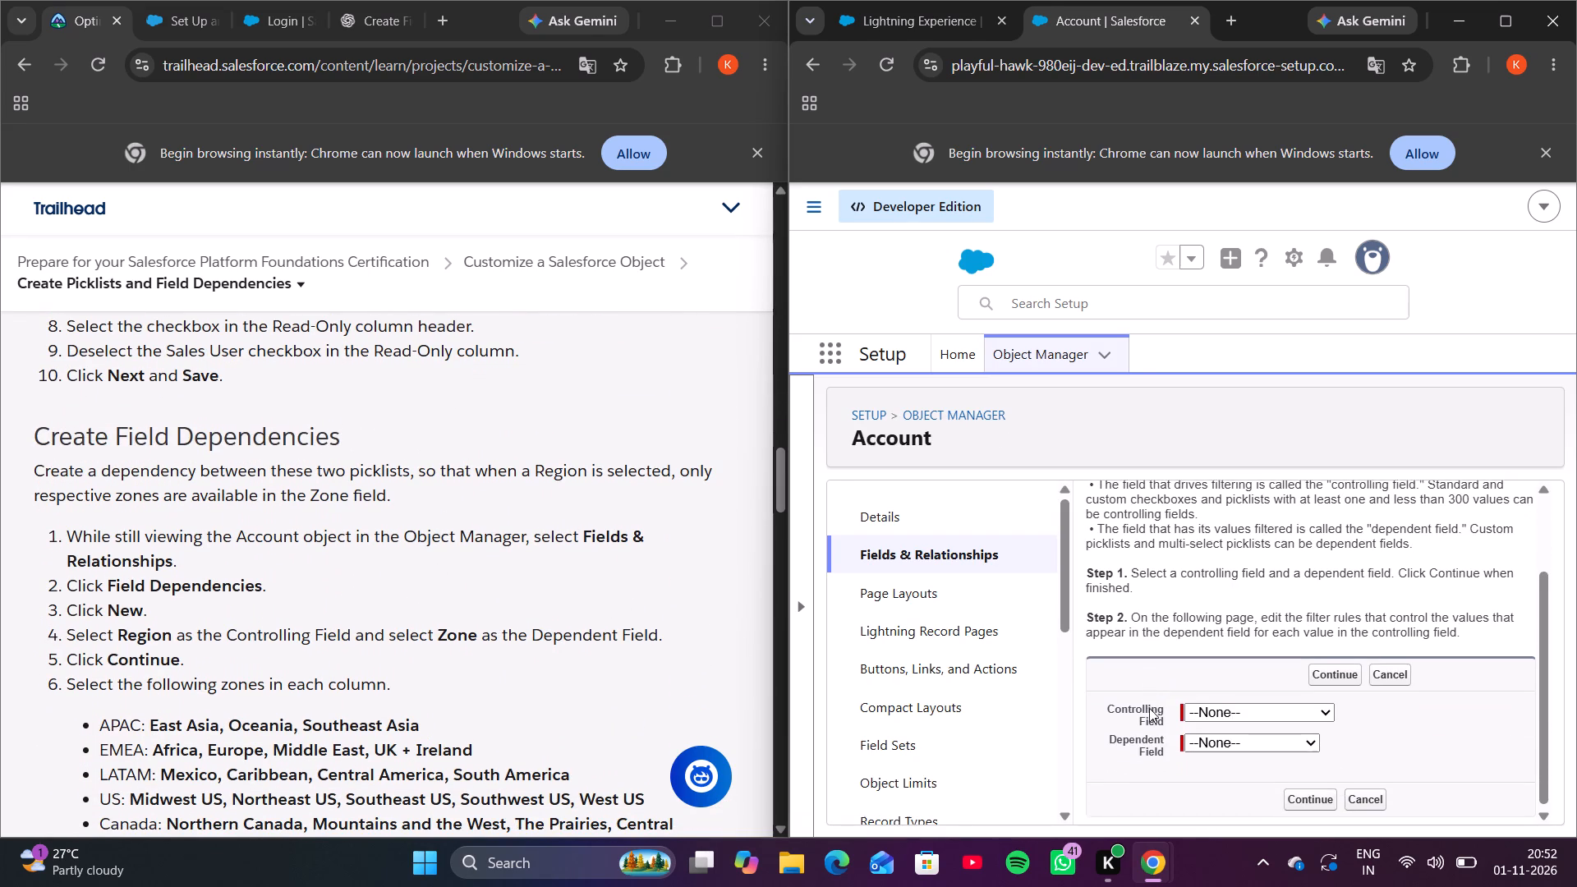
{"action": "scroll", "coordinate": [1149, 708], "scroll_direction": "down", "scroll_amount": 1}
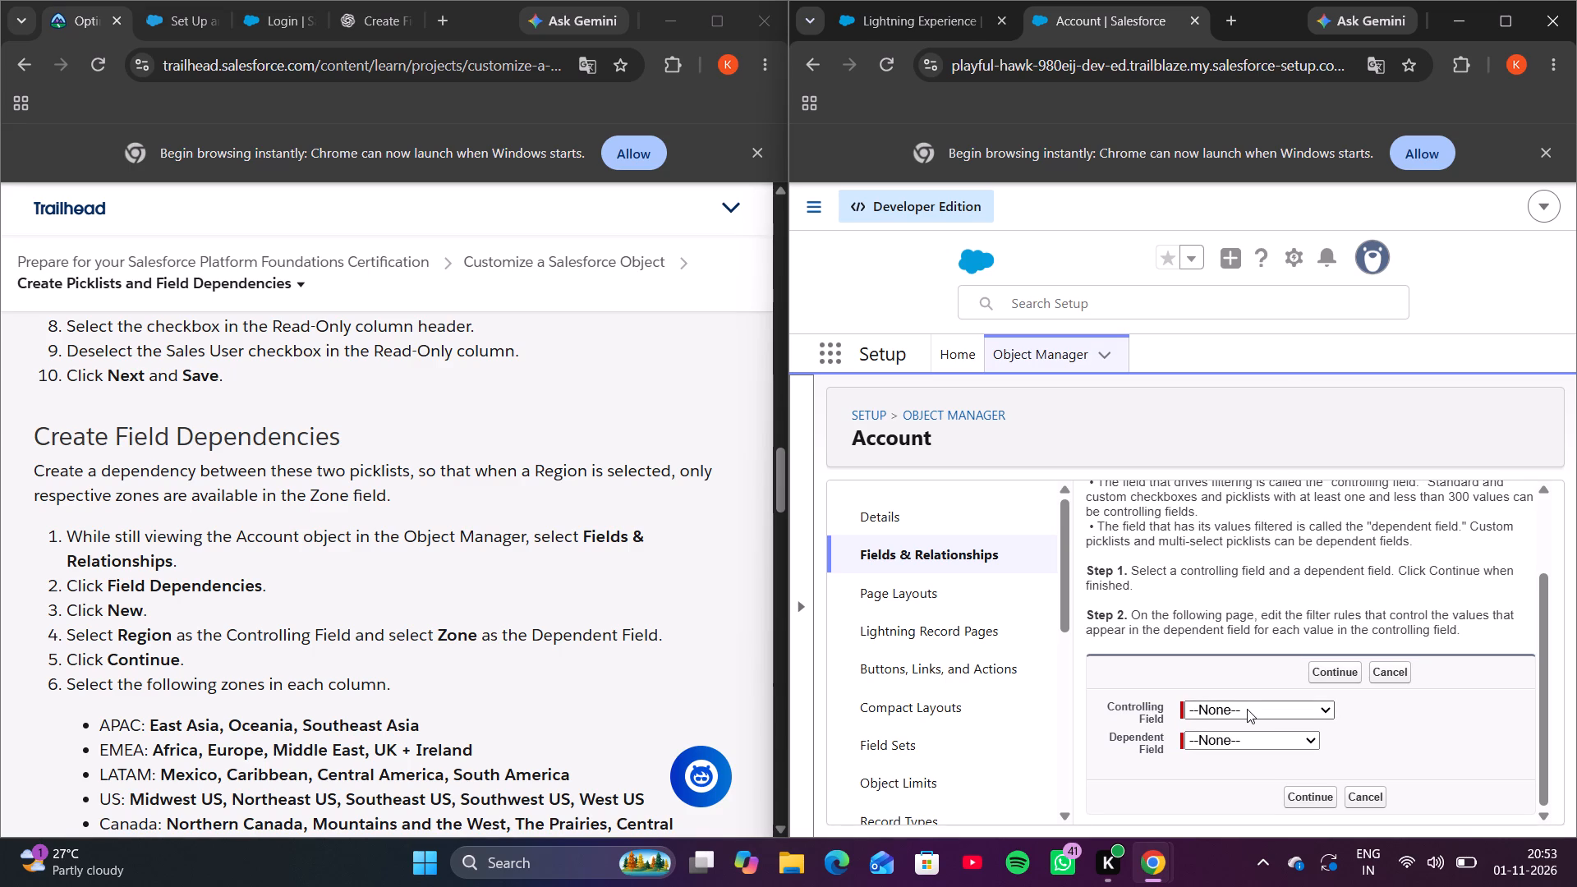
{"action": "left_click", "coordinate": [1247, 709]}
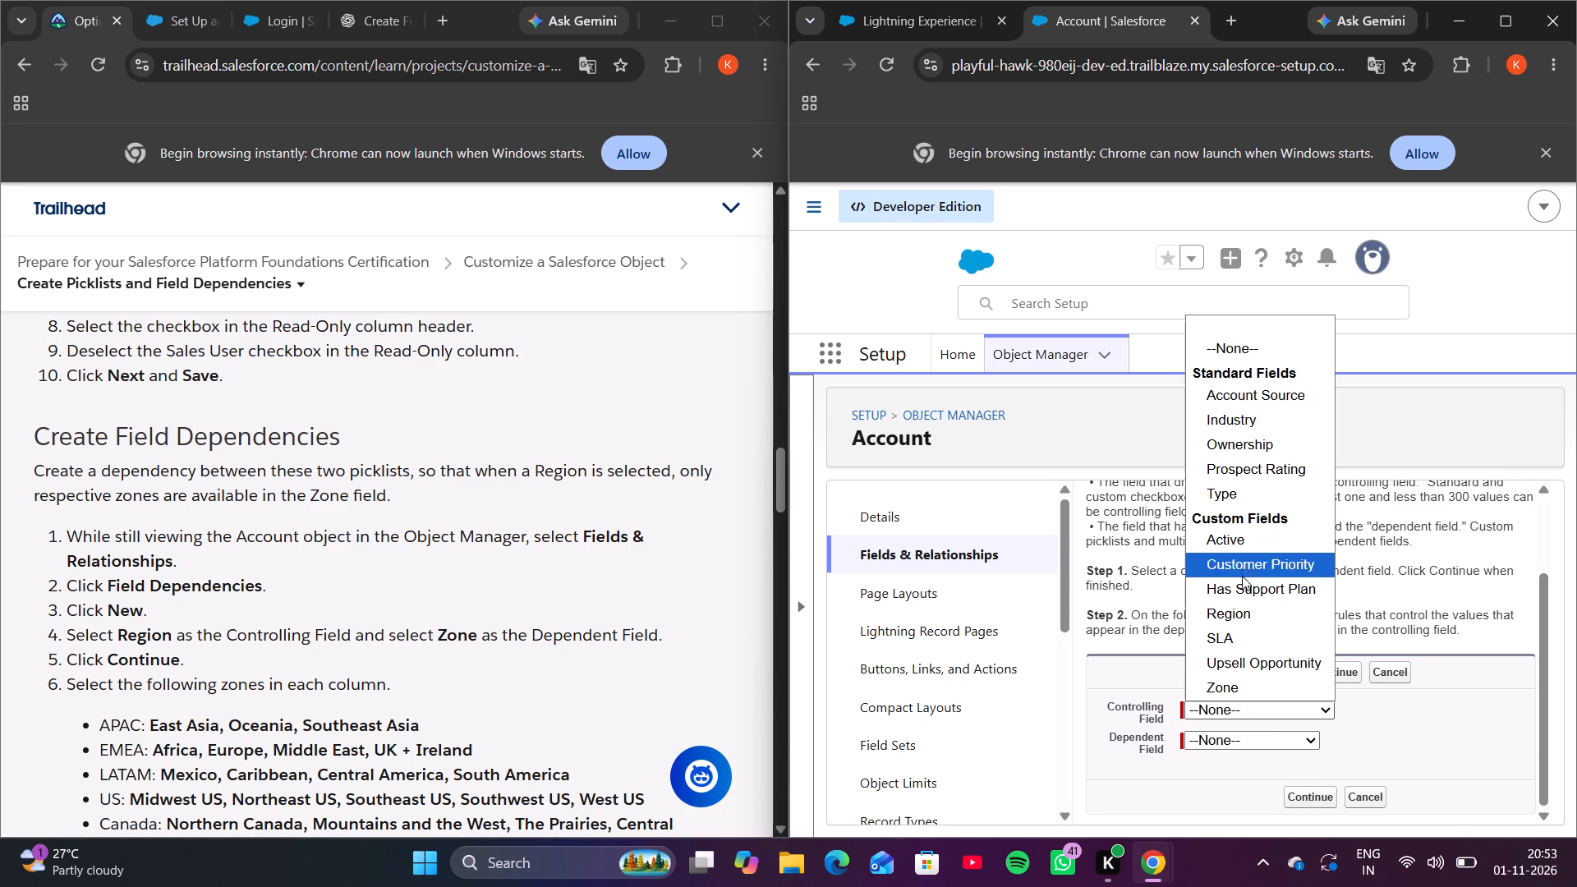
{"action": "scroll", "coordinate": [1234, 595], "scroll_direction": "up", "scroll_amount": 2}
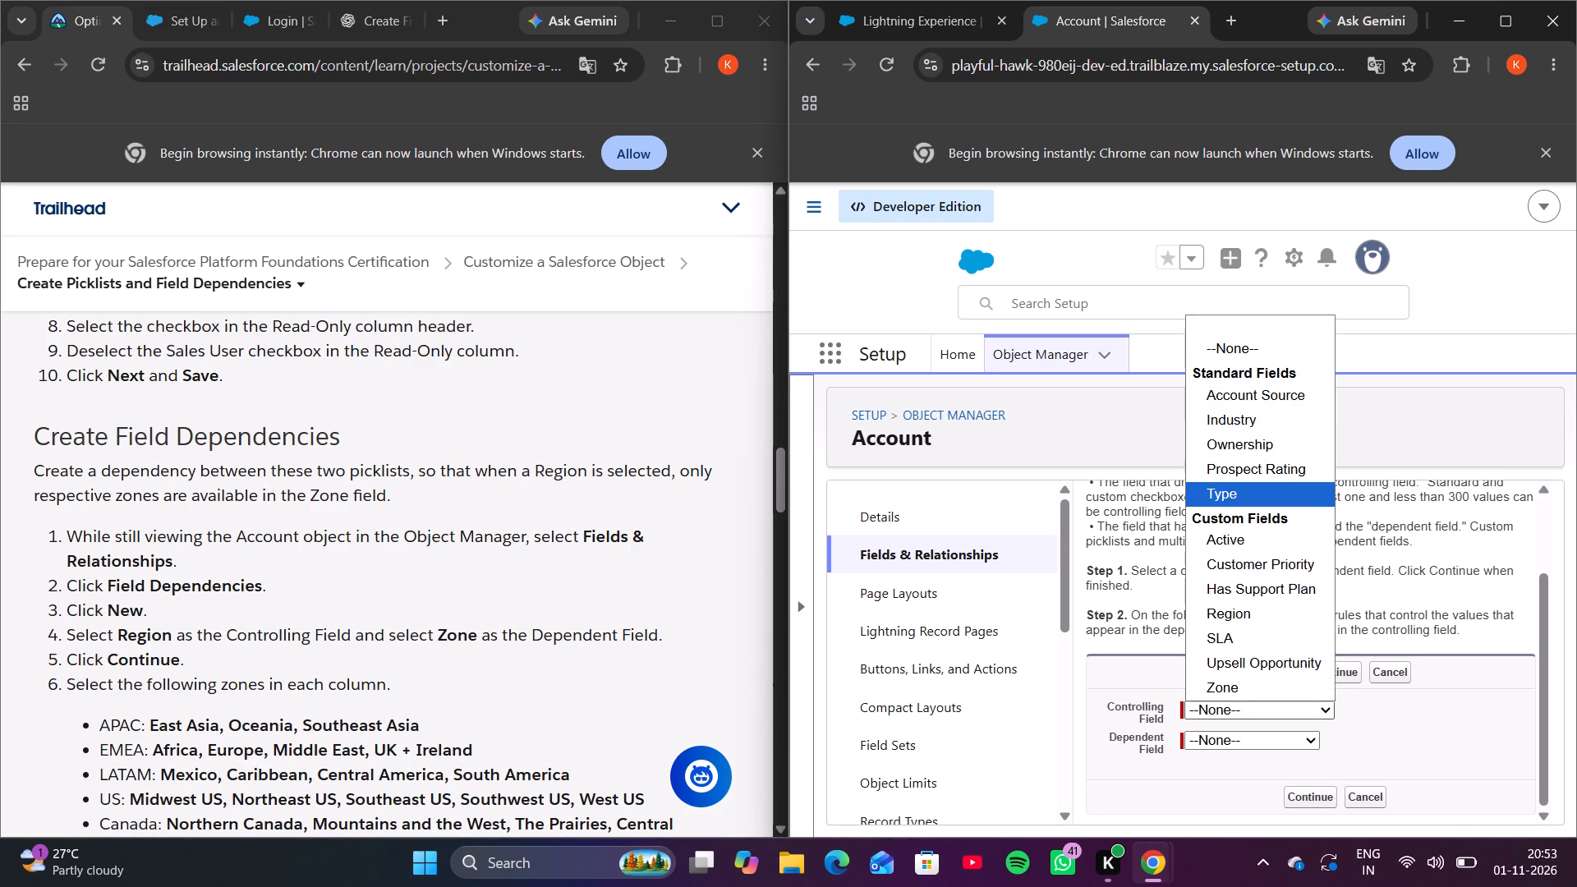
{"action": "left_click", "coordinate": [1128, 540]}
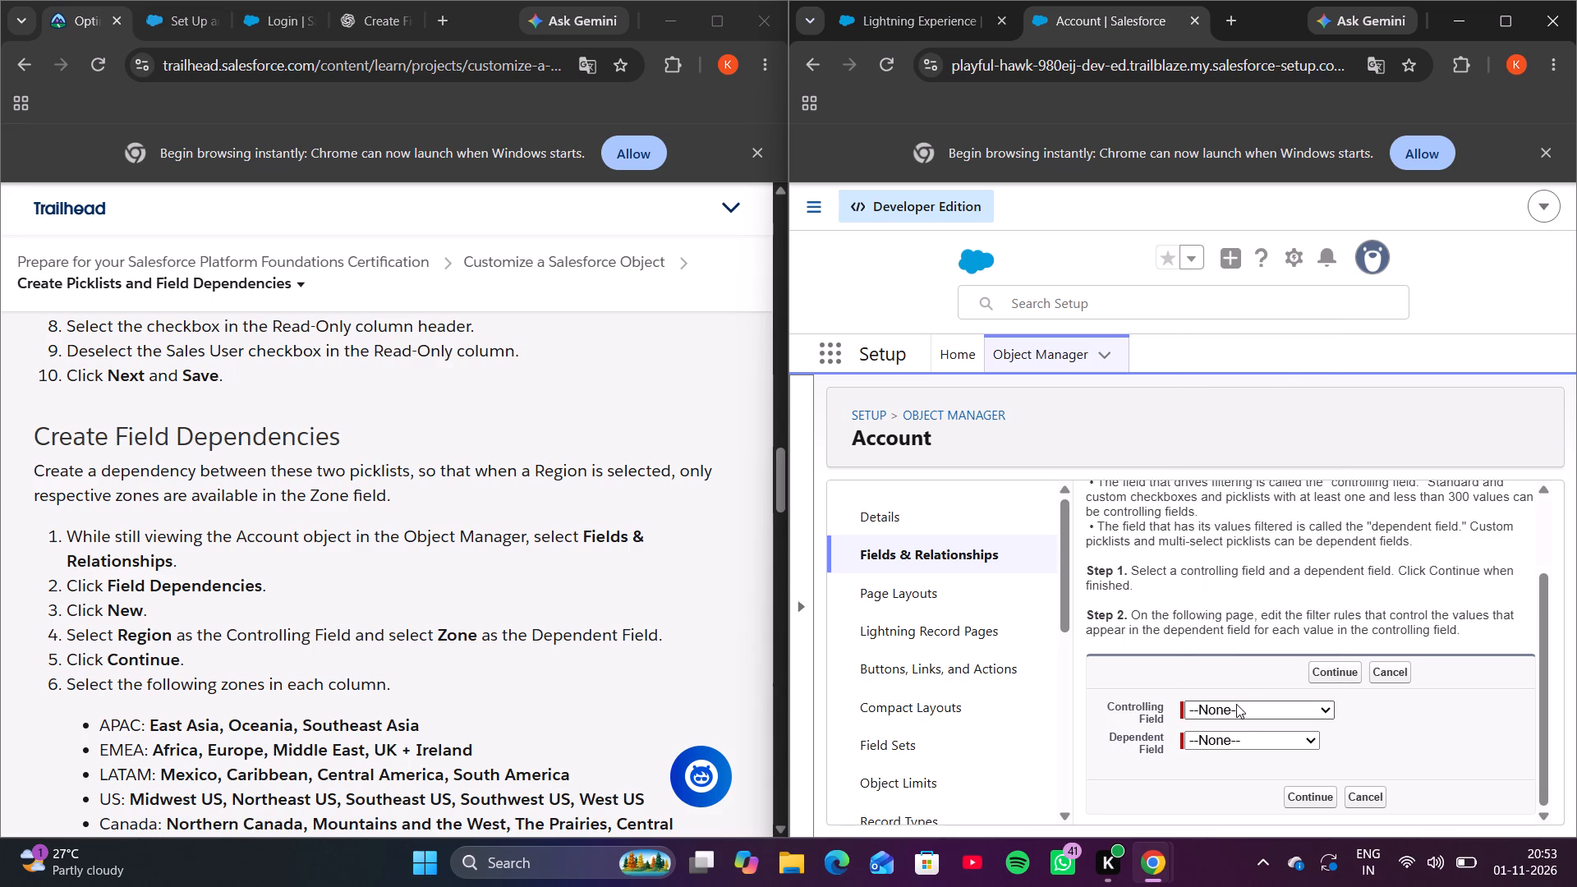
{"action": "left_click", "coordinate": [1241, 709]}
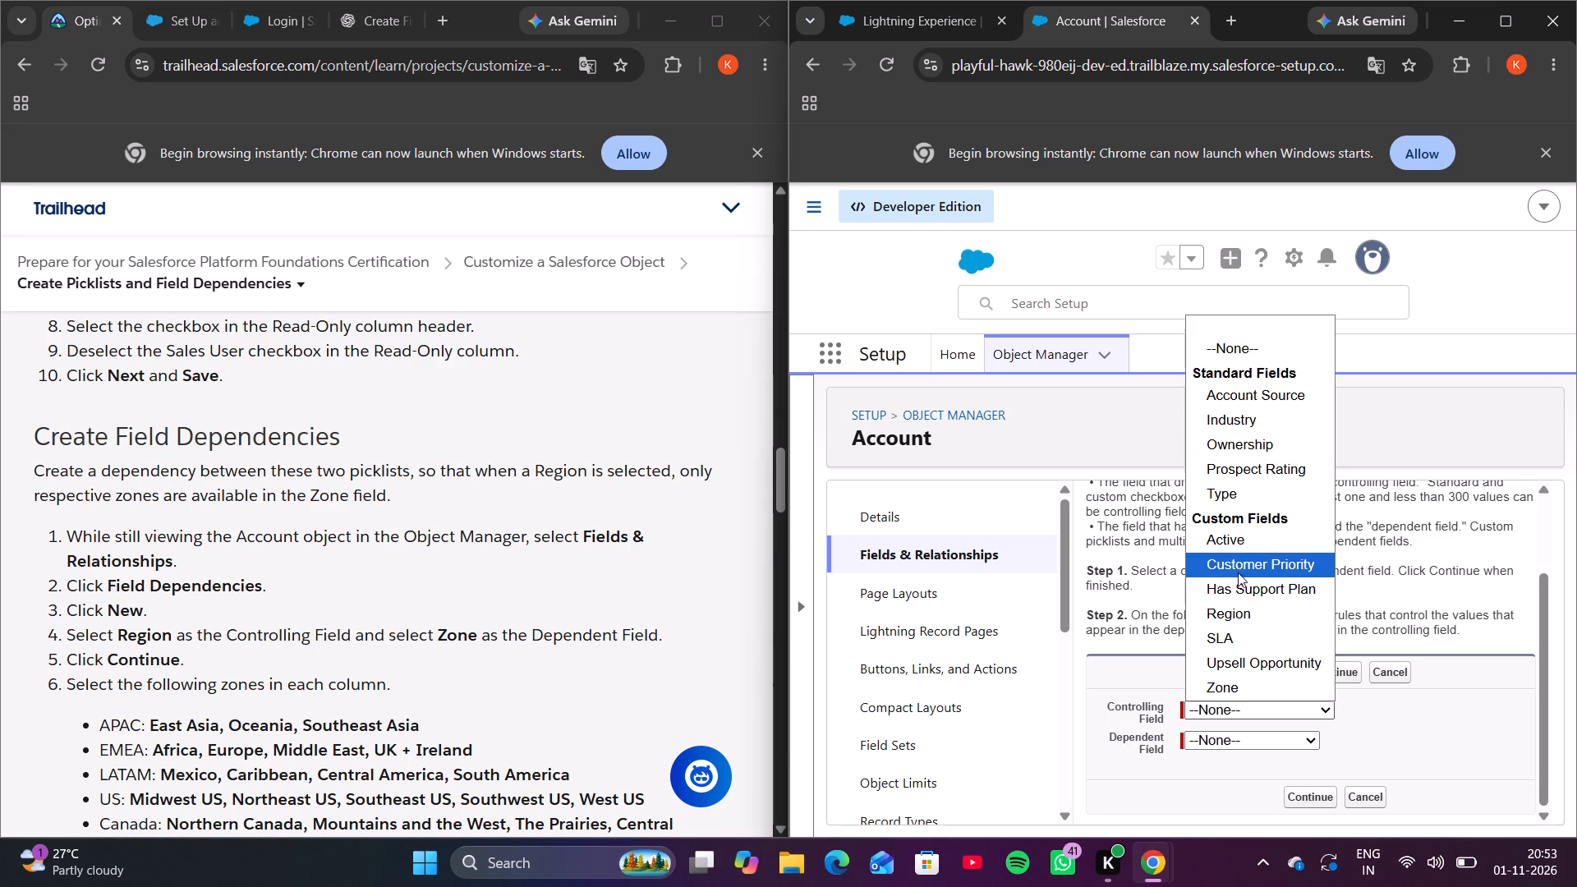
{"action": "left_click", "coordinate": [1236, 608]}
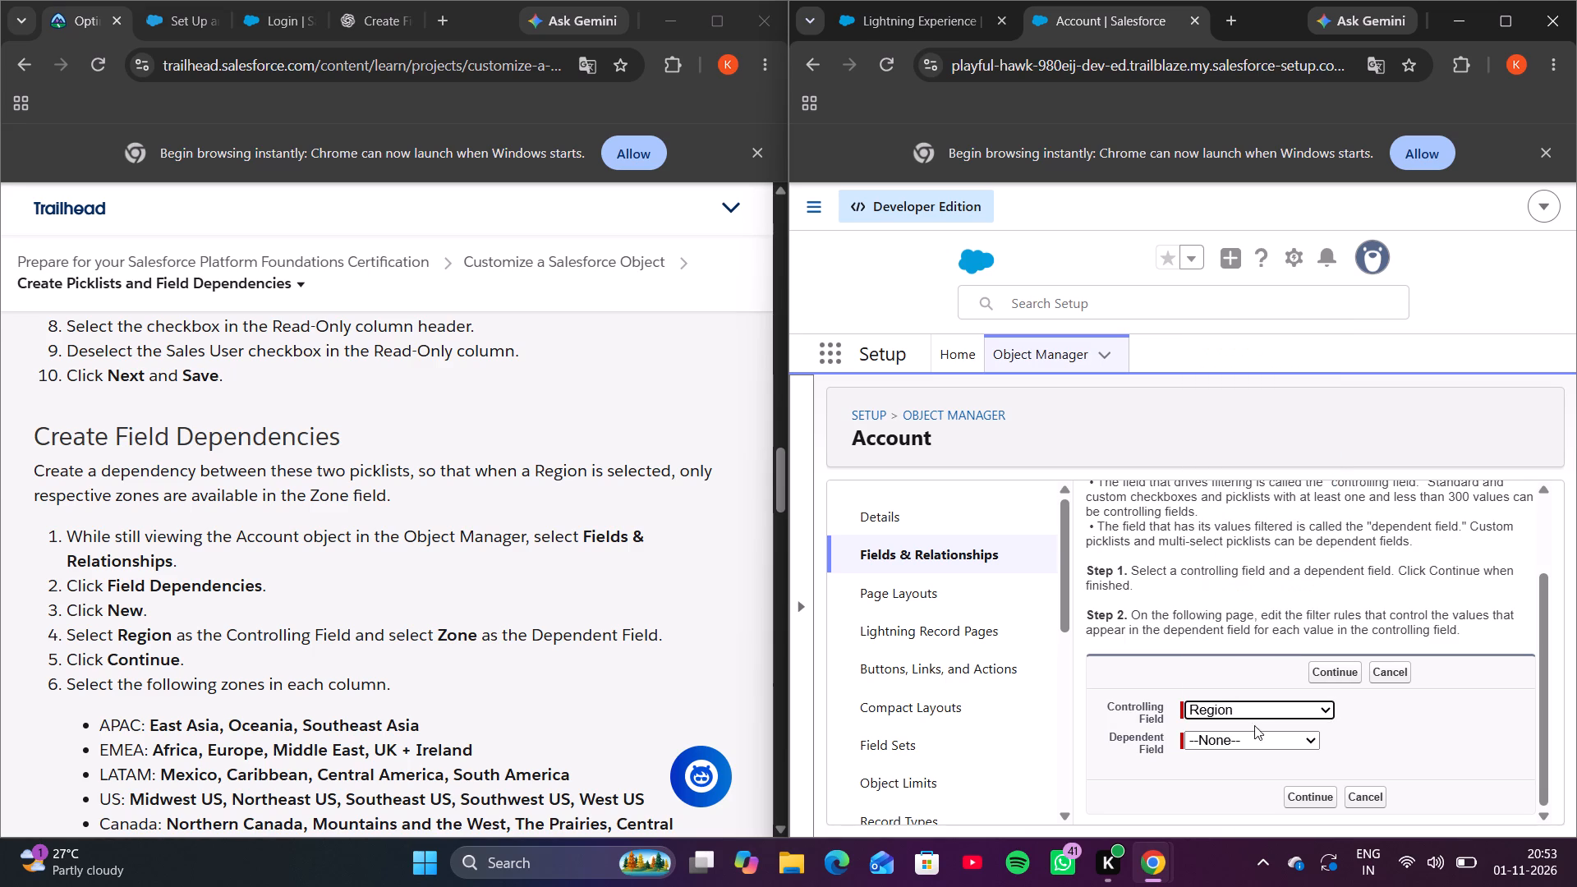
{"action": "left_click", "coordinate": [1254, 747]}
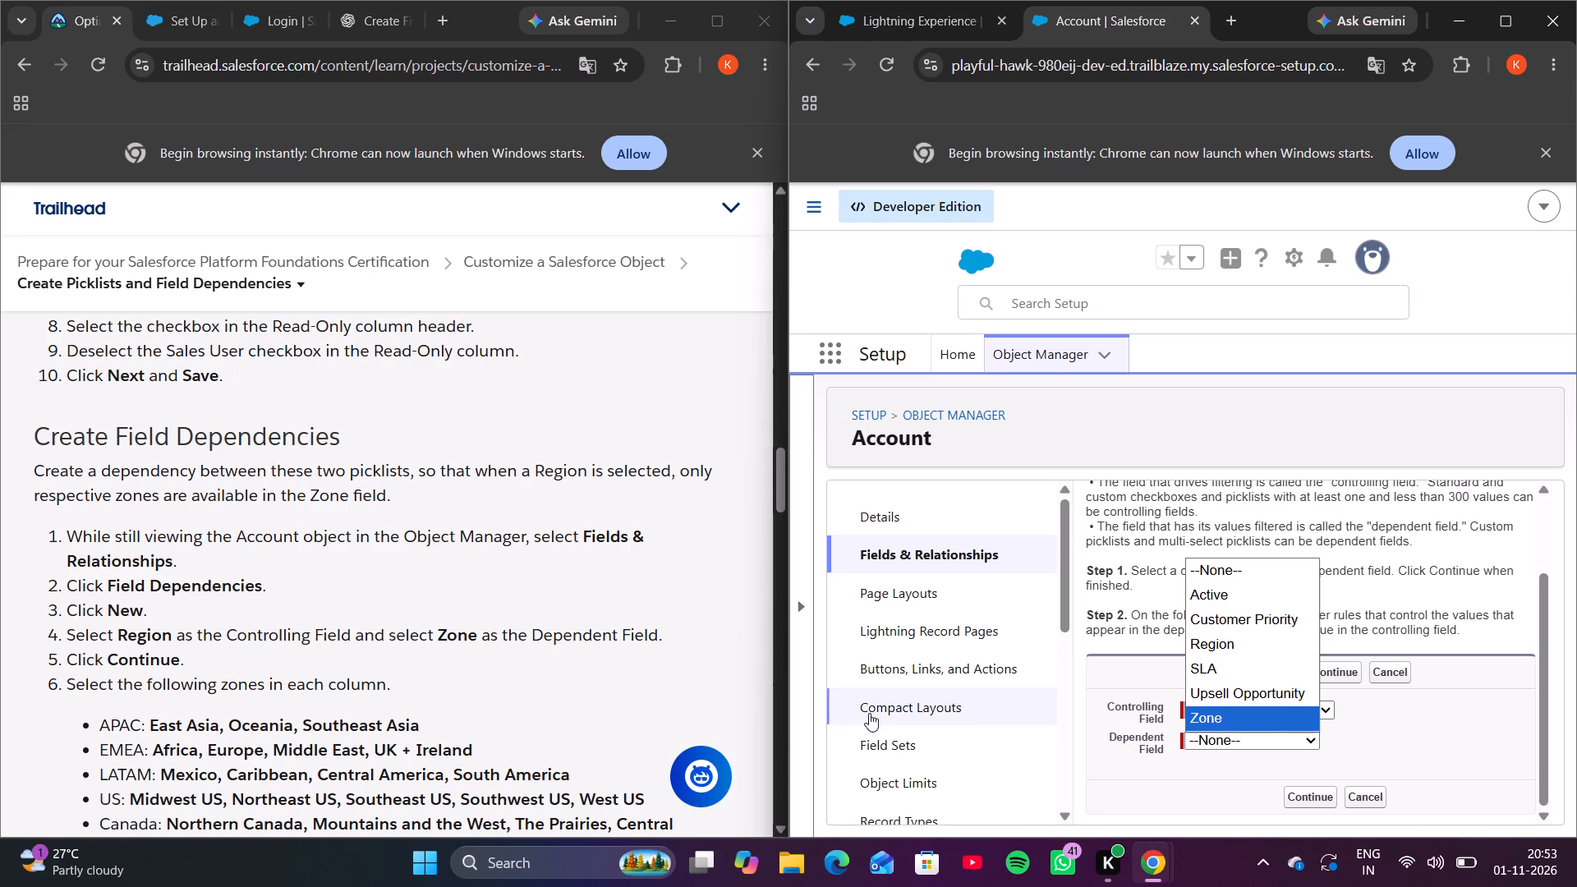
{"action": "left_click", "coordinate": [1210, 721]}
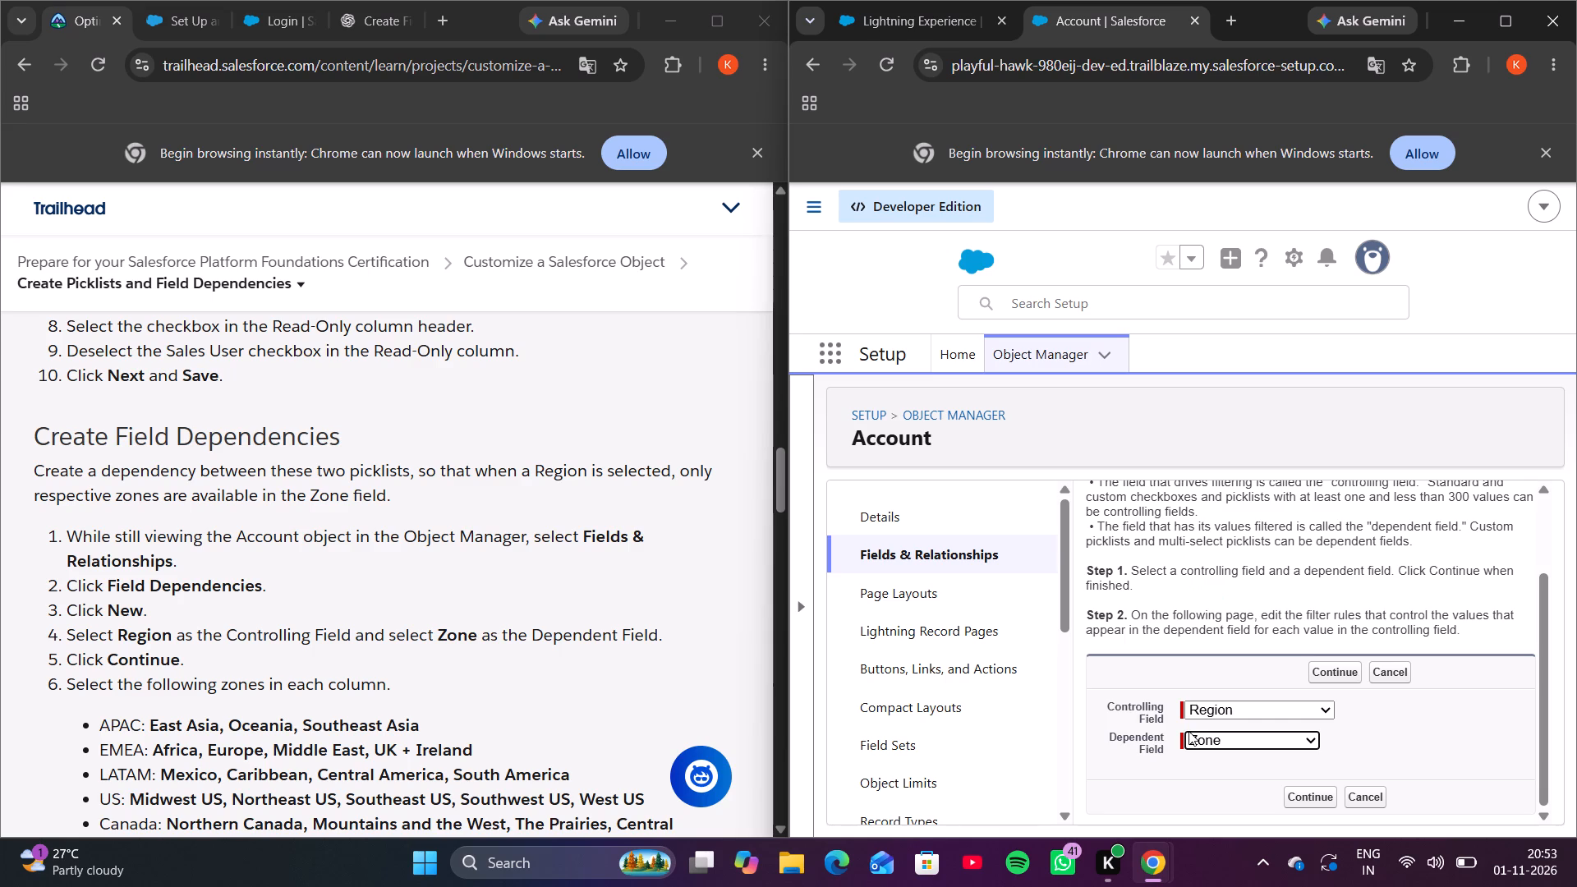
{"action": "left_click", "coordinate": [1336, 666]}
{"action": "left_click", "coordinate": [1324, 671]}
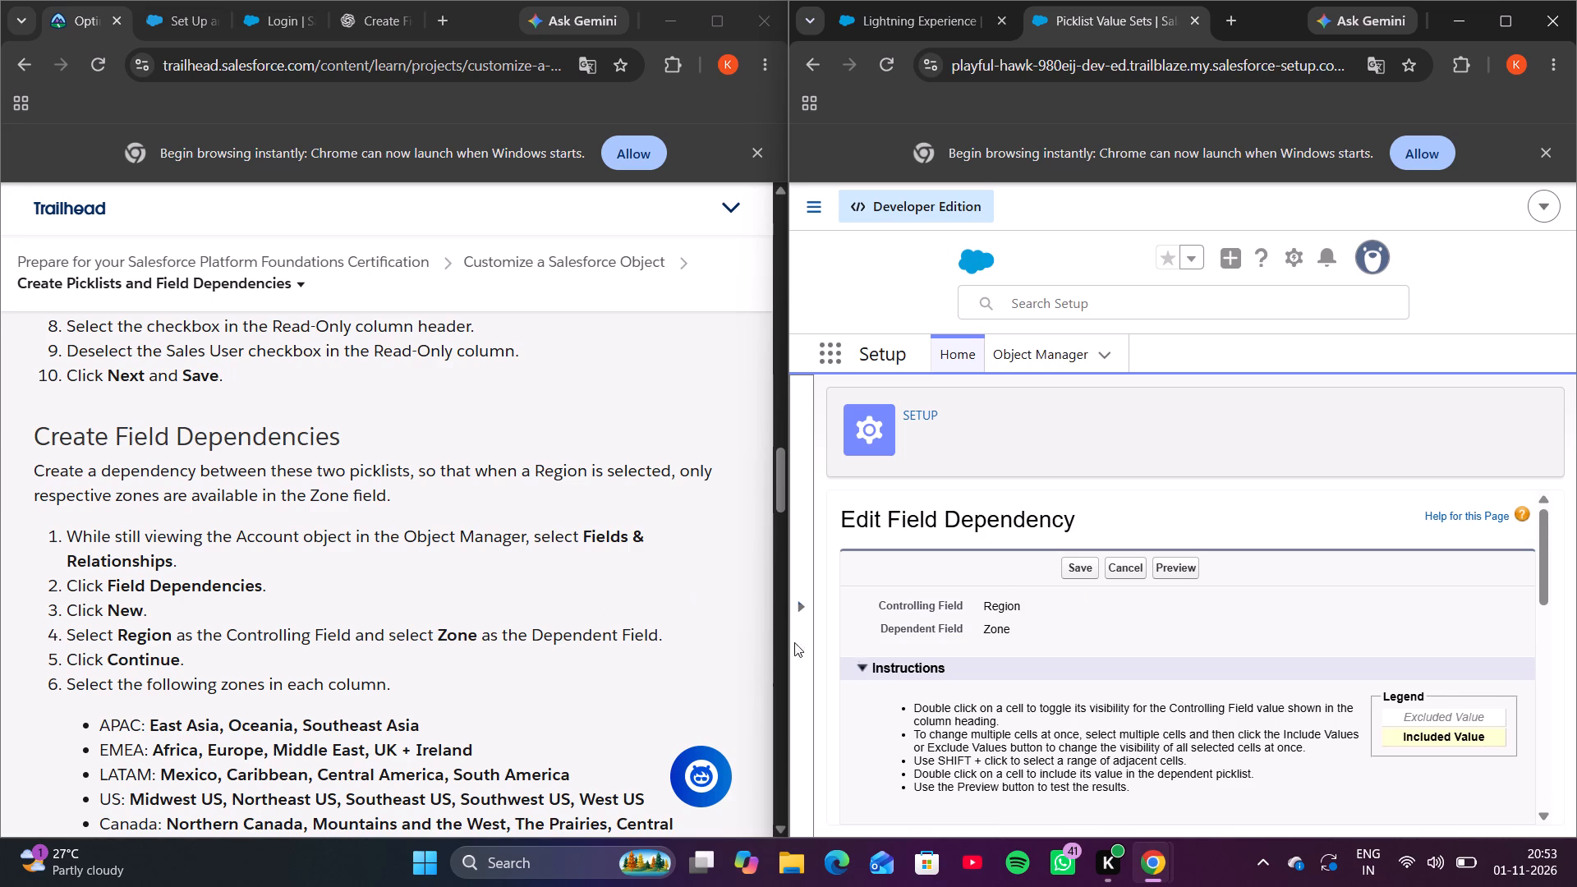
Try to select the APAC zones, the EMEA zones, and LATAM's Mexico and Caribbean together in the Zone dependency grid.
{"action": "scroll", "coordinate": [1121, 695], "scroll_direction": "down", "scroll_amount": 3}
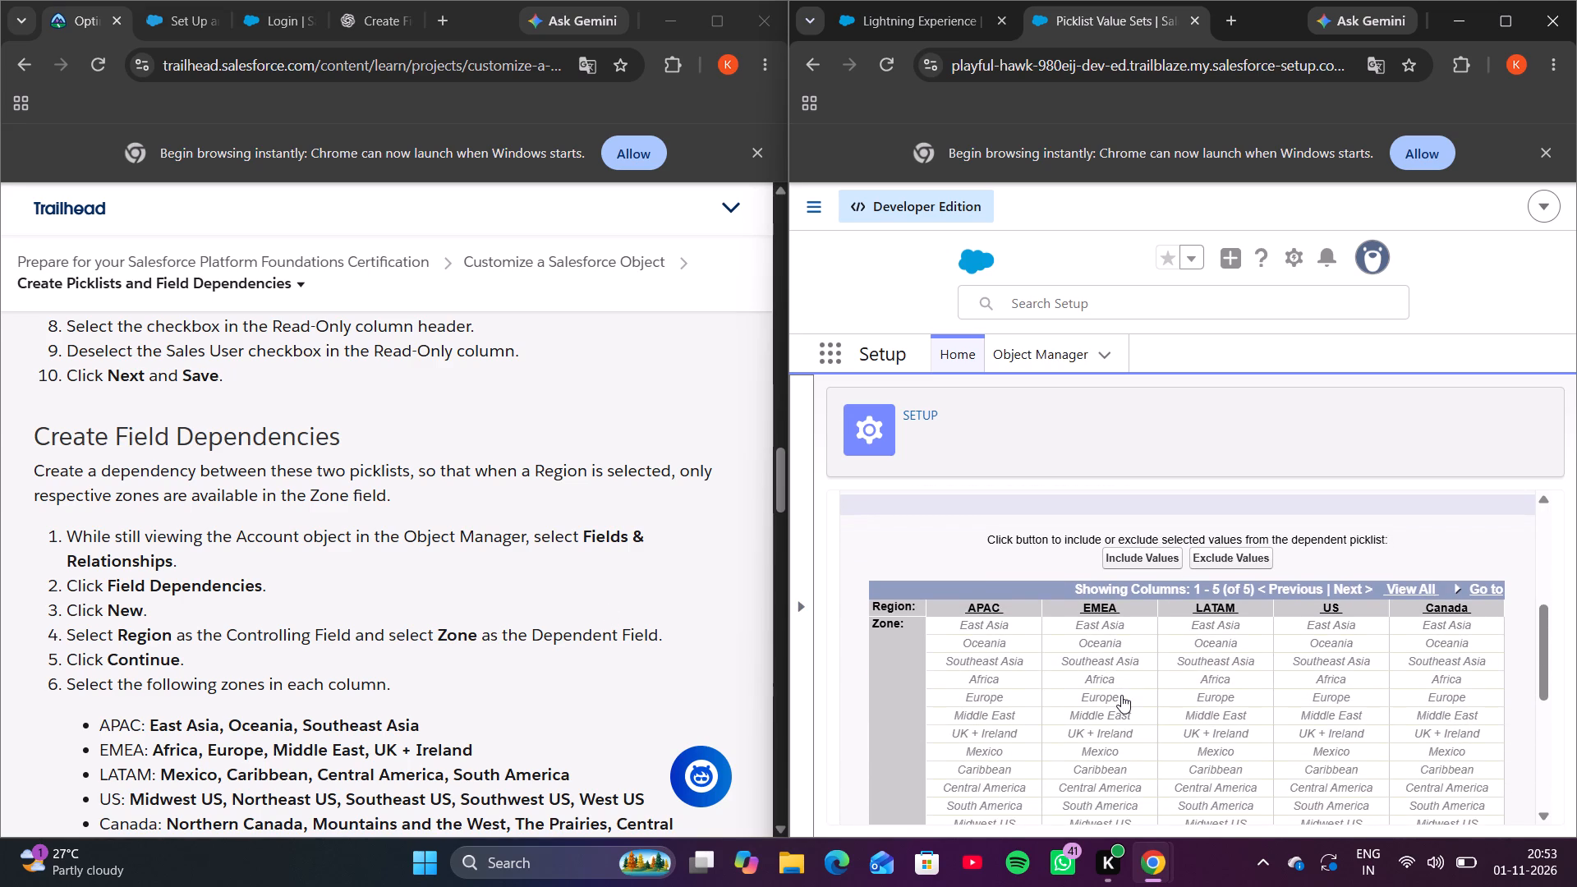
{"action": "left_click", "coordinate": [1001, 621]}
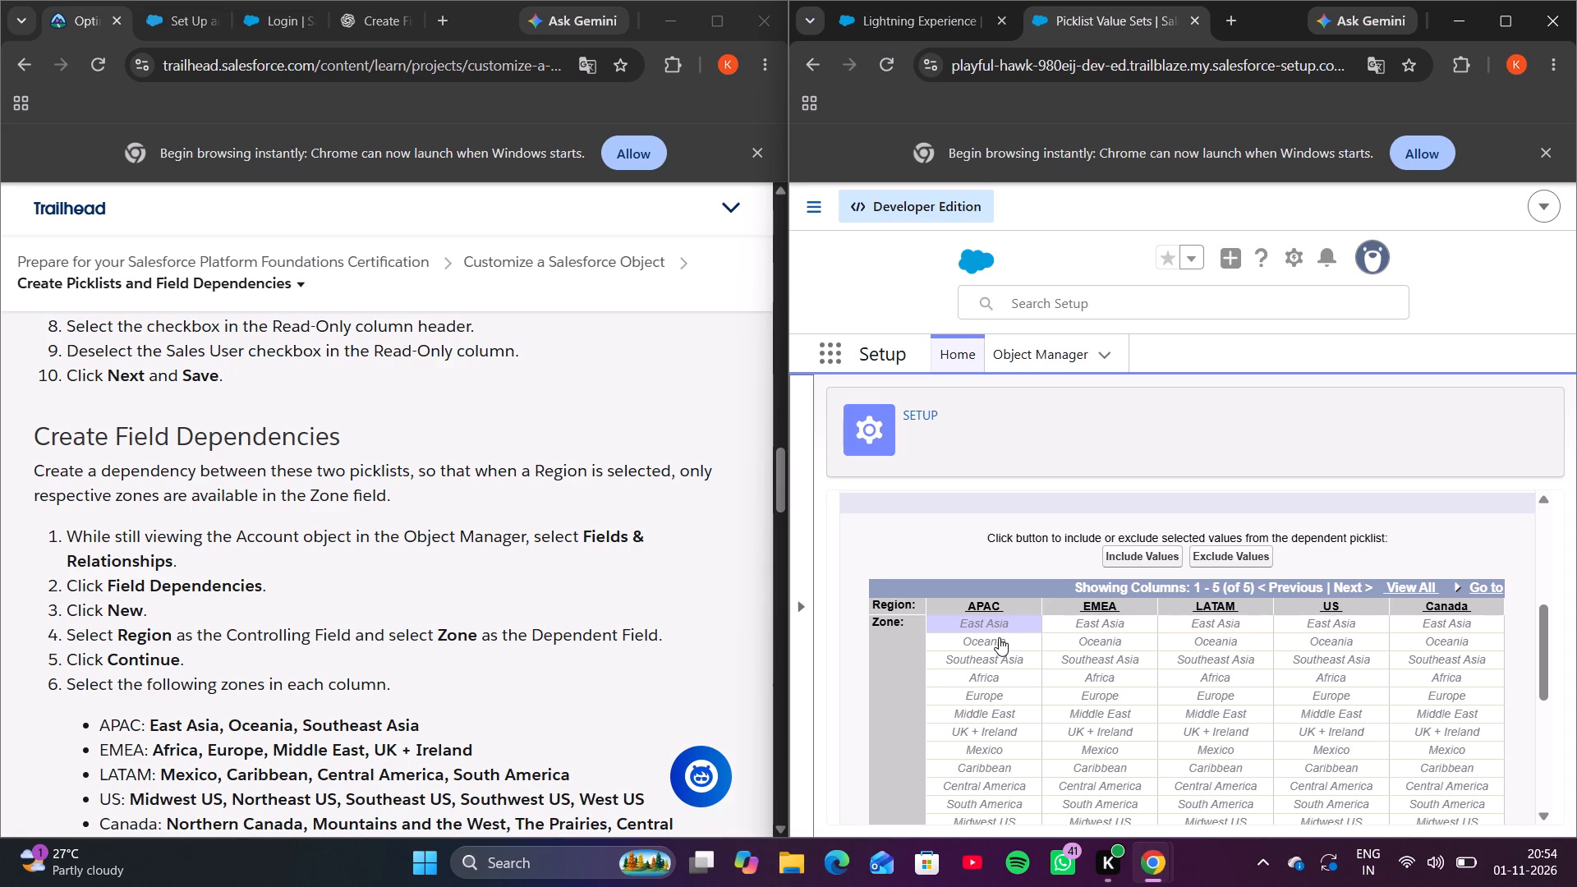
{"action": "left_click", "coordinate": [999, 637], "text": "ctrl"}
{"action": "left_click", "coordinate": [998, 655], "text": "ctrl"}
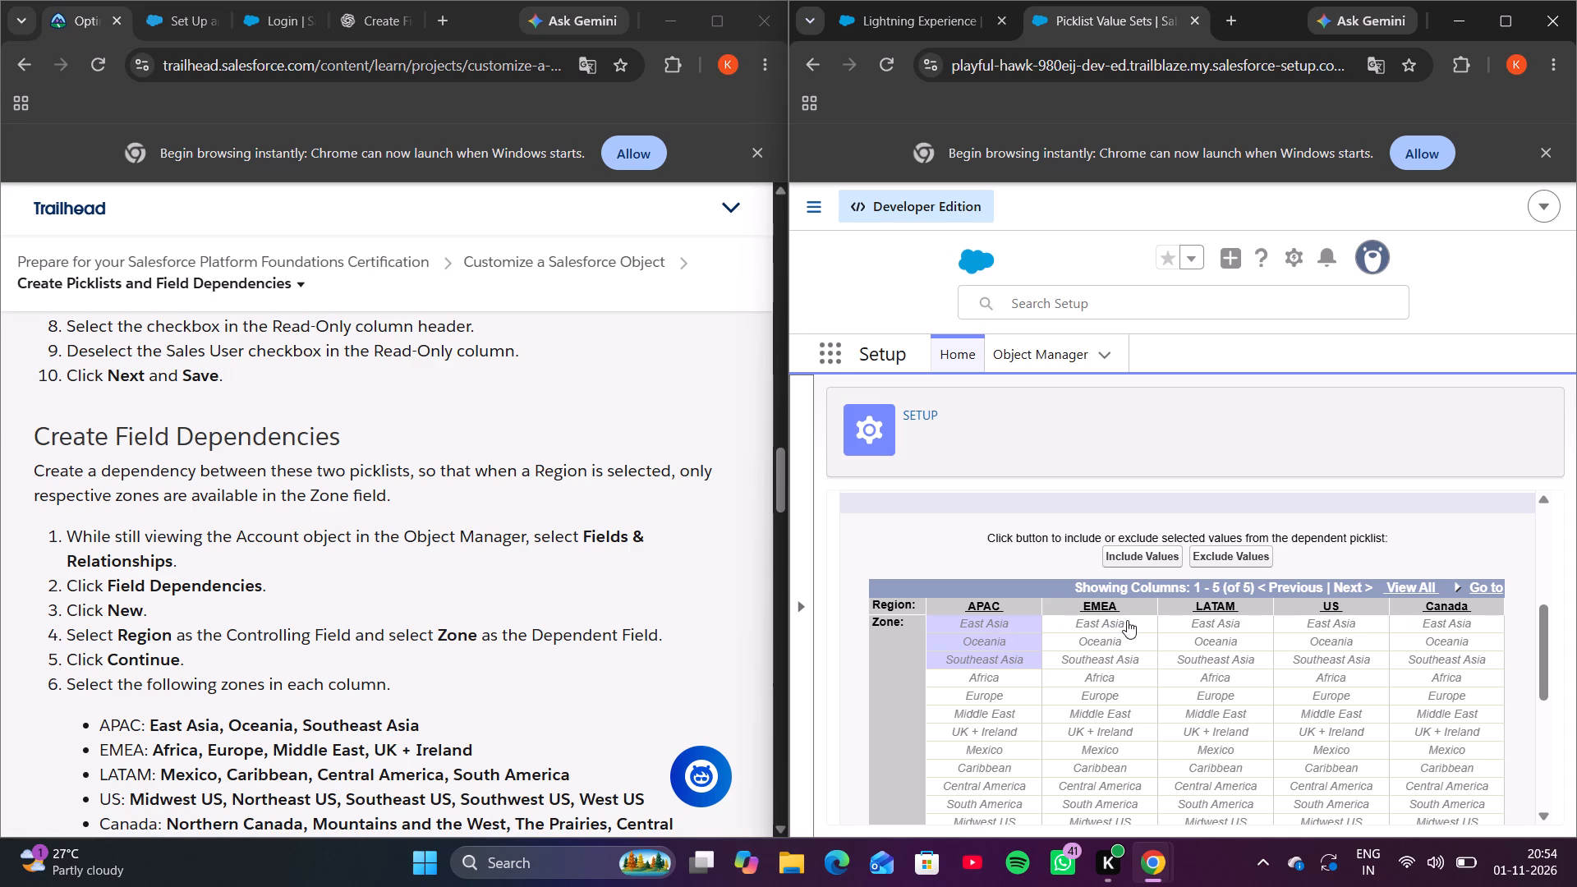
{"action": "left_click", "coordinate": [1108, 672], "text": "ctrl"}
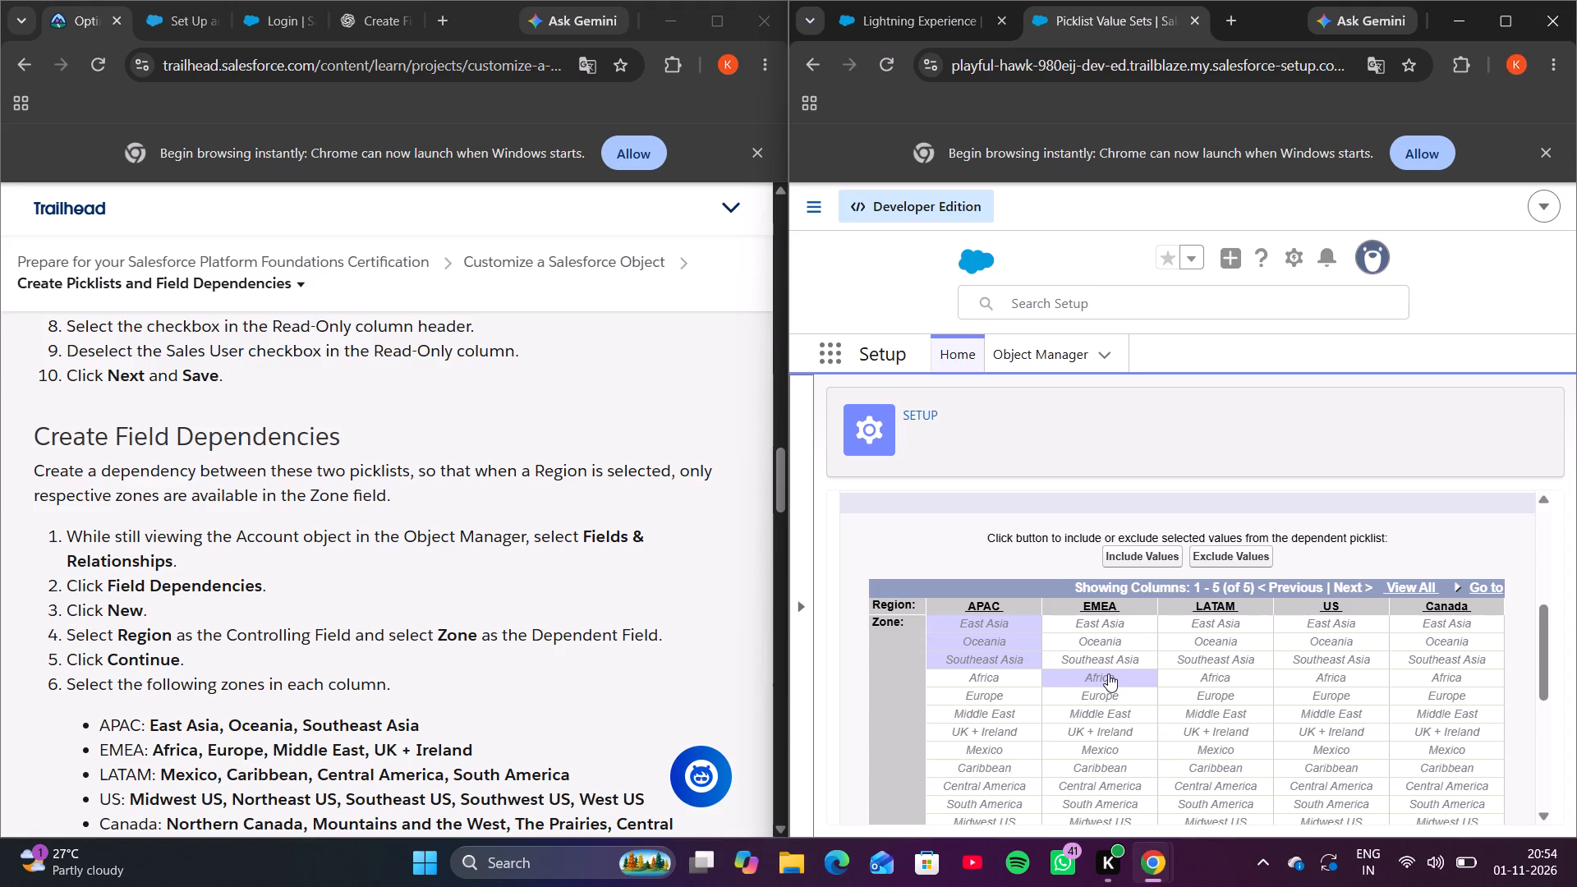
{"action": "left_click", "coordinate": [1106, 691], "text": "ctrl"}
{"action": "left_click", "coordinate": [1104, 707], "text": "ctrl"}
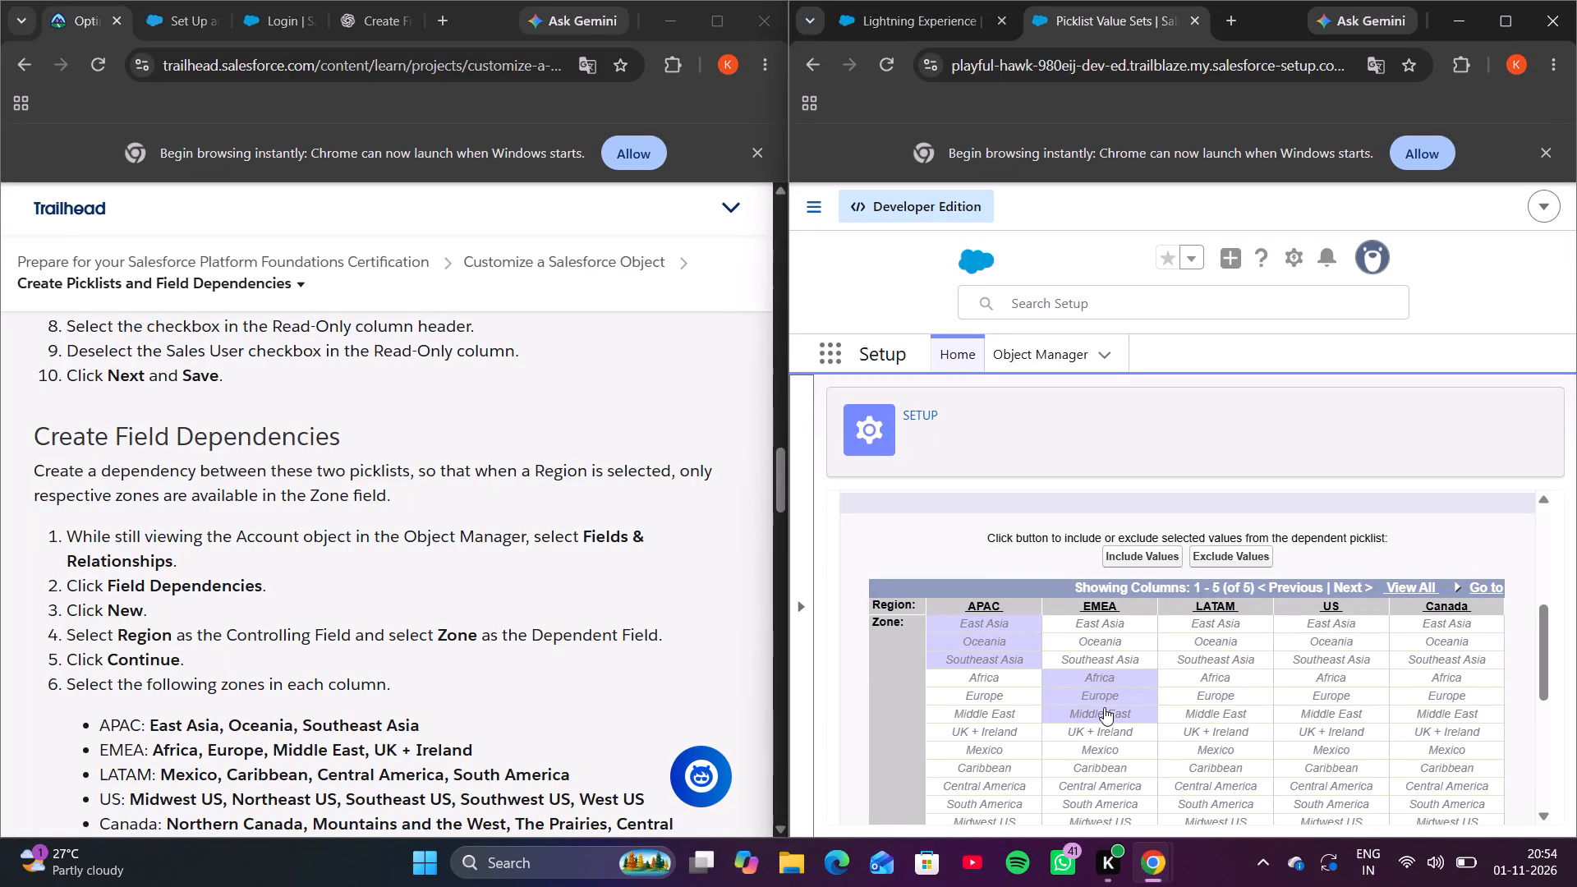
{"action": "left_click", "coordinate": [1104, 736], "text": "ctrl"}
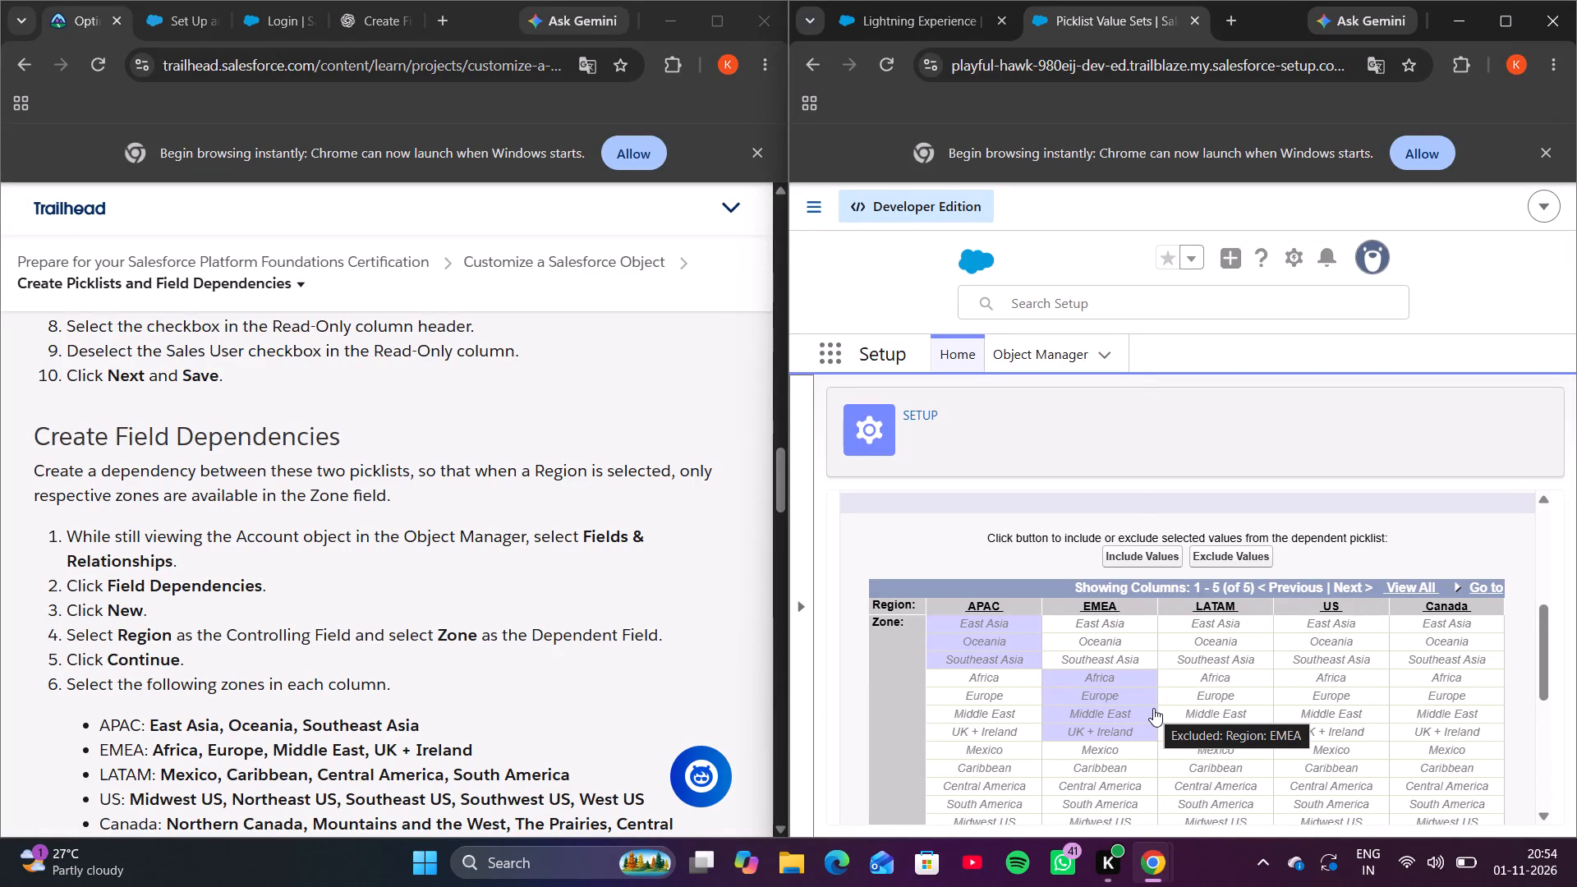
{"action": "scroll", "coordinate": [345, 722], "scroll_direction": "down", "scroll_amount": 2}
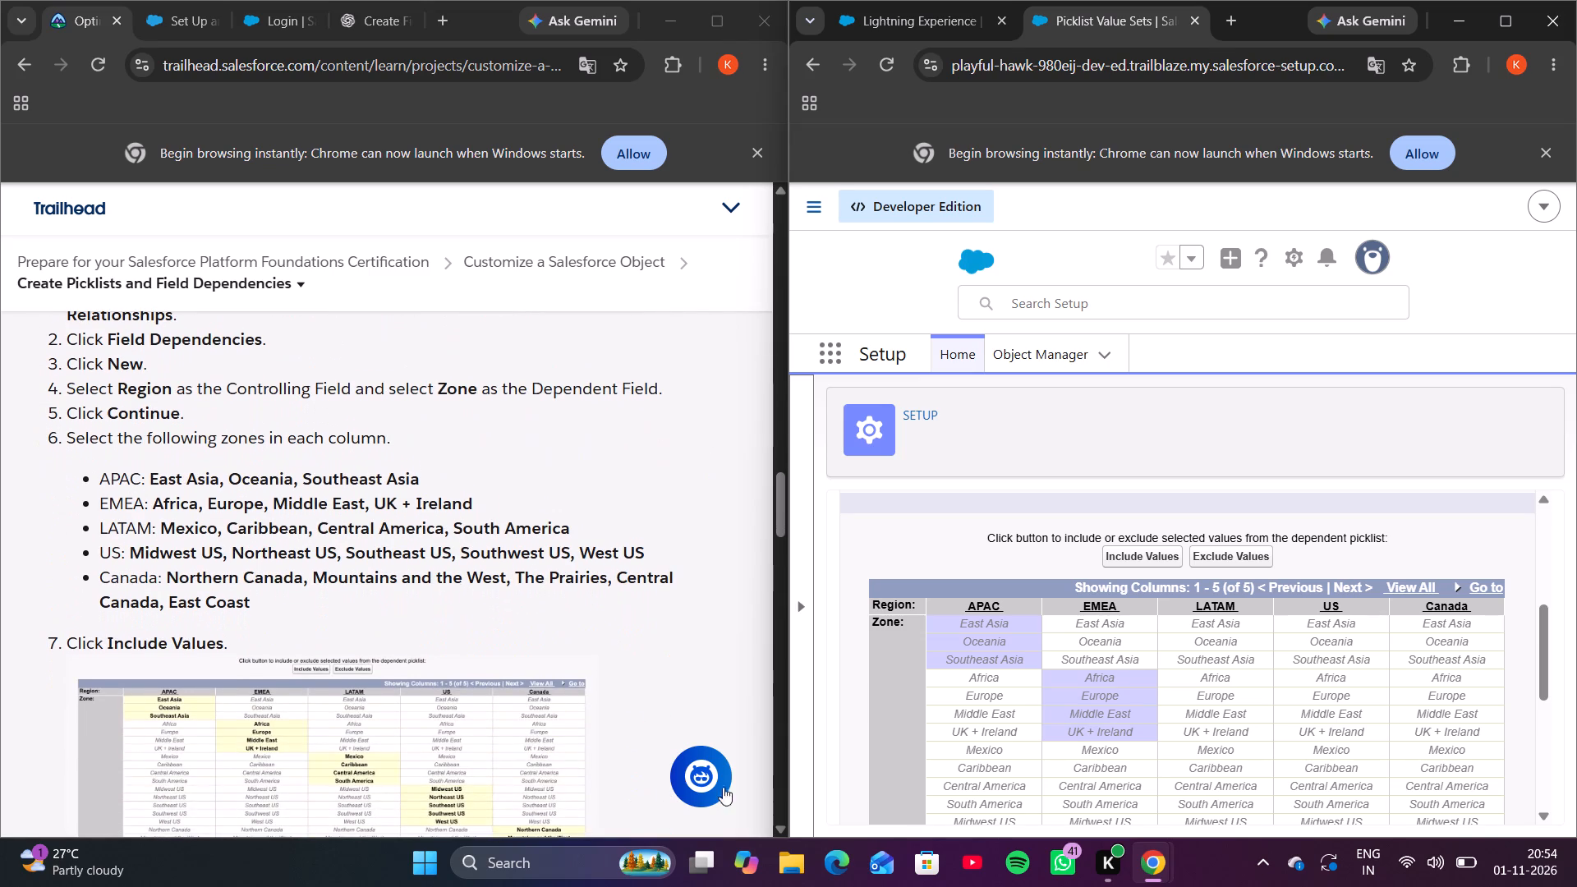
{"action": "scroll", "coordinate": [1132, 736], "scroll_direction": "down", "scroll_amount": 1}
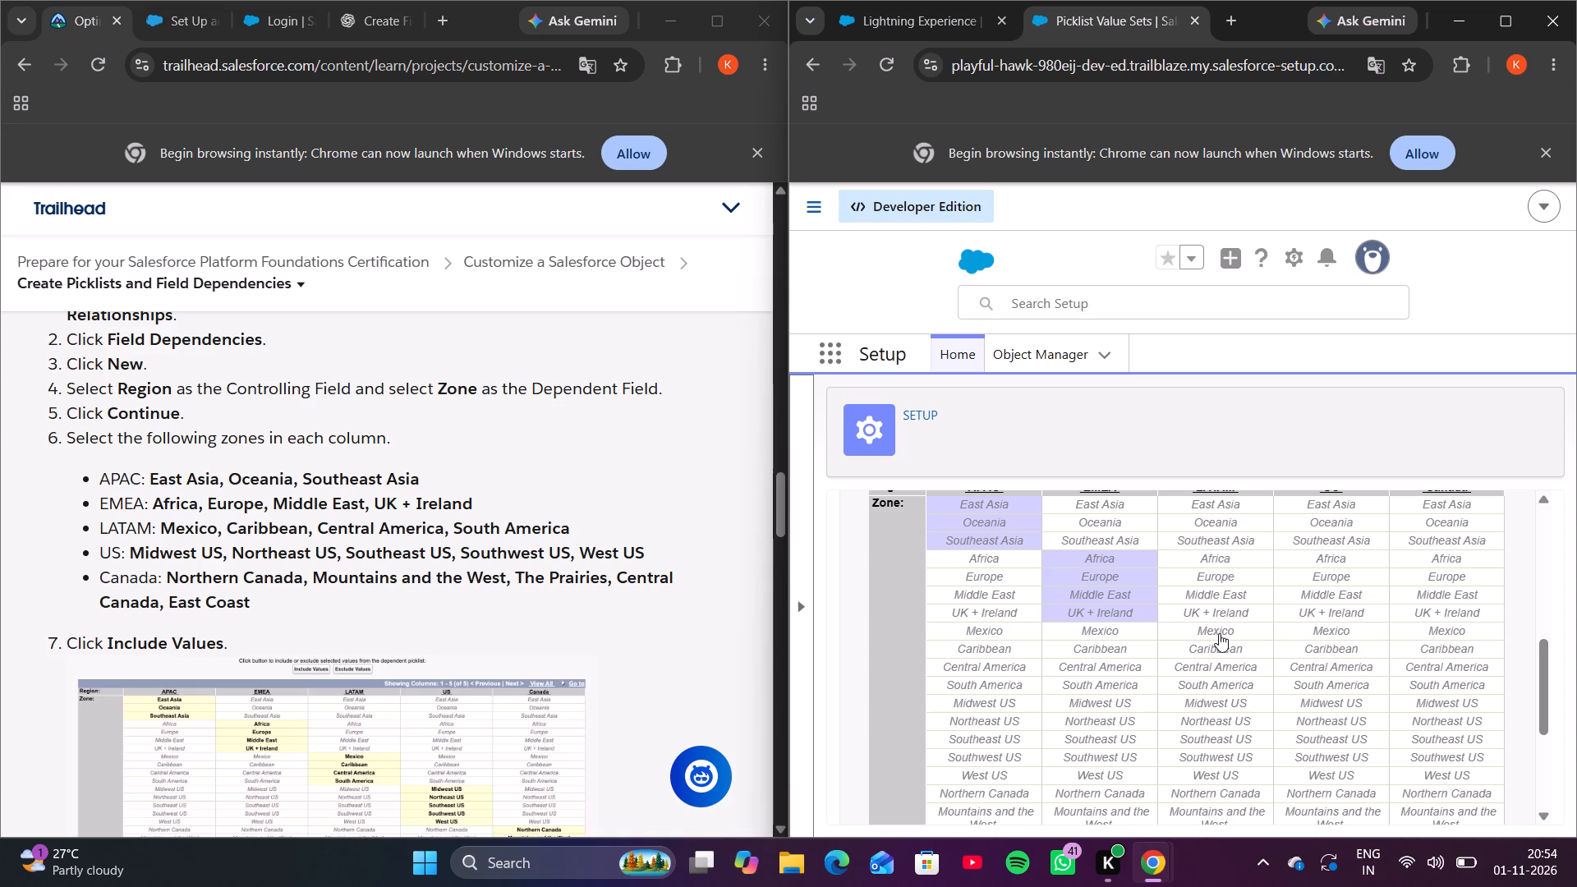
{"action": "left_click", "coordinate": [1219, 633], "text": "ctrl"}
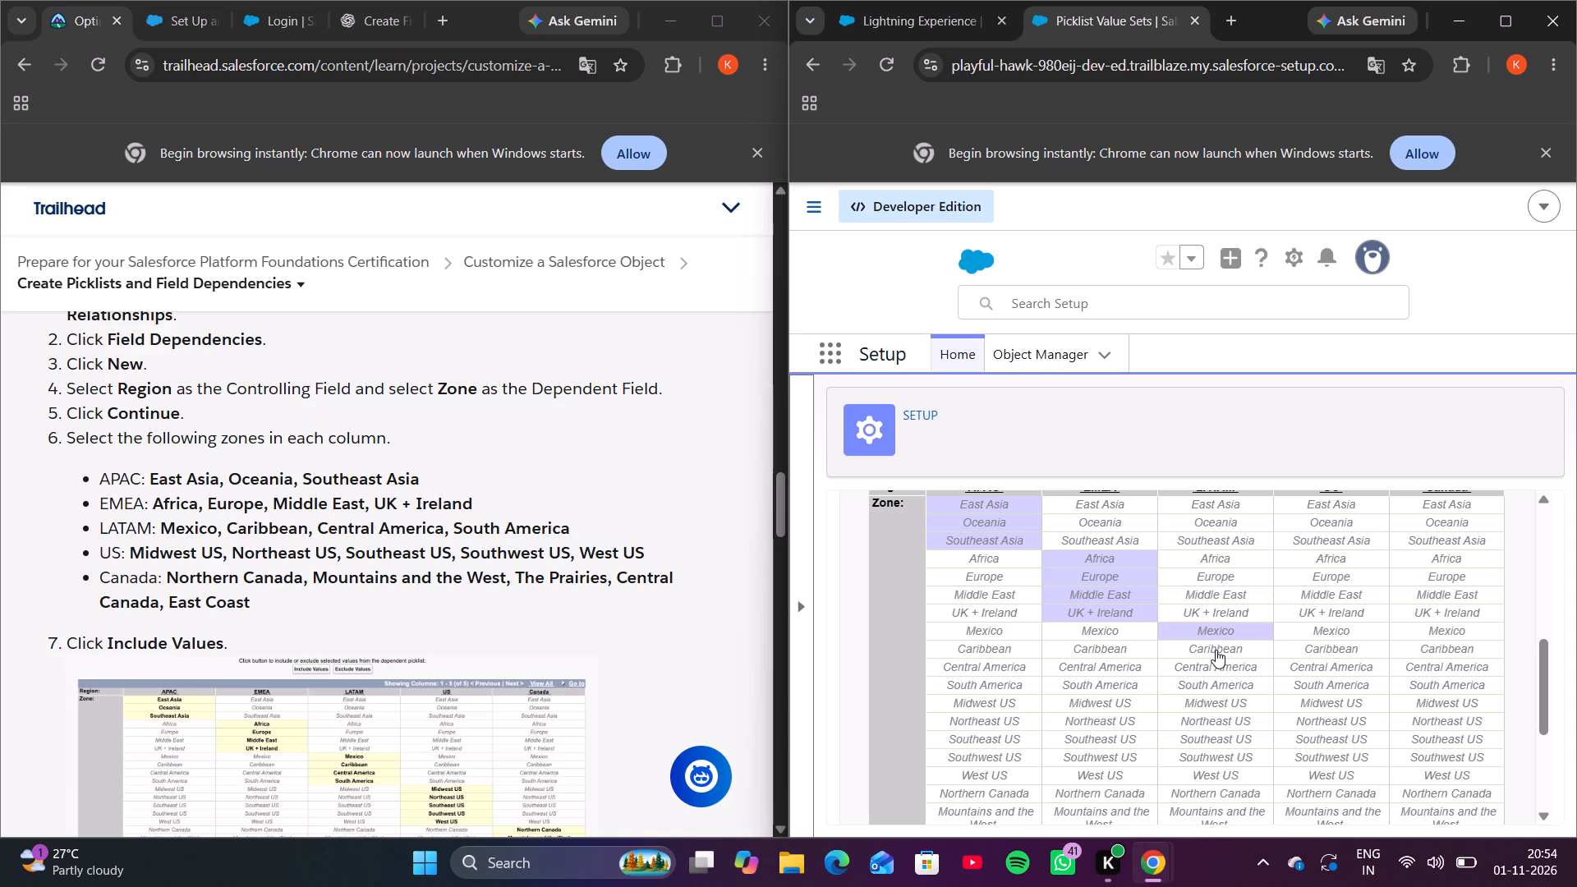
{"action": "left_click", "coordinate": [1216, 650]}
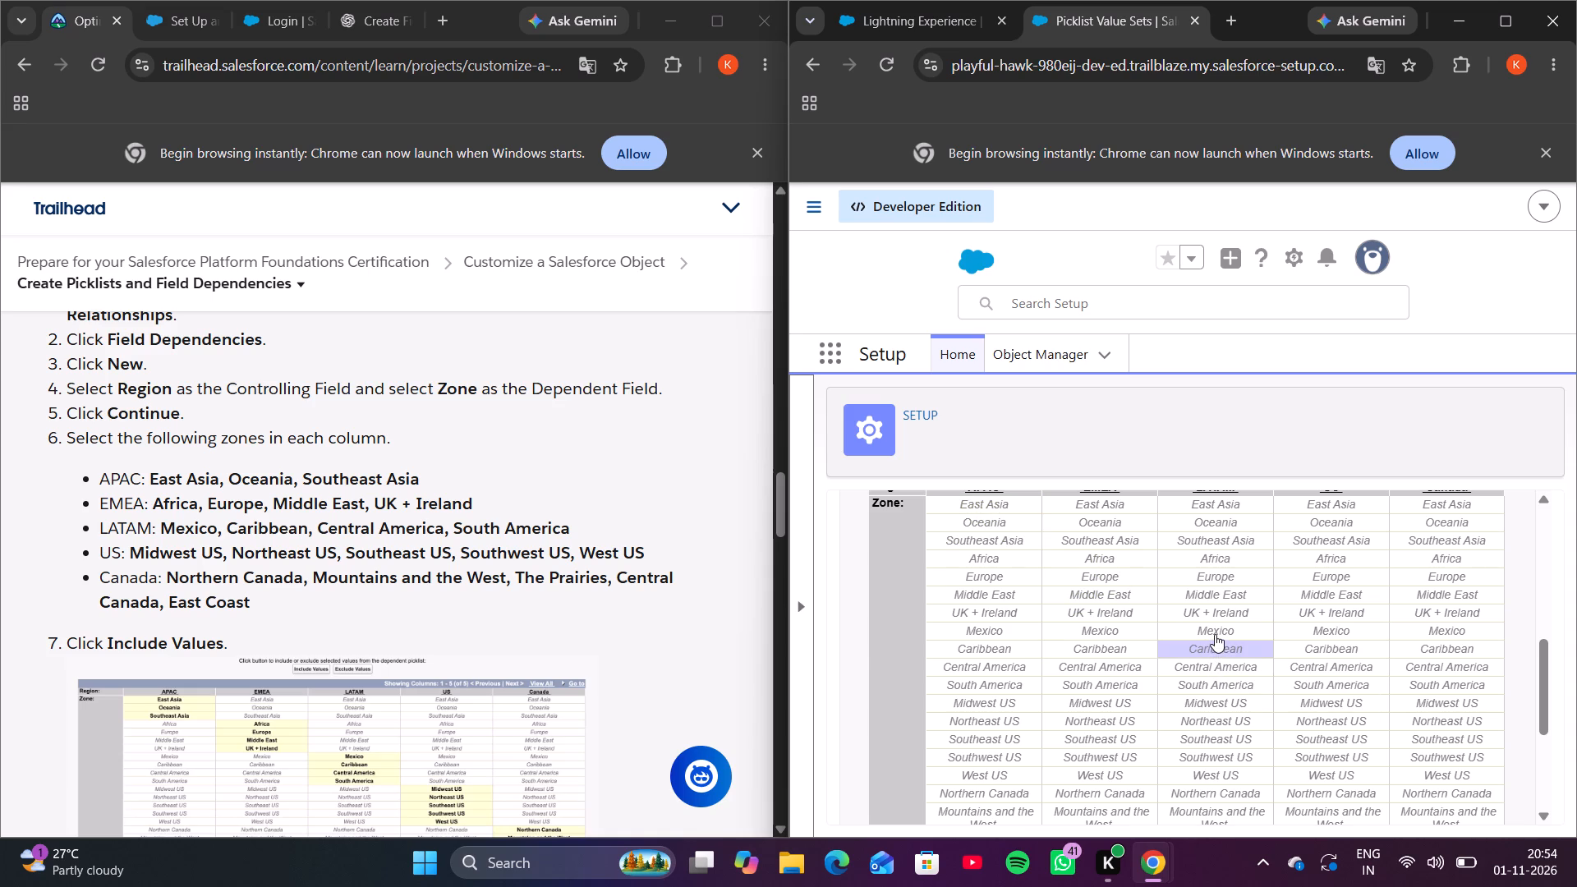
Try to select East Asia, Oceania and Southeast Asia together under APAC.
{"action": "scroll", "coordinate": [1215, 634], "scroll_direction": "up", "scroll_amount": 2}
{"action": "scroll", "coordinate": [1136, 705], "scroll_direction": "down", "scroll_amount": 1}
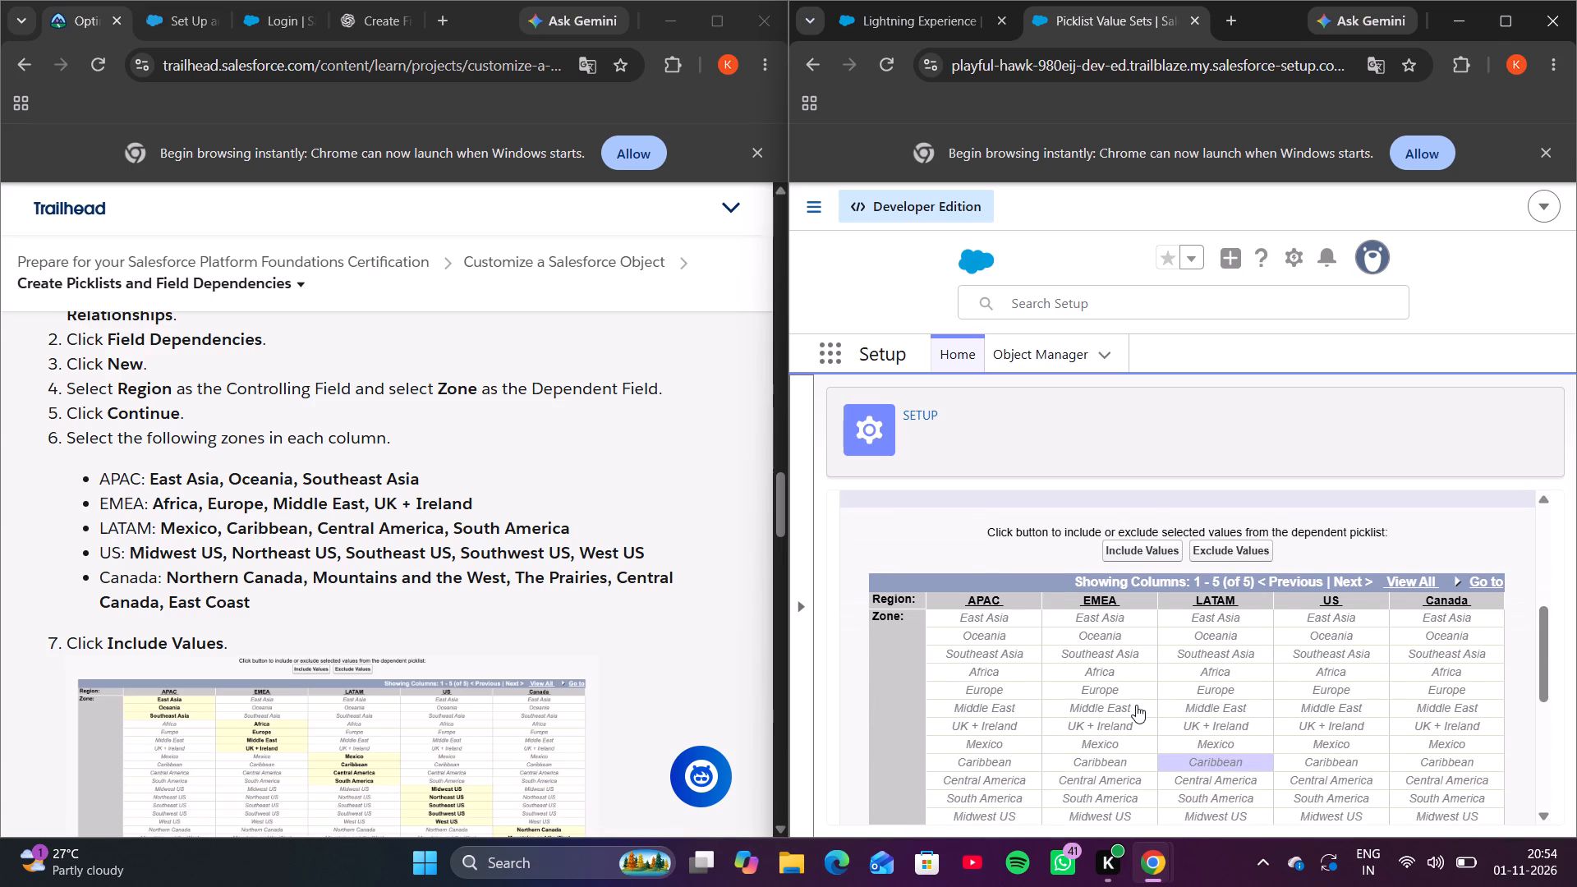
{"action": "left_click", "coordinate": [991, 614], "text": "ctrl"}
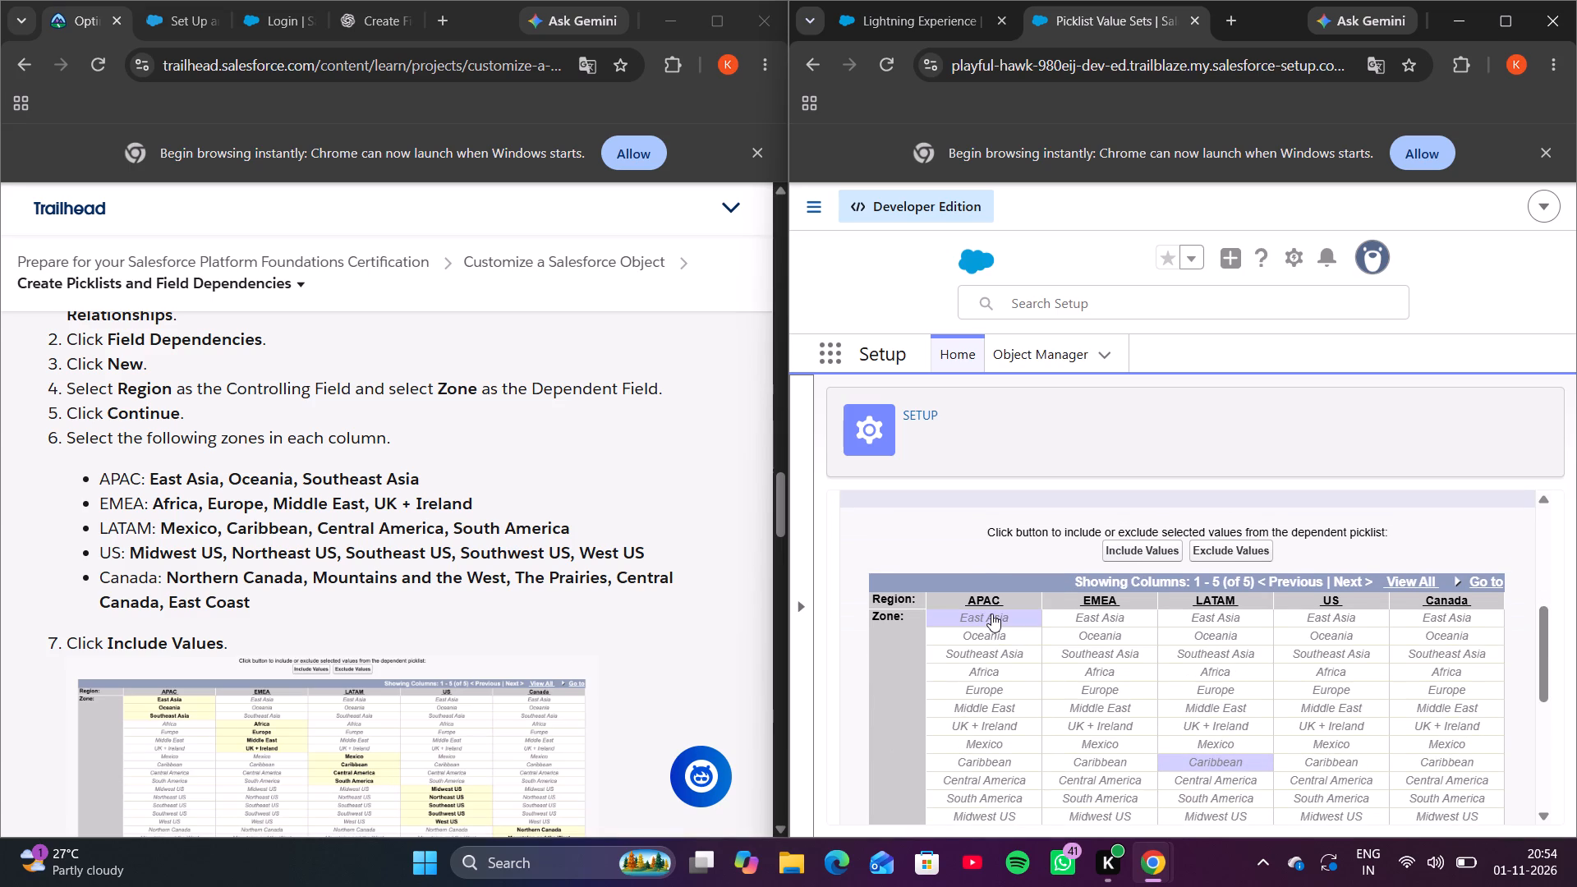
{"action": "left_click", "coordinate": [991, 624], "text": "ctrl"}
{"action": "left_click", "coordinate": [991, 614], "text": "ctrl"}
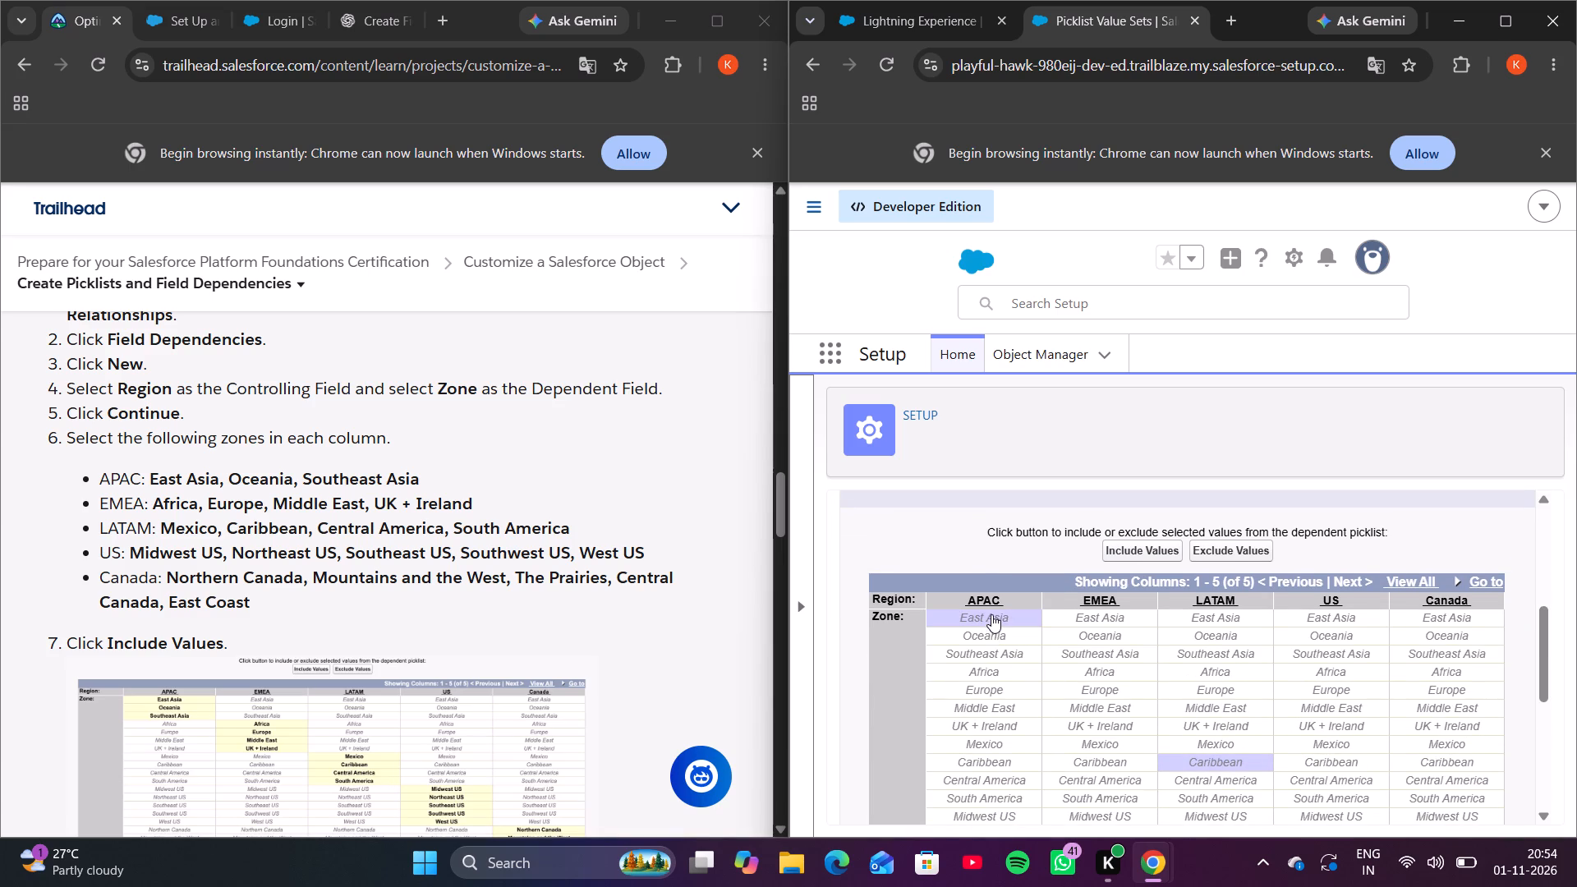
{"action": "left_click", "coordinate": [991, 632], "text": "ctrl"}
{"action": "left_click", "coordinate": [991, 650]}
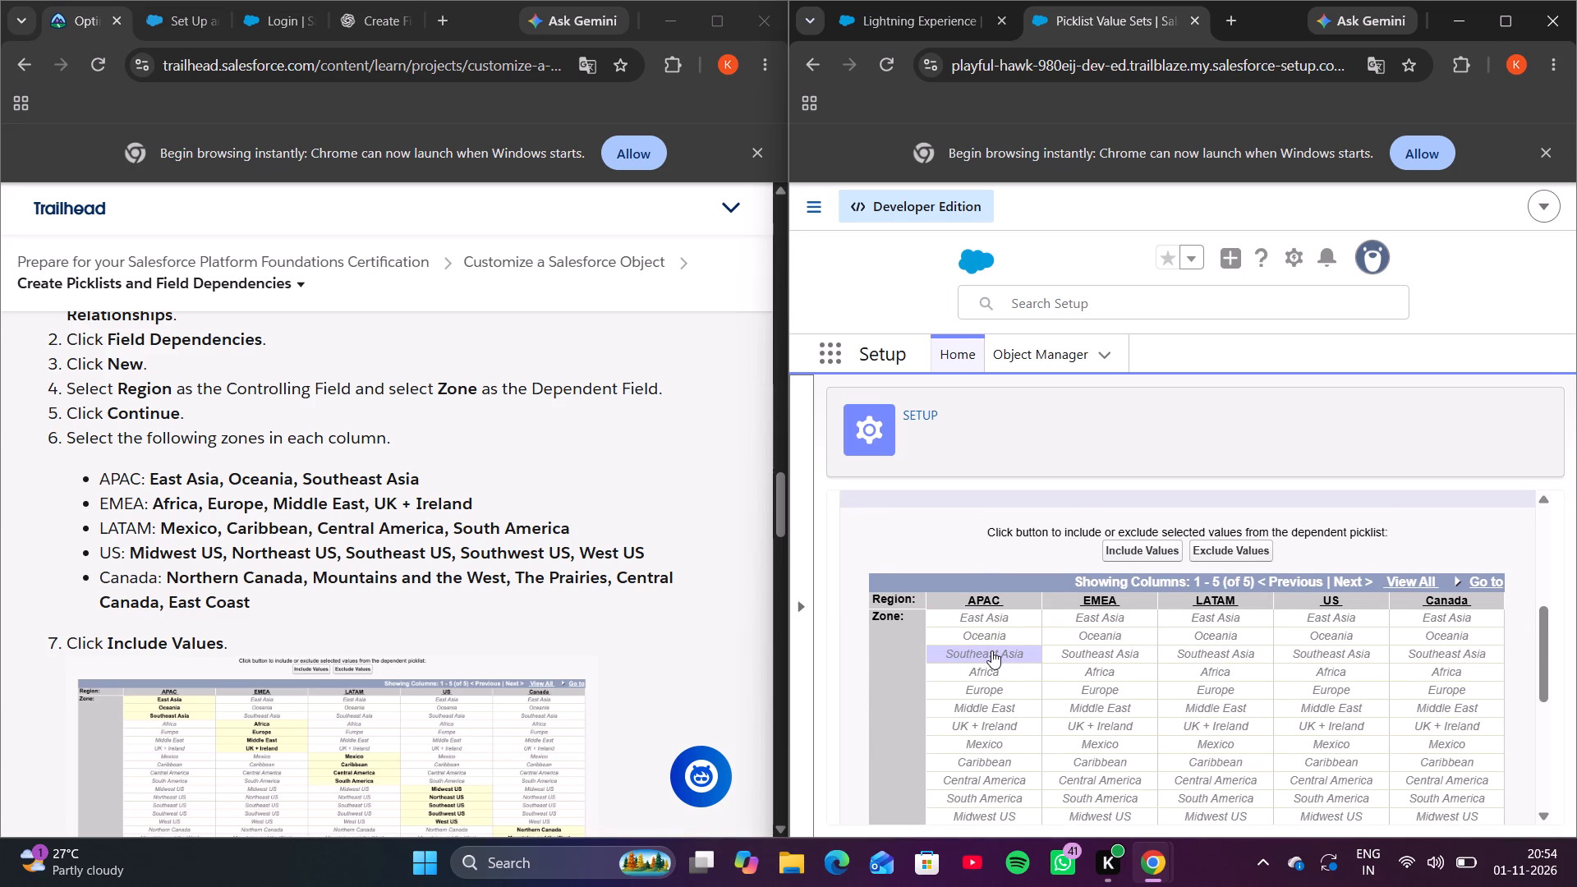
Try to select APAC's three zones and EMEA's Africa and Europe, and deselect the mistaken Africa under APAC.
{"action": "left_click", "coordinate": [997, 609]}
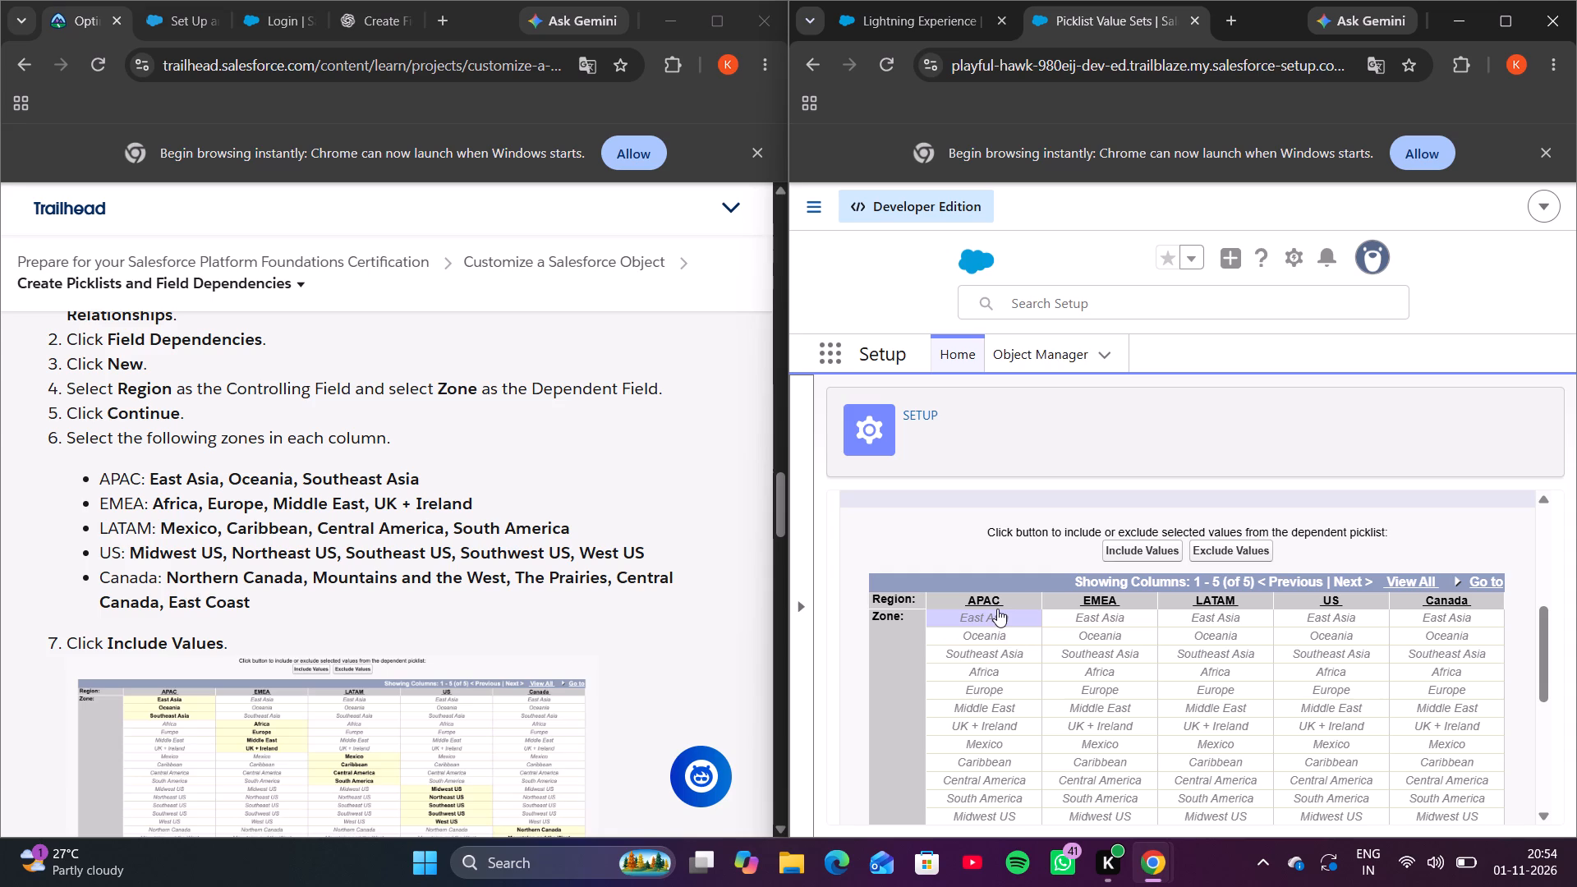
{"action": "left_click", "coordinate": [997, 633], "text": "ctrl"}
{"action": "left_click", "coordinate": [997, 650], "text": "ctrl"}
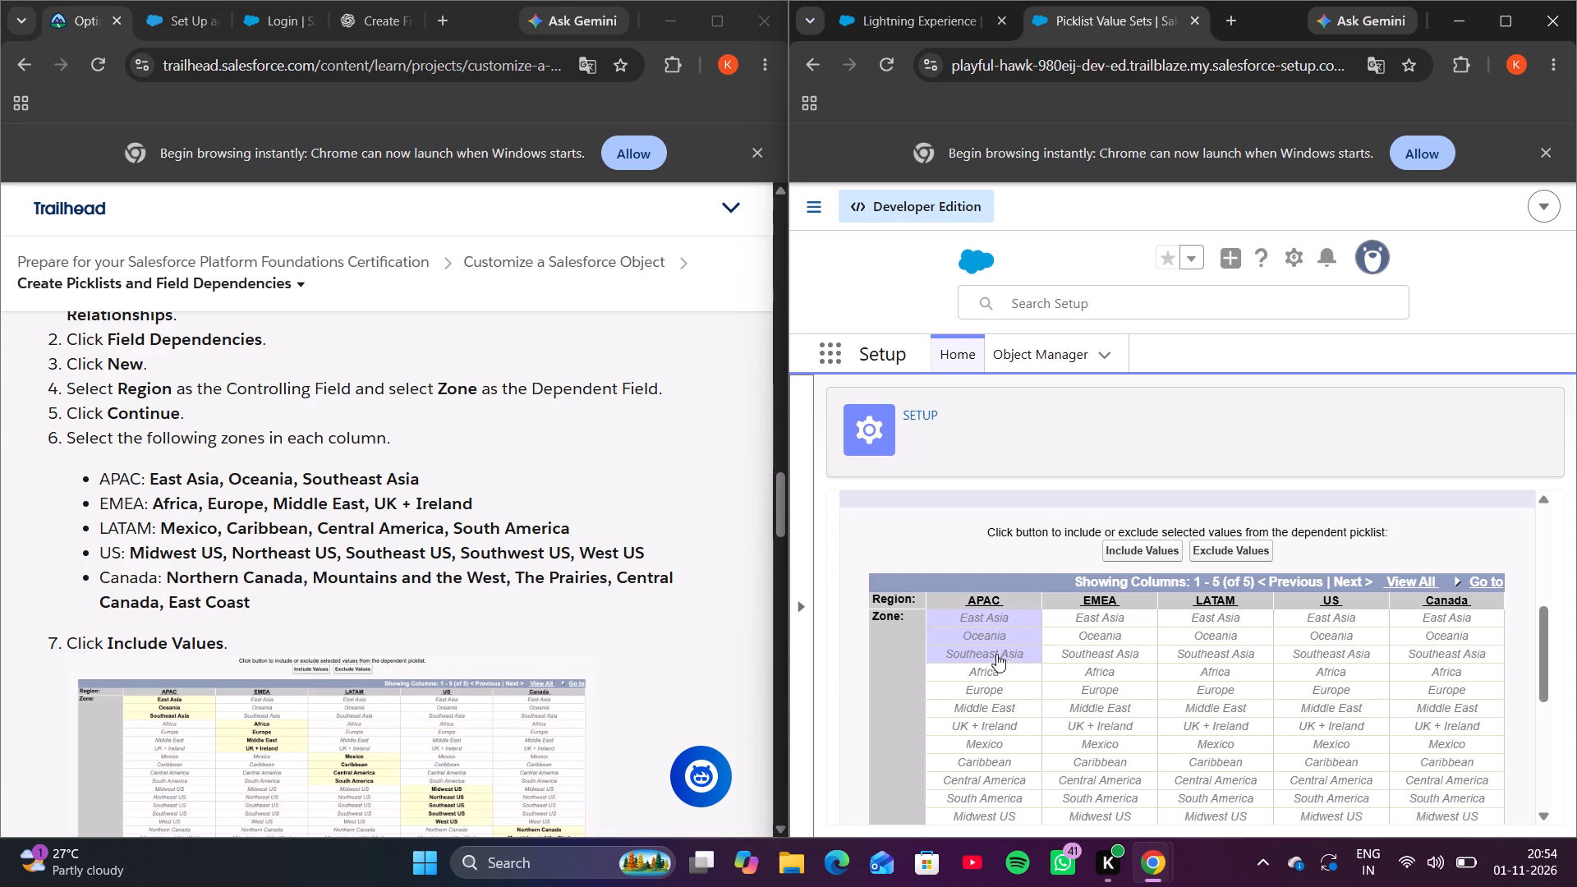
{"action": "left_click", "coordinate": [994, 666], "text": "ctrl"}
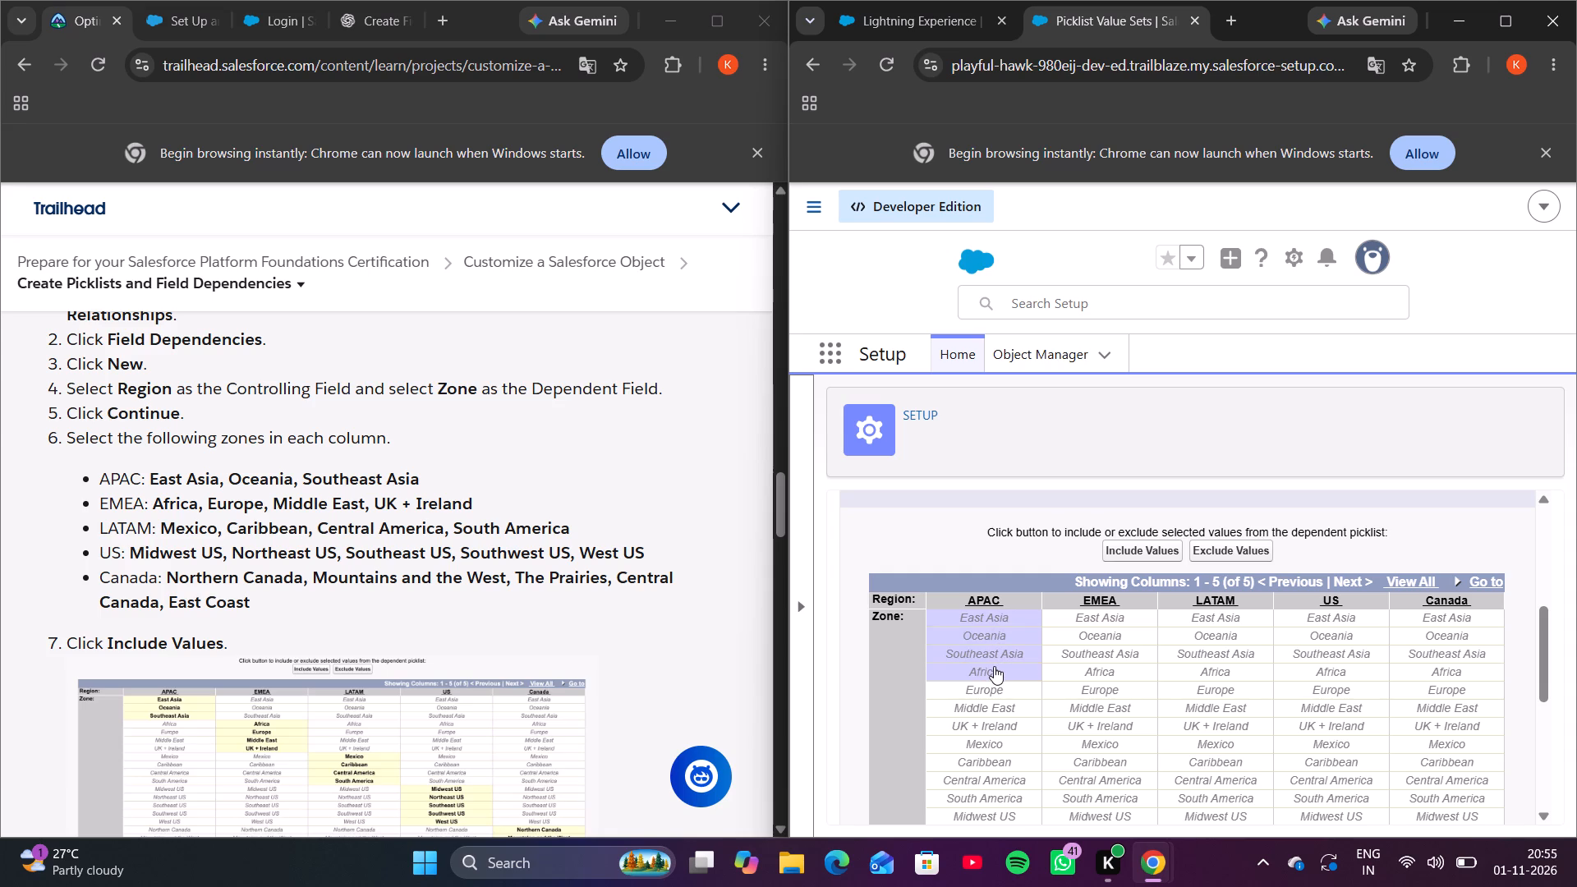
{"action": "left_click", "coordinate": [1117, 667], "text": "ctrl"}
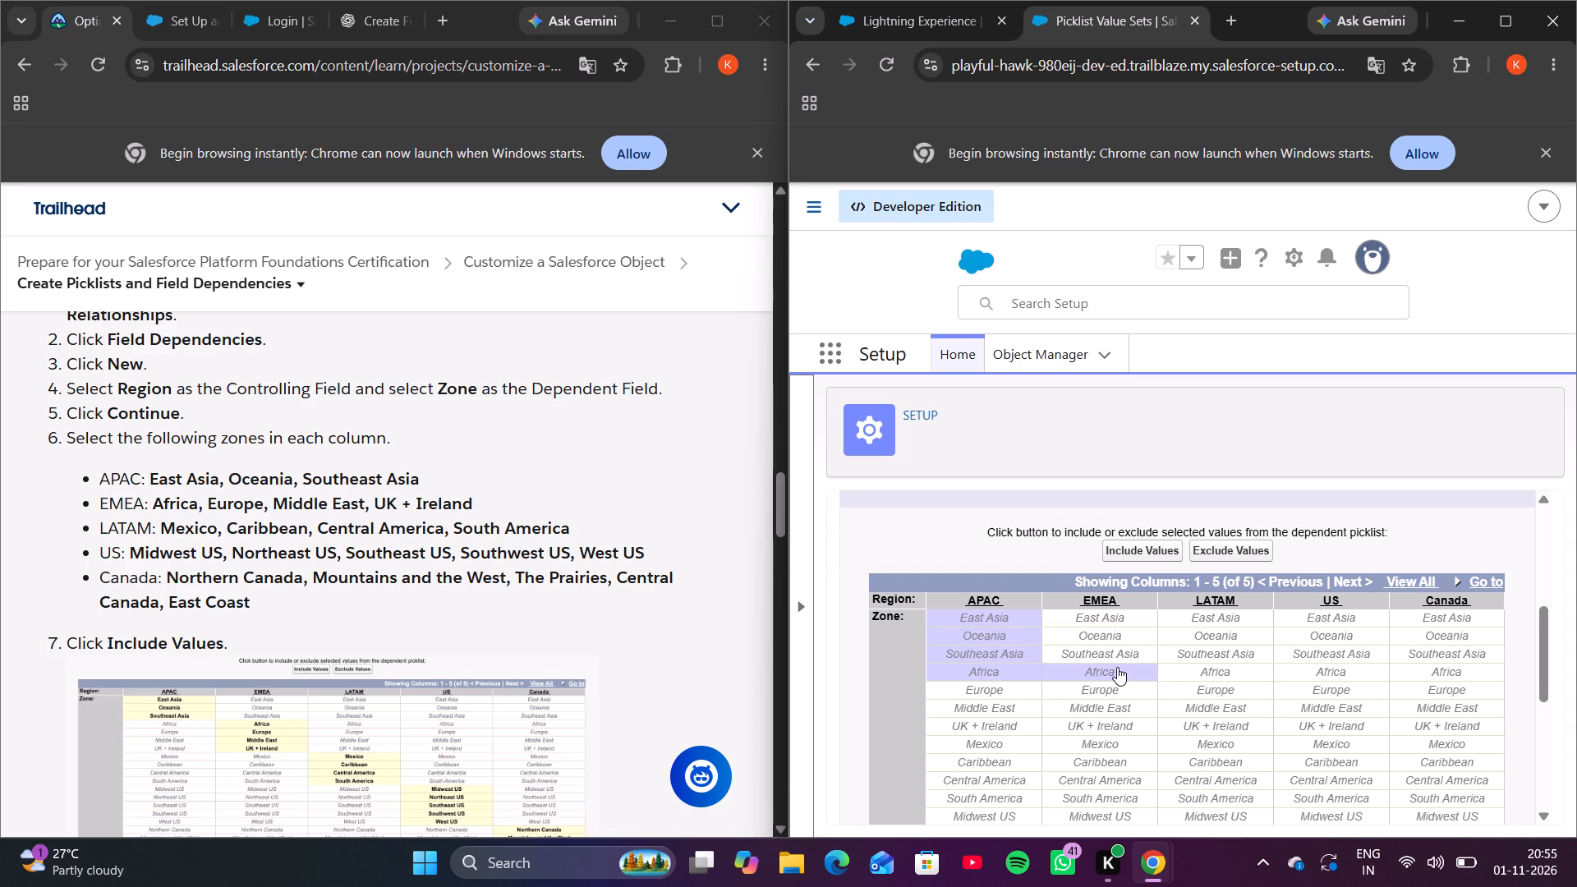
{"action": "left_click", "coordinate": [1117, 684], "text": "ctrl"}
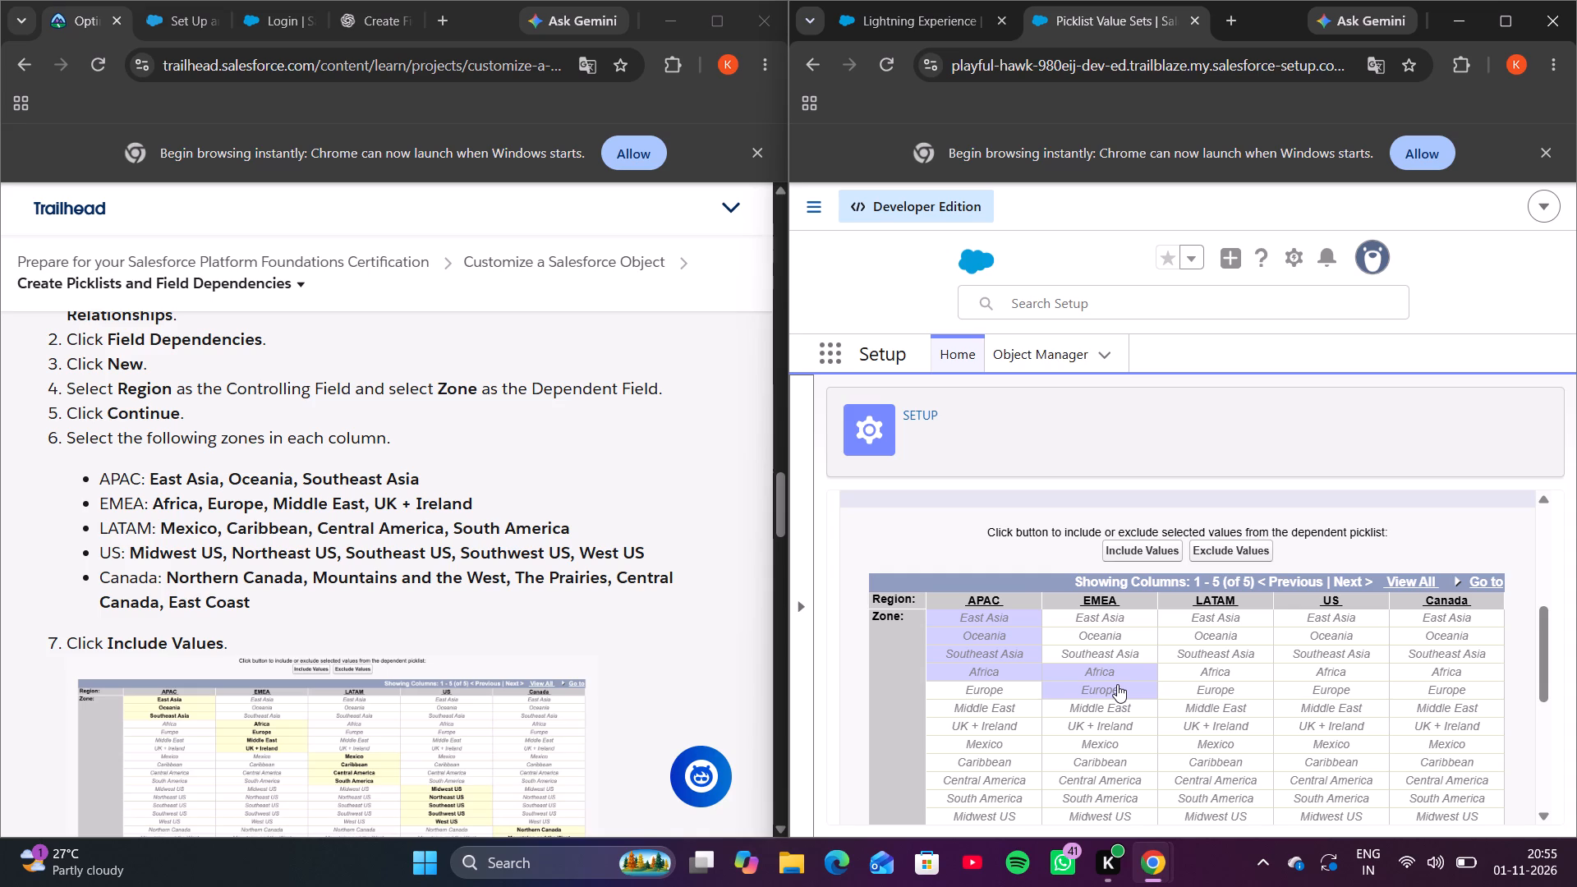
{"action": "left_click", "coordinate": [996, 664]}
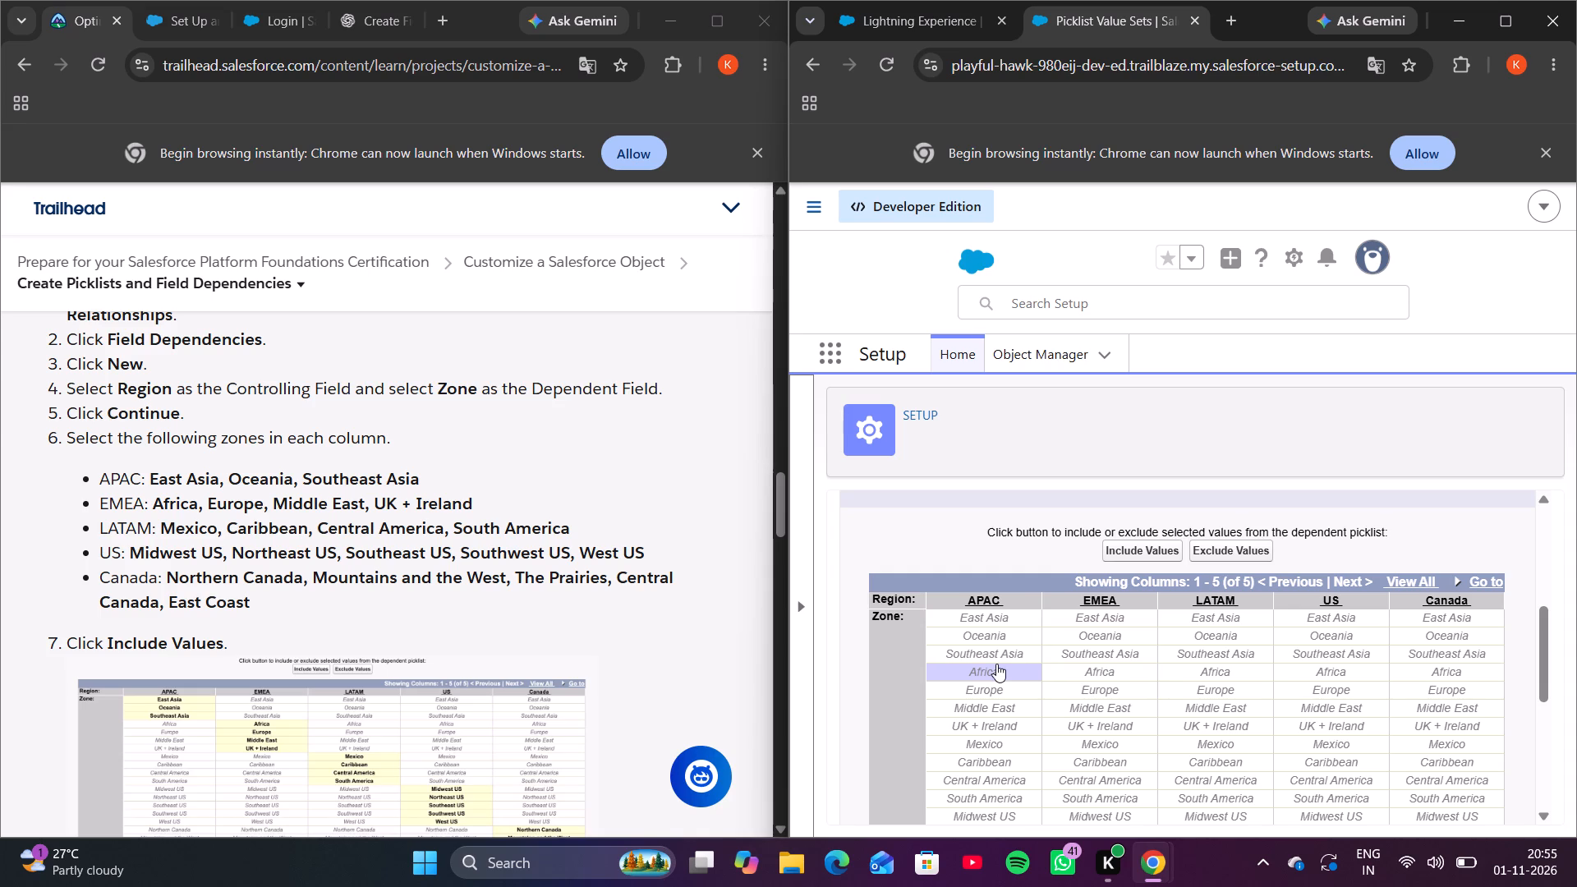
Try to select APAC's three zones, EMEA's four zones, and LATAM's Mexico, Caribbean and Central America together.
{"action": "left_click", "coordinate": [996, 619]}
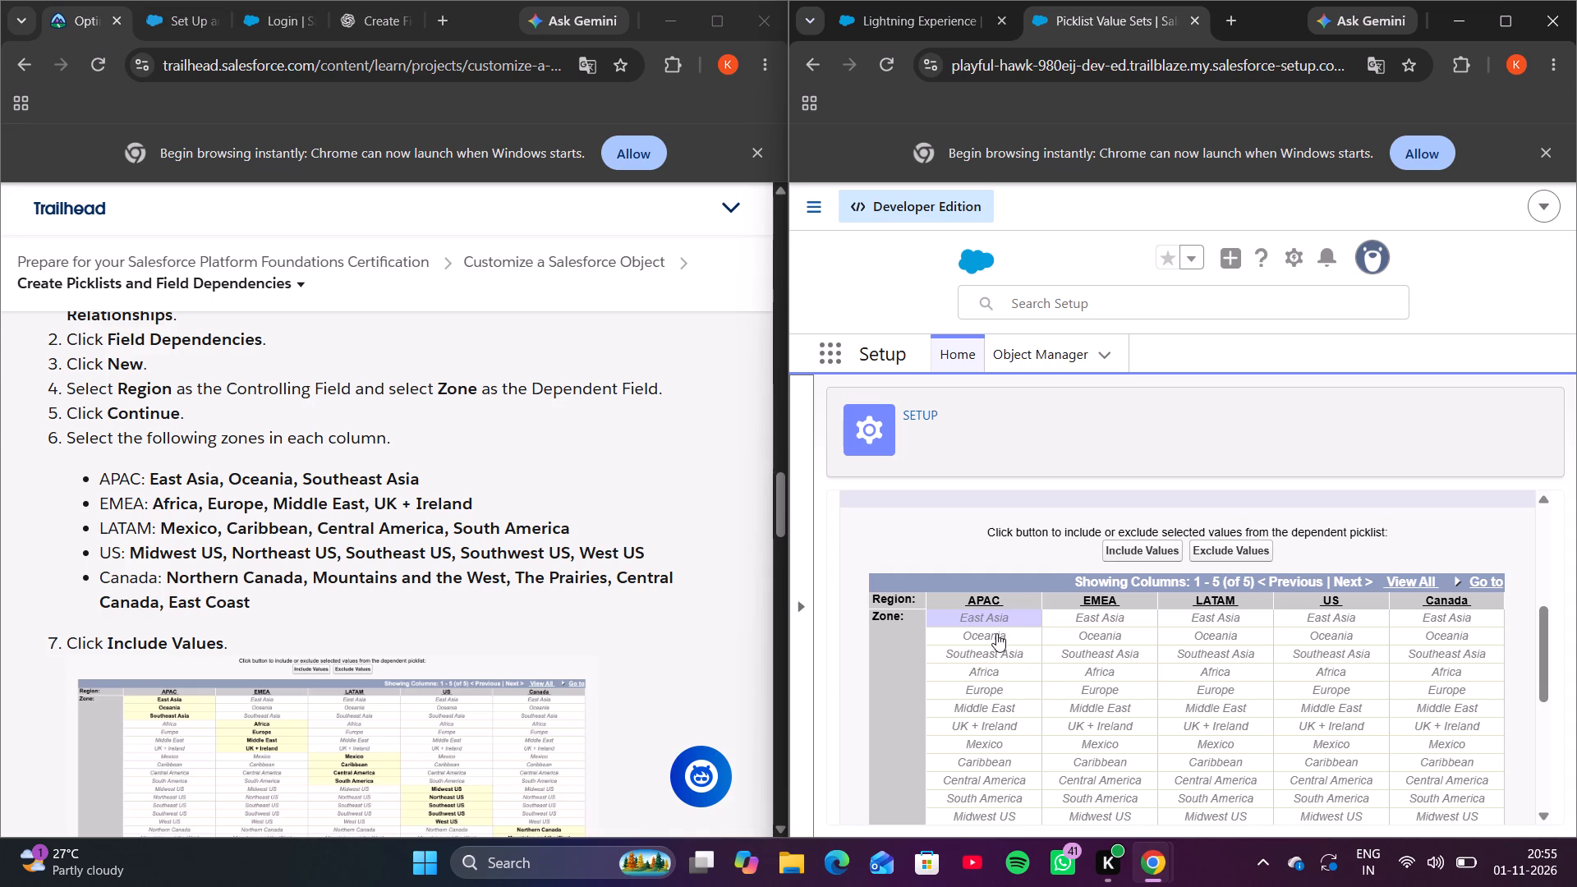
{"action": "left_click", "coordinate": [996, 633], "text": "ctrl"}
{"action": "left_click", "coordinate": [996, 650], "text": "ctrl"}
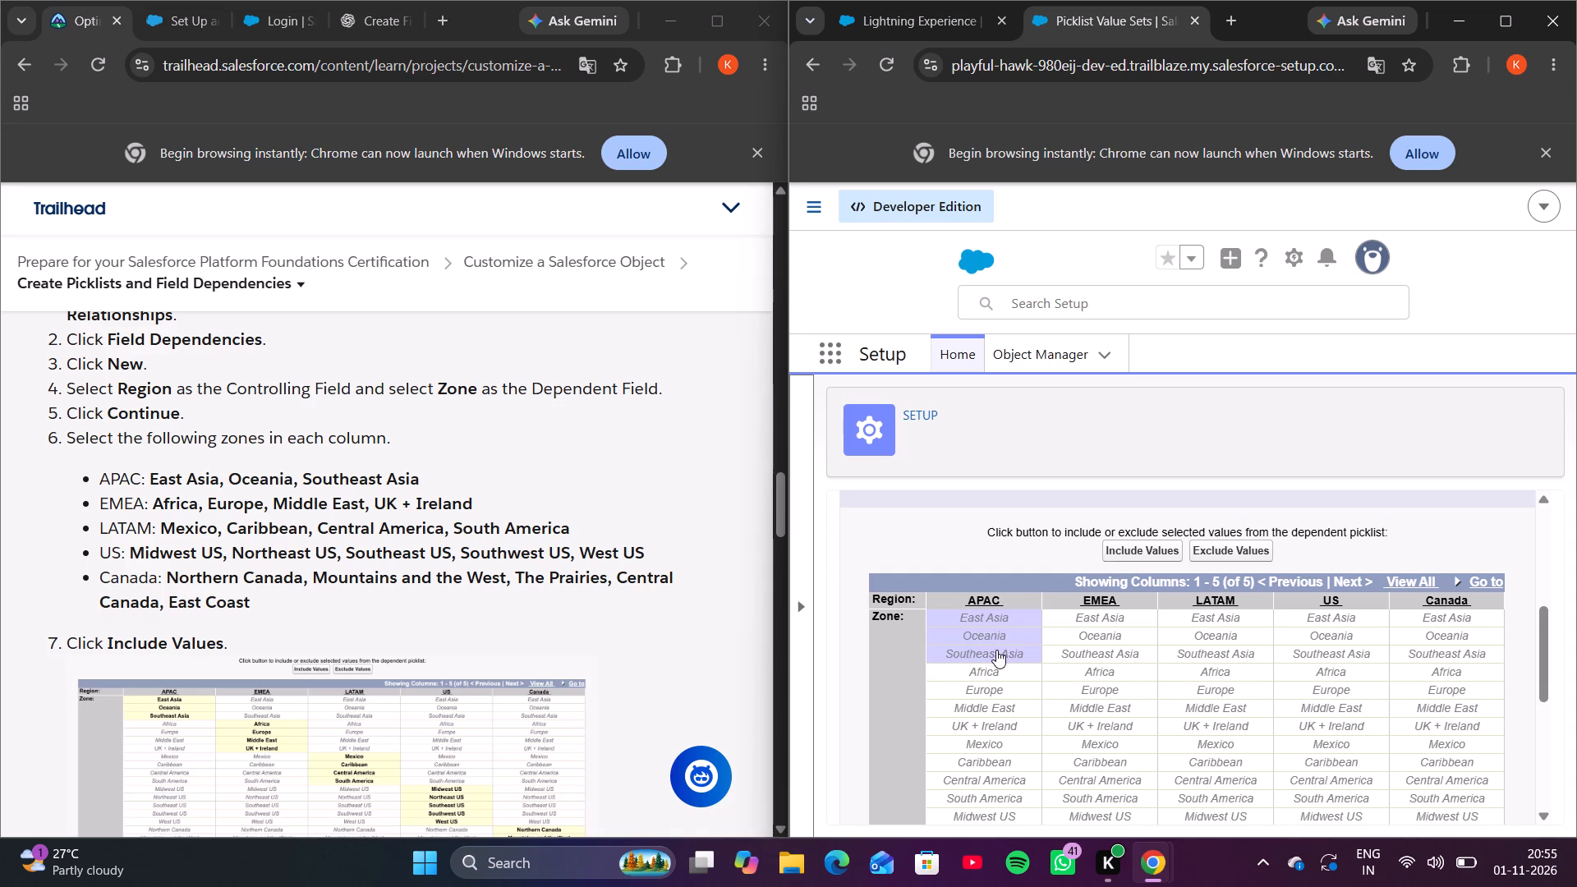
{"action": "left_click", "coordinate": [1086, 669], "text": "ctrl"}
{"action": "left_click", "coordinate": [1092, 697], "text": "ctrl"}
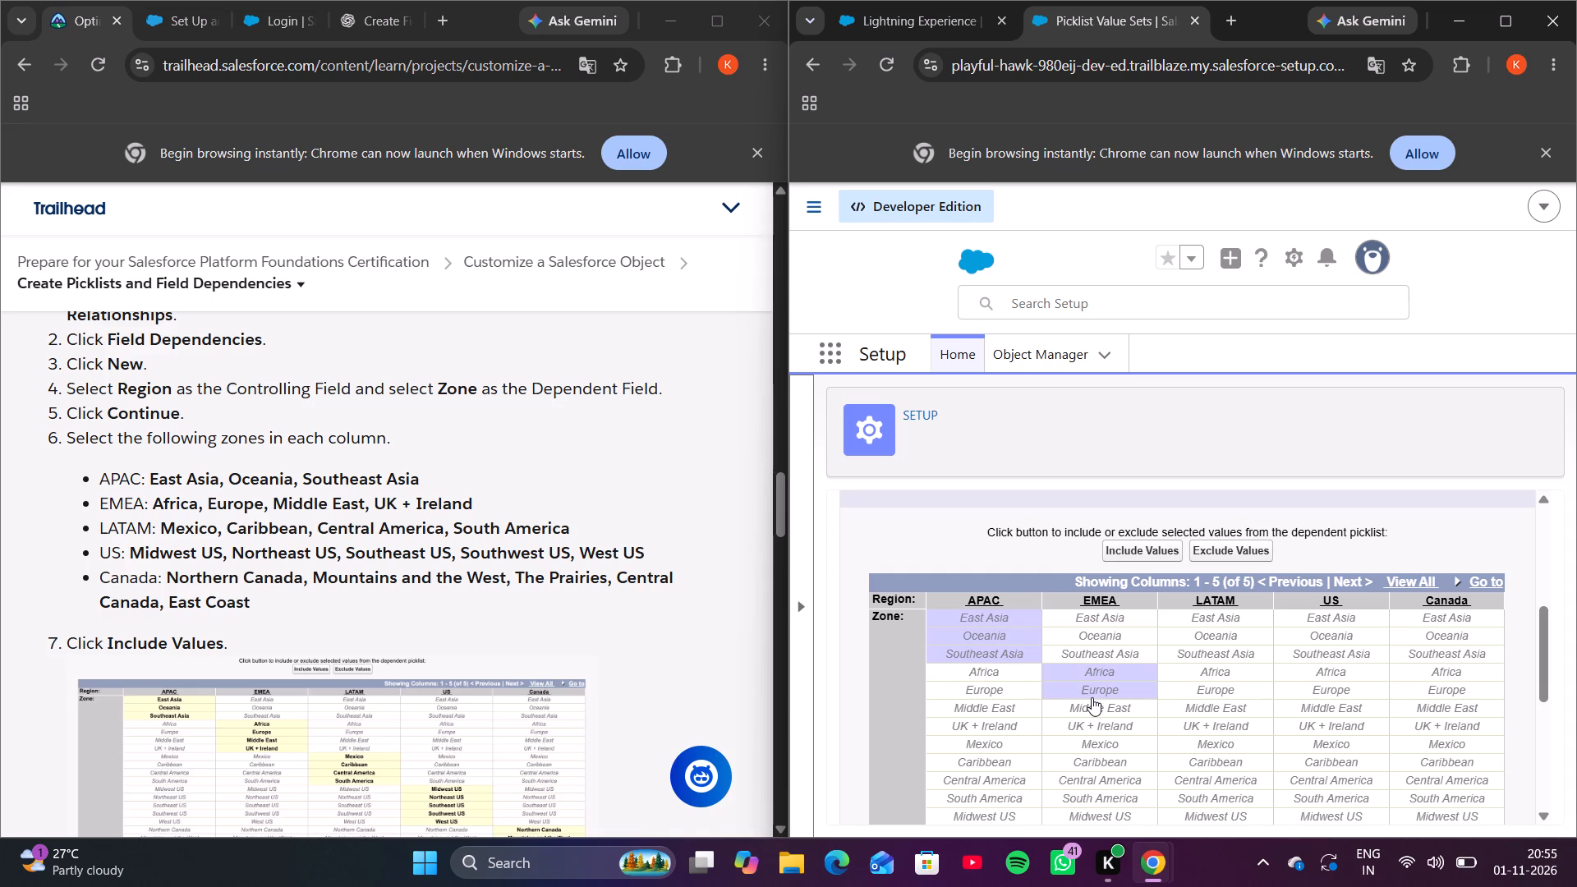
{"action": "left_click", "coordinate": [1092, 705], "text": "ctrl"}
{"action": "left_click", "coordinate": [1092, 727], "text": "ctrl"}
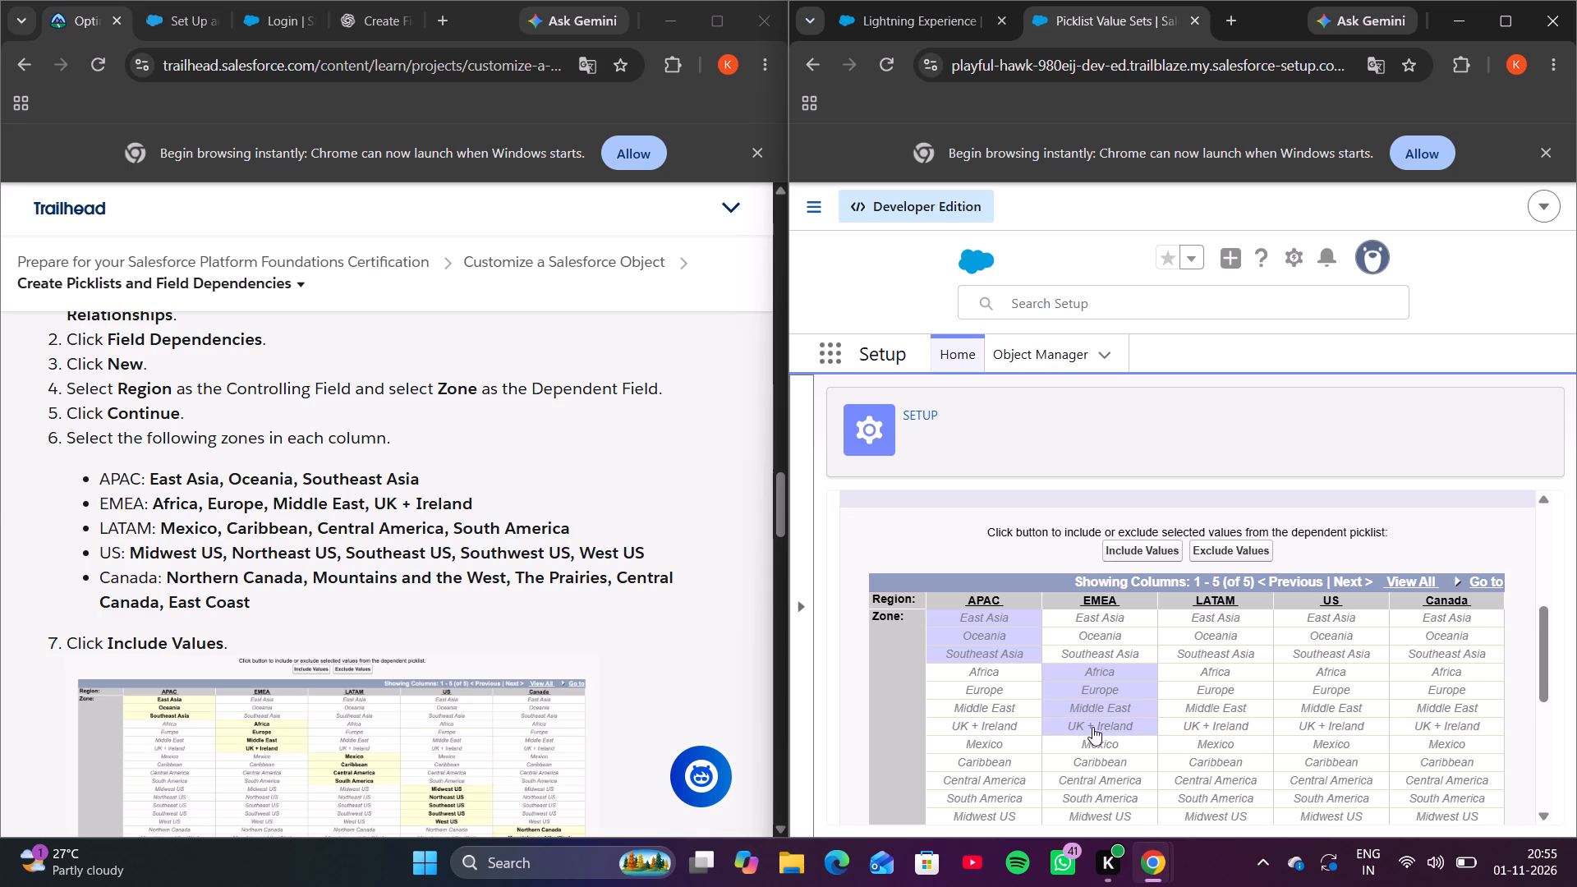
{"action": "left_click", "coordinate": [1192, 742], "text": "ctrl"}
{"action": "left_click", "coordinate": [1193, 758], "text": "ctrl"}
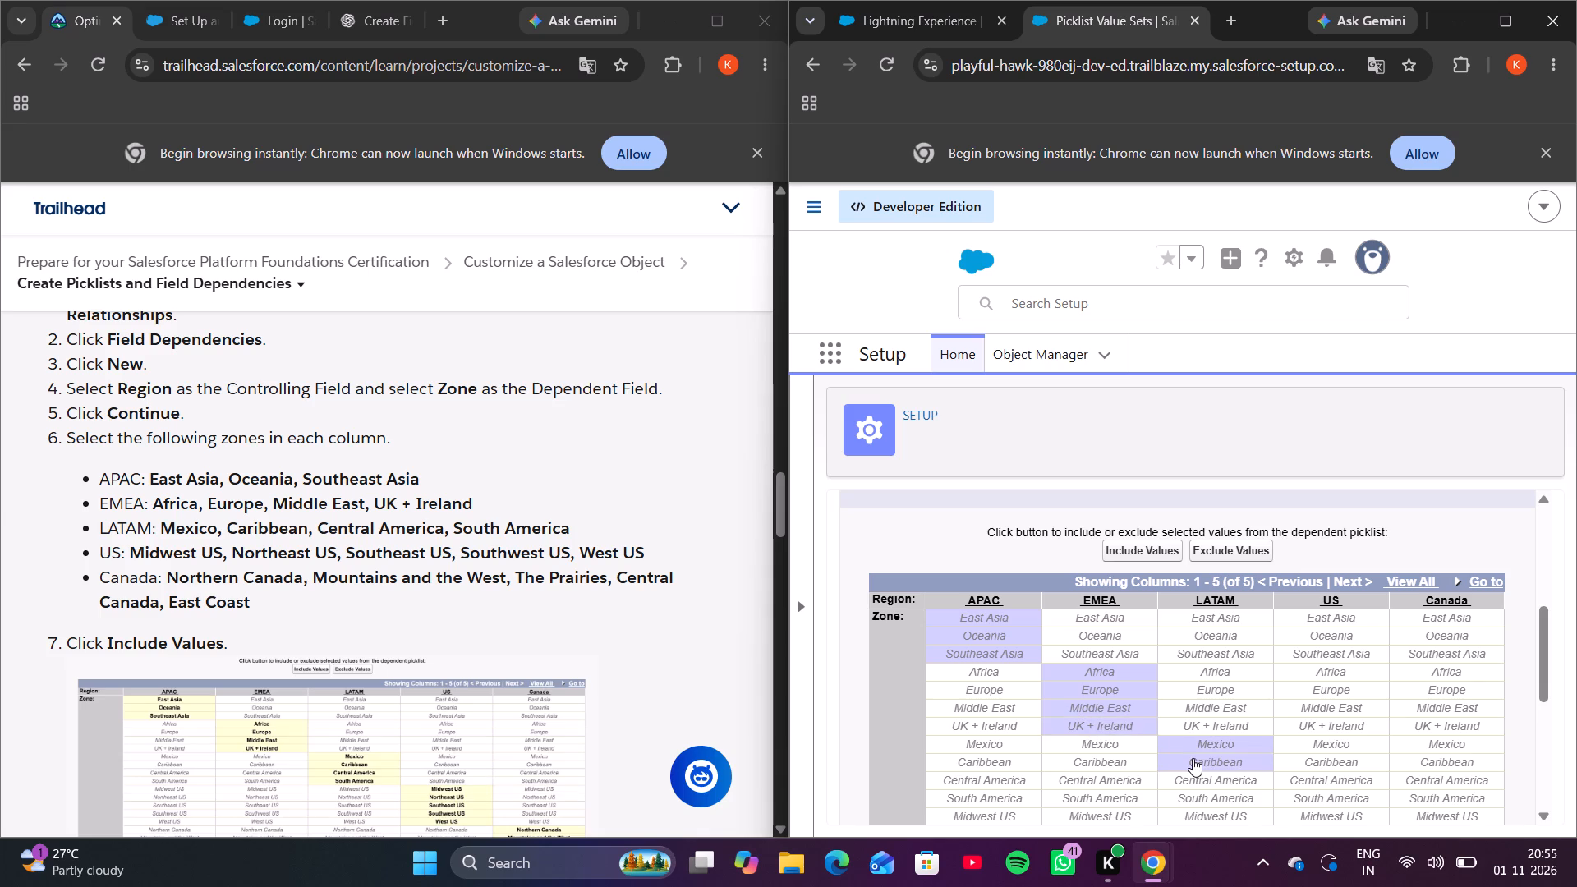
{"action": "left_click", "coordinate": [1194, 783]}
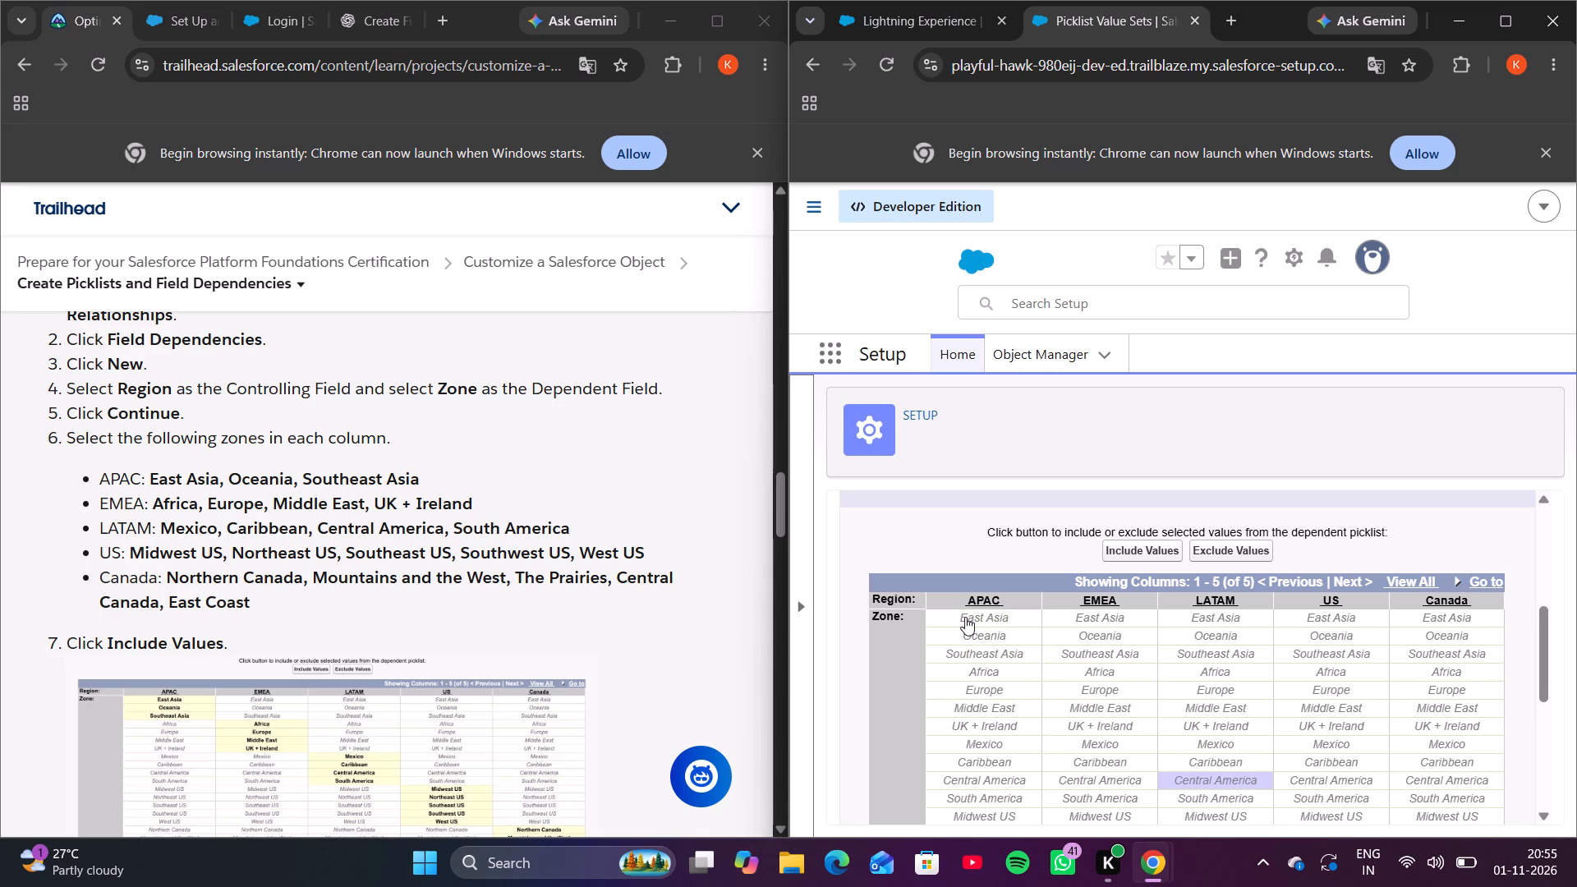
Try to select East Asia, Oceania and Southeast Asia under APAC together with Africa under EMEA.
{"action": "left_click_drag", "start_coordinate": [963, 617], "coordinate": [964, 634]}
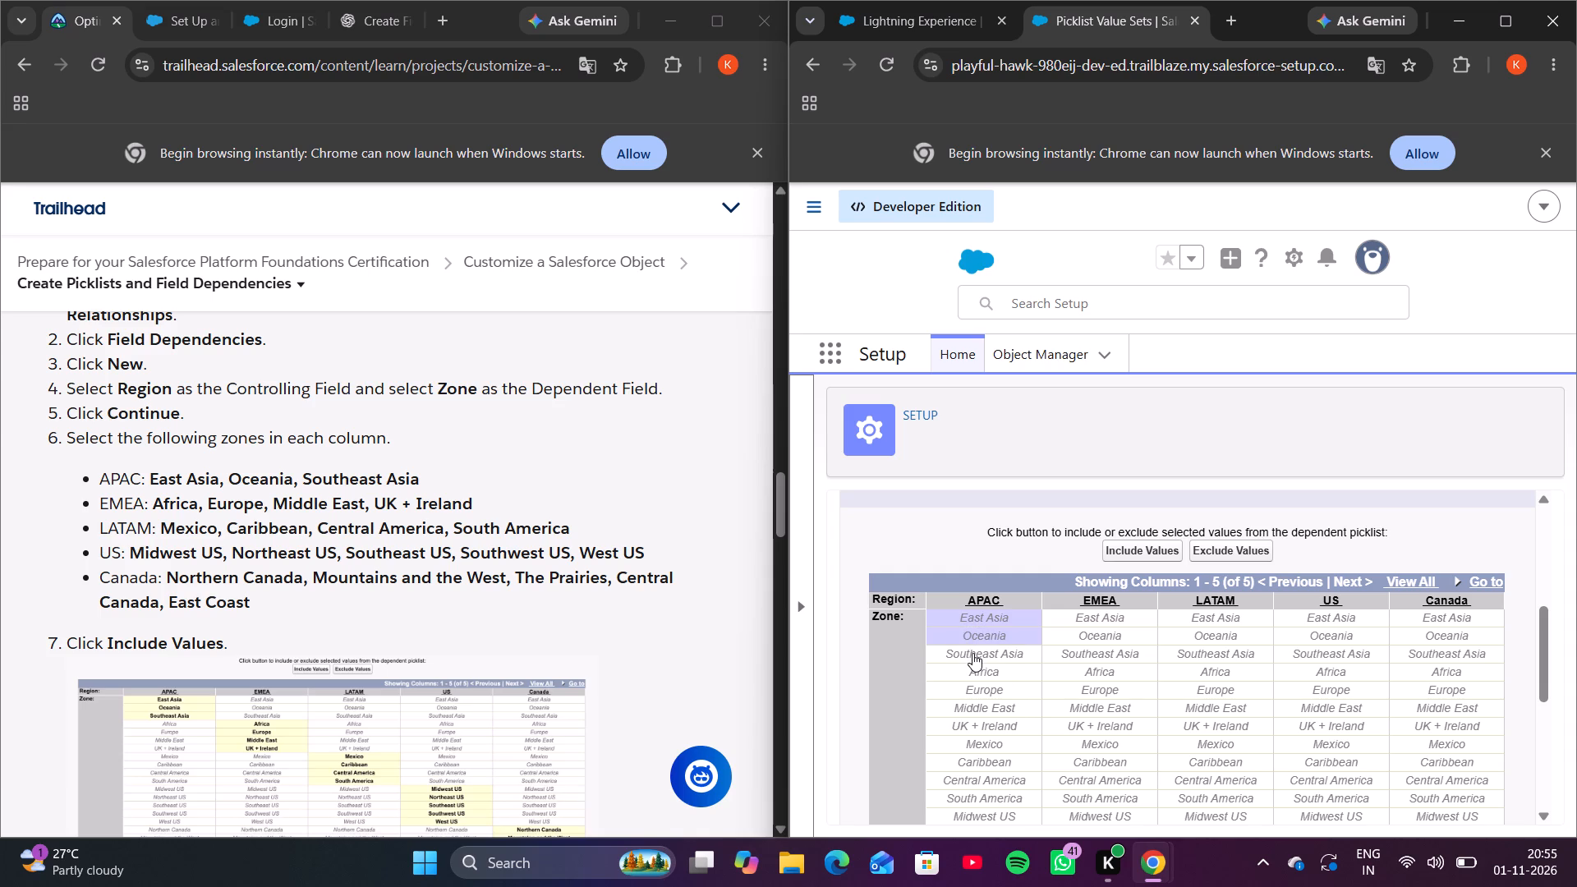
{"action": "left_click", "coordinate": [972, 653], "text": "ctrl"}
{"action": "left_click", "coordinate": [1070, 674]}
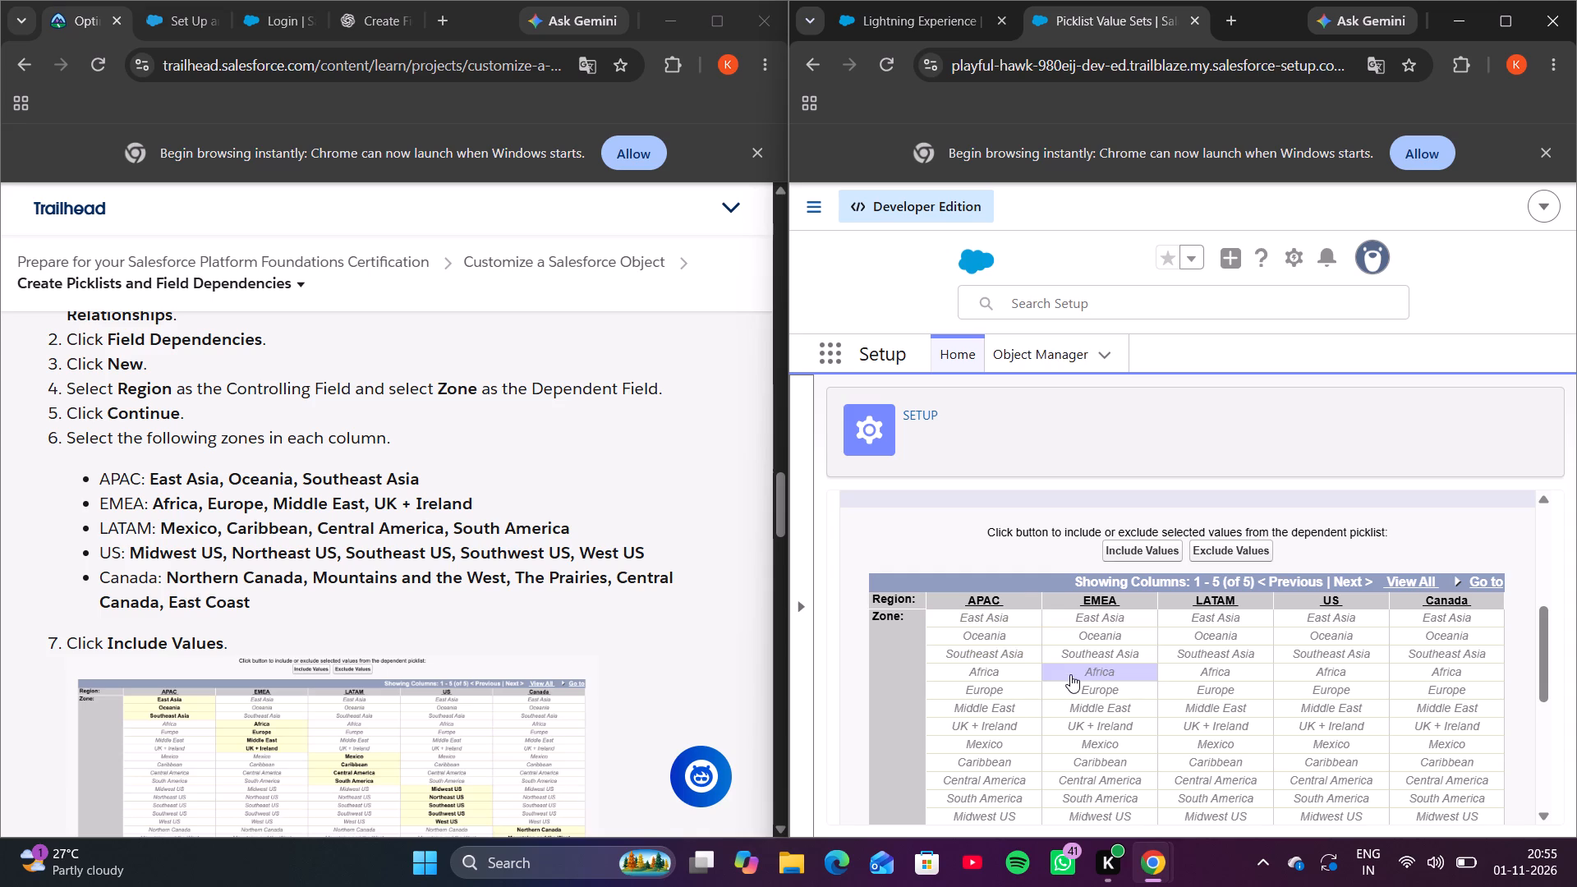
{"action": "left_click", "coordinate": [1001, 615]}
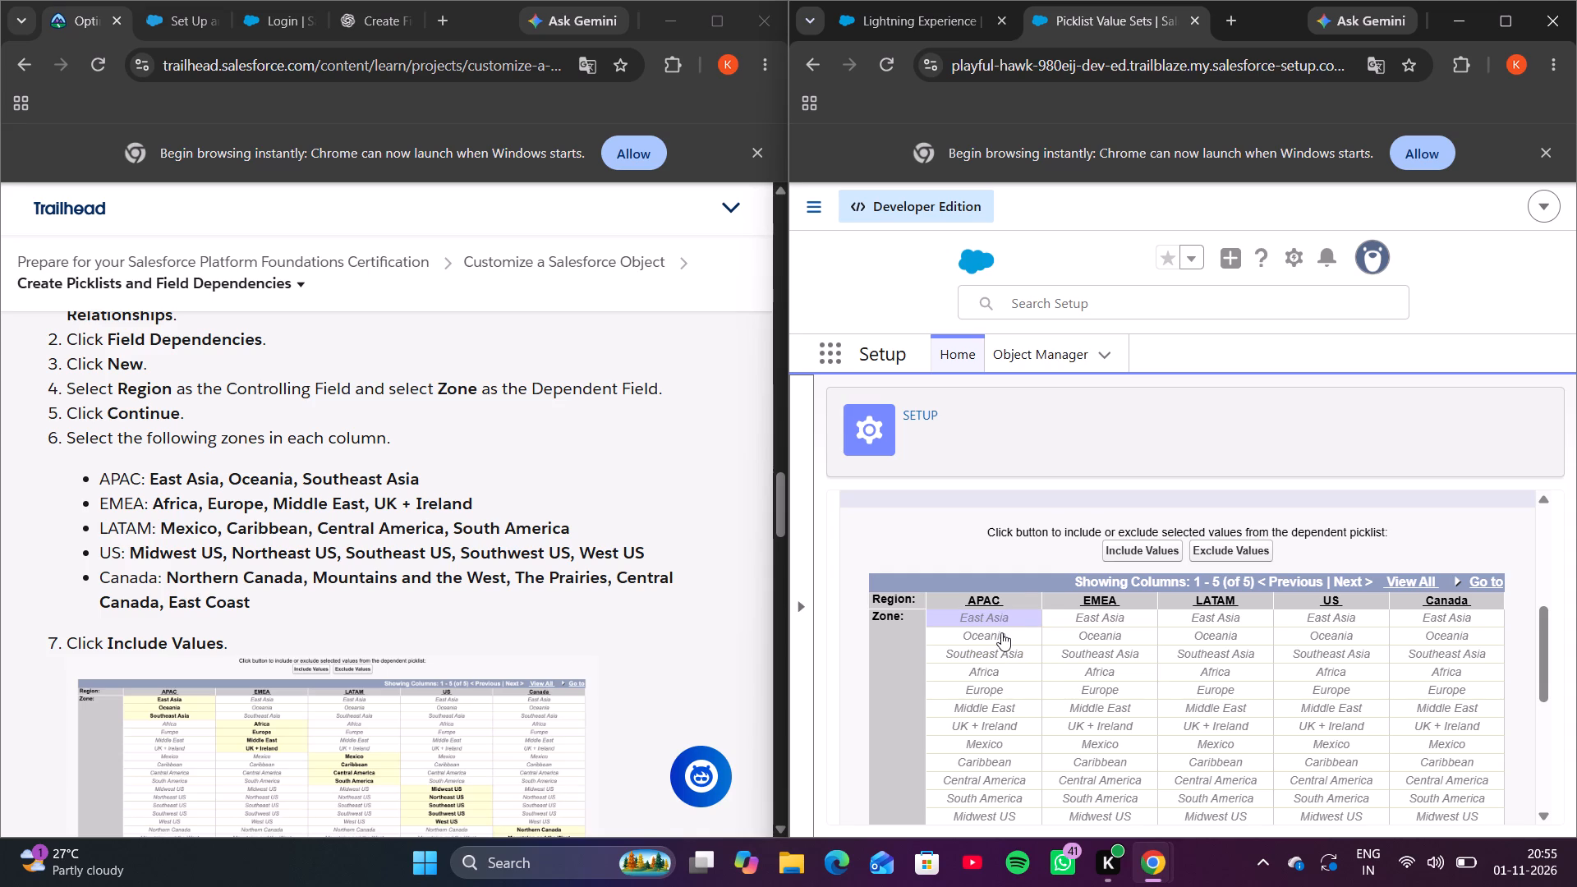
Select Oceania, East Asia and Southeast Asia together in the APAC column of the dependency grid.
{"action": "left_click", "coordinate": [1001, 632]}
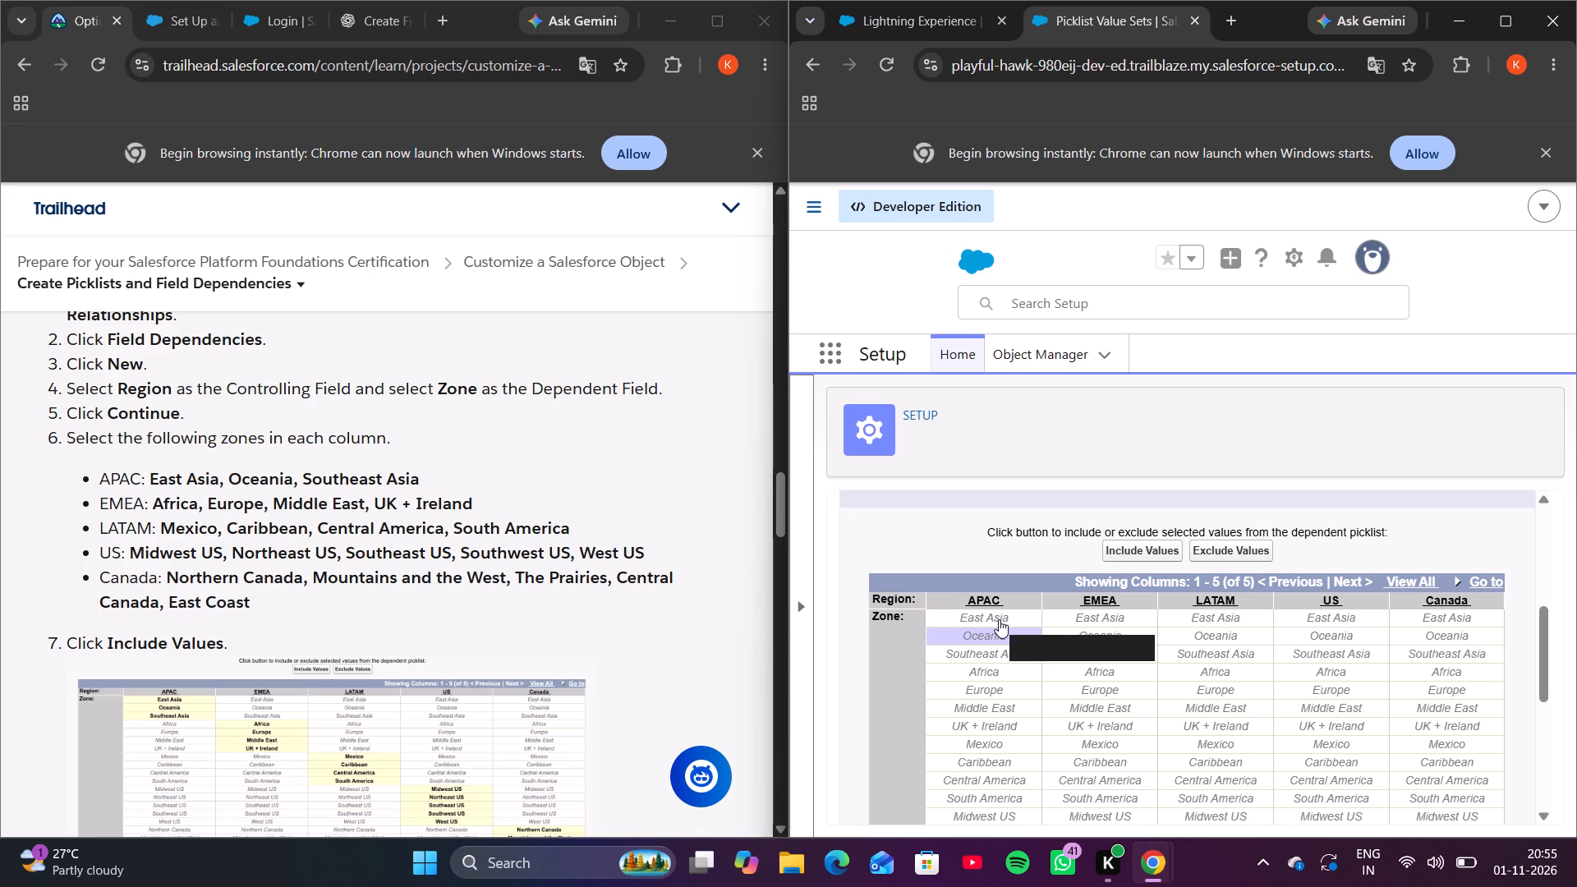
{"action": "left_click", "coordinate": [998, 614], "text": "ctrl"}
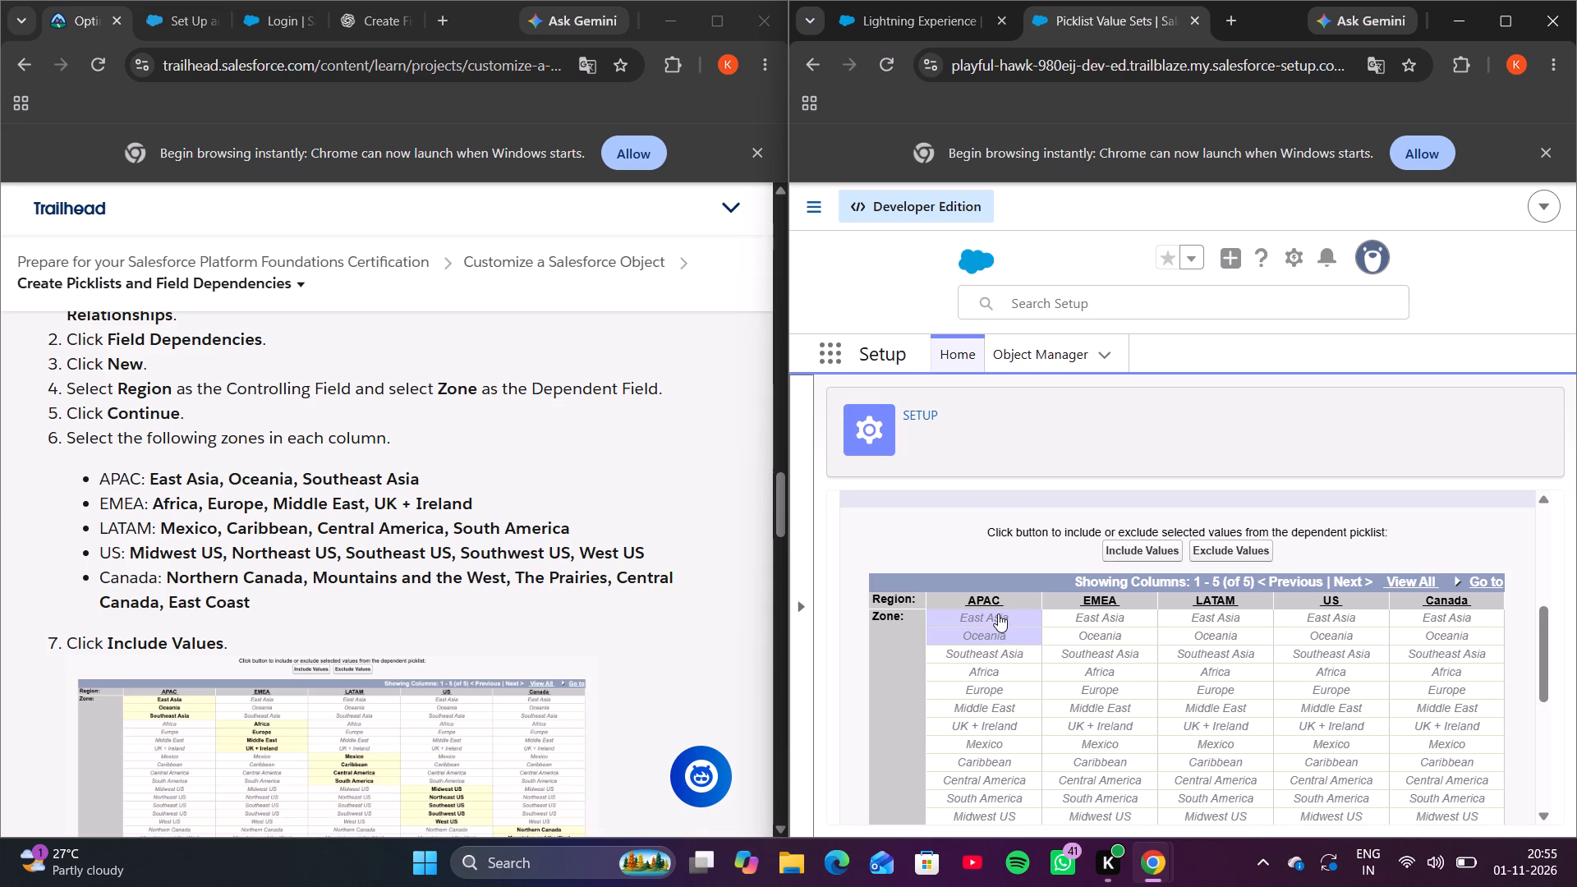
{"action": "left_click", "coordinate": [997, 646], "text": "ctrl"}
Add Africa, Europe, Middle East and UK + Ireland in the EMEA column to the selection.
{"action": "left_click_drag", "start_coordinate": [1101, 665], "coordinate": [1102, 686], "text": "ctrl"}
{"action": "left_click", "coordinate": [1102, 686], "text": "ctrl"}
{"action": "left_click", "coordinate": [1102, 691], "text": "ctrl"}
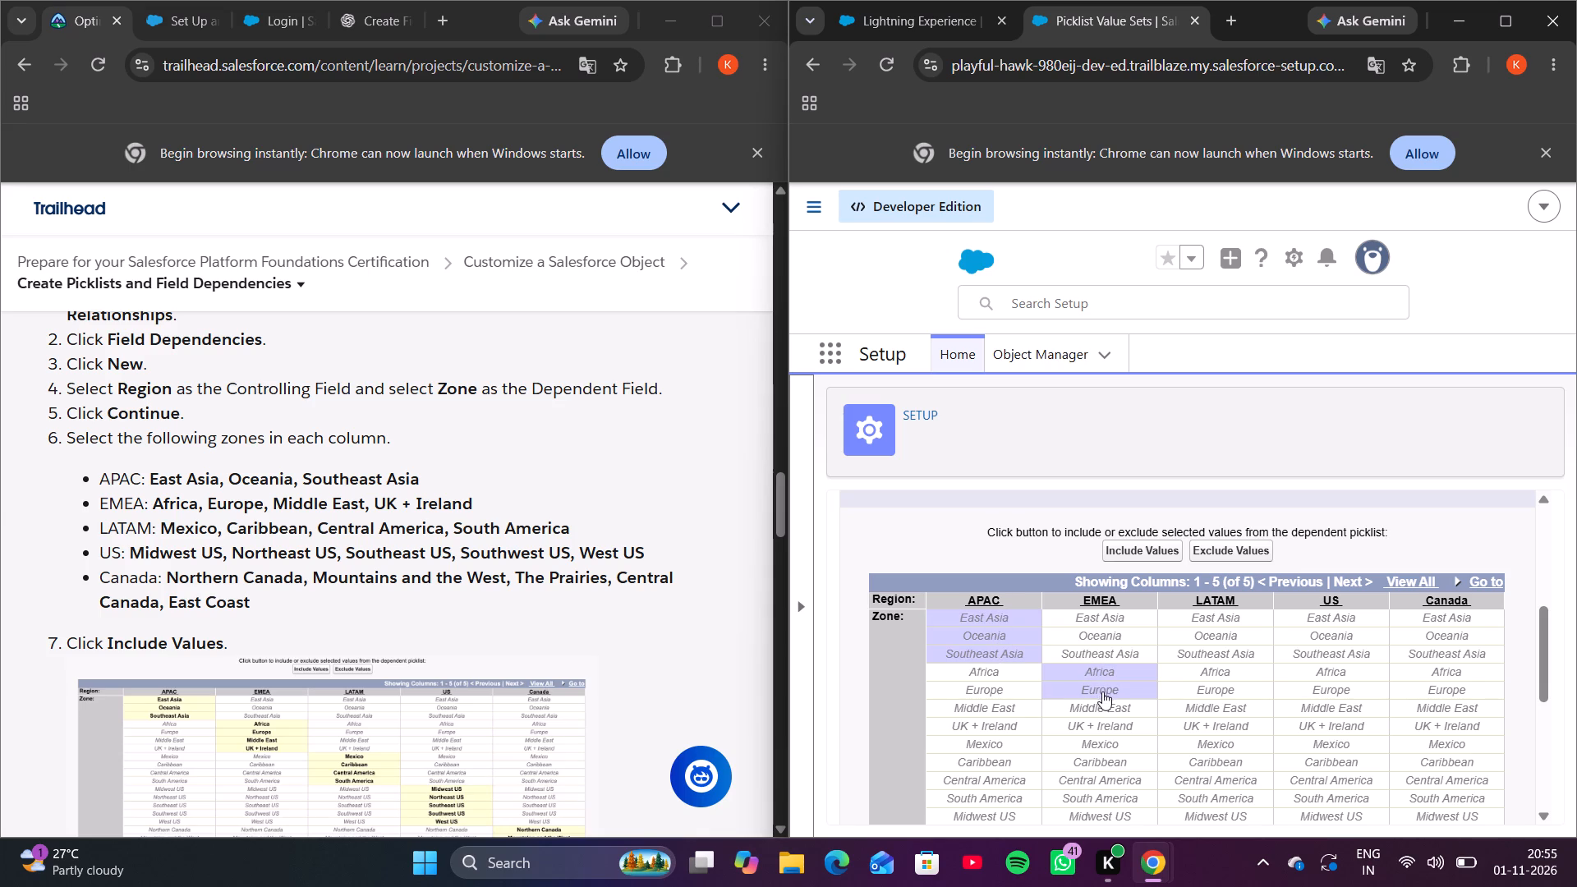
{"action": "left_click", "coordinate": [1101, 705], "text": "ctrl"}
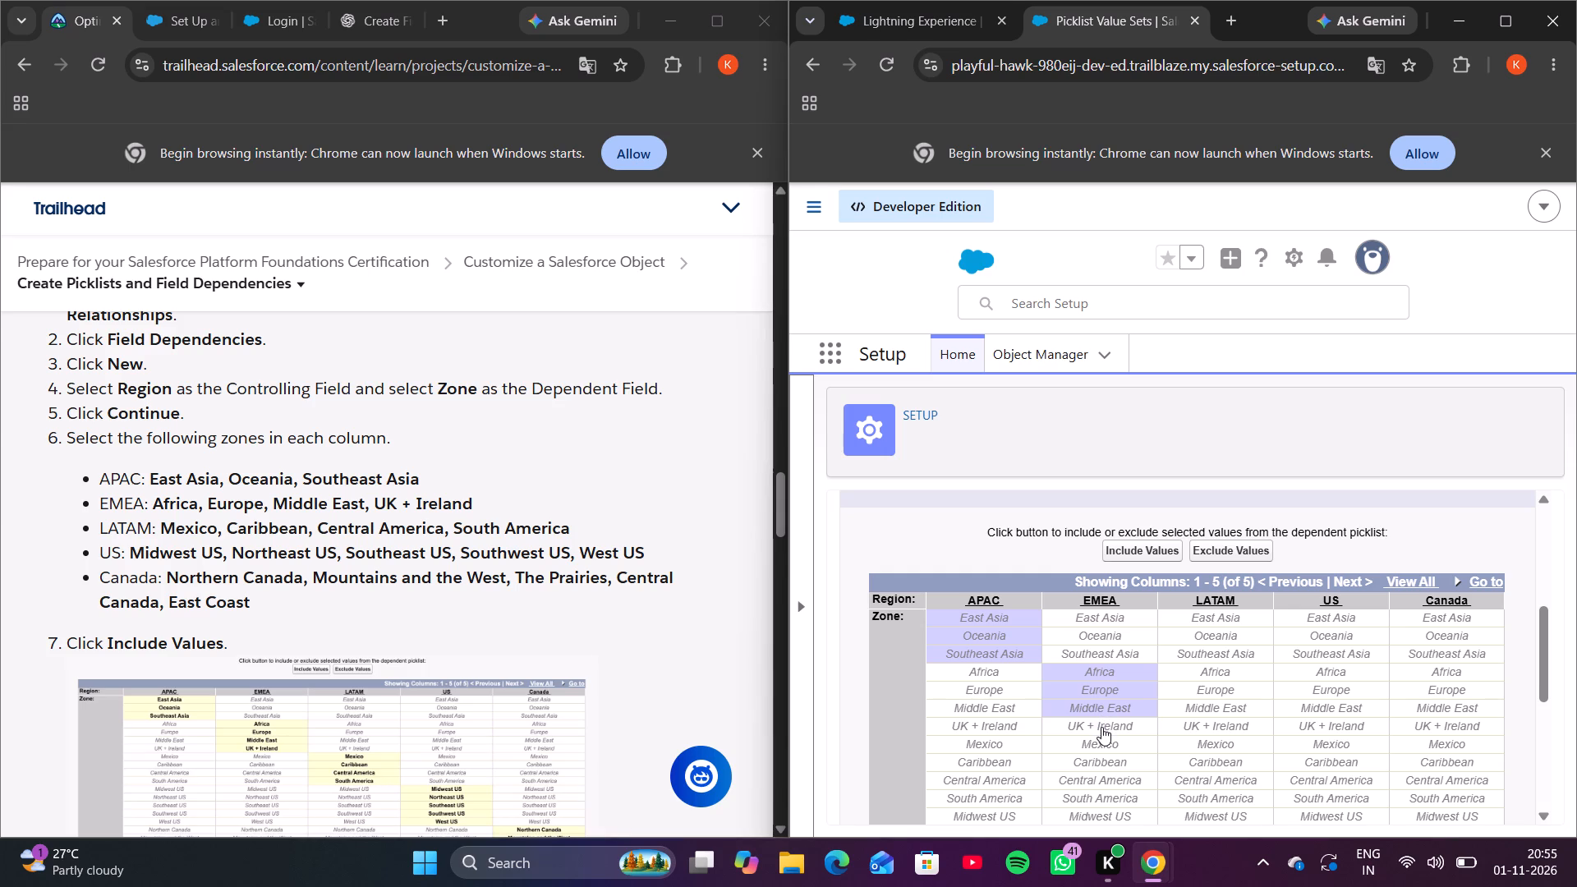
{"action": "left_click", "coordinate": [1101, 727], "text": "ctrl"}
Add Mexico, Caribbean, Central America and South America in the LATAM column to the selection.
{"action": "left_click", "coordinate": [1230, 742], "text": "ctrl"}
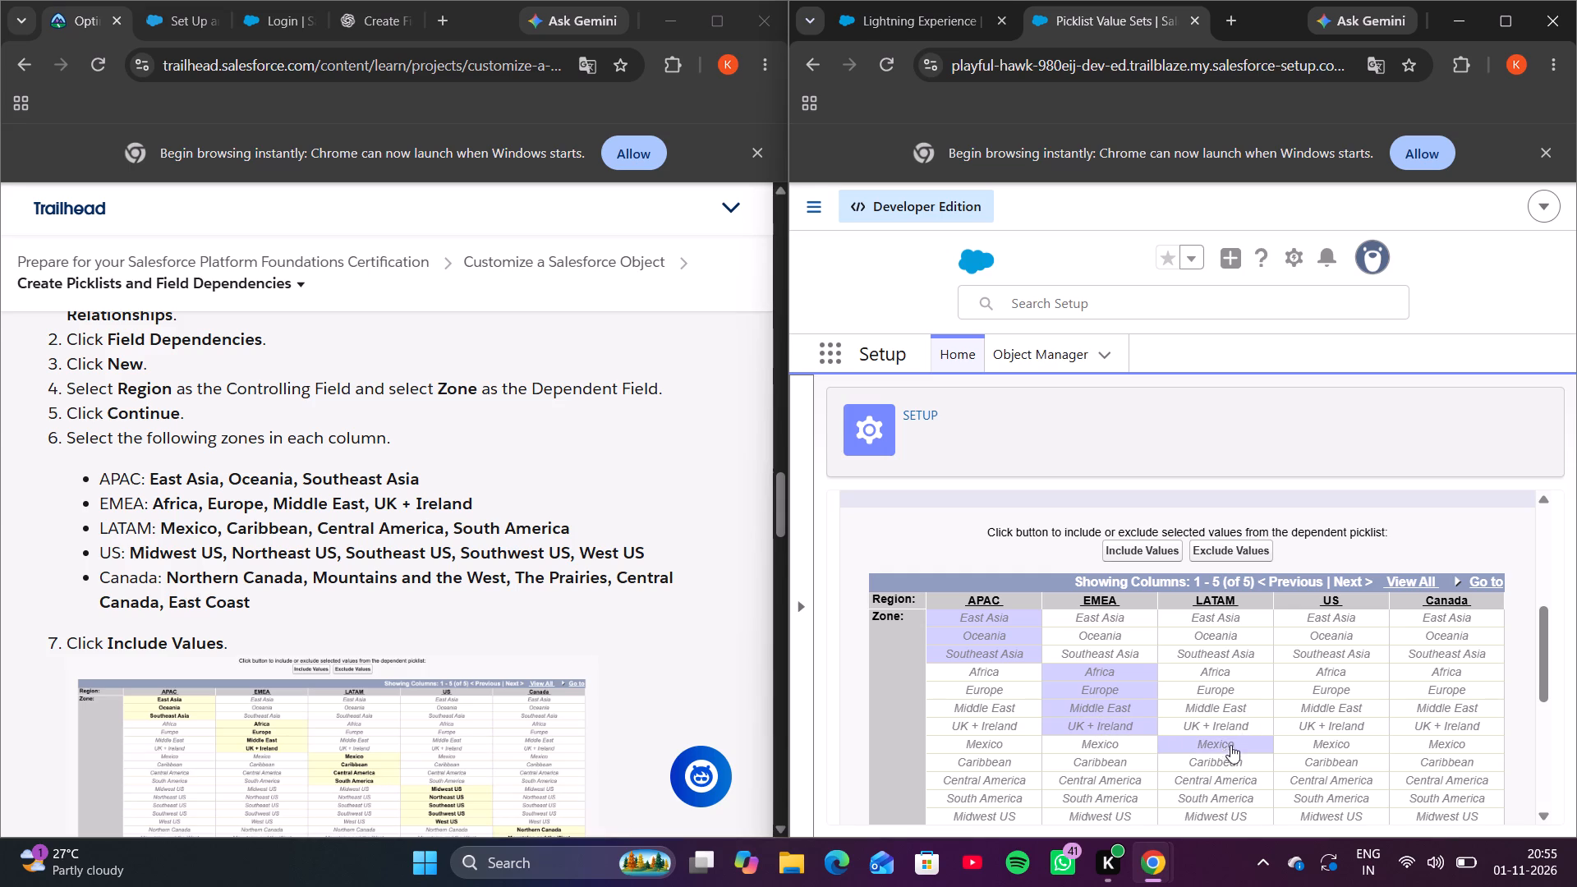
{"action": "left_click", "coordinate": [1225, 756], "text": "ctrl"}
{"action": "left_click", "coordinate": [1222, 775], "text": "ctrl"}
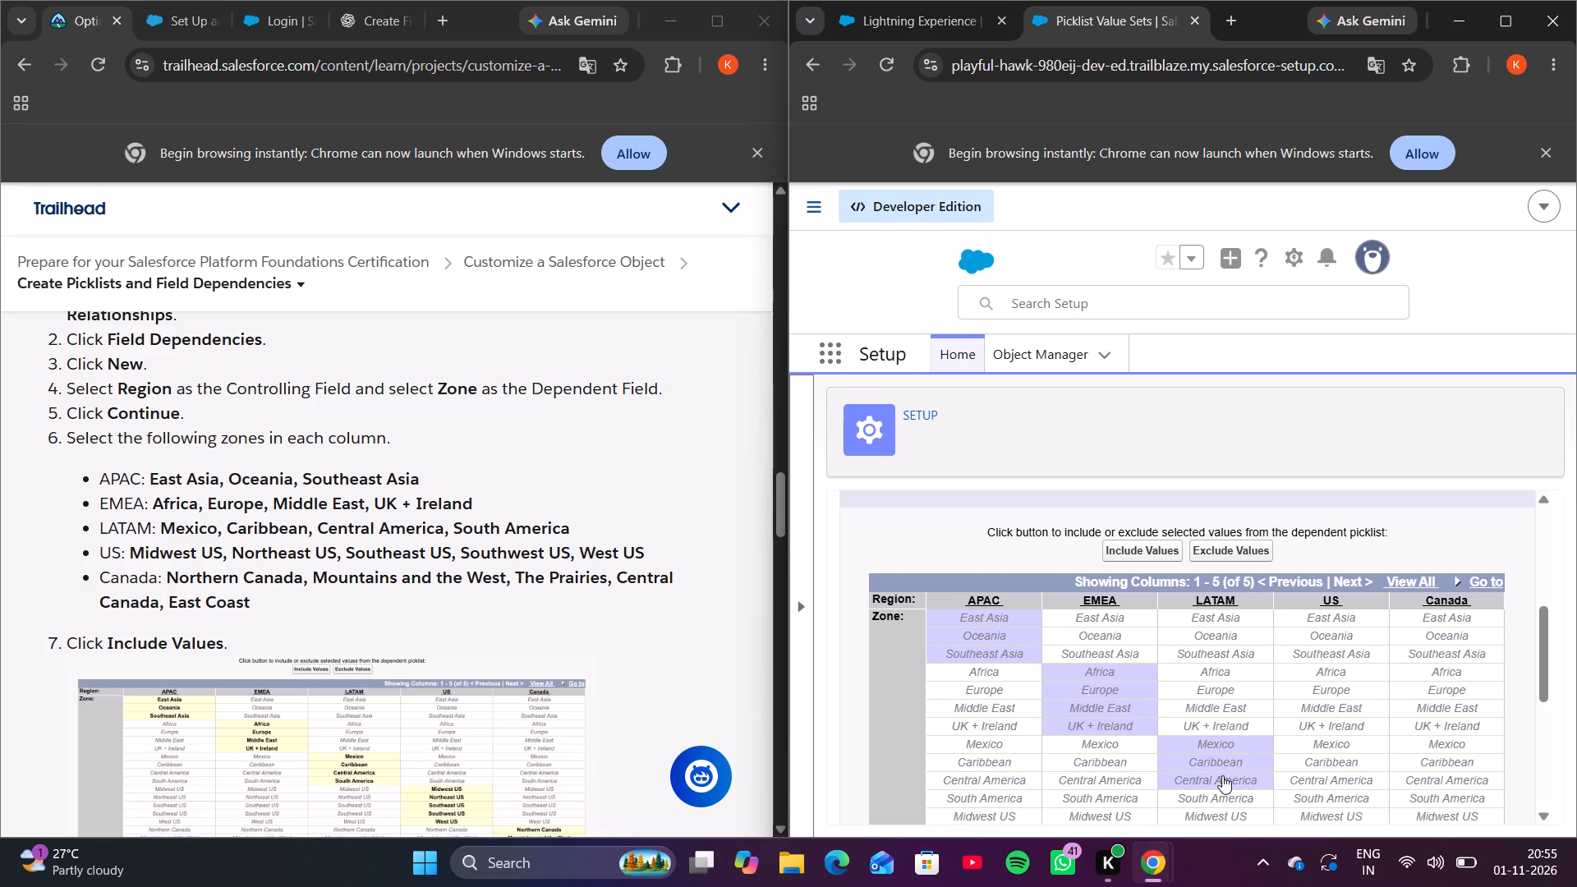
{"action": "left_click", "coordinate": [1219, 796], "text": "ctrl"}
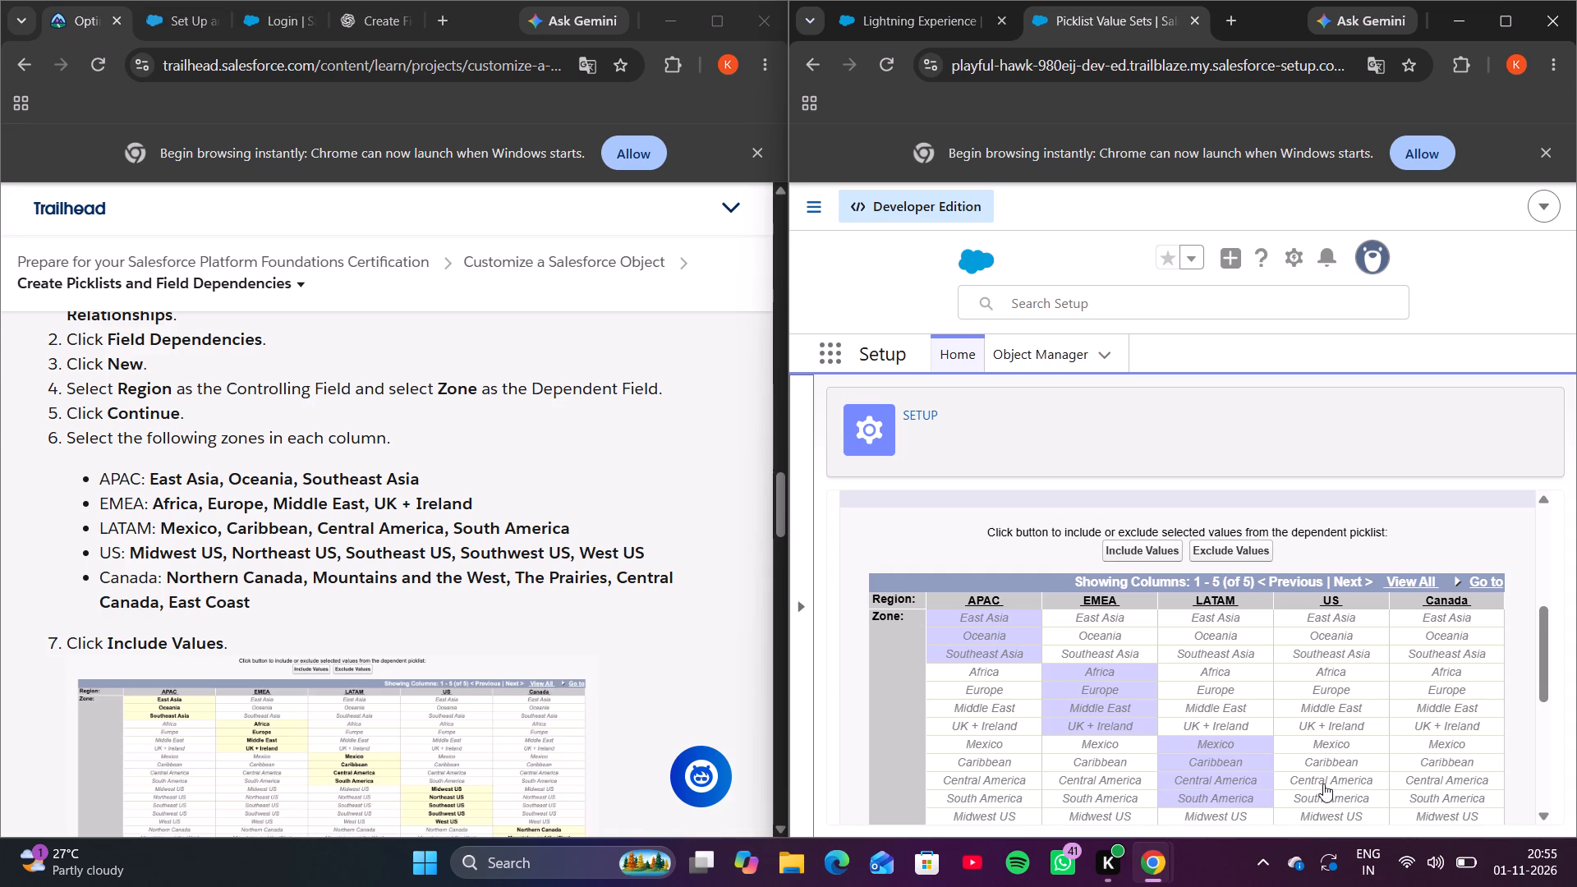
Add Midwest US, Northeast US, Southeast US, Southwest US and West US in the US column to the selection.
{"action": "scroll", "coordinate": [1323, 784], "scroll_direction": "down", "scroll_amount": 3, "text": "ctrl"}
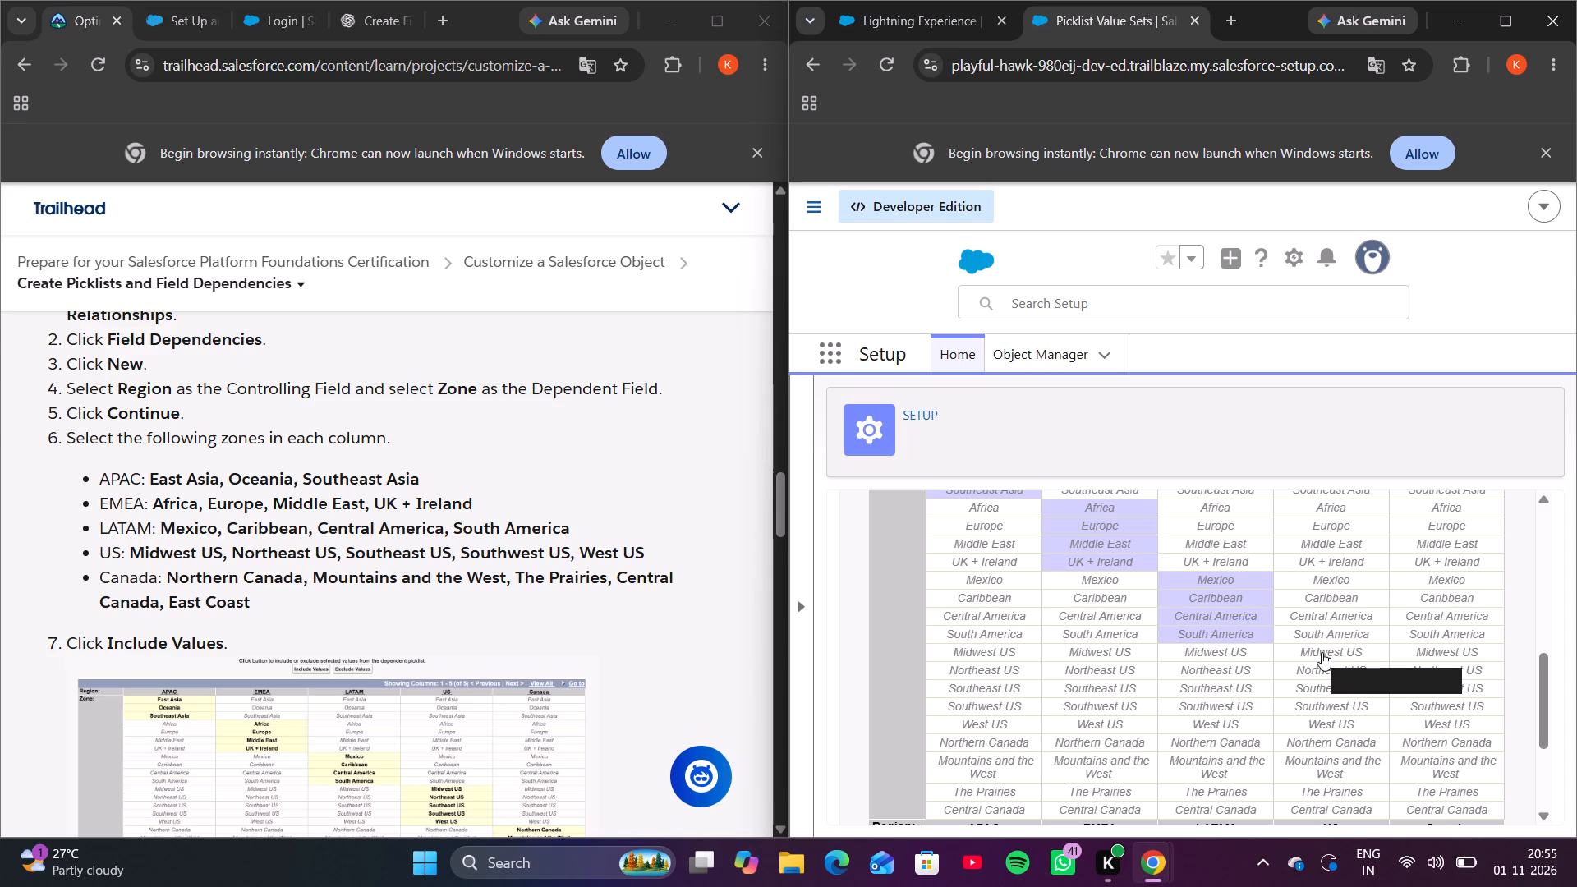
{"action": "left_click", "coordinate": [1322, 652], "text": "ctrl"}
{"action": "left_click", "coordinate": [1320, 664], "text": "ctrl"}
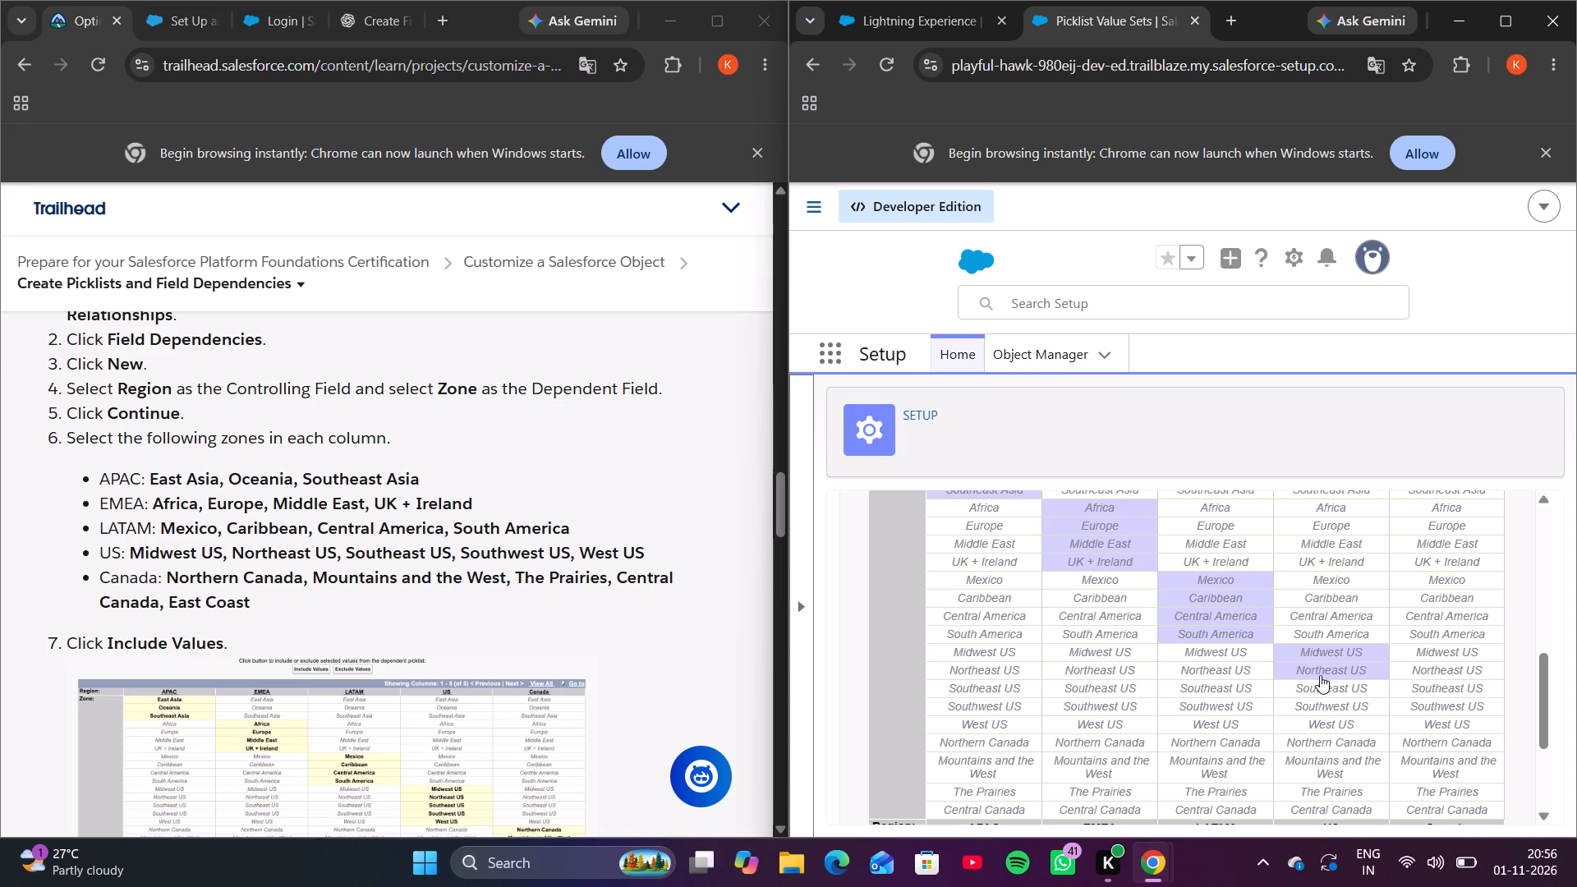
{"action": "left_click", "coordinate": [1319, 684], "text": "ctrl"}
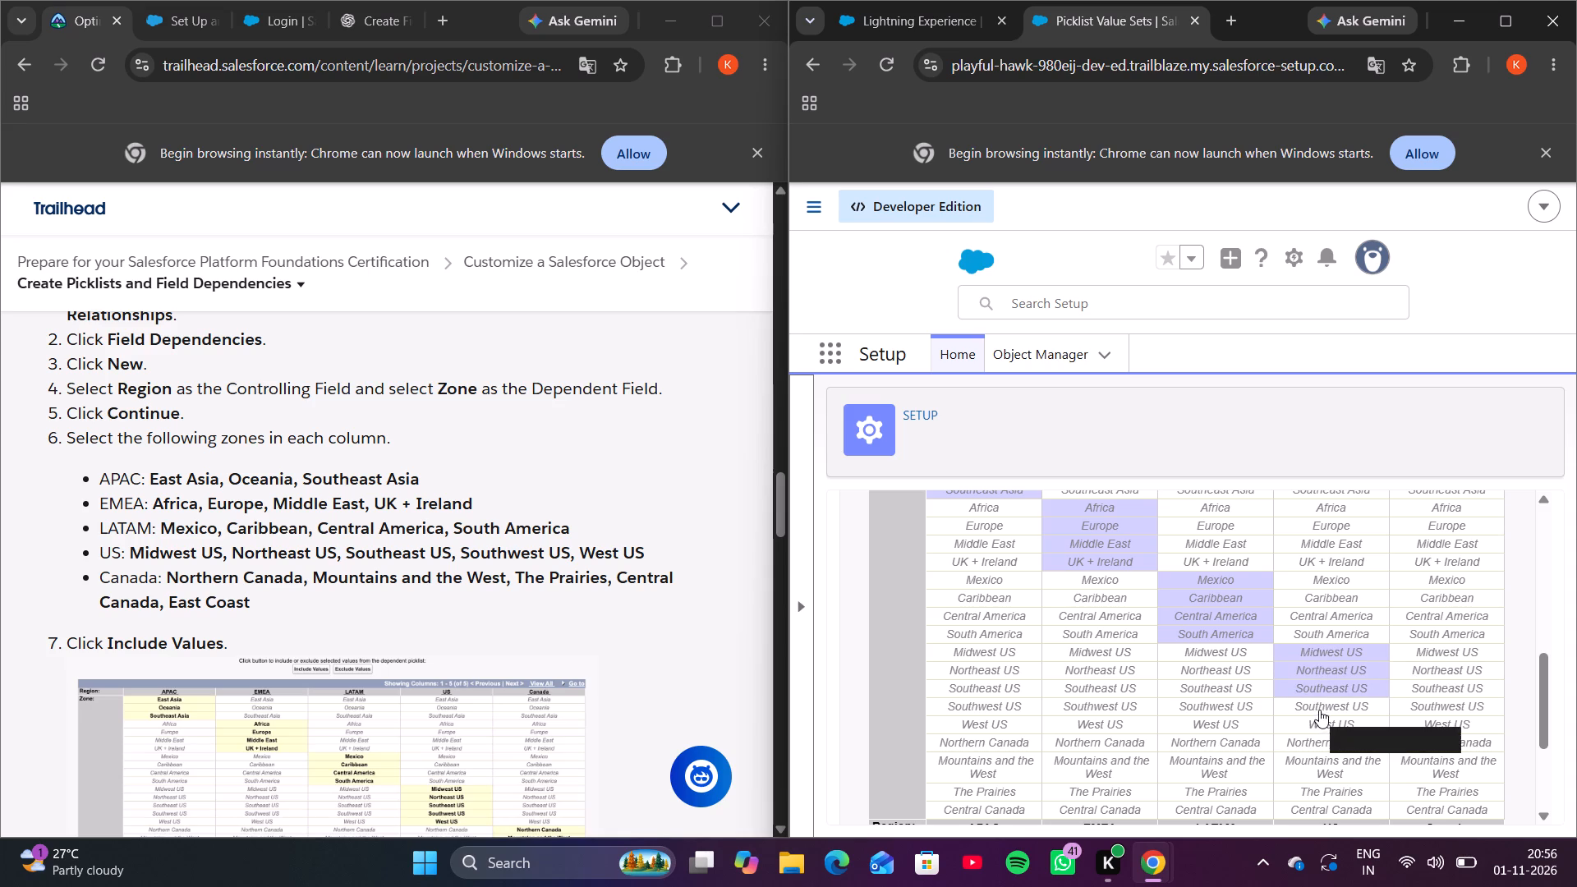
{"action": "left_click", "coordinate": [1319, 710], "text": "ctrl"}
{"action": "left_click", "coordinate": [1319, 722], "text": "ctrl"}
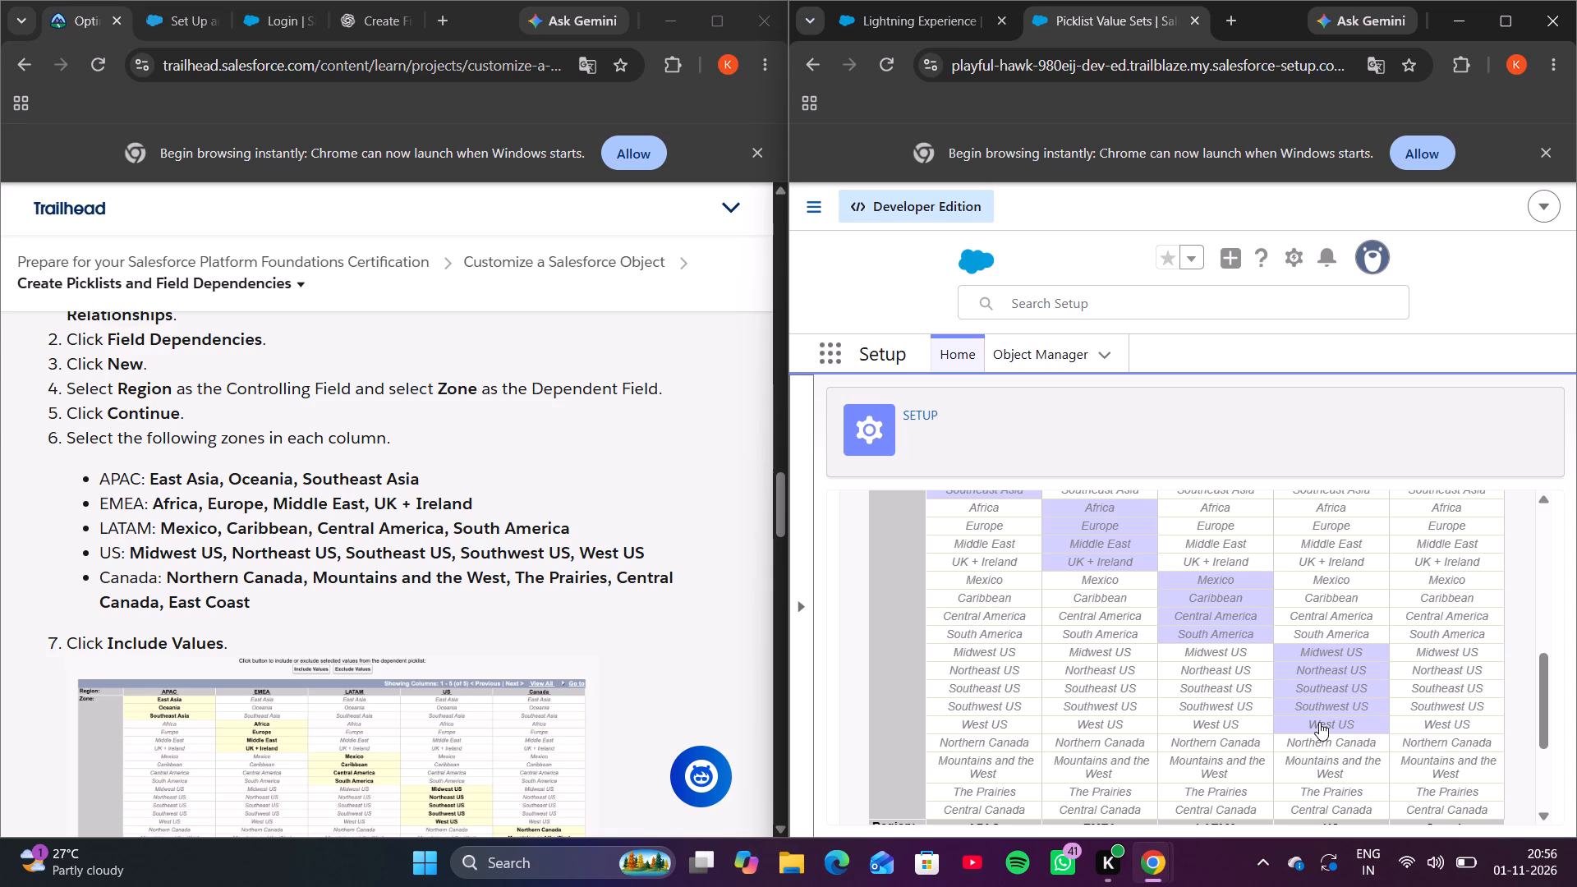
Add Northern Canada, Mountains and the West, The Prairies, Central Canada and East Coast in the Canada column to the selection.
{"action": "left_click", "coordinate": [1414, 734], "text": "ctrl"}
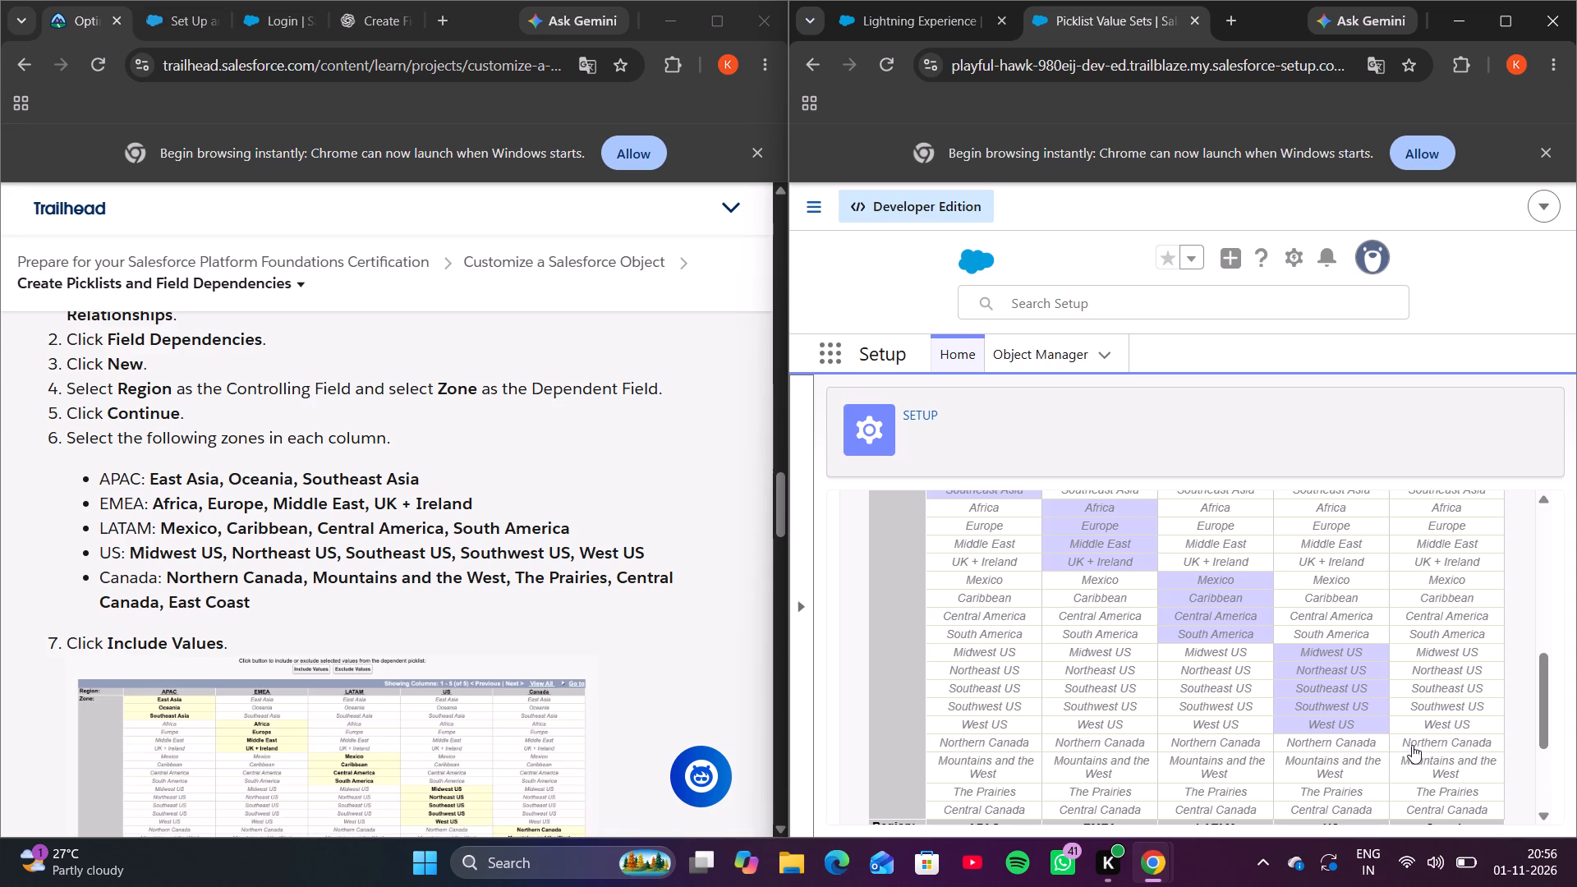
{"action": "left_click", "coordinate": [1411, 752], "text": "ctrl"}
{"action": "scroll", "coordinate": [1411, 752], "scroll_direction": "down", "scroll_amount": 1, "text": "ctrl"}
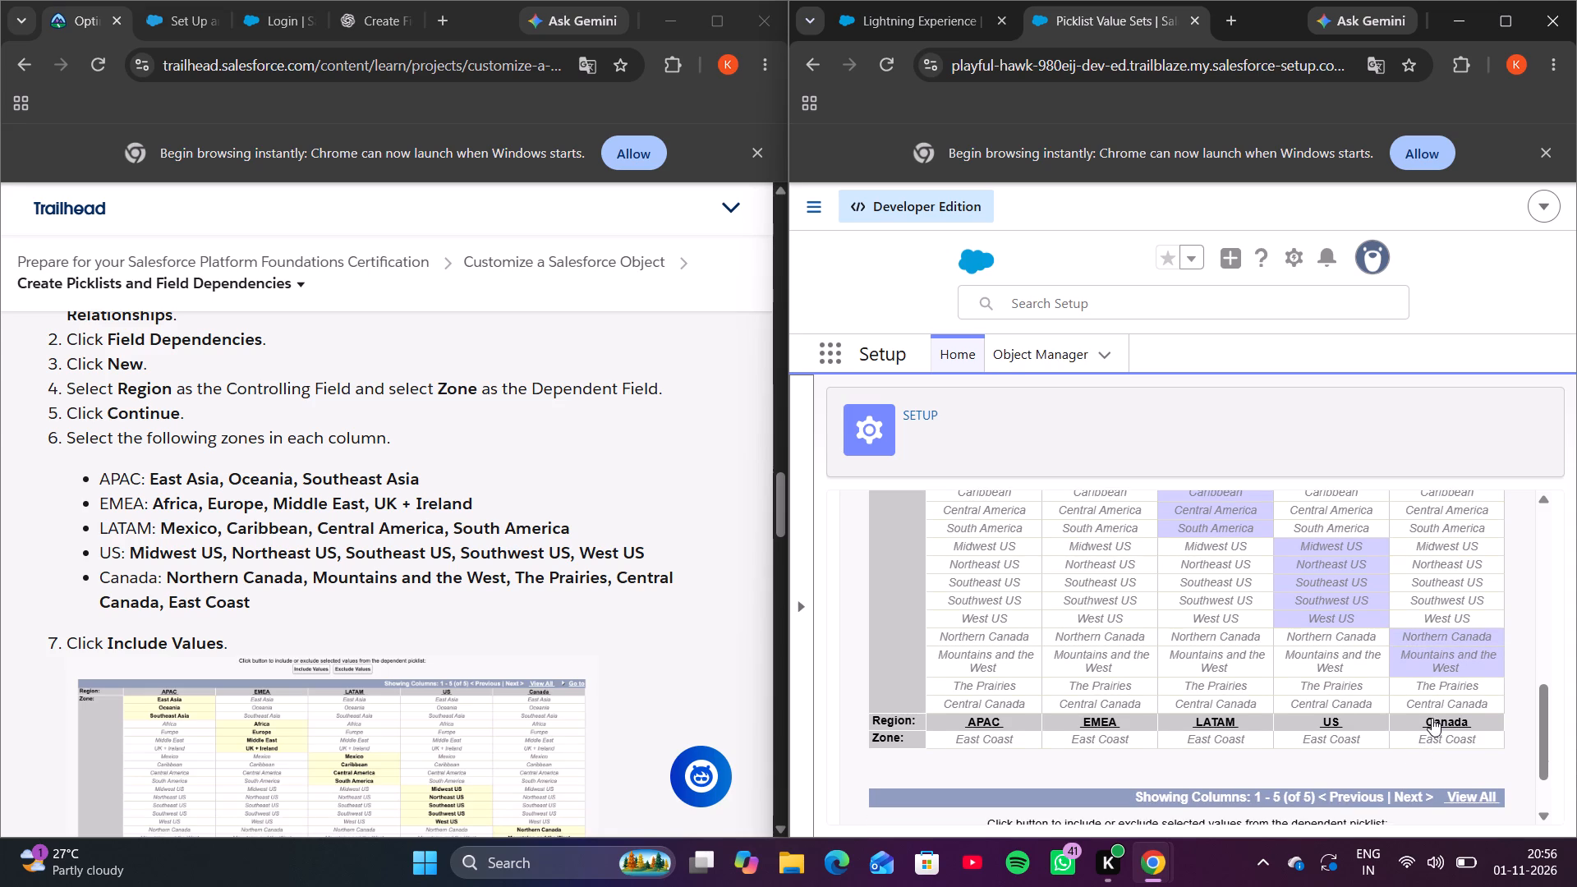
{"action": "left_click", "coordinate": [1437, 681], "text": "ctrl"}
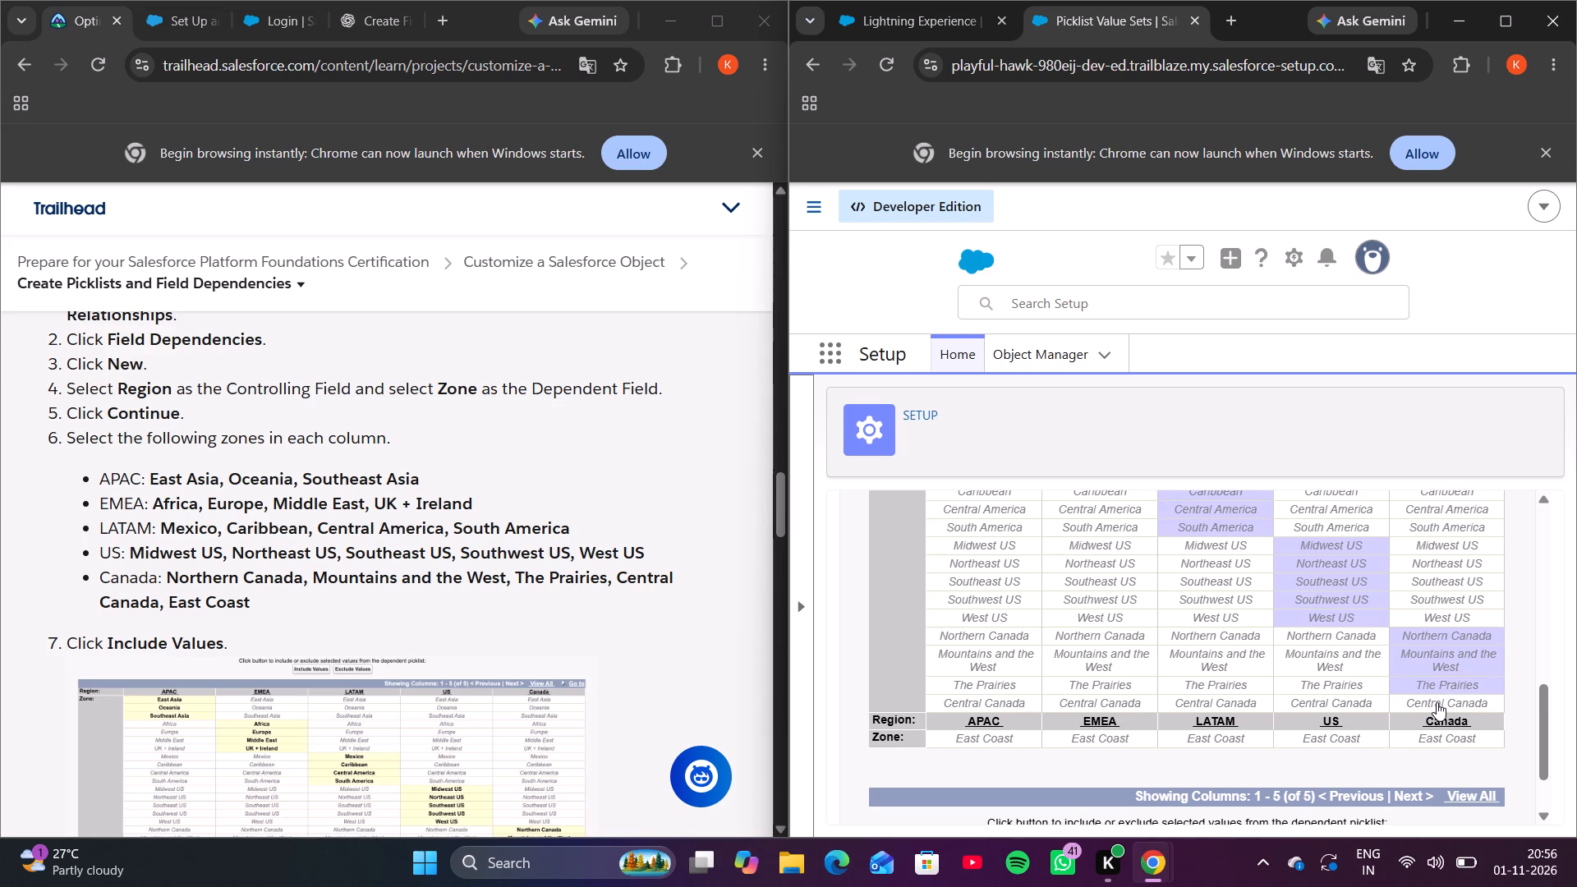
{"action": "left_click", "coordinate": [1437, 702], "text": "ctrl"}
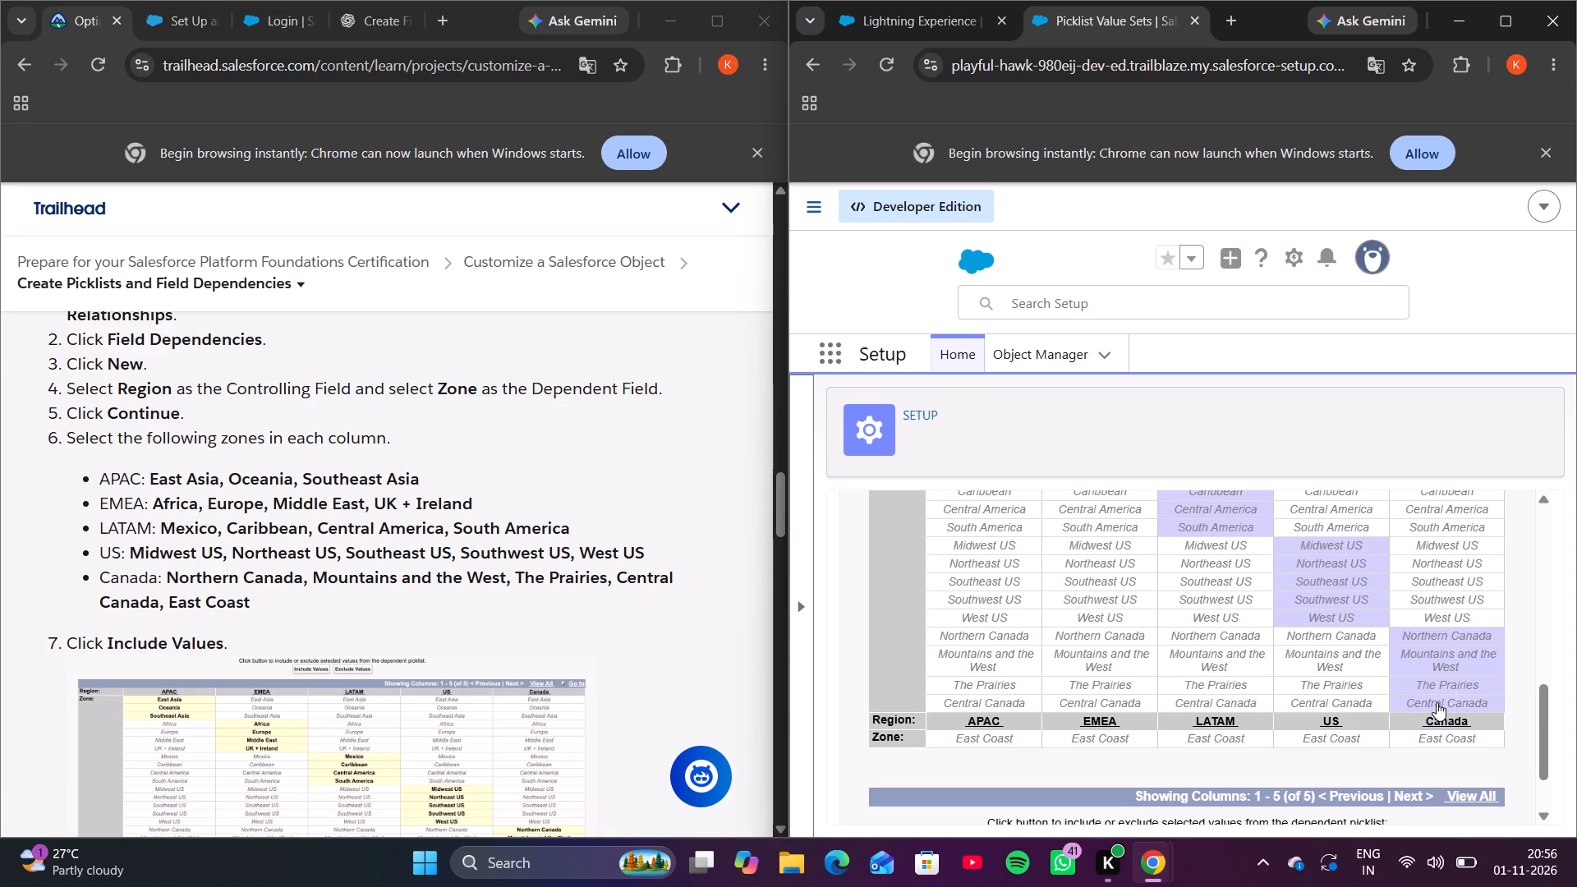
{"action": "scroll", "coordinate": [669, 690], "scroll_direction": "down", "scroll_amount": 1, "text": "ctrl"}
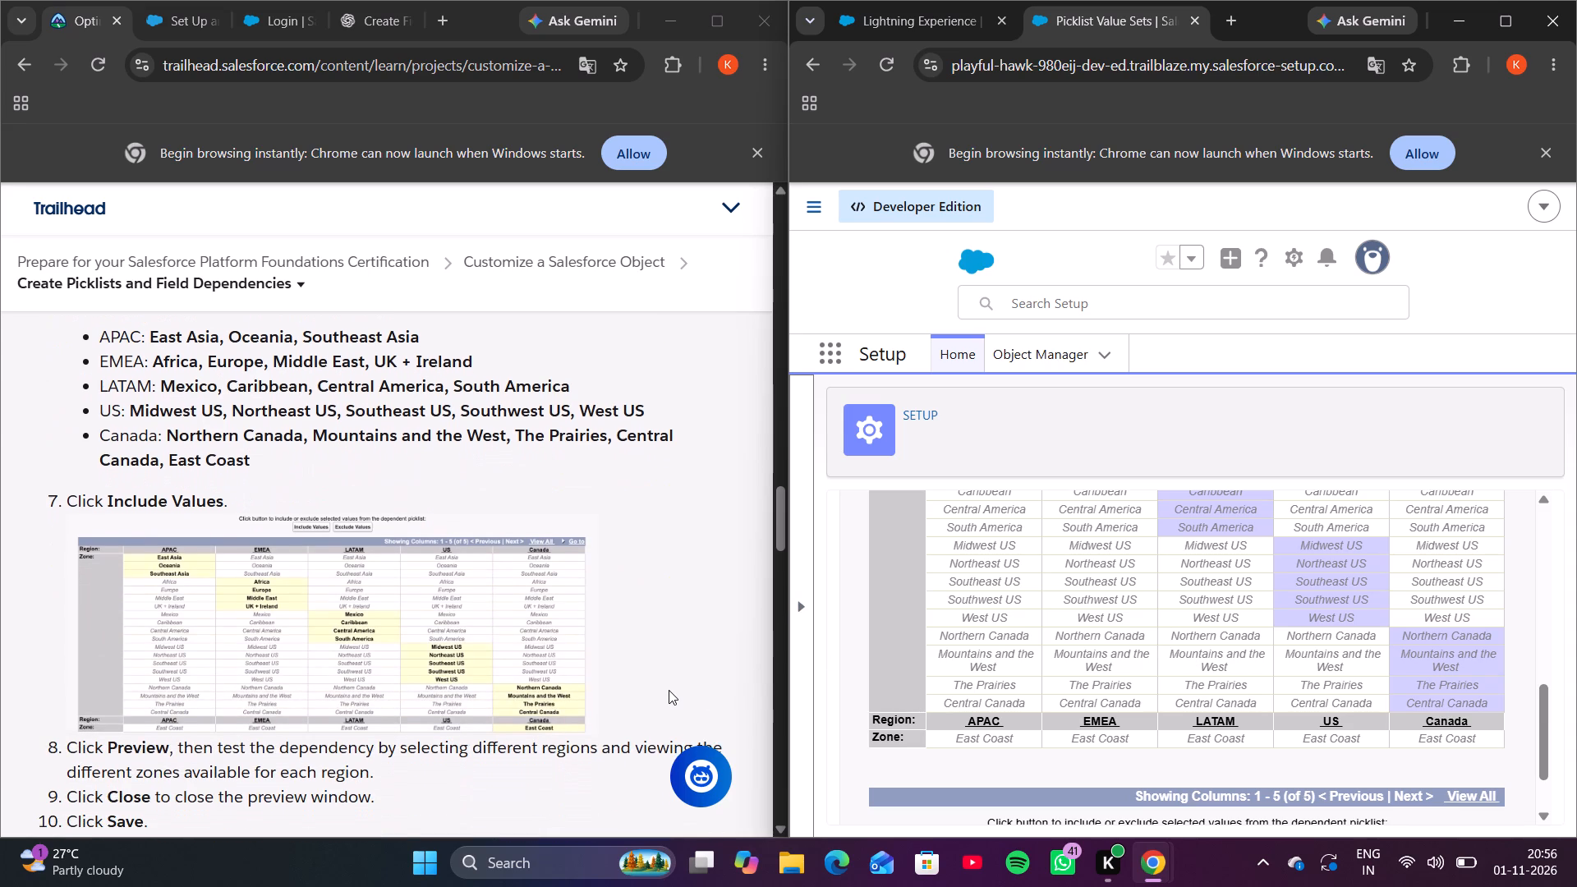
{"action": "scroll", "coordinate": [669, 690], "scroll_direction": "down", "scroll_amount": 1, "text": "ctrl"}
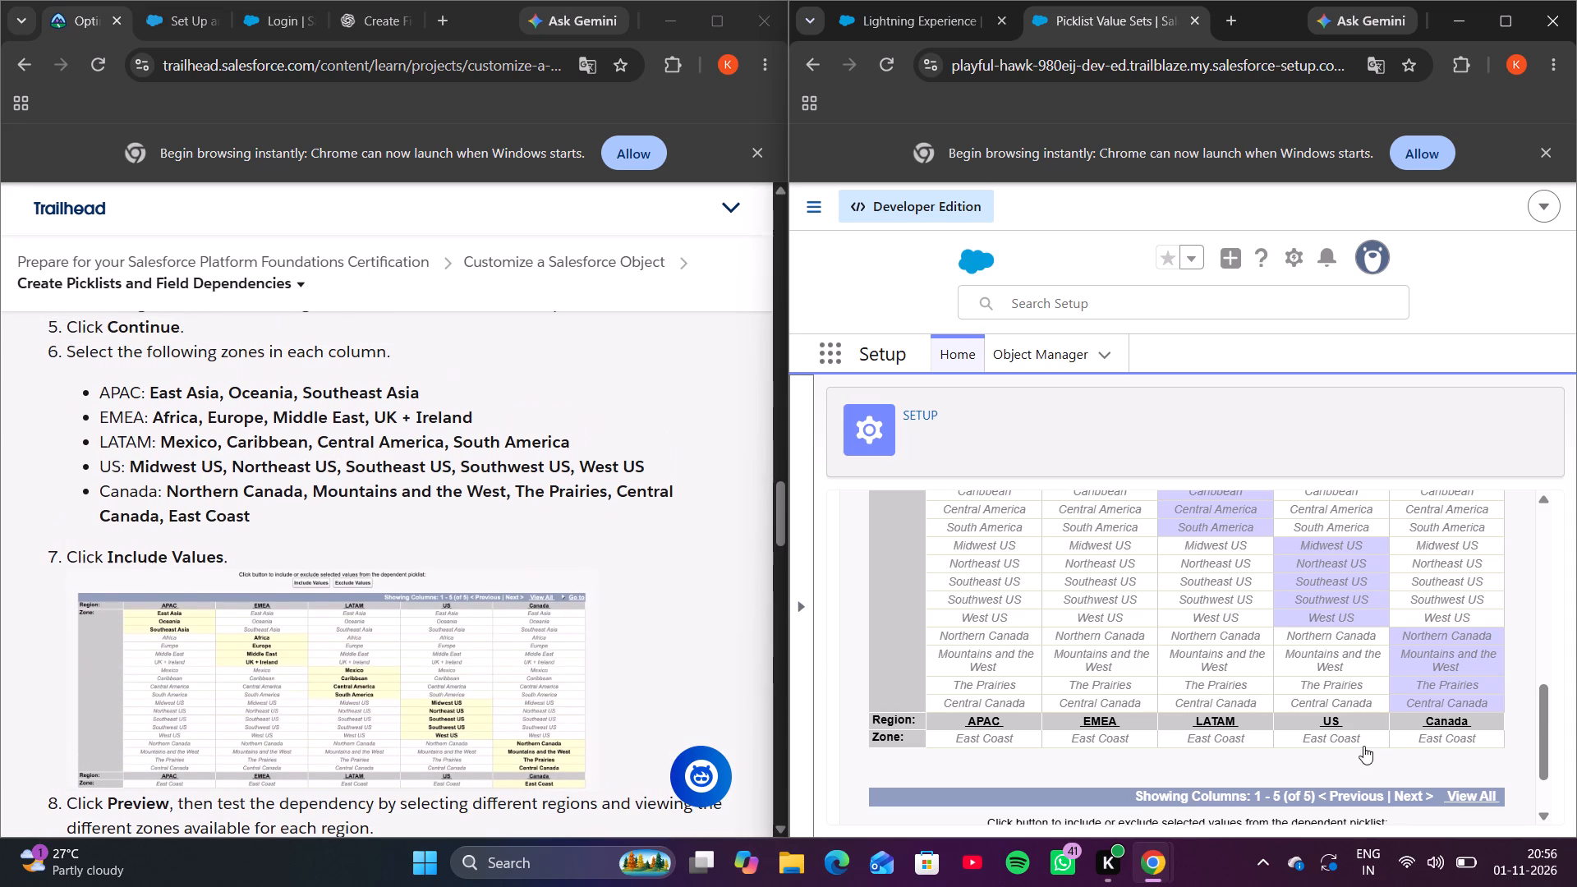
{"action": "left_click", "coordinate": [1432, 735], "text": "ctrl"}
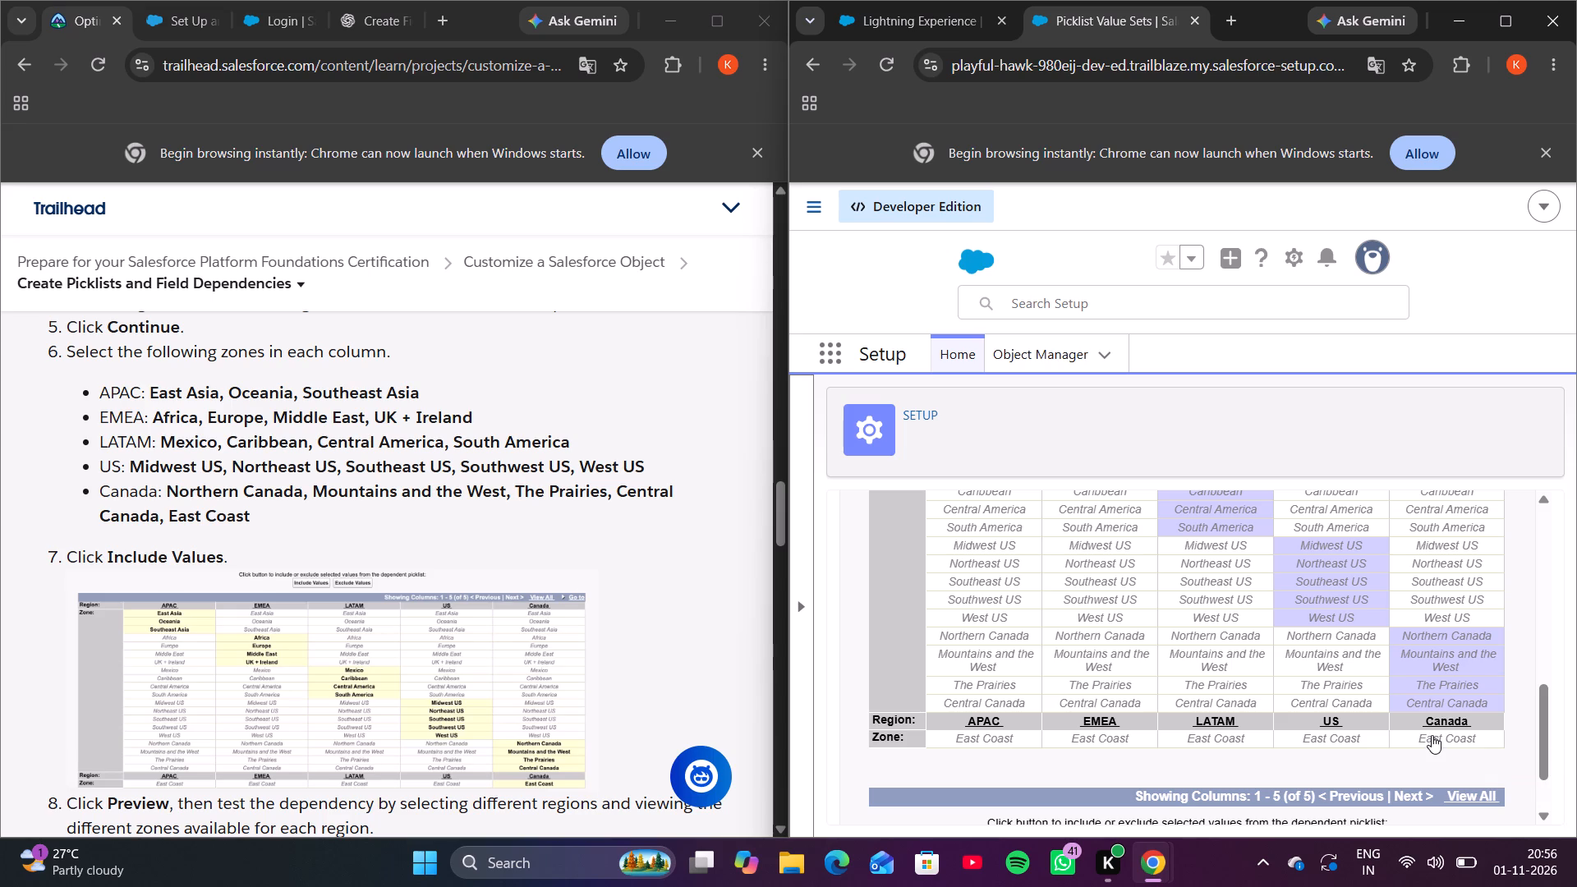
{"action": "left_click", "coordinate": [1422, 721], "text": "ctrl"}
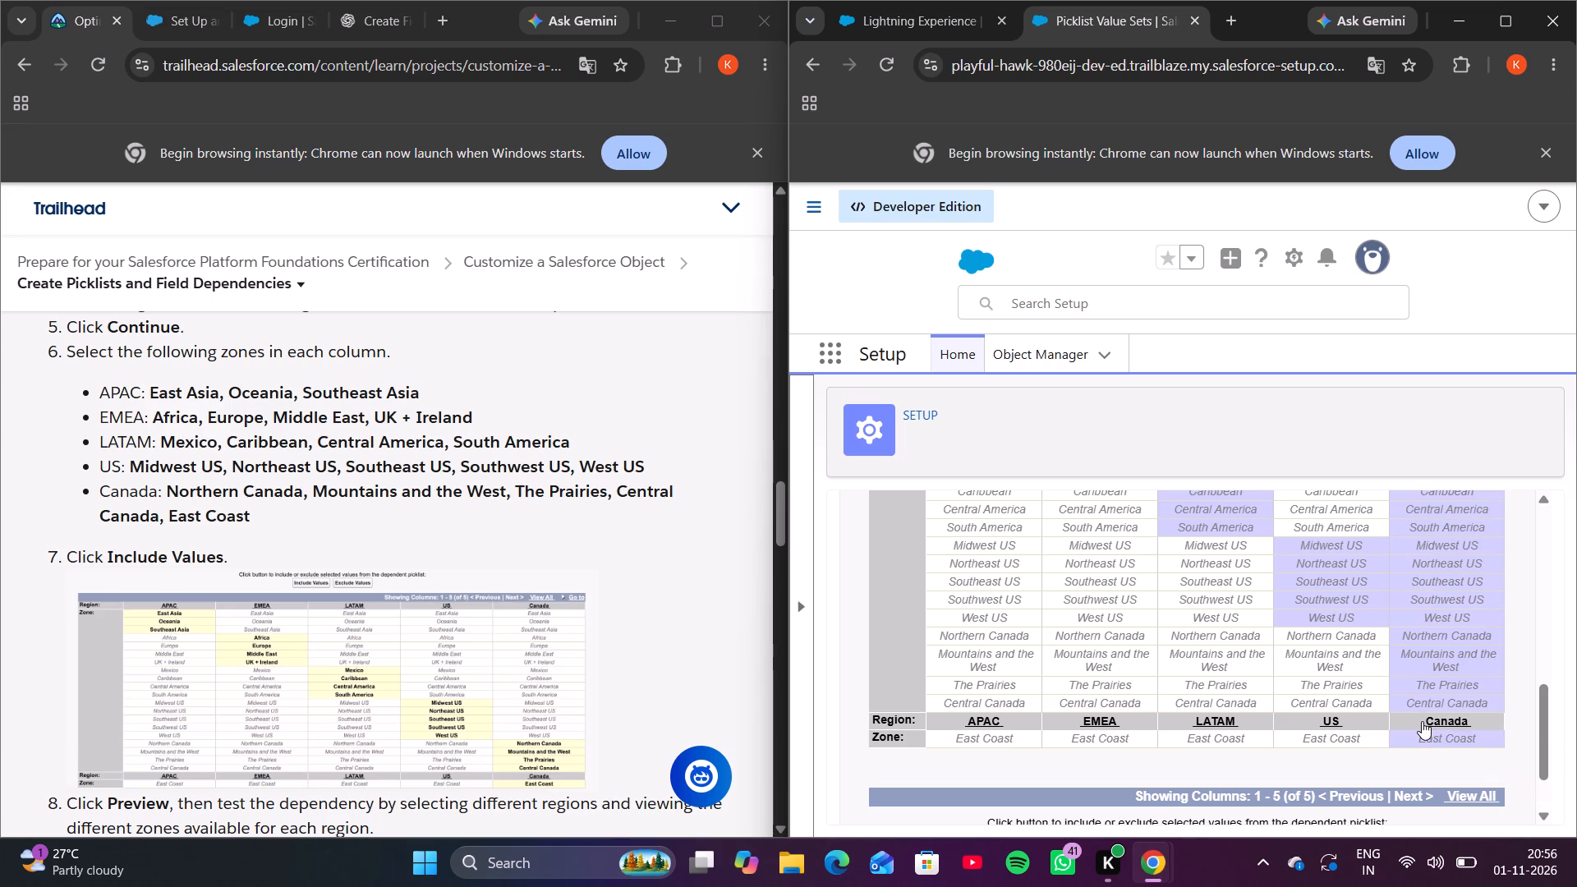
{"action": "left_click", "coordinate": [1422, 721], "text": "ctrl"}
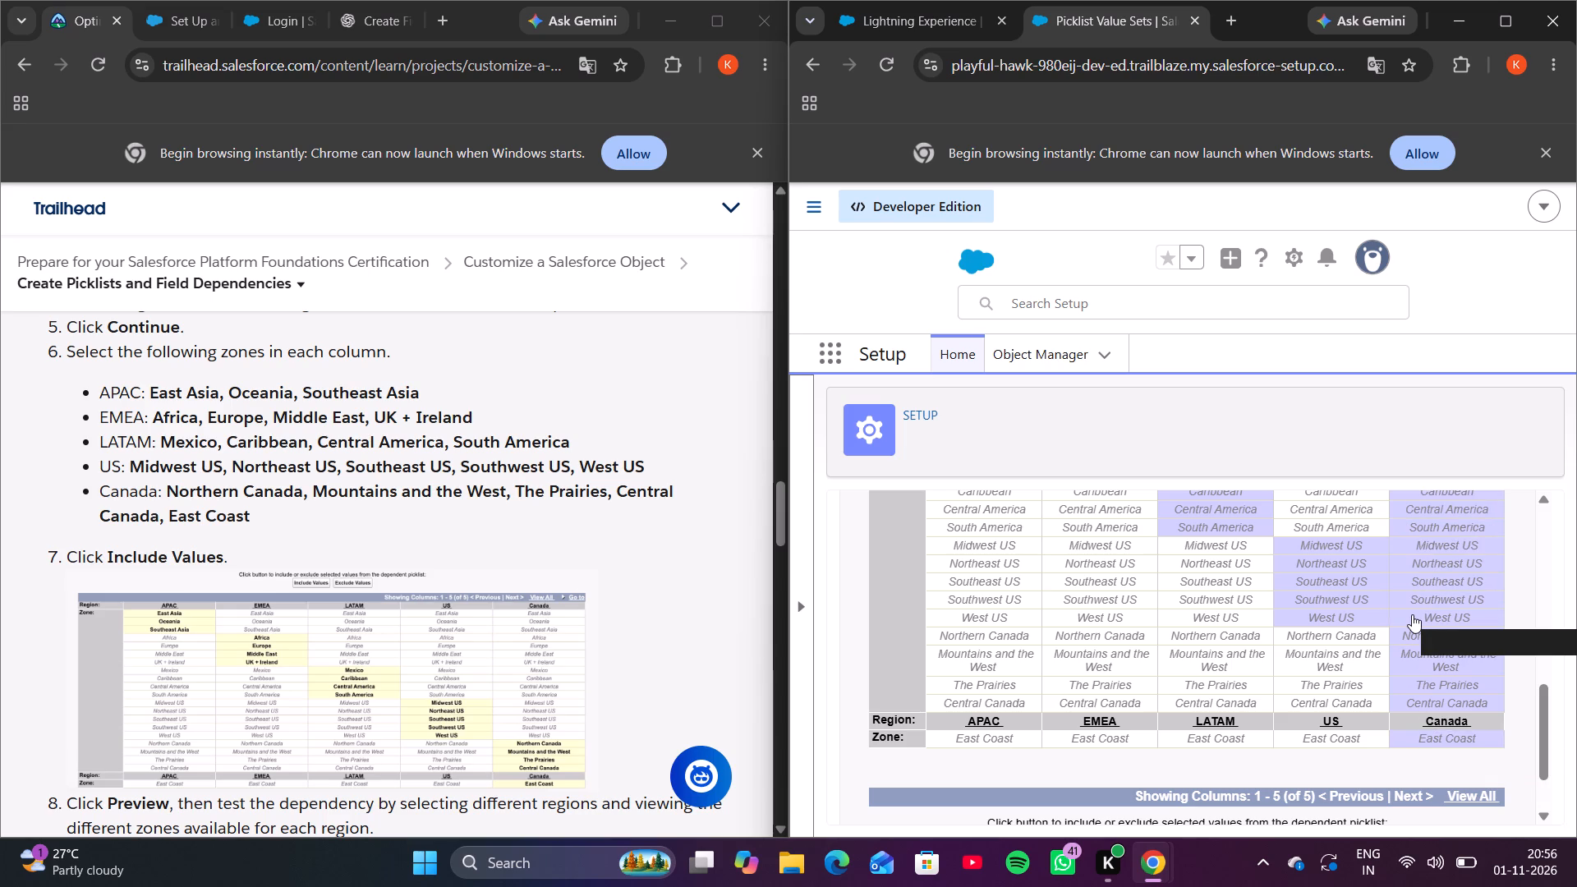
Deselect West US, Southwest US, Southeast US, Northeast US and Midwest US in the Canada column, keeping the other selected cells.
{"action": "left_click", "coordinate": [1412, 614], "text": "ctrl"}
{"action": "left_click_drag", "start_coordinate": [1412, 600], "coordinate": [1412, 597], "text": "ctrl"}
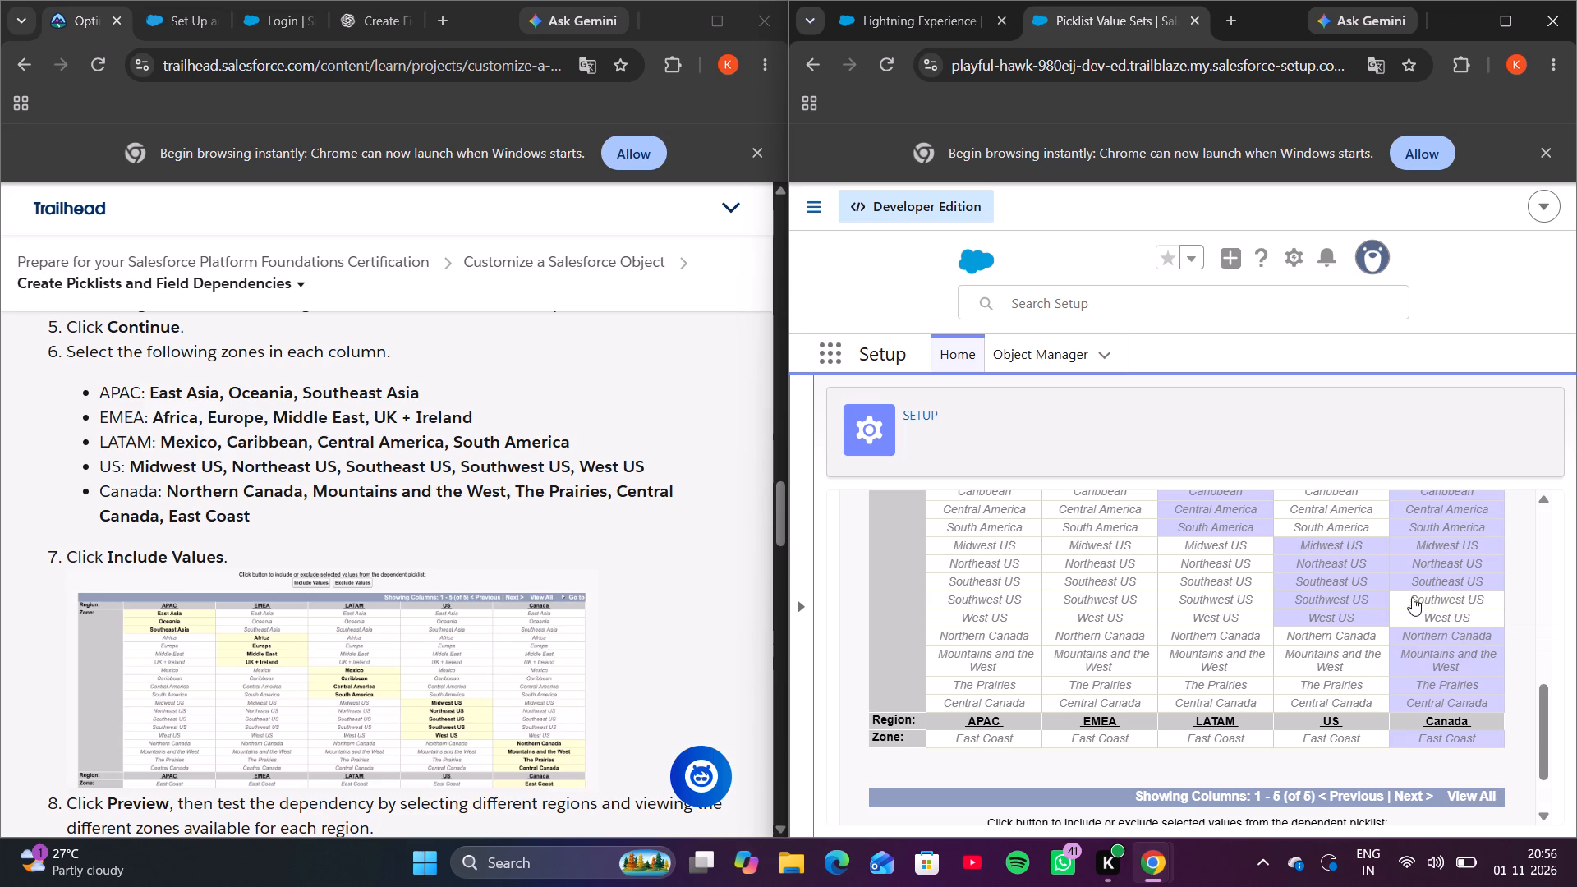
{"action": "left_click_drag", "start_coordinate": [1412, 597], "coordinate": [1412, 577], "text": "ctrl"}
{"action": "left_click", "coordinate": [1412, 577], "text": "ctrl"}
{"action": "left_click", "coordinate": [1413, 599], "text": "ctrl"}
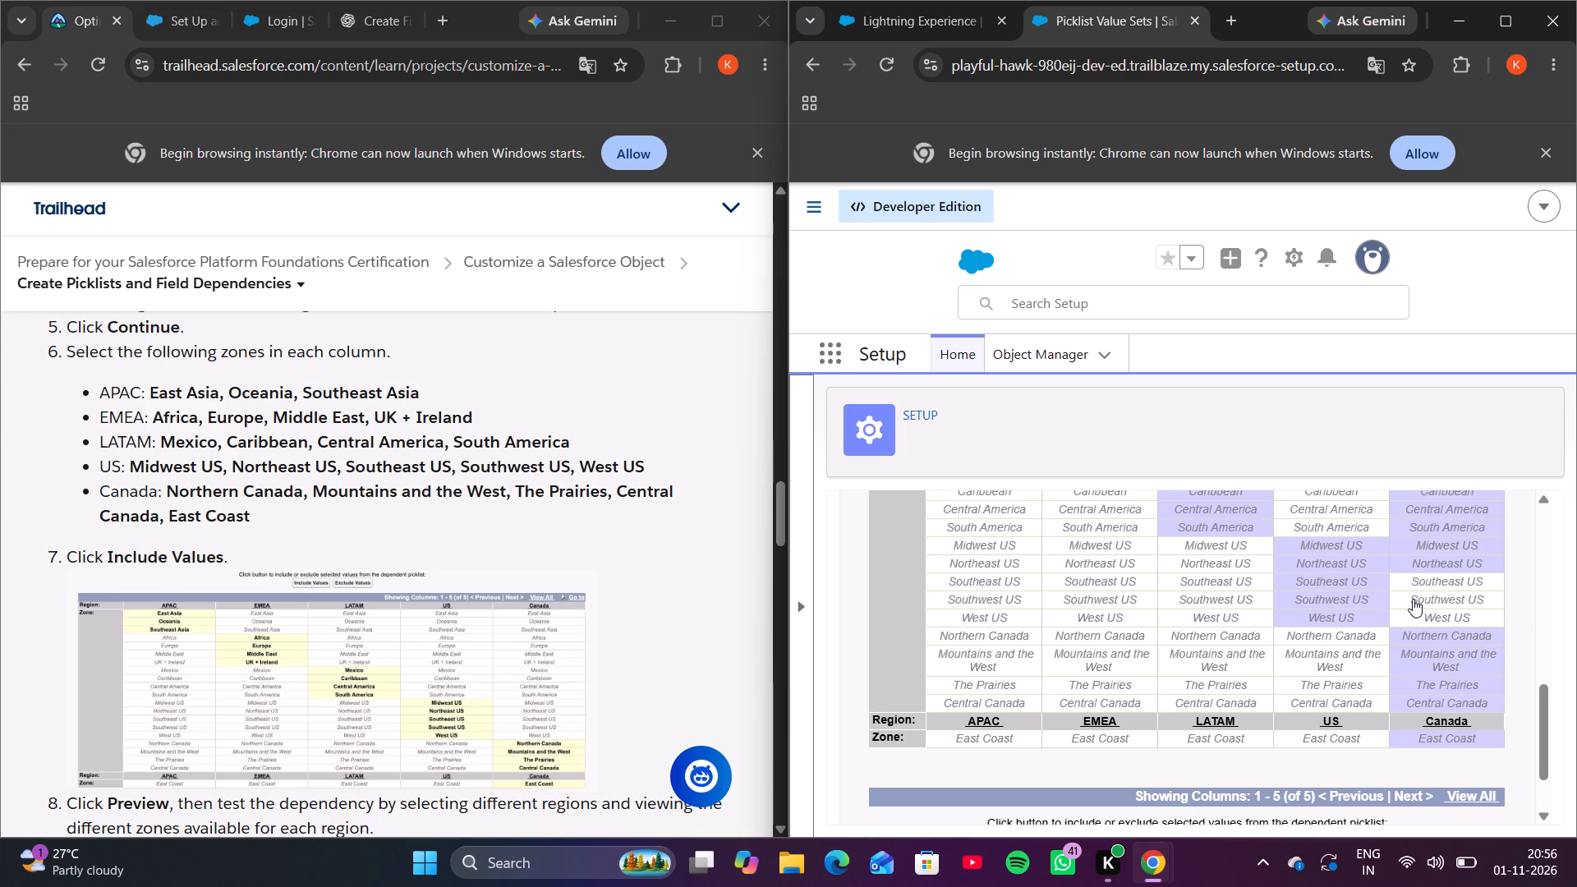
{"action": "left_click", "coordinate": [1414, 568], "text": "ctrl"}
{"action": "left_click_drag", "start_coordinate": [1414, 540], "coordinate": [1414, 526], "text": "ctrl"}
{"action": "left_click", "coordinate": [1410, 543], "text": "ctrl"}
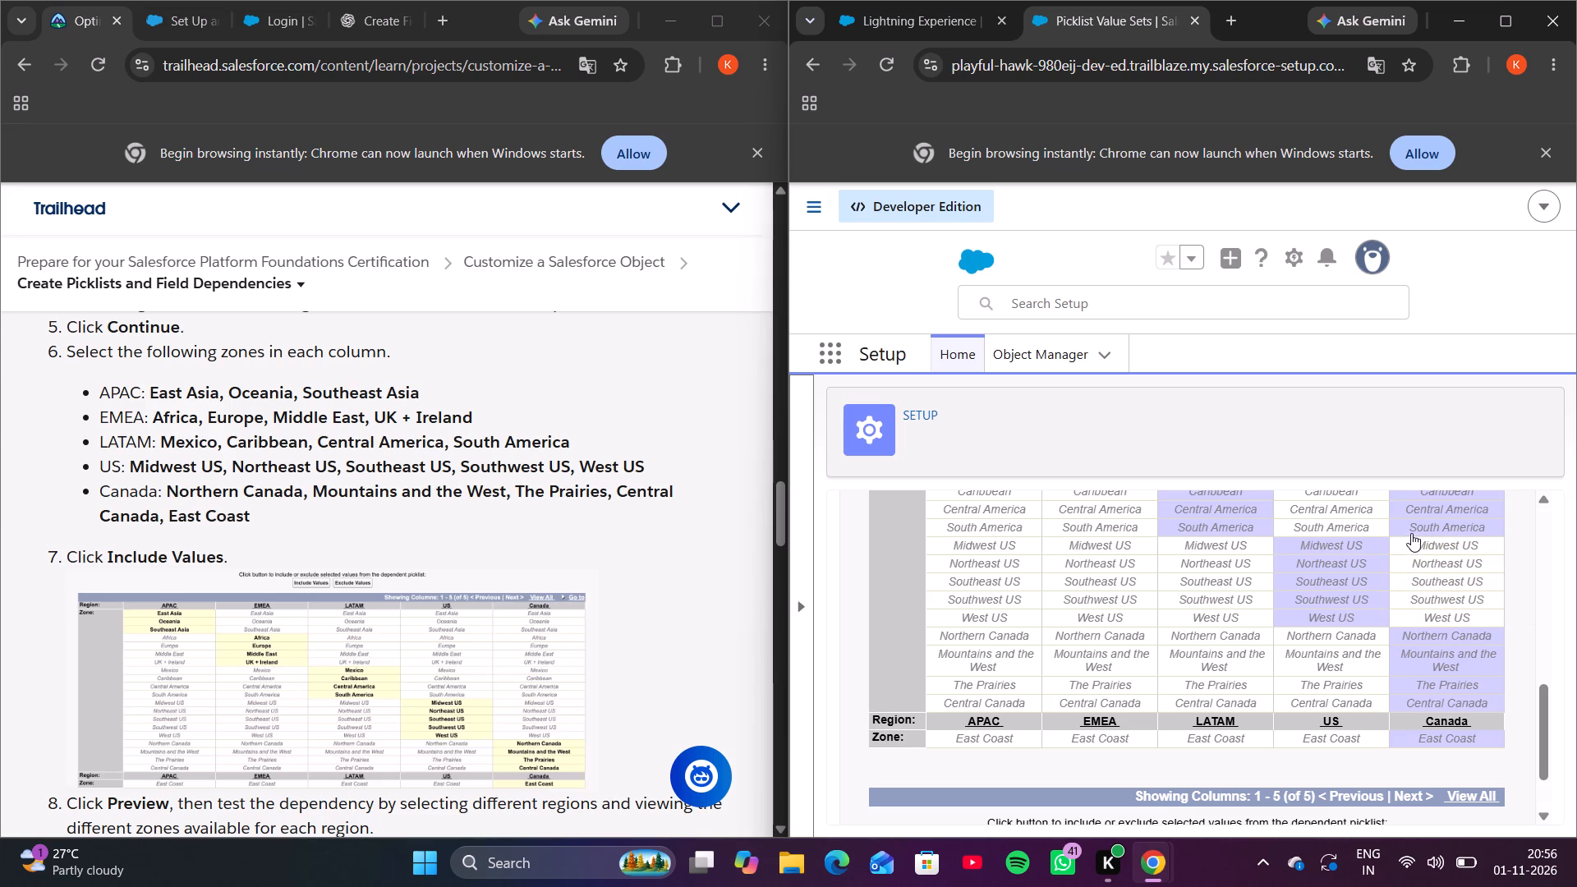
Deselect South America, Central America, Caribbean and Mexico in the Canada column.
{"action": "left_click", "coordinate": [1411, 526], "text": "ctrl"}
{"action": "left_click", "coordinate": [1411, 508], "text": "ctrl"}
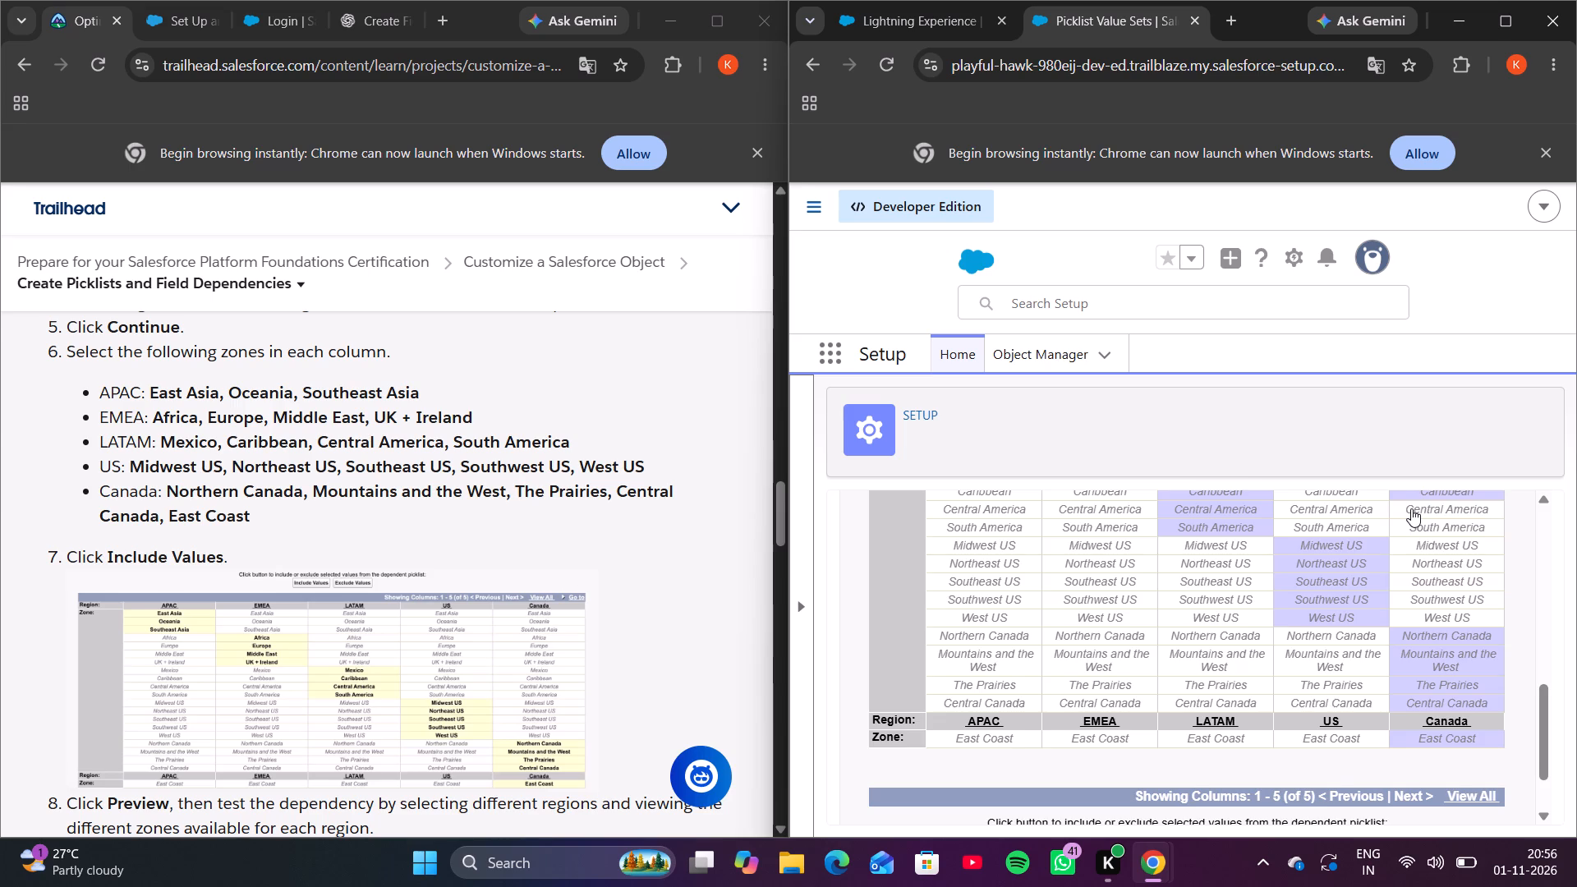
{"action": "scroll", "coordinate": [1411, 508], "scroll_direction": "up", "scroll_amount": 3, "text": "ctrl"}
{"action": "left_click_drag", "start_coordinate": [1423, 669], "coordinate": [1425, 650], "text": "ctrl"}
{"action": "left_click", "coordinate": [1425, 650], "text": "ctrl"}
{"action": "left_click", "coordinate": [1423, 678], "text": "ctrl"}
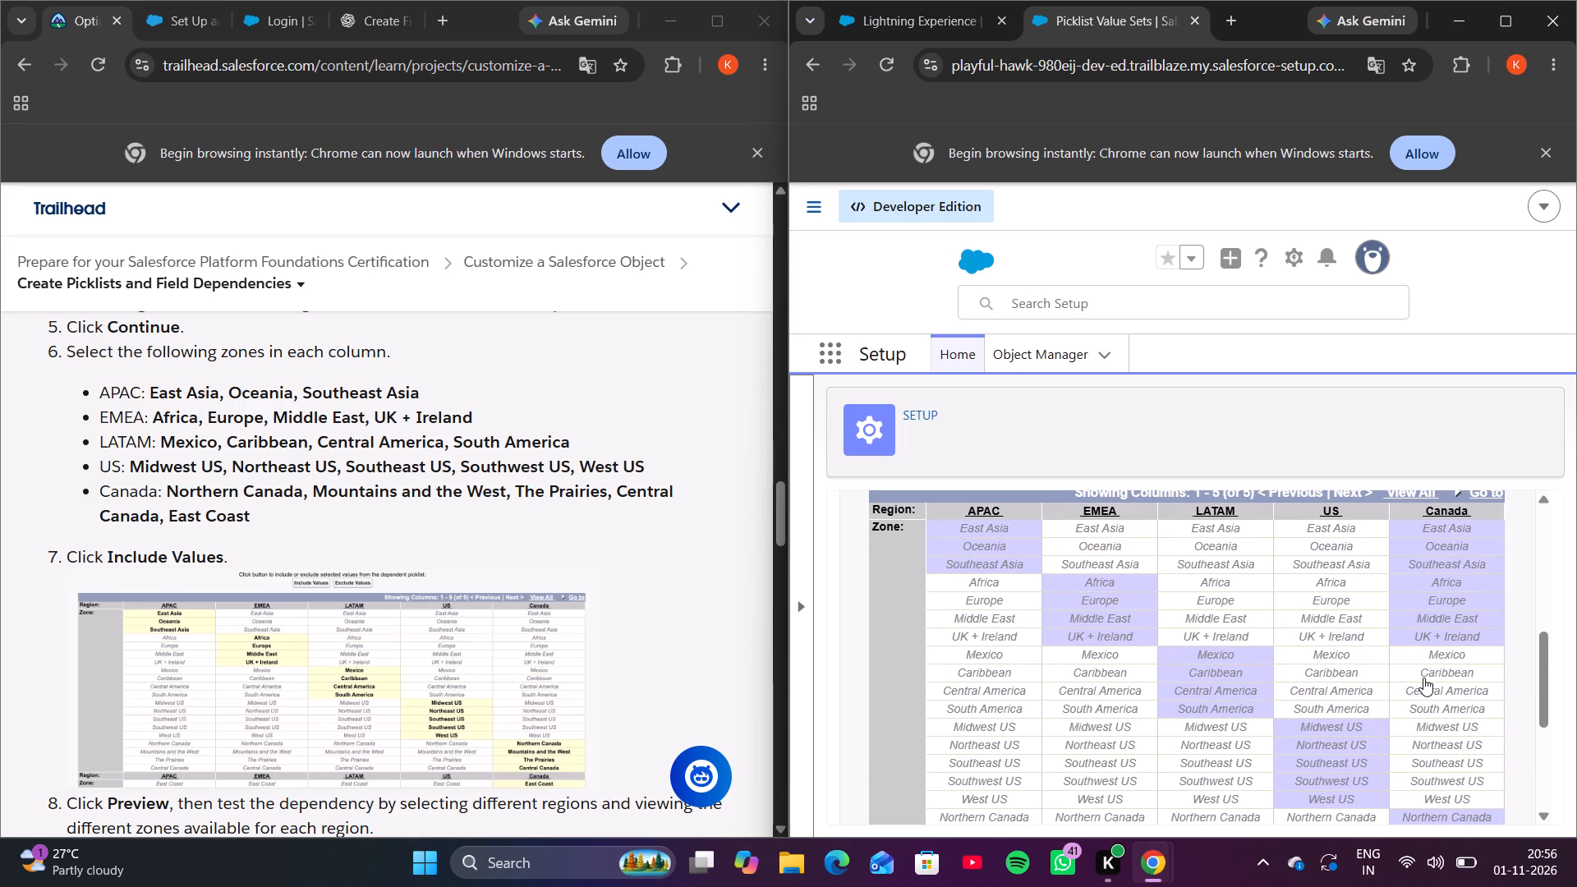
Deselect UK + Ireland, Middle East, Europe, Africa, Southeast Asia, Oceania and East Asia in the Canada column.
{"action": "left_click", "coordinate": [1424, 627], "text": "ctrl"}
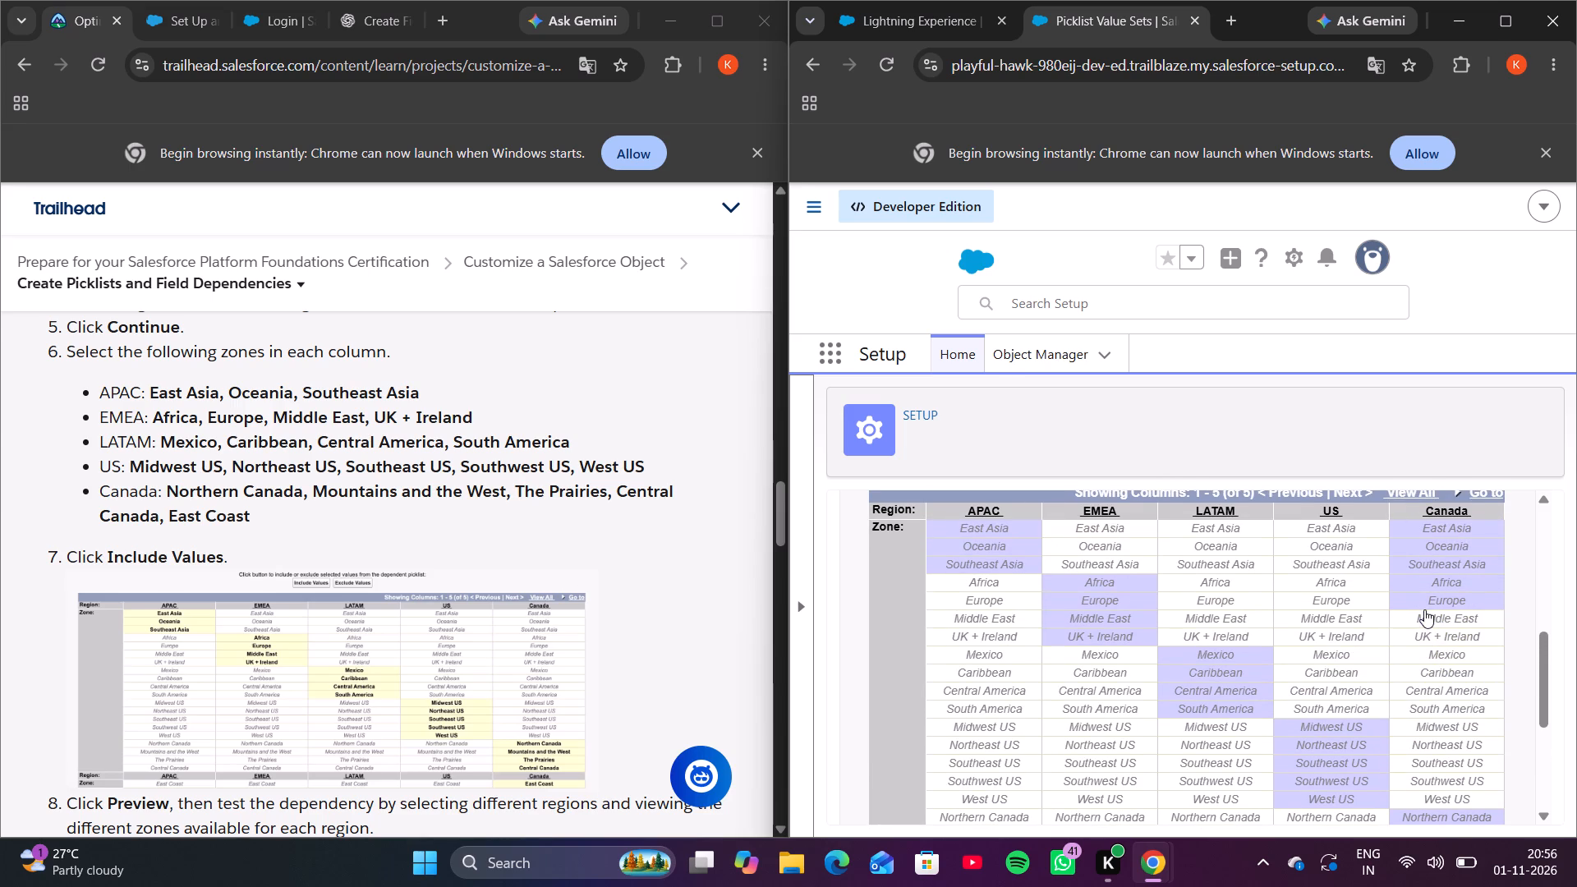
{"action": "left_click", "coordinate": [1424, 609], "text": "ctrl"}
{"action": "left_click", "coordinate": [1424, 600], "text": "ctrl"}
{"action": "left_click", "coordinate": [1425, 577], "text": "ctrl"}
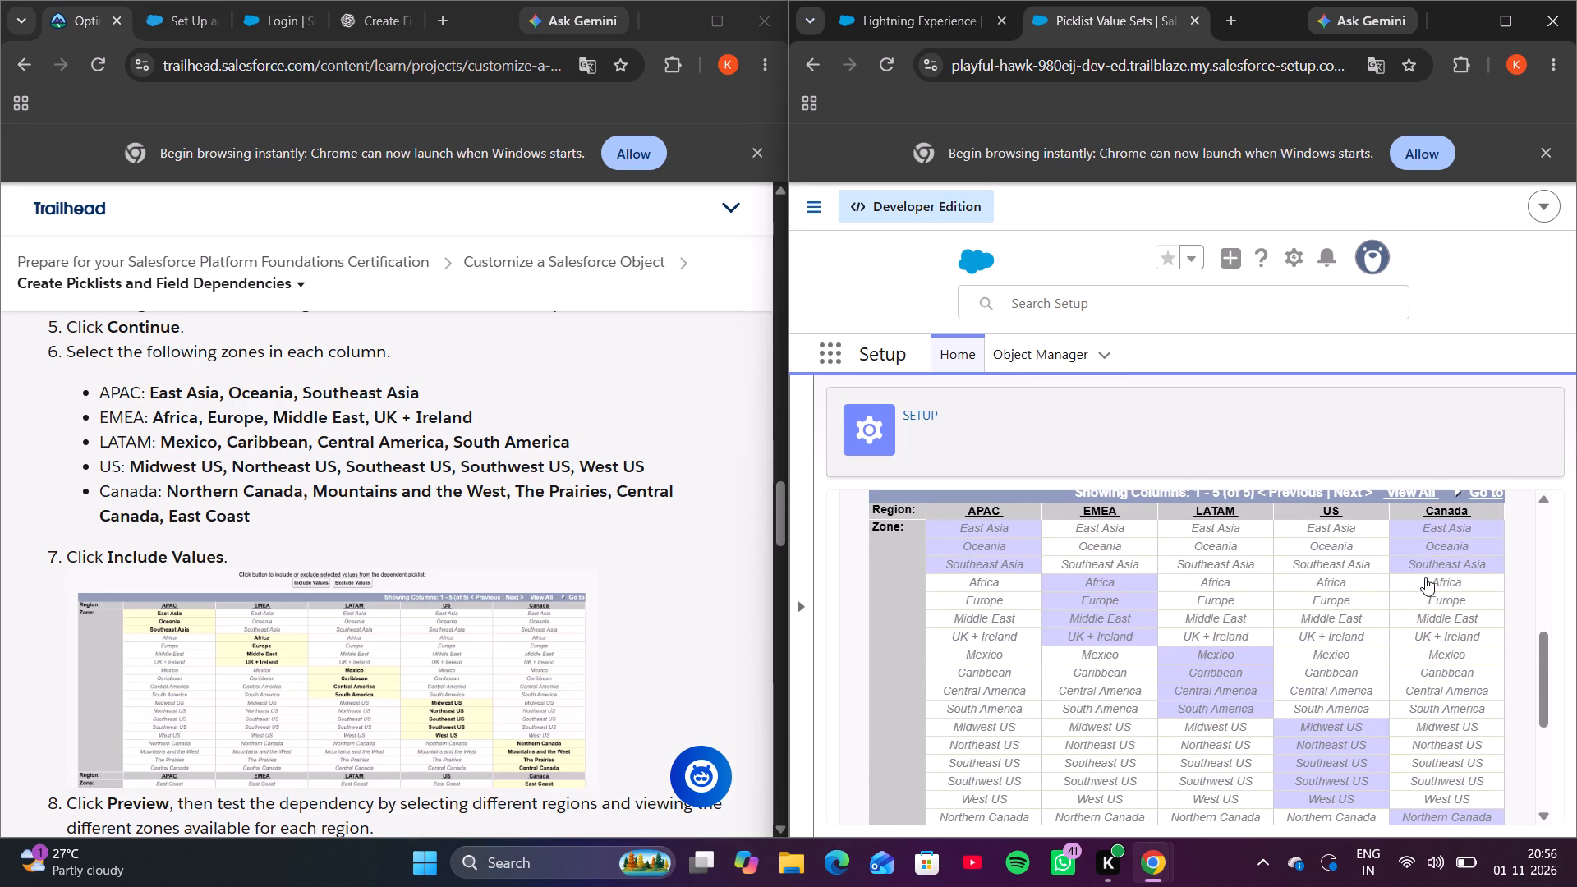
{"action": "left_click_drag", "start_coordinate": [1425, 566], "coordinate": [1428, 540], "text": "ctrl"}
{"action": "left_click_drag", "start_coordinate": [1428, 540], "coordinate": [1428, 559], "text": "ctrl"}
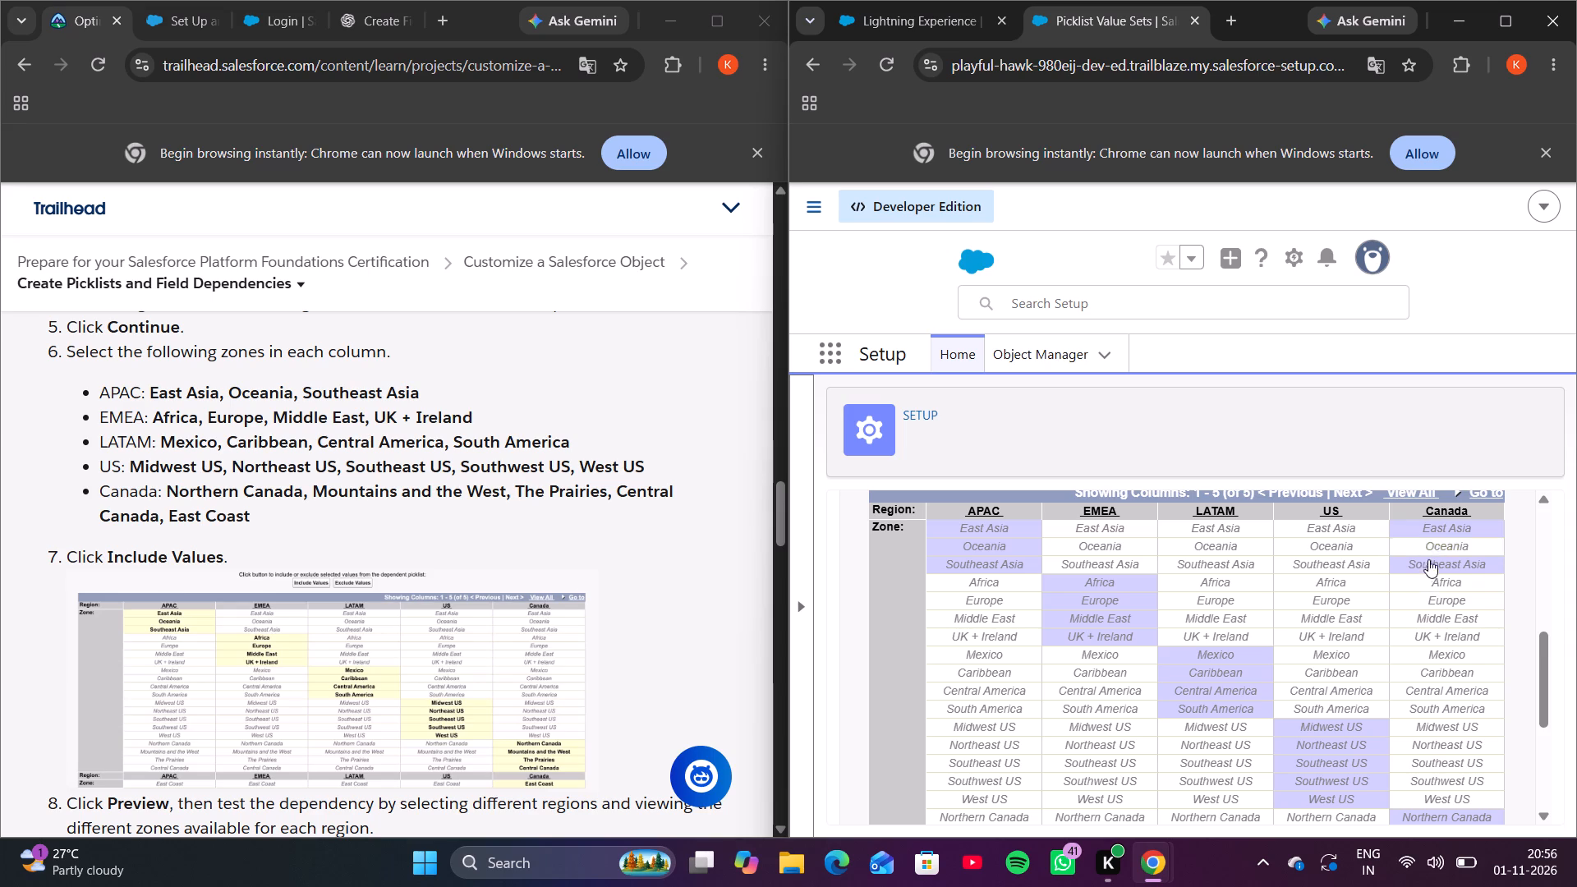
{"action": "left_click_drag", "start_coordinate": [1428, 559], "coordinate": [1428, 558], "text": "ctrl"}
{"action": "left_click", "coordinate": [1428, 558], "text": "ctrl"}
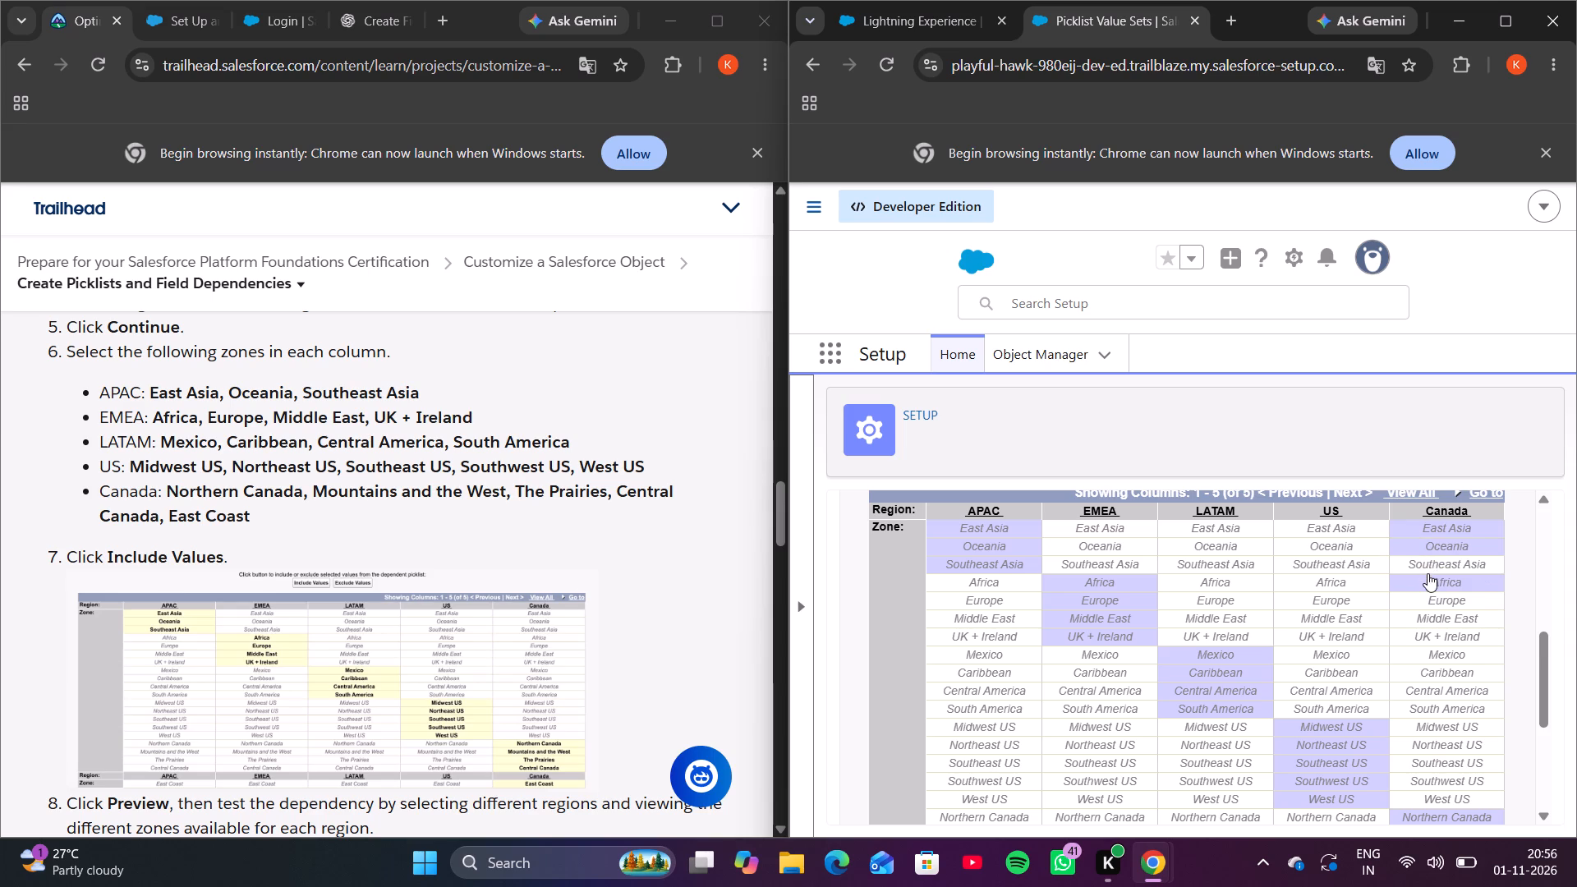
{"action": "left_click", "coordinate": [1428, 573], "text": "ctrl"}
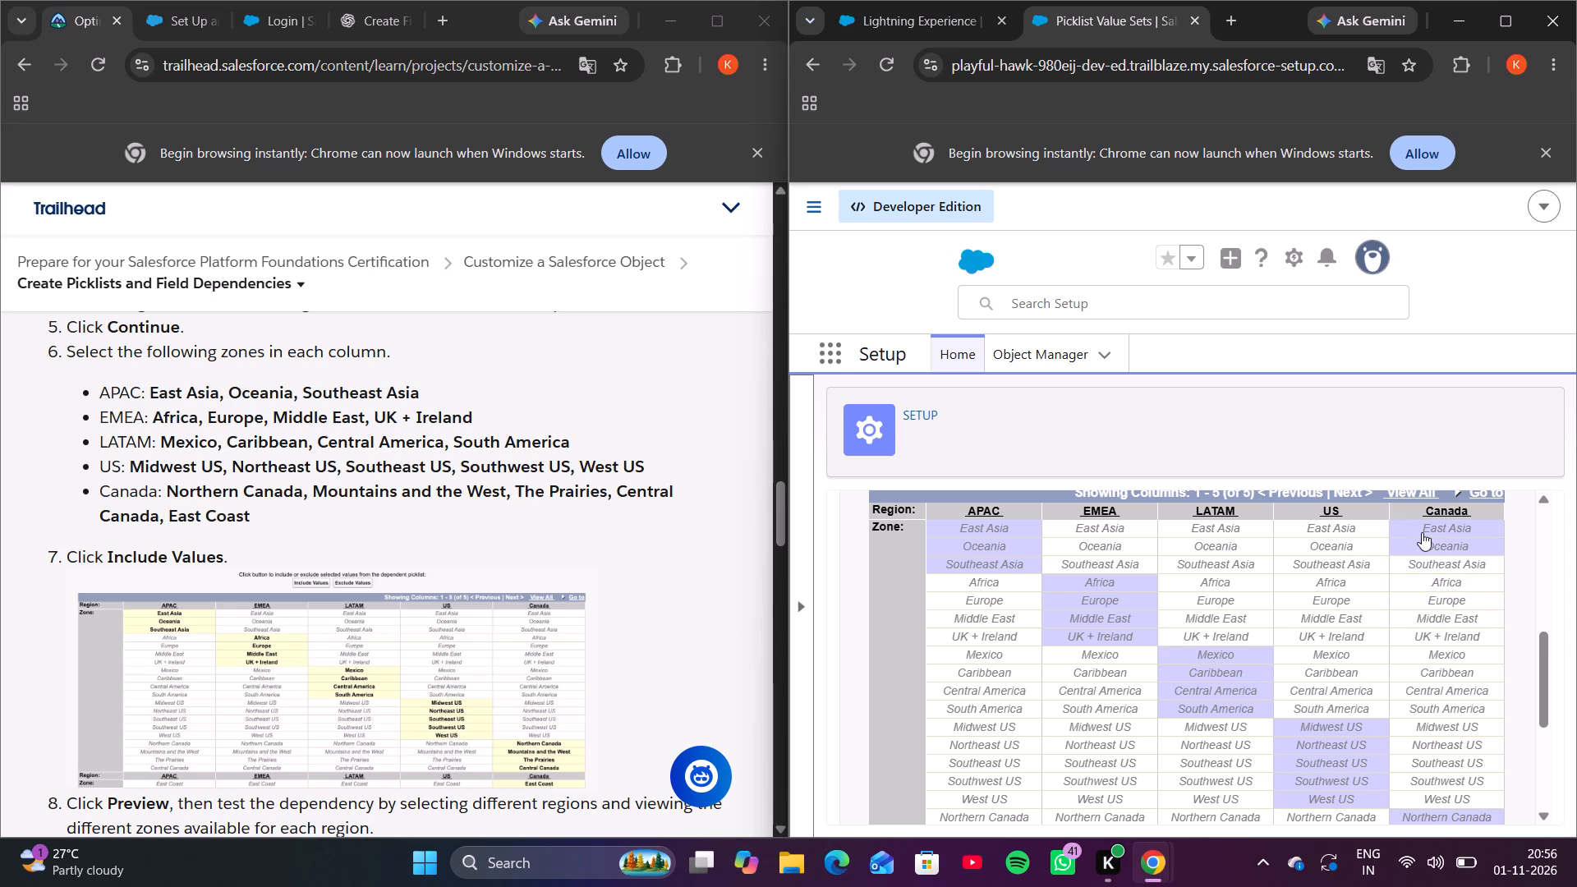
{"action": "left_click", "coordinate": [1422, 531], "text": "ctrl"}
{"action": "left_click", "coordinate": [1422, 541], "text": "ctrl"}
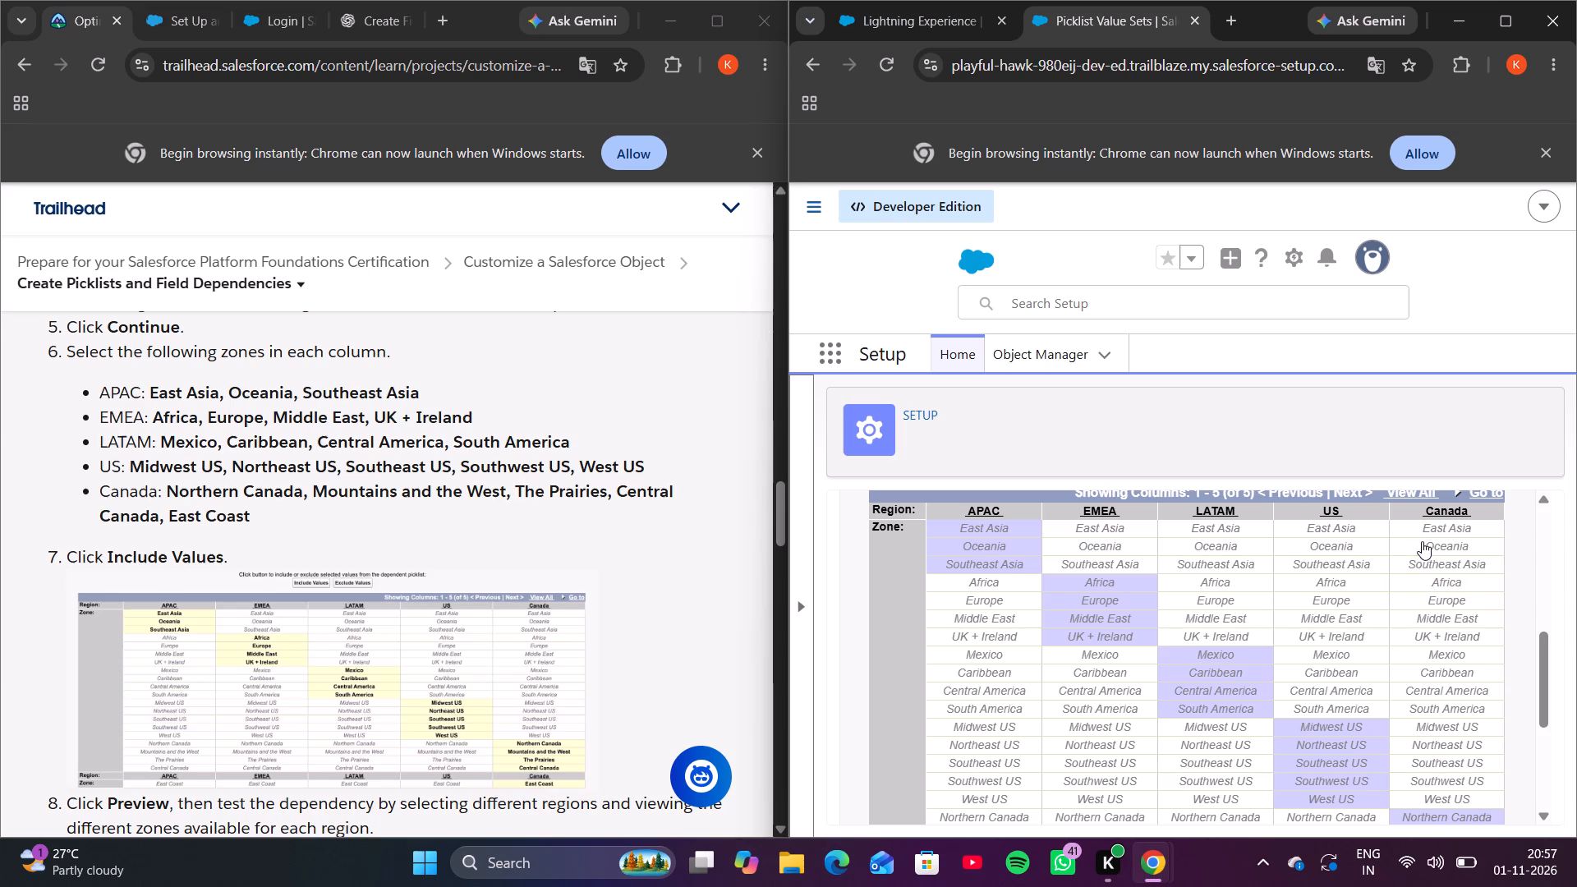
Check the selected zones against the instructions and include them as dependent values for all five regions.
{"action": "scroll", "coordinate": [1527, 567], "scroll_direction": "down", "scroll_amount": 1}
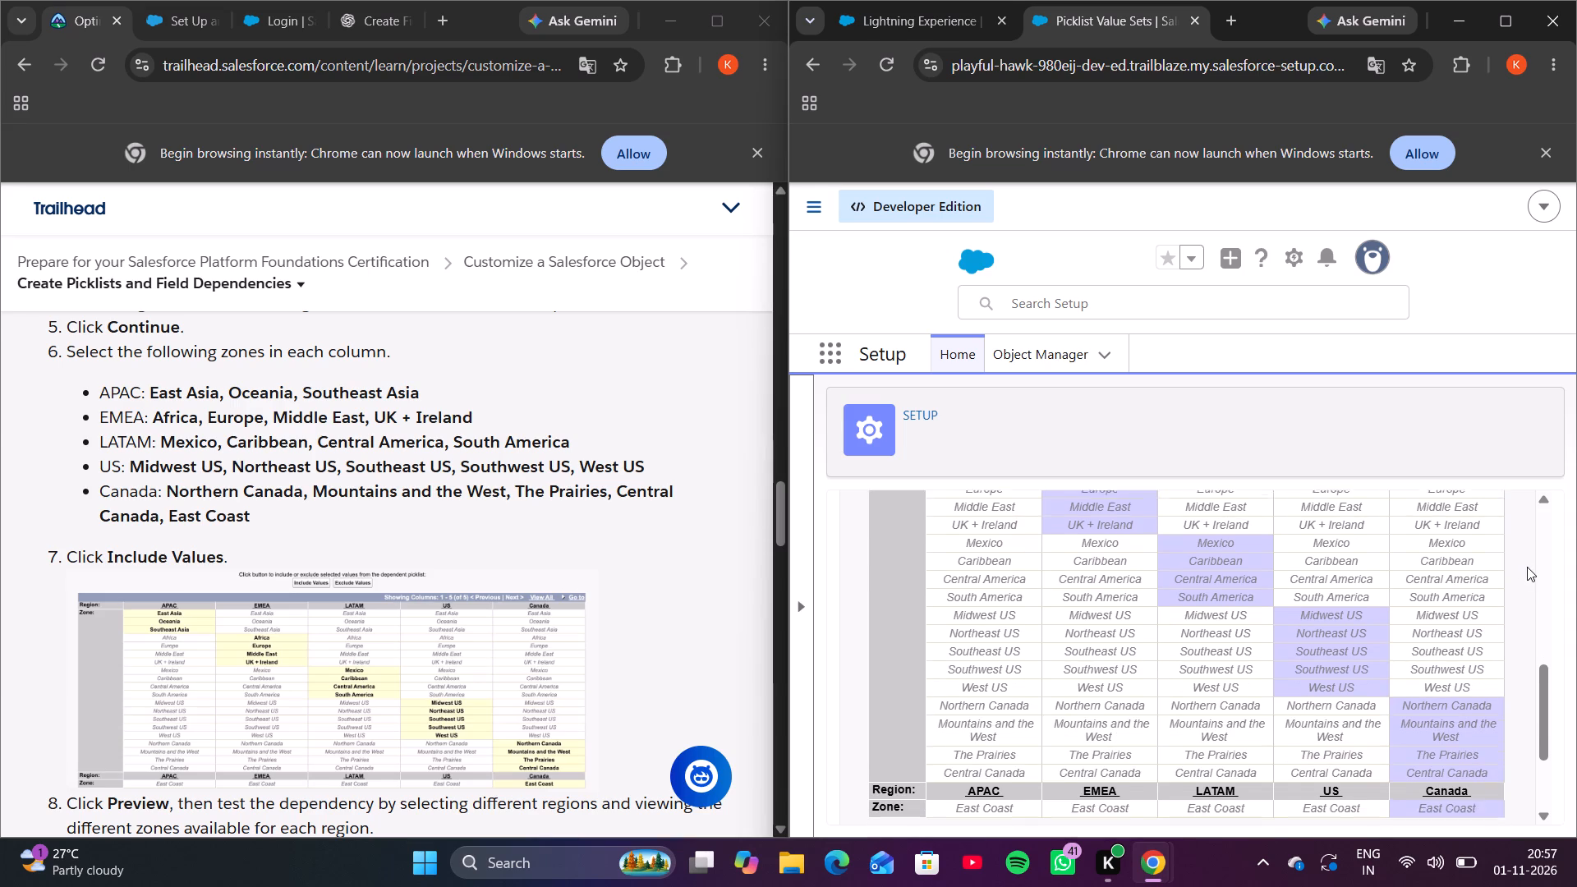
{"action": "scroll", "coordinate": [1527, 567], "scroll_direction": "down", "scroll_amount": 2}
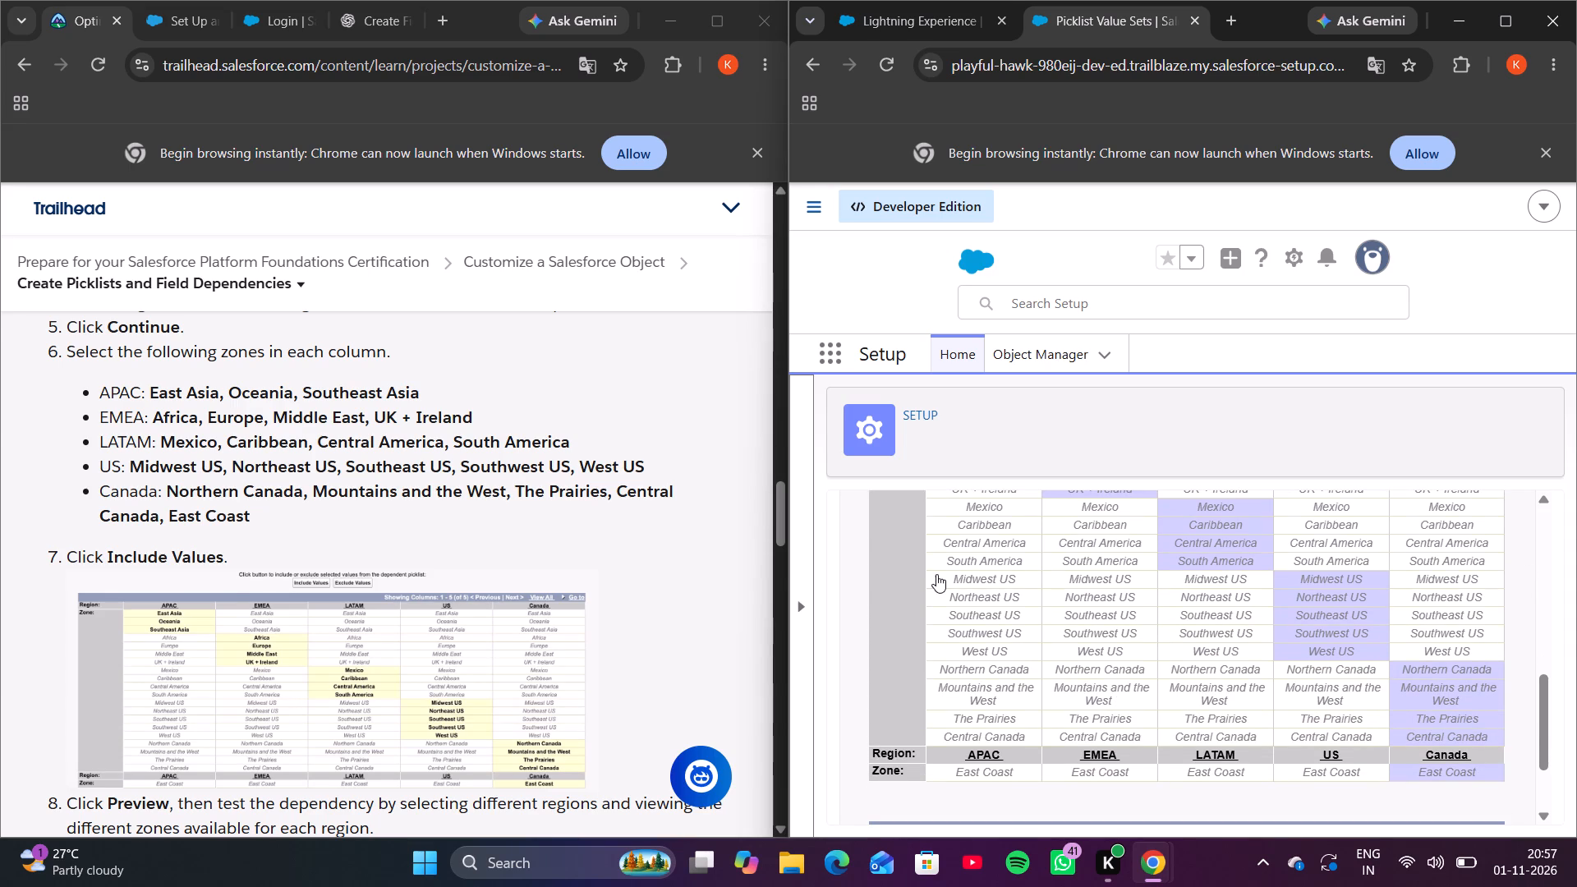
{"action": "scroll", "coordinate": [876, 568], "scroll_direction": "down", "scroll_amount": 1}
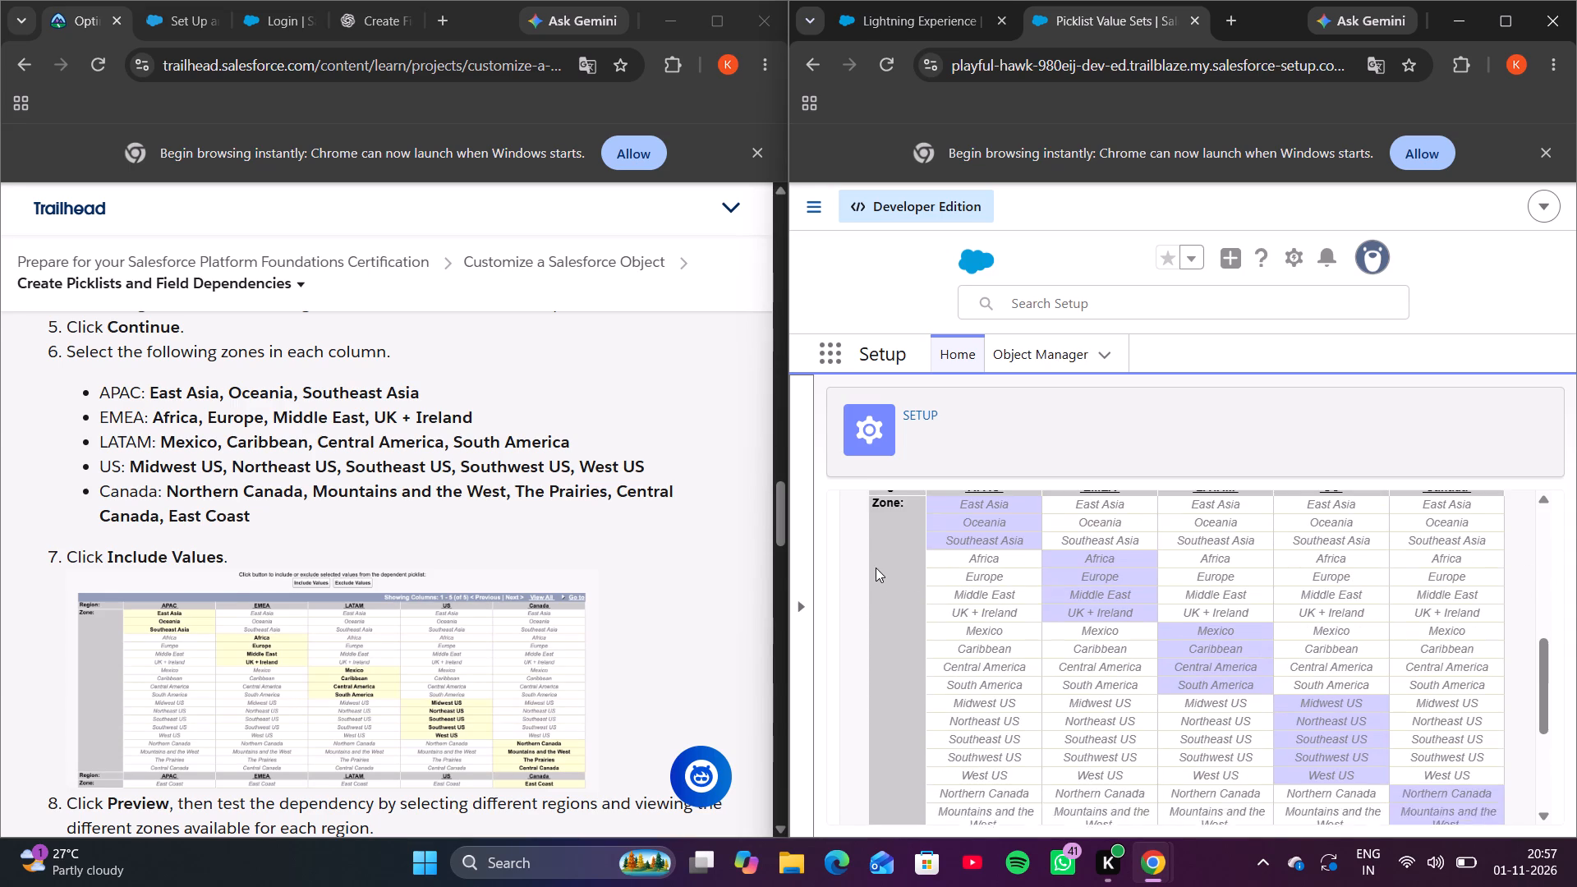
{"action": "scroll", "coordinate": [876, 568], "scroll_direction": "down", "scroll_amount": 2}
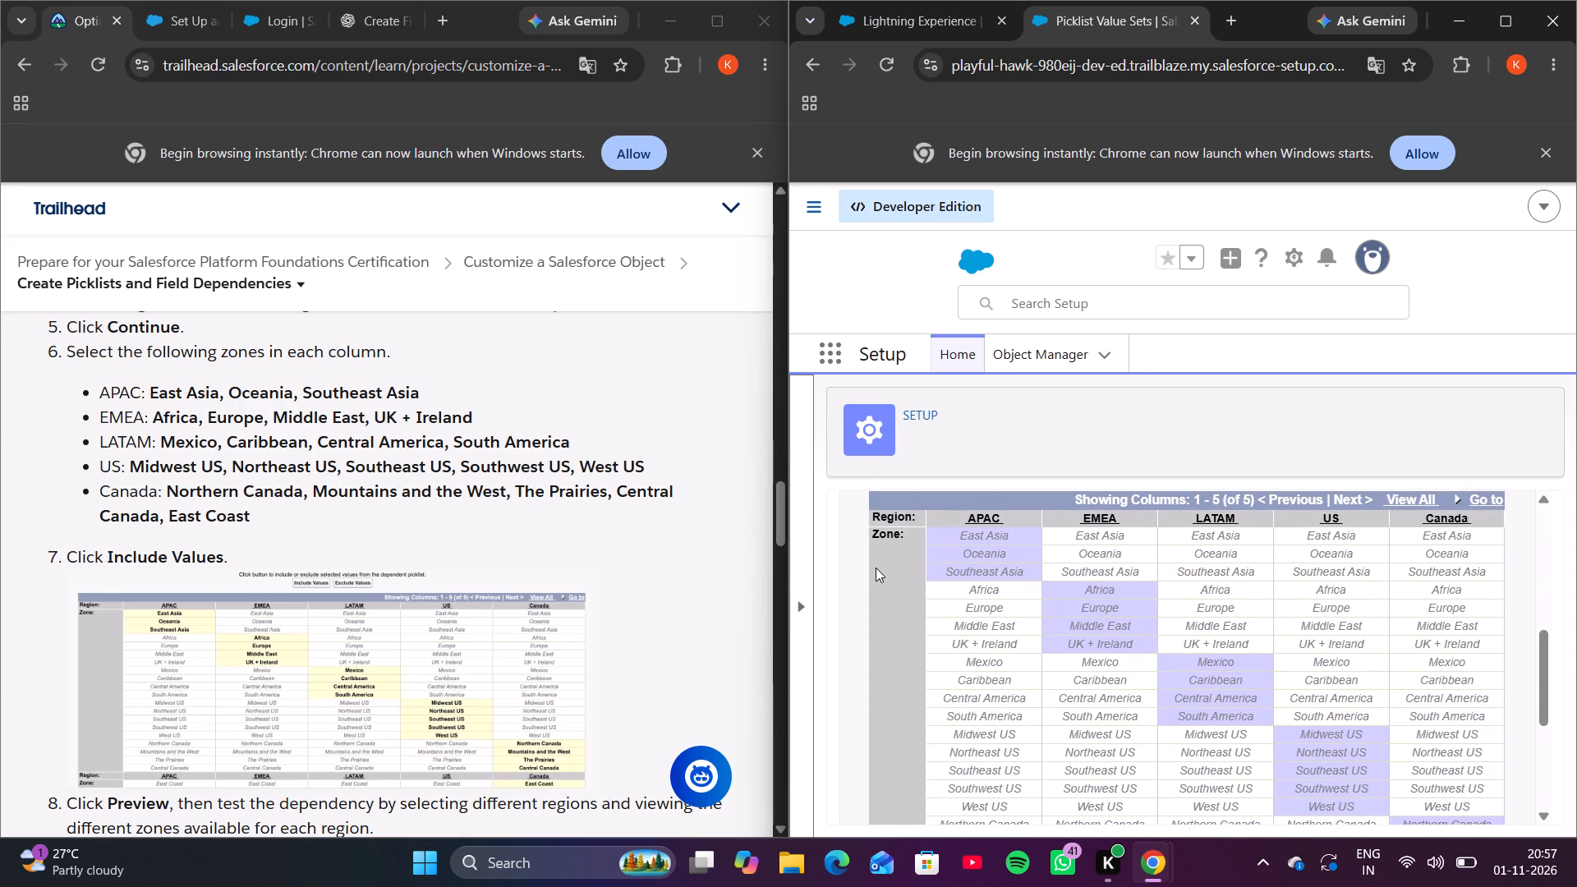
{"action": "scroll", "coordinate": [876, 568], "scroll_direction": "down", "scroll_amount": 1}
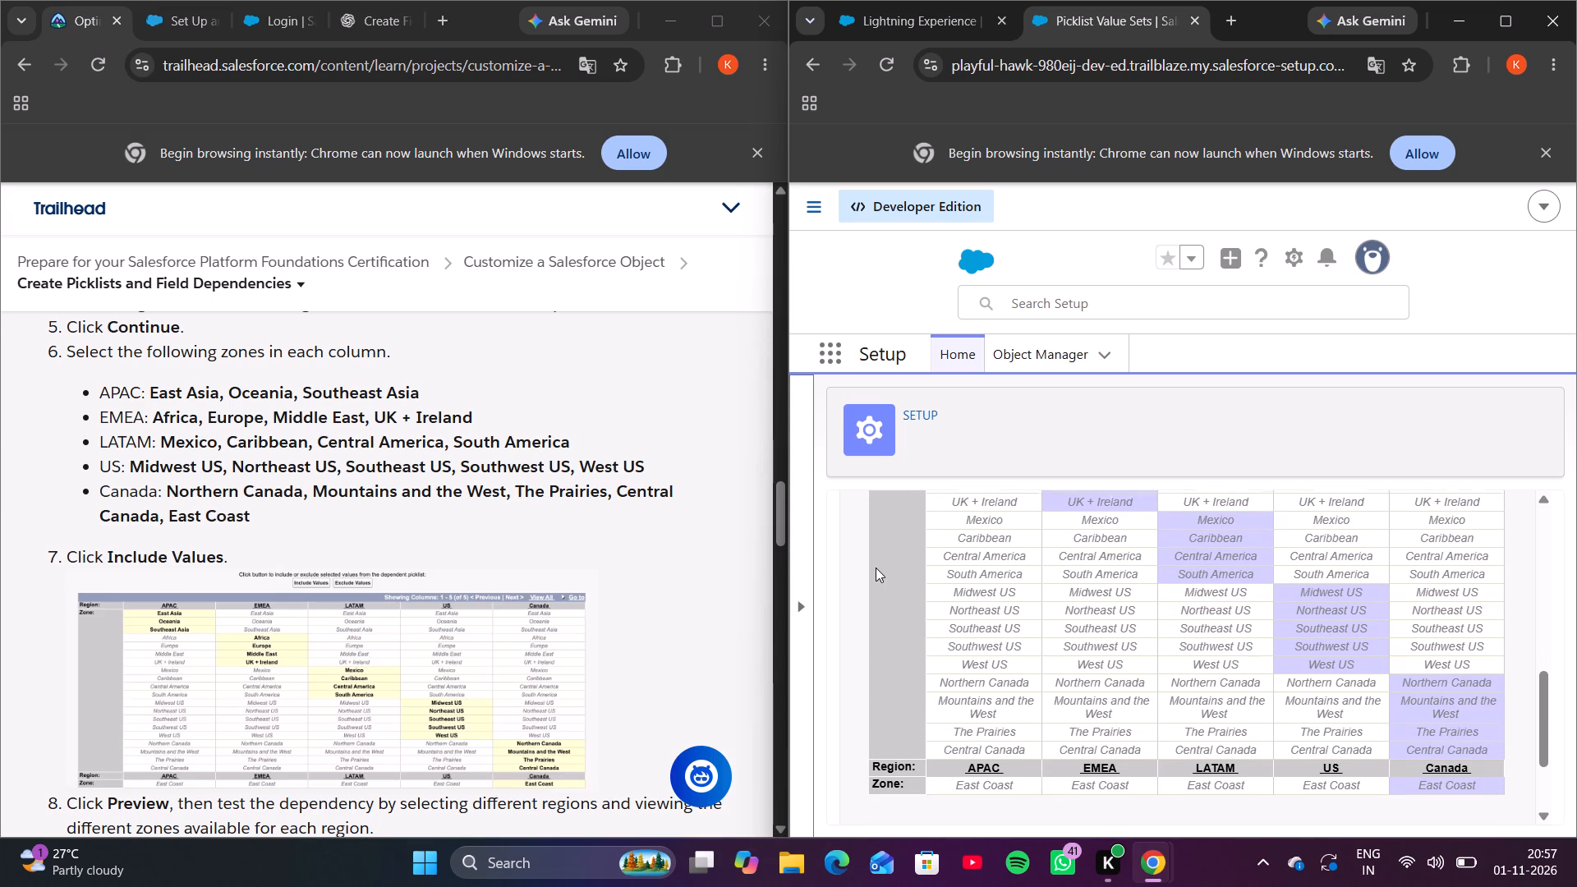
{"action": "scroll", "coordinate": [876, 568], "scroll_direction": "down", "scroll_amount": 1}
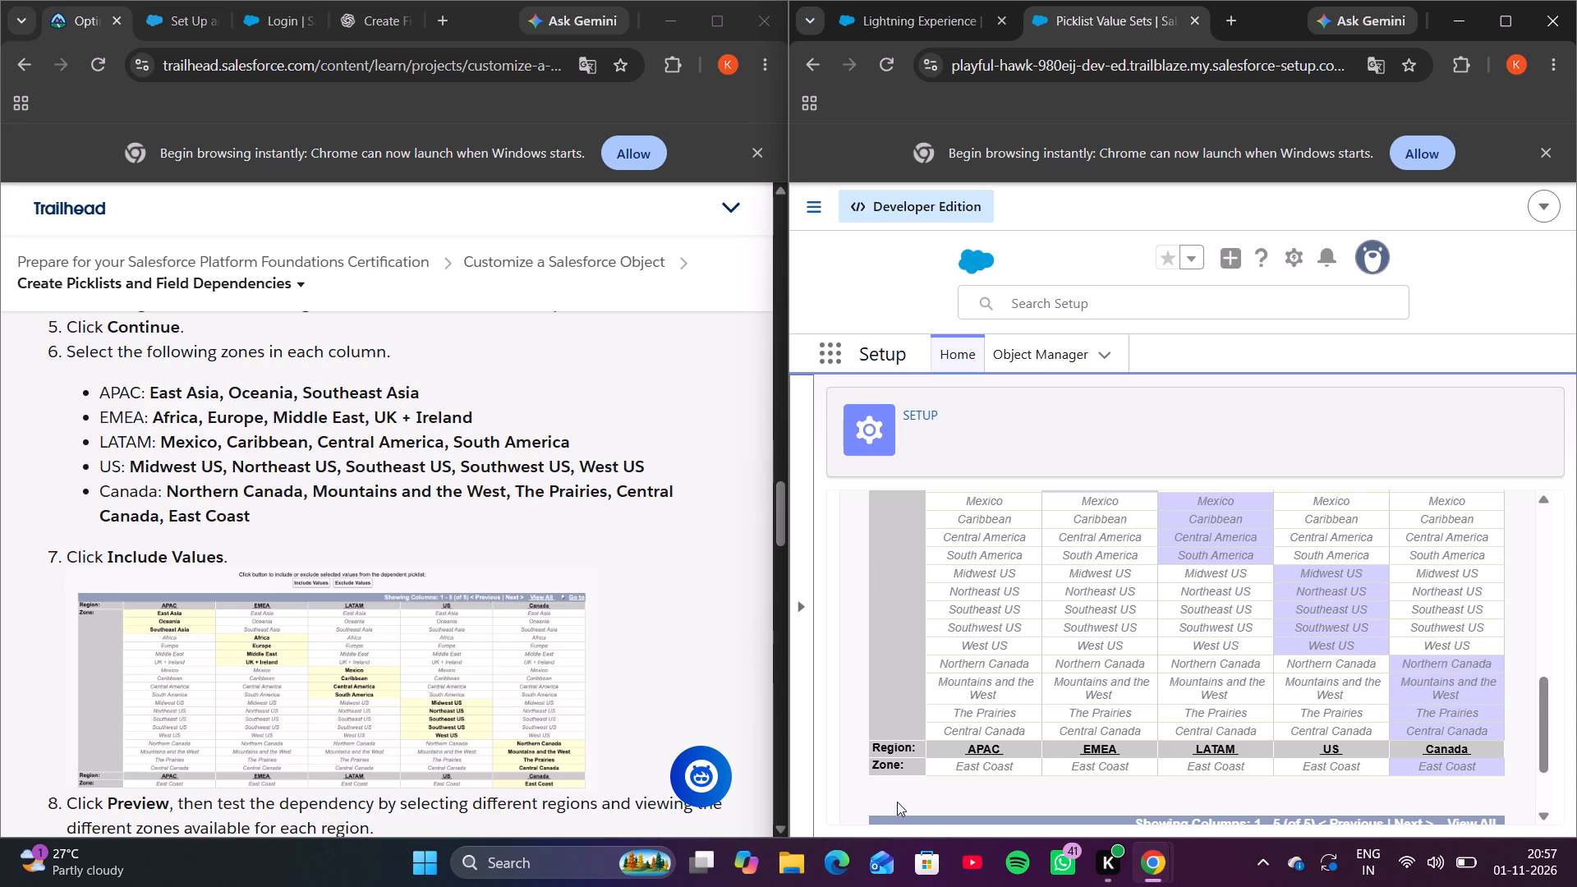
{"action": "scroll", "coordinate": [897, 802], "scroll_direction": "down", "scroll_amount": 1}
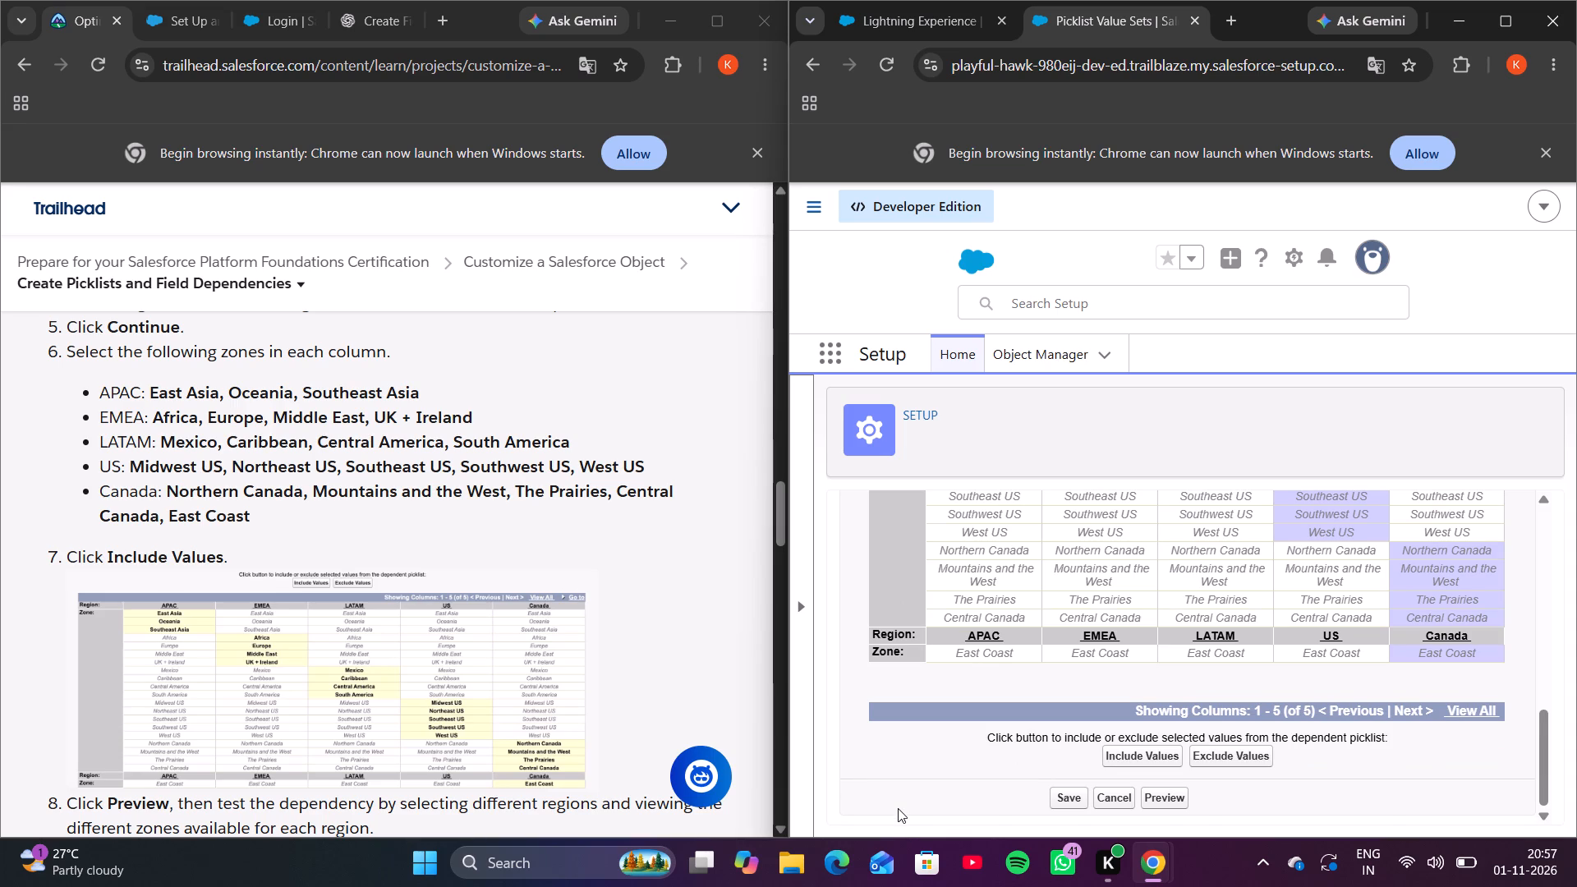
{"action": "left_click", "coordinate": [1146, 752]}
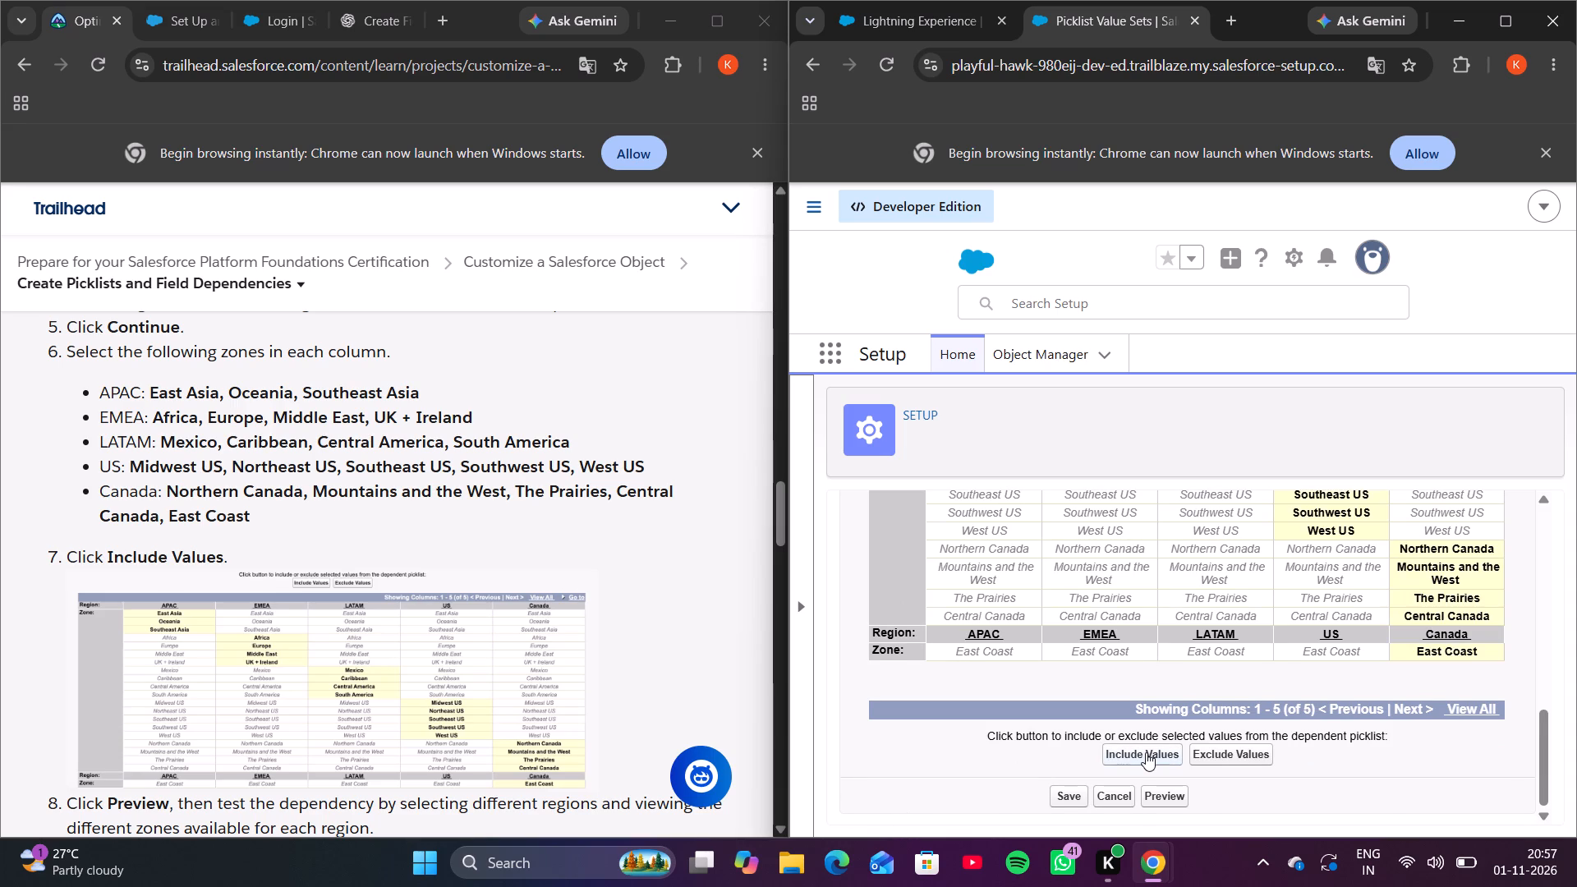
Save Account's Region–Zone field dependency.
{"action": "left_click", "coordinate": [1065, 791]}
{"action": "scroll", "coordinate": [1083, 729], "scroll_direction": "up", "scroll_amount": 3}
{"action": "scroll", "coordinate": [1083, 729], "scroll_direction": "down", "scroll_amount": 2}
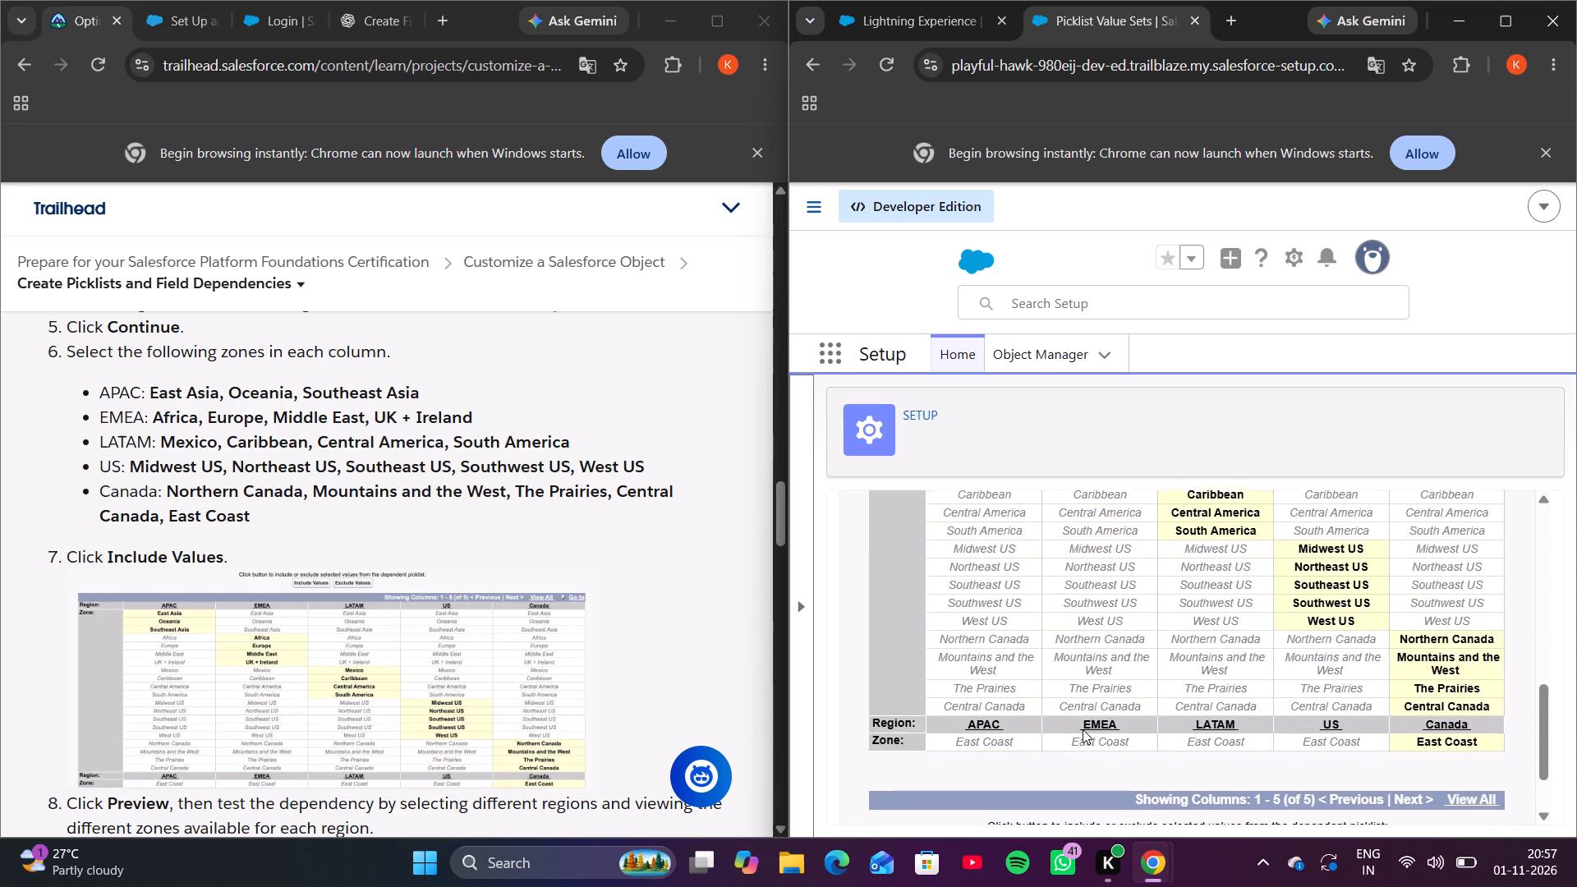
{"action": "scroll", "coordinate": [1083, 729], "scroll_direction": "down", "scroll_amount": 2}
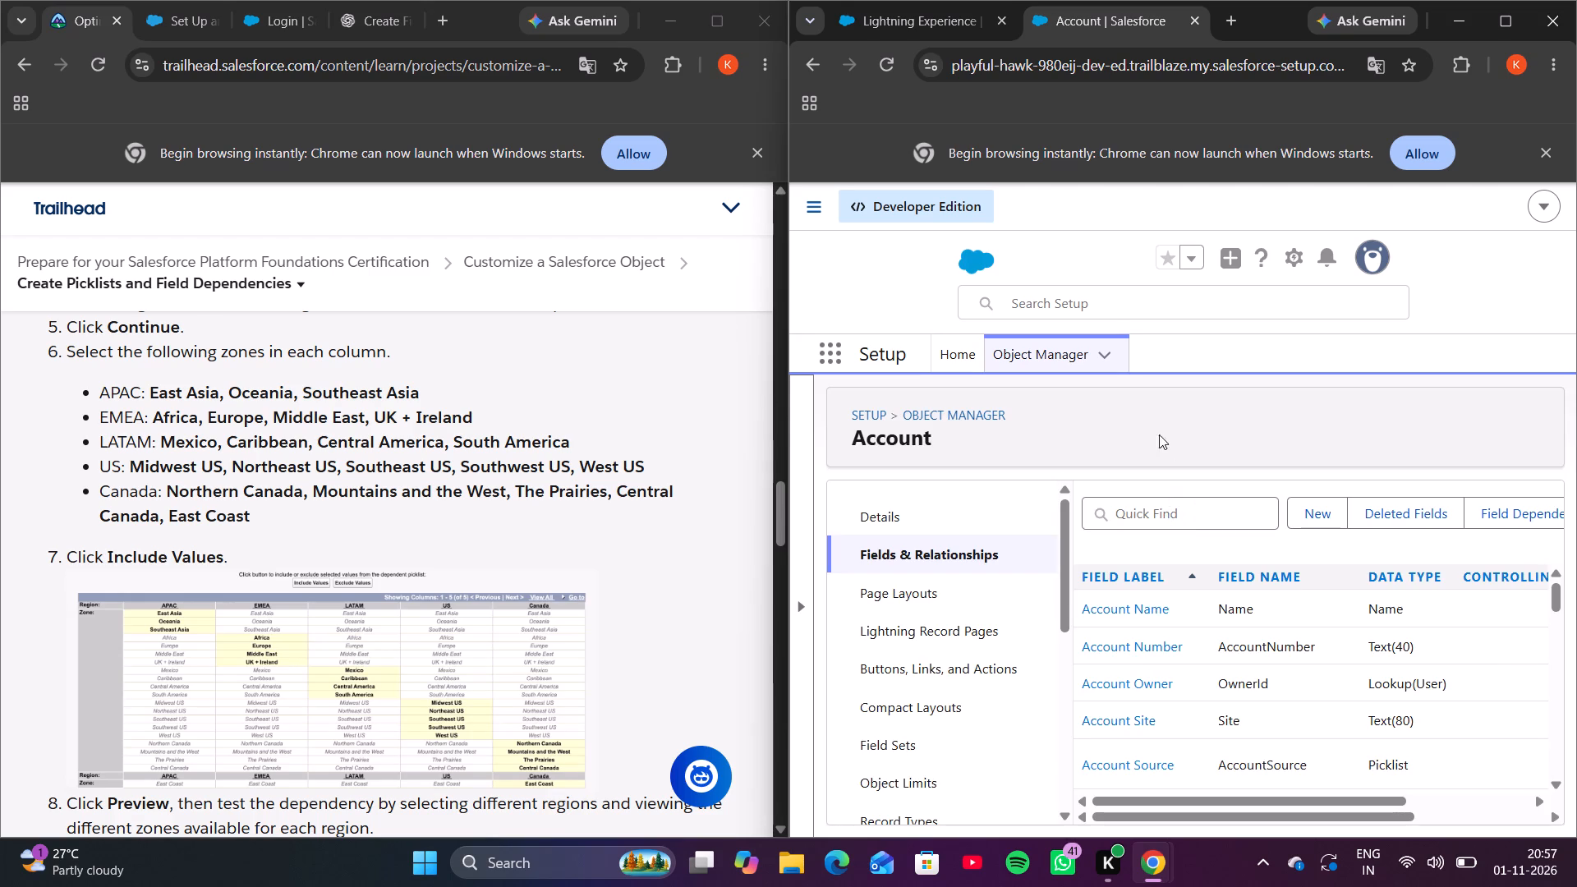
Find the Opportunity object in Object Manager with "opp" and start a new custom field among its fields and relationships.
{"action": "left_click", "coordinate": [1068, 355]}
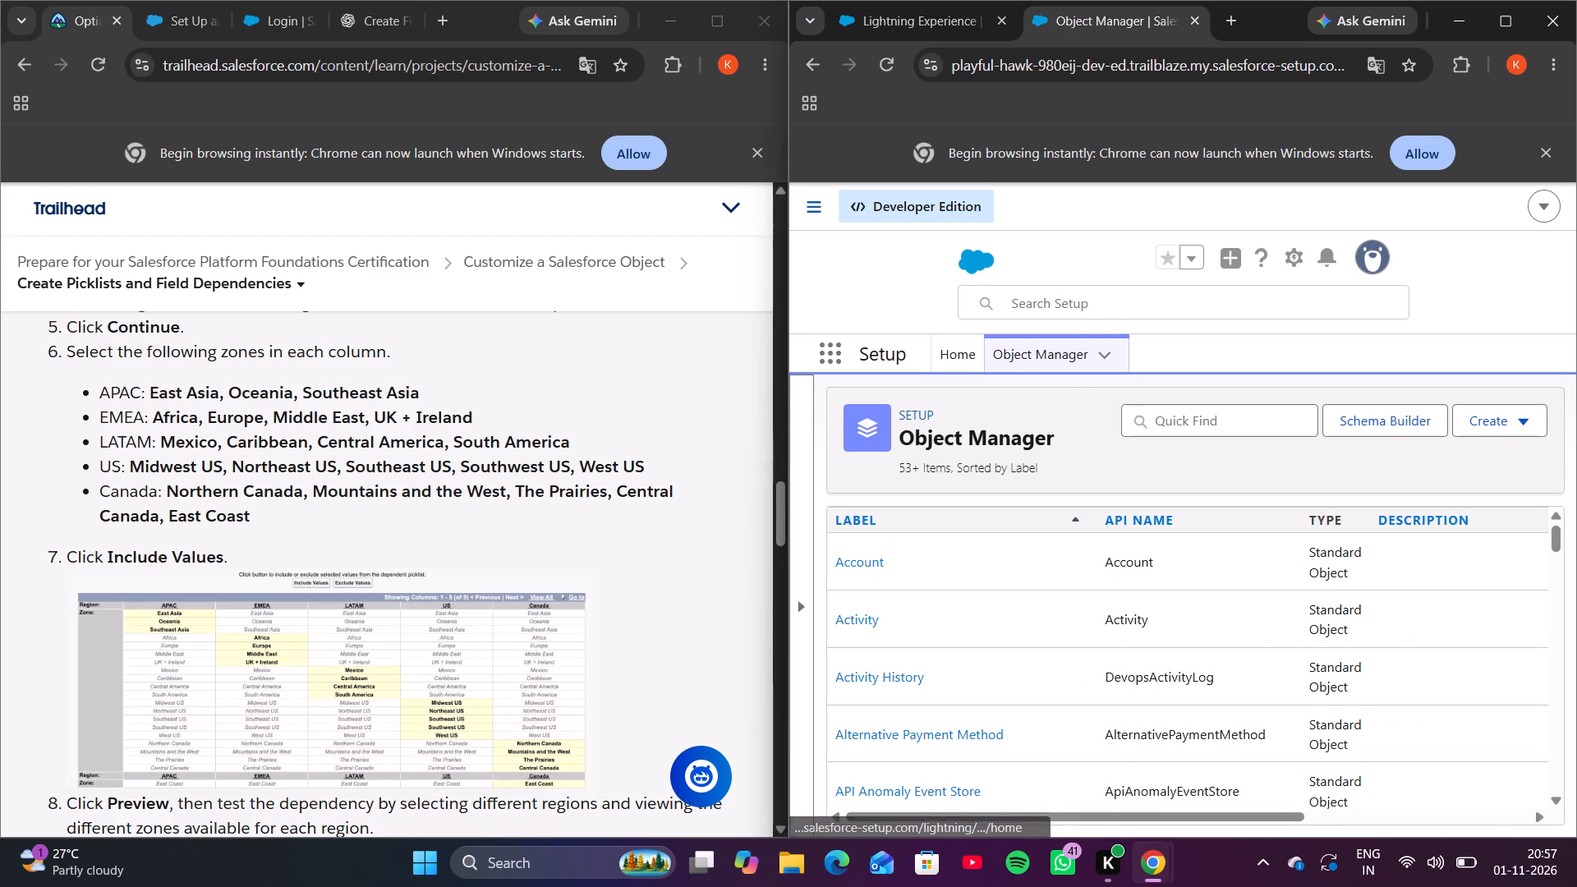
{"action": "left_click", "coordinate": [1244, 427]}
{"action": "type", "text": "op"}
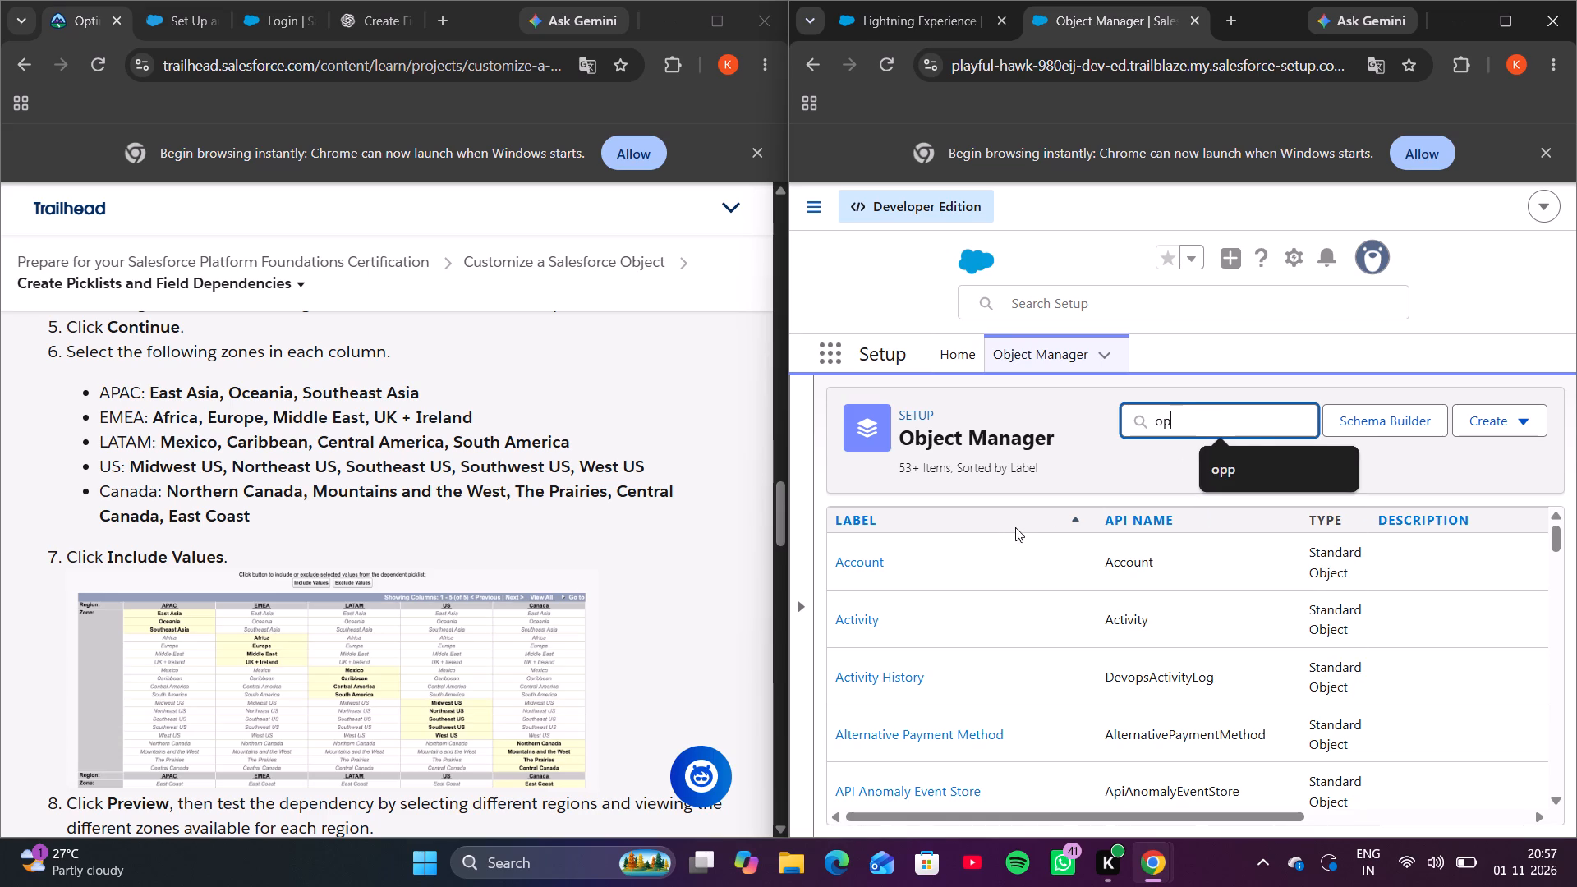
{"action": "key", "text": "p"}
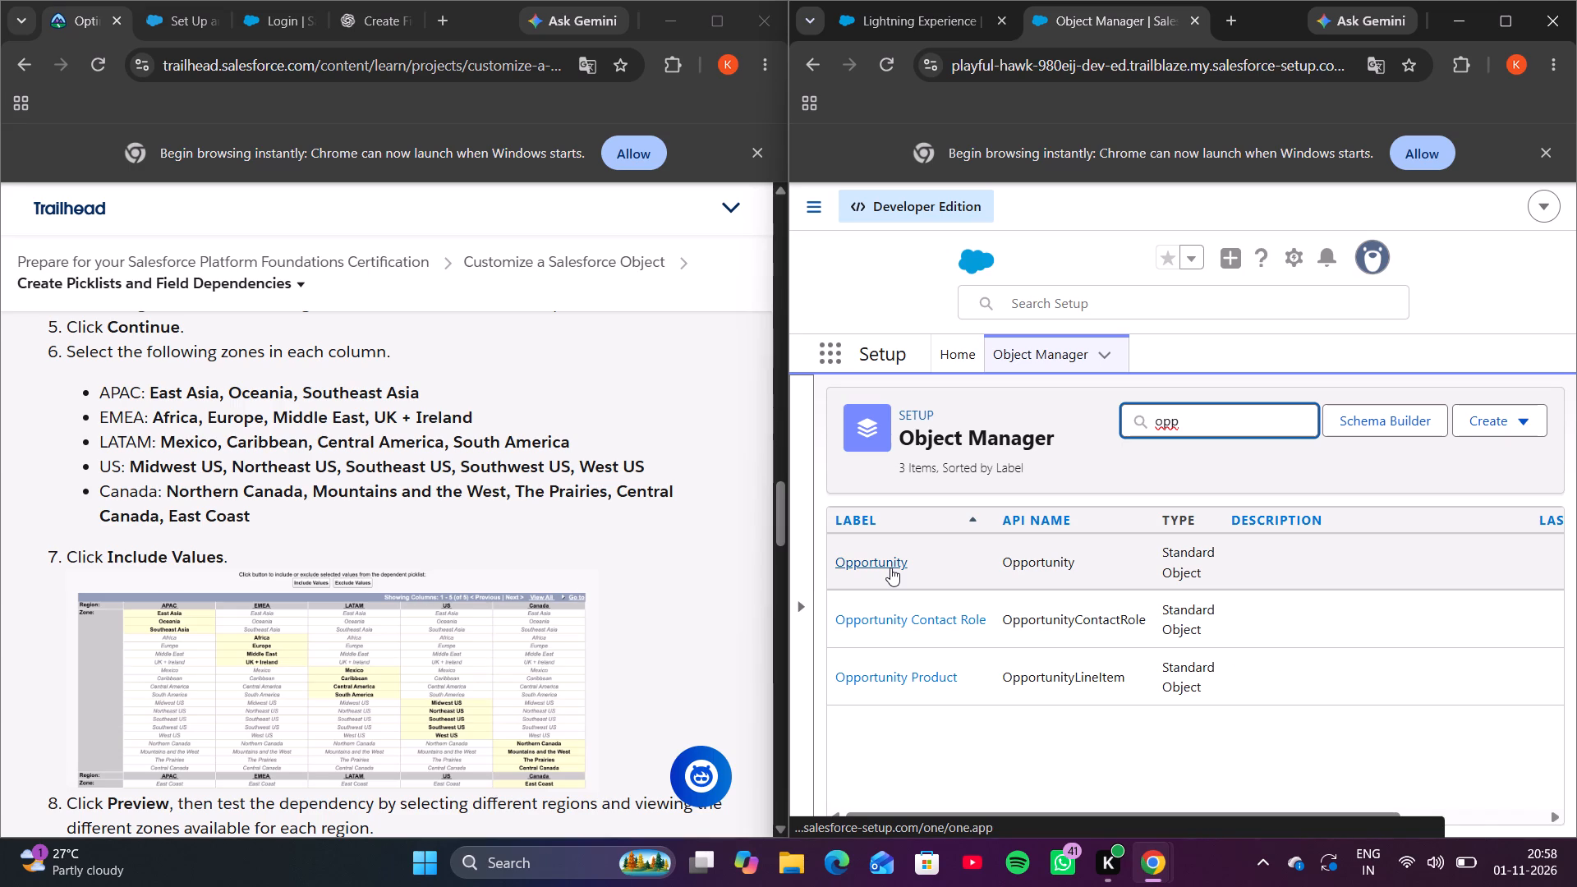
{"action": "left_click", "coordinate": [890, 568]}
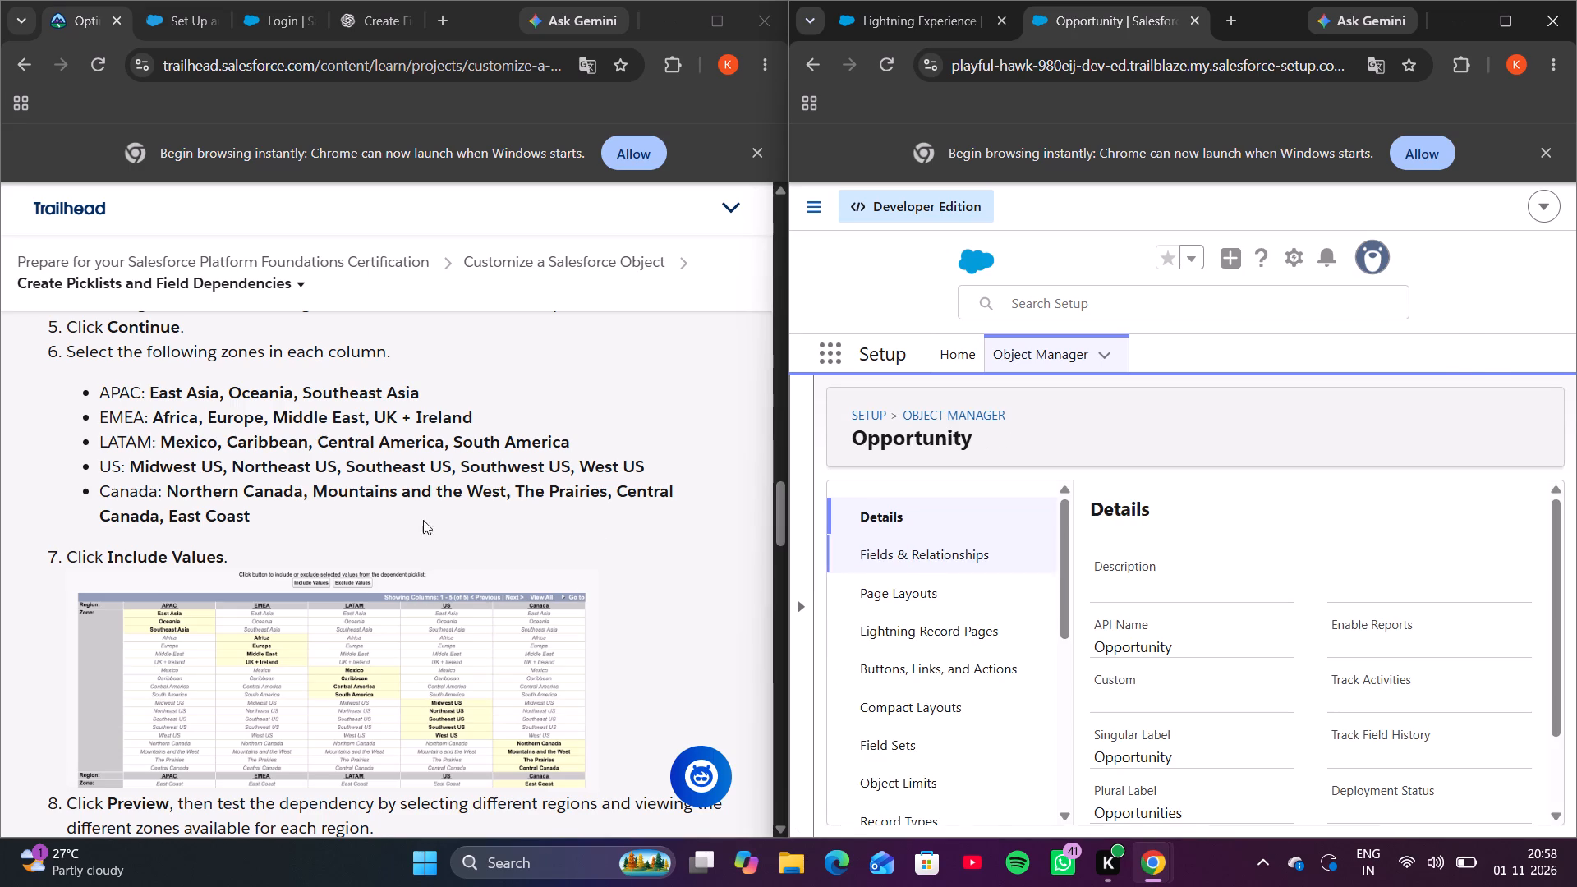
{"action": "scroll", "coordinate": [330, 517], "scroll_direction": "down", "scroll_amount": 3}
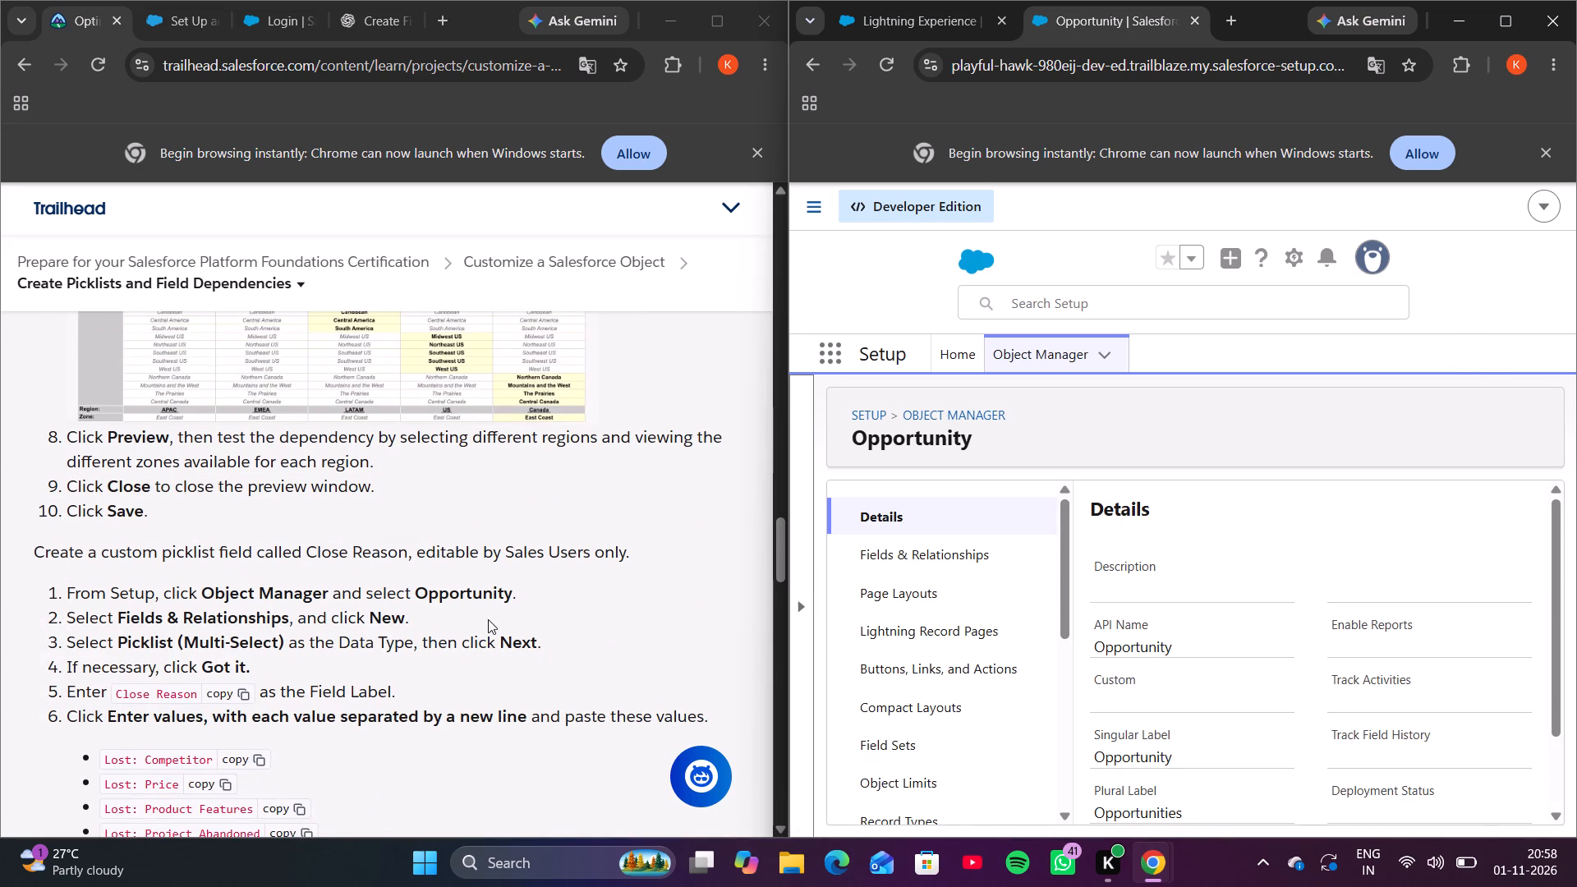
{"action": "left_click", "coordinate": [913, 553]}
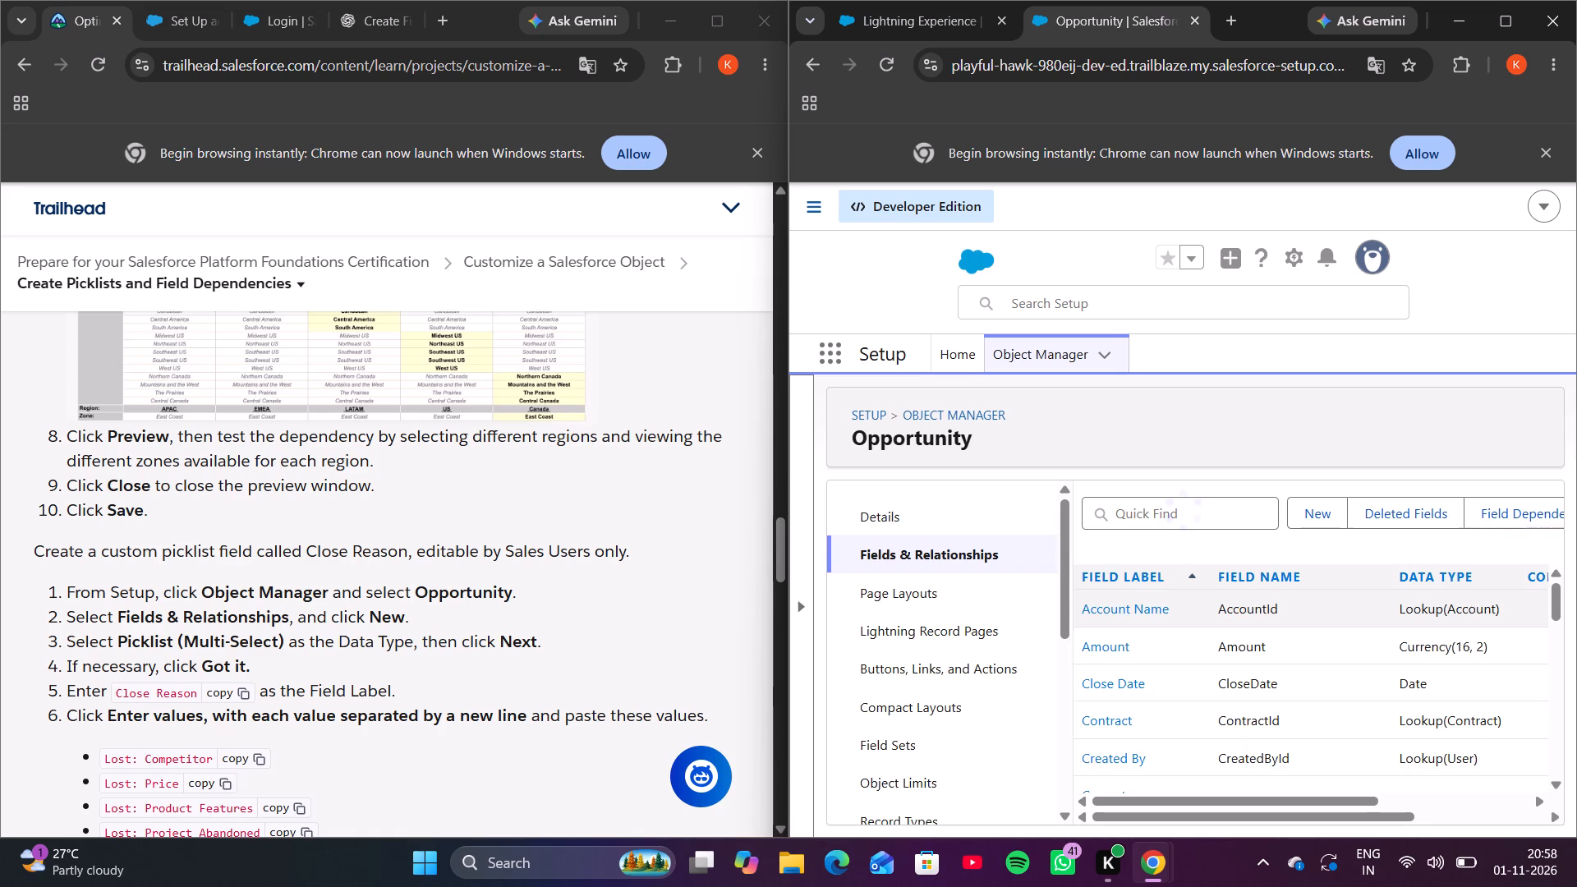
{"action": "left_click", "coordinate": [1331, 502]}
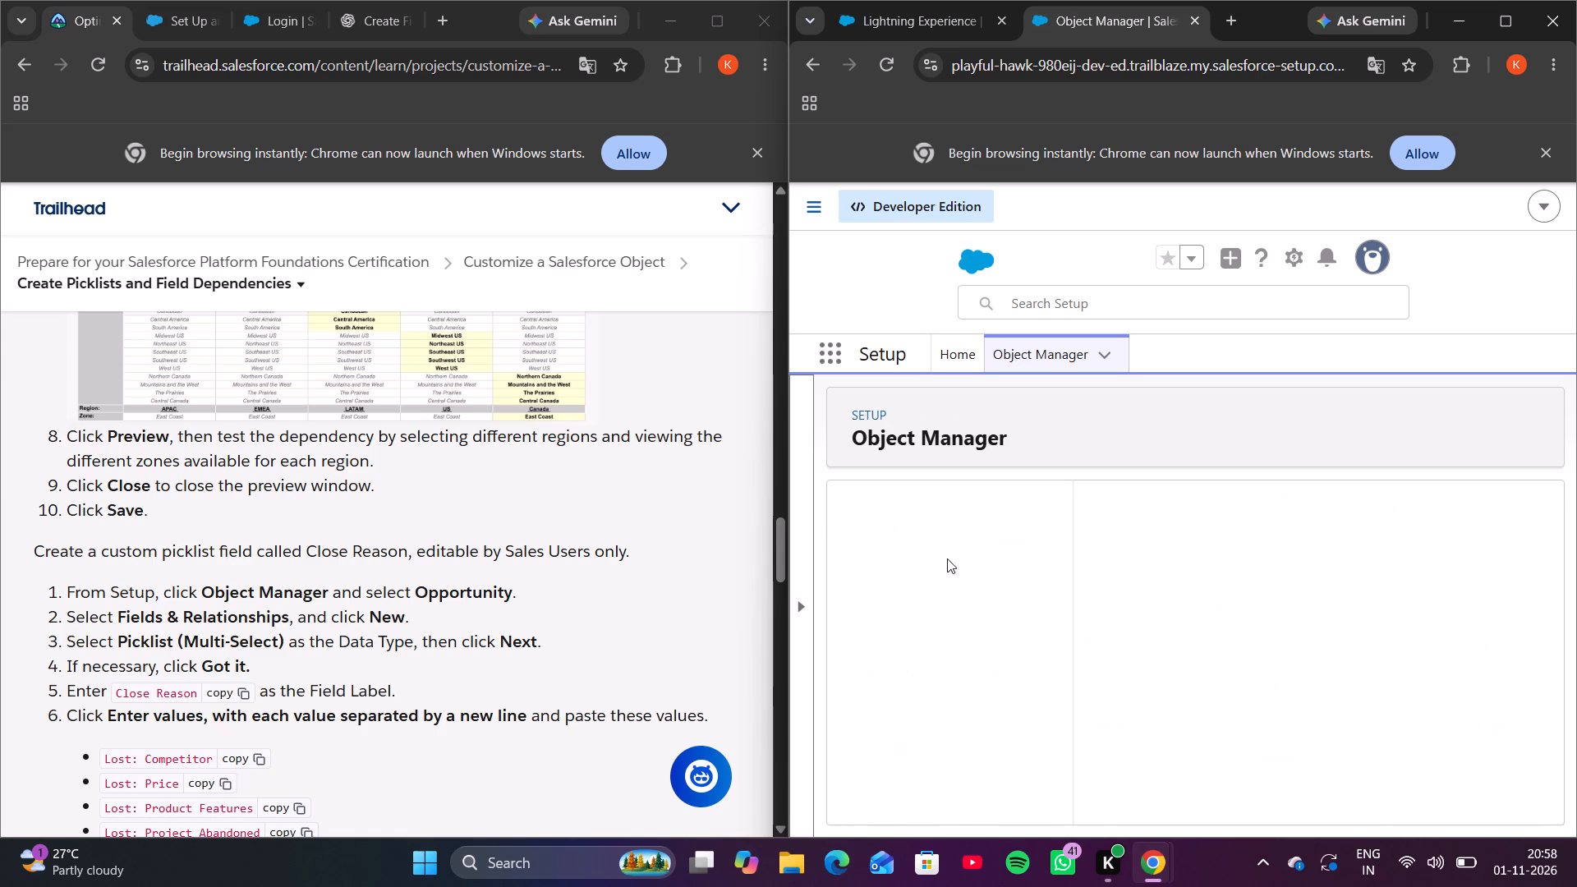
Choose Picklist (Multi-Select) as the new field's data type, acknowledge the multi-select limitations, and proceed to the field details.
{"action": "scroll", "coordinate": [580, 619], "scroll_direction": "down", "scroll_amount": 1}
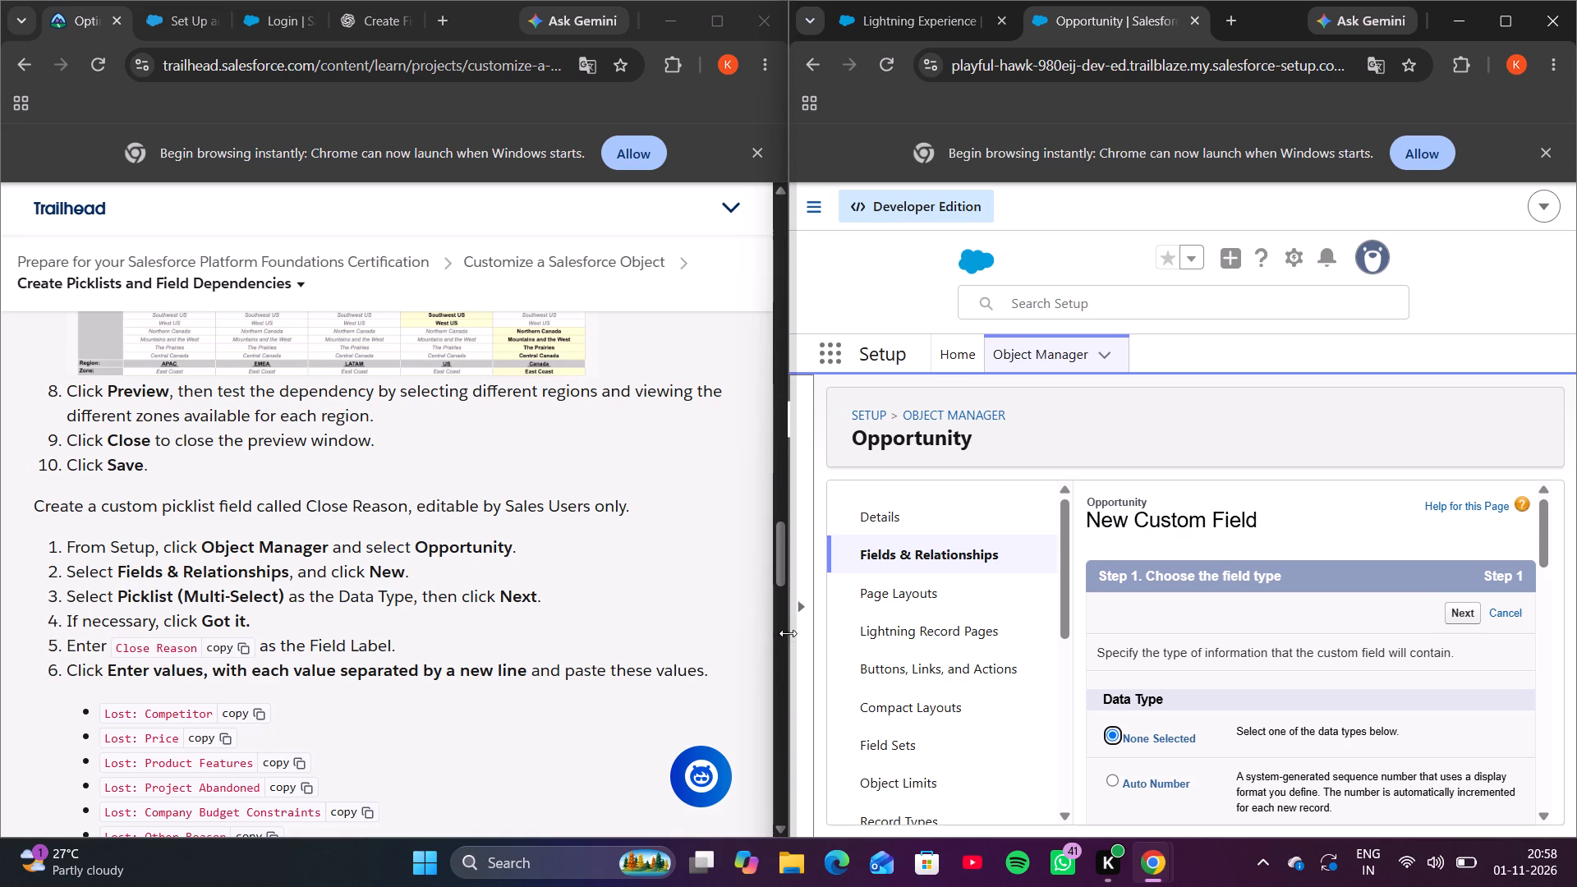
{"action": "scroll", "coordinate": [1242, 698], "scroll_direction": "down", "scroll_amount": 2}
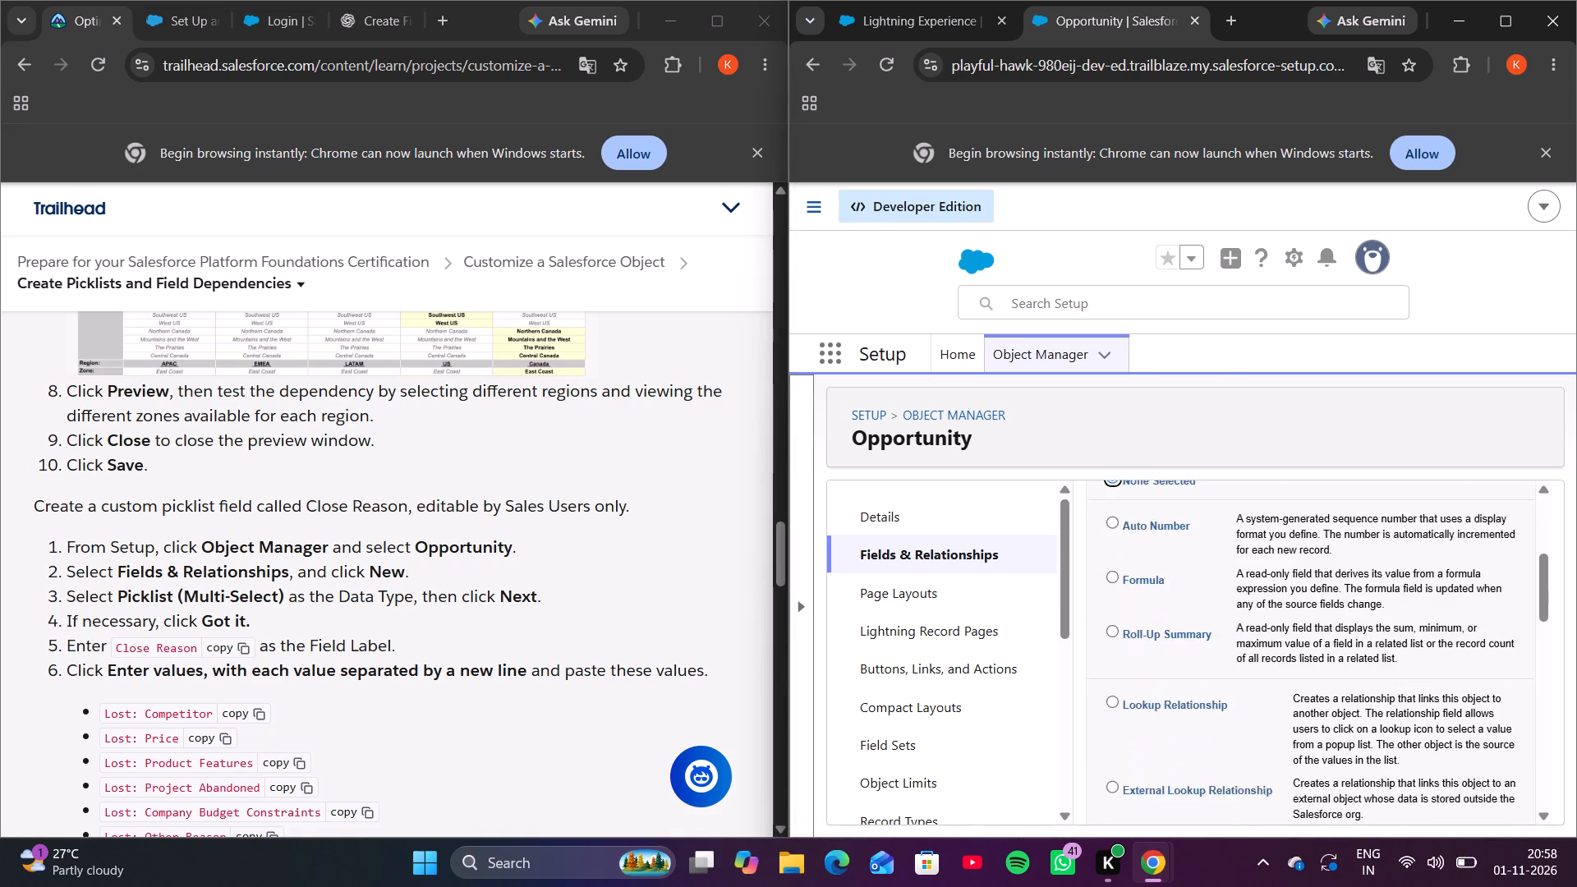
{"action": "scroll", "coordinate": [1242, 698], "scroll_direction": "down", "scroll_amount": 4}
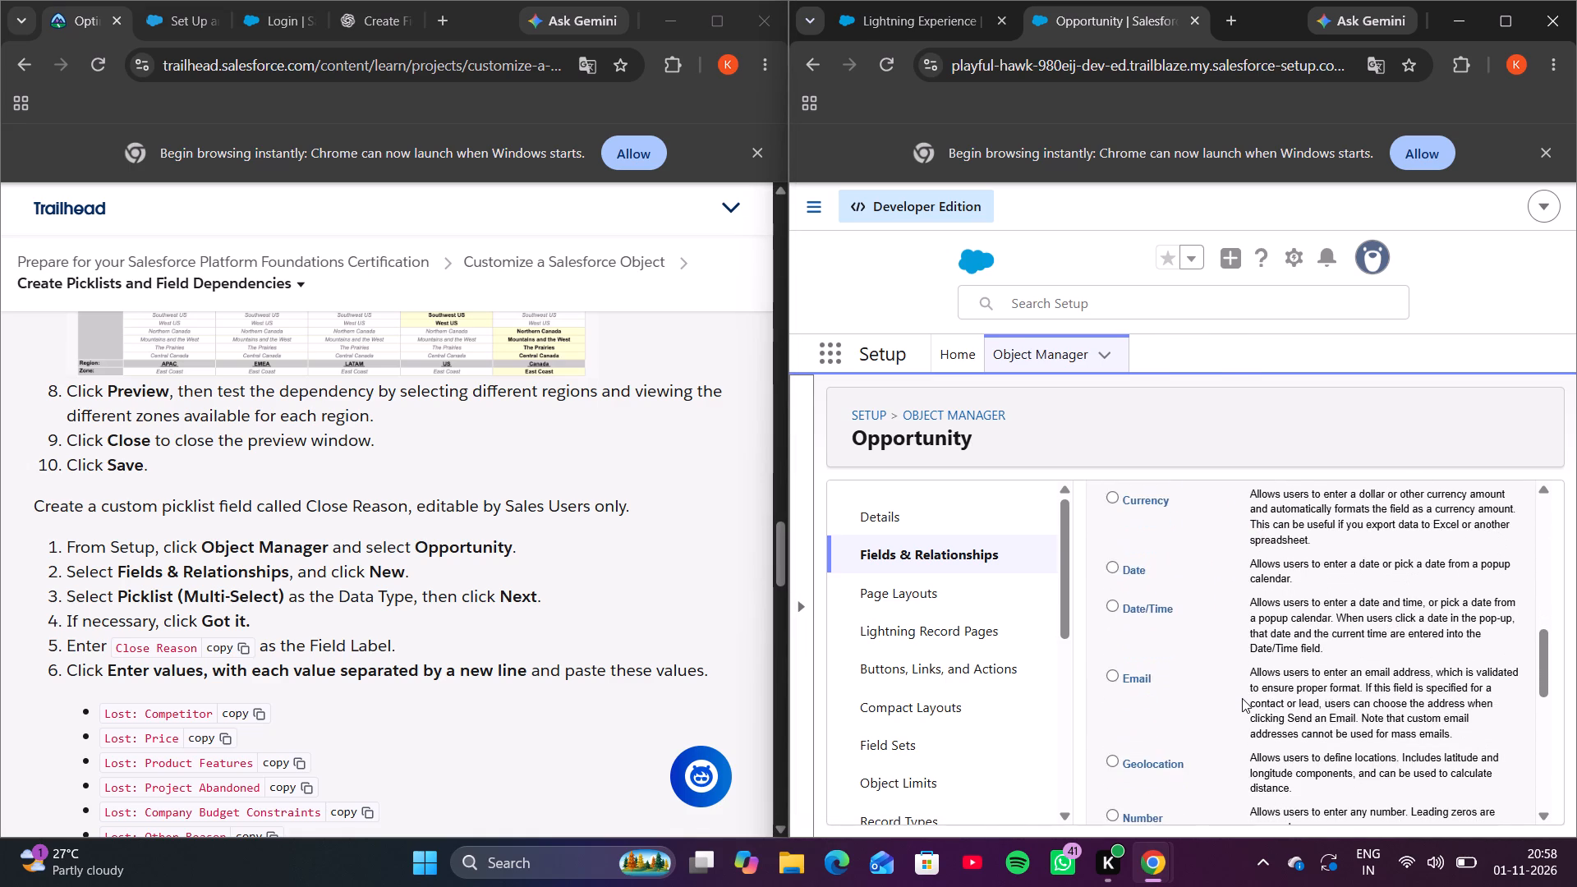
{"action": "scroll", "coordinate": [1242, 698], "scroll_direction": "down", "scroll_amount": 3}
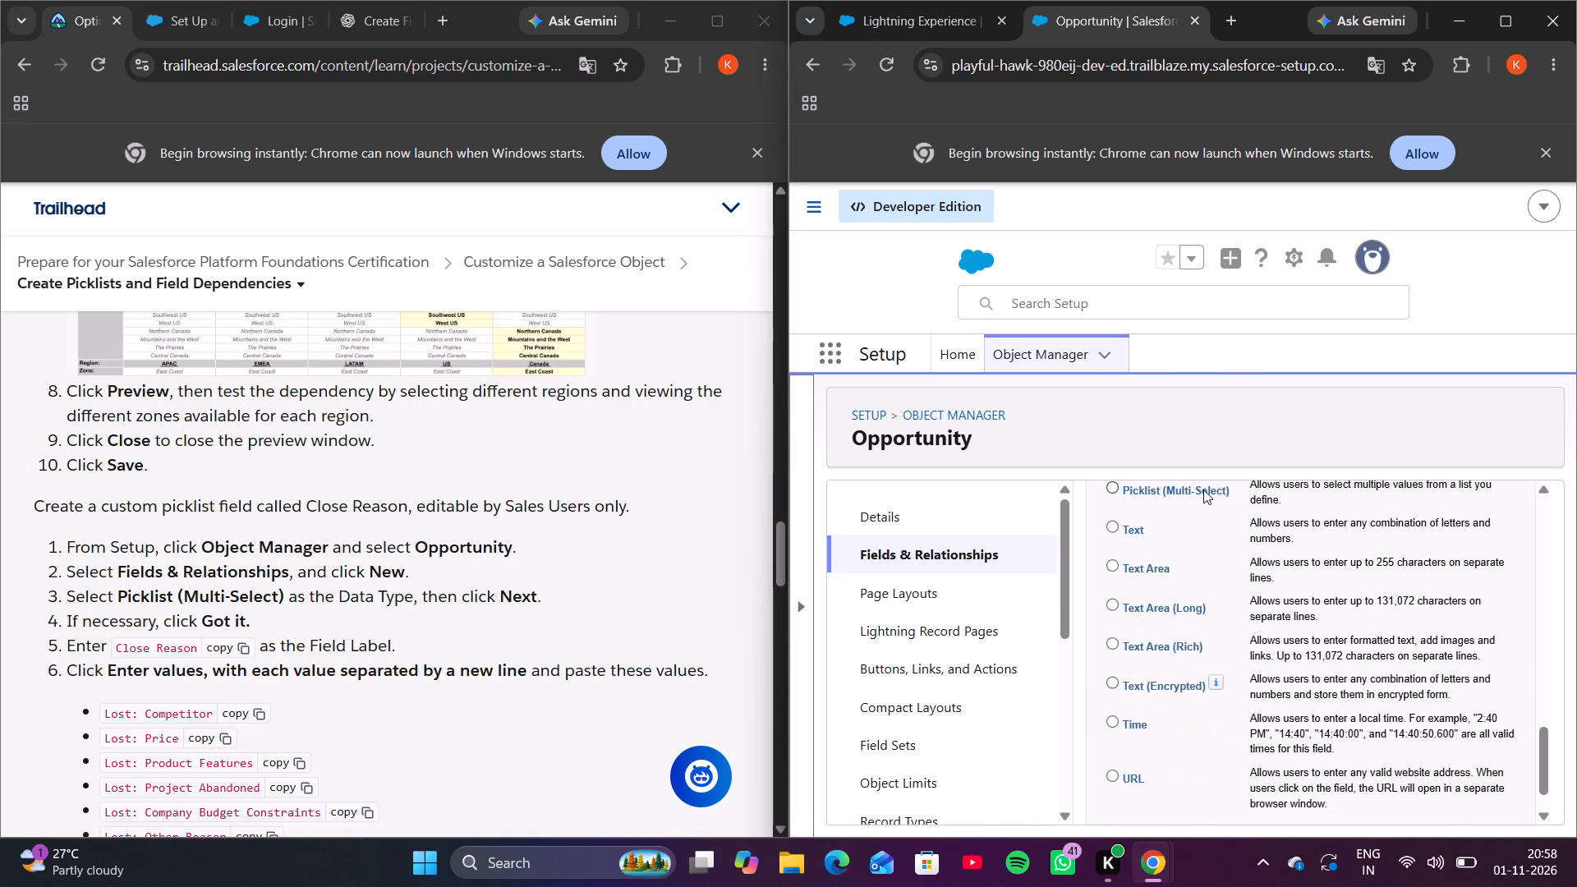
{"action": "left_click", "coordinate": [1203, 489]}
{"action": "scroll", "coordinate": [1203, 489], "scroll_direction": "up", "scroll_amount": 4}
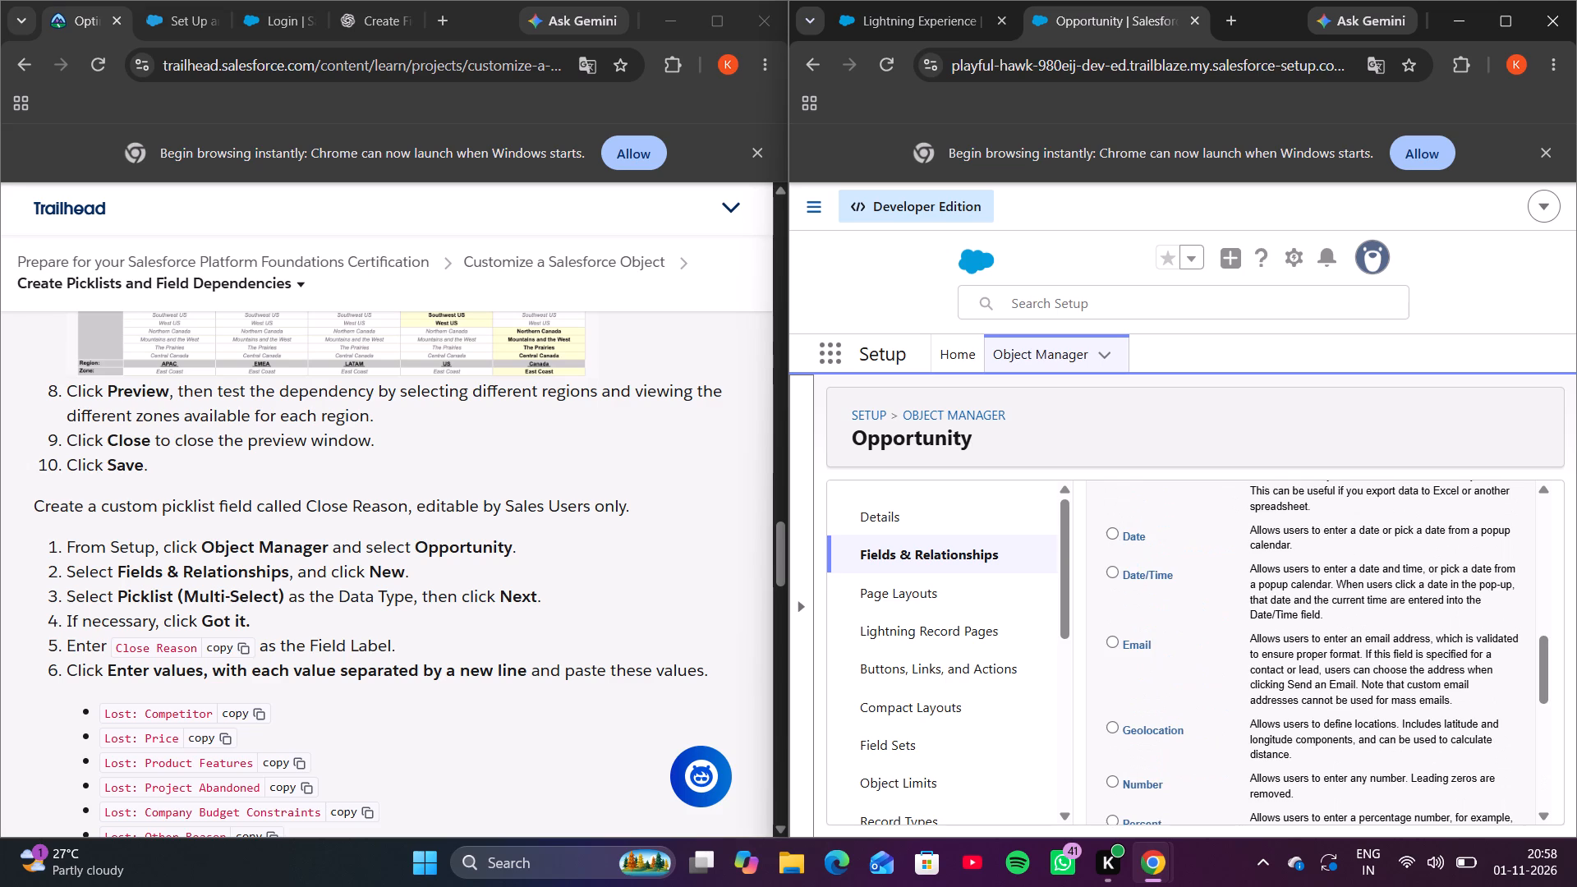
{"action": "scroll", "coordinate": [1395, 565], "scroll_direction": "up", "scroll_amount": 4}
{"action": "left_click", "coordinate": [1456, 609]}
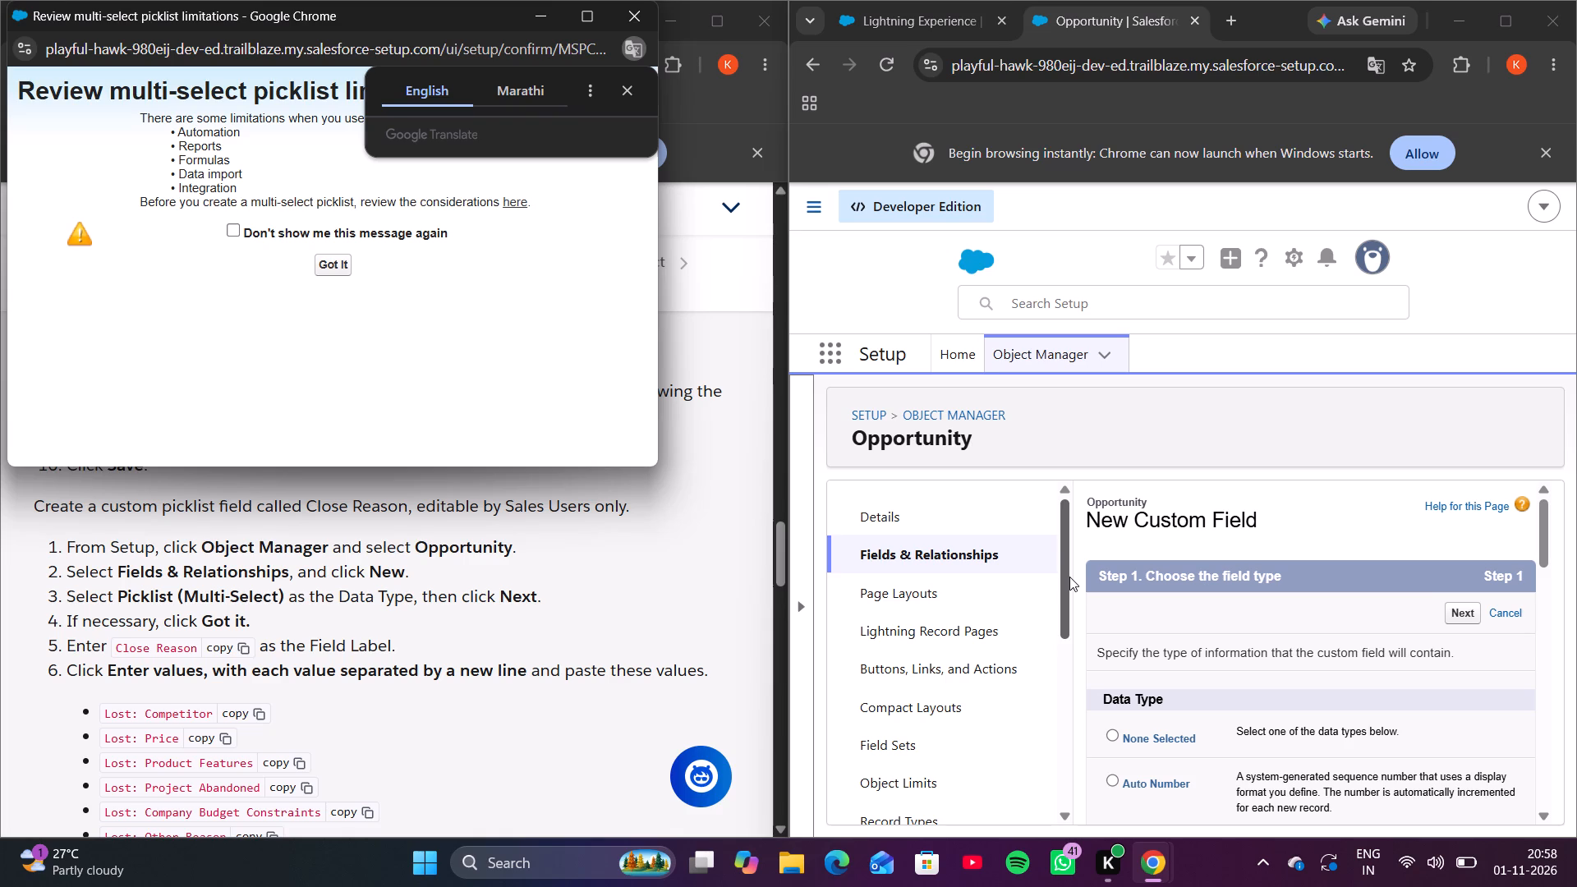
{"action": "left_click", "coordinate": [338, 269]}
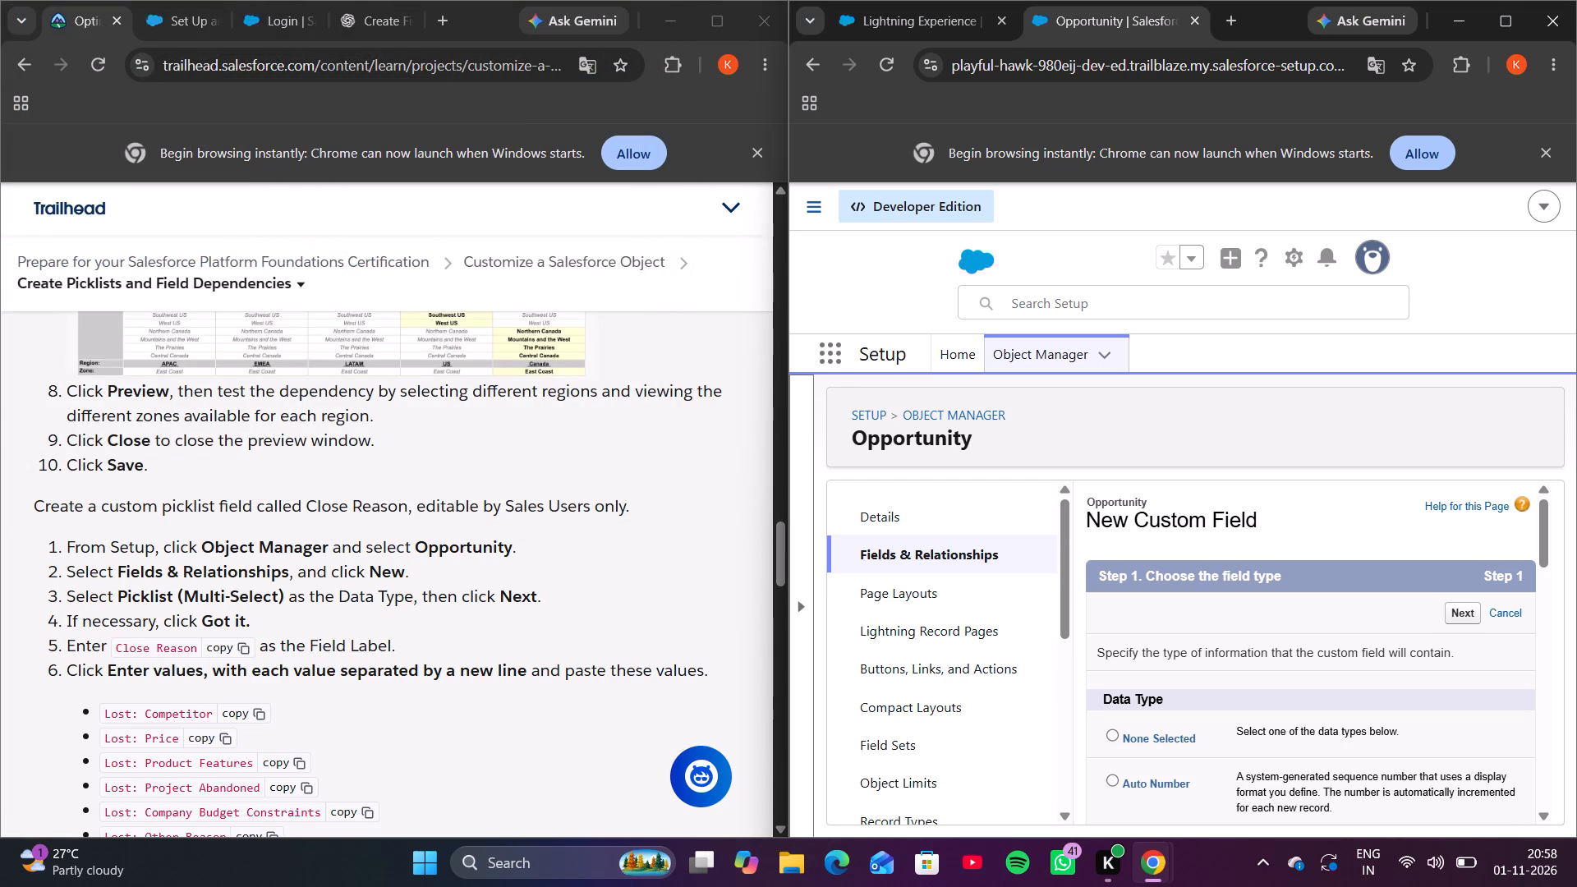
{"action": "scroll", "coordinate": [1117, 705], "scroll_direction": "down", "scroll_amount": 2}
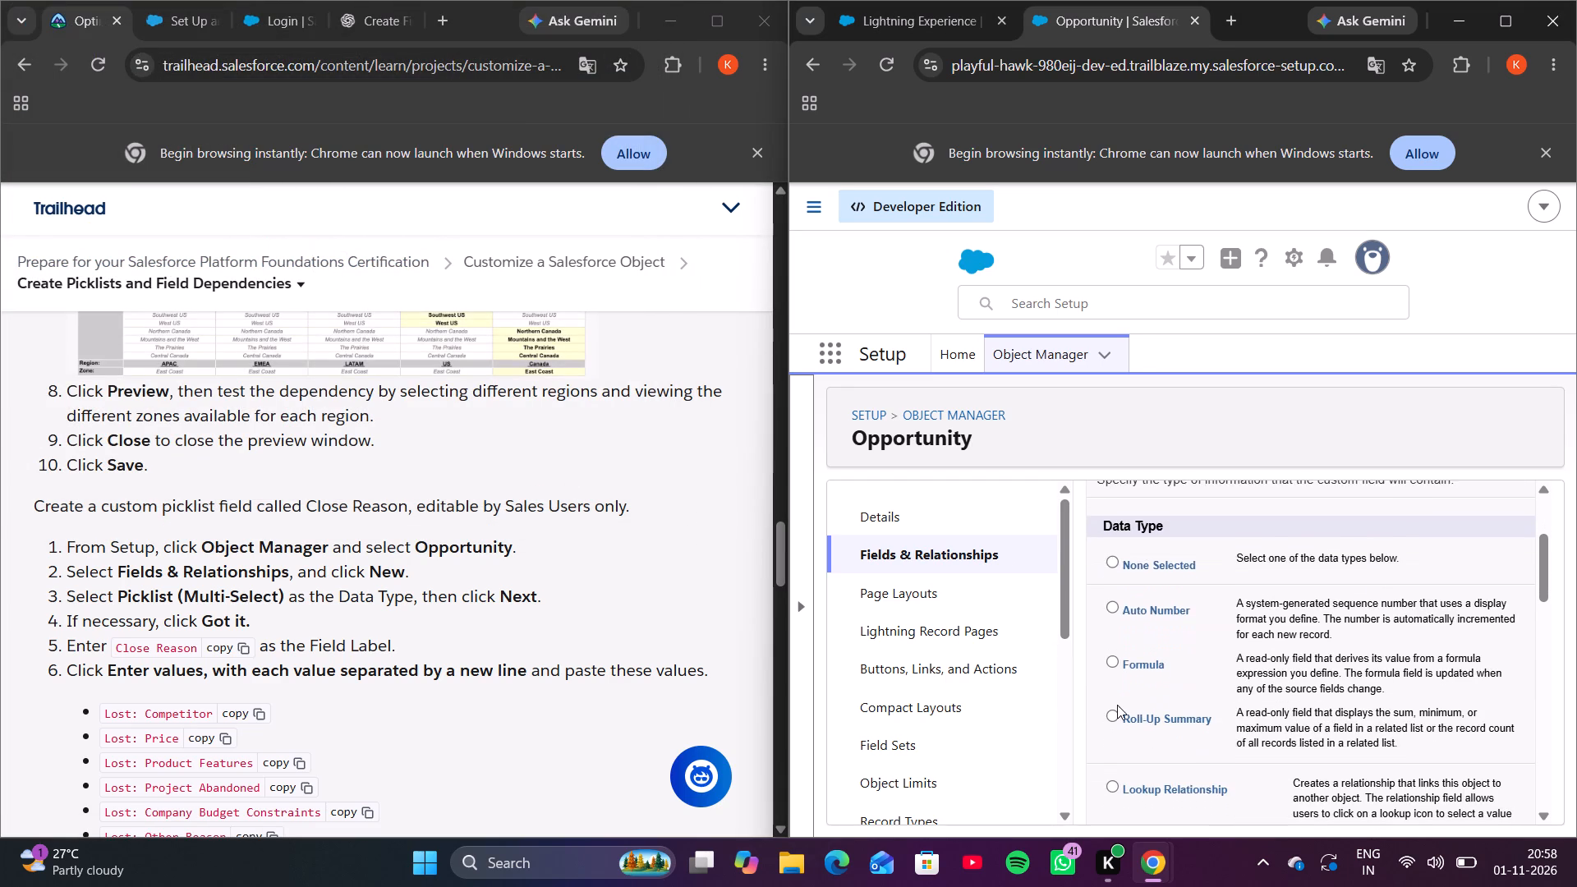
{"action": "scroll", "coordinate": [1117, 705], "scroll_direction": "up", "scroll_amount": 1}
{"action": "left_click", "coordinate": [1455, 556]}
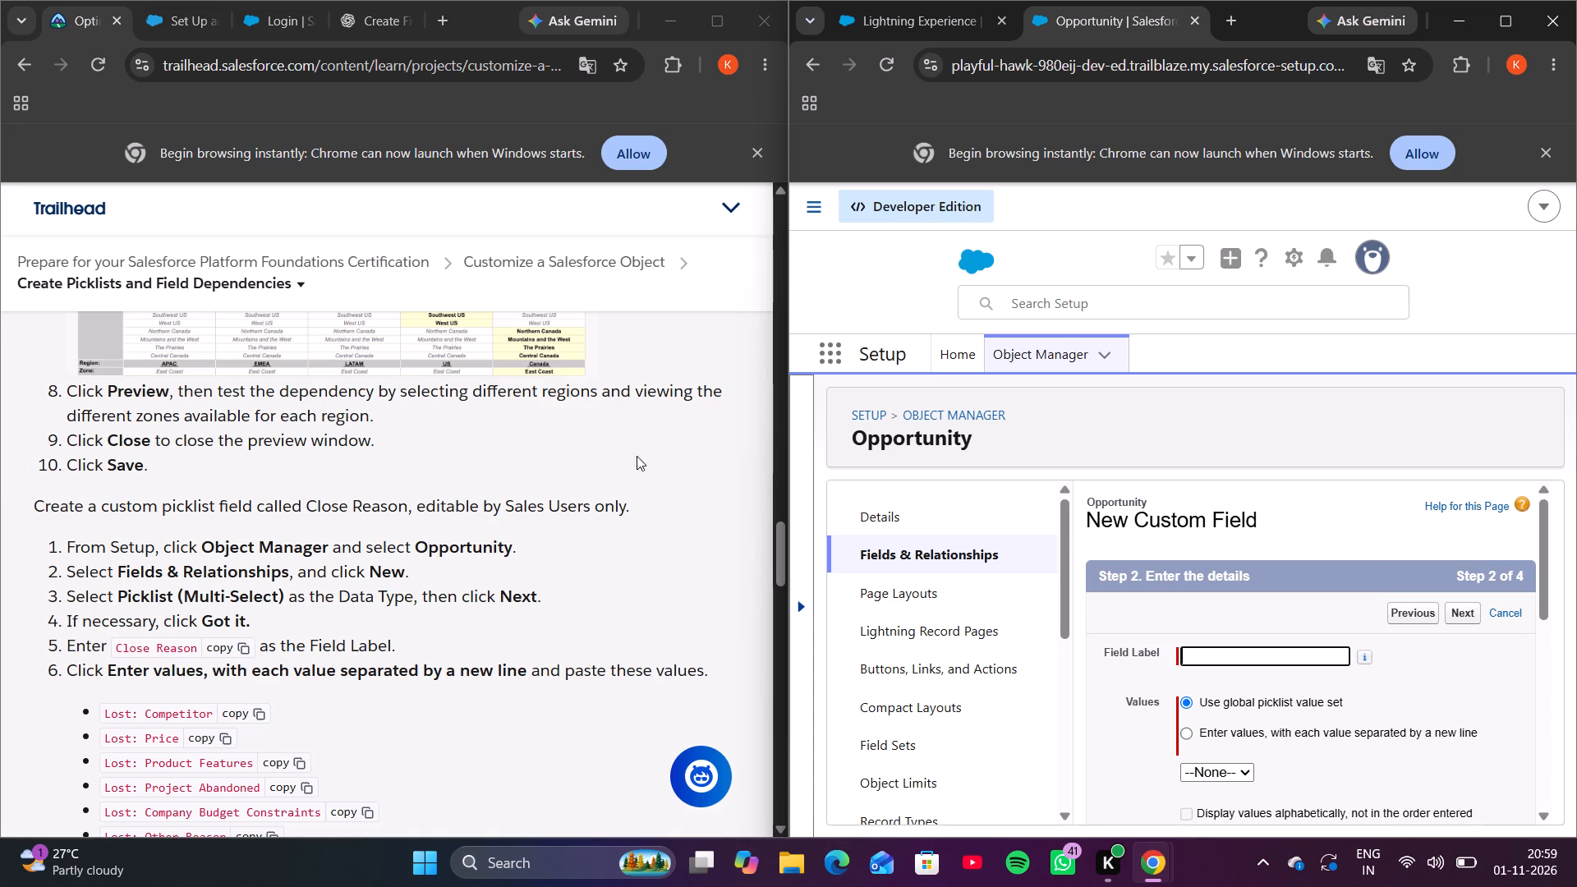
Set the new field's label to Close Reason, copied from the Trailhead instructions.
{"action": "left_click", "coordinate": [235, 646]}
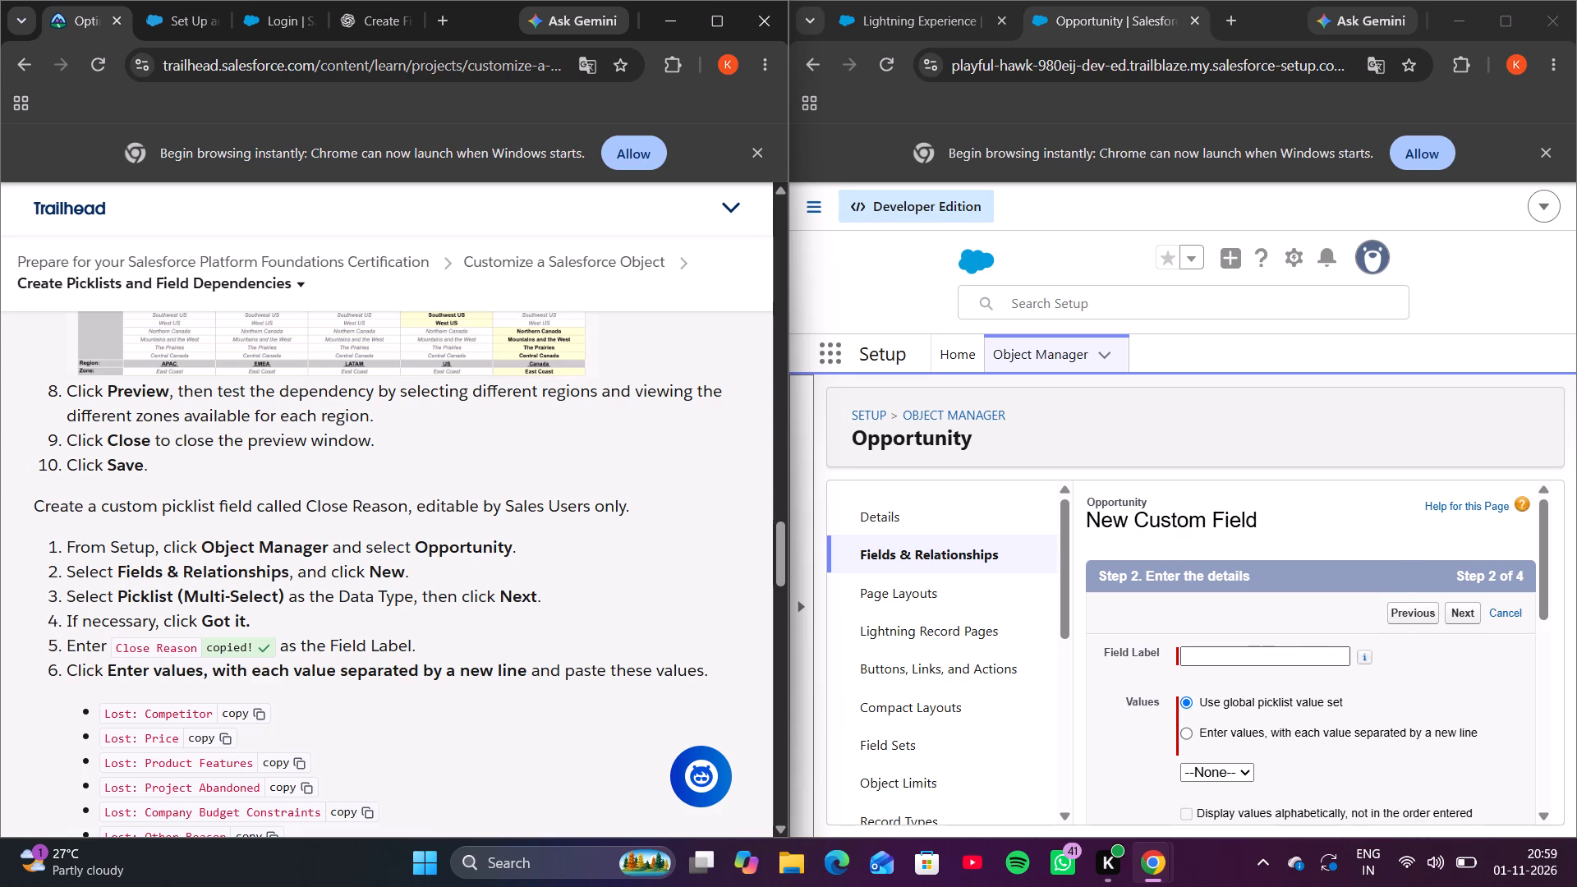
{"action": "left_click", "coordinate": [1257, 659]}
{"action": "key", "text": "ctrl+v"}
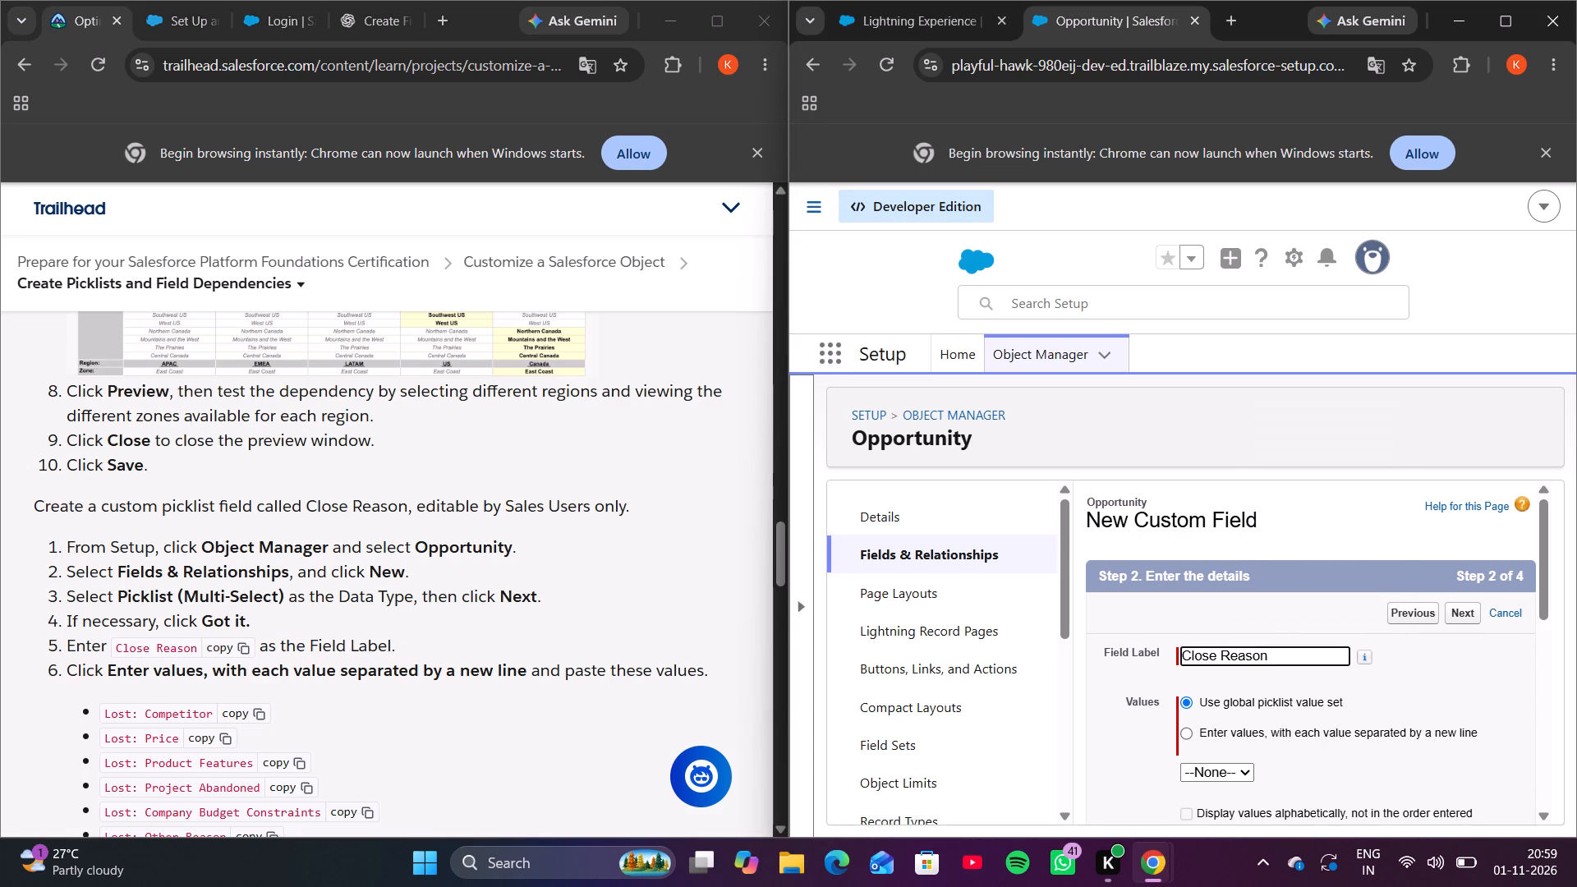
Set the Close Reason picklist to use entered values, with each value separated by a new line.
{"action": "scroll", "coordinate": [666, 627], "scroll_direction": "down", "scroll_amount": 2}
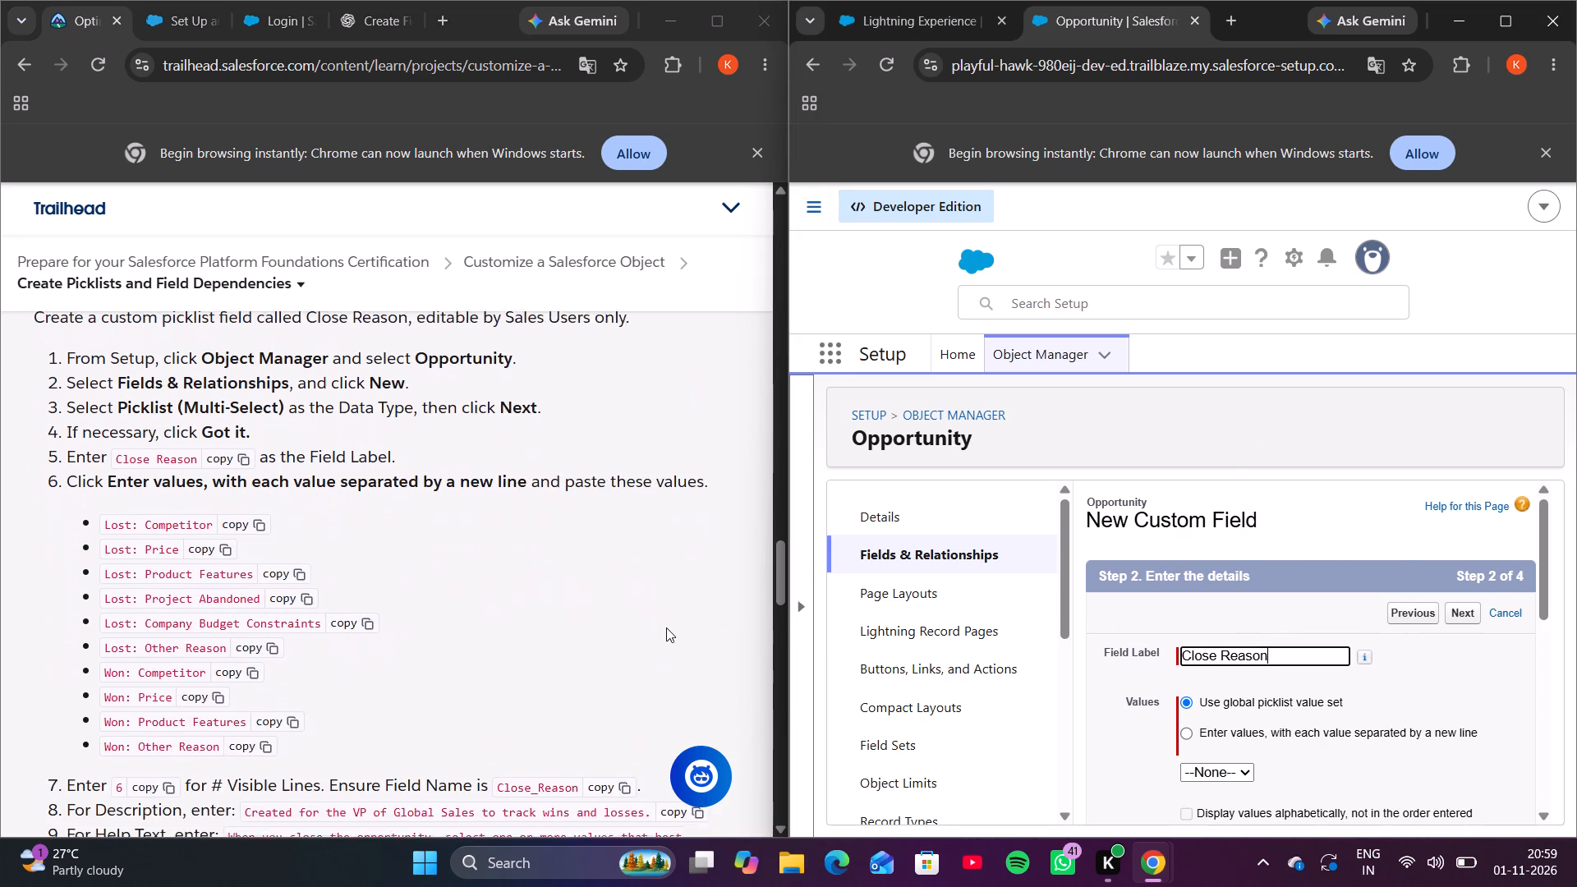
{"action": "scroll", "coordinate": [666, 627], "scroll_direction": "down", "scroll_amount": 1}
{"action": "scroll", "coordinate": [1068, 691], "scroll_direction": "down", "scroll_amount": 1}
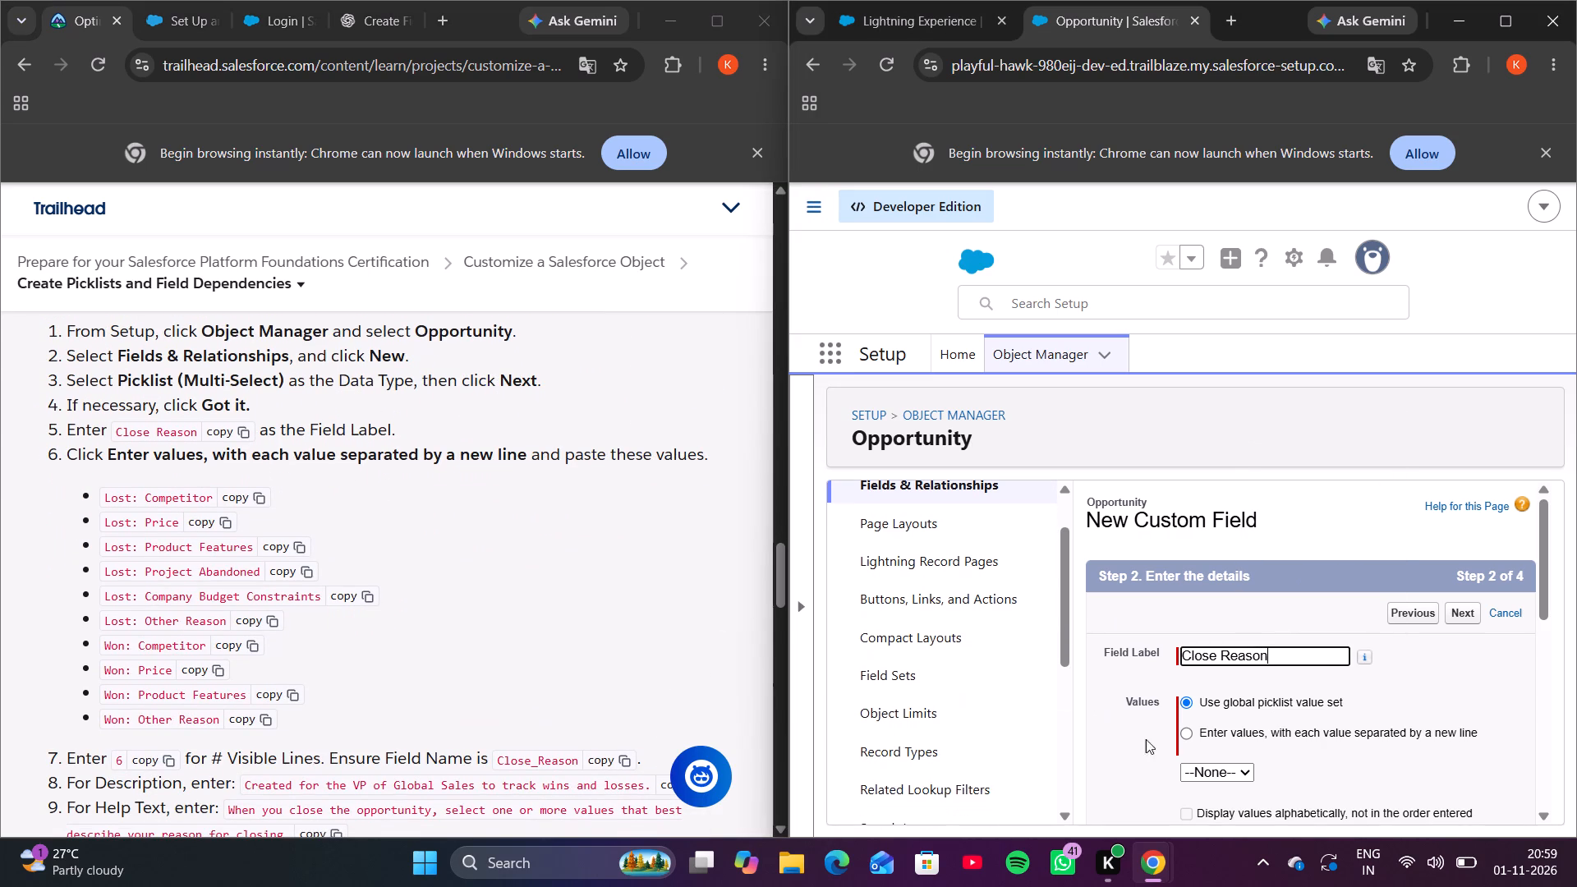
{"action": "scroll", "coordinate": [1165, 758], "scroll_direction": "down", "scroll_amount": 1}
{"action": "left_click", "coordinate": [1165, 733]}
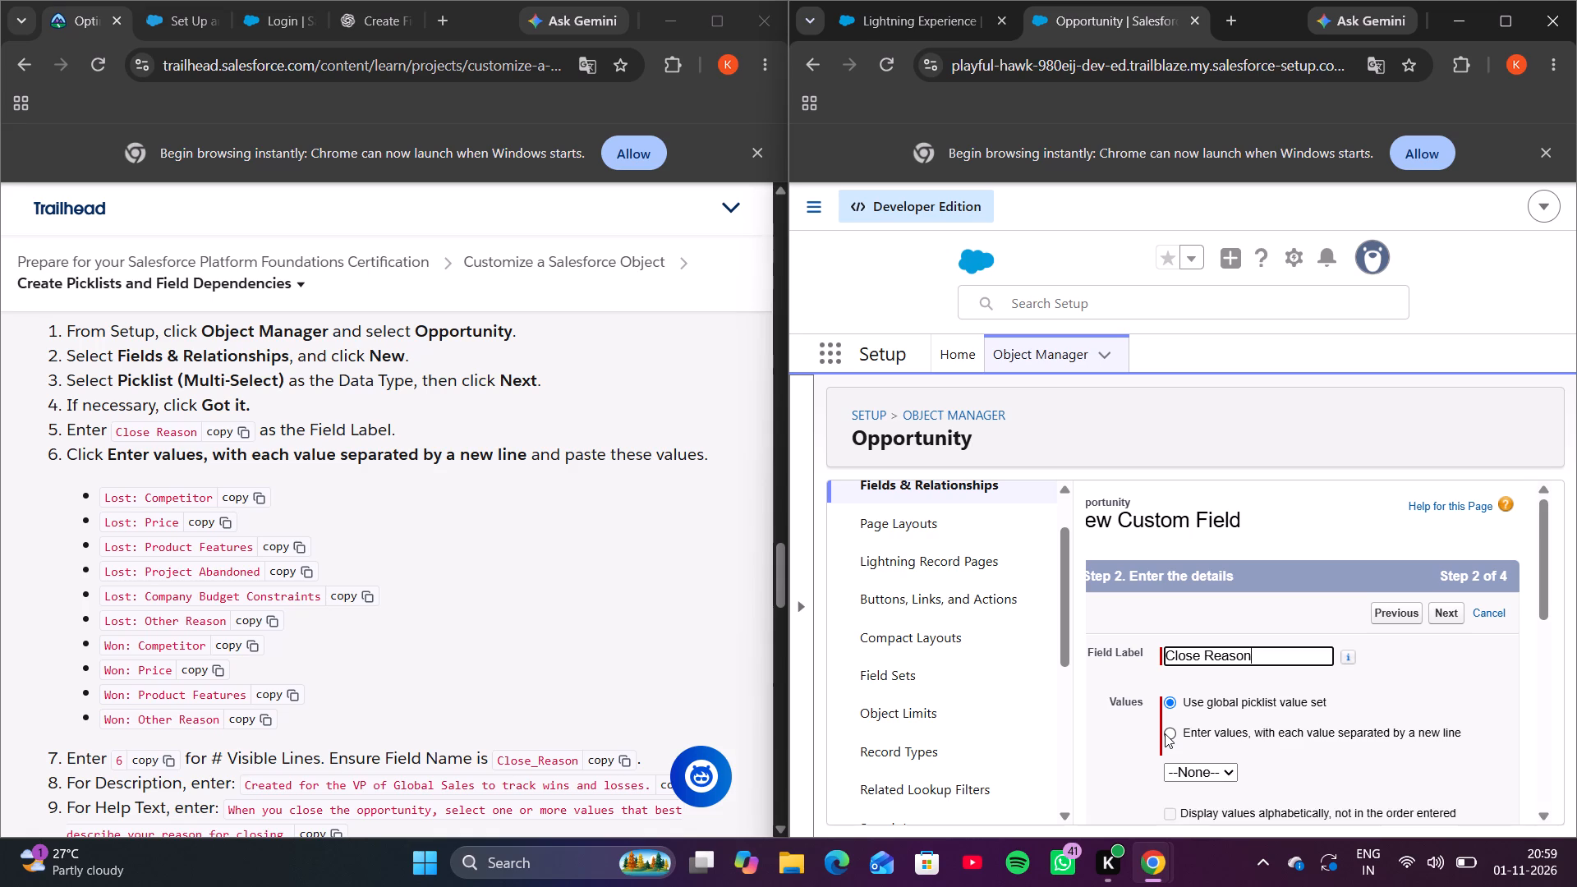
{"action": "scroll", "coordinate": [1121, 743], "scroll_direction": "down", "scroll_amount": 1}
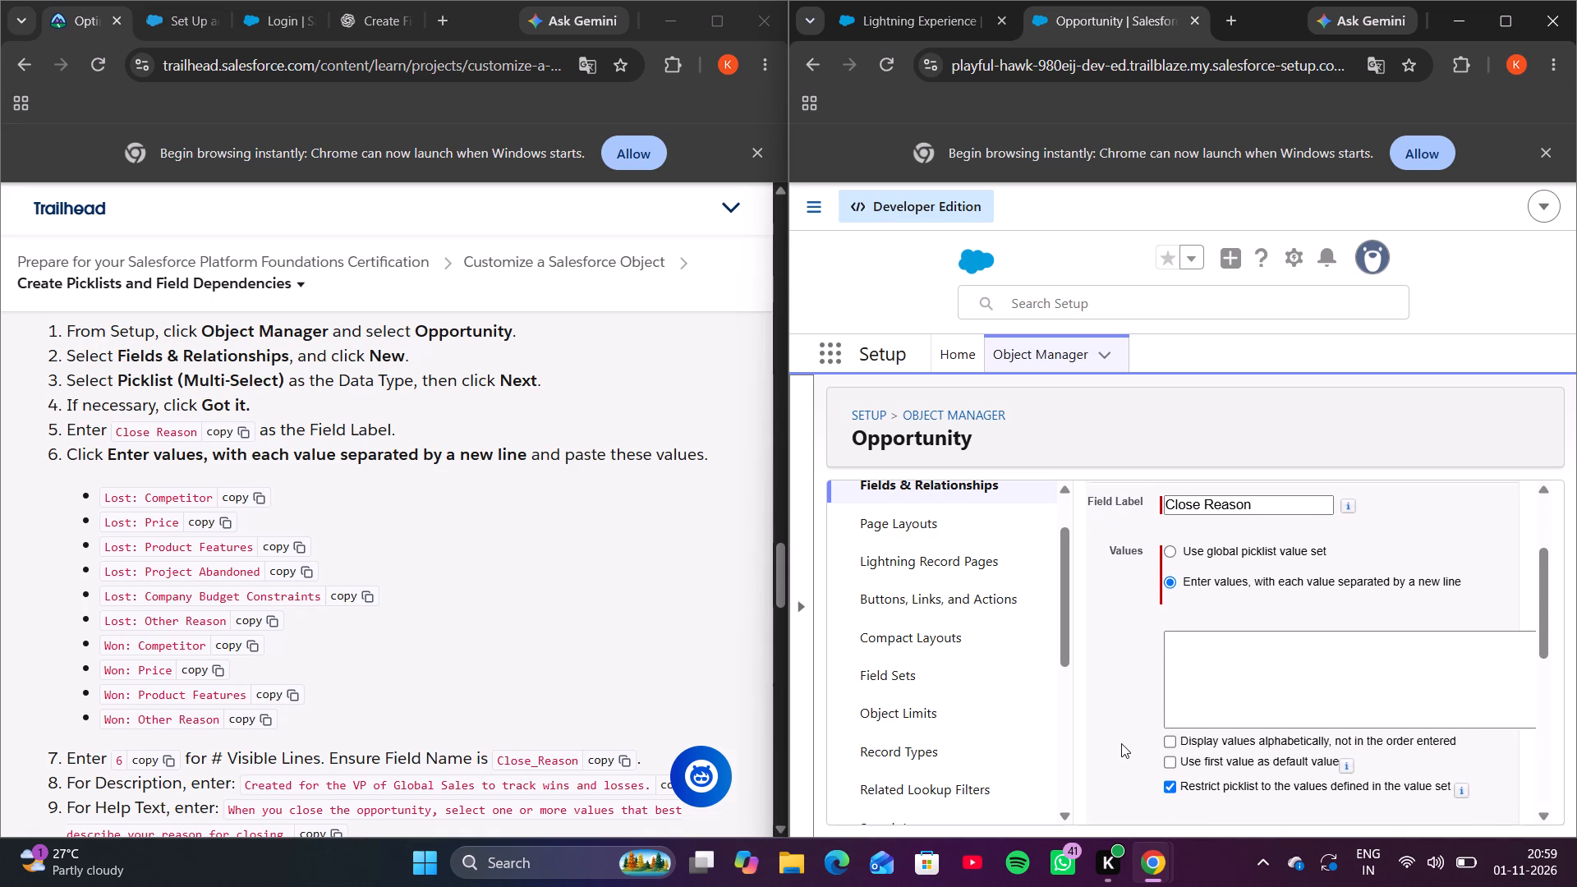
{"action": "scroll", "coordinate": [1121, 743], "scroll_direction": "down", "scroll_amount": 1}
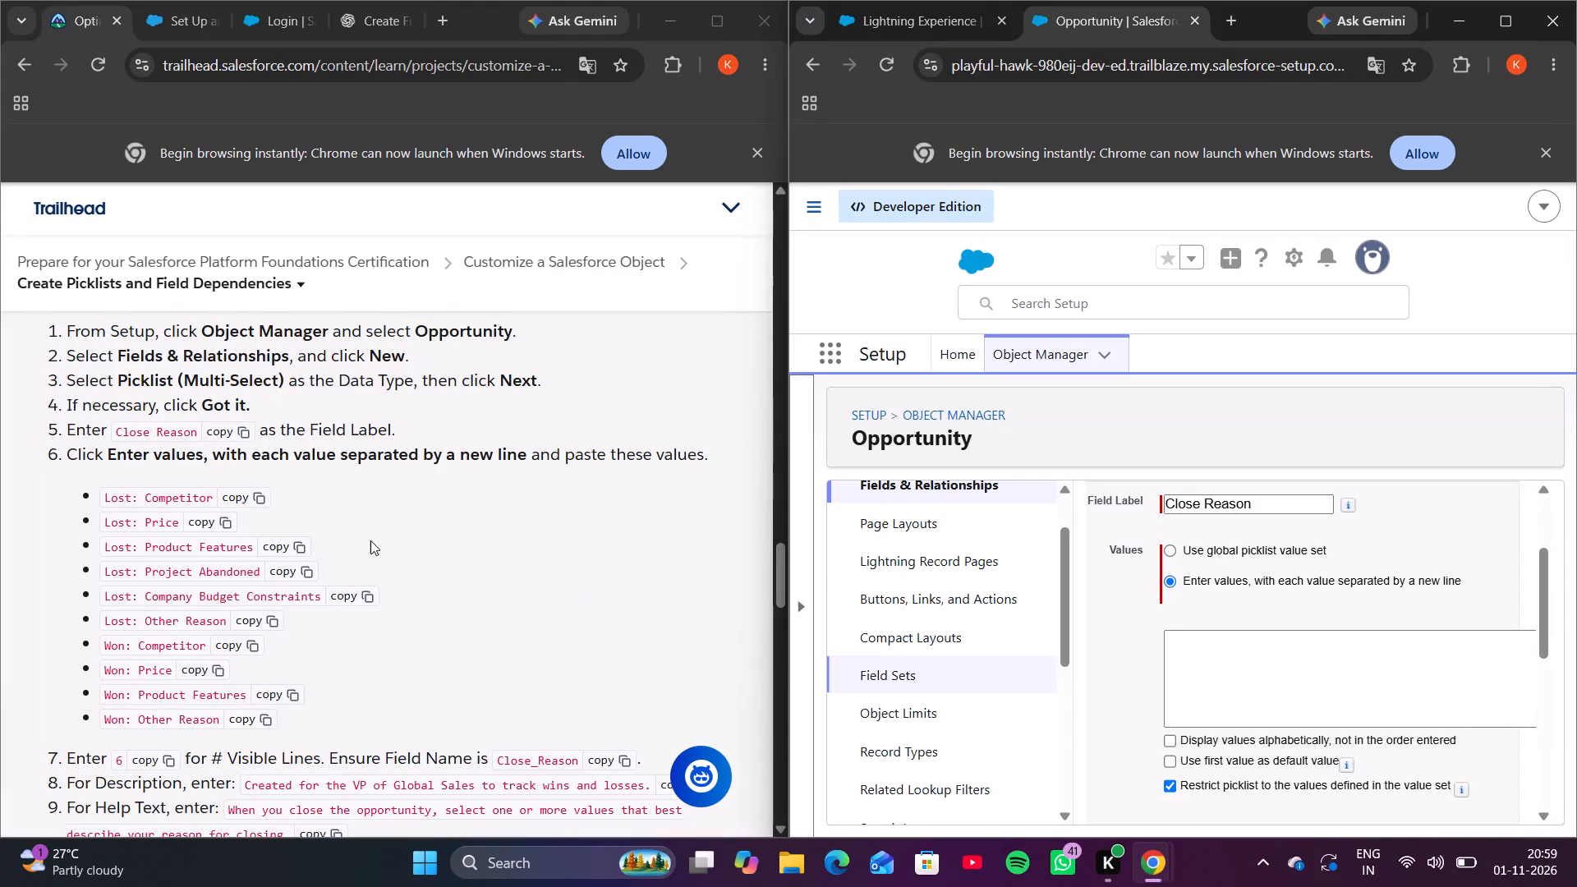
Copy Lost: Competitor, Lost: Price and Lost: Product Features from the instructions into the Close Reason values, one per line.
{"action": "left_click", "coordinate": [239, 501]}
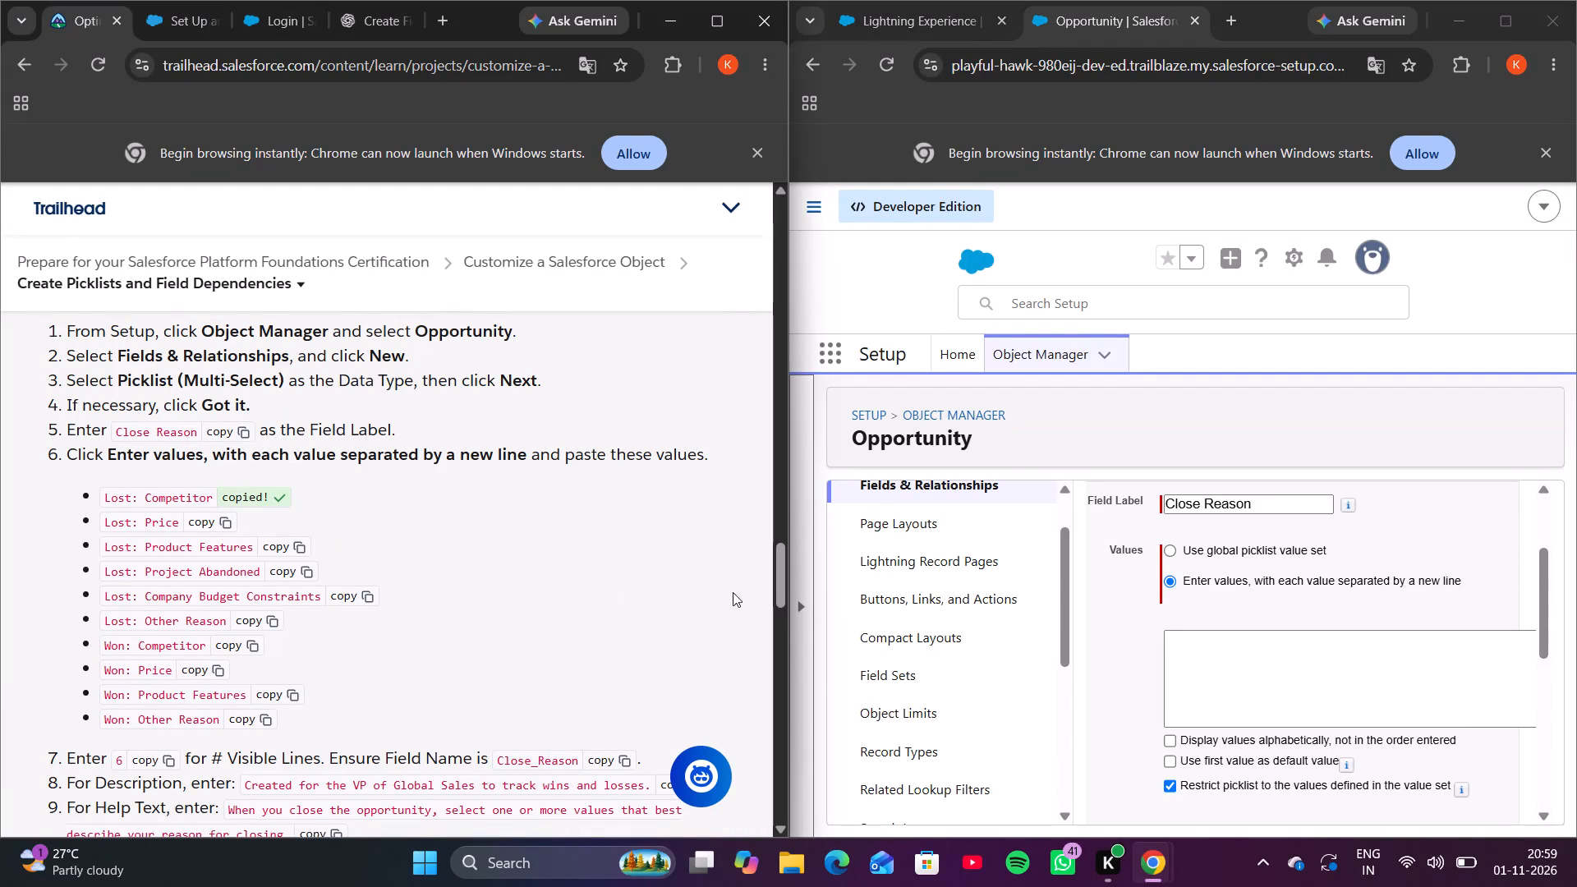
{"action": "left_click", "coordinate": [1187, 672]}
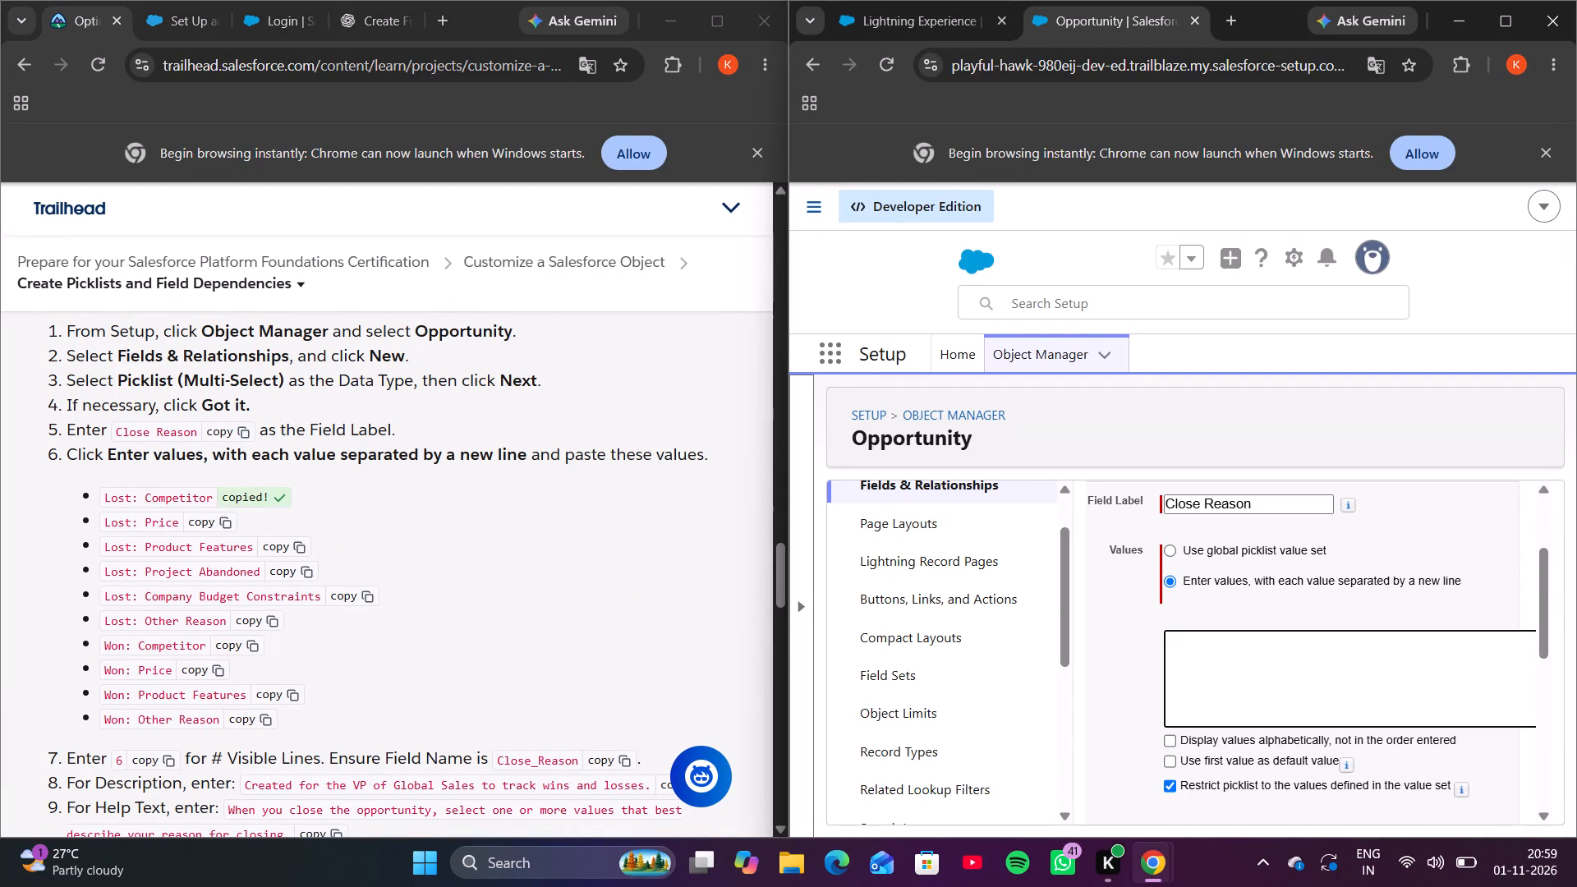
{"action": "key", "text": "ctrl+v"}
{"action": "key", "text": "Return"}
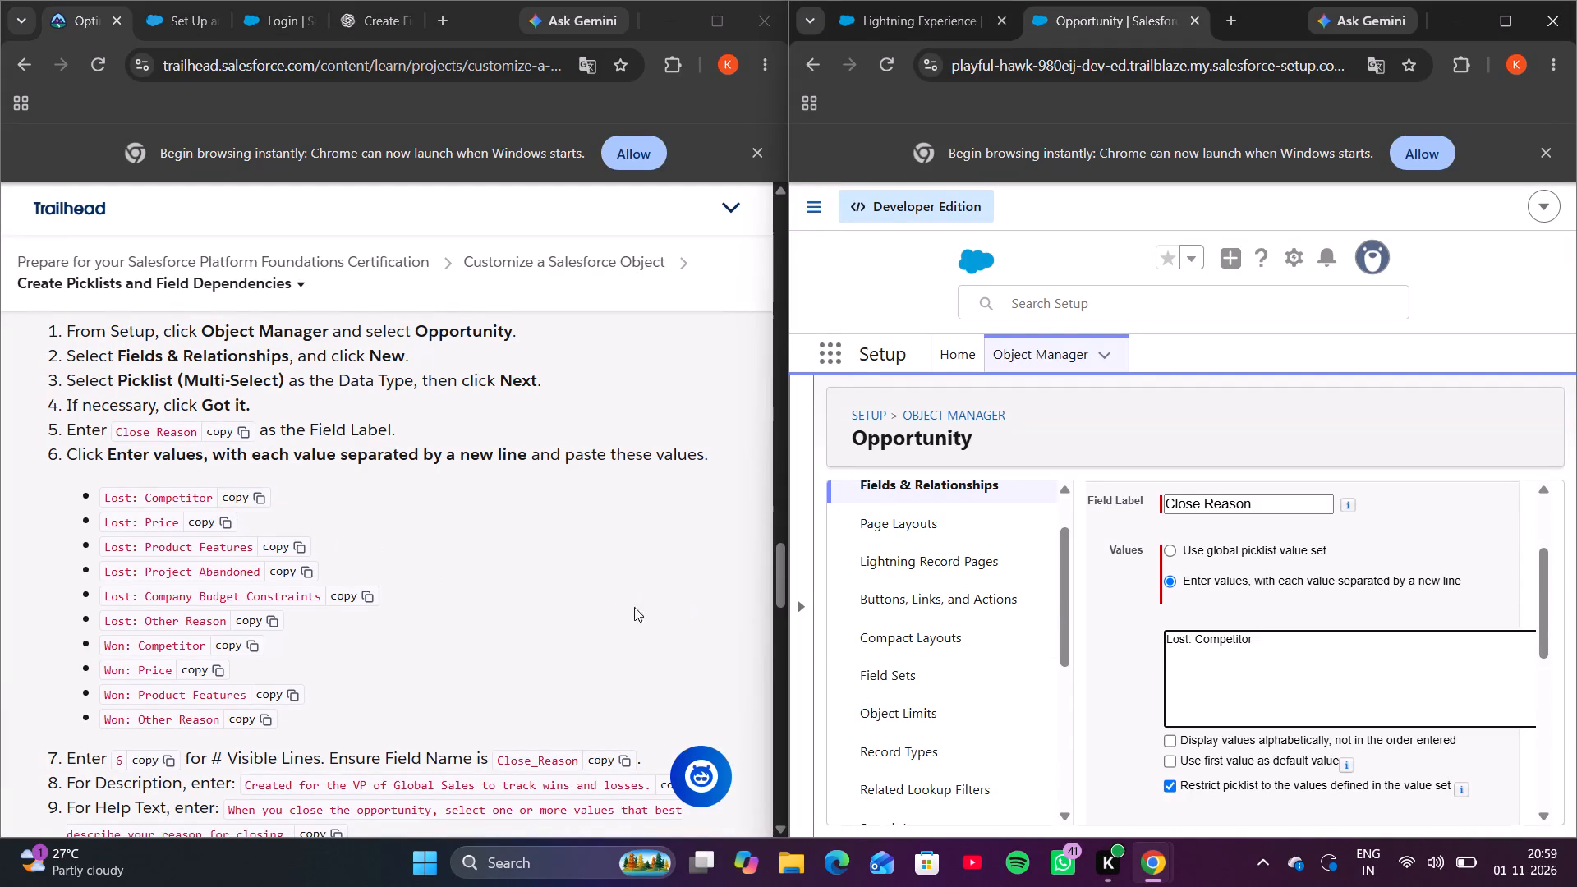
{"action": "left_click", "coordinate": [209, 519]}
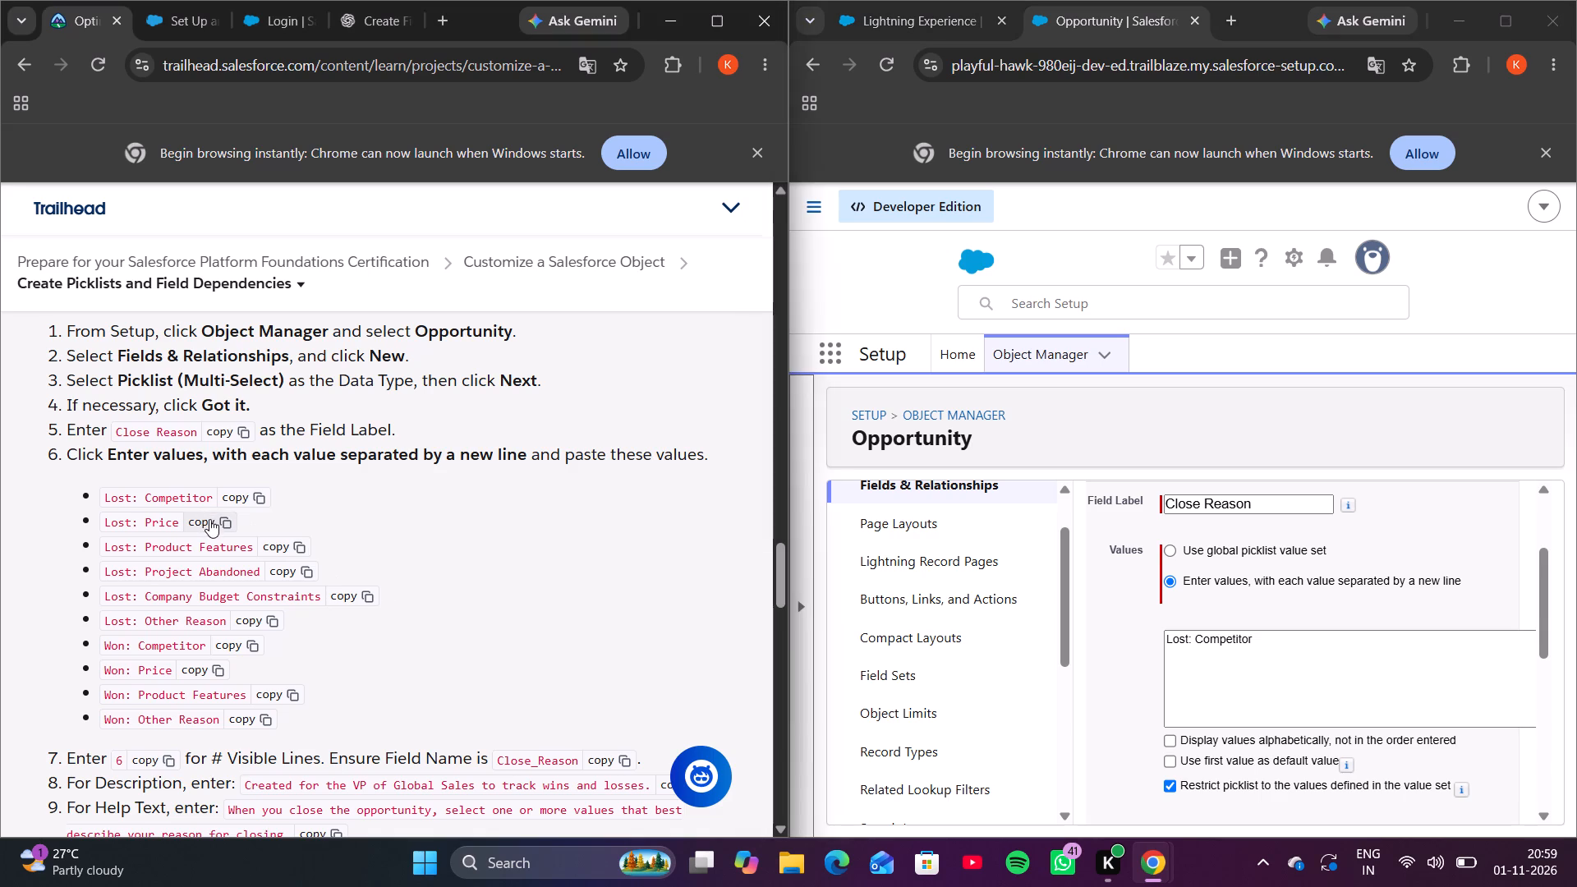
{"action": "left_click", "coordinate": [1205, 673]}
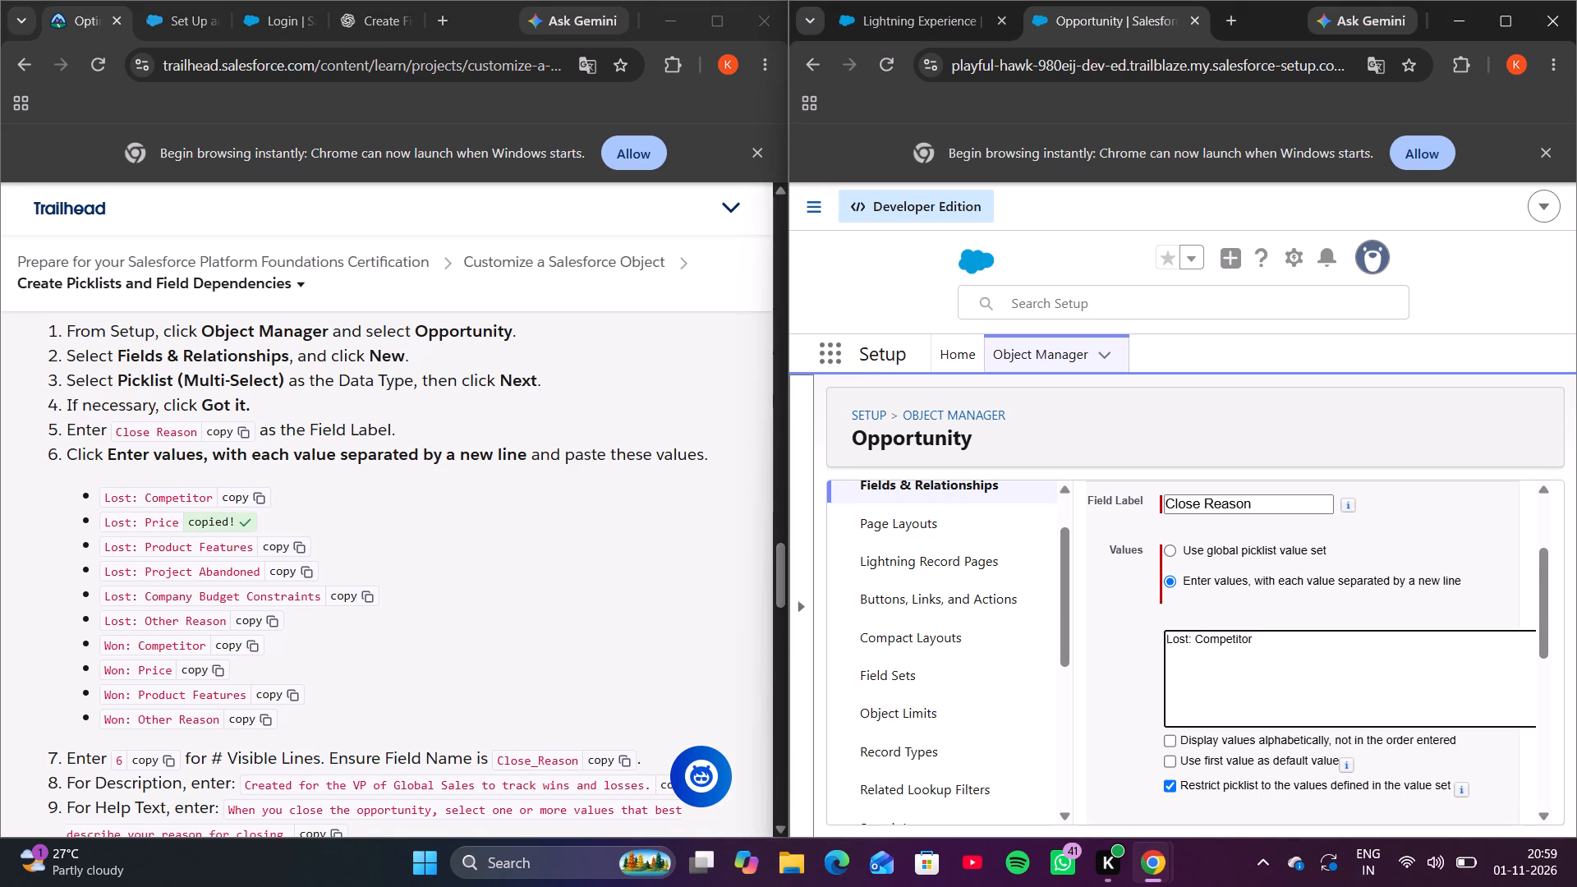
{"action": "key", "text": "ctrl+v"}
{"action": "key", "text": "Return"}
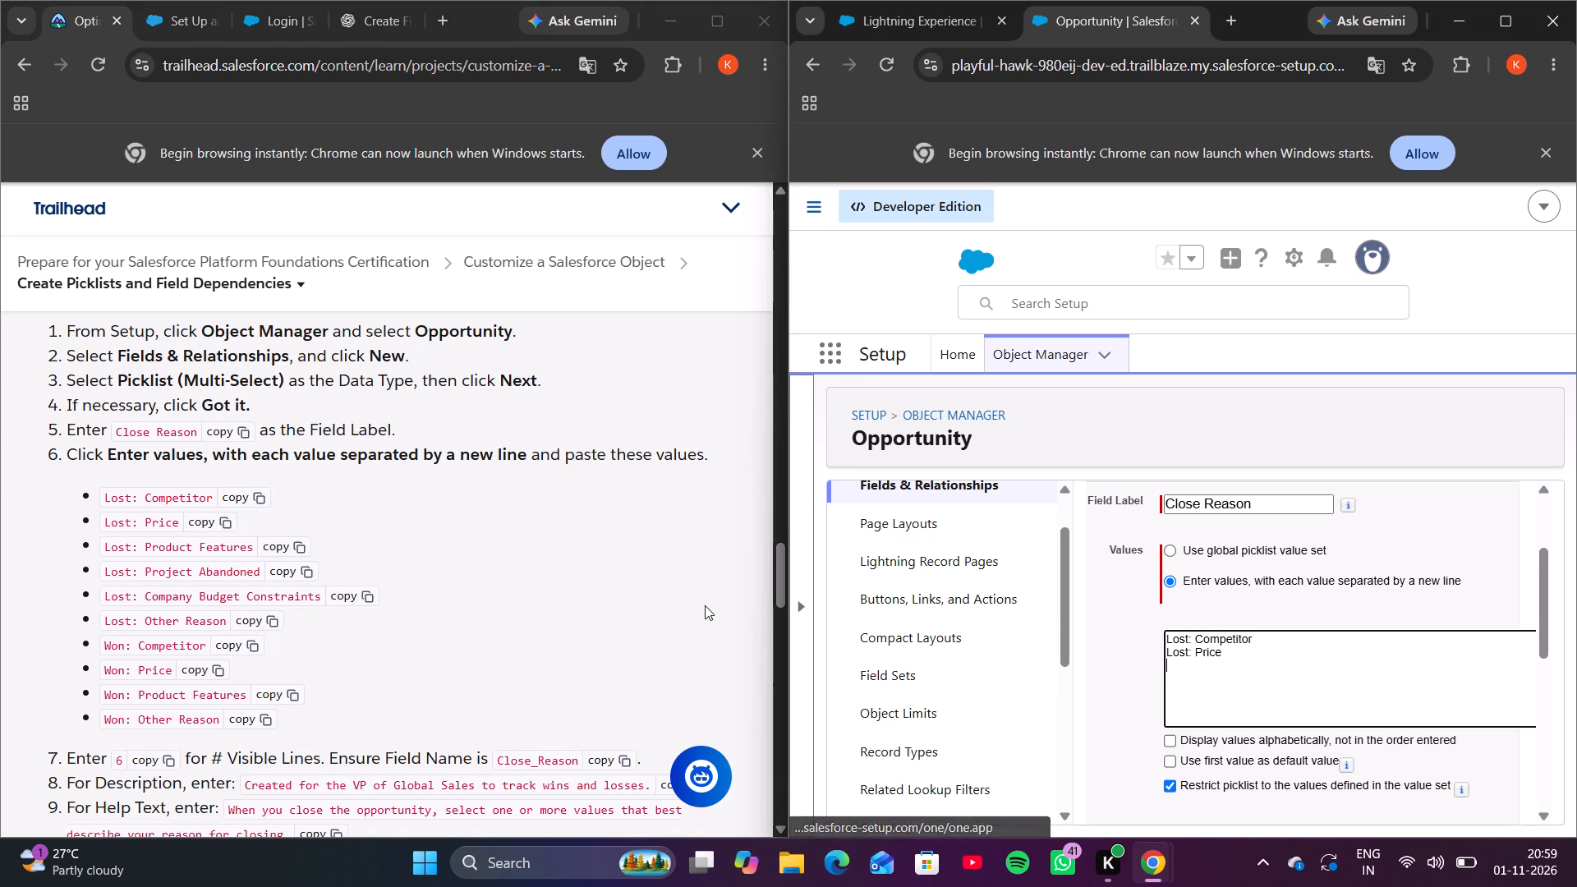
{"action": "left_click", "coordinate": [290, 549]}
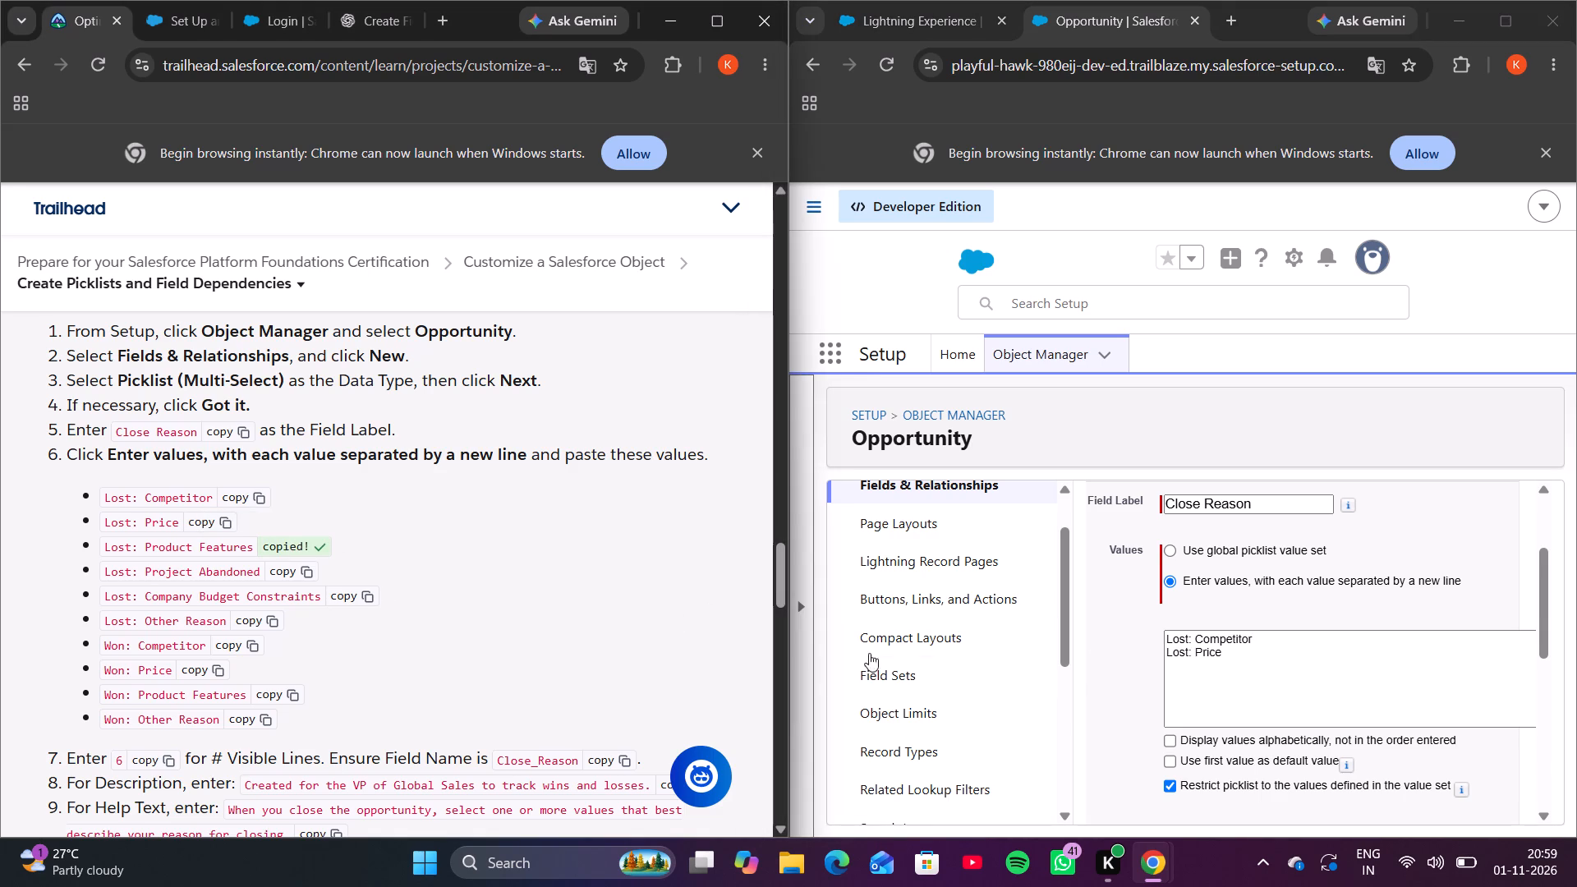
{"action": "left_click", "coordinate": [1195, 683]}
{"action": "key", "text": "ctrl+v"}
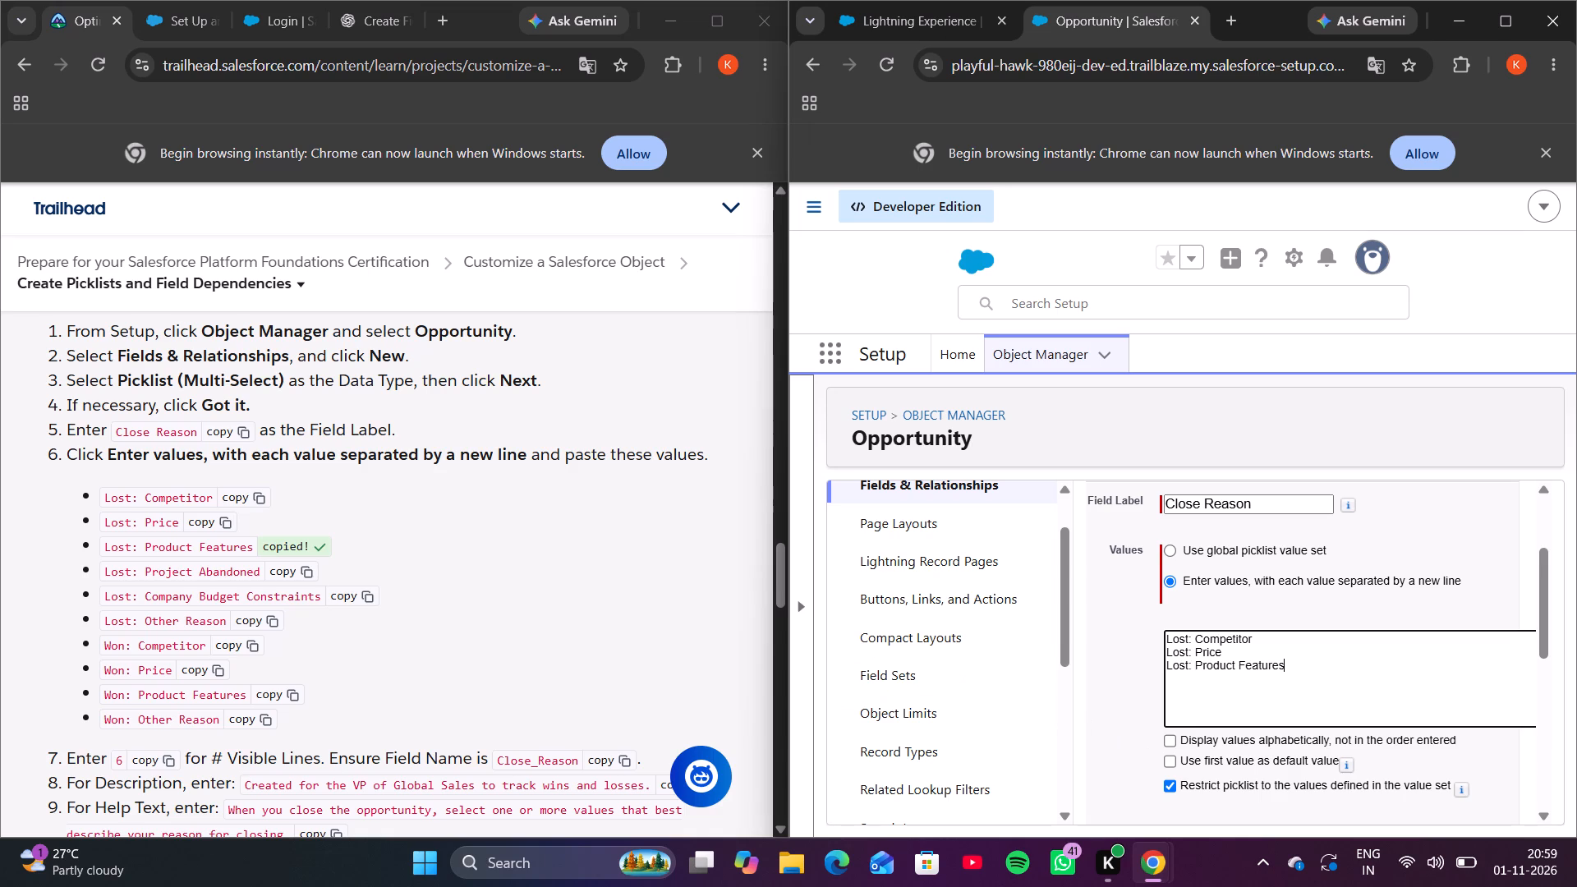
Copy Lost: Project Abandoned, Lost: Company Budget Constraints and Lost: Other Reason from the instructions into the Close Reason values, one per line.
{"action": "left_click", "coordinate": [278, 567]}
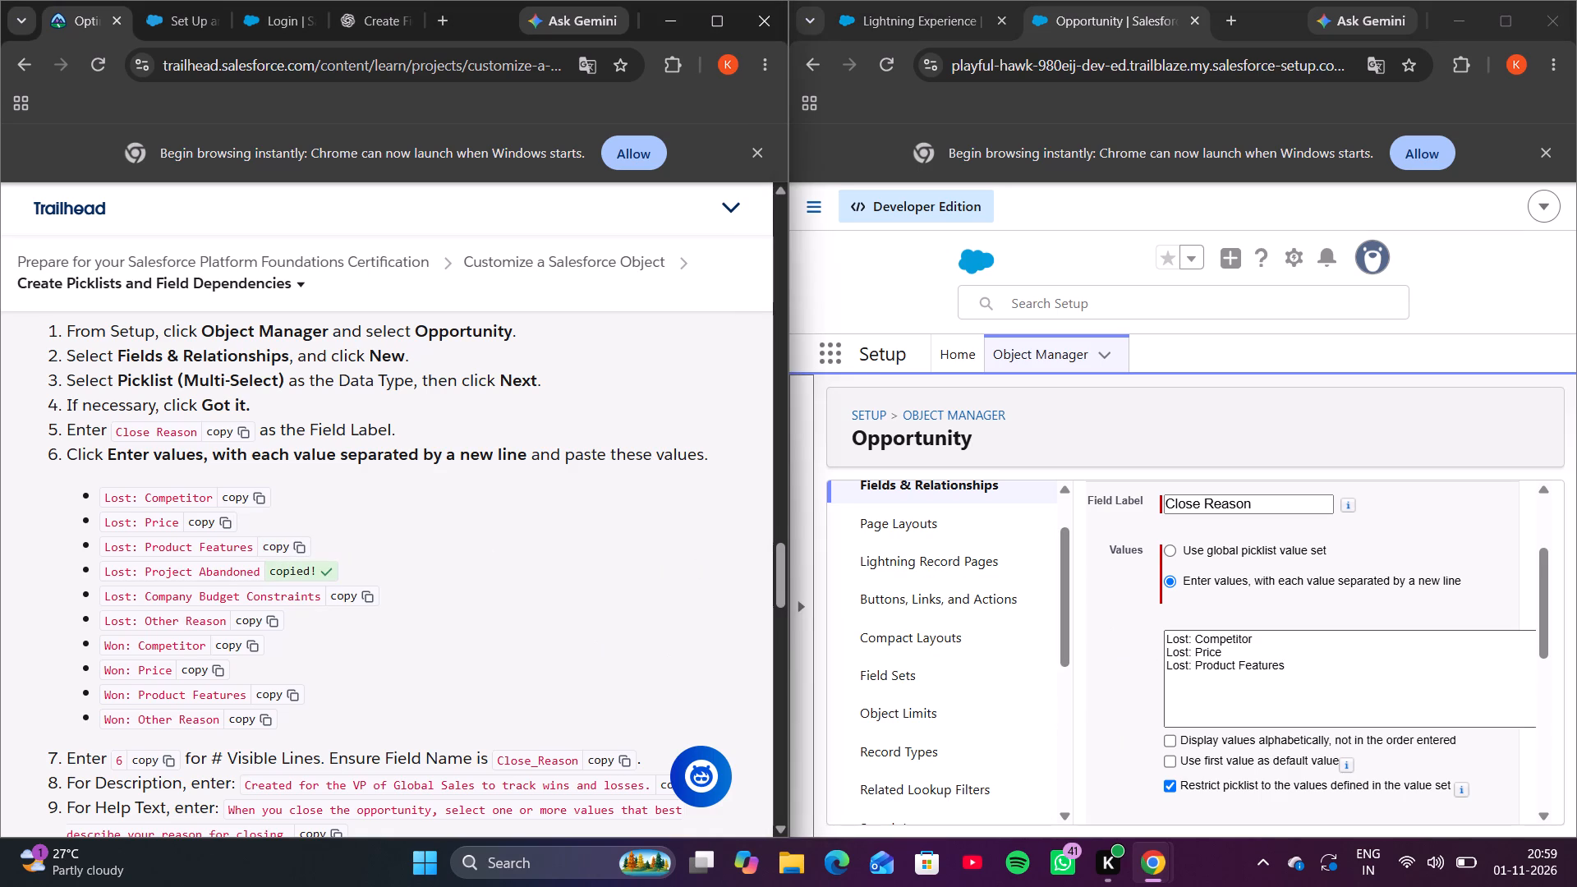
{"action": "left_click", "coordinate": [1185, 677]}
{"action": "key", "text": "Down"}
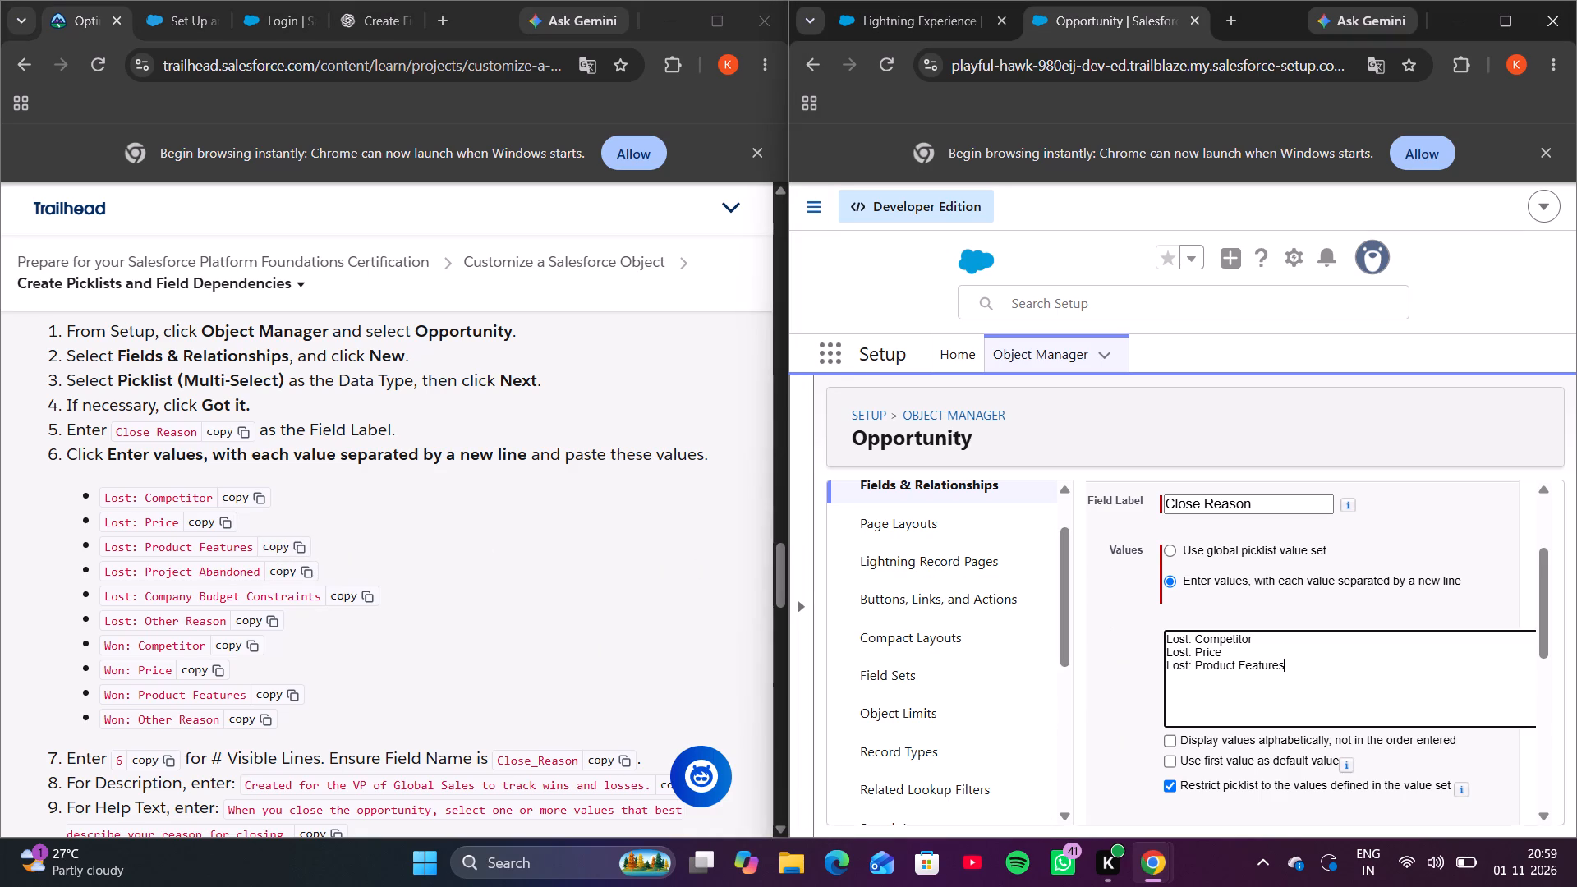
{"action": "key", "text": "Return"}
{"action": "key", "text": "ctrl+v"}
{"action": "left_click", "coordinate": [373, 598]}
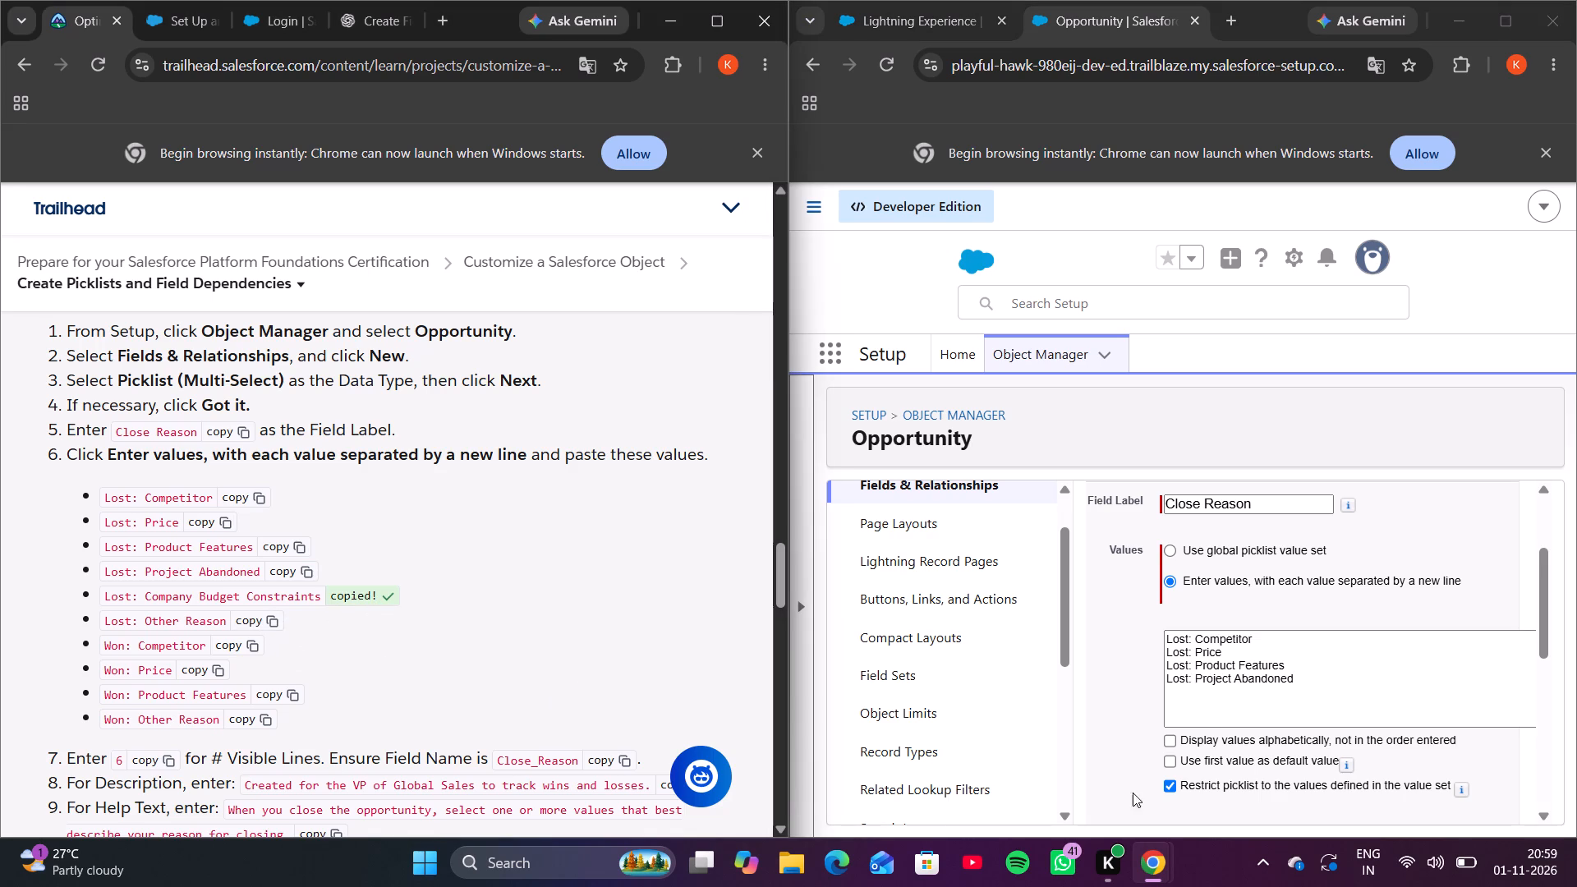
{"action": "left_click", "coordinate": [1282, 715]}
{"action": "key", "text": "Right"}
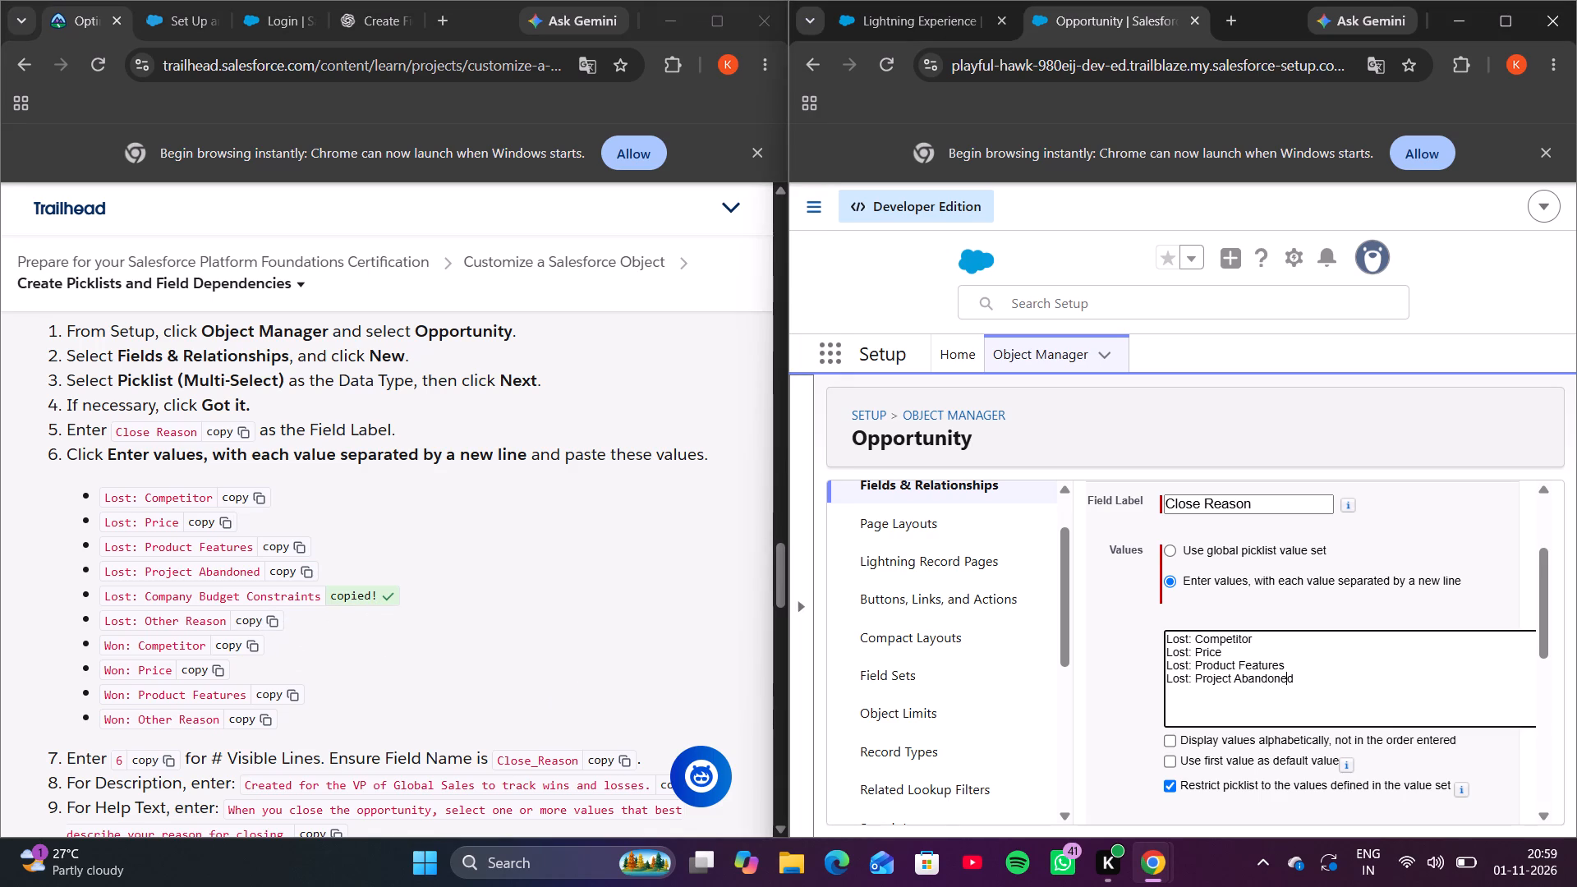
{"action": "key", "text": "Right"}
{"action": "key", "text": "Return"}
{"action": "key", "text": "ctrl+v"}
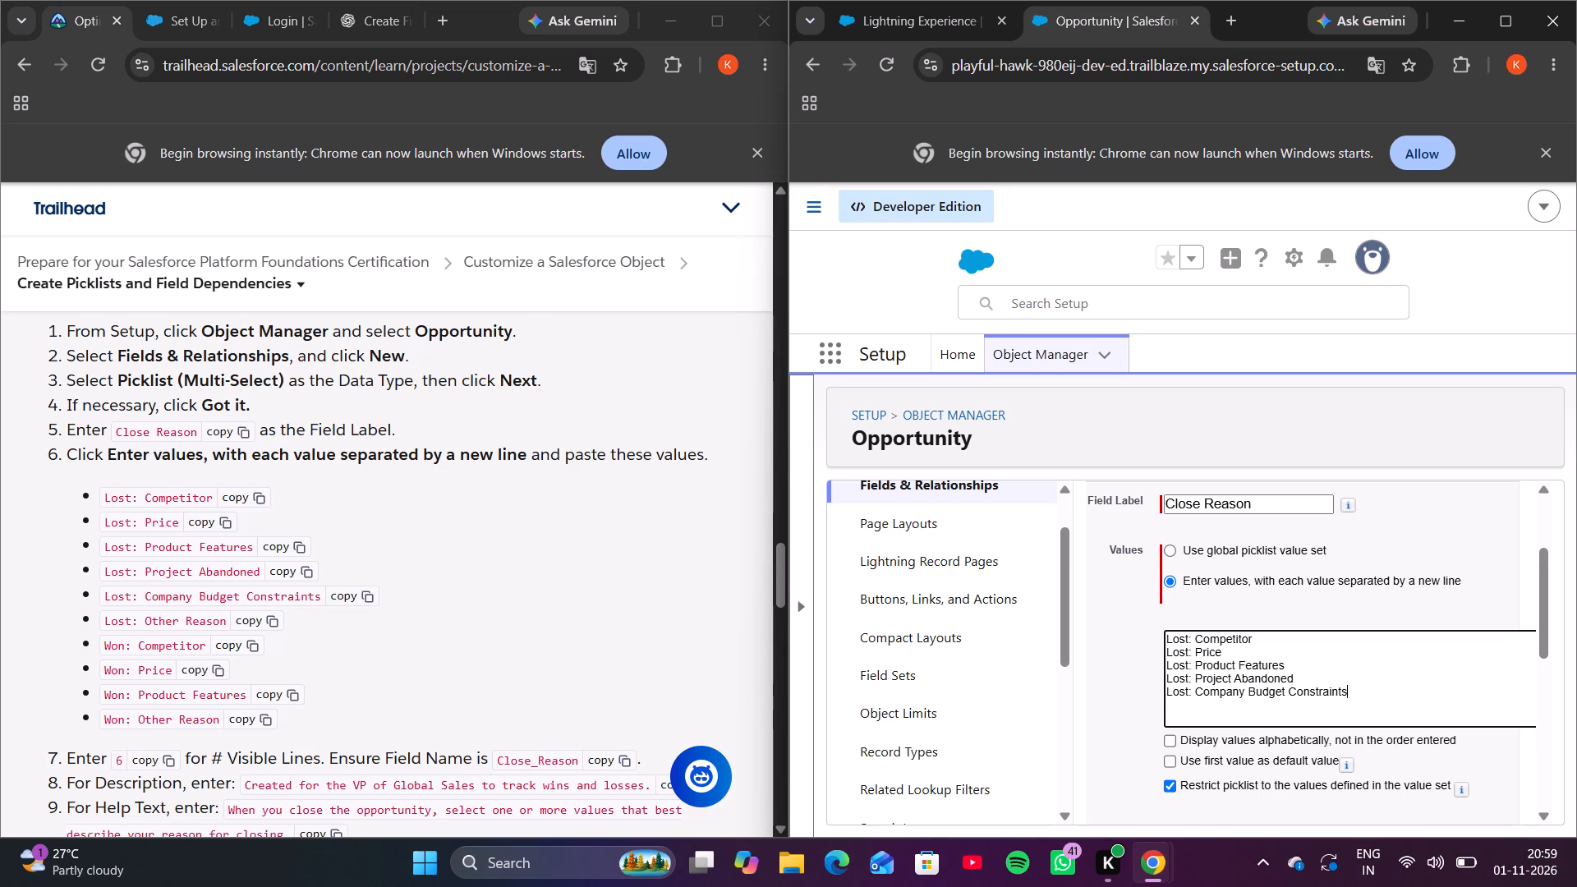
{"action": "key", "text": "Return"}
{"action": "left_click", "coordinate": [264, 619]}
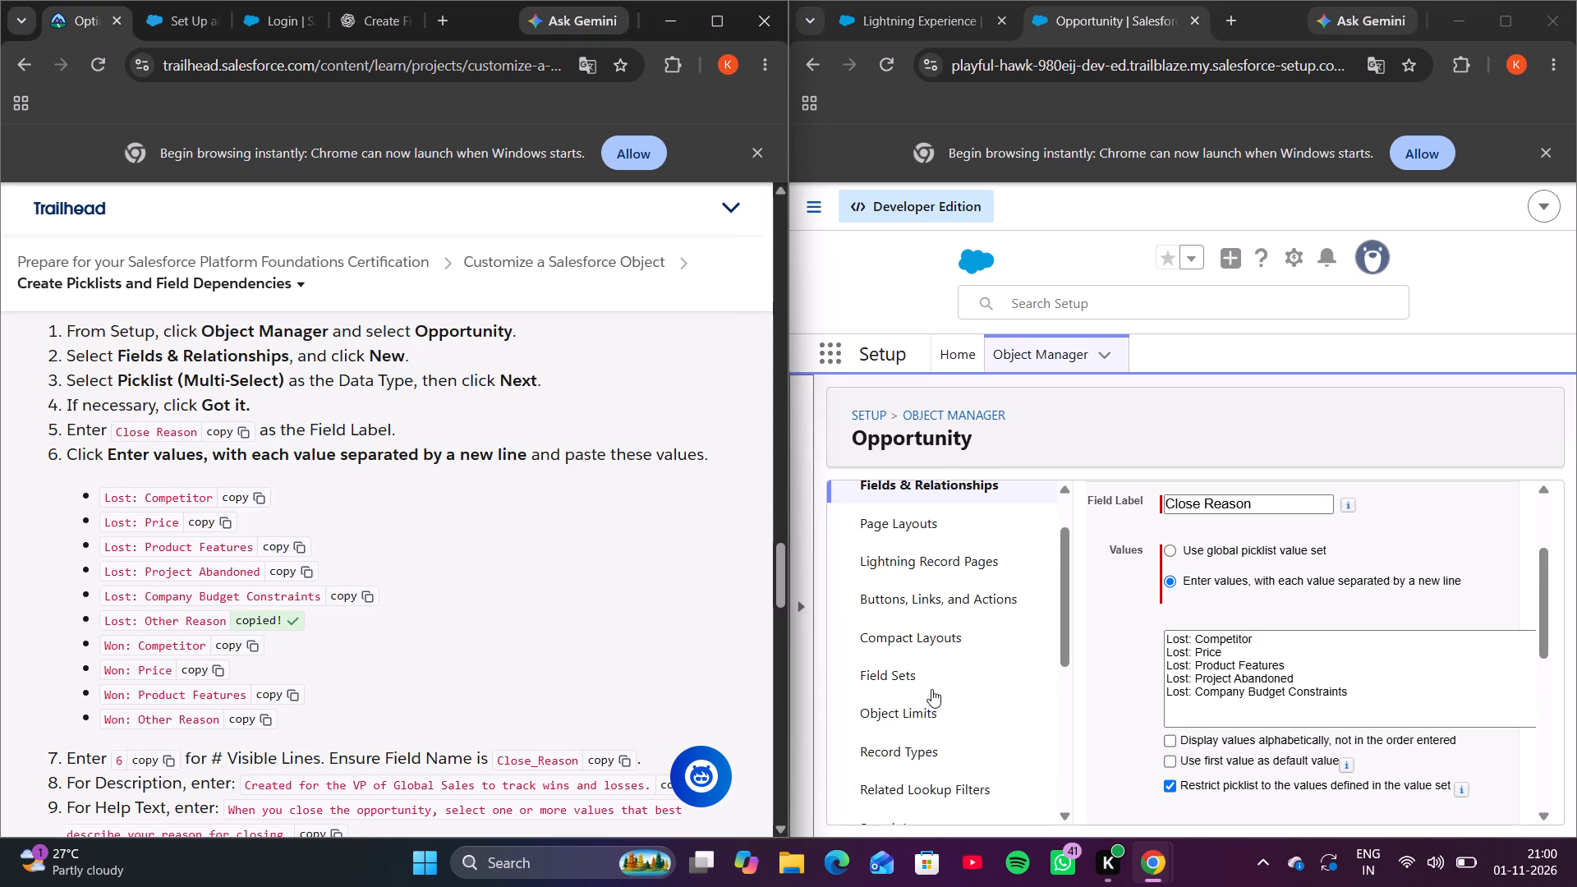
{"action": "left_click", "coordinate": [1197, 728]}
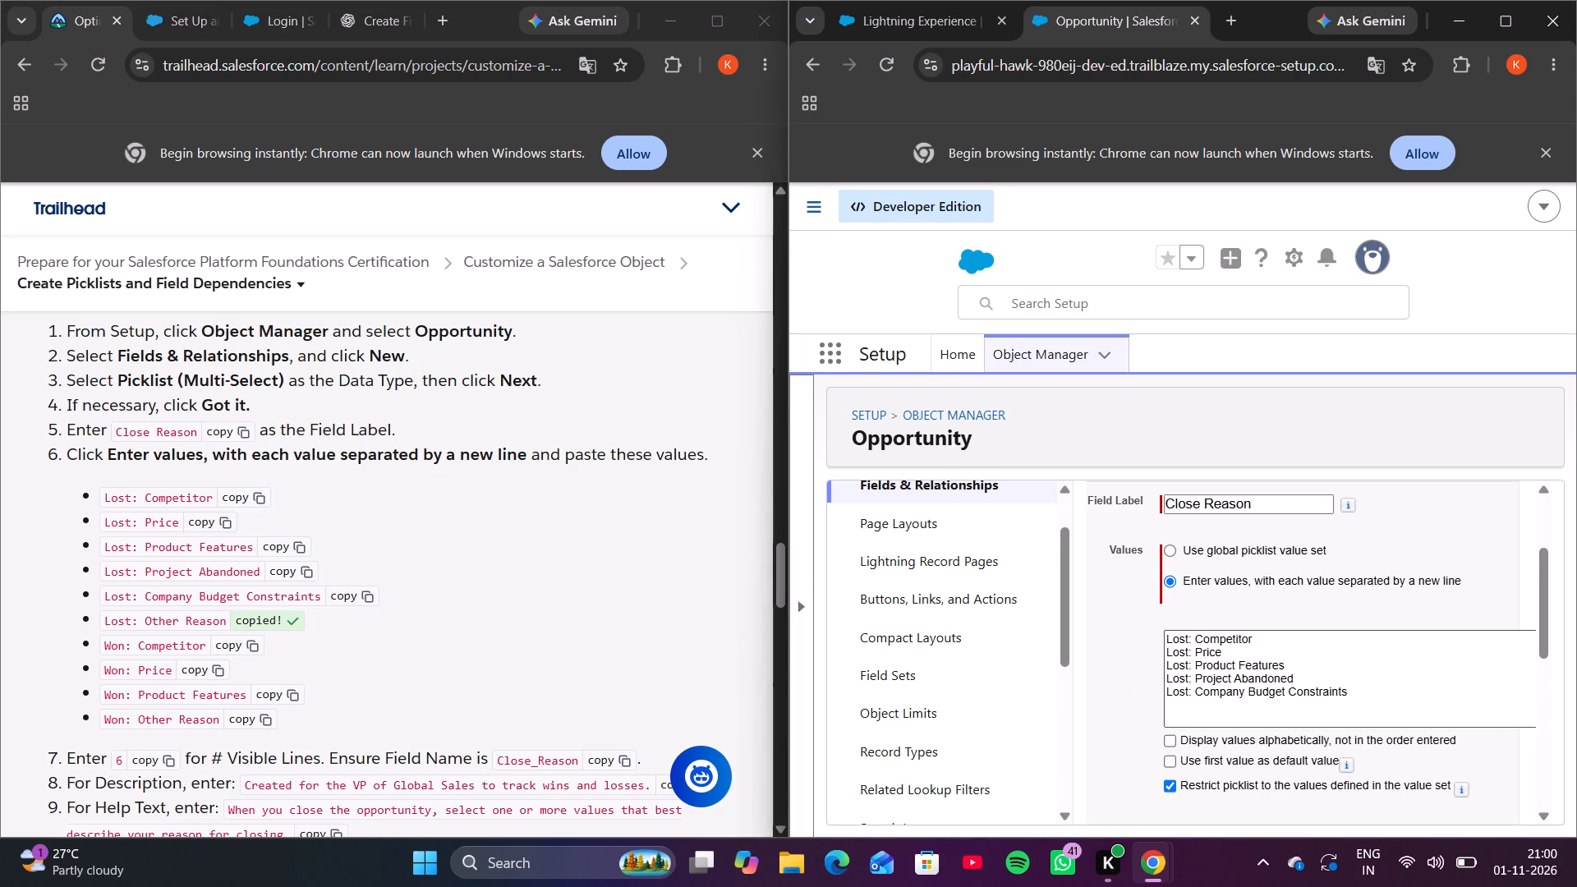
{"action": "left_click", "coordinate": [1196, 709]}
{"action": "key", "text": "ctrl+v"}
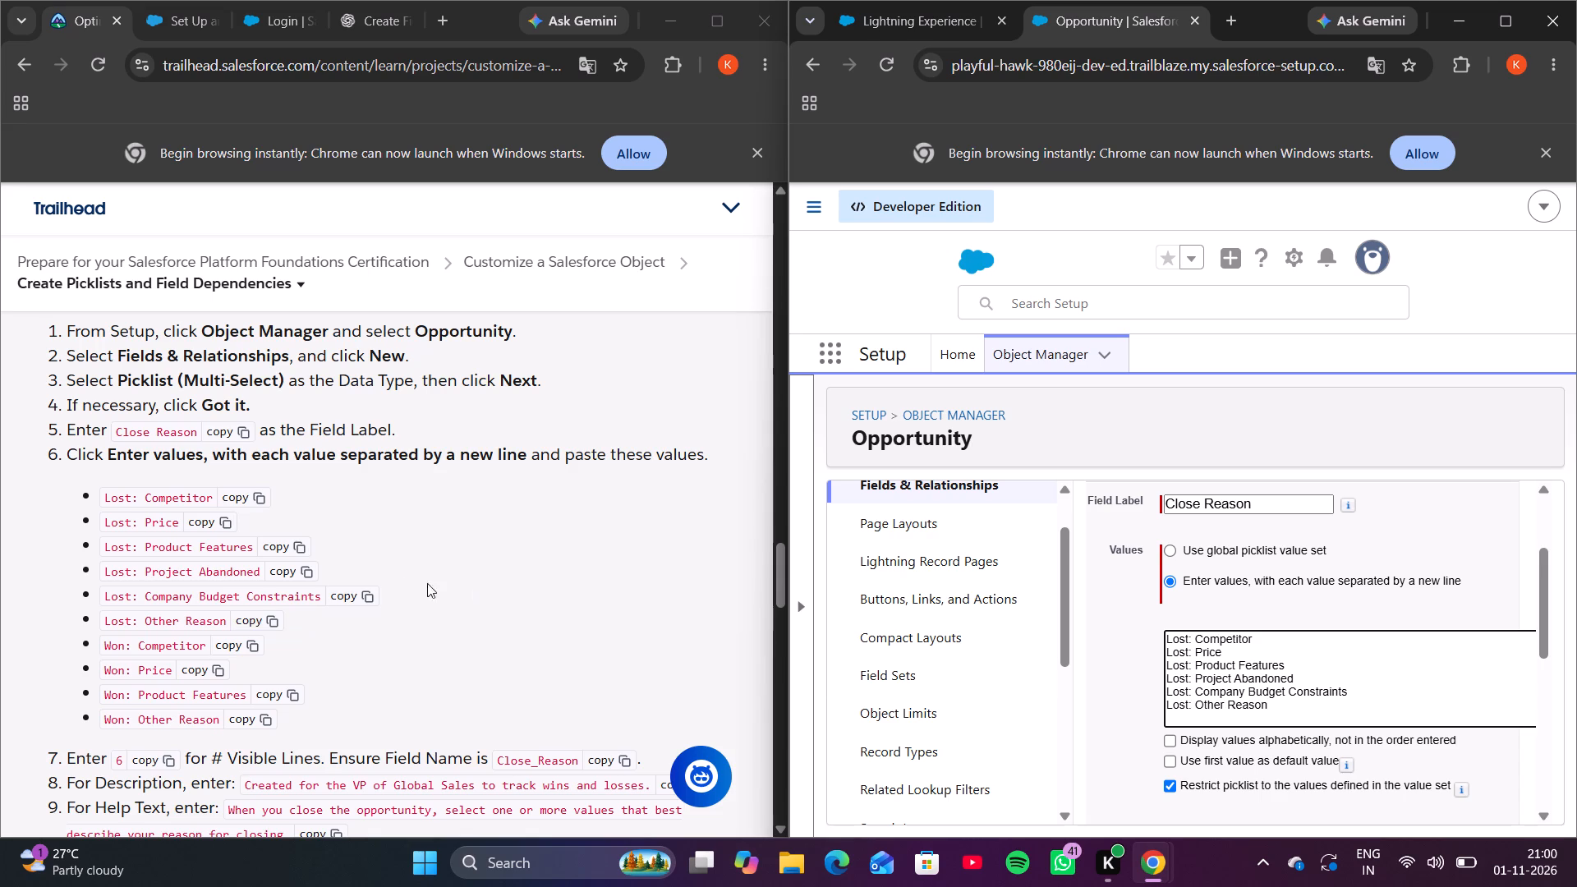
Copy Won: Competitor and Won: Price from the instructions onto new lines below the Lost entries in the Close Reason values.
{"action": "left_click", "coordinate": [276, 610]}
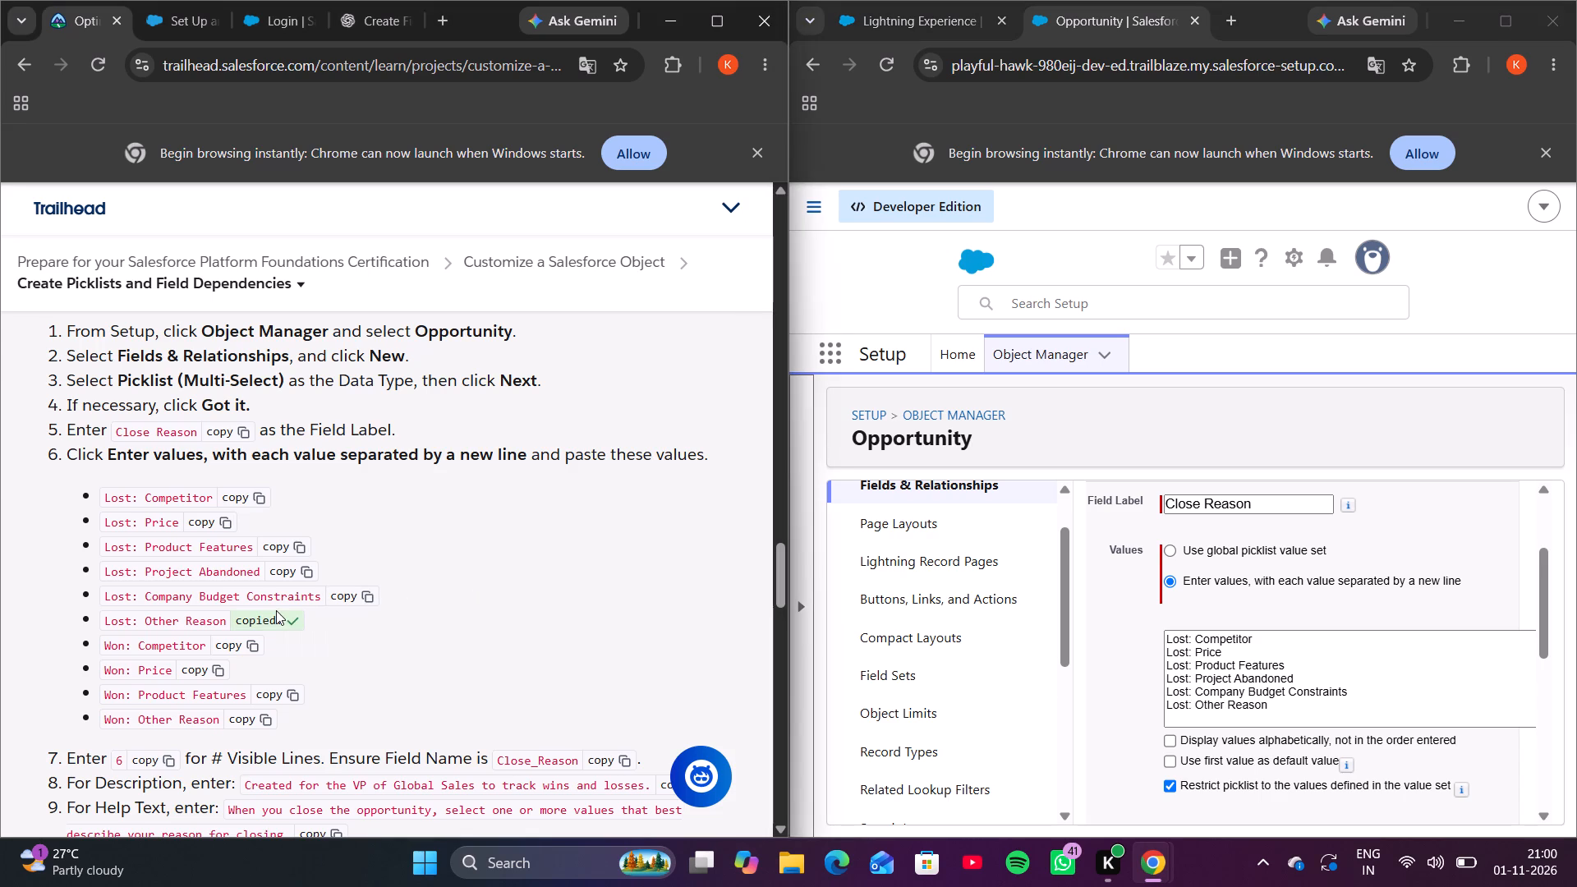
{"action": "left_click", "coordinate": [242, 637]}
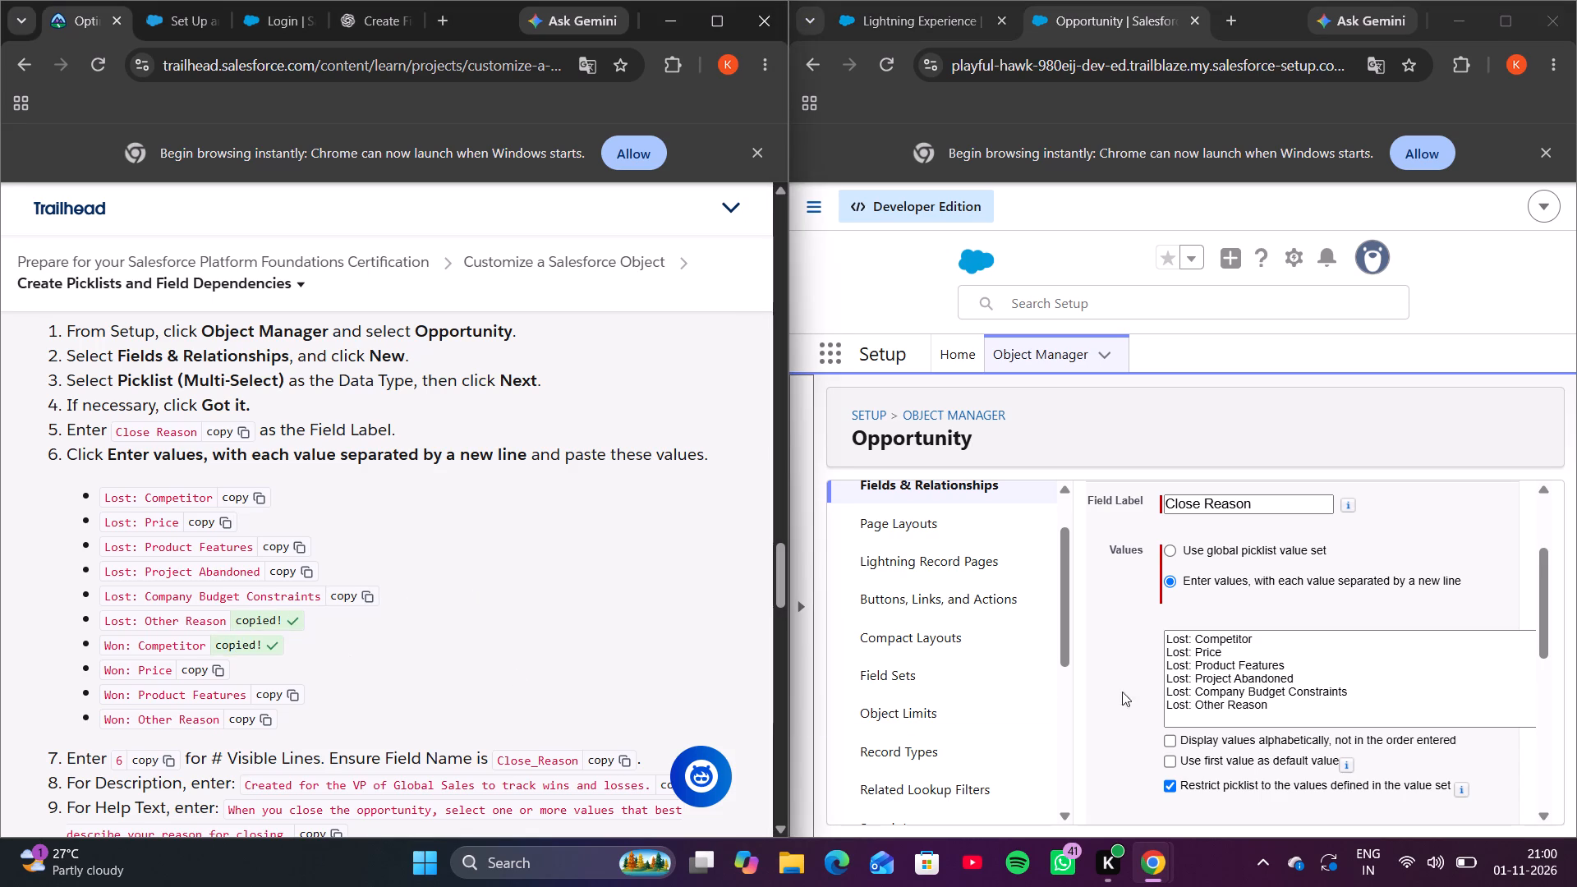
{"action": "left_click", "coordinate": [1177, 714]}
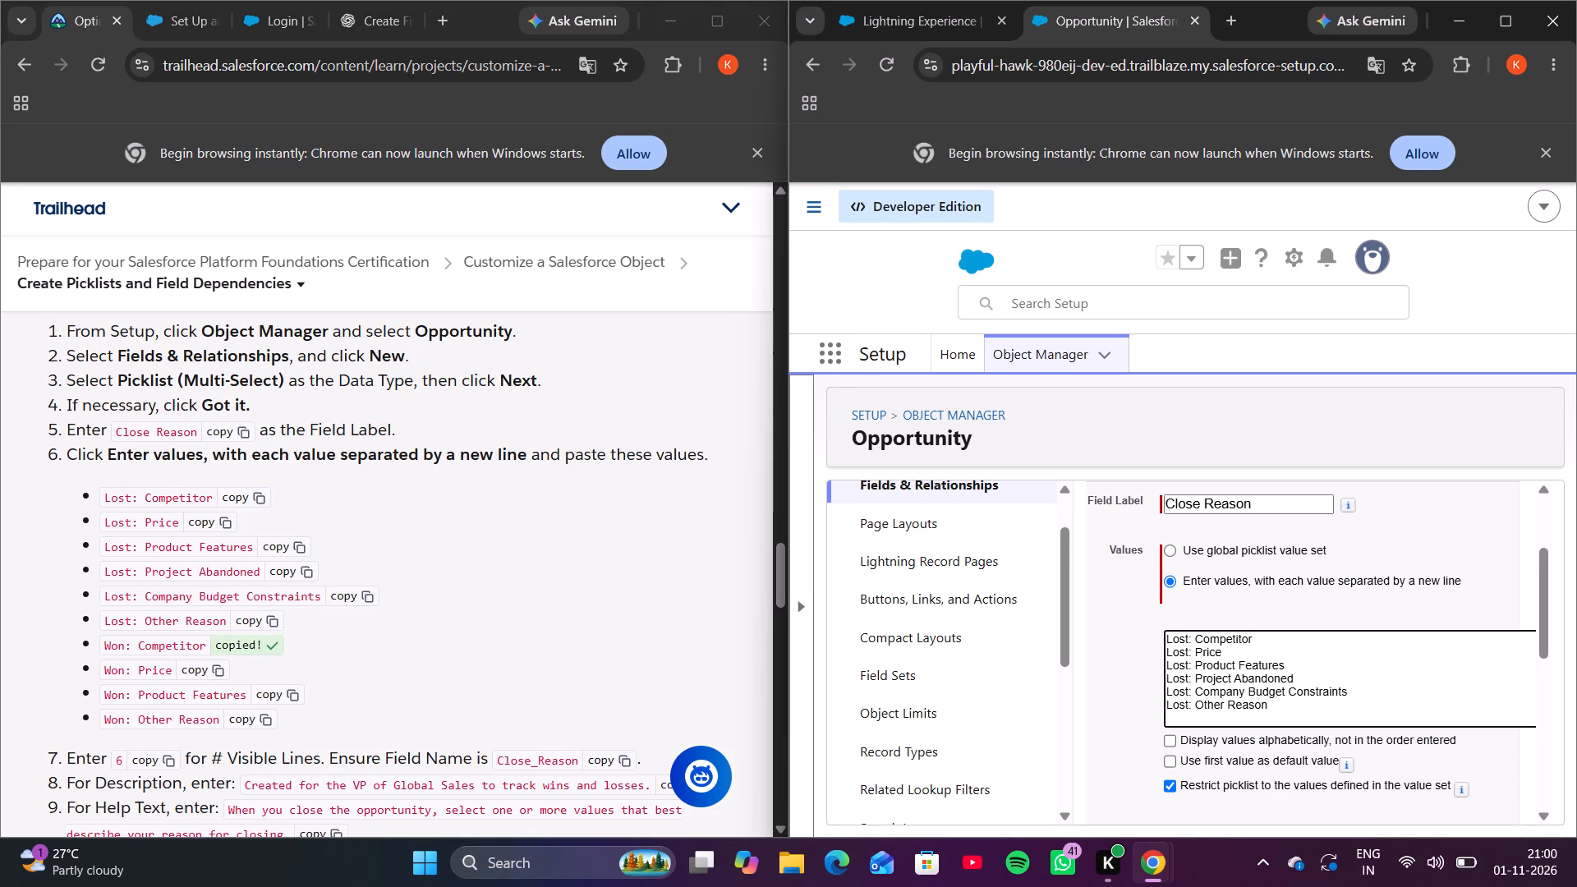
{"action": "left_click", "coordinate": [1177, 719]}
{"action": "left_click", "coordinate": [1301, 708]}
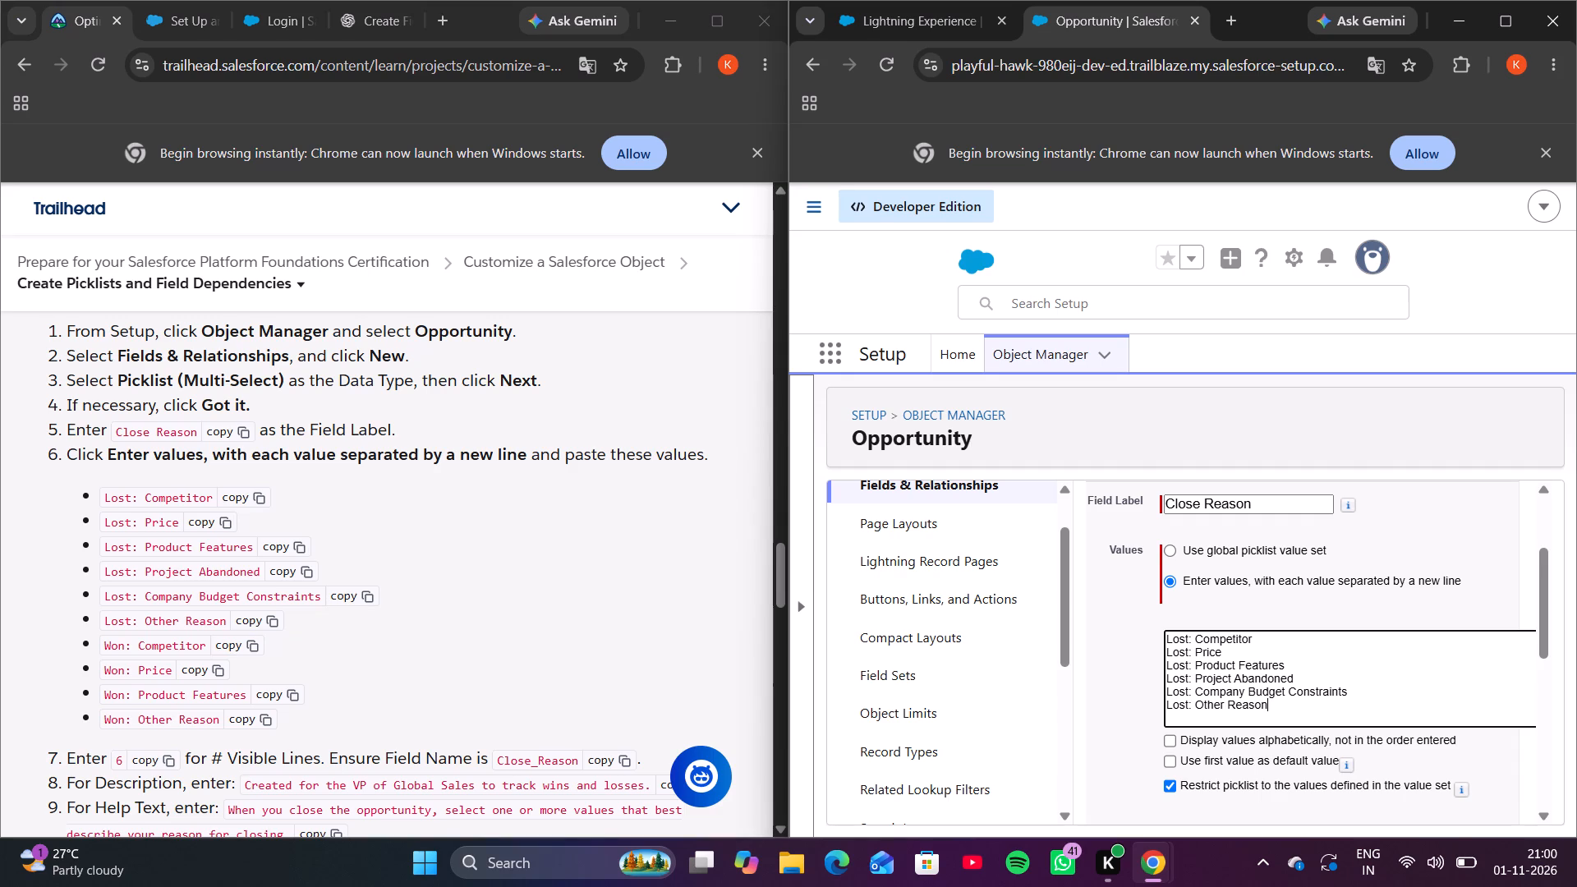
{"action": "key", "text": "Return"}
{"action": "key", "text": "ctrl+v"}
{"action": "scroll", "coordinate": [617, 545], "scroll_direction": "down", "scroll_amount": 1}
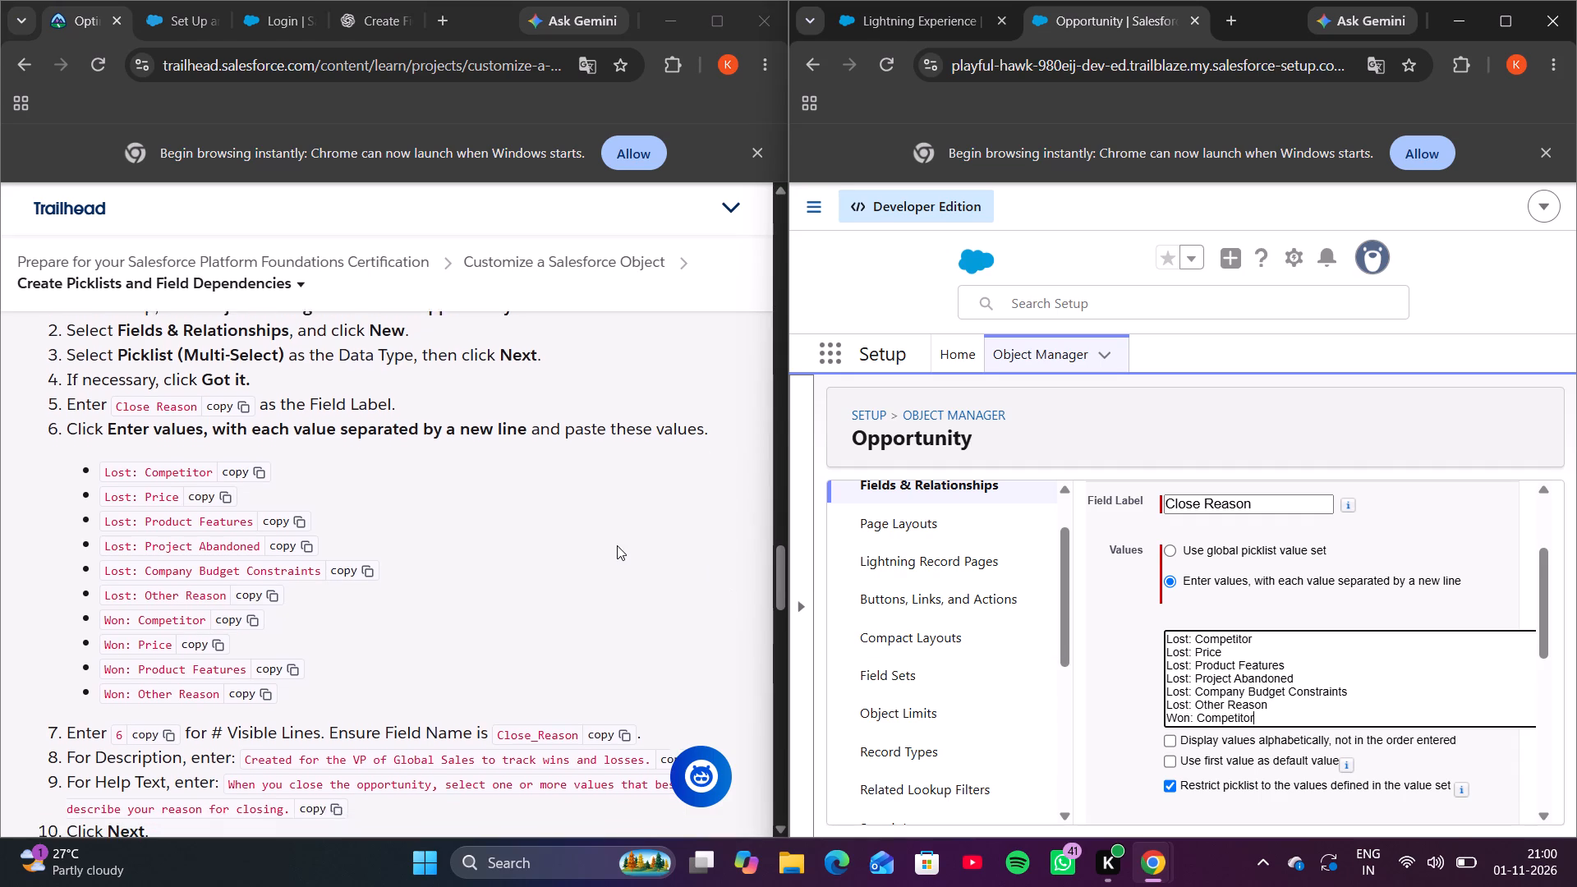
{"action": "scroll", "coordinate": [617, 545], "scroll_direction": "down", "scroll_amount": 1}
{"action": "left_click", "coordinate": [203, 549]}
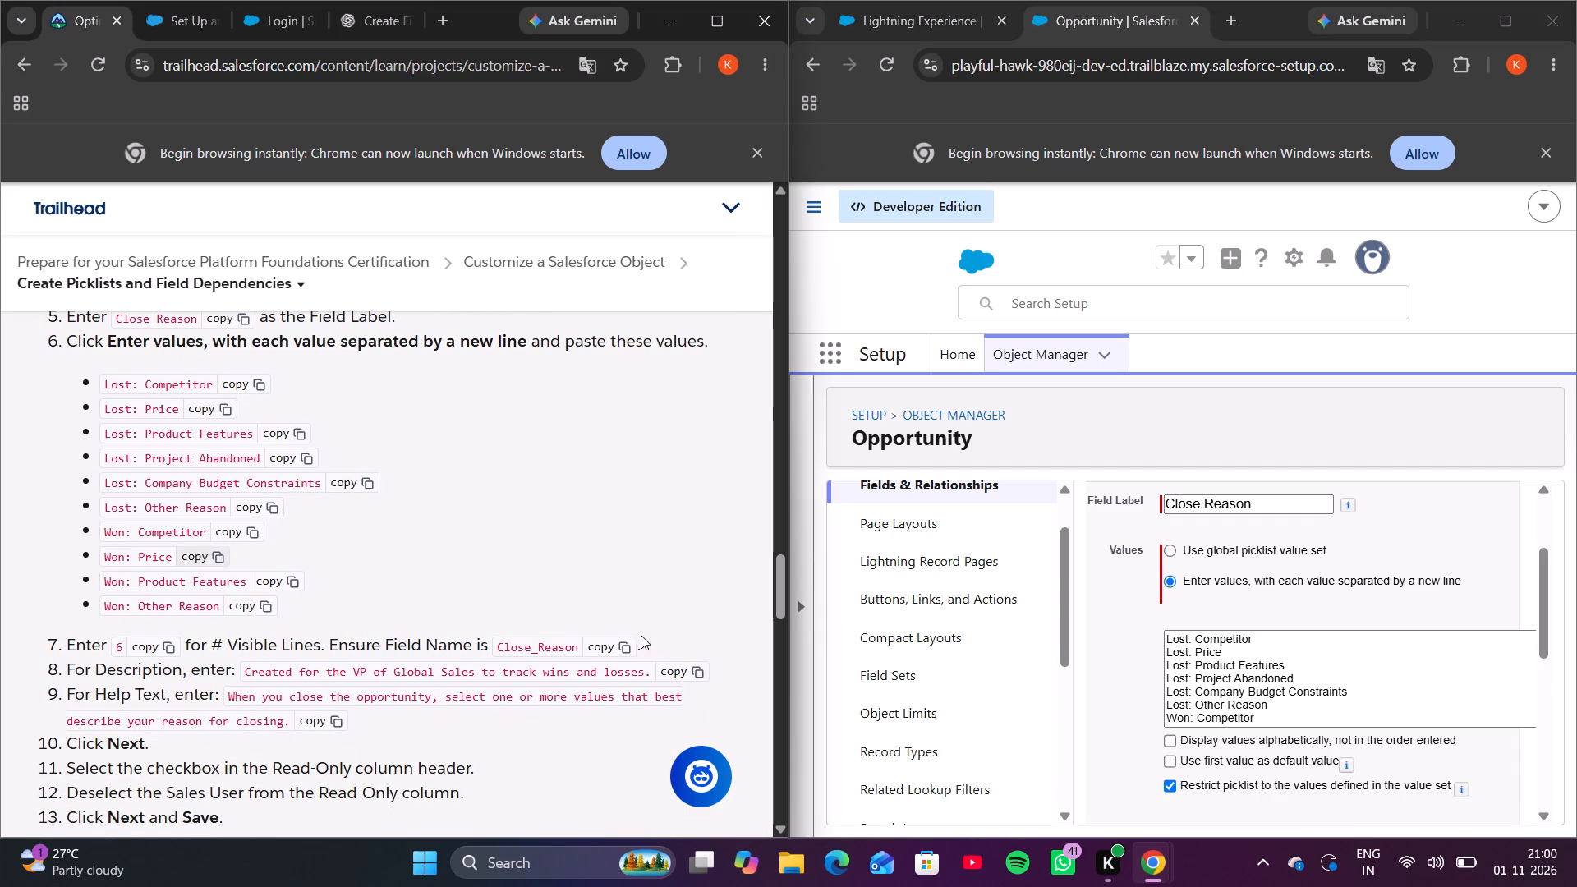
{"action": "left_click", "coordinate": [1262, 717]}
{"action": "key", "text": "Return"}
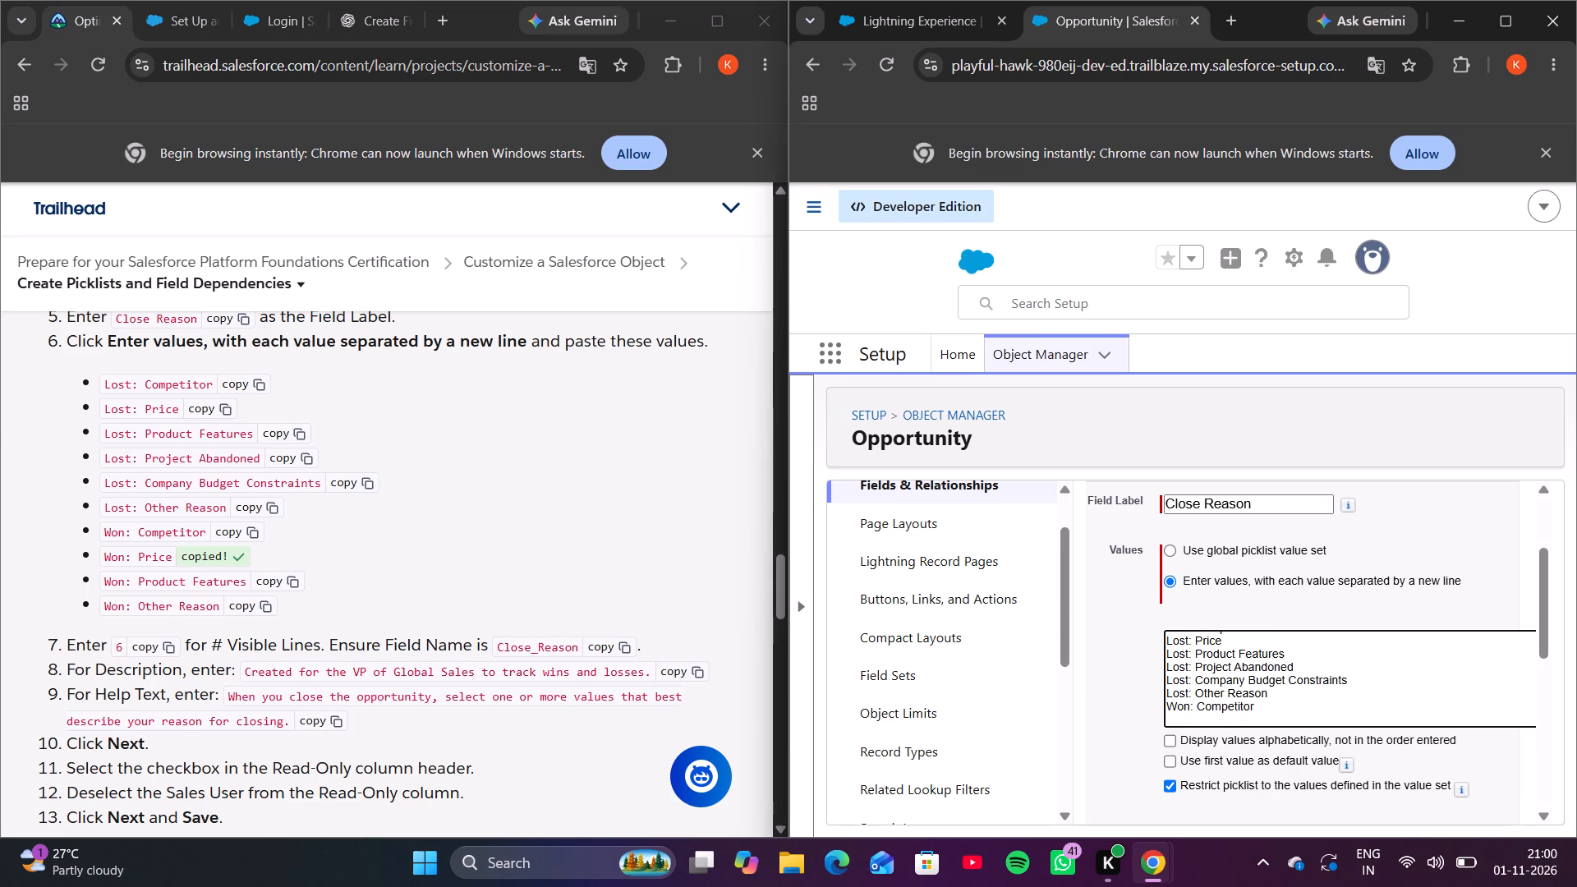
{"action": "key", "text": "ctrl+v"}
{"action": "key", "text": "Return"}
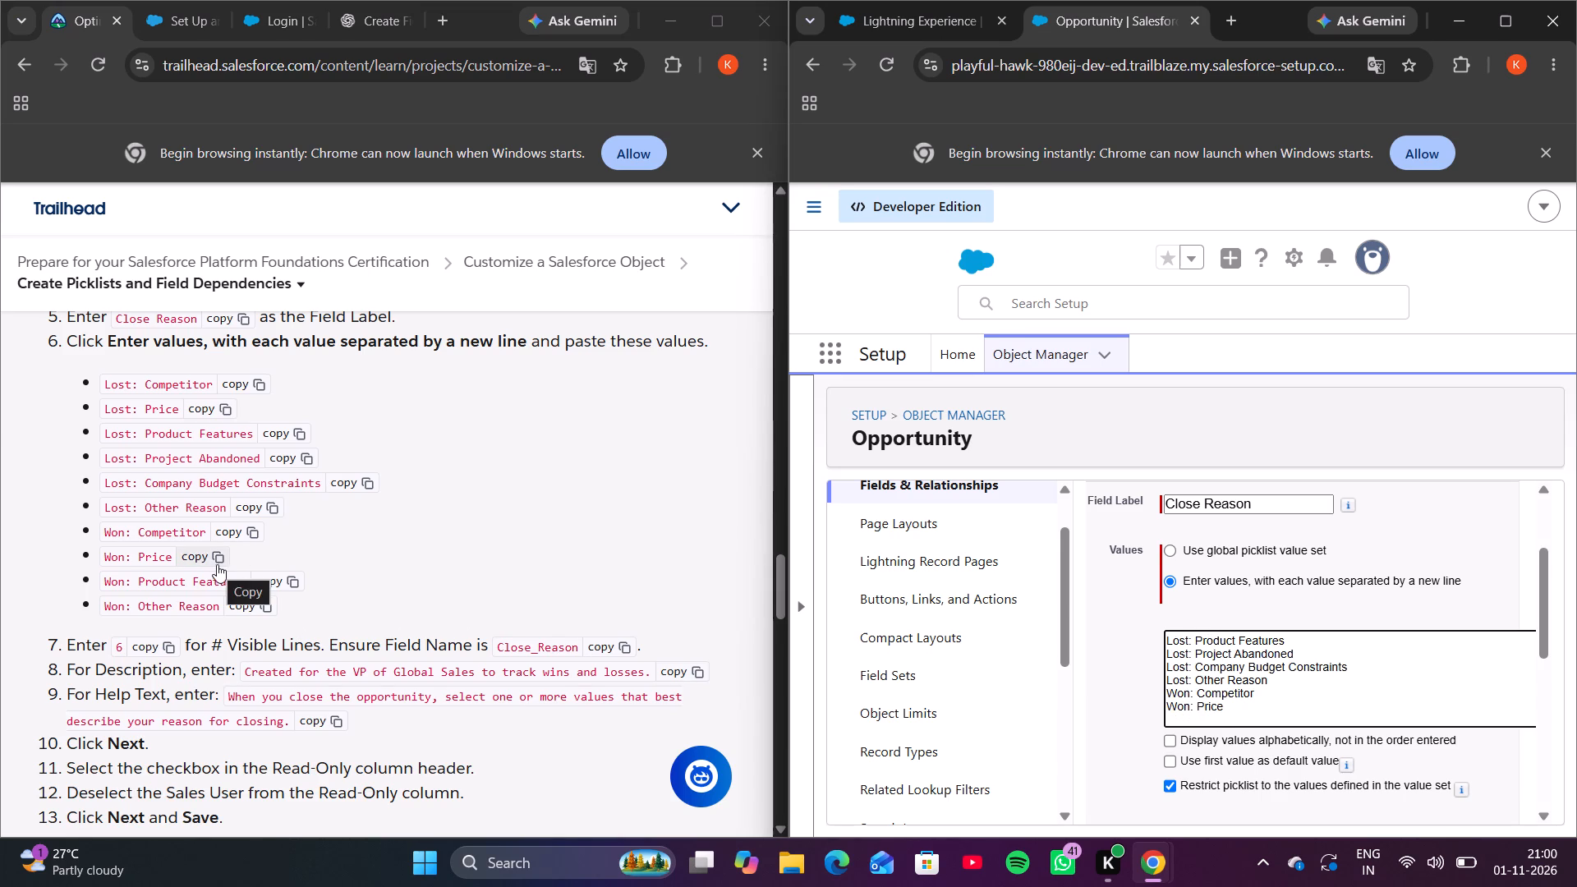
Copy Won: Product Features and Won: Other Reason from the instructions onto new lines at the end of the Close Reason values.
{"action": "left_click", "coordinate": [273, 577]}
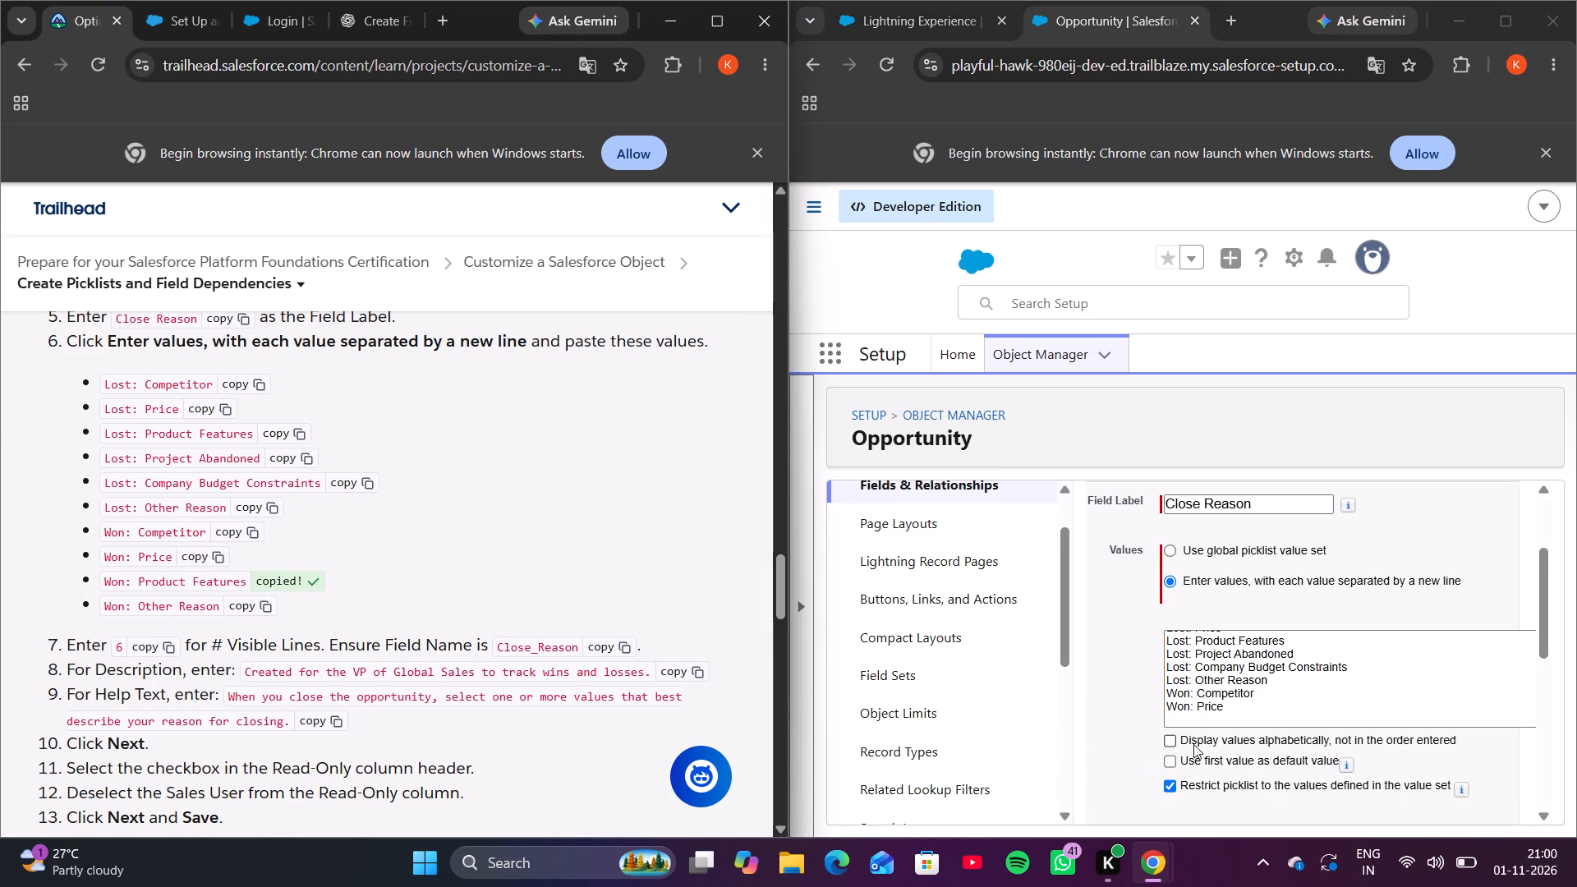
{"action": "left_click", "coordinate": [1211, 717]}
{"action": "key", "text": "ctrl+v"}
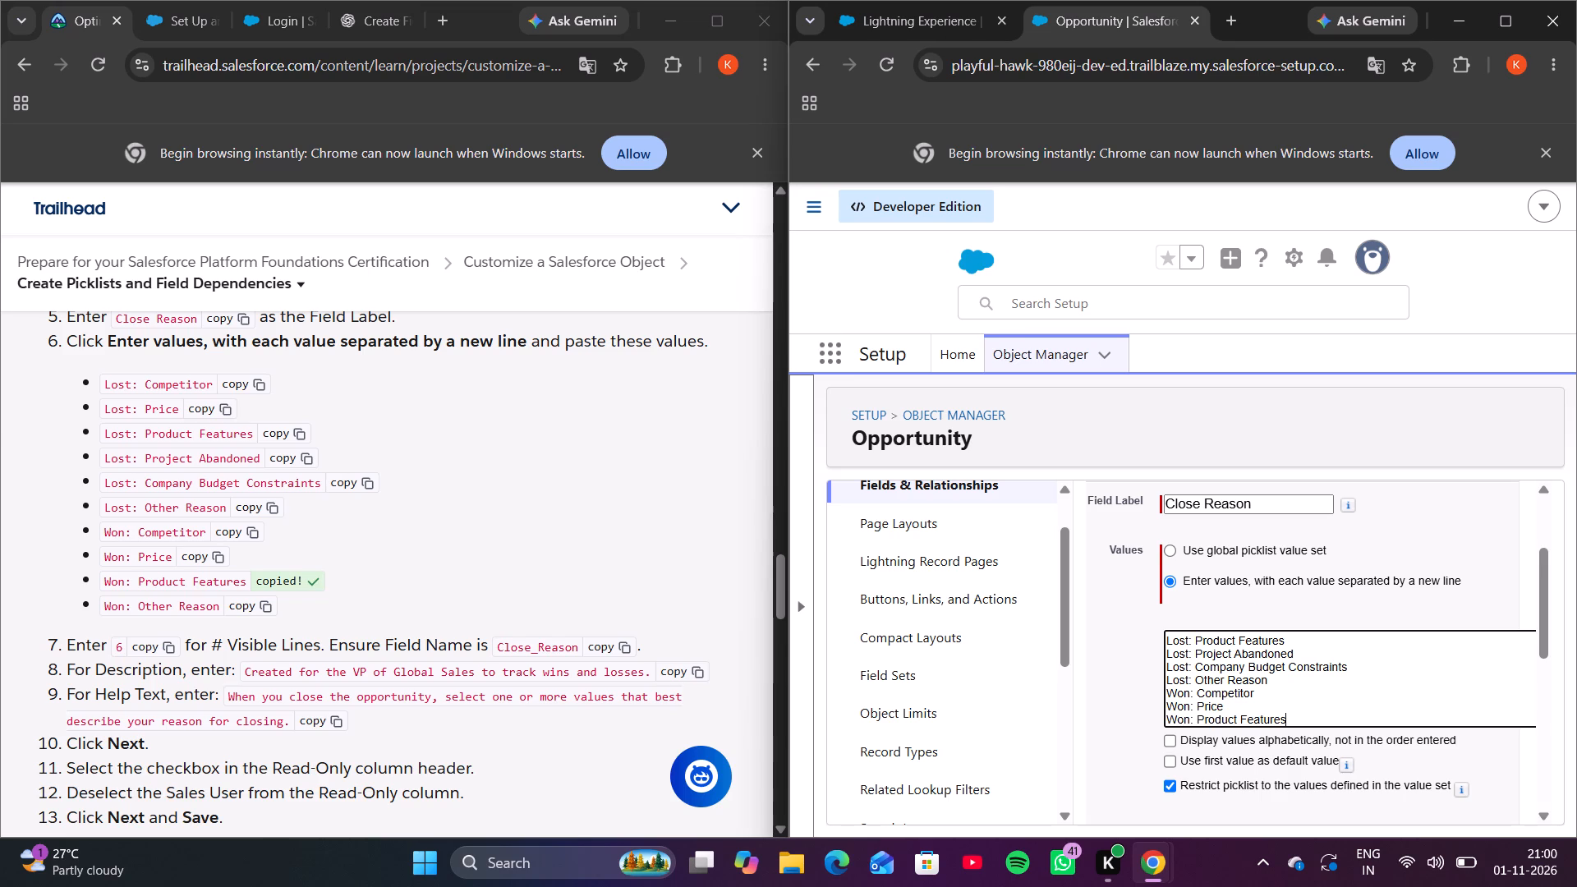
{"action": "key", "text": "Return"}
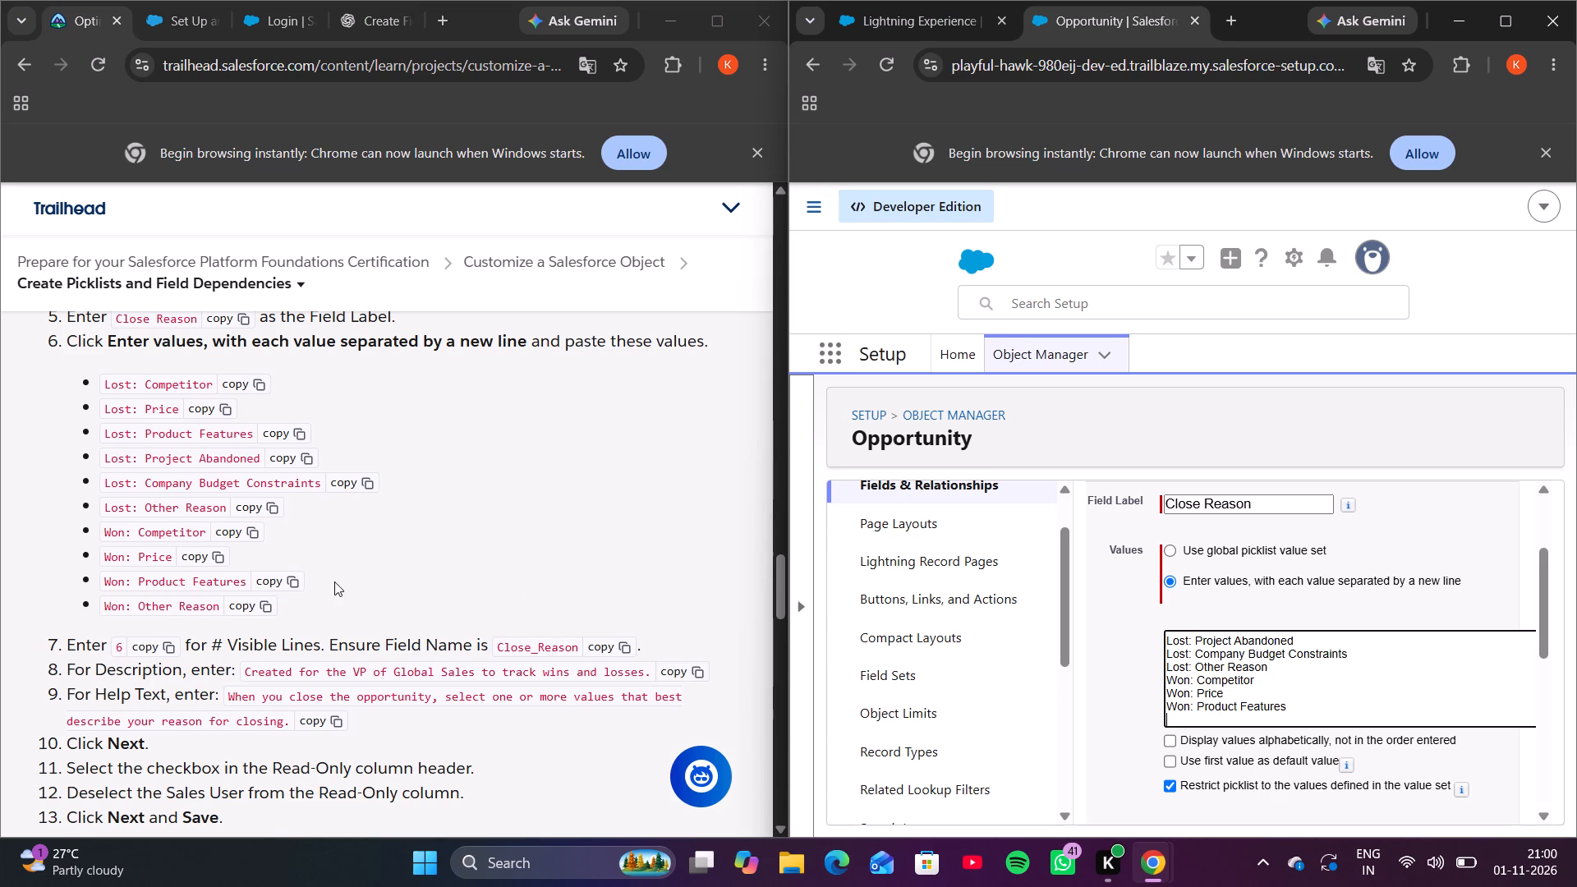
{"action": "left_click", "coordinate": [241, 607]}
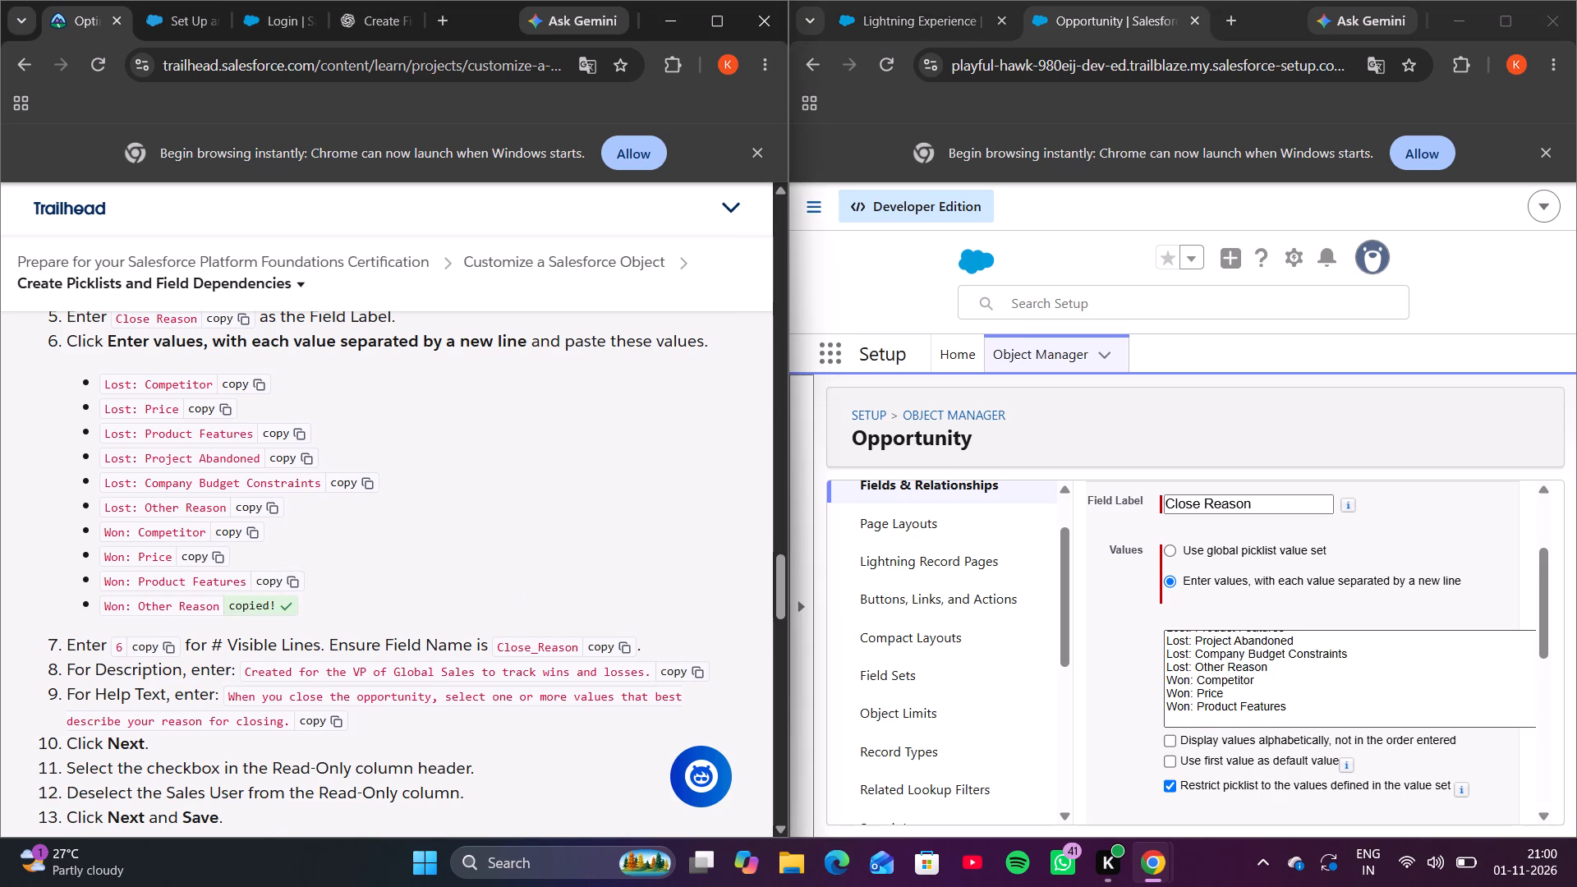
{"action": "left_click", "coordinate": [1322, 702]}
{"action": "key", "text": "Return"}
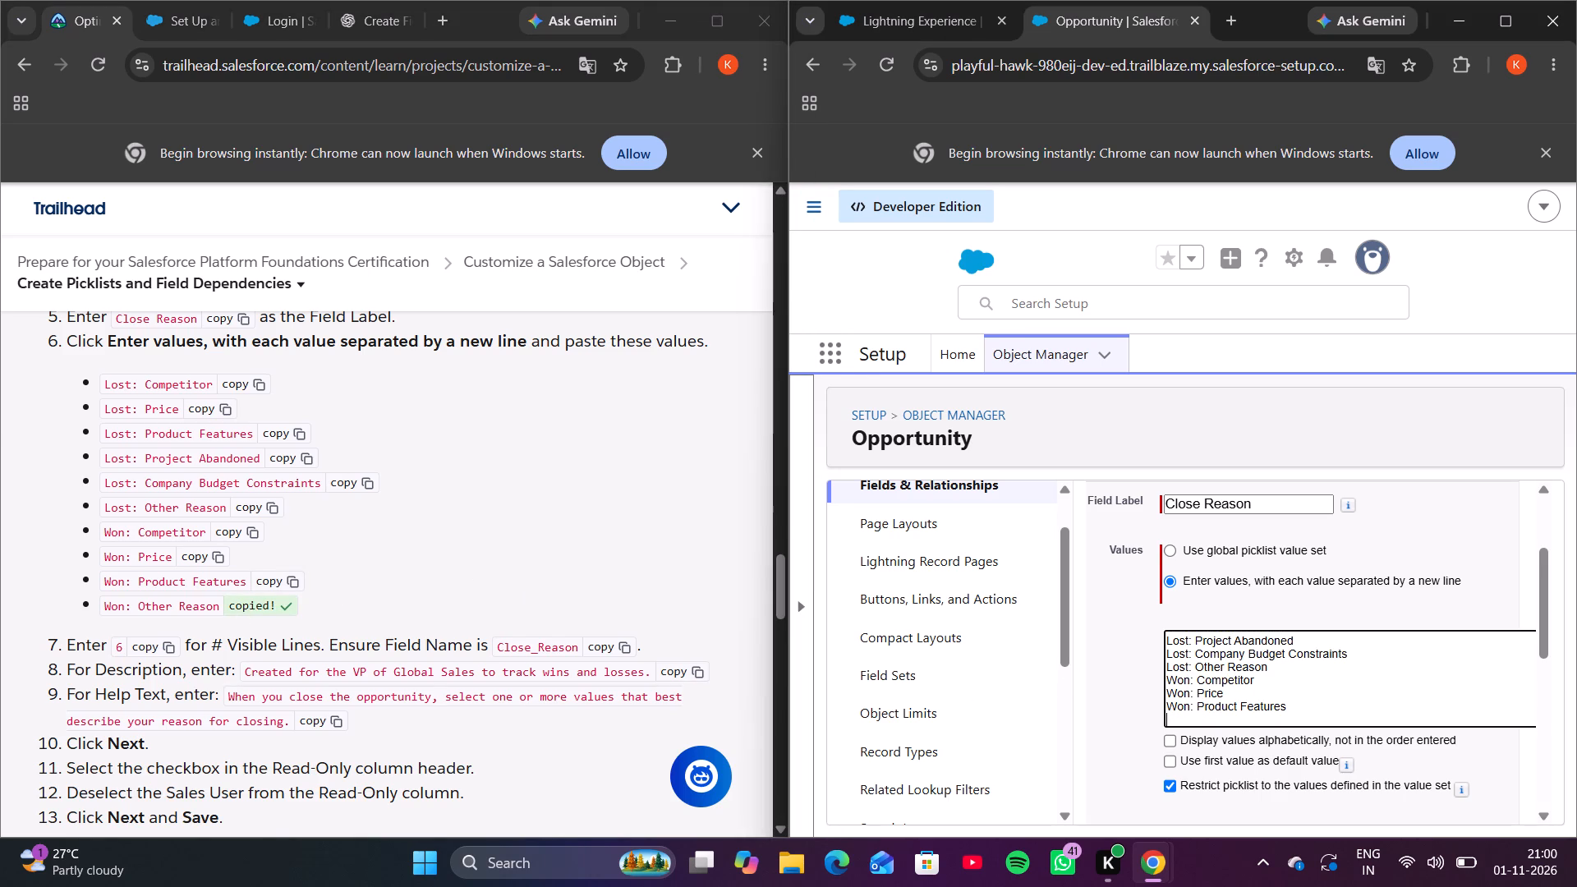
{"action": "key", "text": "ctrl+v"}
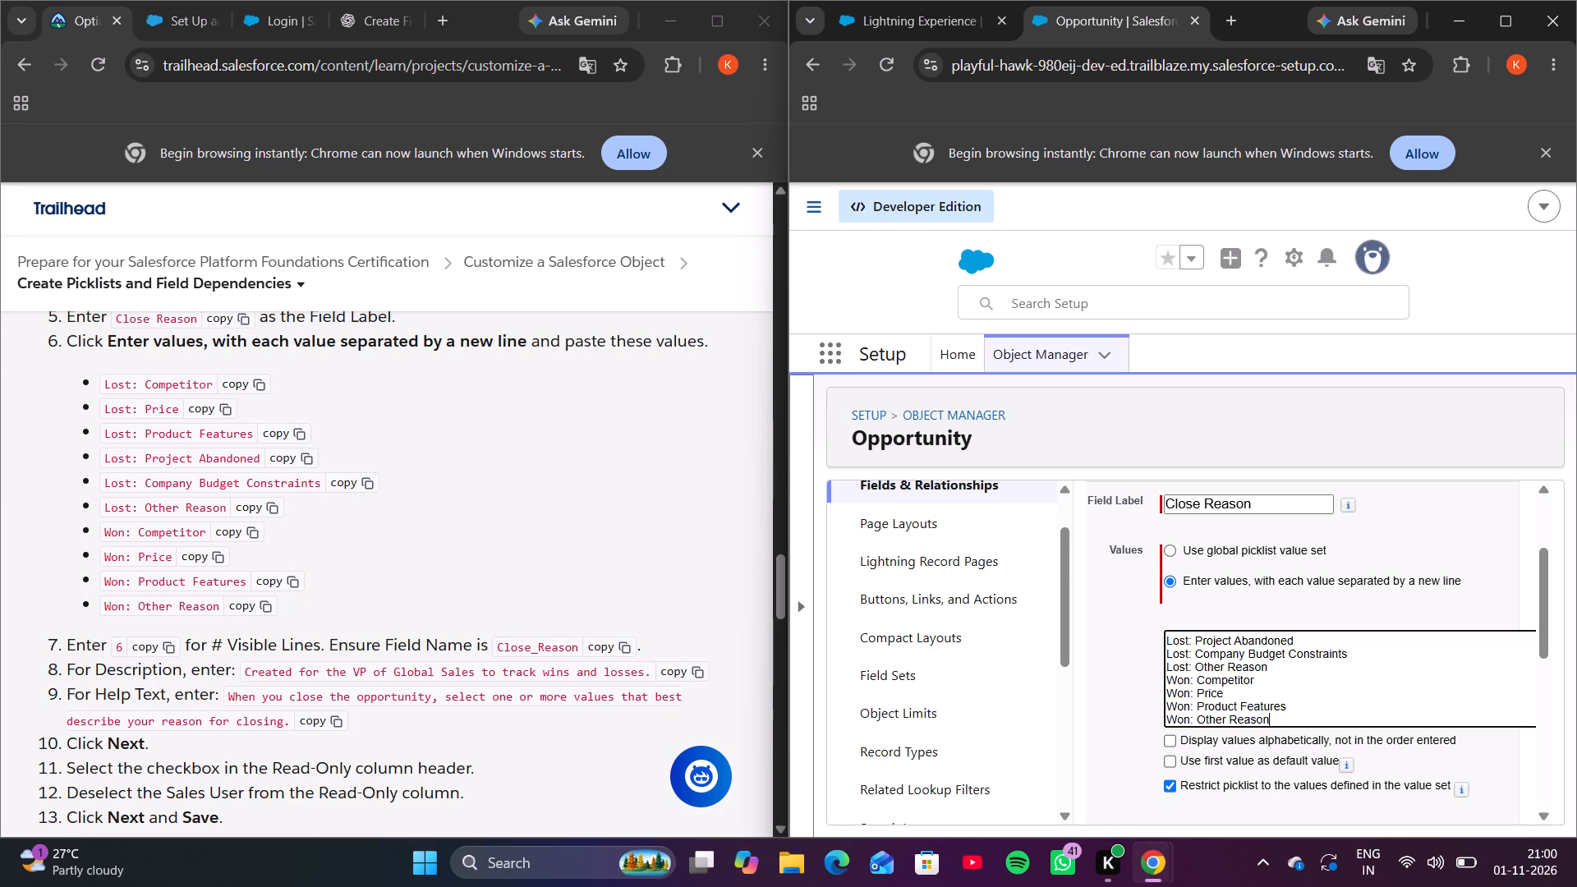
Set the number of visible lines for the Close Reason picklist to 6.
{"action": "scroll", "coordinate": [1285, 695], "scroll_direction": "down", "scroll_amount": 1}
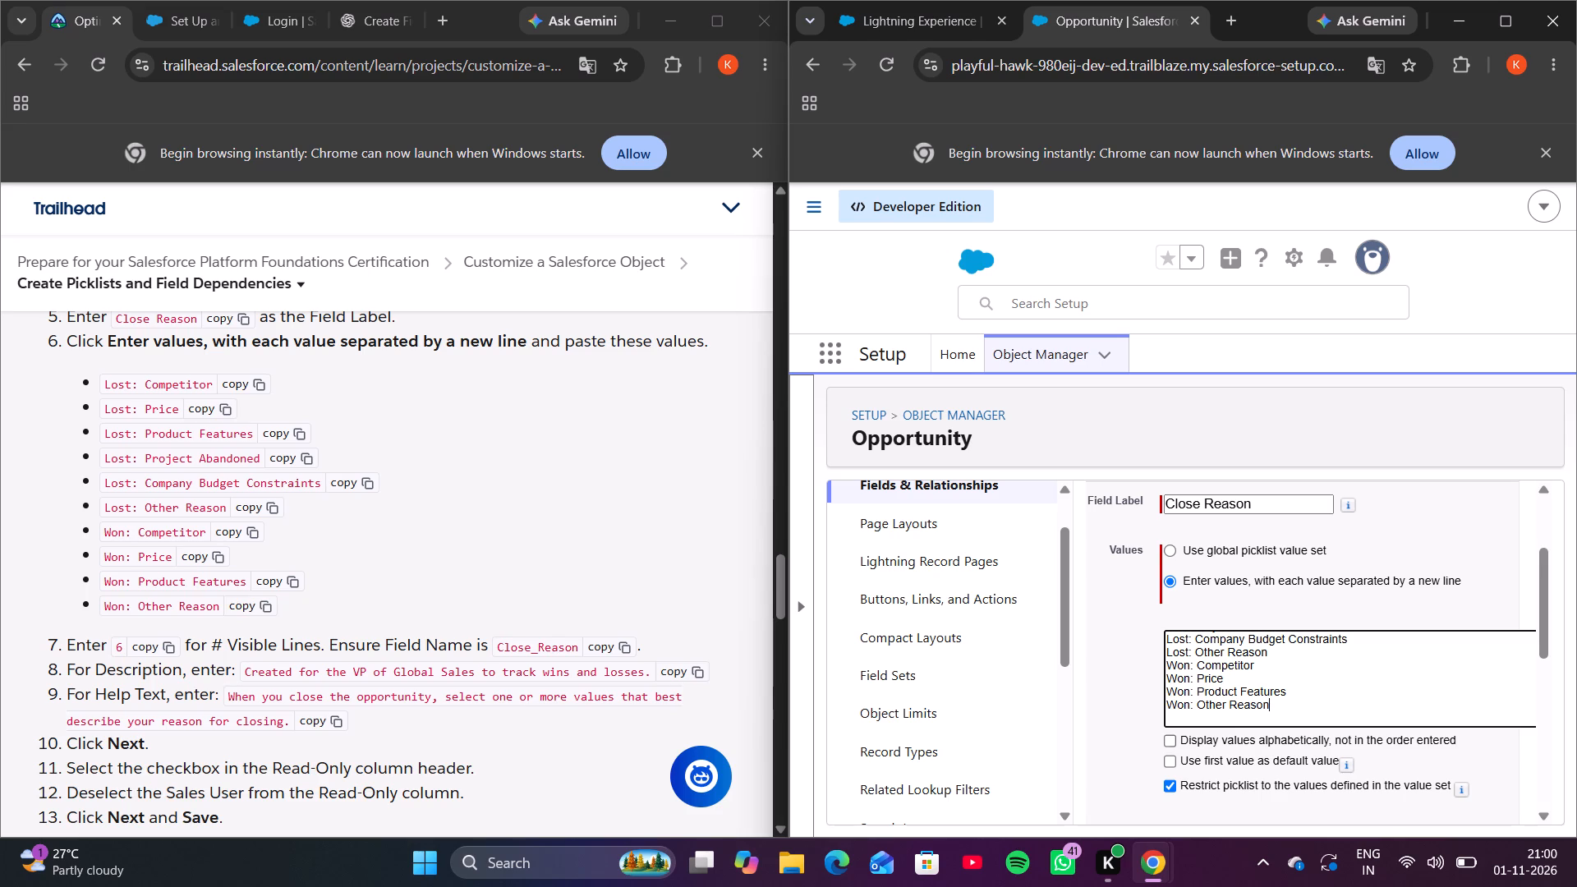
{"action": "scroll", "coordinate": [1274, 758], "scroll_direction": "down", "scroll_amount": 2}
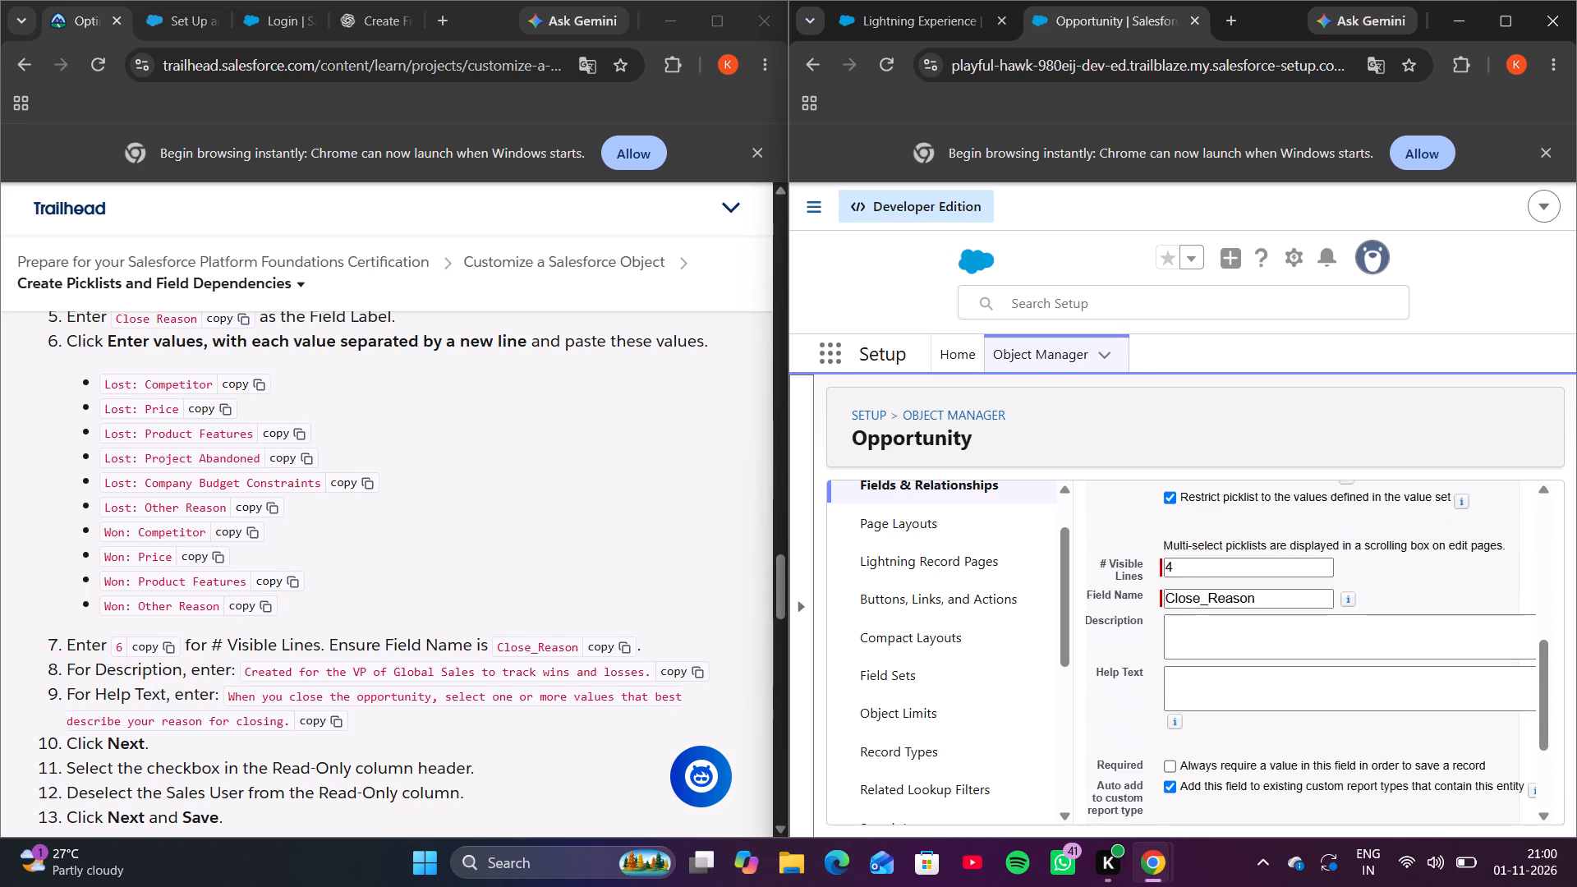
{"action": "scroll", "coordinate": [1274, 758], "scroll_direction": "up", "scroll_amount": 2}
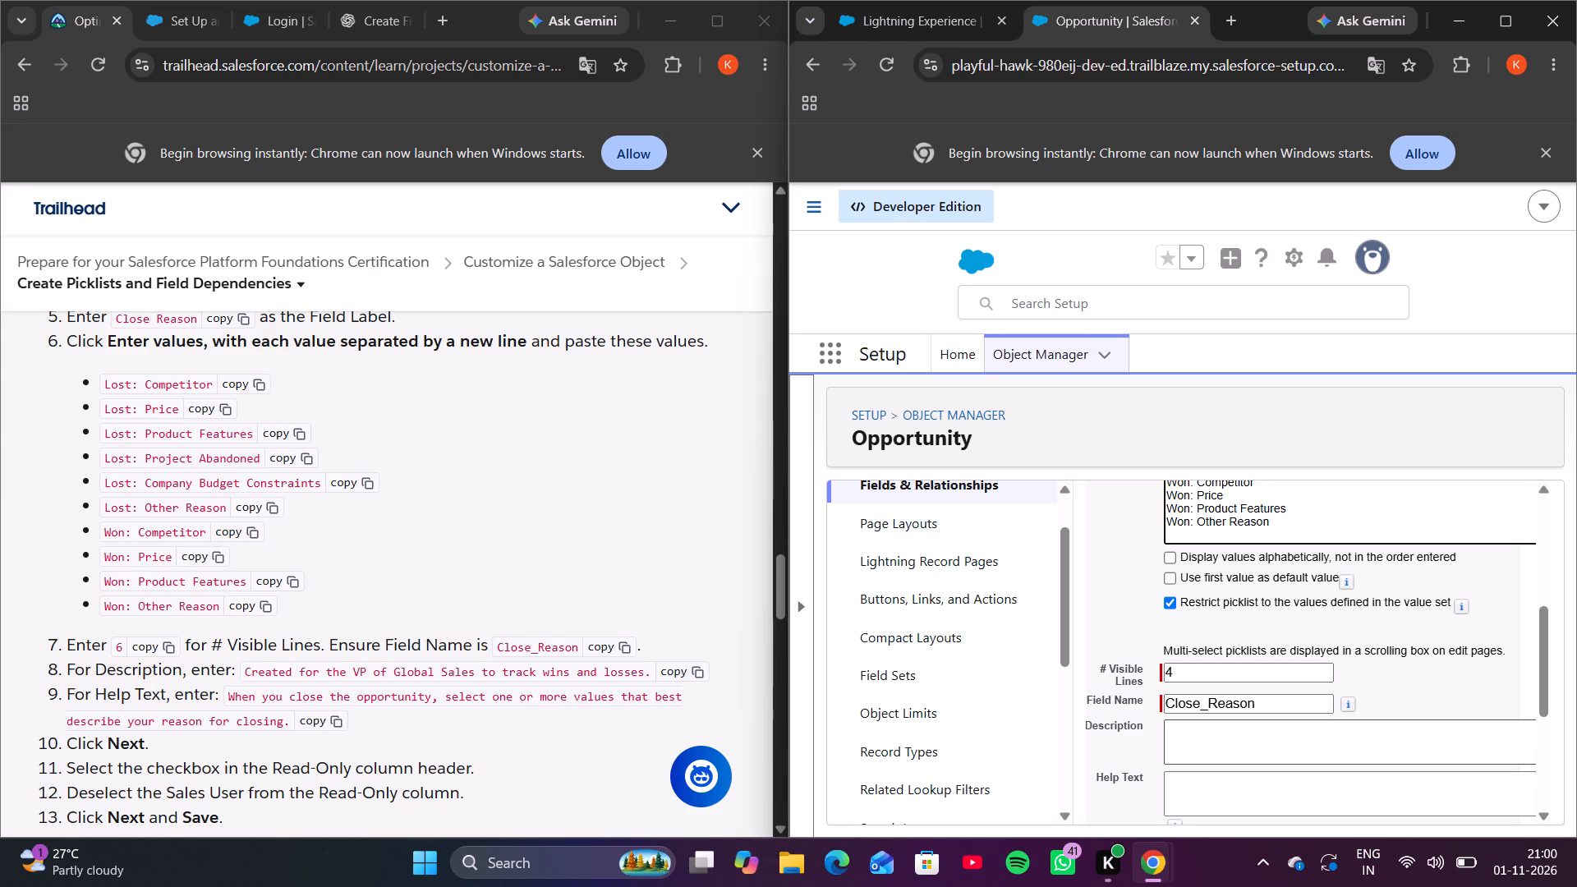
{"action": "left_click", "coordinate": [1227, 670]}
{"action": "key", "text": "BackSpace"}
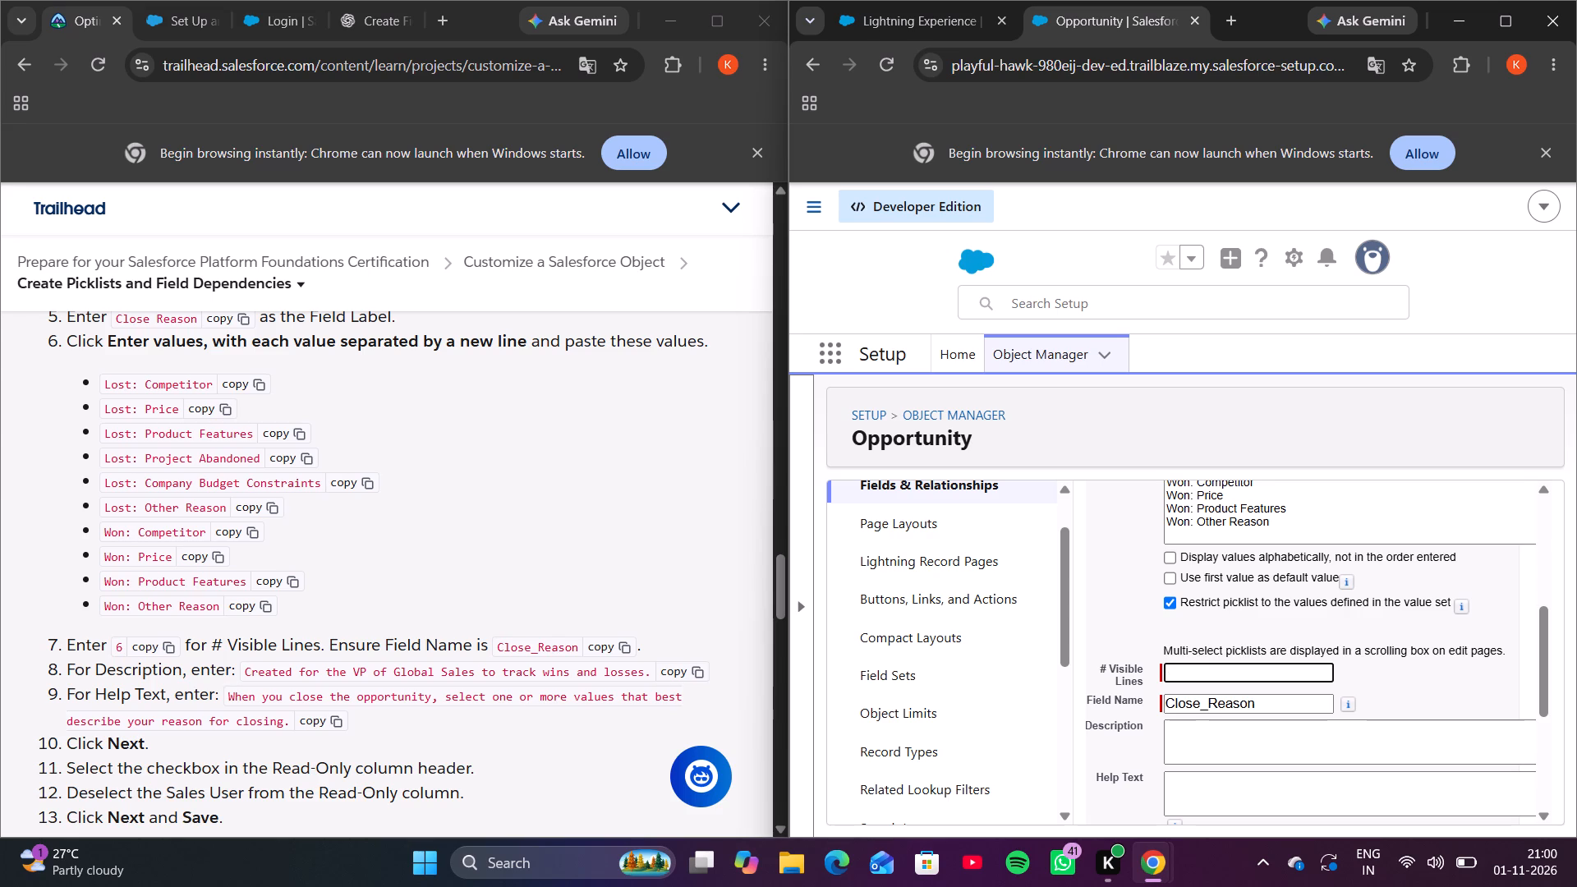
{"action": "key", "text": "6"}
Copy "Created for the VP of Global Sales to track wins and losses." from the instructions into the Close Reason field's description.
{"action": "left_click", "coordinate": [672, 666]}
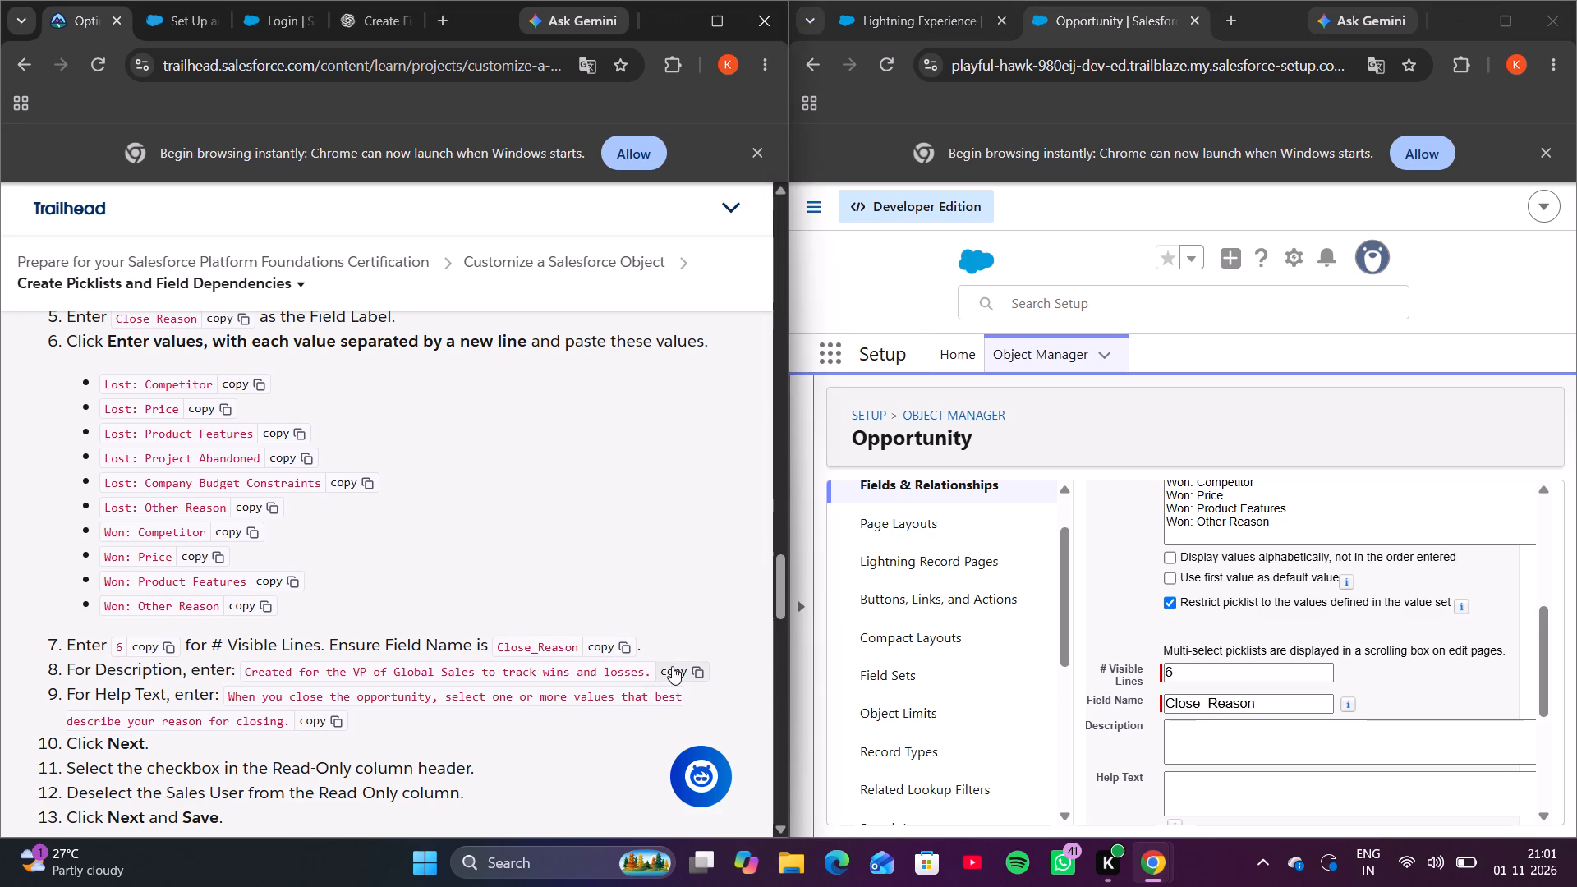
{"action": "left_click", "coordinate": [1237, 736]}
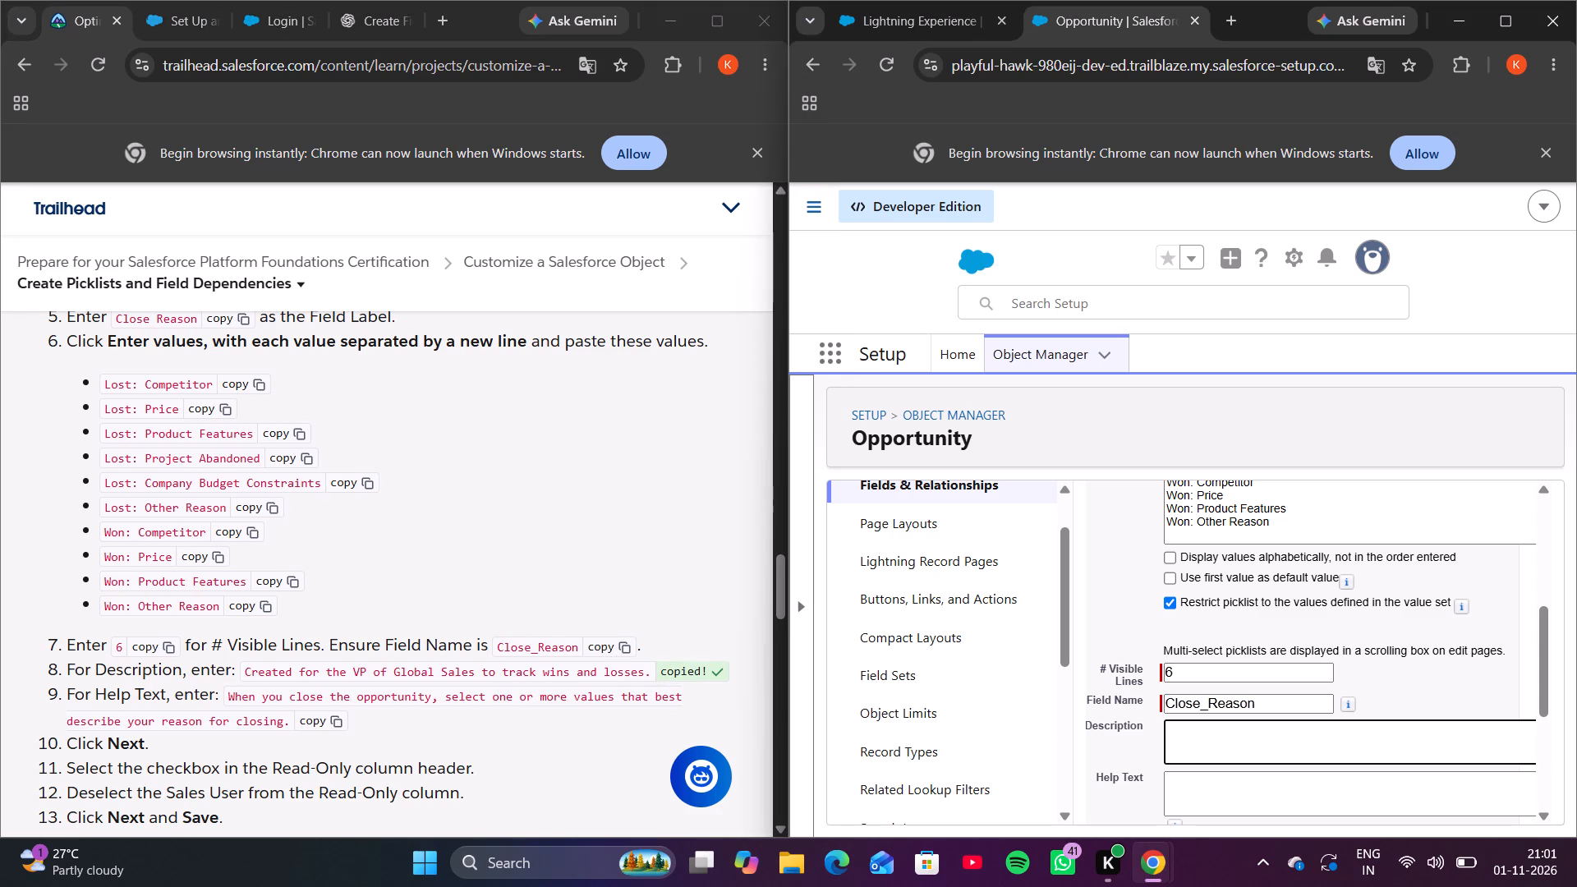
{"action": "key", "text": "ctrl+v"}
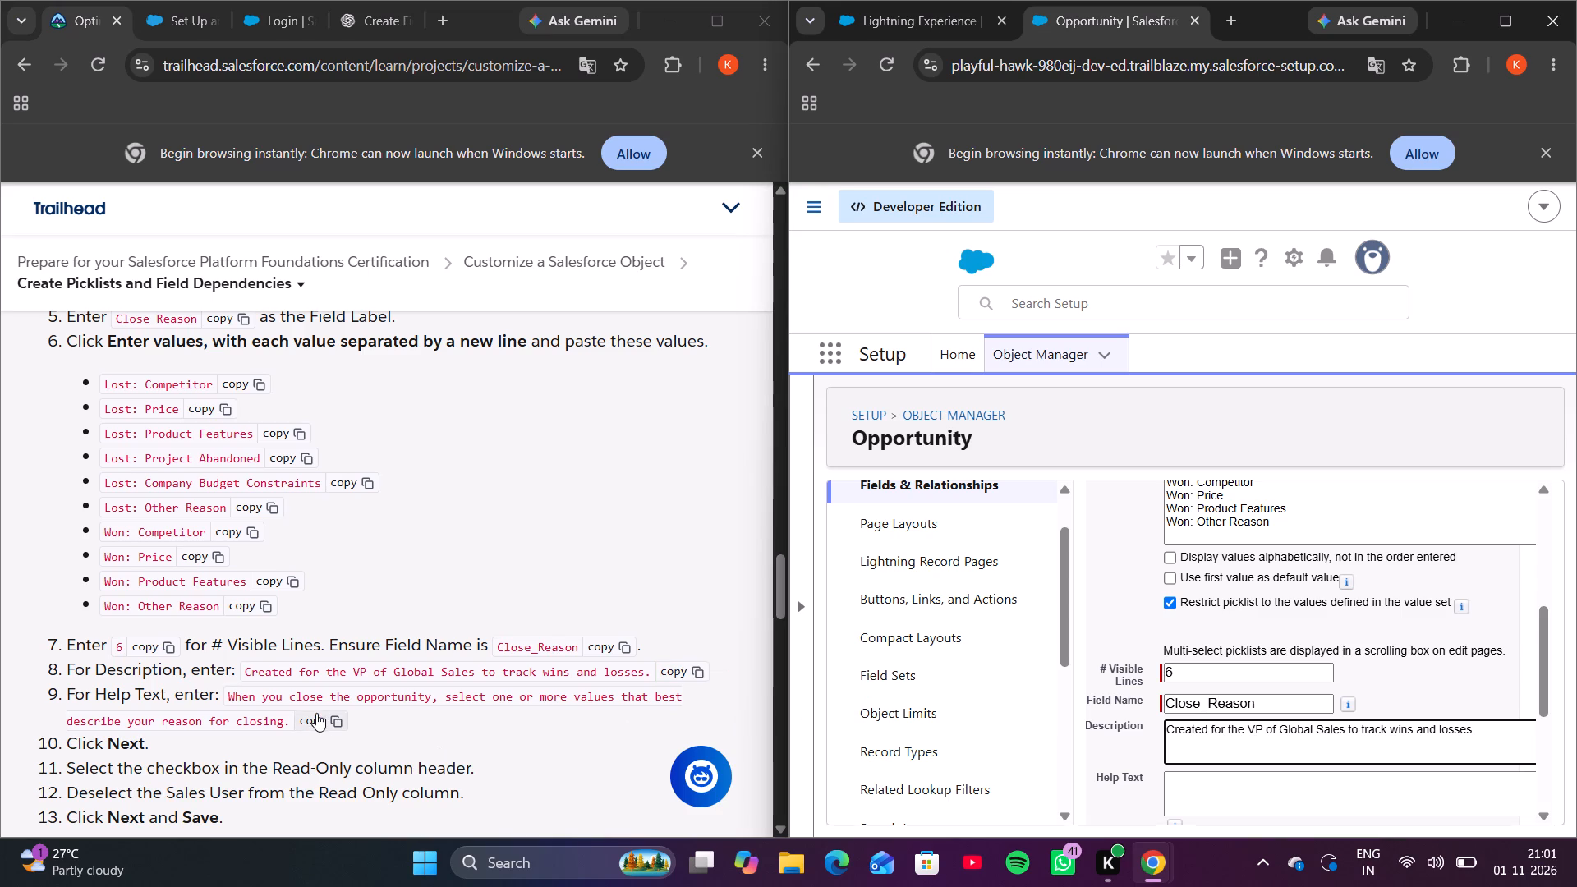
Copy the help text about selecting values that best describe the reason for closing into Close Reason, and continue to field-level security.
{"action": "left_click", "coordinate": [316, 713]}
{"action": "left_click", "coordinate": [1191, 796]}
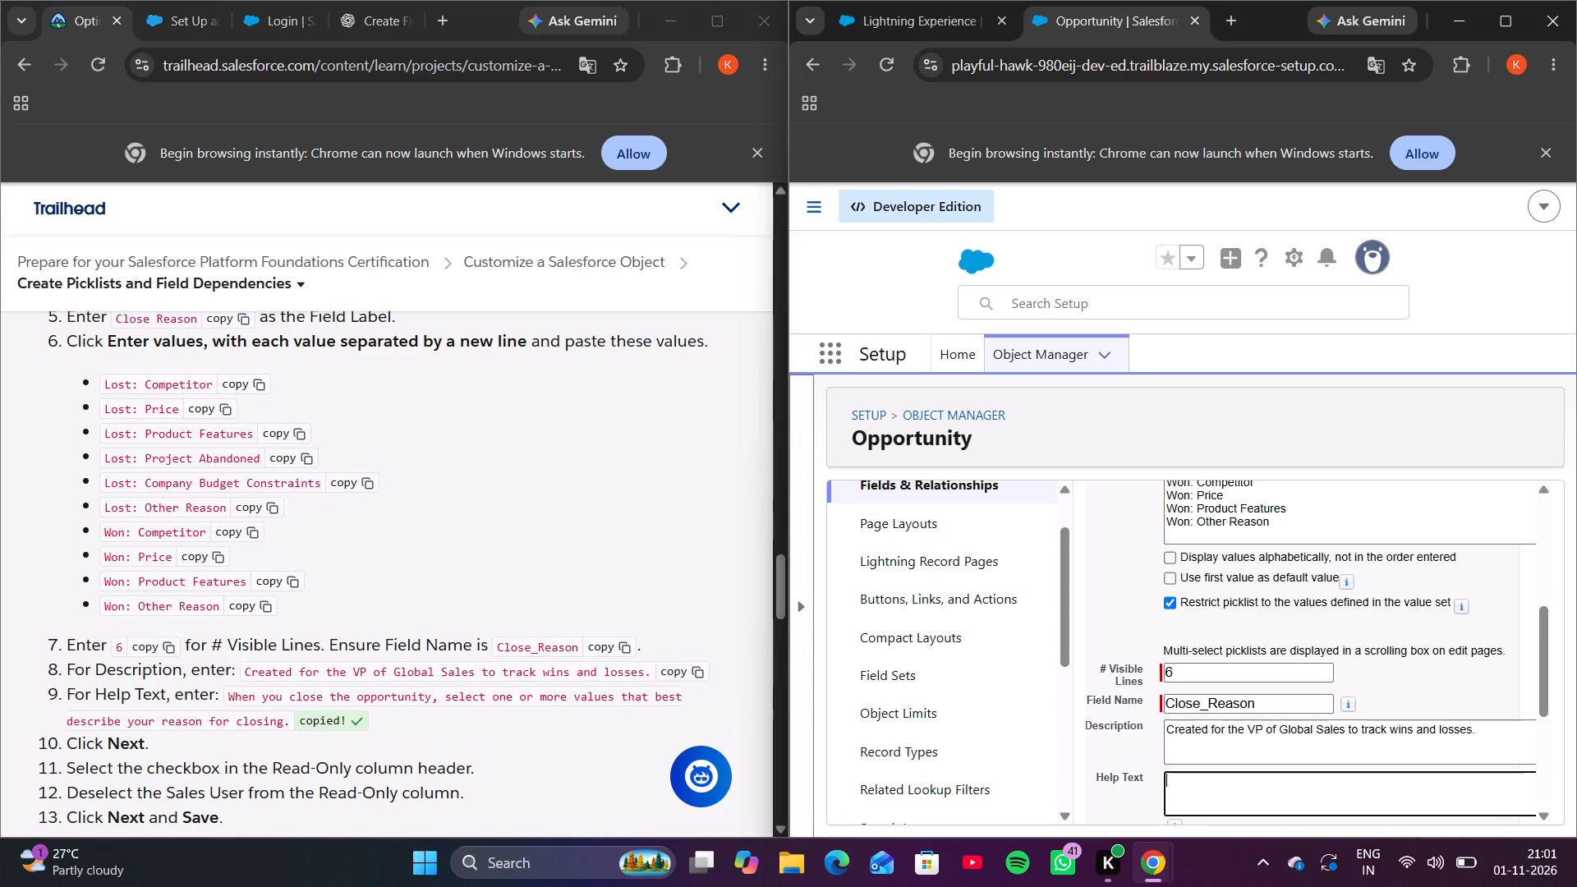
{"action": "key", "text": "ctrl+v"}
{"action": "scroll", "coordinate": [1191, 796], "scroll_direction": "down", "scroll_amount": 1}
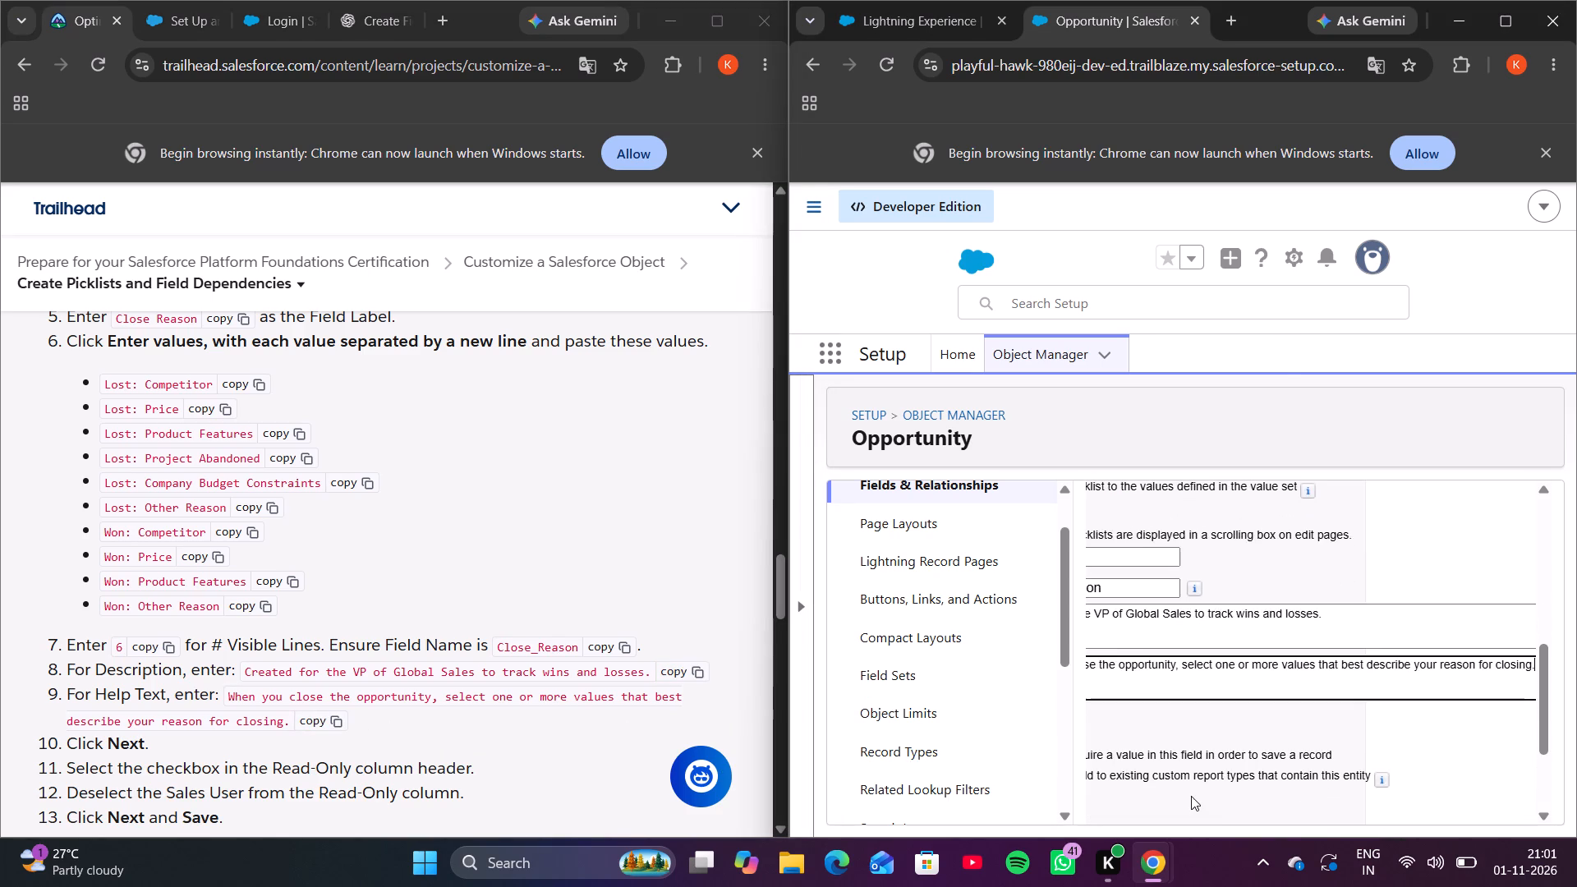
{"action": "scroll", "coordinate": [1191, 796], "scroll_direction": "down", "scroll_amount": 1}
{"action": "scroll", "coordinate": [361, 661], "scroll_direction": "down", "scroll_amount": 1}
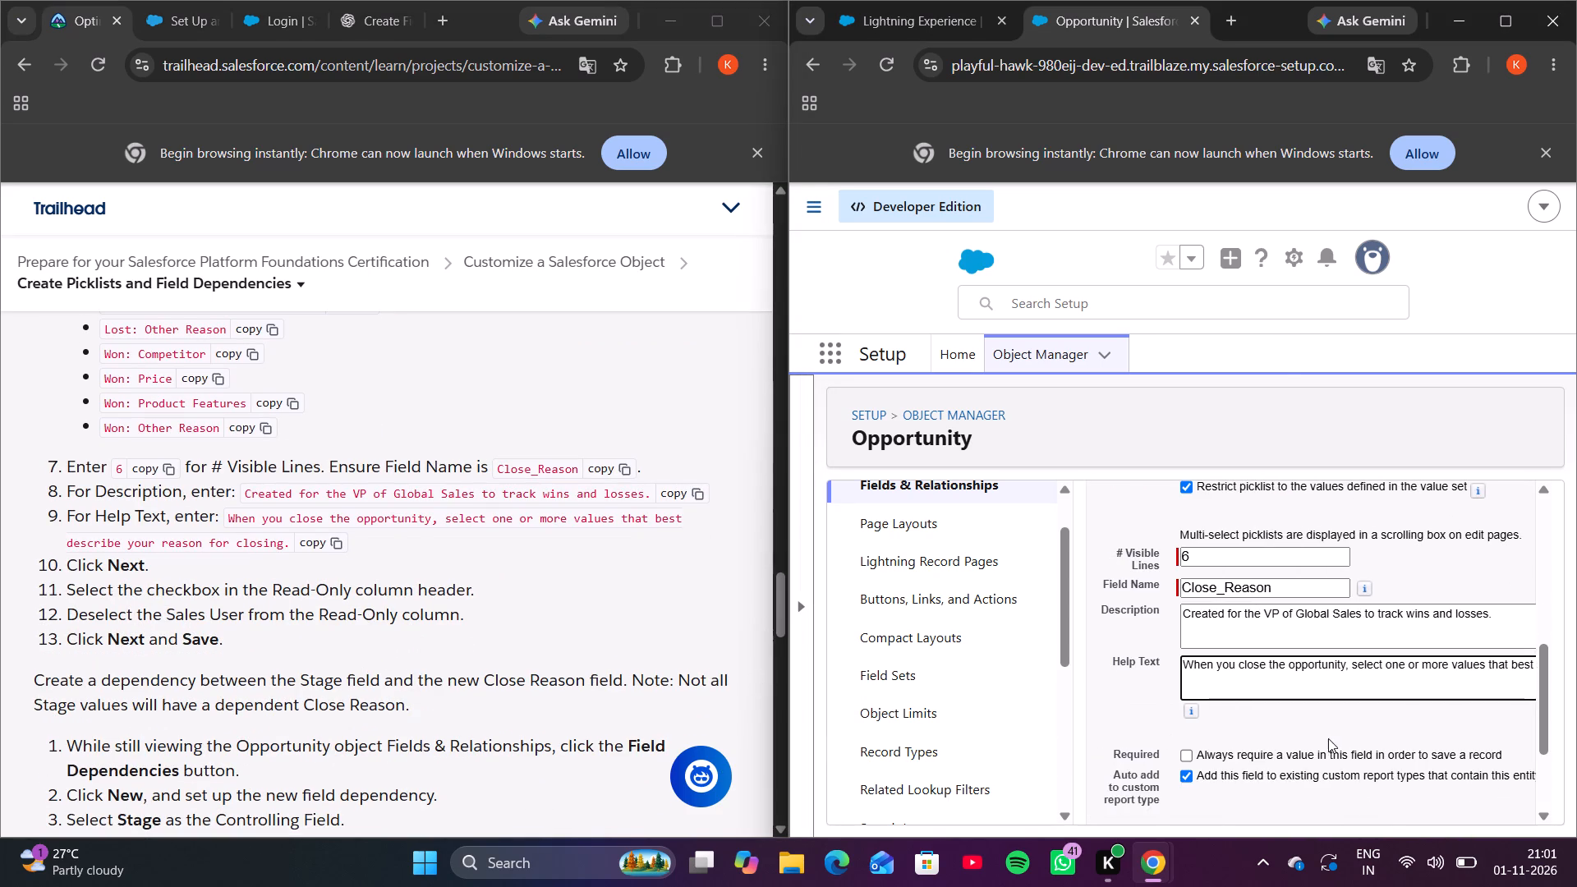
{"action": "scroll", "coordinate": [1330, 738], "scroll_direction": "down", "scroll_amount": 4}
{"action": "left_click", "coordinate": [1468, 783]}
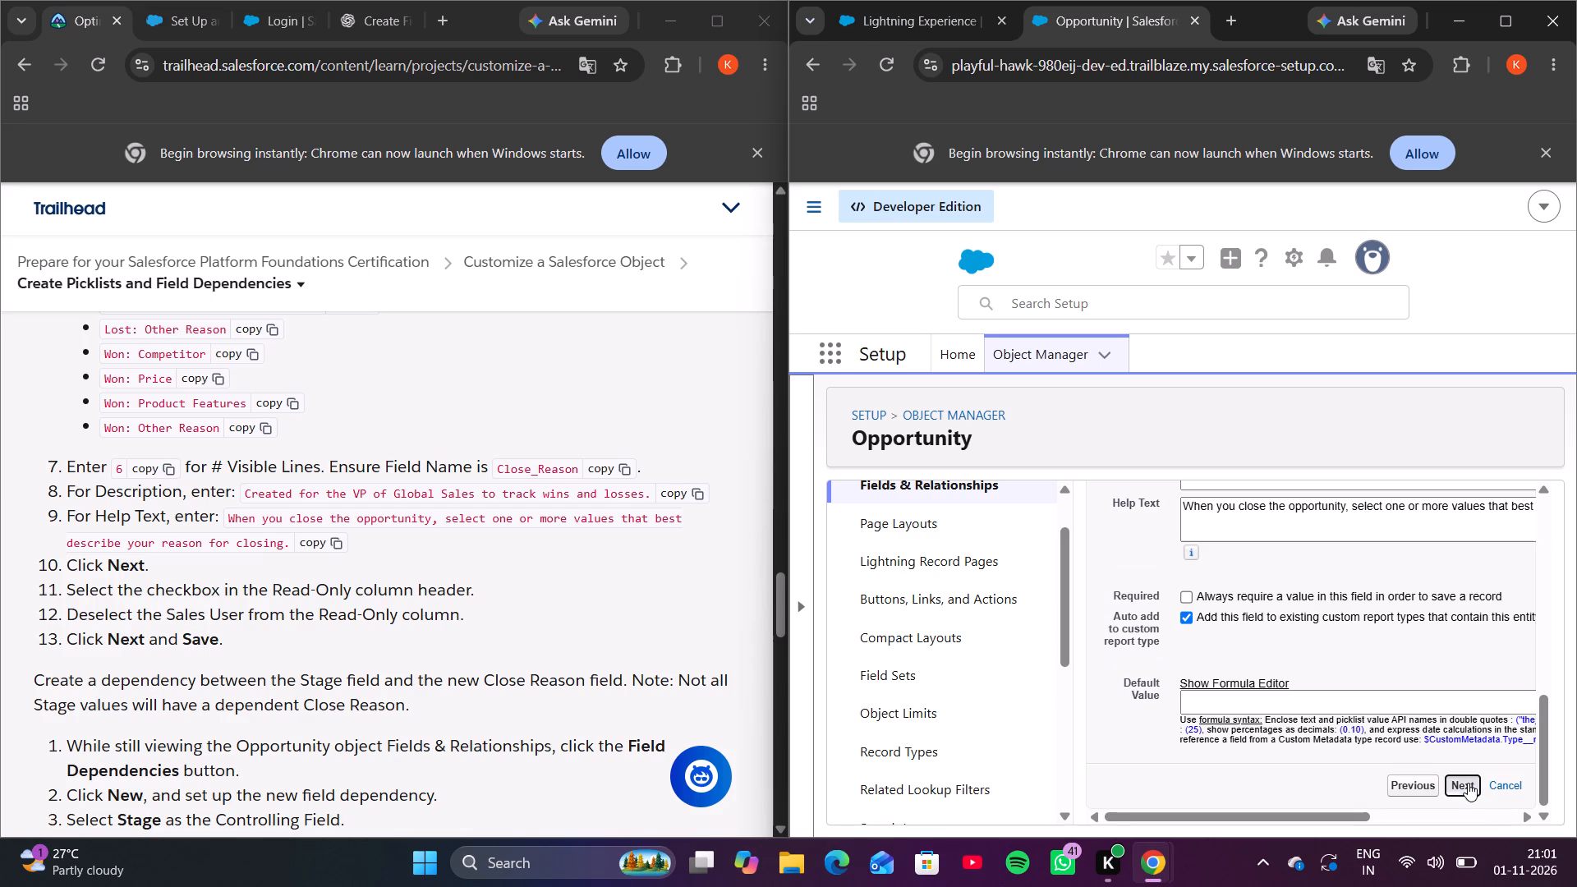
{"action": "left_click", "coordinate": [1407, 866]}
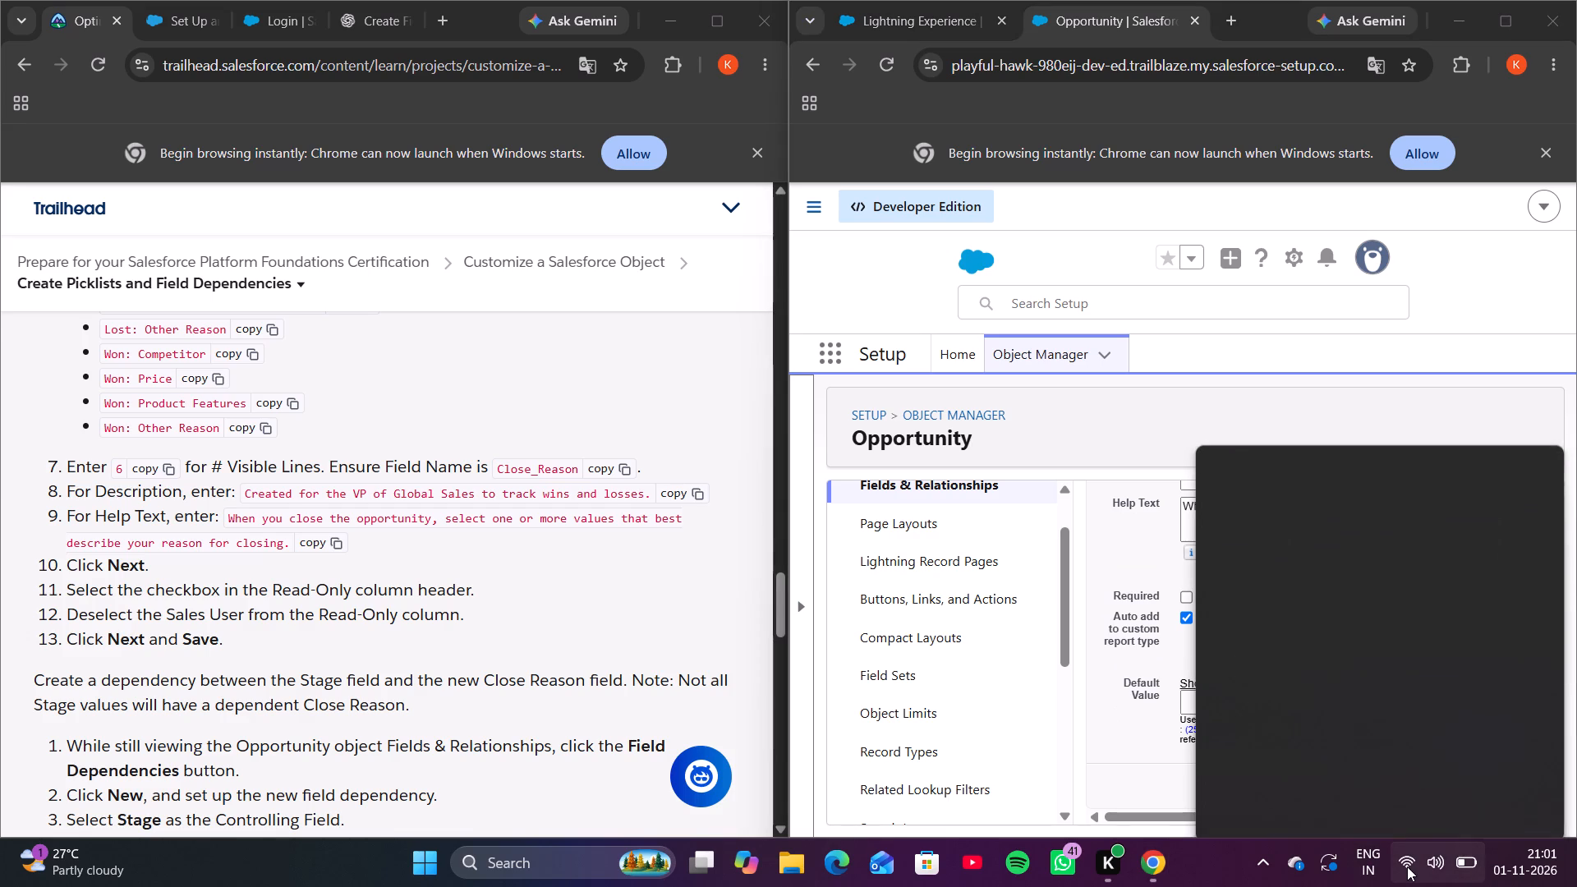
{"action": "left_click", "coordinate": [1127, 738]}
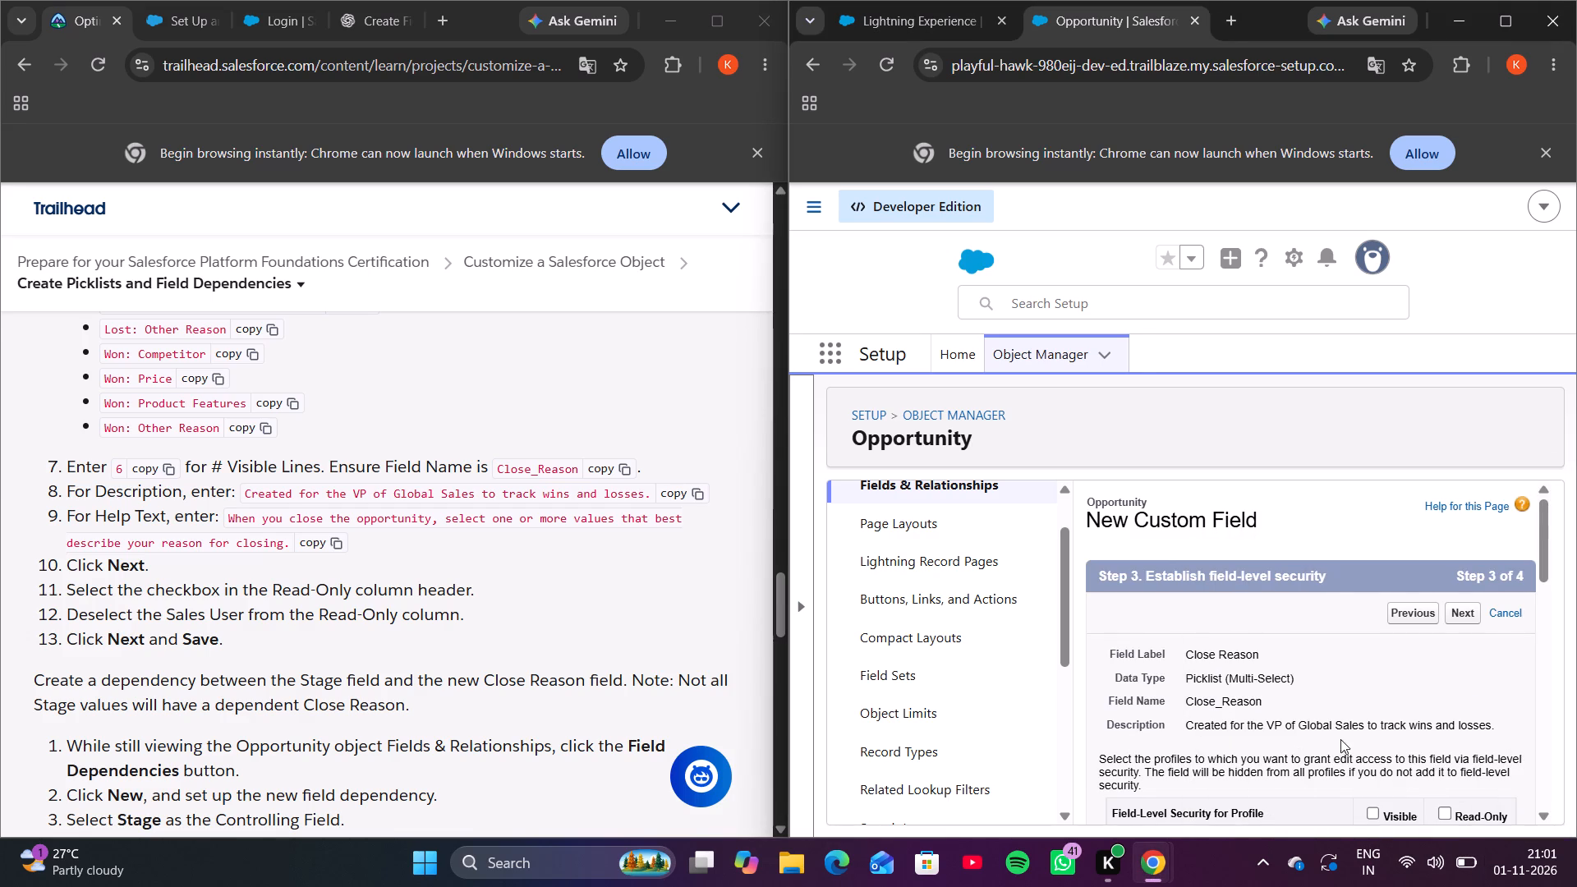
Make Close Reason read-only for every profile except Sales User, and save the new field with the default page layouts.
{"action": "scroll", "coordinate": [1350, 738], "scroll_direction": "down", "scroll_amount": 1}
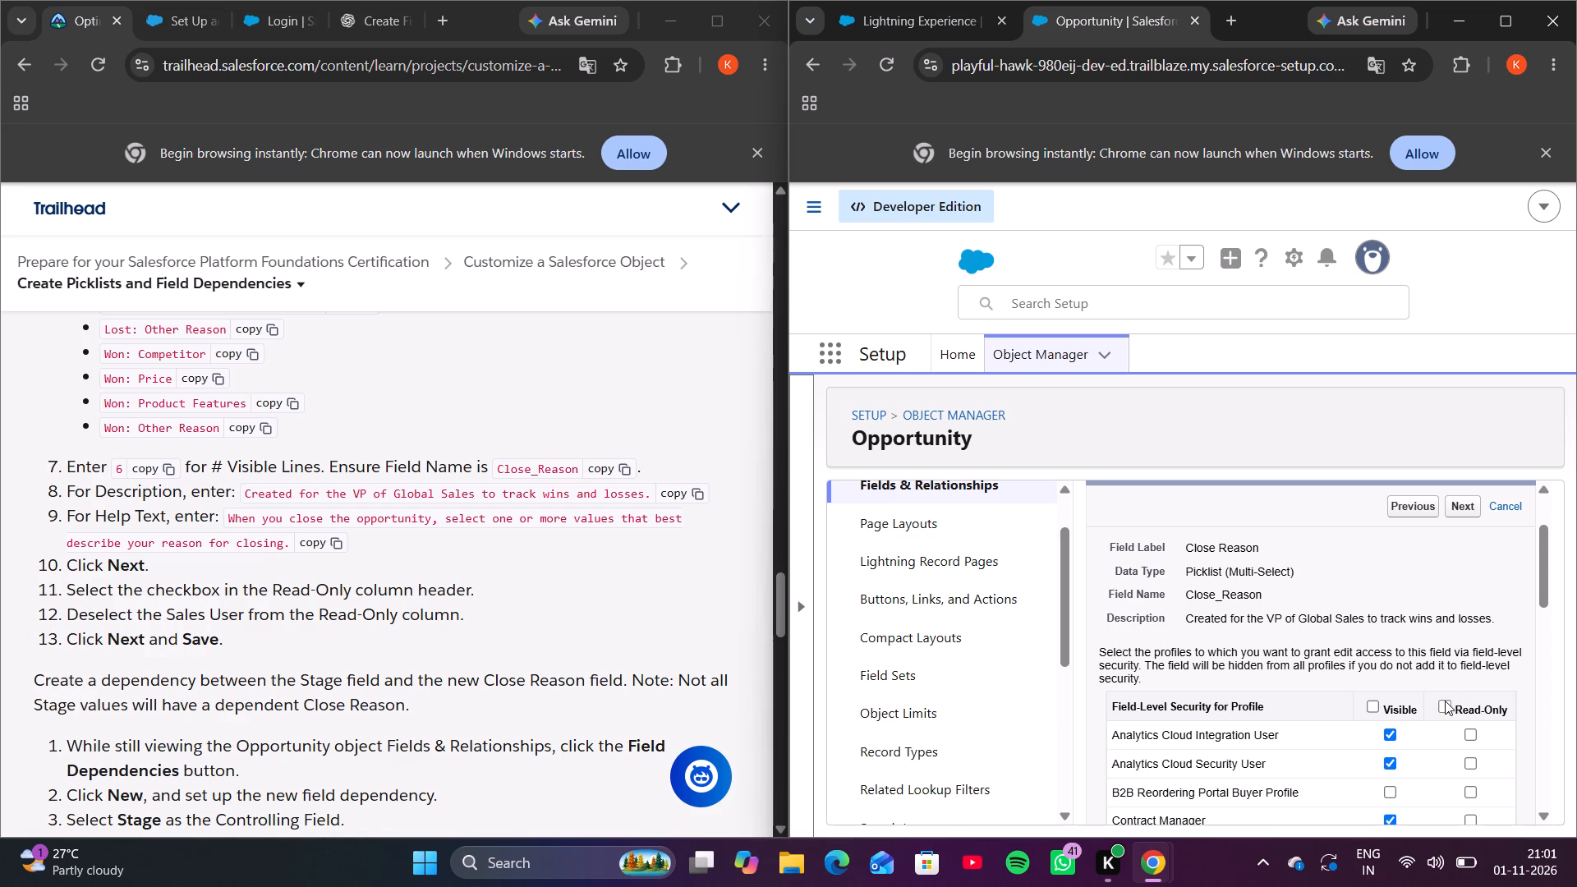
{"action": "left_click", "coordinate": [1445, 701]}
{"action": "scroll", "coordinate": [1435, 745], "scroll_direction": "down", "scroll_amount": 5}
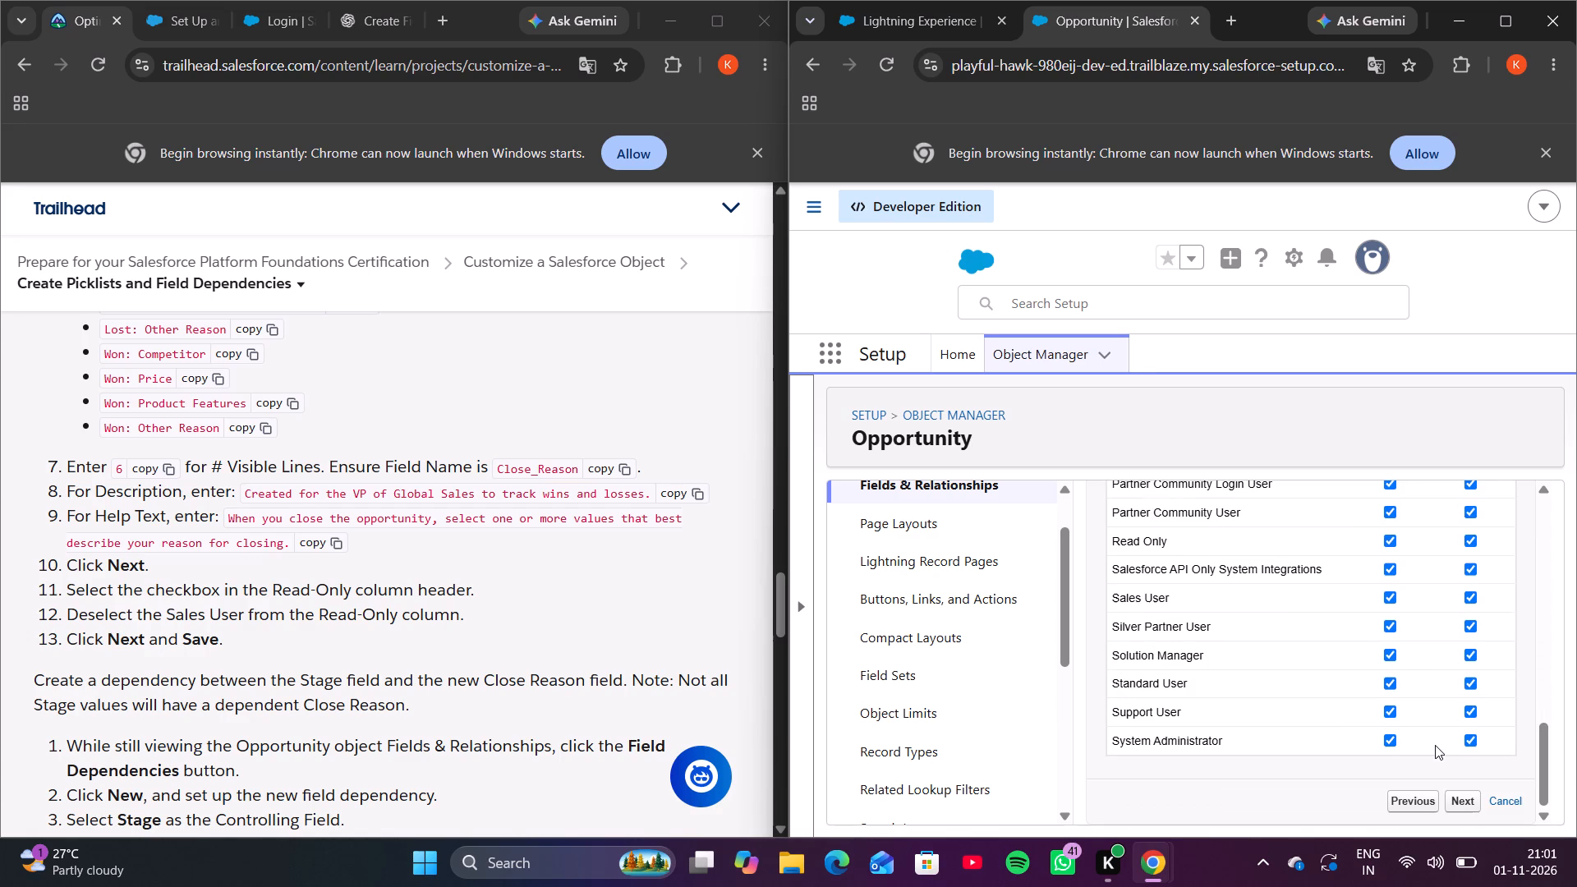
{"action": "left_click", "coordinate": [1474, 595]}
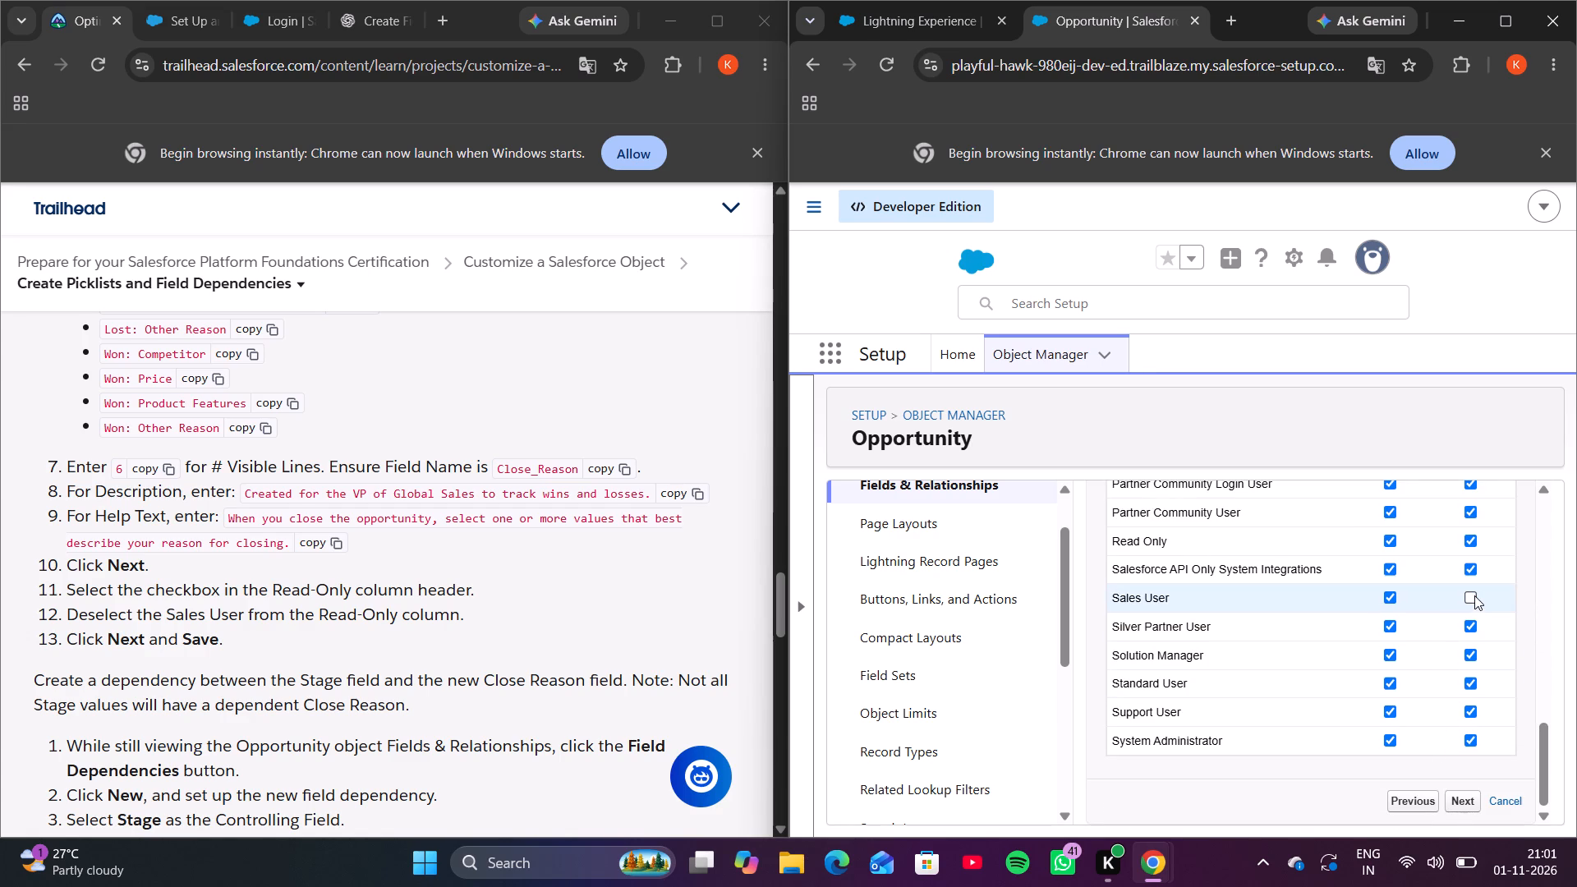
{"action": "left_click", "coordinate": [1455, 798]}
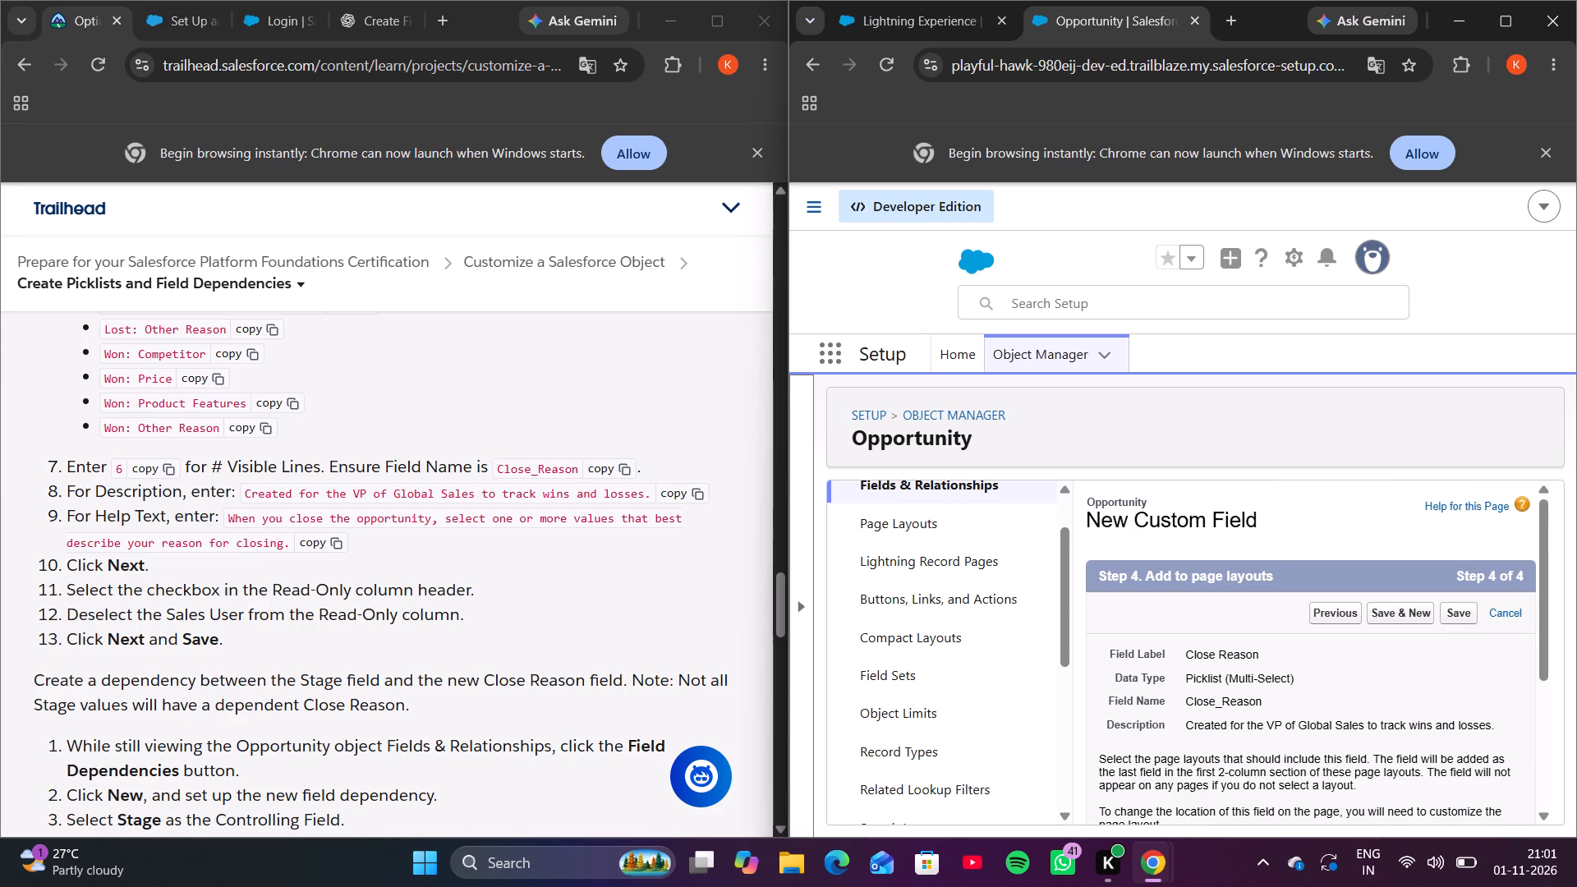
{"action": "left_click", "coordinate": [1462, 607]}
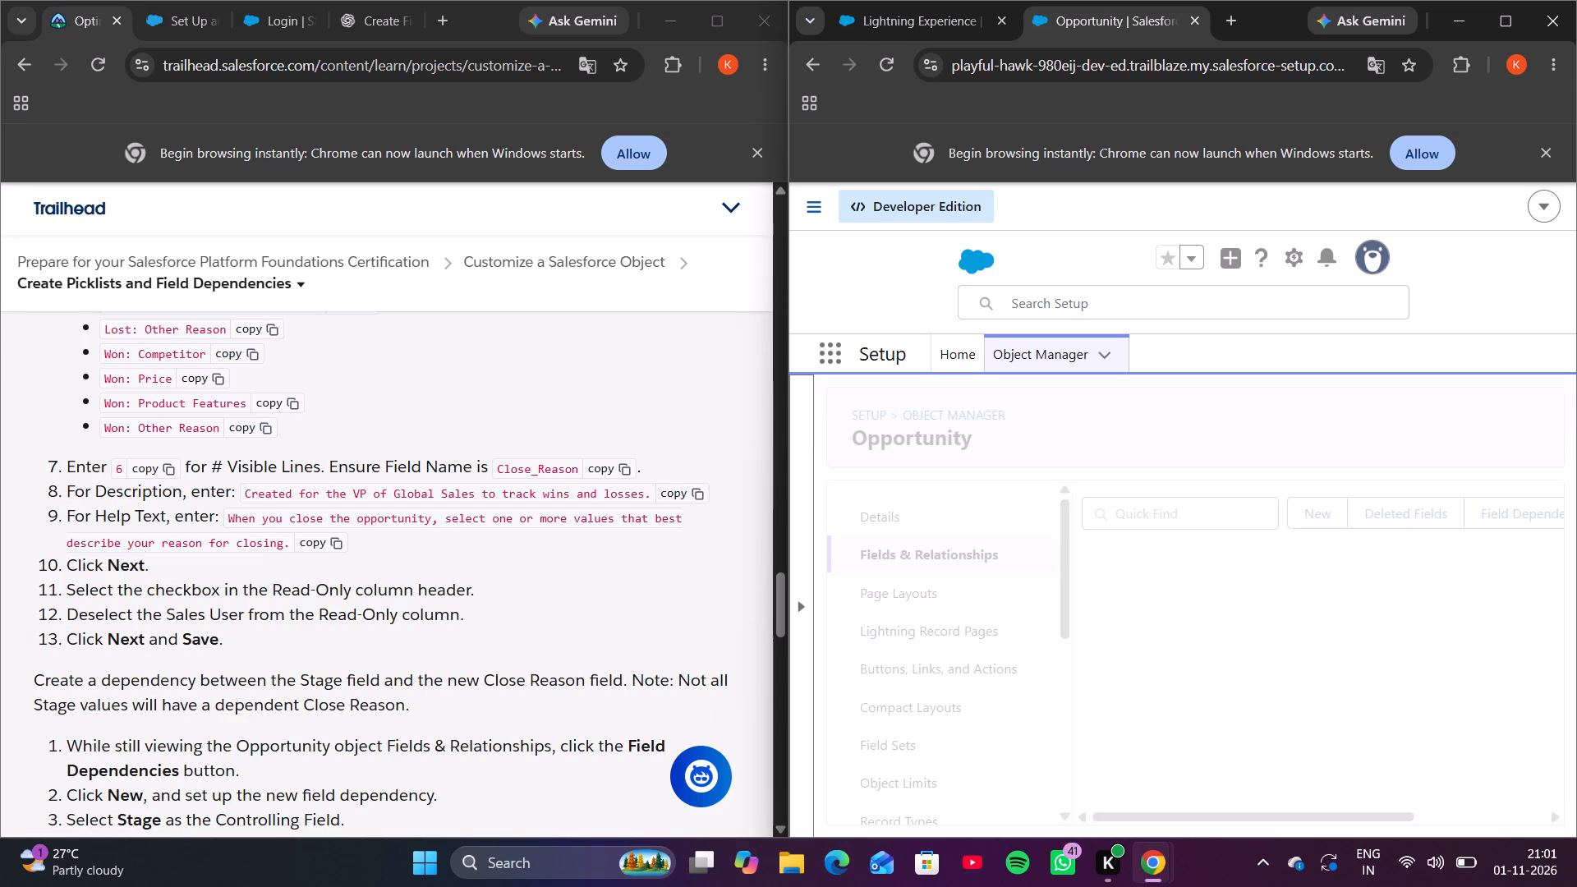
Create a new Opportunity field dependency with Stage as the controlling field and Close Reason as the dependent field.
{"action": "scroll", "coordinate": [443, 747], "scroll_direction": "down", "scroll_amount": 2}
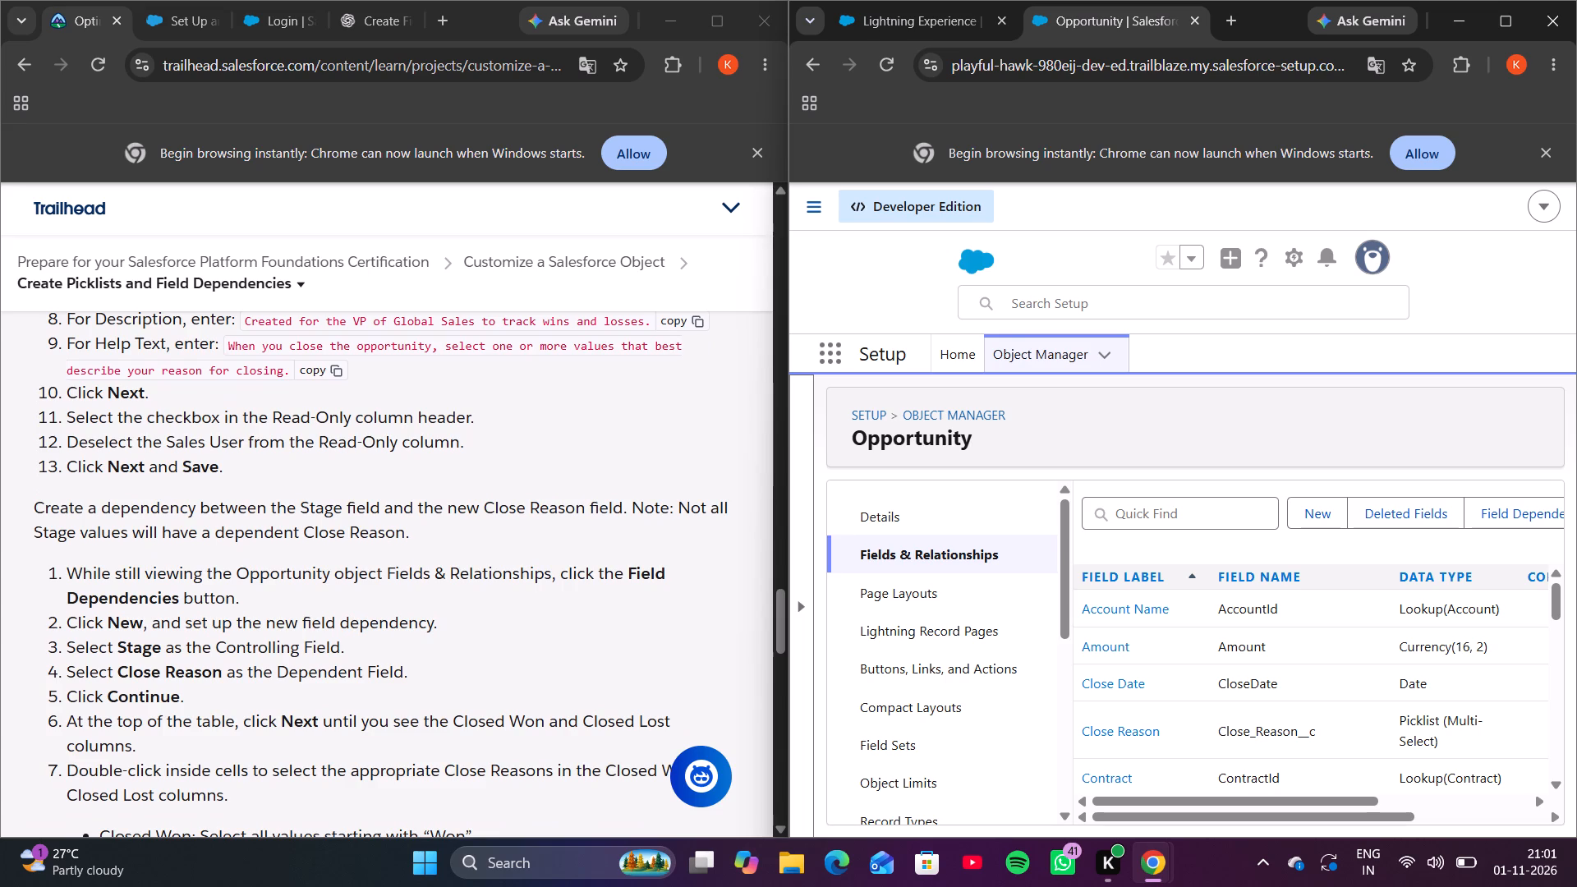
{"action": "left_click", "coordinate": [1495, 505]}
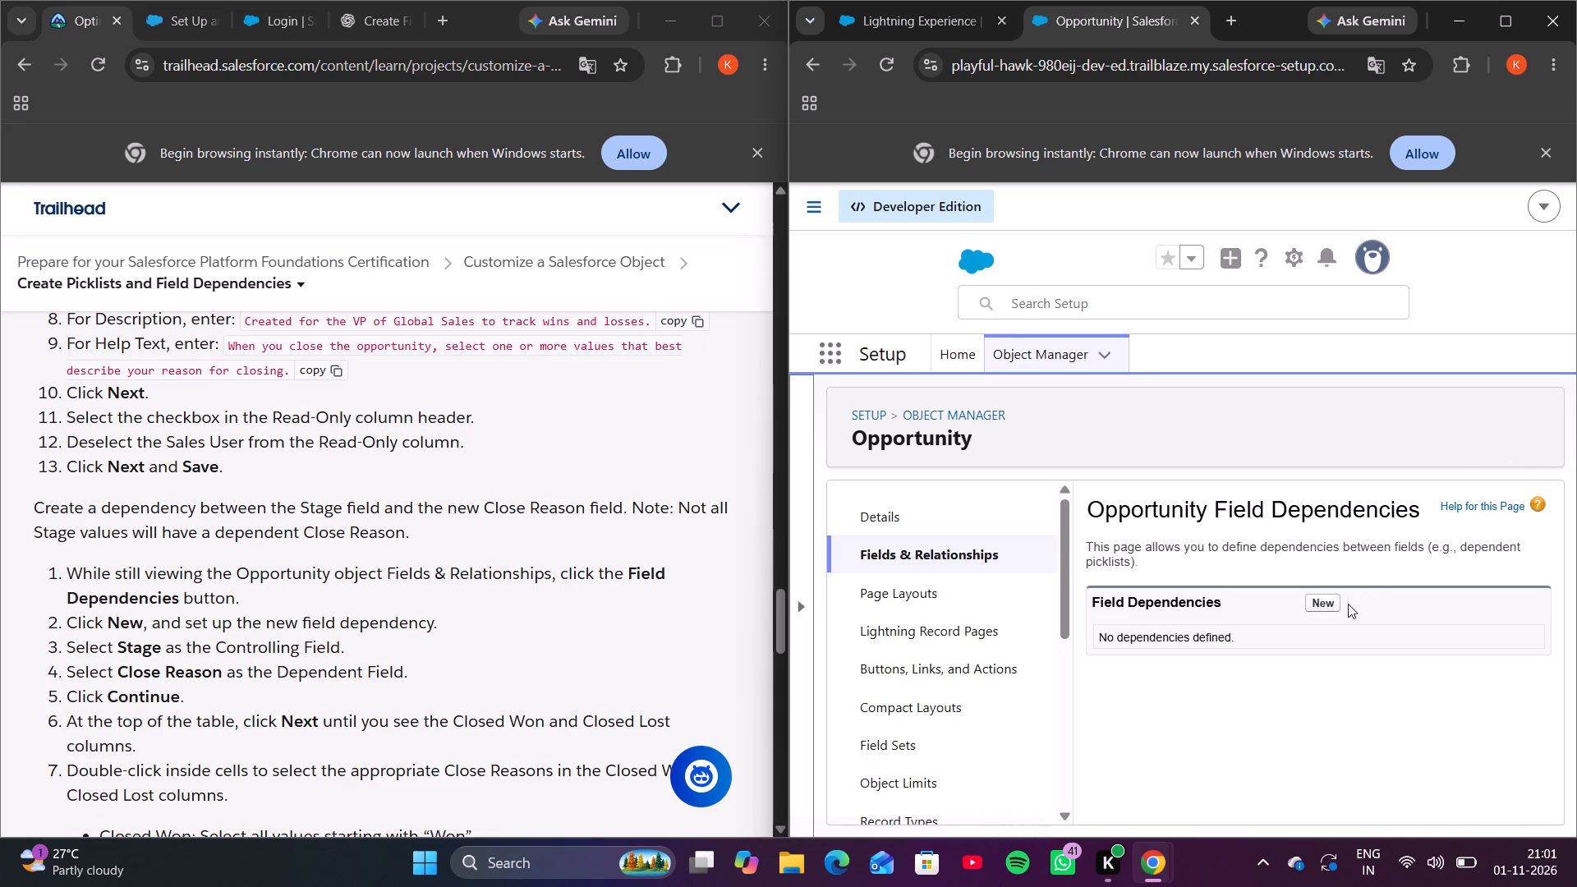
{"action": "left_click", "coordinate": [1319, 604]}
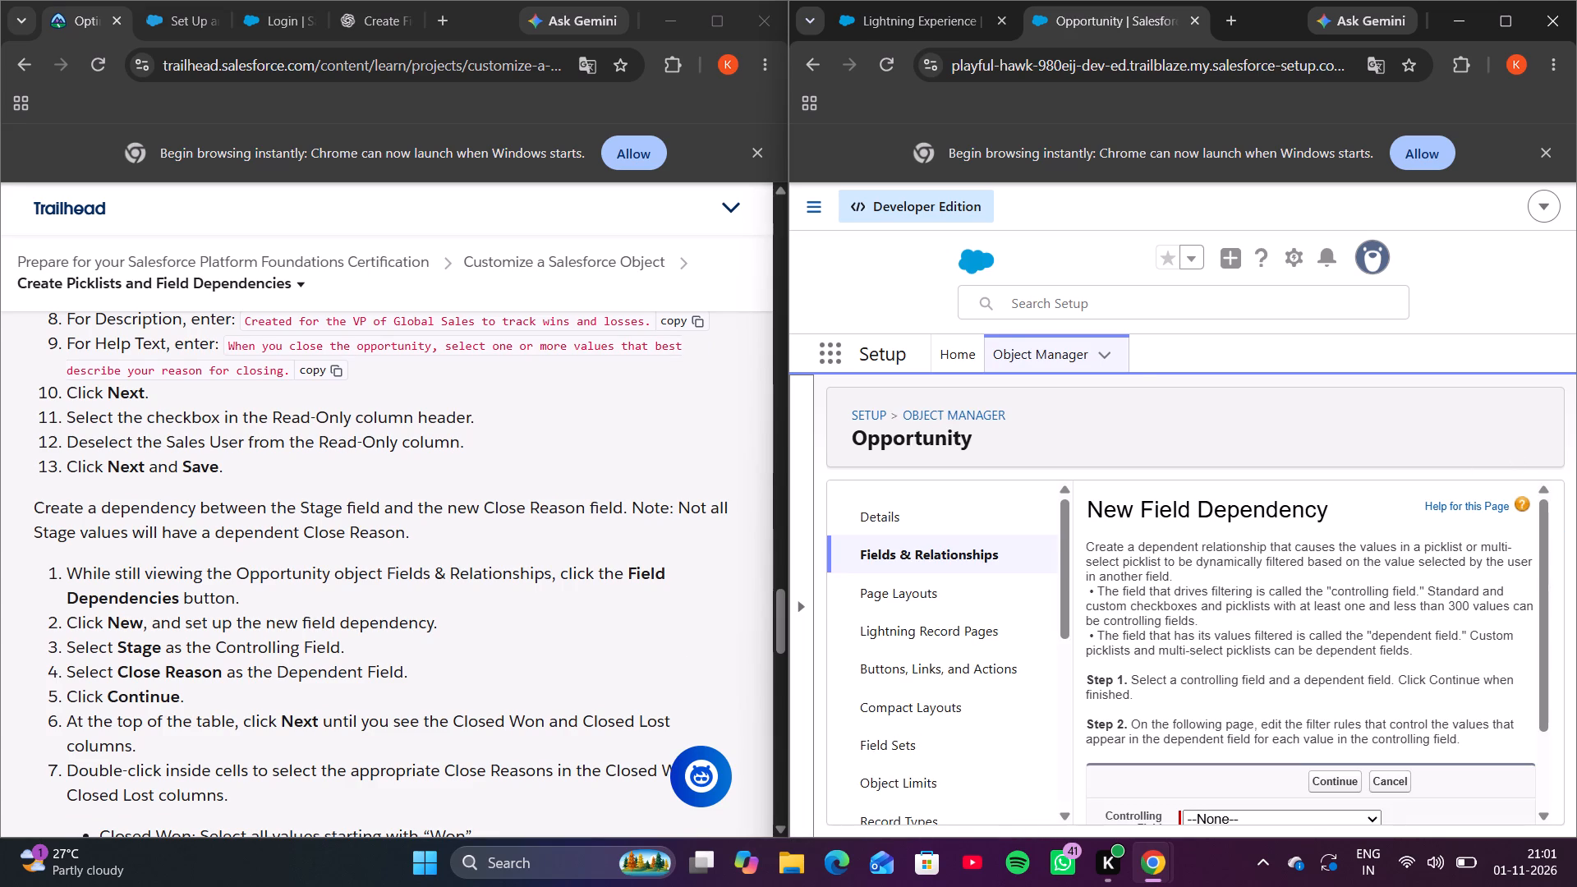
{"action": "scroll", "coordinate": [645, 607], "scroll_direction": "down", "scroll_amount": 1}
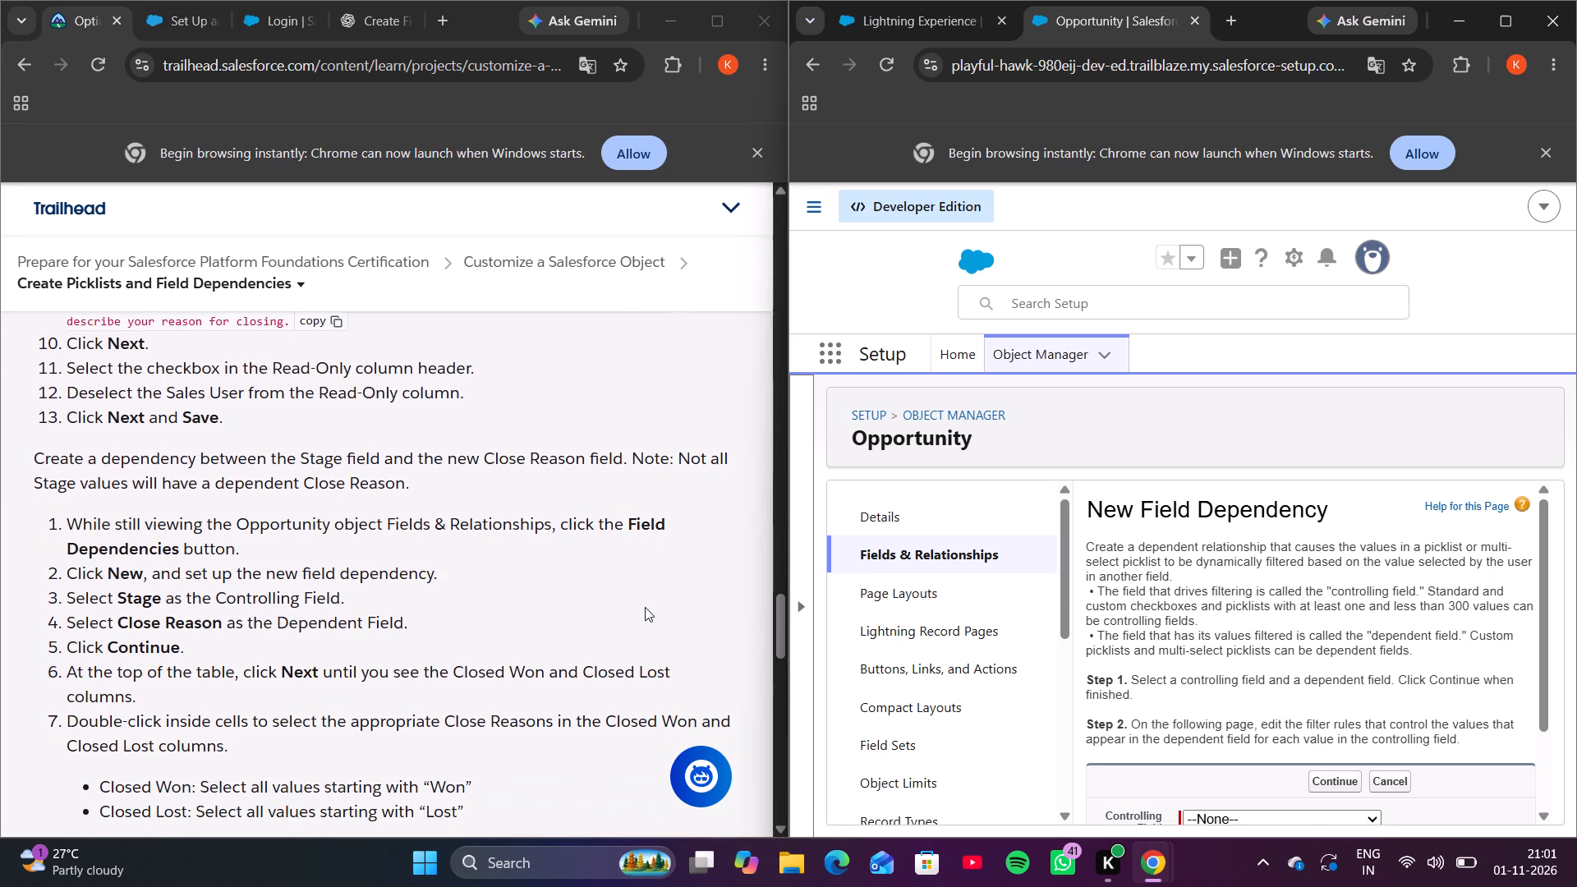
{"action": "scroll", "coordinate": [645, 607], "scroll_direction": "down", "scroll_amount": 1}
{"action": "scroll", "coordinate": [1230, 637], "scroll_direction": "down", "scroll_amount": 1}
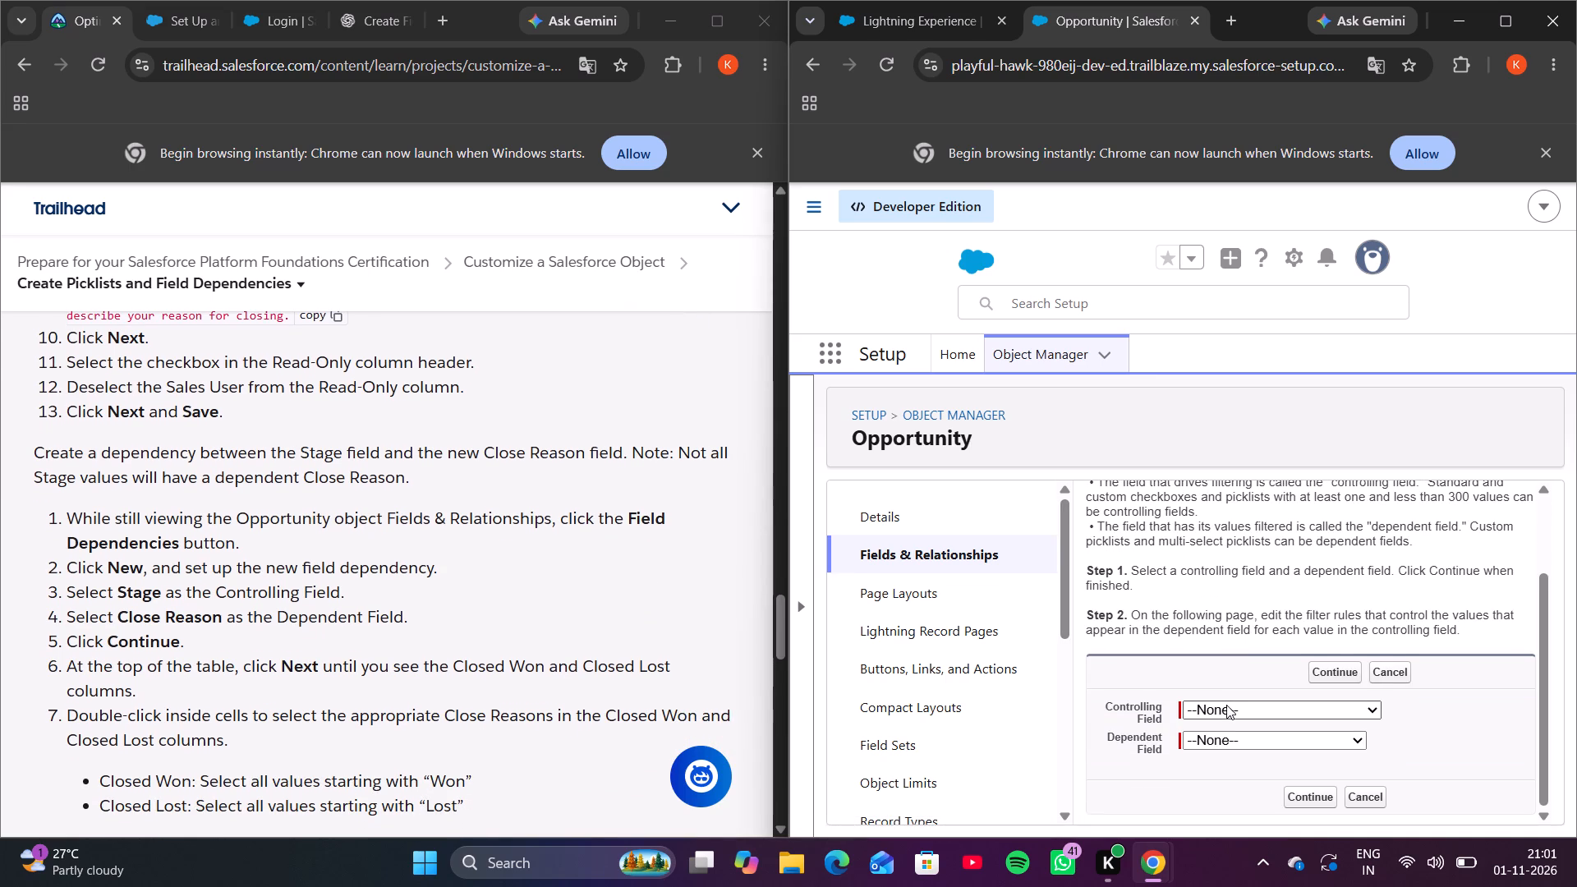
{"action": "left_click", "coordinate": [1226, 706]}
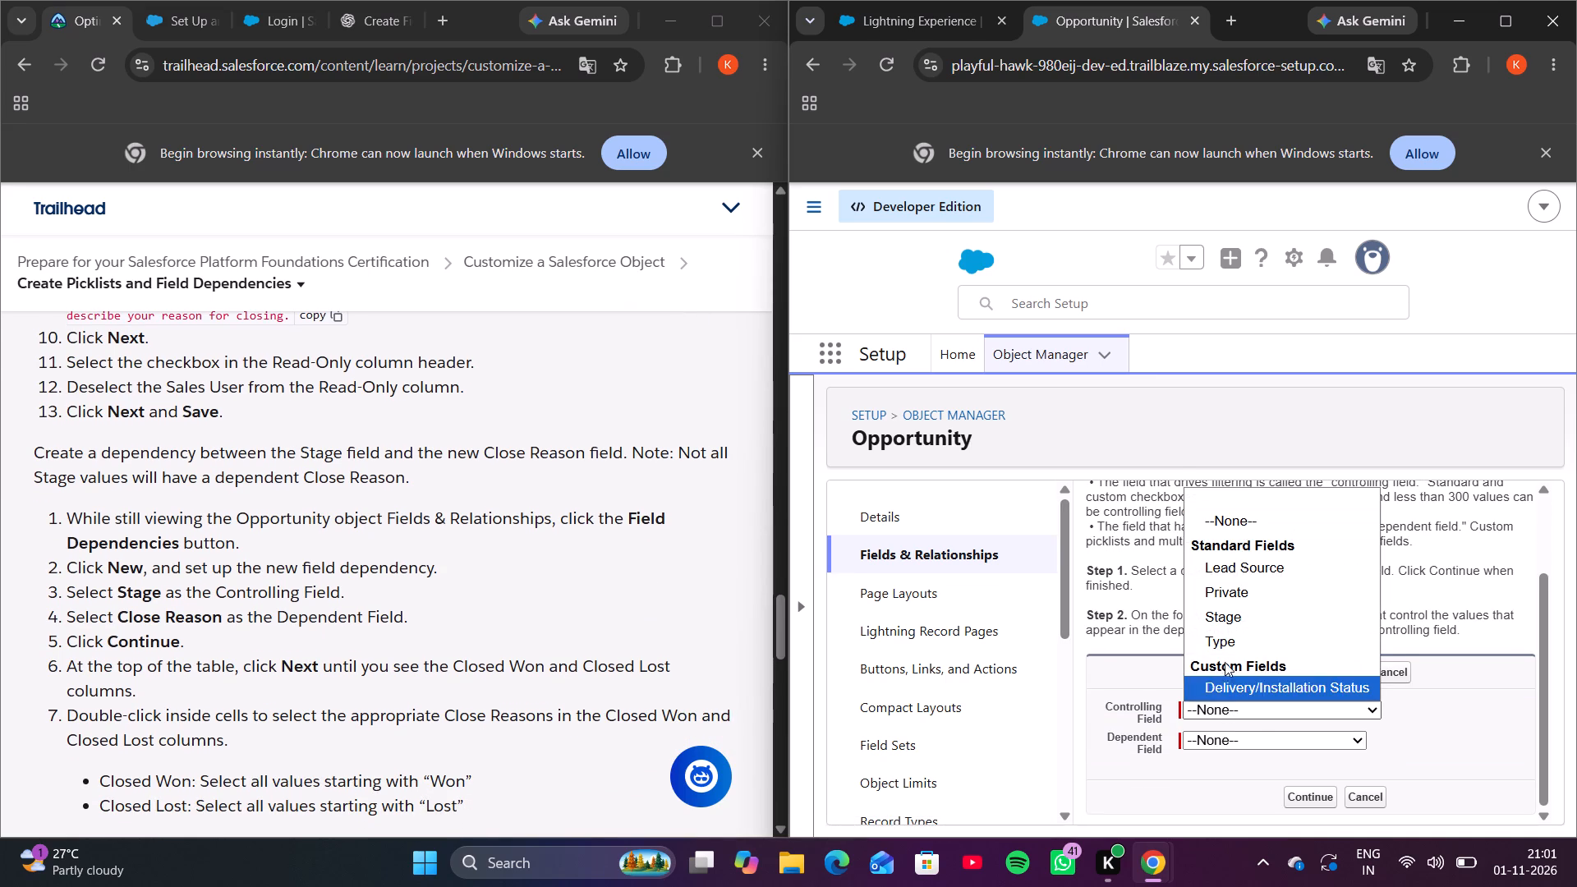
{"action": "left_click", "coordinate": [1229, 615]}
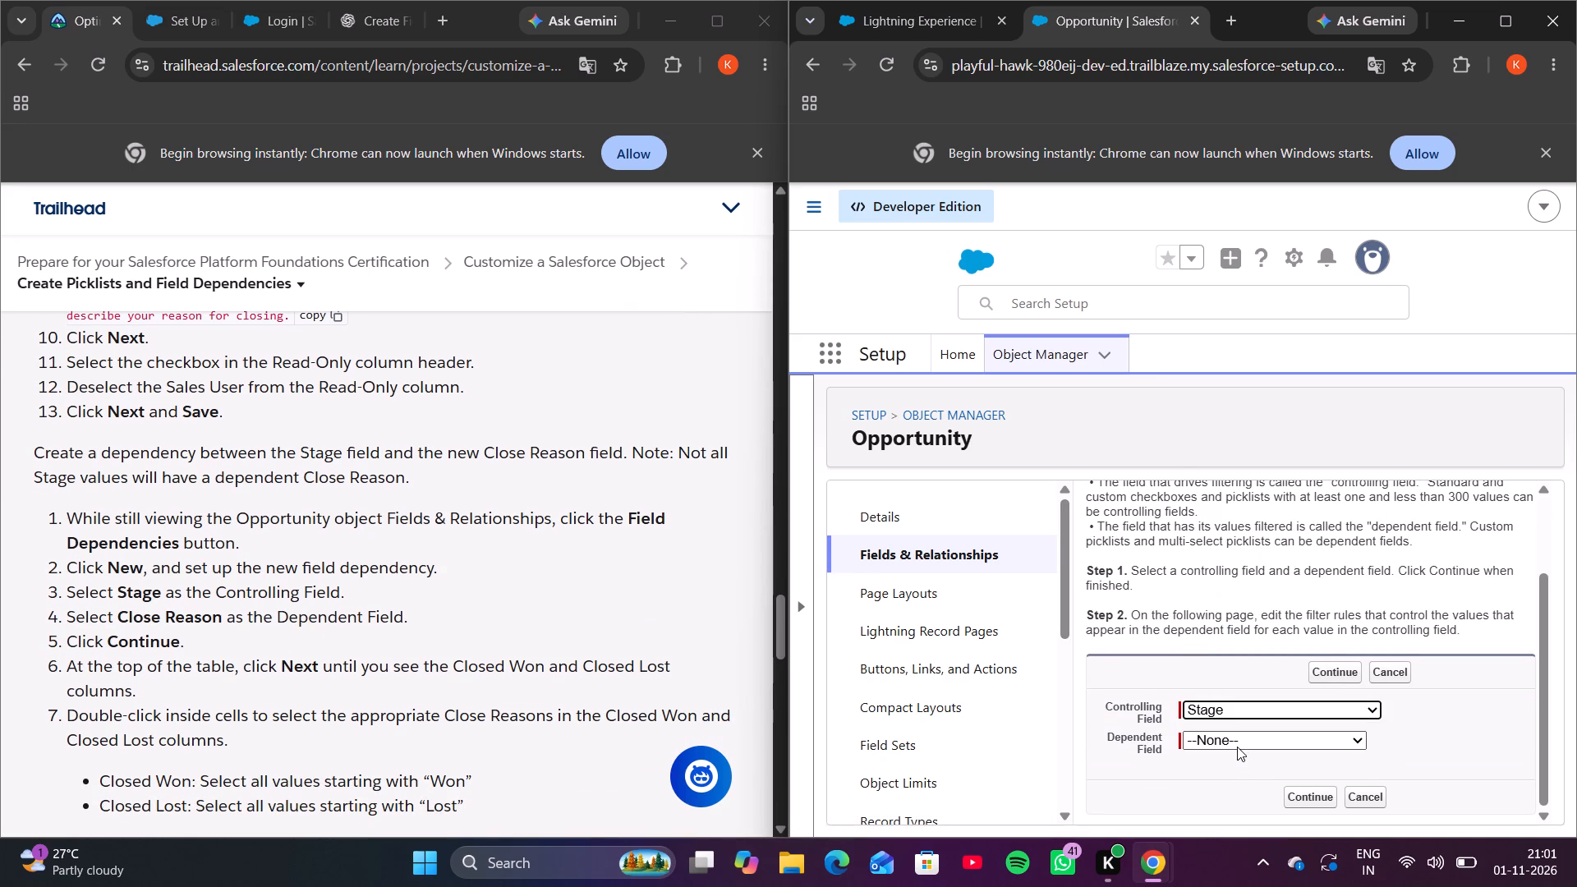
{"action": "left_click", "coordinate": [1237, 744]}
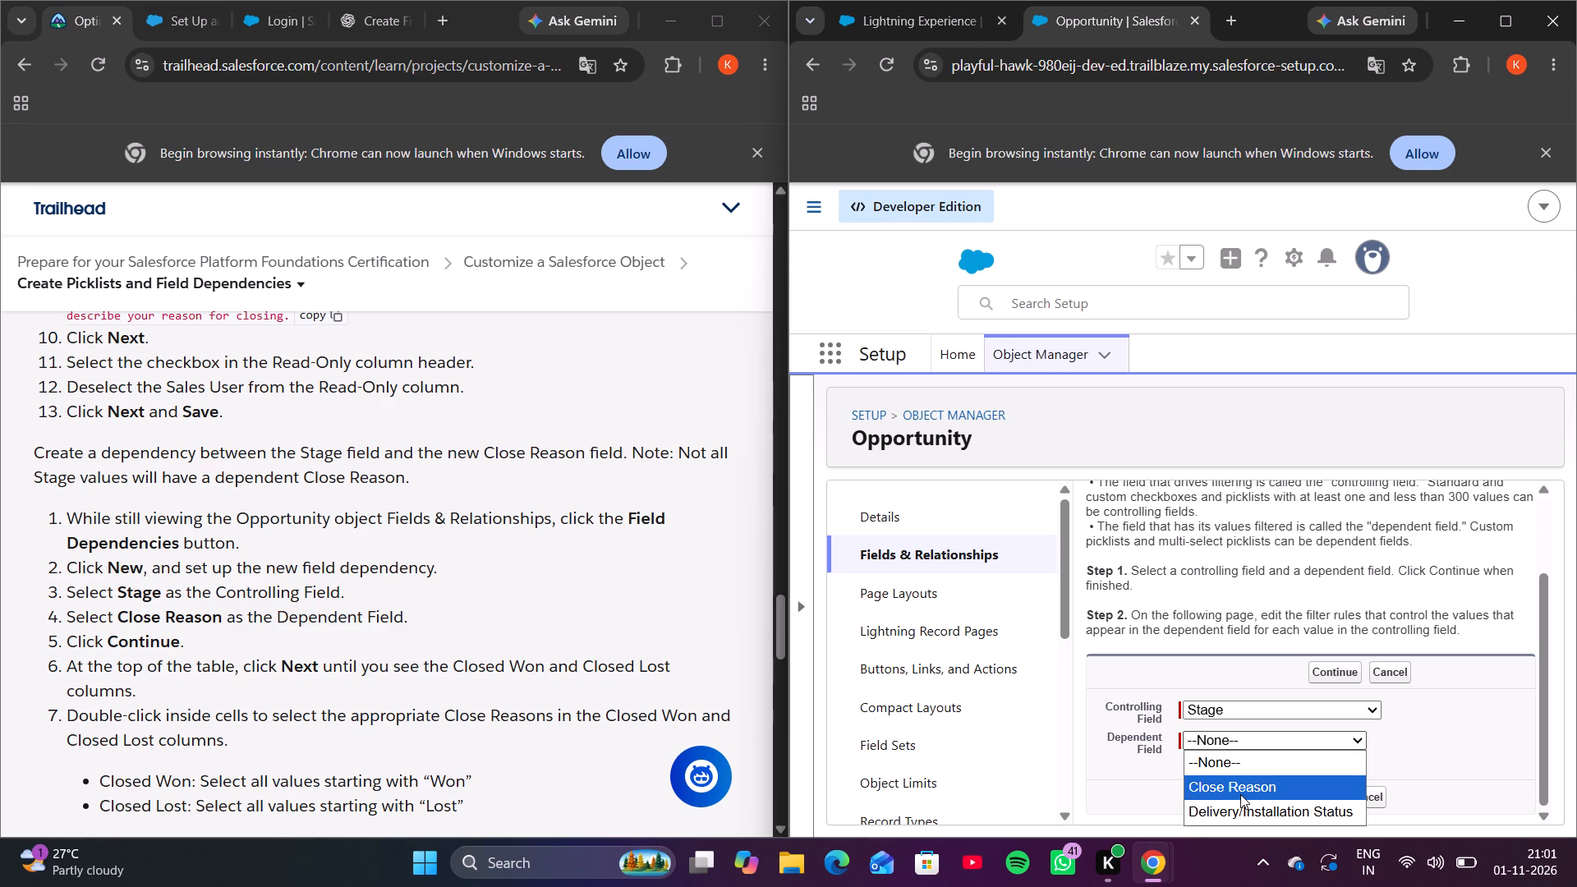
{"action": "left_click", "coordinate": [1240, 794]}
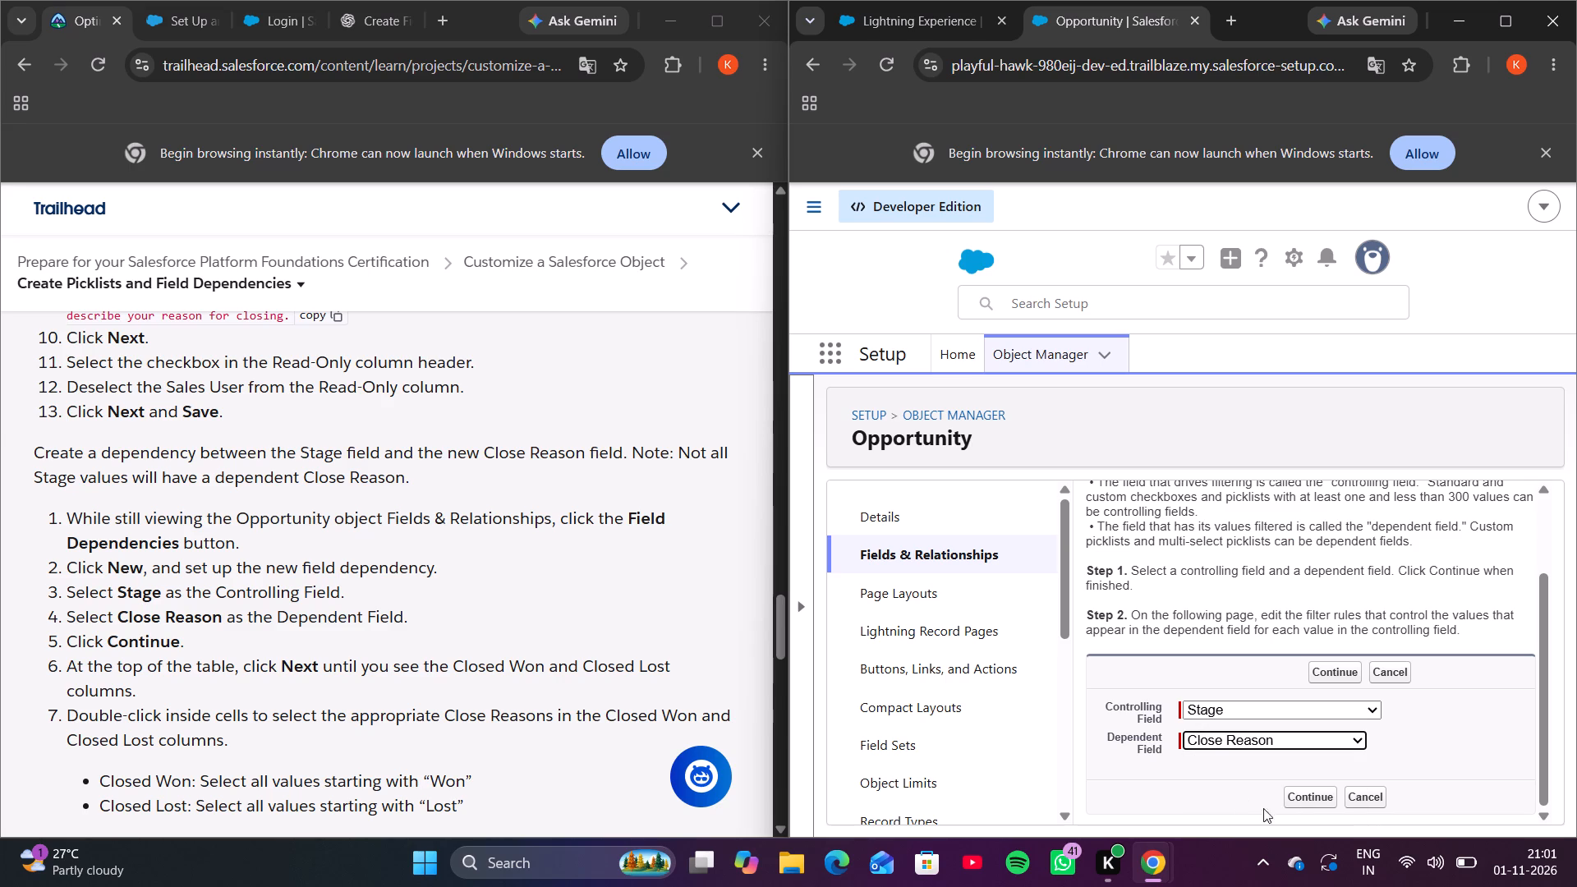
{"action": "left_click", "coordinate": [1301, 799]}
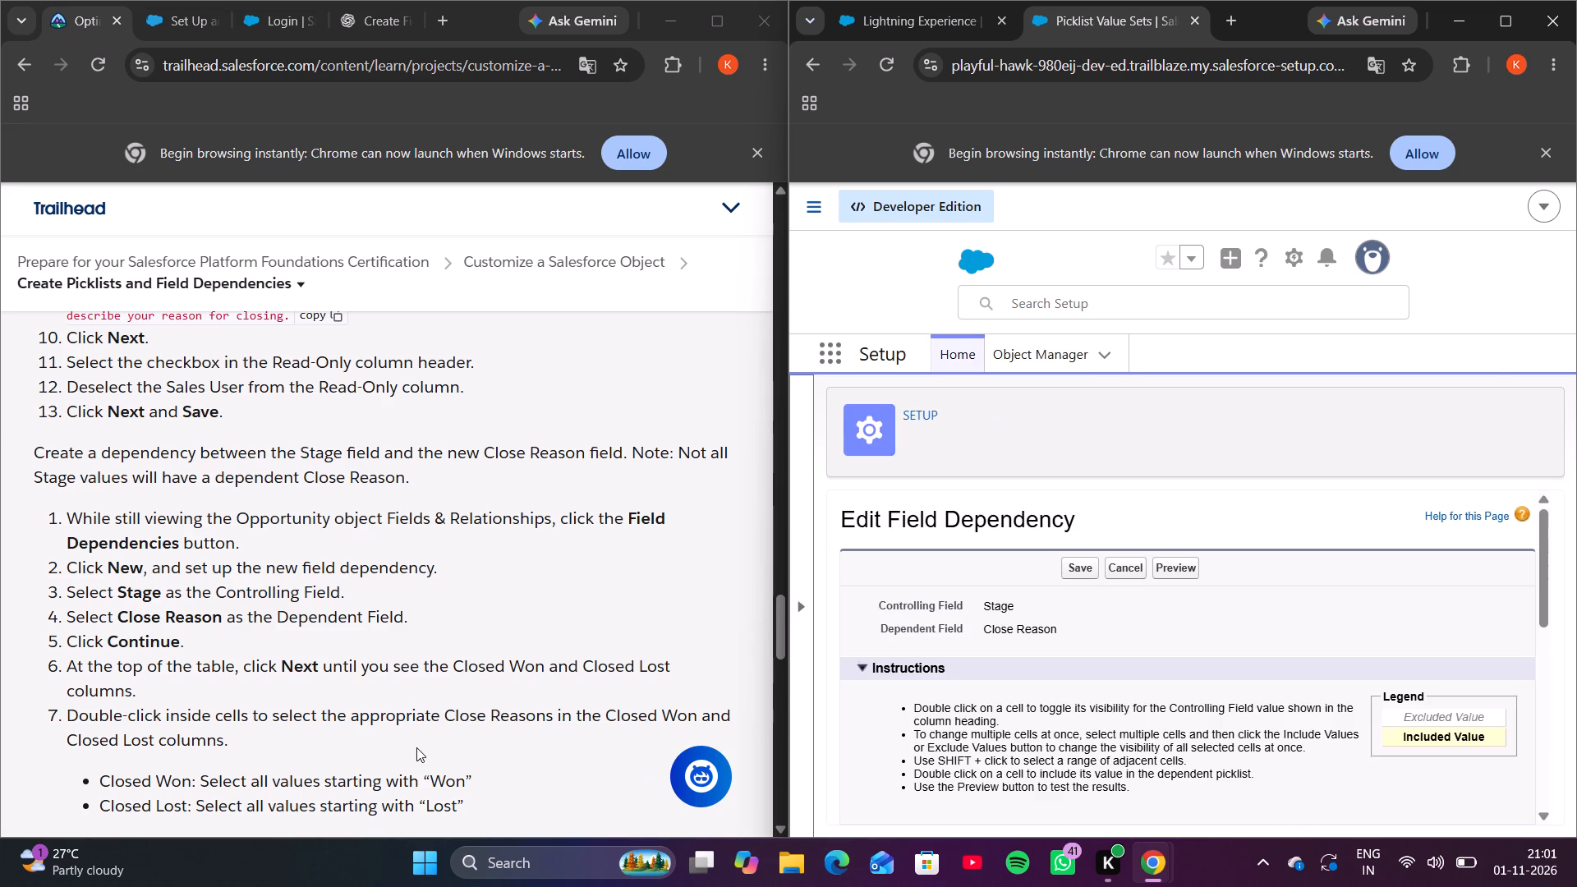
Display the Closed Won and Closed Lost columns of the dependency table in a maximized window.
{"action": "scroll", "coordinate": [416, 746], "scroll_direction": "down", "scroll_amount": 1}
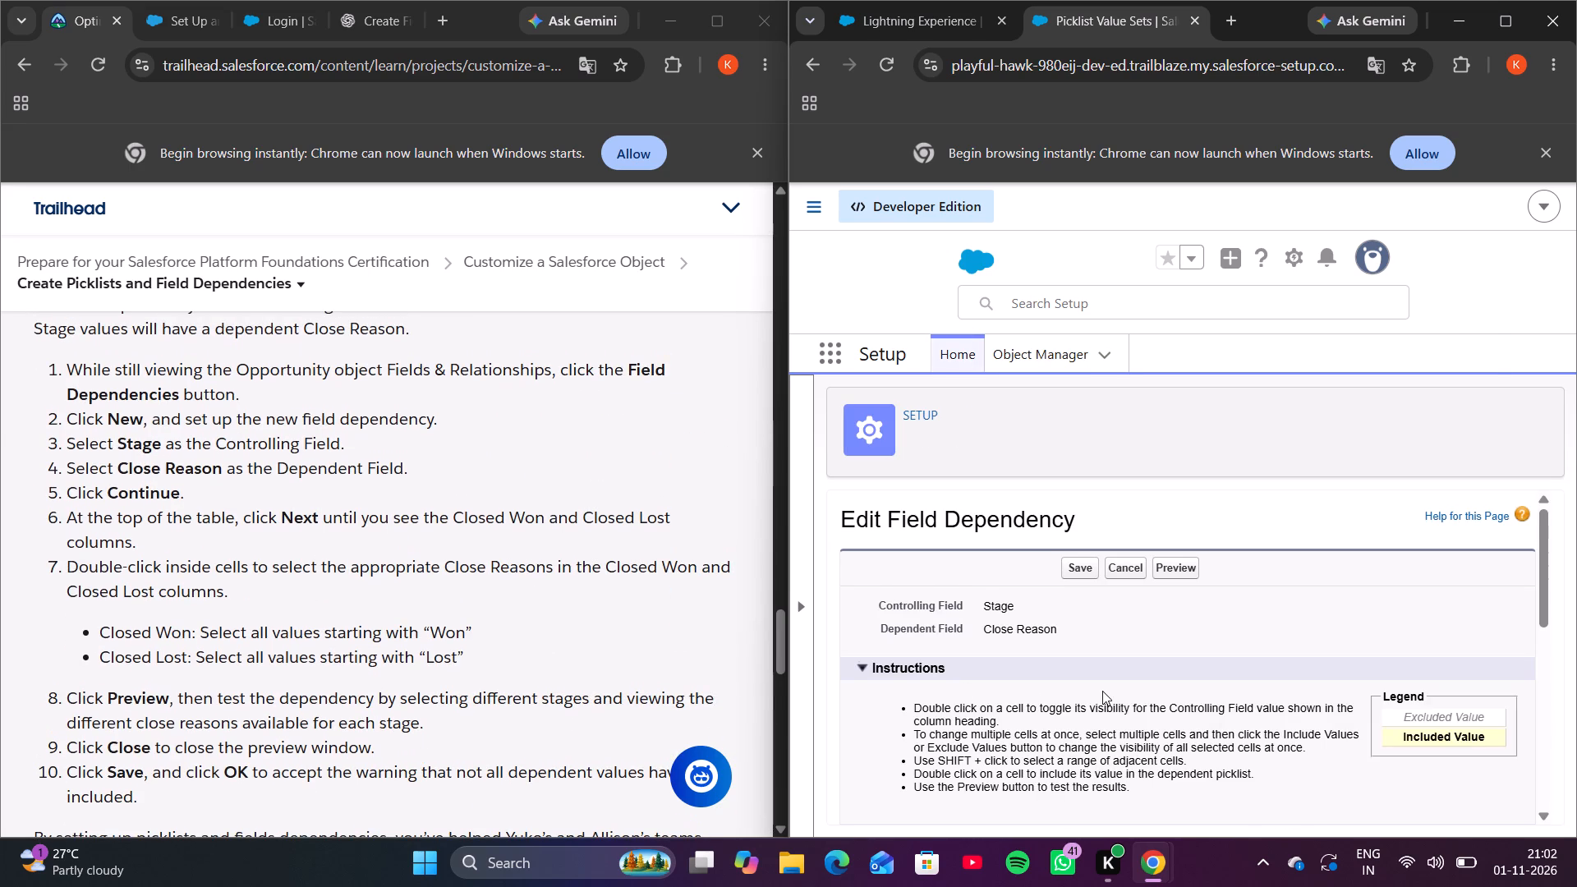
{"action": "scroll", "coordinate": [1102, 691], "scroll_direction": "down", "scroll_amount": 2}
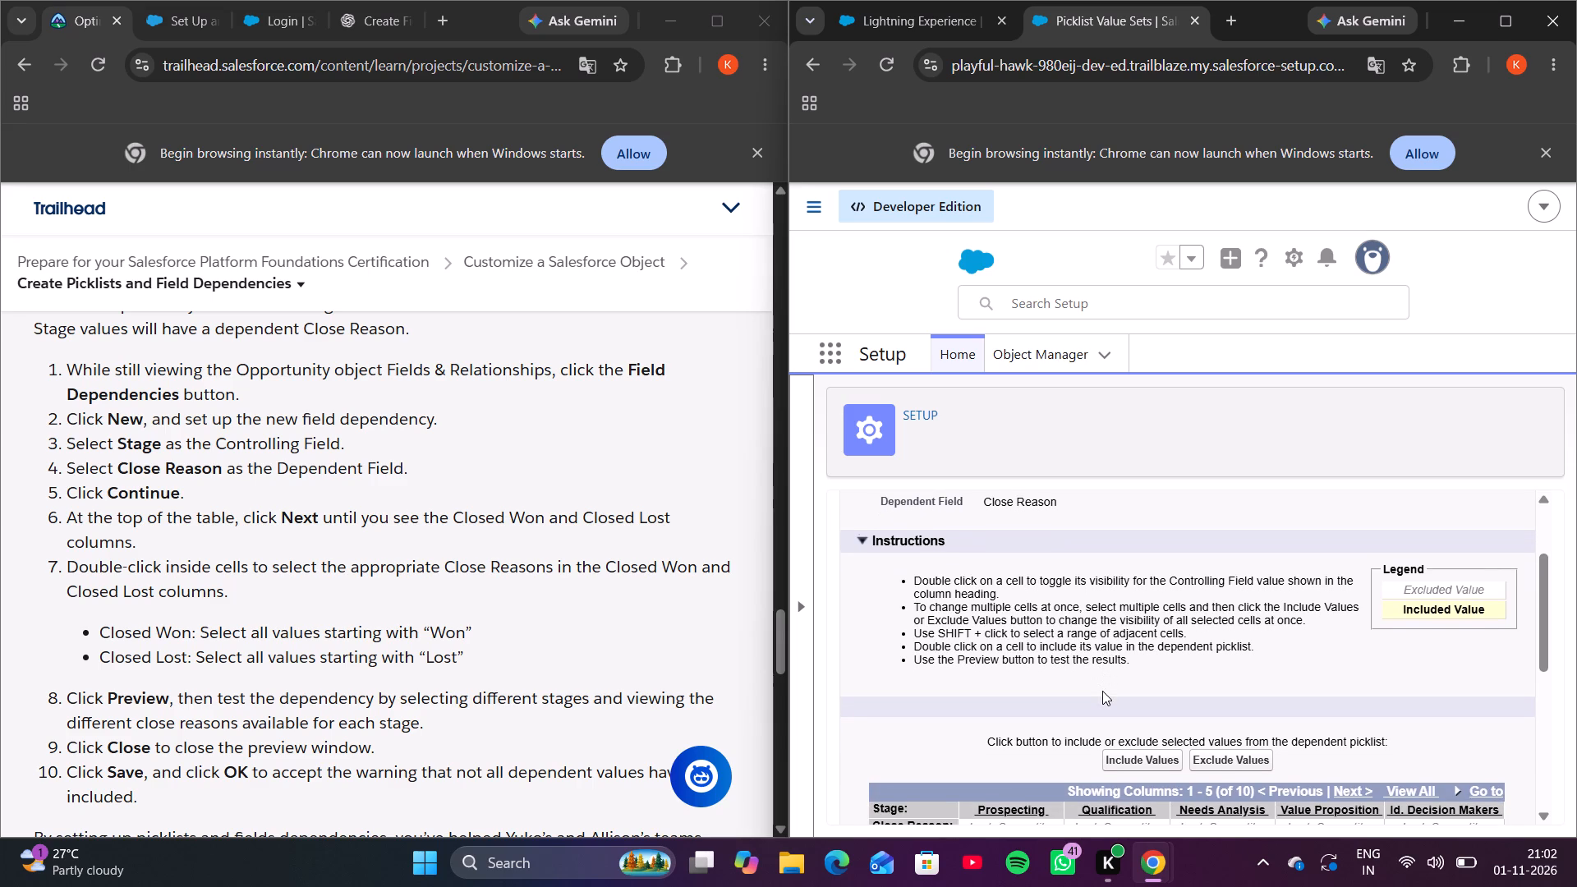
{"action": "scroll", "coordinate": [1102, 691], "scroll_direction": "down", "scroll_amount": 1}
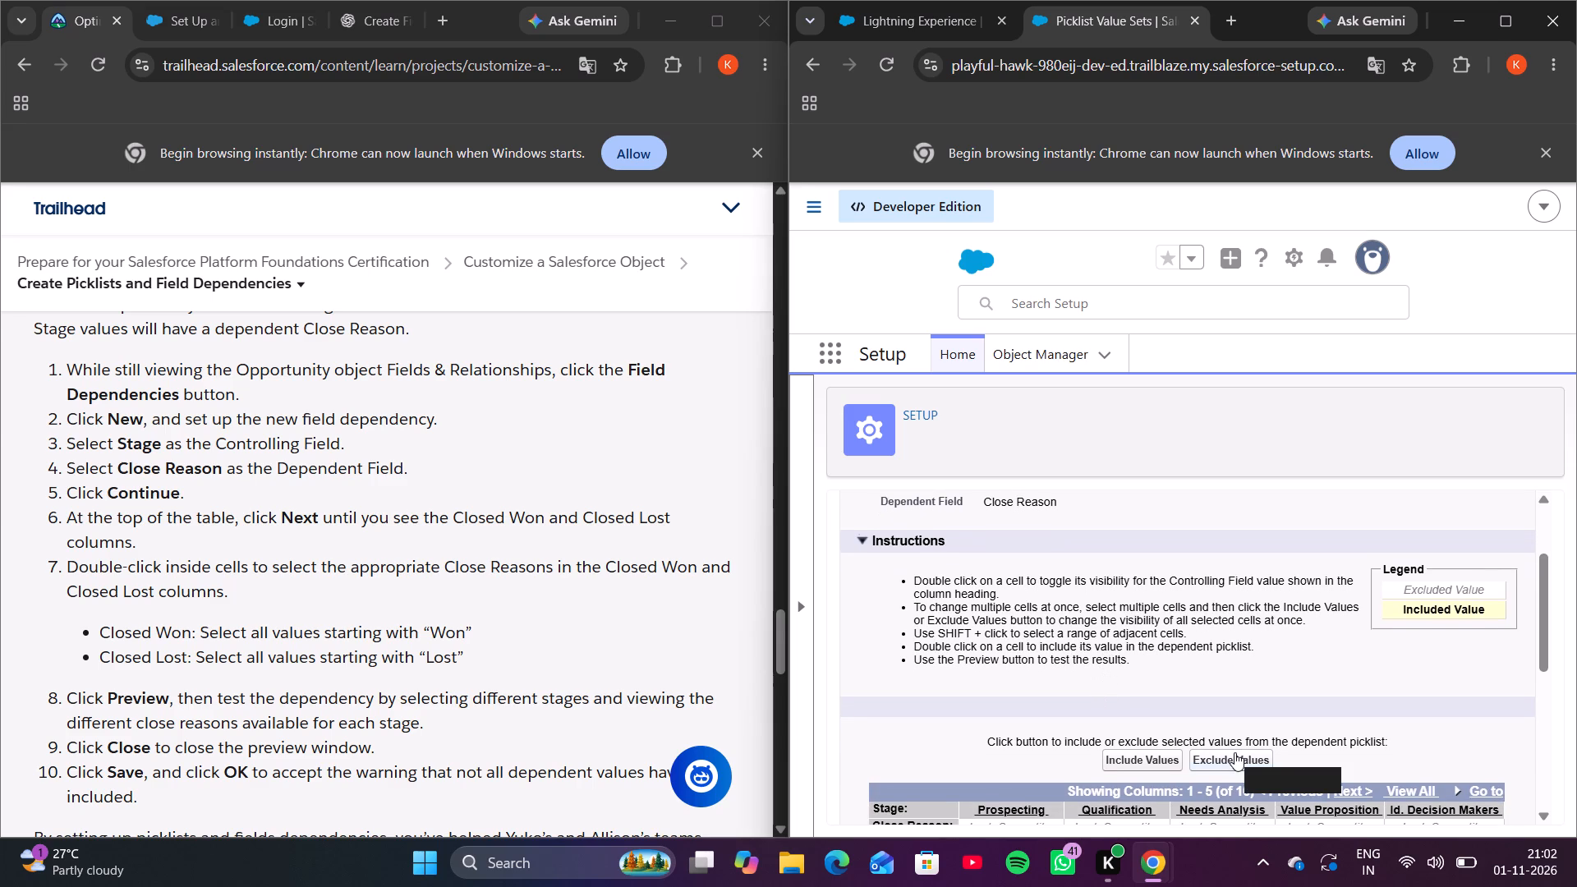
{"action": "scroll", "coordinate": [1330, 724], "scroll_direction": "down", "scroll_amount": 1}
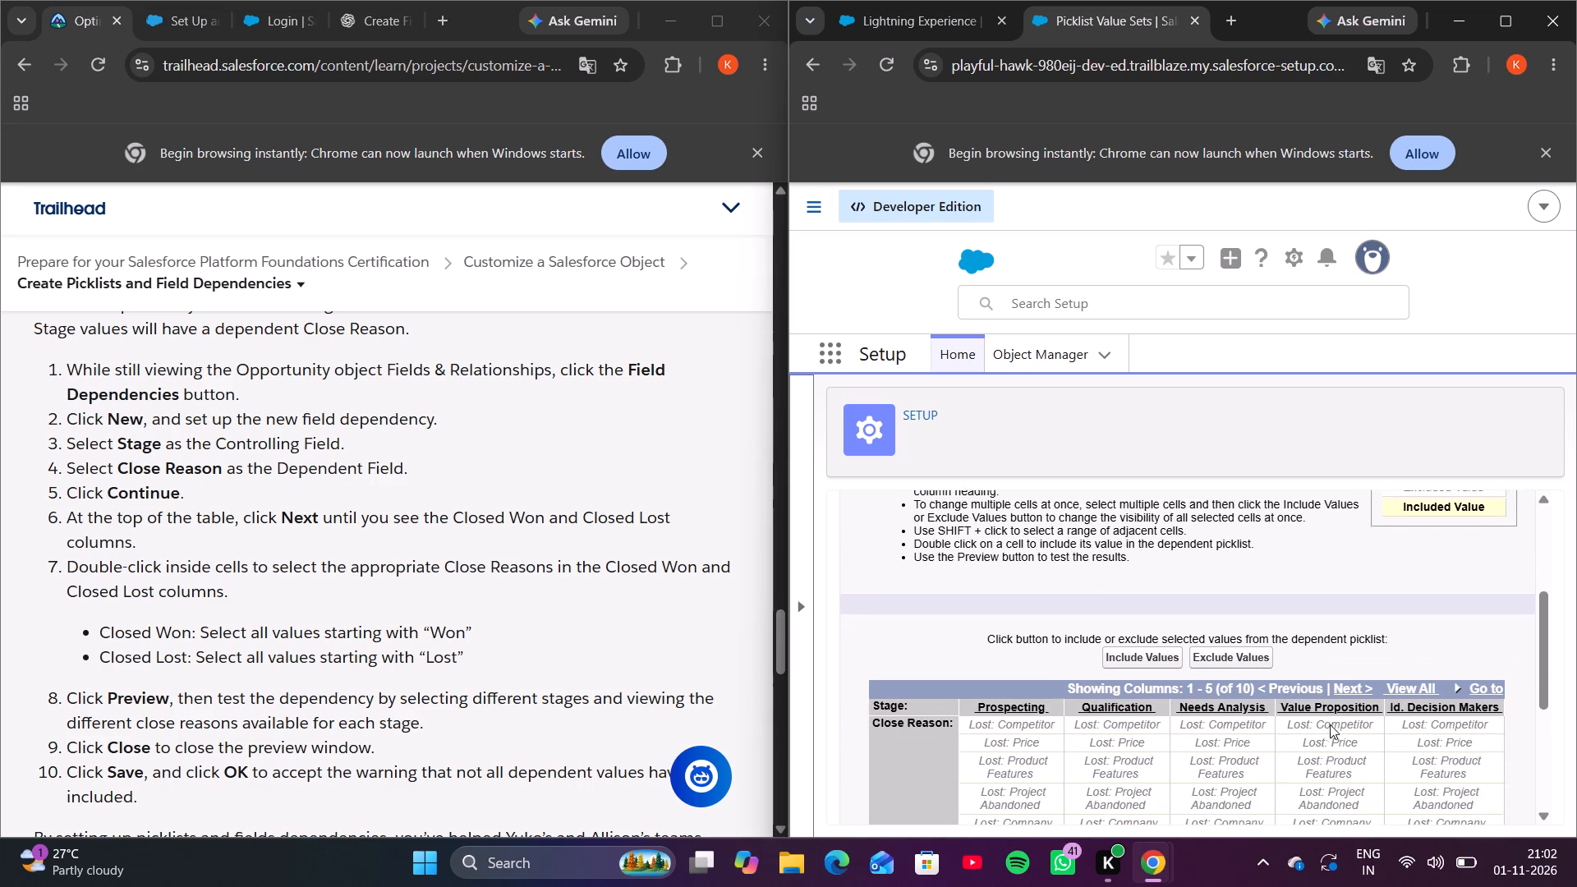
{"action": "scroll", "coordinate": [1330, 724], "scroll_direction": "down", "scroll_amount": 1}
{"action": "scroll", "coordinate": [1330, 724], "scroll_direction": "left", "scroll_amount": 1}
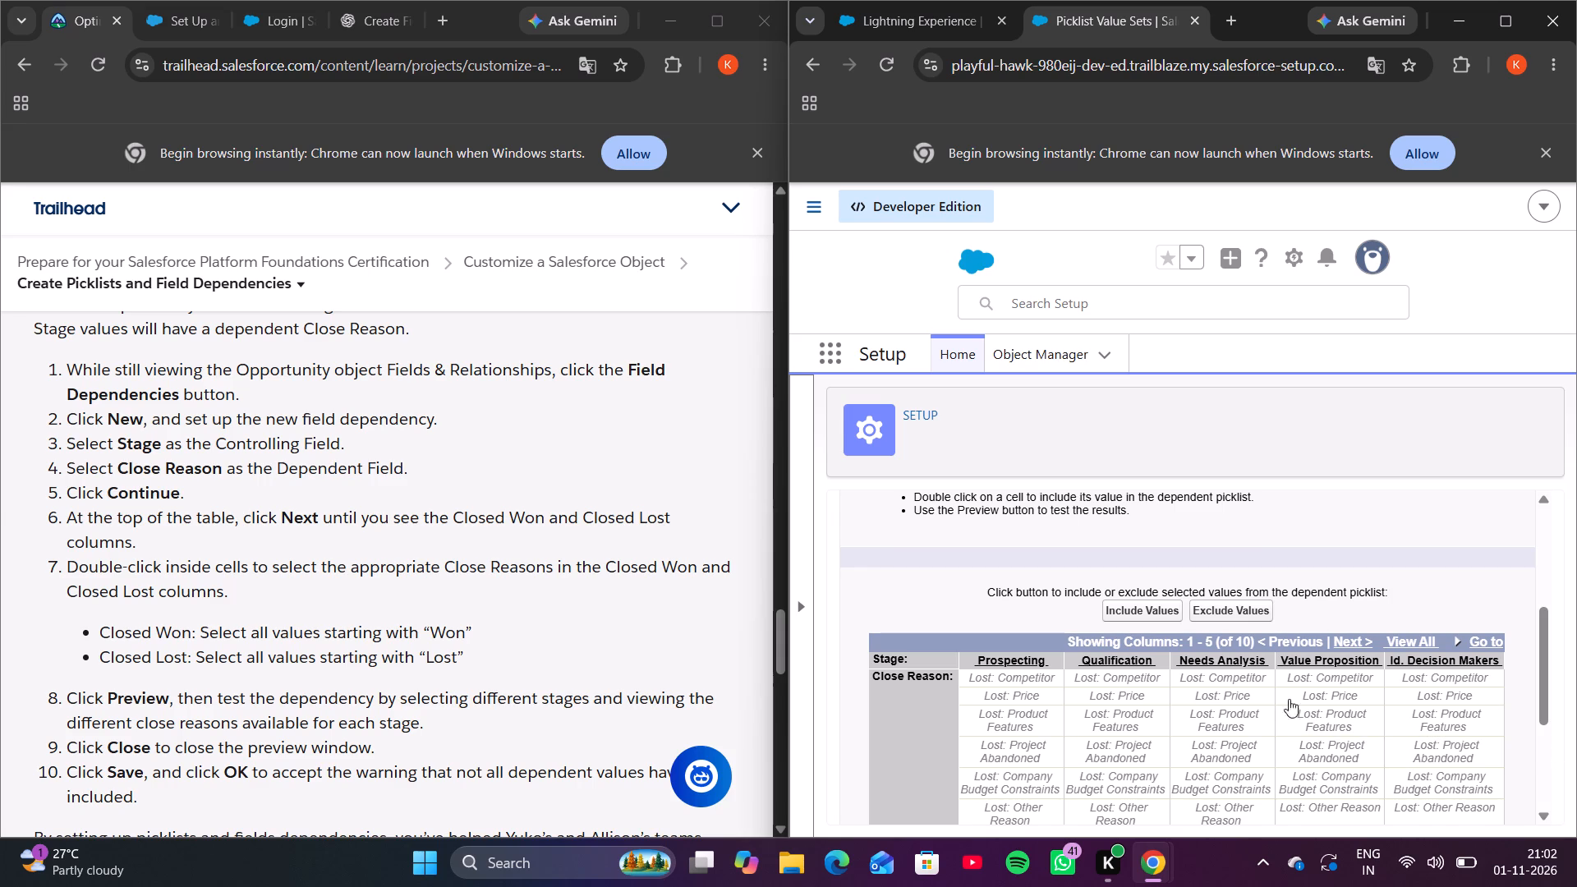
{"action": "scroll", "coordinate": [537, 618], "scroll_direction": "down", "scroll_amount": 5}
{"action": "scroll", "coordinate": [537, 618], "scroll_direction": "up", "scroll_amount": 3}
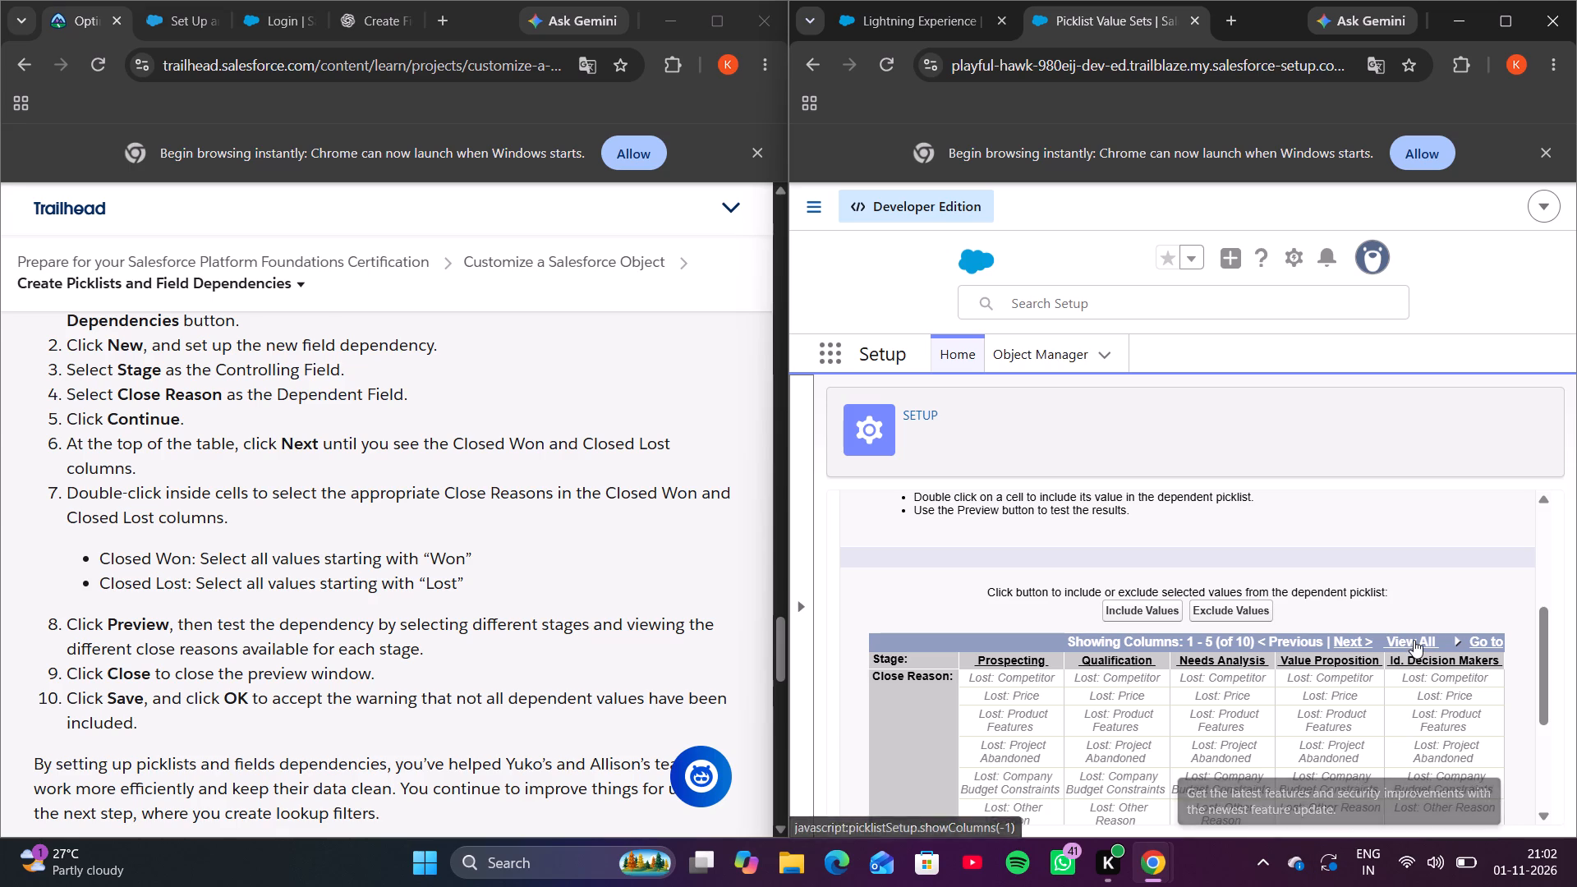
{"action": "left_click", "coordinate": [1507, 25]}
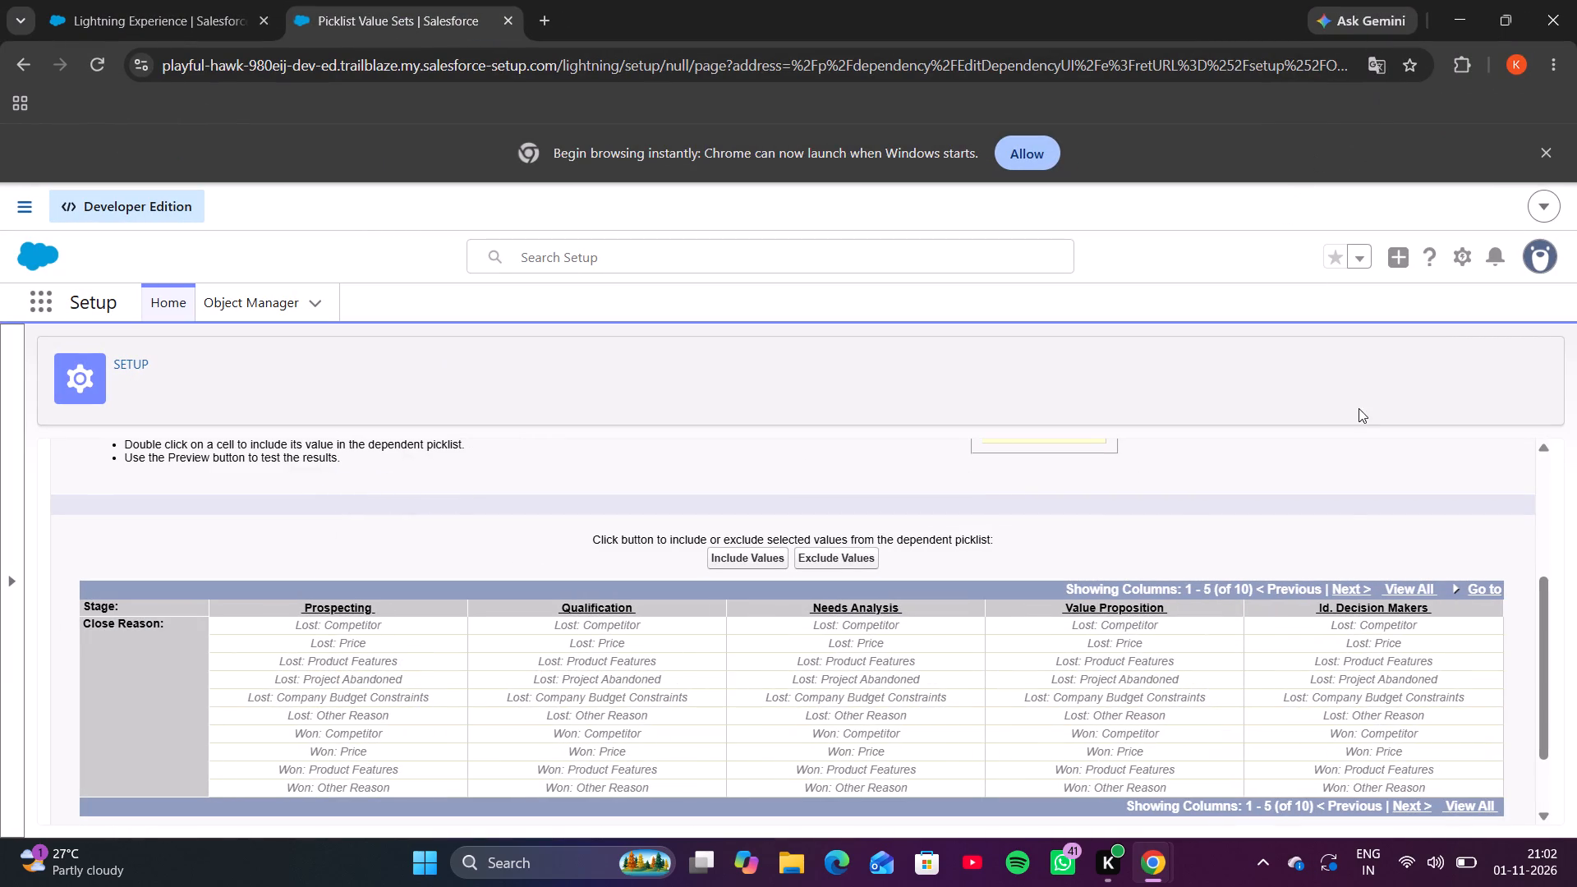
{"action": "left_click", "coordinate": [1346, 591]}
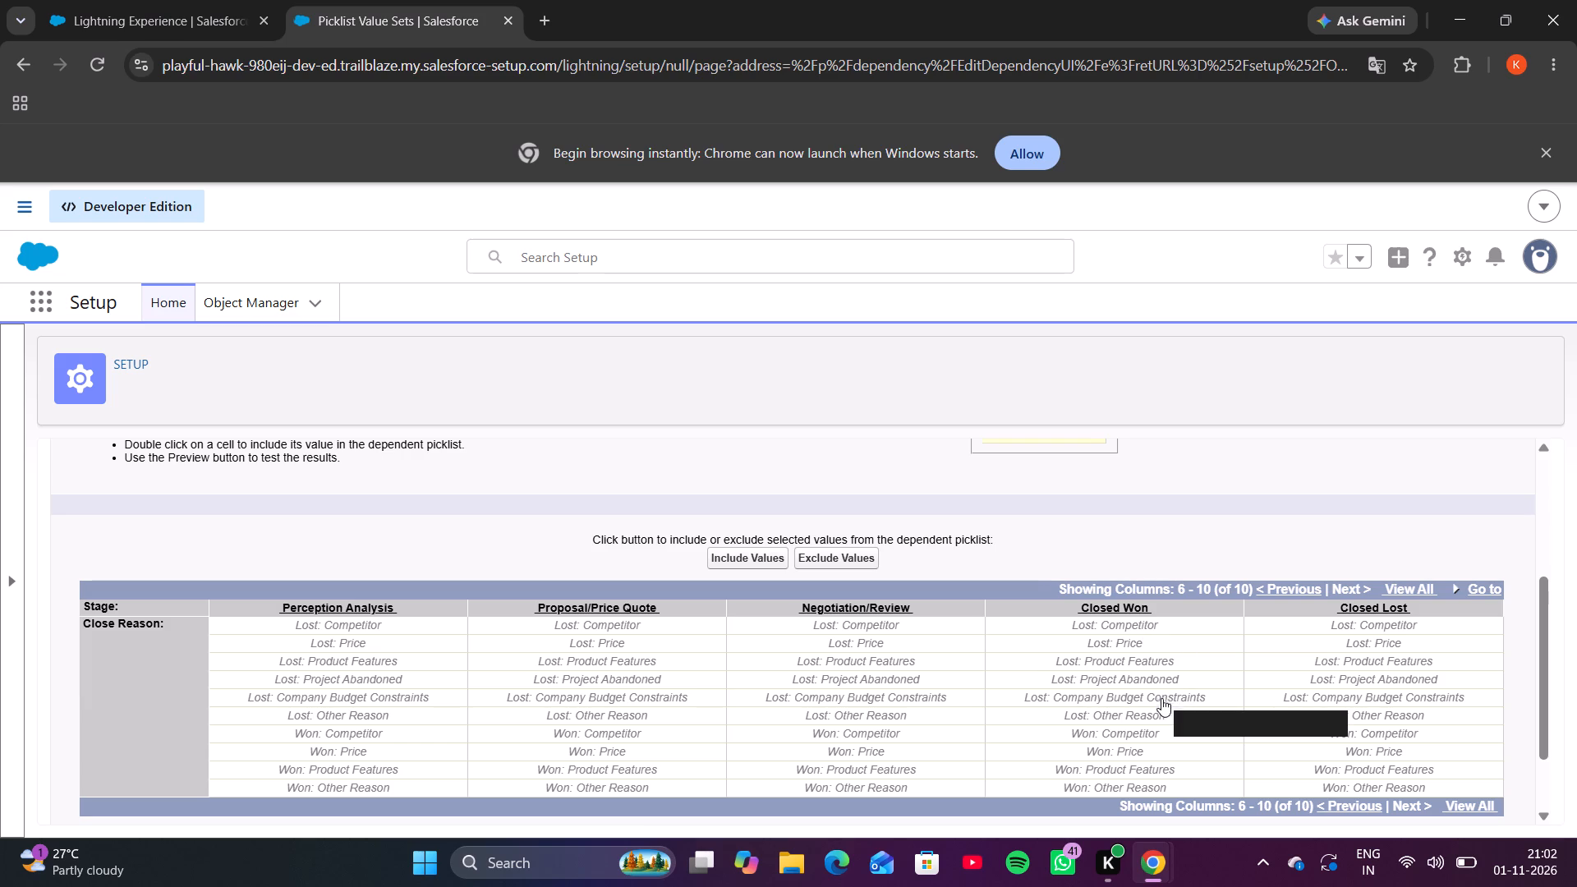
Include all Won reasons under Closed Won and all Lost reasons under Closed Lost, then save the field dependency.
{"action": "left_click", "coordinate": [1139, 724], "text": "ctrl"}
{"action": "left_click", "coordinate": [1143, 714], "text": "ctrl"}
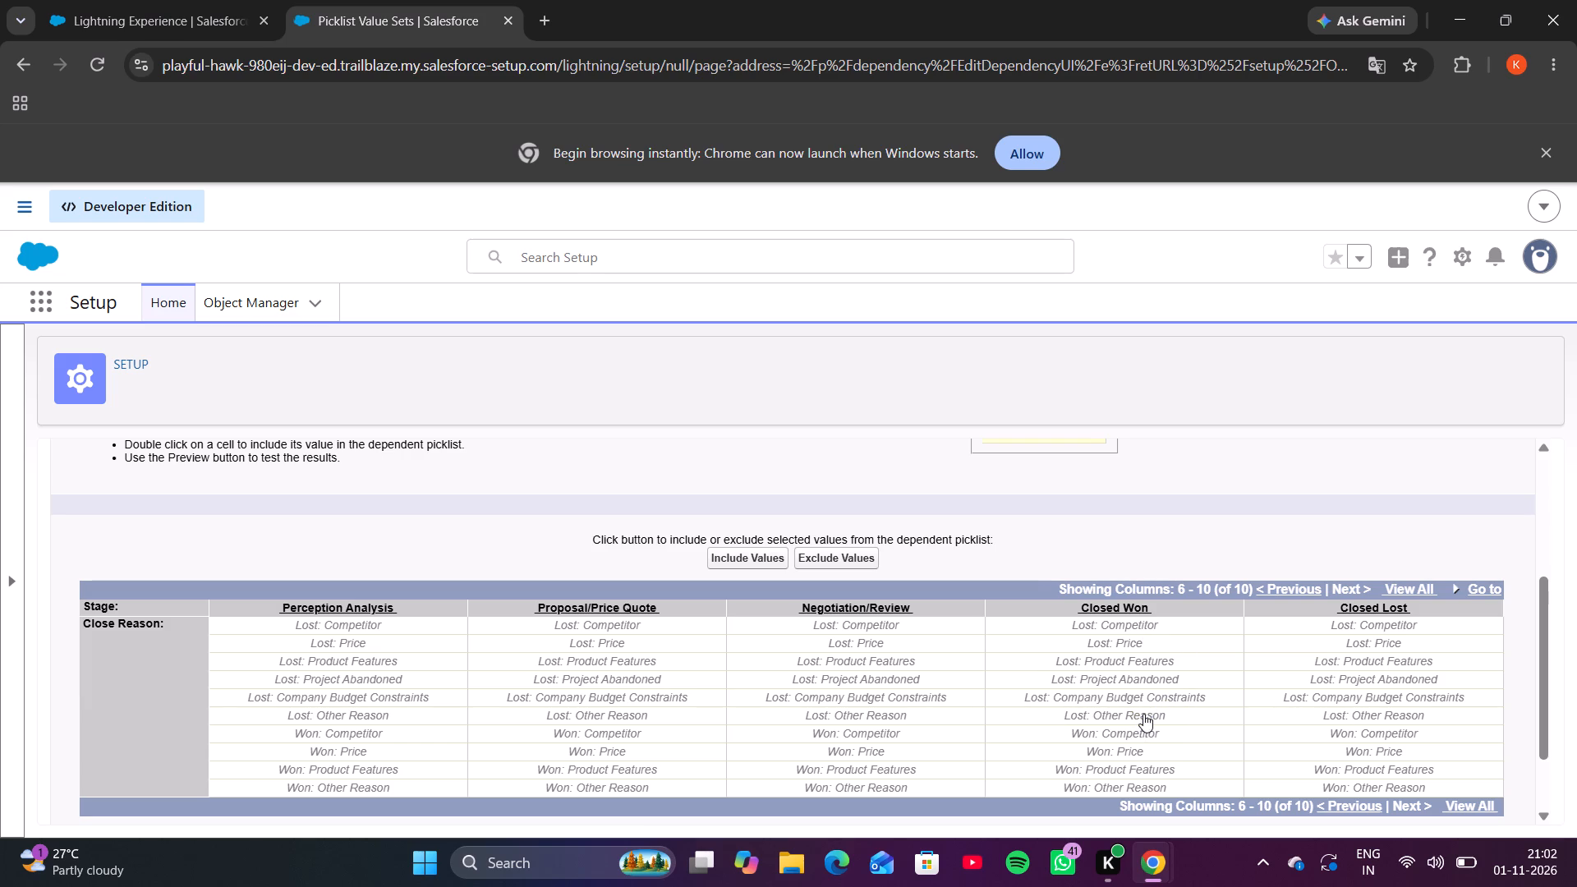
{"action": "left_click_drag", "start_coordinate": [1139, 730], "coordinate": [1145, 780], "text": "ctrl"}
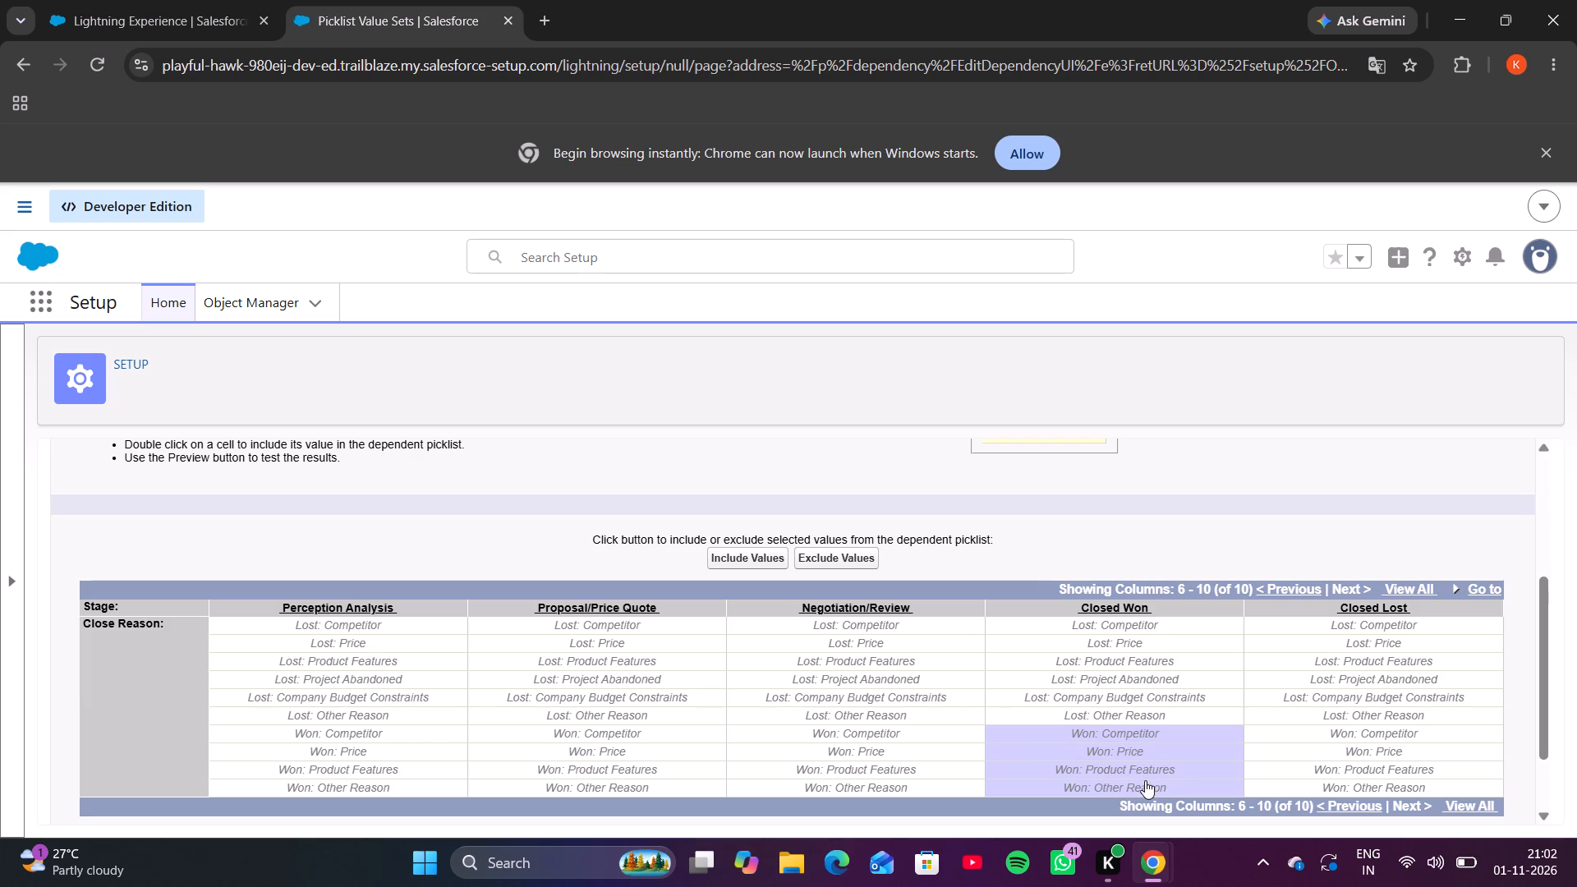
{"action": "left_click_drag", "start_coordinate": [1145, 780], "coordinate": [1146, 789], "text": "ctrl"}
{"action": "left_click_drag", "start_coordinate": [1323, 616], "coordinate": [1324, 646], "text": "ctrl"}
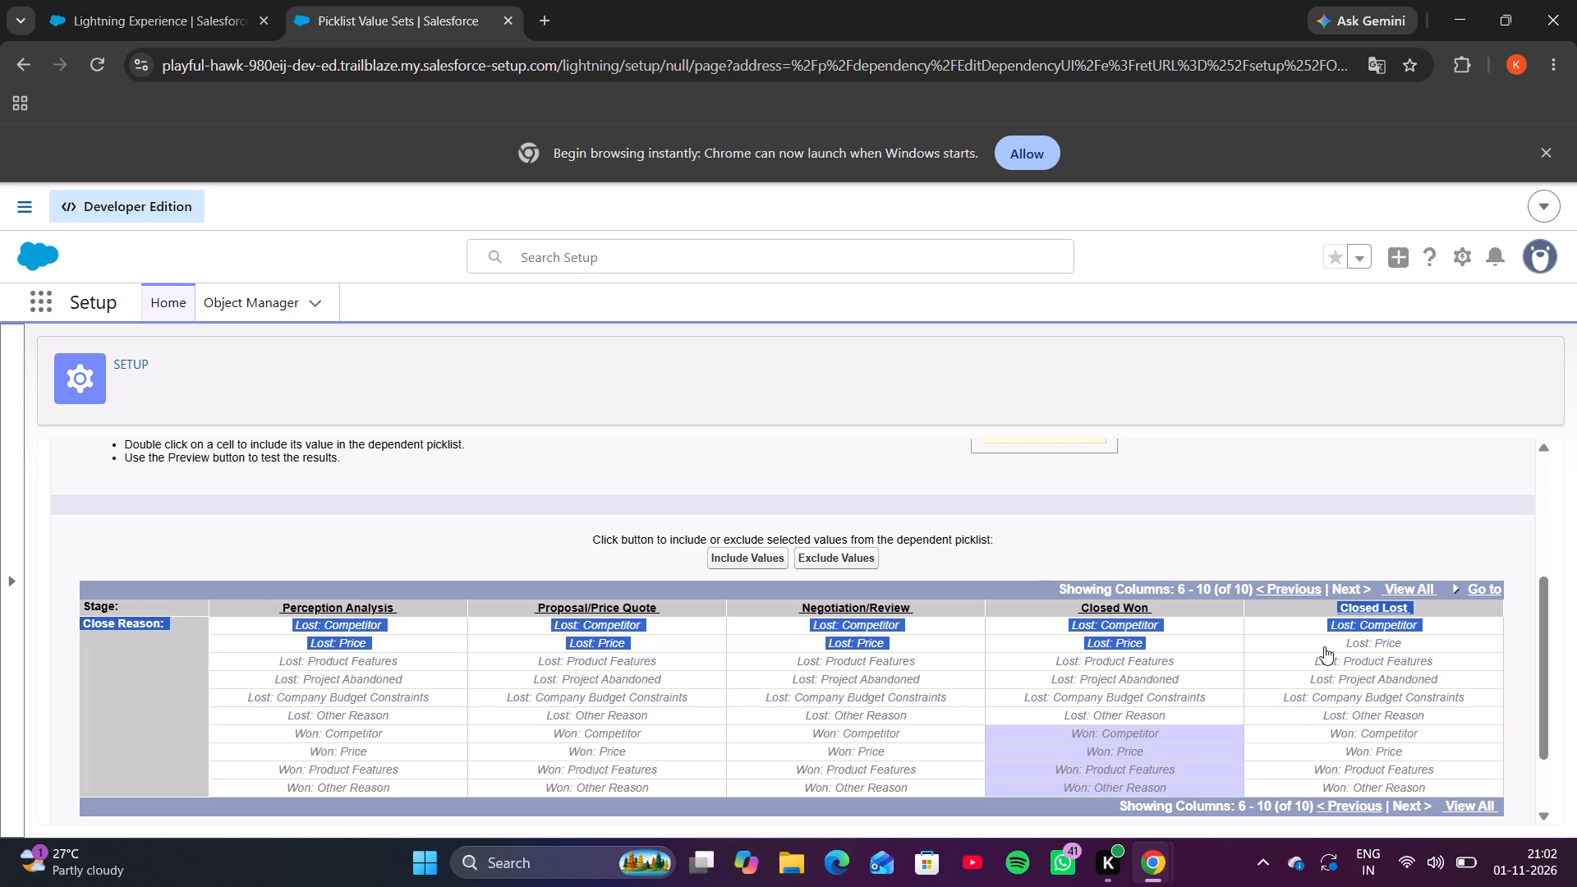
{"action": "left_click_drag", "start_coordinate": [1324, 646], "coordinate": [1308, 622], "text": "ctrl"}
{"action": "left_click", "coordinate": [1308, 622], "text": "ctrl"}
{"action": "left_click_drag", "start_coordinate": [1308, 622], "coordinate": [1308, 662], "text": "ctrl"}
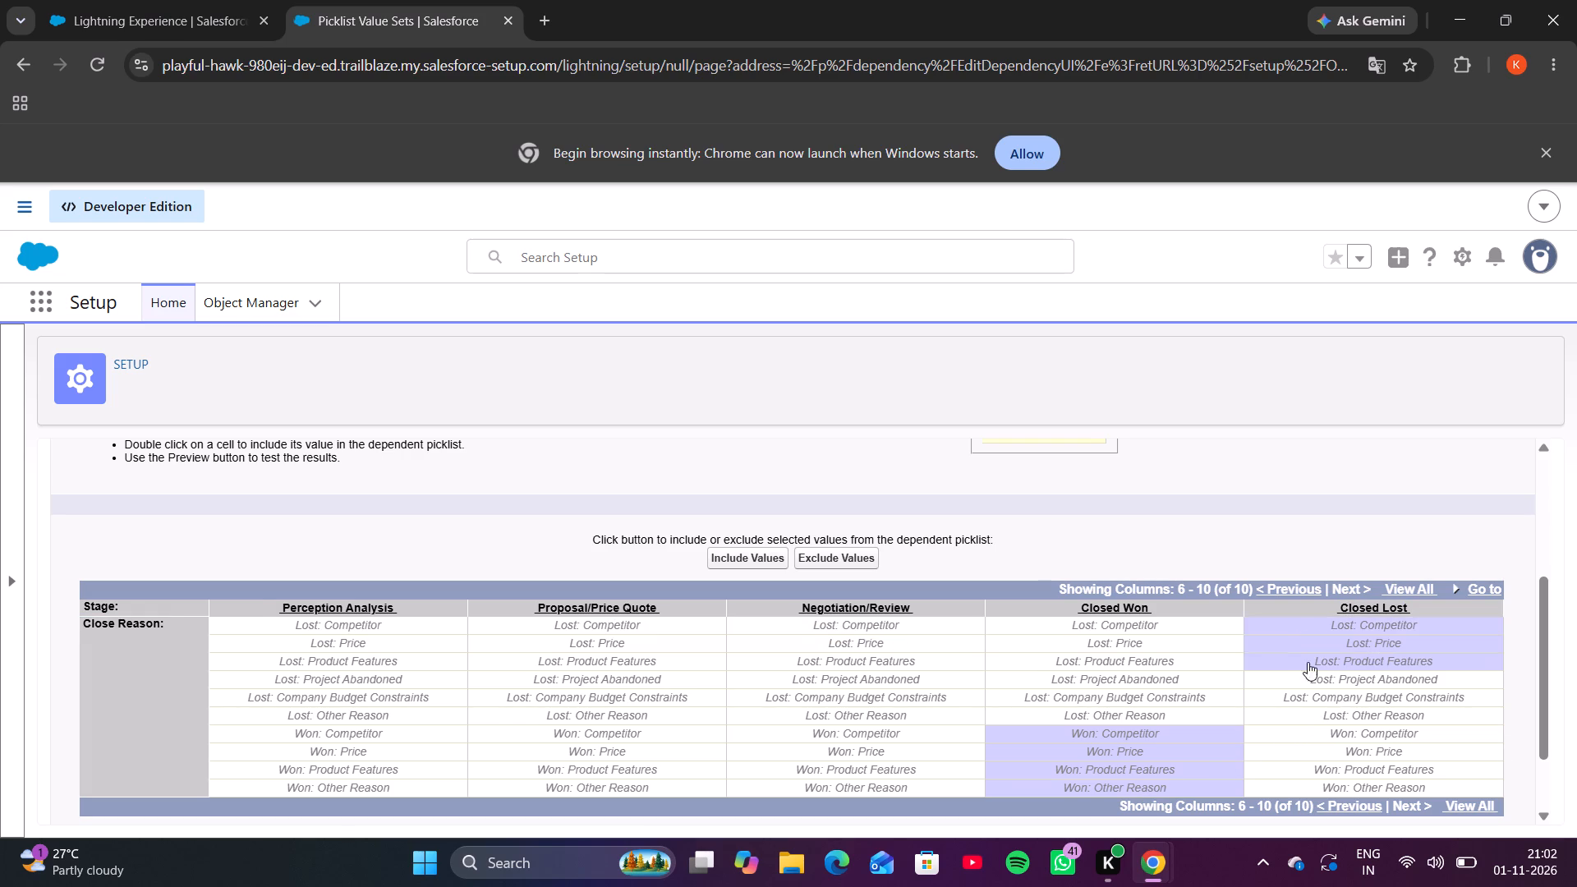
{"action": "left_click_drag", "start_coordinate": [1308, 662], "coordinate": [1321, 712], "text": "ctrl"}
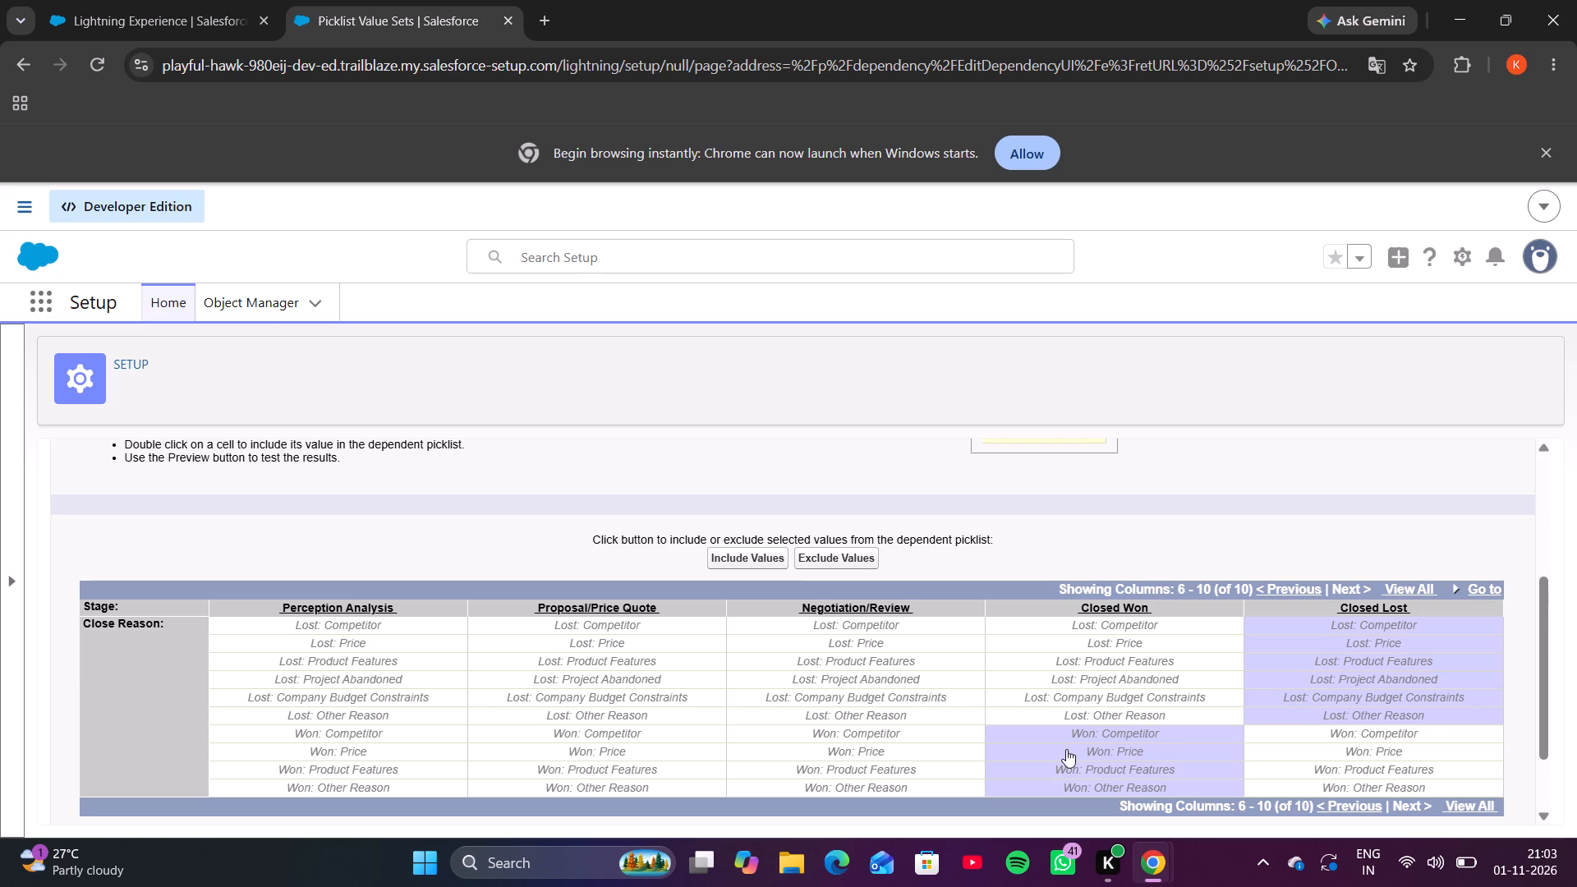
{"action": "scroll", "coordinate": [1066, 749], "scroll_direction": "down", "scroll_amount": 1}
{"action": "left_click", "coordinate": [758, 750]}
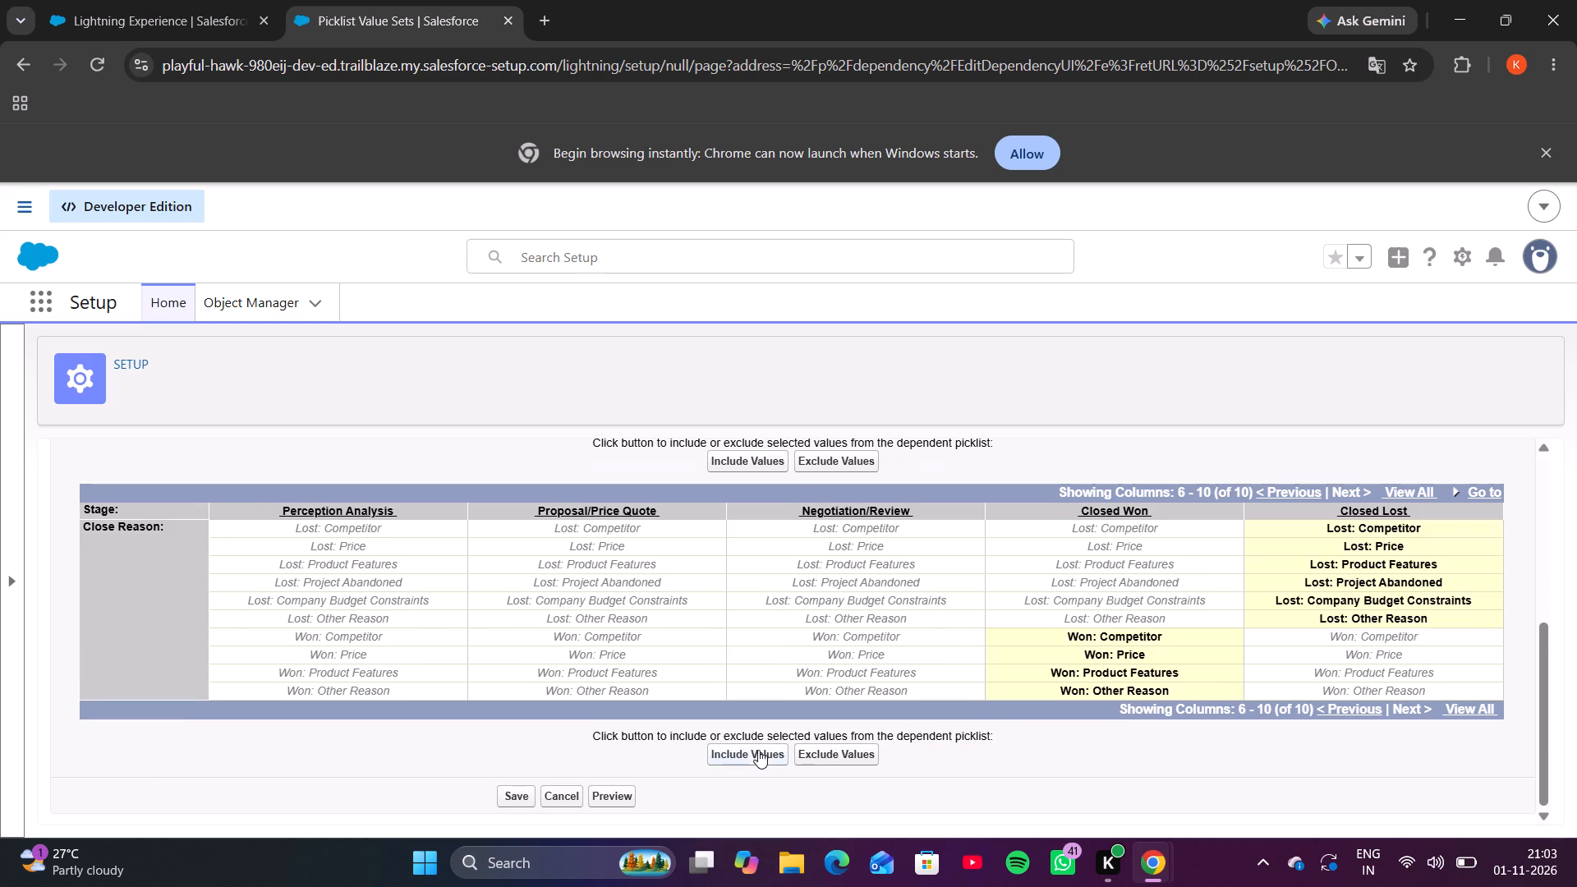
{"action": "scroll", "coordinate": [758, 750], "scroll_direction": "down", "scroll_amount": 1}
{"action": "left_click", "coordinate": [505, 797]}
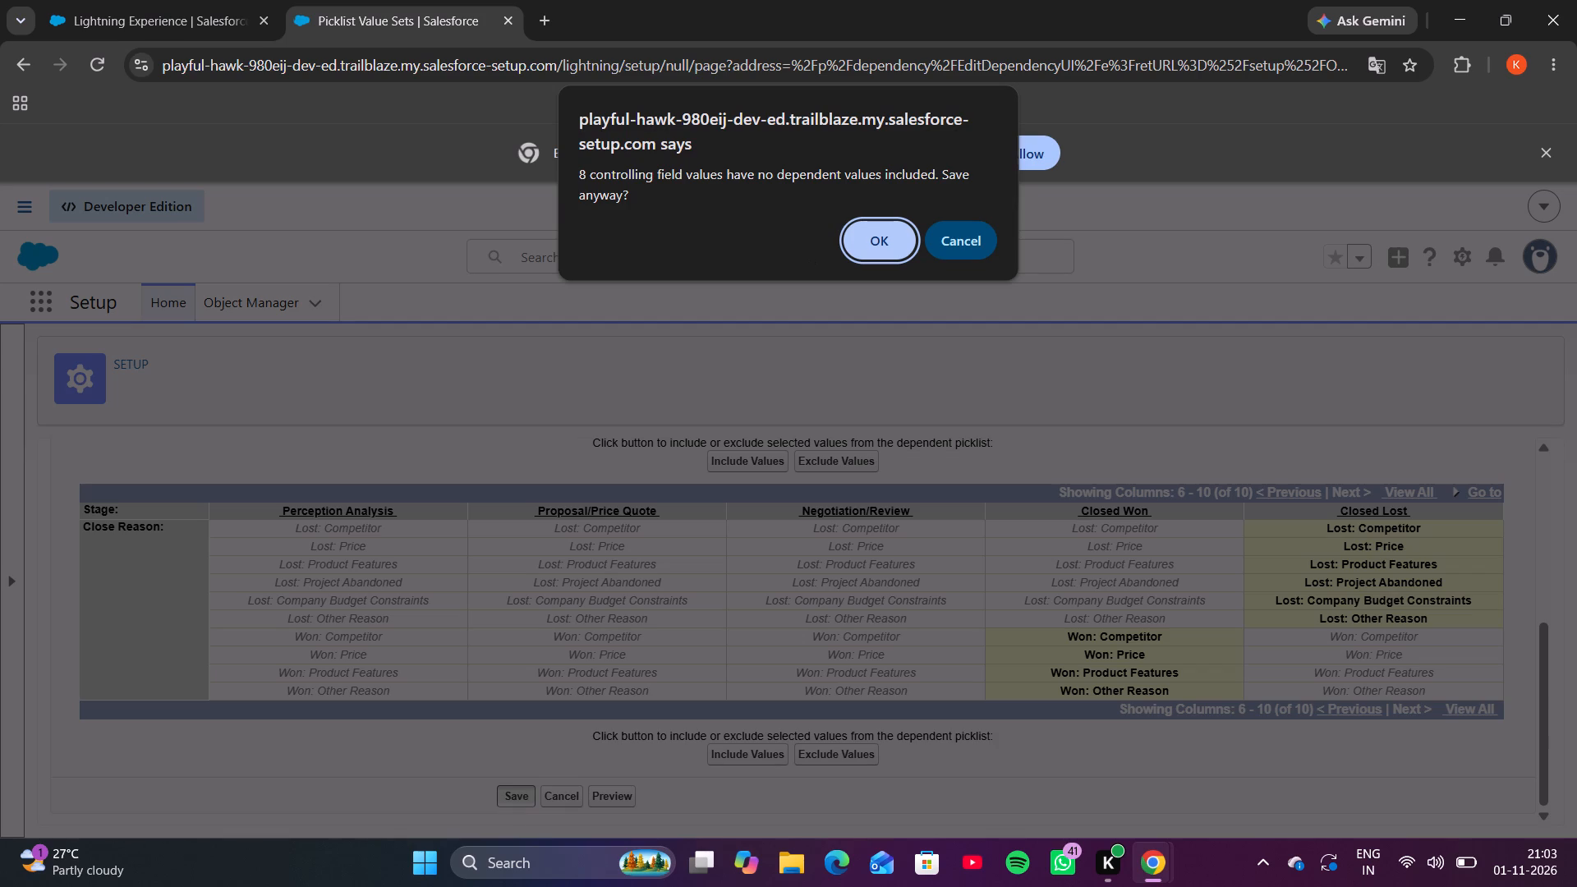
{"action": "left_click", "coordinate": [880, 233]}
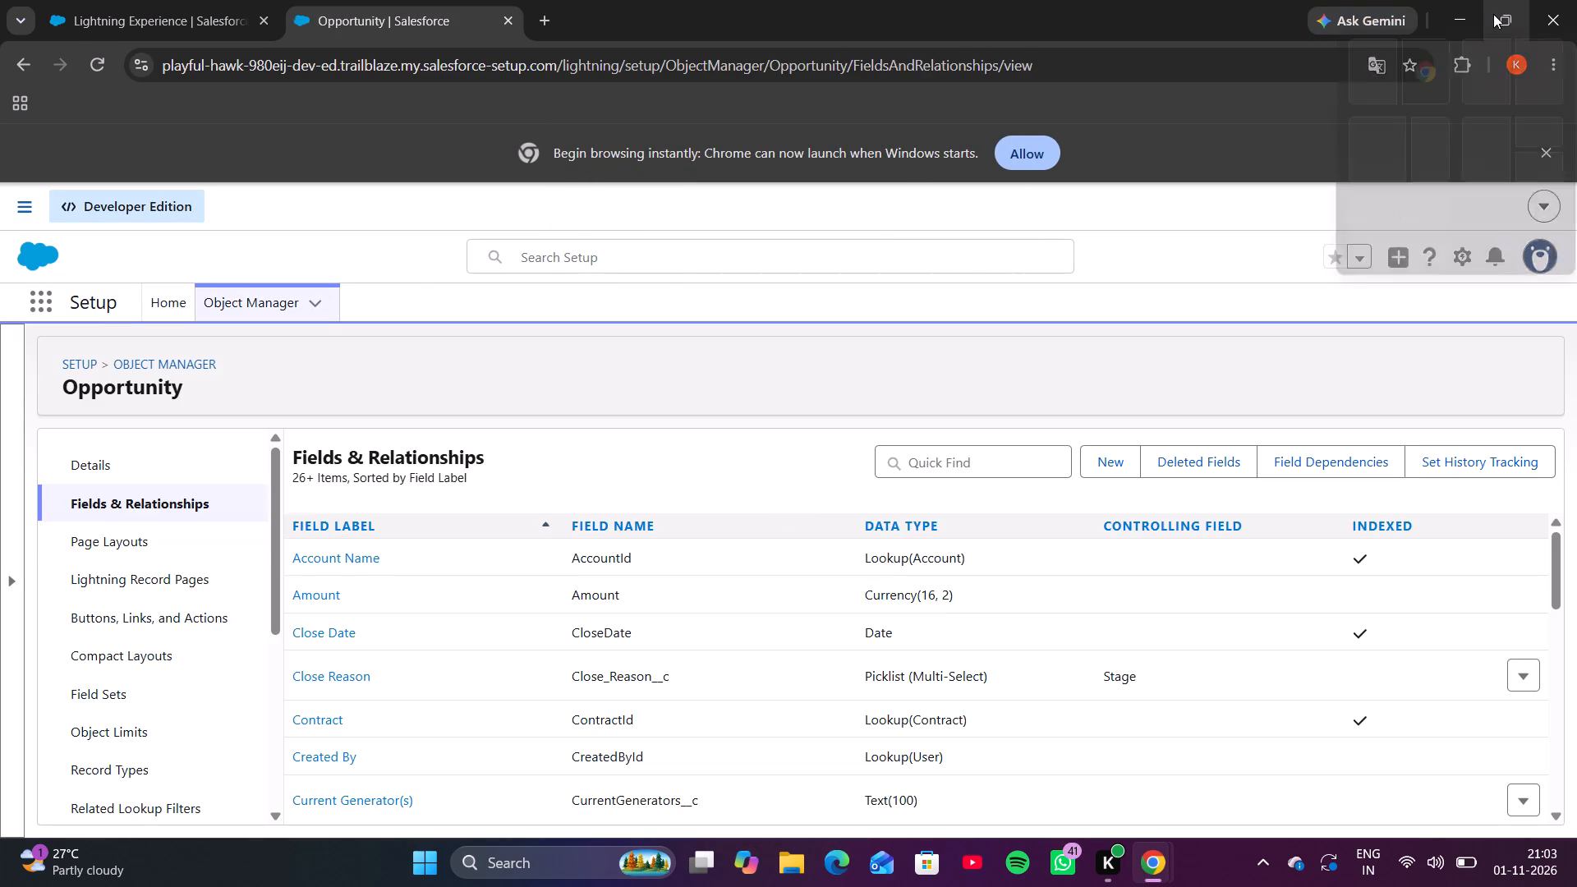
Verify the Create Picklists and Field Dependencies step on Trailhead and continue to the Create Lookup Filters step.
{"action": "left_click", "coordinate": [1377, 76]}
{"action": "scroll", "coordinate": [1142, 355], "scroll_direction": "down", "scroll_amount": 1}
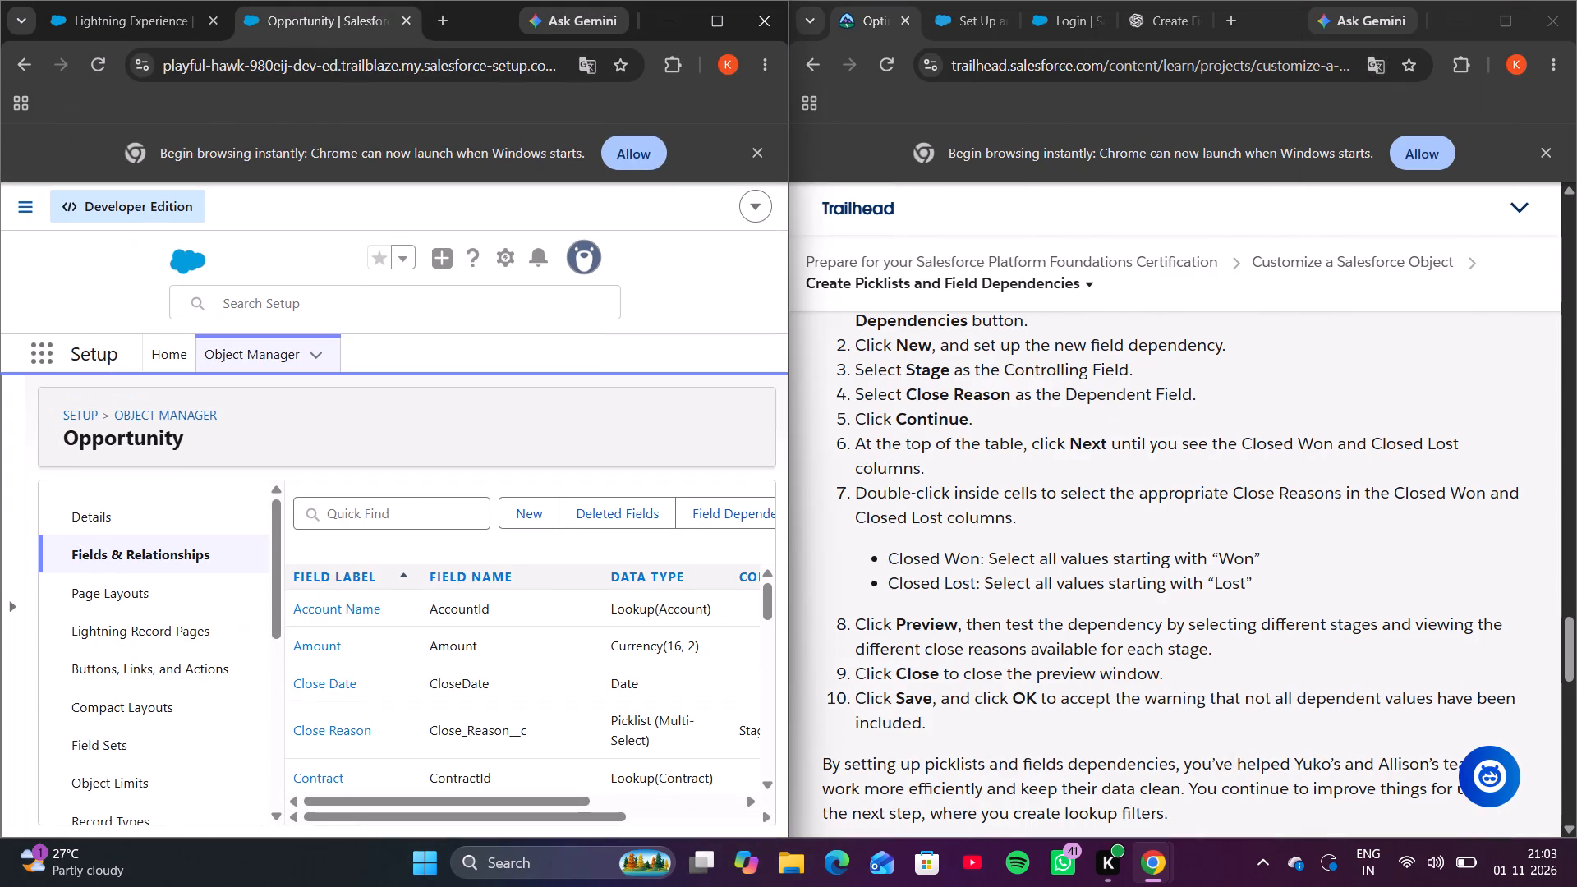
{"action": "scroll", "coordinate": [1142, 355], "scroll_direction": "down", "scroll_amount": 2}
{"action": "scroll", "coordinate": [1138, 521], "scroll_direction": "down", "scroll_amount": 2}
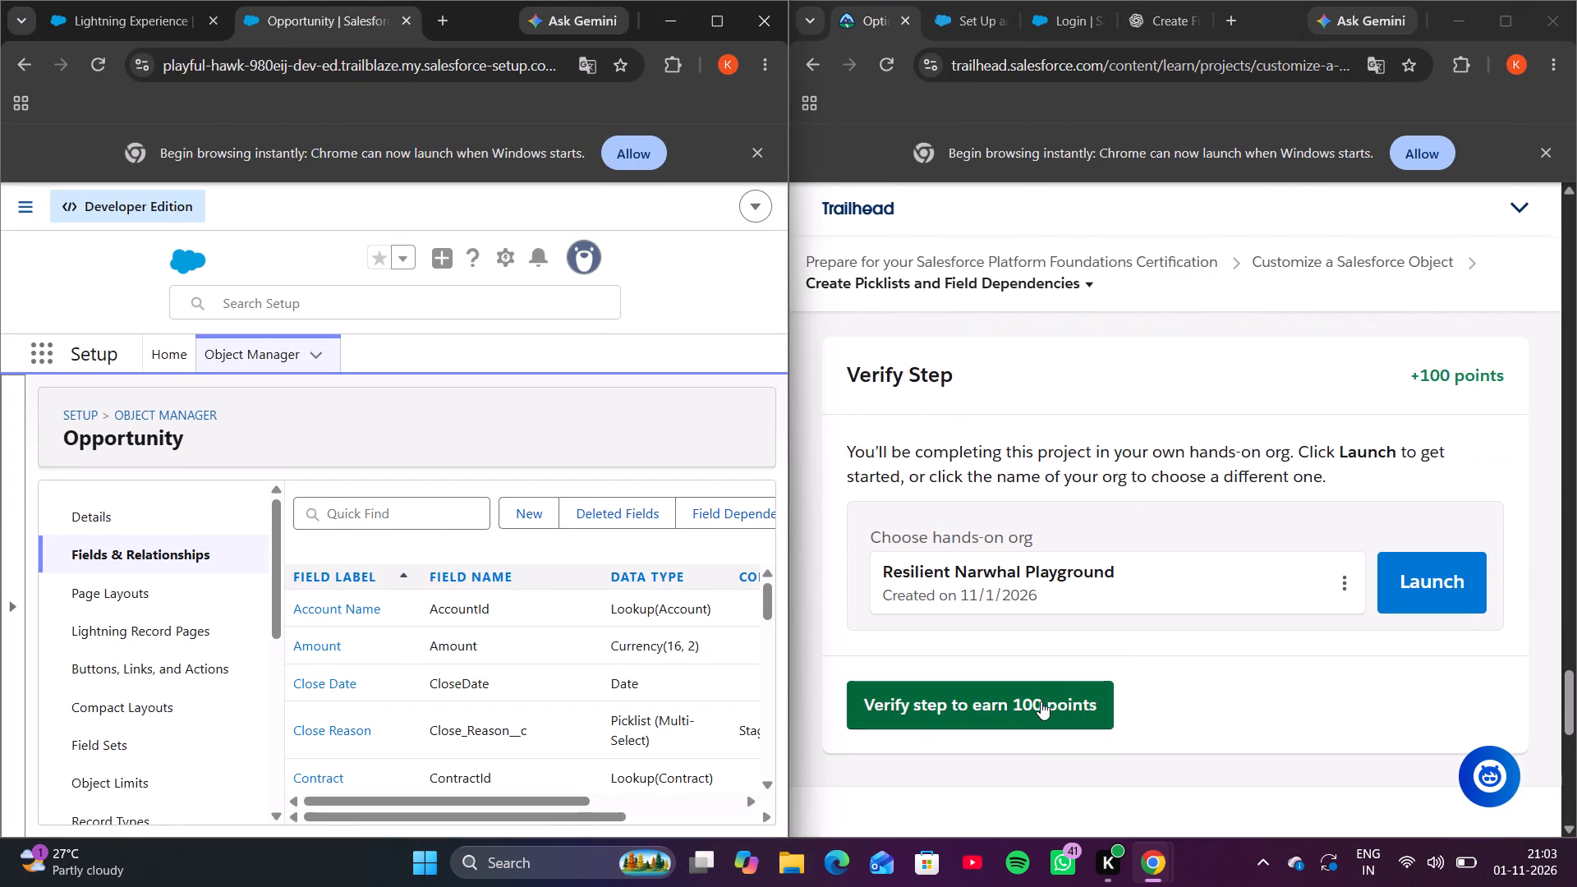
{"action": "left_click", "coordinate": [1039, 704]}
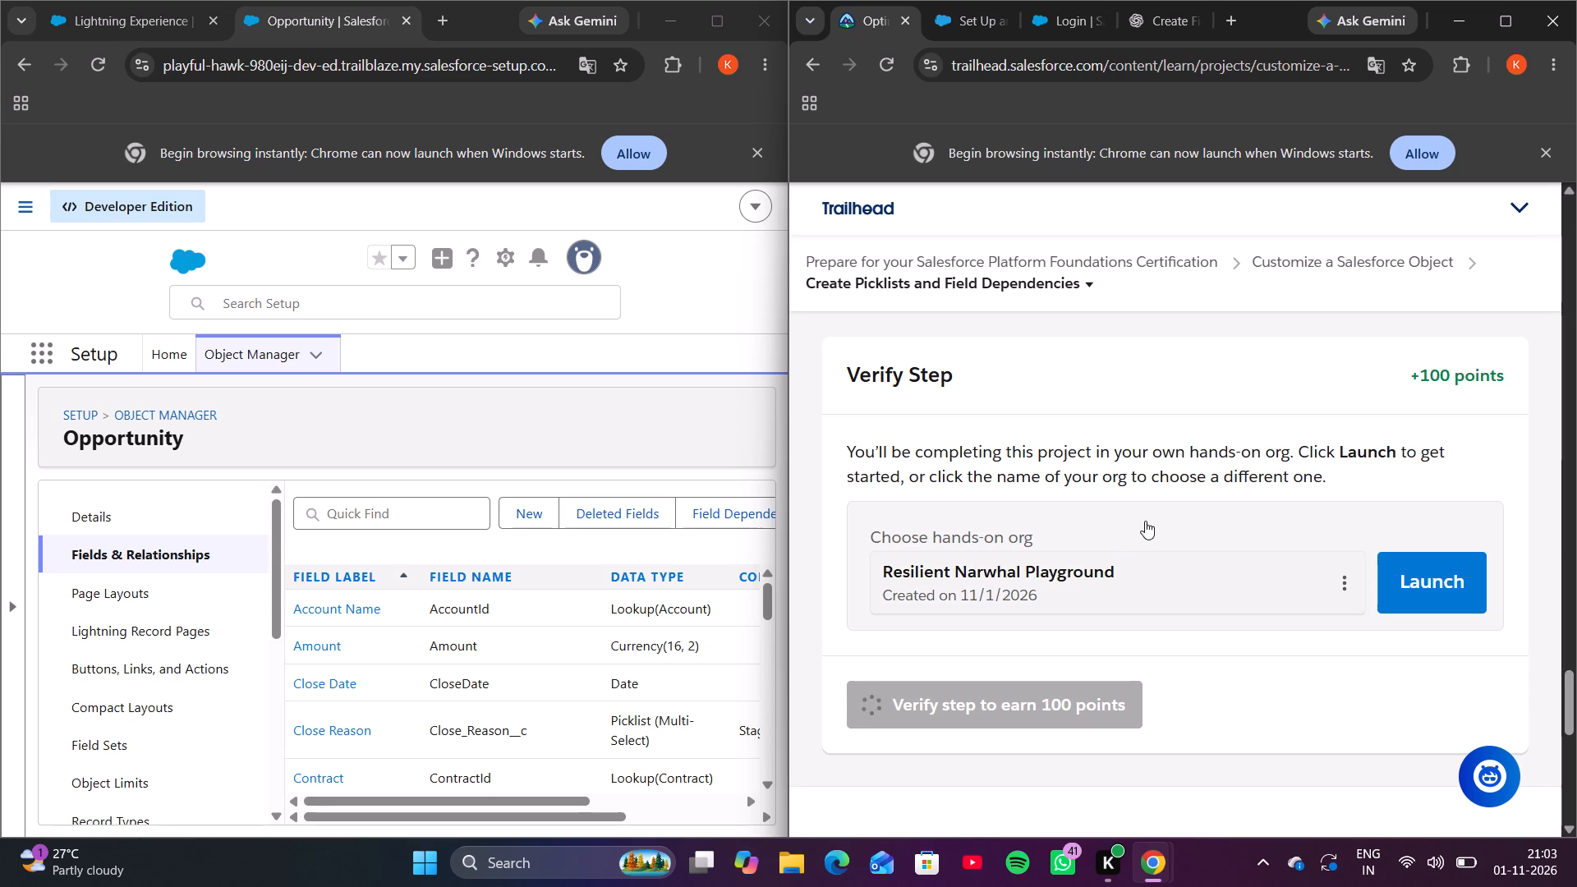
{"action": "scroll", "coordinate": [1145, 521], "scroll_direction": "up", "scroll_amount": 1}
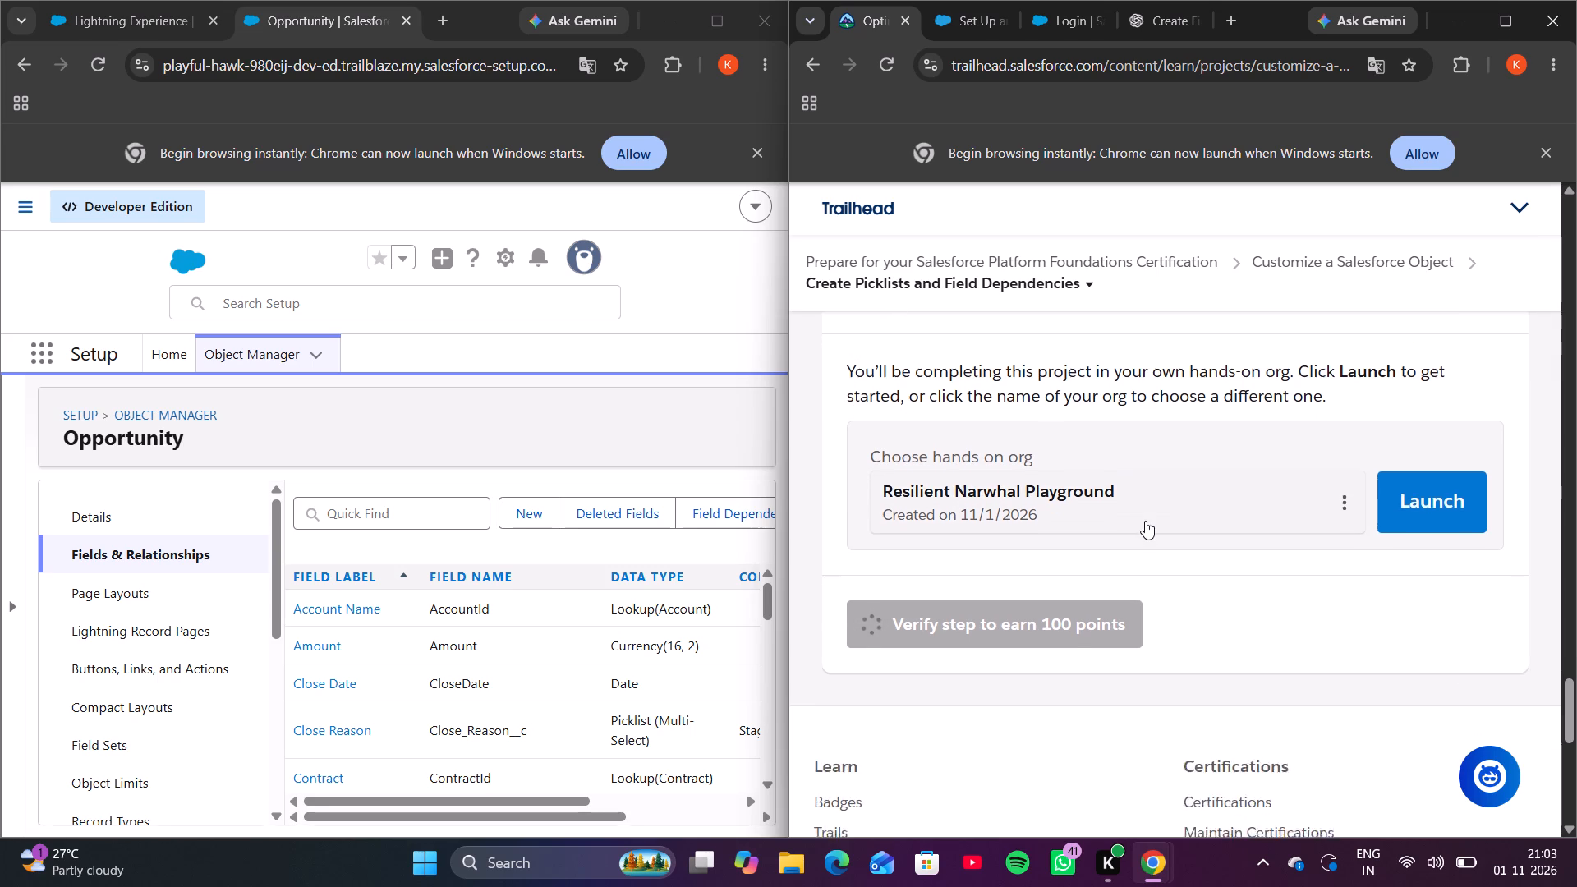
{"action": "scroll", "coordinate": [1145, 521], "scroll_direction": "up", "scroll_amount": 8}
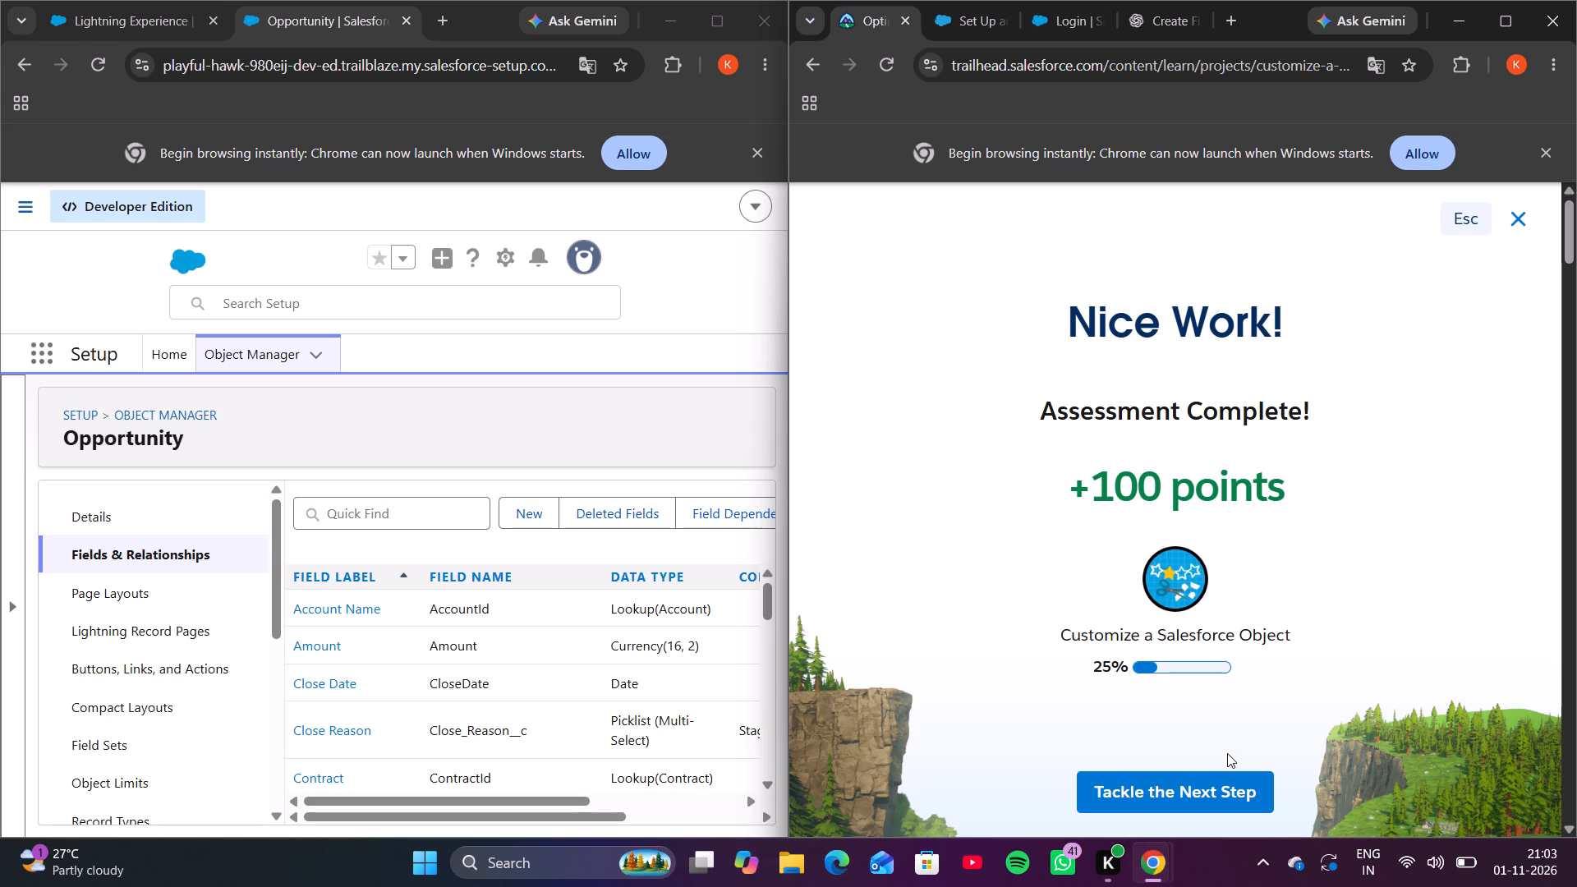
{"action": "left_click", "coordinate": [1206, 787]}
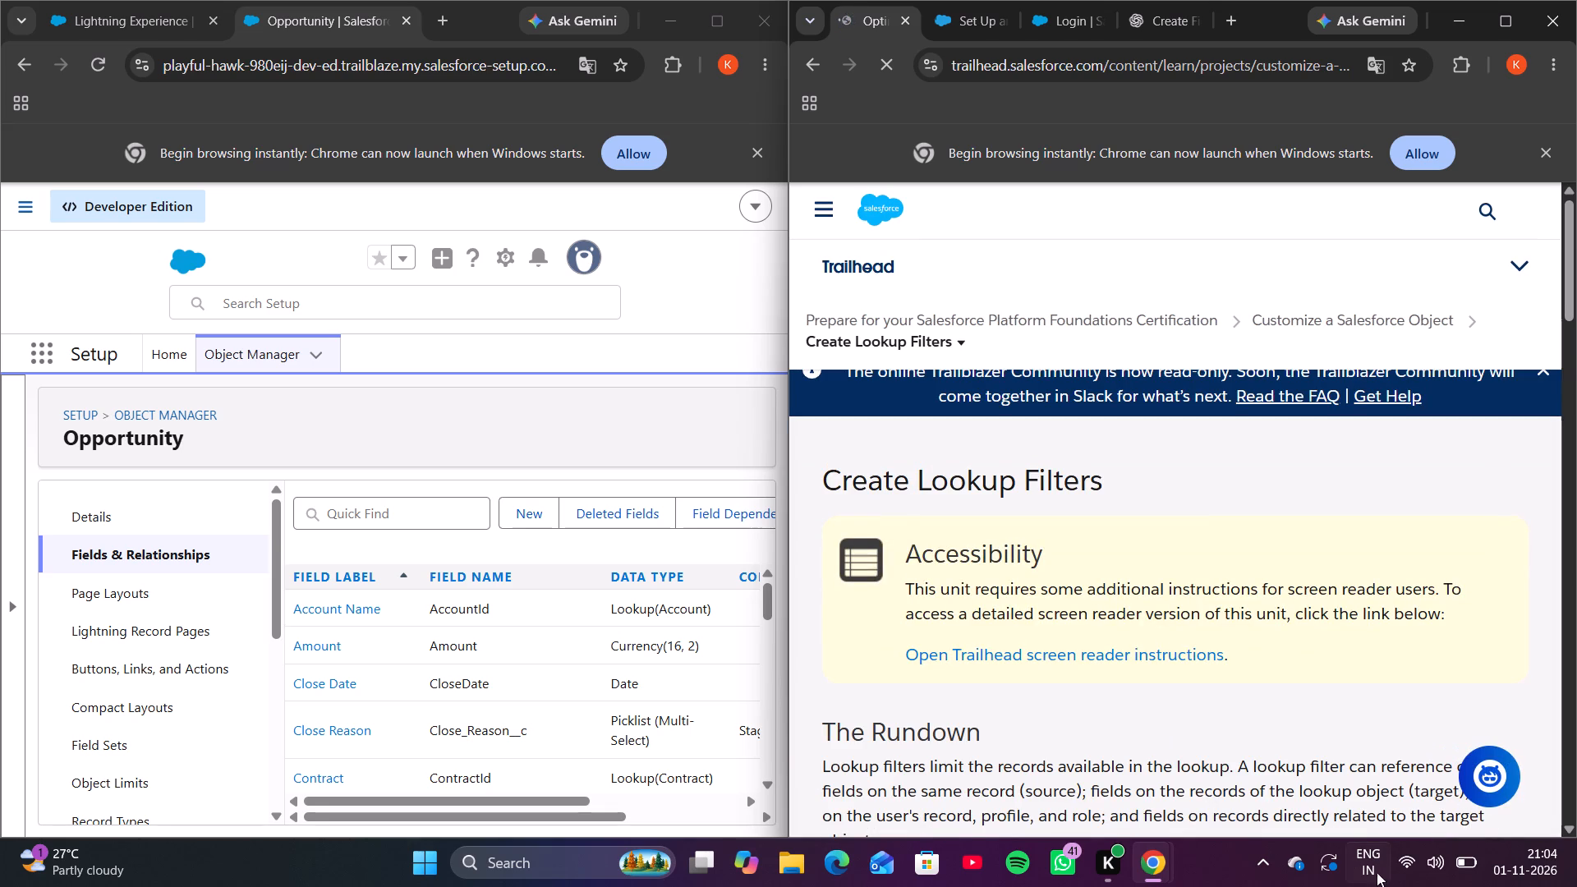
Read through the Create Lookup Filters unit to find the instructions for creating the lookup relationship.
{"action": "scroll", "coordinate": [1249, 722], "scroll_direction": "down", "scroll_amount": 11}
{"action": "scroll", "coordinate": [1249, 722], "scroll_direction": "up", "scroll_amount": 5}
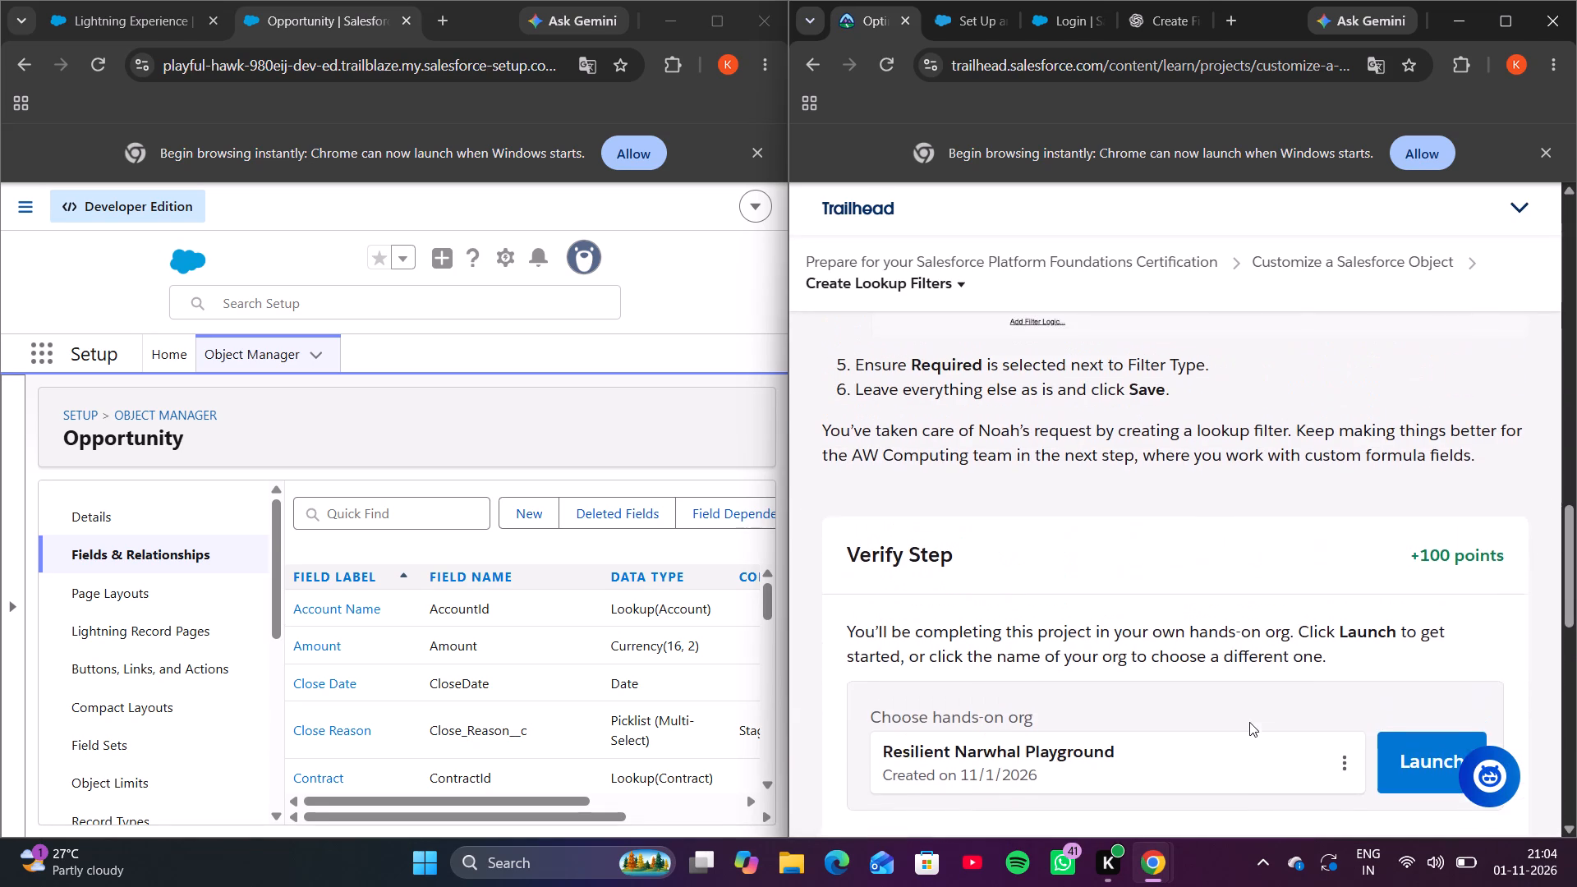
{"action": "scroll", "coordinate": [1249, 722], "scroll_direction": "up", "scroll_amount": 1}
{"action": "scroll", "coordinate": [1249, 722], "scroll_direction": "down", "scroll_amount": 1}
{"action": "scroll", "coordinate": [1249, 722], "scroll_direction": "up", "scroll_amount": 1}
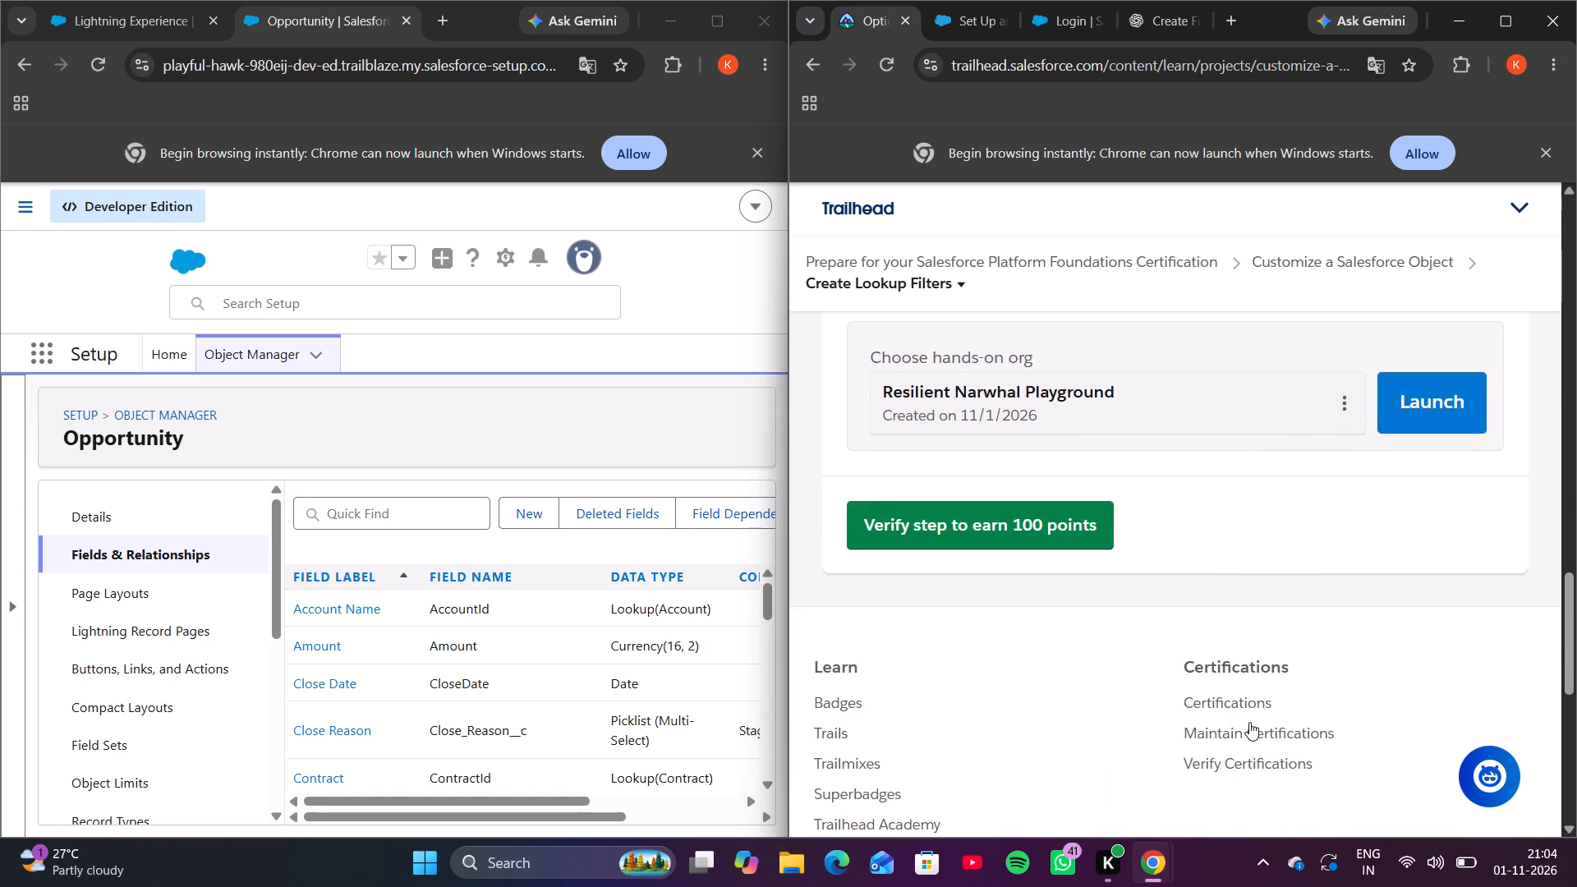
{"action": "scroll", "coordinate": [1249, 722], "scroll_direction": "up", "scroll_amount": 2}
{"action": "scroll", "coordinate": [1249, 722], "scroll_direction": "down", "scroll_amount": 2}
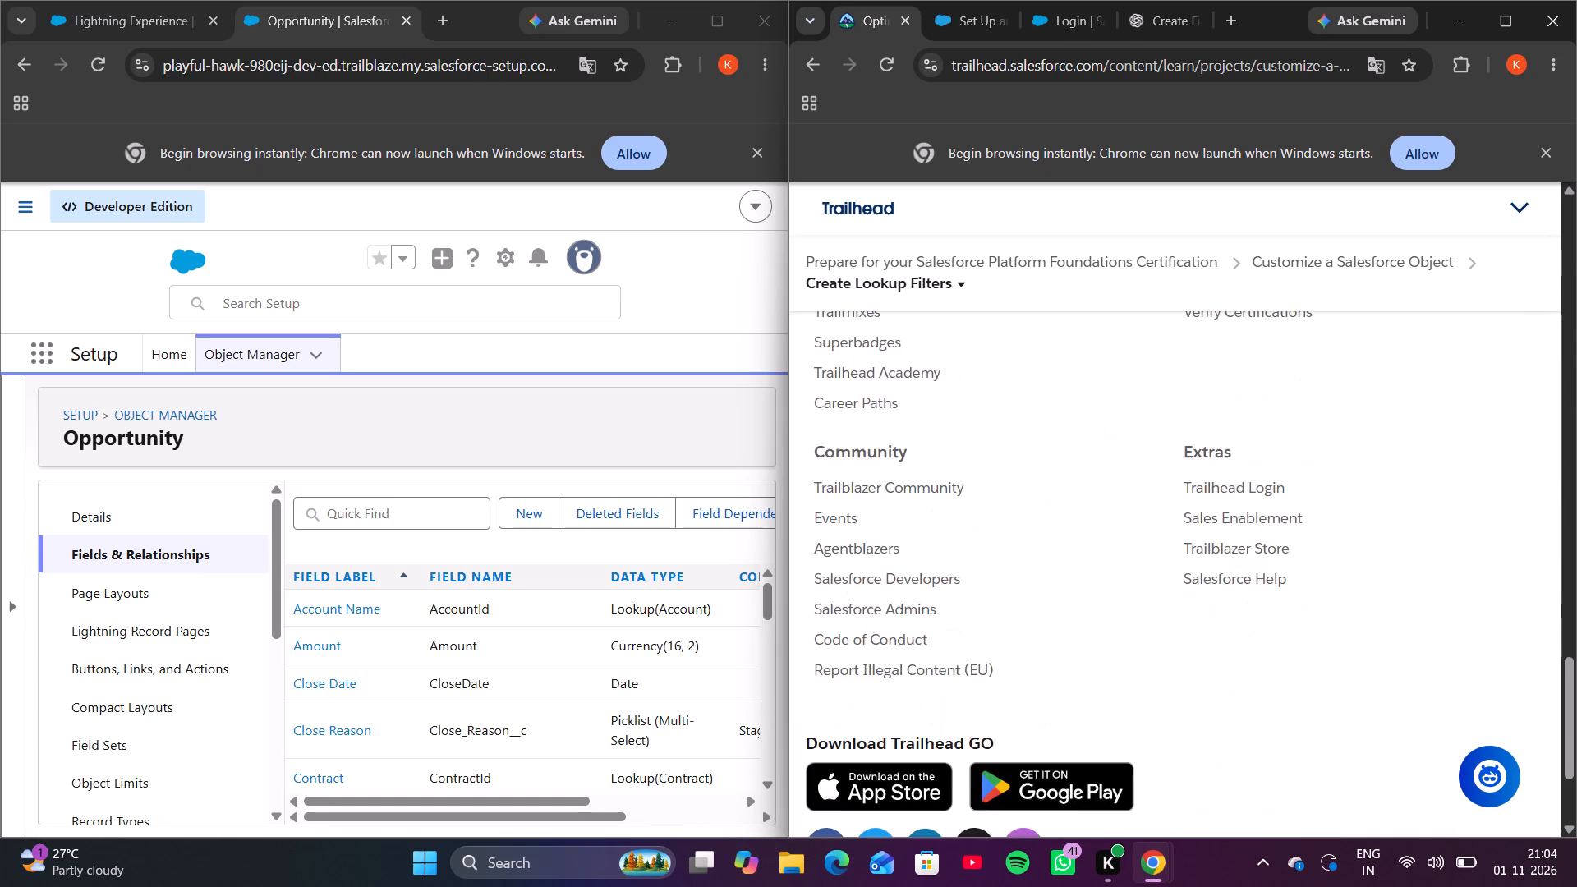
{"action": "scroll", "coordinate": [1249, 722], "scroll_direction": "up", "scroll_amount": 16}
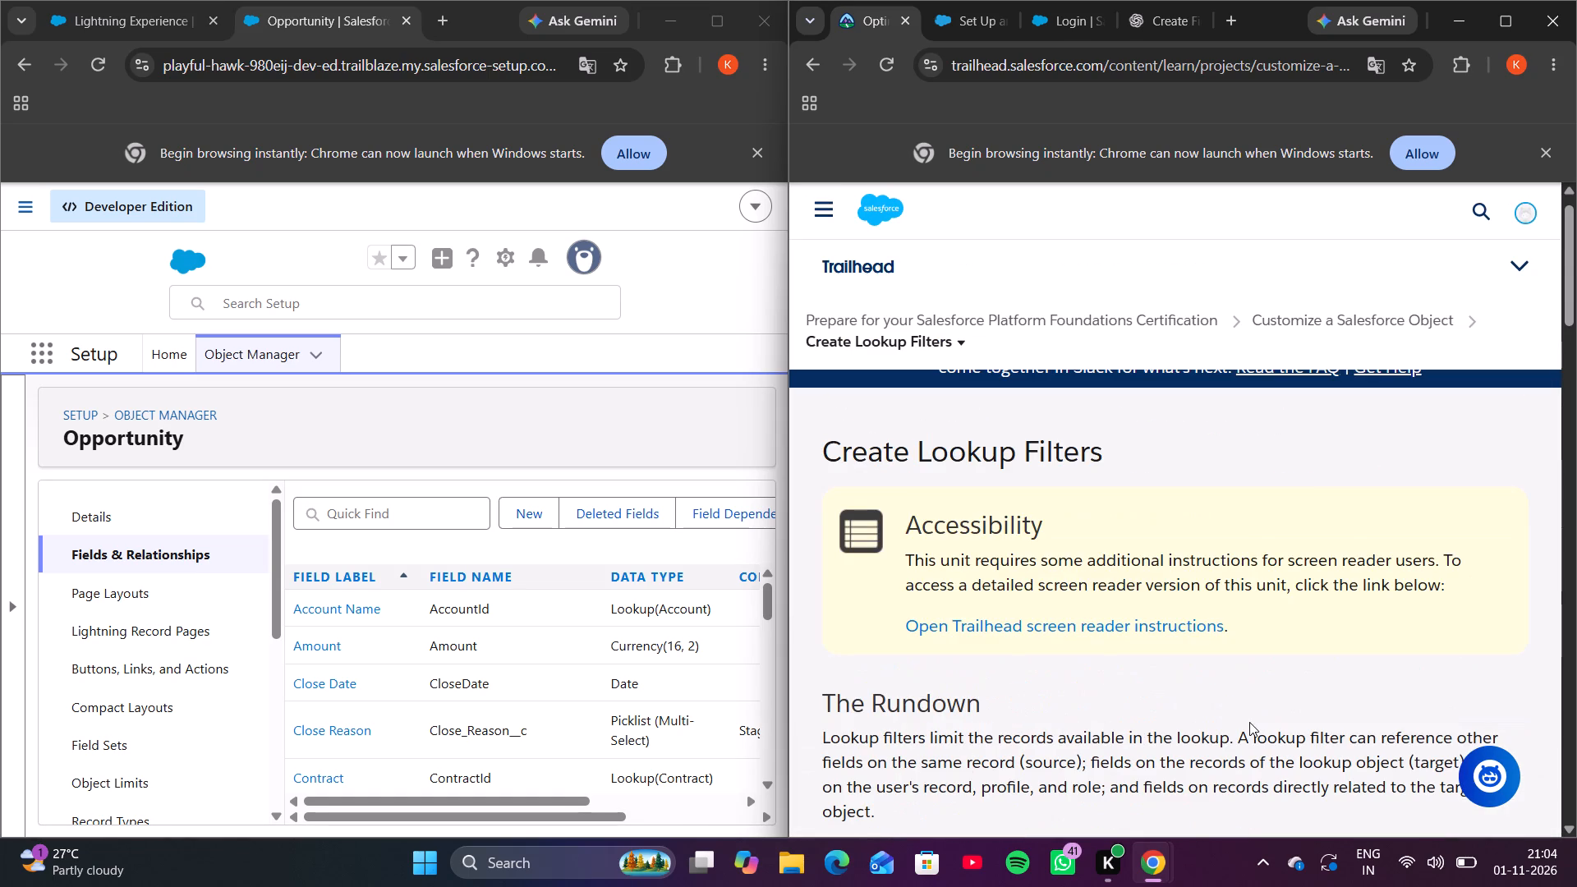
{"action": "scroll", "coordinate": [1249, 722], "scroll_direction": "down", "scroll_amount": 1}
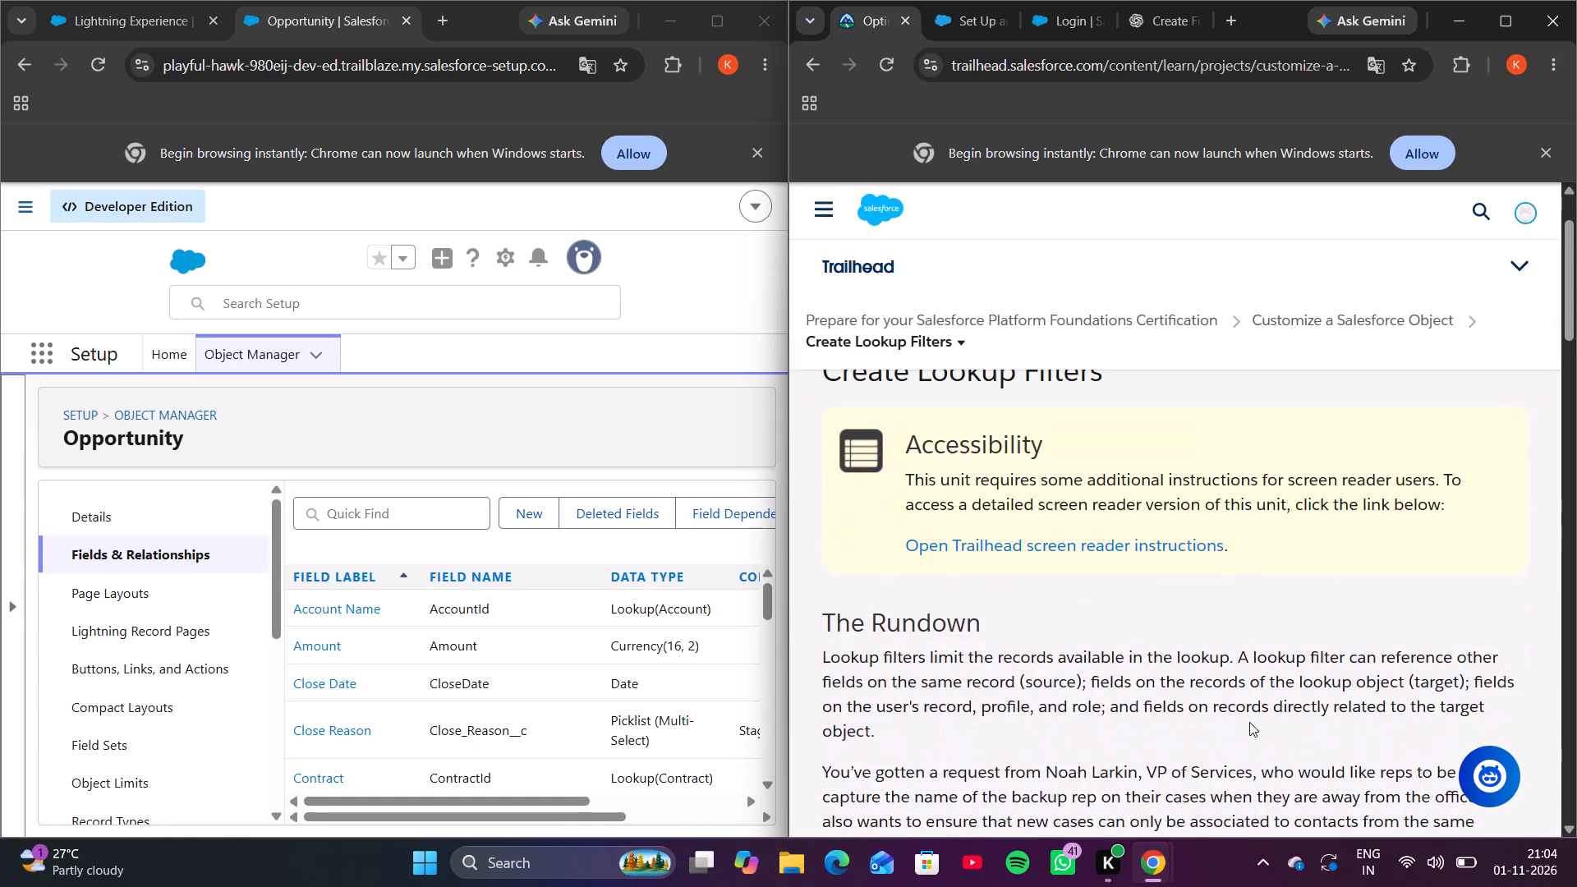
{"action": "scroll", "coordinate": [1249, 722], "scroll_direction": "down", "scroll_amount": 1}
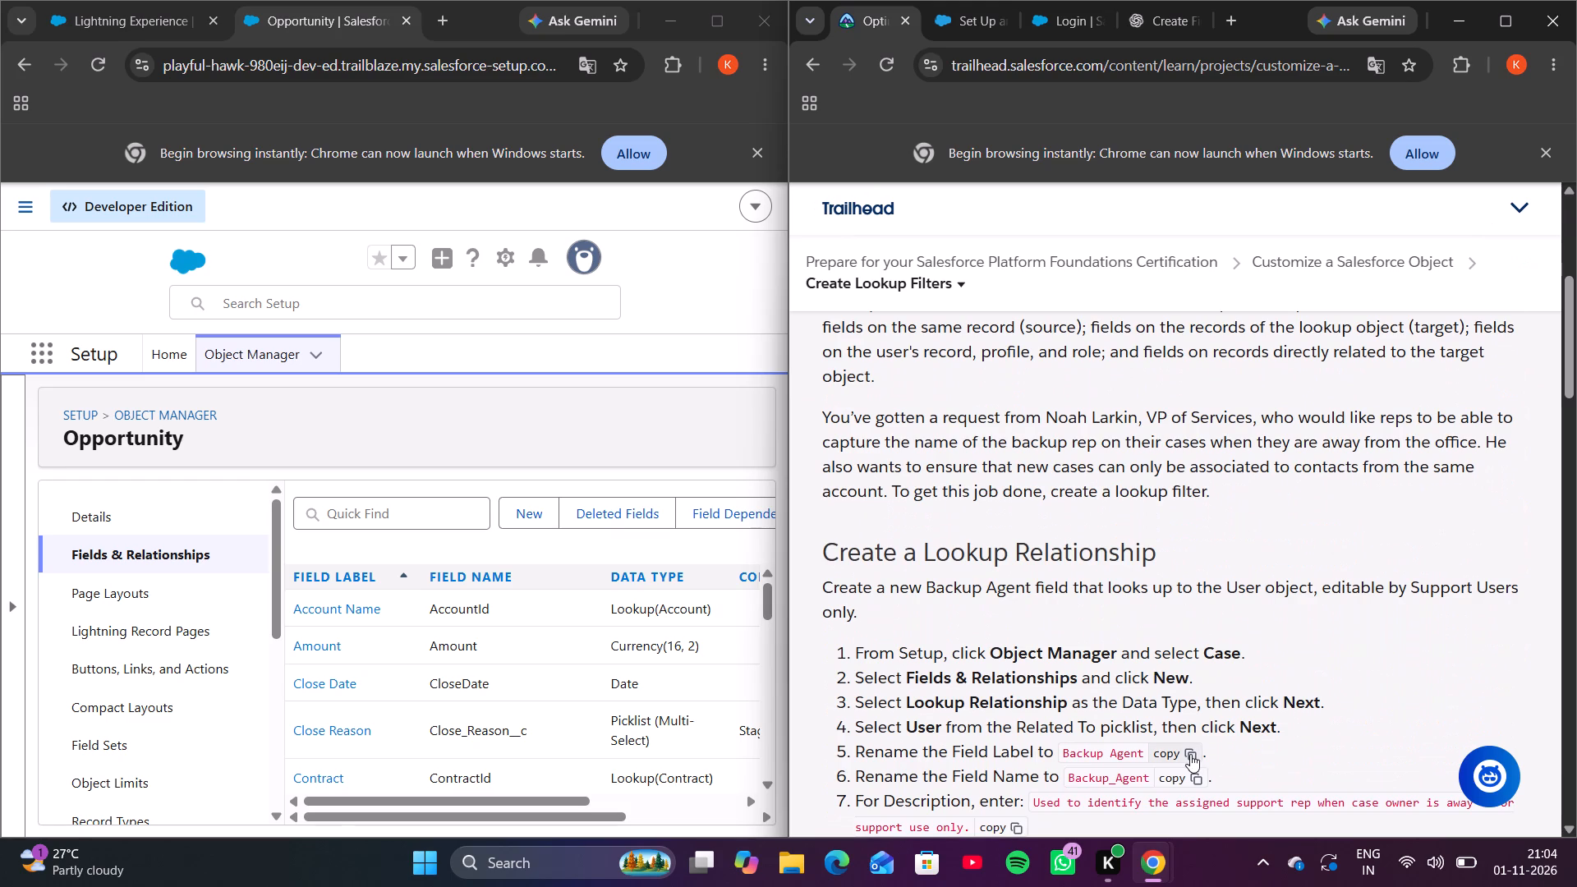
Copy the field label Backup Agent from the Create a Lookup Relationship instructions.
{"action": "left_click", "coordinate": [1187, 754]}
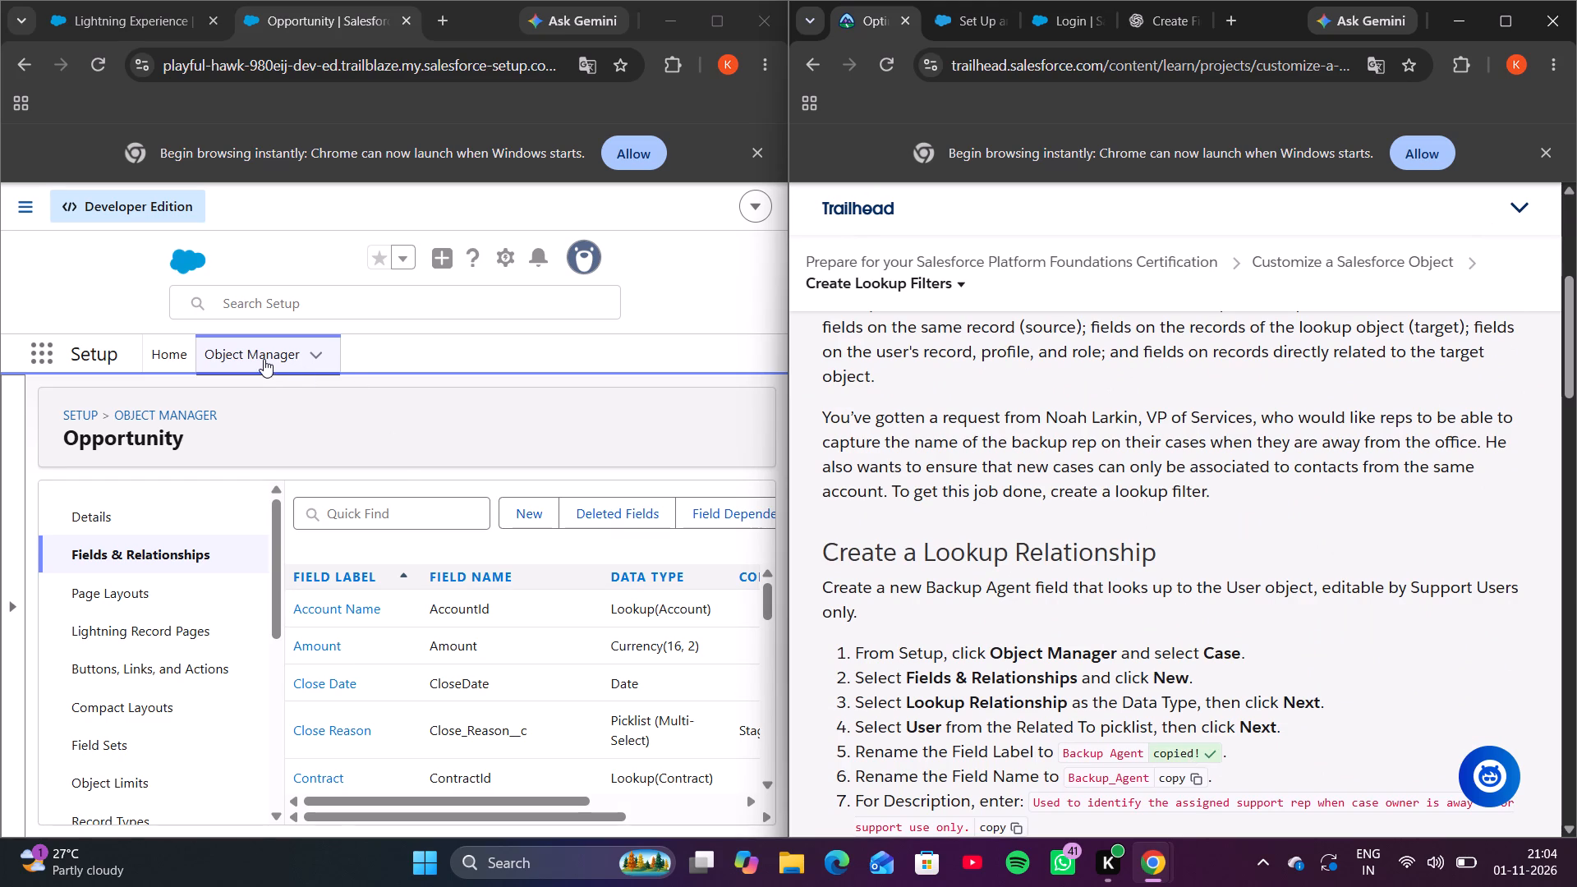
Find the Case object in Object Manager by searching for case, and open its Fields & Relationships.
{"action": "left_click", "coordinate": [264, 359]}
{"action": "left_click", "coordinate": [102, 63]}
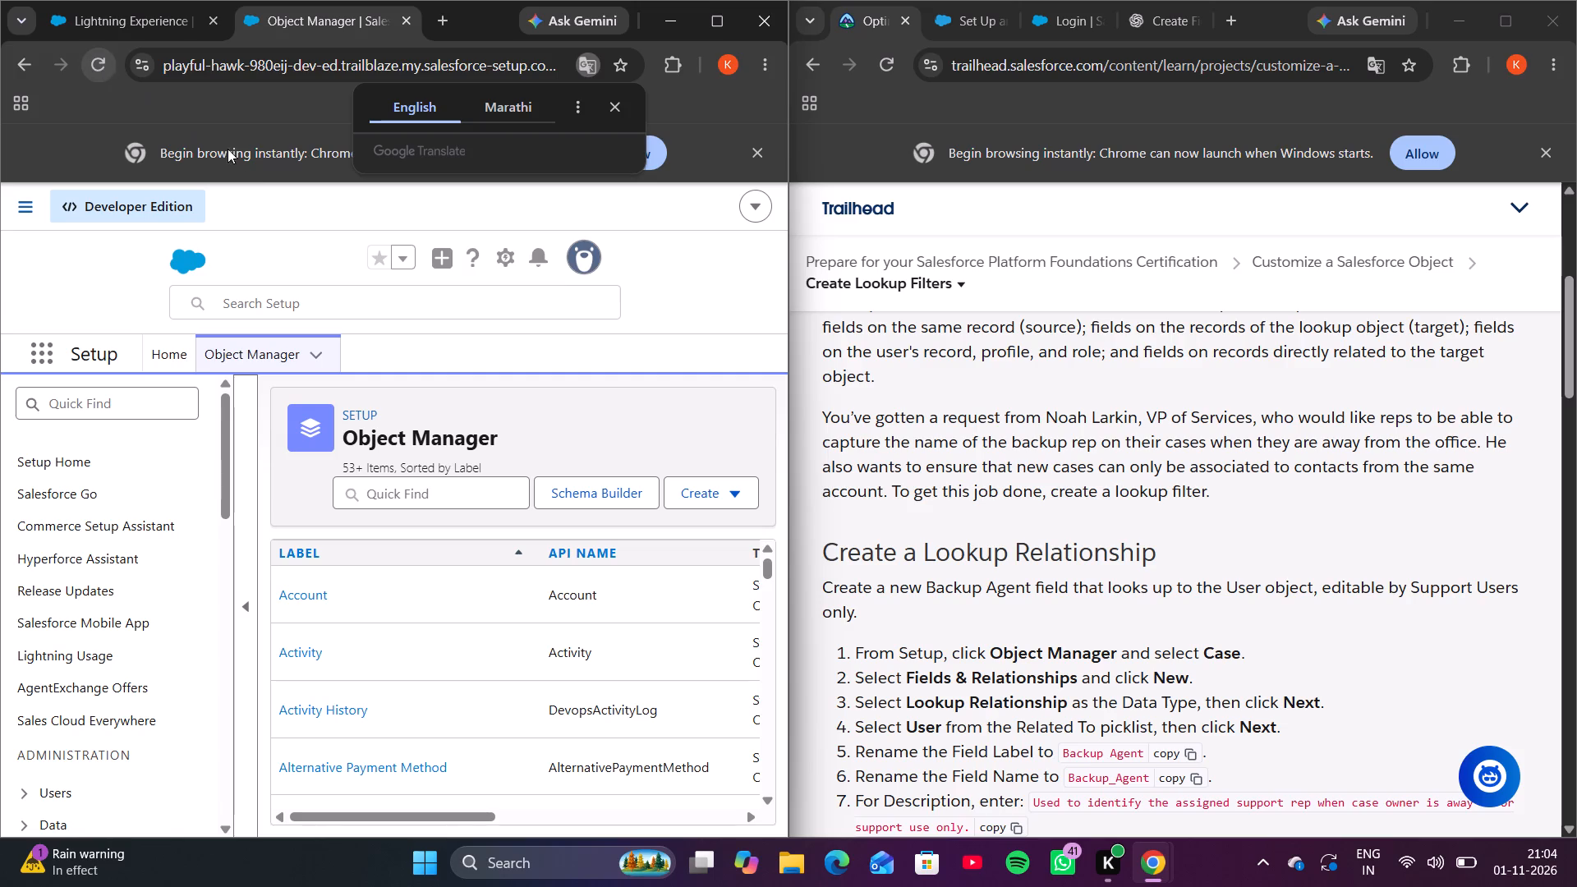
{"action": "scroll", "coordinate": [886, 512], "scroll_direction": "down", "scroll_amount": 1}
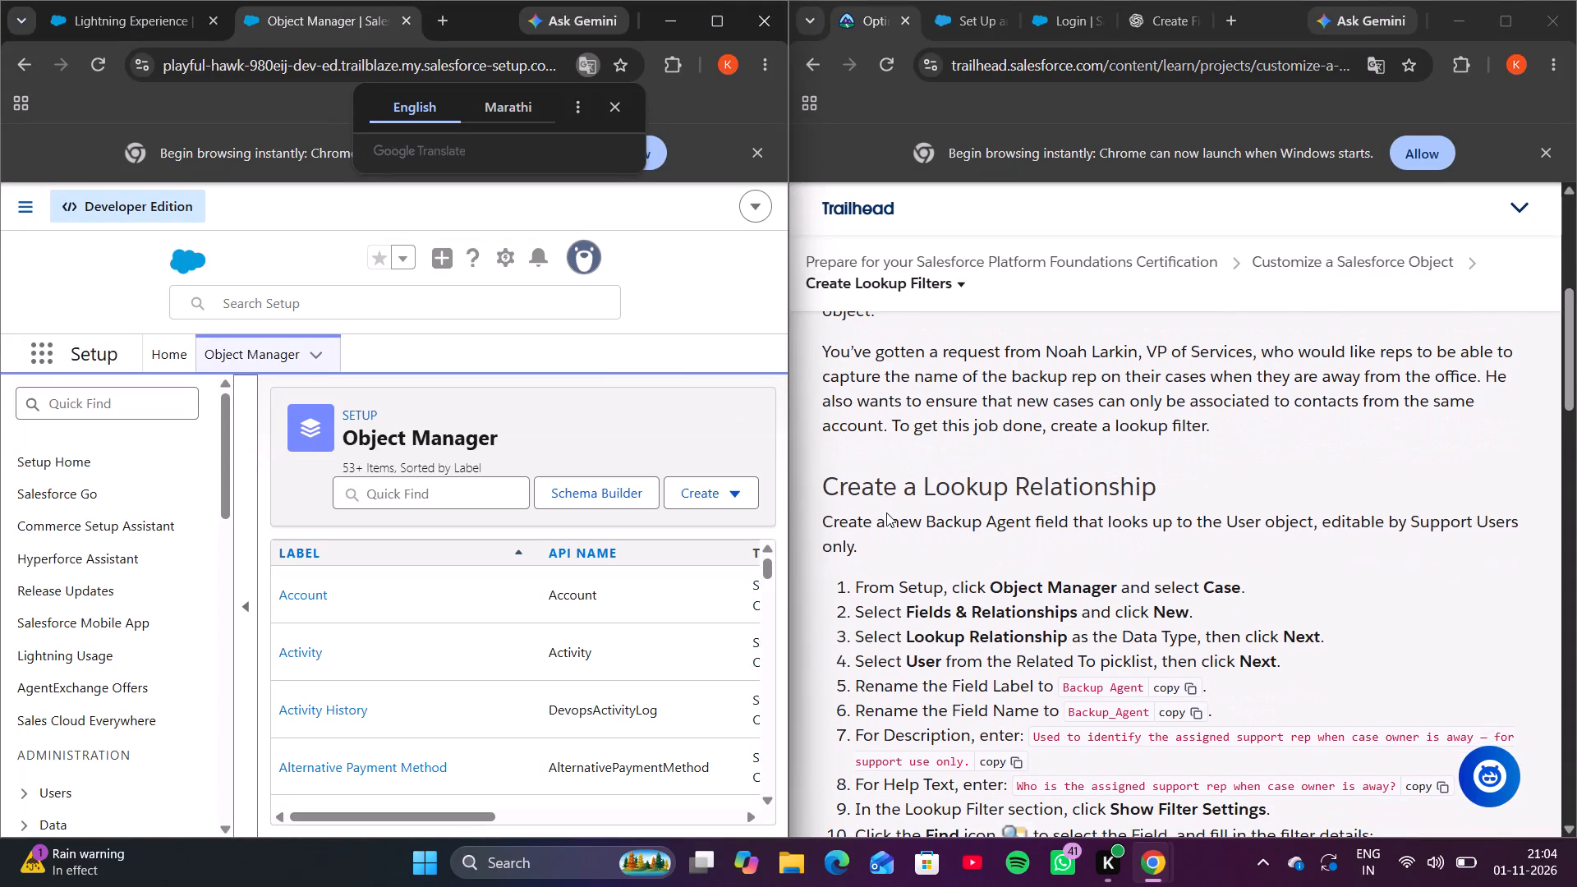
{"action": "scroll", "coordinate": [886, 512], "scroll_direction": "down", "scroll_amount": 1}
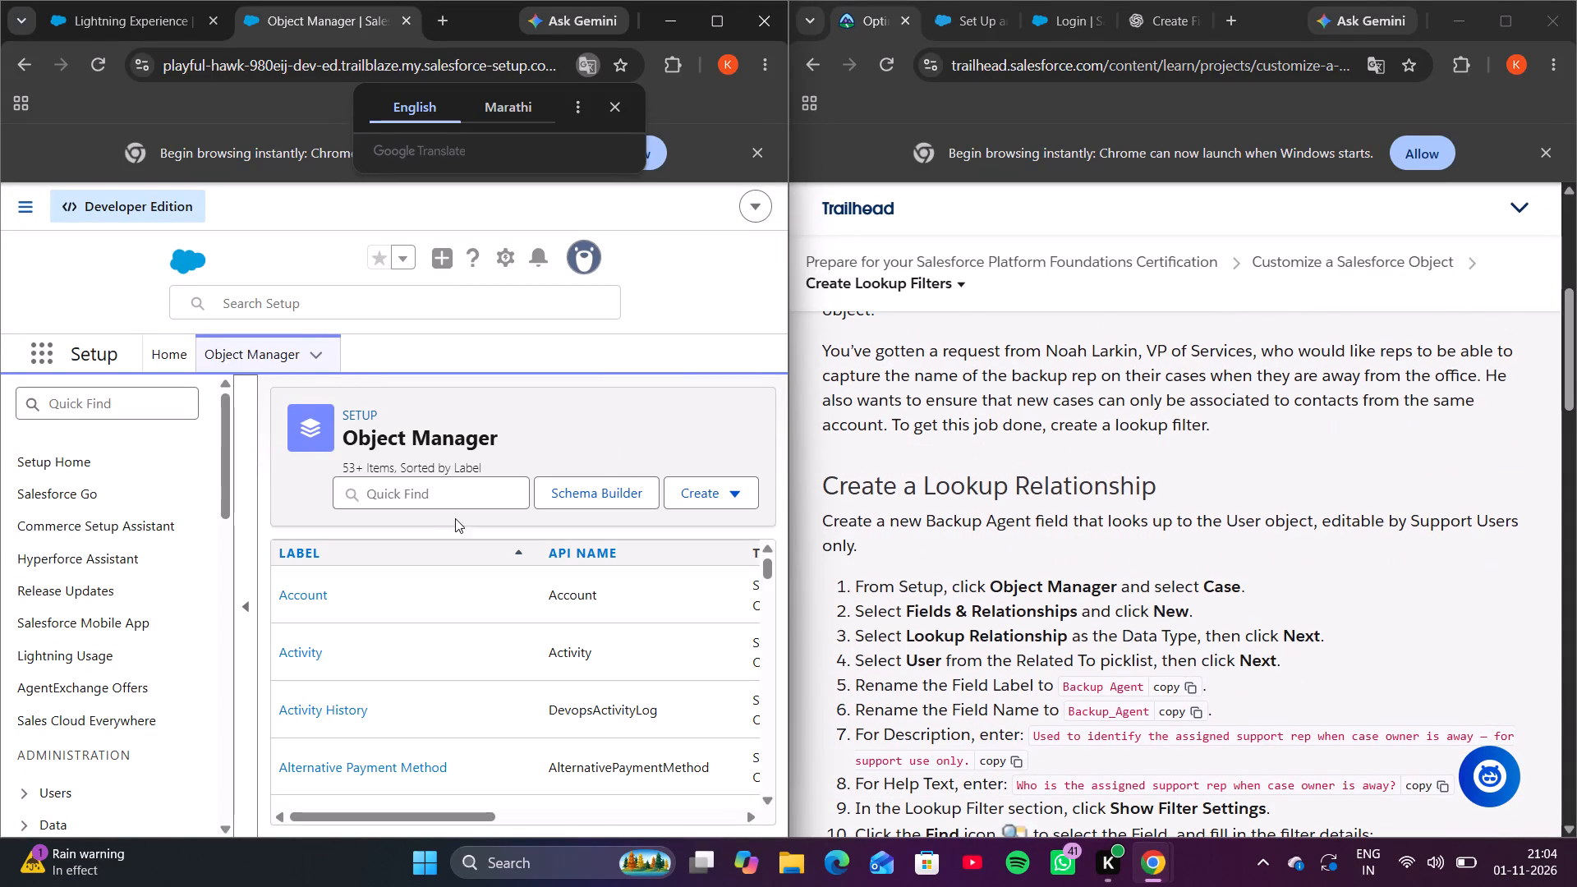
{"action": "left_click", "coordinate": [465, 491]}
{"action": "type", "text": "case"}
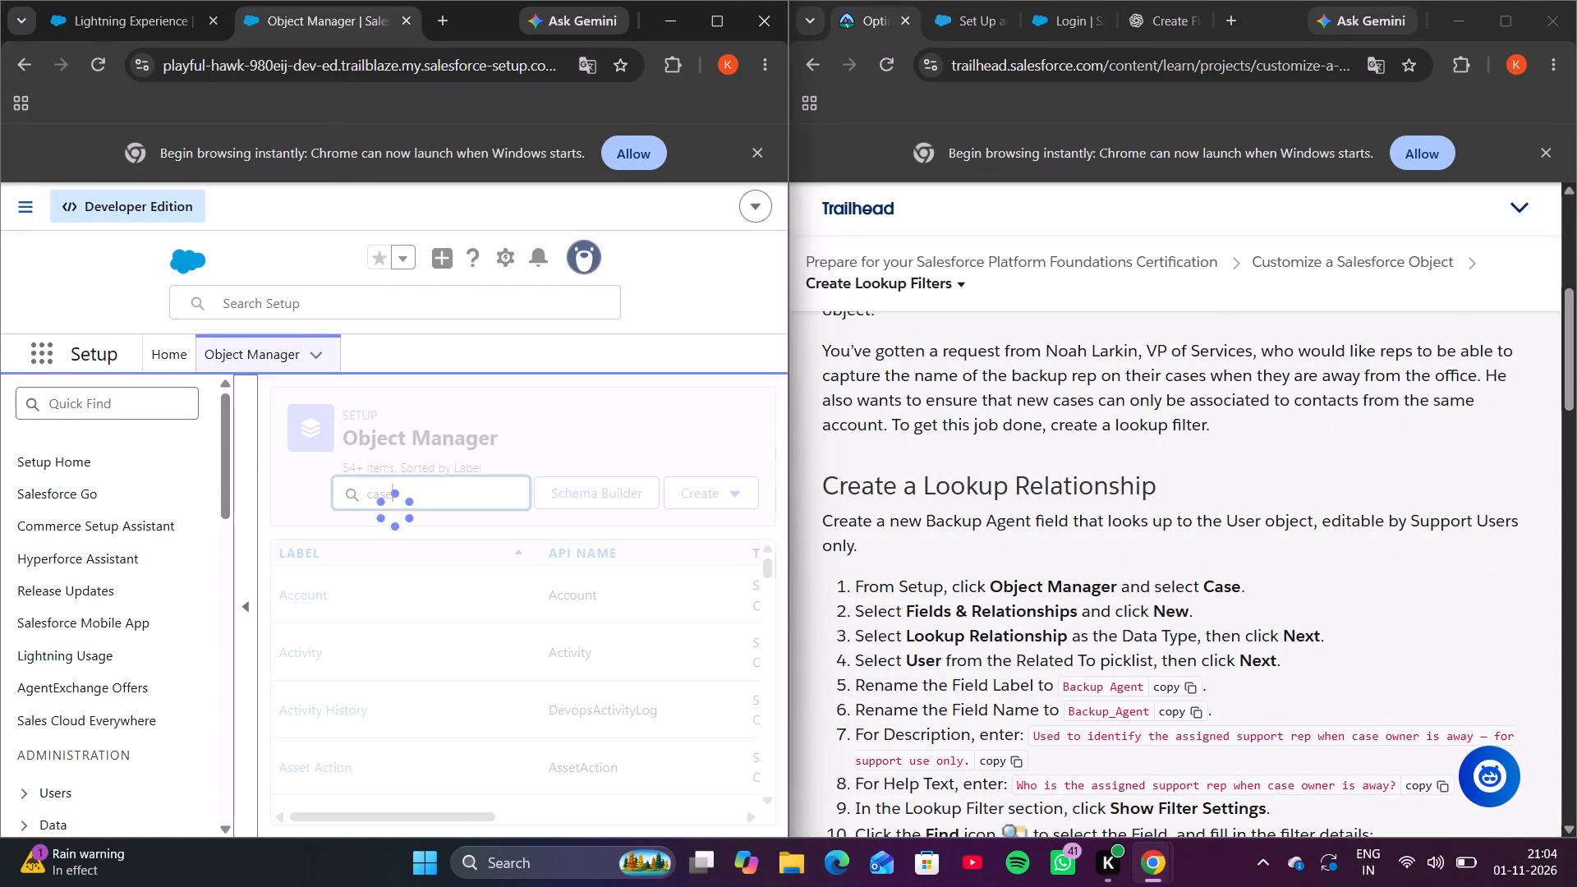
{"action": "left_click", "coordinate": [299, 591]}
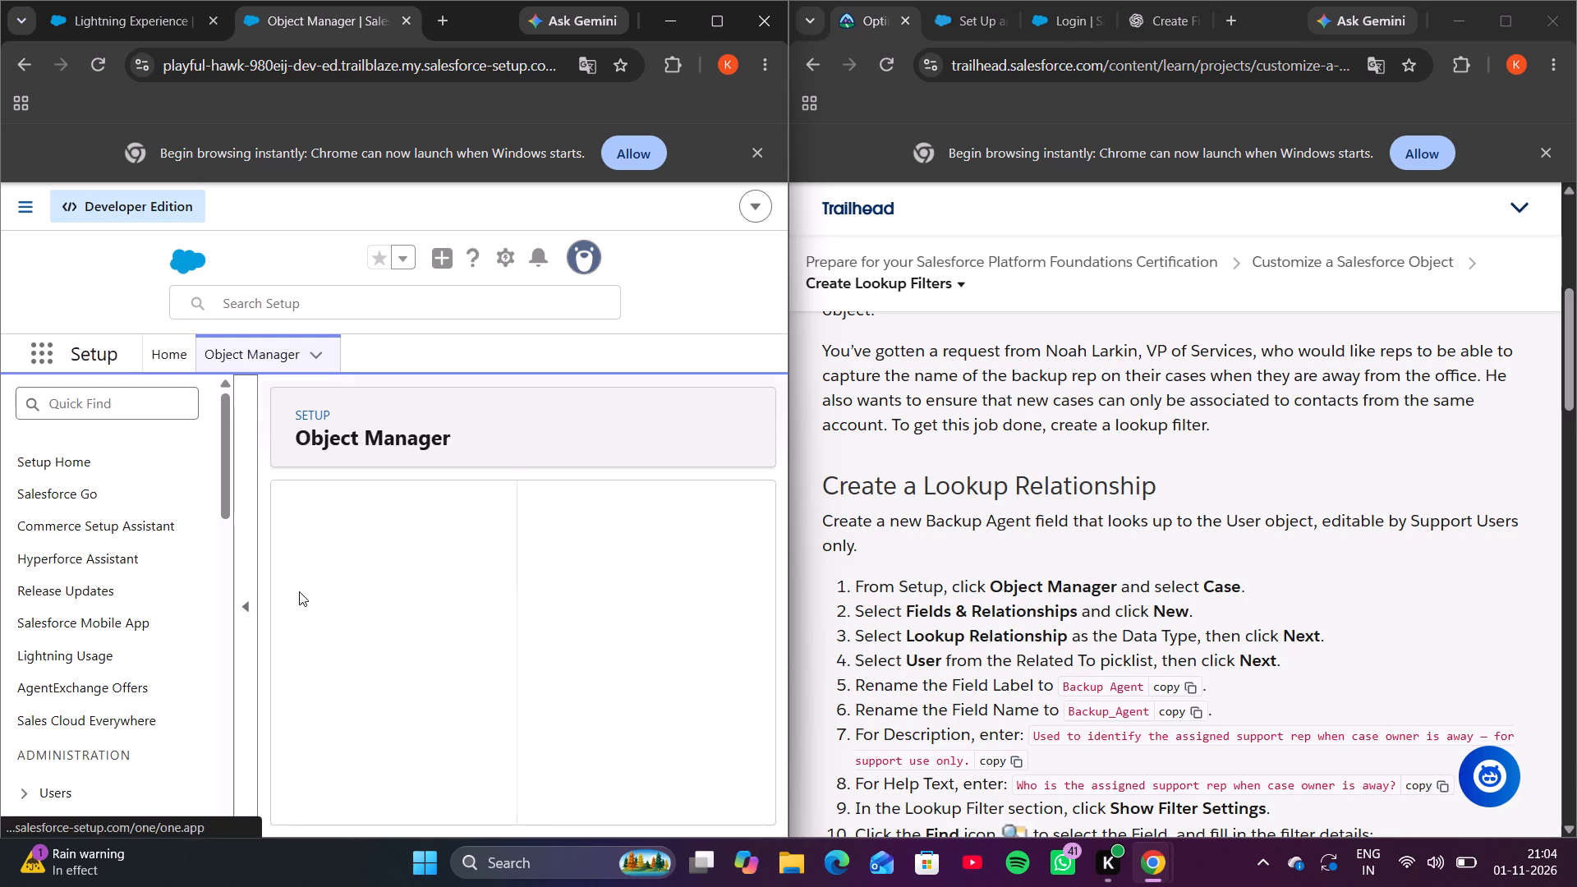
{"action": "left_click", "coordinate": [353, 558]}
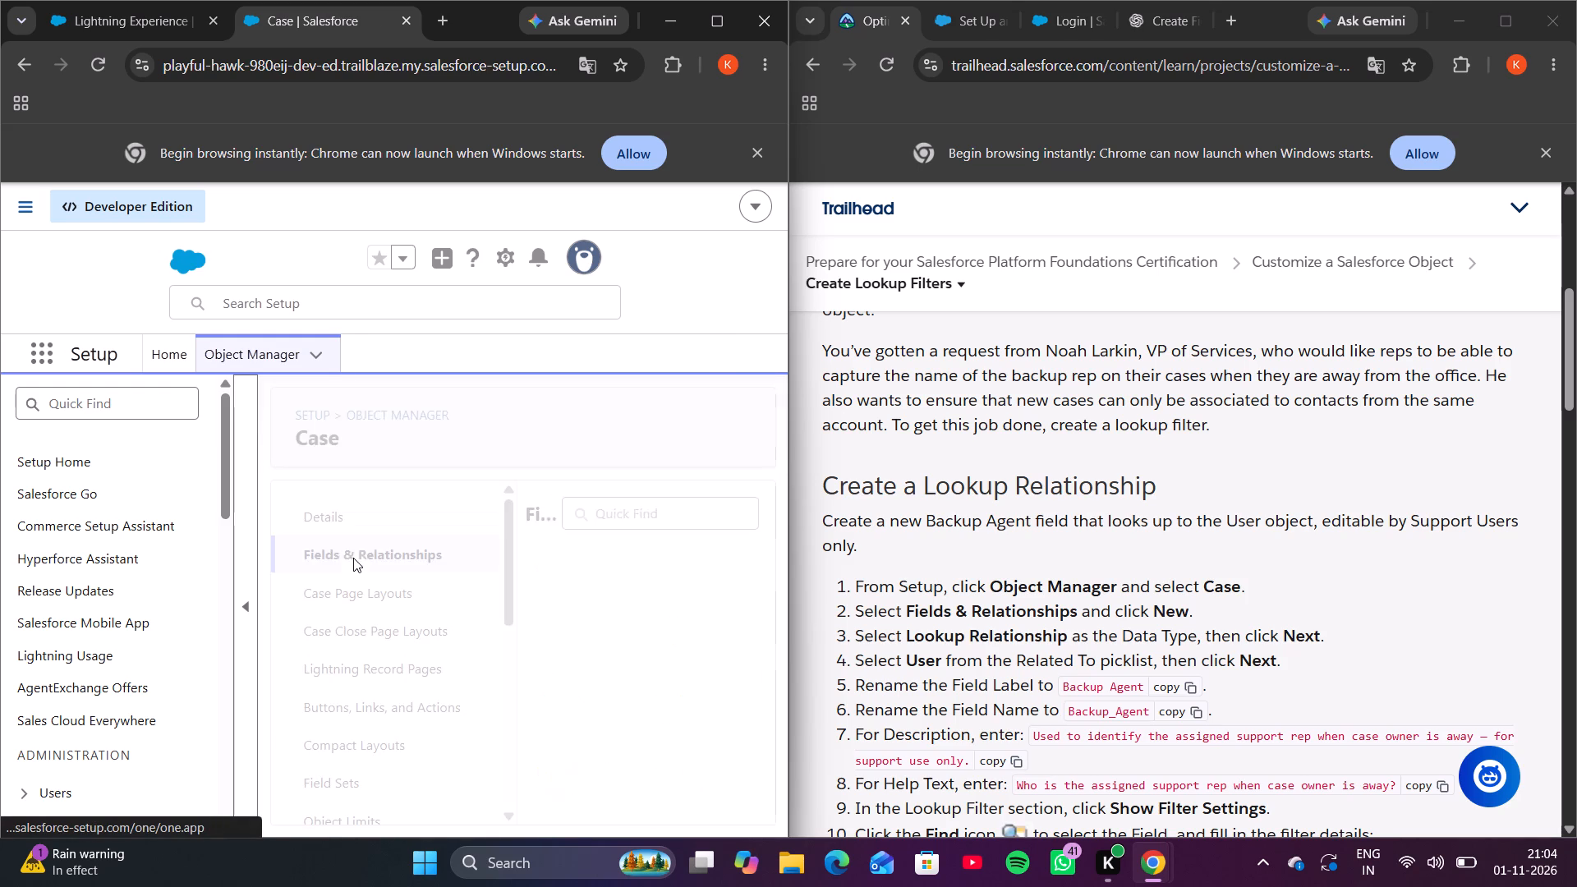
Start a new custom field on Case with Lookup Relationship as the data type and continue to choosing the related object.
{"action": "left_click", "coordinate": [753, 521]}
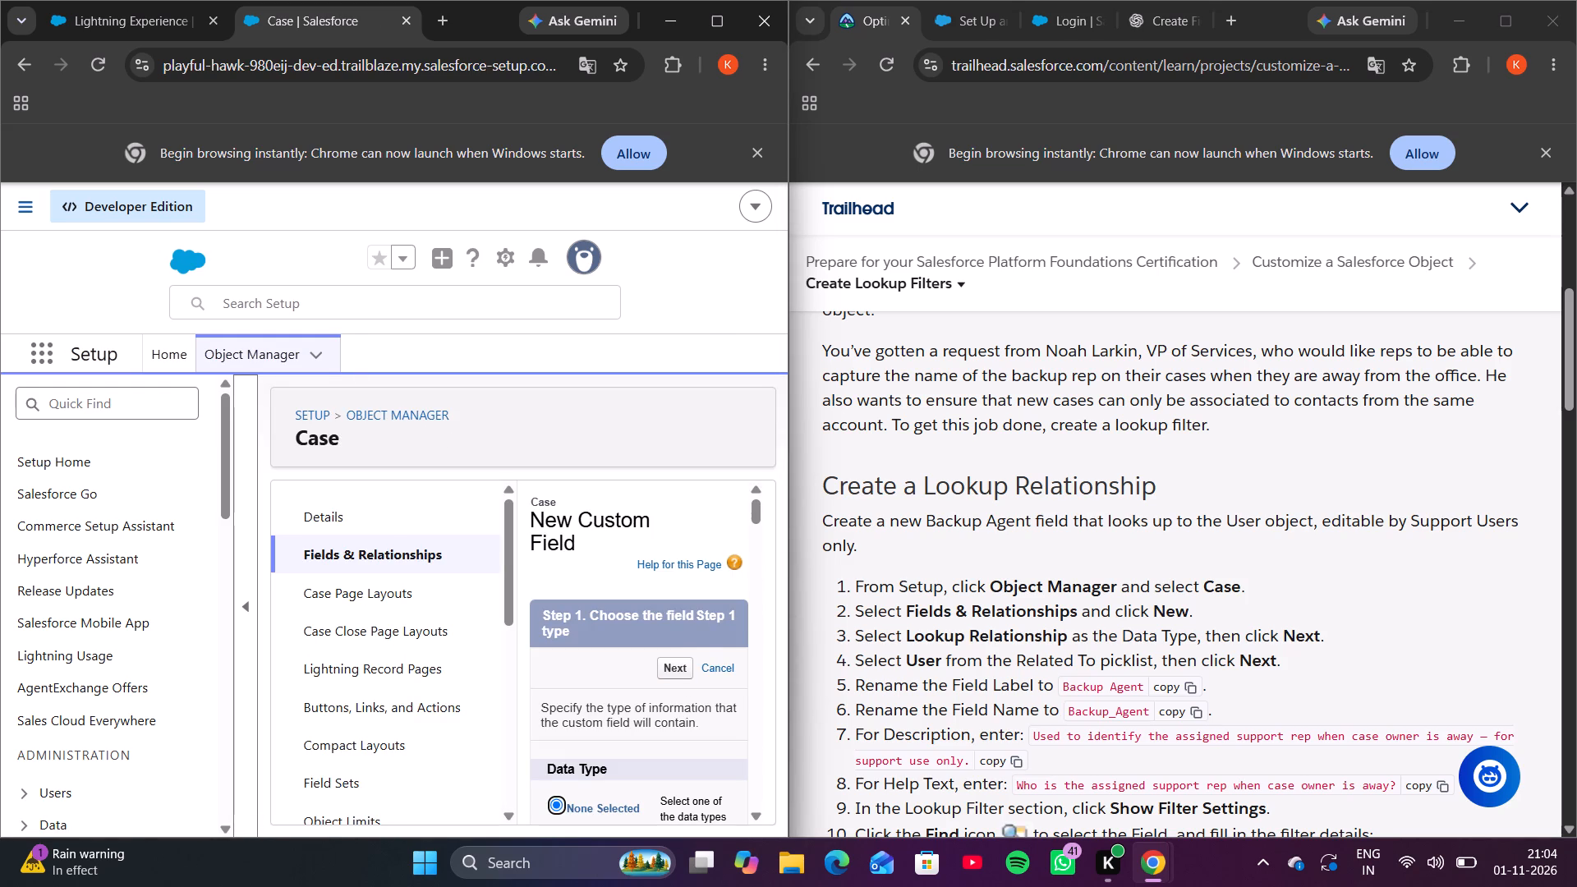
{"action": "scroll", "coordinate": [687, 710], "scroll_direction": "down", "scroll_amount": 1}
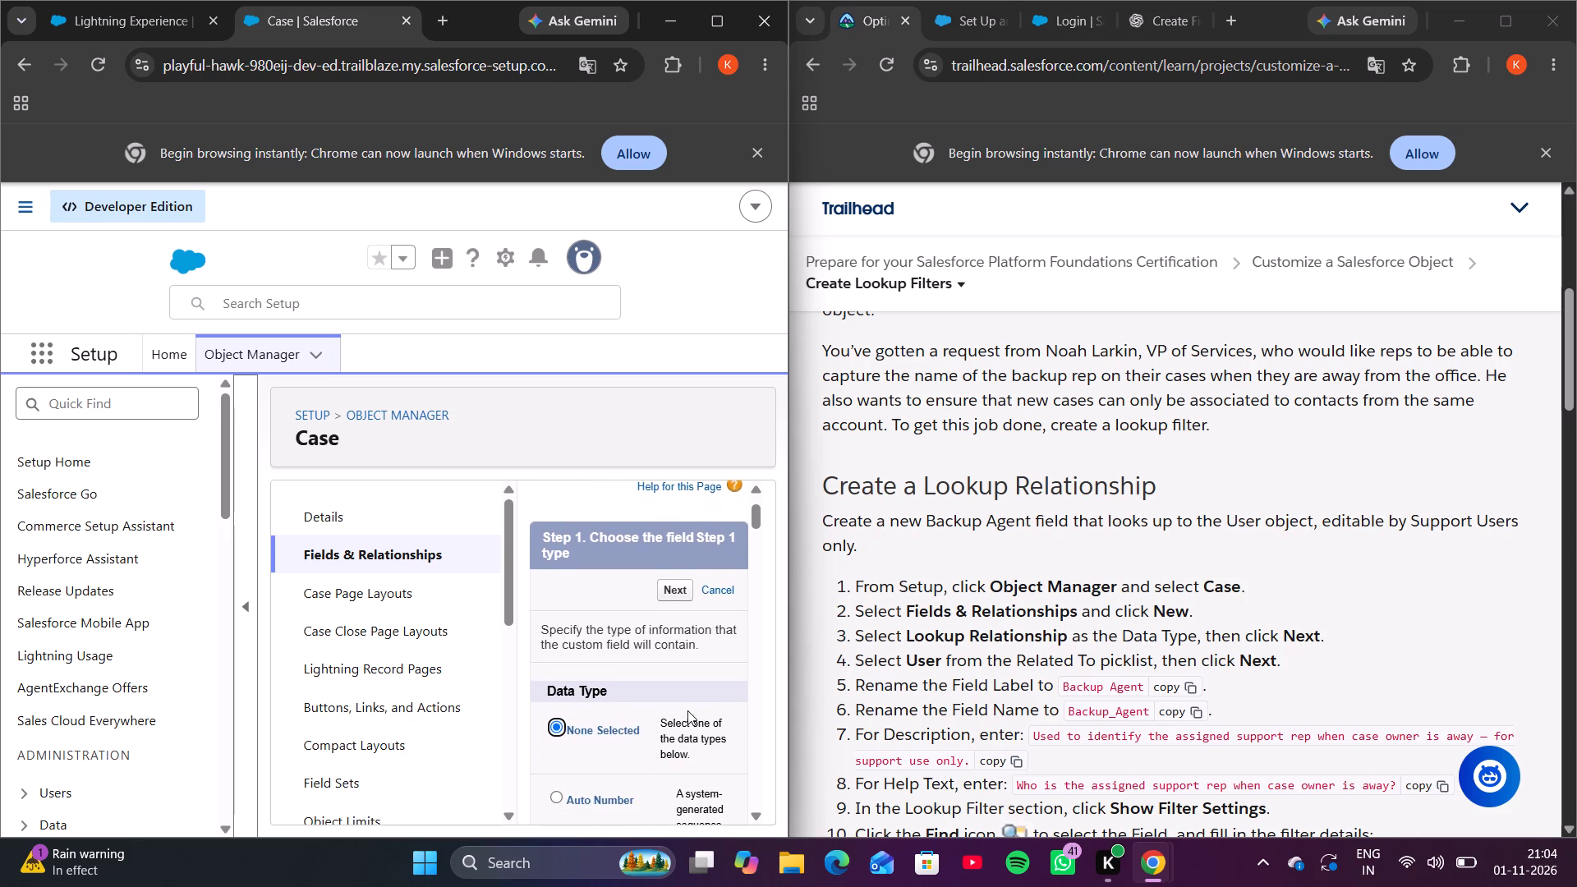
{"action": "scroll", "coordinate": [687, 710], "scroll_direction": "down", "scroll_amount": 1}
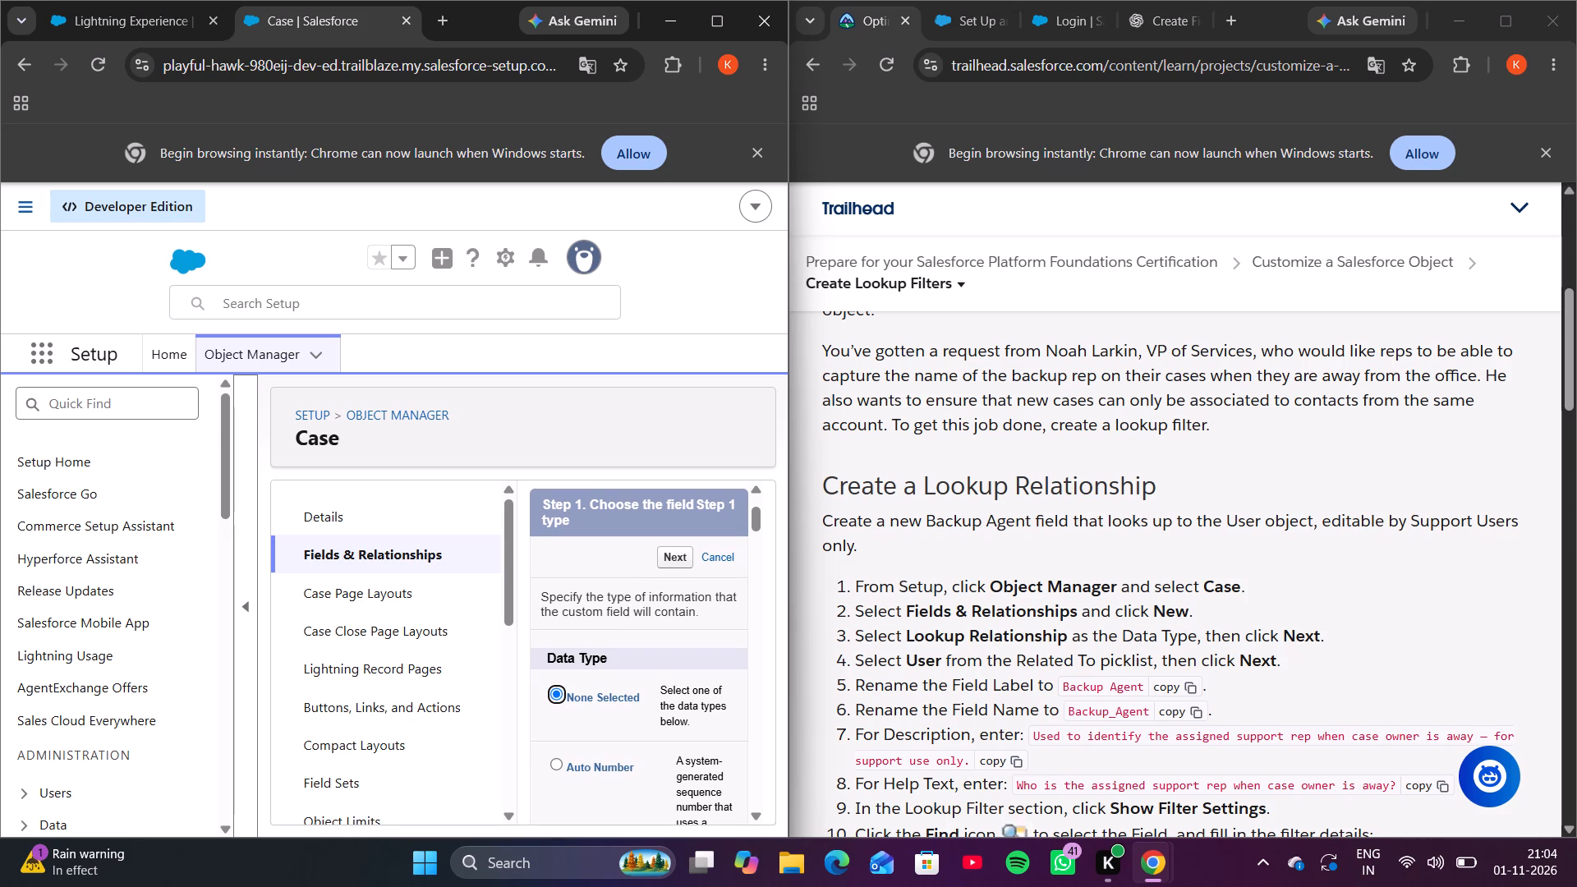
{"action": "scroll", "coordinate": [609, 693], "scroll_direction": "down", "scroll_amount": 4}
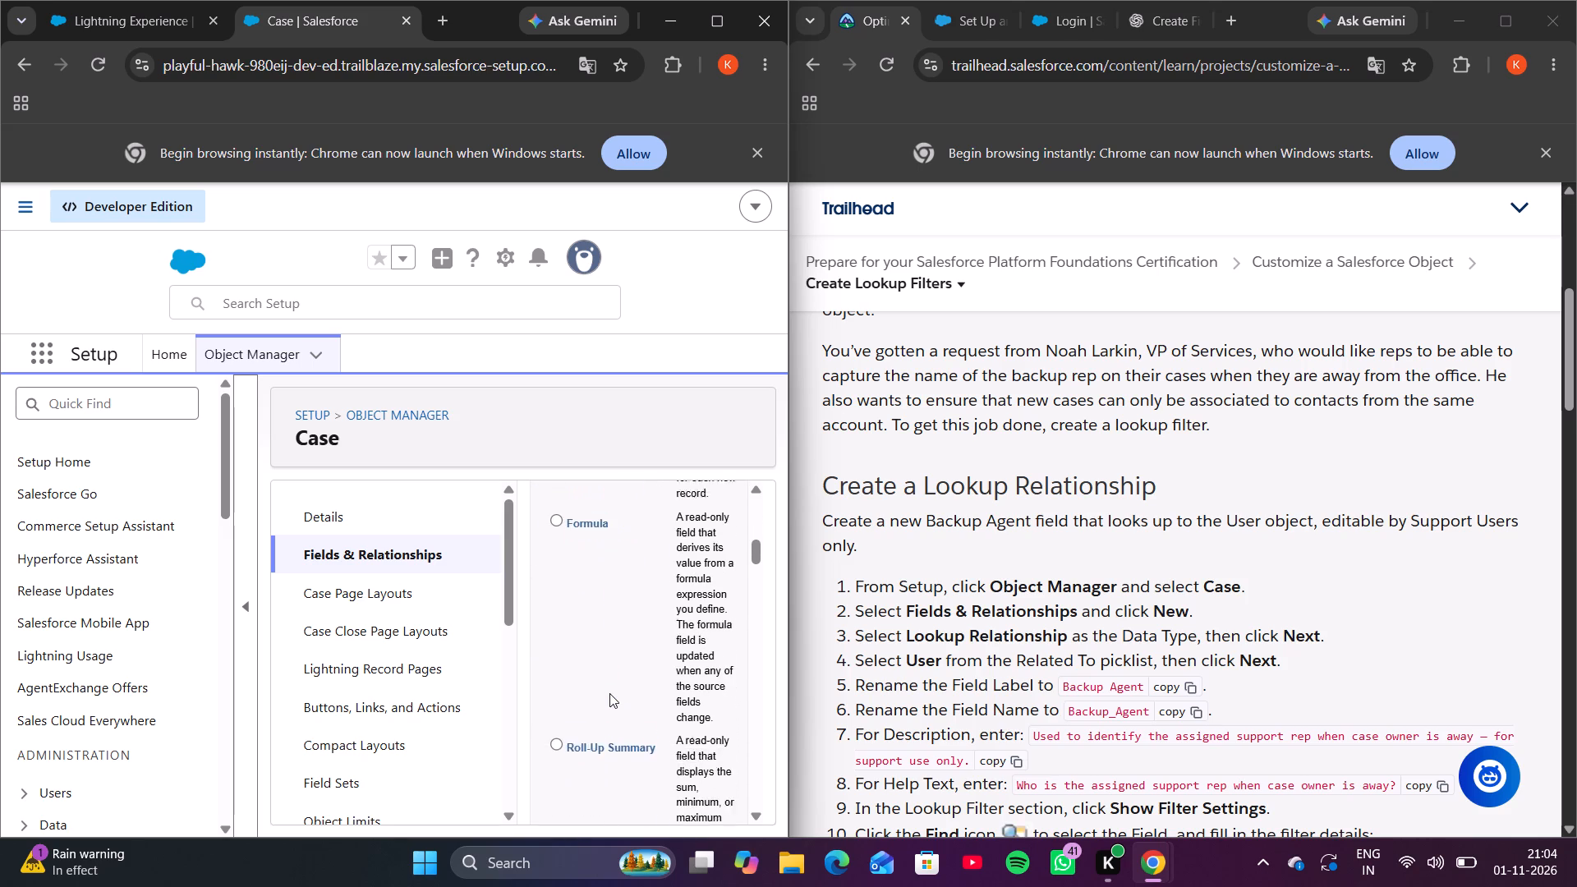
{"action": "scroll", "coordinate": [609, 693], "scroll_direction": "down", "scroll_amount": 4}
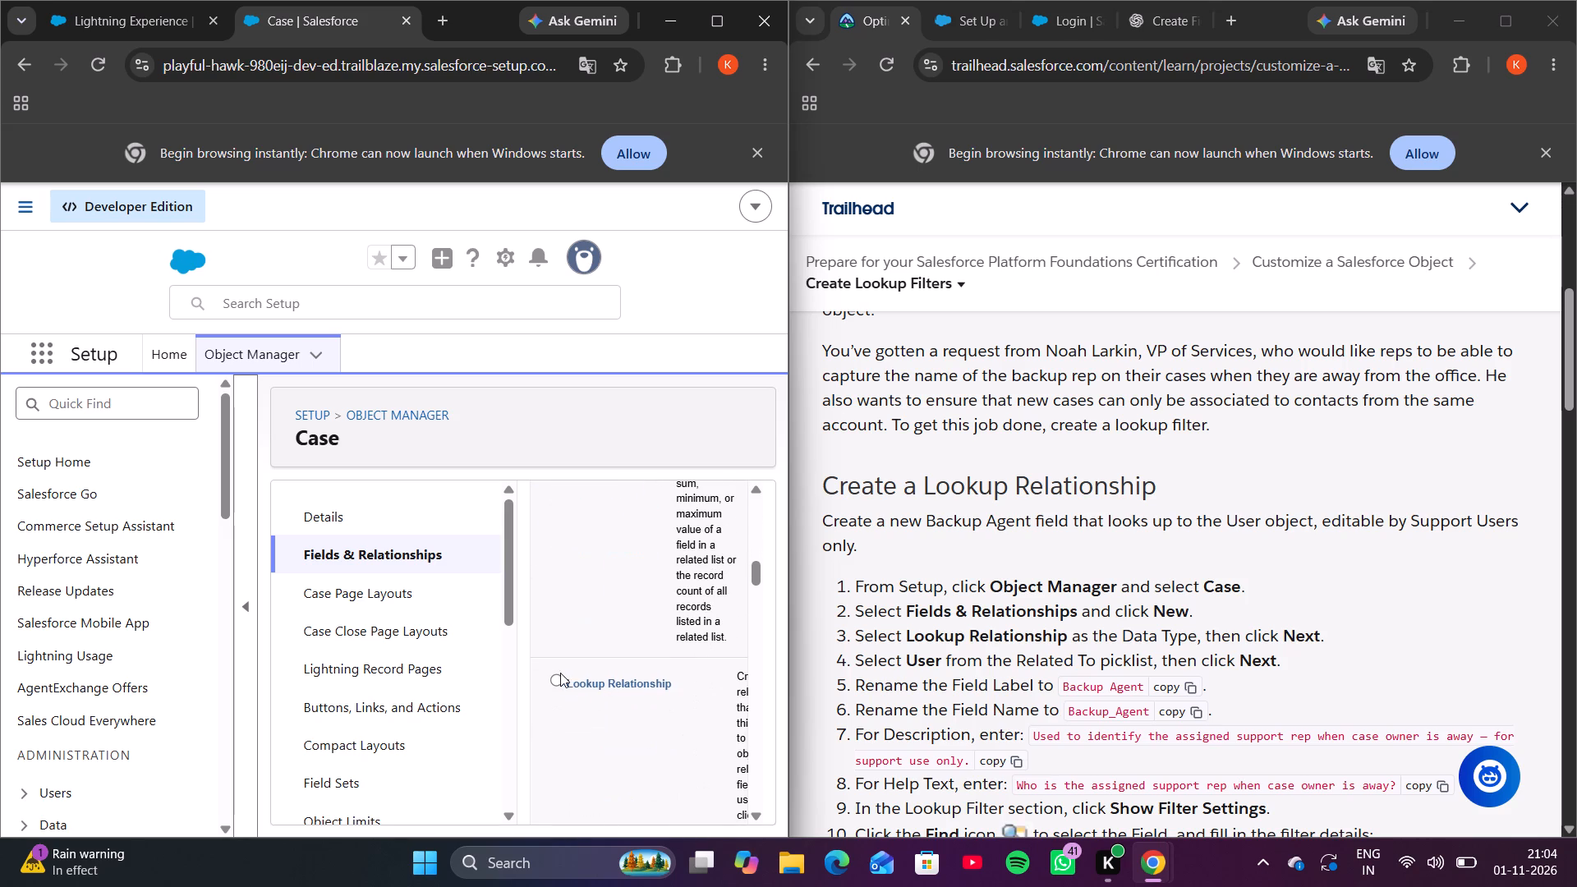
{"action": "left_click", "coordinate": [552, 676]}
{"action": "scroll", "coordinate": [616, 593], "scroll_direction": "up", "scroll_amount": 3}
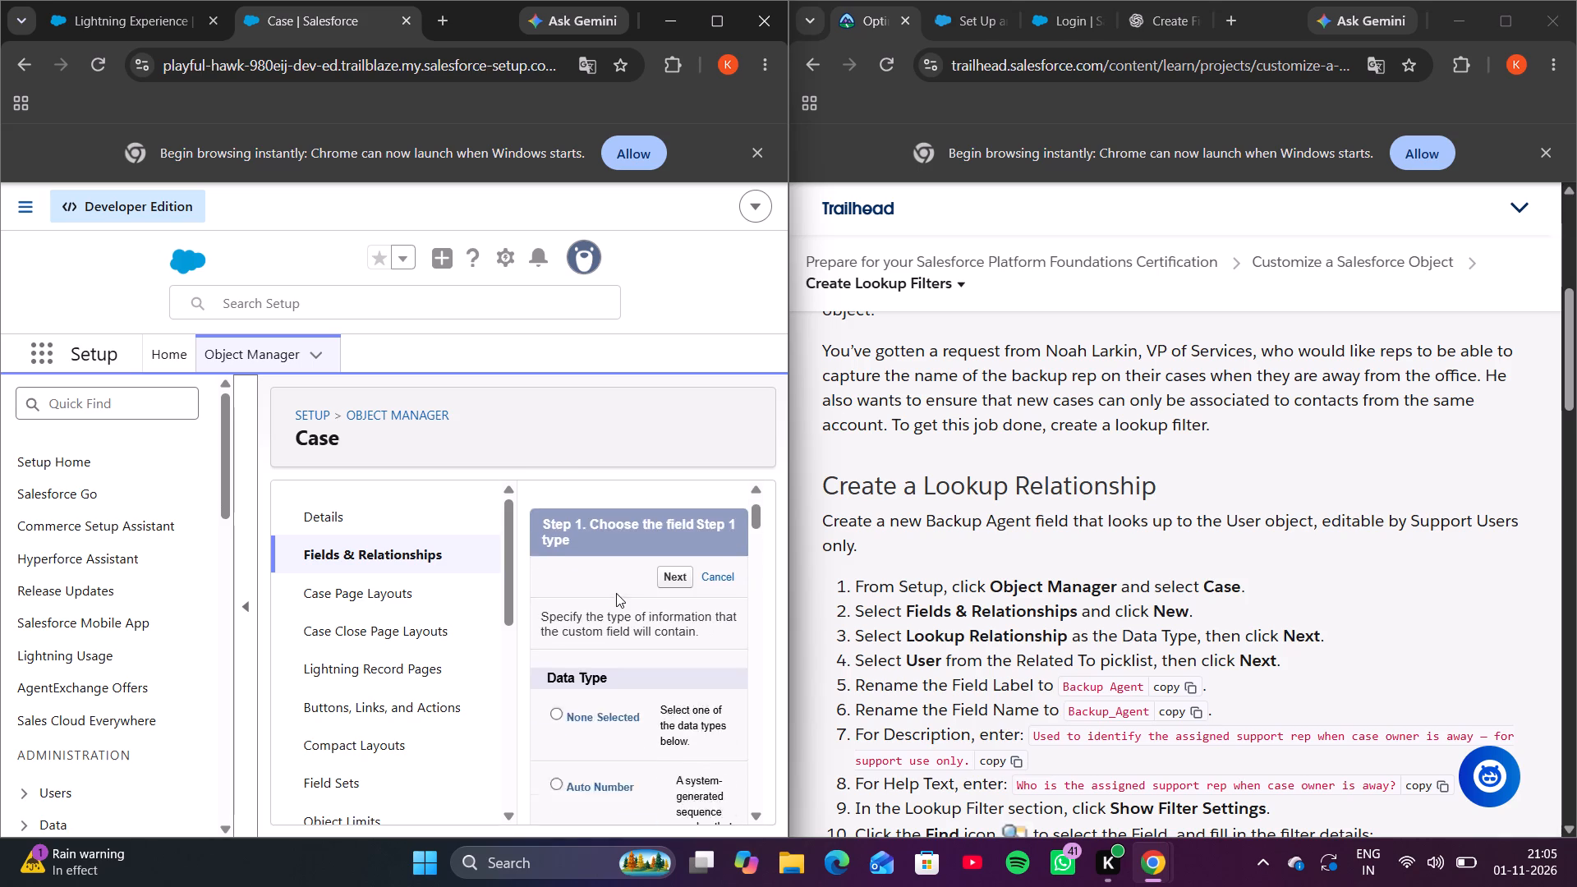
{"action": "scroll", "coordinate": [616, 593], "scroll_direction": "up", "scroll_amount": 2}
{"action": "left_click", "coordinate": [683, 655]}
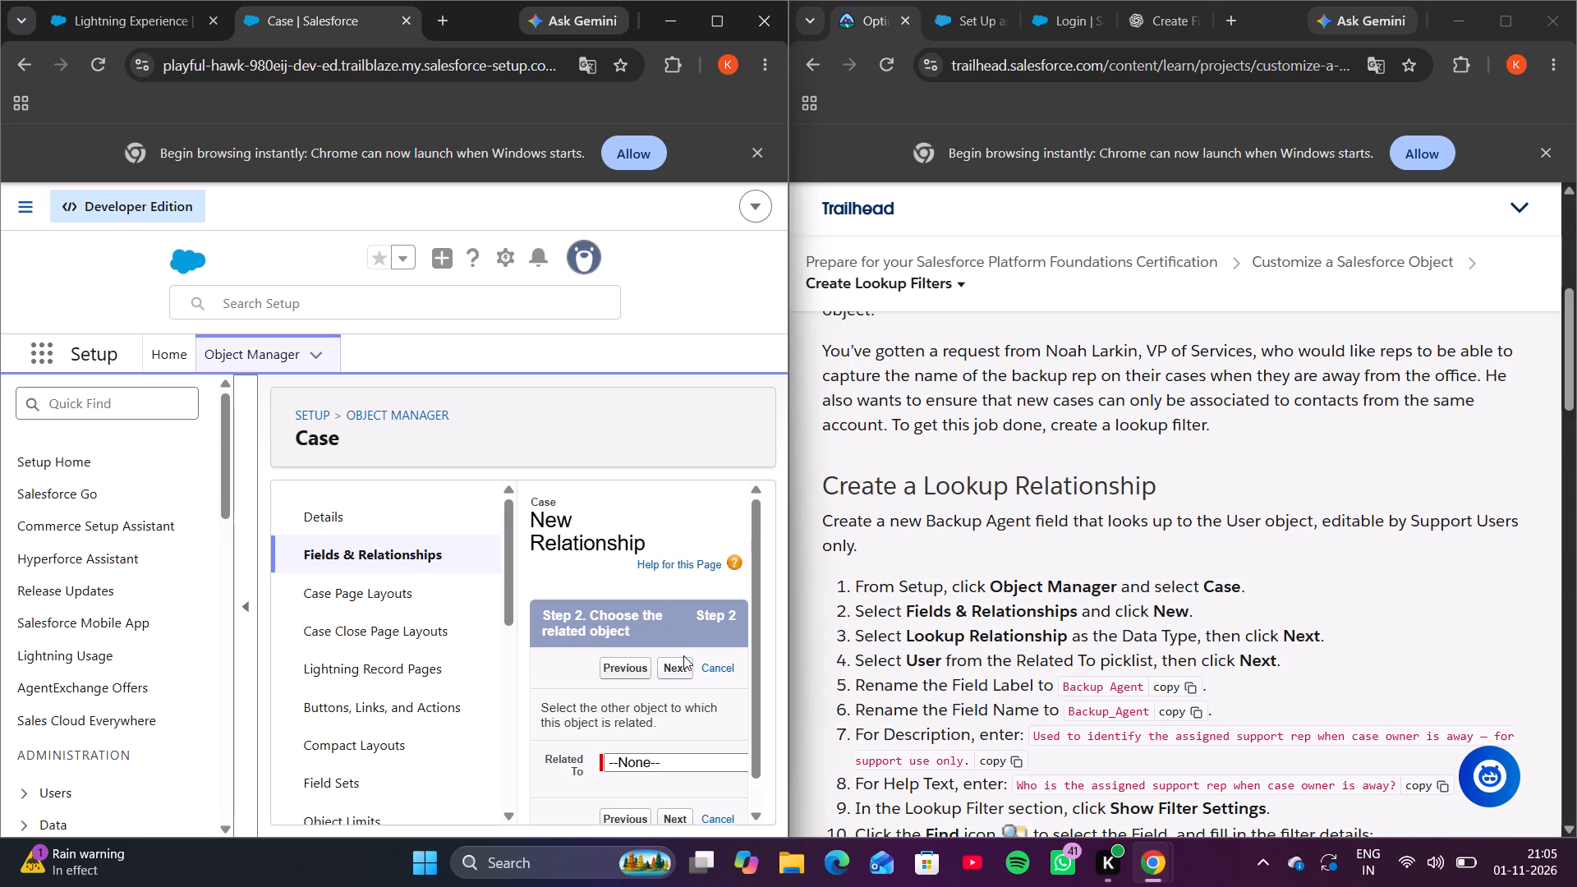
Set User as the related object and continue to the label and name settings.
{"action": "left_click", "coordinate": [659, 760]}
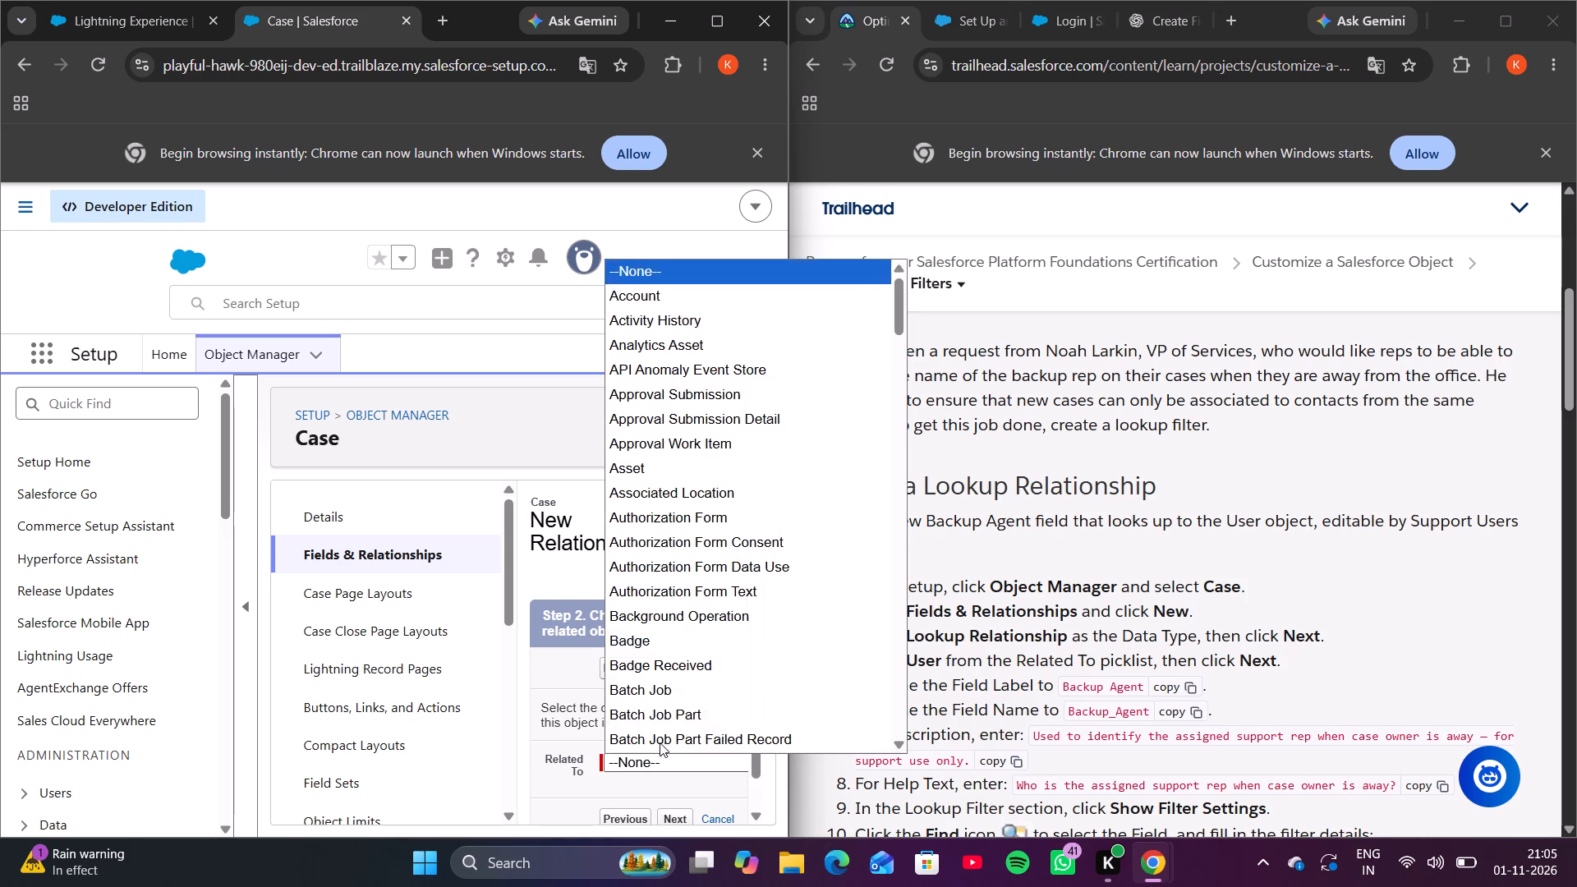
{"action": "scroll", "coordinate": [675, 581], "scroll_direction": "down", "scroll_amount": 5}
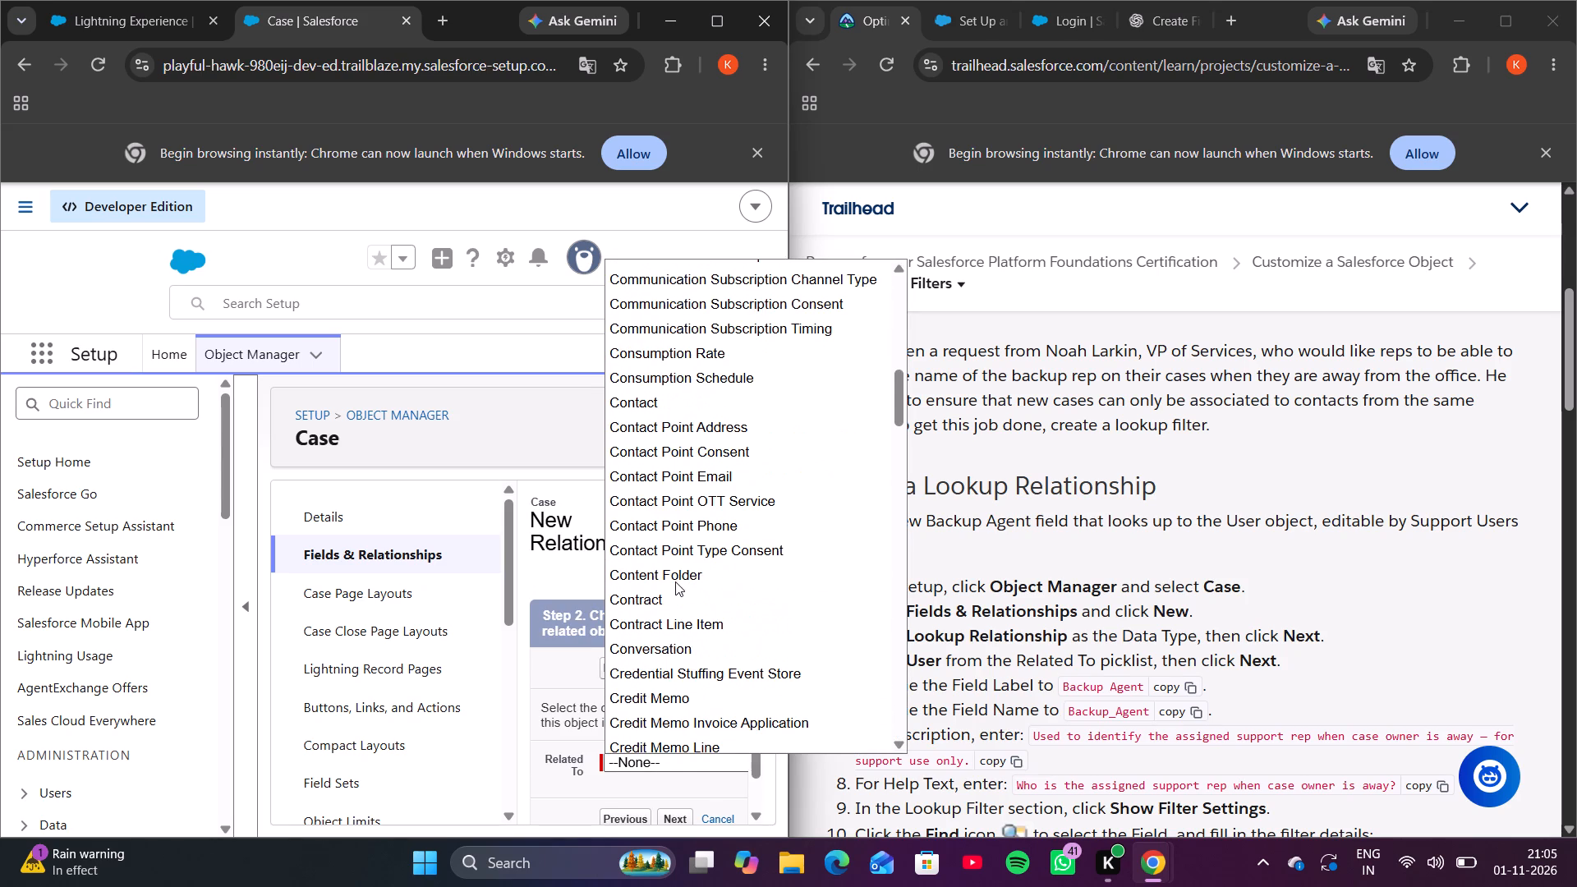
{"action": "scroll", "coordinate": [675, 581], "scroll_direction": "down", "scroll_amount": 6}
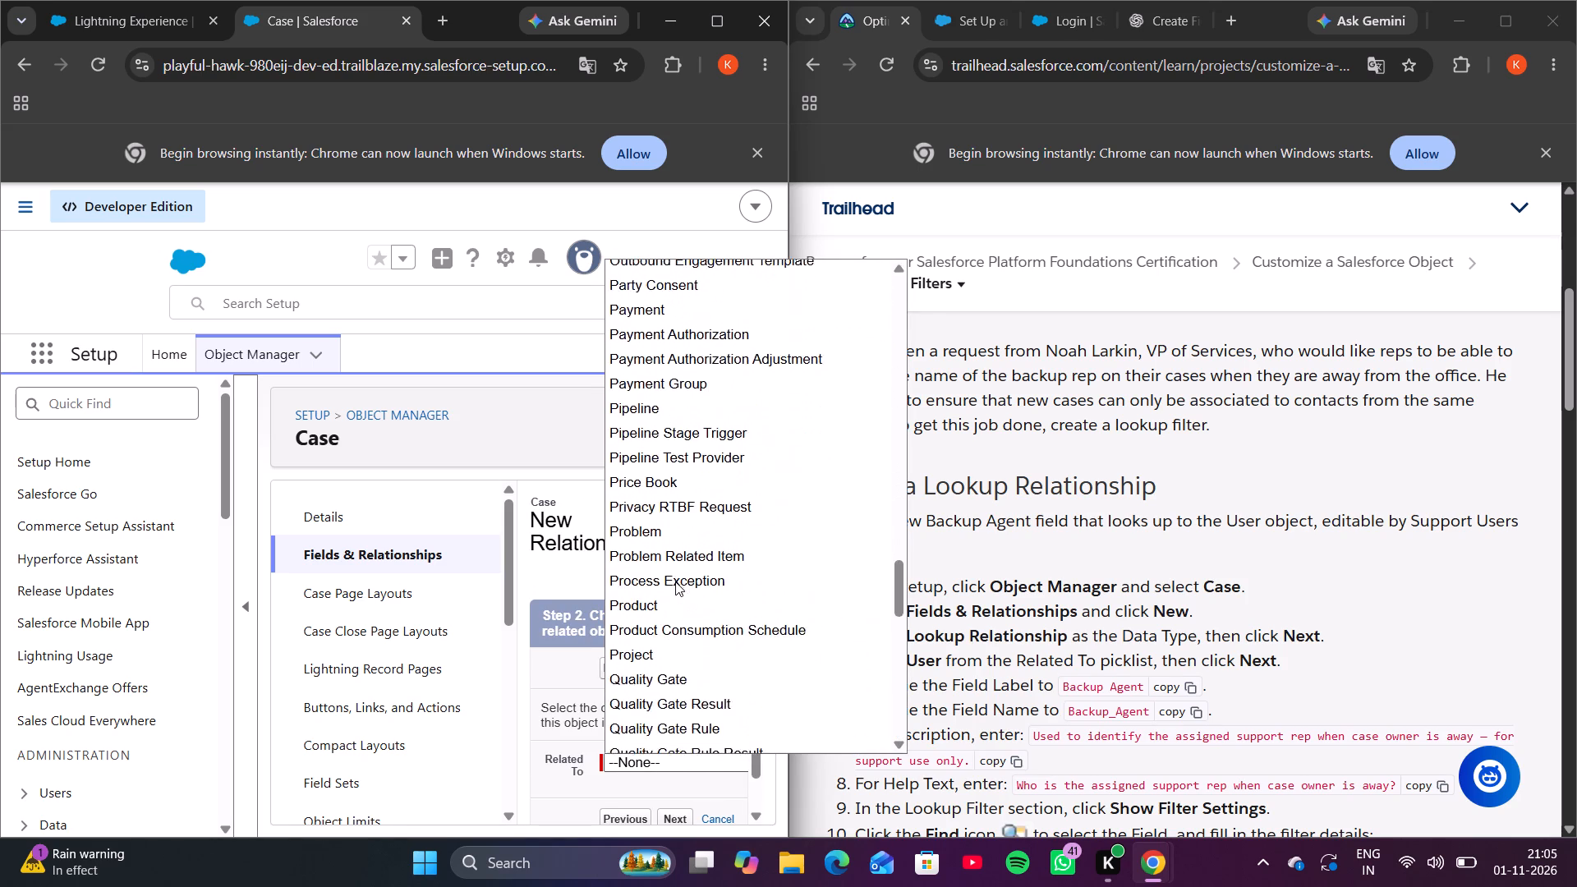
{"action": "scroll", "coordinate": [675, 581], "scroll_direction": "down", "scroll_amount": 4}
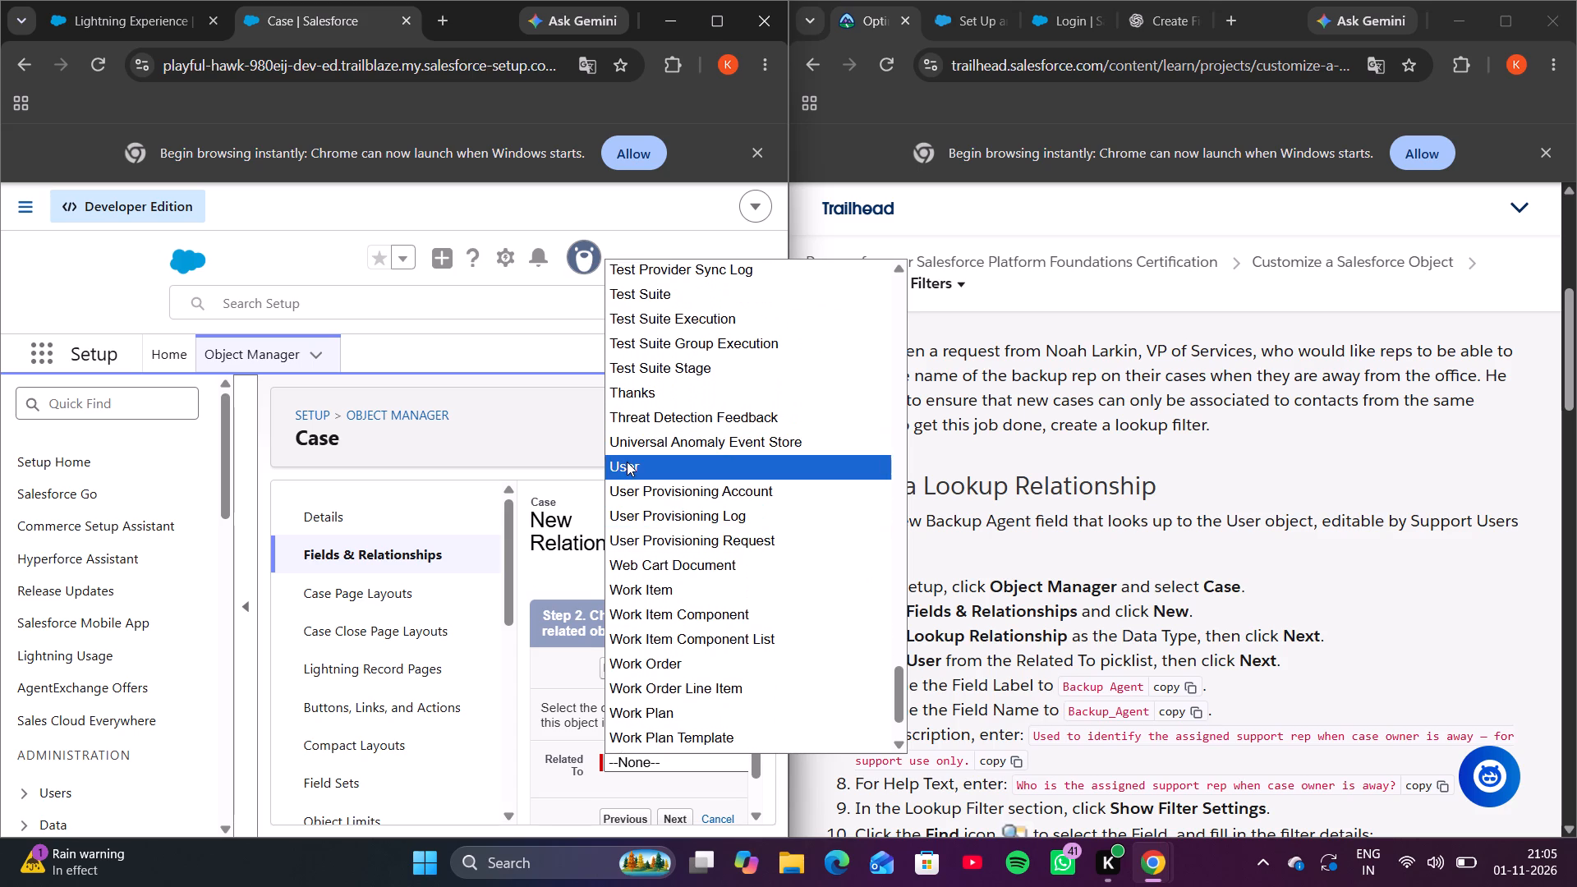
{"action": "left_click", "coordinate": [627, 462]}
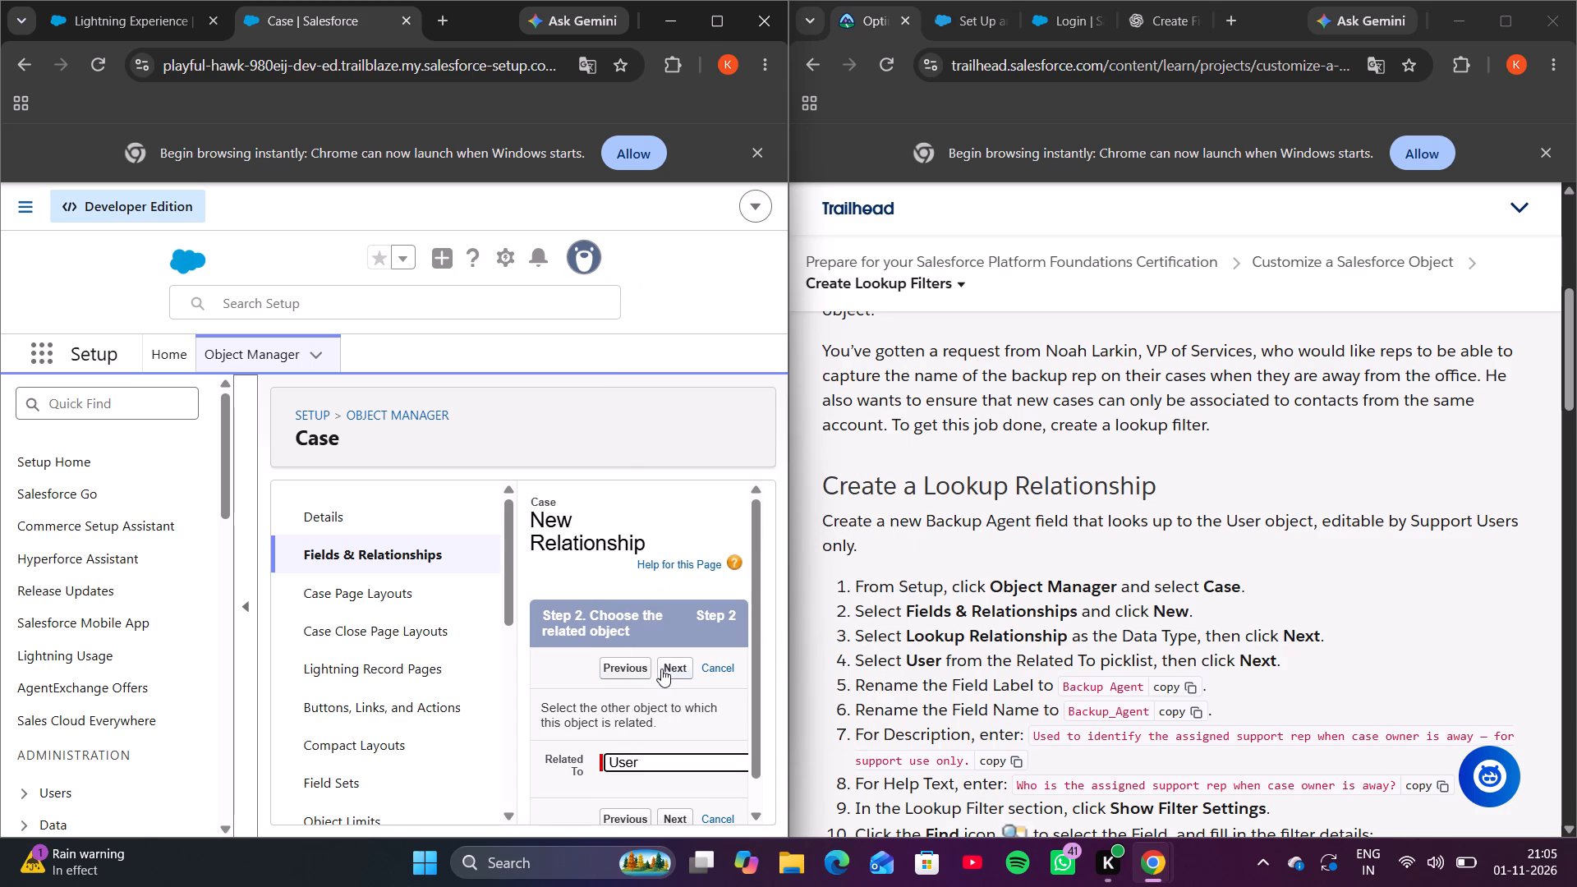
{"action": "left_click", "coordinate": [665, 664]}
Collapse the Setup navigation sidebar and set the Field Label to Backup Agent, copied from the Trailhead instructions.
{"action": "left_click", "coordinate": [247, 618]}
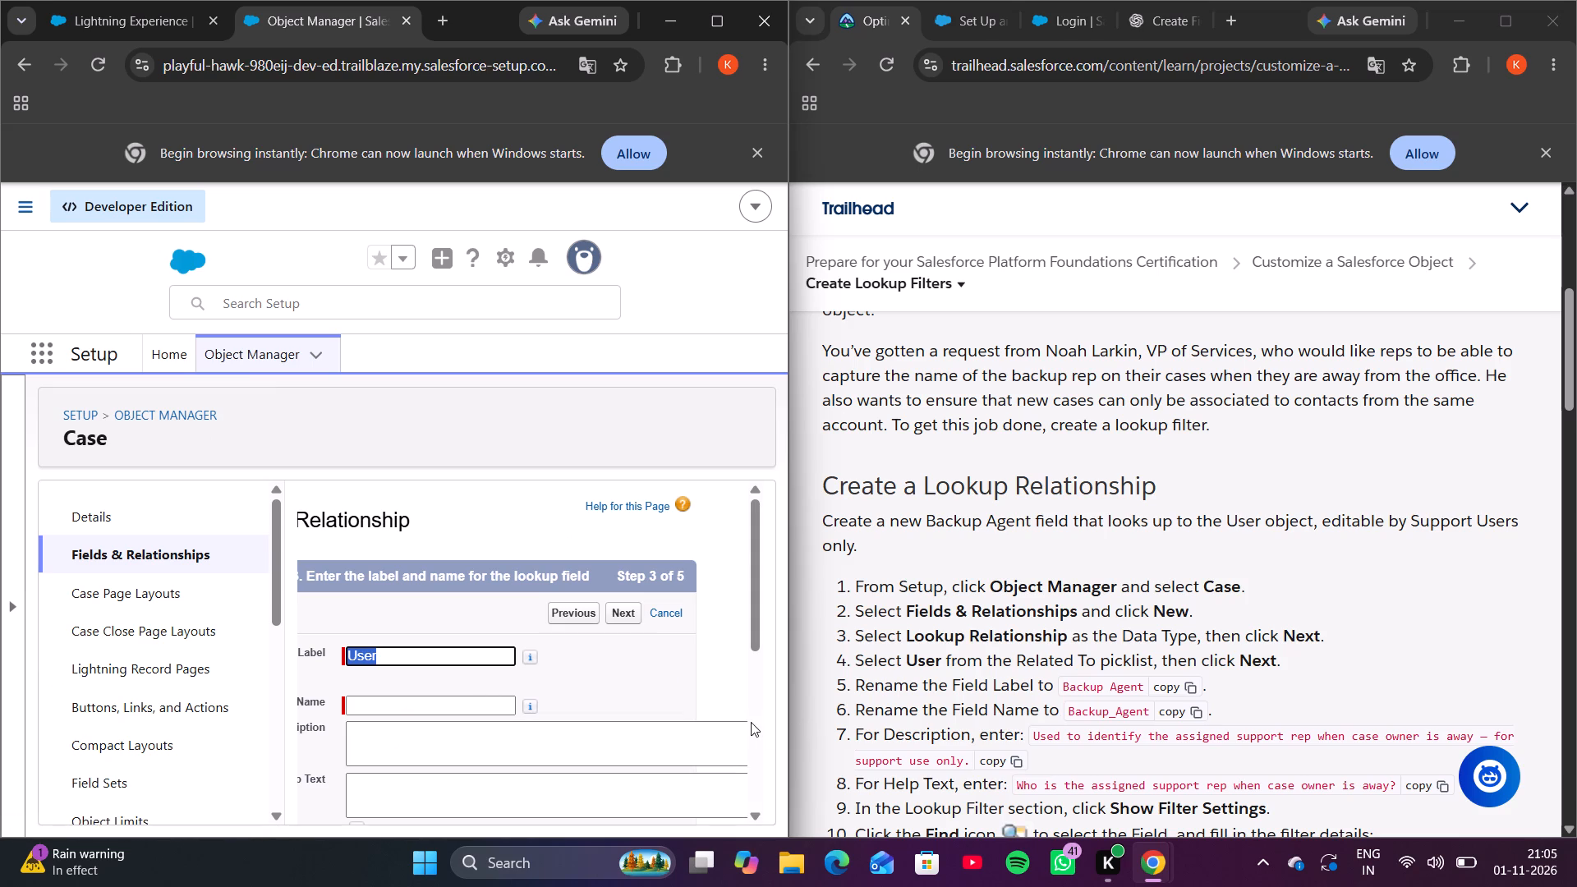
{"action": "left_click", "coordinate": [1183, 689]}
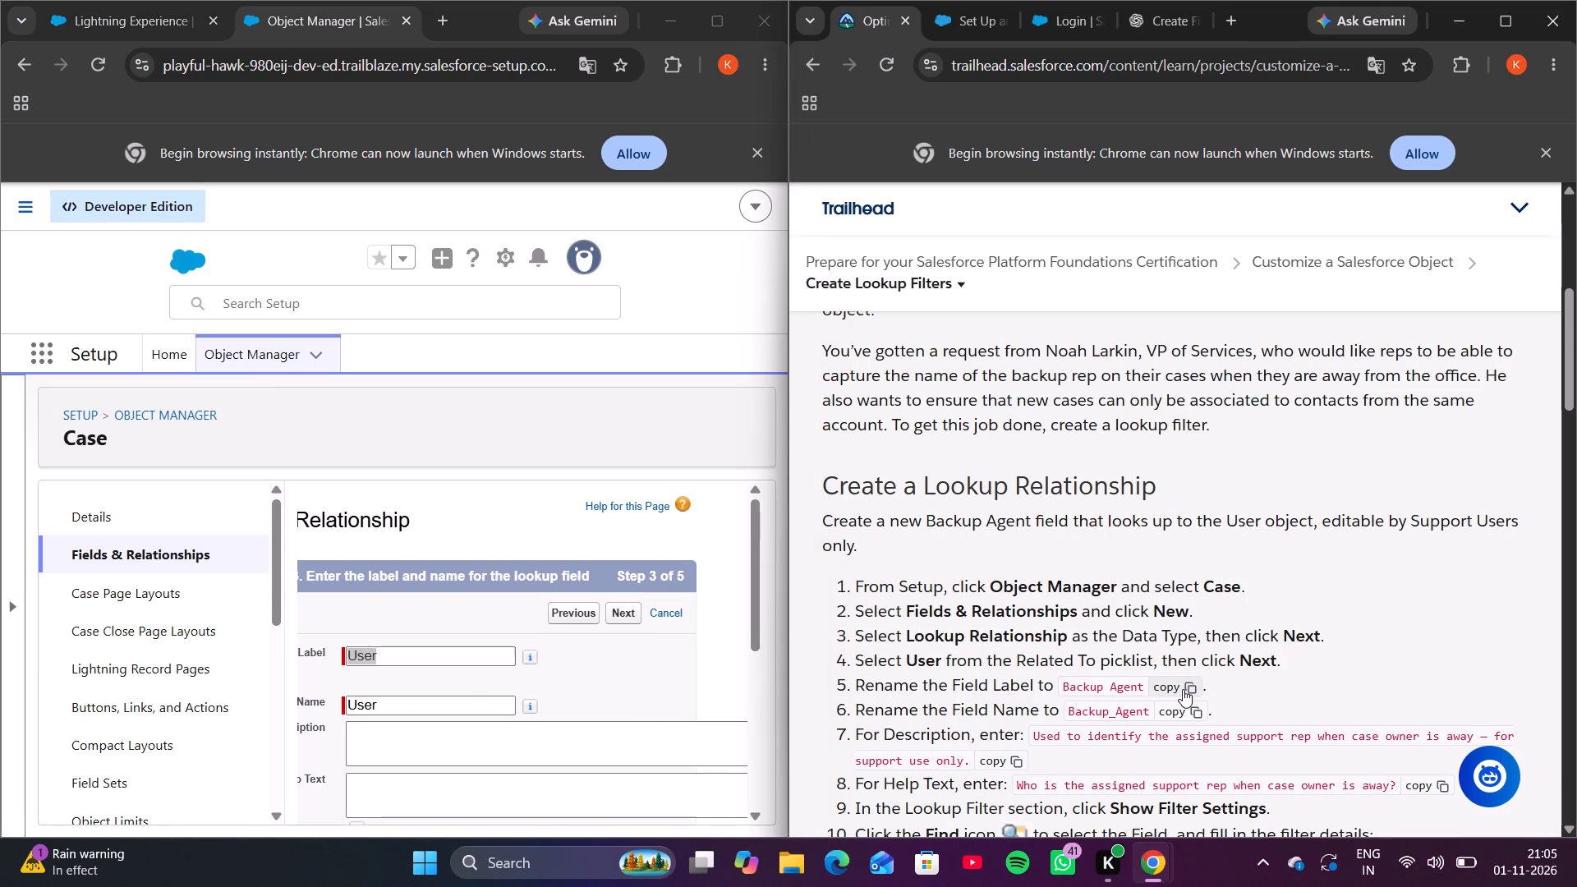
{"action": "double_click", "coordinate": [472, 648]}
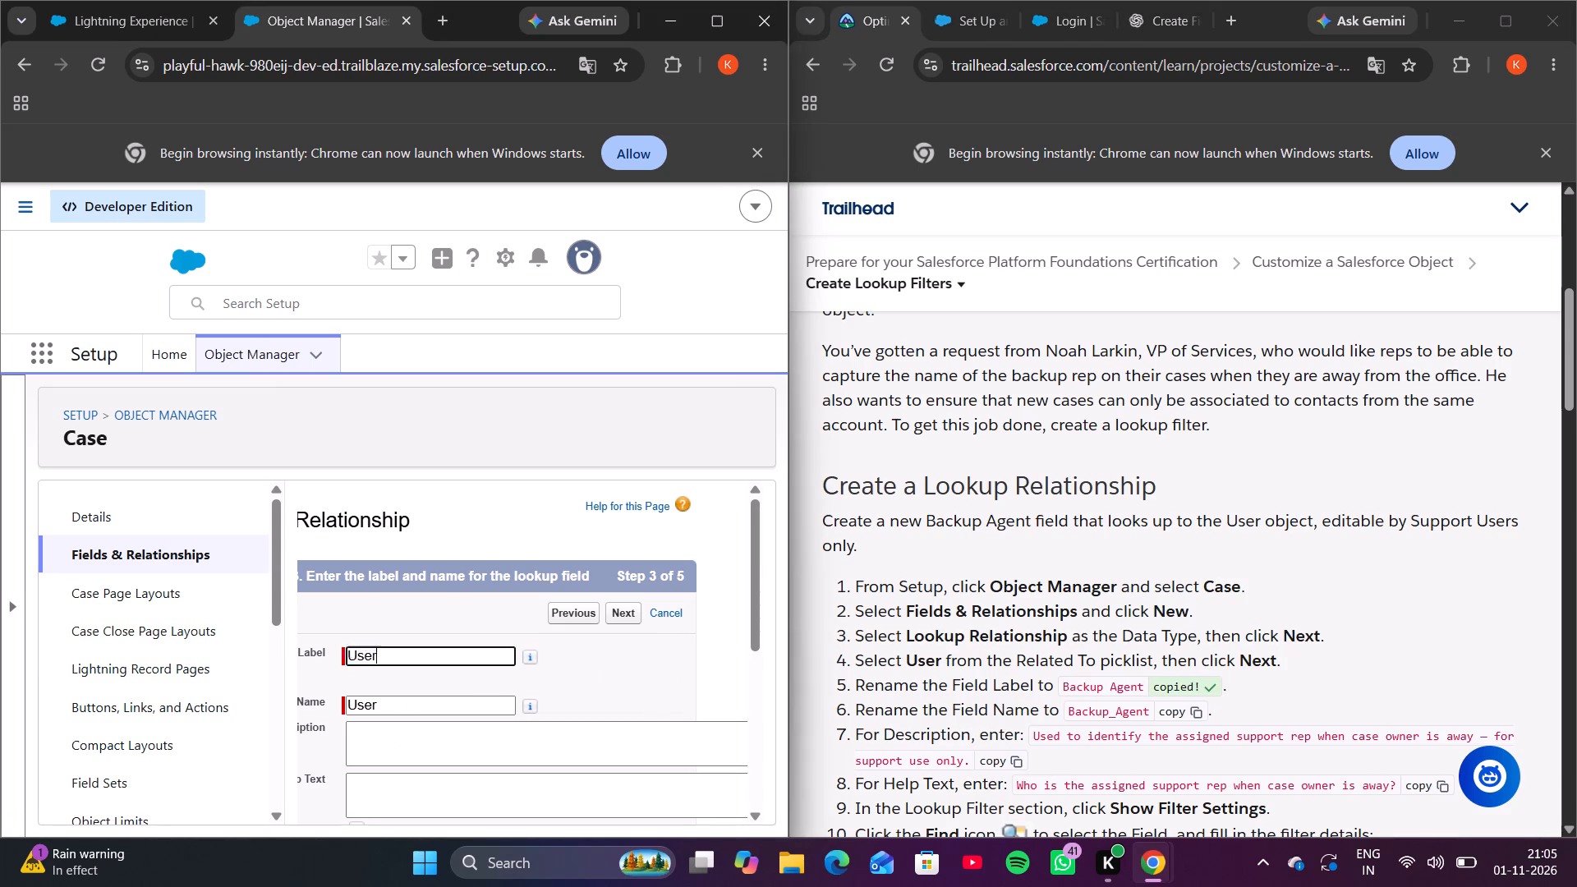
{"action": "key", "text": "ctrl+v"}
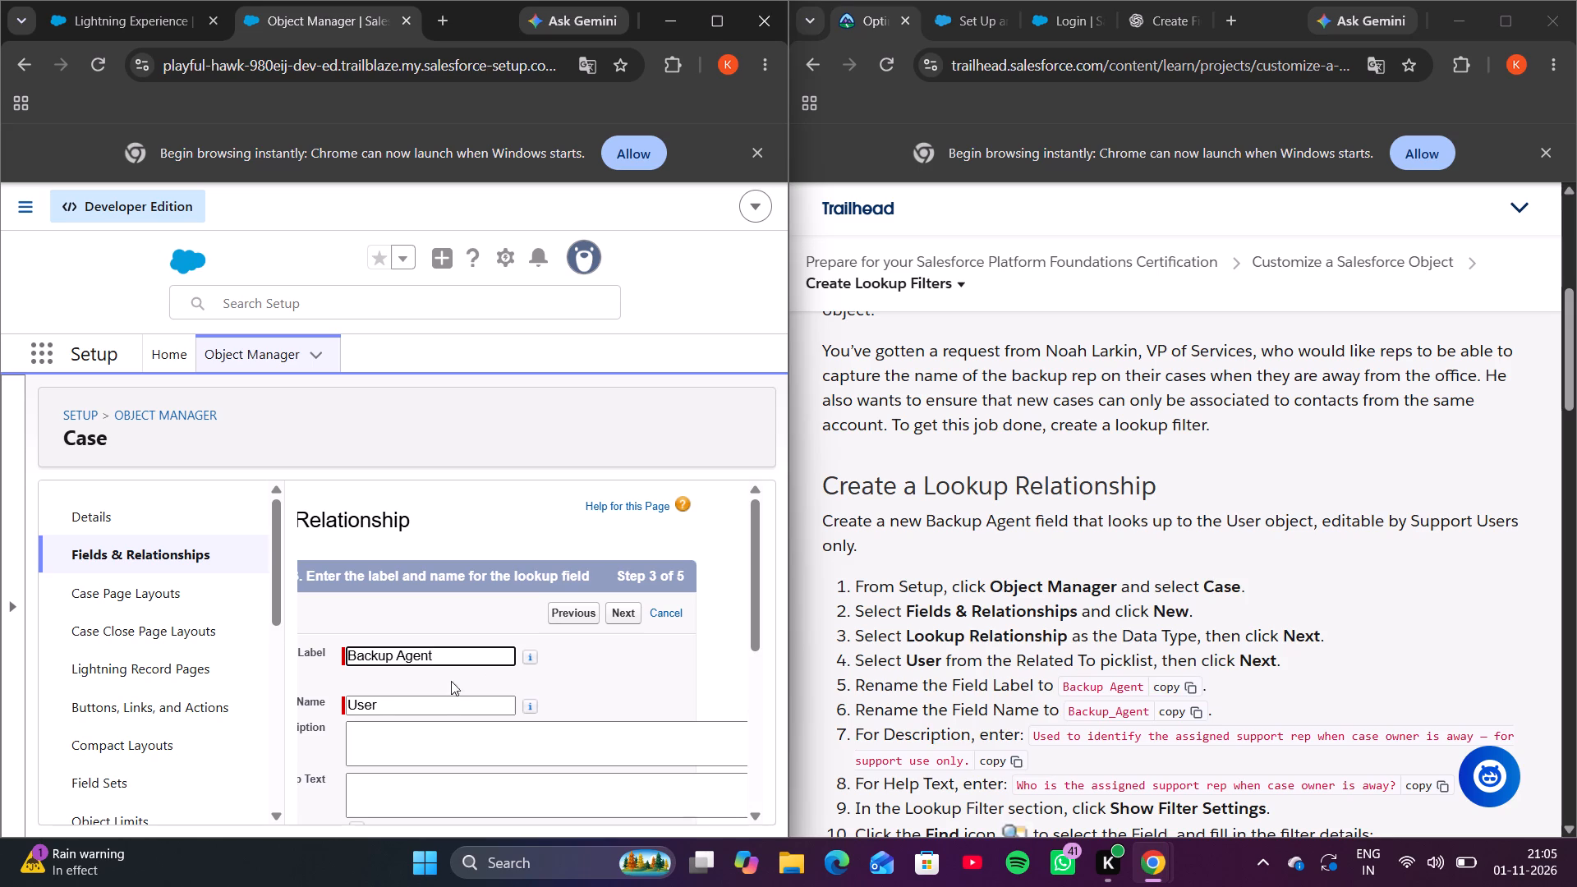
Clear the Field Name and re-enter the label Backup Agent so that the name fills in as Backup_Agent.
{"action": "double_click", "coordinate": [443, 693]}
{"action": "key", "text": "BackSpace"}
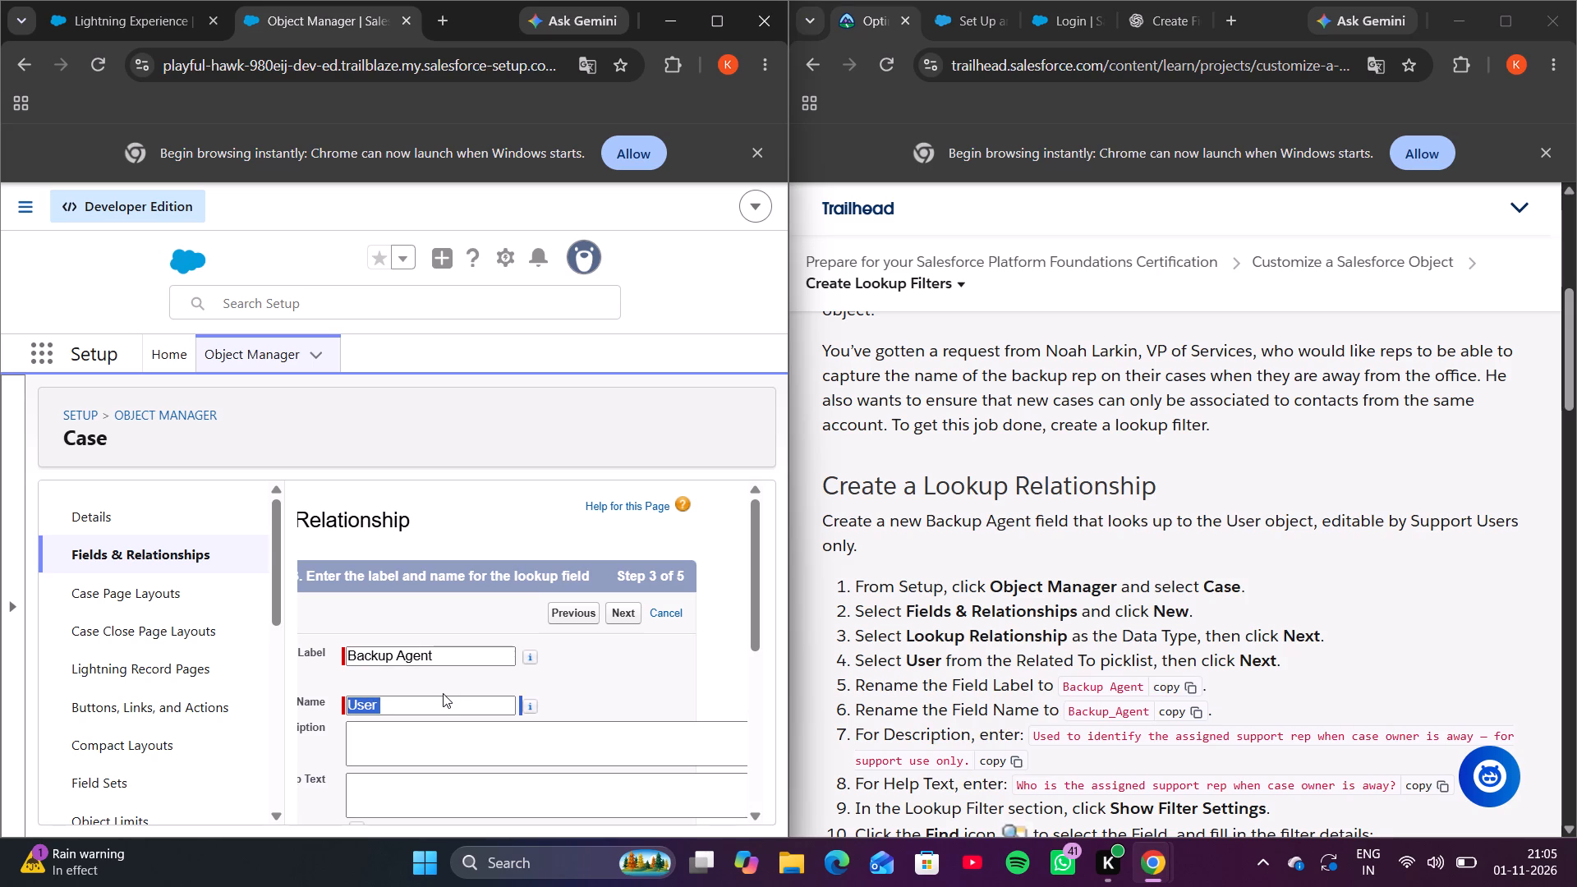
{"action": "left_click", "coordinate": [443, 693]}
{"action": "key", "text": "BackSpace"}
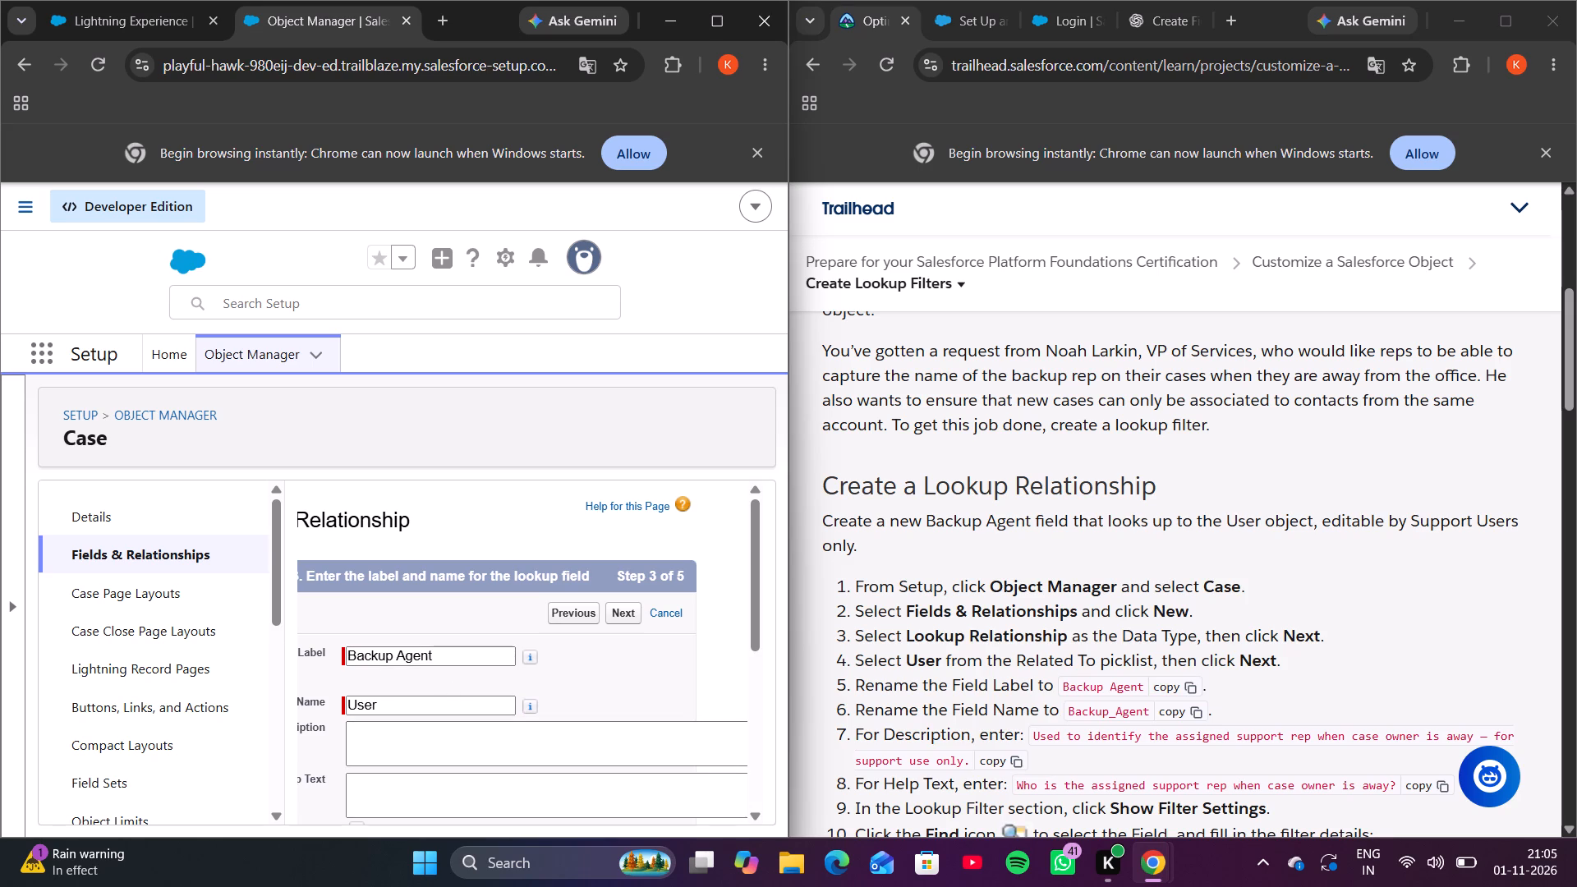
{"action": "left_click", "coordinate": [422, 706]}
{"action": "key", "text": "BackSpace"}
{"action": "key", "text": "BackSpace"}
{"action": "key", "text": "BackSpace"}
{"action": "key", "text": "BackSpace"}
{"action": "left_click", "coordinate": [563, 681]}
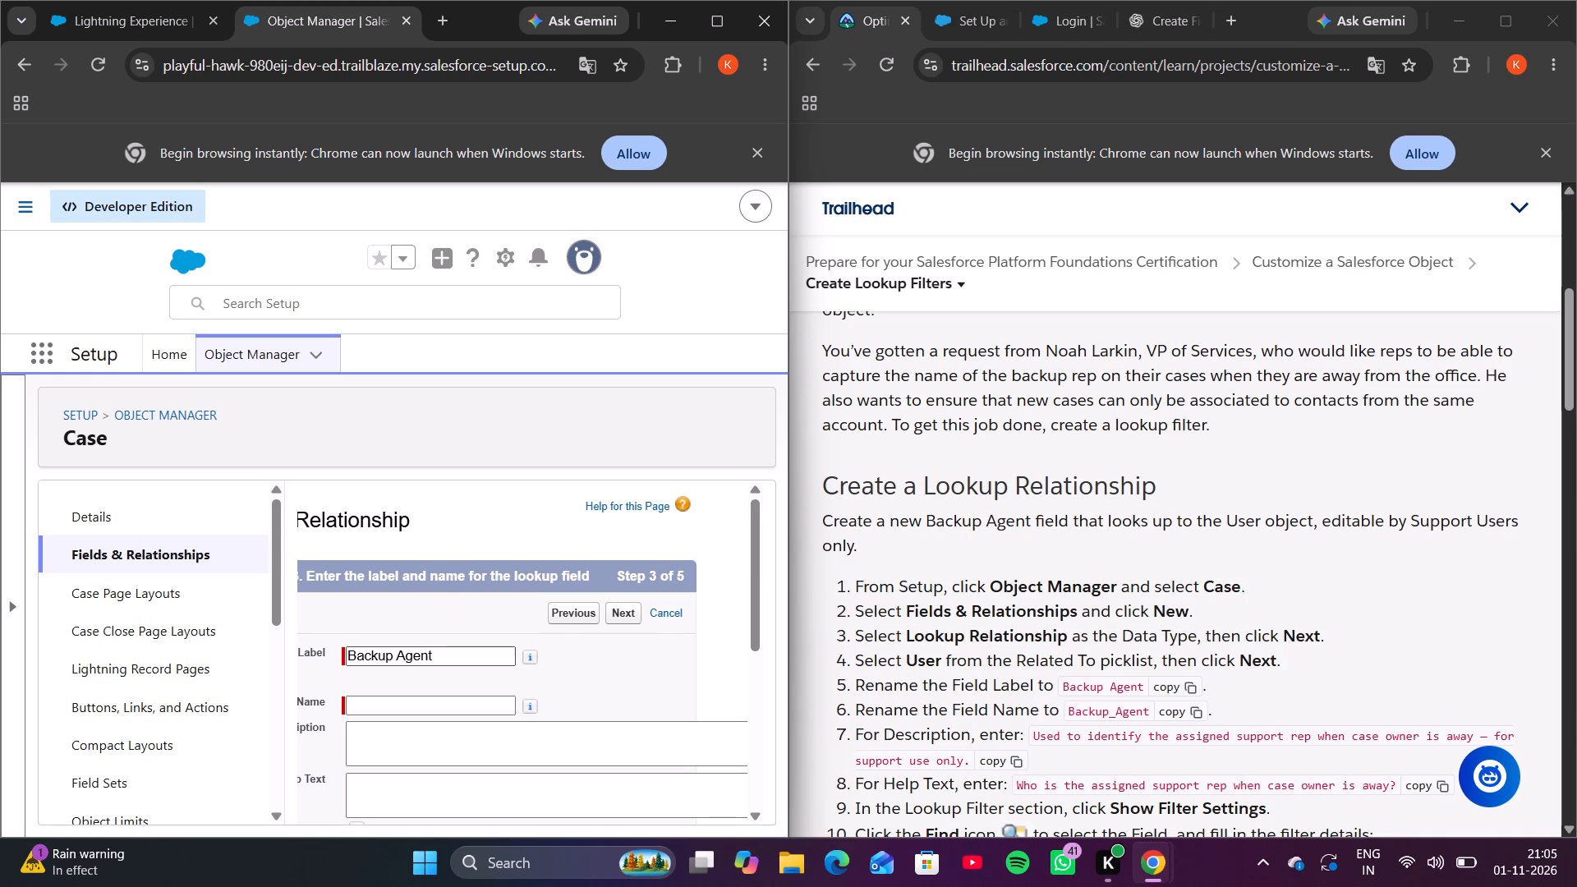
{"action": "left_click_drag", "start_coordinate": [485, 660], "coordinate": [250, 669]}
{"action": "key", "text": "BackSpace"}
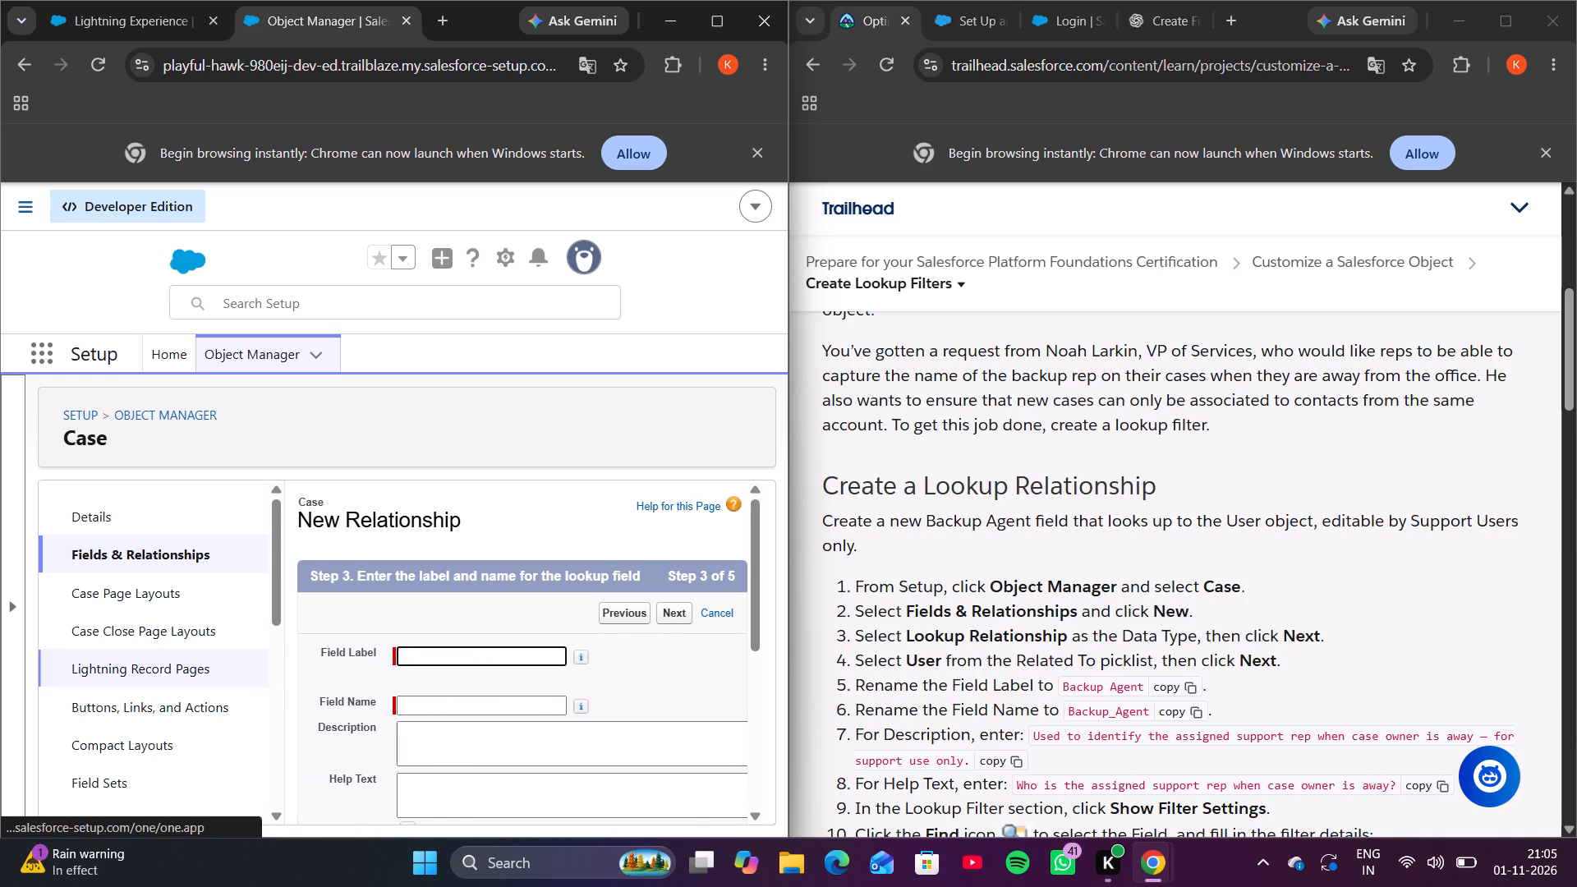
{"action": "key", "text": "ctrl+v"}
{"action": "left_click", "coordinate": [626, 658]}
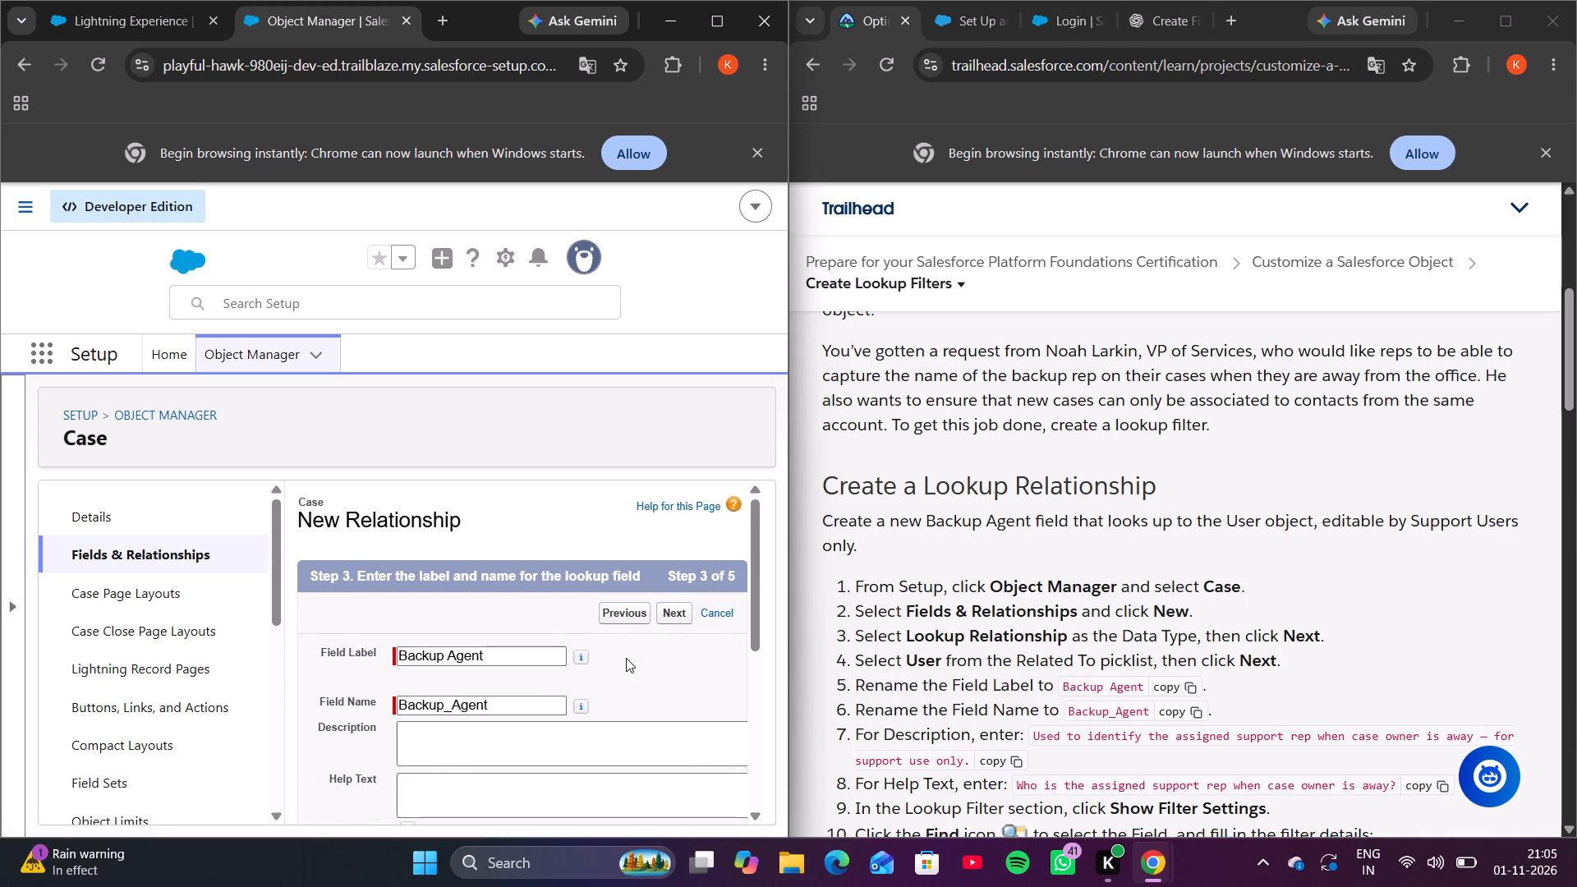
Copy the instructions' description, "Used to identify the assigned support rep when case owner is away — for support use only.", into Description.
{"action": "scroll", "coordinate": [1069, 711], "scroll_direction": "down", "scroll_amount": 1}
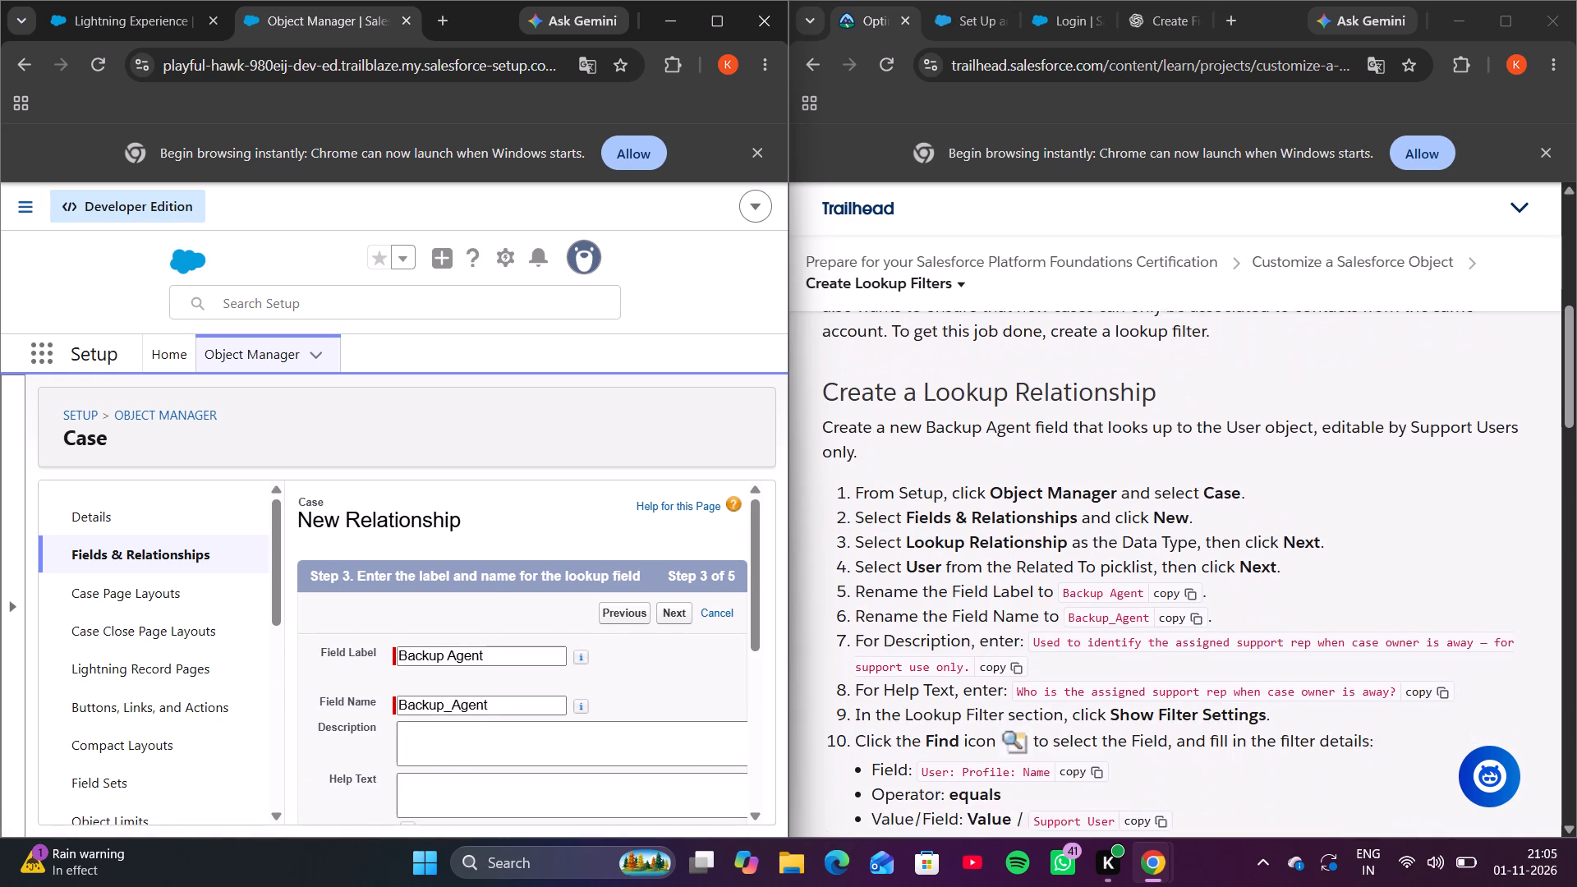
{"action": "scroll", "coordinate": [1069, 711], "scroll_direction": "down", "scroll_amount": 1}
{"action": "left_click", "coordinate": [998, 658]}
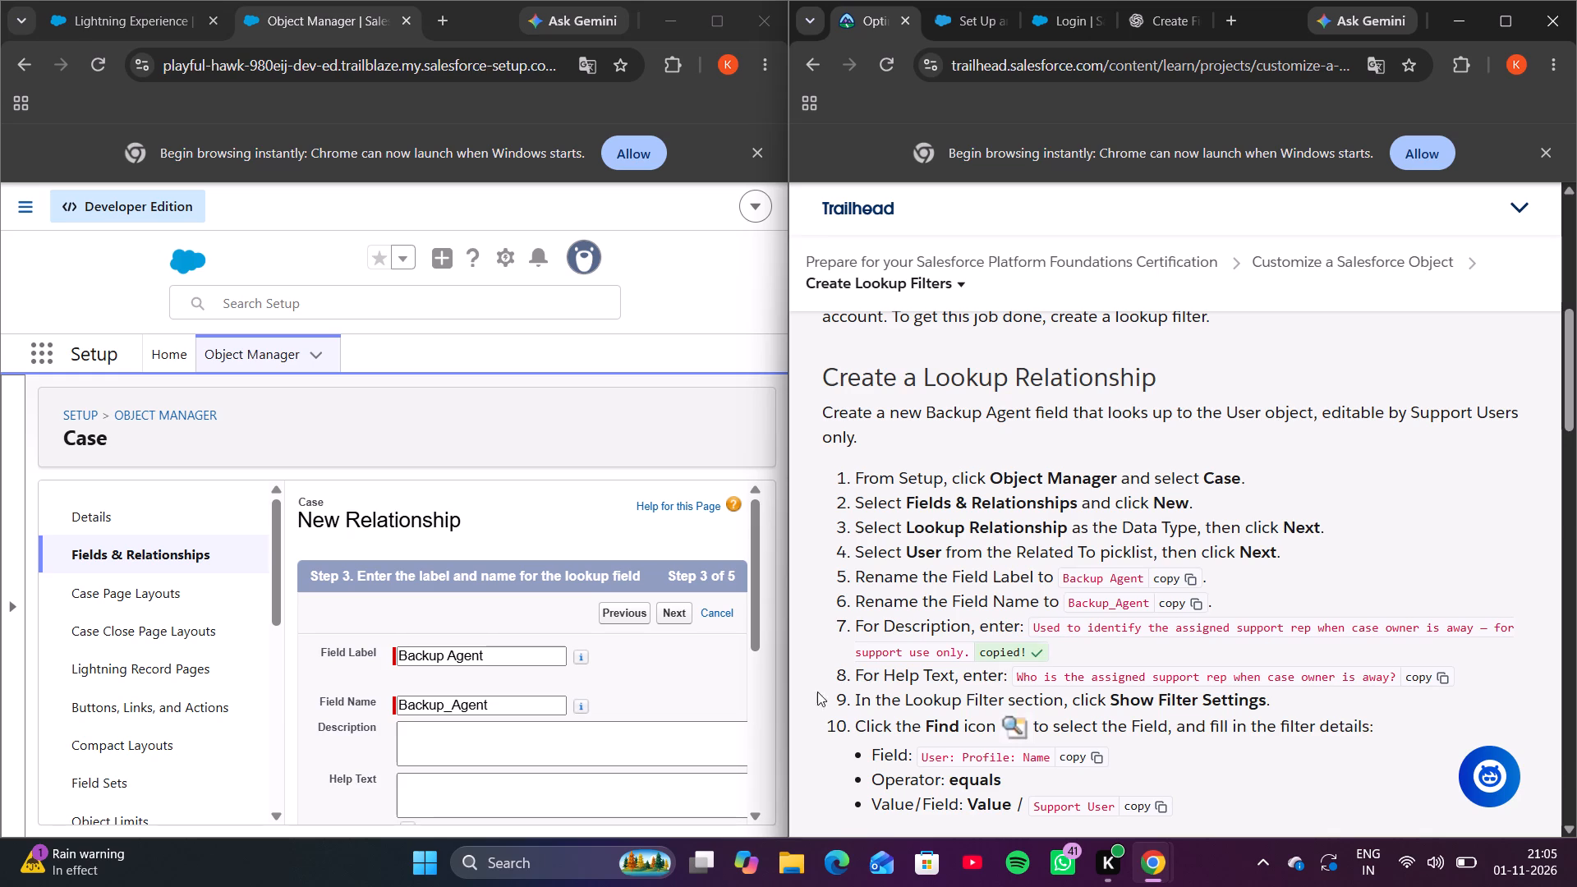
{"action": "left_click", "coordinate": [669, 739]}
{"action": "key", "text": "ctrl+v"}
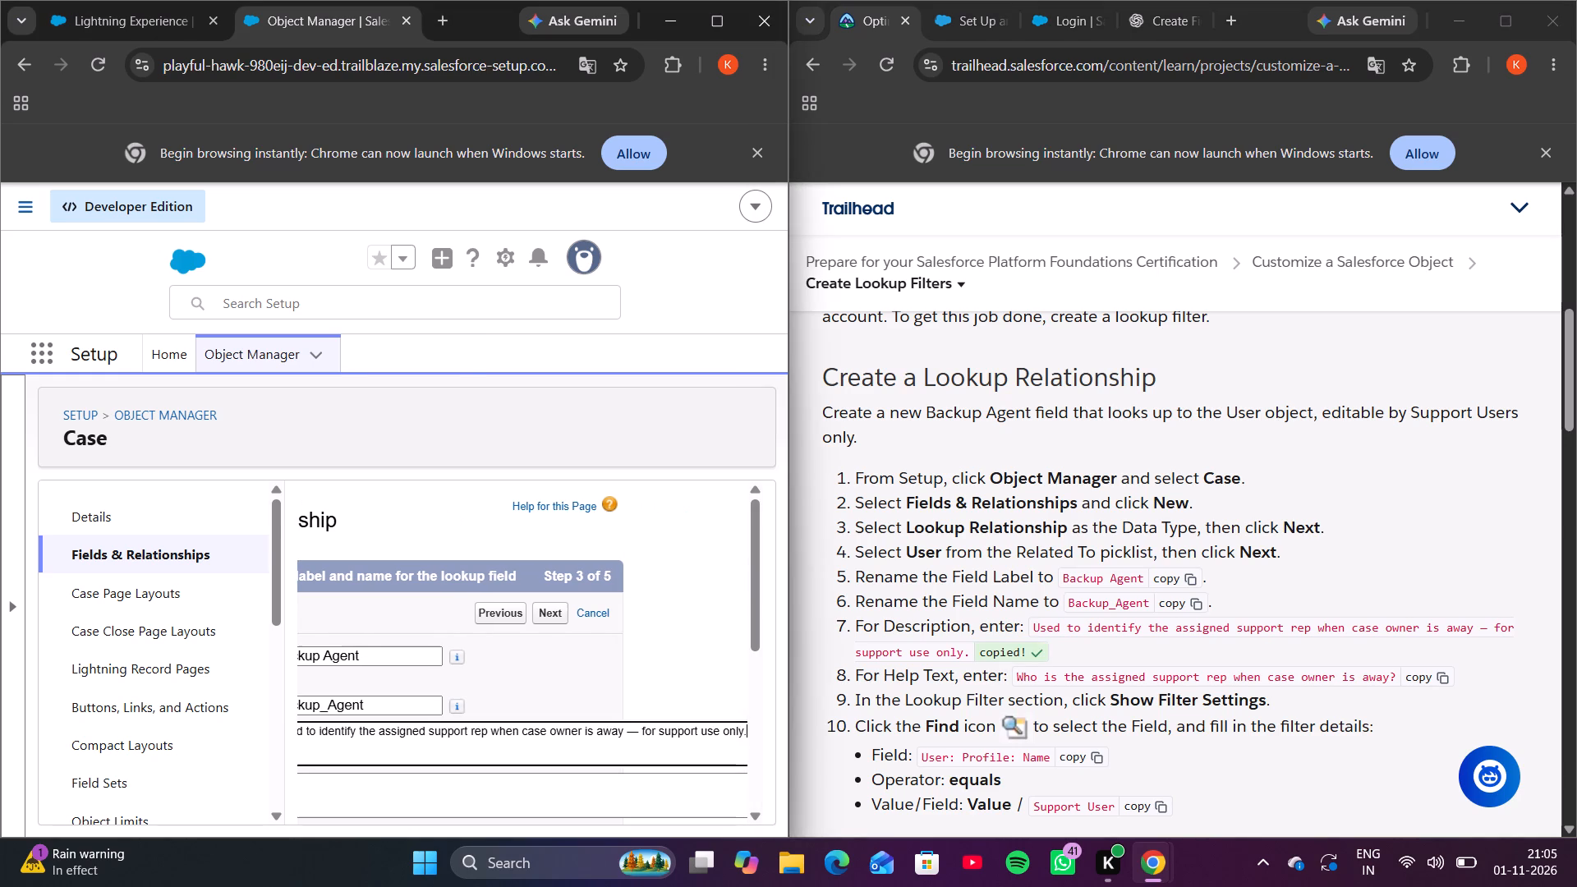
Copy the help text "Who is the assigned support rep when case owner is away?" from the instructions into Help Text.
{"action": "left_click", "coordinate": [1414, 671]}
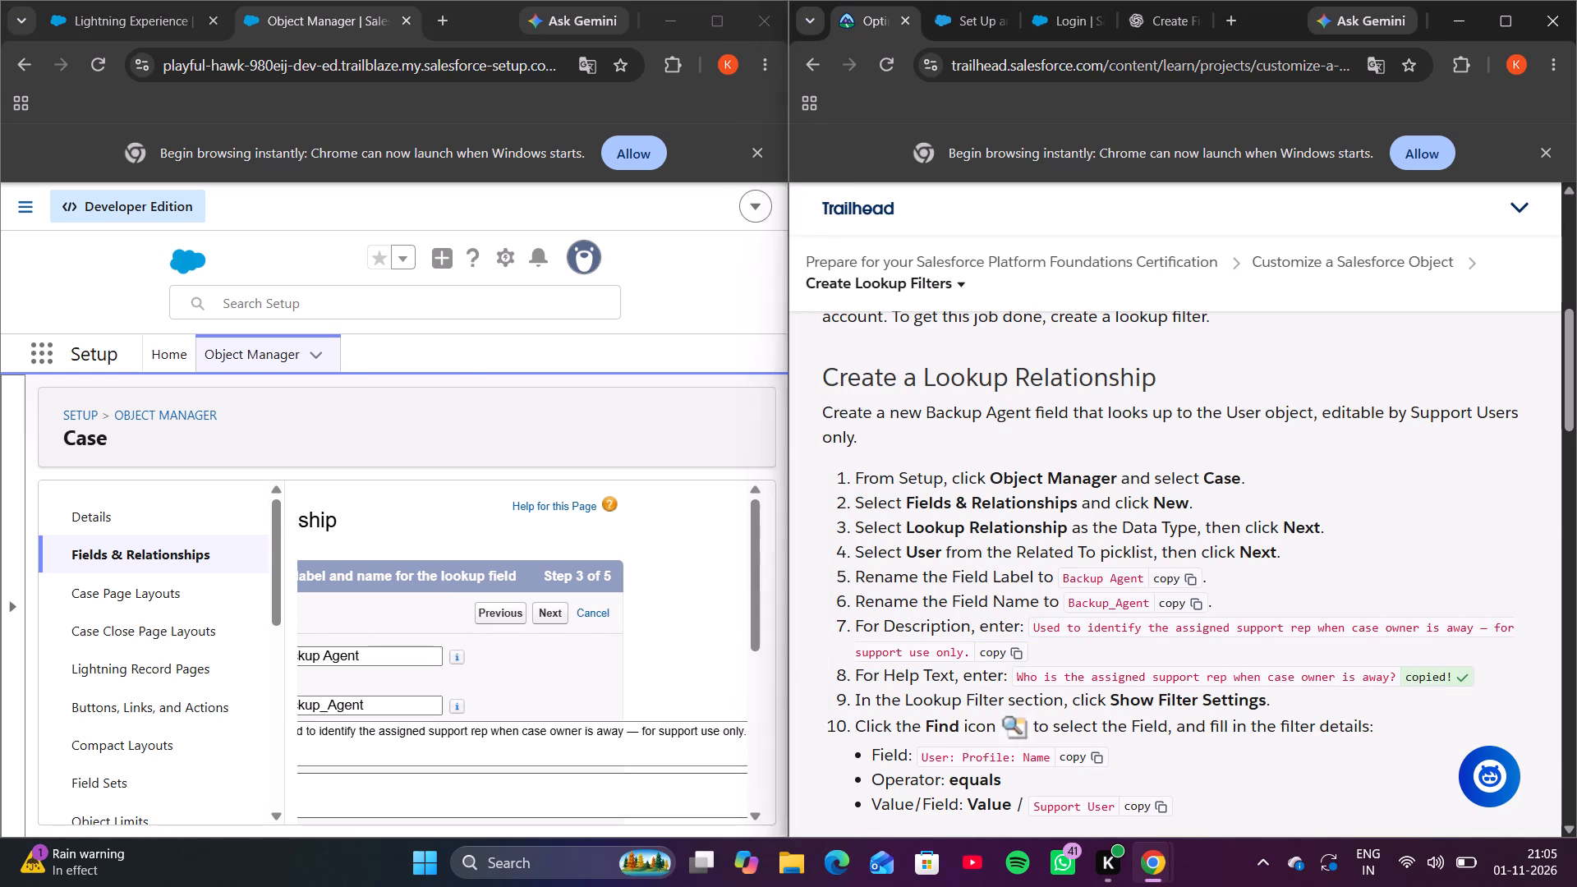
{"action": "left_click", "coordinate": [647, 796]}
{"action": "key", "text": "ctrl+v"}
Show the filter settings in the Lookup Filter section of the new relationship.
{"action": "scroll", "coordinate": [647, 796], "scroll_direction": "right", "scroll_amount": 7}
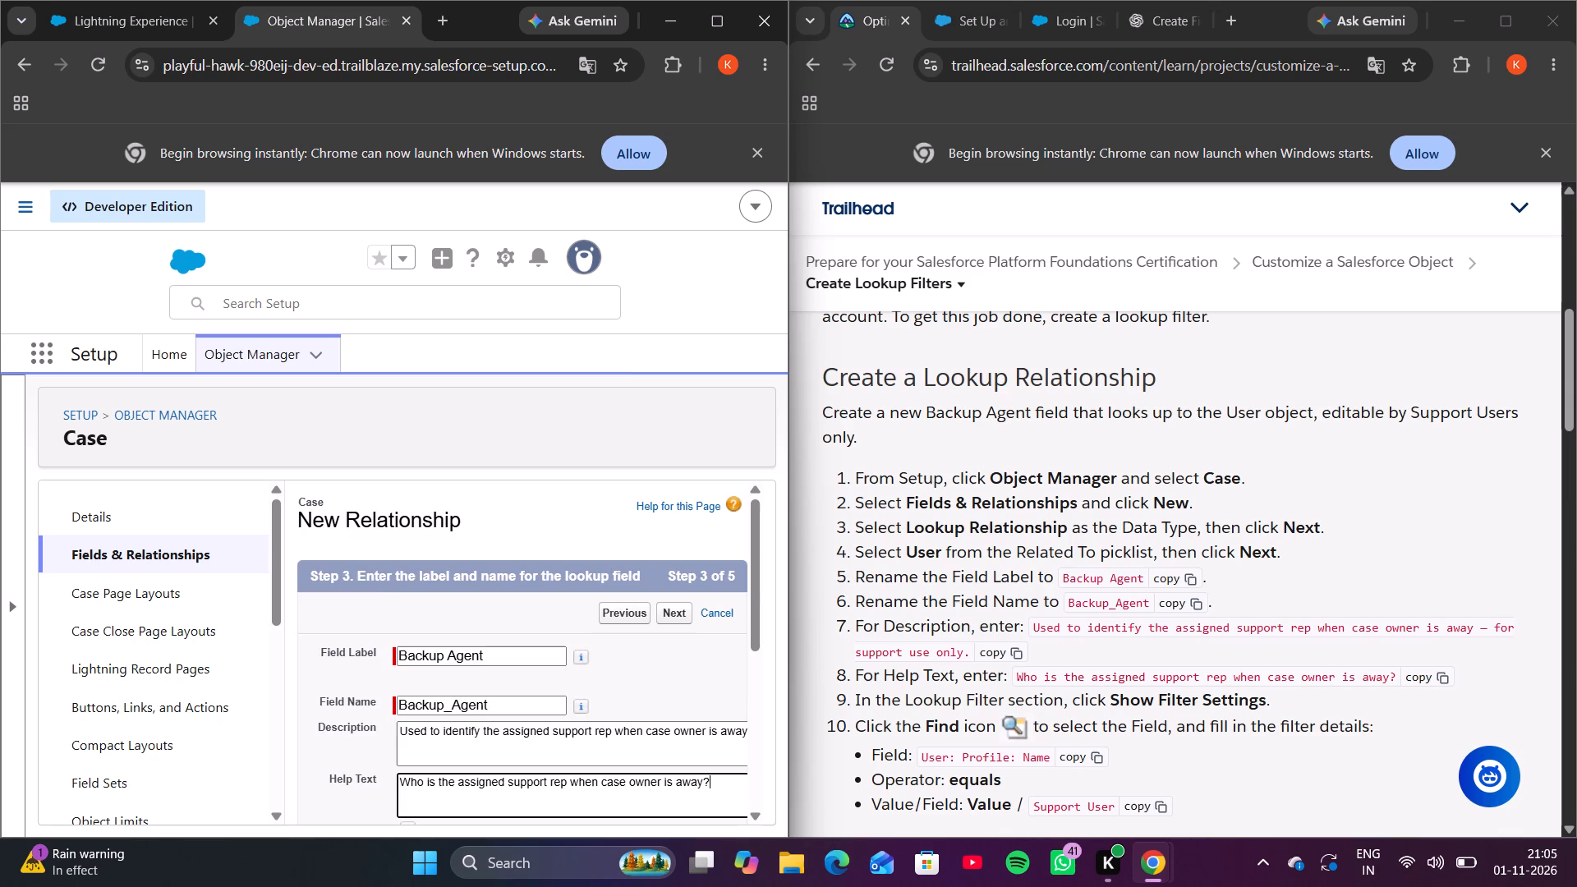
{"action": "scroll", "coordinate": [647, 796], "scroll_direction": "down", "scroll_amount": 2}
{"action": "scroll", "coordinate": [1036, 721], "scroll_direction": "down", "scroll_amount": 1}
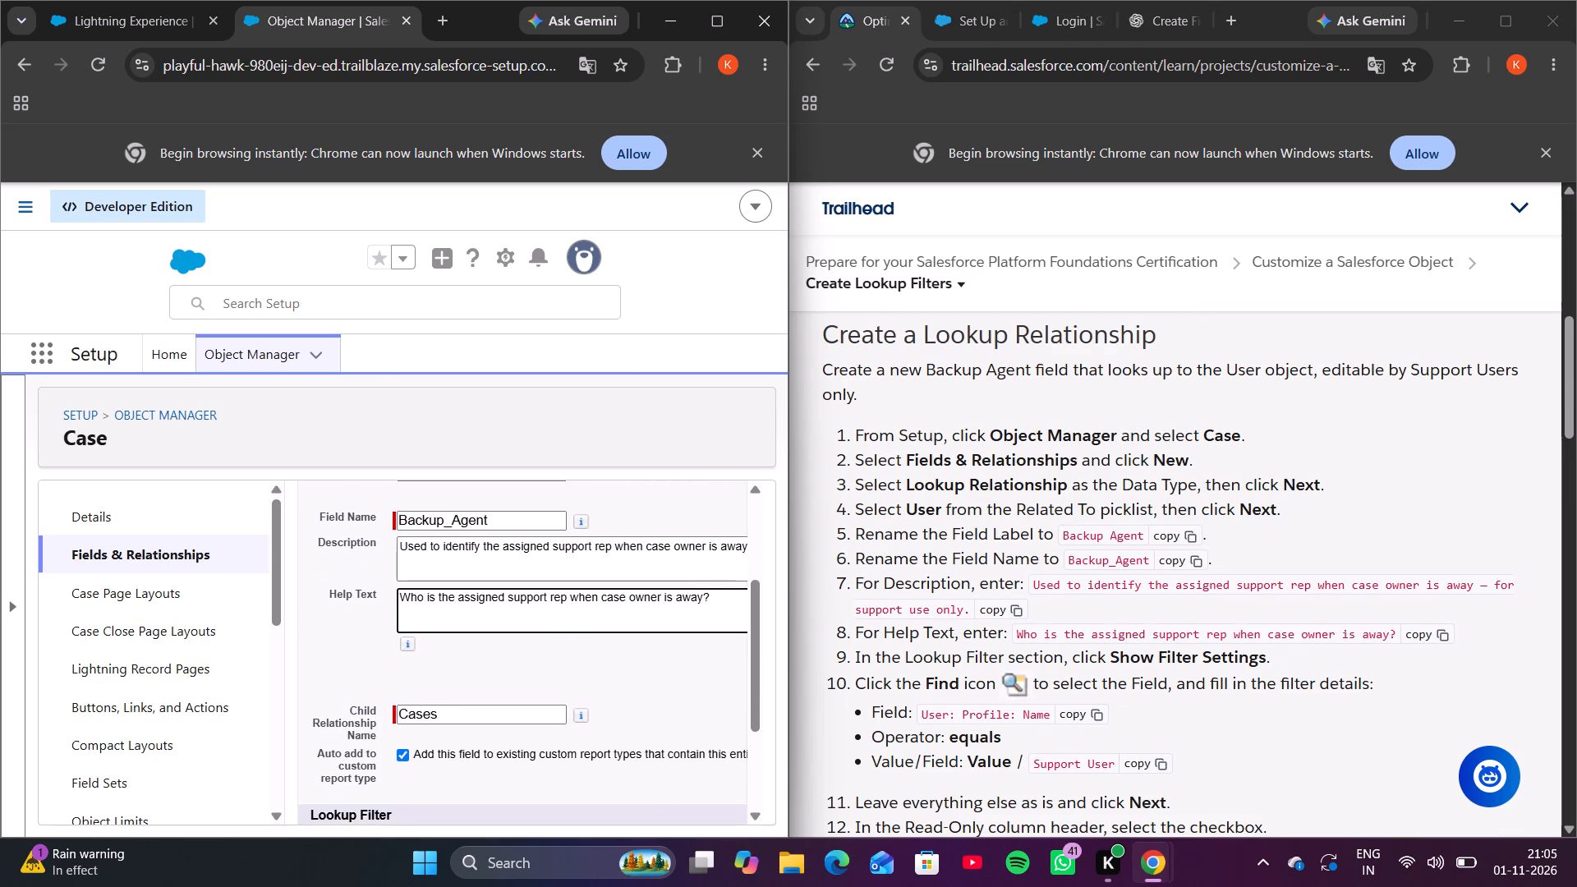
{"action": "scroll", "coordinate": [1036, 721], "scroll_direction": "down", "scroll_amount": 1}
{"action": "scroll", "coordinate": [667, 725], "scroll_direction": "down", "scroll_amount": 3}
{"action": "scroll", "coordinate": [576, 754], "scroll_direction": "down", "scroll_amount": 1}
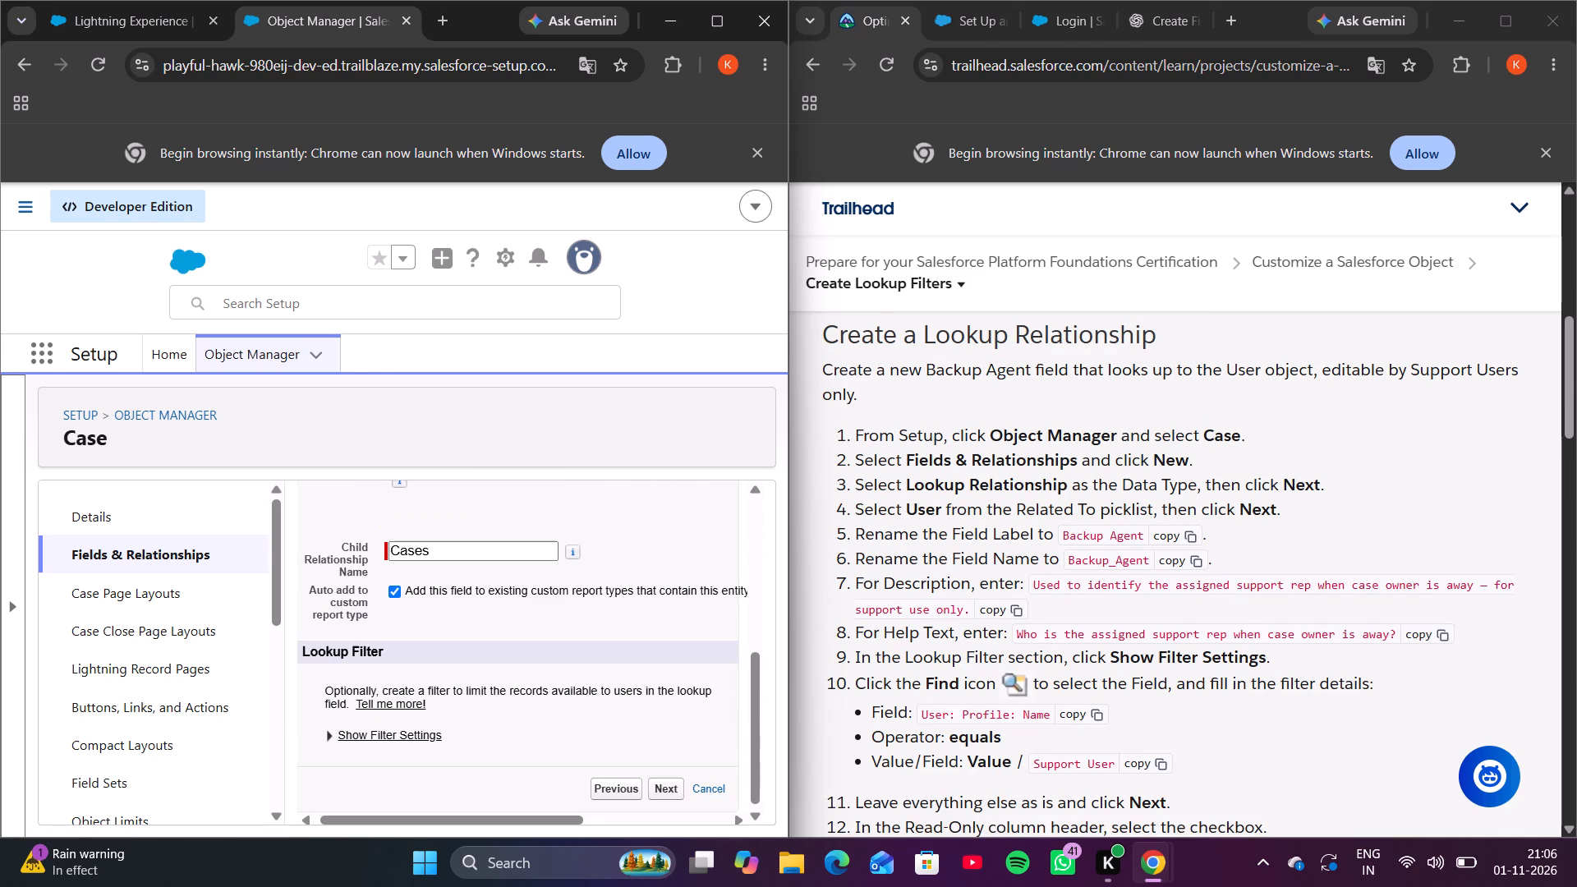
{"action": "scroll", "coordinate": [576, 754], "scroll_direction": "down", "scroll_amount": 2}
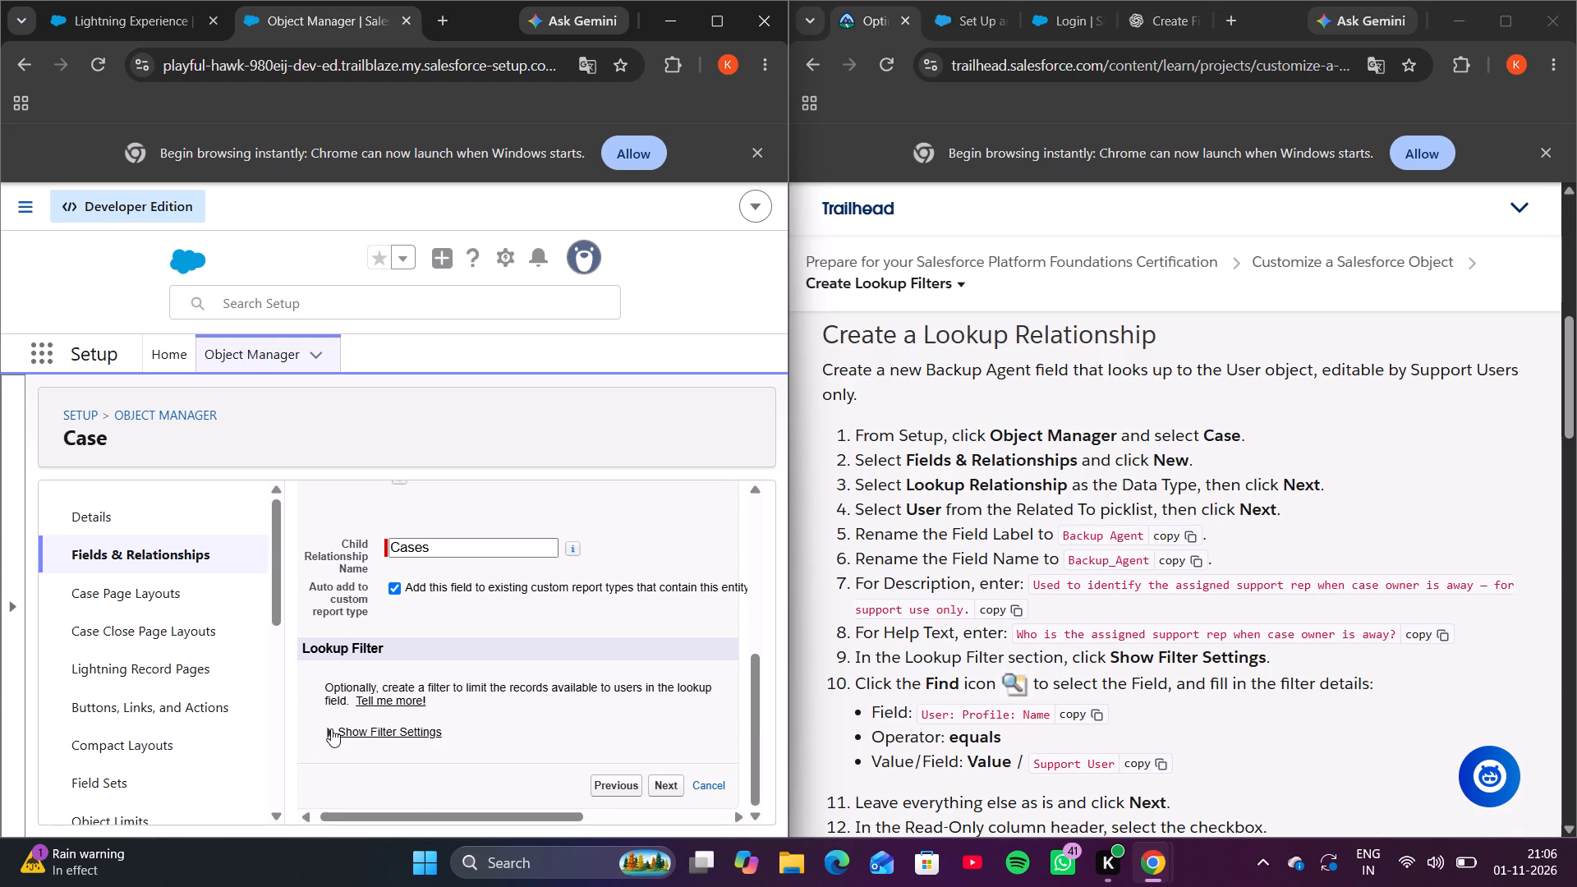
{"action": "left_click", "coordinate": [331, 728]}
{"action": "scroll", "coordinate": [331, 728], "scroll_direction": "down", "scroll_amount": 1}
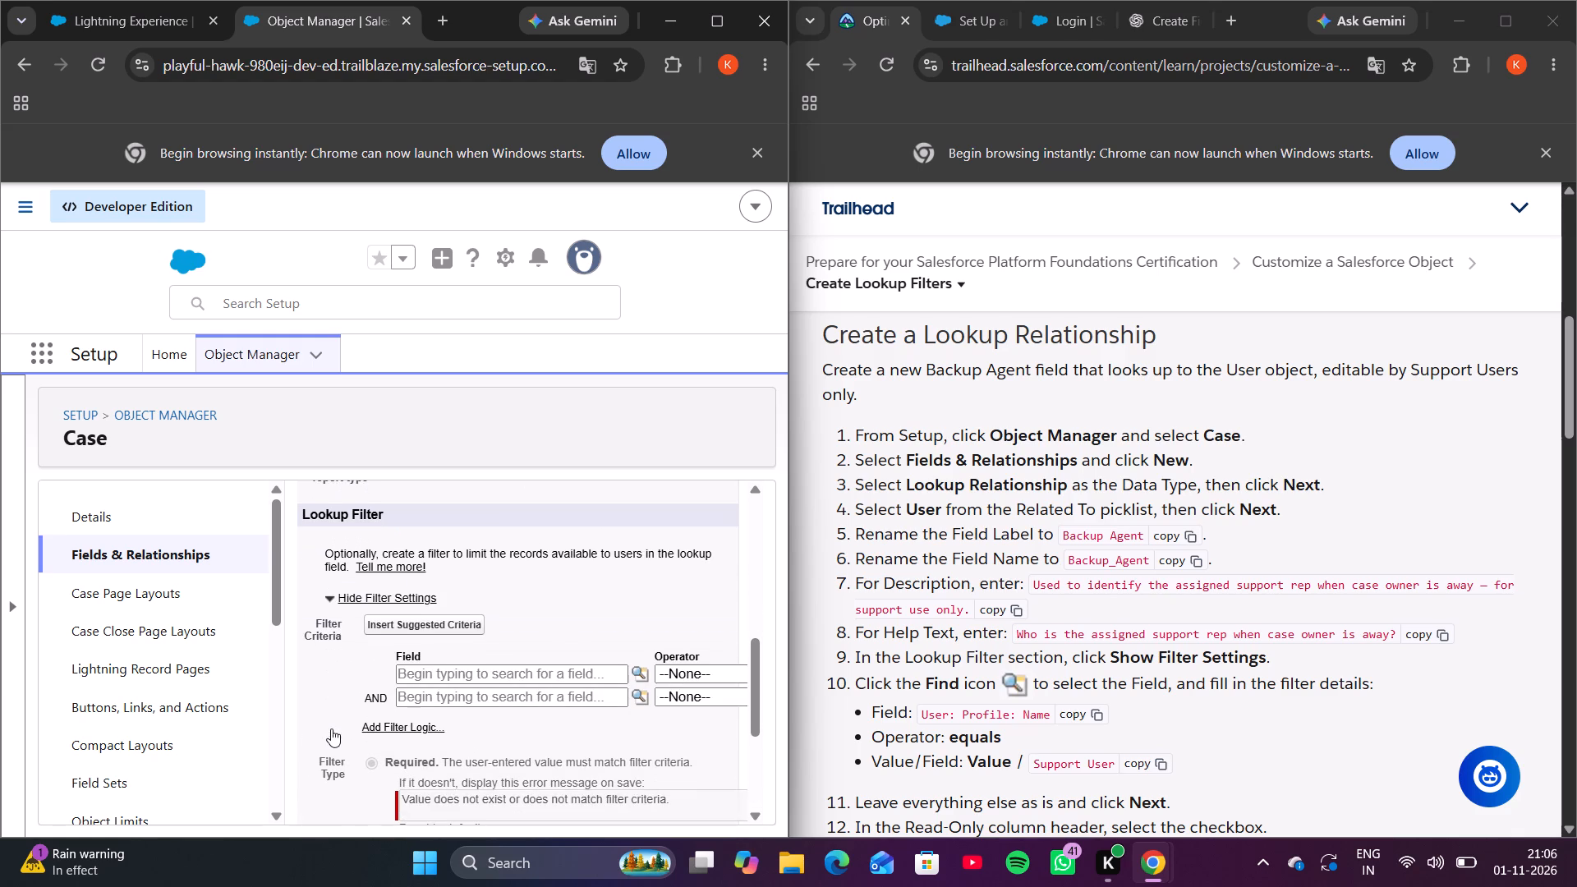
Insert User > Profile > Name as the field of the first lookup filter criterion.
{"action": "scroll", "coordinate": [331, 728], "scroll_direction": "down", "scroll_amount": 1}
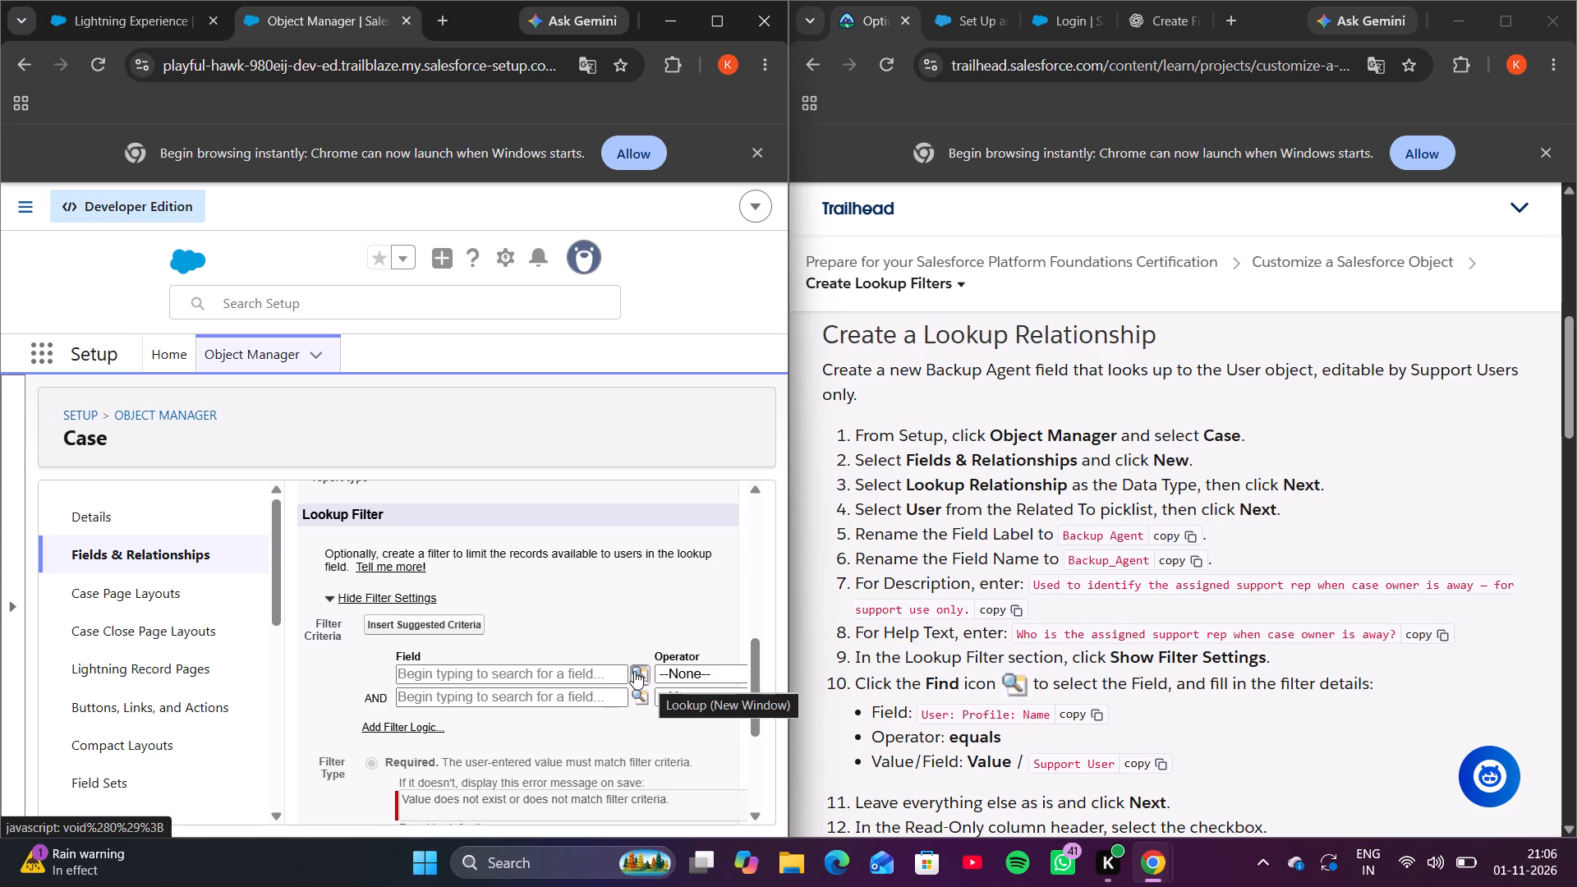
{"action": "left_click", "coordinate": [634, 671]}
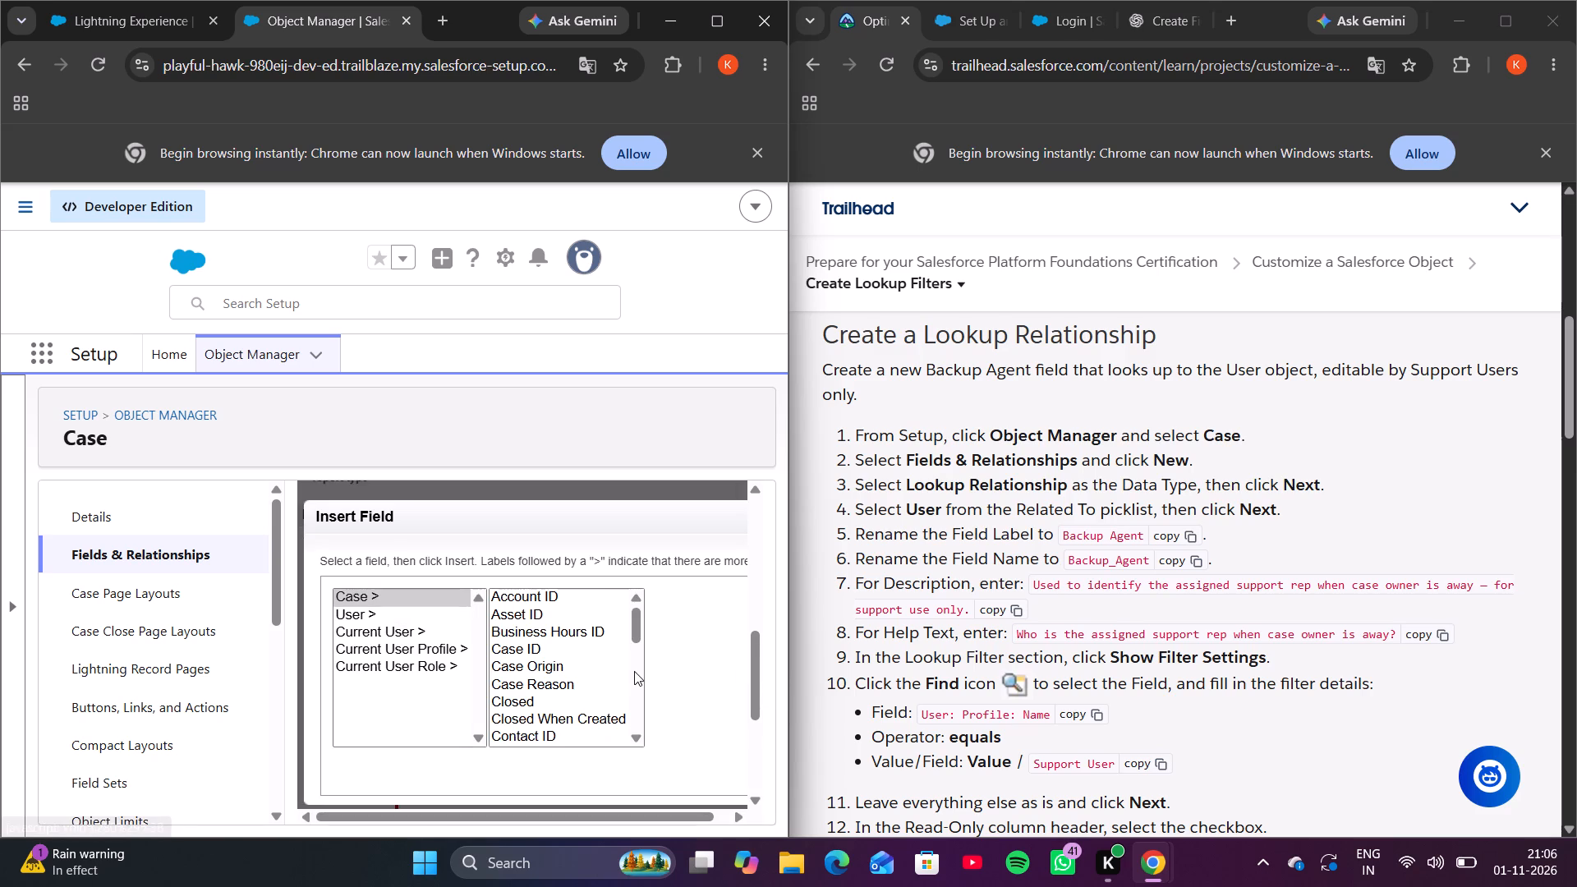
{"action": "left_click", "coordinate": [432, 615]}
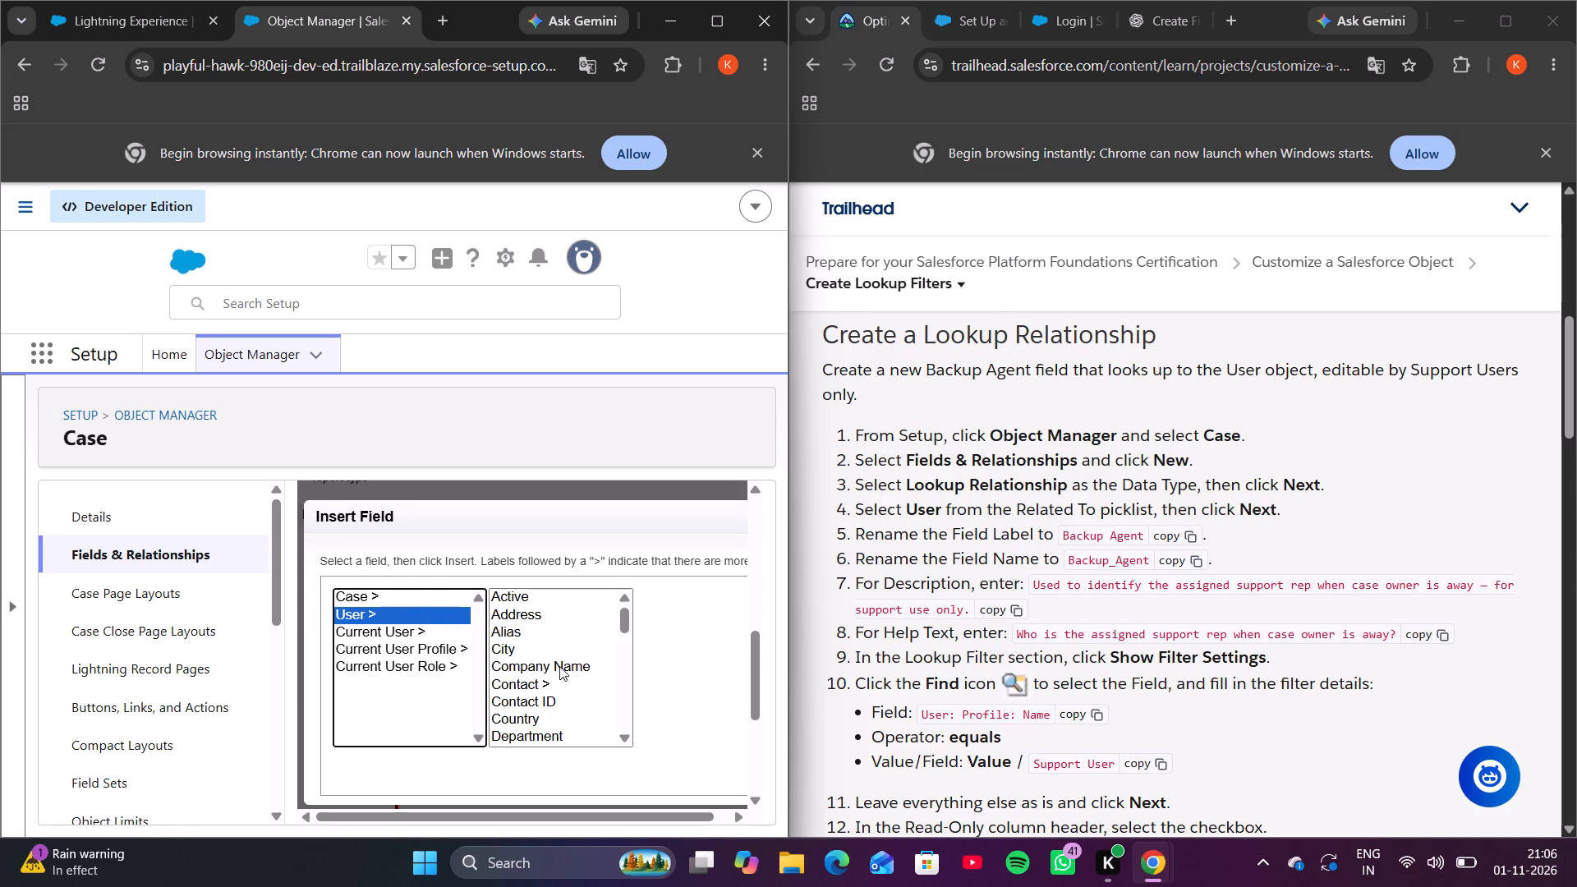
{"action": "scroll", "coordinate": [559, 666], "scroll_direction": "down", "scroll_amount": 4}
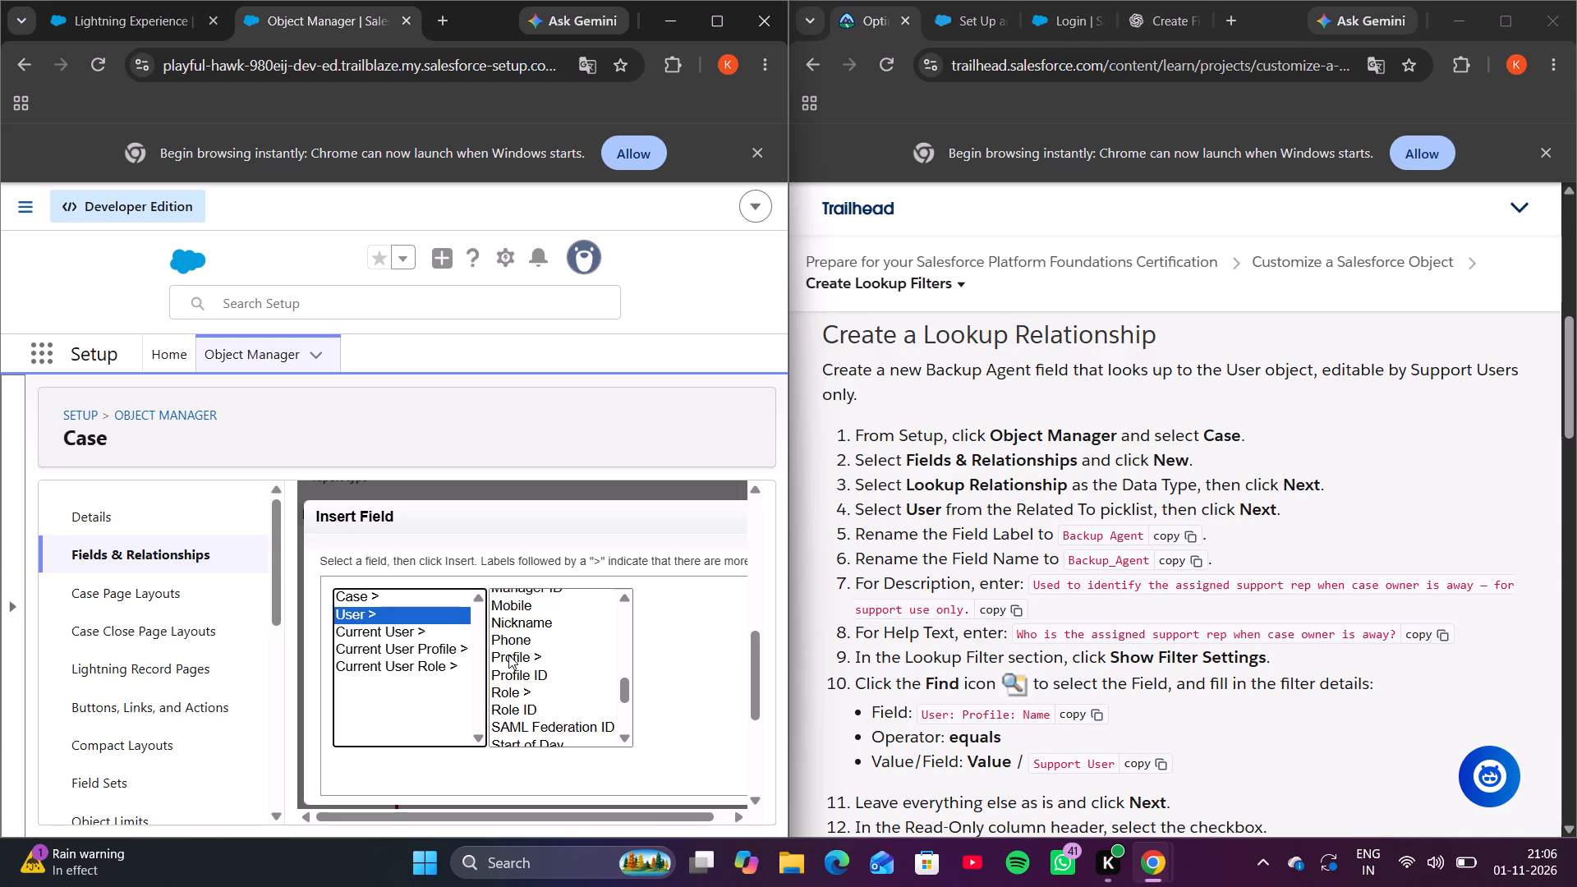
{"action": "left_click", "coordinate": [508, 655]}
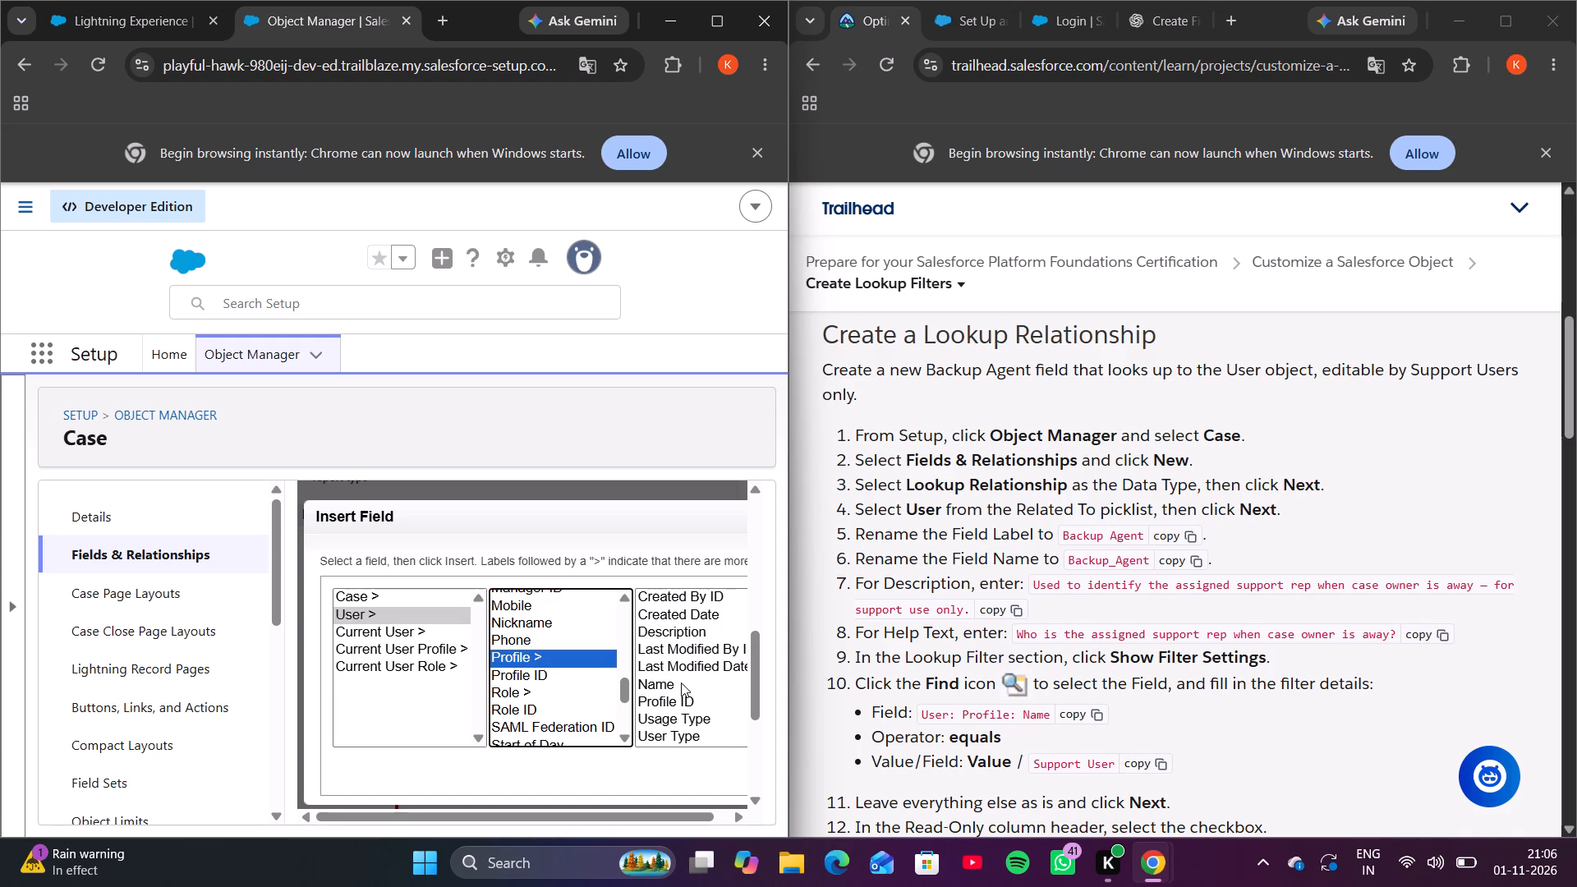
{"action": "left_click", "coordinate": [664, 682]}
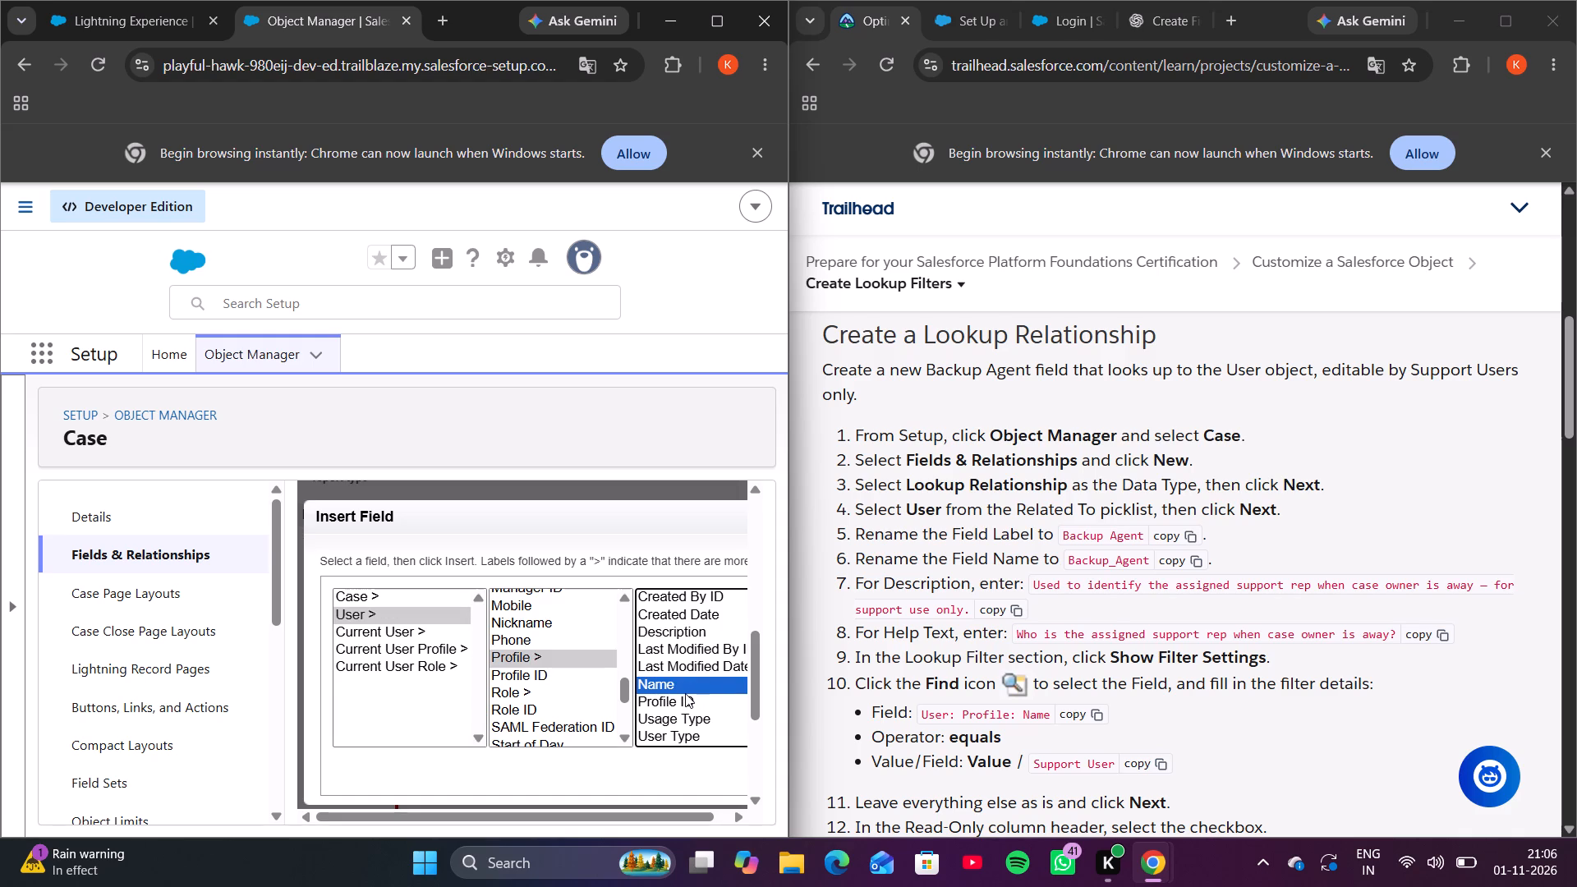
{"action": "scroll", "coordinate": [685, 693], "scroll_direction": "down", "scroll_amount": 1}
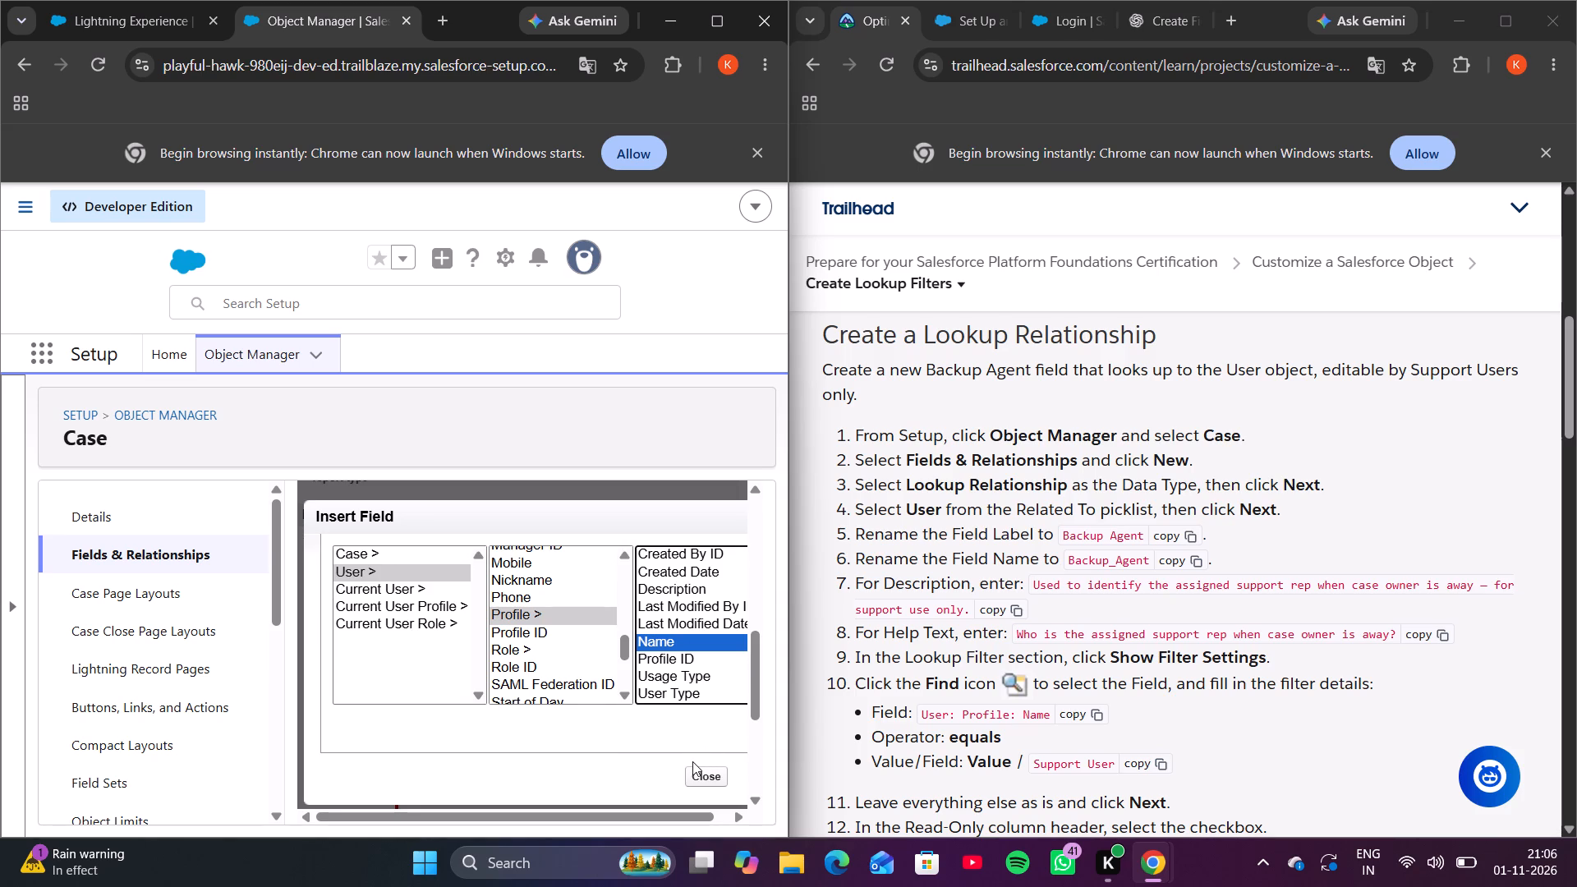
{"action": "scroll", "coordinate": [677, 673], "scroll_direction": "left", "scroll_amount": 2}
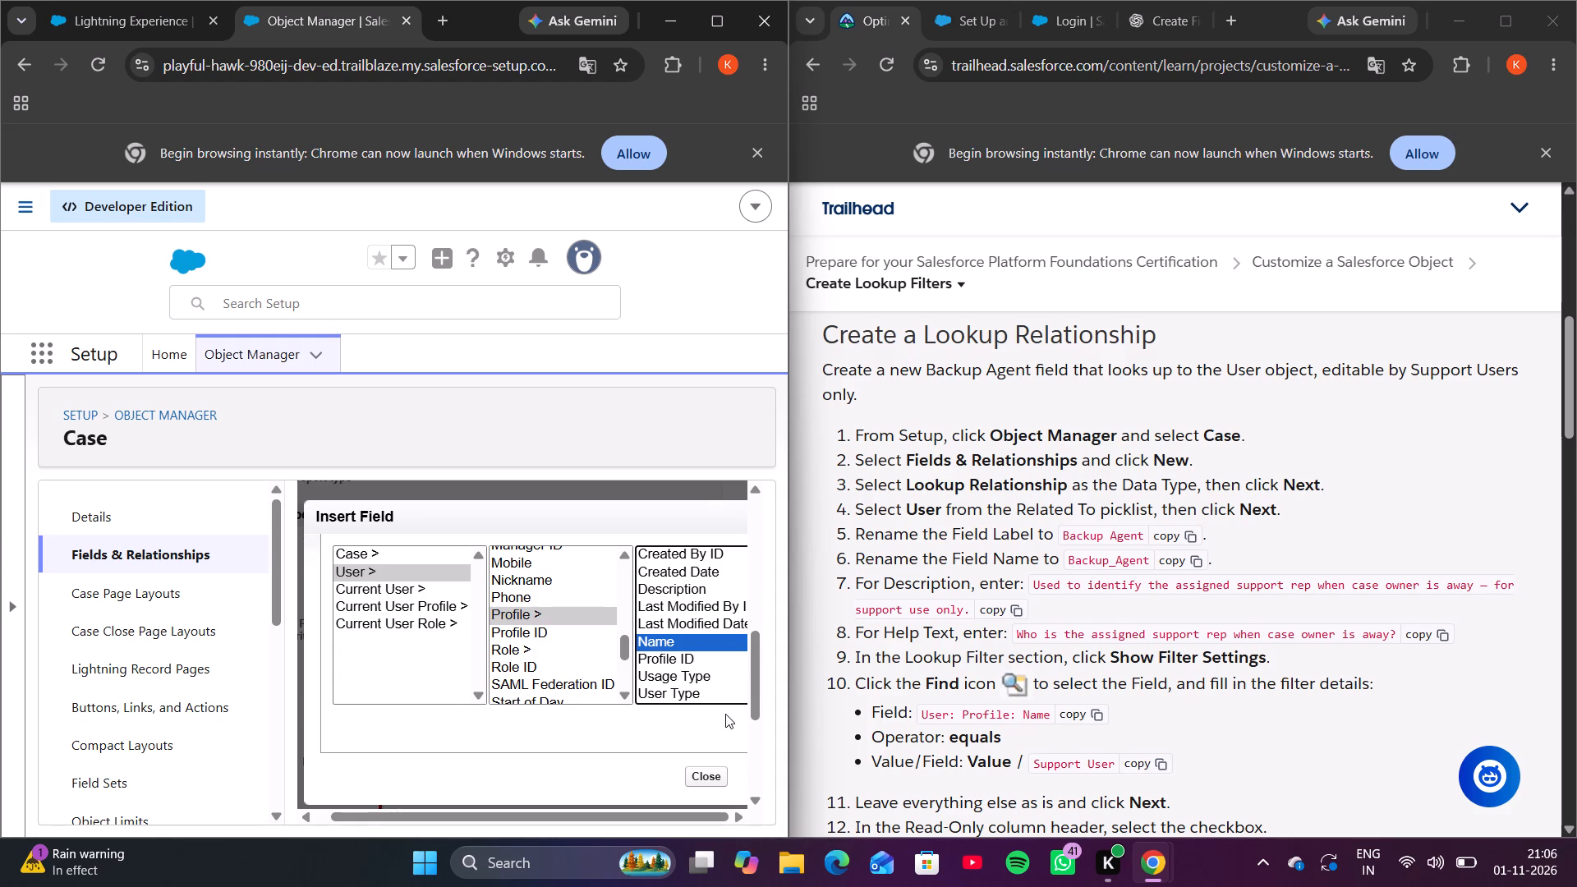
{"action": "left_click", "coordinate": [687, 646]}
{"action": "left_click_drag", "start_coordinate": [663, 820], "coordinate": [787, 820]}
{"action": "left_click", "coordinate": [713, 34]}
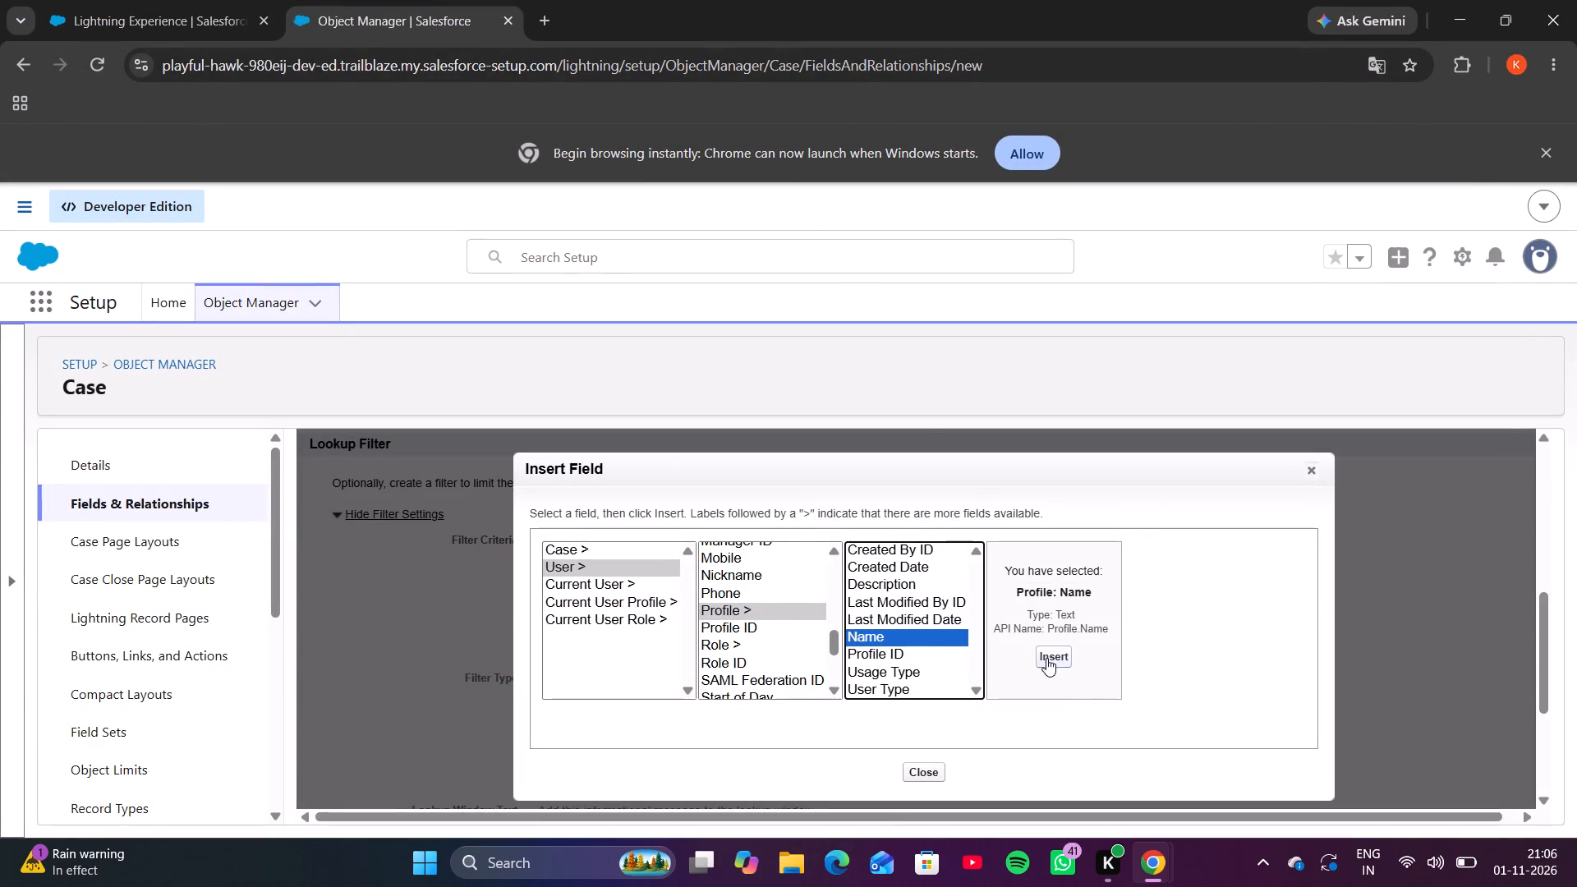
{"action": "left_click", "coordinate": [1045, 655]}
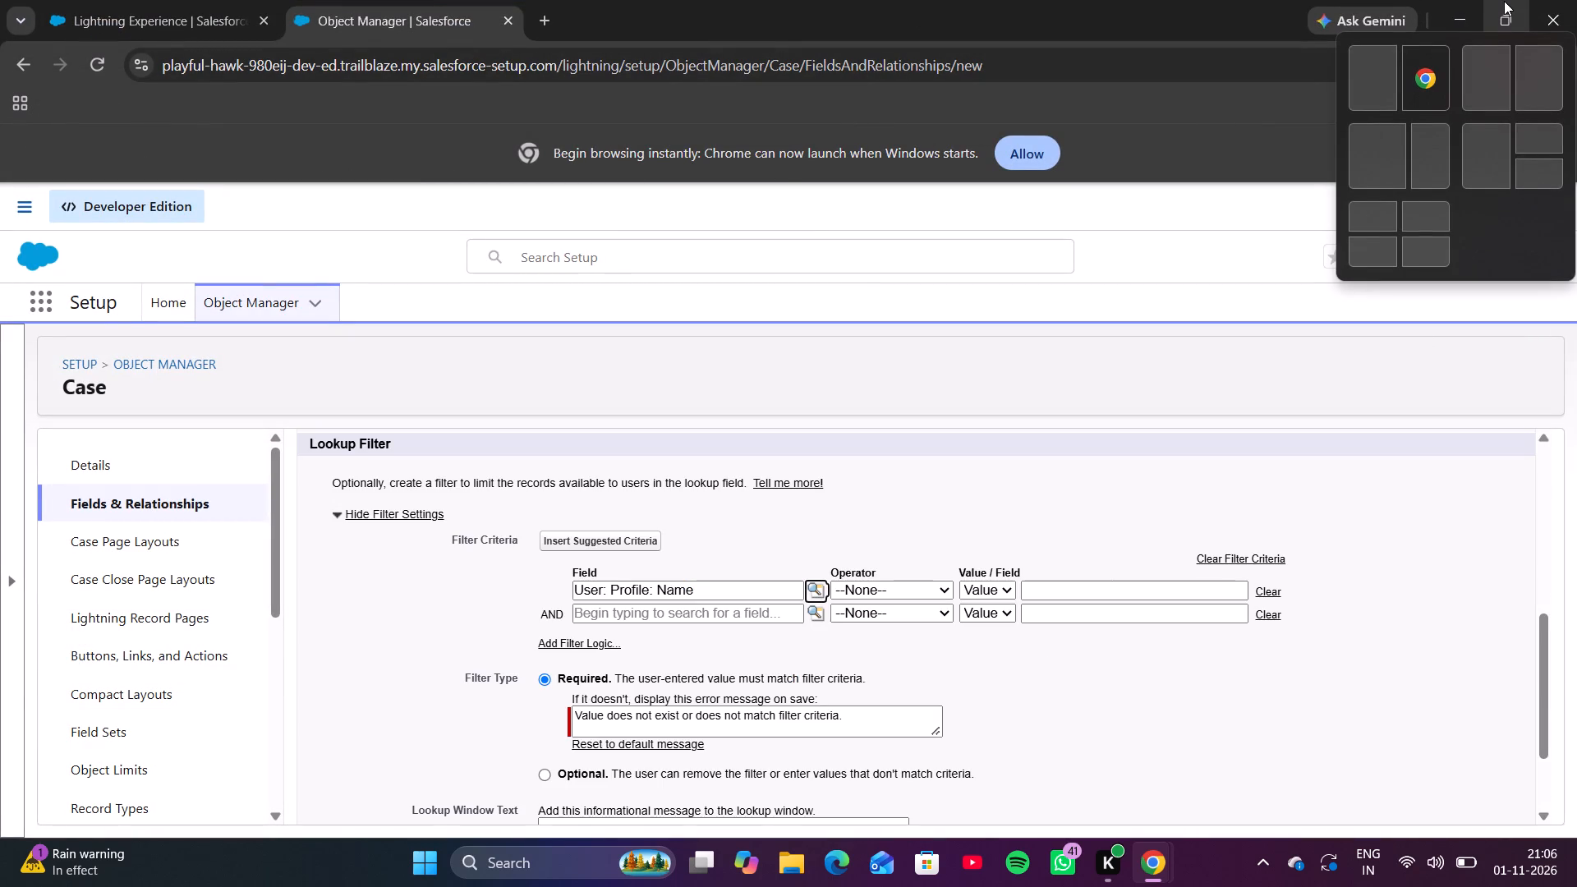
Complete the first filter criterion with operator equals and the value Support User copied from the instructions.
{"action": "left_click", "coordinate": [864, 594]}
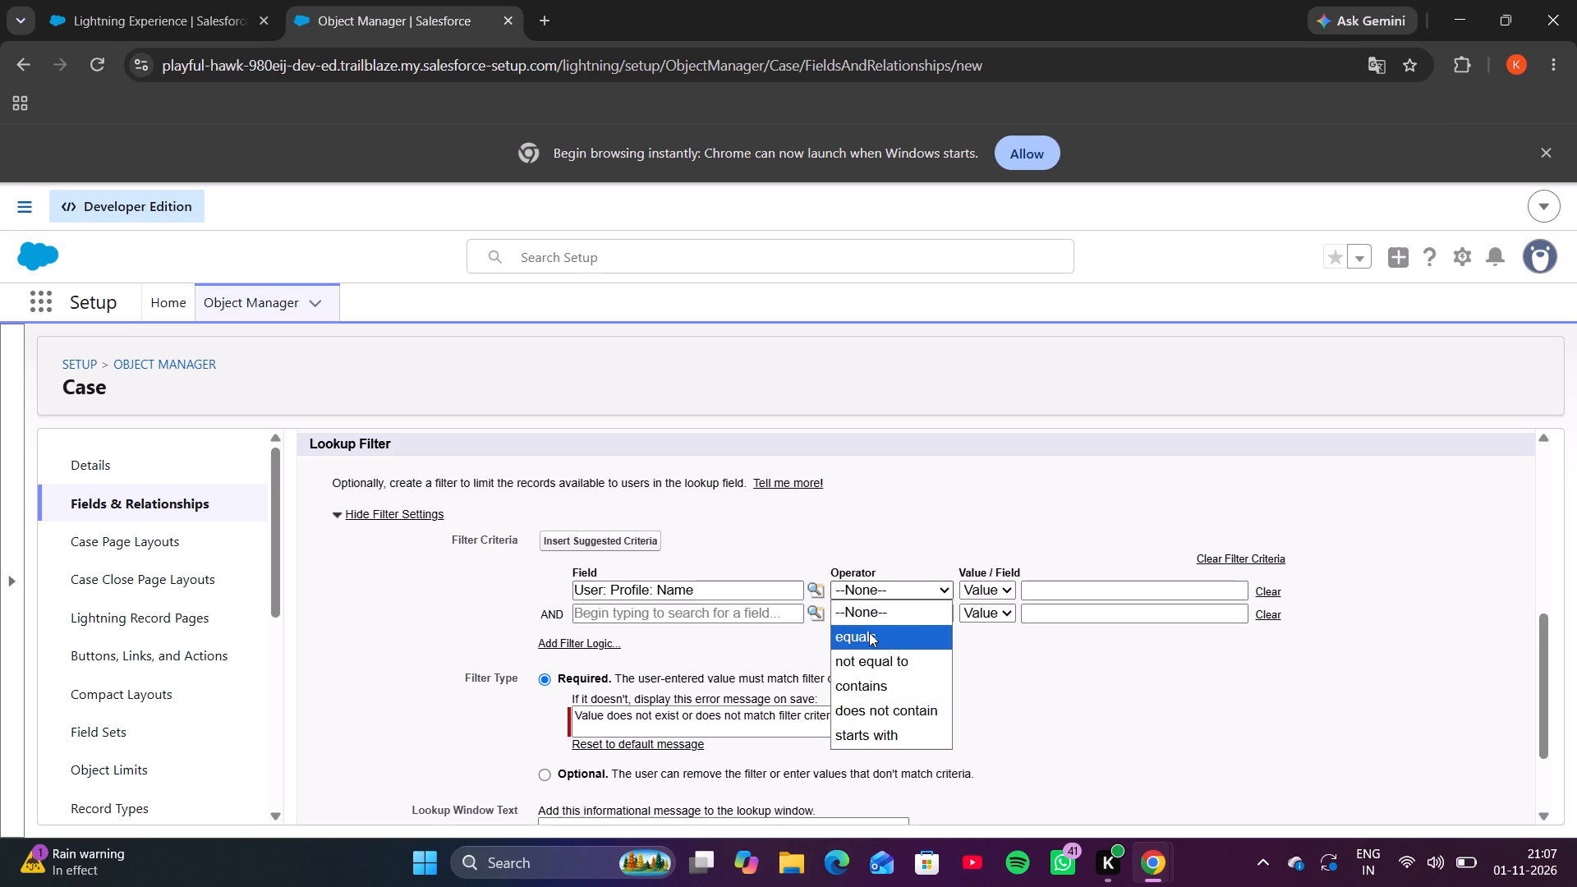
{"action": "left_click", "coordinate": [869, 632]}
{"action": "left_click", "coordinate": [1059, 592]}
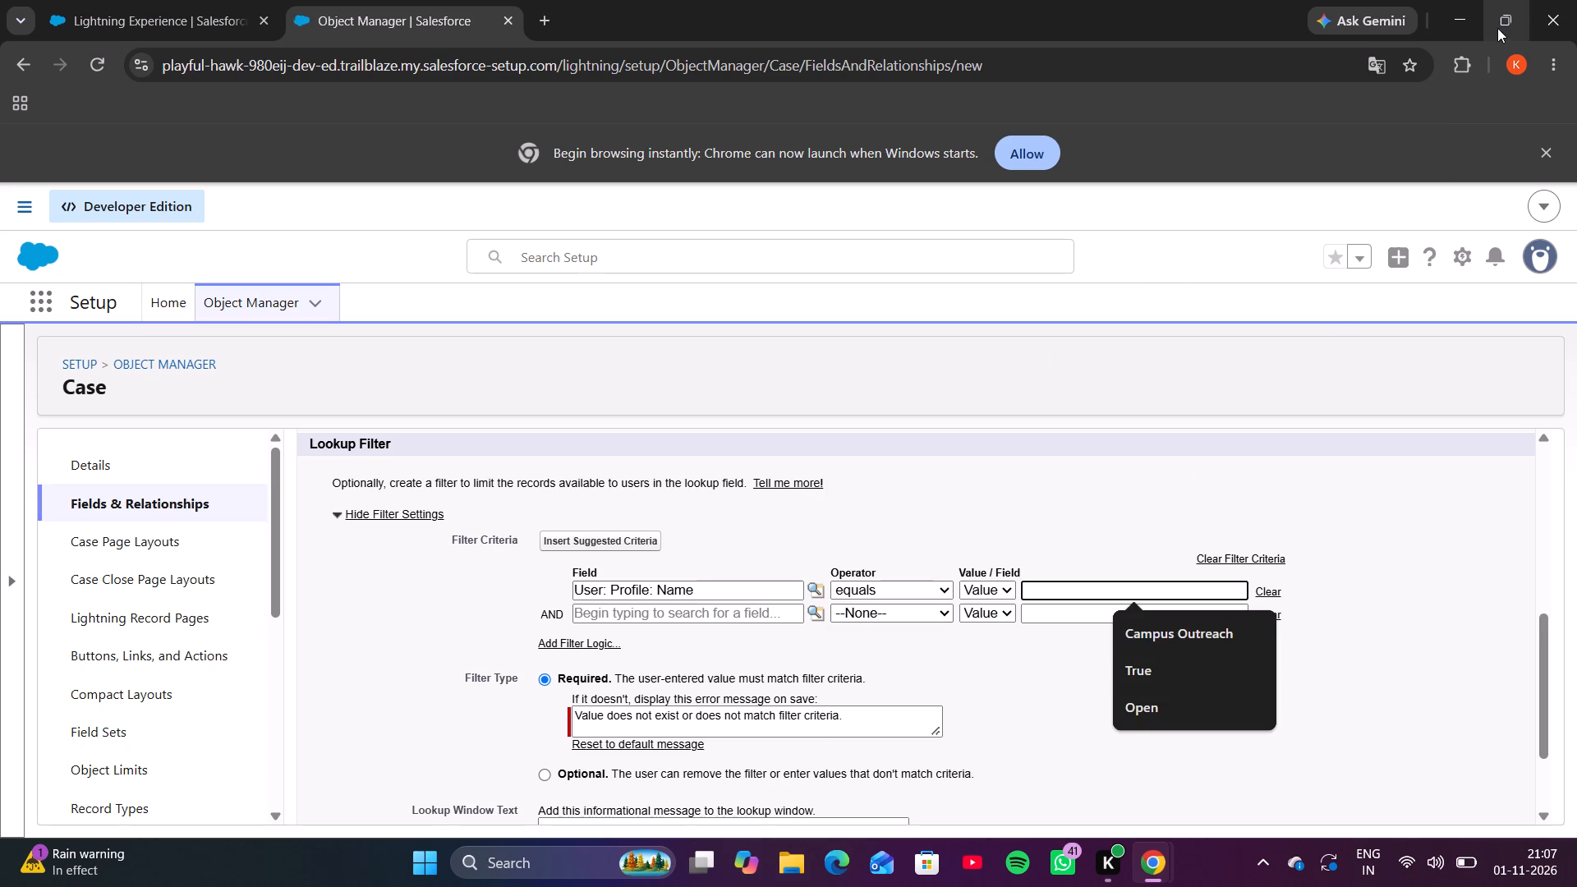
{"action": "left_click", "coordinate": [1376, 92]}
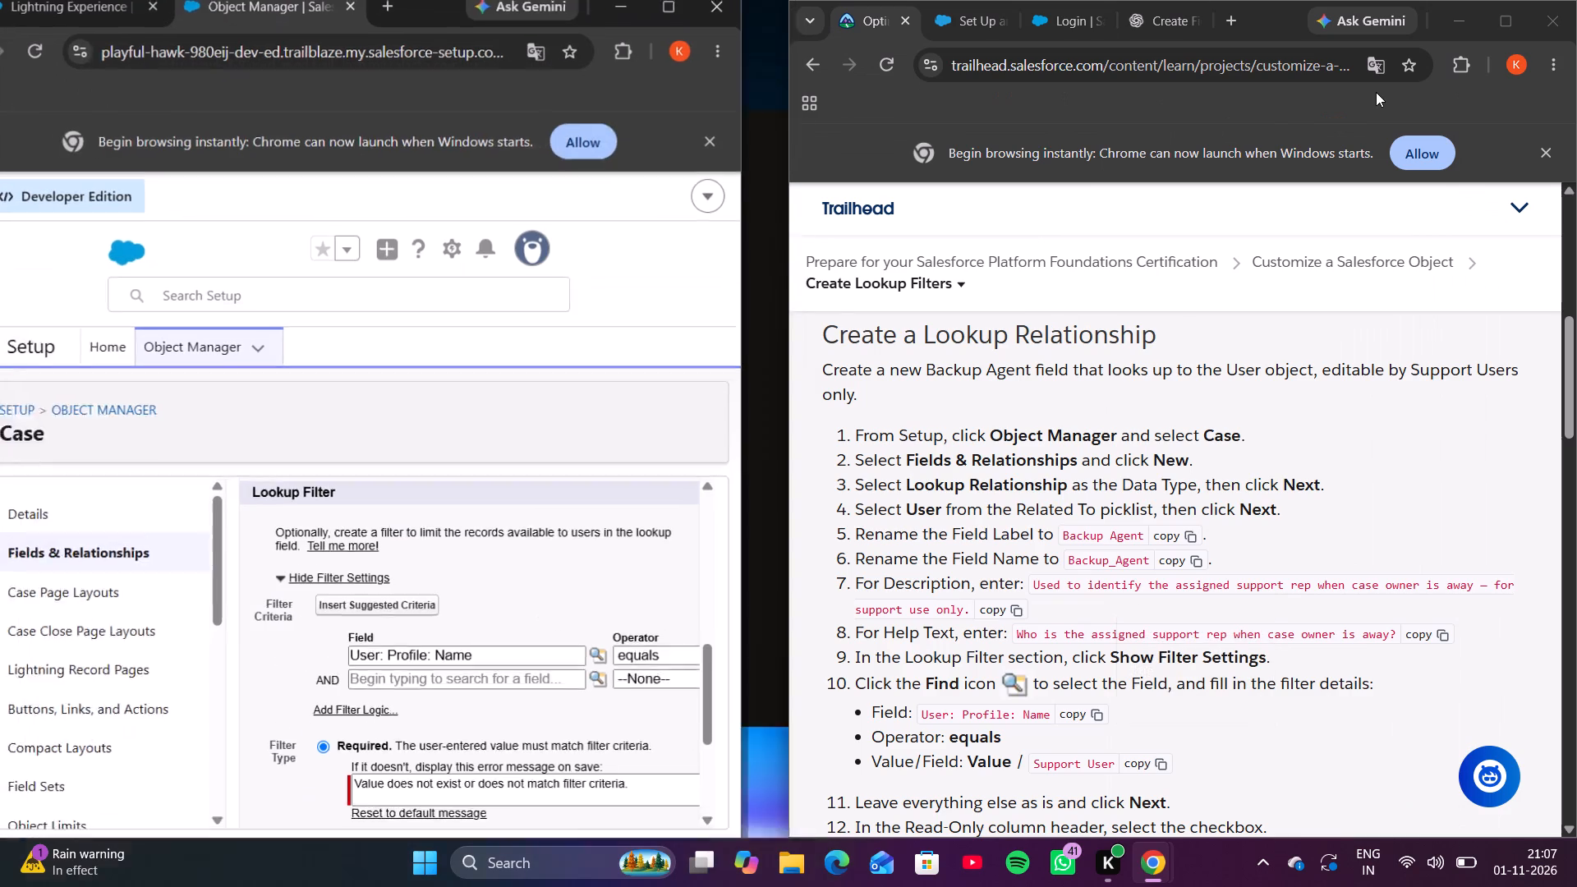
{"action": "scroll", "coordinate": [1282, 518], "scroll_direction": "down", "scroll_amount": 2}
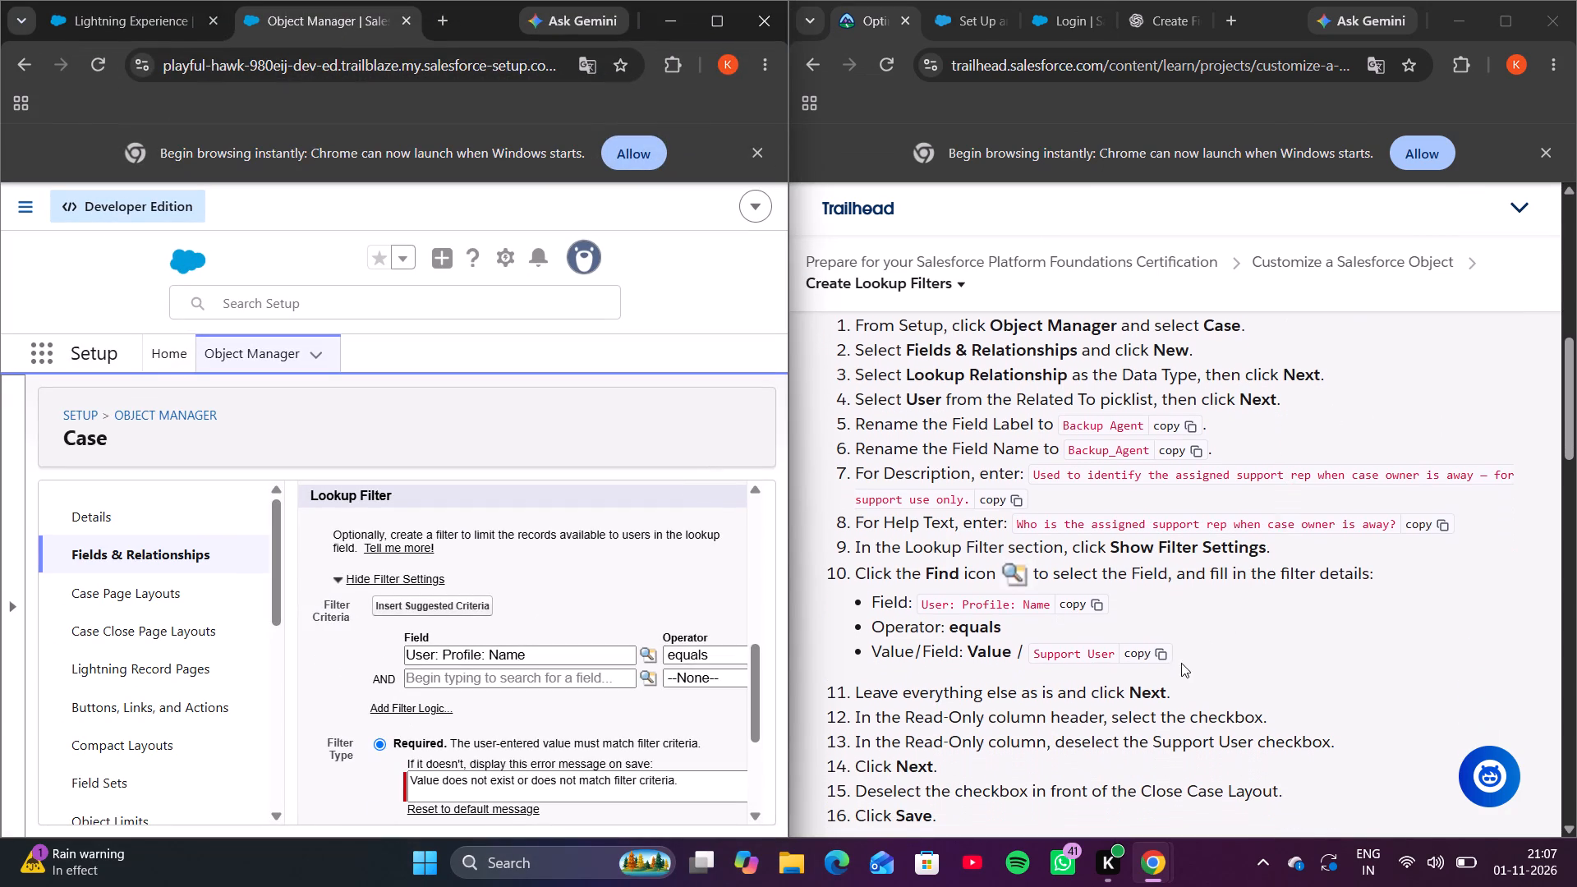
{"action": "left_click", "coordinate": [1152, 650]}
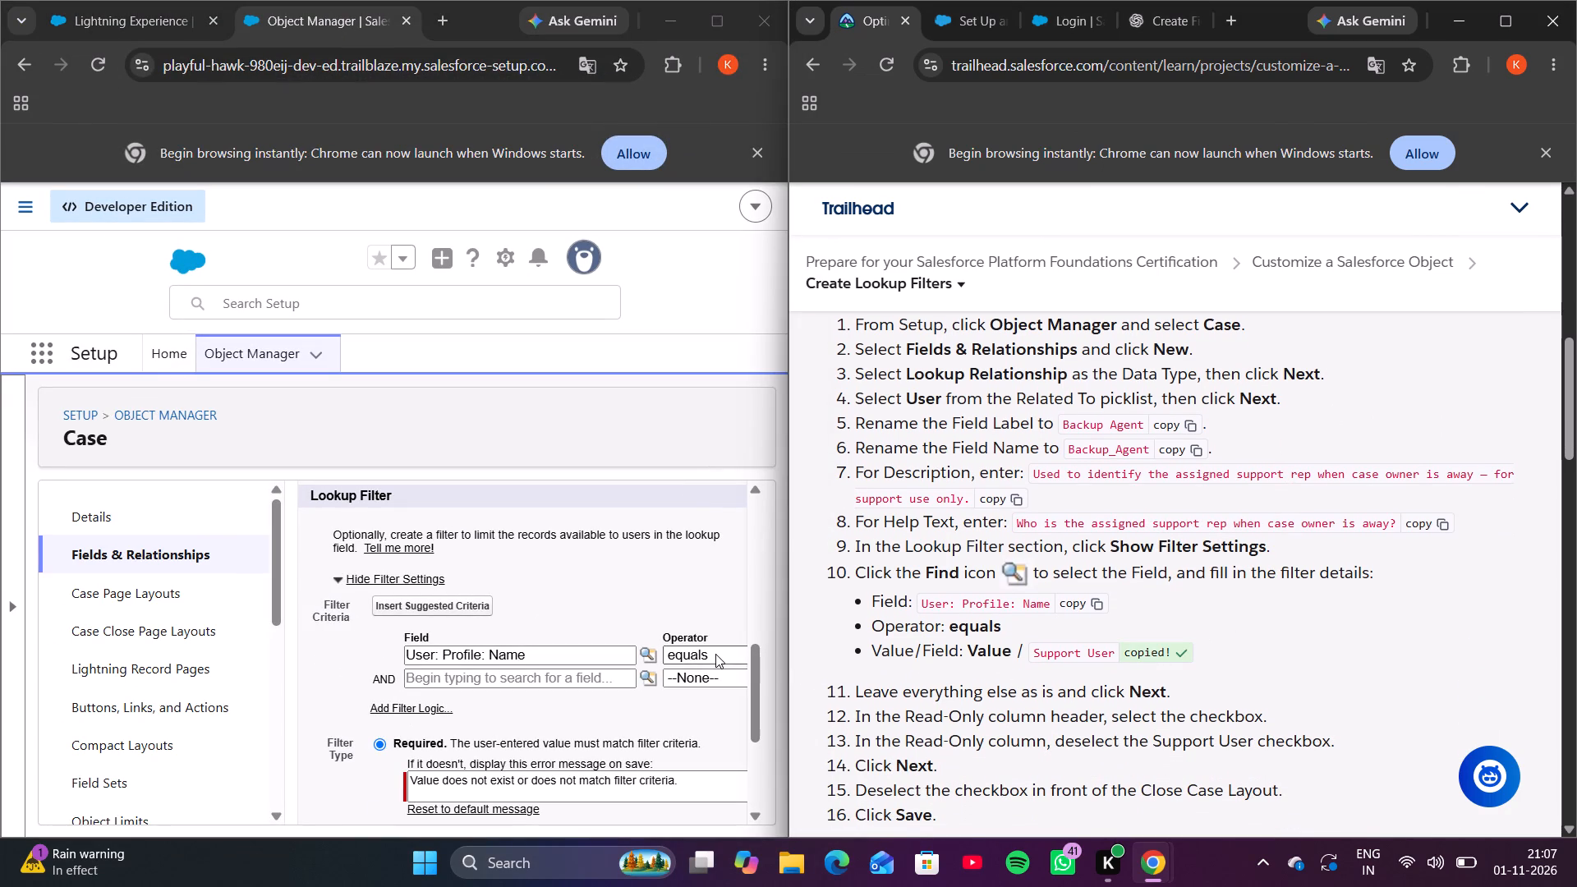
{"action": "scroll", "coordinate": [713, 654], "scroll_direction": "left", "scroll_amount": 3}
{"action": "left_click", "coordinate": [713, 654]}
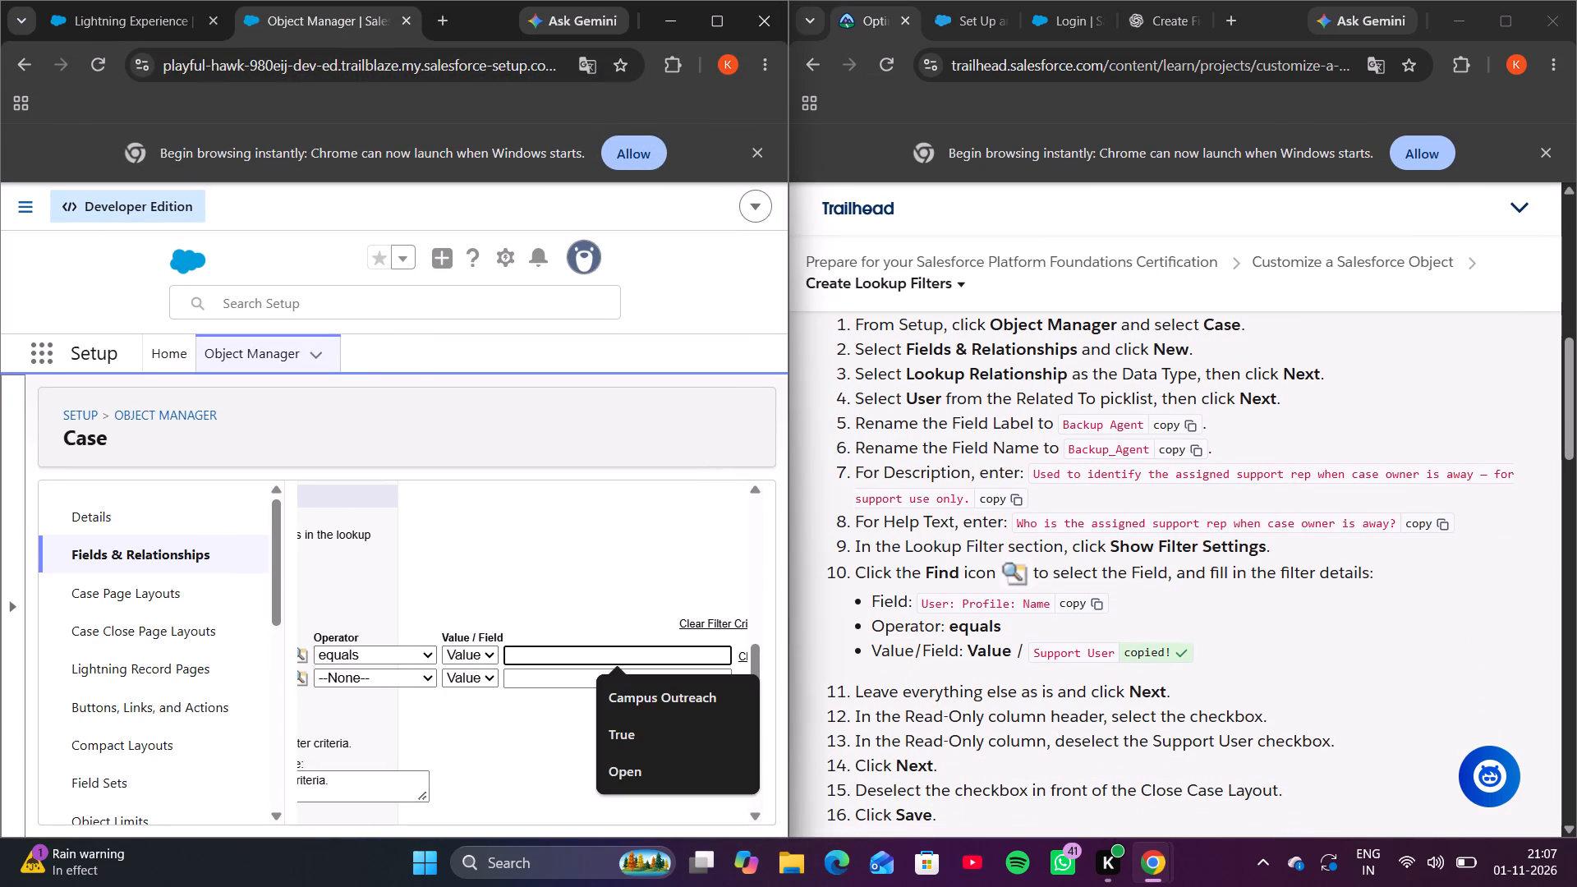
{"action": "key", "text": "ctrl+v"}
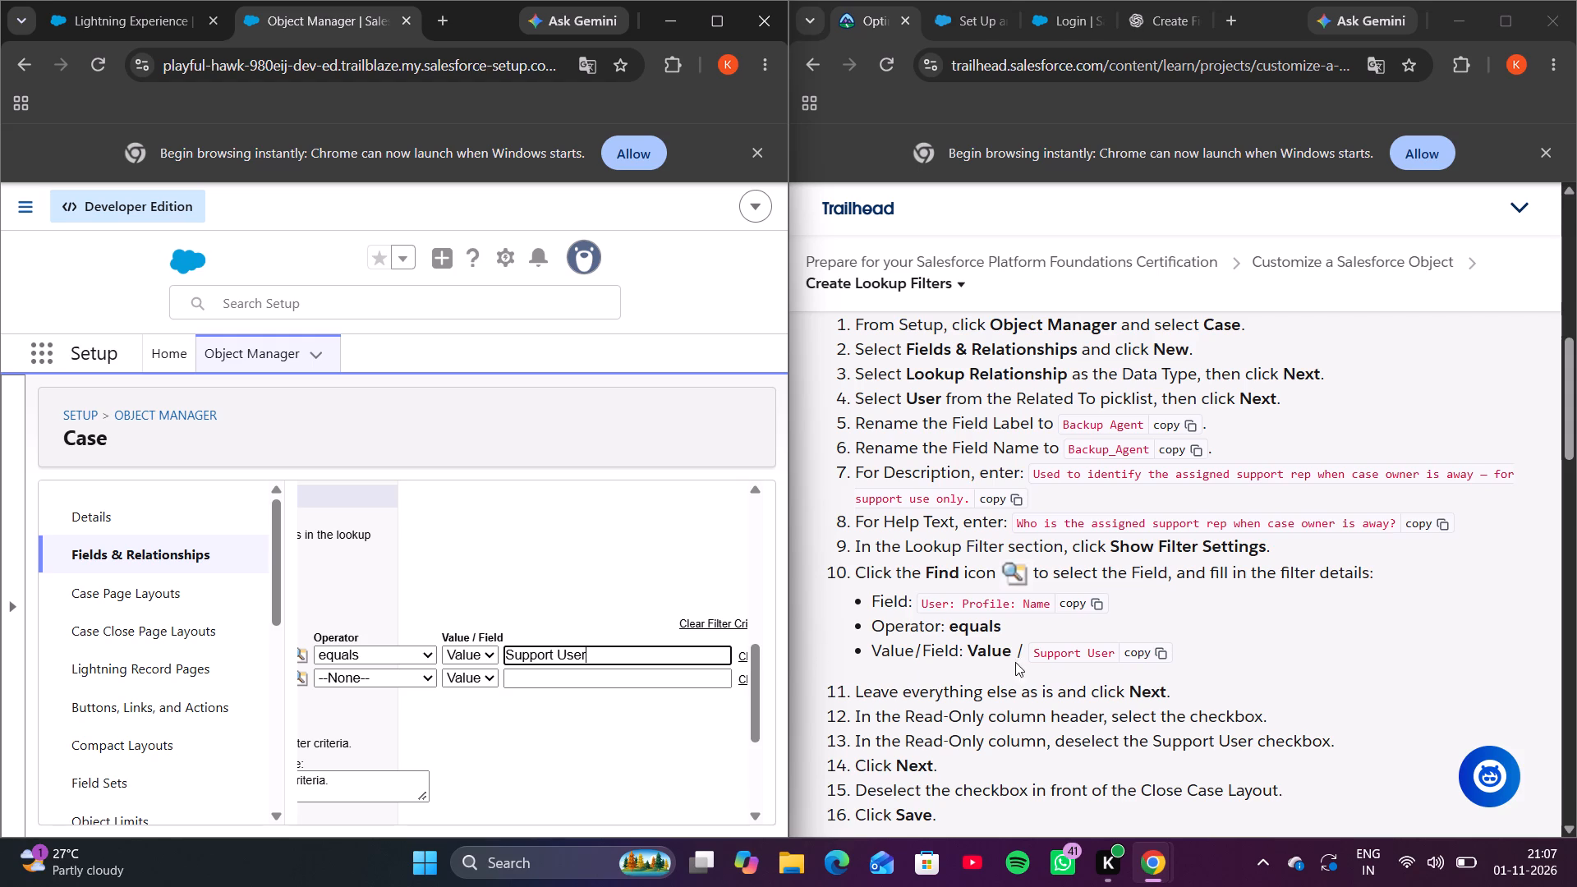
Leave the remaining lookup filter settings as they are and continue to the field-level security step.
{"action": "scroll", "coordinate": [1026, 667], "scroll_direction": "down", "scroll_amount": 1}
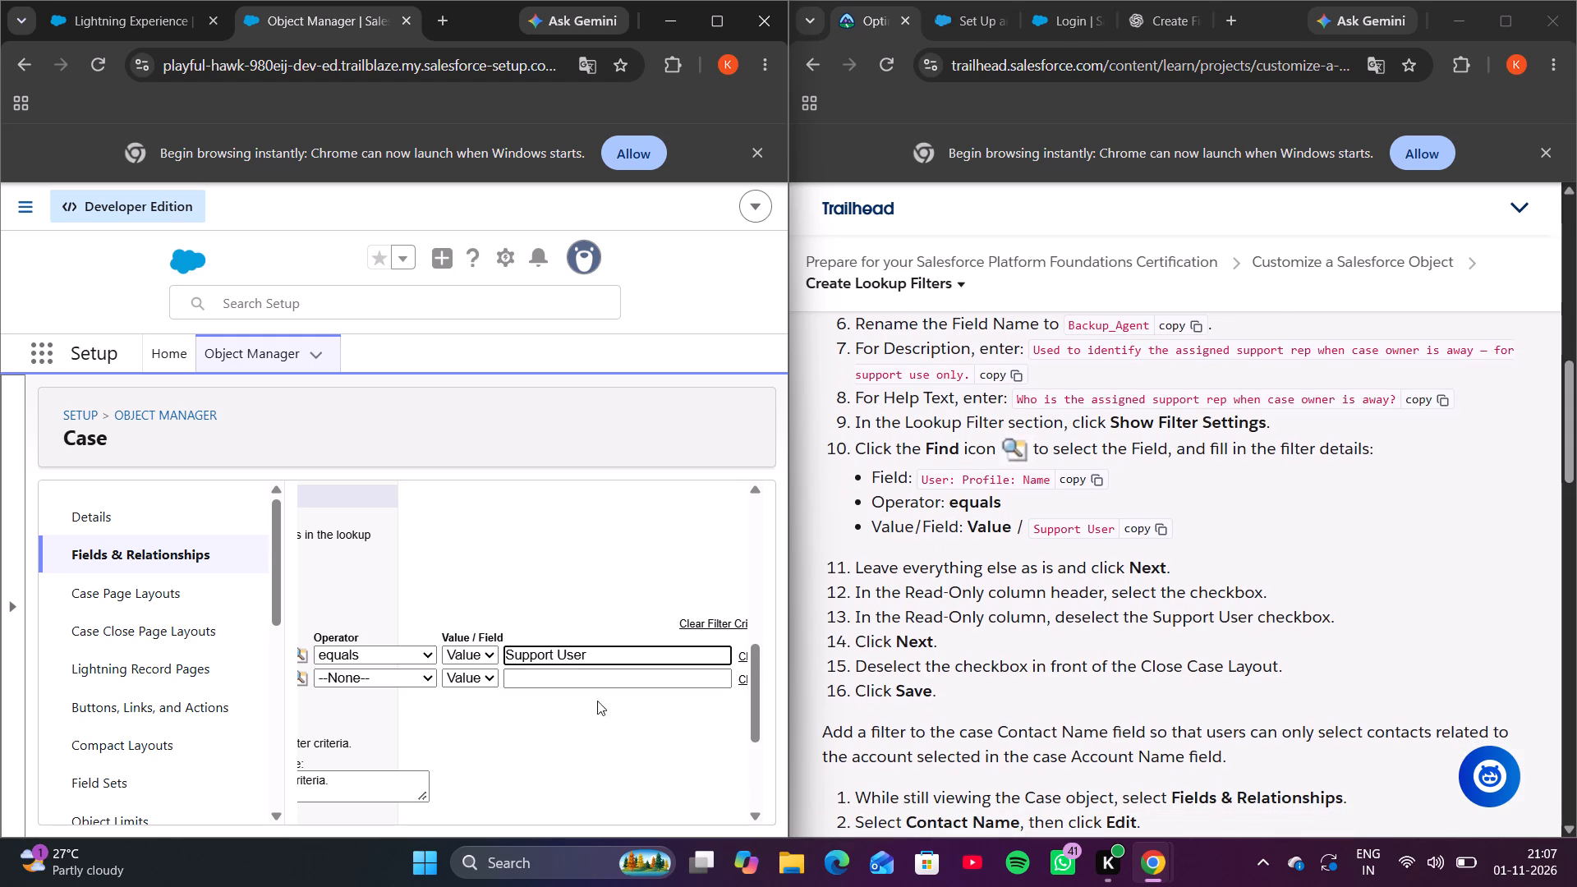
{"action": "scroll", "coordinate": [609, 747], "scroll_direction": "down", "scroll_amount": 2}
{"action": "scroll", "coordinate": [609, 747], "scroll_direction": "right", "scroll_amount": 1}
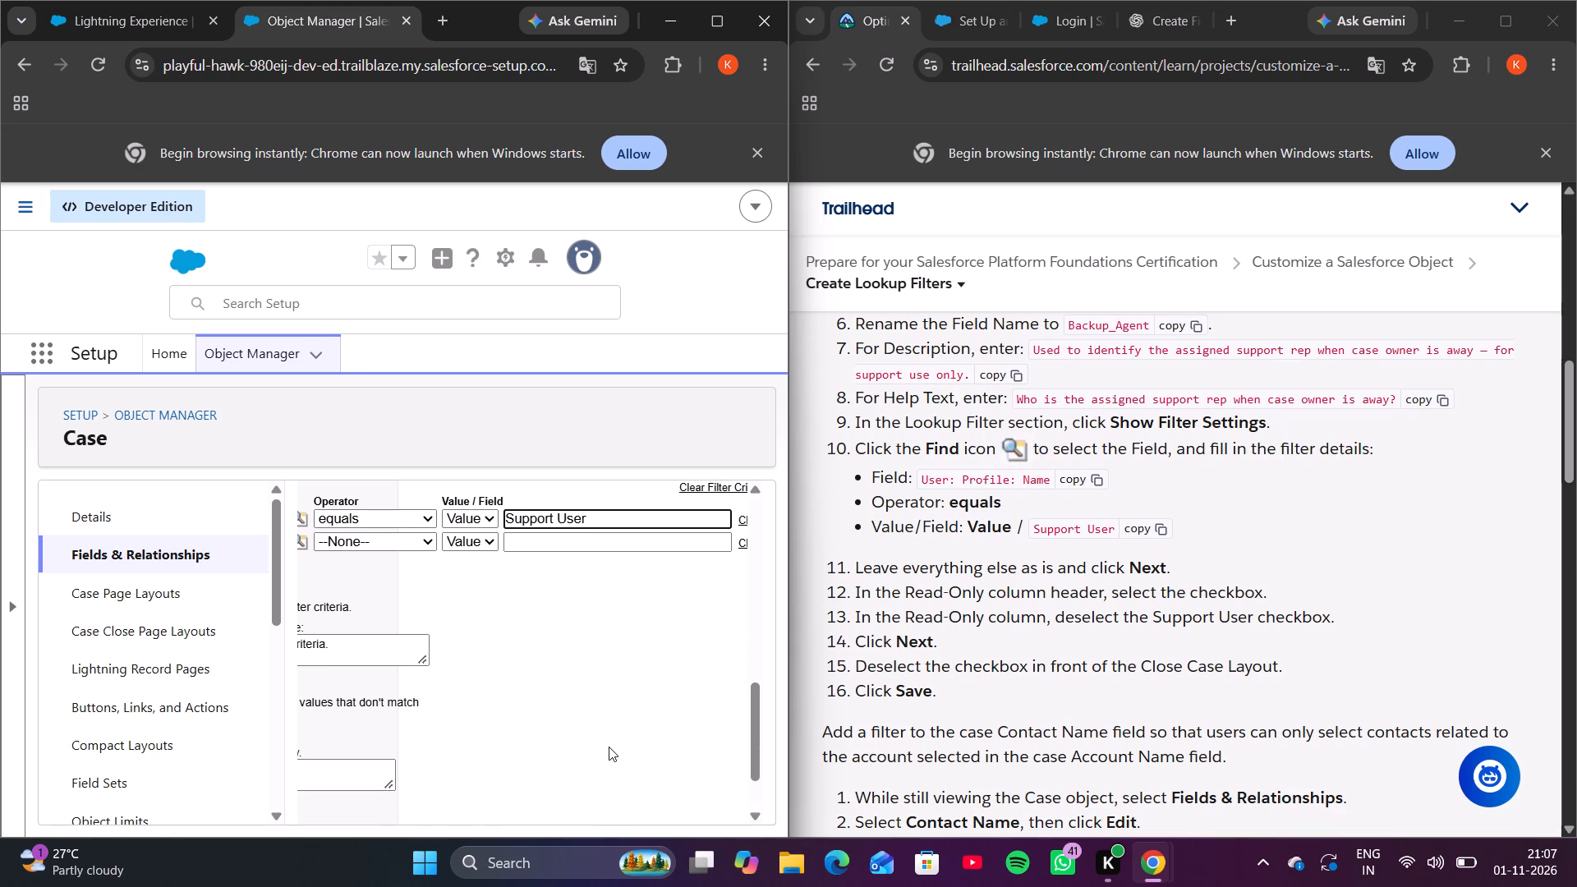
{"action": "scroll", "coordinate": [609, 747], "scroll_direction": "right", "scroll_amount": 2}
{"action": "scroll", "coordinate": [609, 747], "scroll_direction": "down", "scroll_amount": 2}
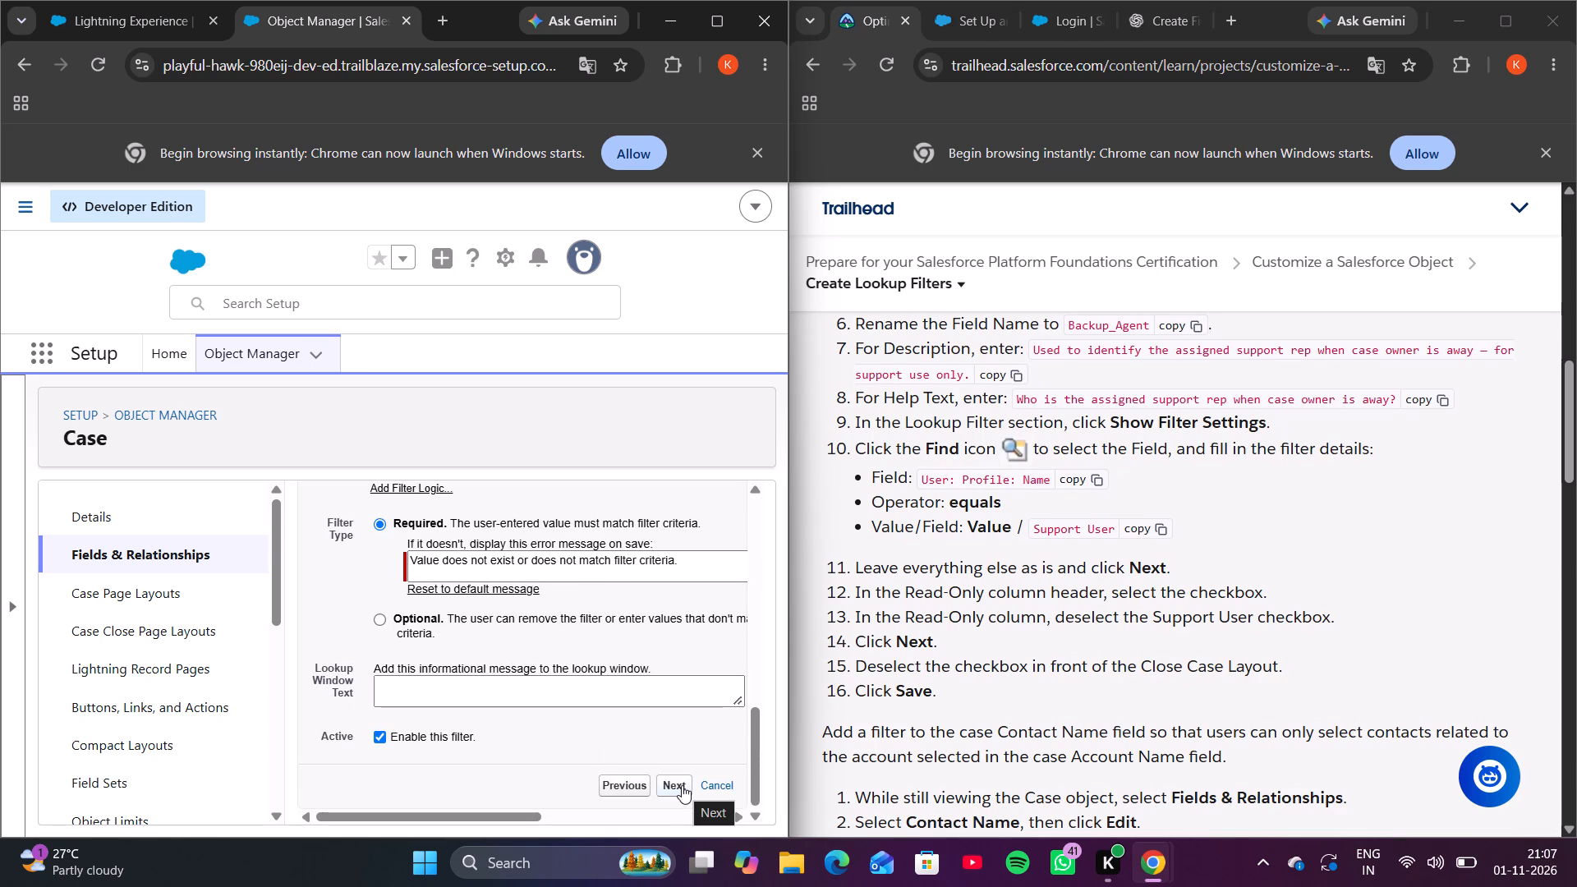
{"action": "left_click", "coordinate": [682, 785]}
Make Backup Agent read-only for all profiles except Support User, and continue to the page layouts step.
{"action": "scroll", "coordinate": [672, 758], "scroll_direction": "down", "scroll_amount": 1}
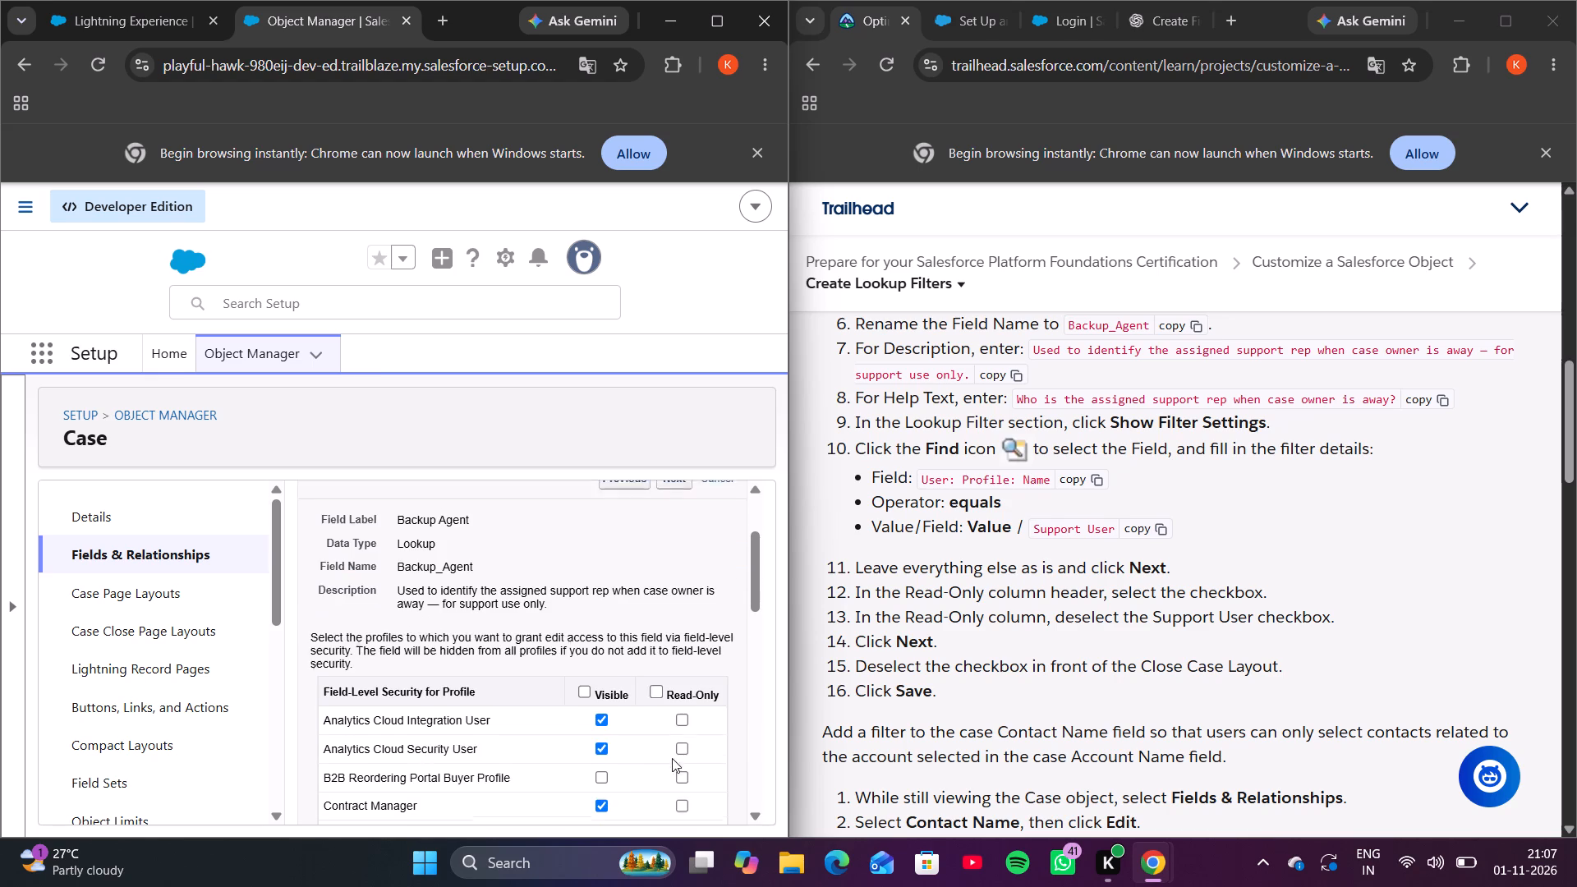
{"action": "scroll", "coordinate": [672, 758], "scroll_direction": "down", "scroll_amount": 1}
{"action": "left_click", "coordinate": [651, 675]}
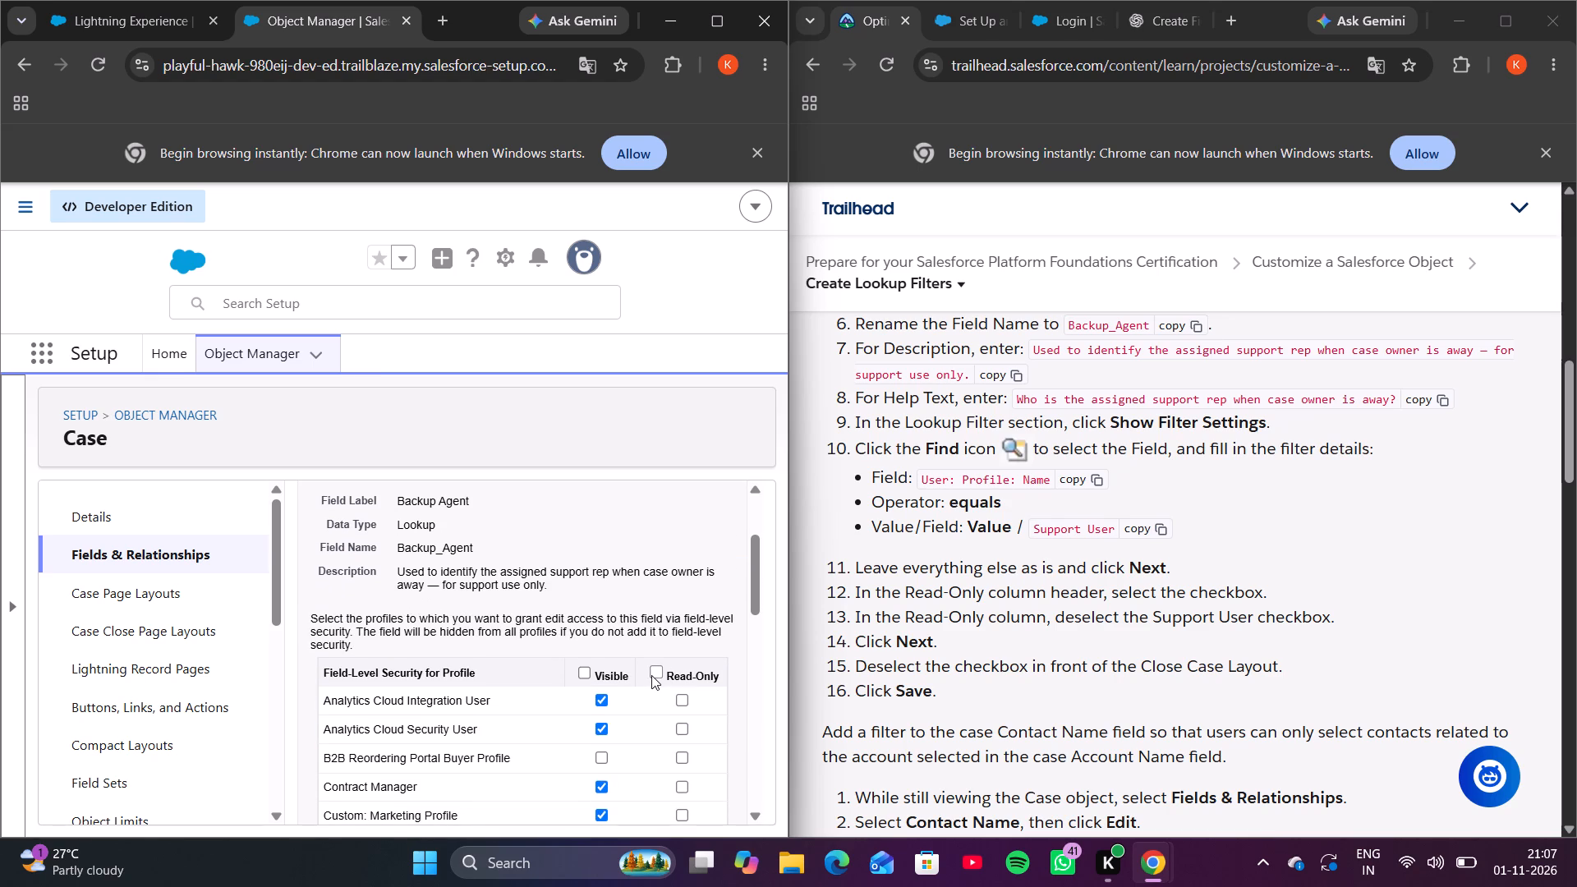
{"action": "scroll", "coordinate": [651, 675], "scroll_direction": "down", "scroll_amount": 5}
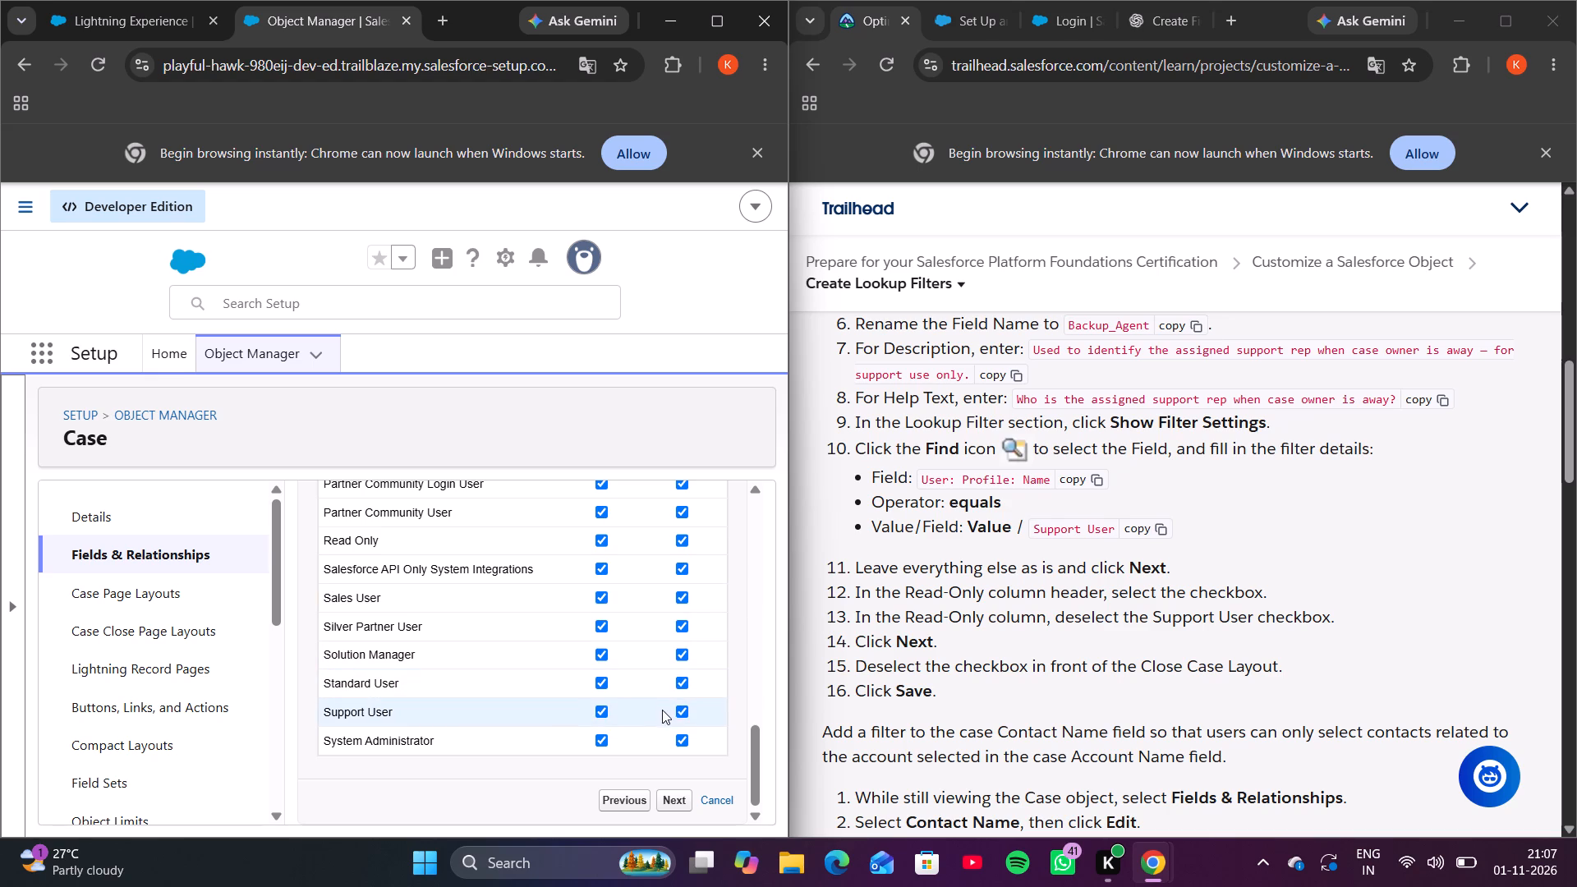
{"action": "left_click", "coordinate": [687, 702]}
{"action": "left_click", "coordinate": [683, 711]}
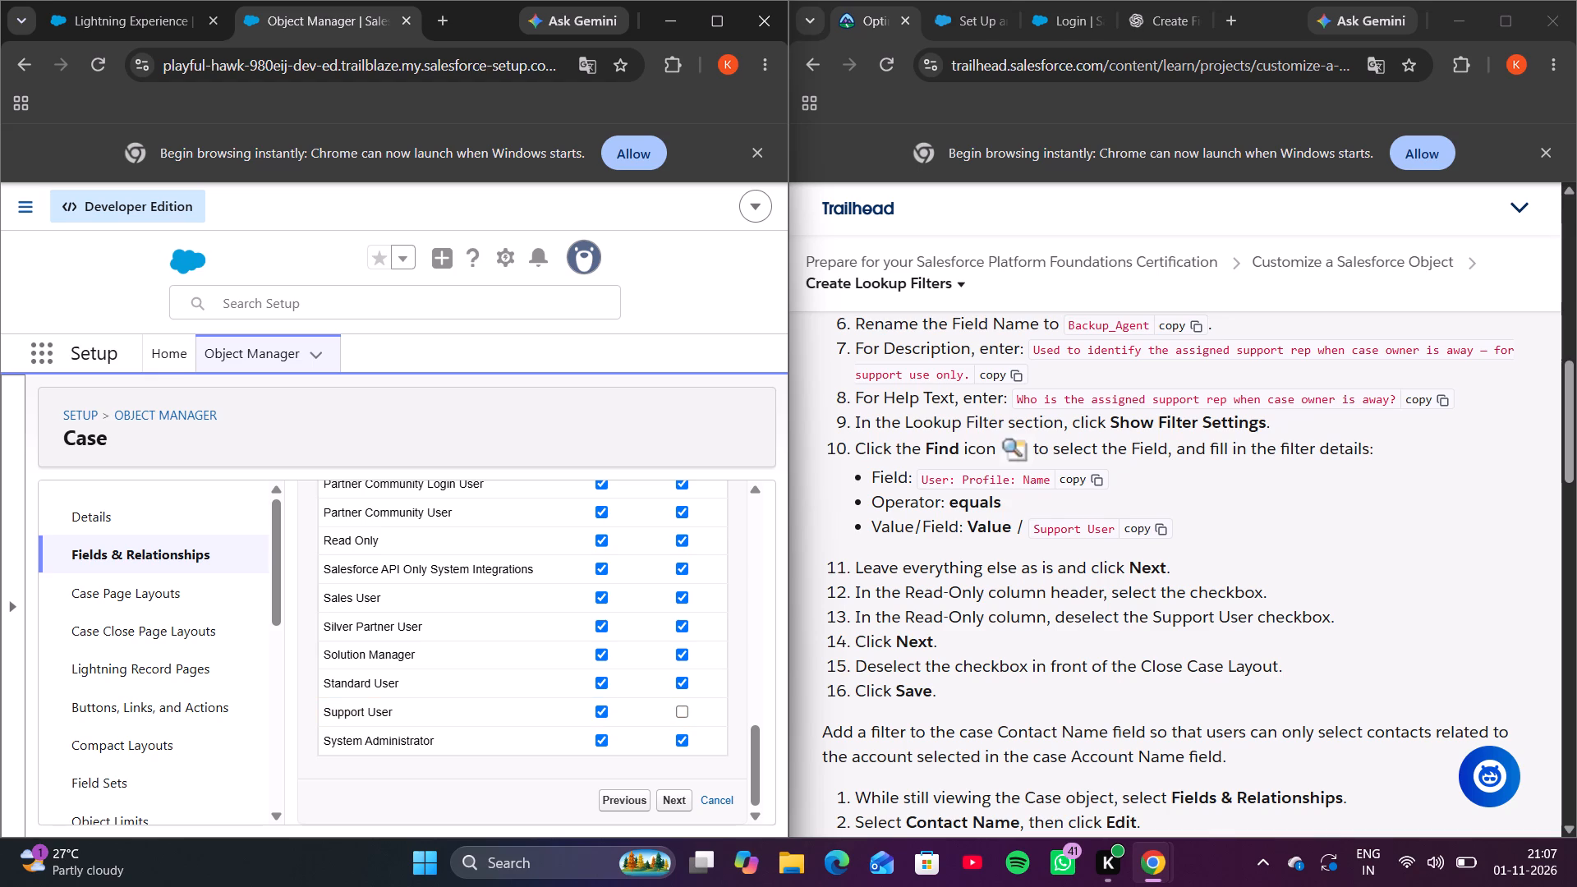
{"action": "left_click", "coordinate": [676, 797]}
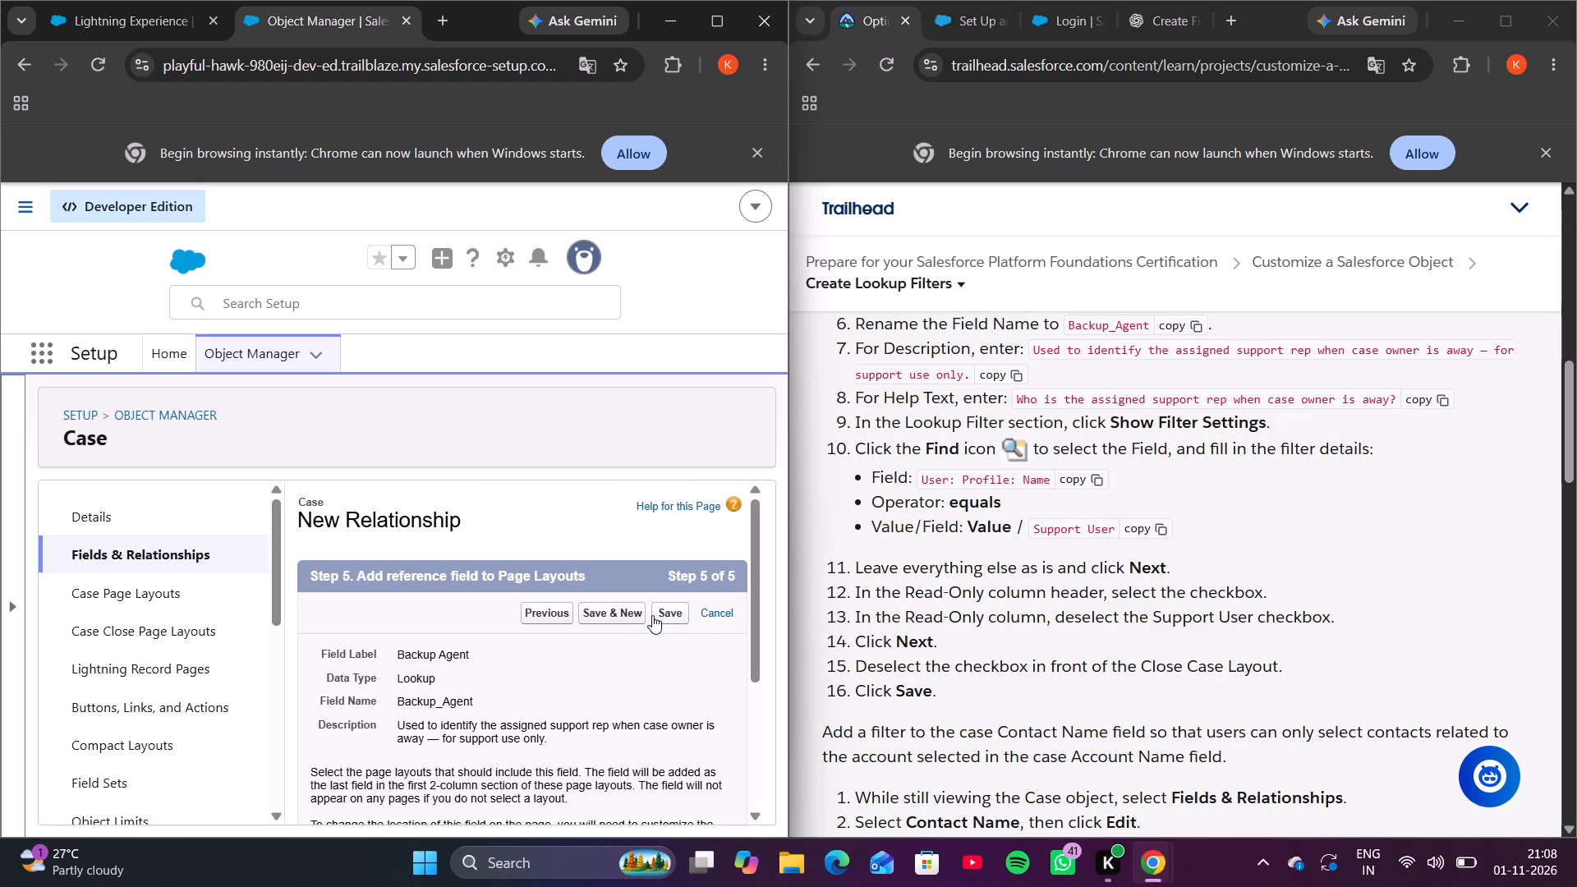
Exclude the Close Case Layout from the page layouts receiving Backup Agent and save the new field.
{"action": "scroll", "coordinate": [562, 723], "scroll_direction": "down", "scroll_amount": 3}
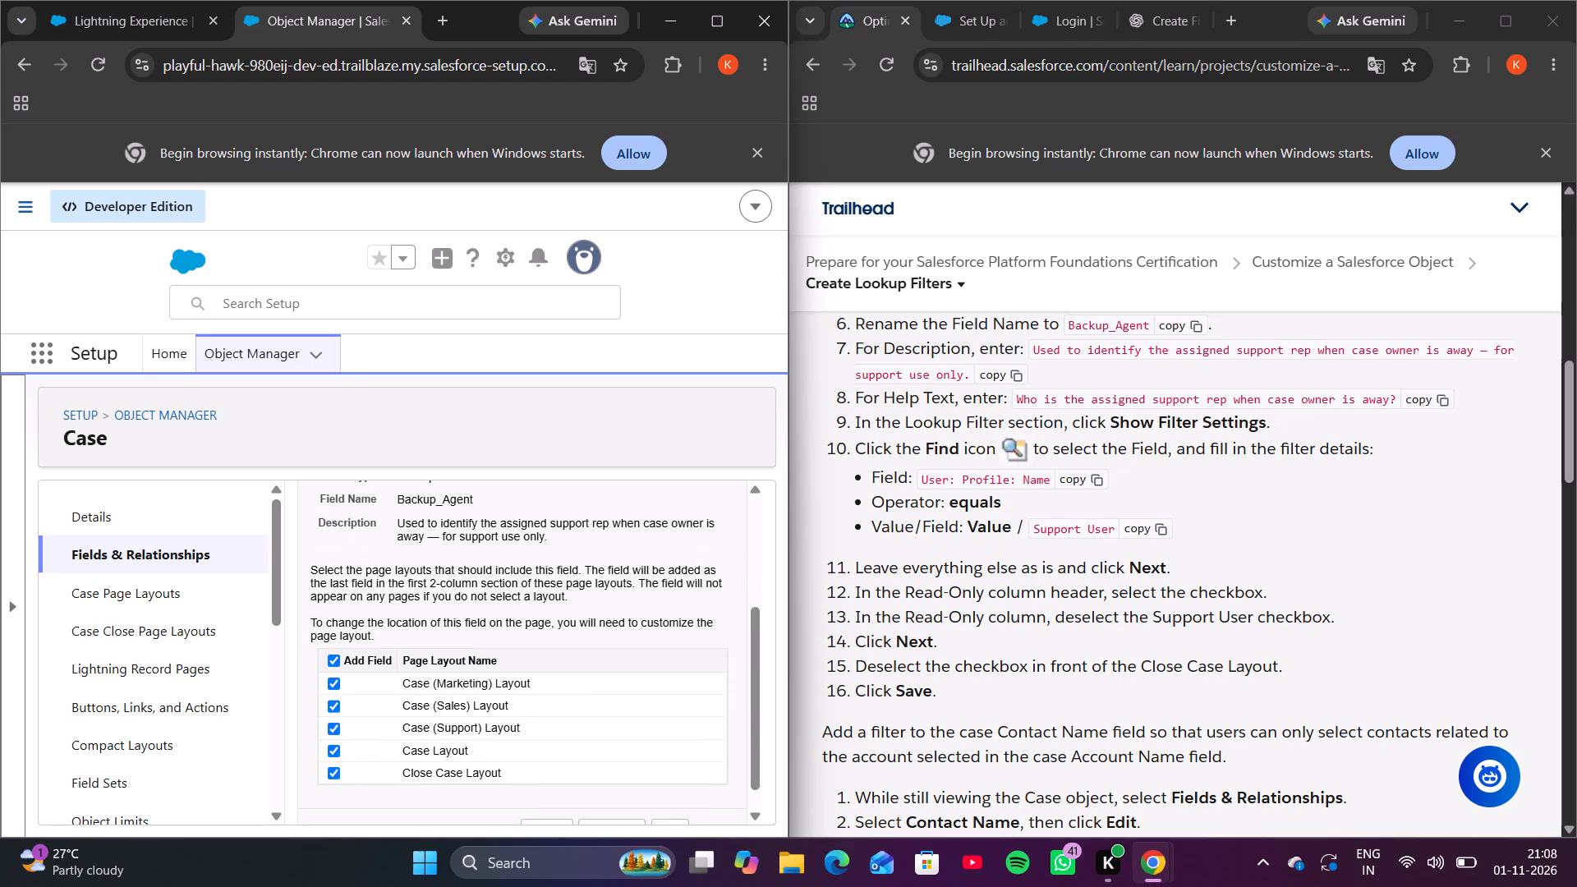
{"action": "scroll", "coordinate": [562, 723], "scroll_direction": "down", "scroll_amount": 1}
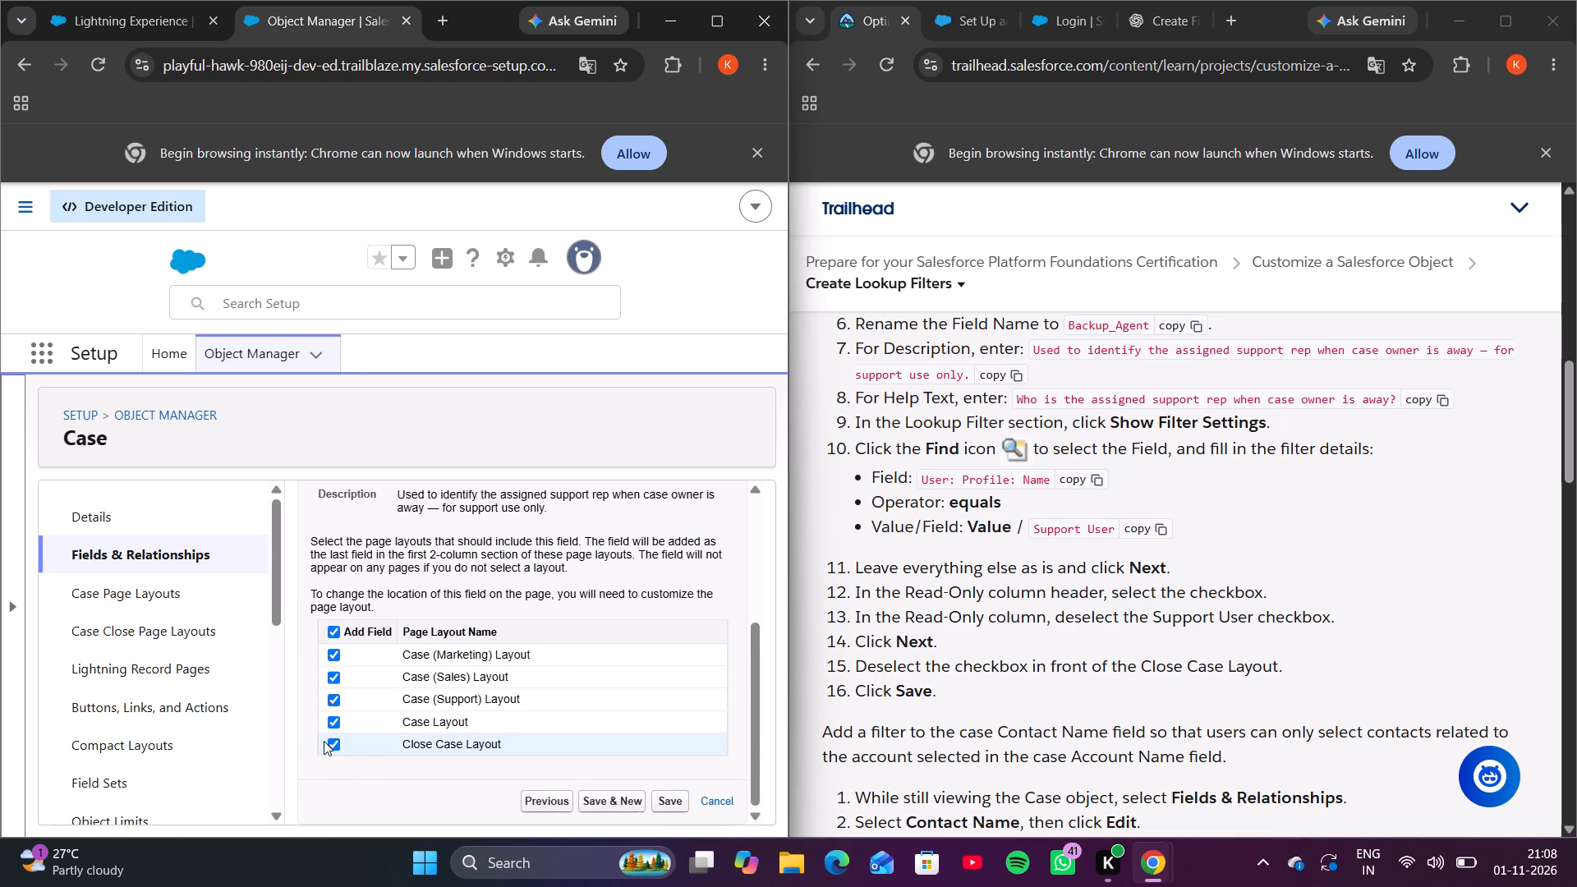
{"action": "left_click", "coordinate": [324, 741]}
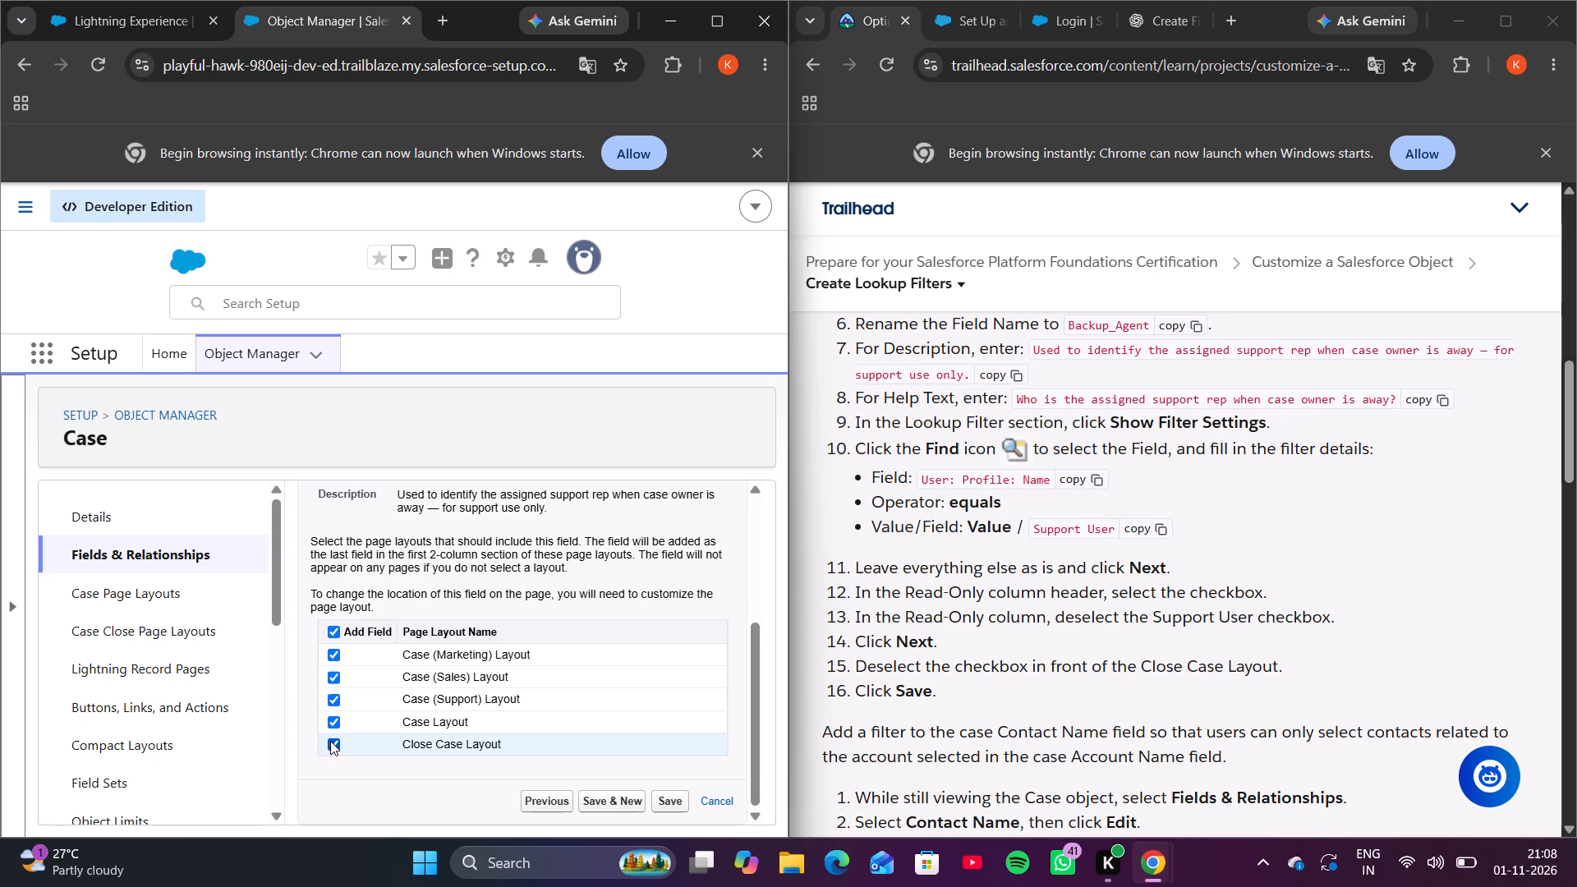
{"action": "left_click", "coordinate": [334, 740]}
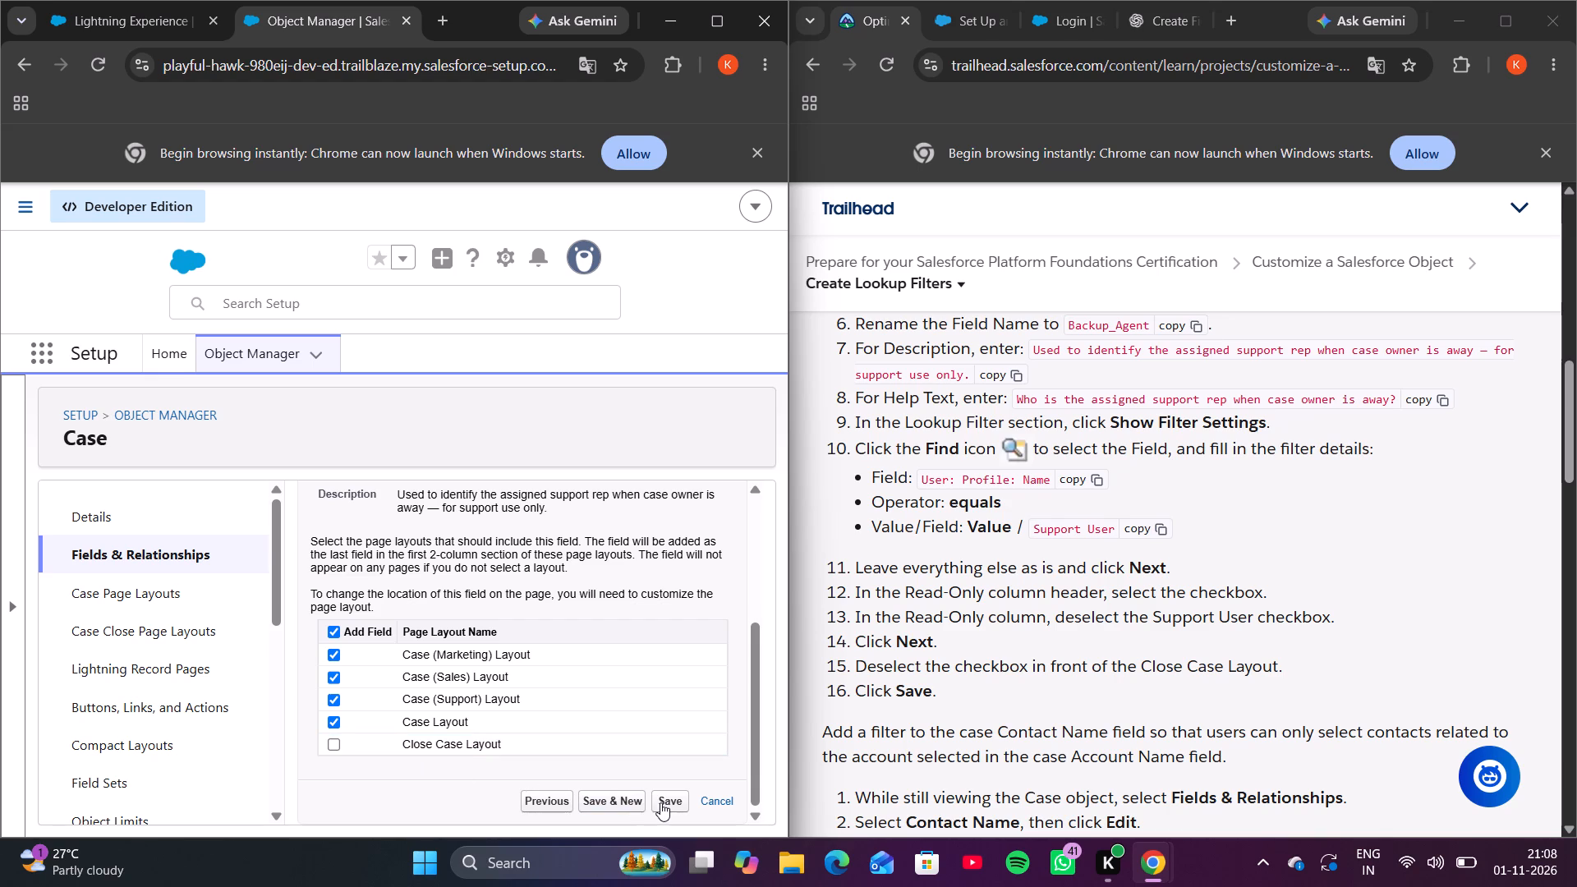
{"action": "left_click", "coordinate": [668, 802]}
Find Case's Contact Name field by filtering the field list with "con" and open it for editing.
{"action": "scroll", "coordinate": [939, 763], "scroll_direction": "down", "scroll_amount": 3}
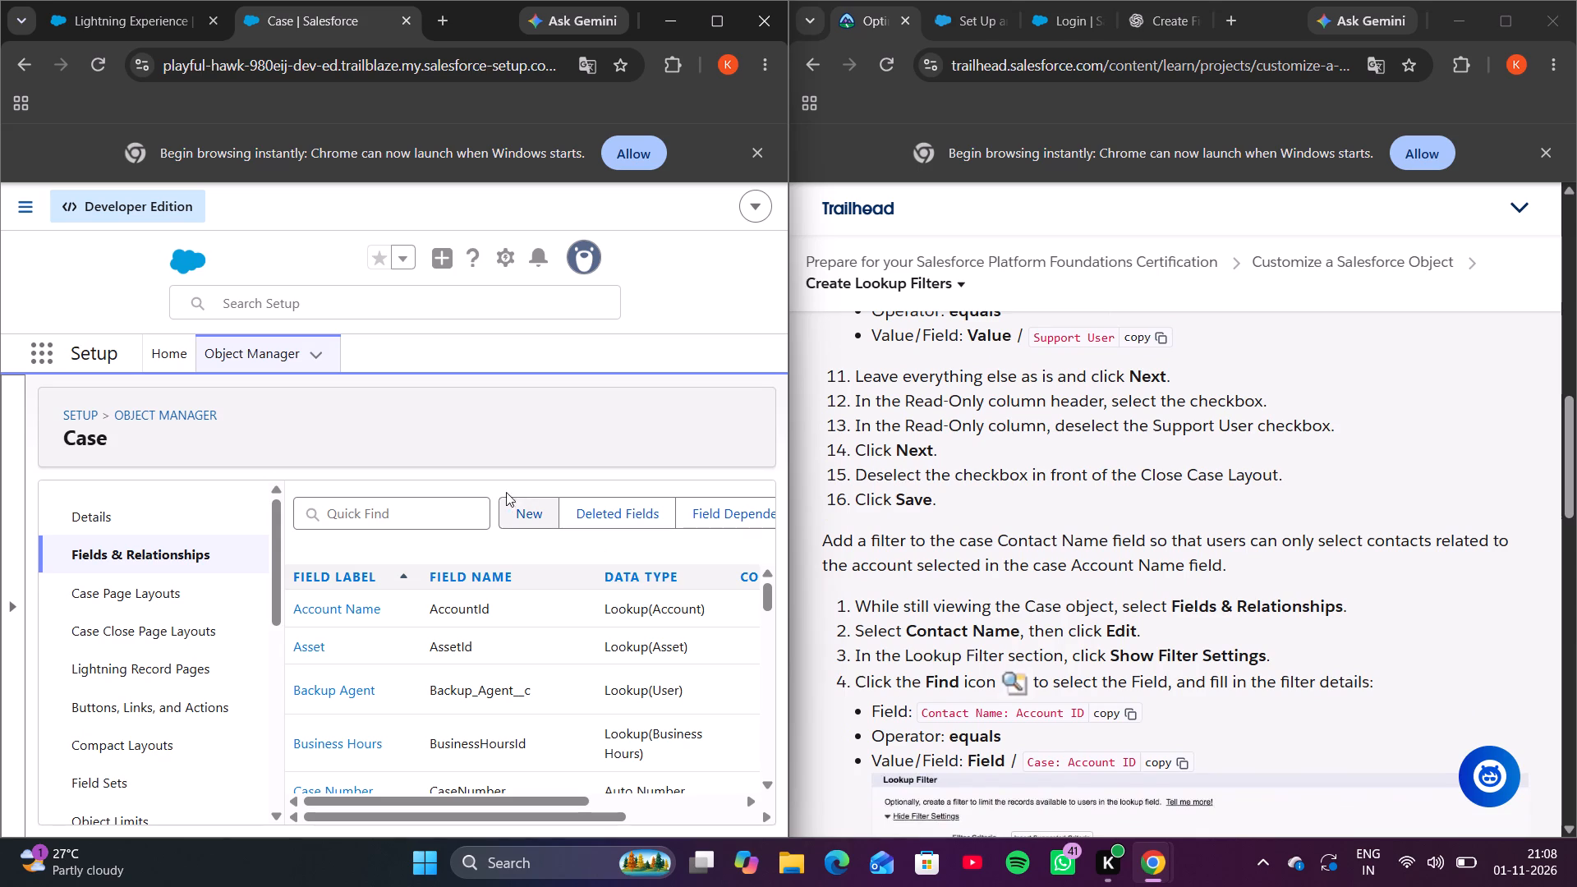
{"action": "left_click", "coordinate": [457, 512]}
{"action": "type", "text": "co"}
{"action": "key", "text": "n"}
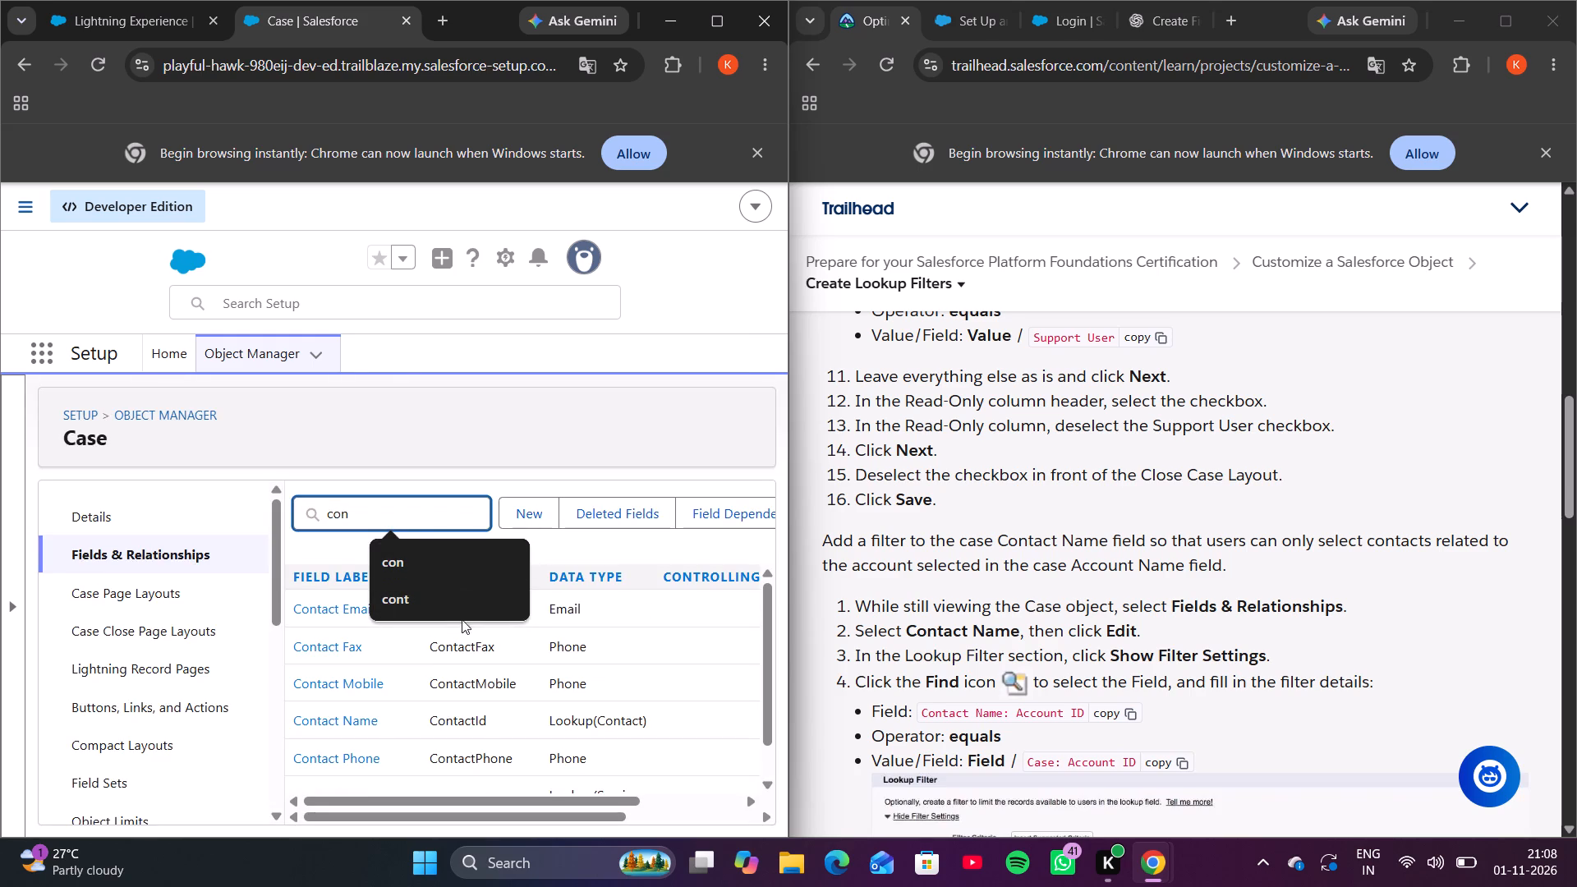
{"action": "left_click", "coordinate": [361, 718]}
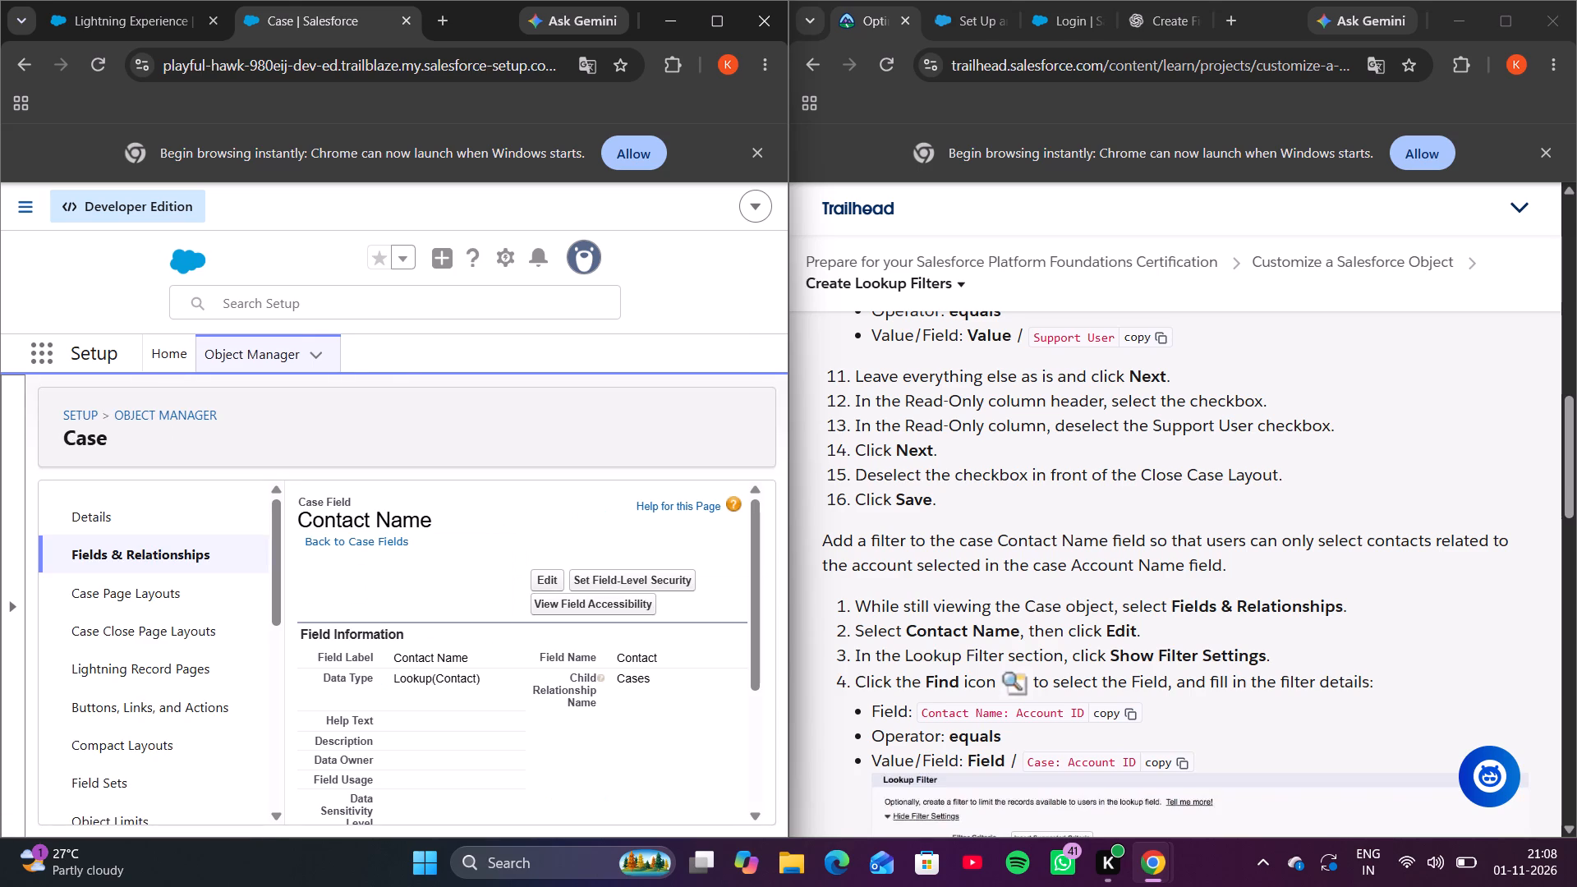
{"action": "left_click", "coordinate": [547, 584]}
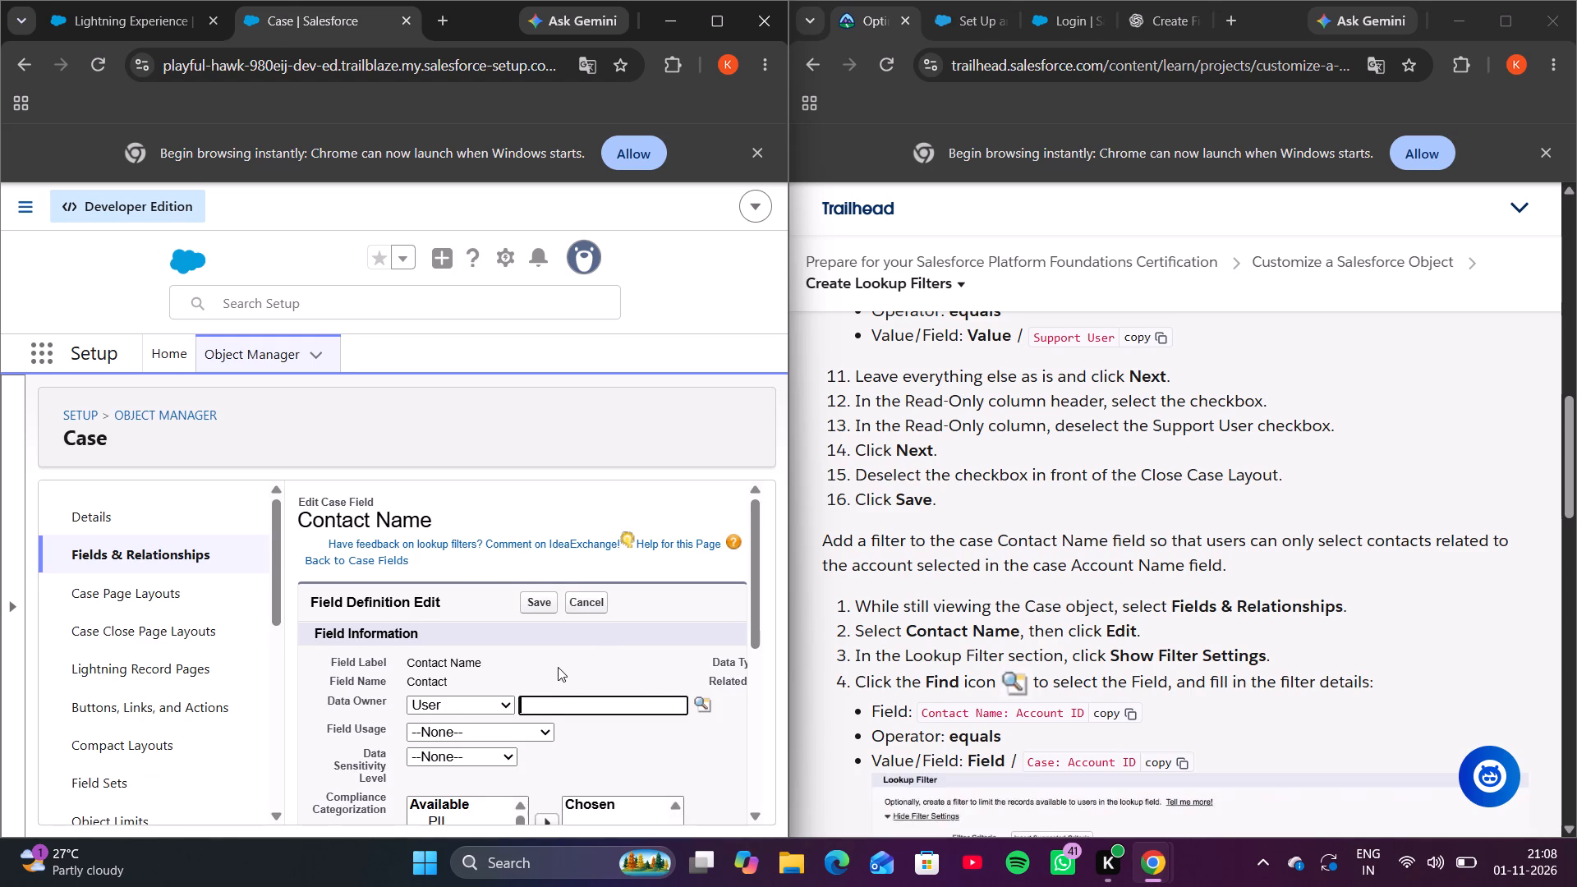
Show Contact Name's lookup filter settings and set the first criterion's field to Contact Name: Account ID with the operator equals.
{"action": "scroll", "coordinate": [548, 719], "scroll_direction": "down", "scroll_amount": 4}
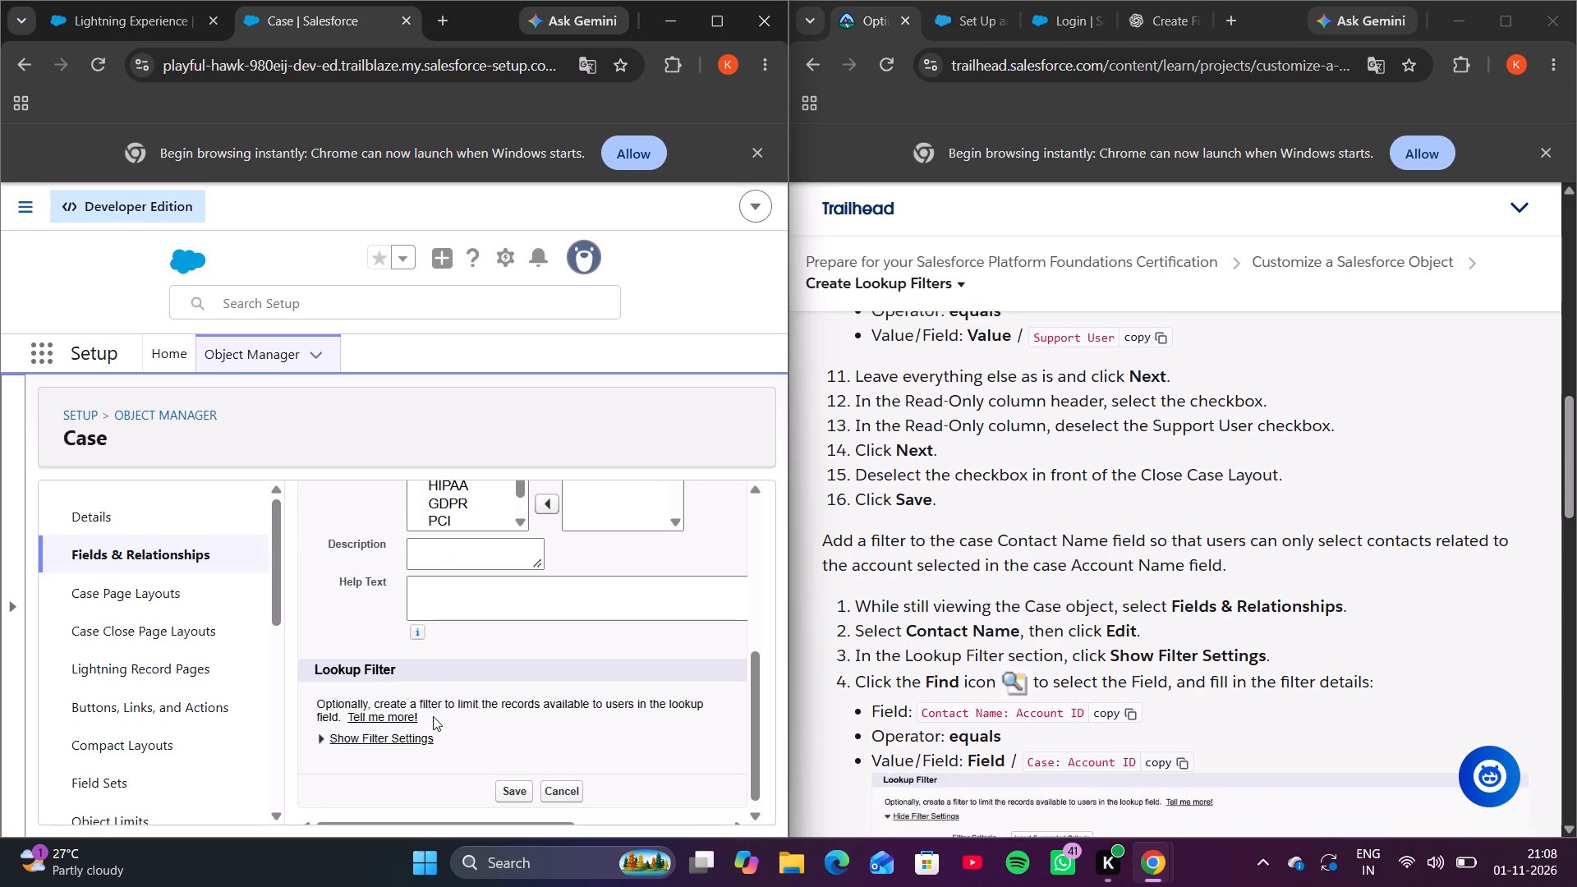
{"action": "left_click", "coordinate": [420, 724]}
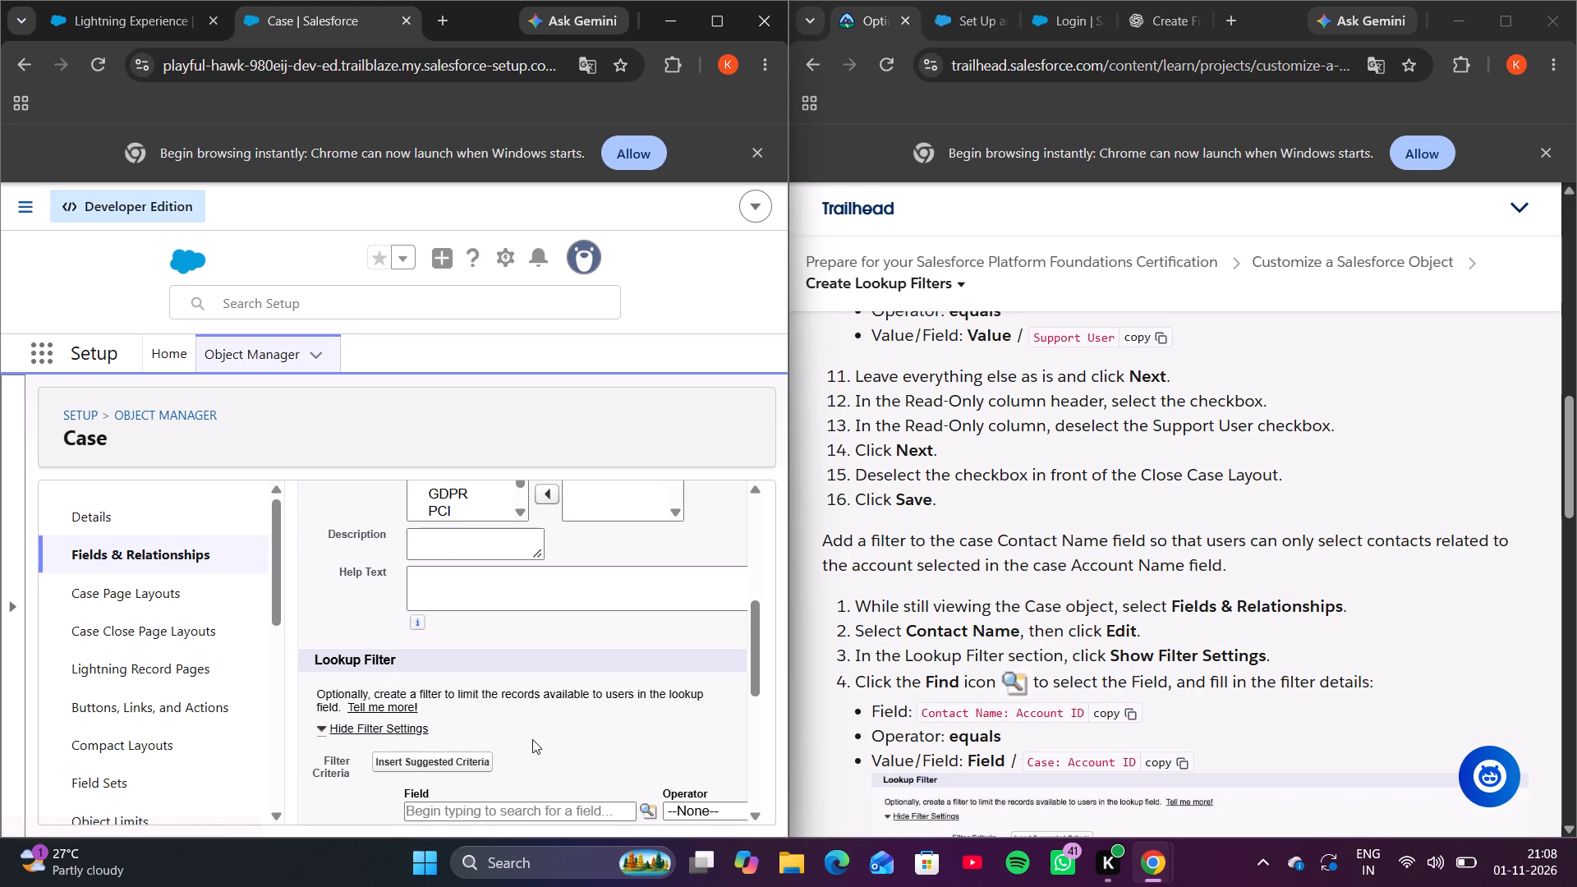
{"action": "scroll", "coordinate": [532, 739], "scroll_direction": "down", "scroll_amount": 1}
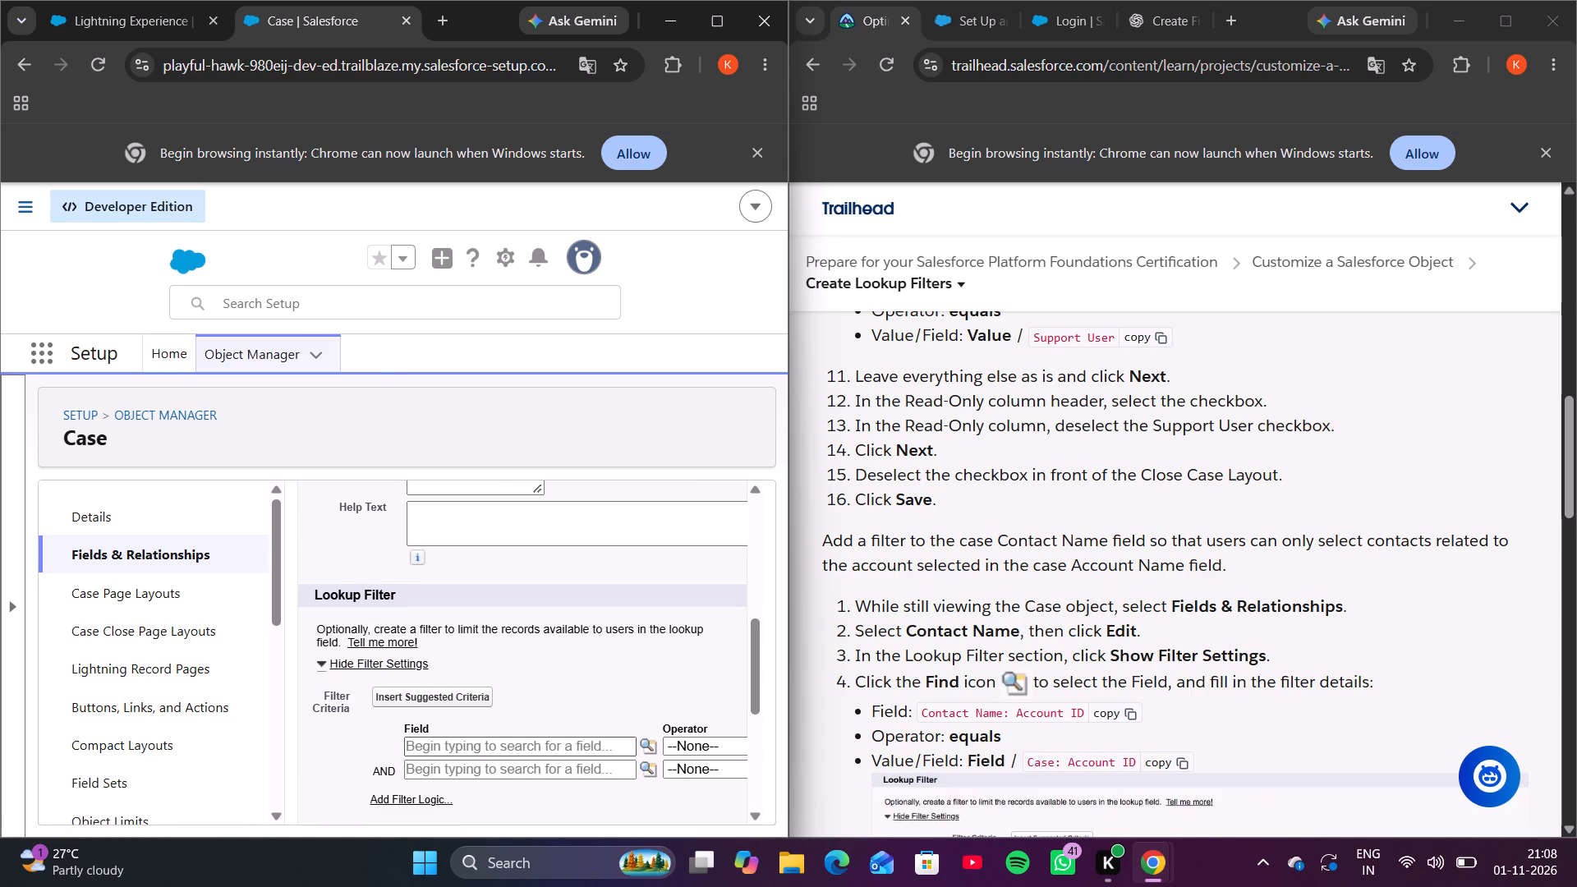
{"action": "scroll", "coordinate": [532, 739], "scroll_direction": "down", "scroll_amount": 1}
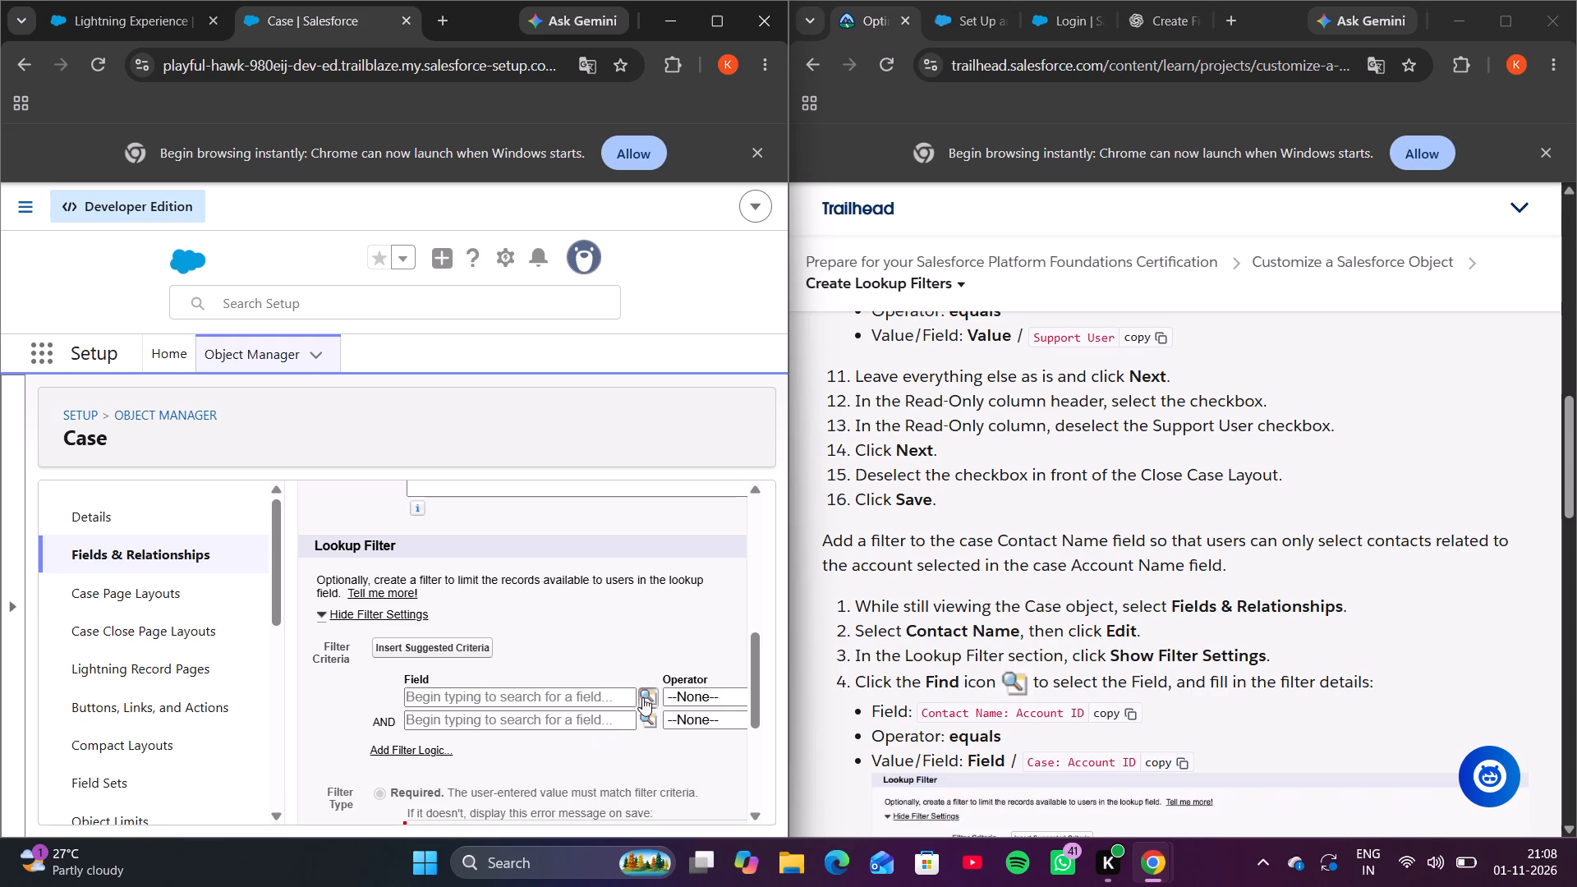
{"action": "left_click", "coordinate": [650, 697]}
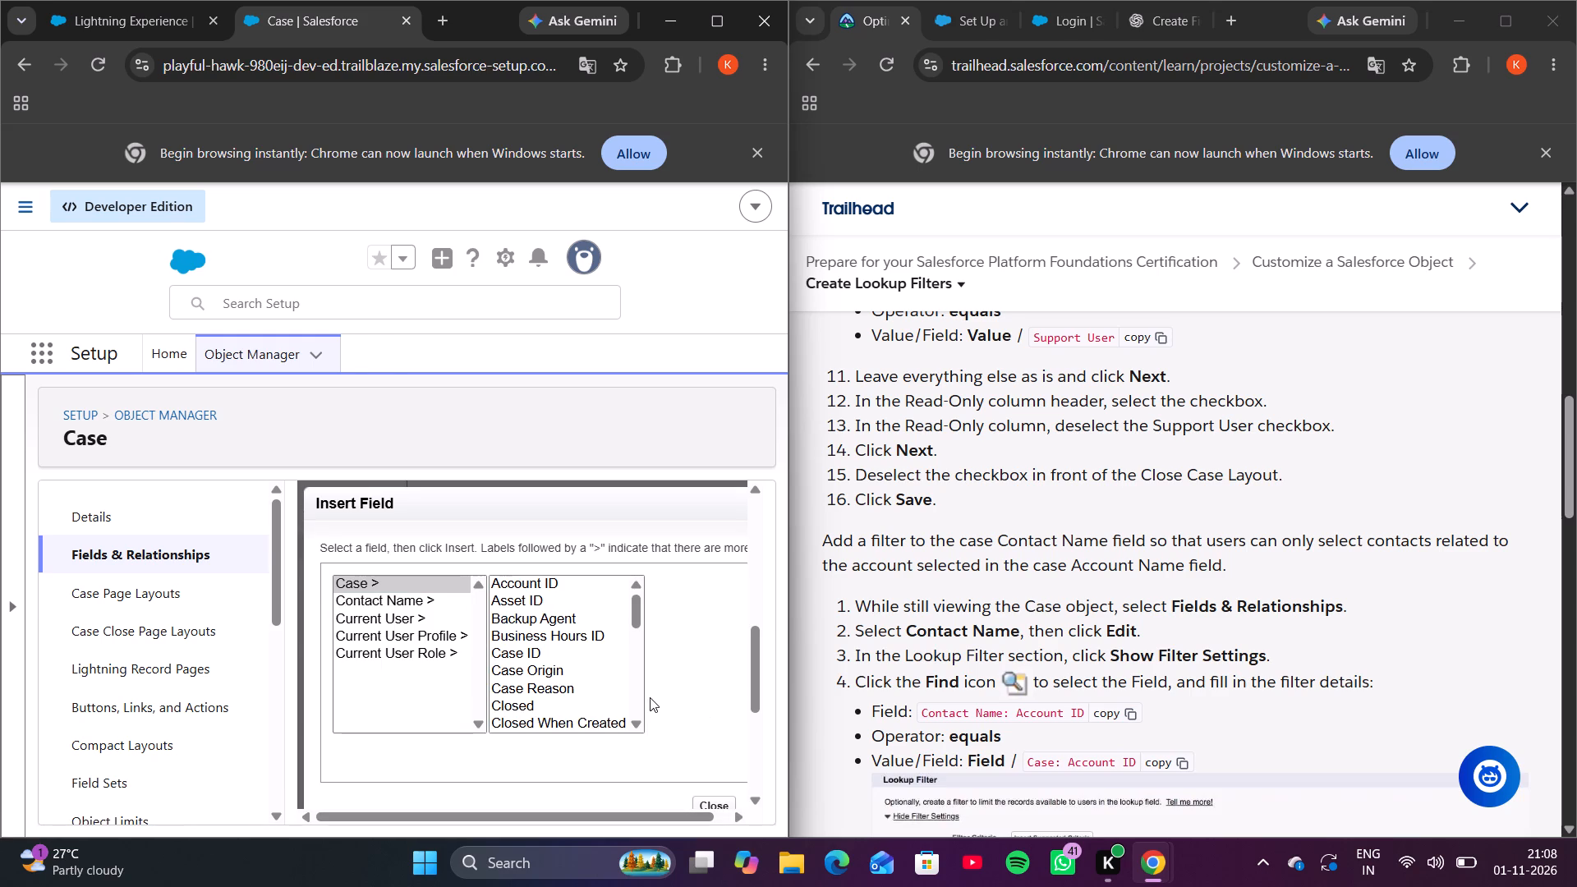
{"action": "left_click", "coordinate": [439, 597]}
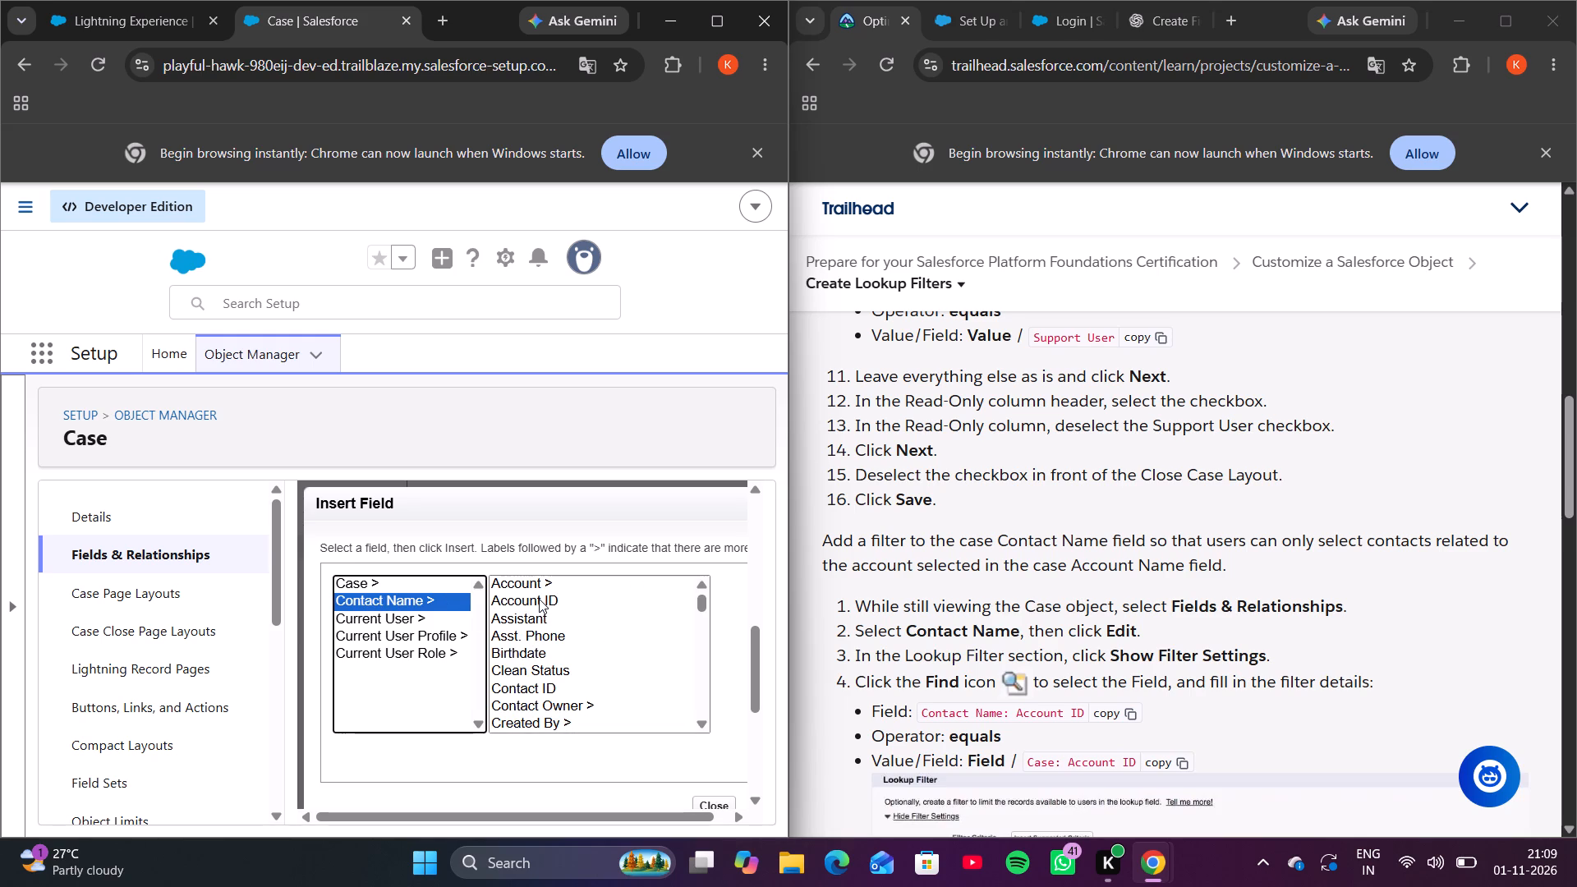
{"action": "left_click", "coordinate": [539, 599]}
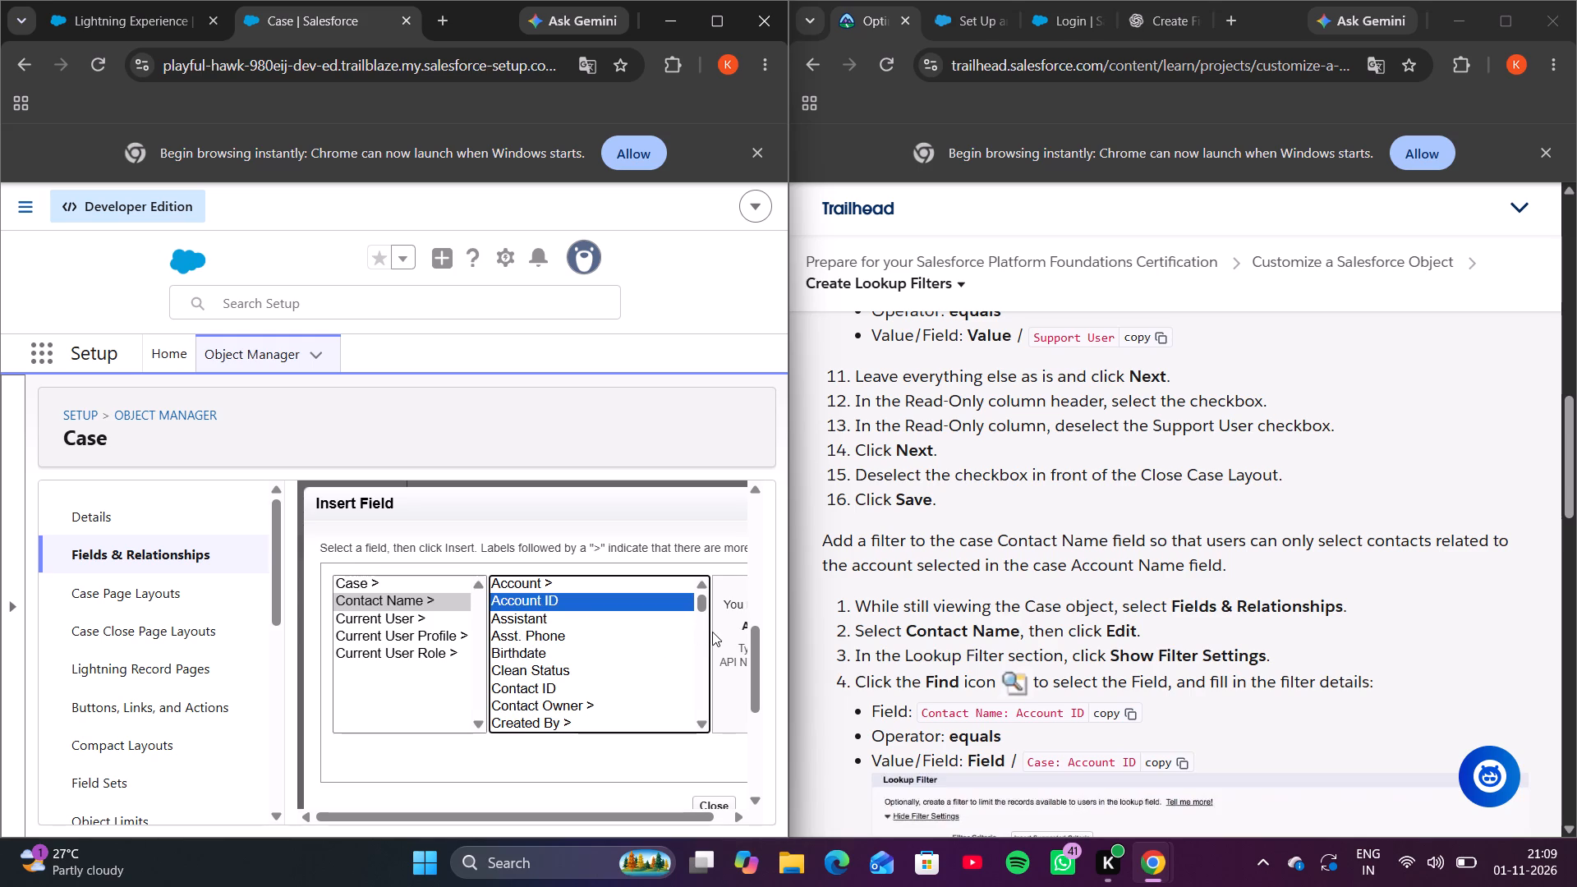
{"action": "scroll", "coordinate": [712, 632], "scroll_direction": "left", "scroll_amount": 2}
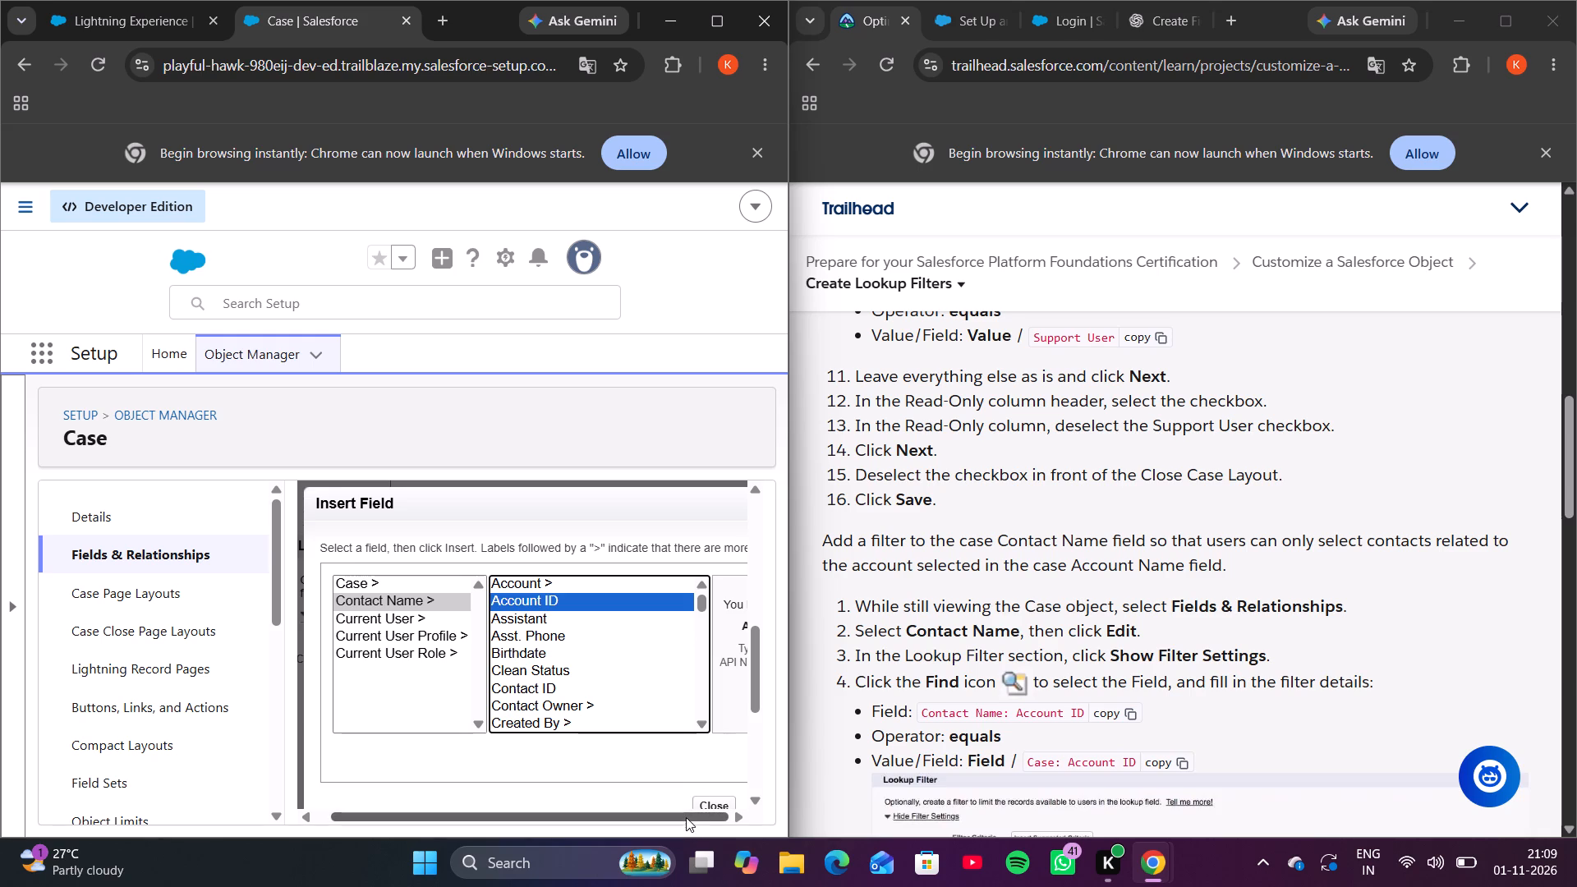
{"action": "left_click_drag", "start_coordinate": [686, 817], "coordinate": [765, 811]}
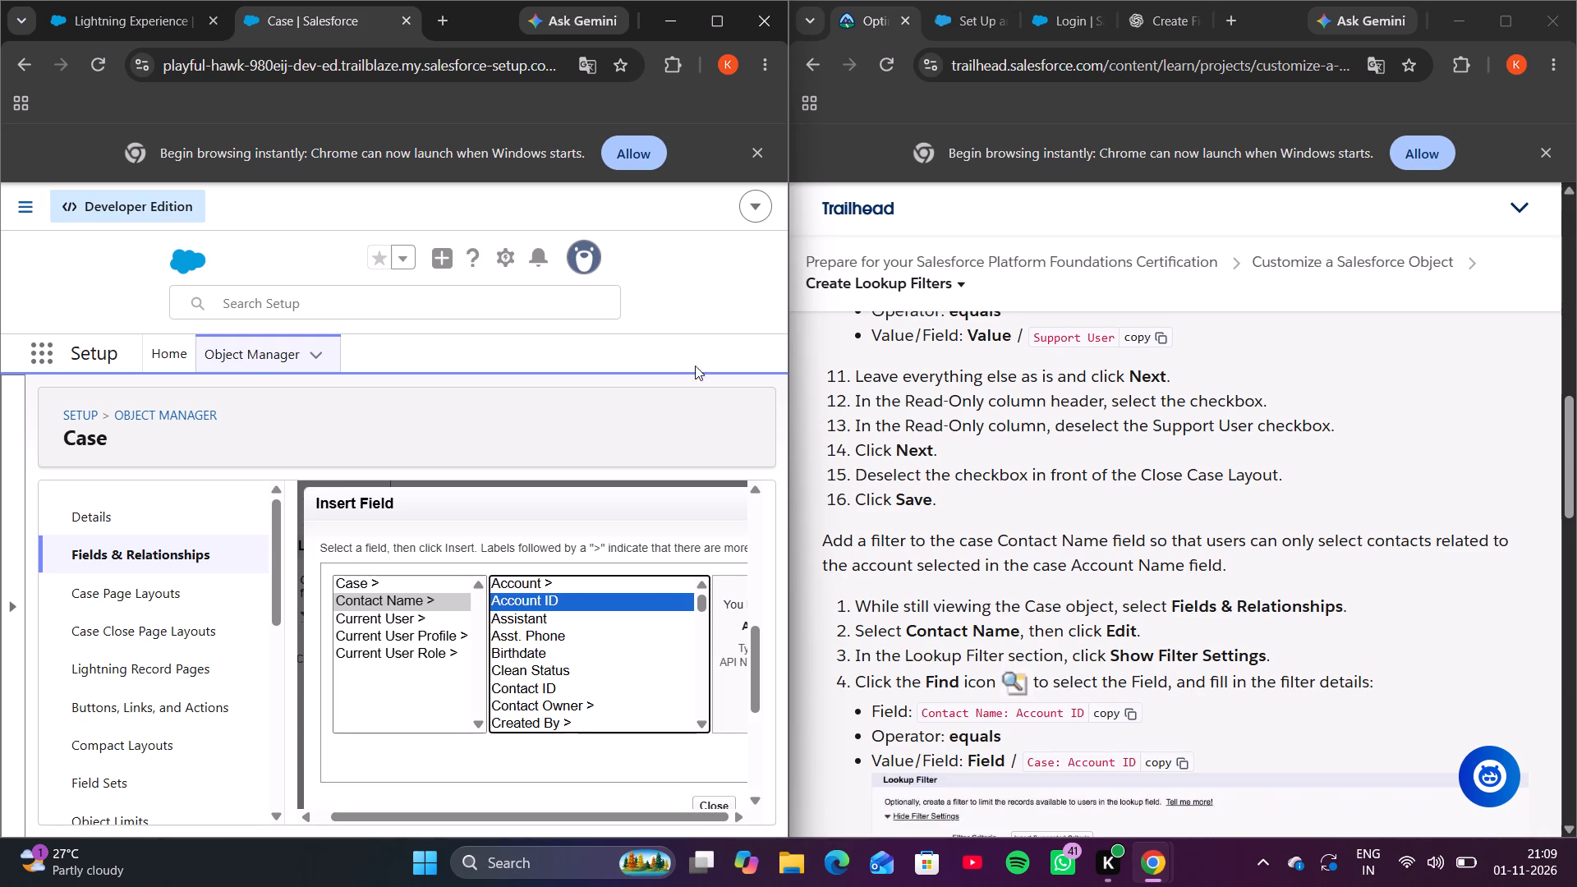
{"action": "scroll", "coordinate": [729, 621], "scroll_direction": "left", "scroll_amount": 1}
{"action": "left_click", "coordinate": [716, 15]}
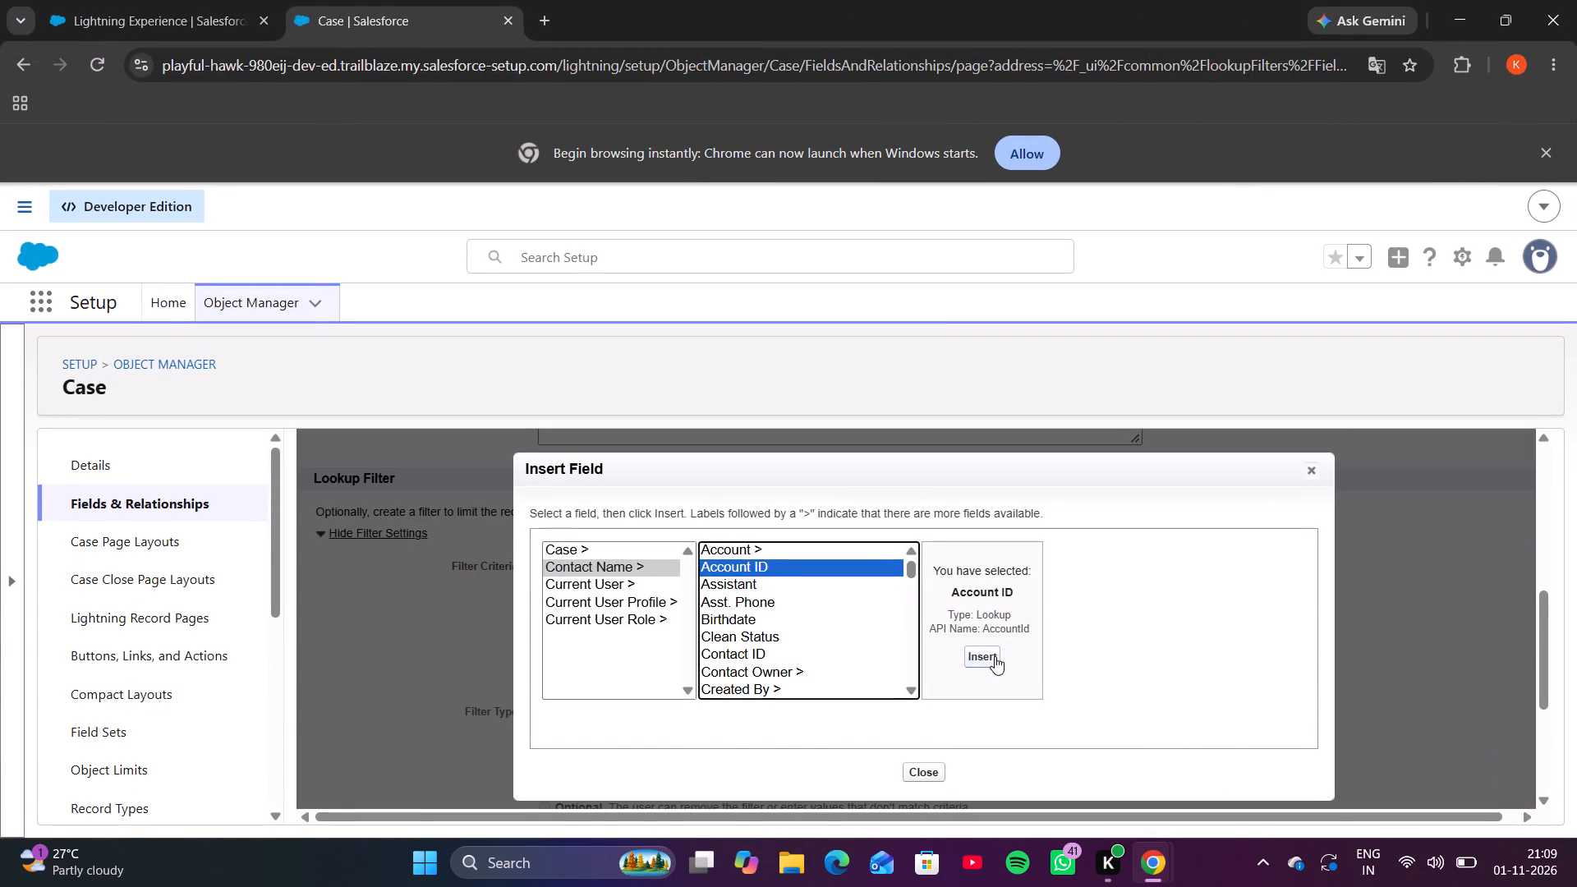
{"action": "left_click", "coordinate": [995, 656]}
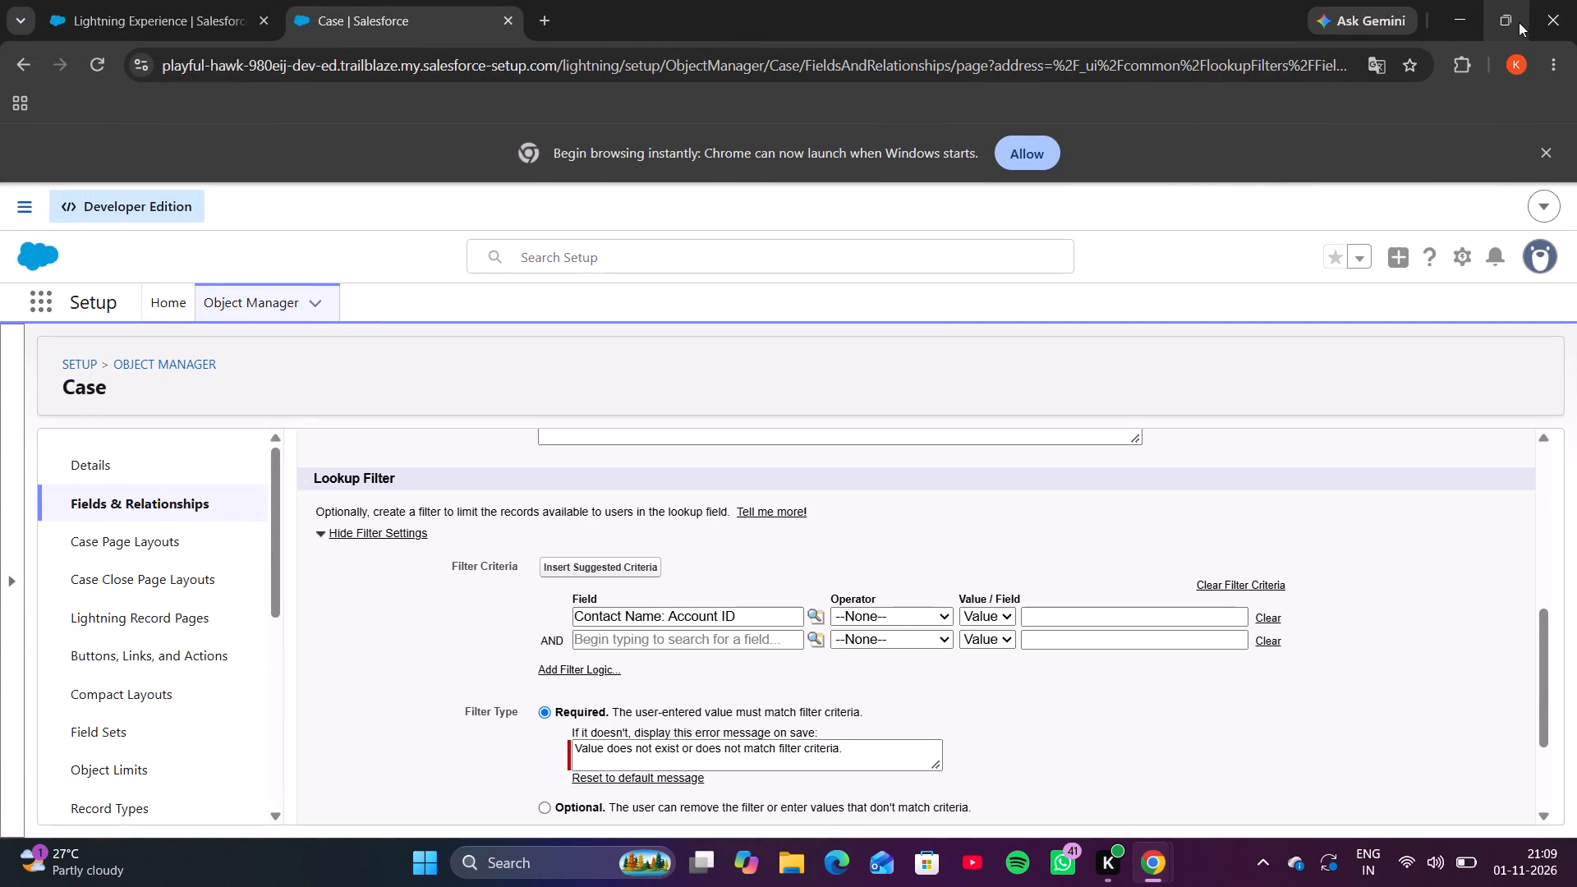
{"action": "left_click", "coordinate": [1372, 90]}
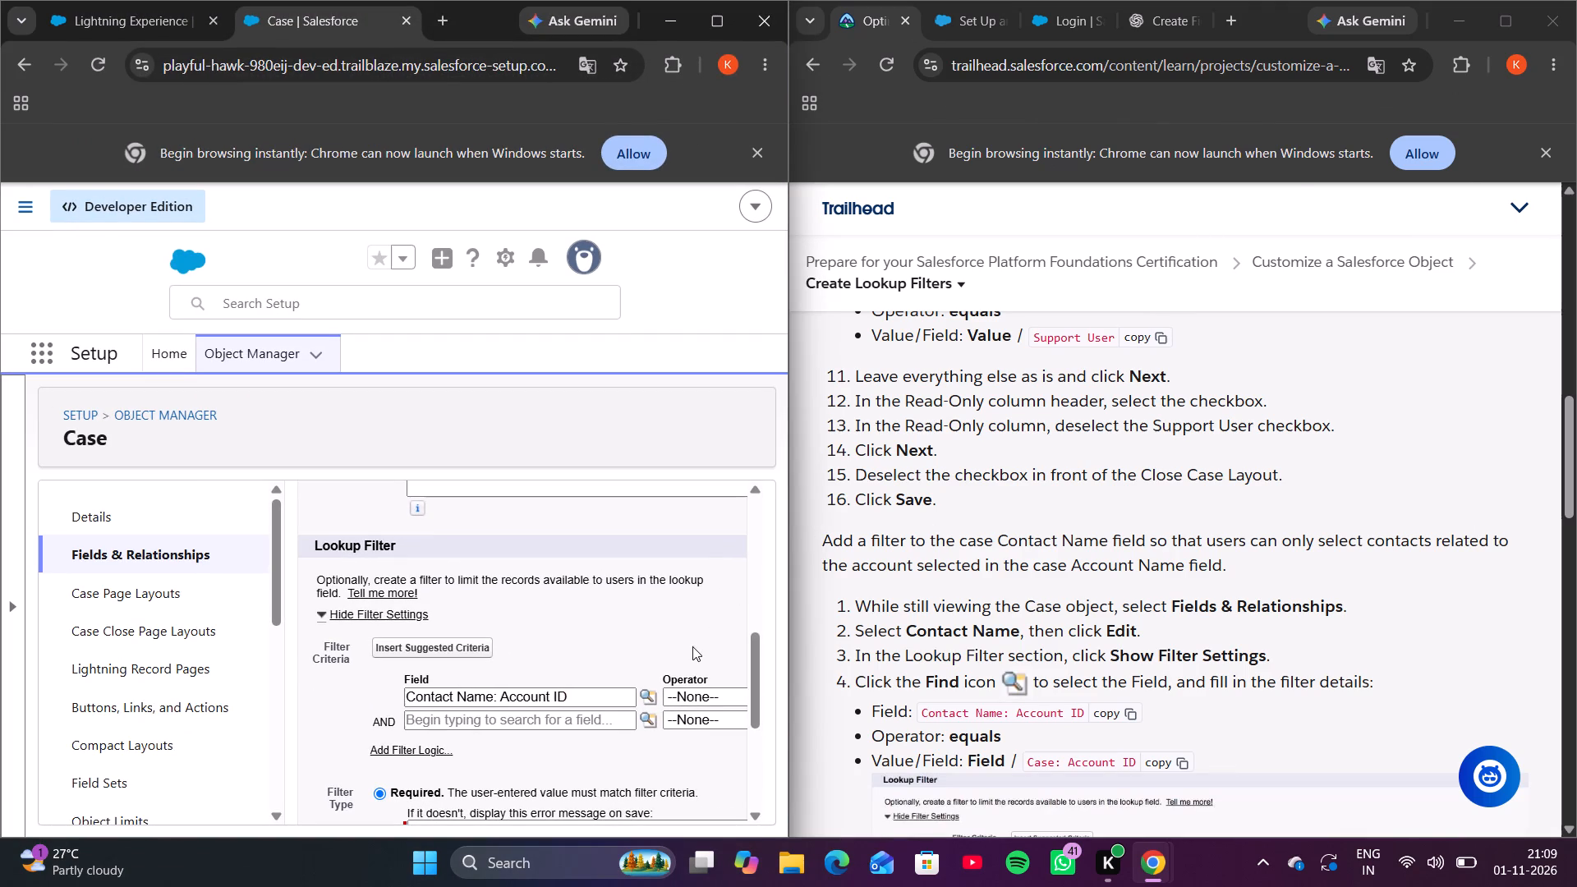
{"action": "left_click", "coordinate": [678, 694]}
{"action": "left_click", "coordinate": [681, 733]}
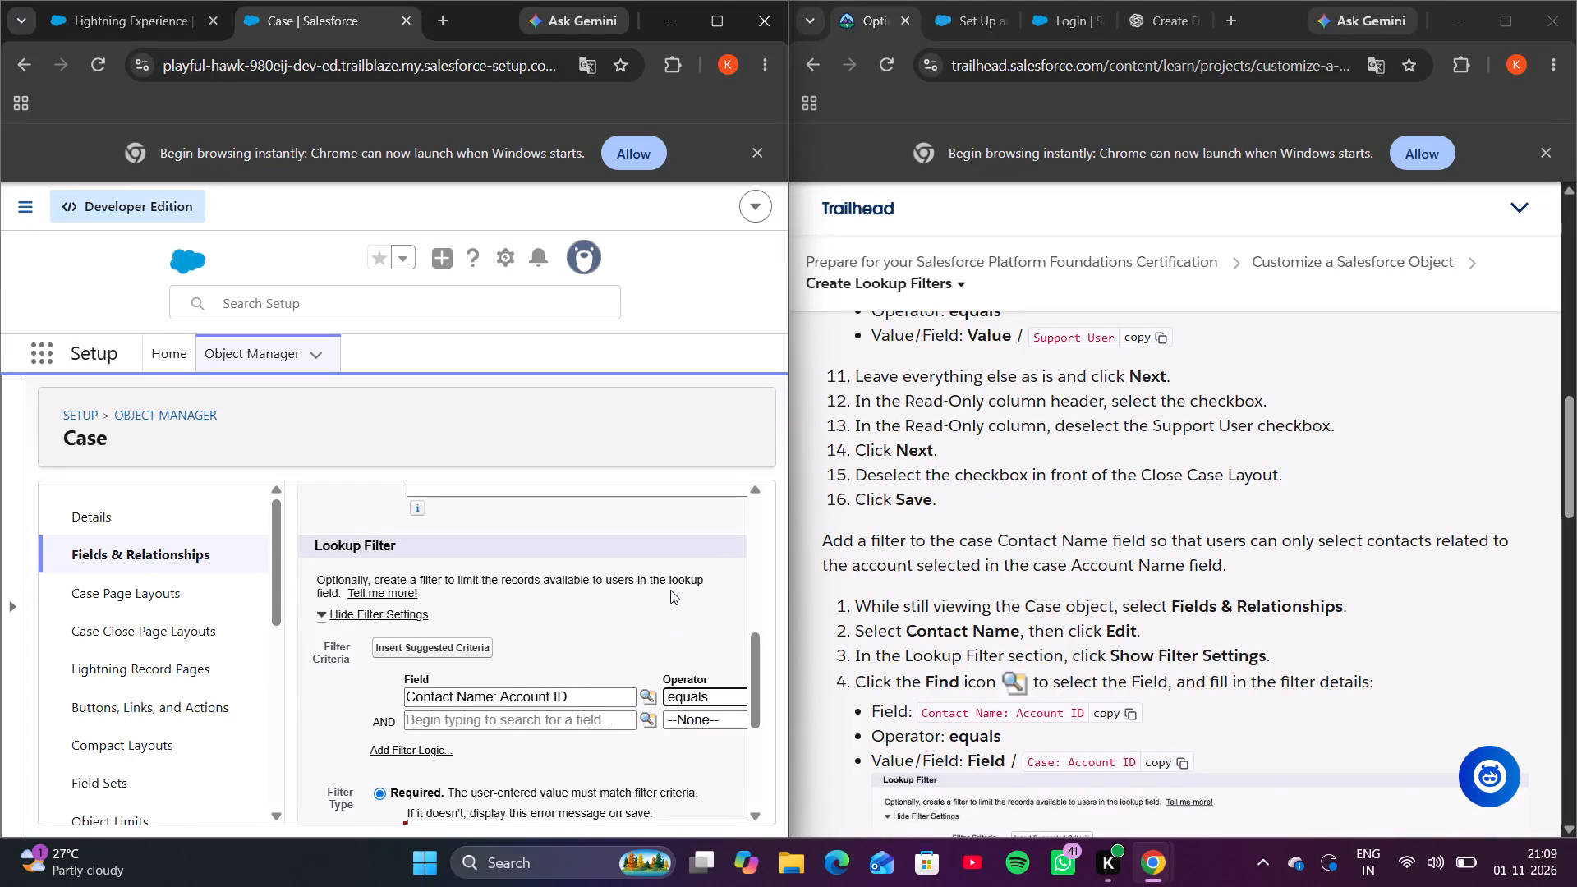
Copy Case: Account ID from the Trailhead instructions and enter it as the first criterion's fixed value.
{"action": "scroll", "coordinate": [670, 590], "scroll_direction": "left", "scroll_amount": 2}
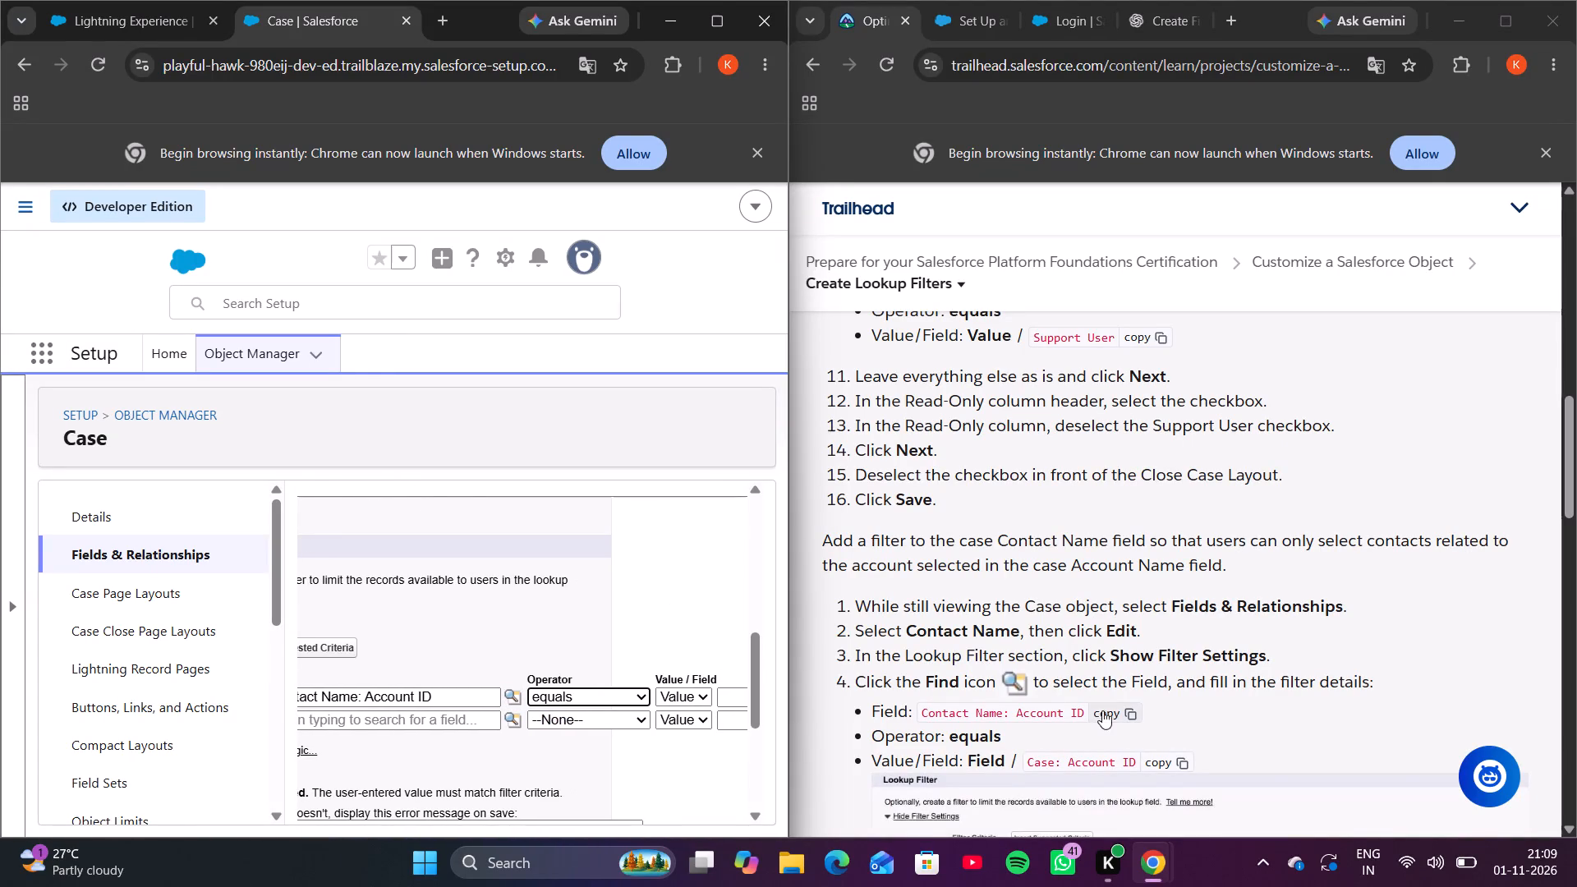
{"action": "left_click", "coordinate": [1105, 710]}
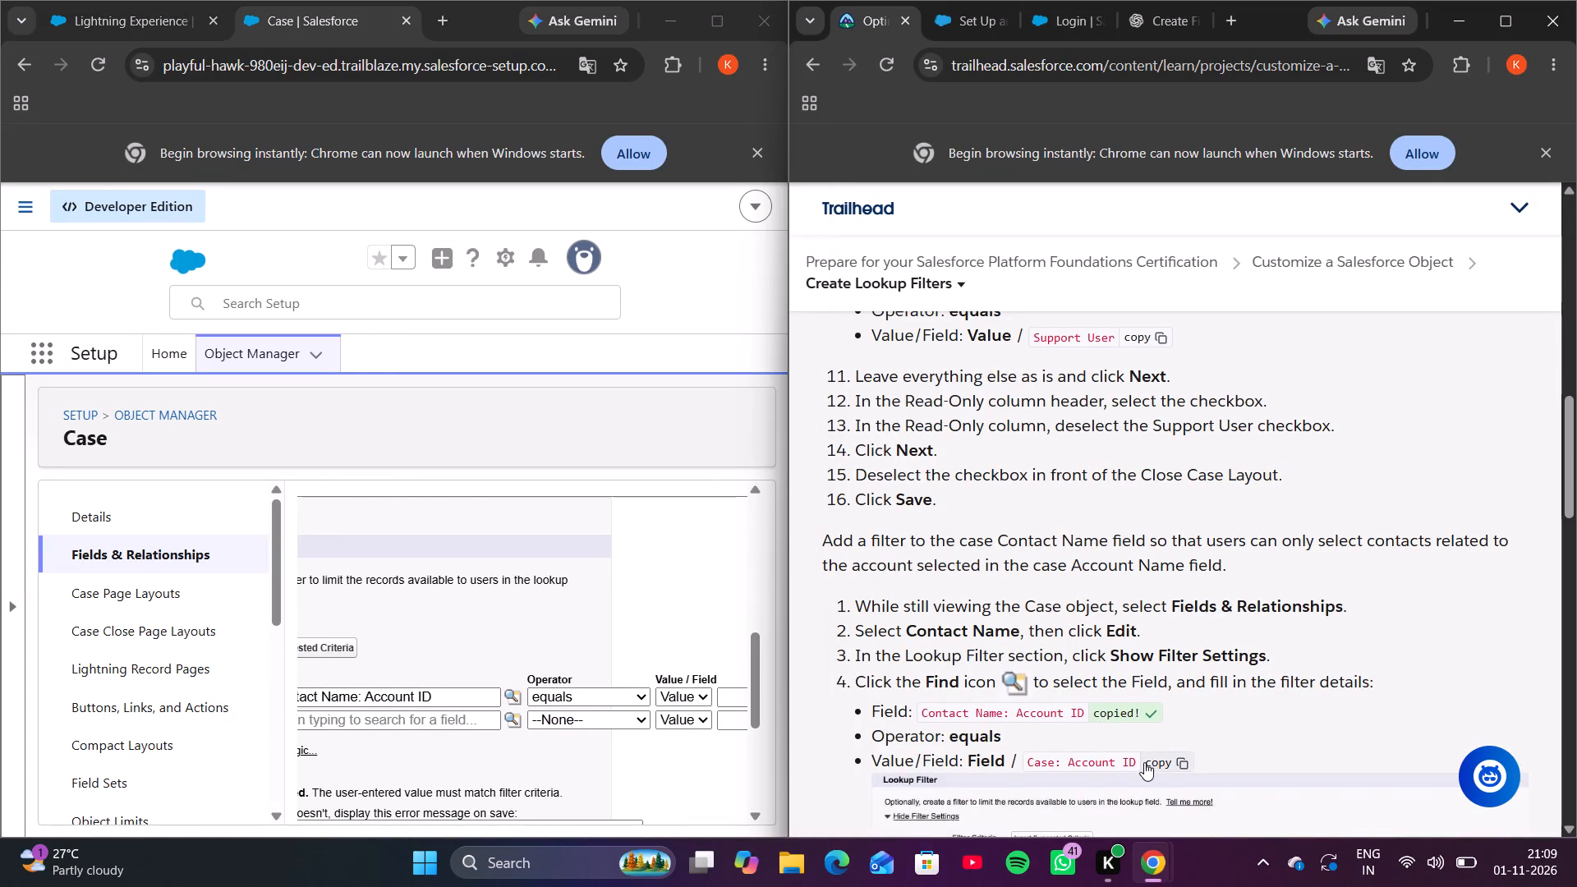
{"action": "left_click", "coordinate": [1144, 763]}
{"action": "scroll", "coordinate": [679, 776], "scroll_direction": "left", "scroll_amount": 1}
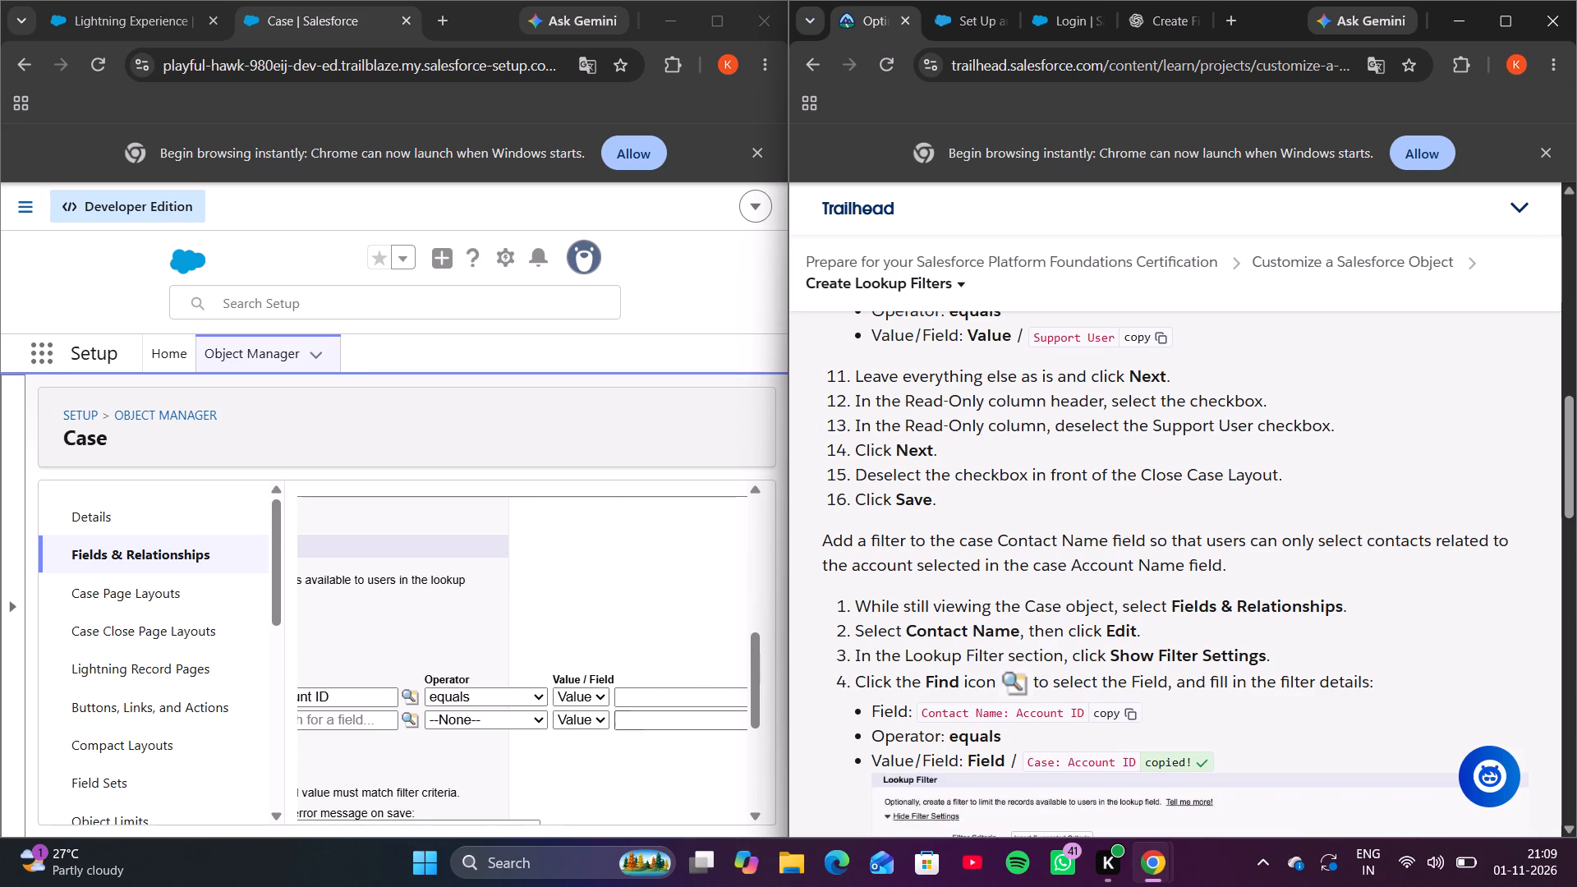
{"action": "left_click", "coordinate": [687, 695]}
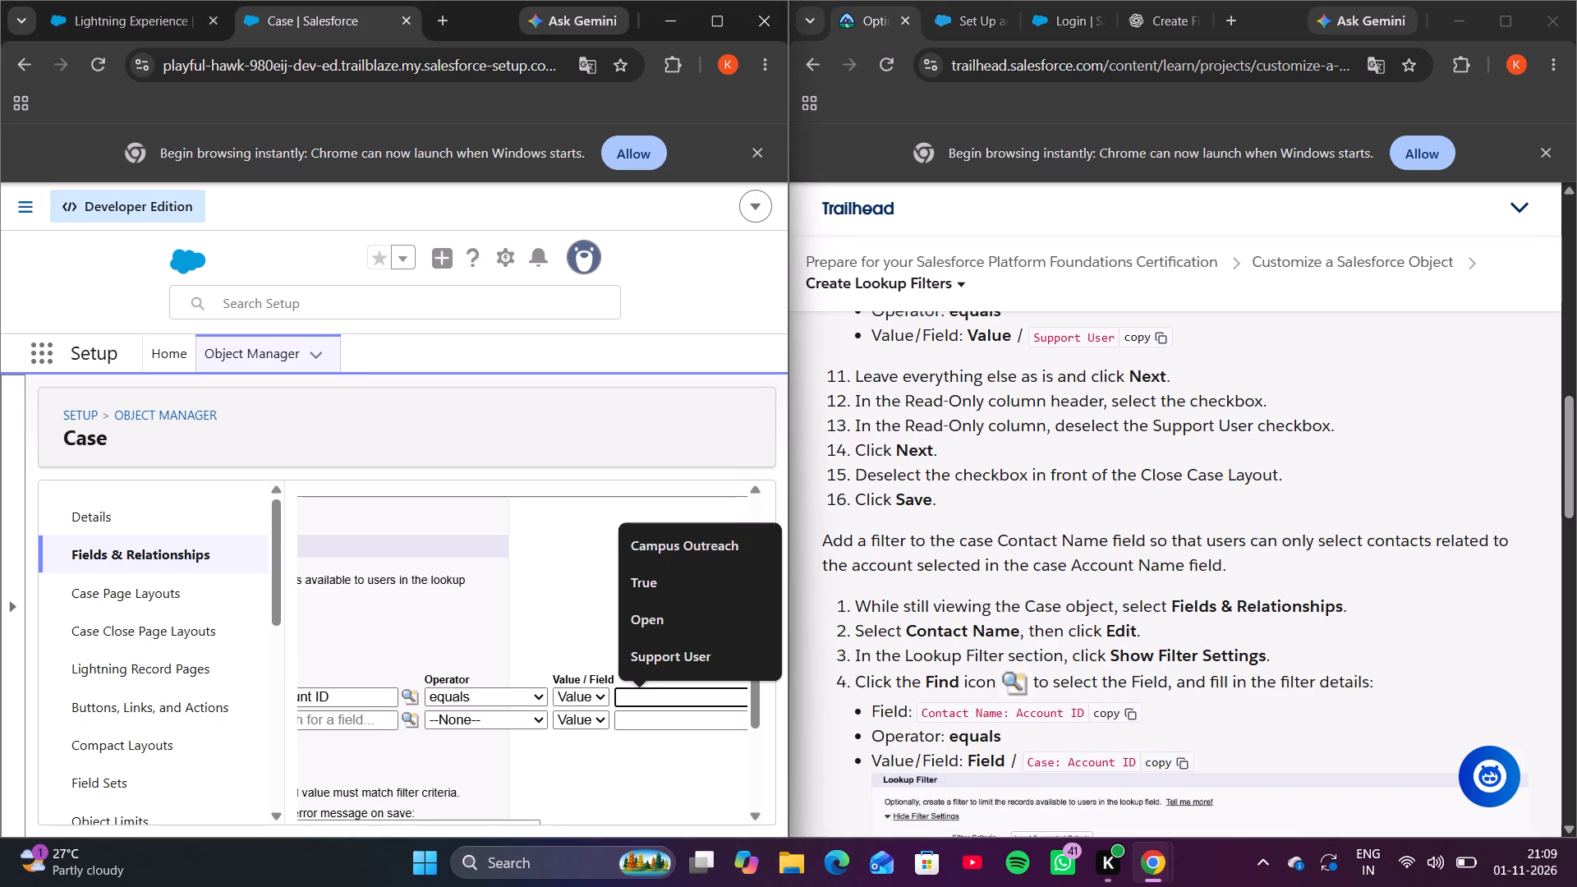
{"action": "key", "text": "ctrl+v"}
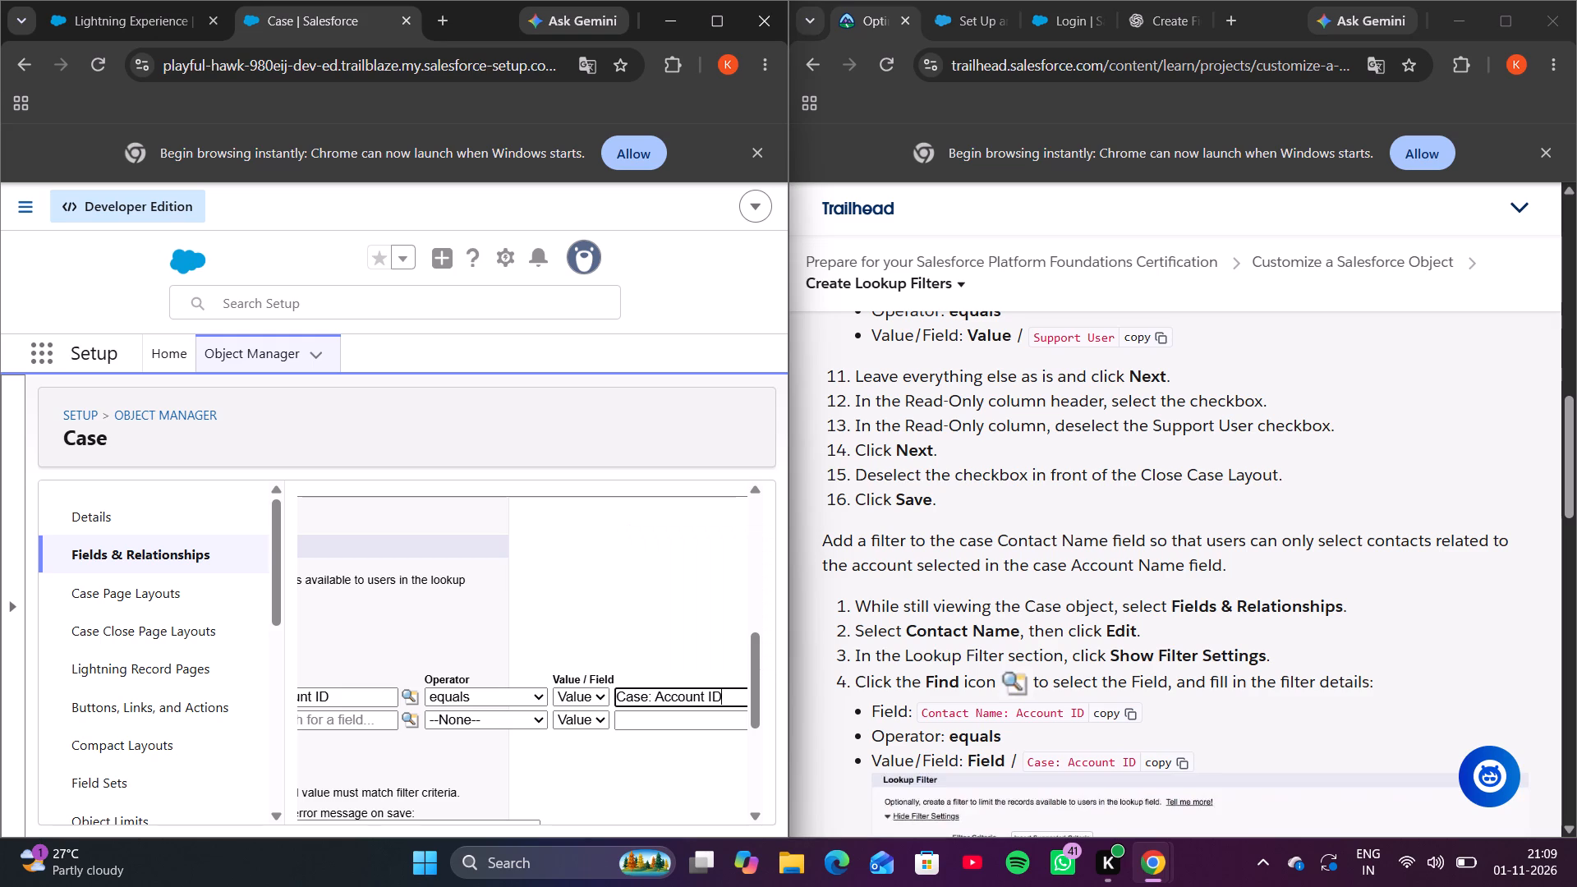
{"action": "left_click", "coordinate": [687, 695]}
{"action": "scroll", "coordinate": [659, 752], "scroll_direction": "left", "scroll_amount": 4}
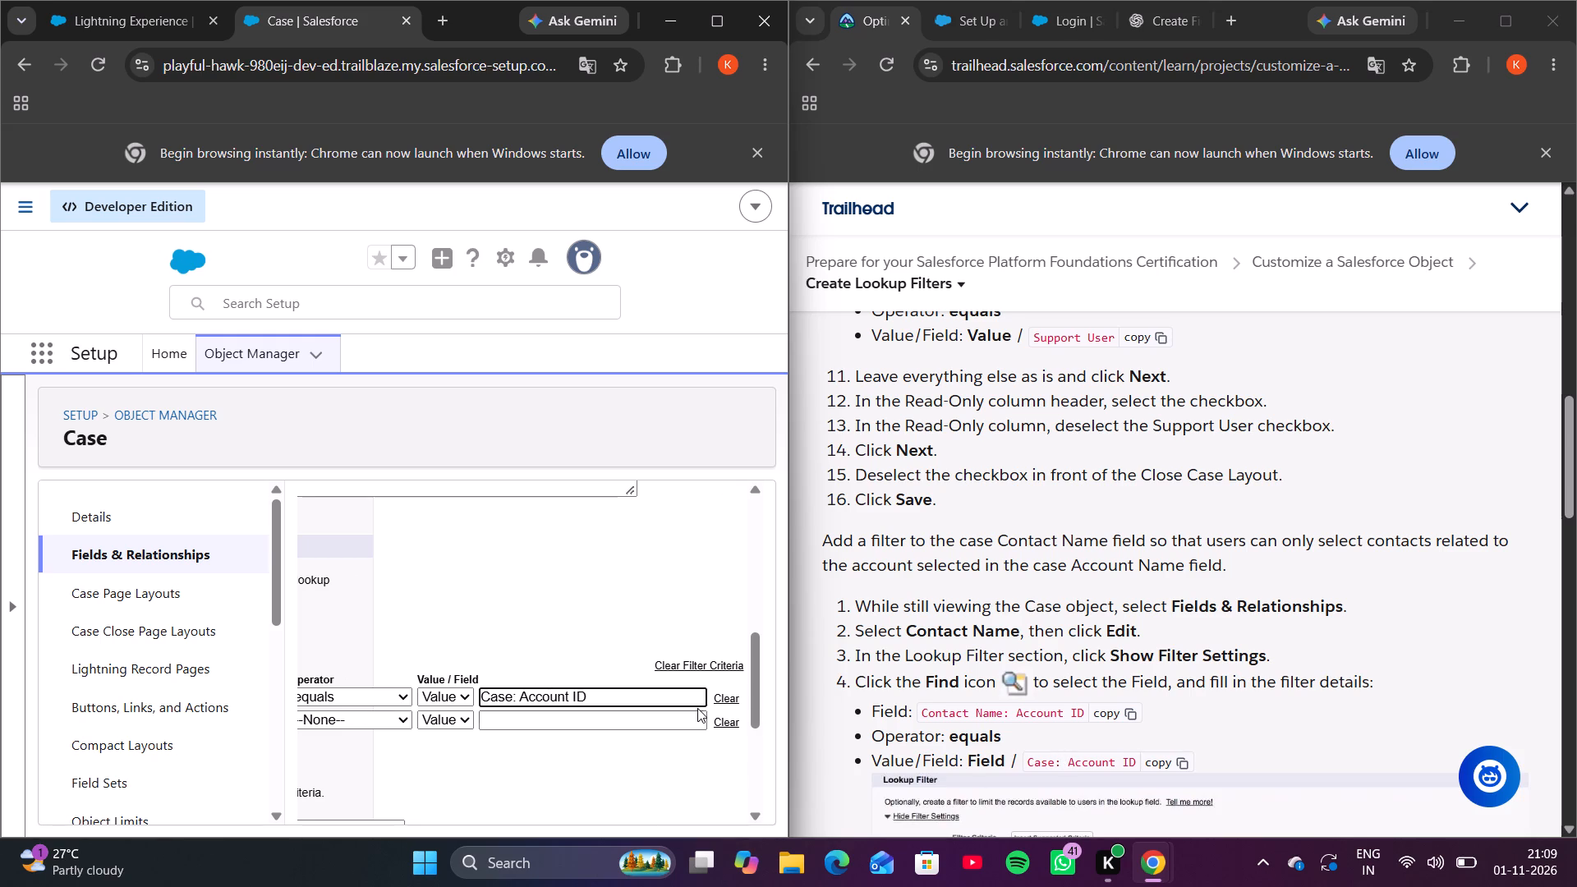
Set the first criterion's comparison type to Field.
{"action": "left_click", "coordinate": [462, 698]}
{"action": "left_click", "coordinate": [462, 749]}
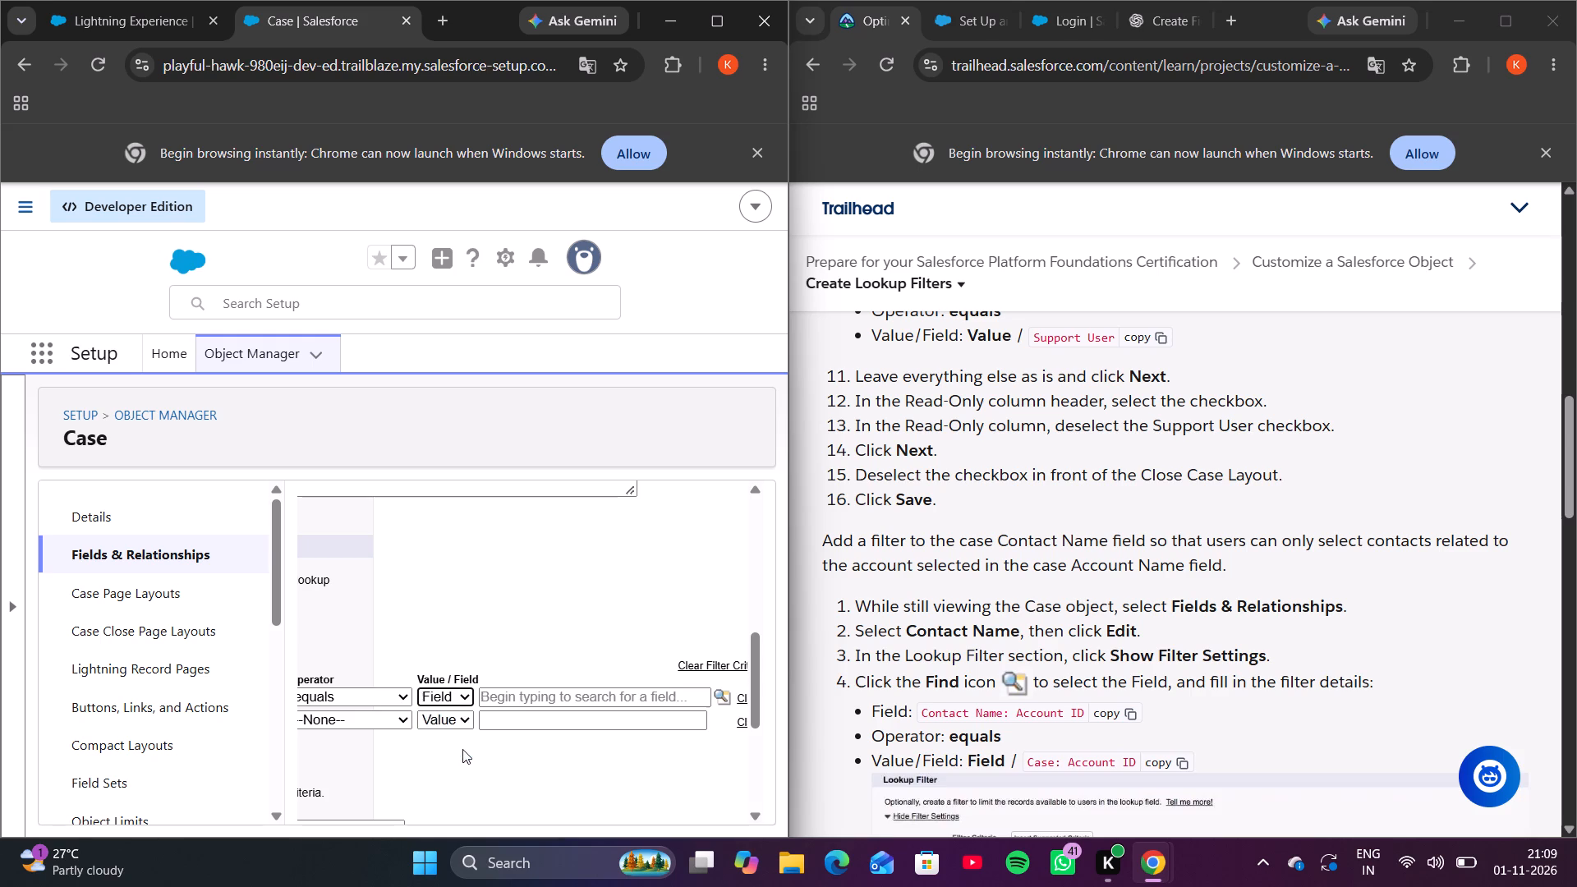
Review the Trailhead instructions and example image for the Contact Name lookup filter.
{"action": "scroll", "coordinate": [1173, 532], "scroll_direction": "up", "scroll_amount": 5}
{"action": "scroll", "coordinate": [1173, 532], "scroll_direction": "down", "scroll_amount": 2}
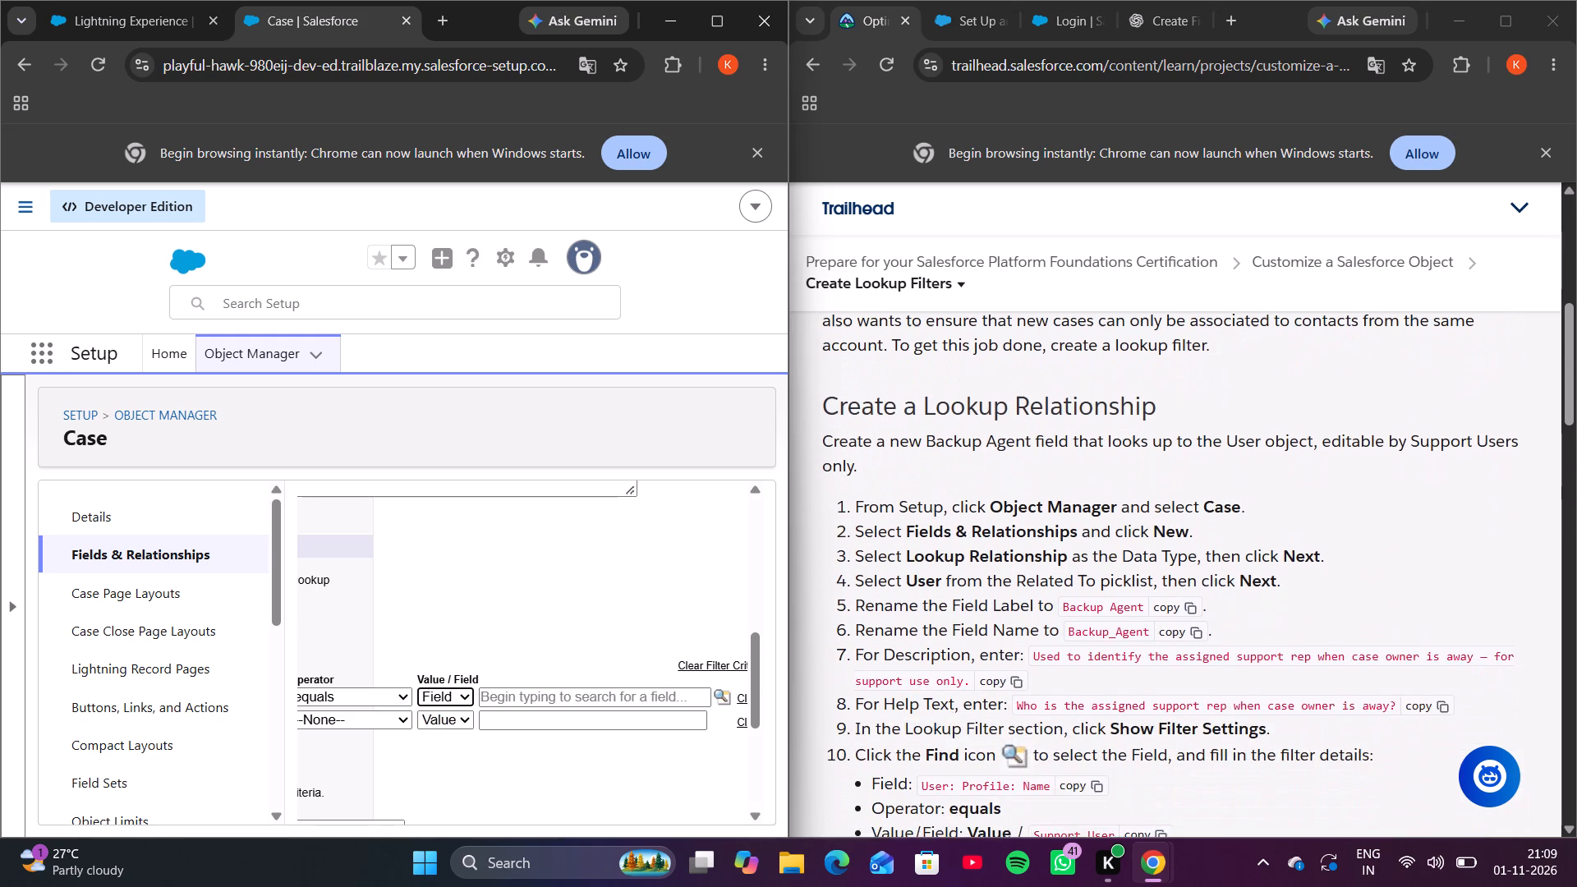
{"action": "scroll", "coordinate": [1173, 532], "scroll_direction": "up", "scroll_amount": 3}
{"action": "scroll", "coordinate": [1173, 532], "scroll_direction": "down", "scroll_amount": 1}
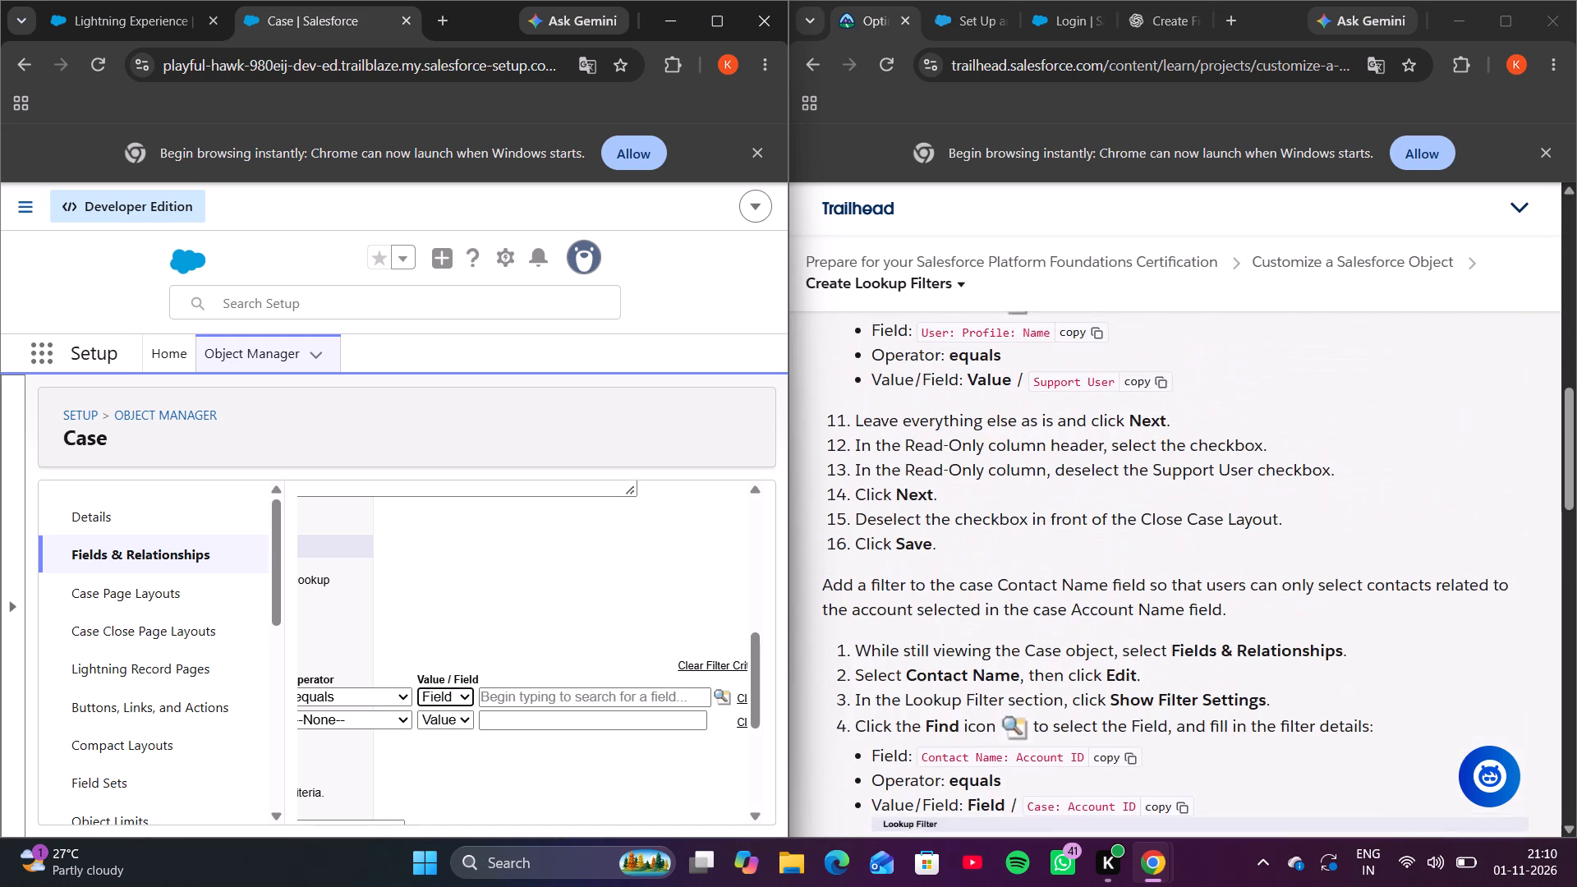
{"action": "scroll", "coordinate": [1173, 532], "scroll_direction": "down", "scroll_amount": 2}
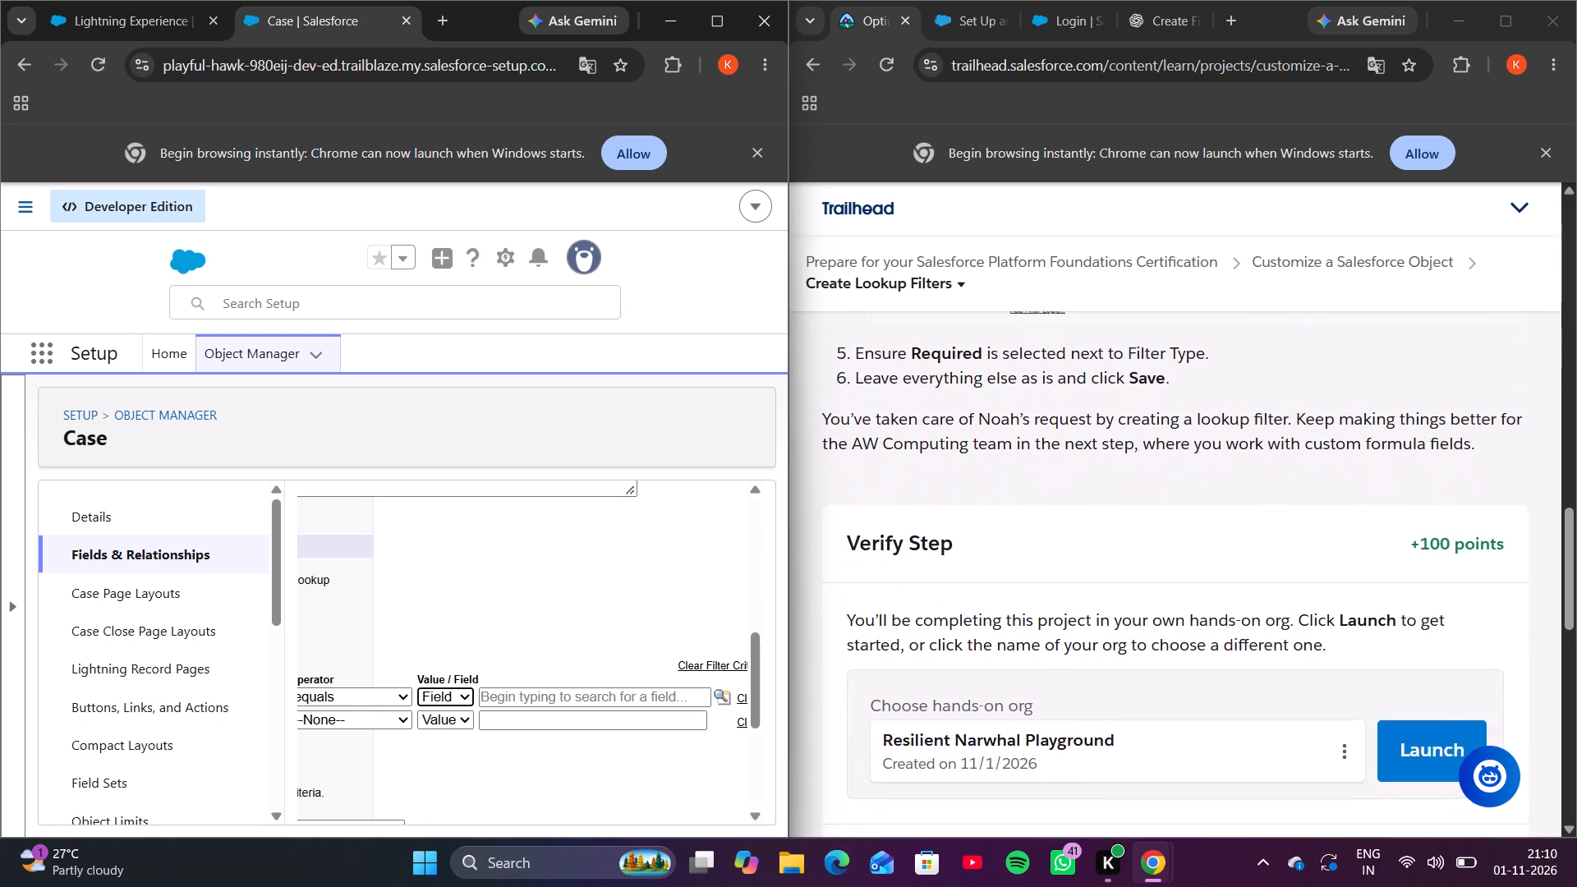
{"action": "scroll", "coordinate": [1173, 532], "scroll_direction": "up", "scroll_amount": 3}
{"action": "scroll", "coordinate": [1173, 532], "scroll_direction": "down", "scroll_amount": 1}
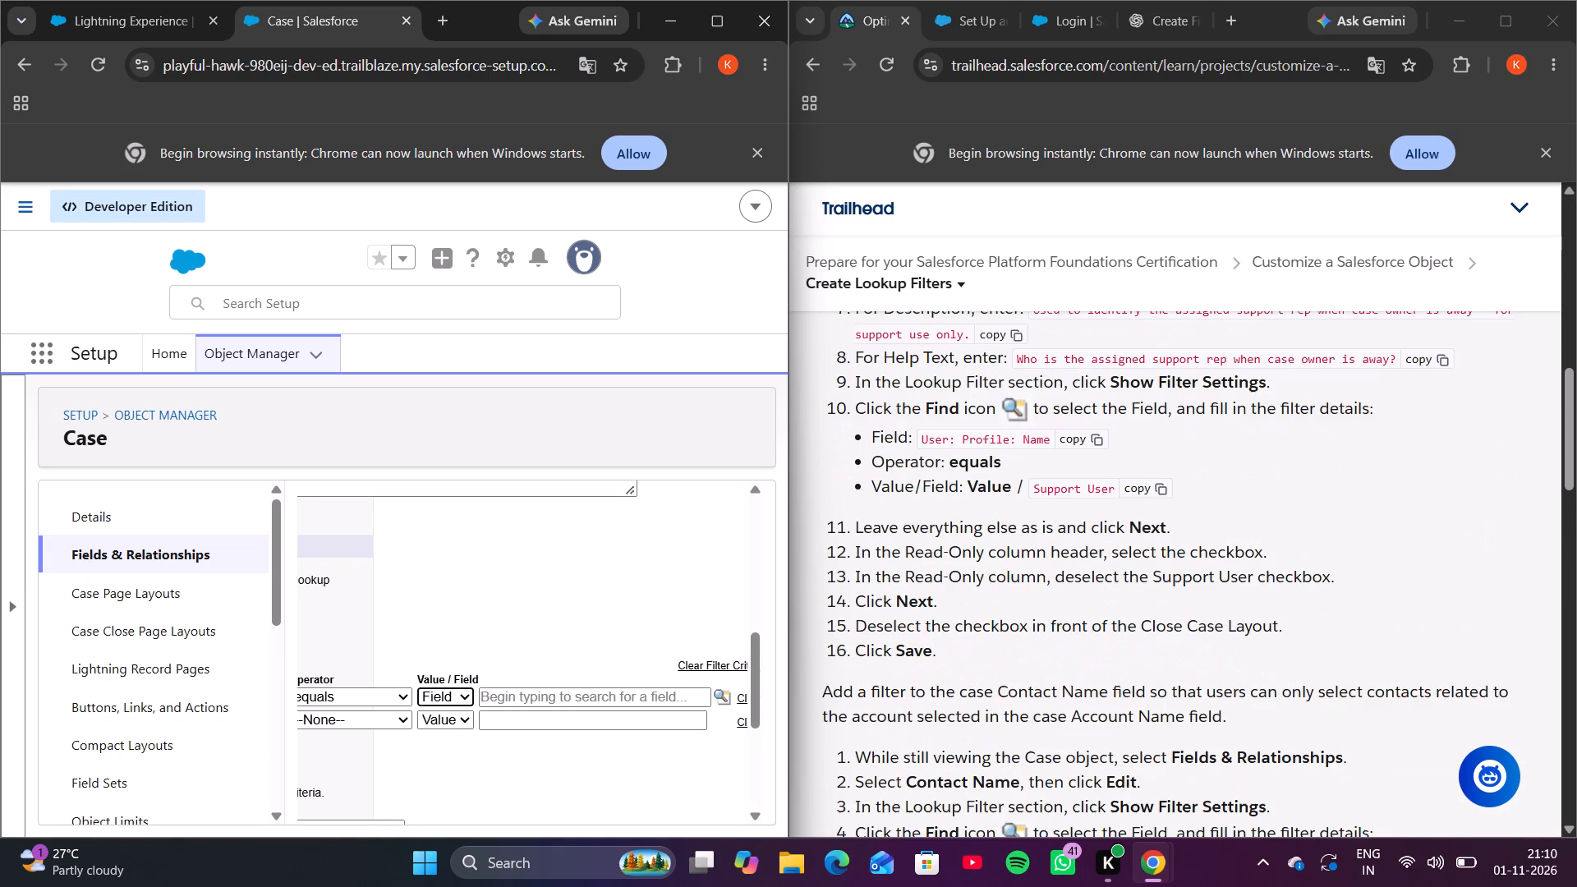
{"action": "scroll", "coordinate": [1173, 532], "scroll_direction": "down", "scroll_amount": 2}
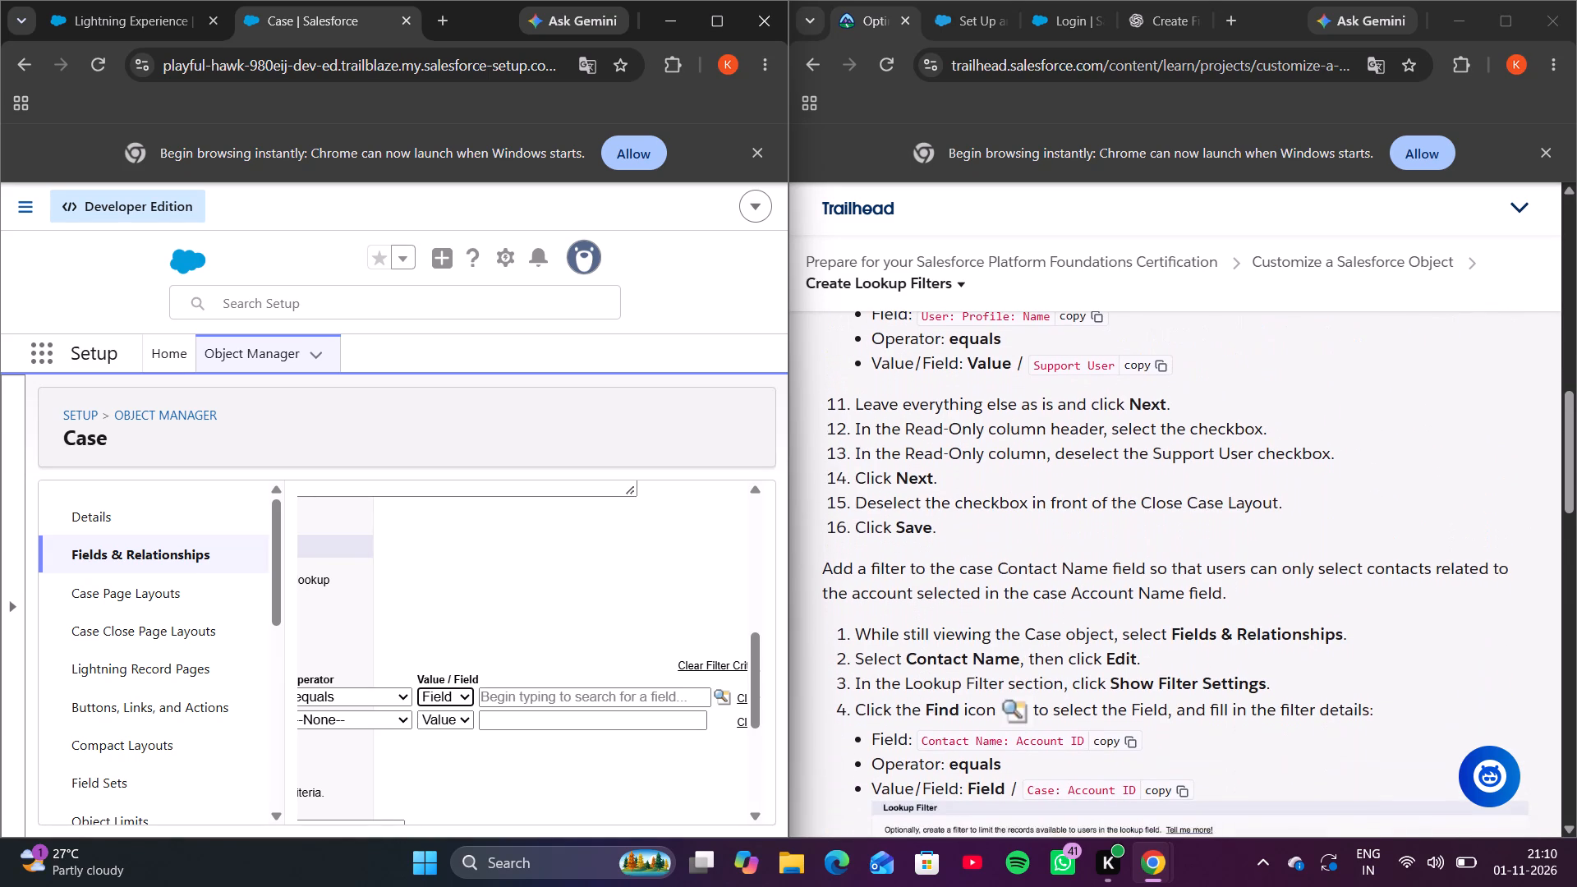
{"action": "scroll", "coordinate": [1173, 532], "scroll_direction": "down", "scroll_amount": 1}
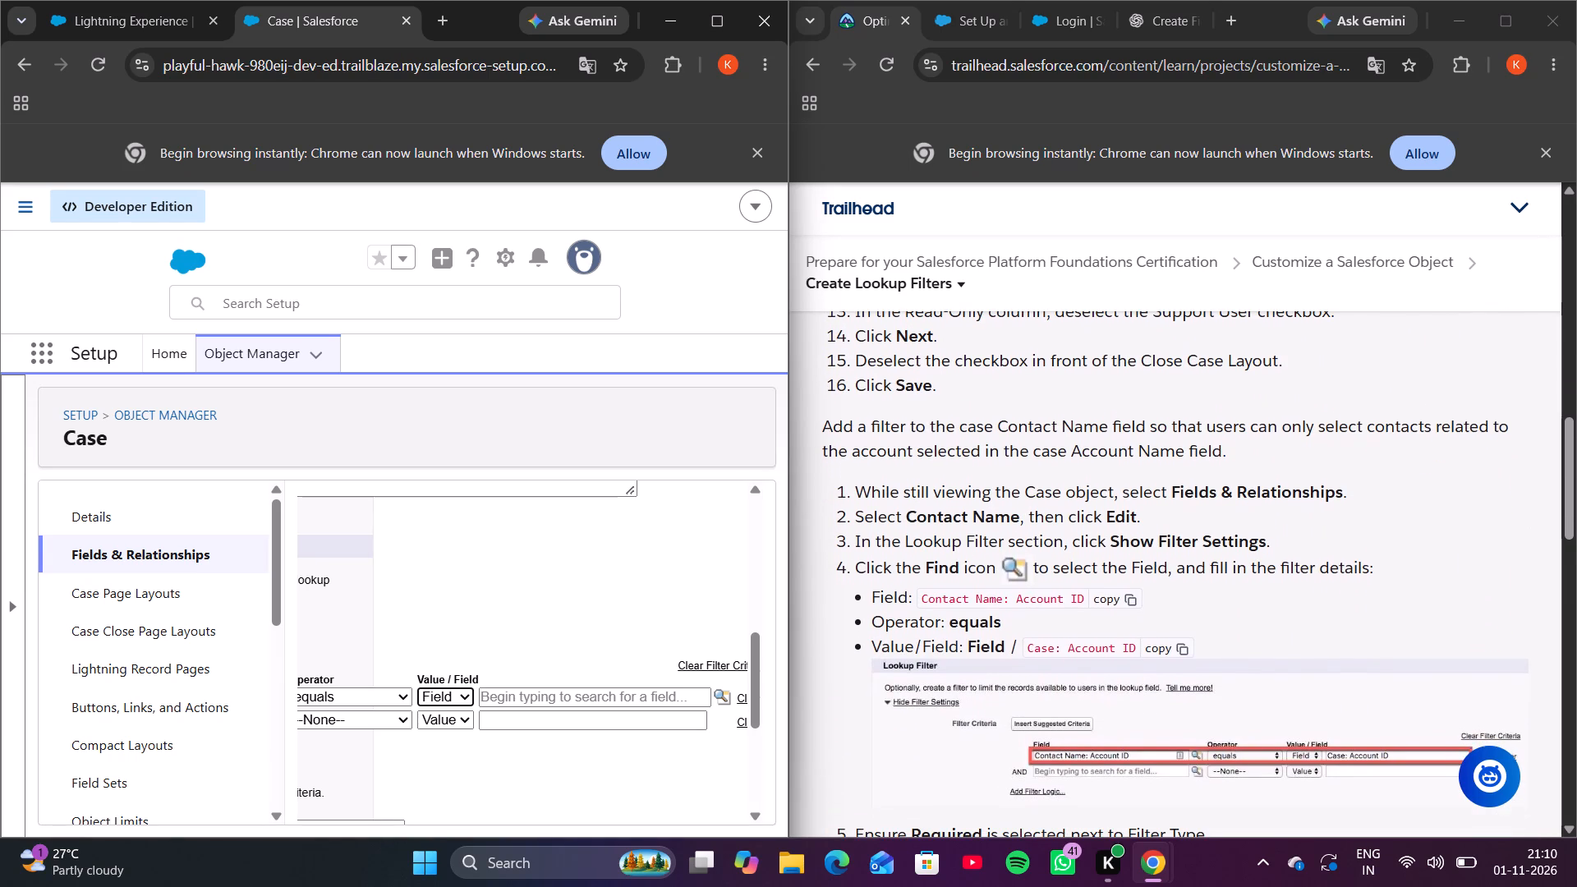
{"action": "scroll", "coordinate": [1173, 532], "scroll_direction": "down", "scroll_amount": 2}
Insert Case: Account ID as the field that the first criterion is compared against.
{"action": "left_click", "coordinate": [731, 696]}
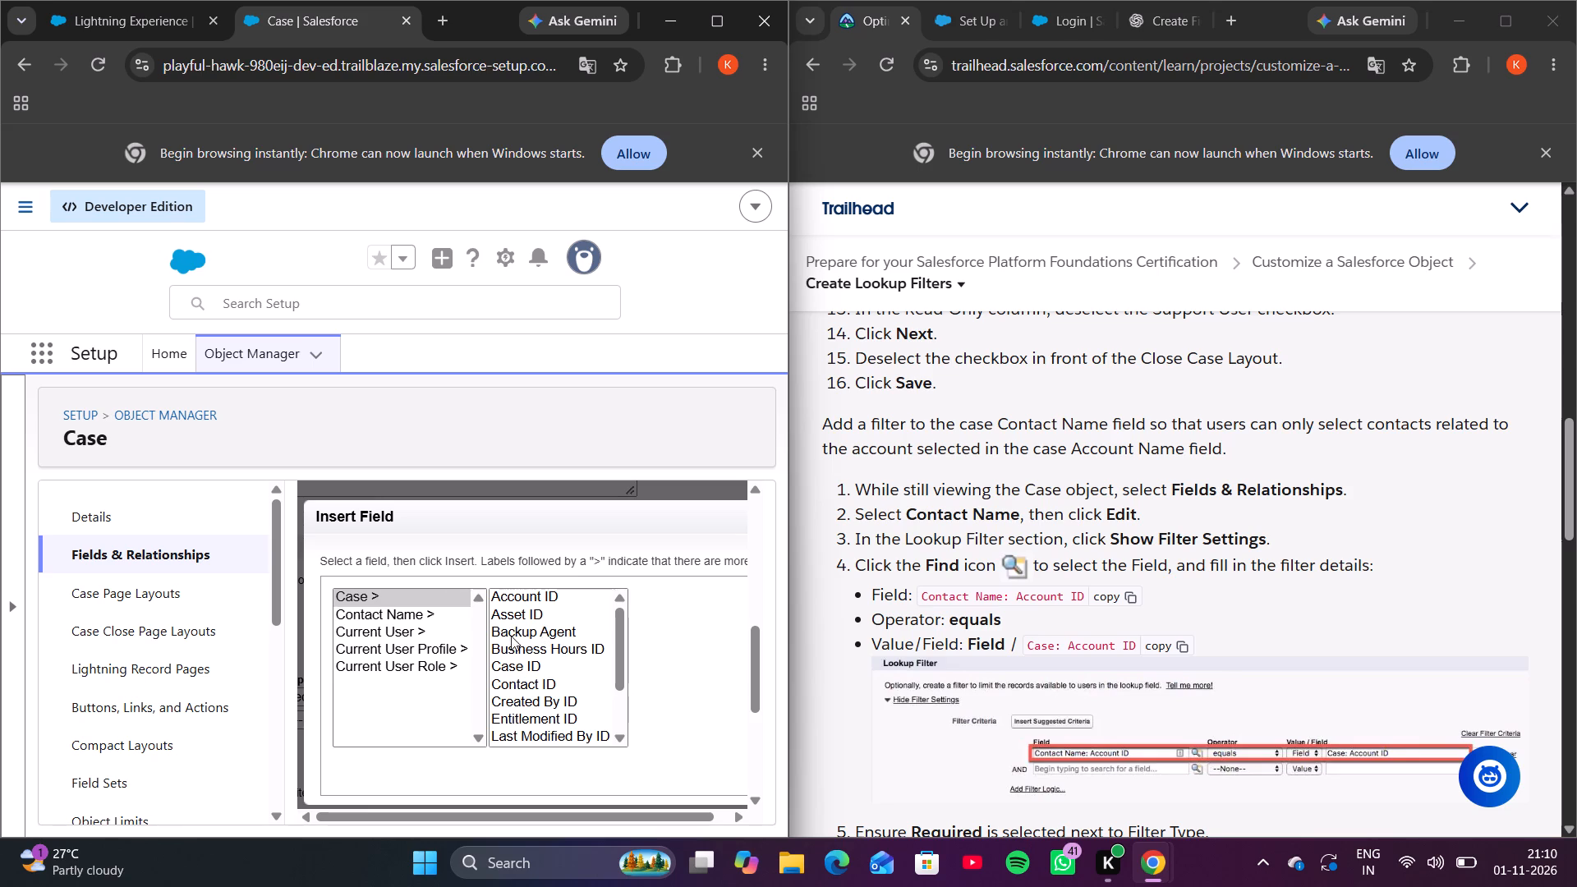
{"action": "left_click", "coordinate": [411, 606]}
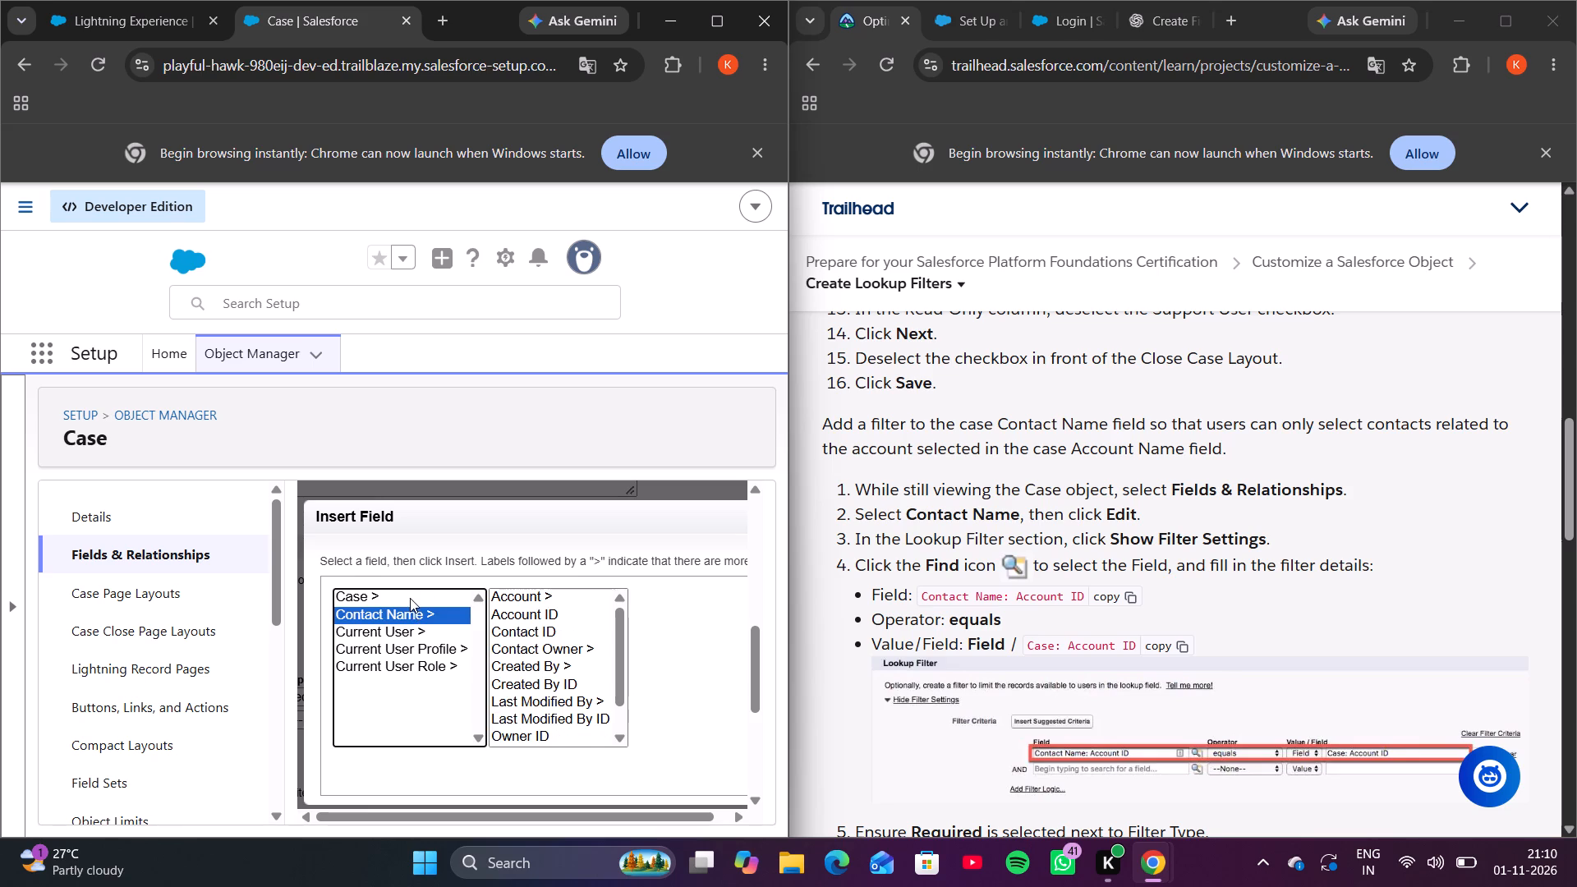
{"action": "left_click", "coordinate": [410, 598]}
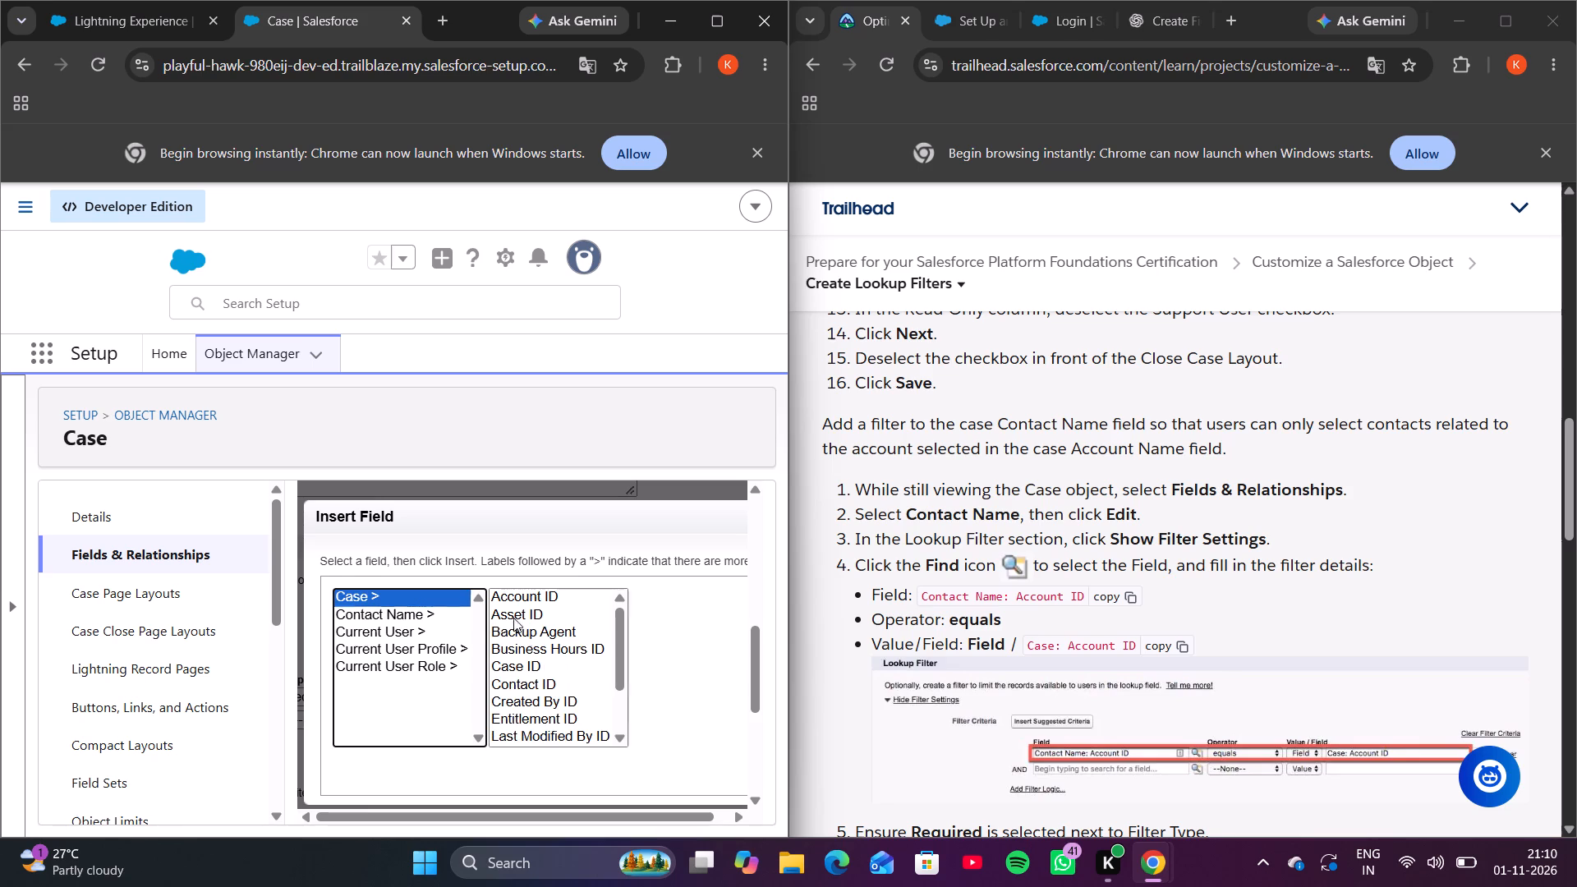
{"action": "left_click", "coordinate": [530, 593]}
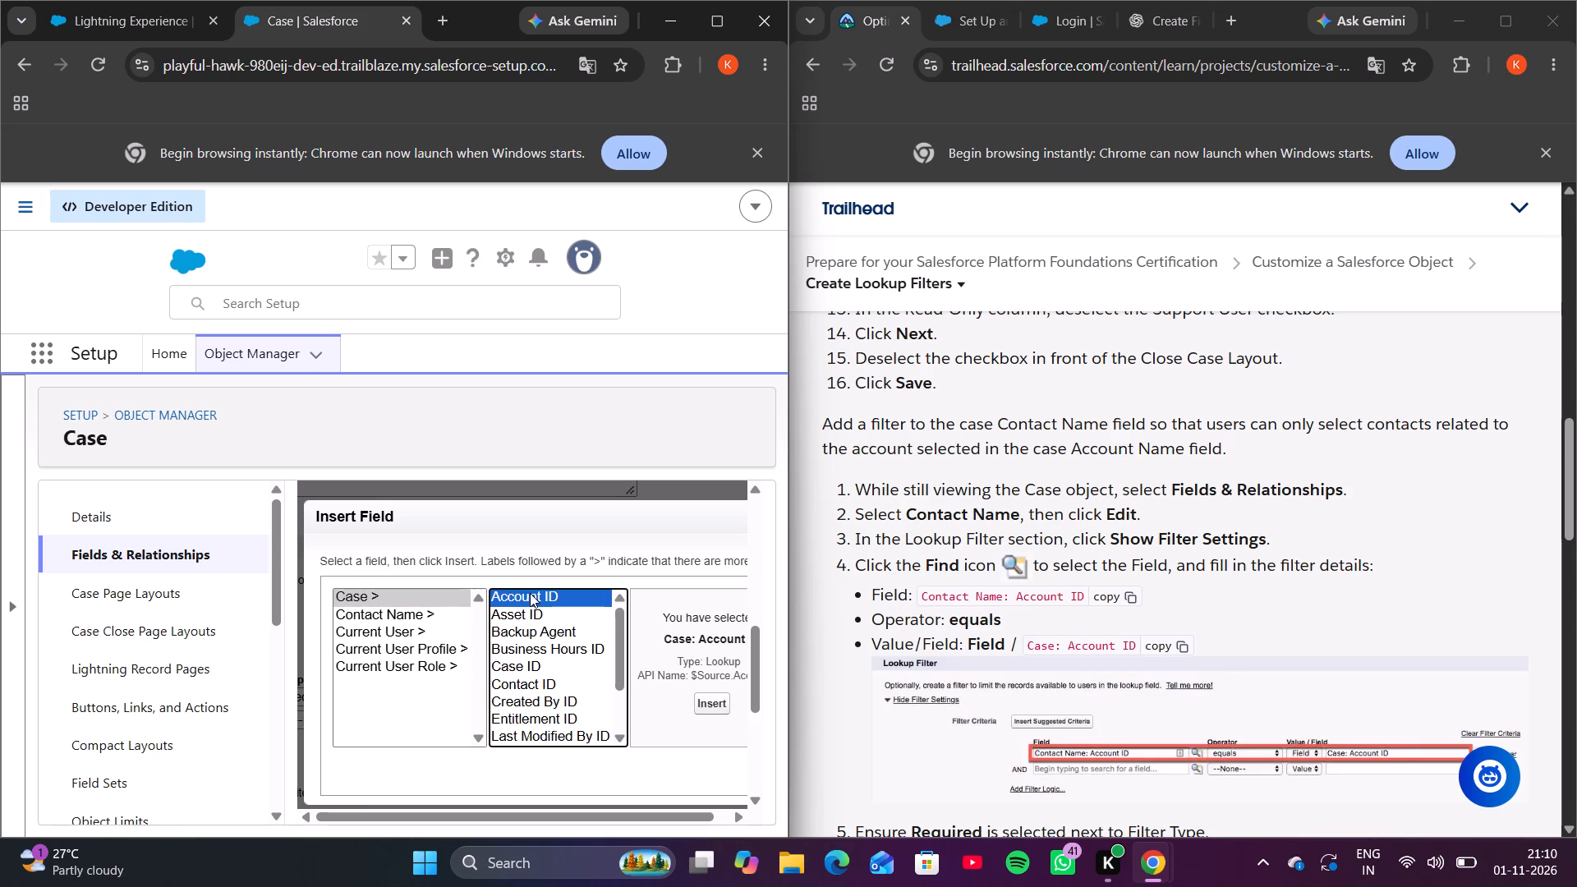
{"action": "left_click", "coordinate": [706, 698]}
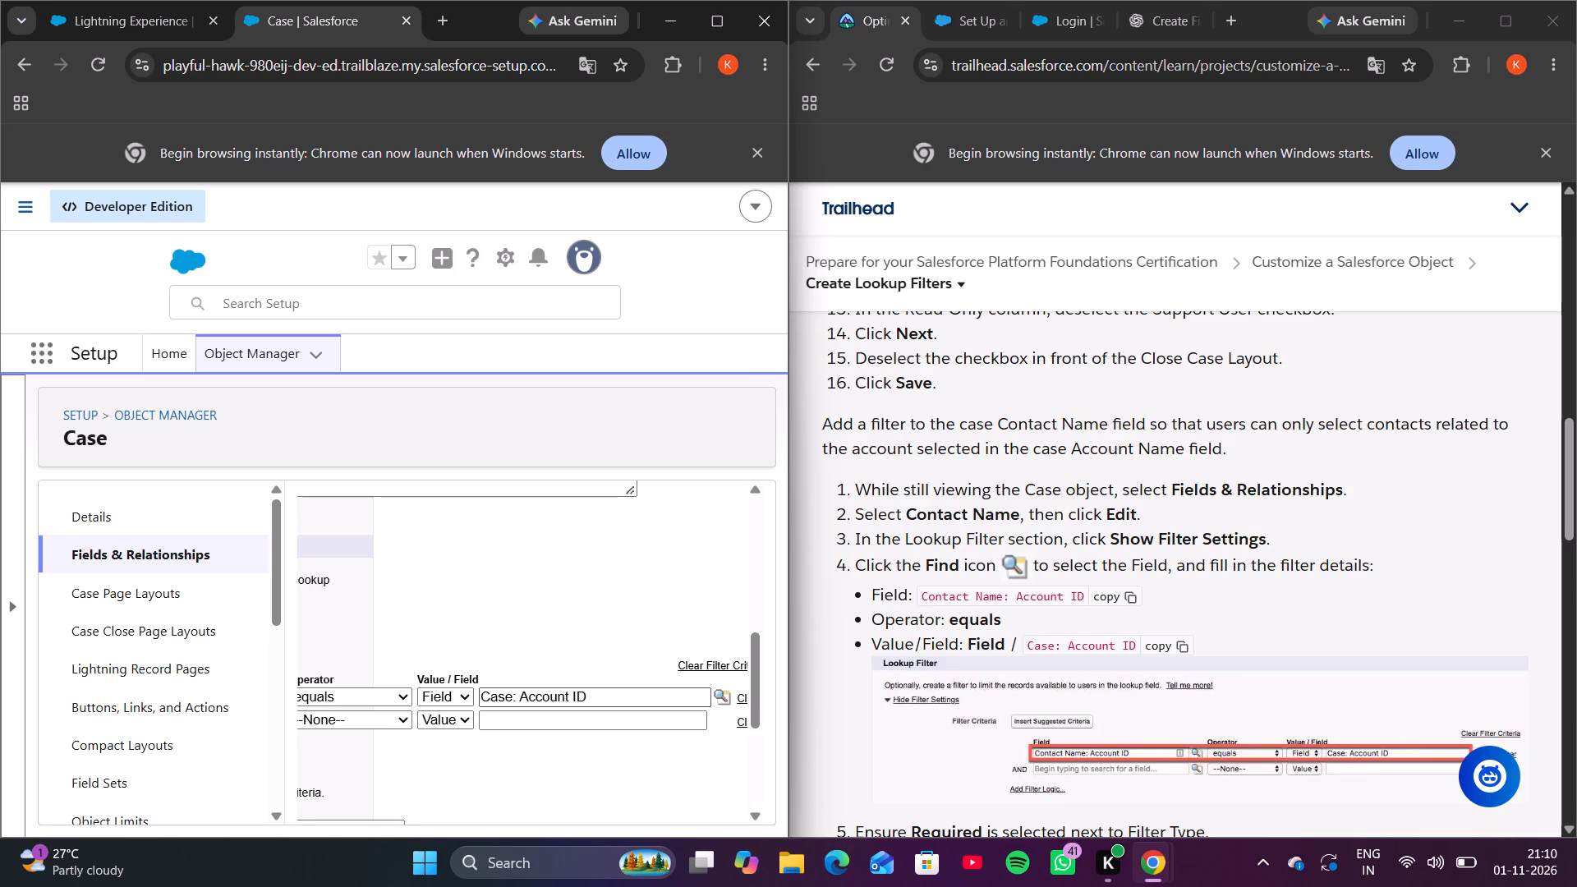
Save the Contact Name lookup filter, keeping Required as the filter type and the other settings as they are.
{"action": "scroll", "coordinate": [982, 781], "scroll_direction": "down", "scroll_amount": 1}
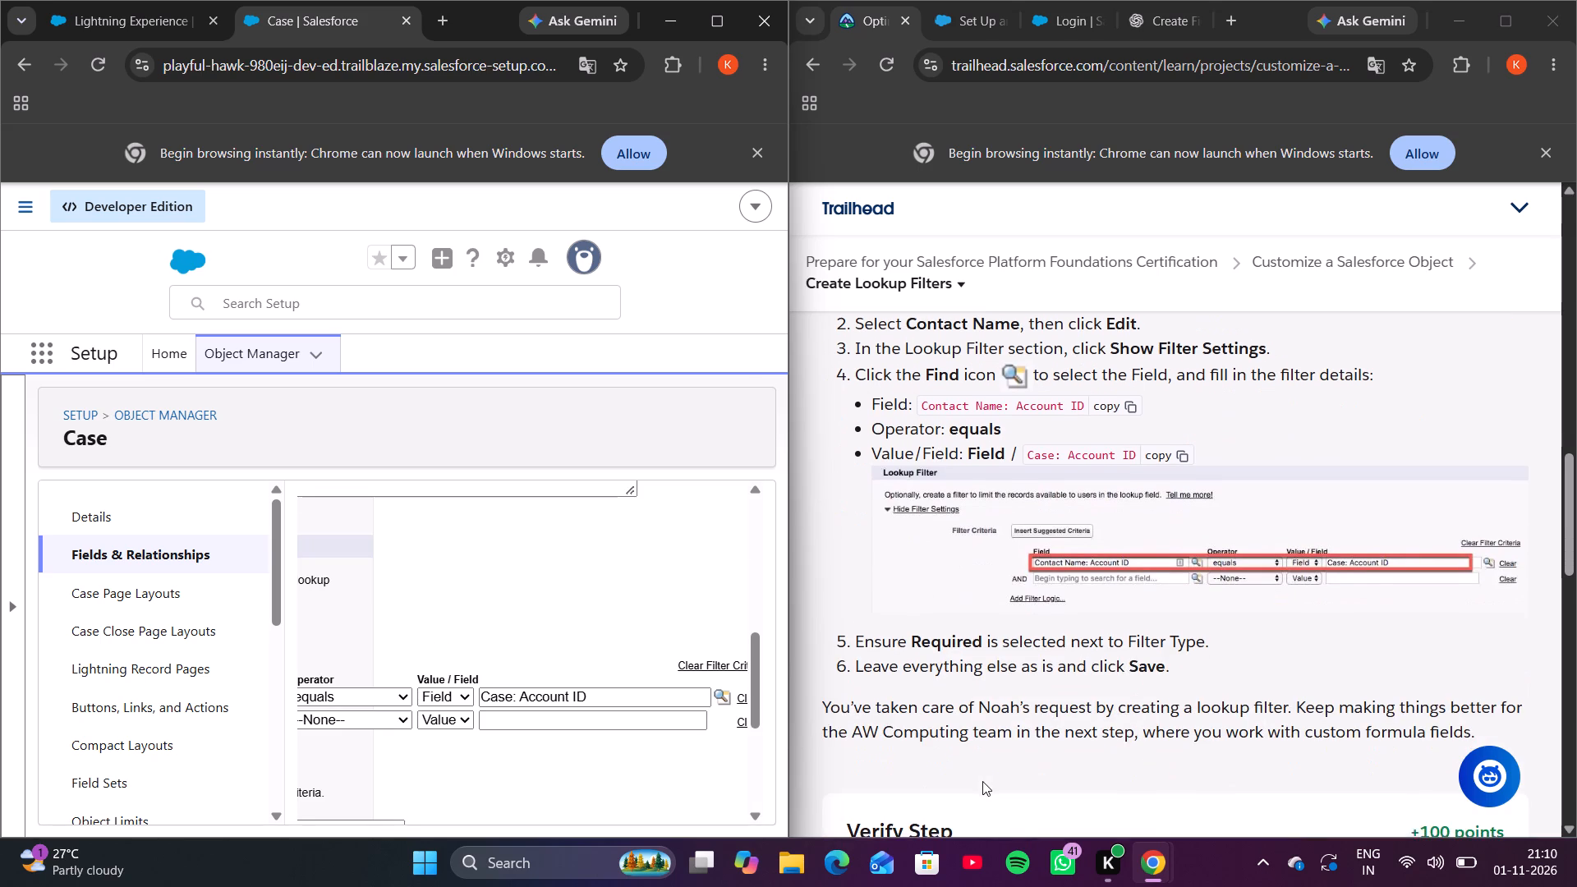
{"action": "scroll", "coordinate": [982, 781], "scroll_direction": "down", "scroll_amount": 1}
{"action": "scroll", "coordinate": [592, 775], "scroll_direction": "right", "scroll_amount": 3}
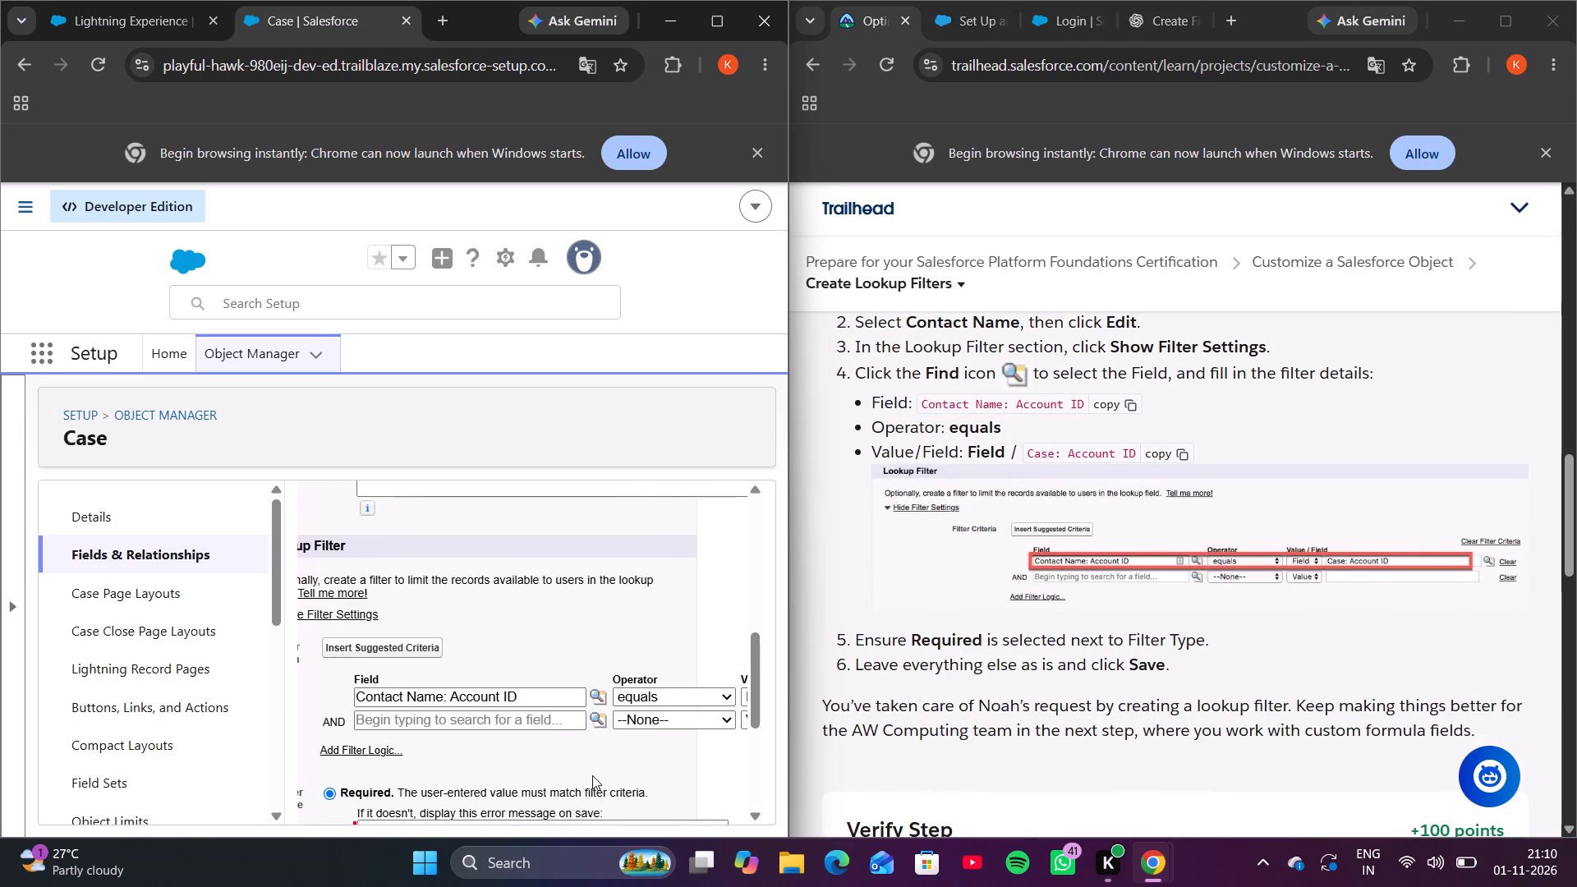
{"action": "scroll", "coordinate": [592, 775], "scroll_direction": "down", "scroll_amount": 2}
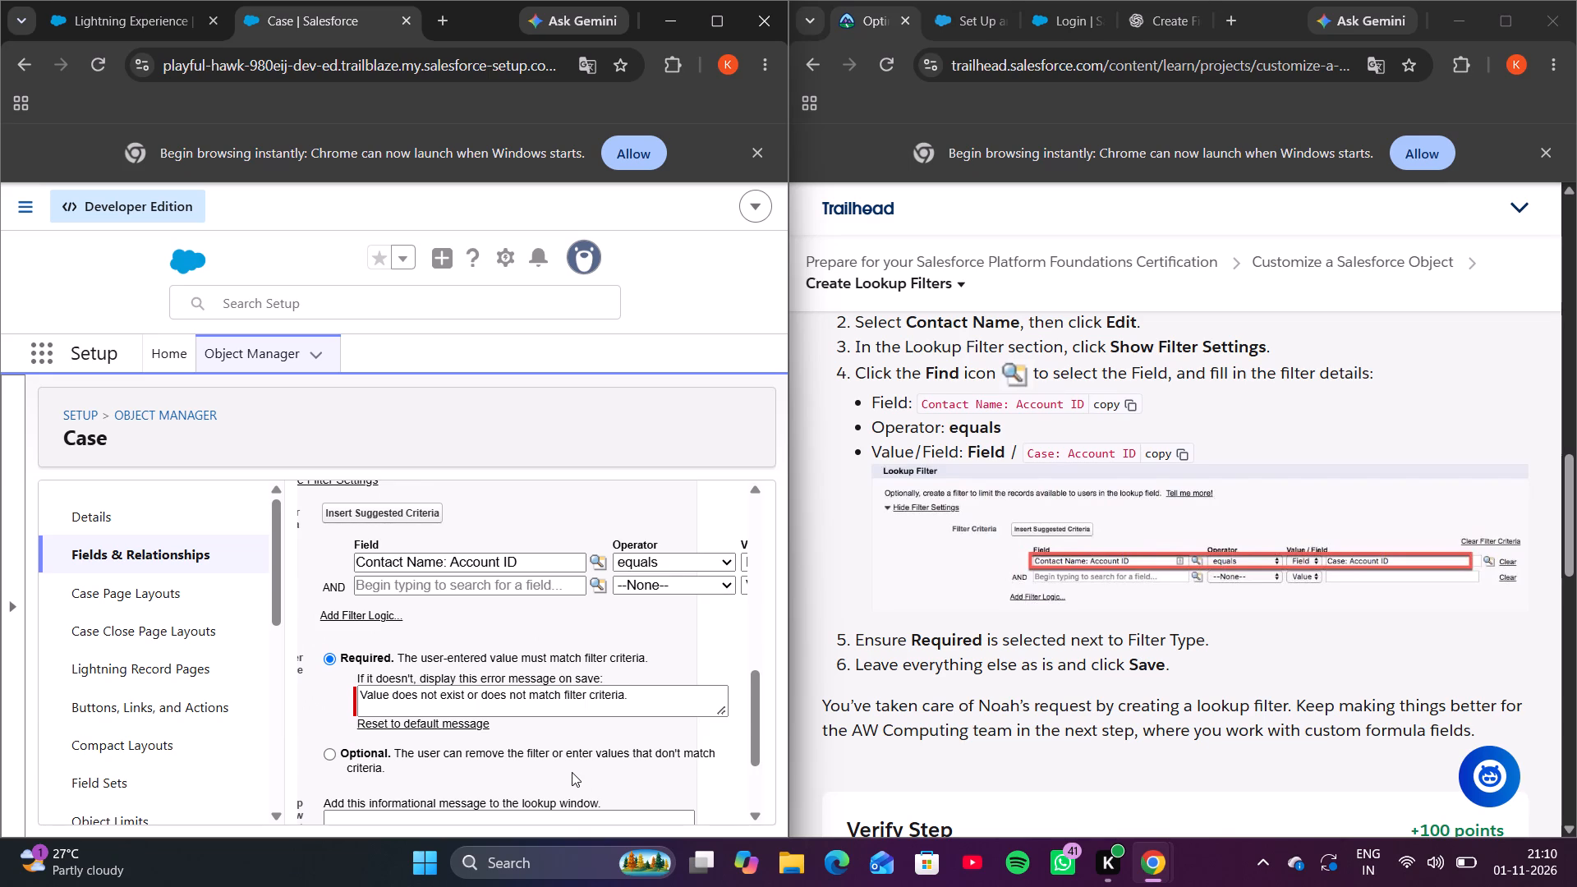
{"action": "scroll", "coordinate": [568, 745], "scroll_direction": "down", "scroll_amount": 2}
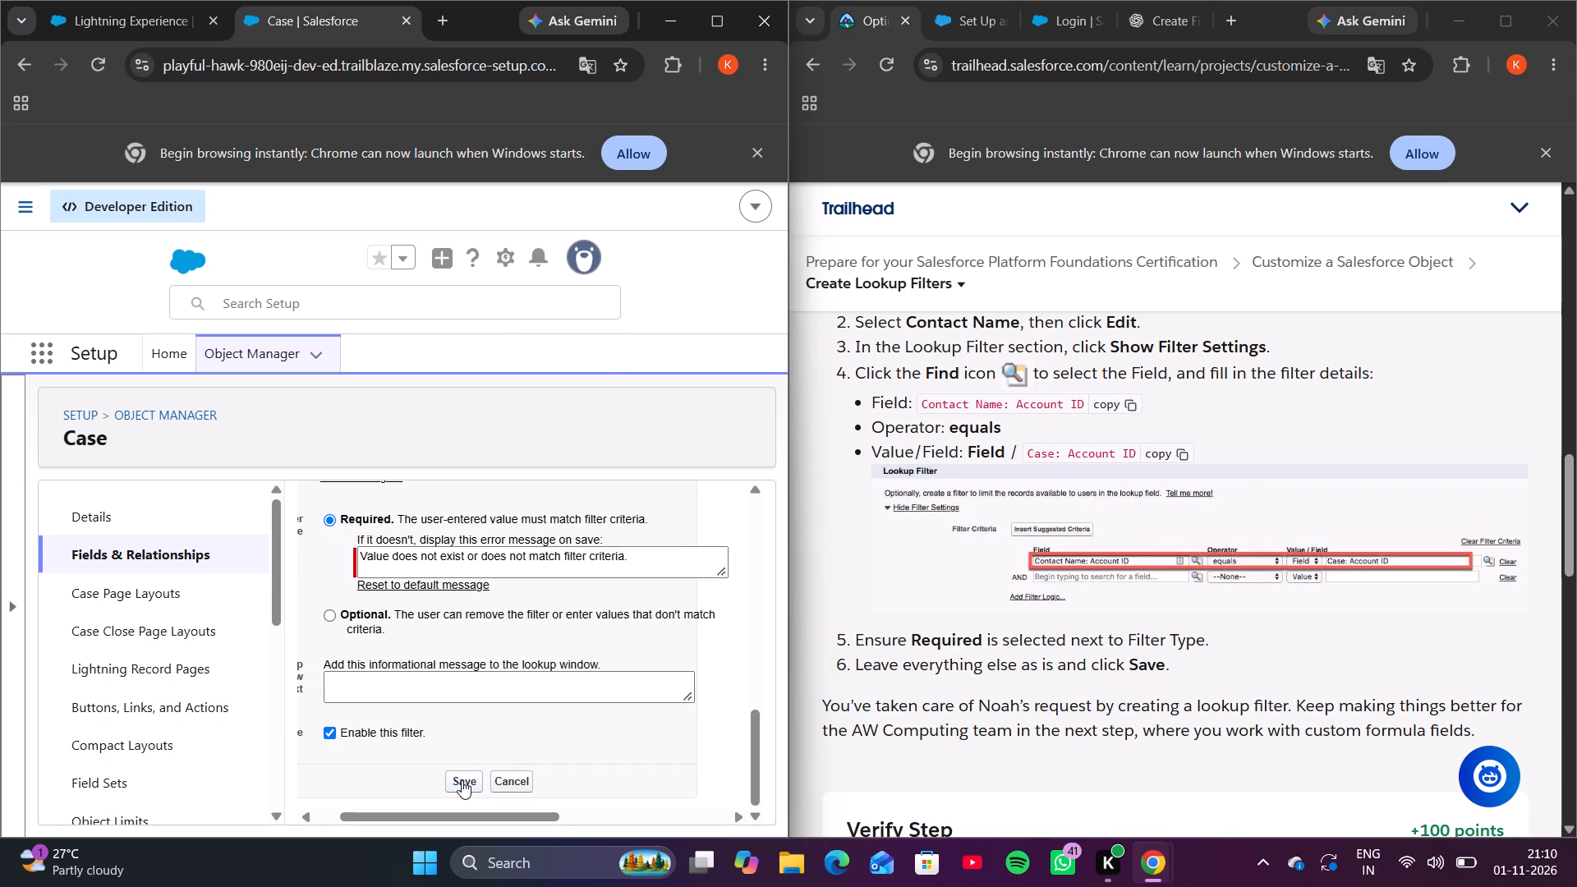
{"action": "left_click", "coordinate": [462, 781]}
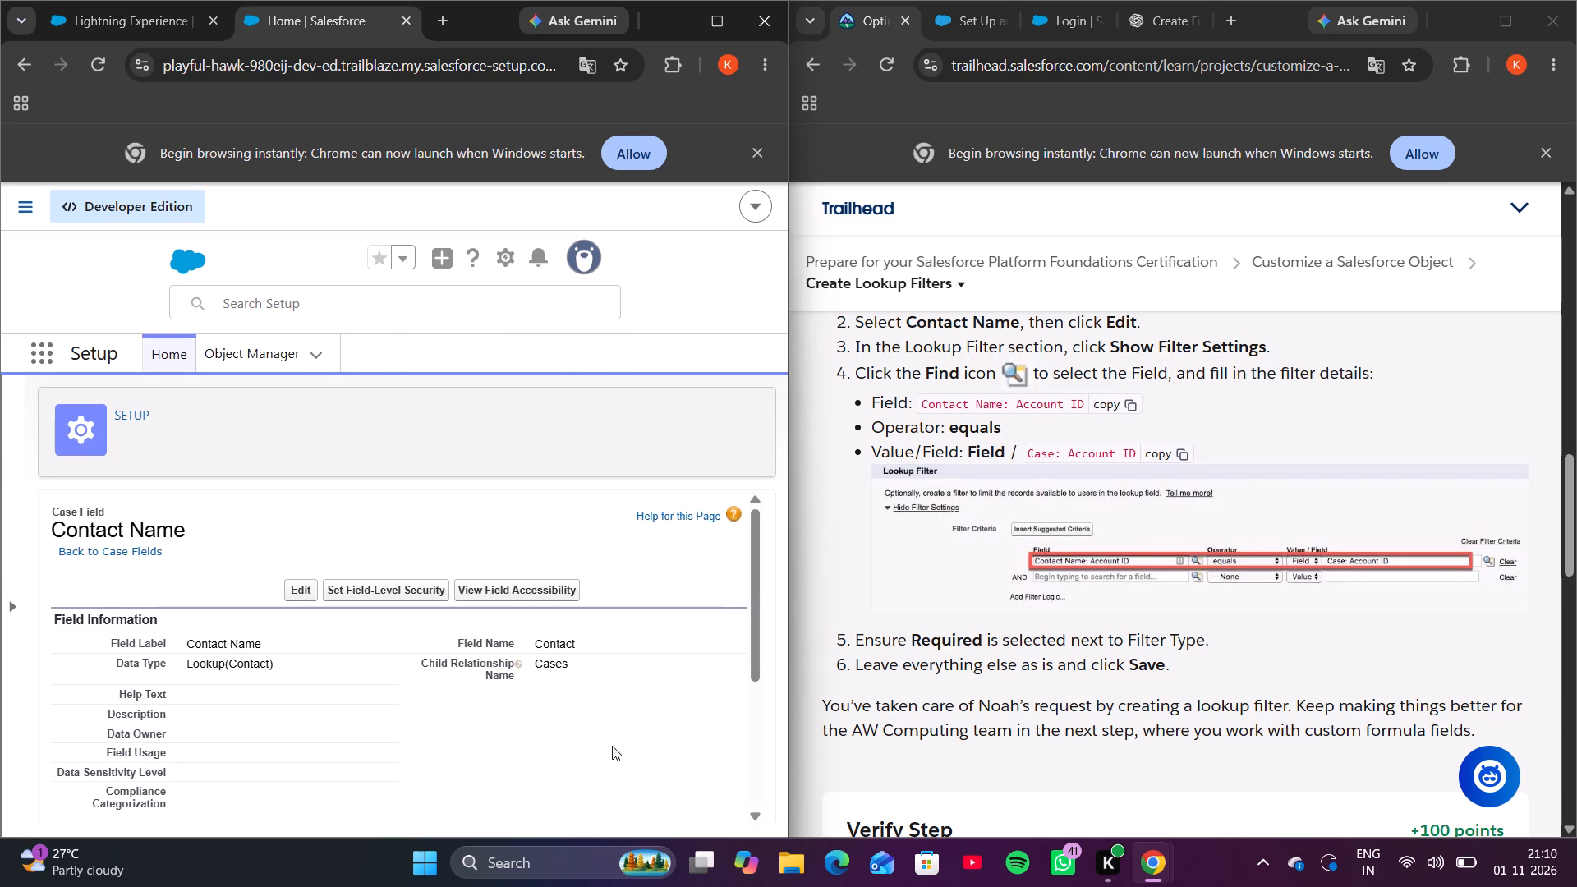
Submit the Create Lookup Filters unit for verification.
{"action": "scroll", "coordinate": [1044, 599], "scroll_direction": "down", "scroll_amount": 5}
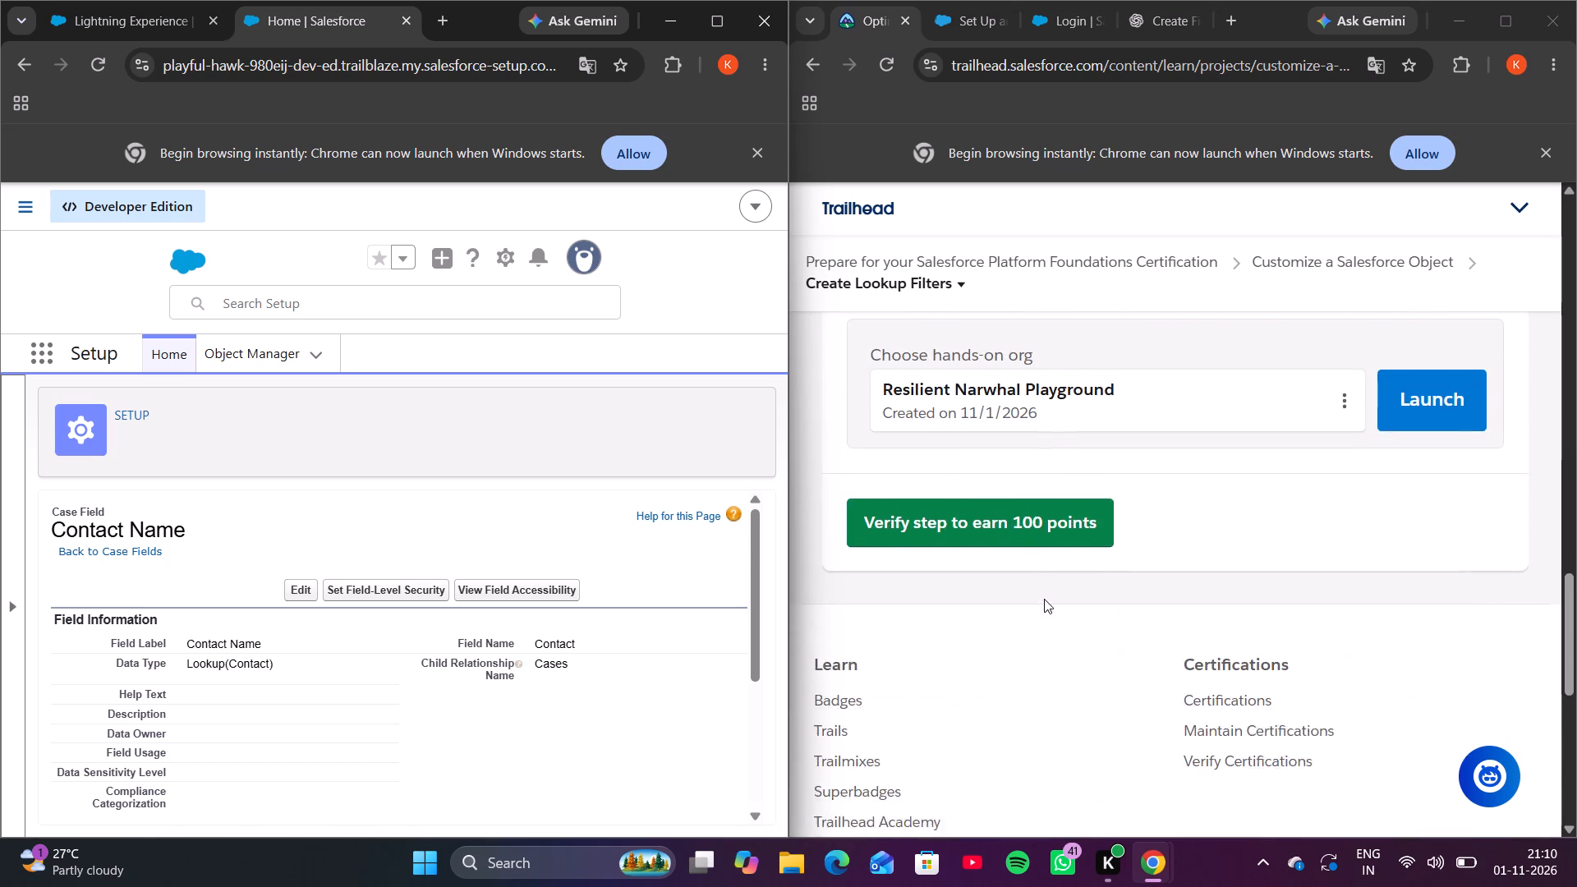
{"action": "left_click", "coordinate": [1043, 480]}
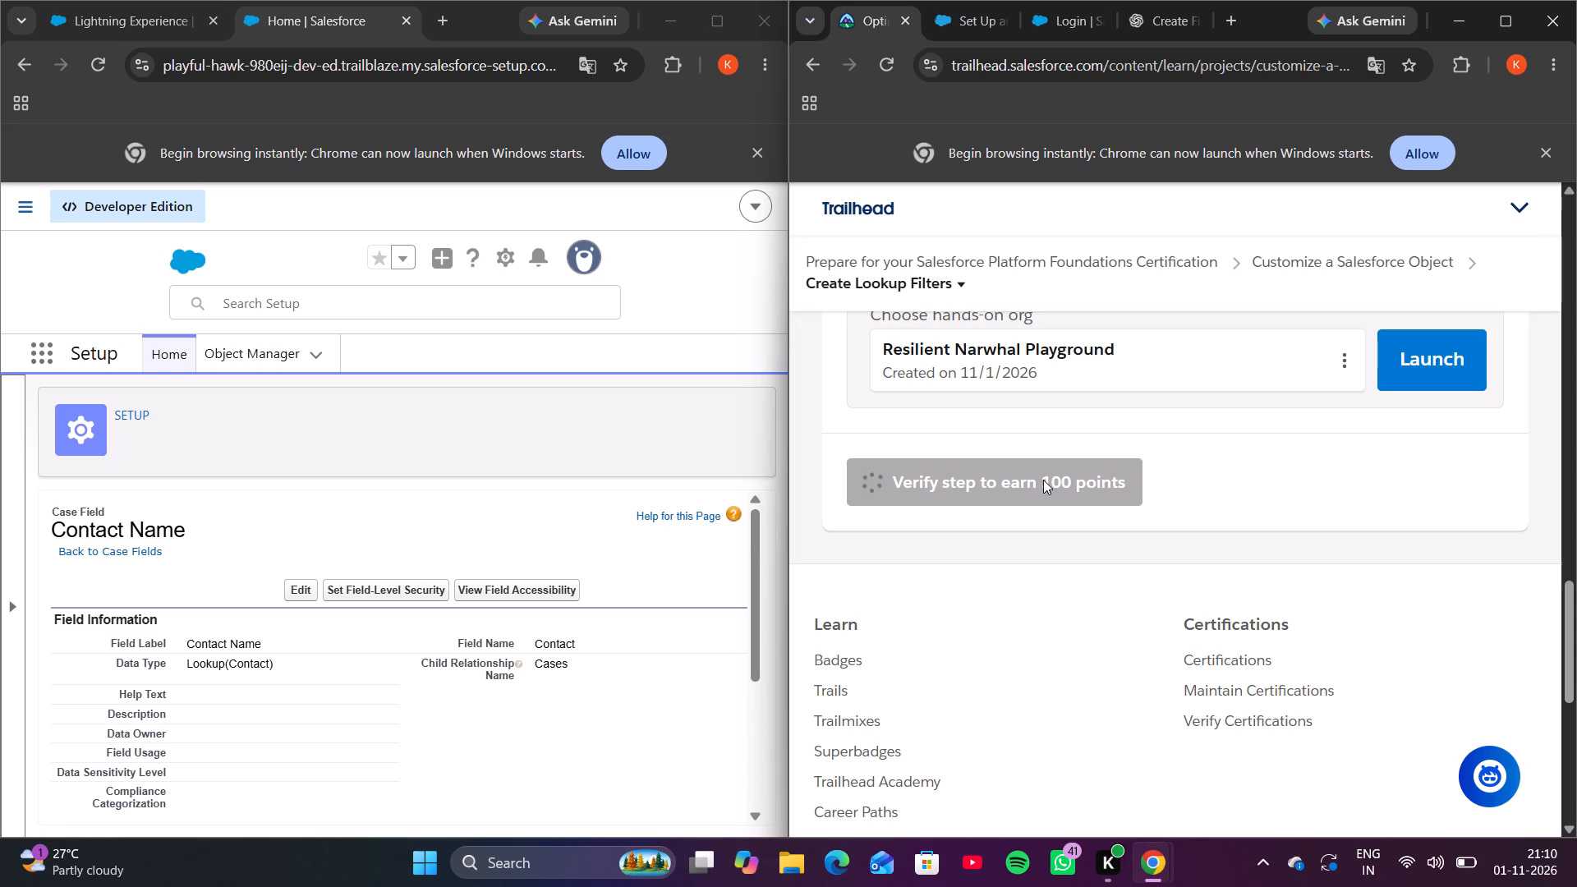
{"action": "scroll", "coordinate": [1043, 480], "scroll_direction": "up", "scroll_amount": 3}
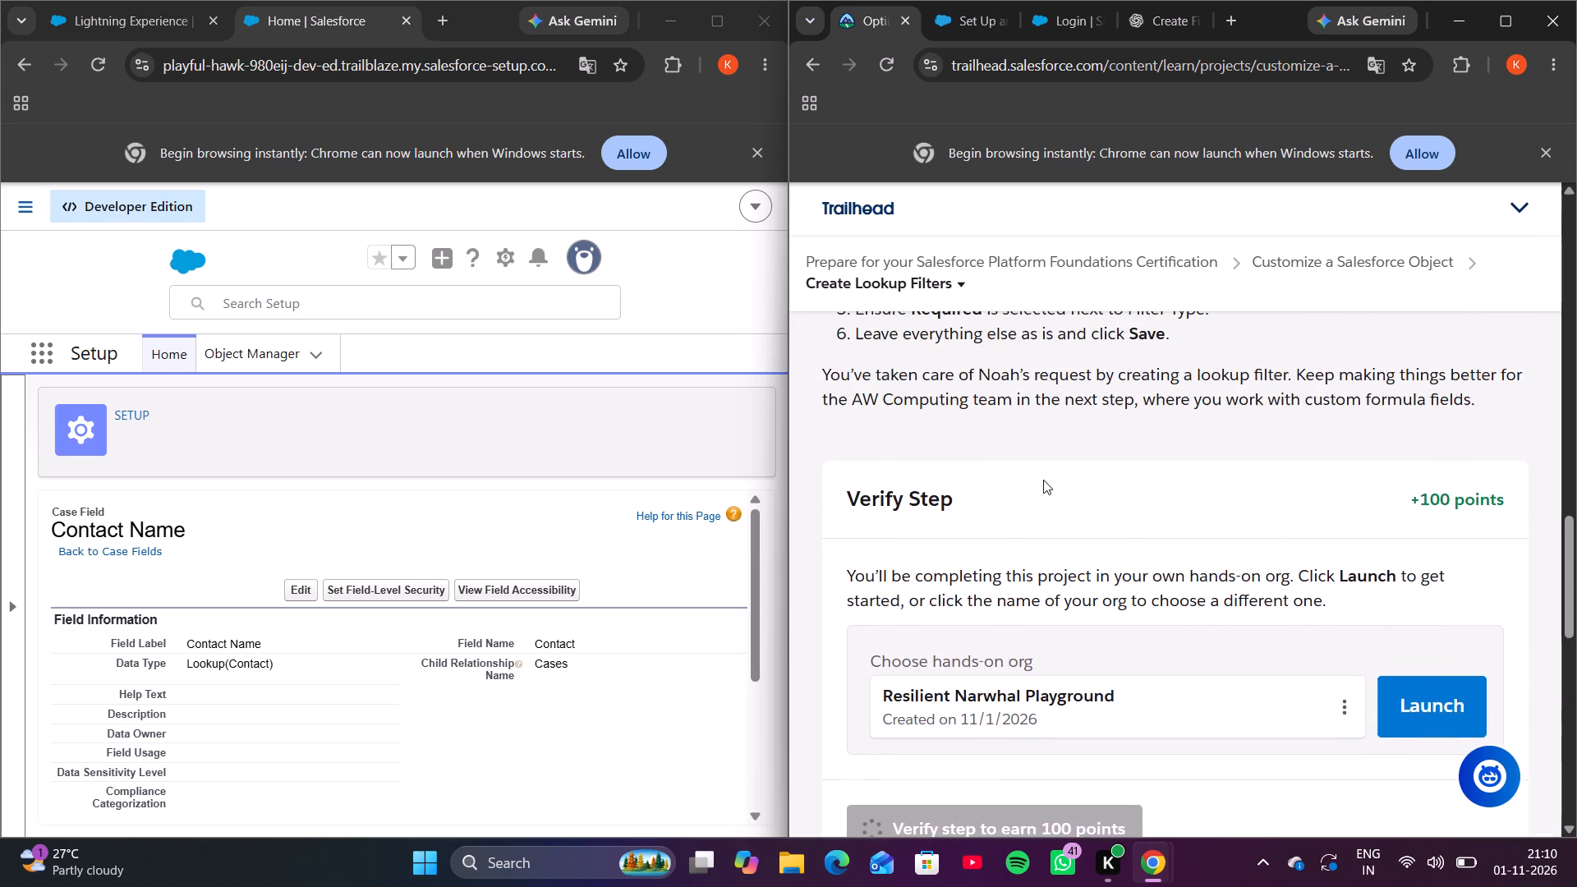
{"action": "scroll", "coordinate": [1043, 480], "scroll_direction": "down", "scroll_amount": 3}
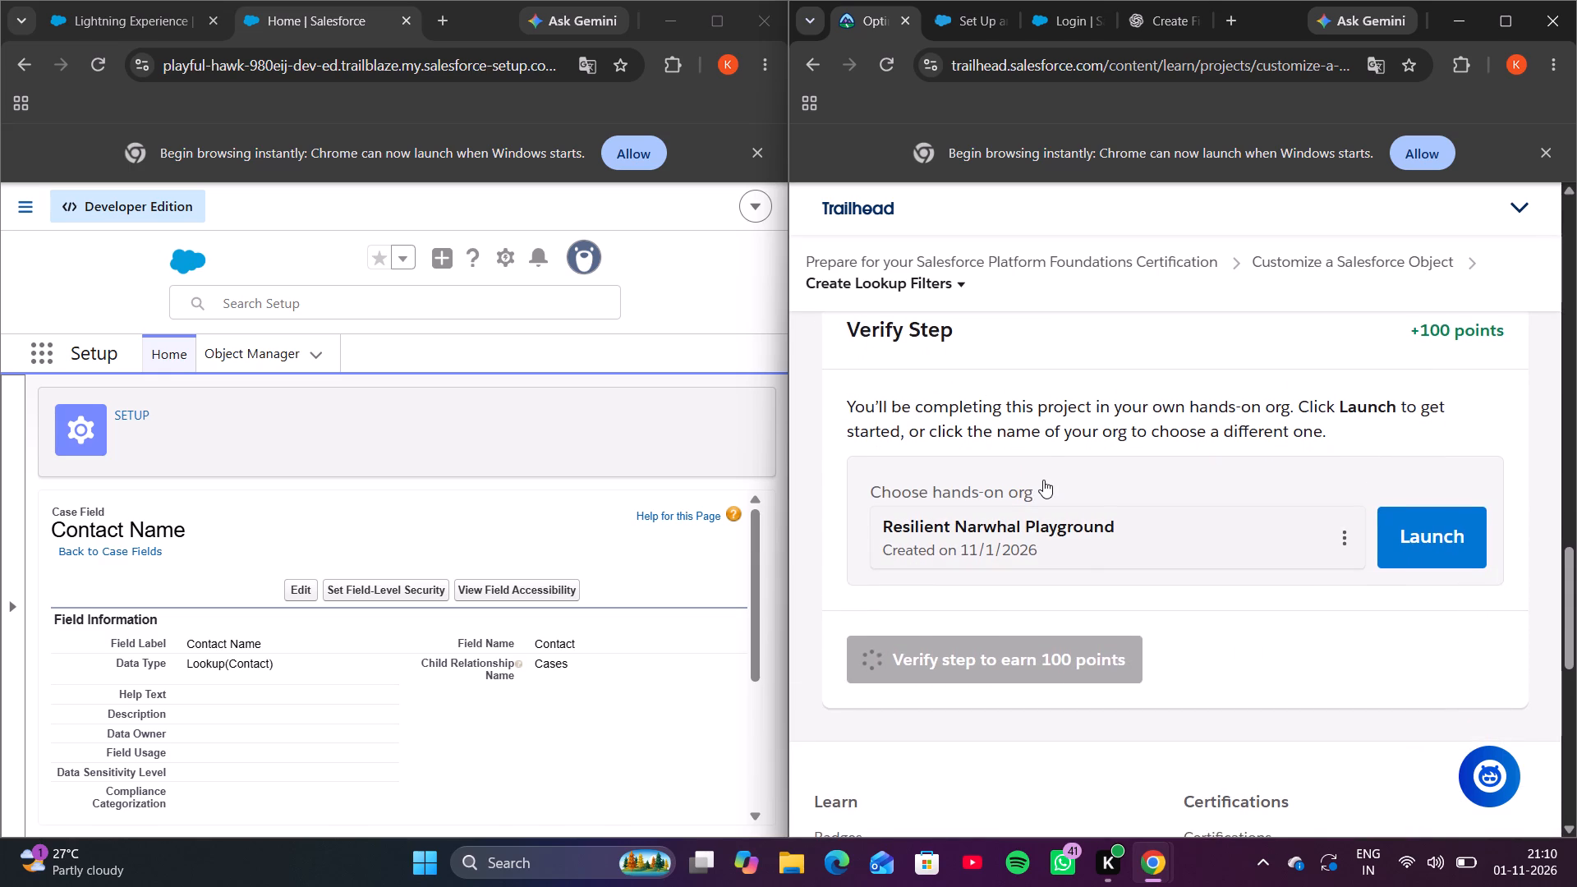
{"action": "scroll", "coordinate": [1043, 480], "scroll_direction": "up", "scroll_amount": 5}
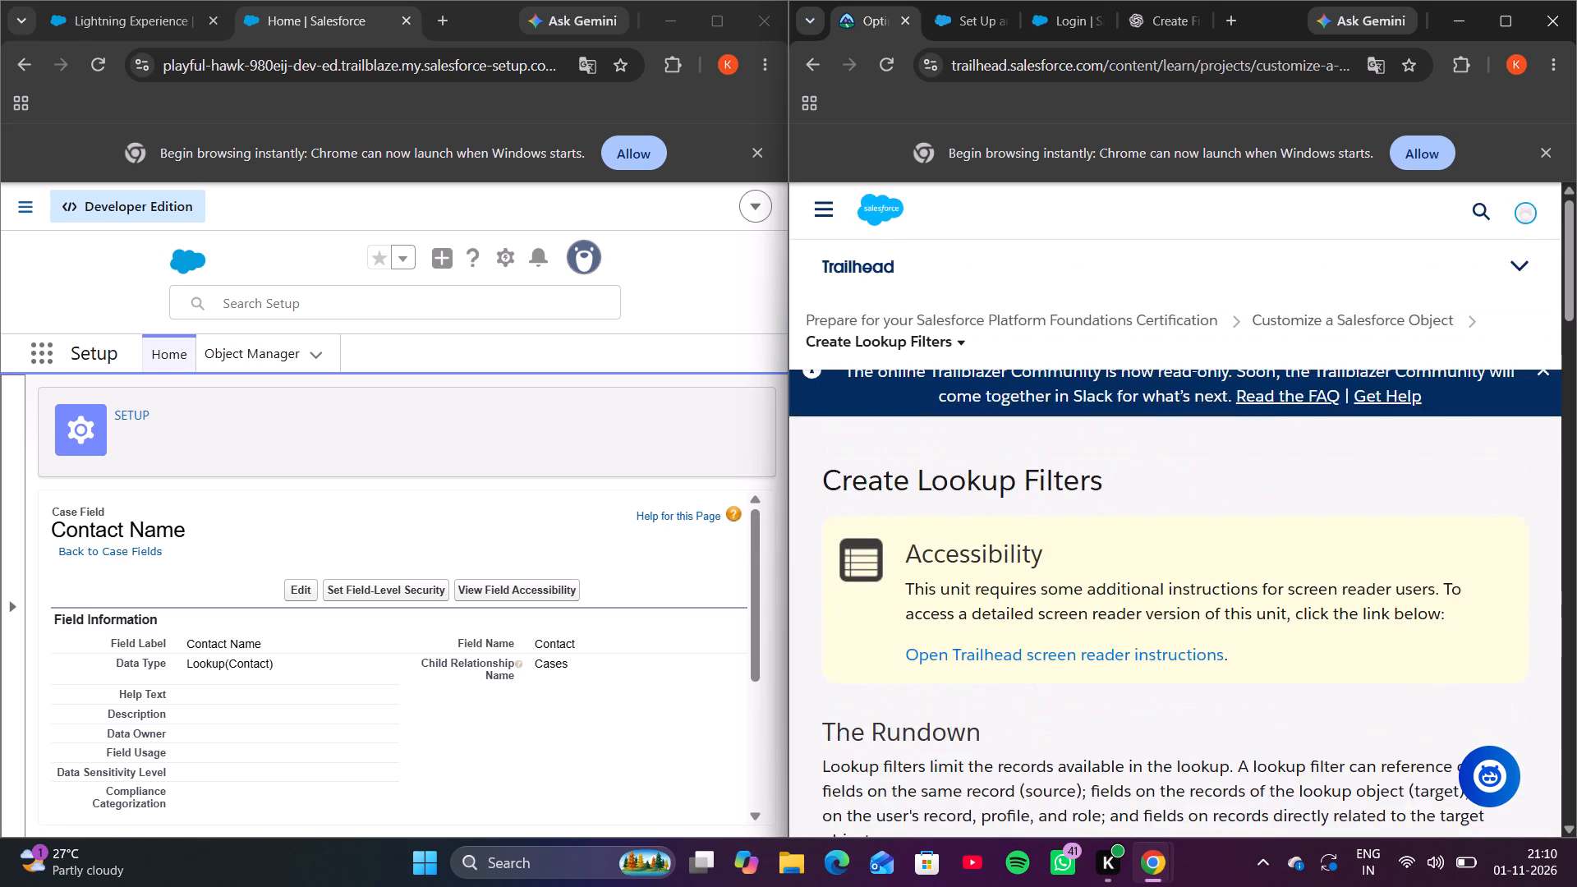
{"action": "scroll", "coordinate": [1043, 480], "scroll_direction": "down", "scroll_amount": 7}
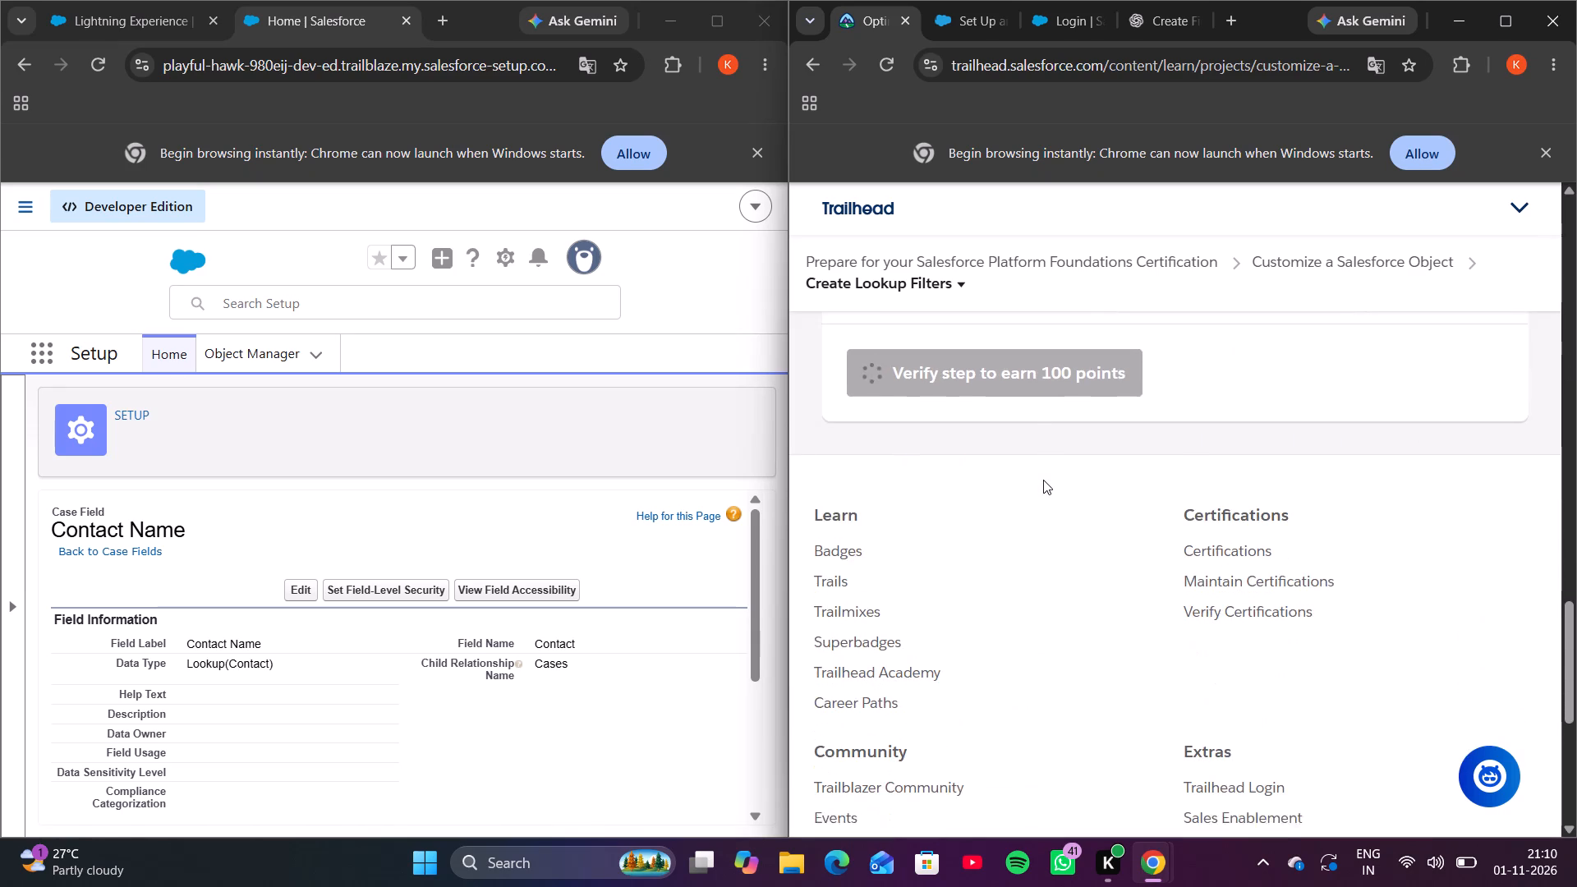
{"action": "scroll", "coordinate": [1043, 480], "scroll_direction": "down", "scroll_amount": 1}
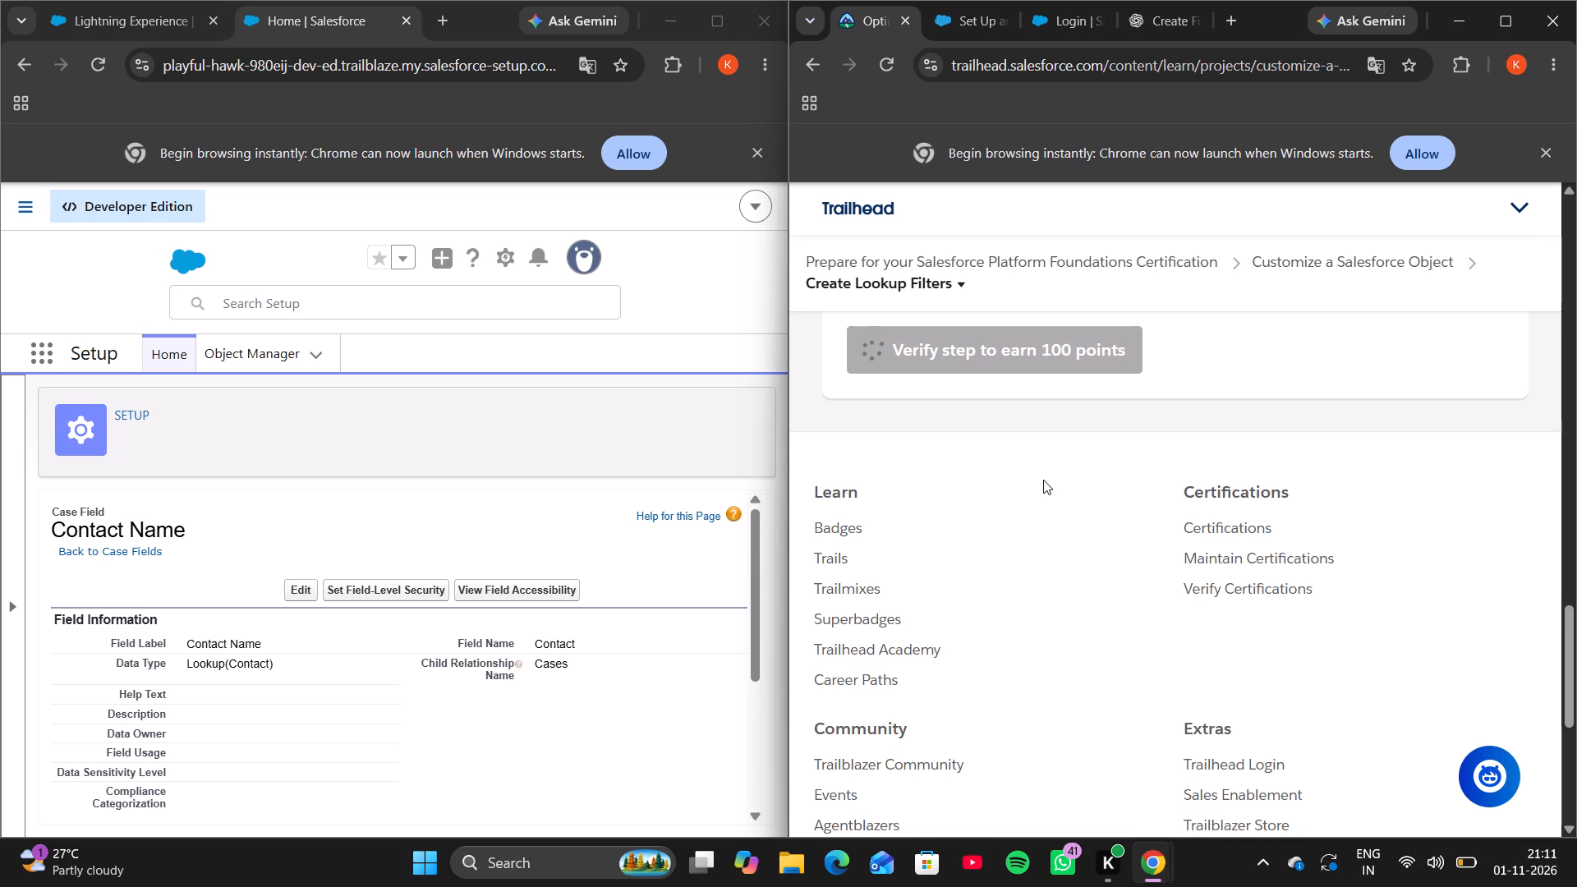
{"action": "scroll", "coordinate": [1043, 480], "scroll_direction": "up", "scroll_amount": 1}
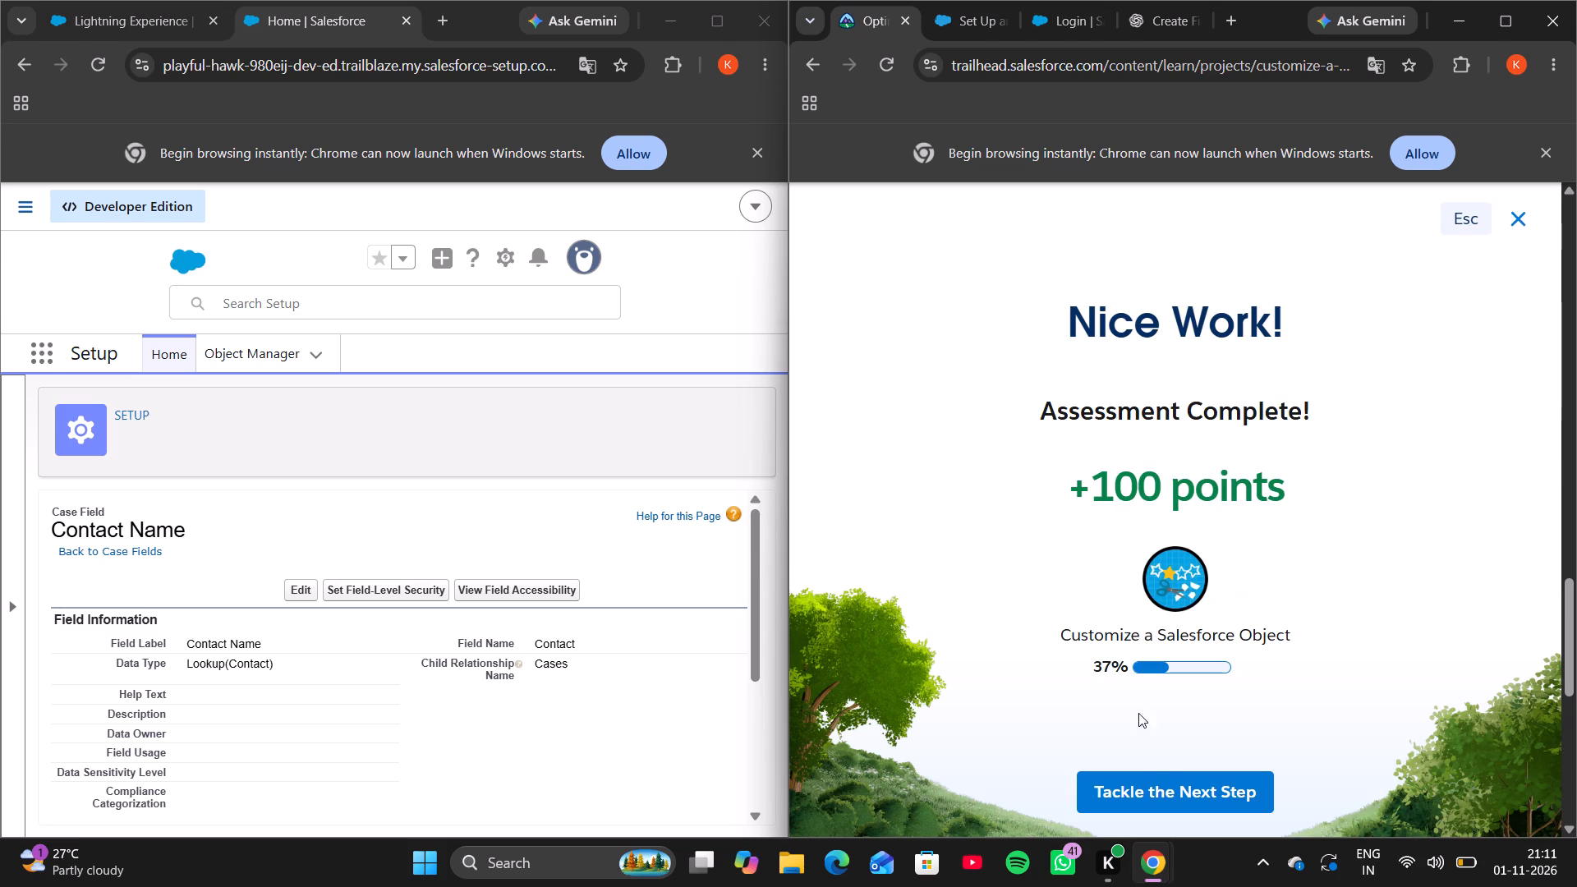
Continue to the Create Formula Fields unit and review its introduction and Calculate the Commission instructions.
{"action": "left_click", "coordinate": [1152, 783]}
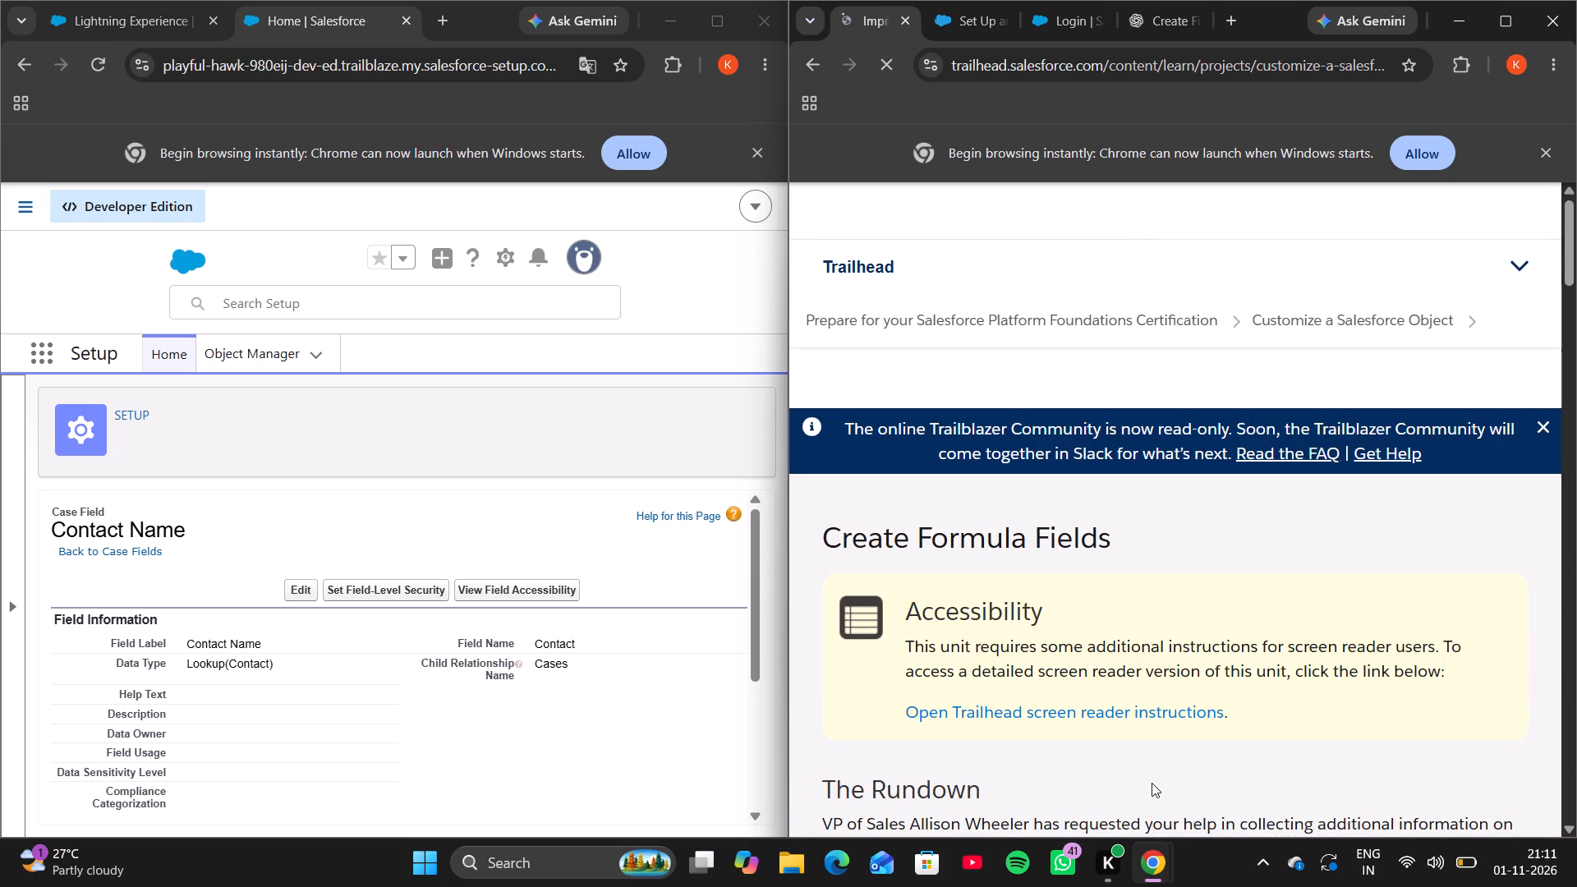
{"action": "scroll", "coordinate": [1186, 693], "scroll_direction": "down", "scroll_amount": 1}
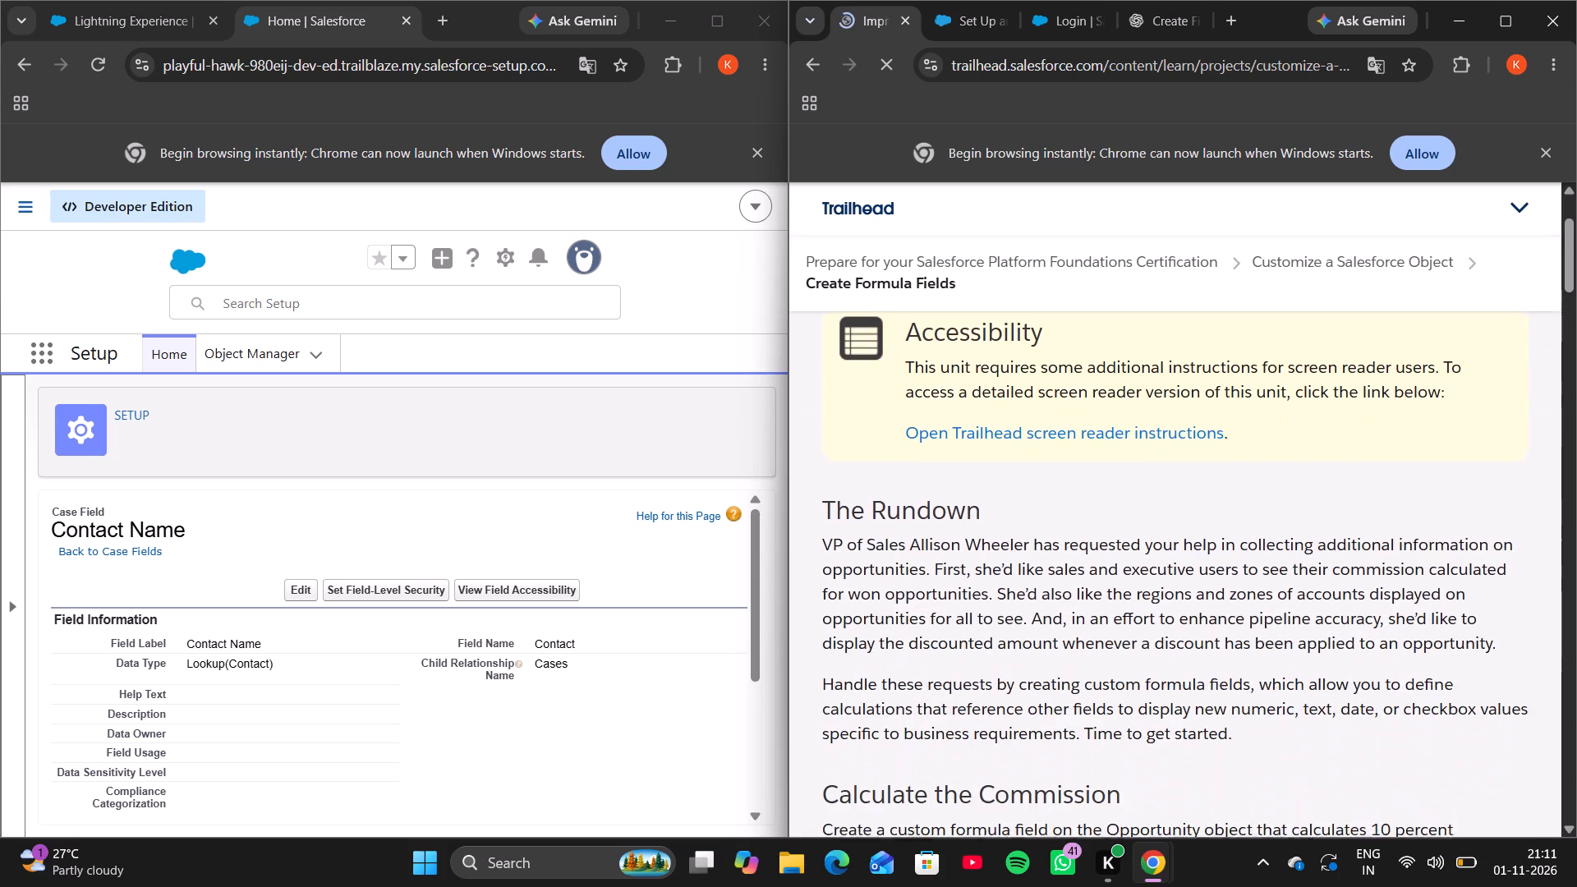
{"action": "scroll", "coordinate": [1186, 693], "scroll_direction": "down", "scroll_amount": 4}
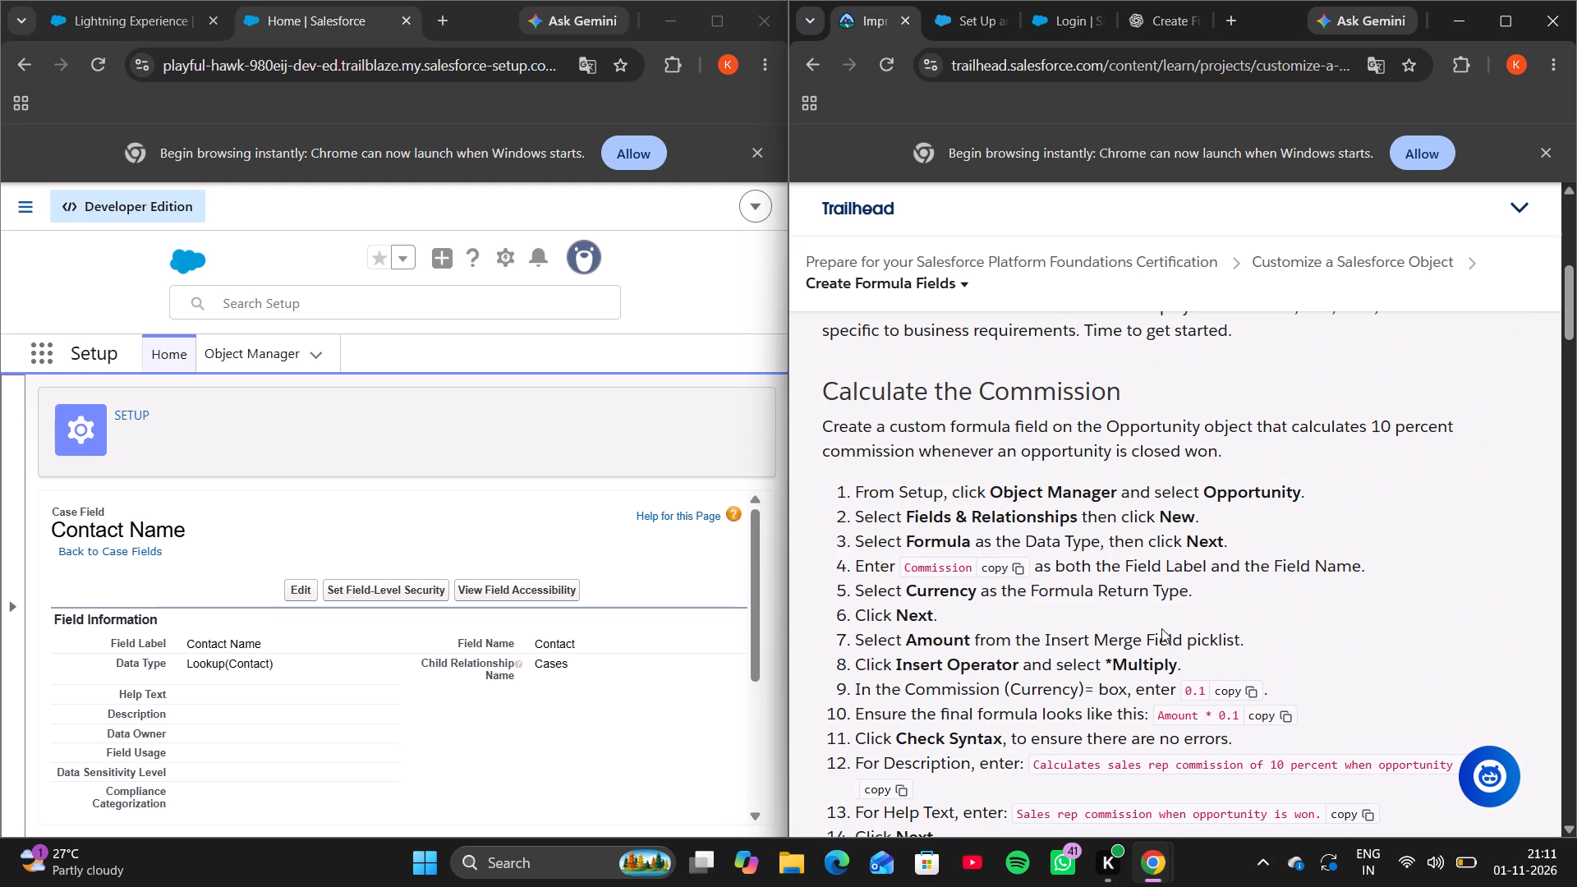
{"action": "scroll", "coordinate": [1089, 601], "scroll_direction": "up", "scroll_amount": 4}
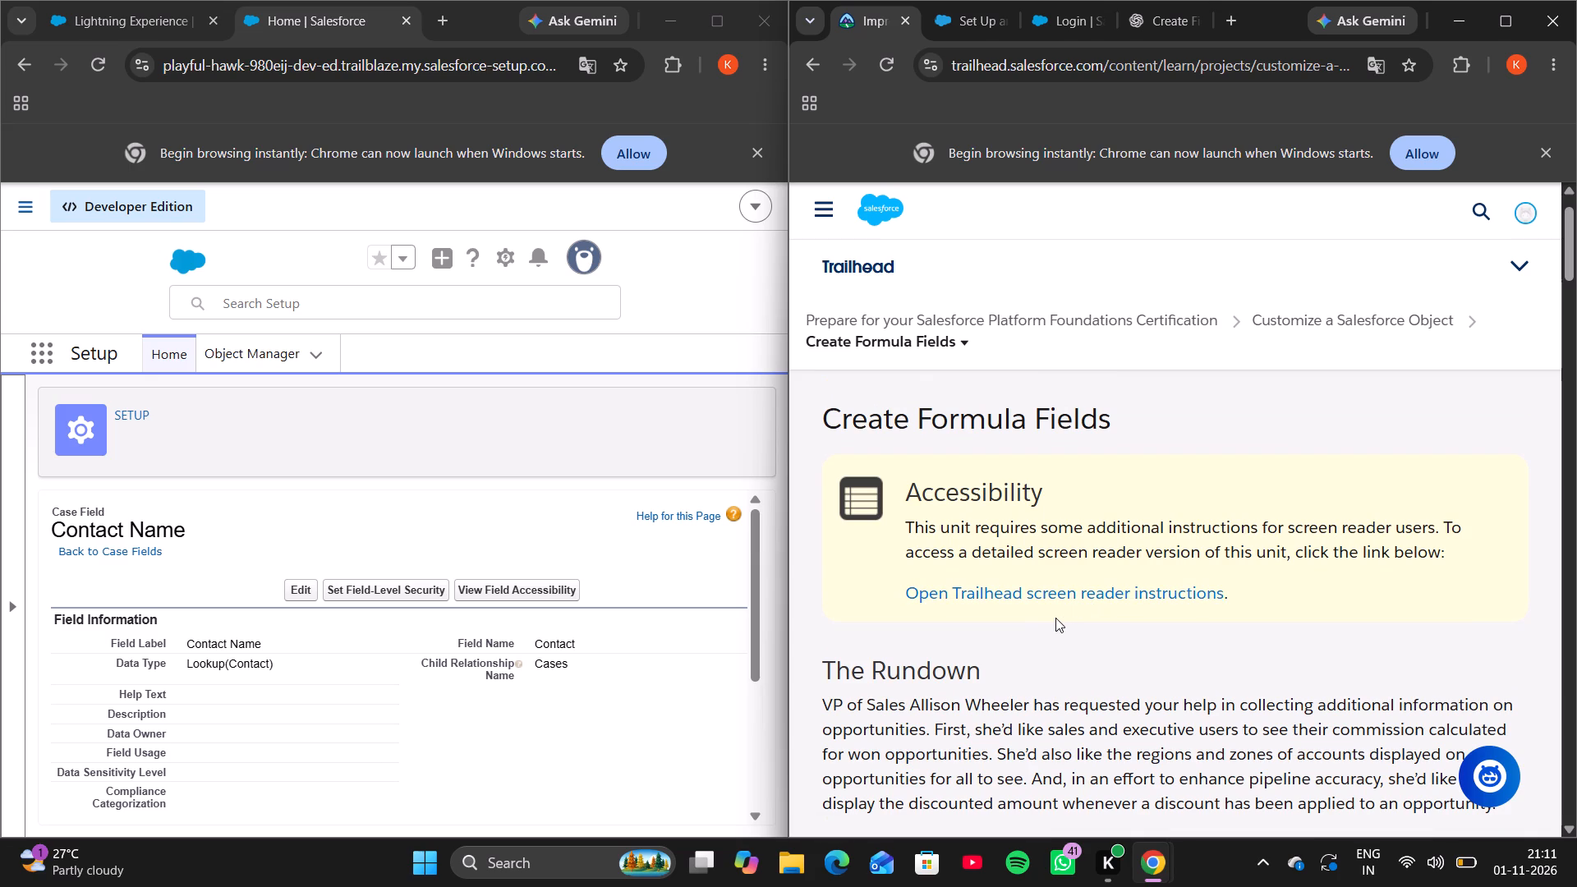
{"action": "scroll", "coordinate": [1018, 664], "scroll_direction": "down", "scroll_amount": 1}
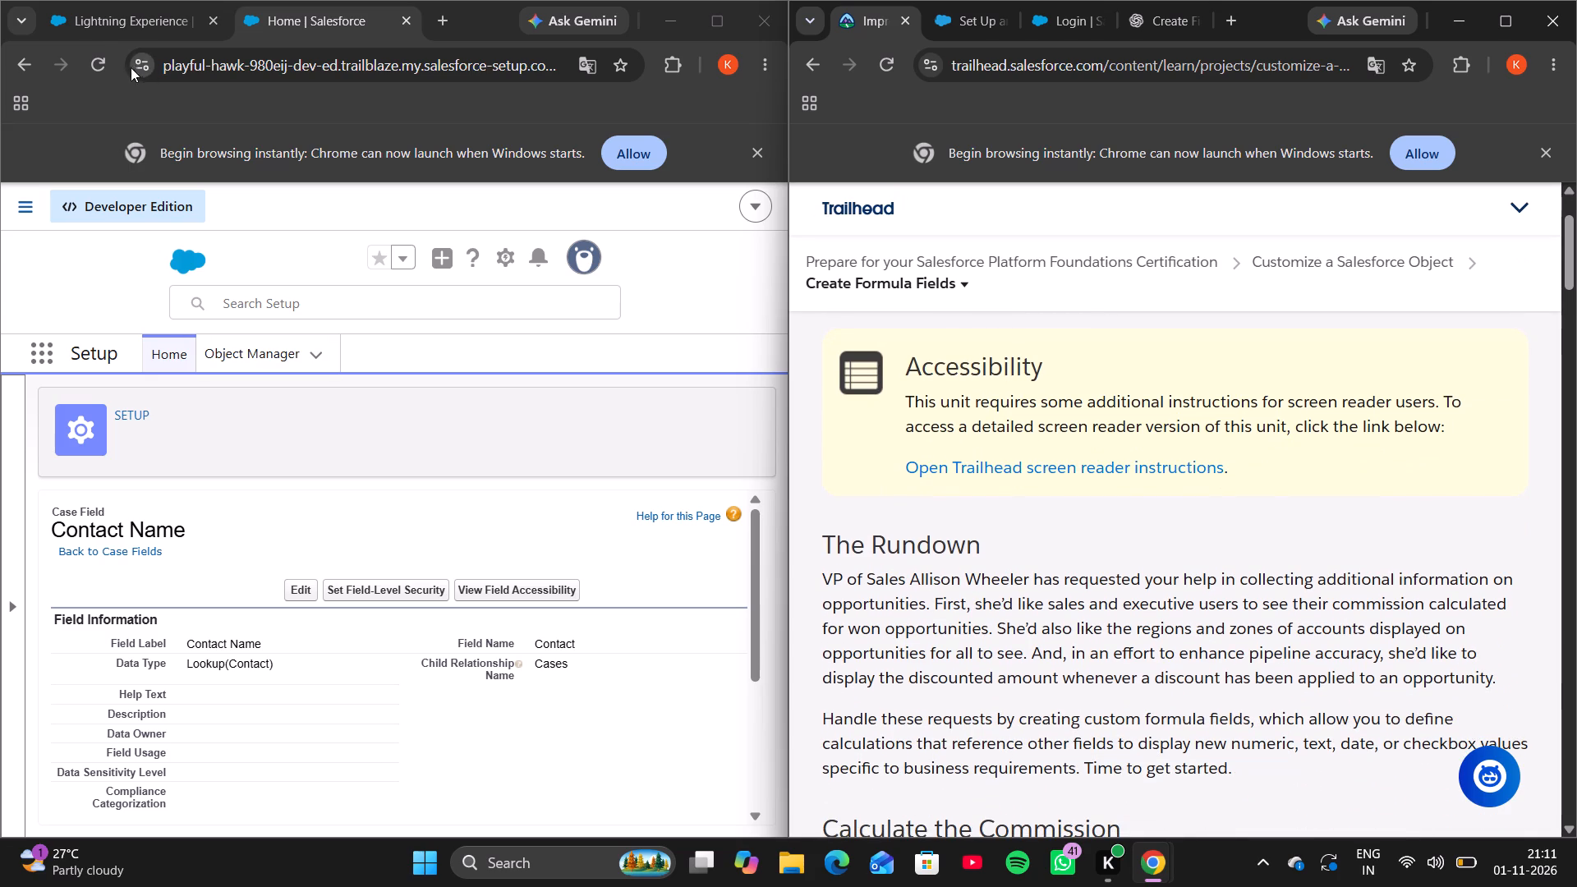
Reload the Salesforce Setup page.
{"action": "left_click", "coordinate": [105, 64]}
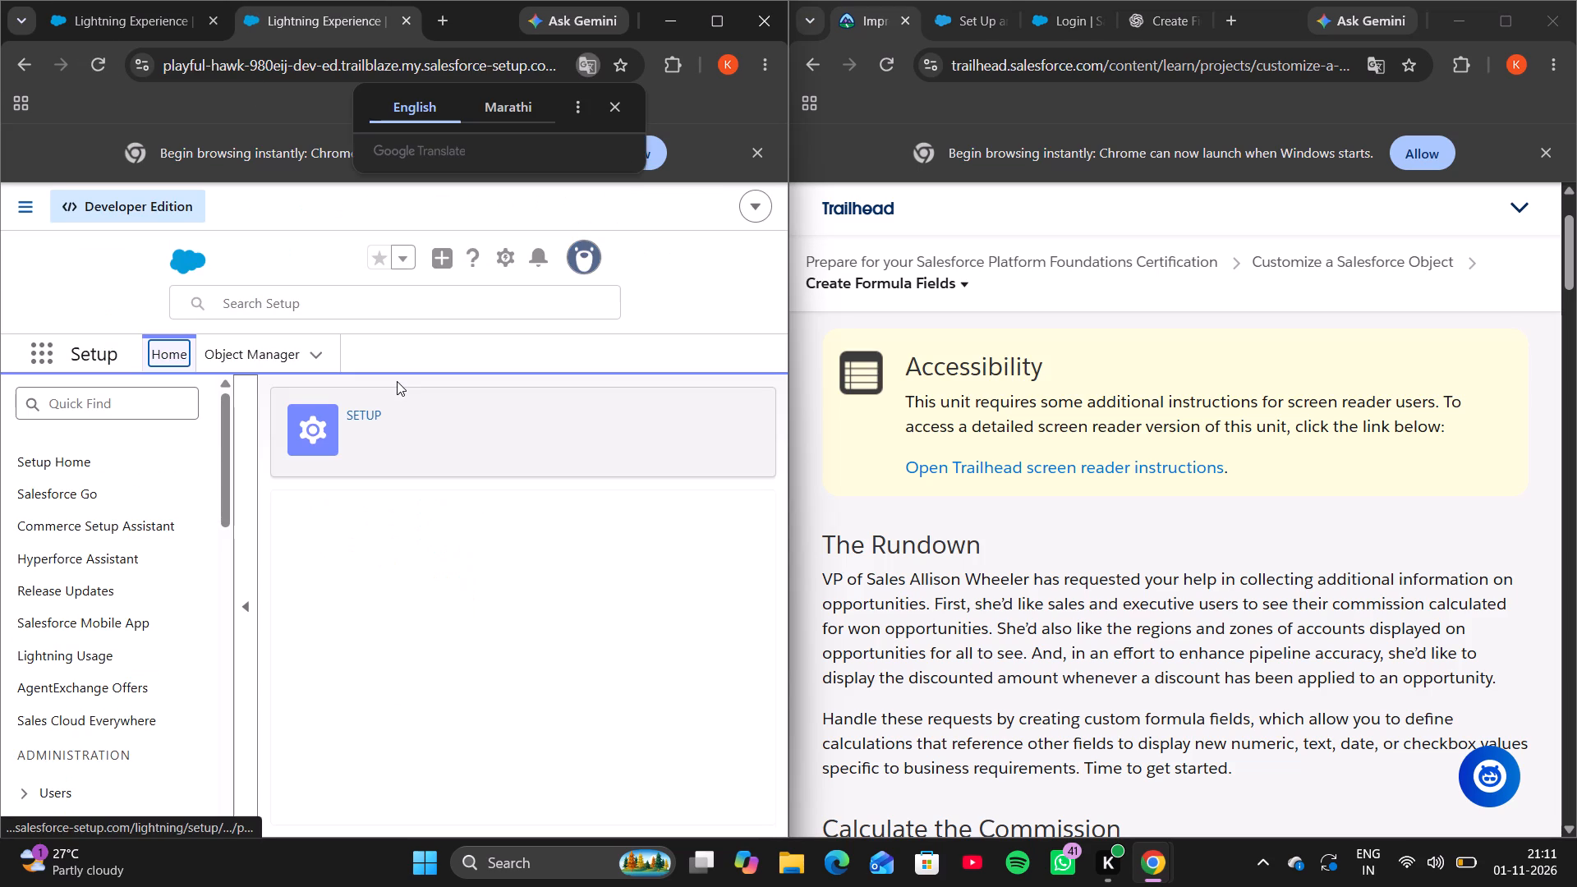
Copy the field name Commission from the Calculate the Commission instructions.
{"action": "scroll", "coordinate": [1017, 608], "scroll_direction": "down", "scroll_amount": 1}
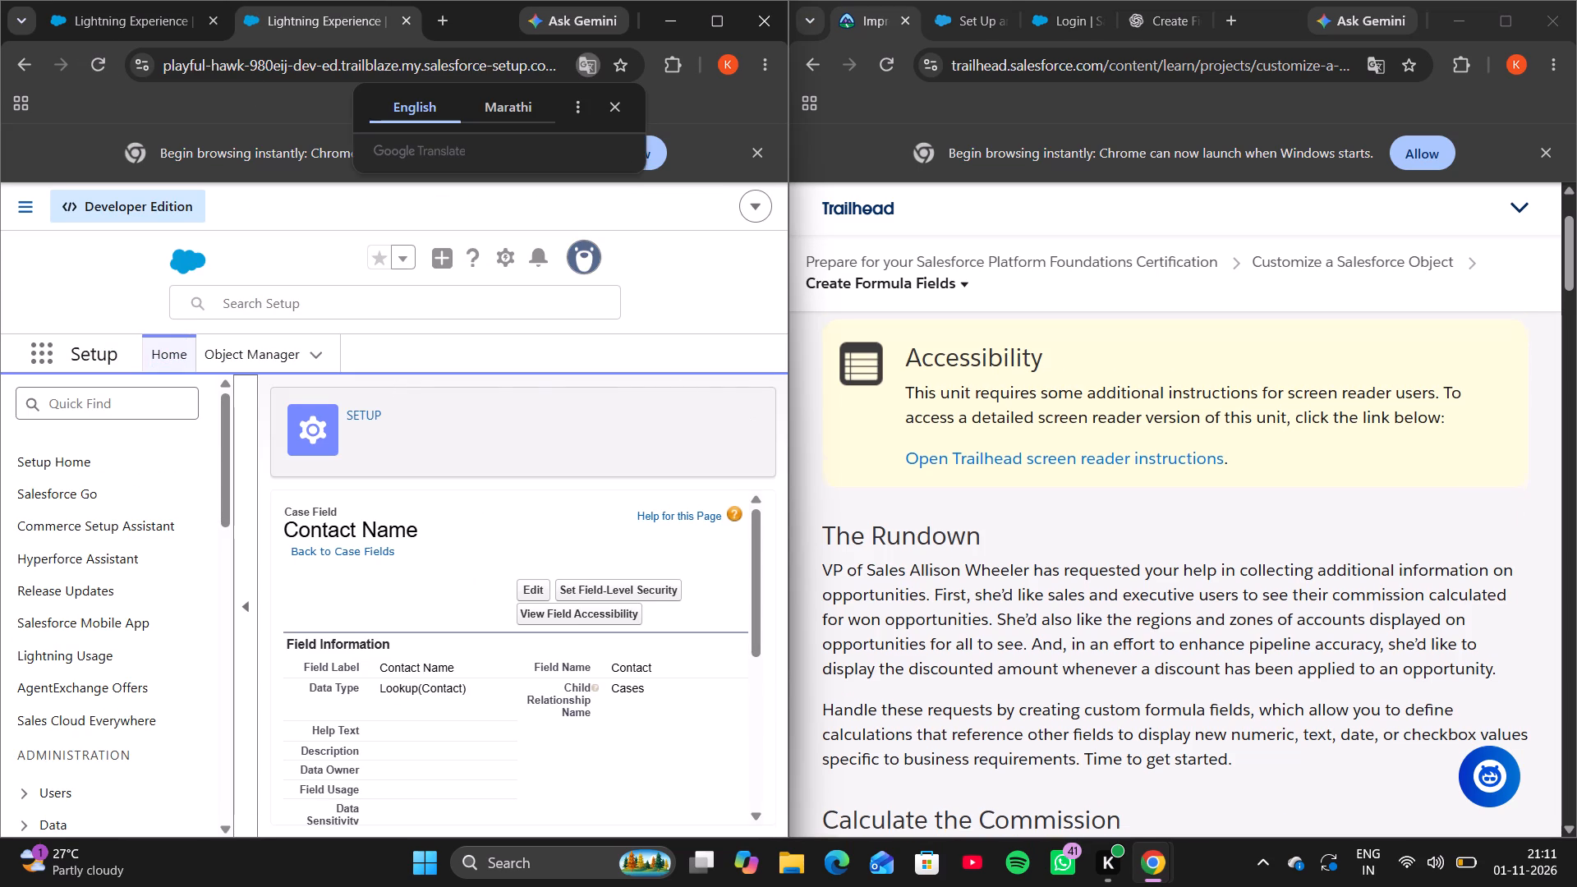
{"action": "scroll", "coordinate": [1017, 608], "scroll_direction": "down", "scroll_amount": 3}
{"action": "left_click", "coordinate": [1002, 656]}
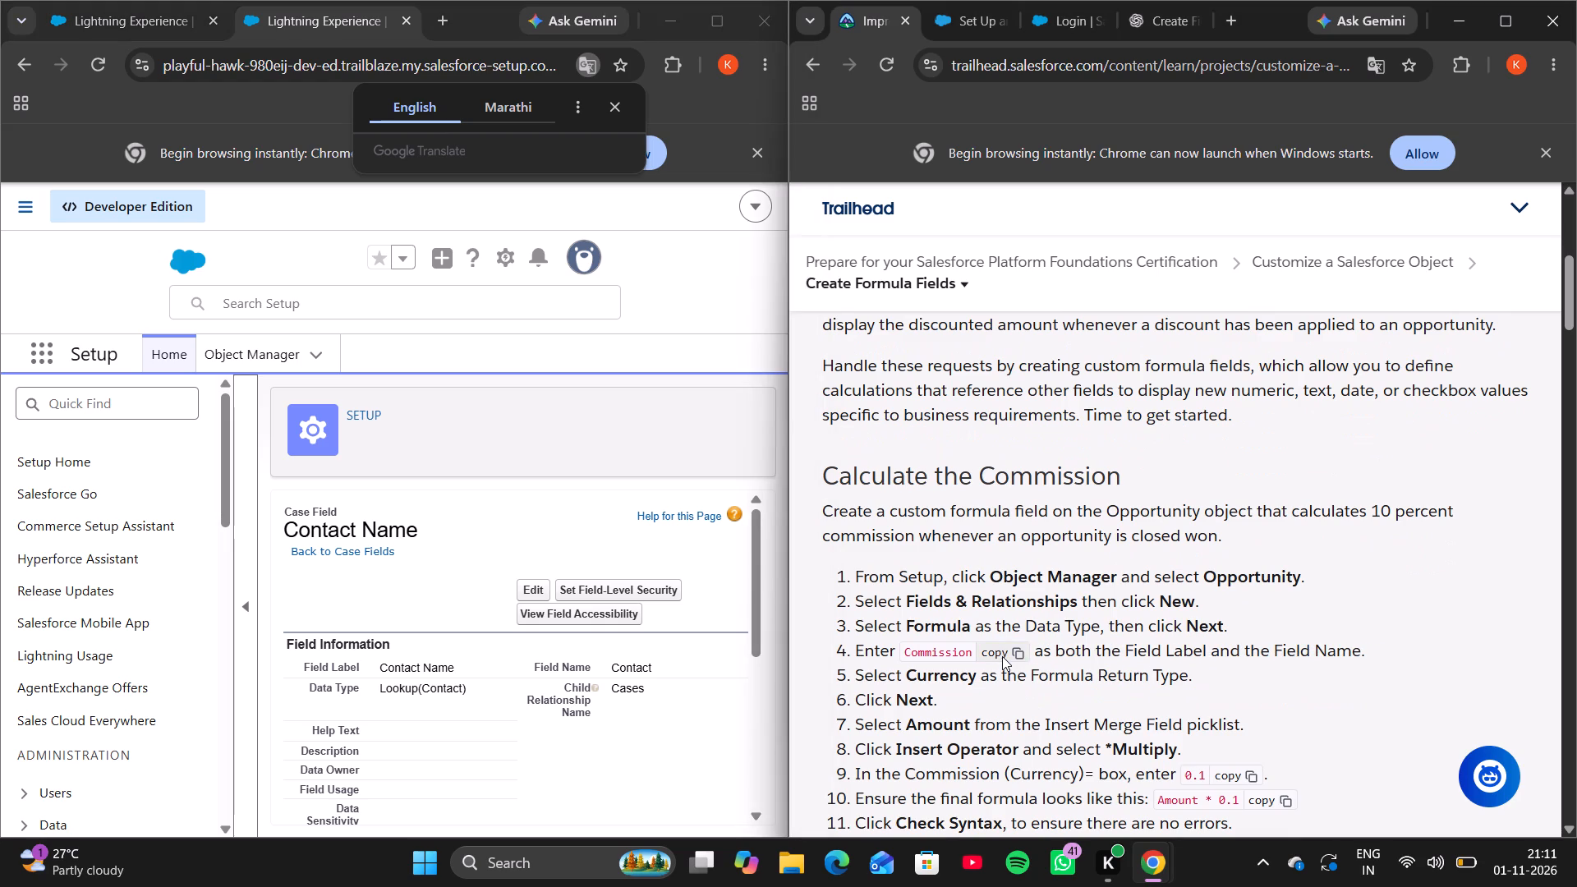
{"action": "left_click", "coordinate": [1002, 646]}
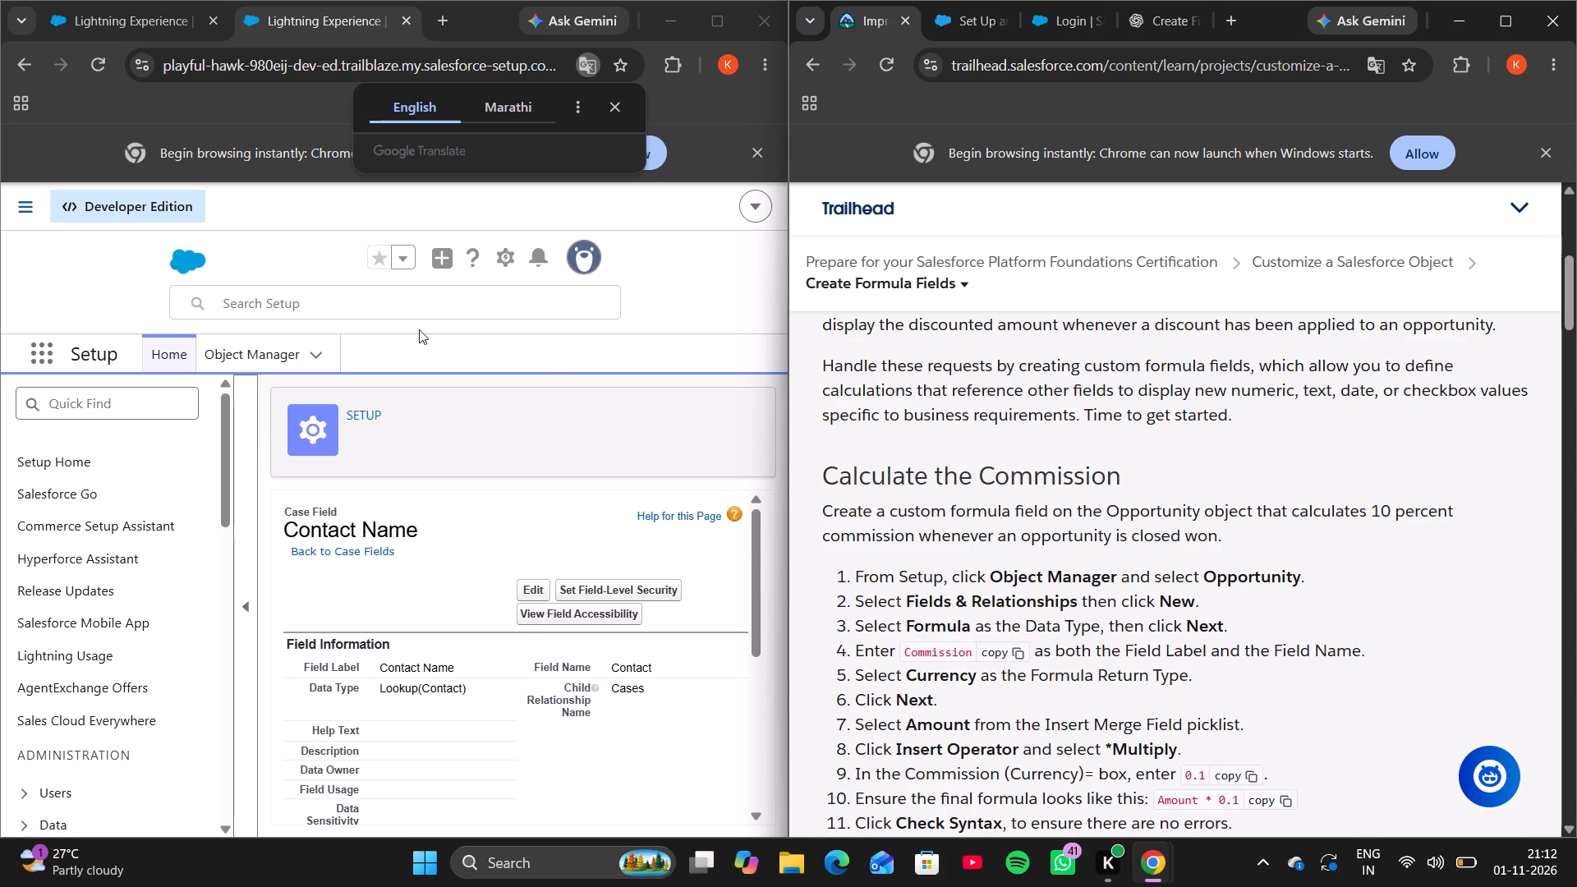
Find the Opportunity object in Object Manager with the search term opp and open its Fields & Relationships.
{"action": "left_click", "coordinate": [274, 347]}
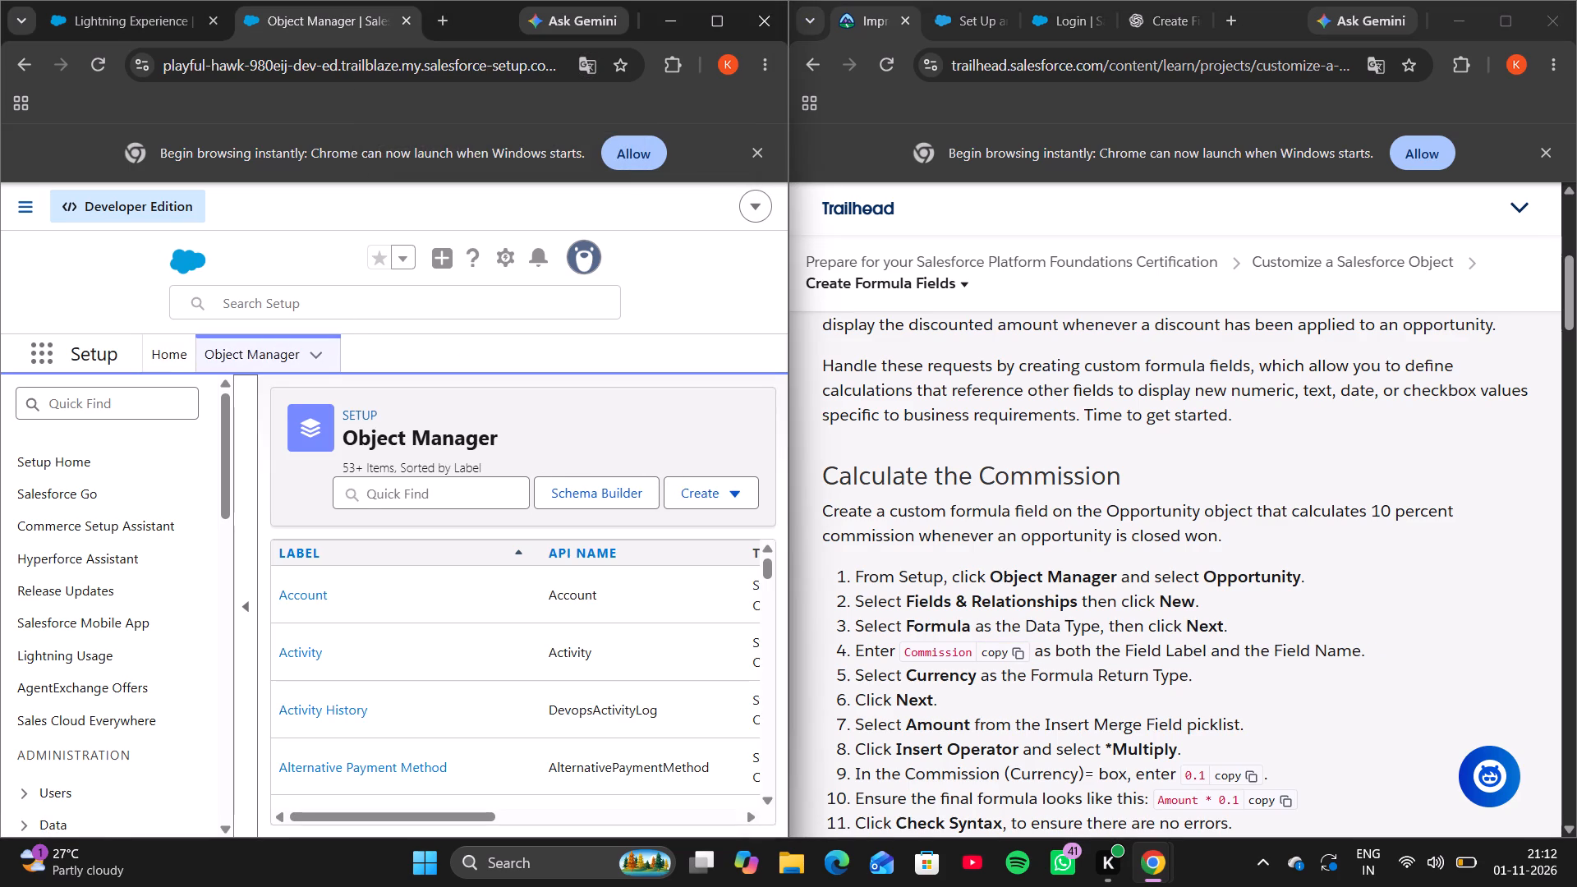
{"action": "left_click", "coordinate": [481, 489]}
{"action": "type", "text": "opp"}
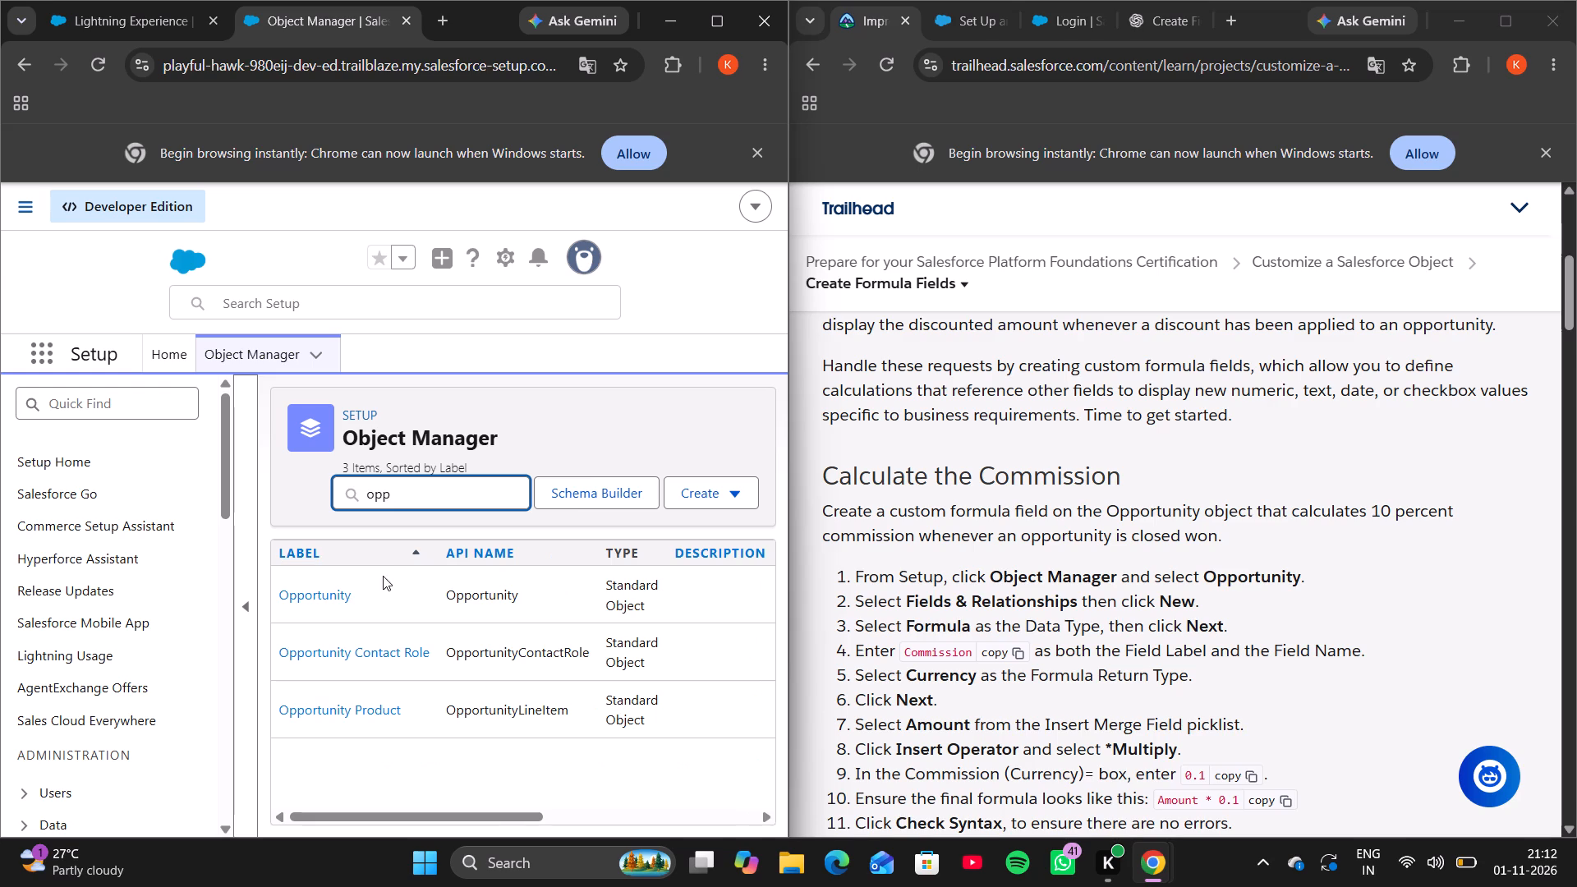
{"action": "left_click", "coordinate": [331, 585]}
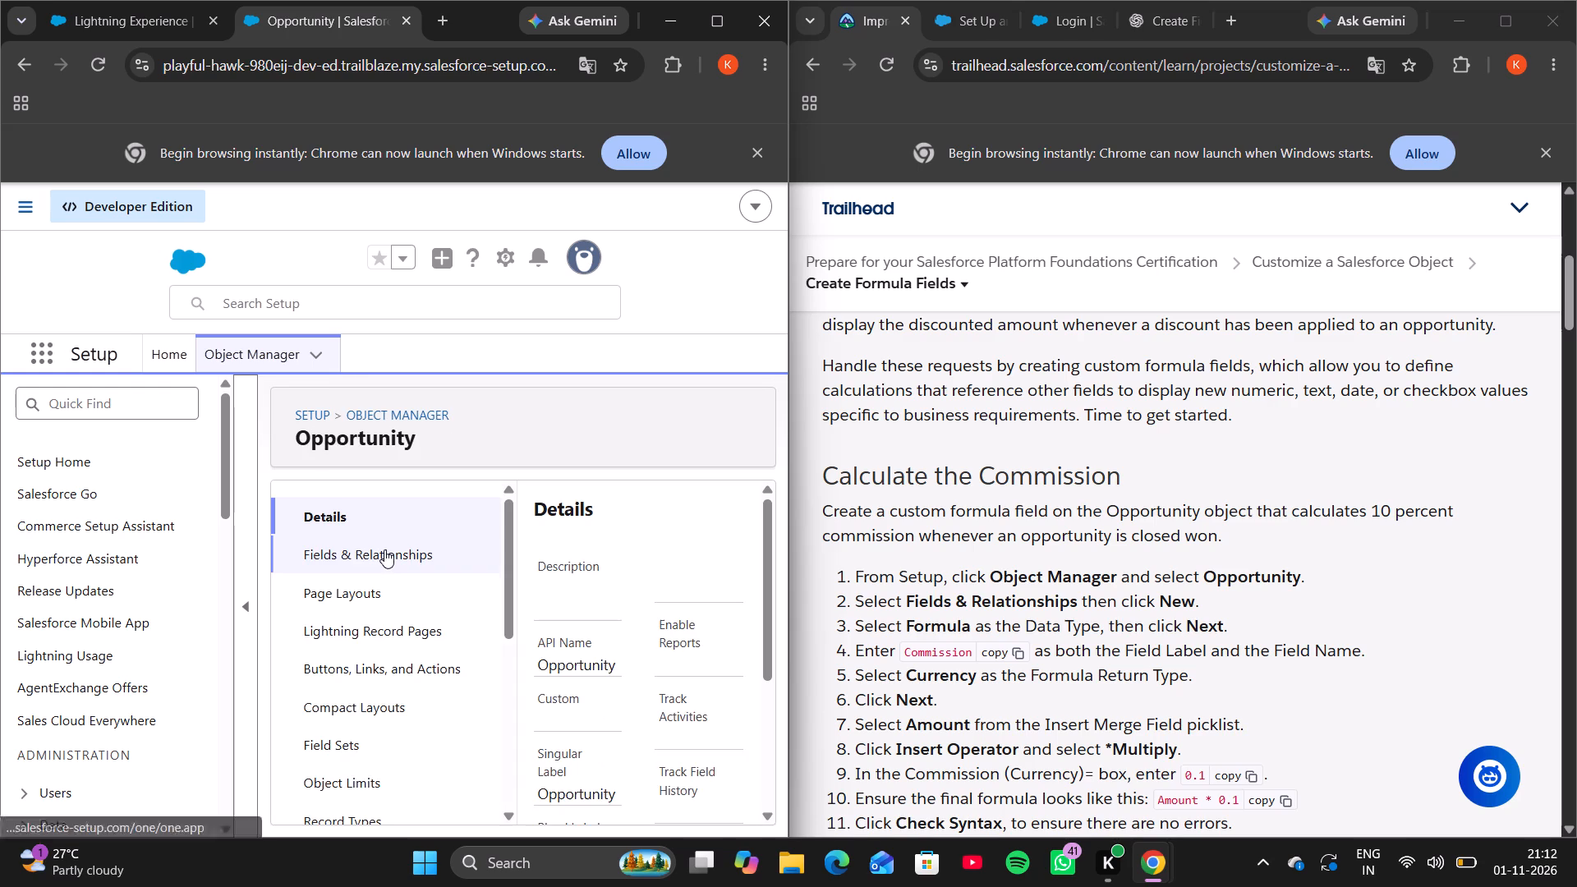
{"action": "left_click", "coordinate": [384, 551]}
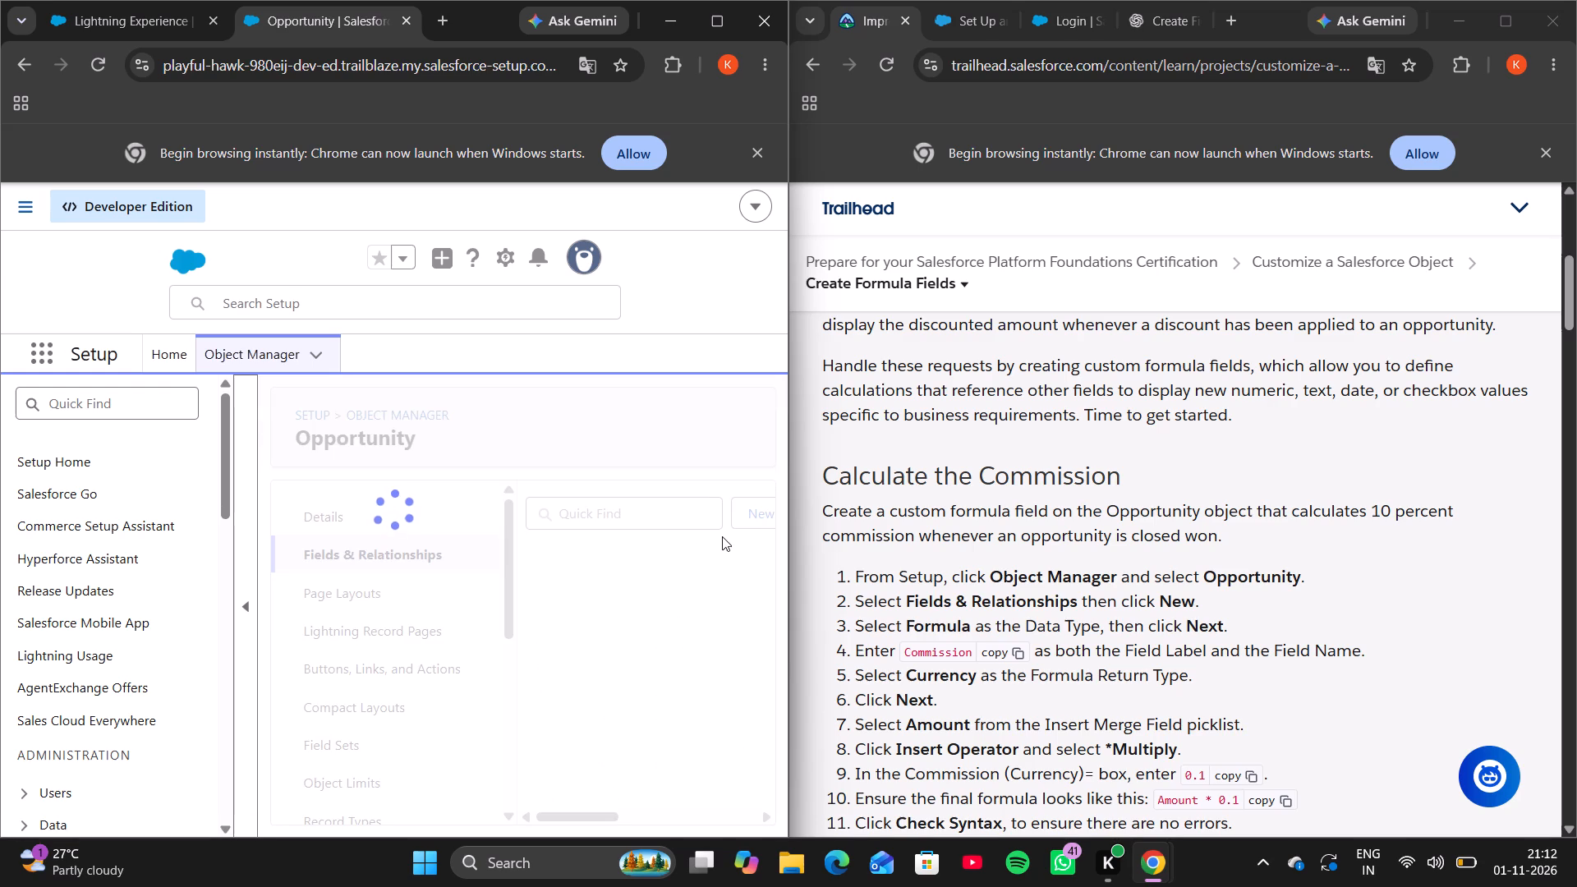
Start a new custom field on Opportunity with Formula as its data type and proceed to the output type step.
{"action": "left_click", "coordinate": [749, 518]}
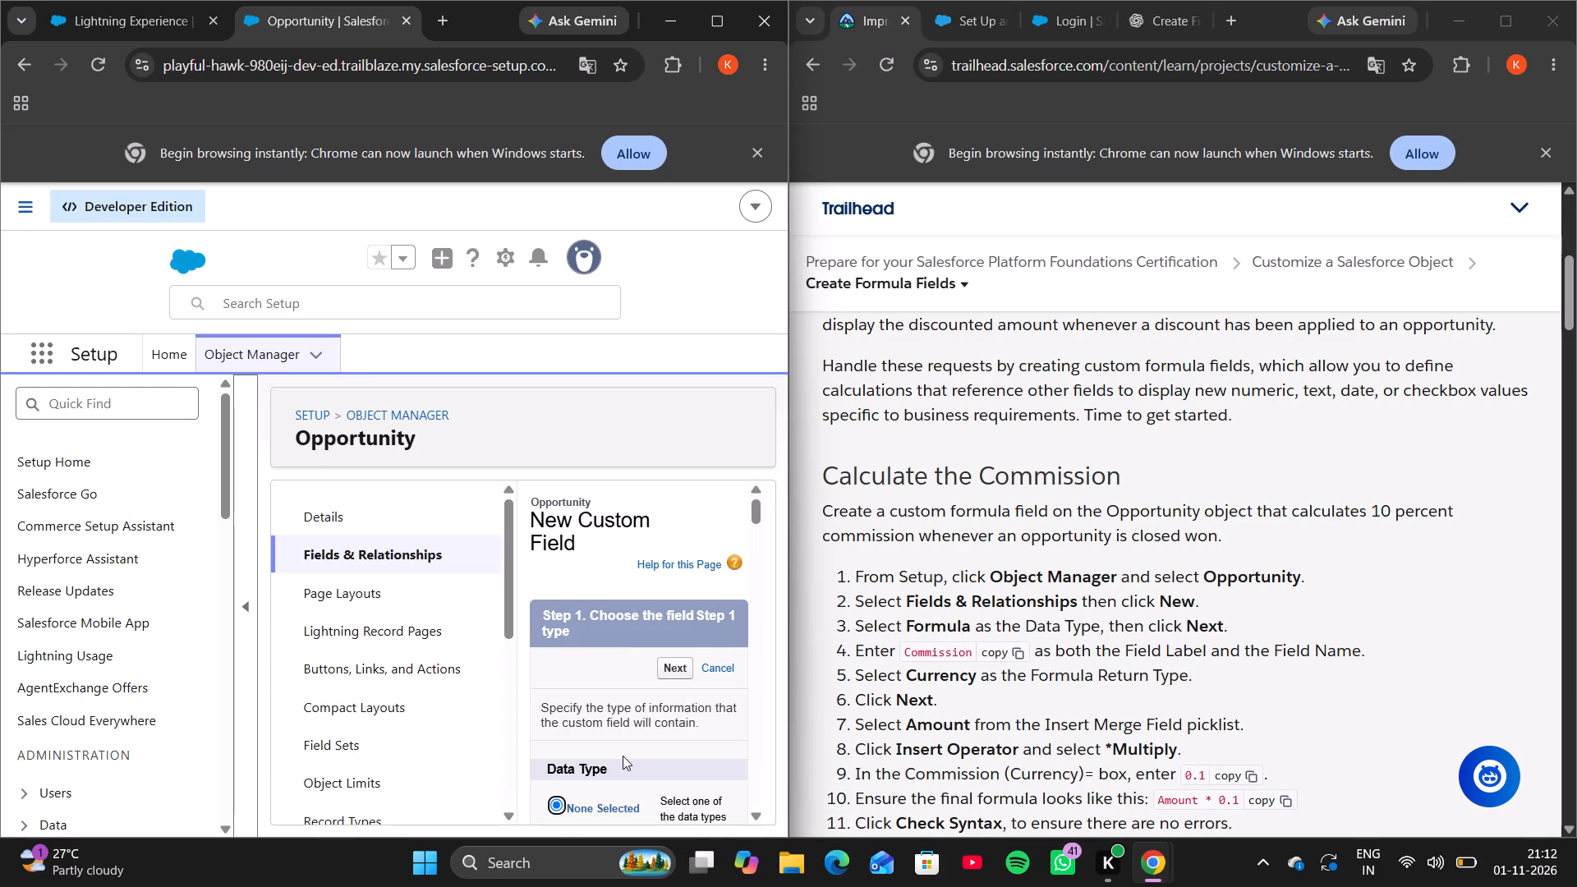
{"action": "scroll", "coordinate": [623, 756], "scroll_direction": "down", "scroll_amount": 4}
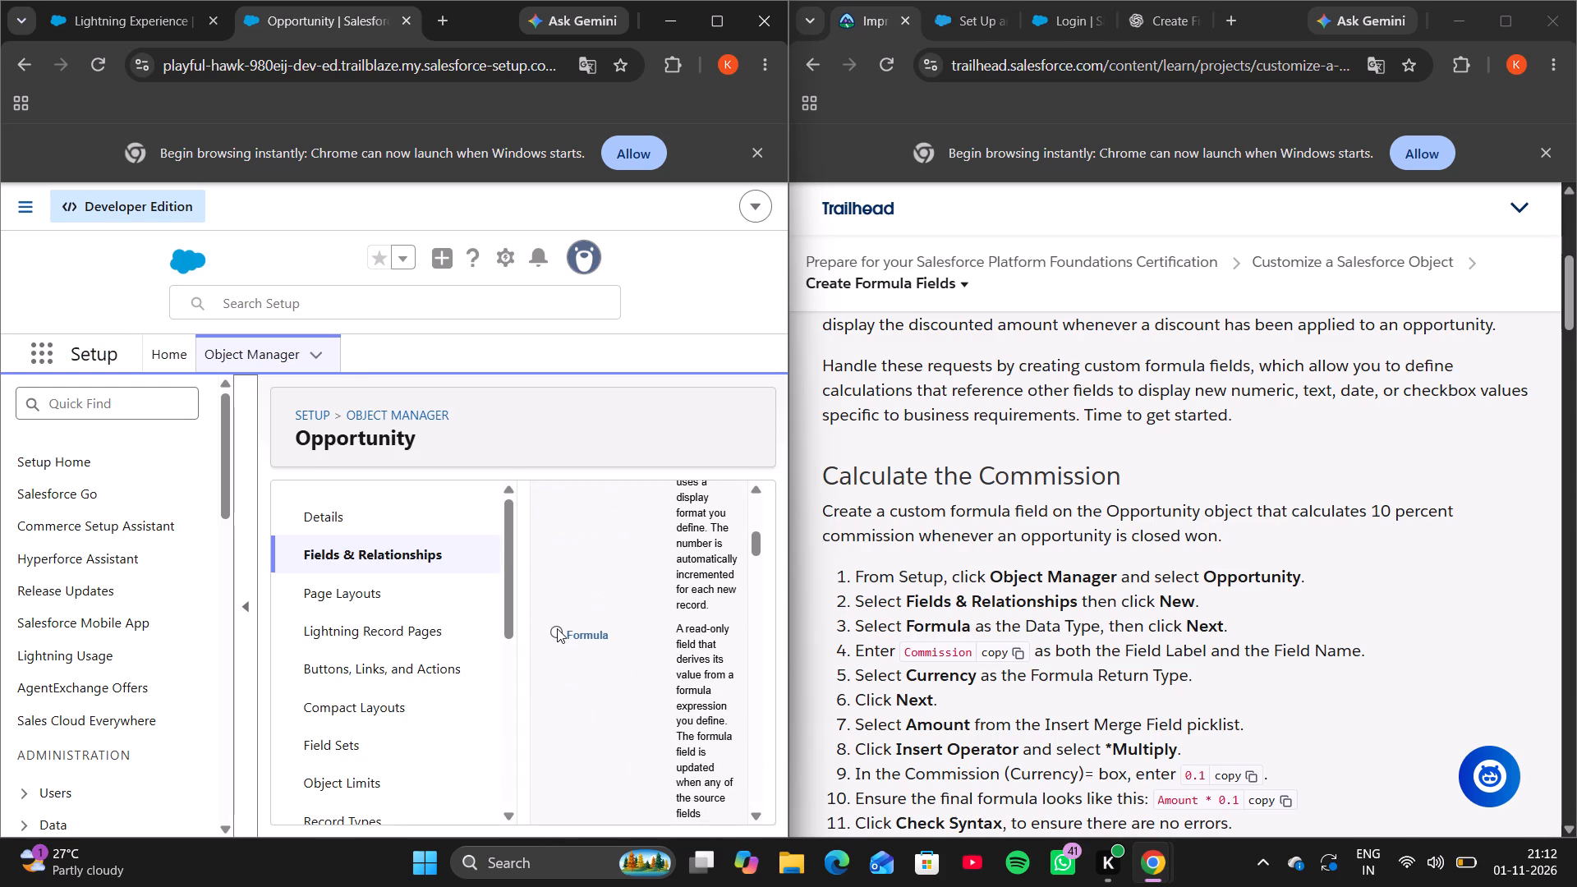
{"action": "left_click", "coordinate": [557, 628]}
{"action": "scroll", "coordinate": [608, 603], "scroll_direction": "up", "scroll_amount": 3}
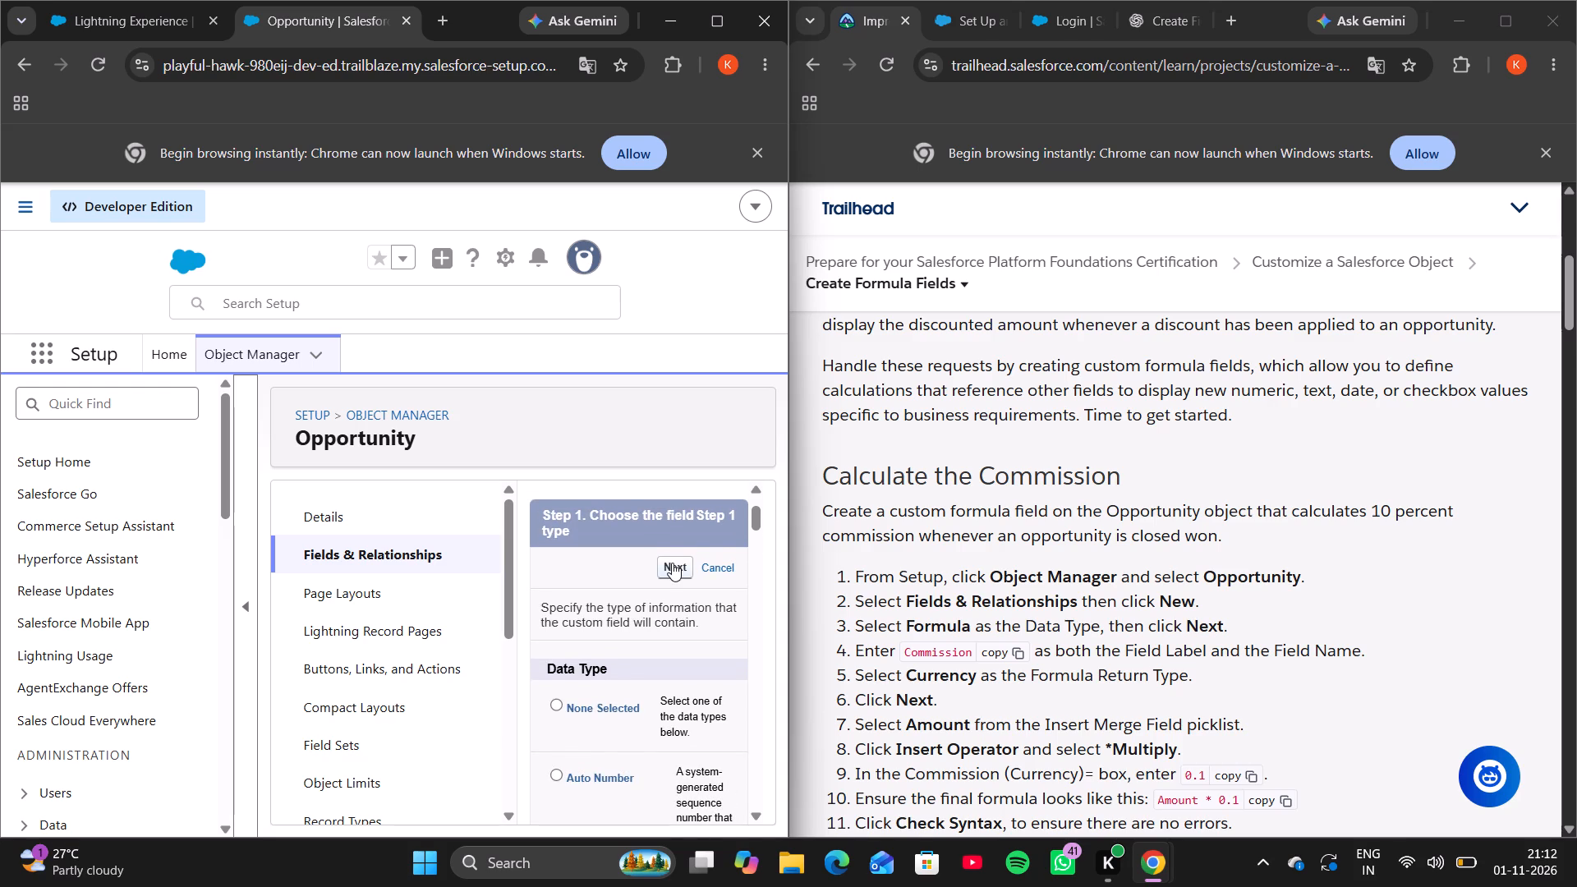
{"action": "left_click", "coordinate": [672, 563]}
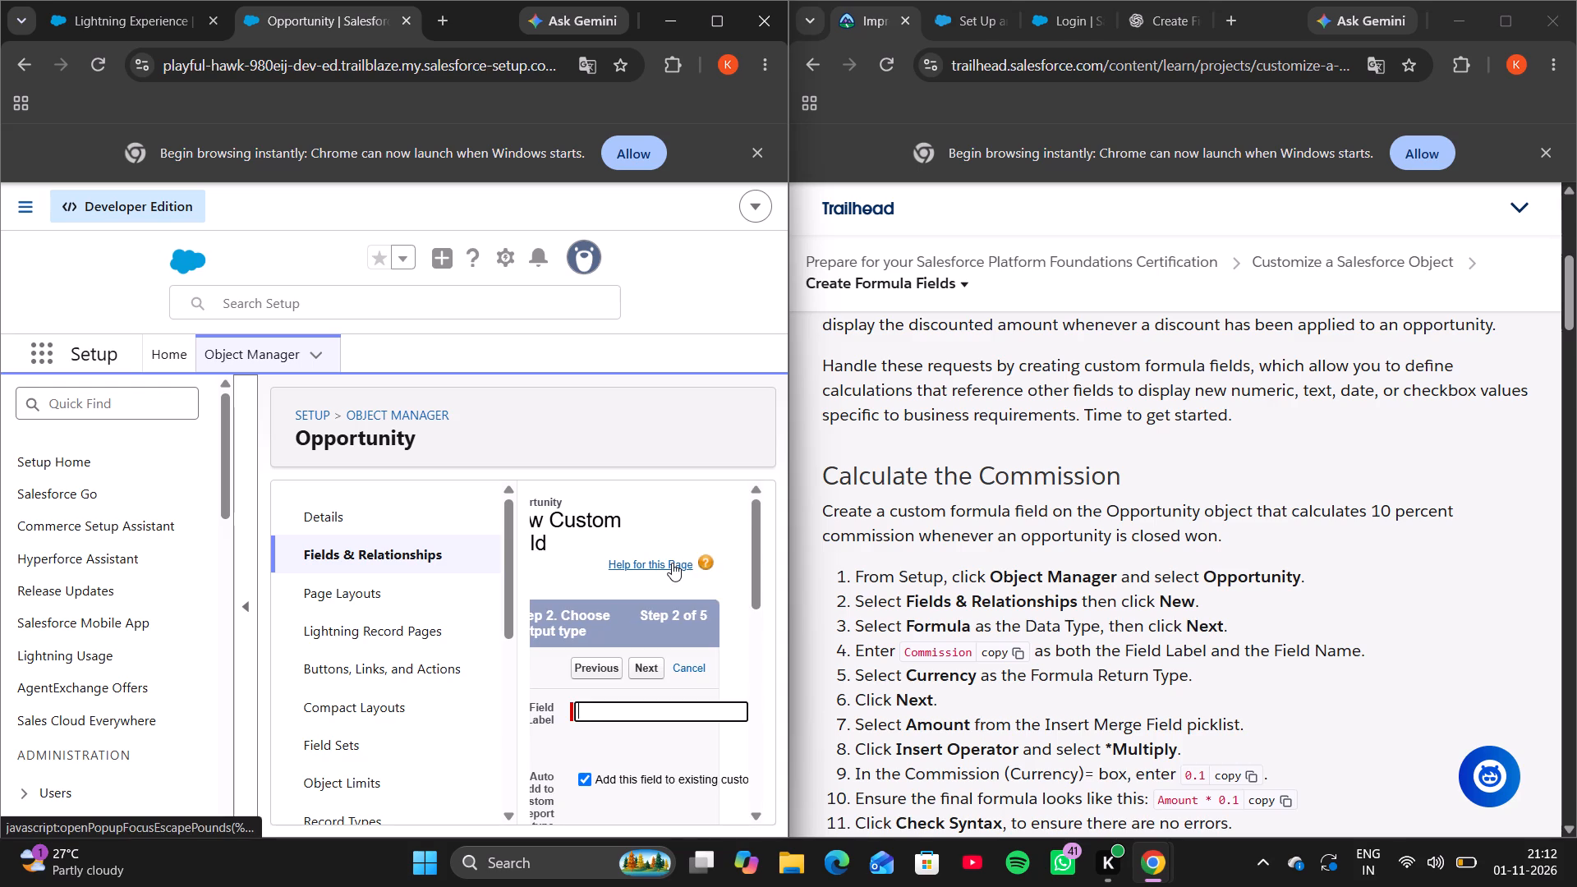
Enter Commission as the new formula field's label and name, and collapse the Setup navigation sidebar.
{"action": "left_click", "coordinate": [660, 702]}
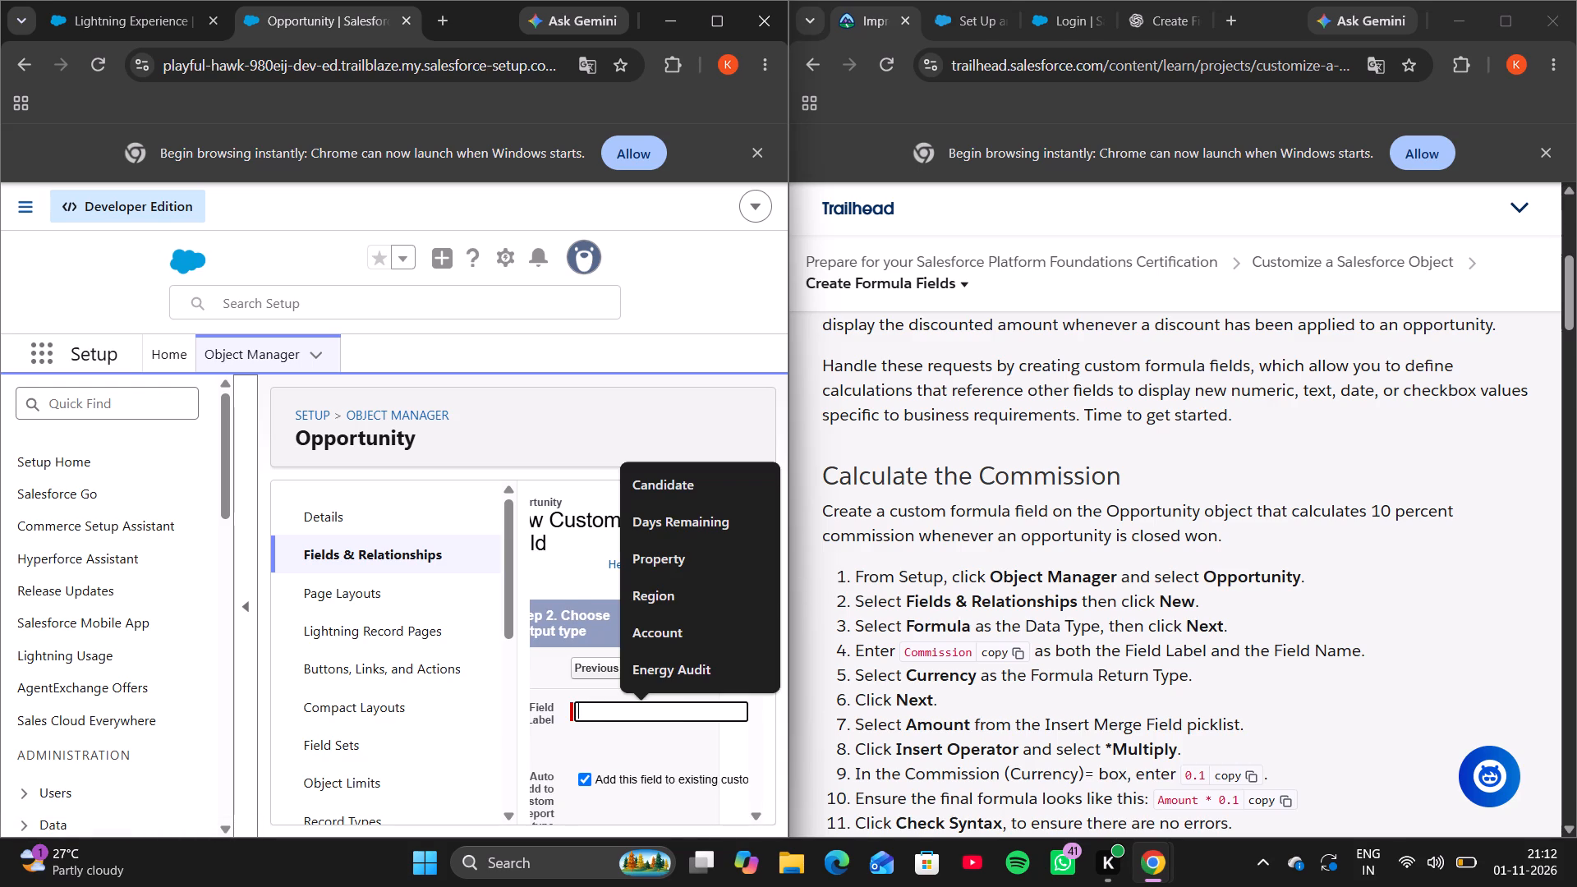
{"action": "key", "text": "ctrl+v"}
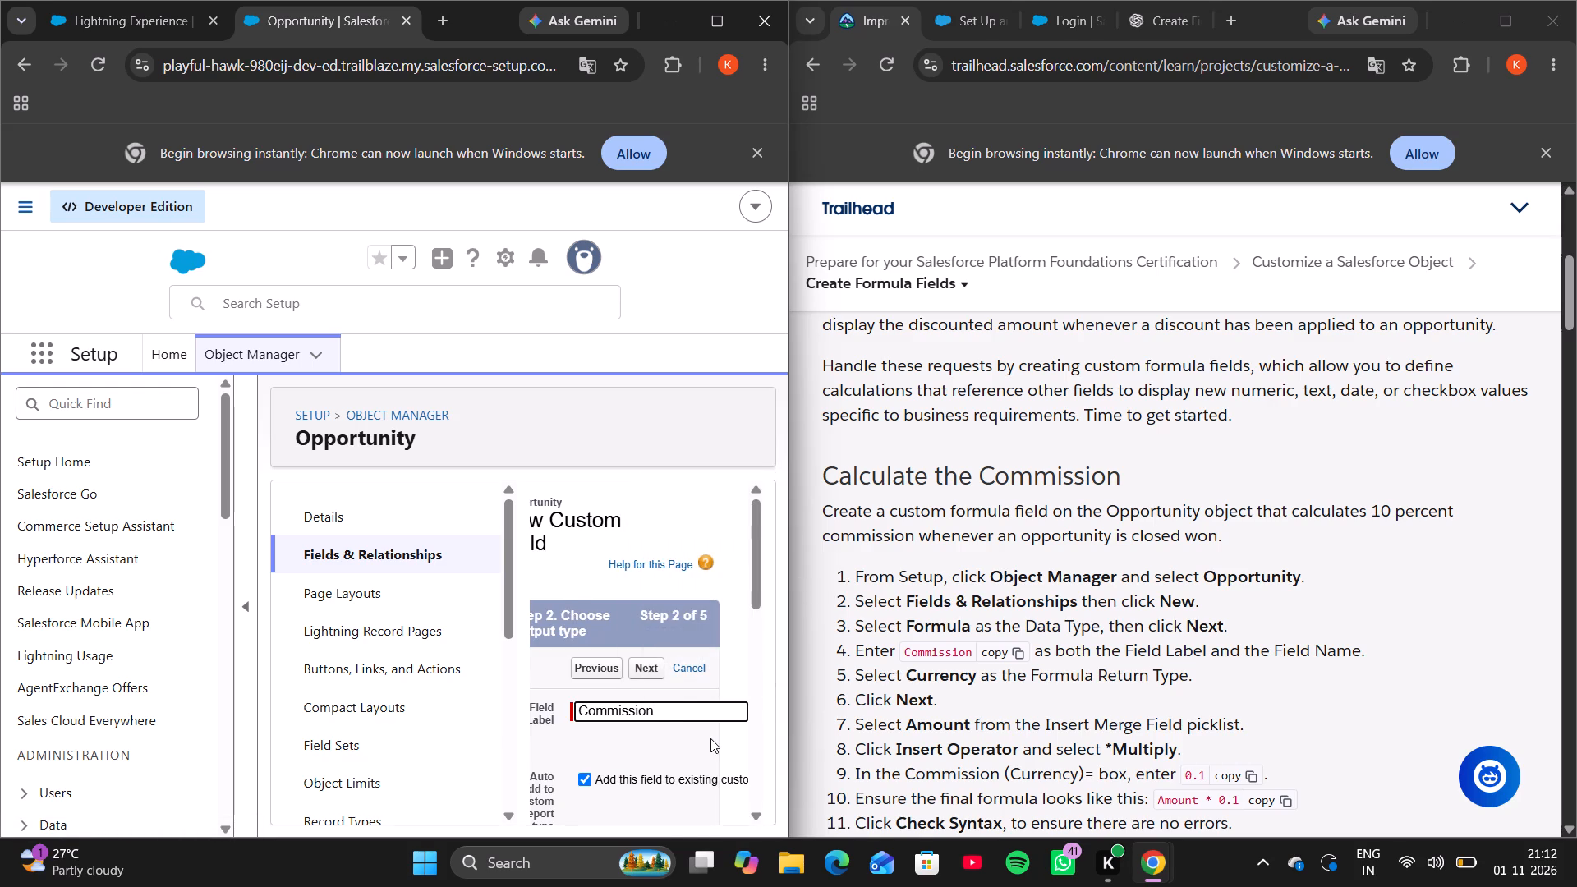
{"action": "left_click", "coordinate": [235, 646]}
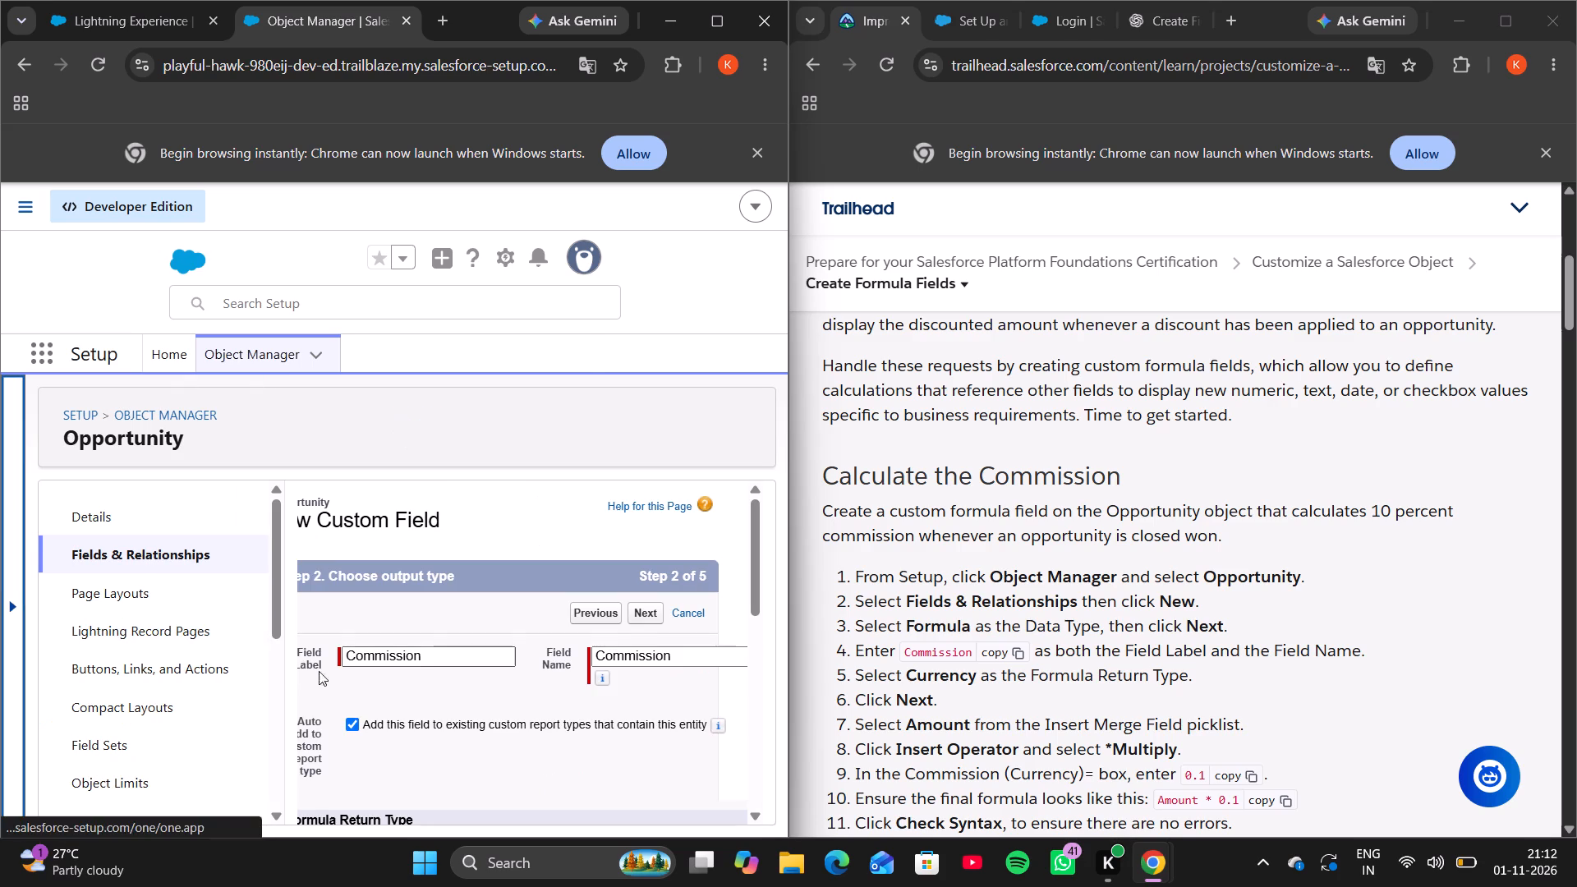
Choose Currency as the Commission field's formula return type and proceed to the formula entry step.
{"action": "scroll", "coordinate": [618, 727], "scroll_direction": "down", "scroll_amount": 2}
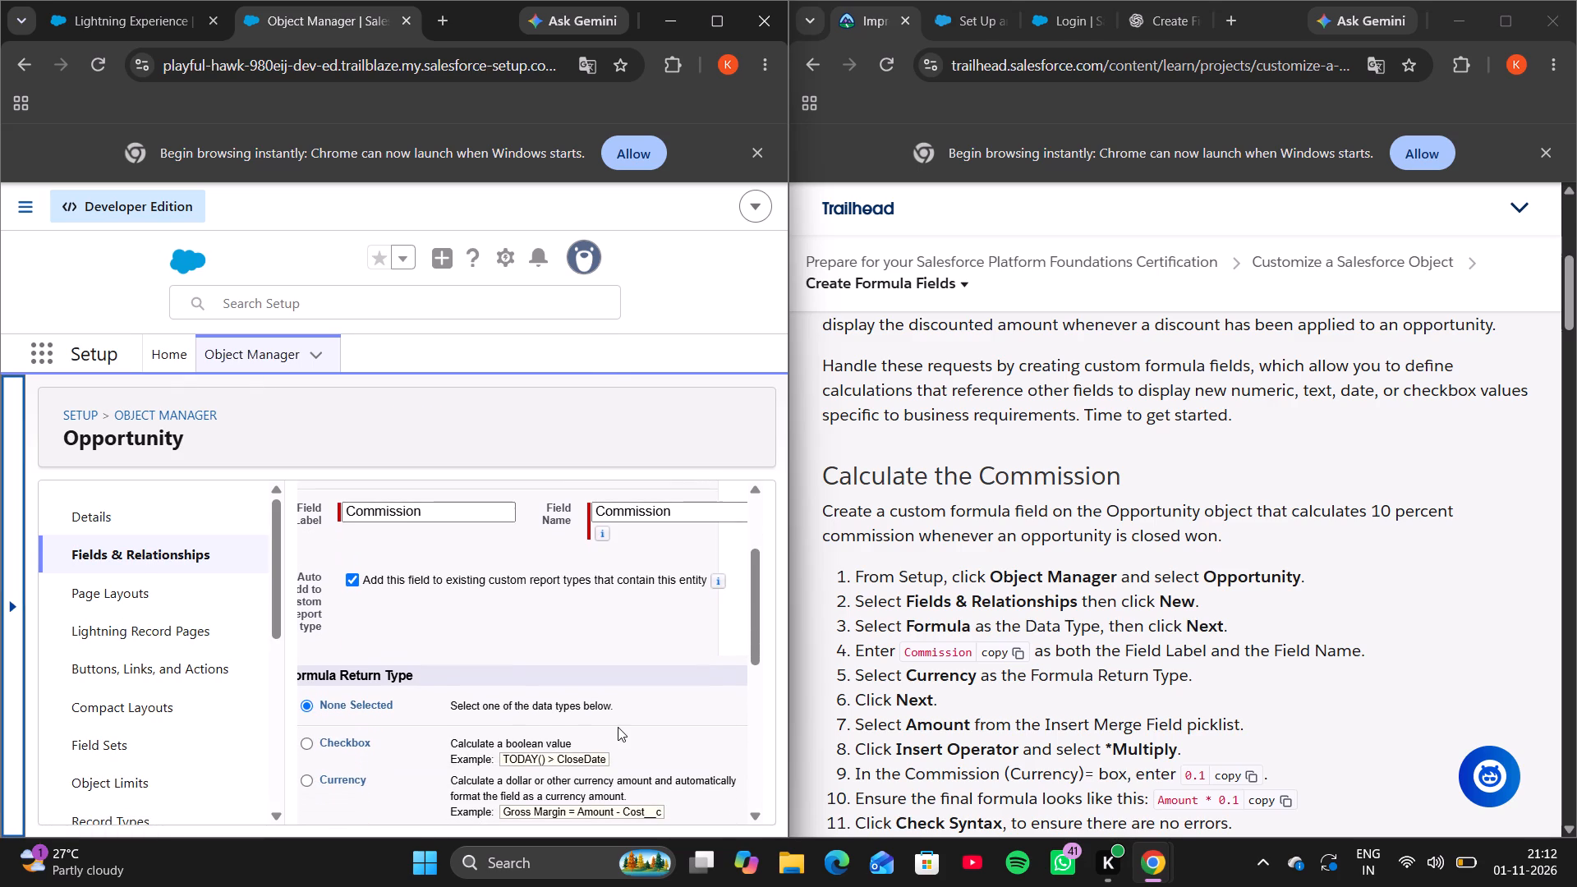
{"action": "scroll", "coordinate": [618, 727], "scroll_direction": "down", "scroll_amount": 1}
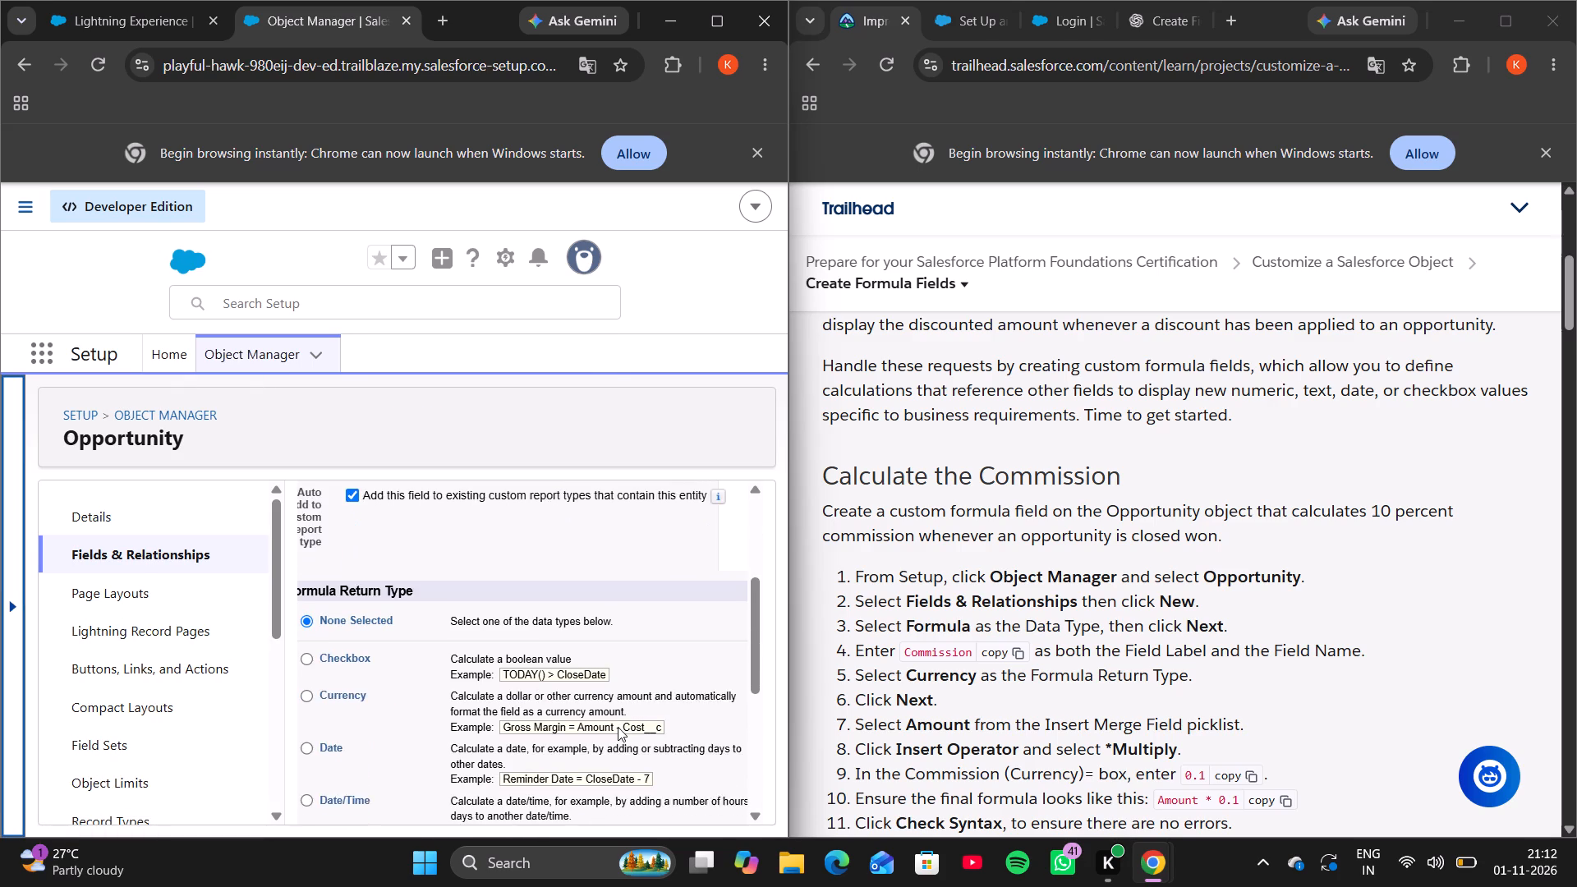
{"action": "scroll", "coordinate": [618, 727], "scroll_direction": "down", "scroll_amount": 2}
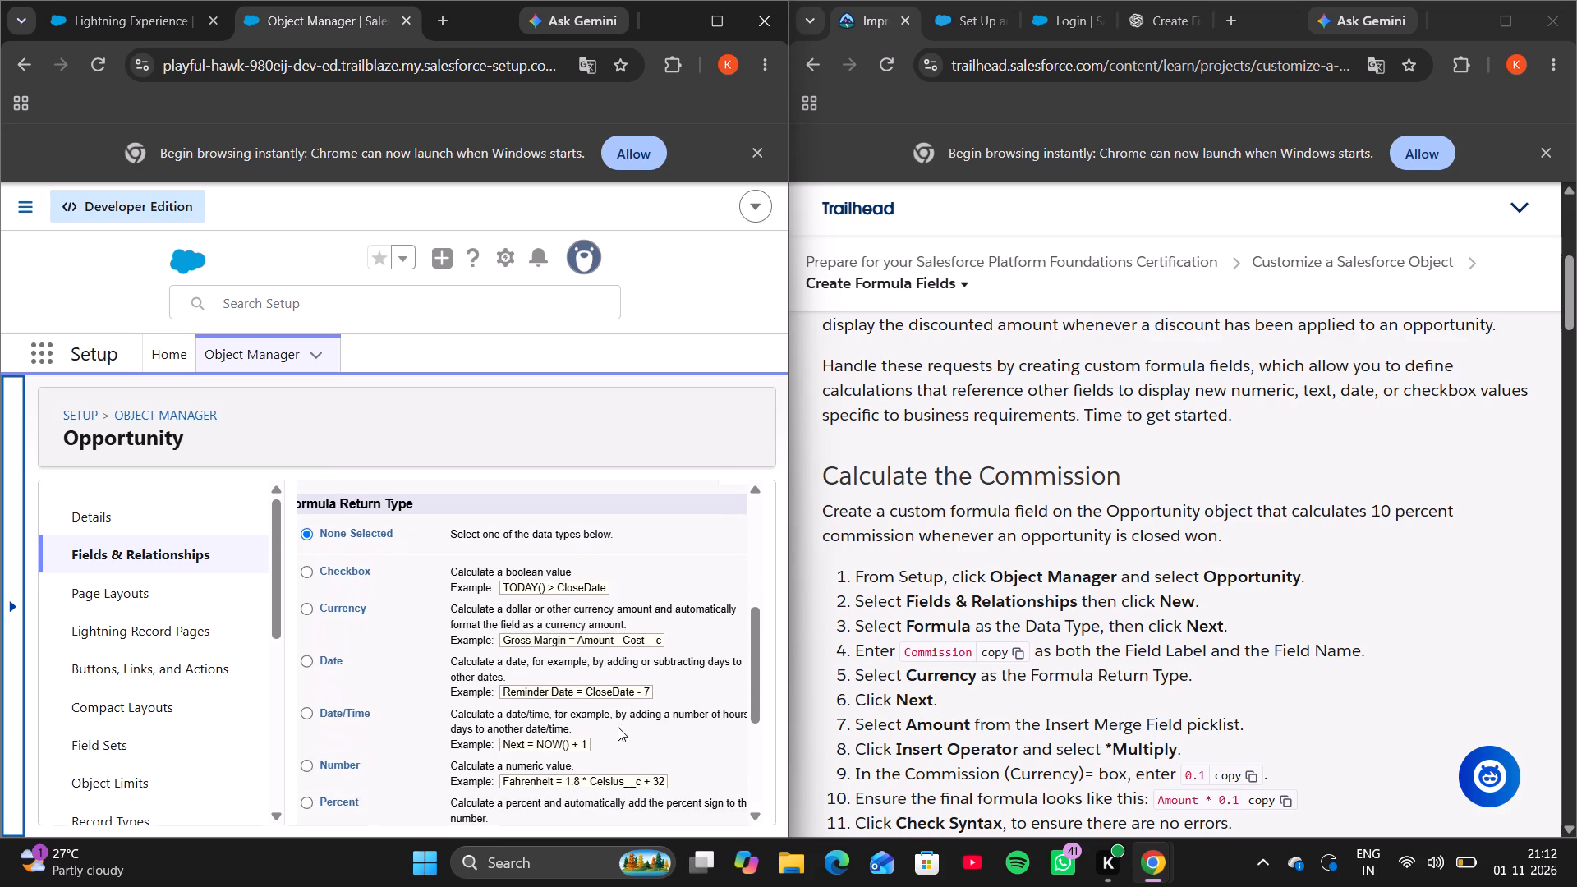
{"action": "left_click", "coordinate": [306, 607]}
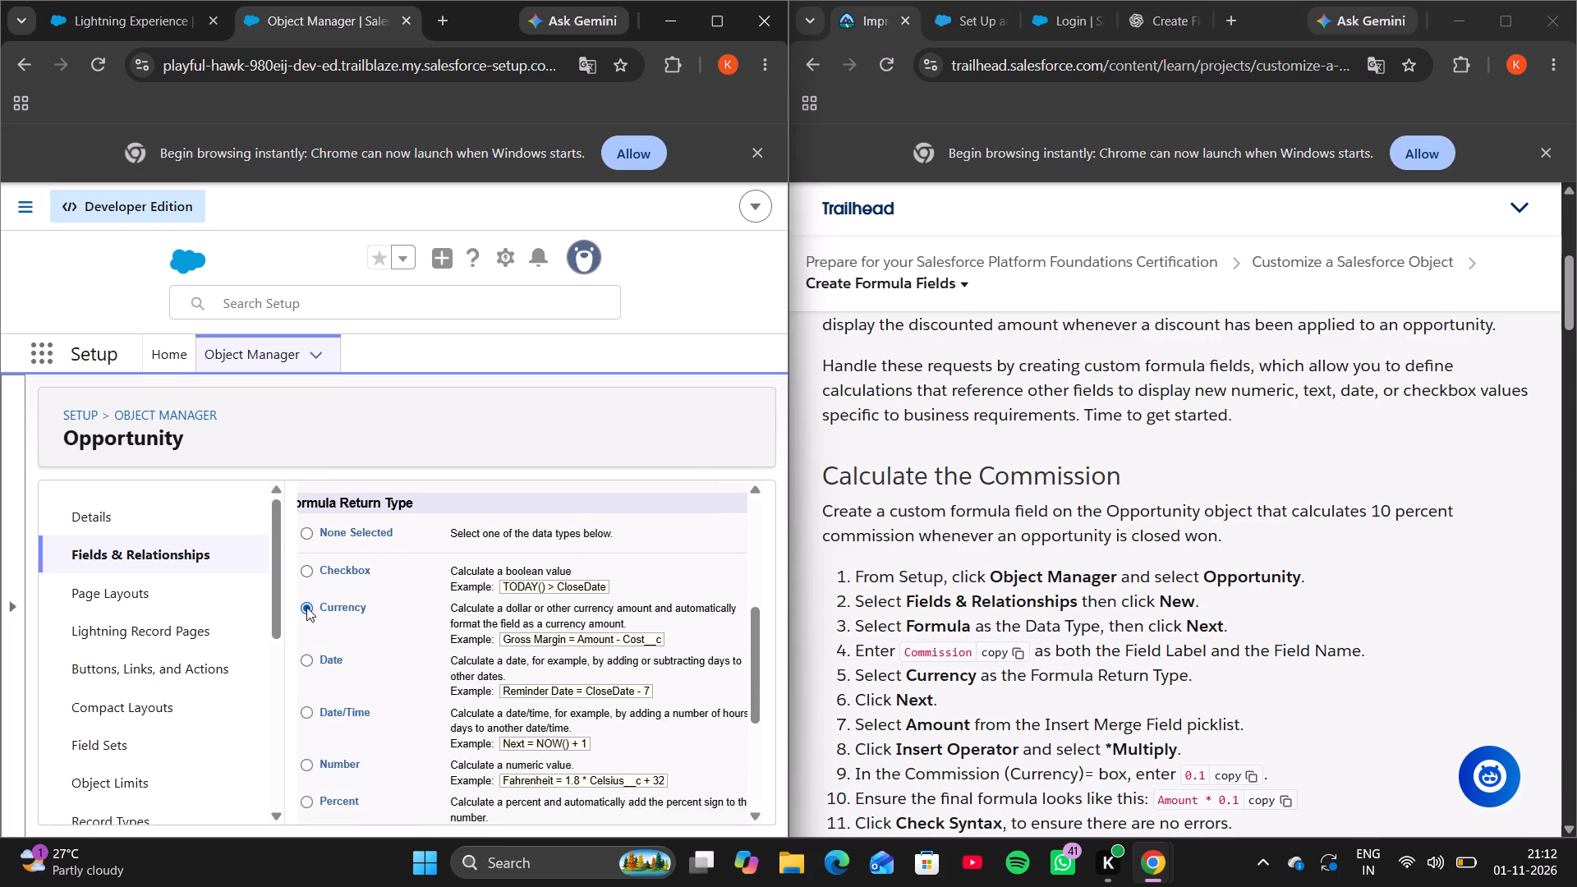
{"action": "scroll", "coordinate": [368, 661], "scroll_direction": "down", "scroll_amount": 2}
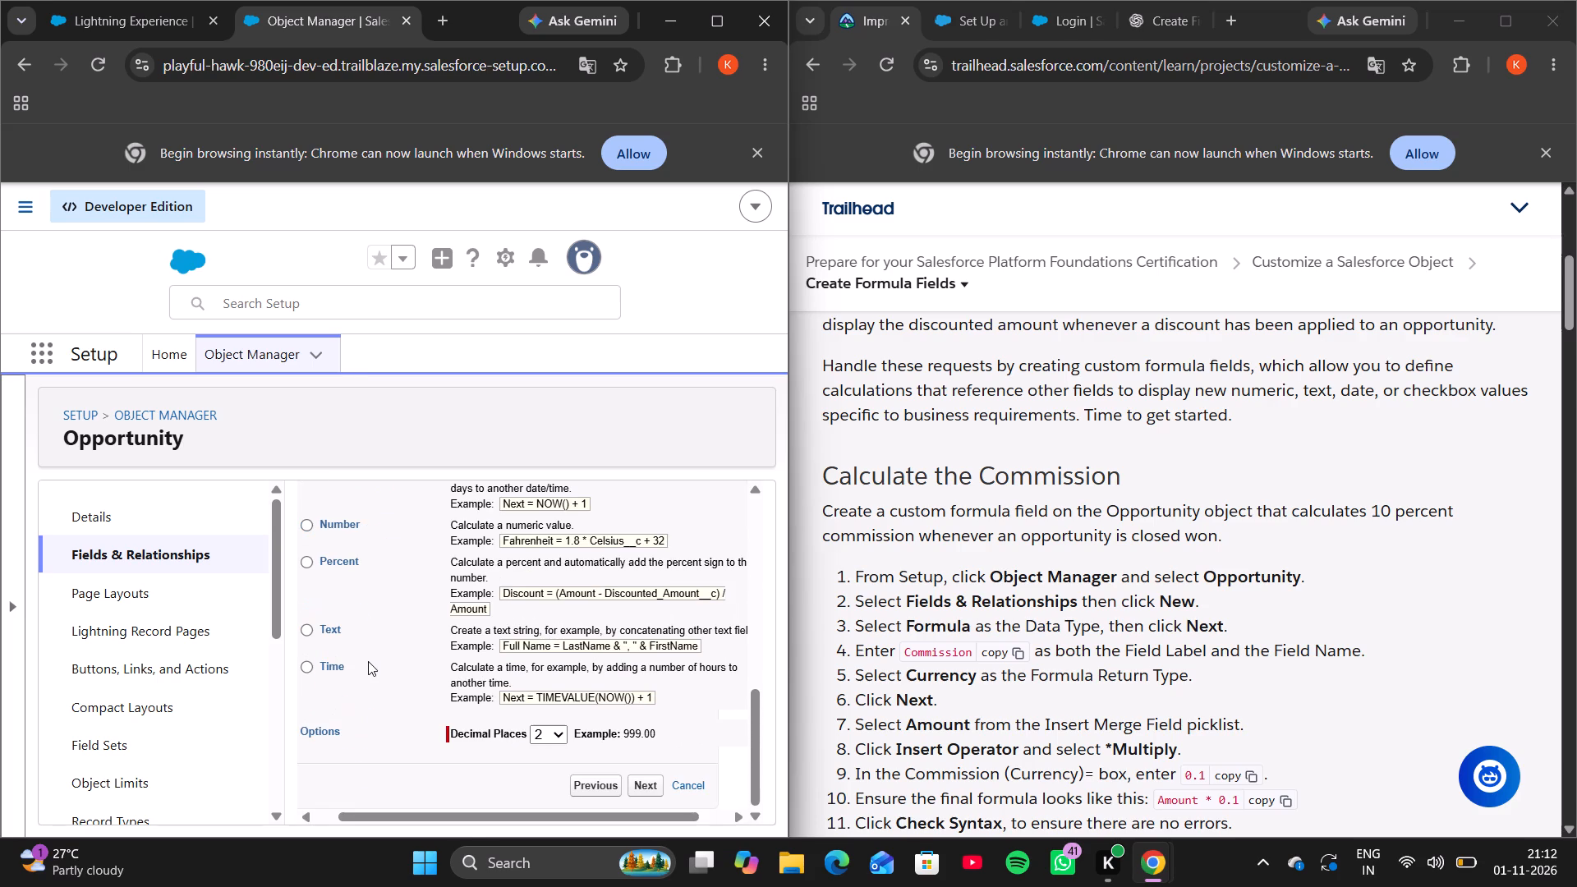
{"action": "left_click", "coordinate": [648, 785]}
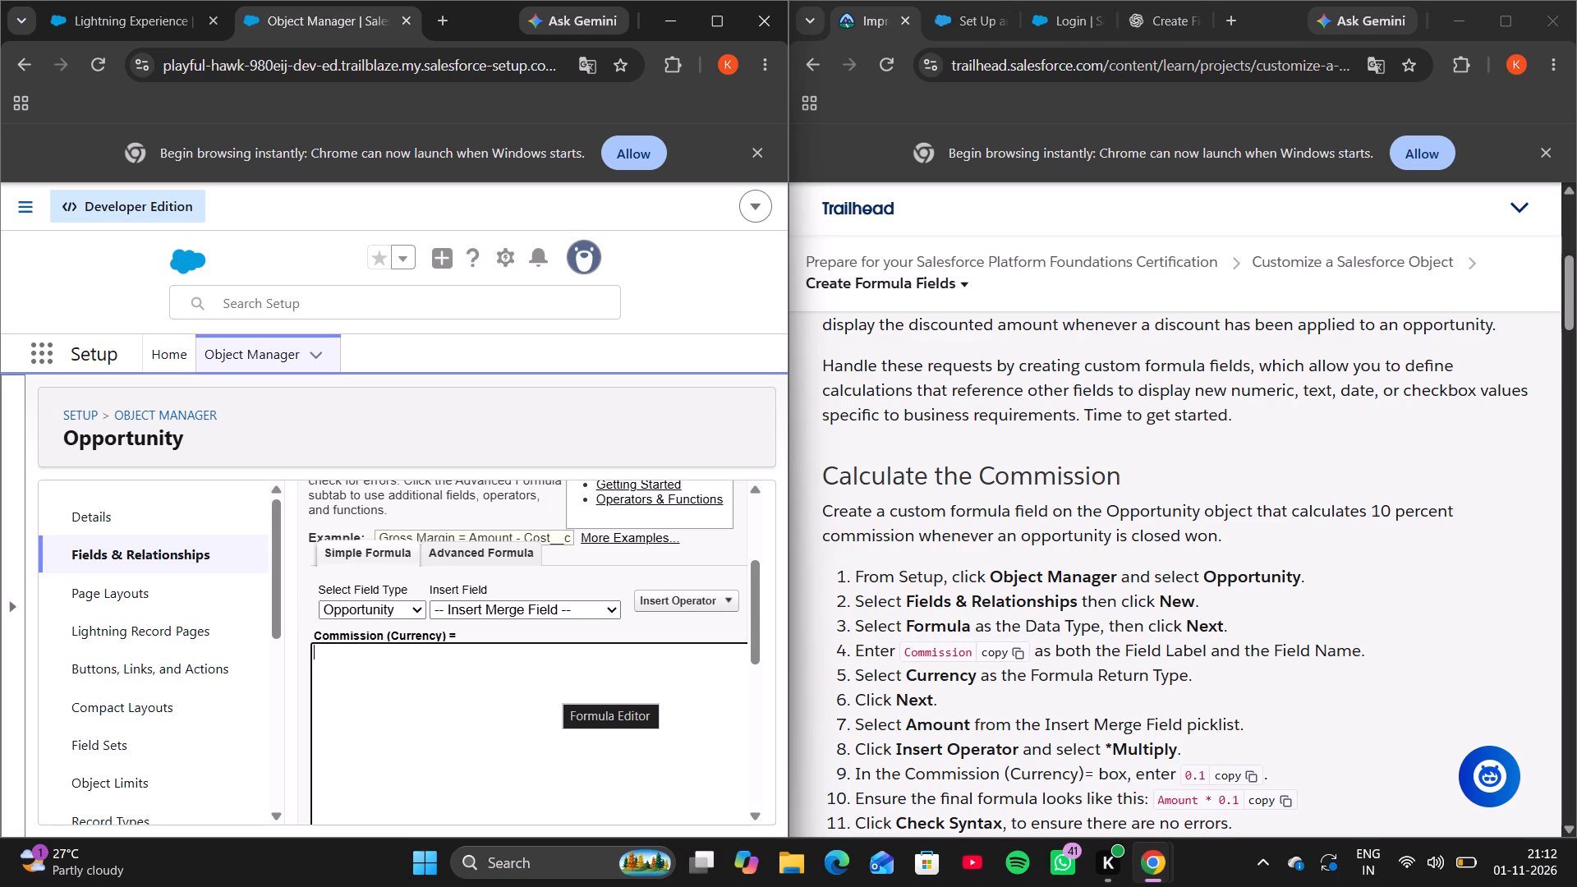
Copy the formula Amount * 0.1 from the Trailhead instructions into the Commission (Currency) formula and check its syntax.
{"action": "scroll", "coordinate": [986, 689], "scroll_direction": "down", "scroll_amount": 1}
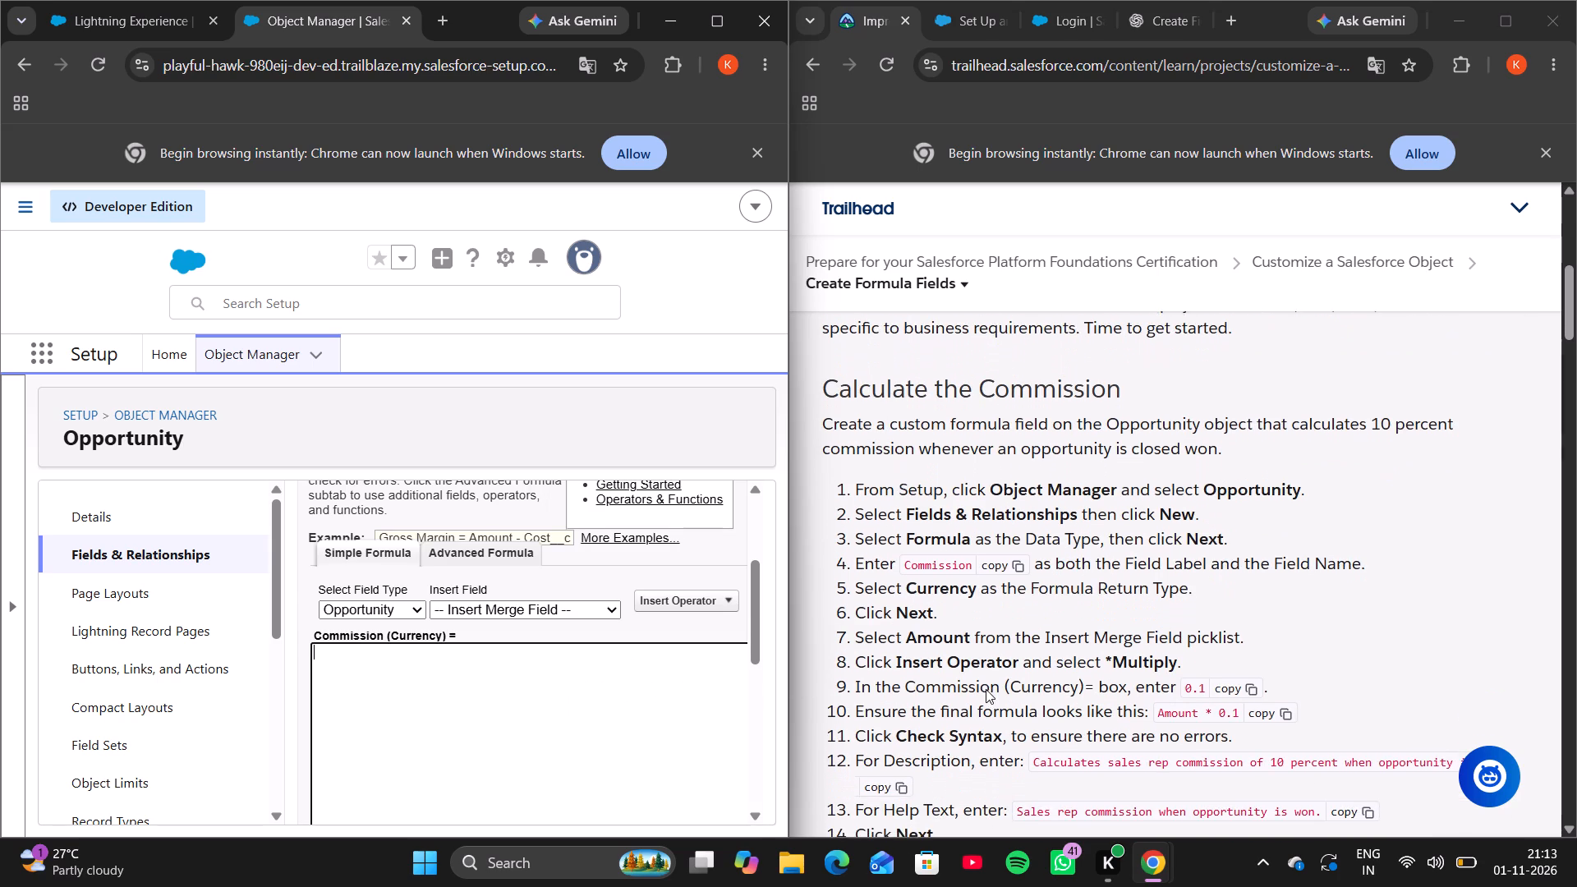
{"action": "scroll", "coordinate": [986, 689], "scroll_direction": "down", "scroll_amount": 1}
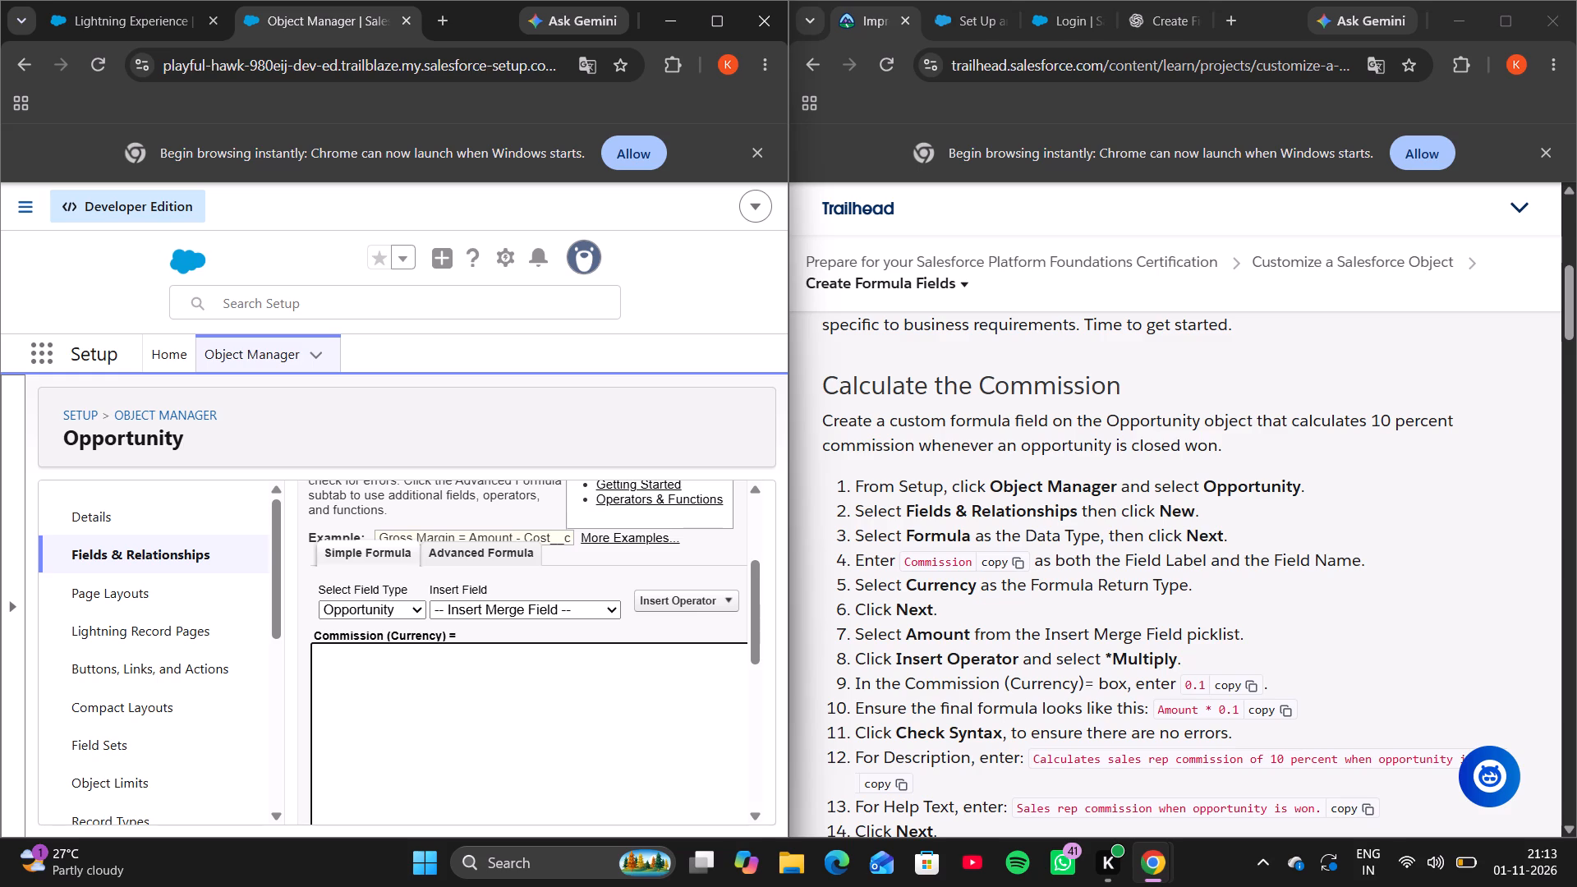
{"action": "left_click", "coordinate": [1267, 714]}
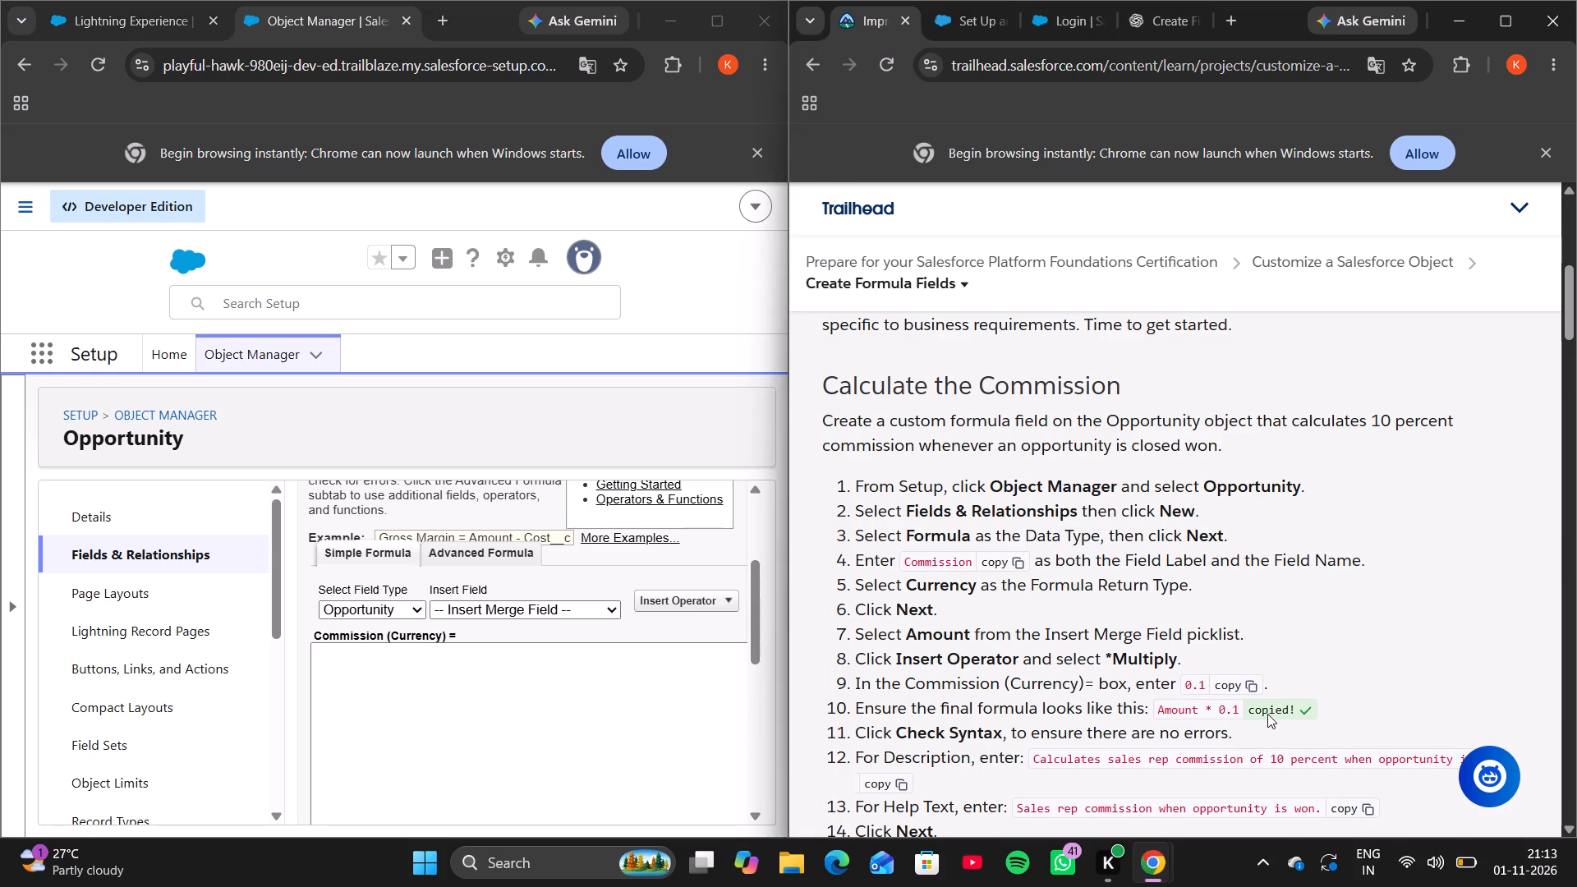
{"action": "left_click", "coordinate": [676, 735]}
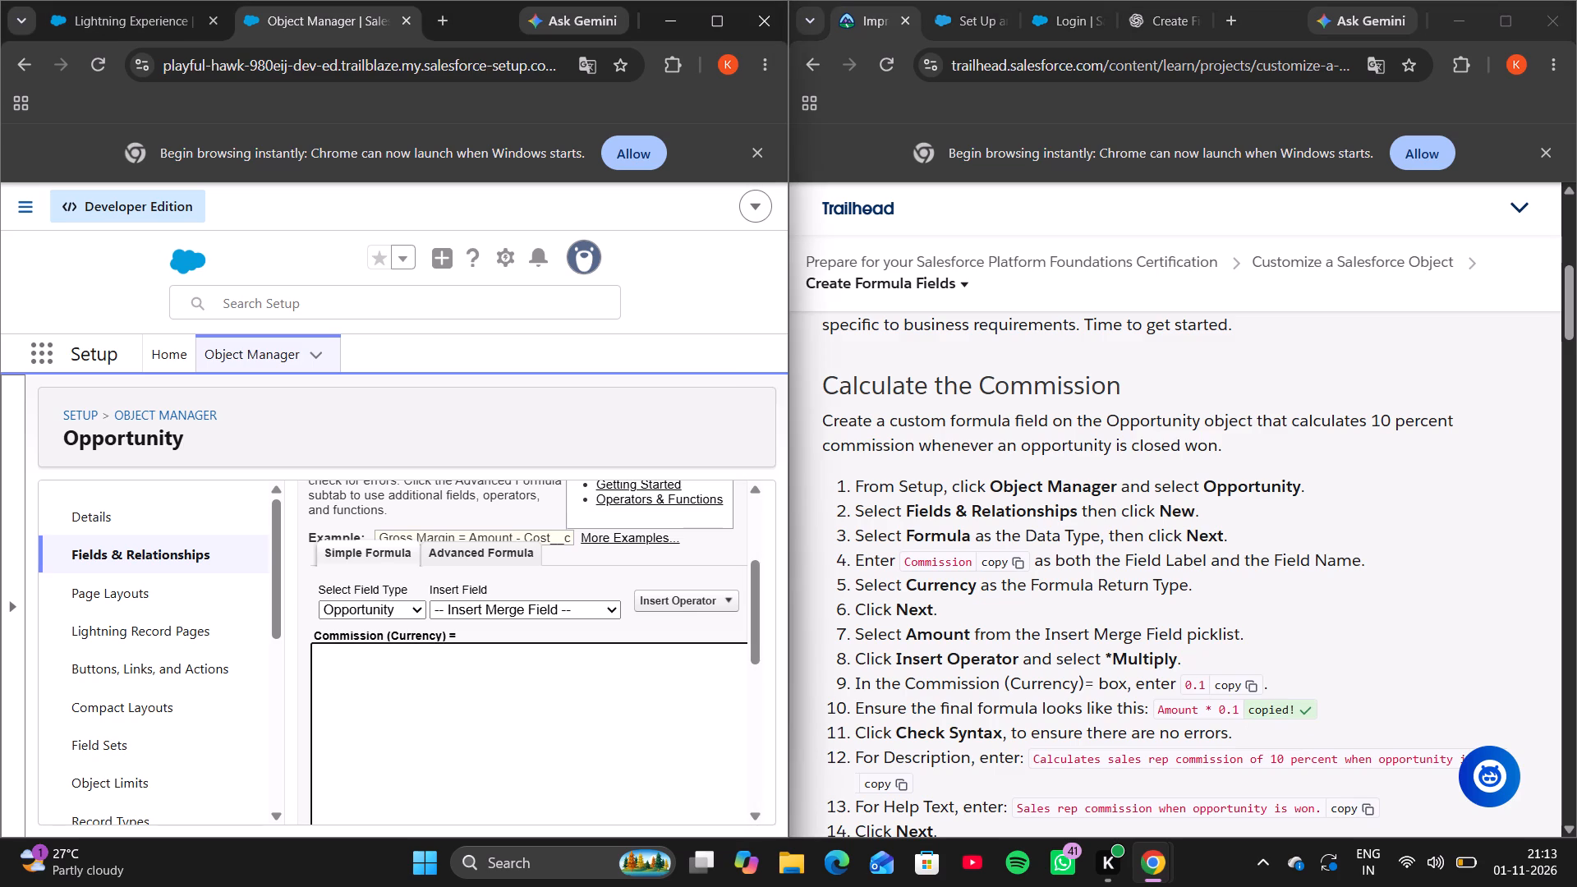
{"action": "key", "text": "ctrl+v"}
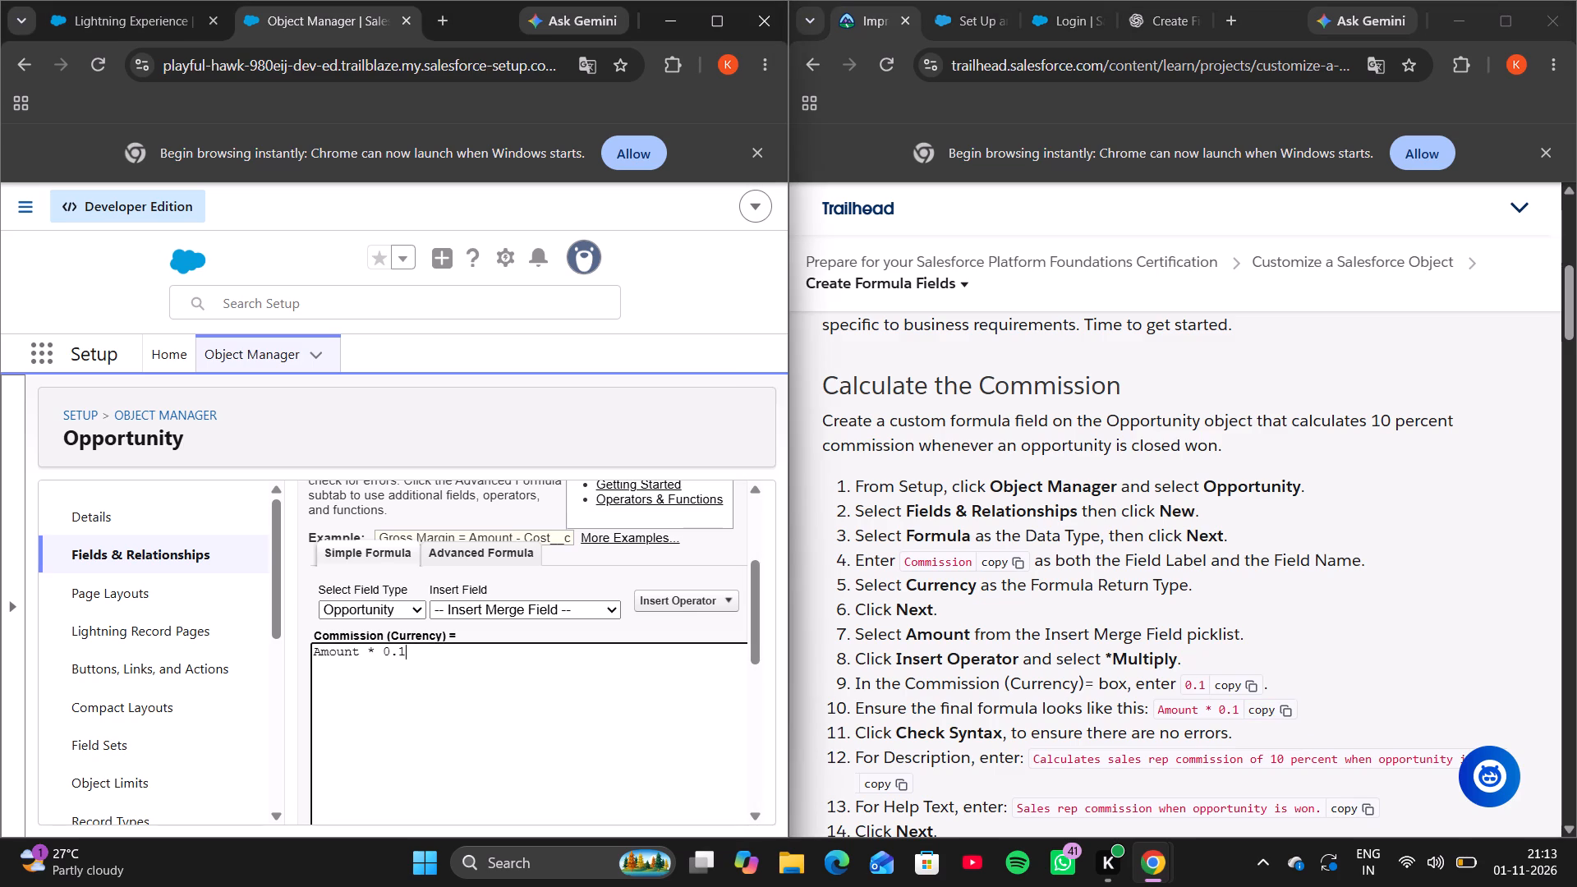
{"action": "scroll", "coordinate": [1111, 724], "scroll_direction": "down", "scroll_amount": 5}
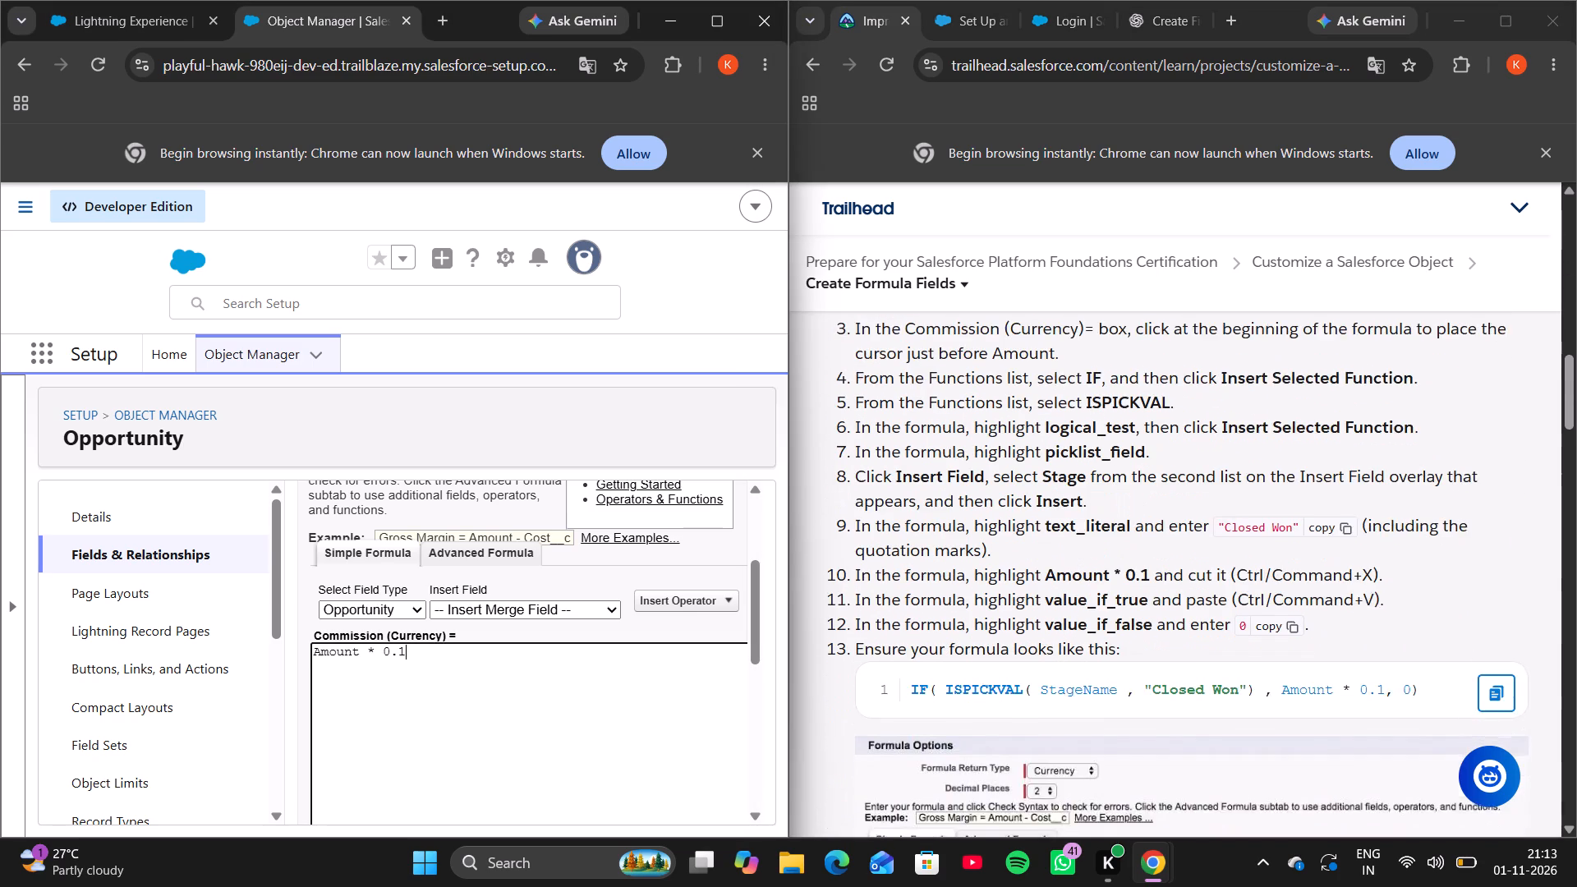
{"action": "scroll", "coordinate": [1111, 724], "scroll_direction": "down", "scroll_amount": 3}
{"action": "scroll", "coordinate": [1111, 724], "scroll_direction": "up", "scroll_amount": 2}
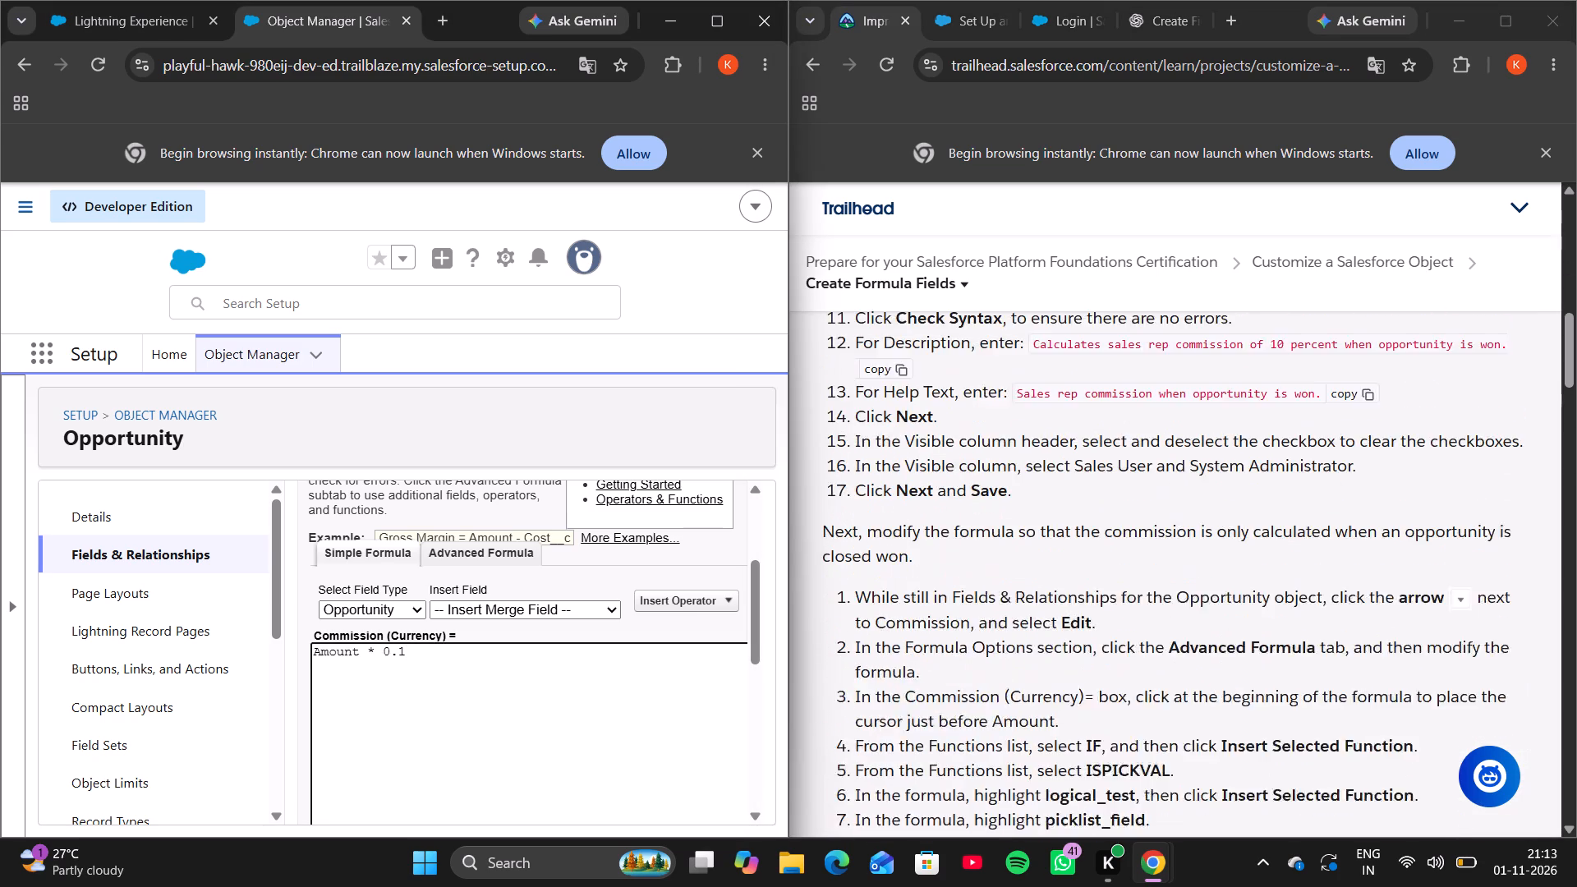
{"action": "scroll", "coordinate": [1111, 724], "scroll_direction": "up", "scroll_amount": 2}
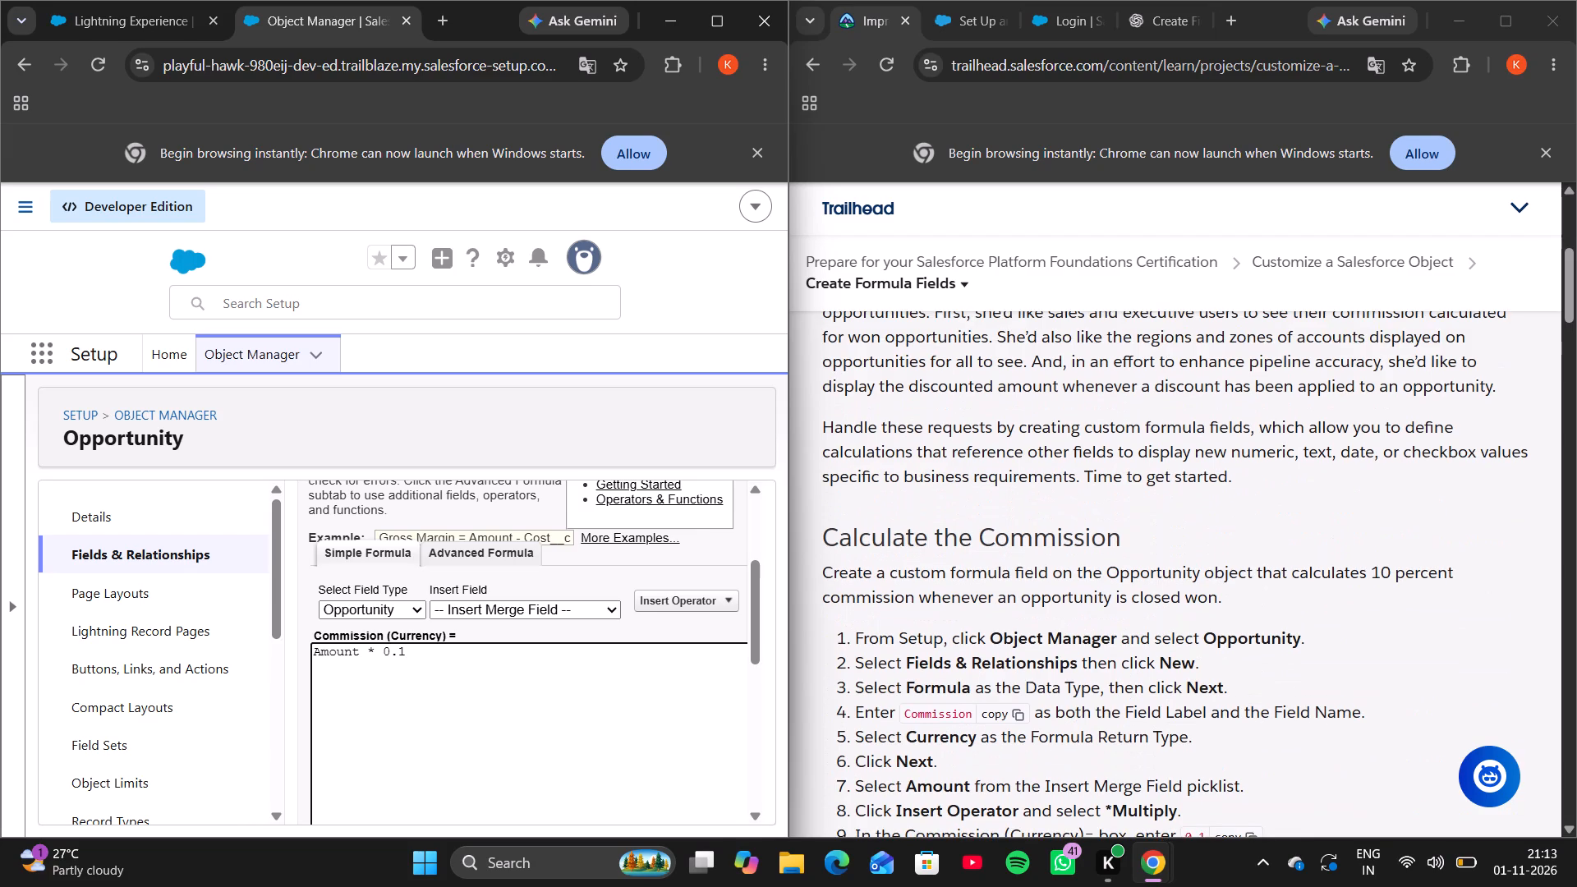
{"action": "scroll", "coordinate": [573, 696], "scroll_direction": "down", "scroll_amount": 3}
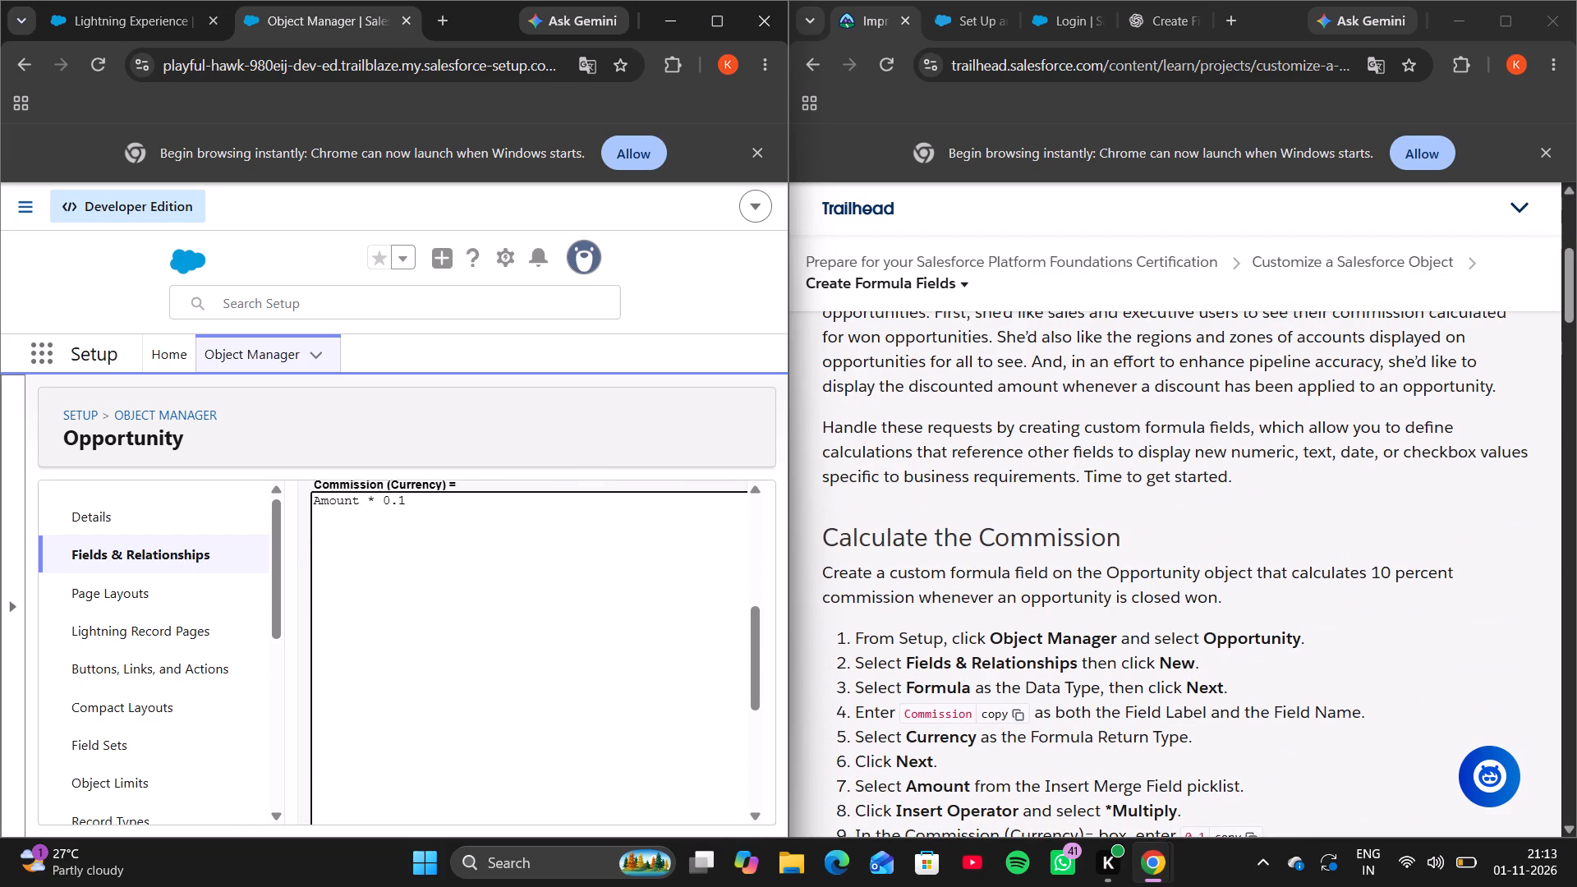
{"action": "scroll", "coordinate": [573, 696], "scroll_direction": "down", "scroll_amount": 3}
{"action": "left_click", "coordinate": [370, 584]}
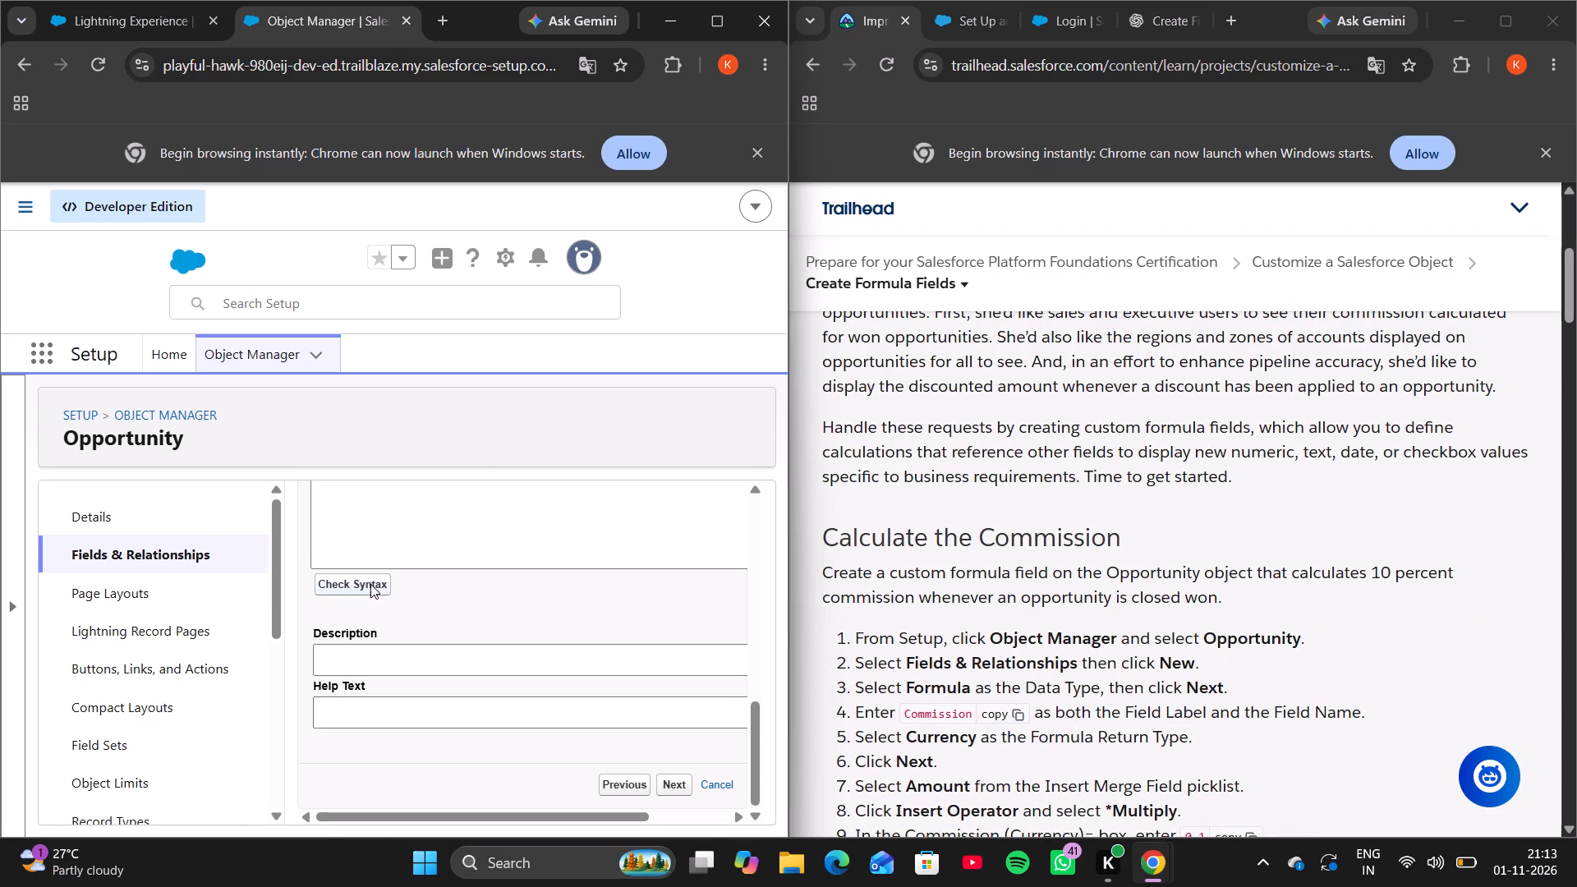
{"action": "scroll", "coordinate": [467, 555], "scroll_direction": "up", "scroll_amount": 5}
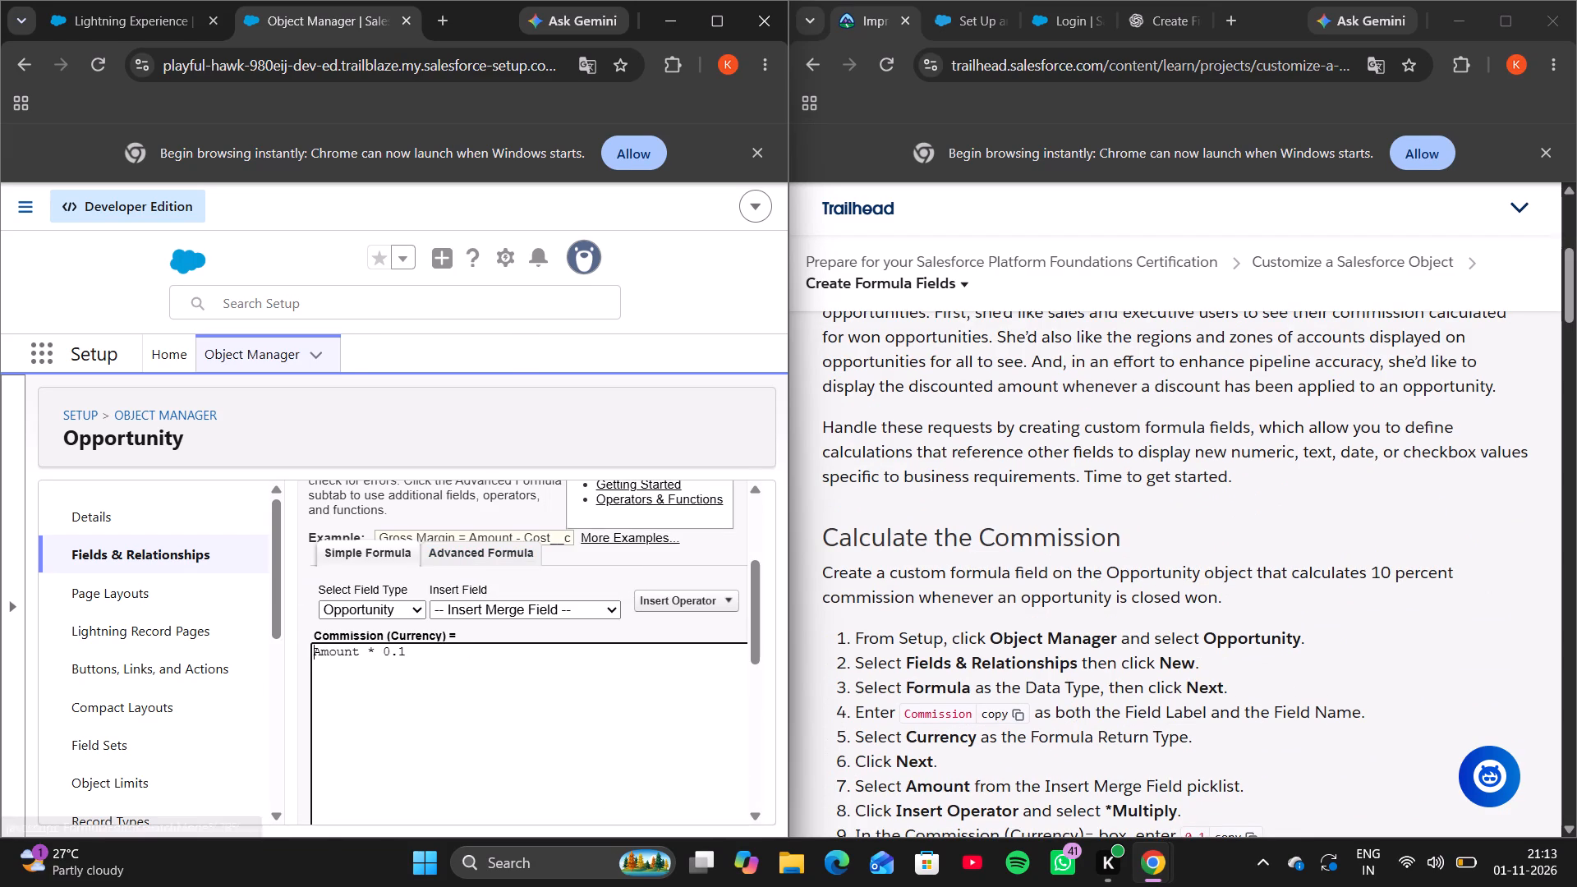
{"action": "scroll", "coordinate": [482, 686], "scroll_direction": "down", "scroll_amount": 3}
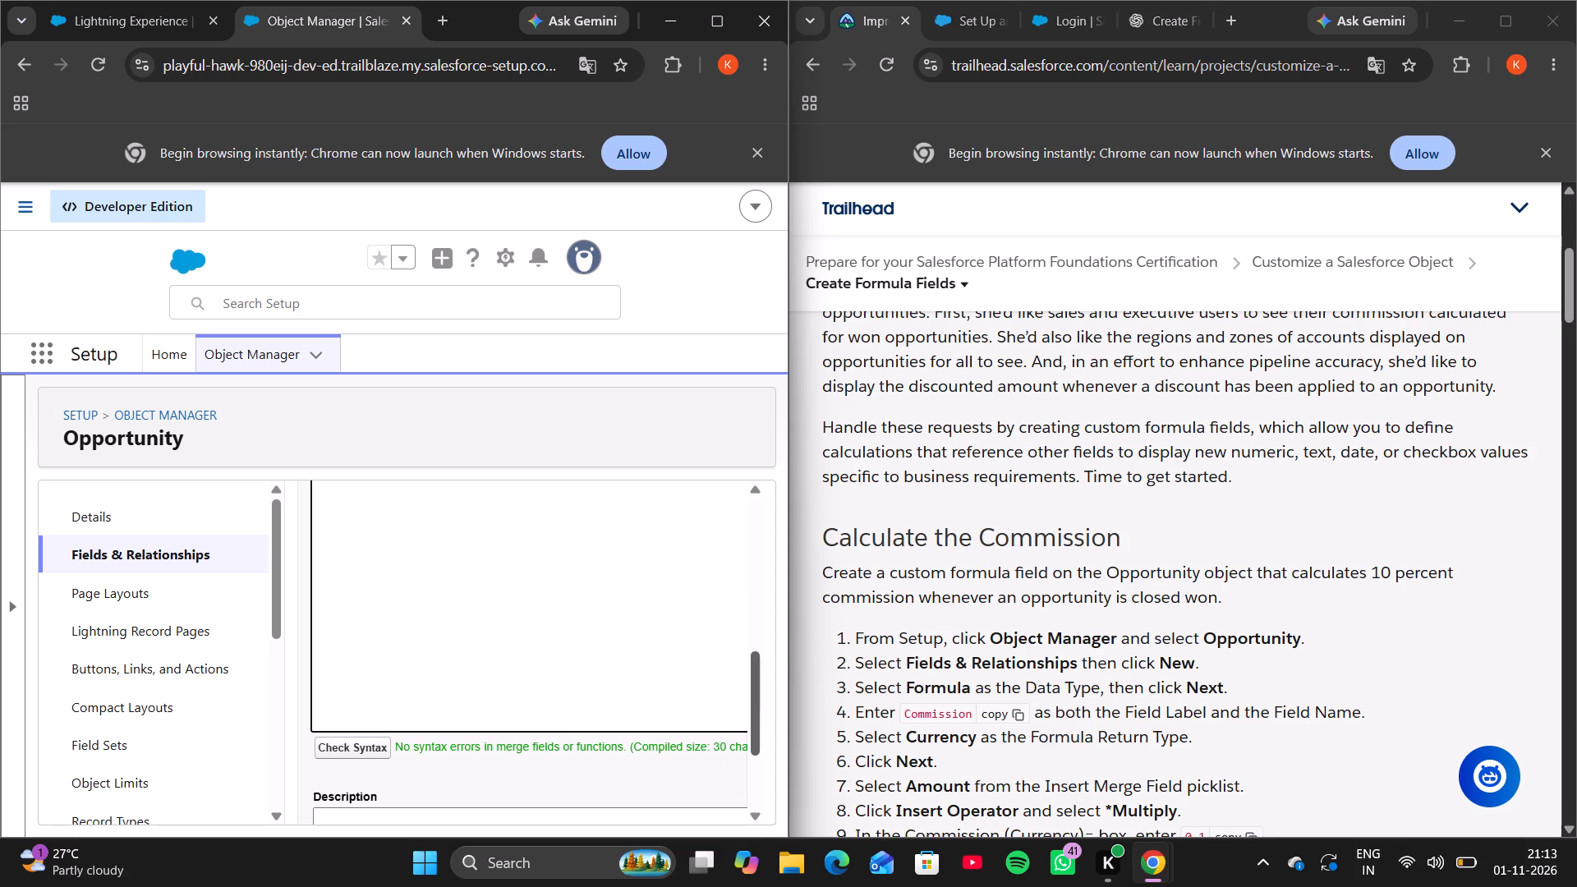
Copy "Calculates sales rep commission of 10 percent when opportunity is won." from the instructions into the Commission field's description.
{"action": "scroll", "coordinate": [971, 664], "scroll_direction": "down", "scroll_amount": 2}
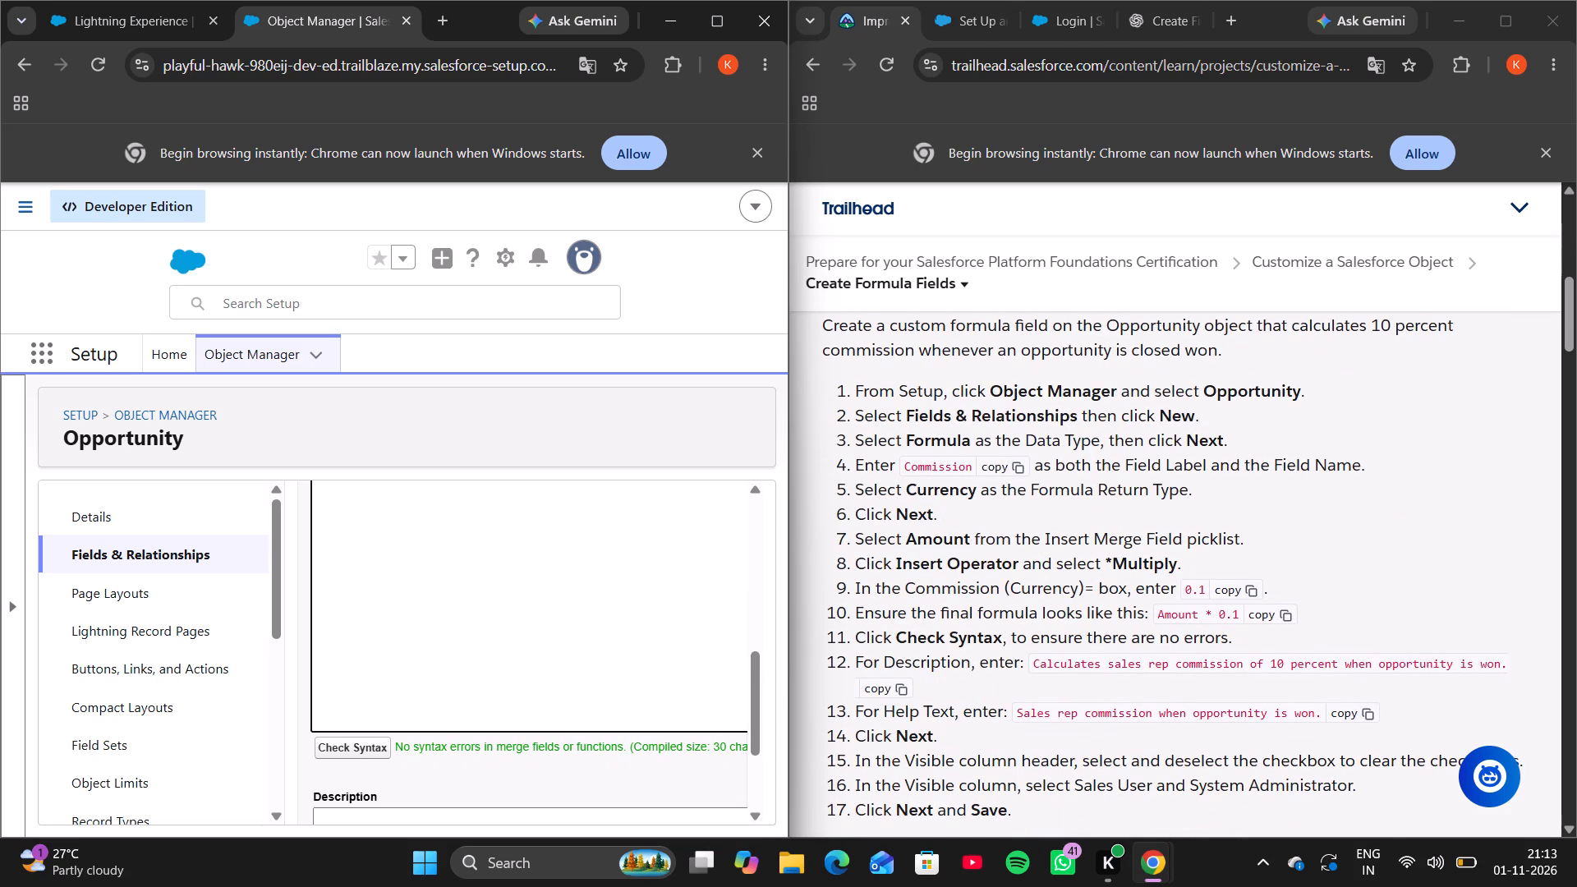
{"action": "left_click", "coordinate": [892, 683]}
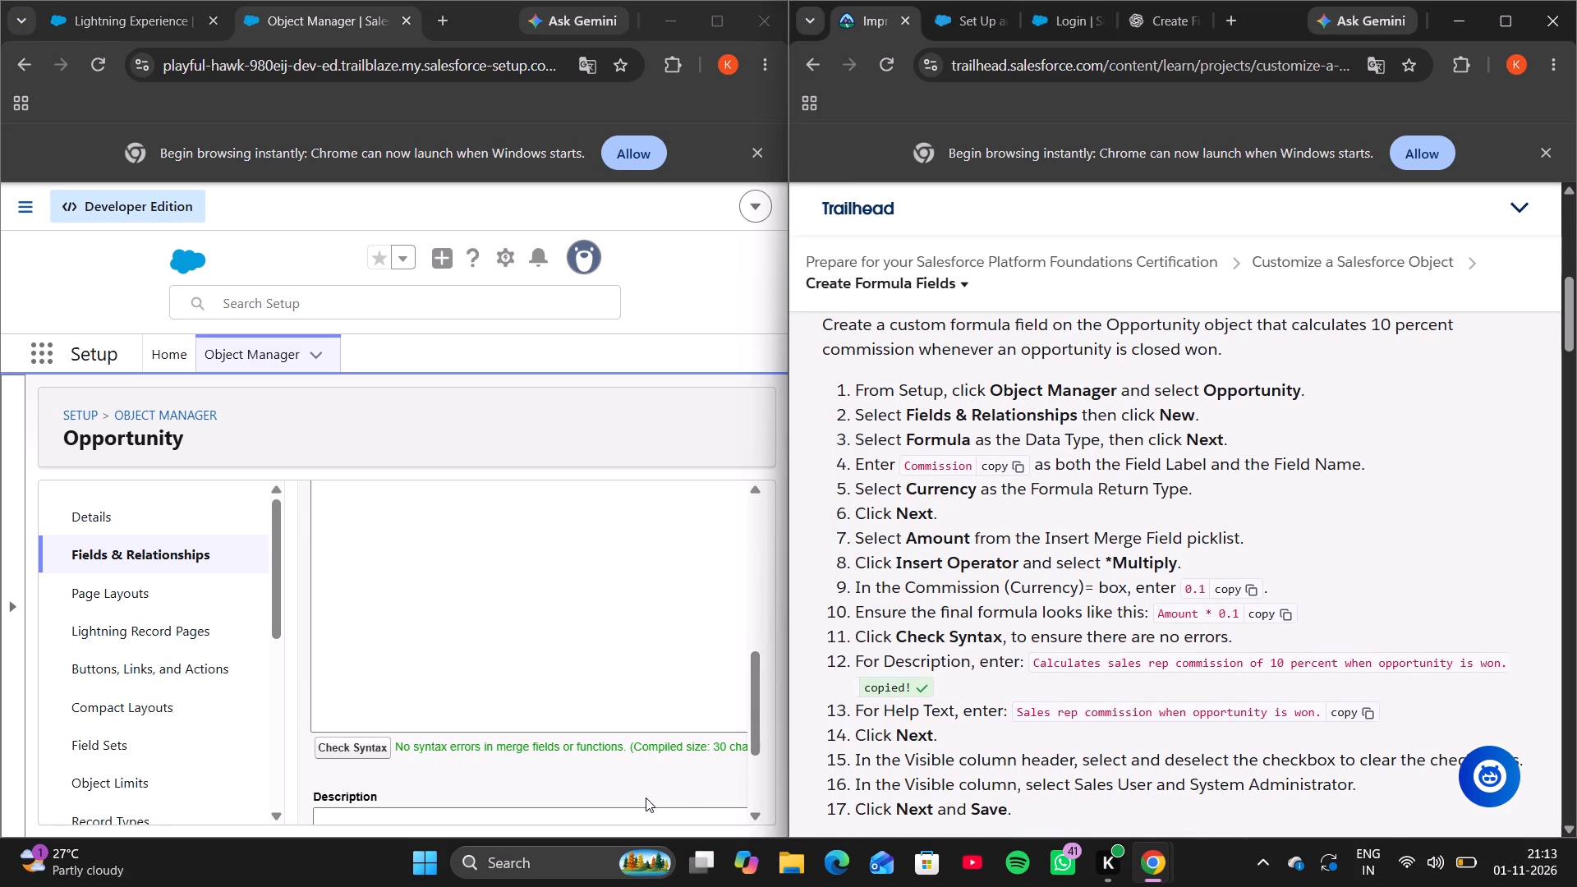
{"action": "scroll", "coordinate": [646, 797], "scroll_direction": "down", "scroll_amount": 1}
{"action": "left_click", "coordinate": [619, 733]}
{"action": "key", "text": "ctrl+v"}
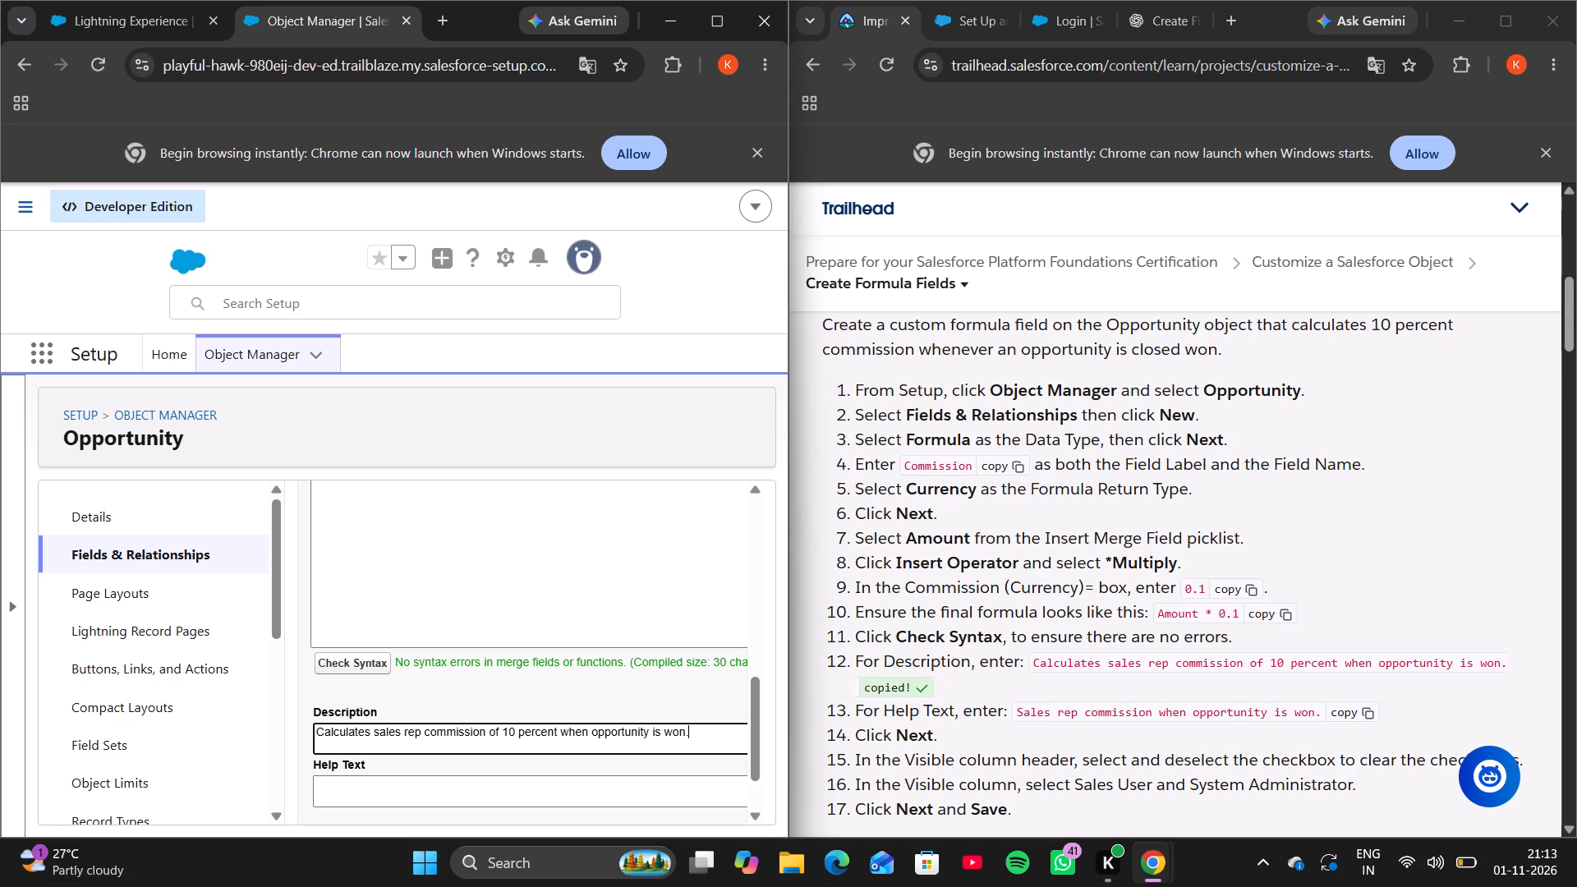
Copy "Sales rep commission when opportunity is won." from the instructions into the help text and proceed to field-level security.
{"action": "left_click", "coordinate": [1357, 708]}
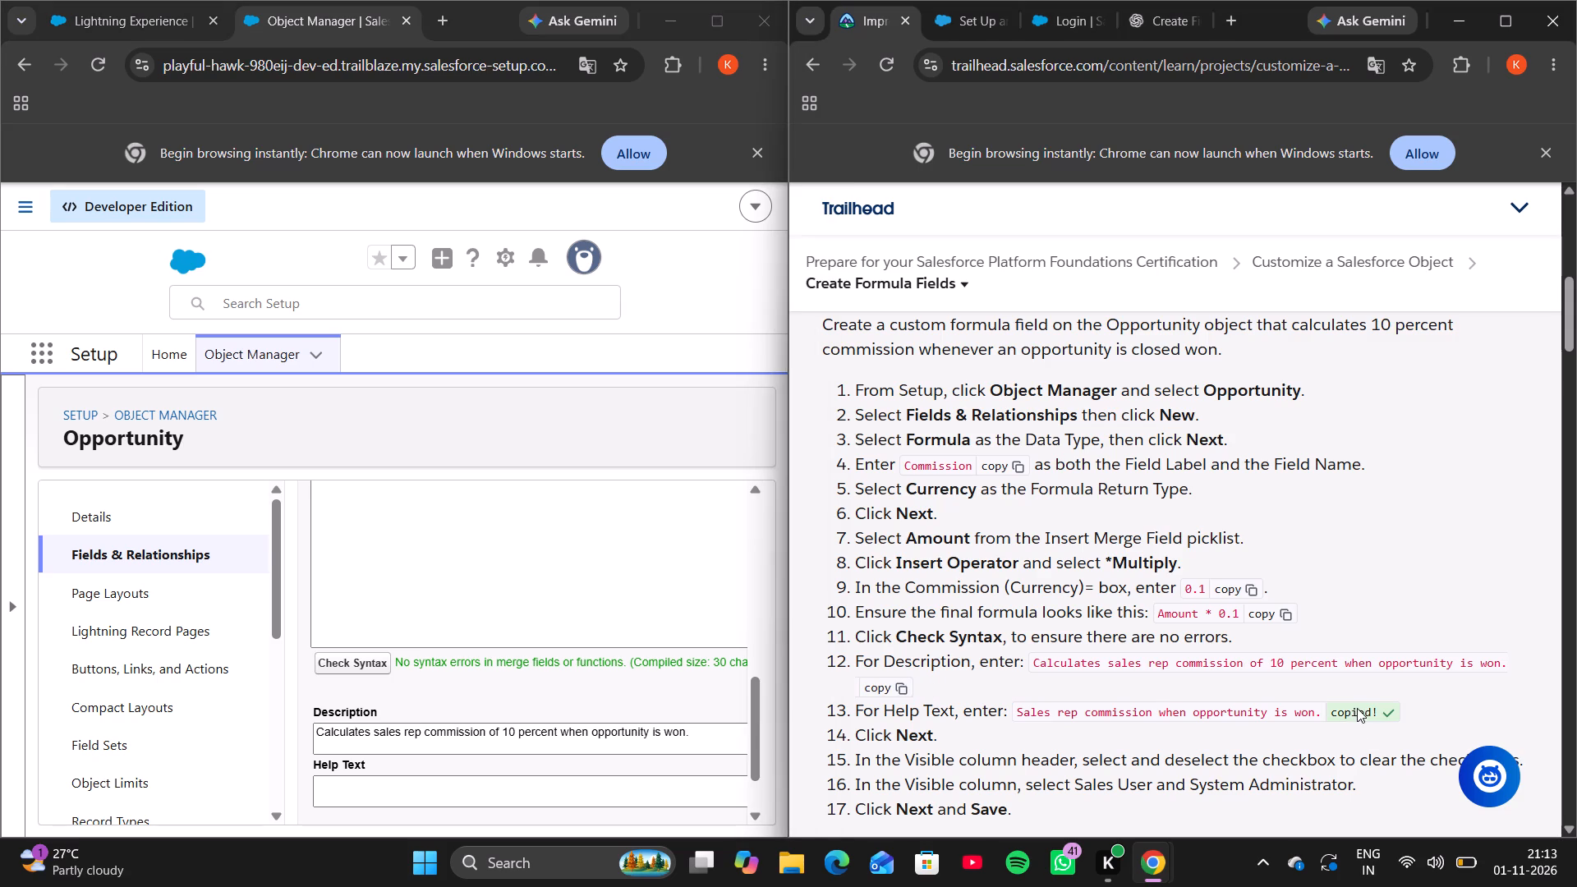
{"action": "left_click", "coordinate": [461, 780]}
{"action": "key", "text": "ctrl+v"}
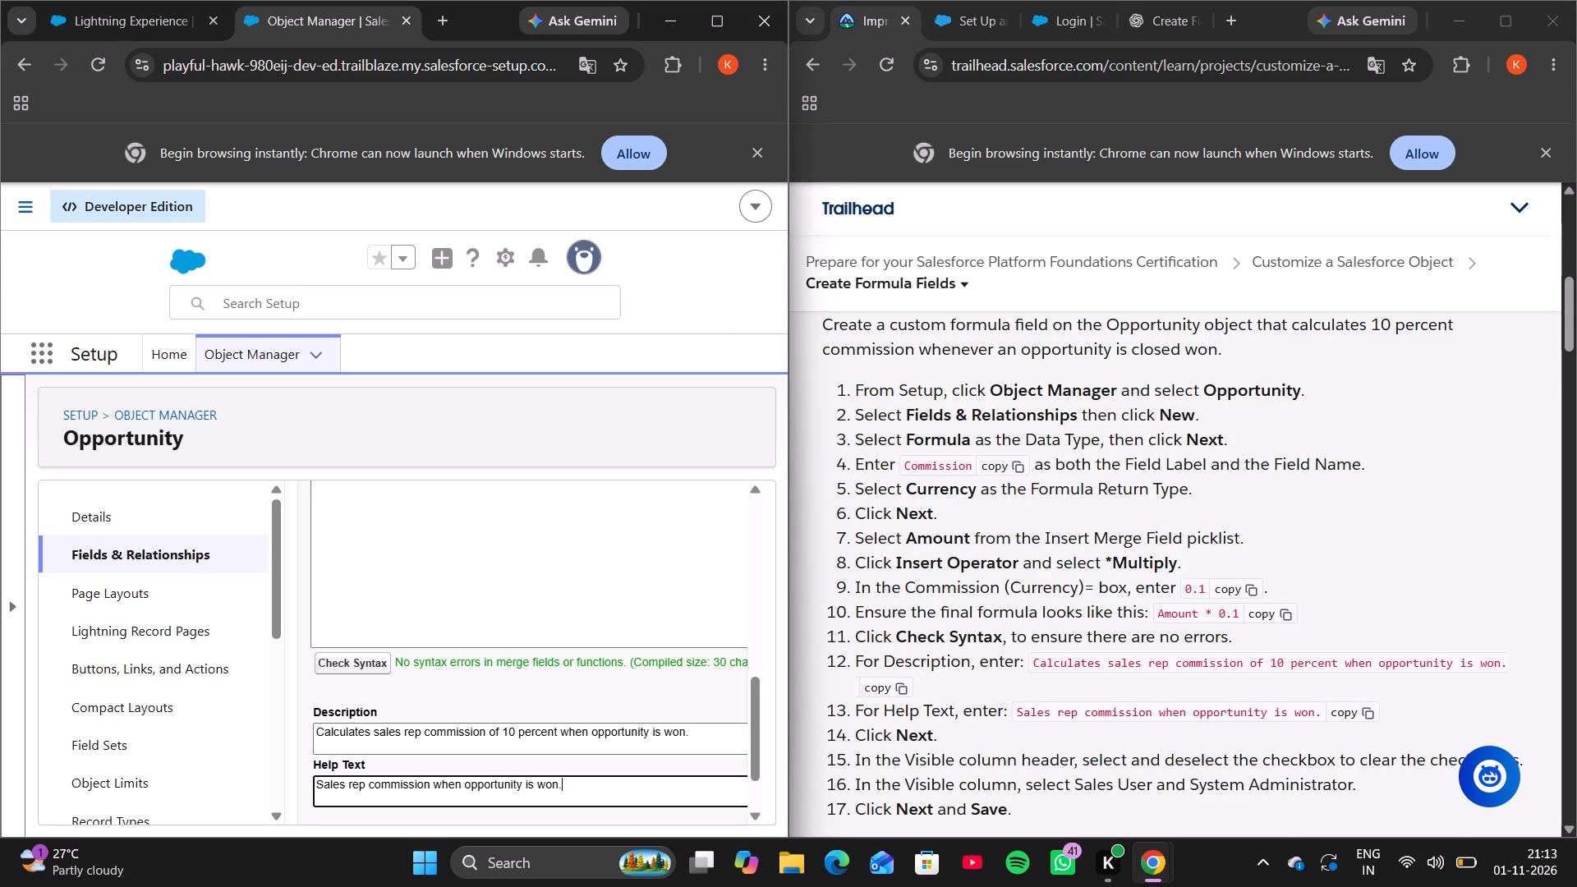
{"action": "scroll", "coordinate": [461, 780], "scroll_direction": "up", "scroll_amount": 5}
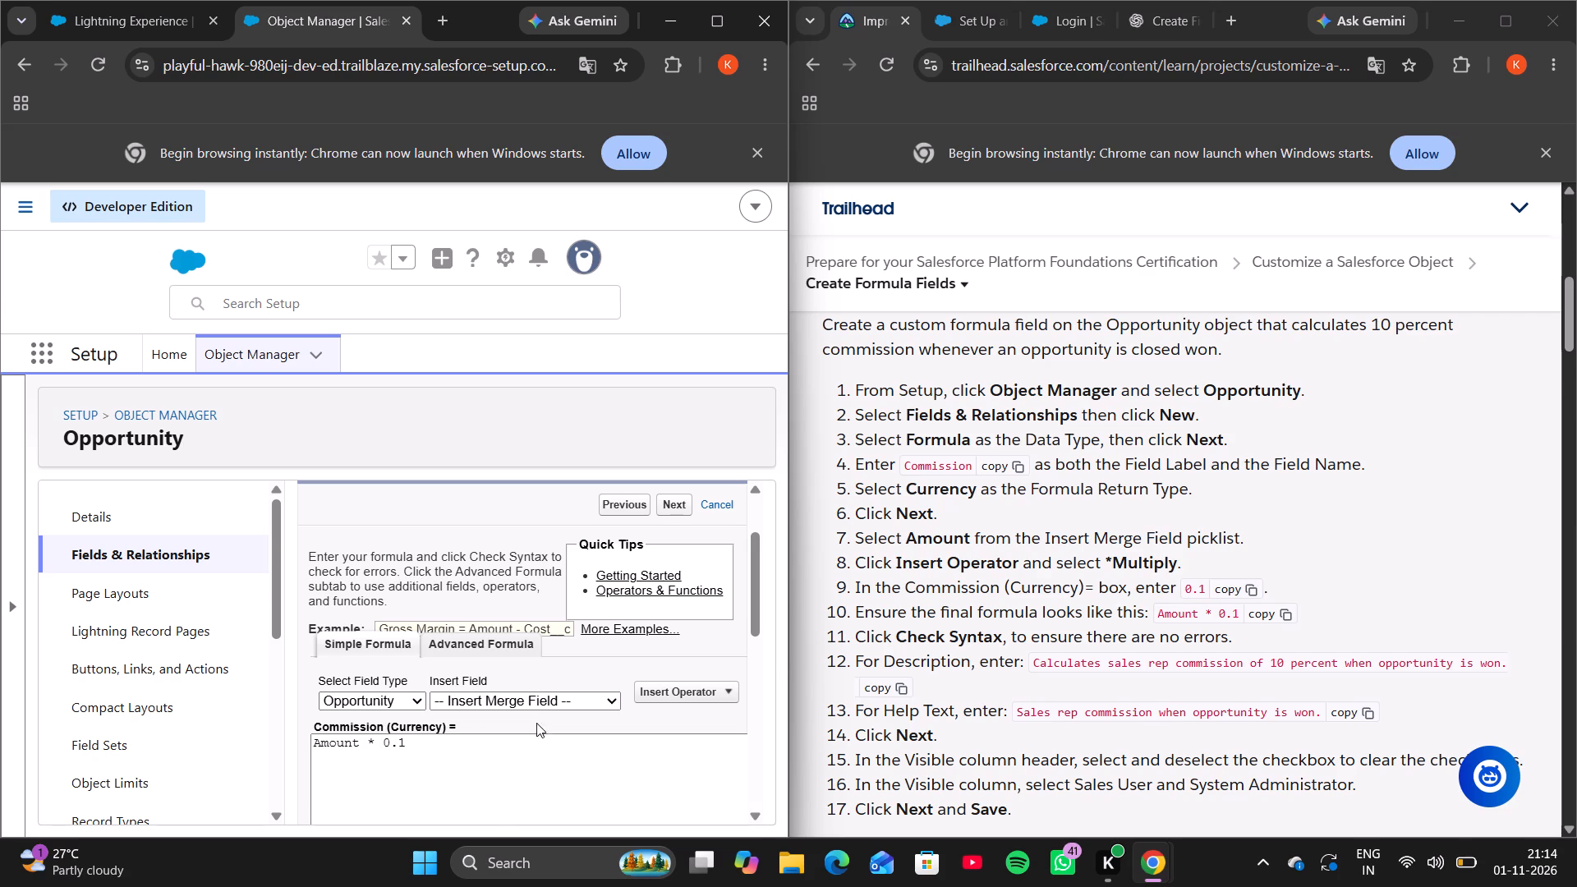
{"action": "scroll", "coordinate": [579, 568], "scroll_direction": "down", "scroll_amount": 1}
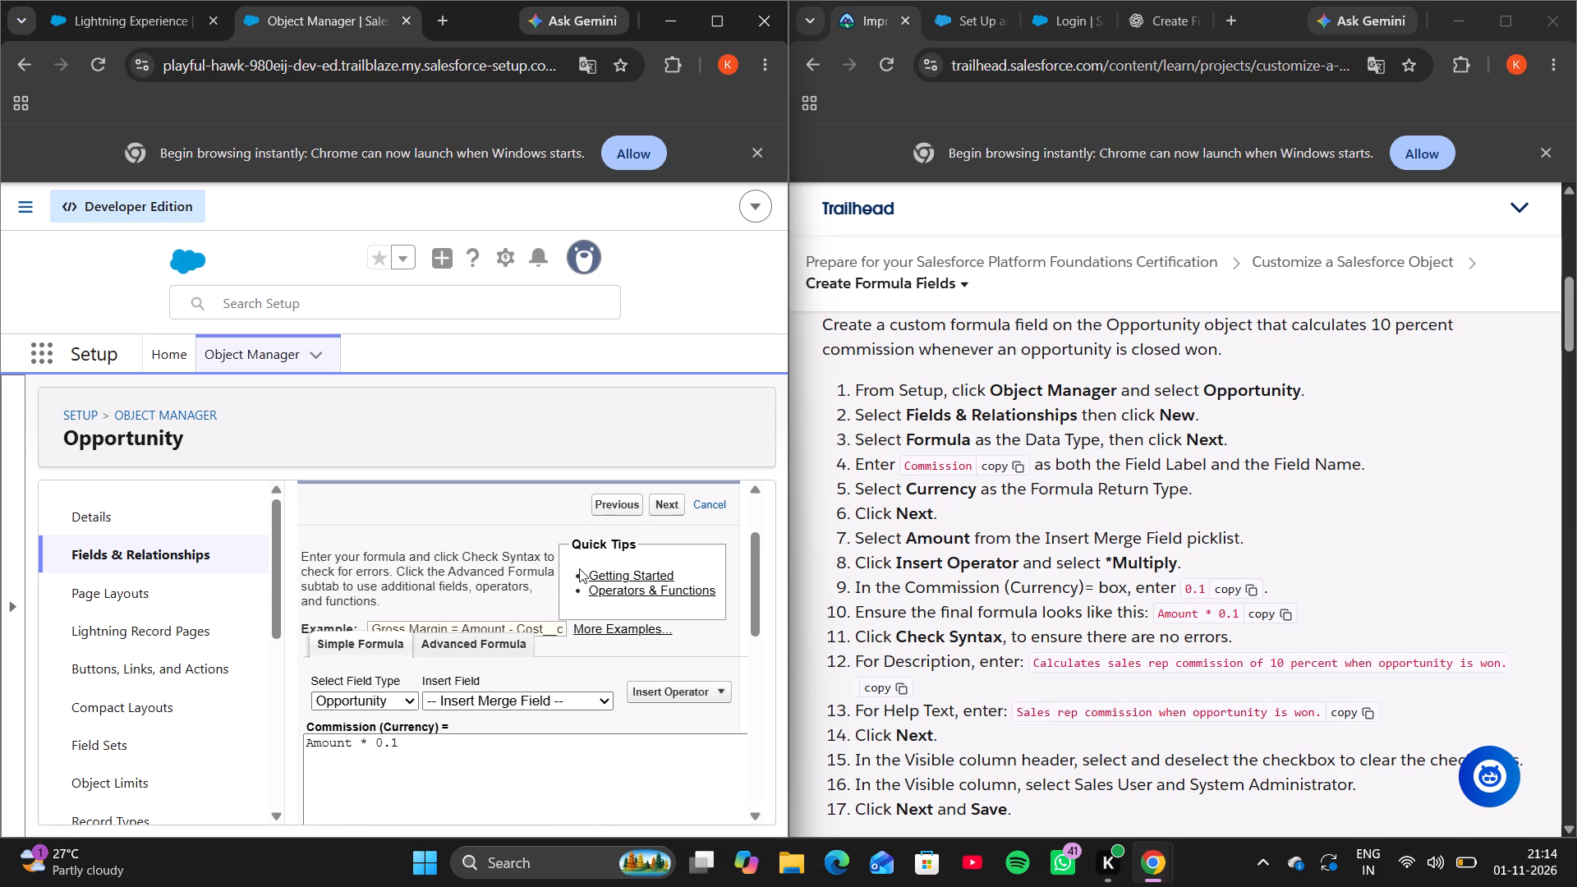
{"action": "scroll", "coordinate": [579, 568], "scroll_direction": "down", "scroll_amount": 1}
{"action": "scroll", "coordinate": [460, 574], "scroll_direction": "down", "scroll_amount": 1}
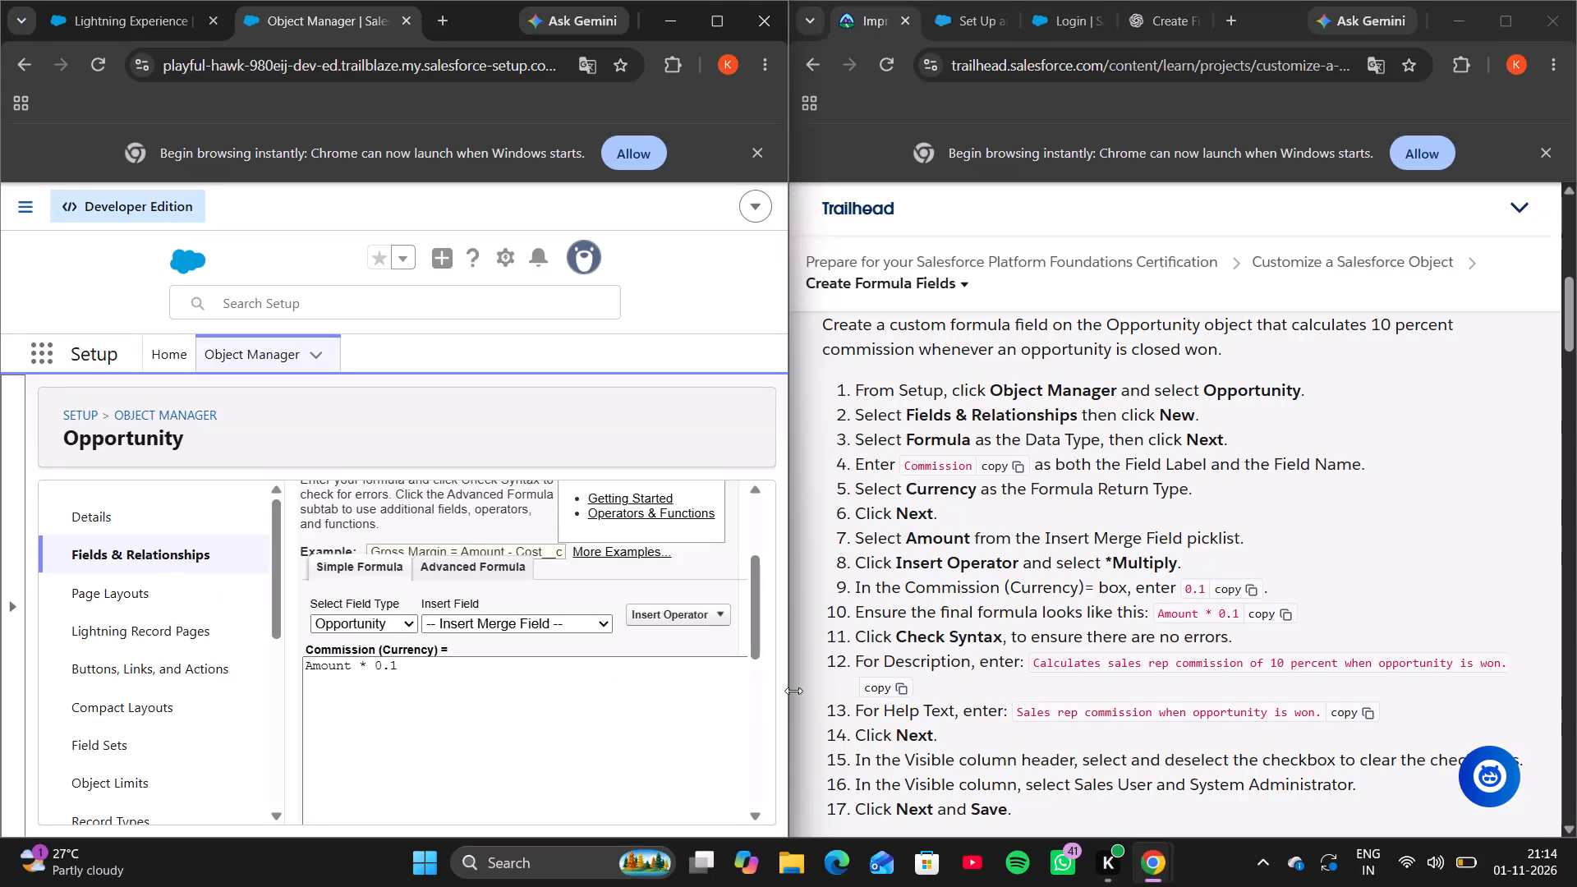
{"action": "scroll", "coordinate": [504, 728], "scroll_direction": "down", "scroll_amount": 11}
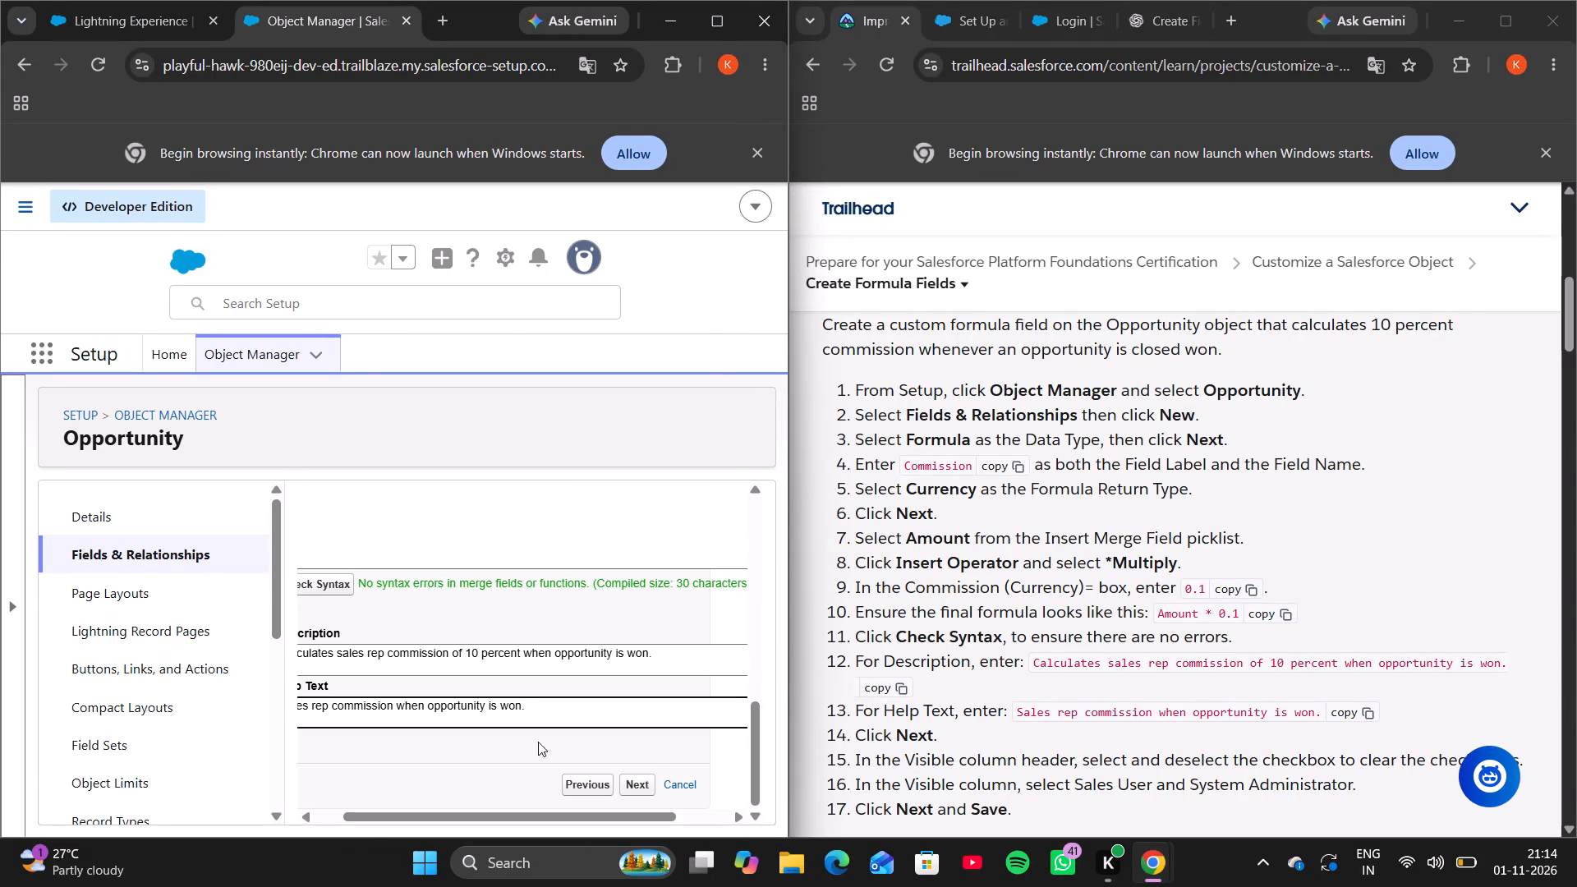
{"action": "left_click", "coordinate": [636, 784]}
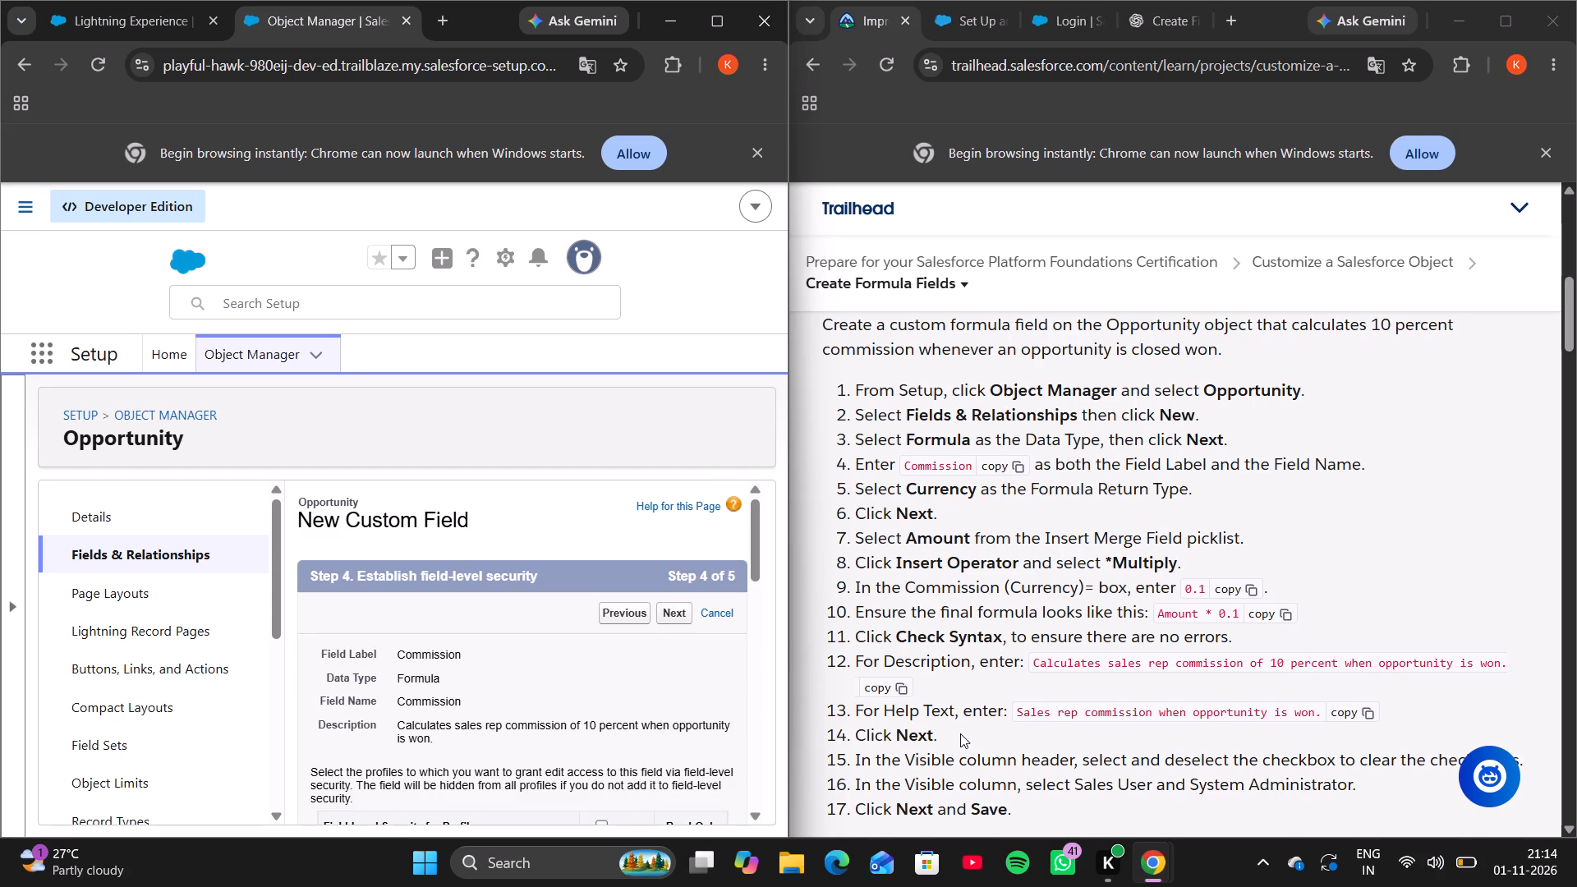
Clear Visible for all profiles in the Commission field's security settings, and make it visible only to Sales User and System Administrator.
{"action": "scroll", "coordinate": [960, 733], "scroll_direction": "down", "scroll_amount": 2}
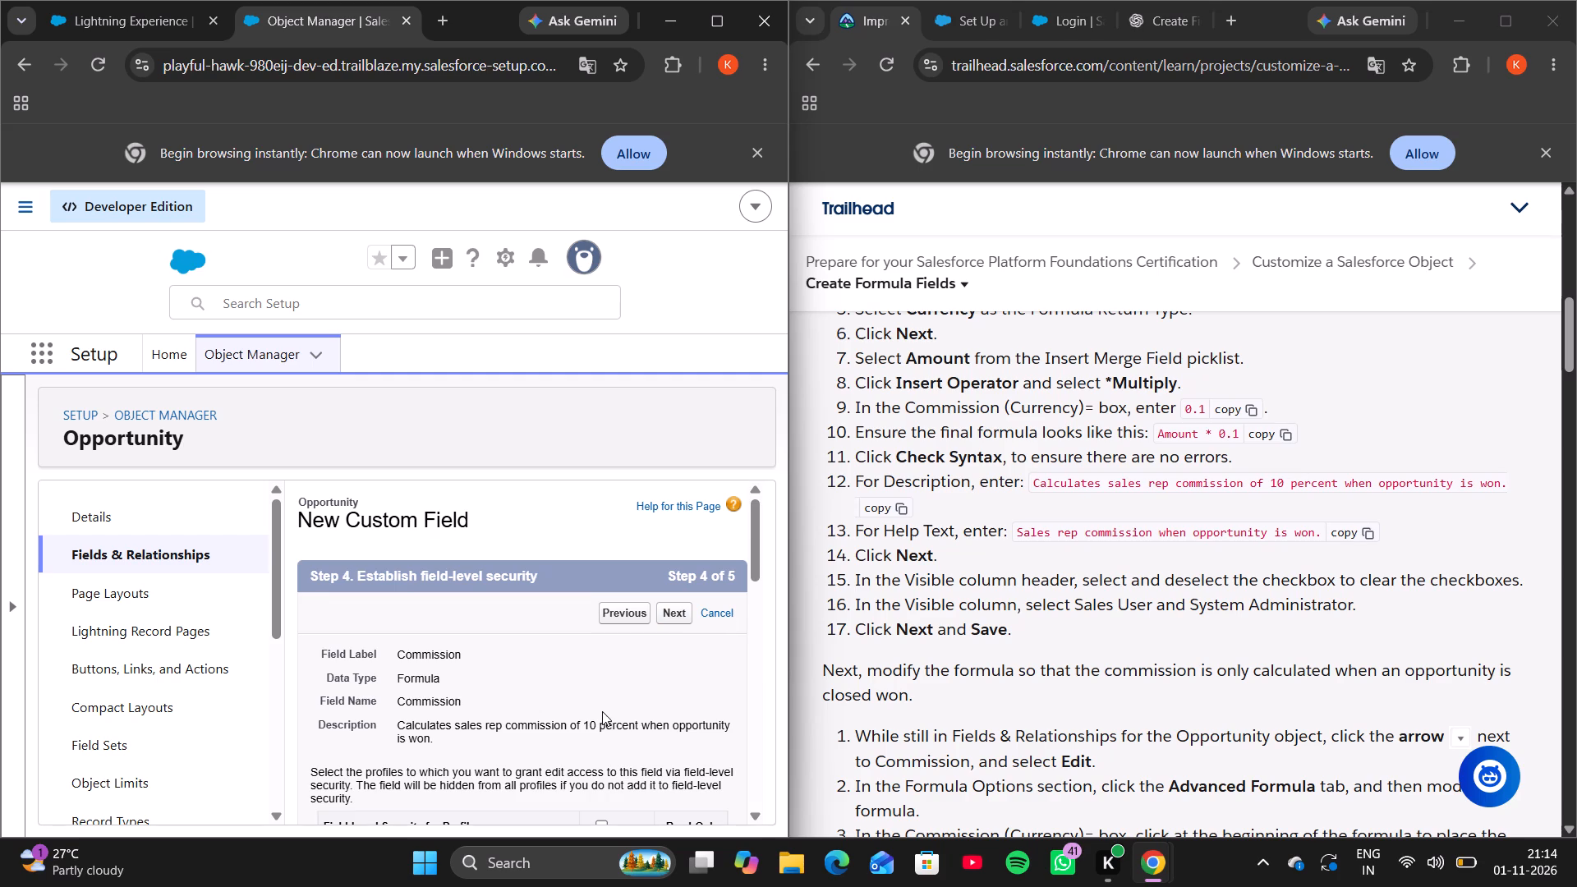
{"action": "scroll", "coordinate": [602, 713], "scroll_direction": "down", "scroll_amount": 2}
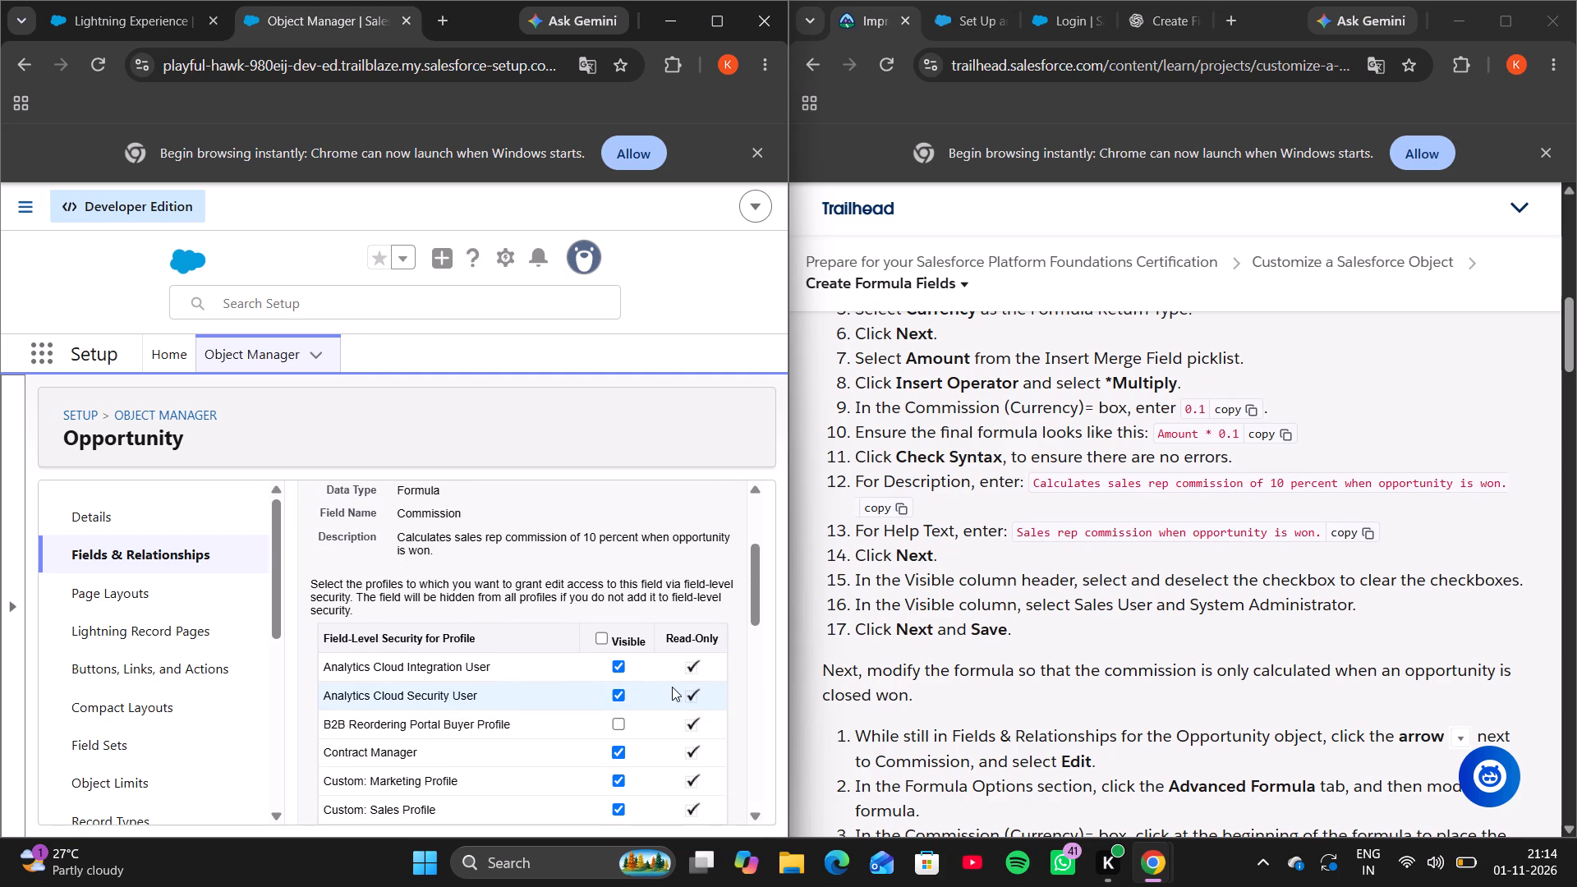
{"action": "left_click", "coordinate": [602, 634]}
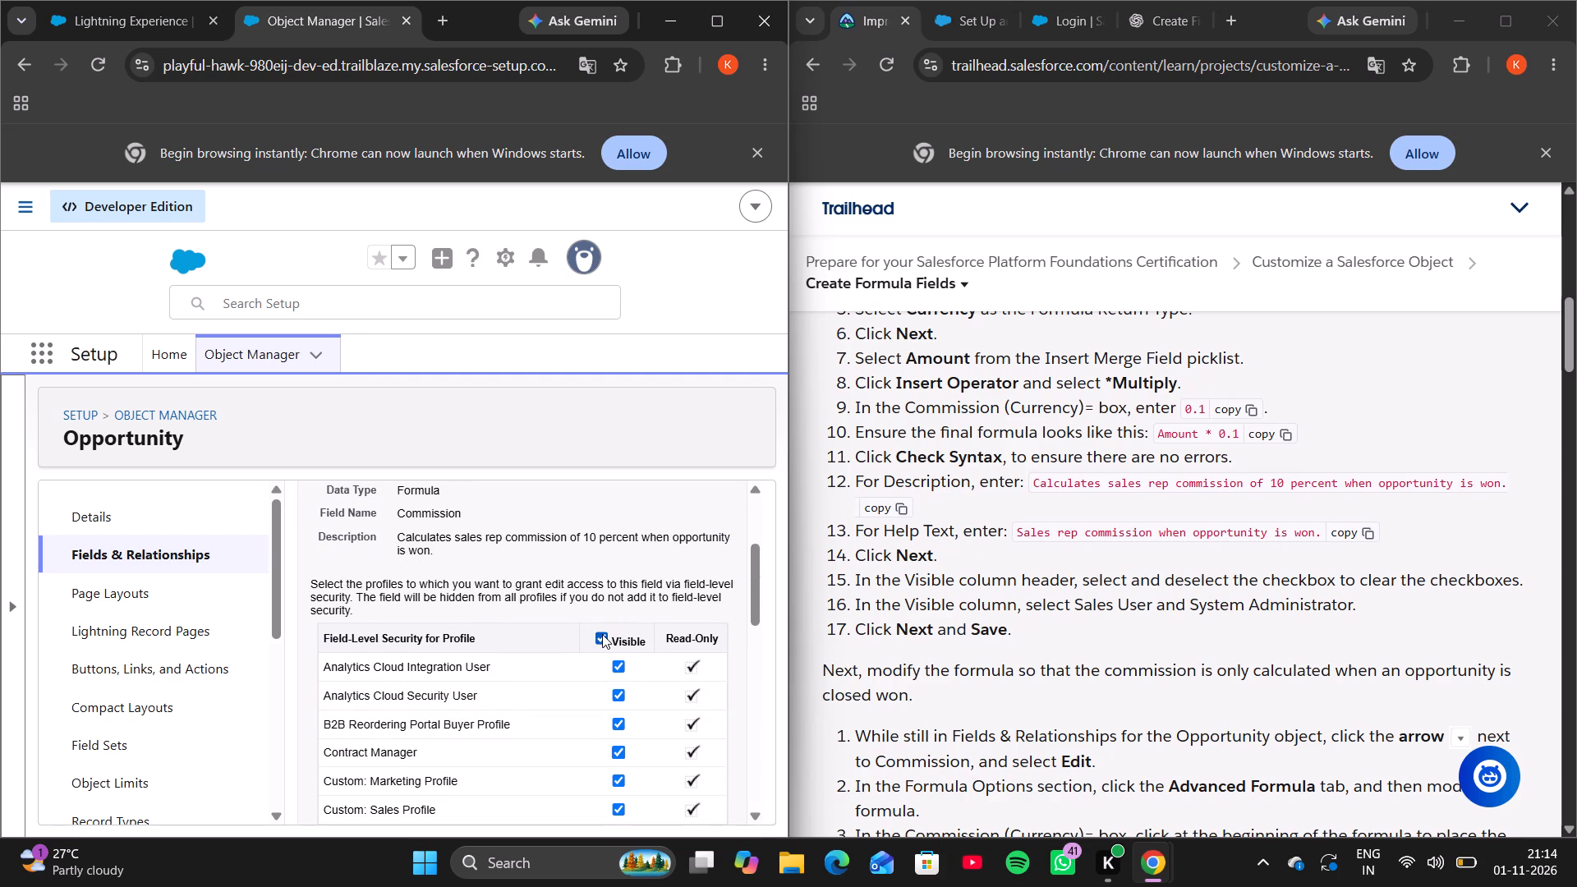
{"action": "left_click", "coordinate": [602, 634]}
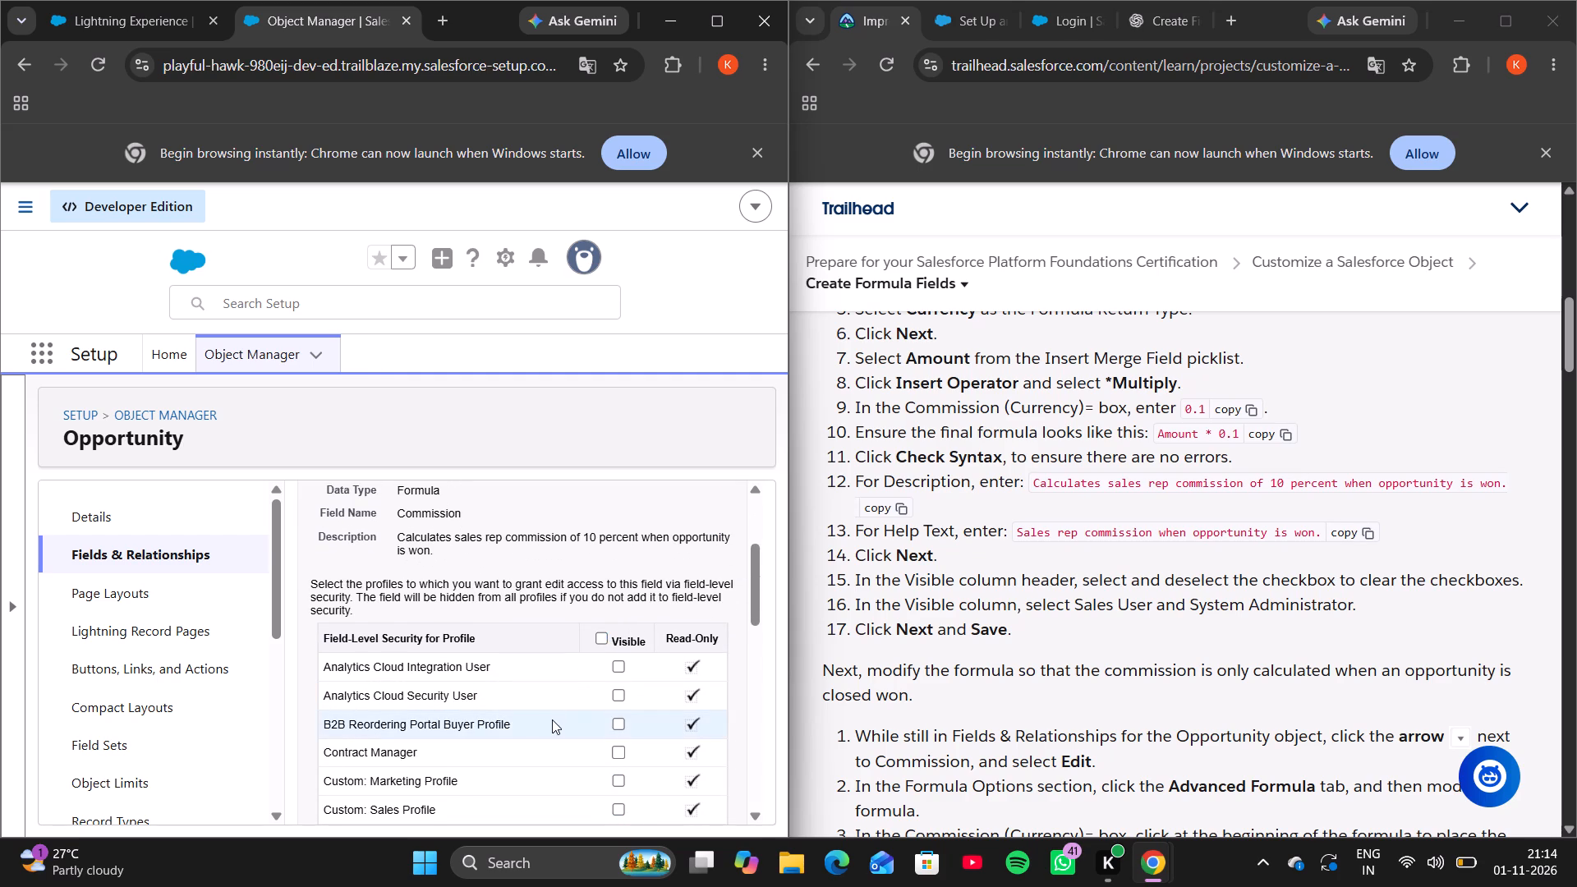
{"action": "scroll", "coordinate": [552, 719], "scroll_direction": "down", "scroll_amount": 9}
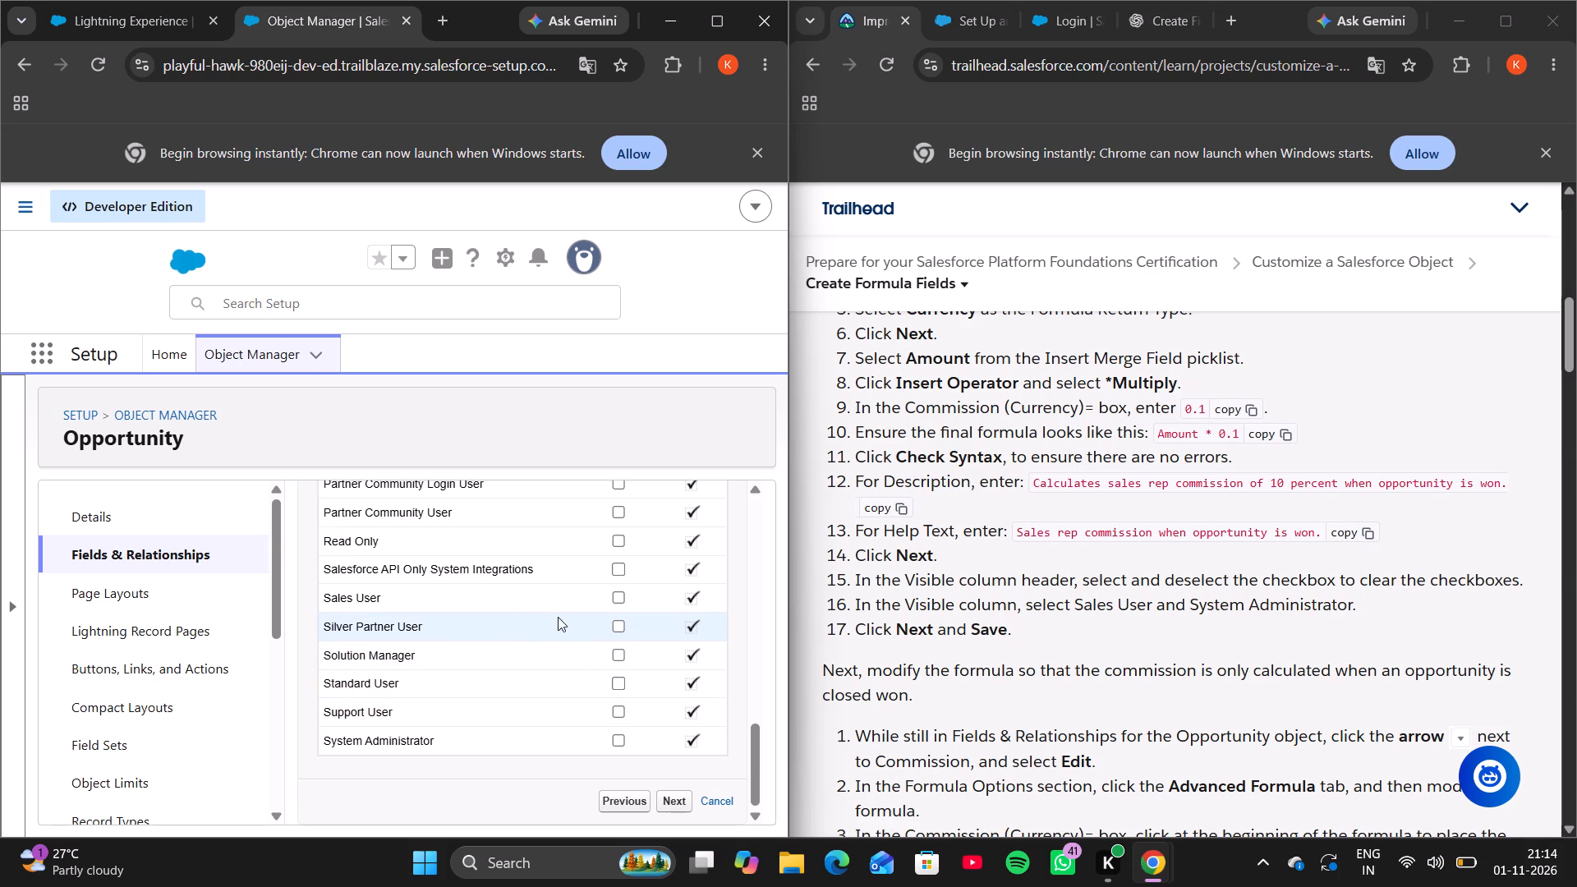
{"action": "left_click", "coordinate": [623, 595]}
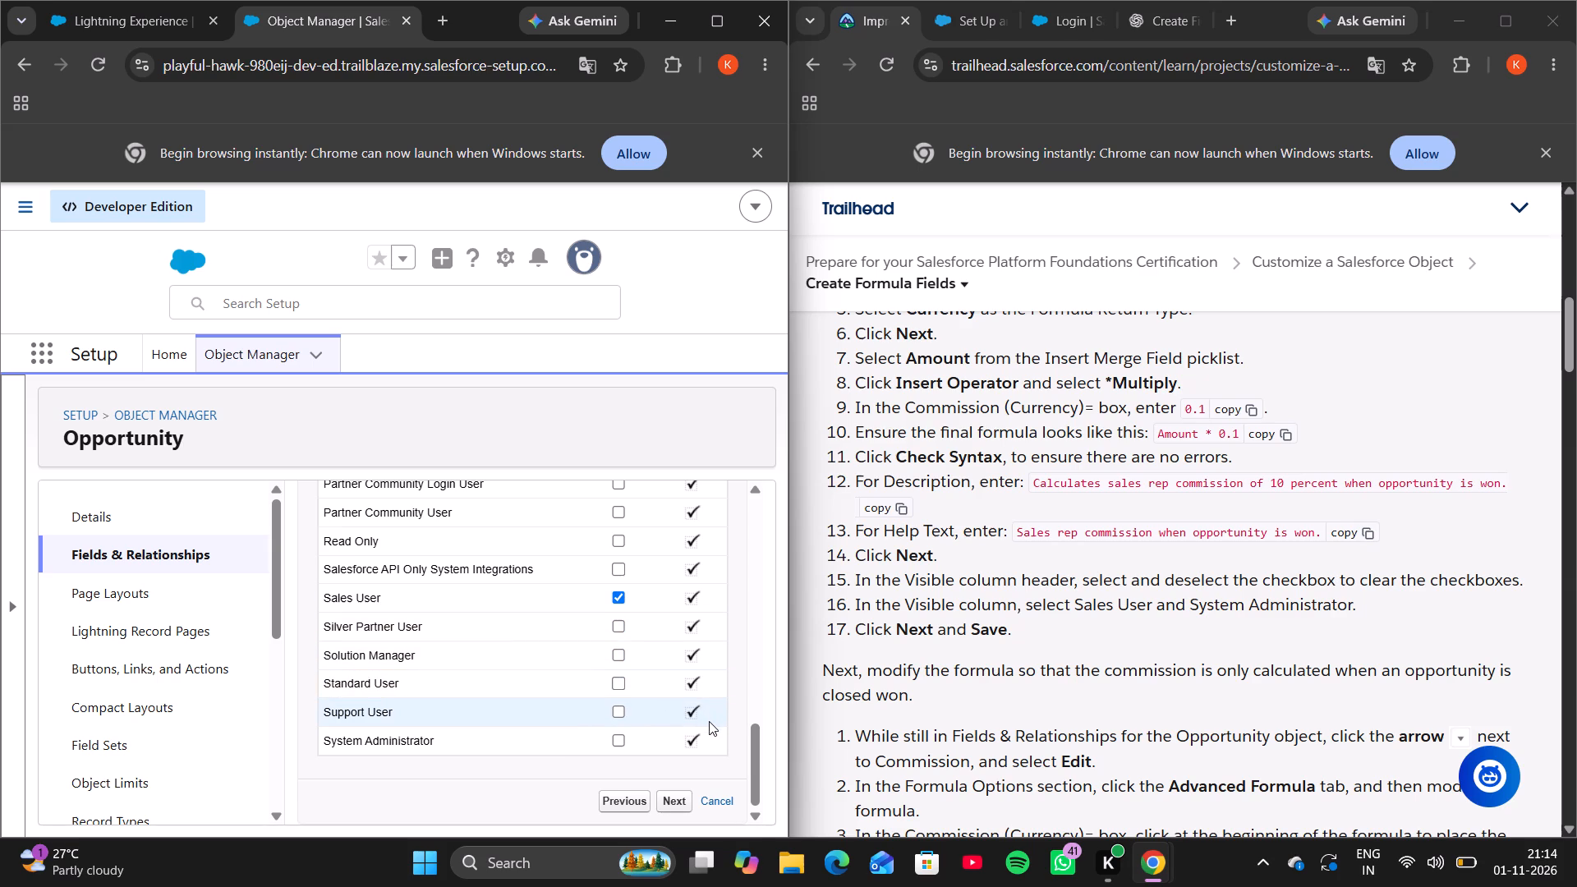
{"action": "left_click", "coordinate": [616, 742]}
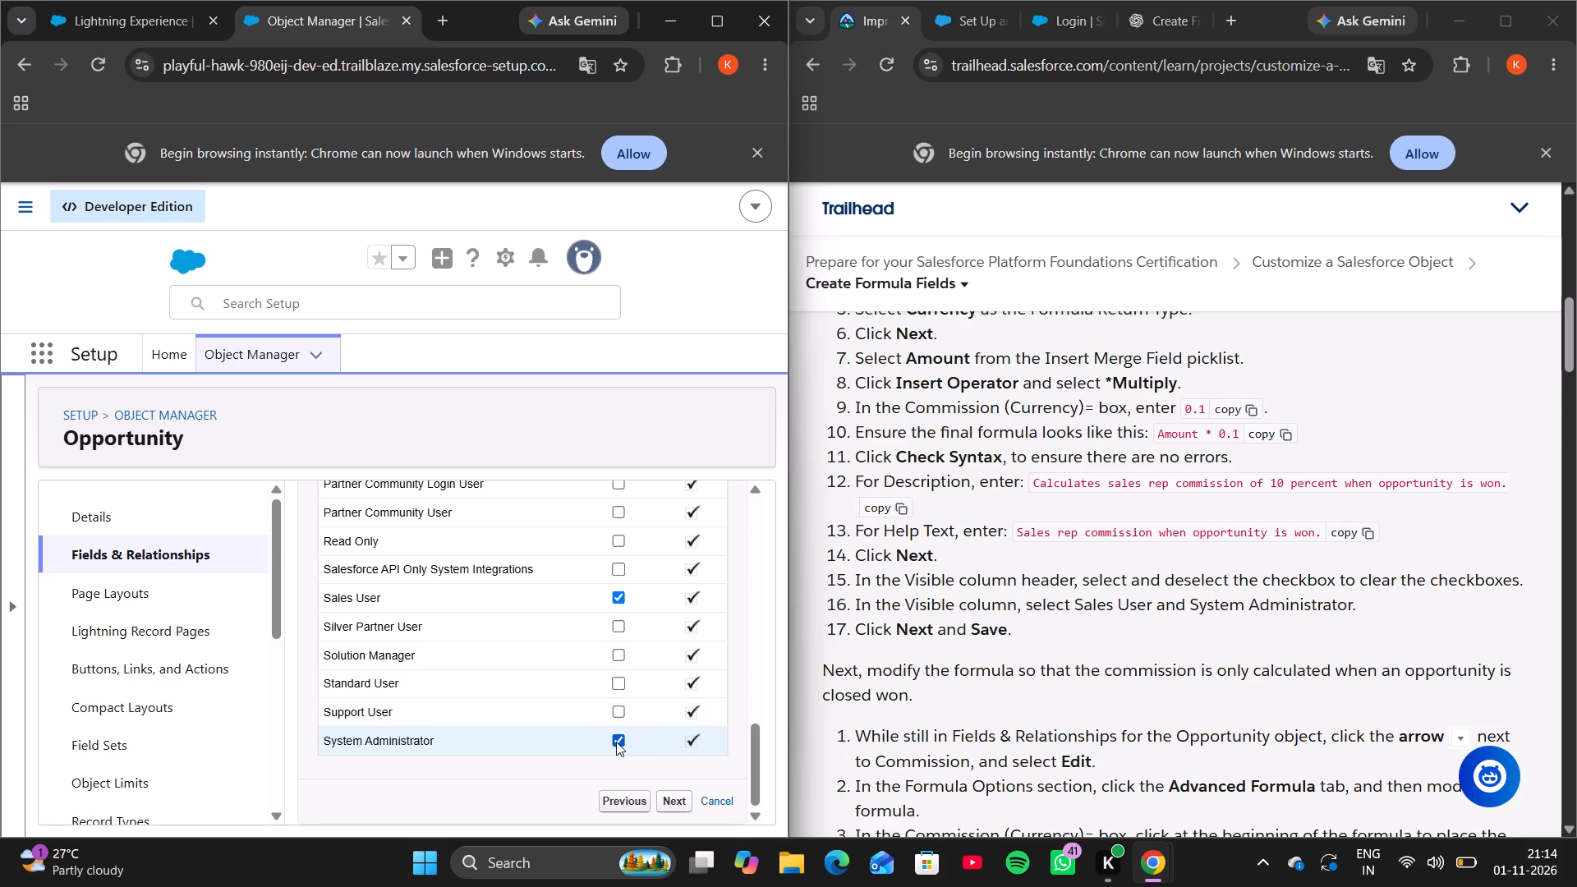
Proceed past field-level security to the page layouts step and save the new Commission field.
{"action": "left_click", "coordinate": [664, 805]}
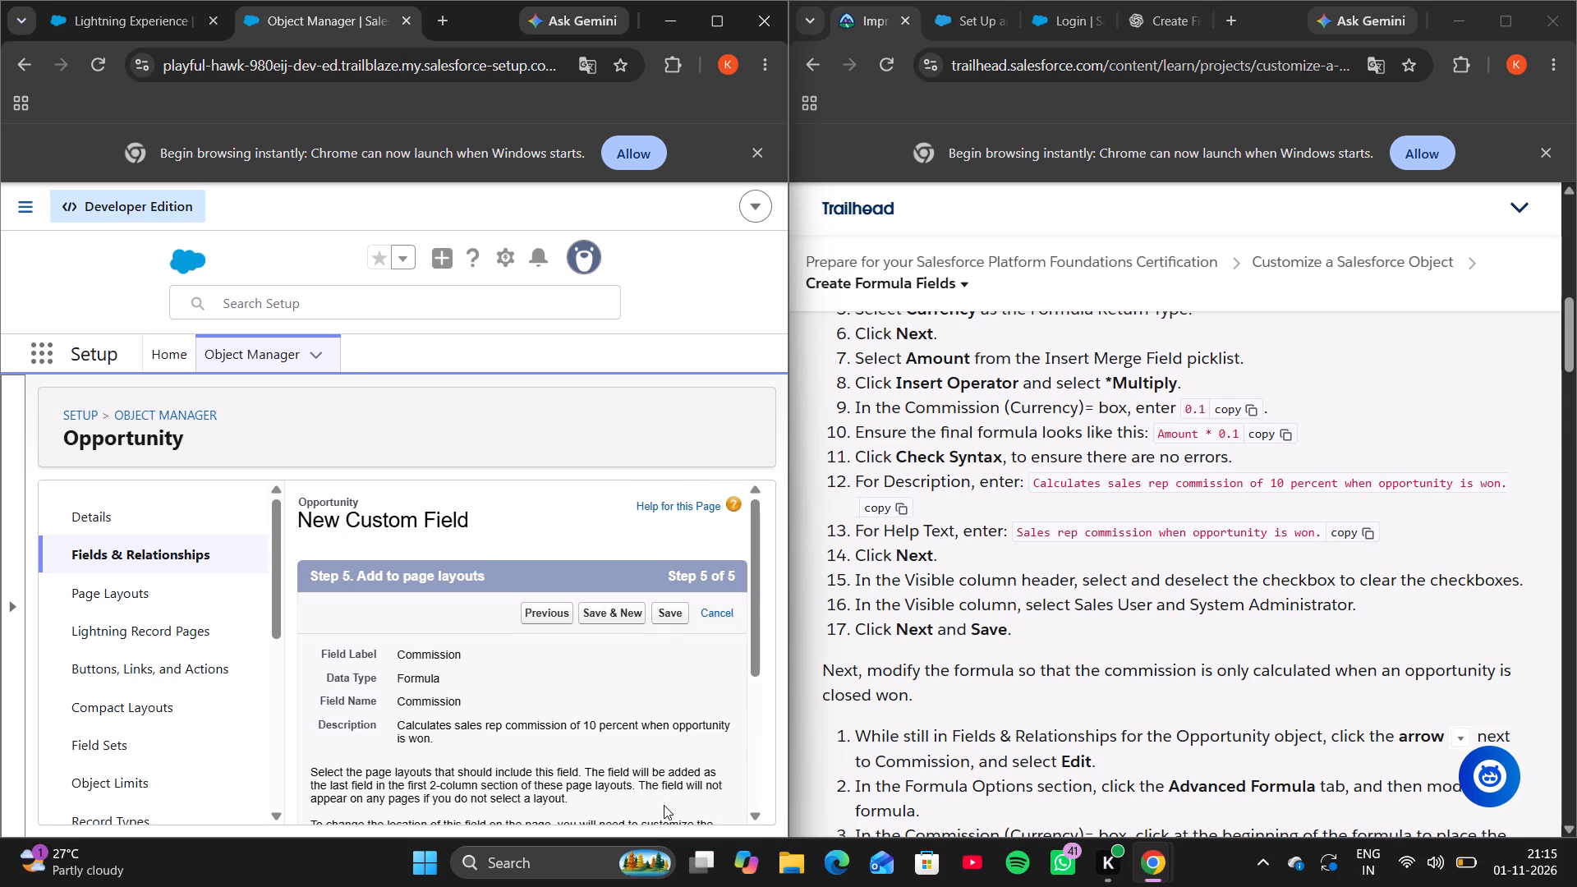
{"action": "left_click", "coordinate": [674, 616]}
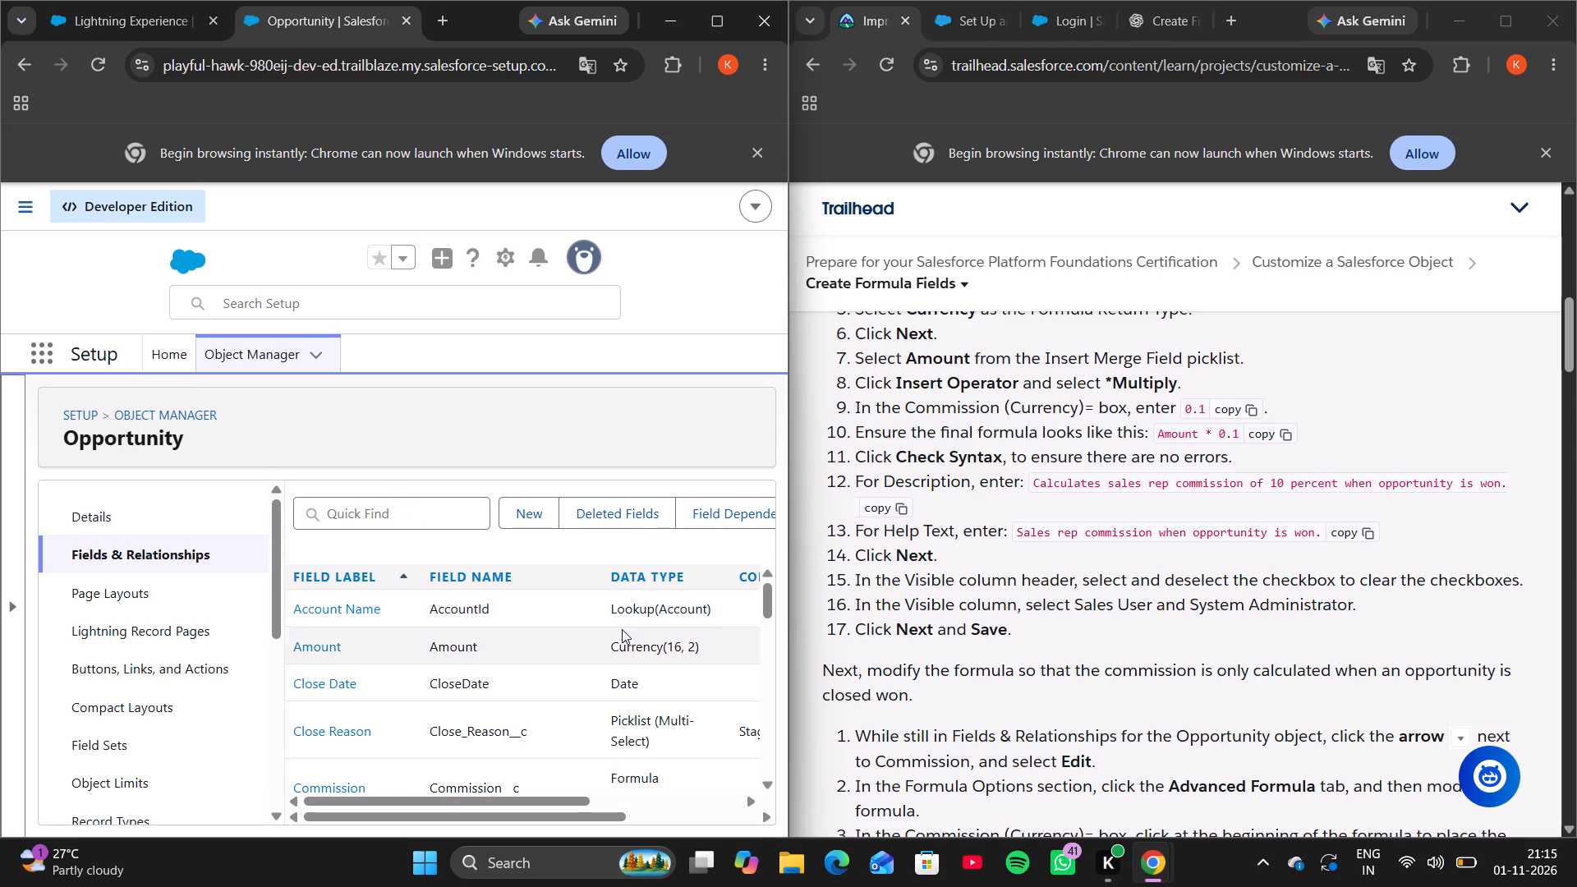
Find the Commission field in the Opportunity's Fields & Relationships list and open its definition for editing.
{"action": "scroll", "coordinate": [582, 696], "scroll_direction": "down", "scroll_amount": 1}
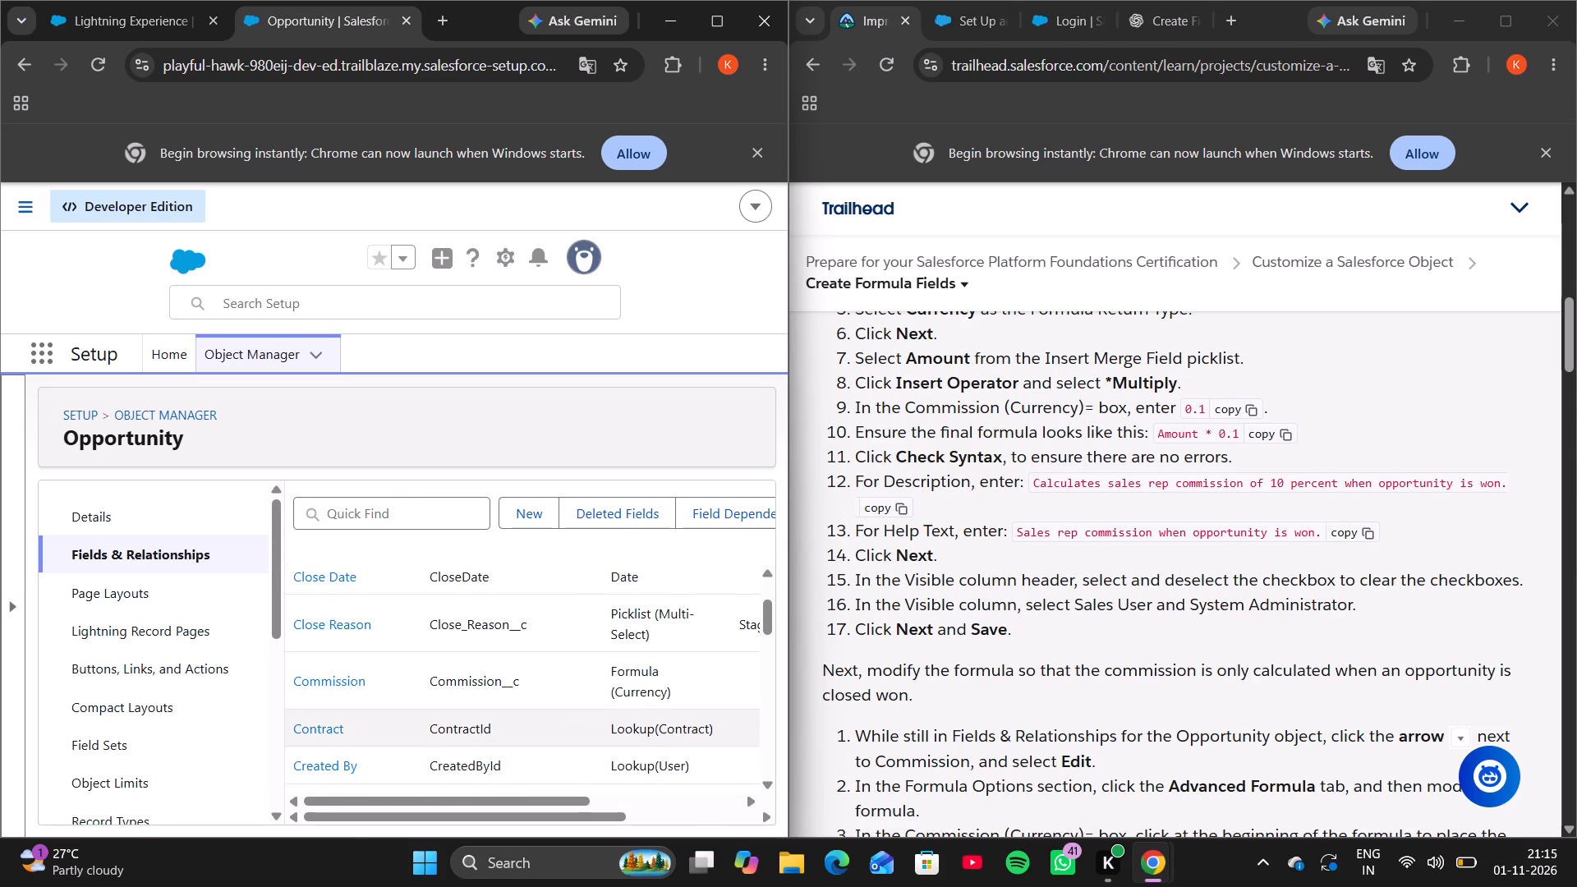
{"action": "scroll", "coordinate": [524, 689], "scroll_direction": "left", "scroll_amount": 3}
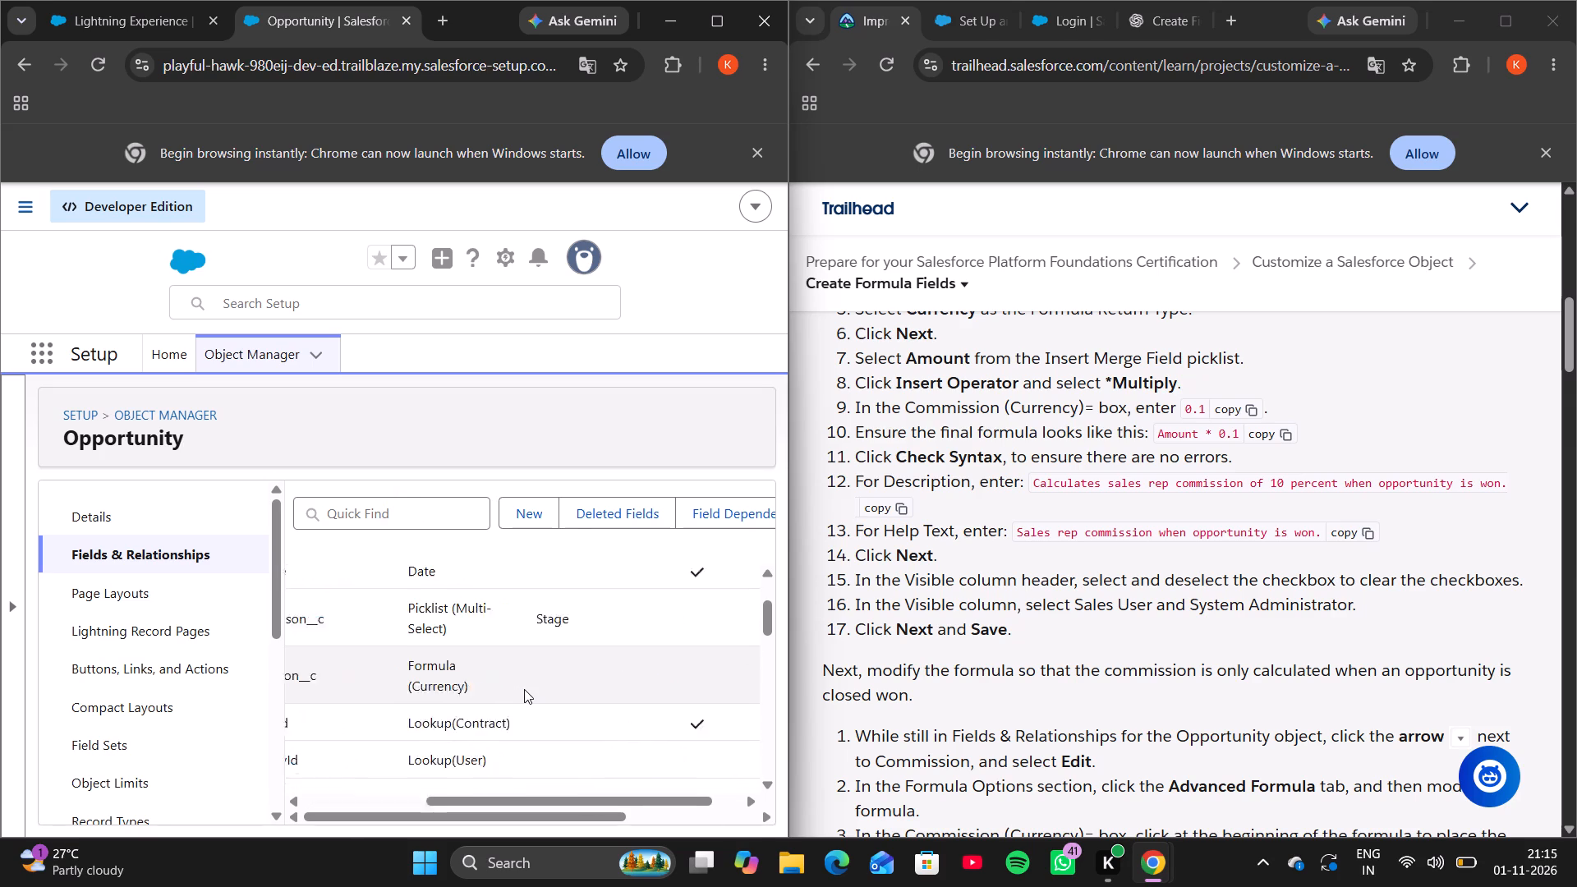
{"action": "scroll", "coordinate": [524, 689], "scroll_direction": "left", "scroll_amount": 6}
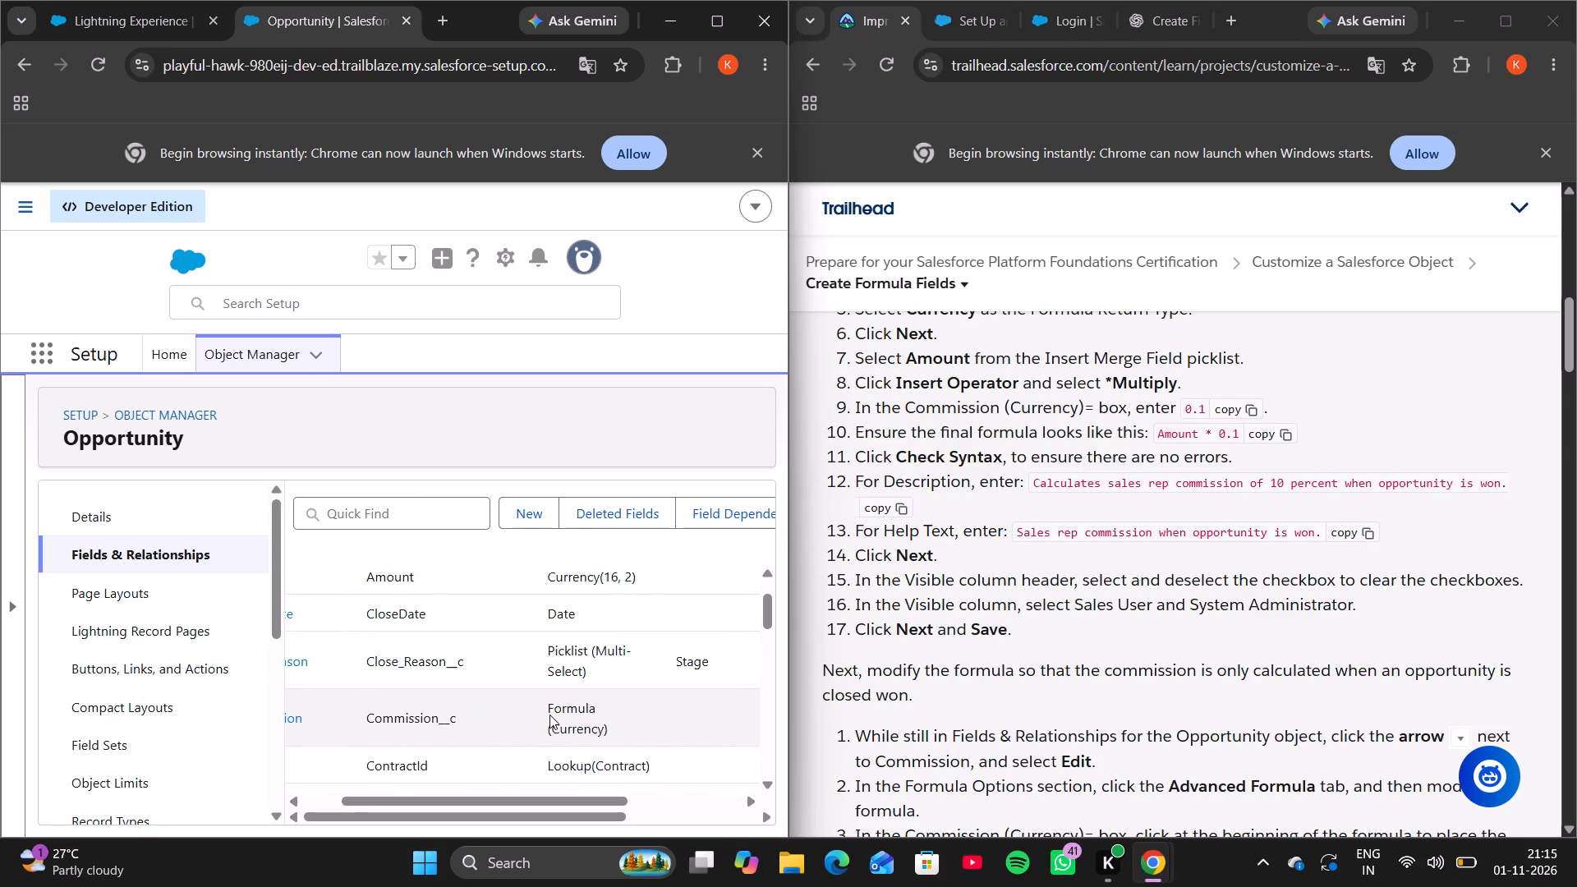
{"action": "scroll", "coordinate": [549, 715], "scroll_direction": "left", "scroll_amount": 1}
{"action": "left_click", "coordinate": [736, 721]}
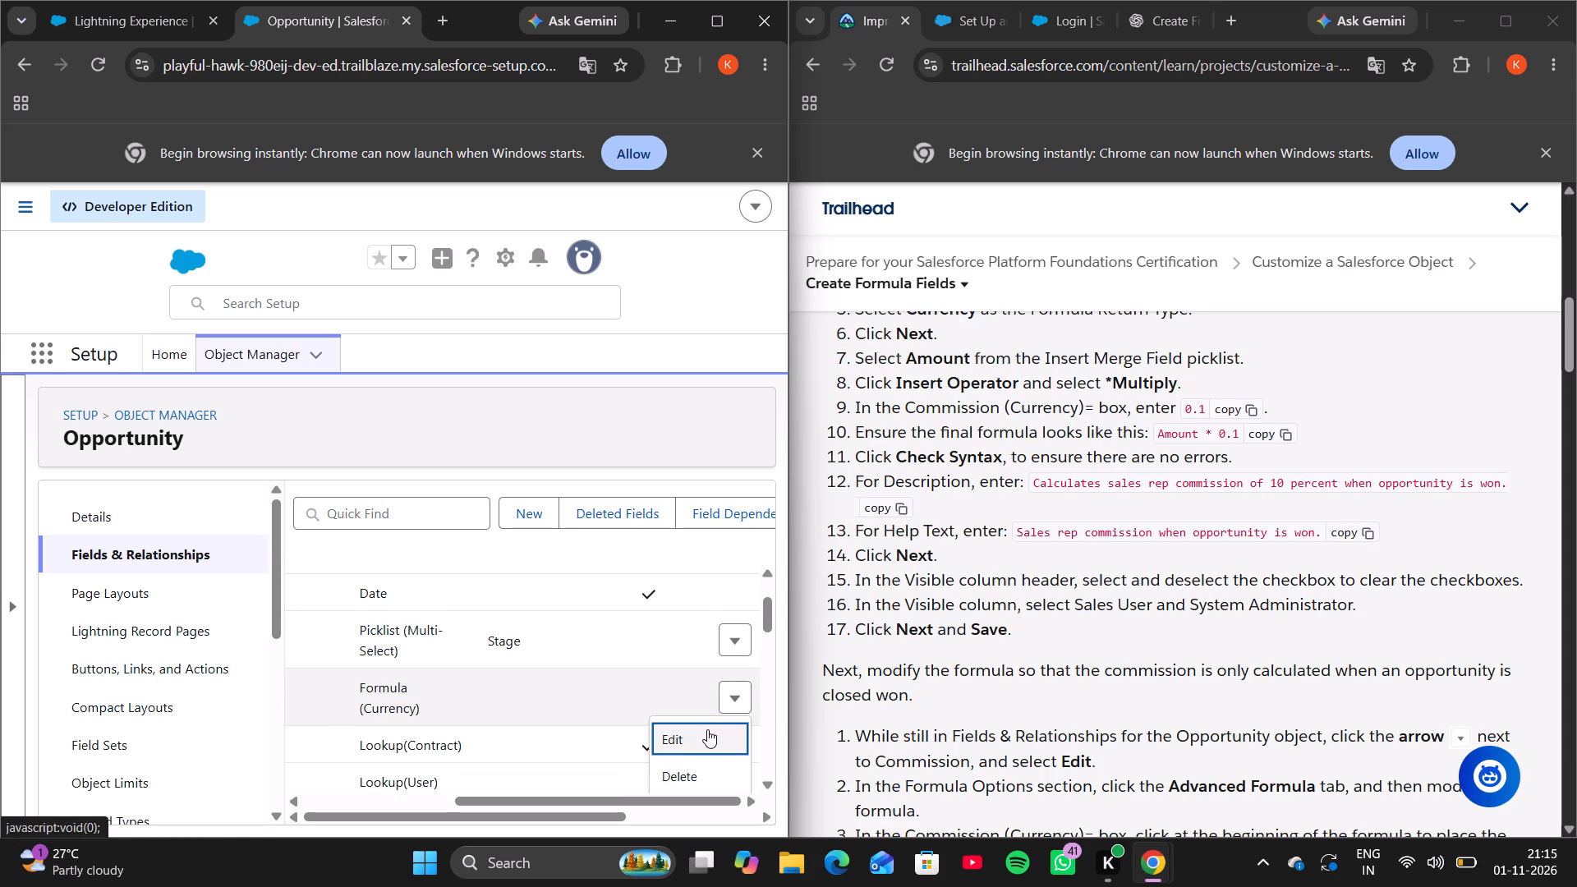
{"action": "left_click", "coordinate": [707, 729]}
Replace the Commission formula with IF( ISPICKVAL( StageName , "Closed Won") , Amount * 0.1, 0) copied from the Trailhead instructions.
{"action": "scroll", "coordinate": [1110, 715], "scroll_direction": "down", "scroll_amount": 1}
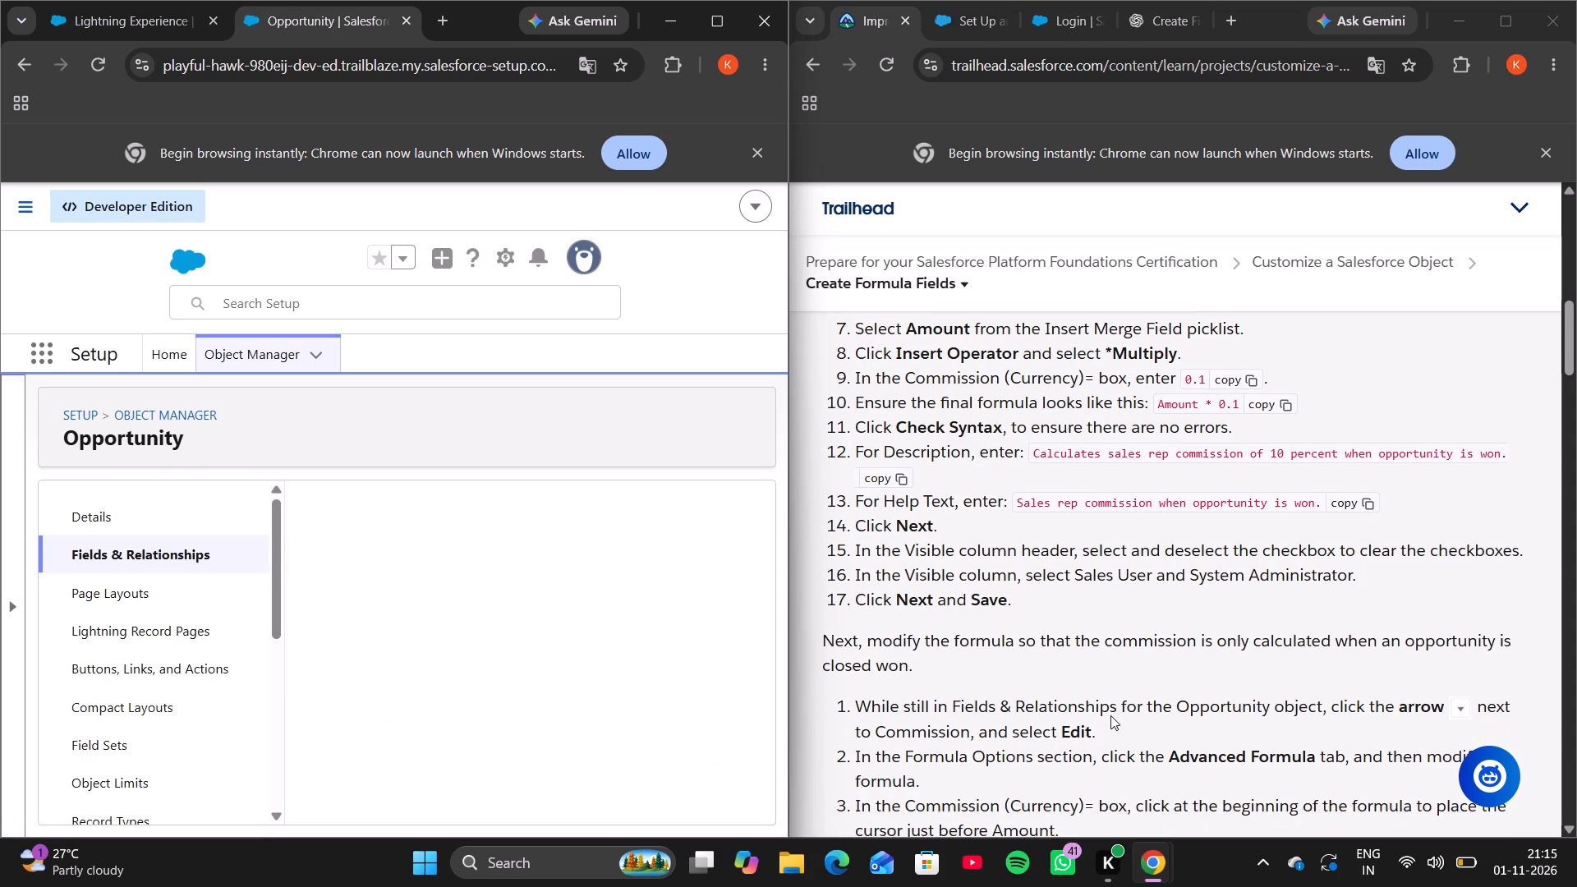
{"action": "scroll", "coordinate": [1110, 715], "scroll_direction": "down", "scroll_amount": 2}
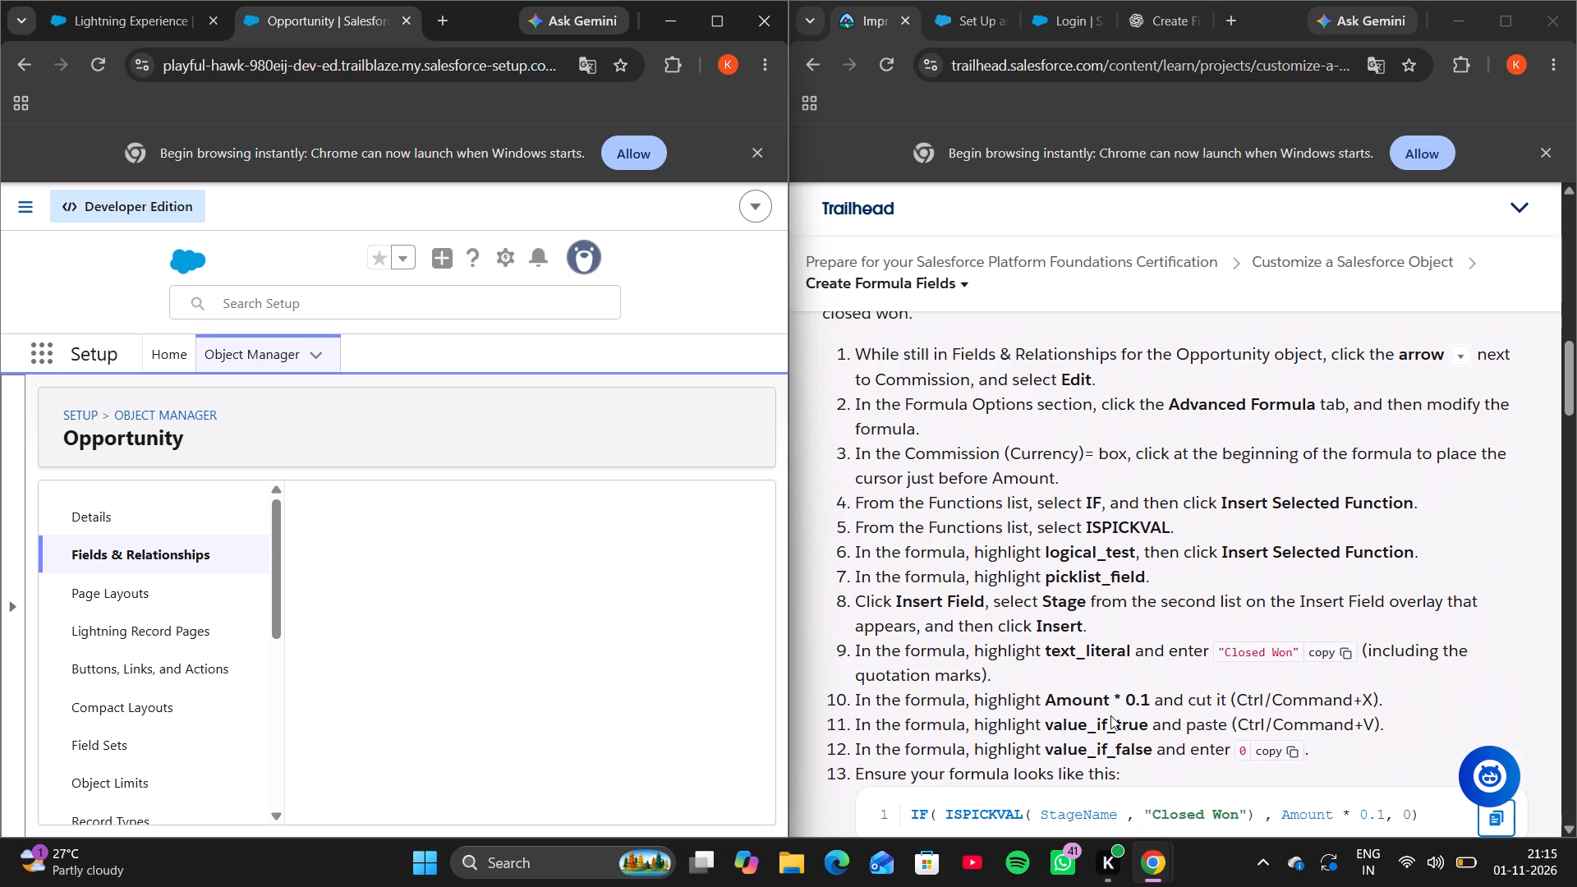
{"action": "scroll", "coordinate": [1110, 715], "scroll_direction": "down", "scroll_amount": 2}
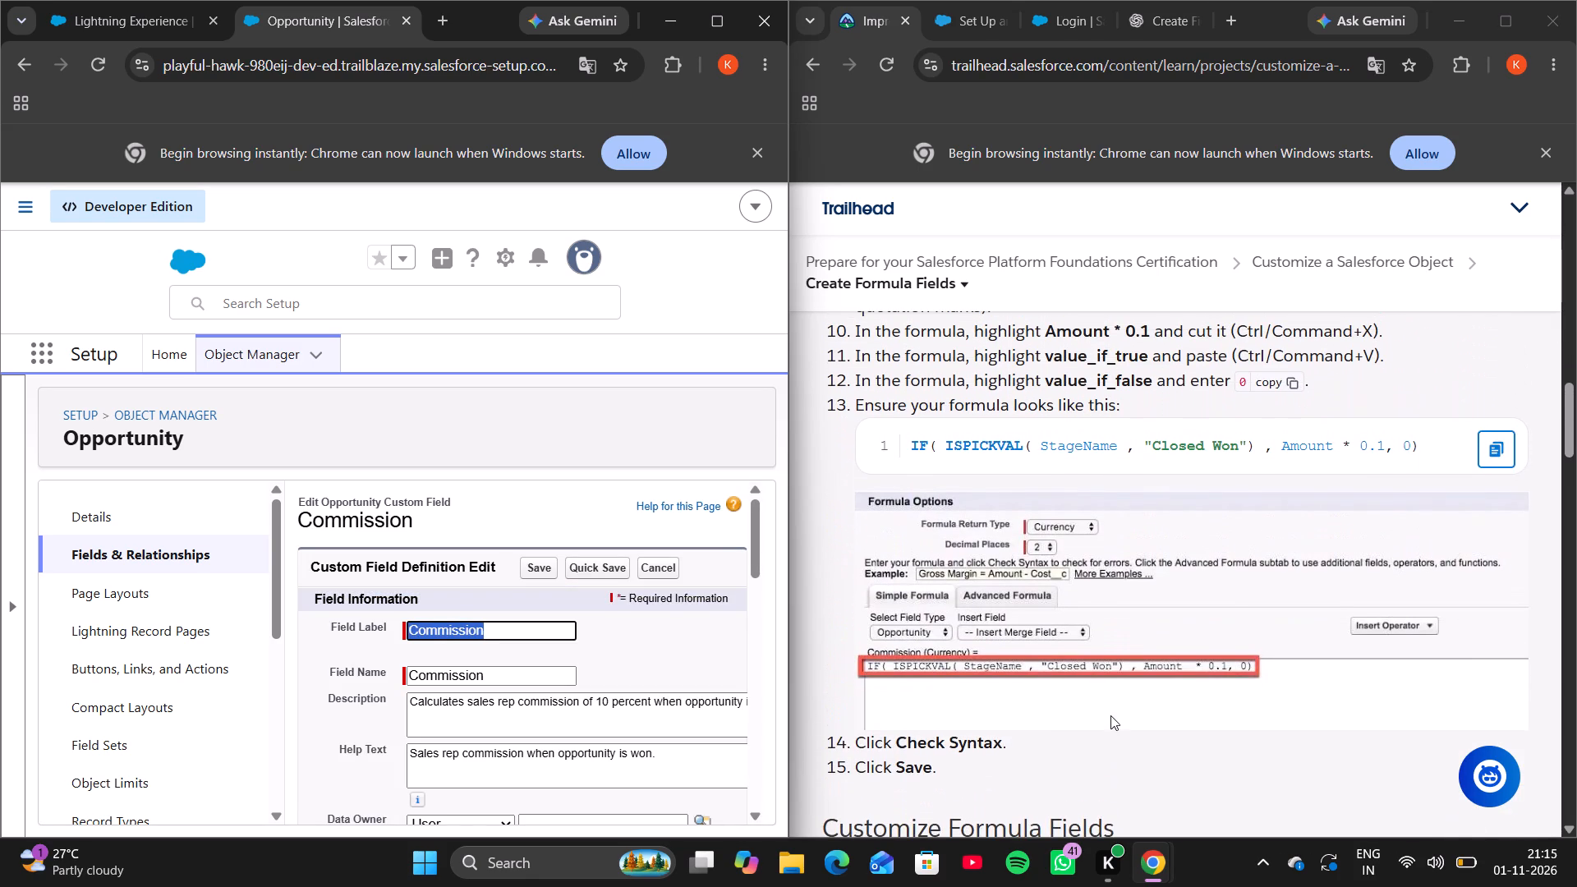
{"action": "left_click", "coordinate": [1501, 447]}
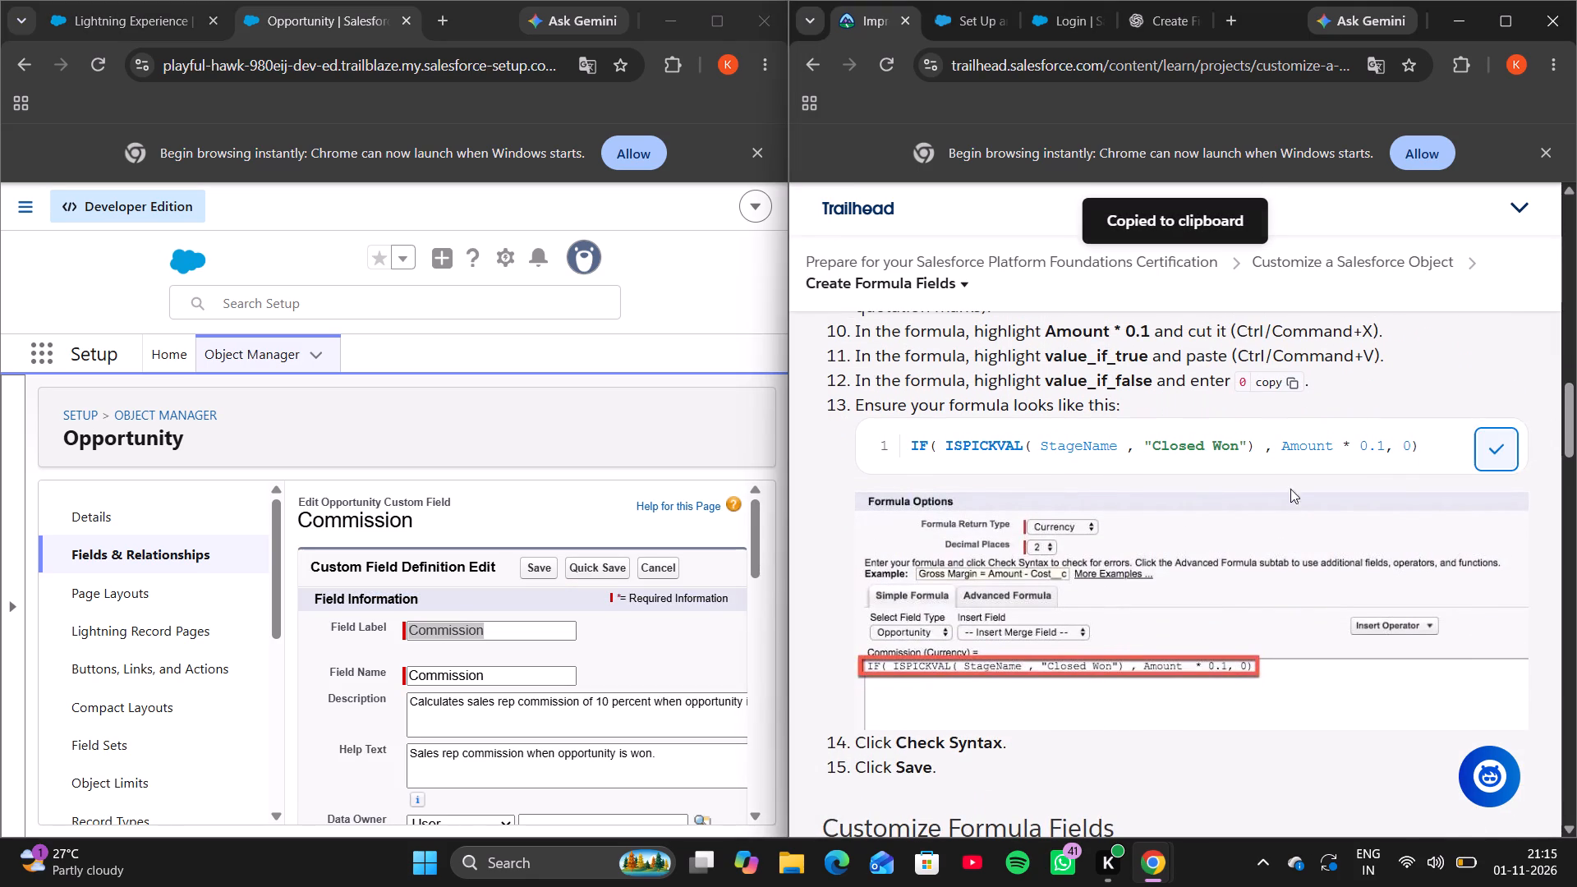
{"action": "scroll", "coordinate": [598, 748], "scroll_direction": "down", "scroll_amount": 1}
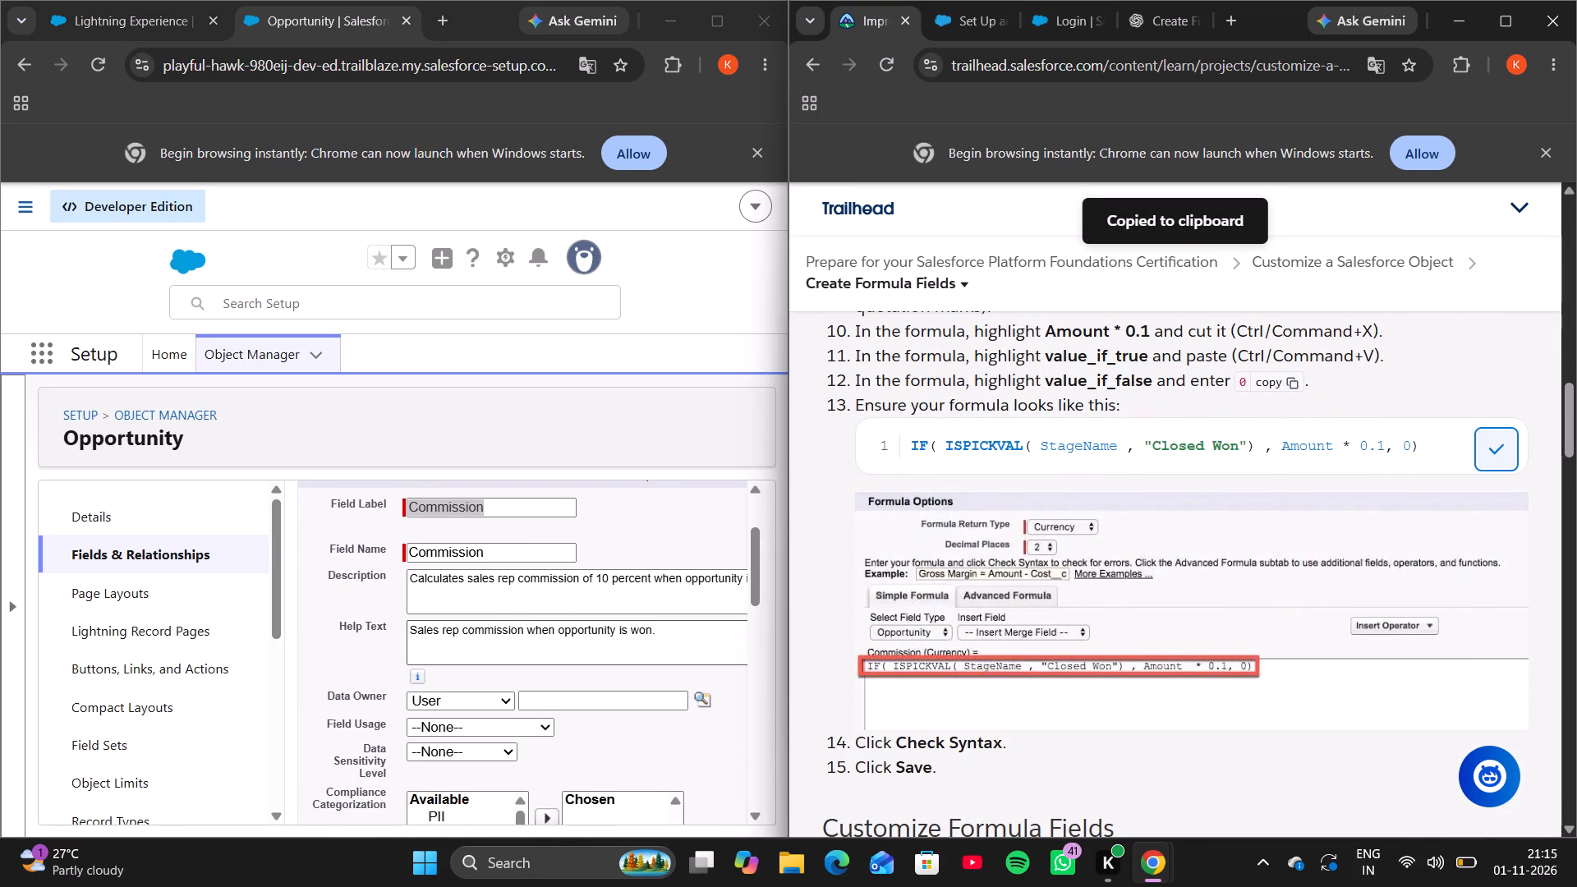
{"action": "scroll", "coordinate": [598, 748], "scroll_direction": "down", "scroll_amount": 5}
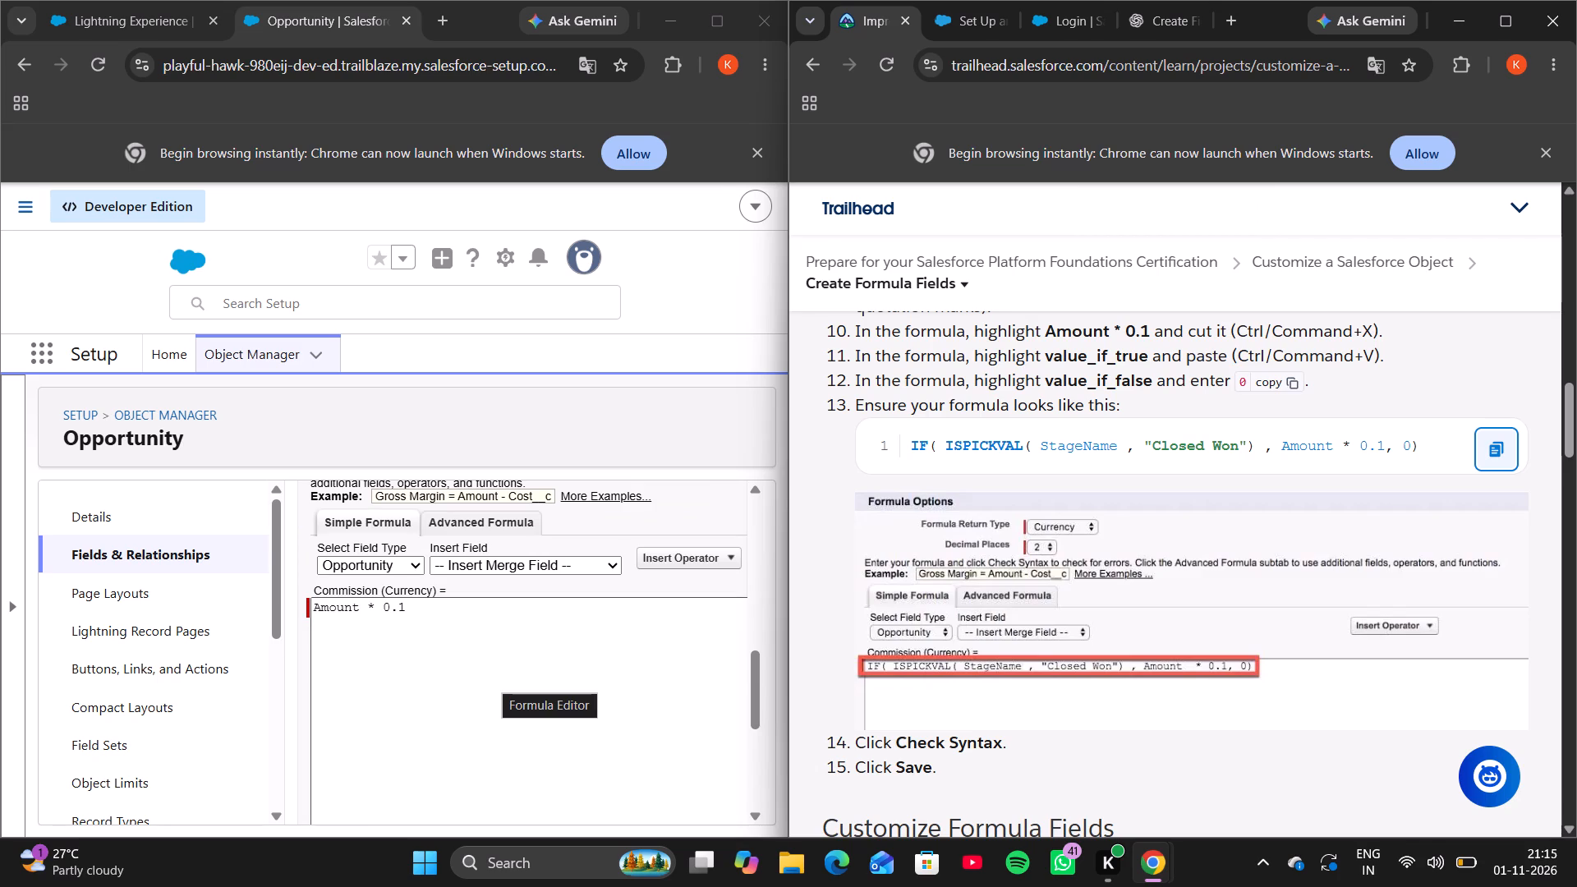
{"action": "left_click_drag", "start_coordinate": [491, 677], "coordinate": [292, 613]}
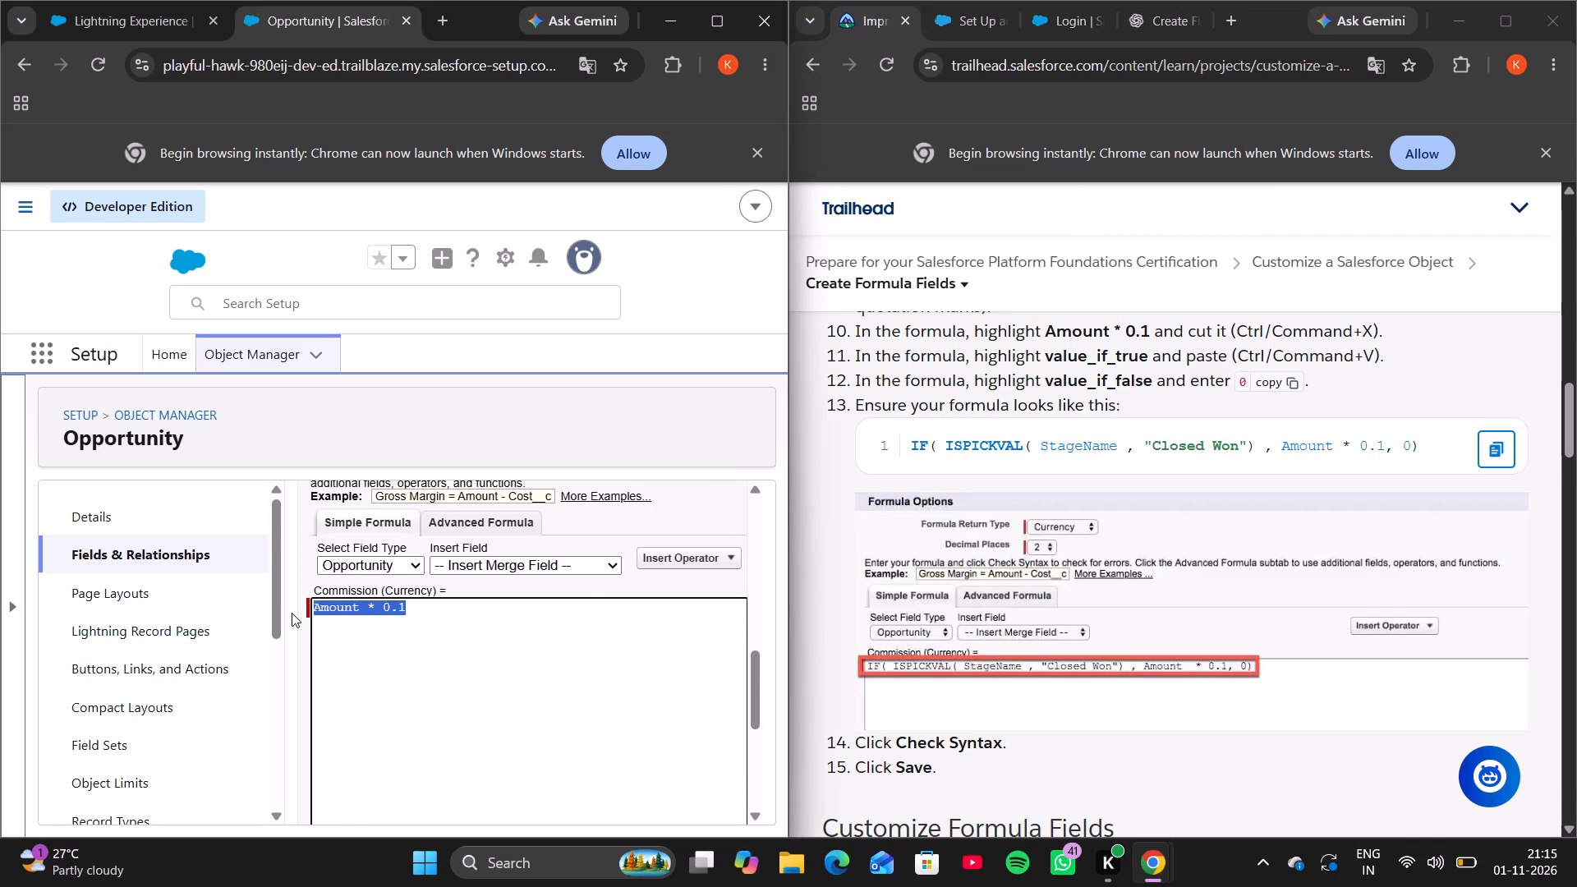
{"action": "key", "text": "ctrl+v"}
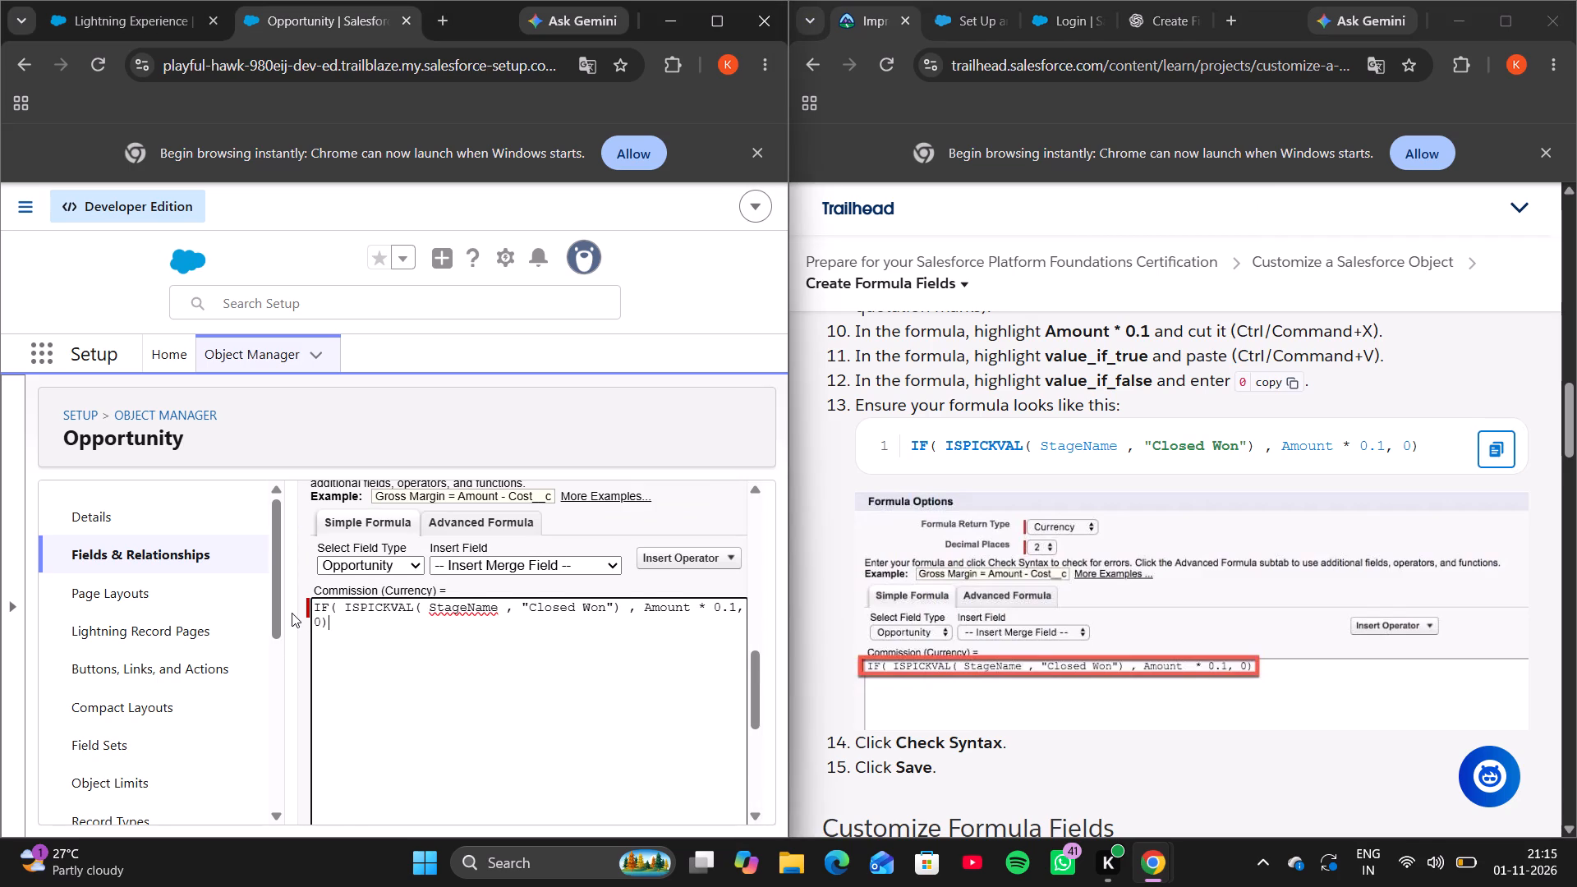
Check the syntax of the modified Commission formula and save the field.
{"action": "scroll", "coordinate": [292, 613], "scroll_direction": "down", "scroll_amount": 2}
{"action": "scroll", "coordinate": [389, 658], "scroll_direction": "down", "scroll_amount": 5}
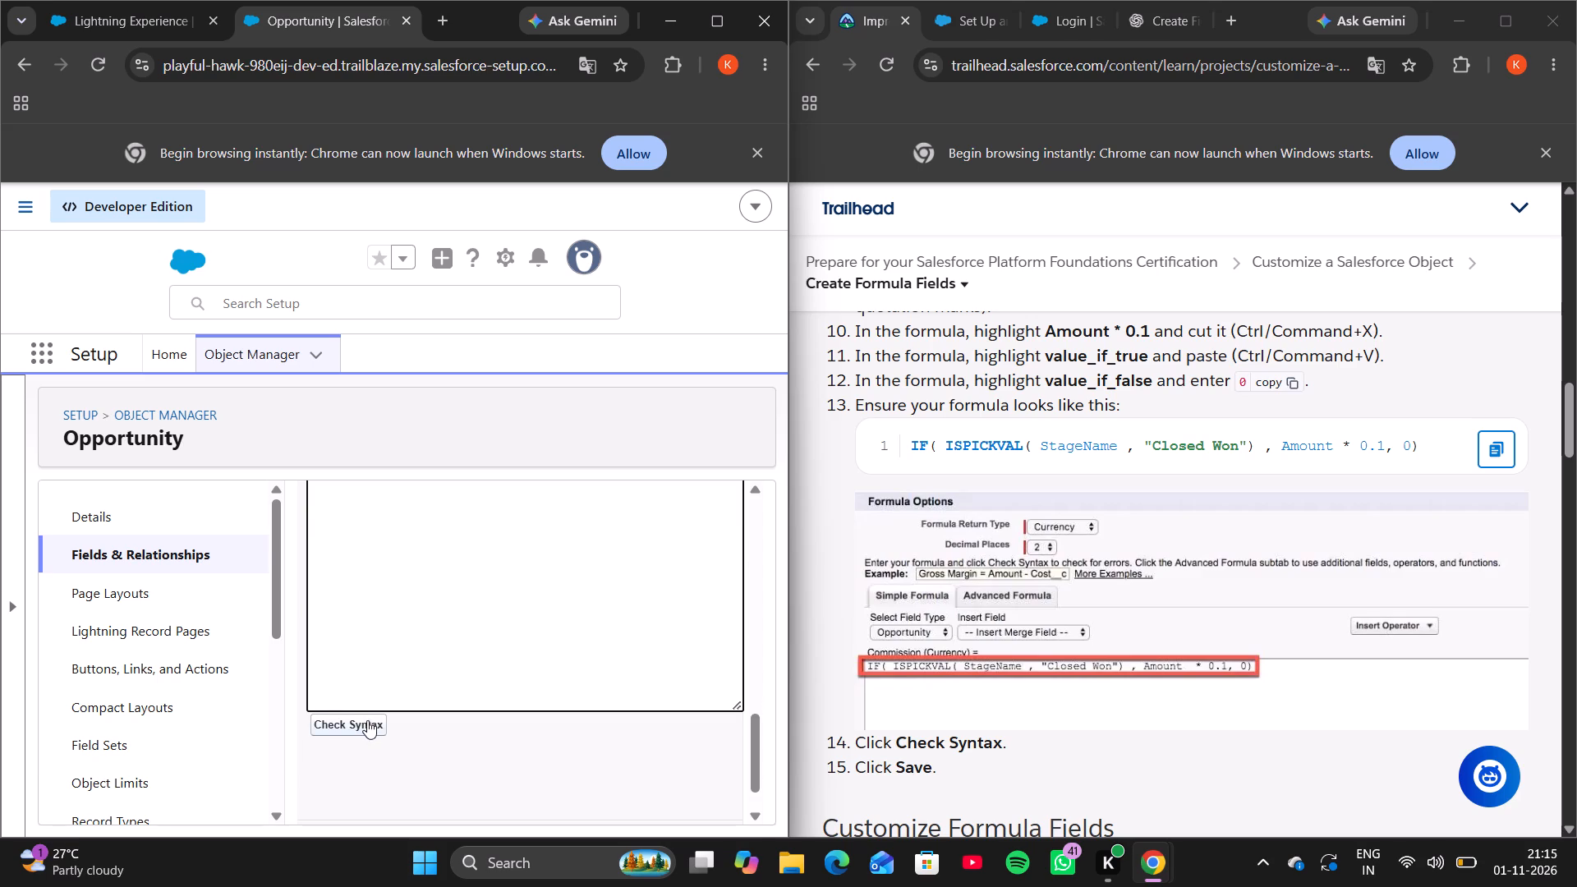
{"action": "left_click", "coordinate": [367, 720]}
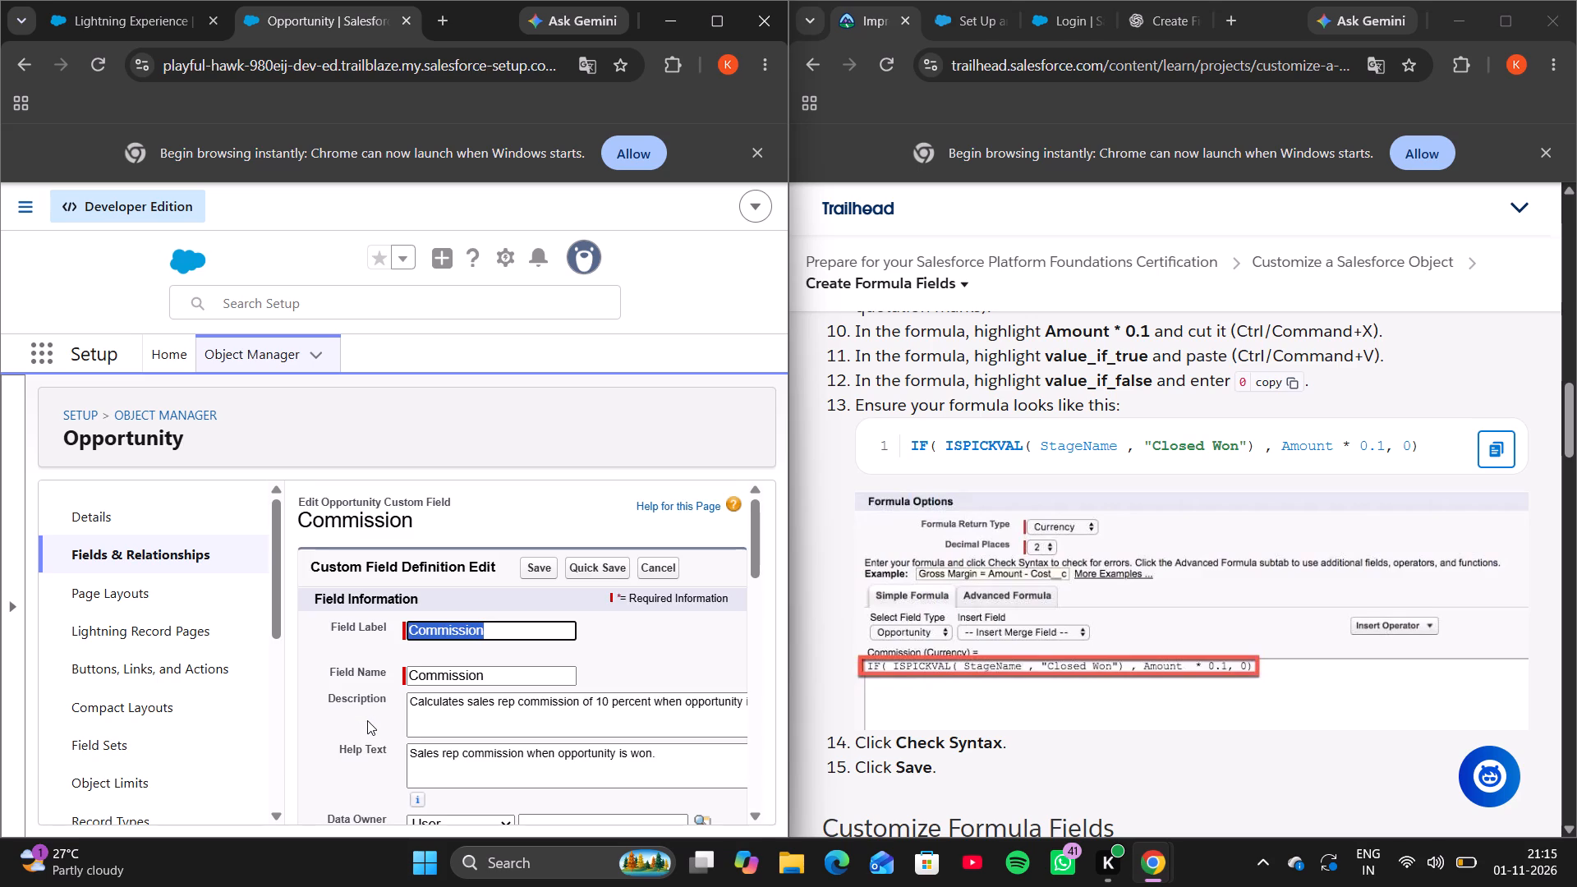
{"action": "scroll", "coordinate": [462, 742], "scroll_direction": "down", "scroll_amount": 5}
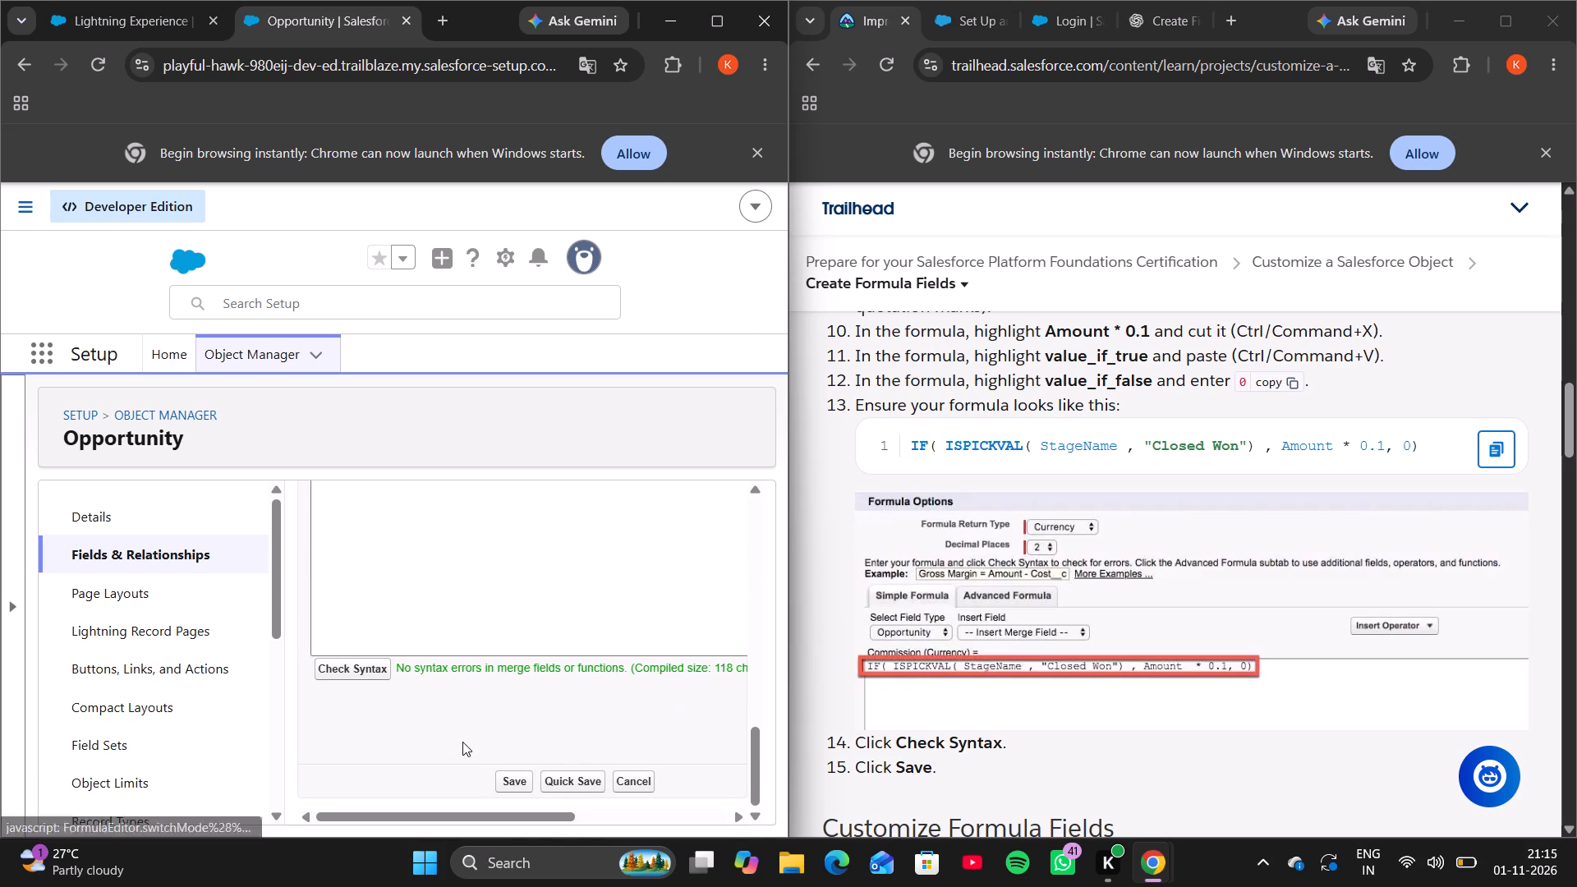
{"action": "scroll", "coordinate": [462, 742], "scroll_direction": "down", "scroll_amount": 2}
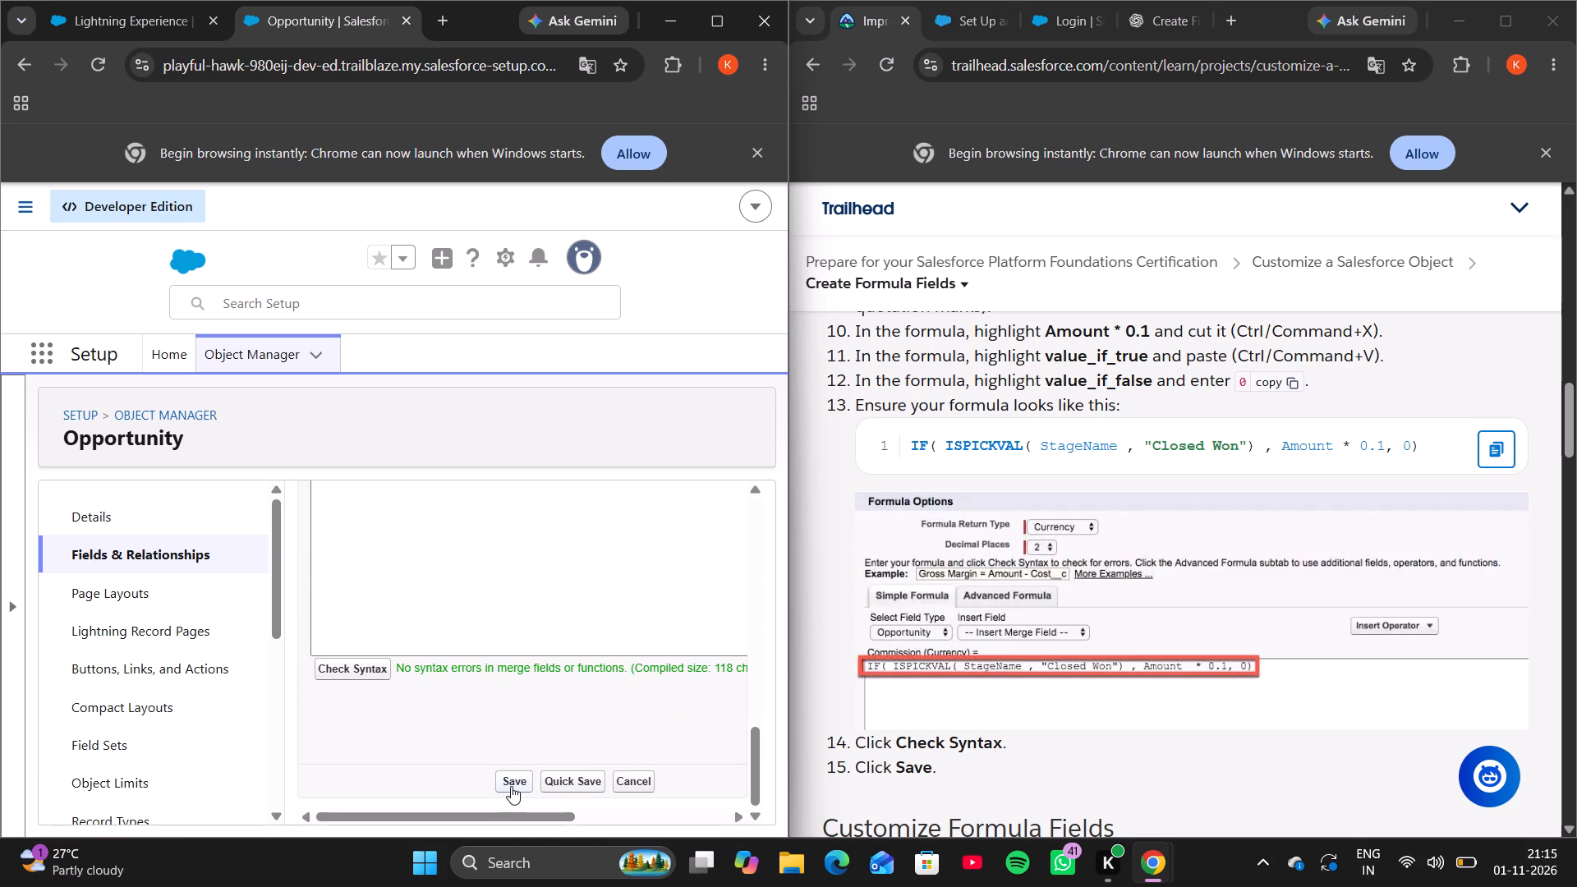
{"action": "left_click", "coordinate": [510, 787]}
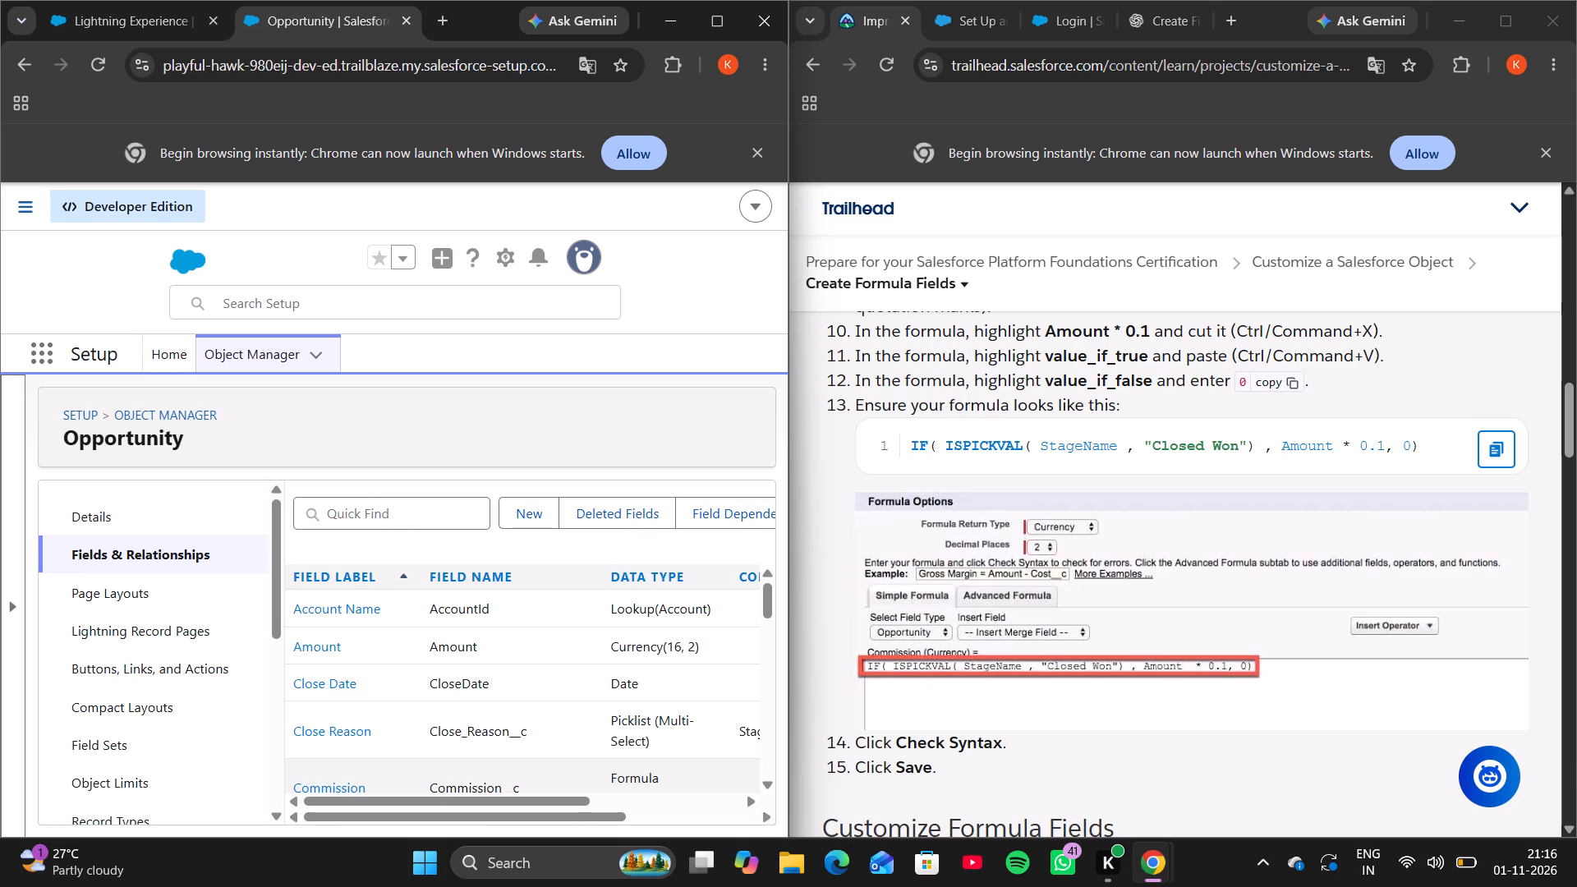
Start another new custom field on the Opportunity object, choose Formula as its data type and proceed to the output type.
{"action": "scroll", "coordinate": [1001, 696], "scroll_direction": "down", "scroll_amount": 1}
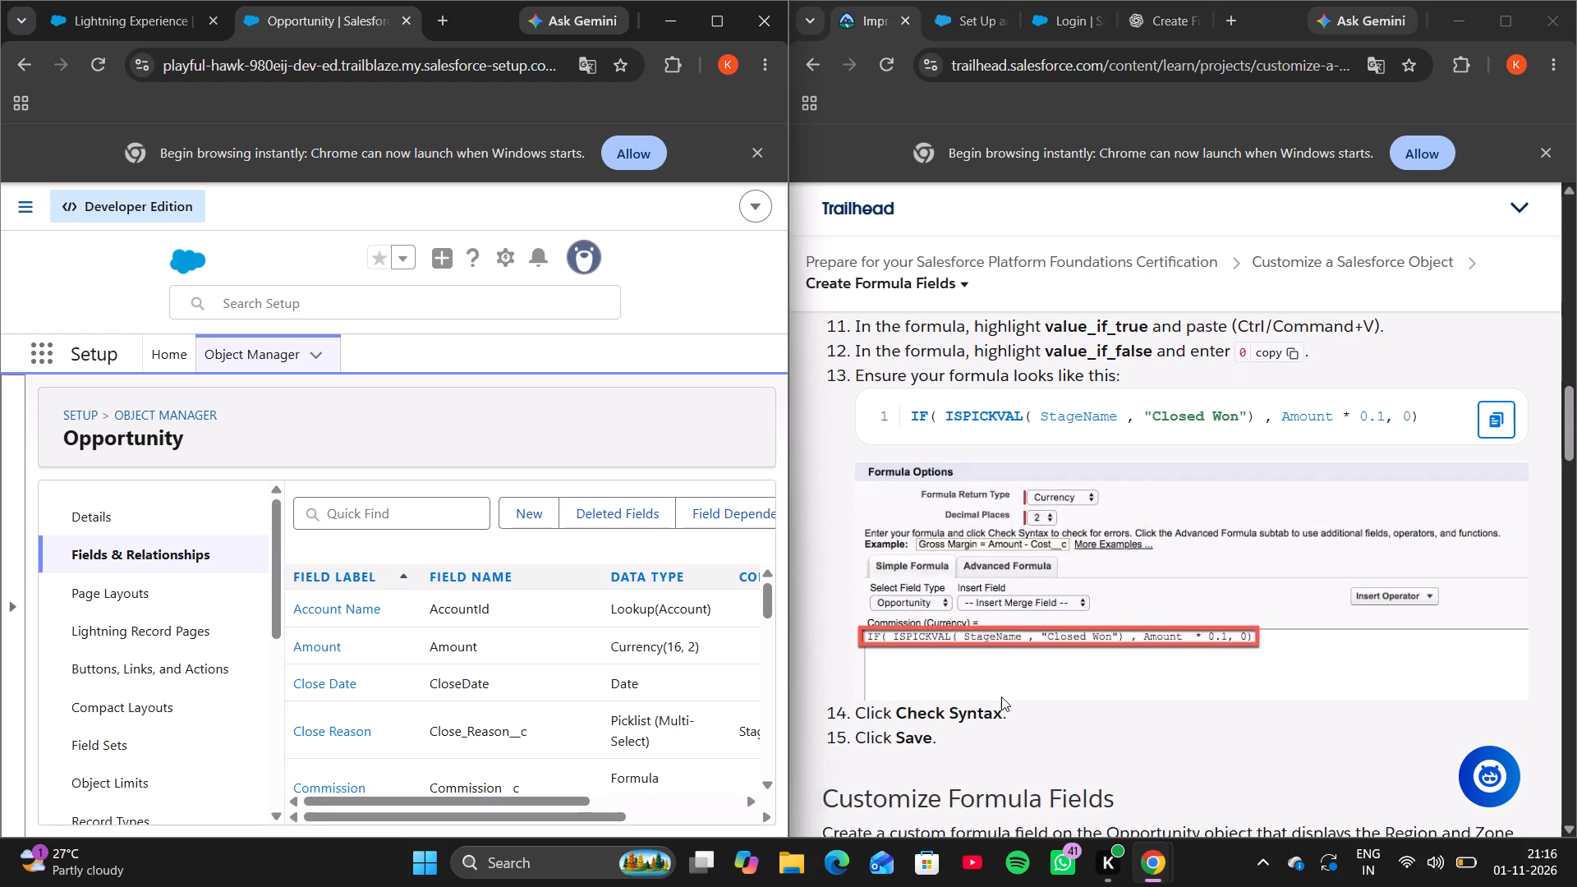
{"action": "scroll", "coordinate": [1001, 696], "scroll_direction": "down", "scroll_amount": 3}
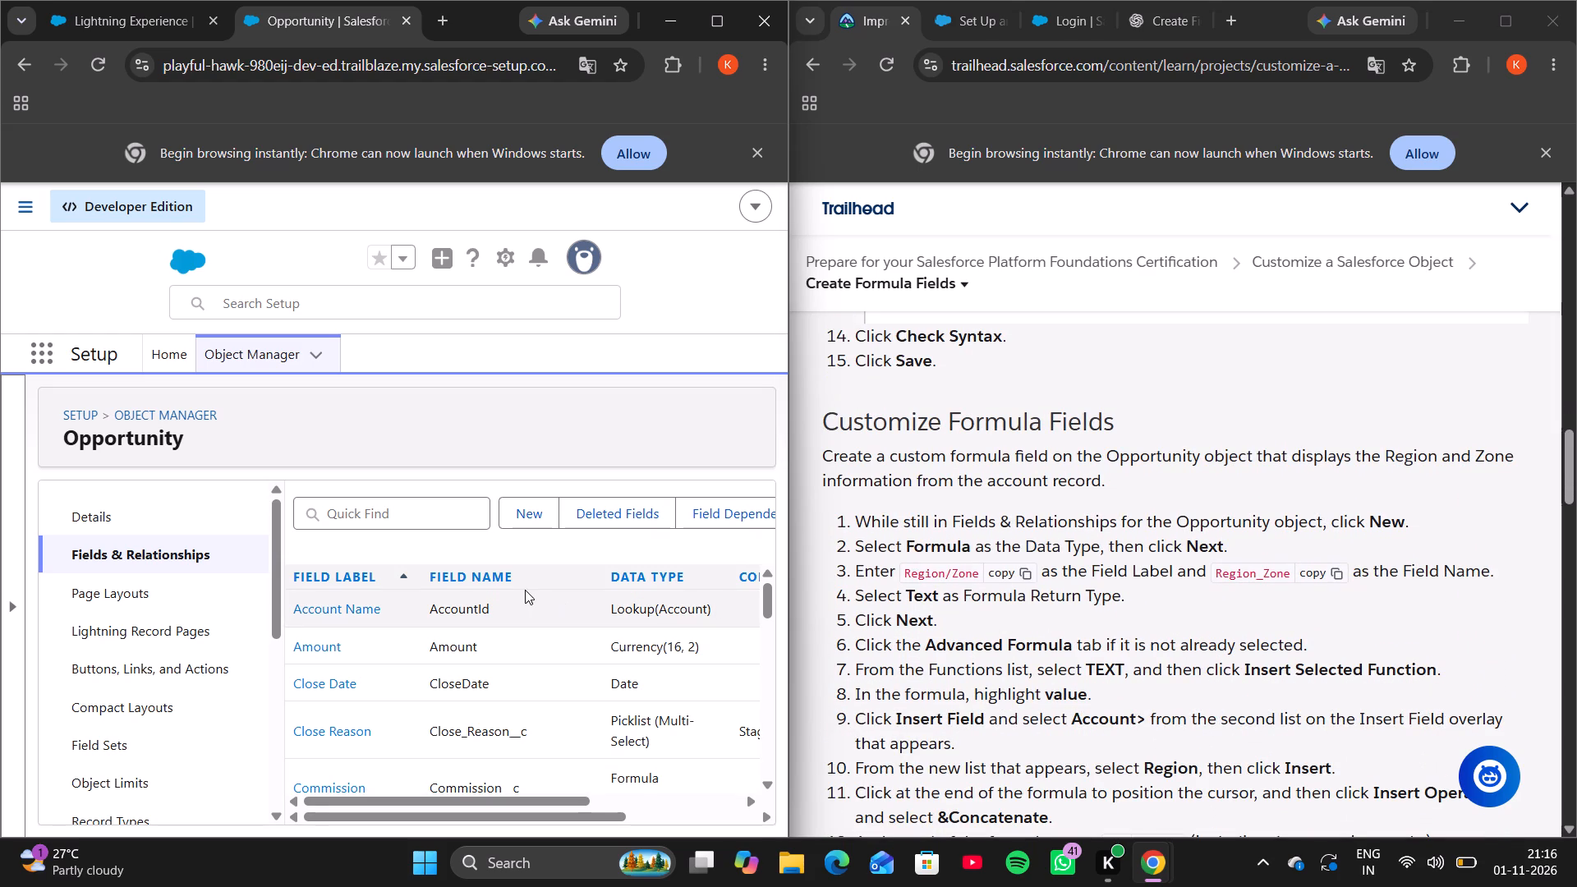
{"action": "left_click", "coordinate": [546, 503]}
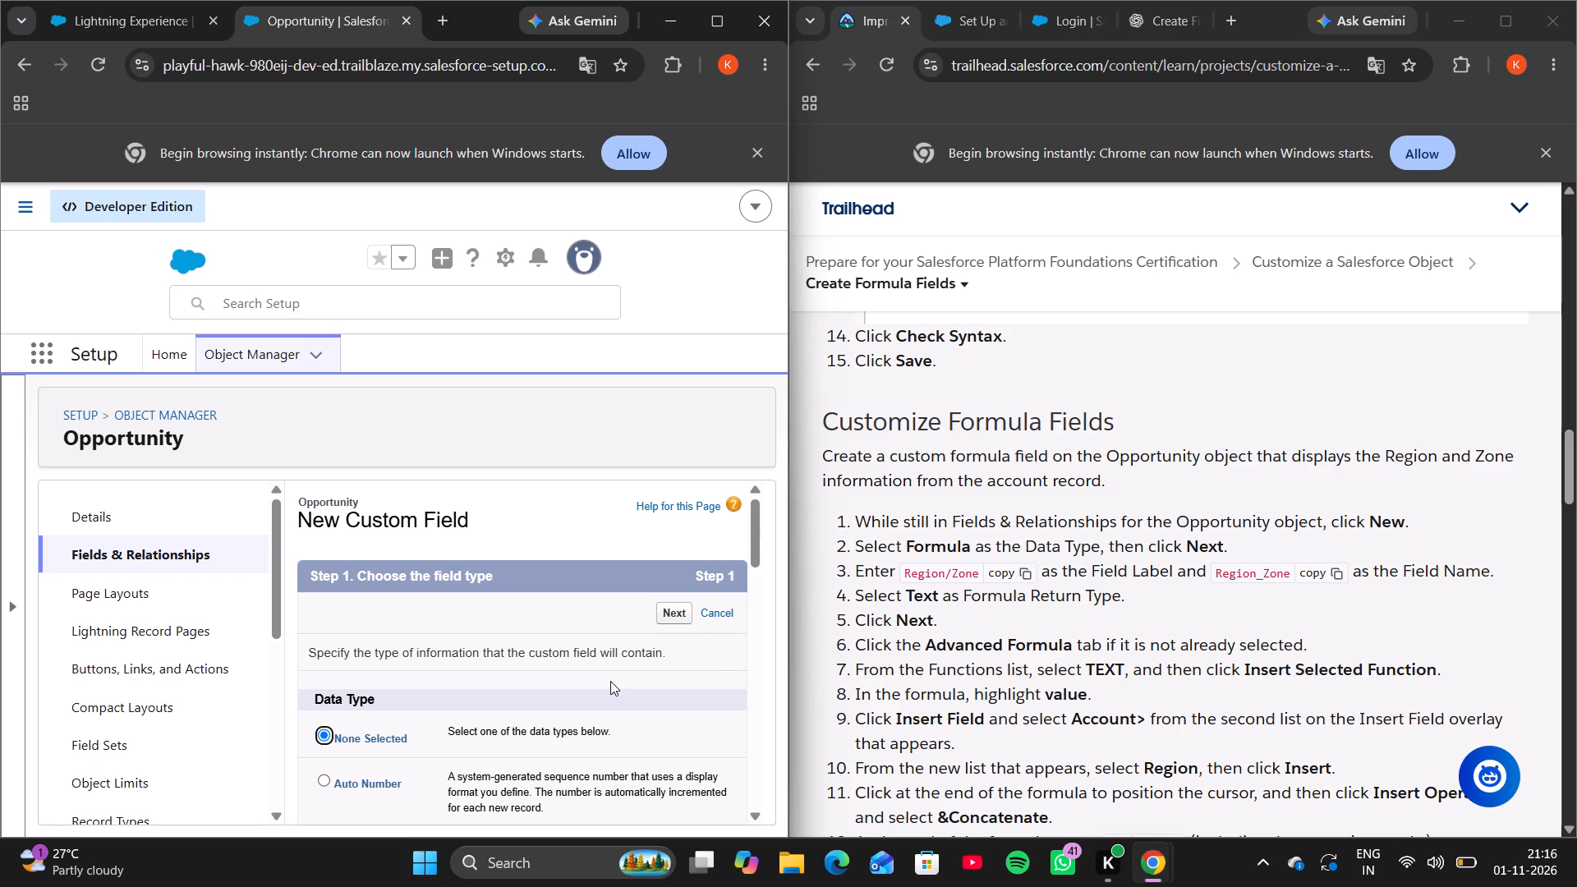
{"action": "scroll", "coordinate": [610, 681], "scroll_direction": "down", "scroll_amount": 3}
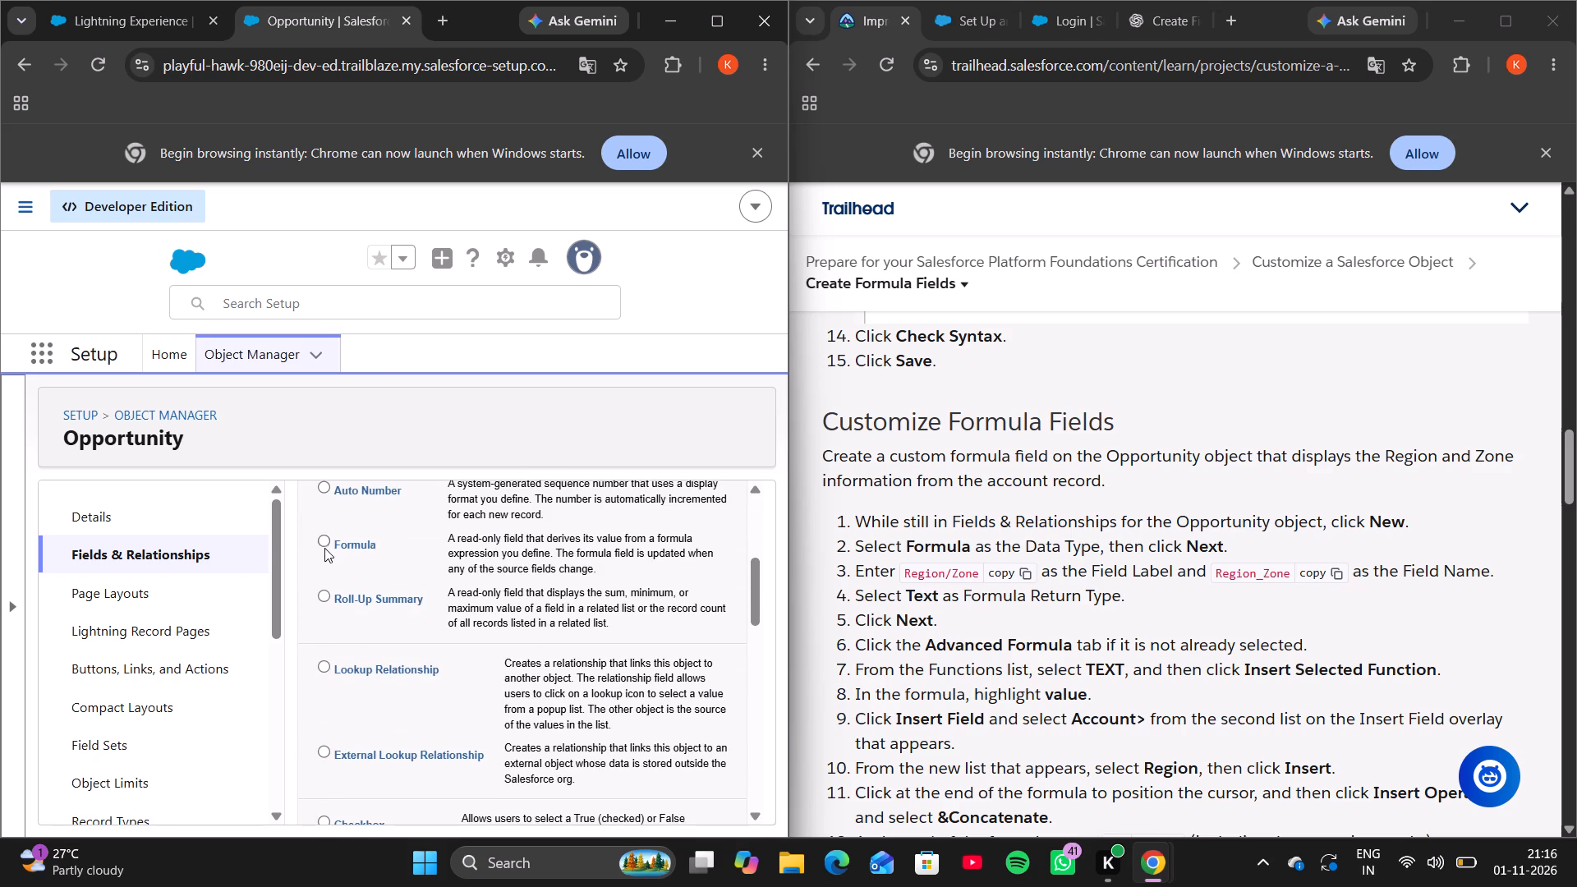
{"action": "left_click", "coordinate": [320, 535]}
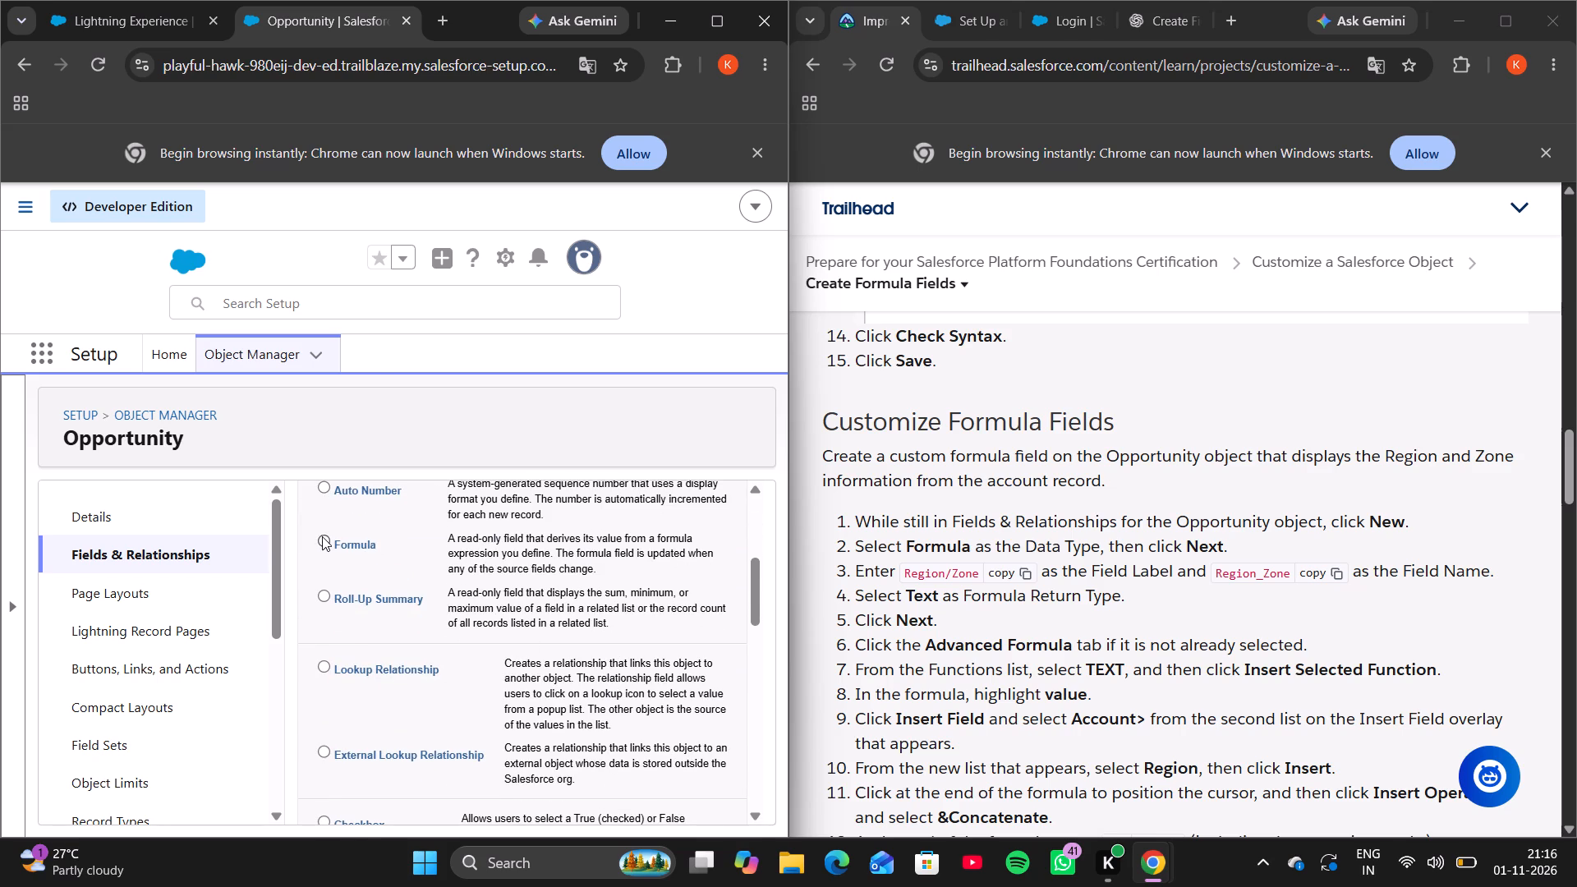
{"action": "left_click", "coordinate": [324, 538]}
{"action": "scroll", "coordinate": [508, 603], "scroll_direction": "up", "scroll_amount": 4}
{"action": "left_click", "coordinate": [685, 606]}
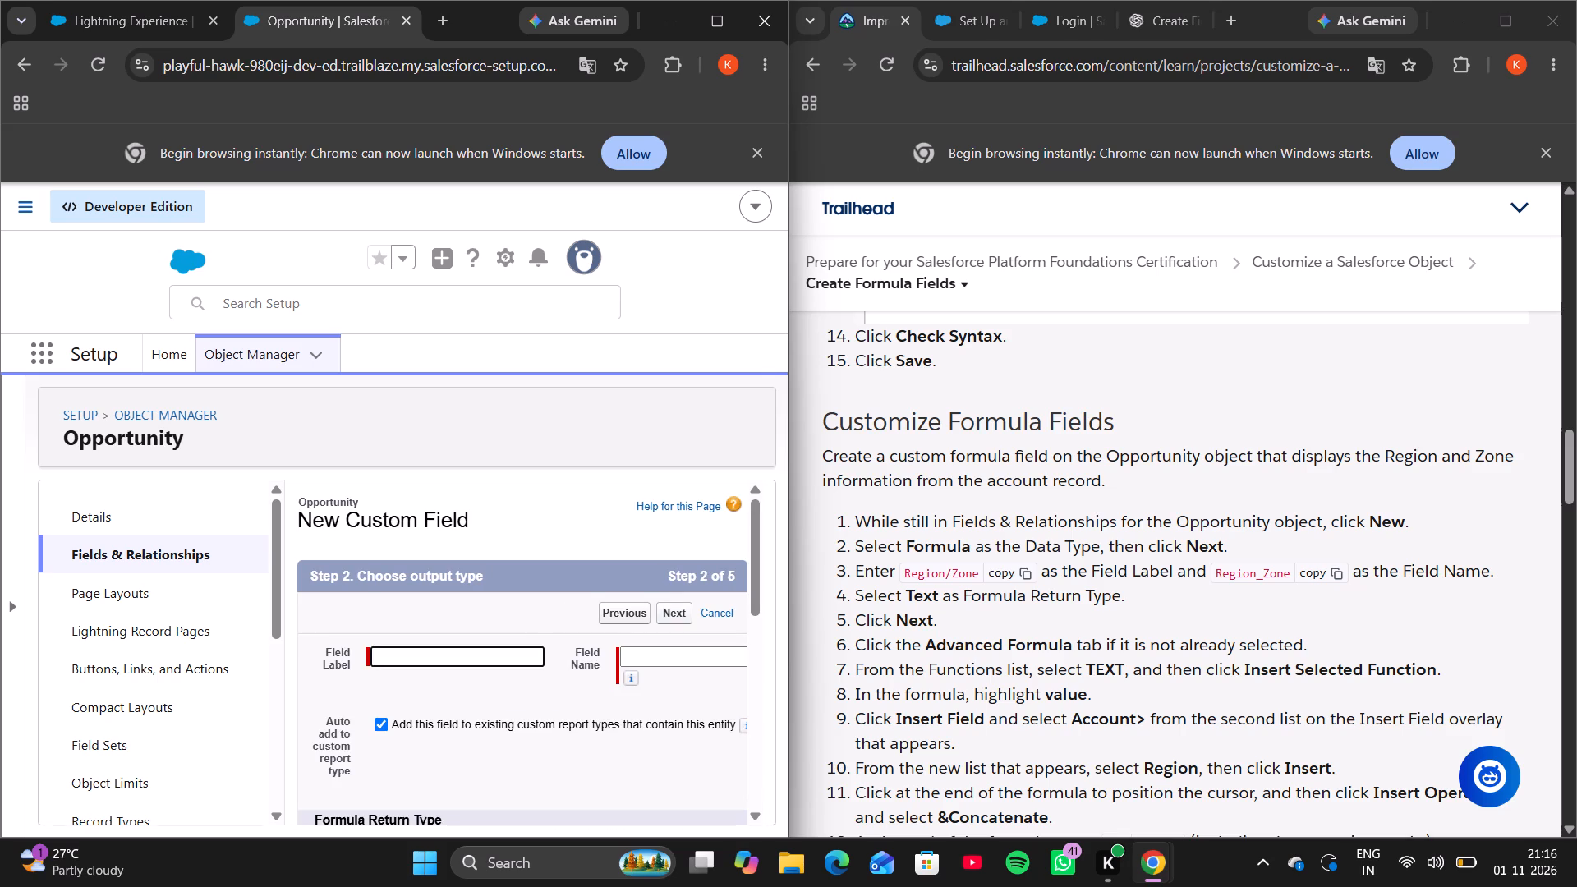
Copy Region/Zone from the Trailhead instructions into the new formula field's label, letting the field name Region_Zone fill in.
{"action": "left_click", "coordinate": [1016, 581]}
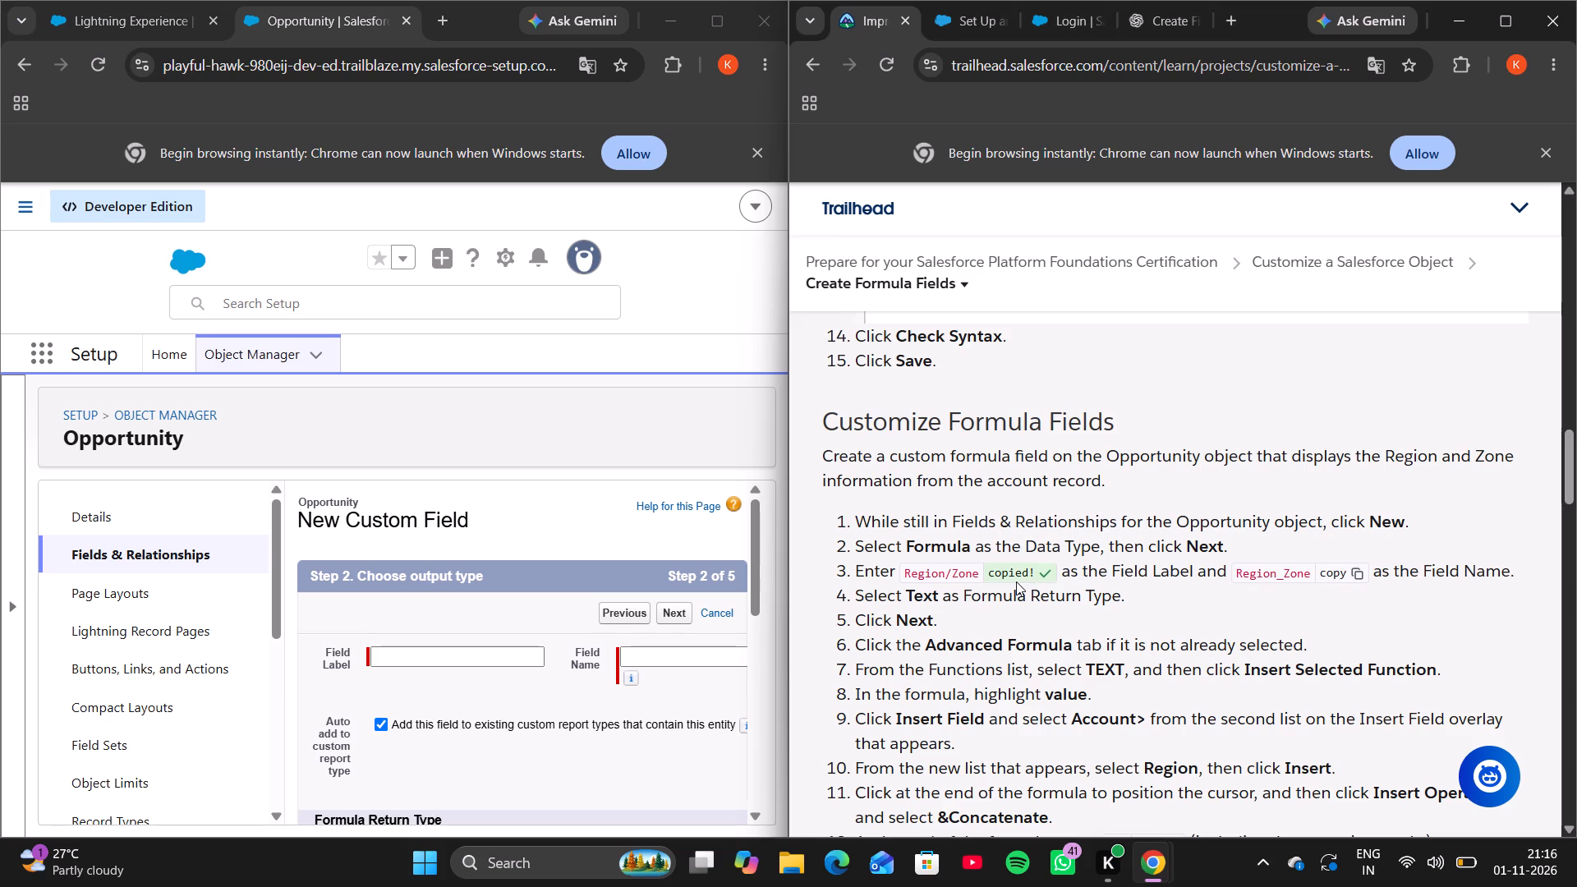
{"action": "left_click", "coordinate": [444, 649]}
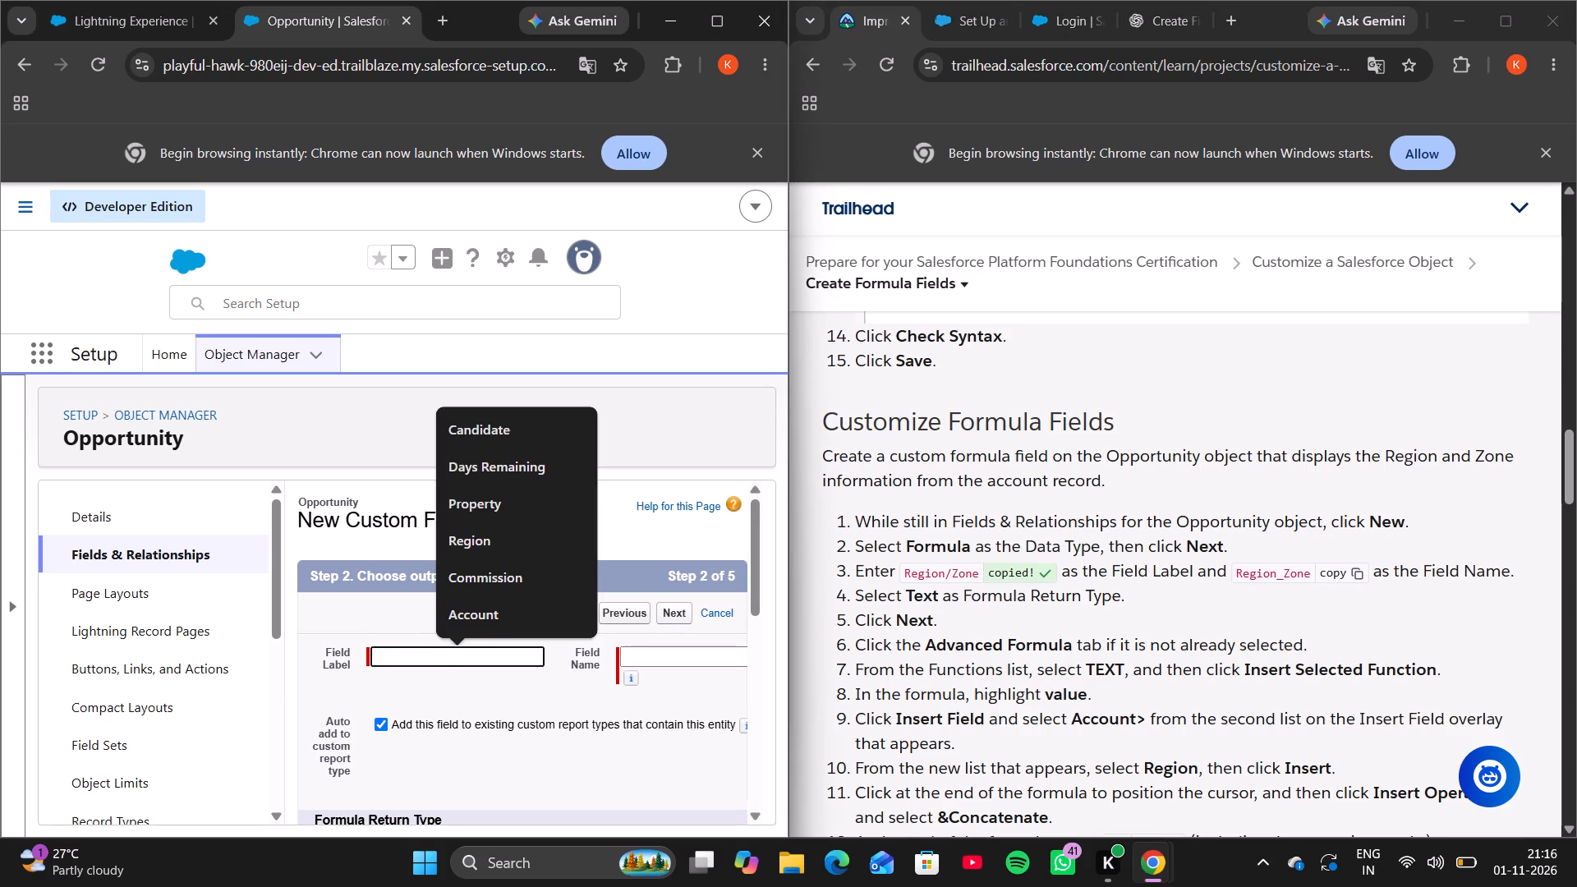
{"action": "left_click", "coordinate": [444, 649]}
{"action": "key", "text": "ctrl+v"}
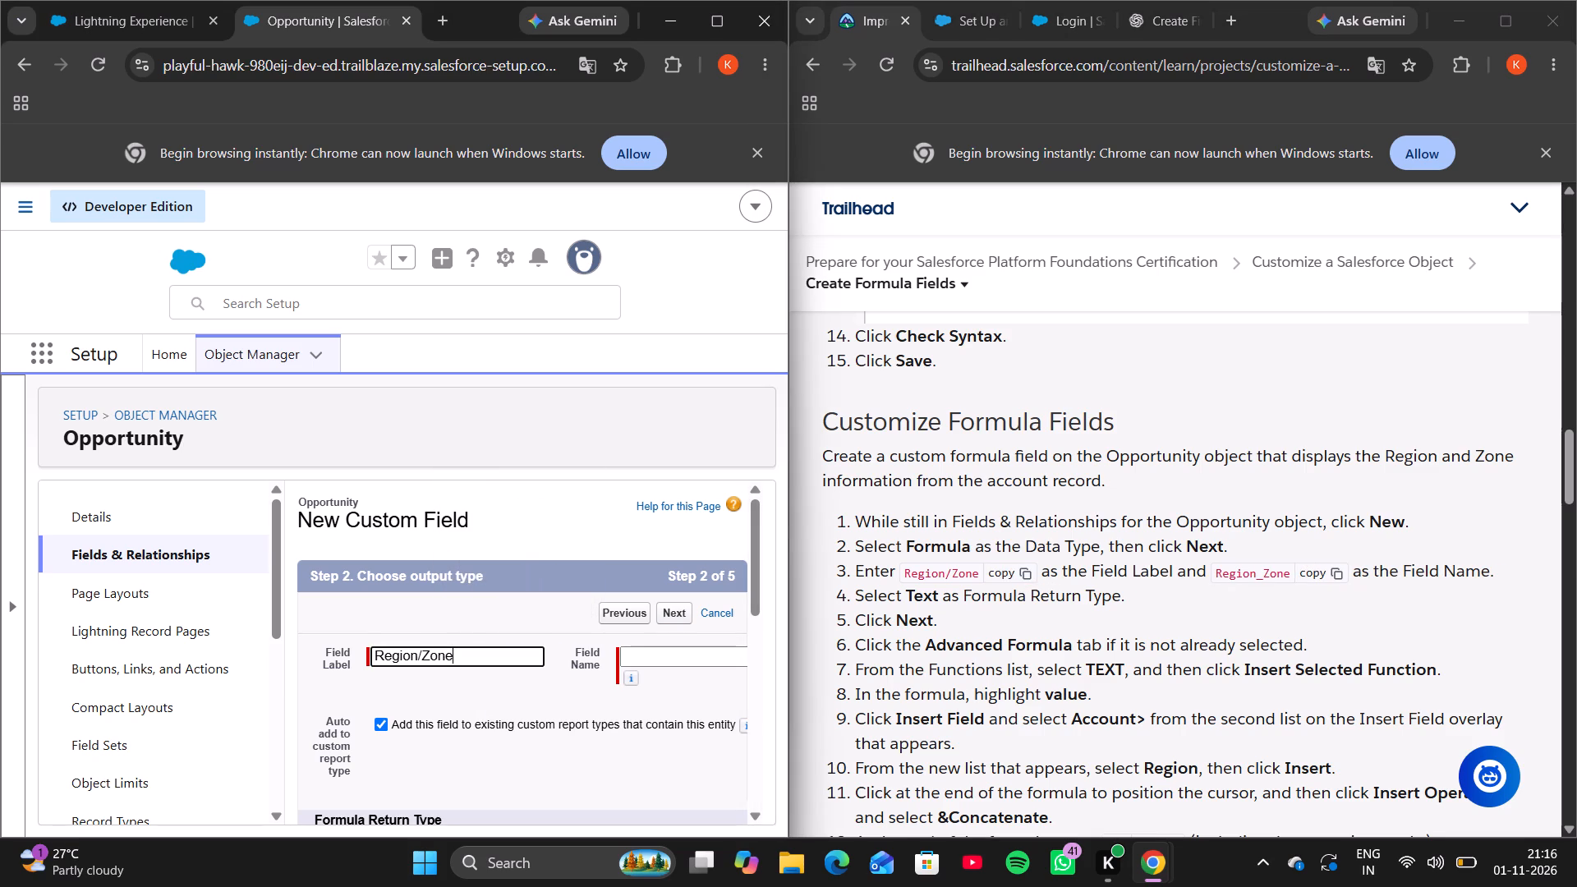
{"action": "left_click", "coordinate": [572, 746]}
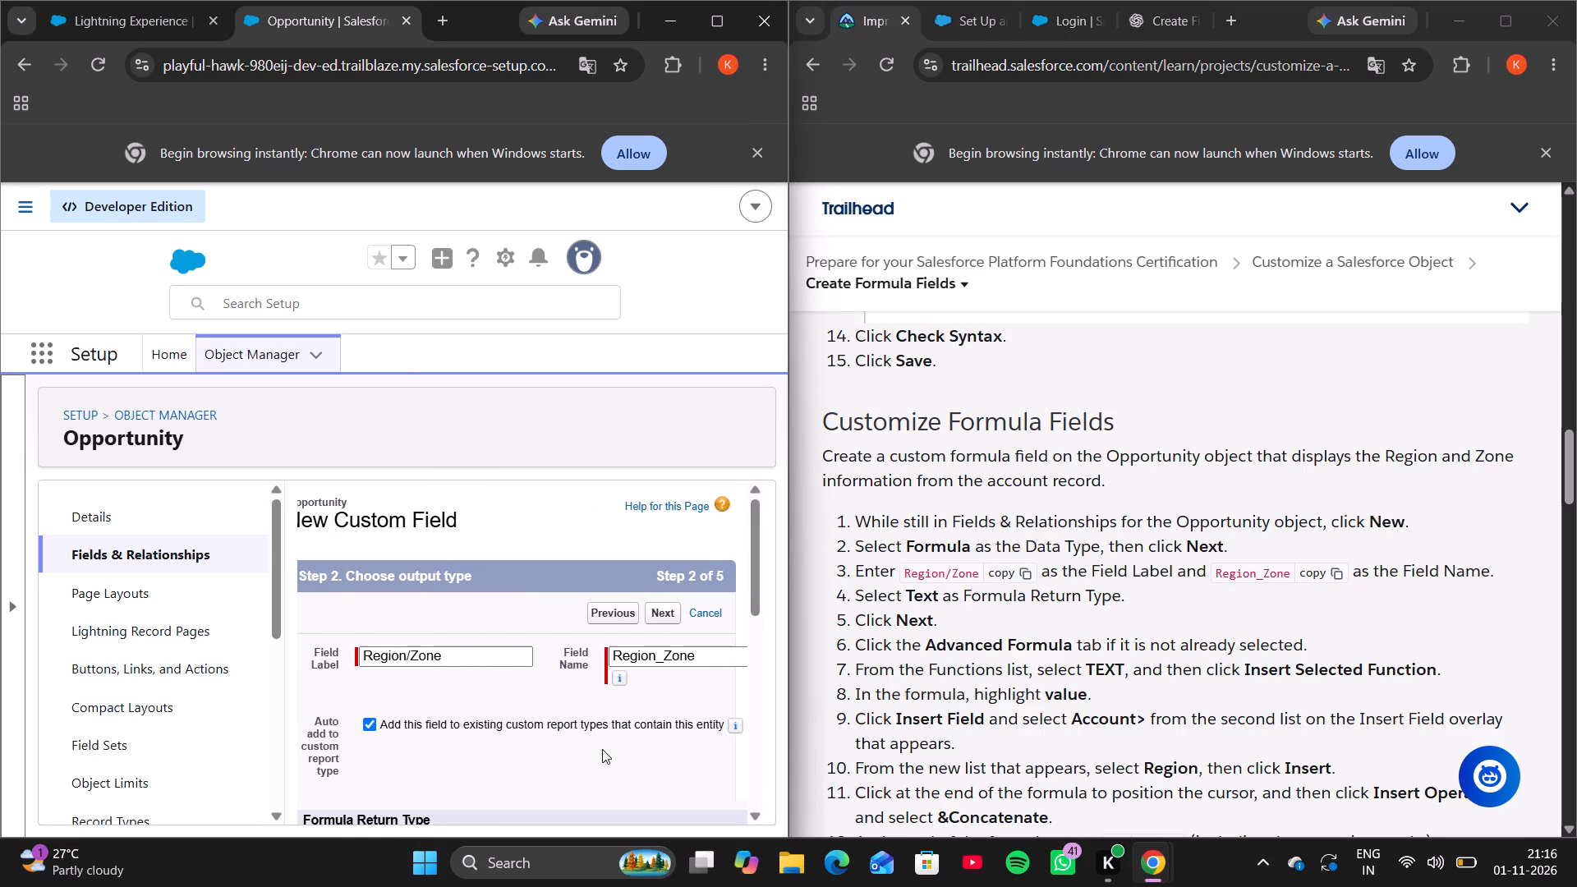
Select Text as the formula return type for the Region/Zone field.
{"action": "scroll", "coordinate": [602, 749], "scroll_direction": "down", "scroll_amount": 1}
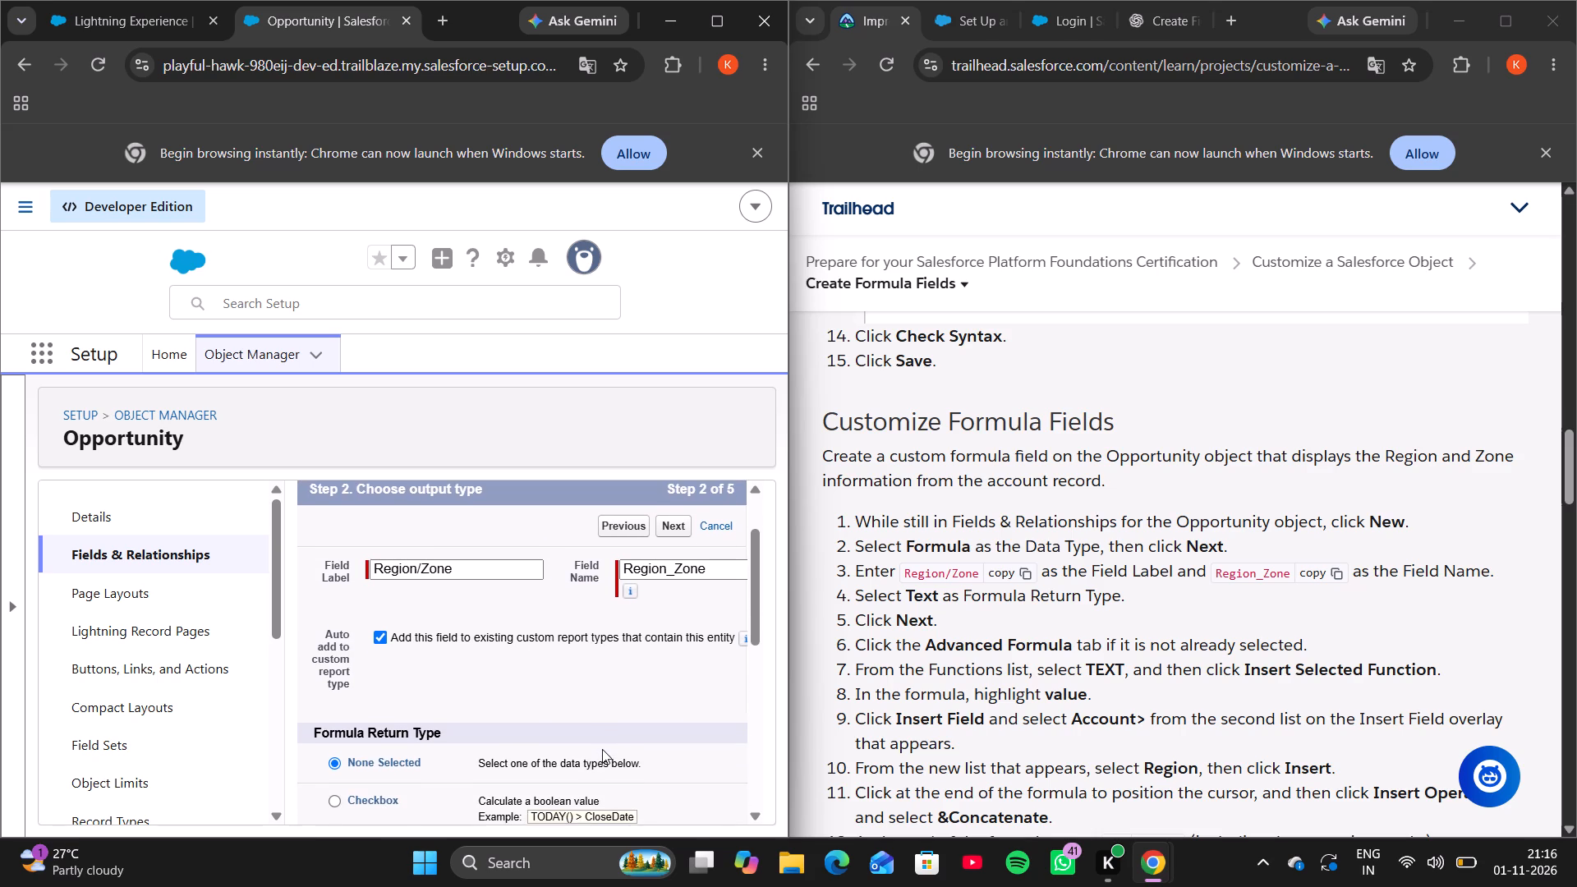
{"action": "scroll", "coordinate": [602, 749], "scroll_direction": "down", "scroll_amount": 2}
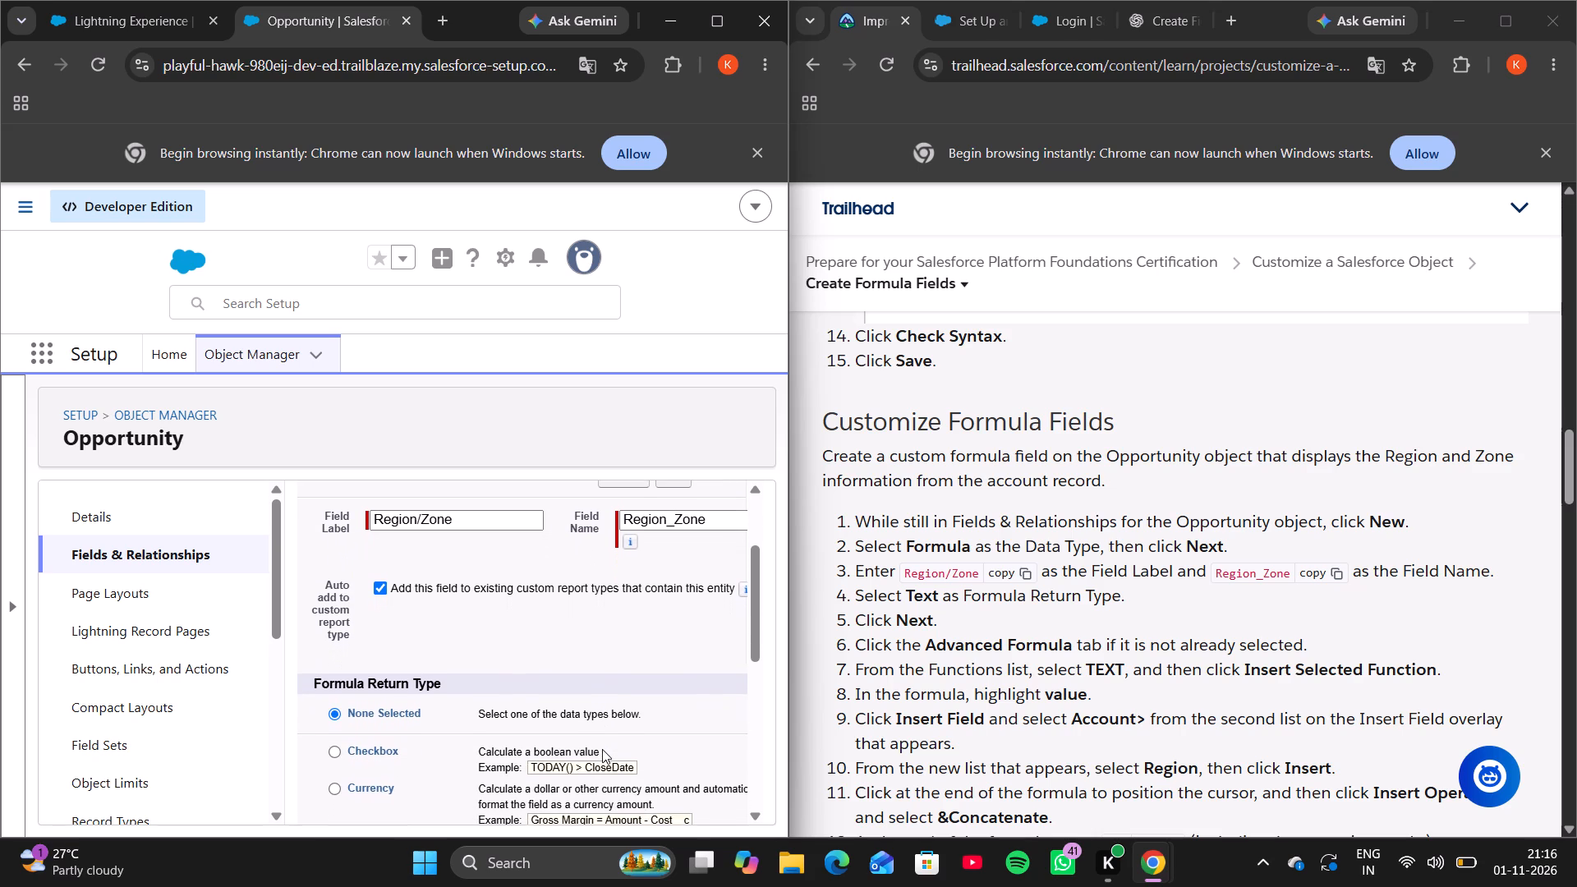
{"action": "scroll", "coordinate": [602, 749], "scroll_direction": "down", "scroll_amount": 2}
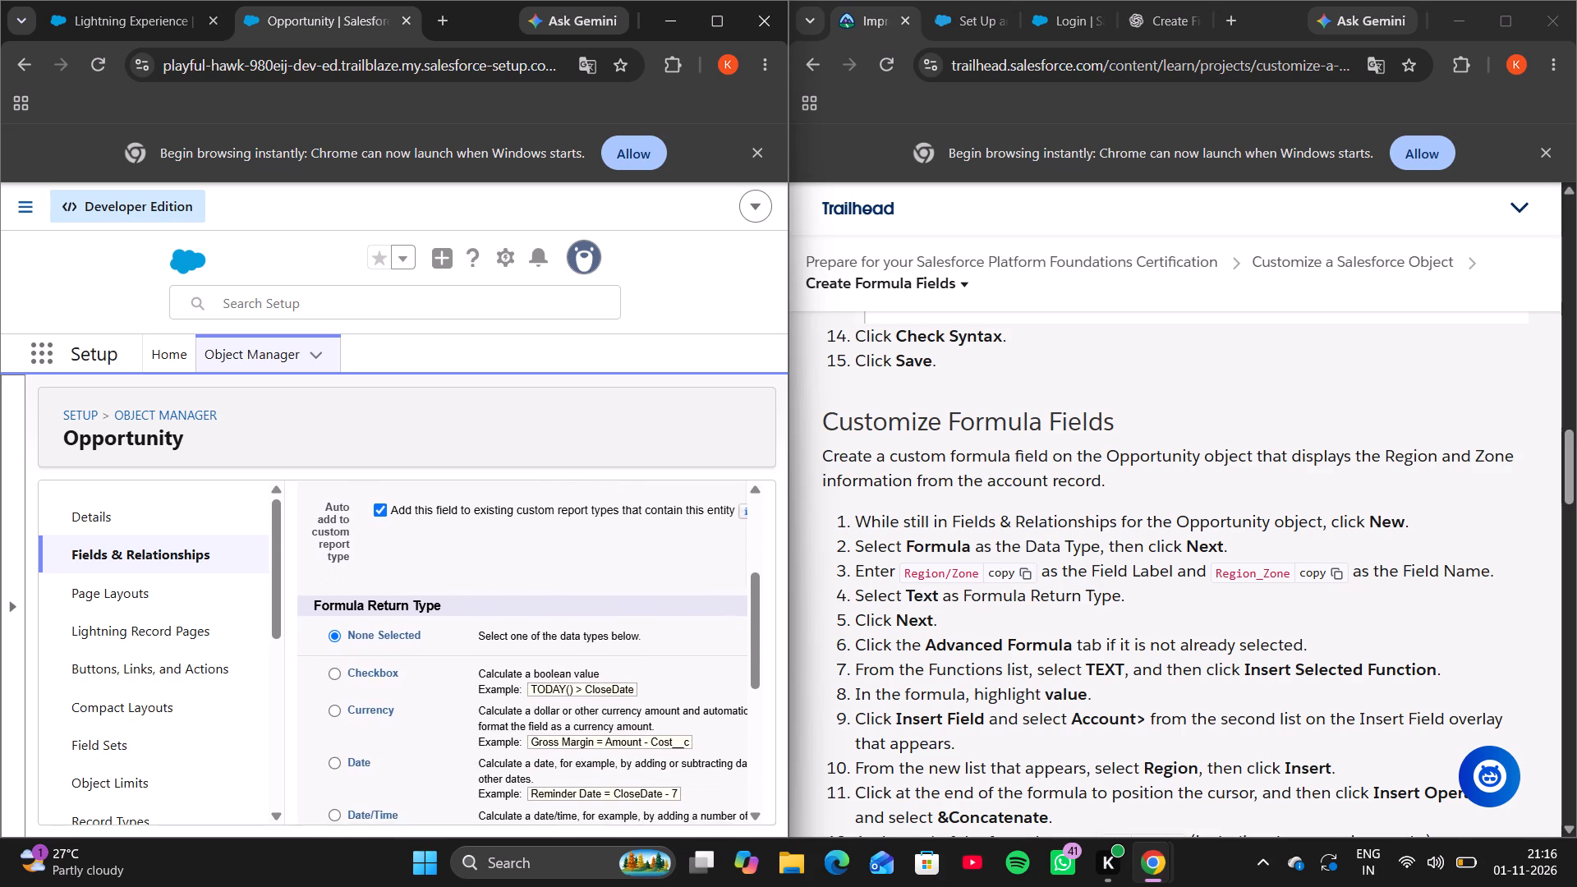
{"action": "scroll", "coordinate": [602, 749], "scroll_direction": "down", "scroll_amount": 3}
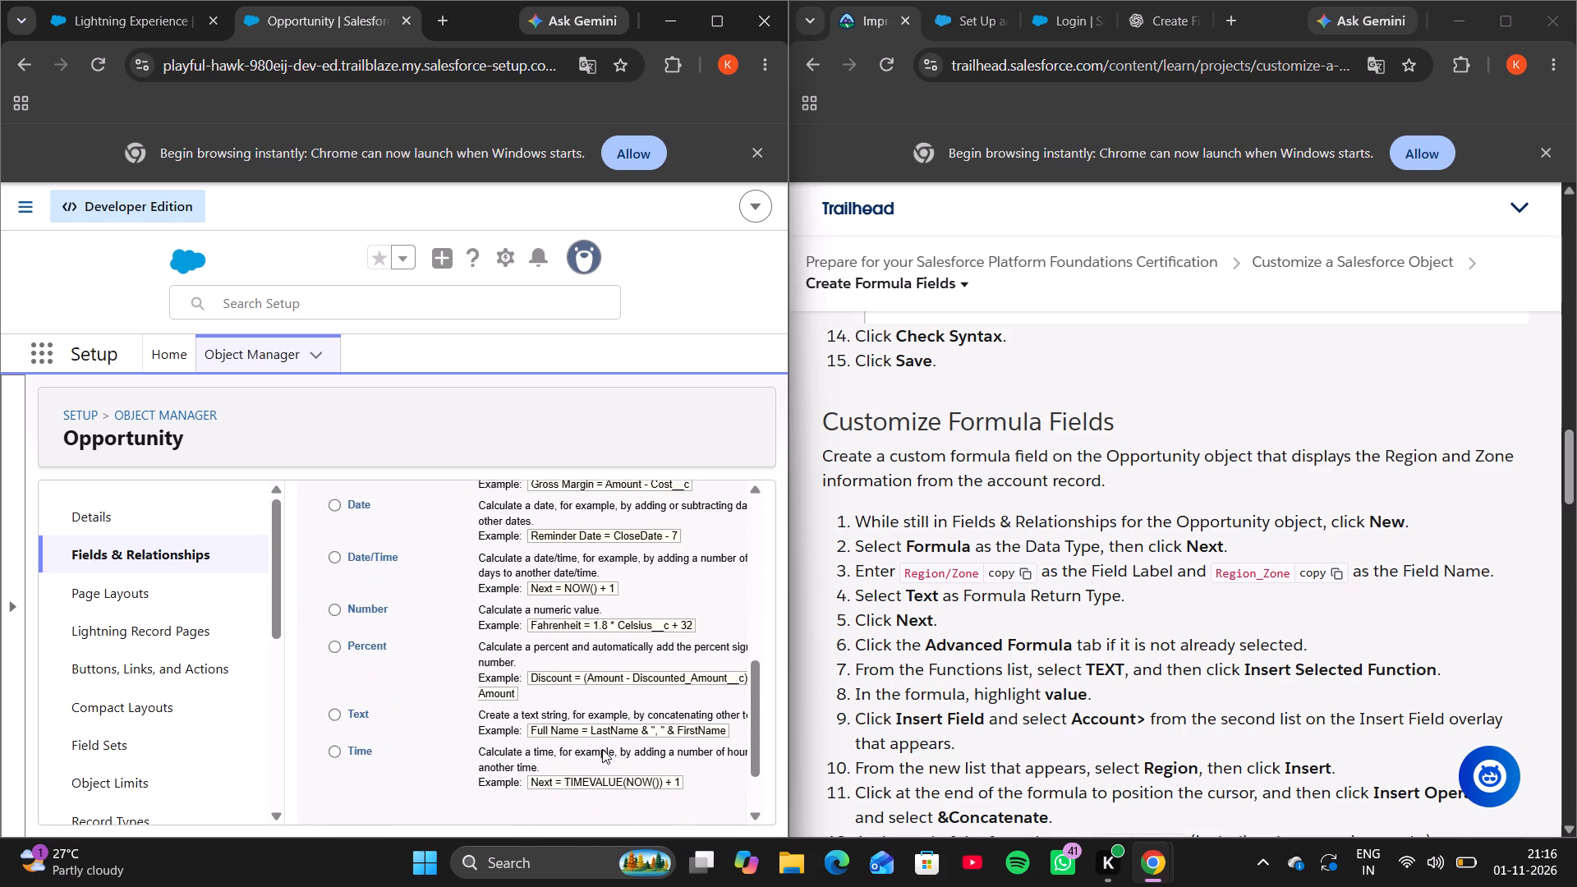
{"action": "scroll", "coordinate": [602, 749], "scroll_direction": "down", "scroll_amount": 1}
{"action": "left_click", "coordinate": [338, 662]}
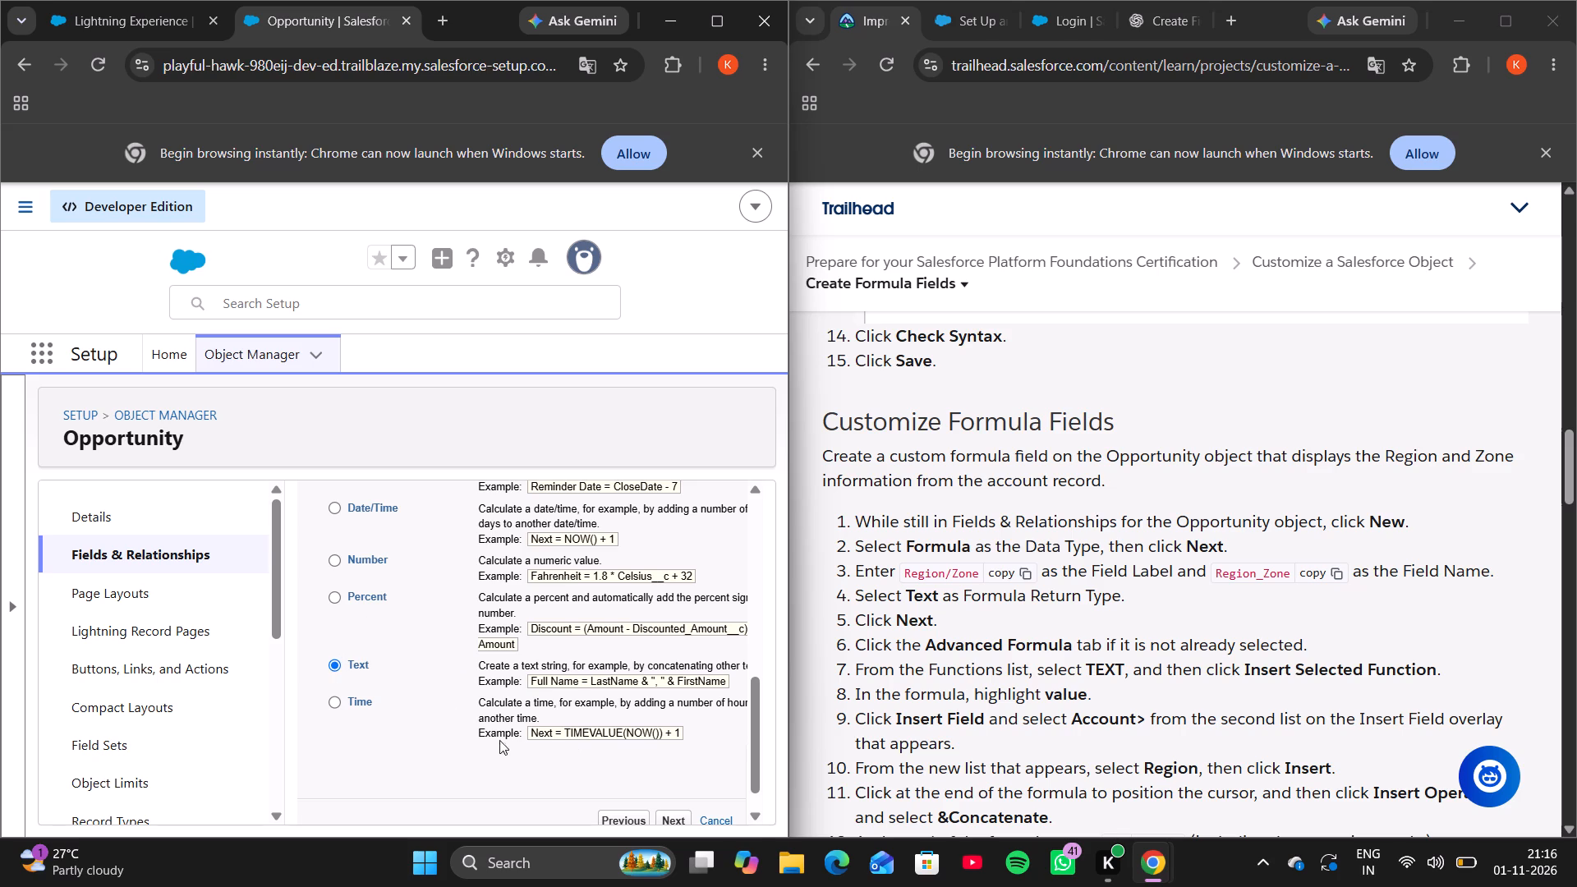
Copy the Trailhead formula TEXT( Account.Region__c ) & "/" & TEXT( Account.Zone__c ) into the Region/Zone field's formula editor and check its syntax.
{"action": "scroll", "coordinate": [653, 784], "scroll_direction": "down", "scroll_amount": 1}
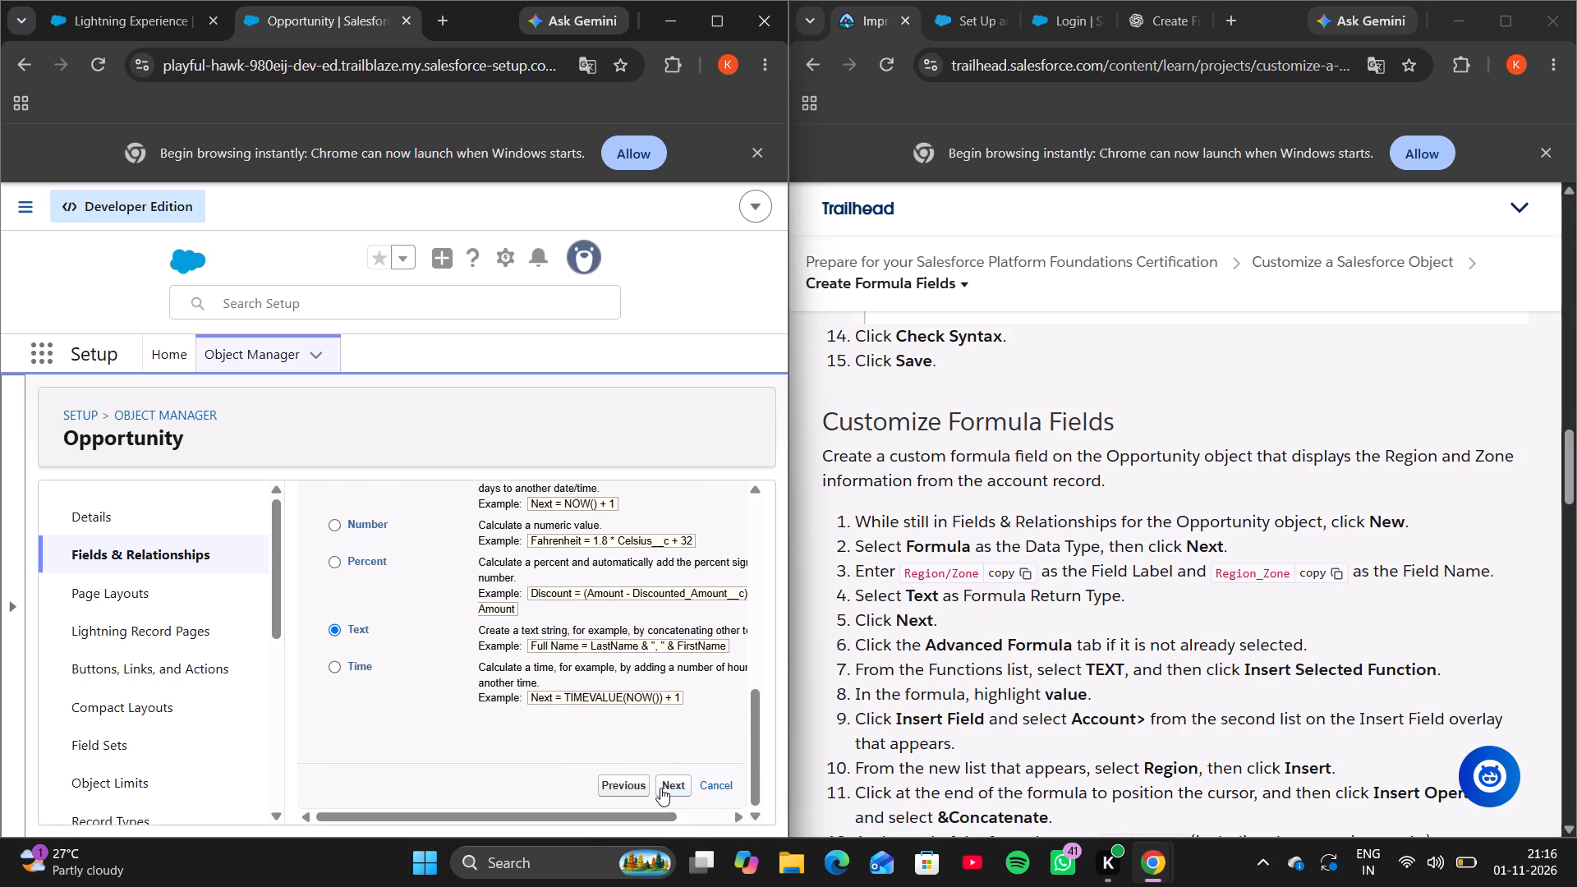
{"action": "left_click", "coordinate": [671, 788]}
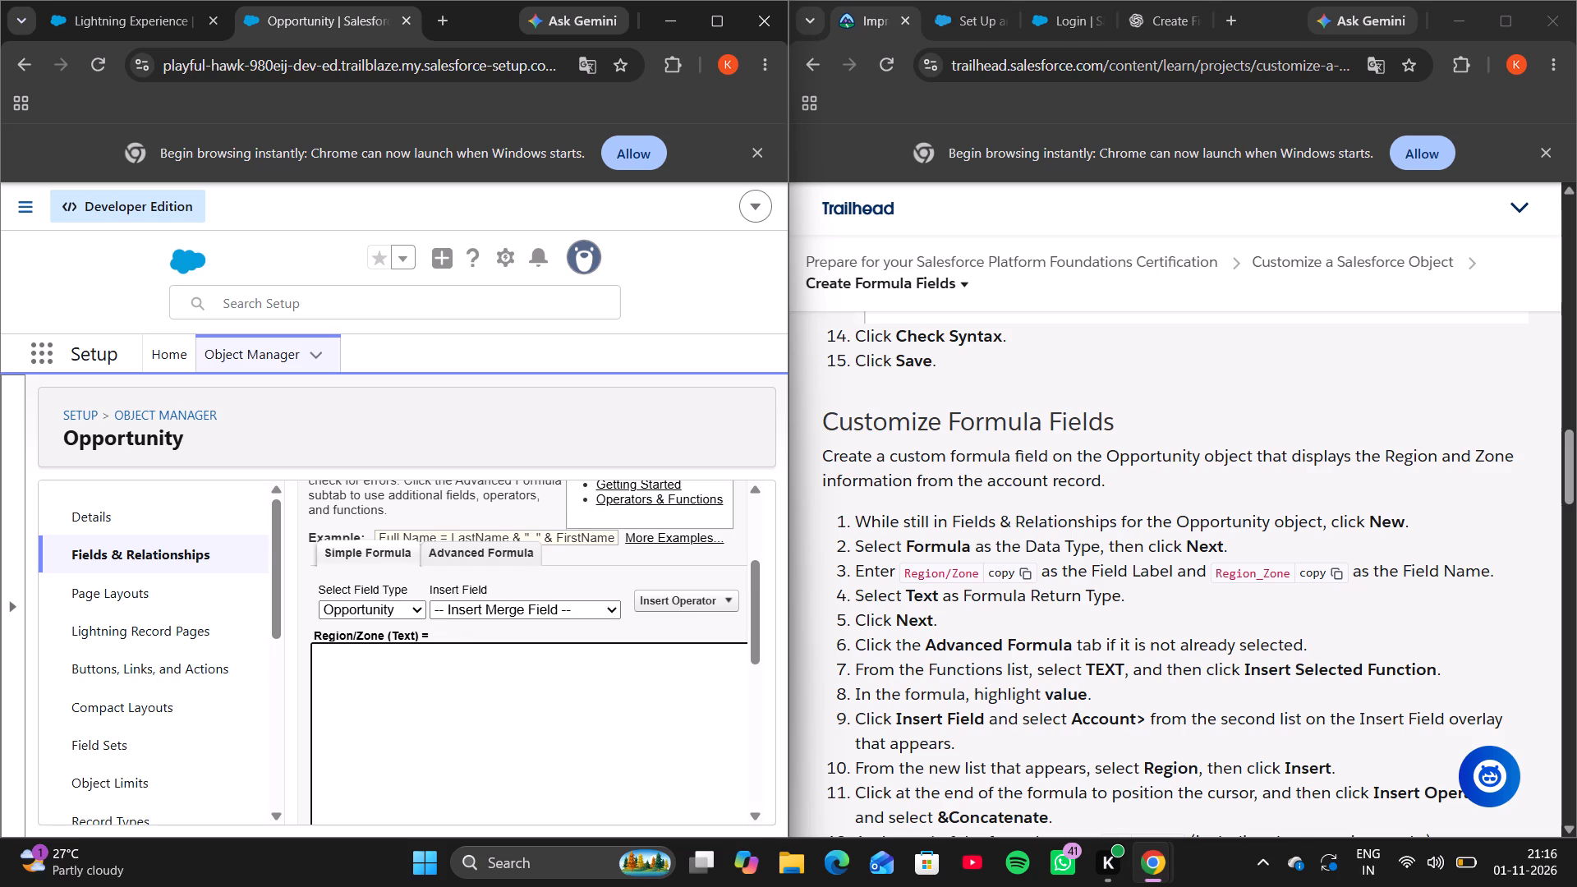
{"action": "scroll", "coordinate": [1071, 644], "scroll_direction": "down", "scroll_amount": 4}
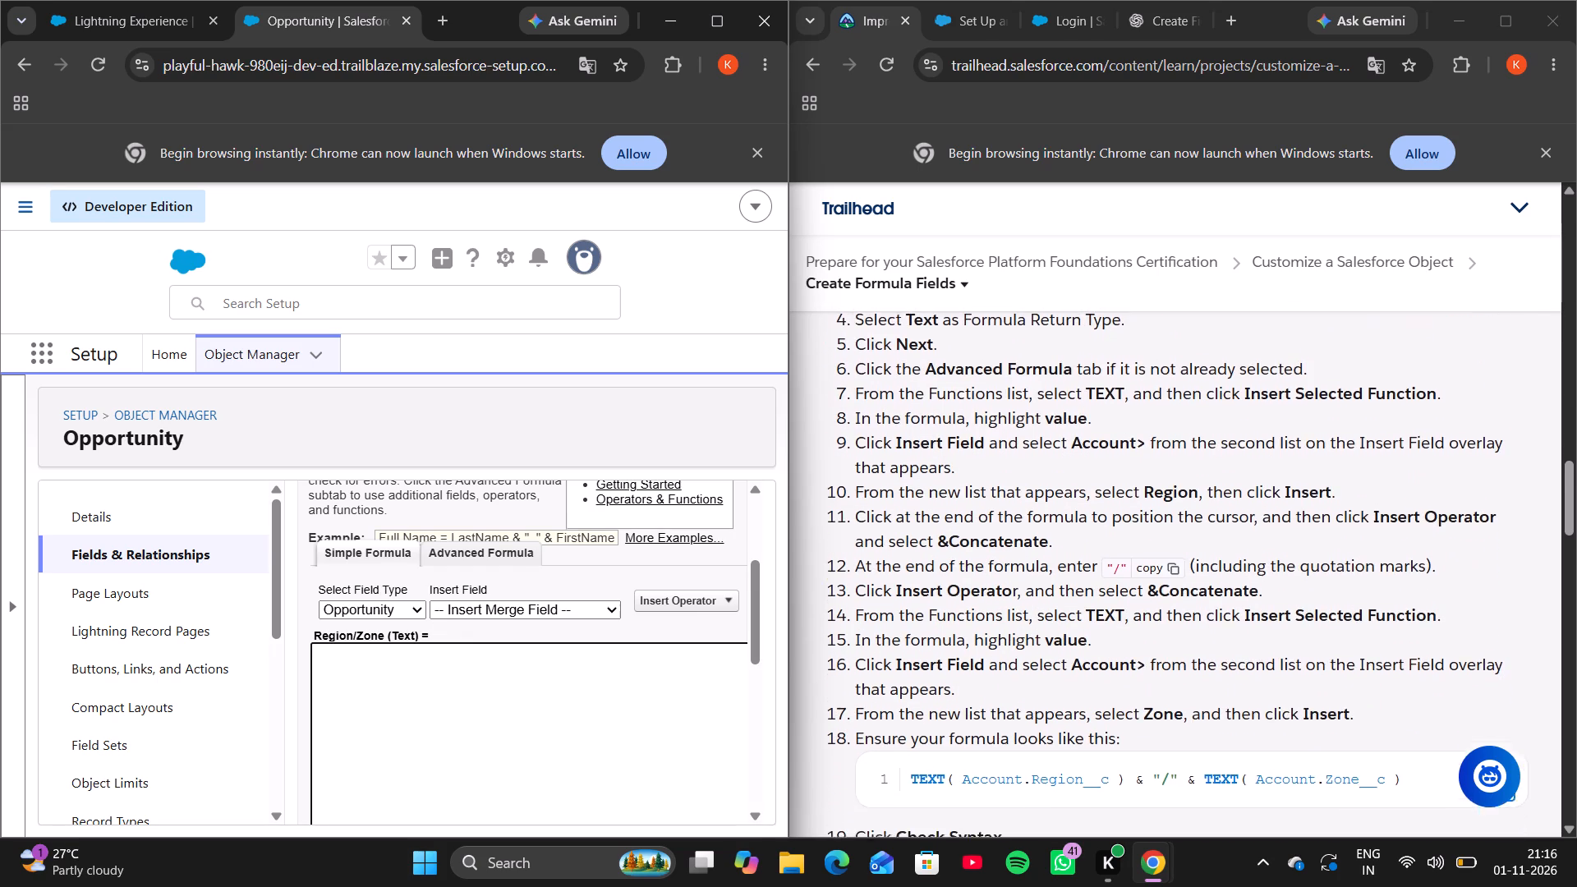
{"action": "scroll", "coordinate": [1071, 644], "scroll_direction": "down", "scroll_amount": 1}
{"action": "left_click", "coordinate": [1484, 650]}
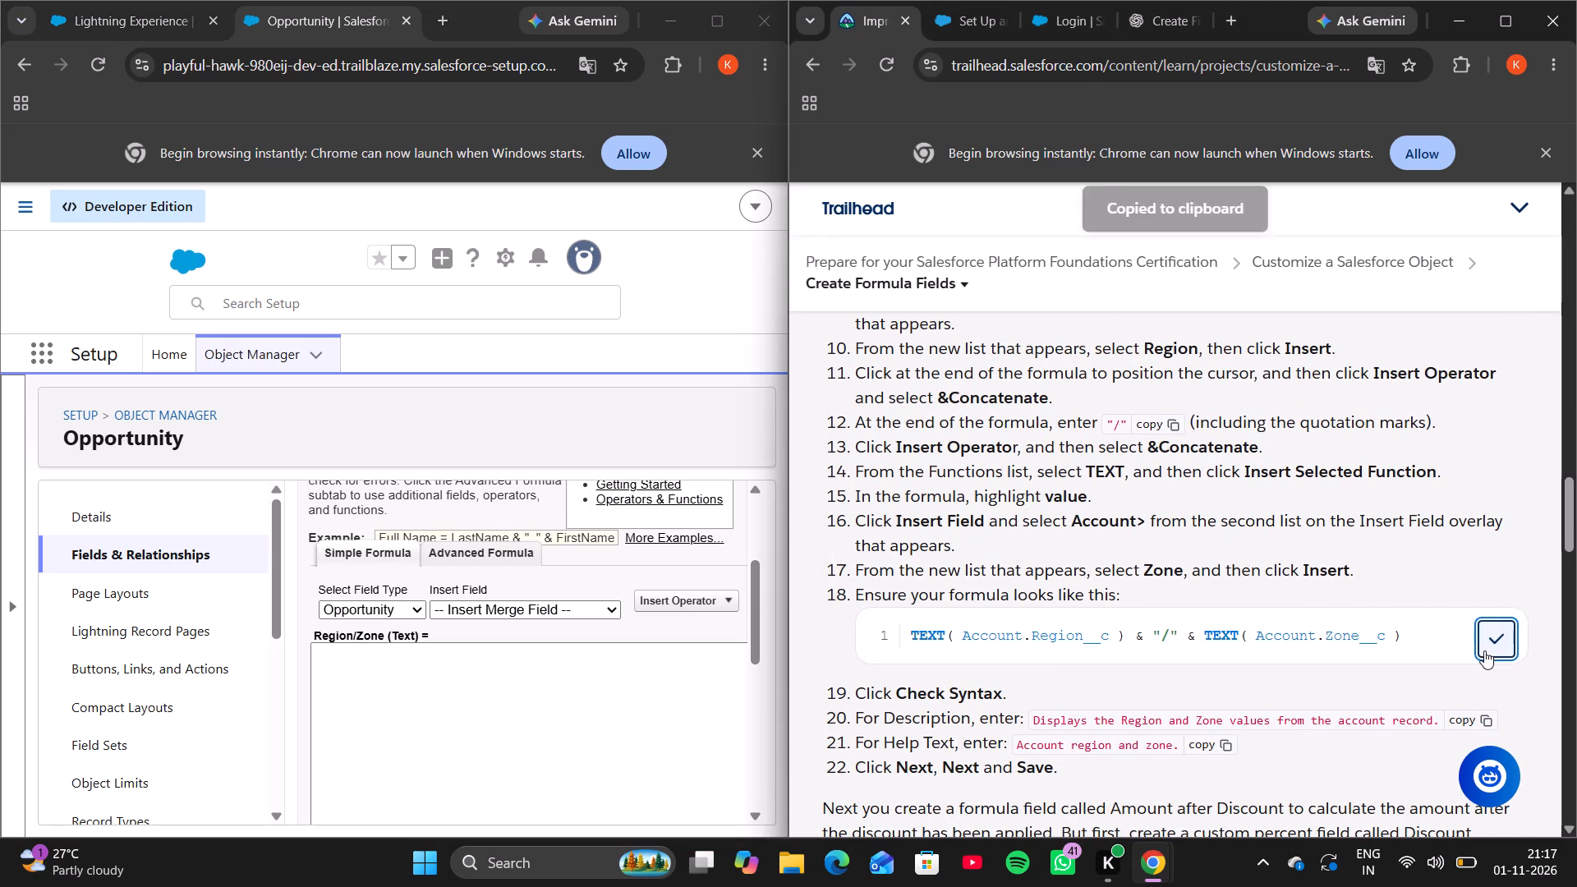
{"action": "left_click", "coordinate": [527, 722]}
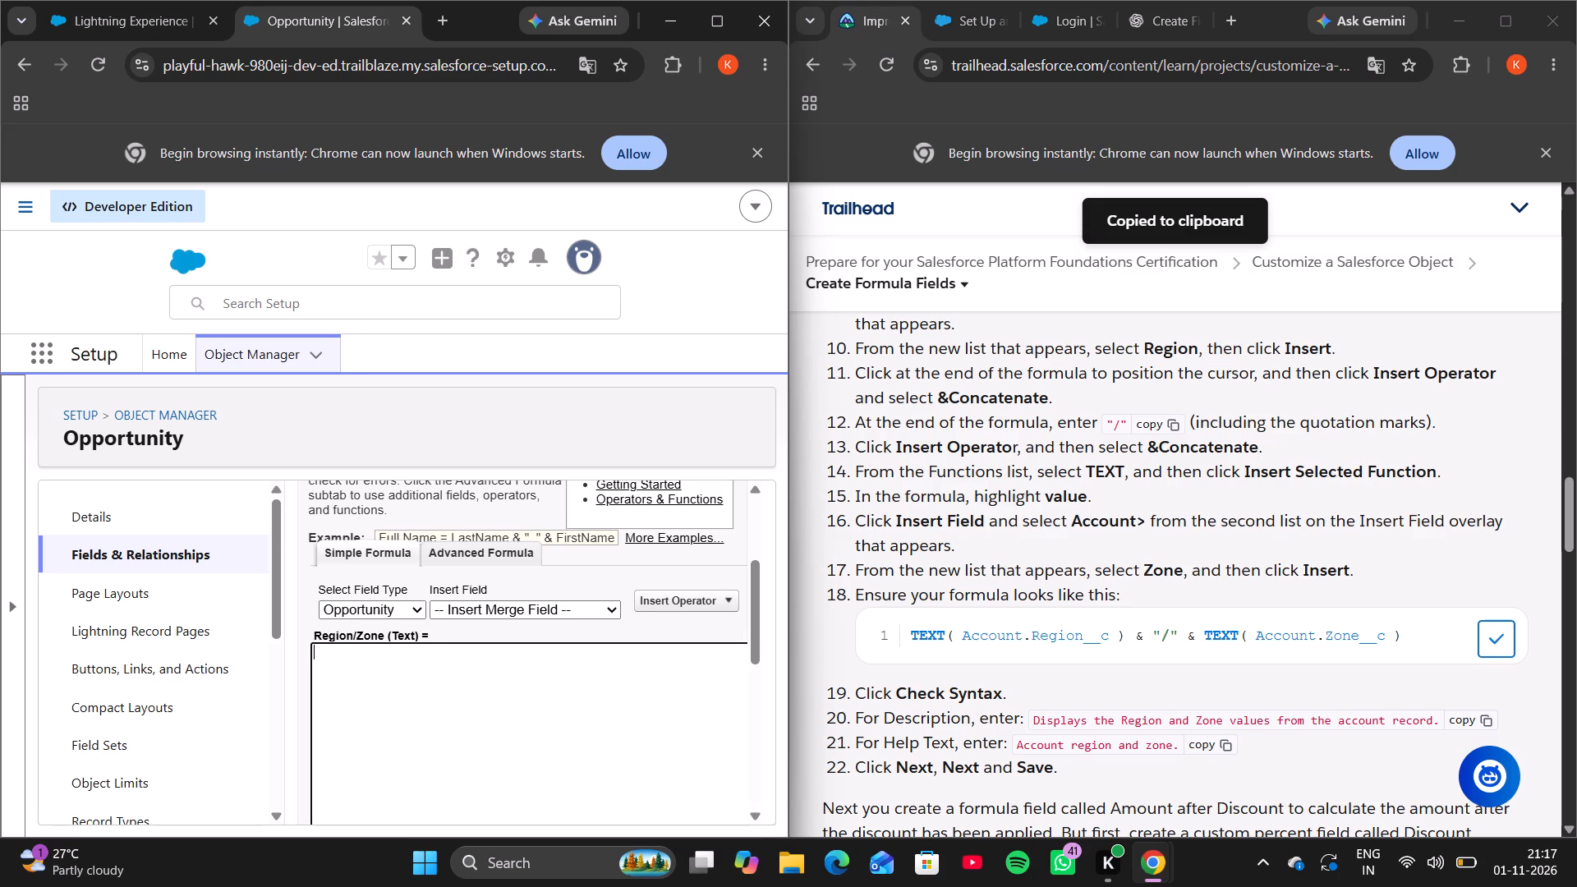
{"action": "key", "text": "ctrl+v"}
{"action": "scroll", "coordinate": [463, 678], "scroll_direction": "down", "scroll_amount": 3}
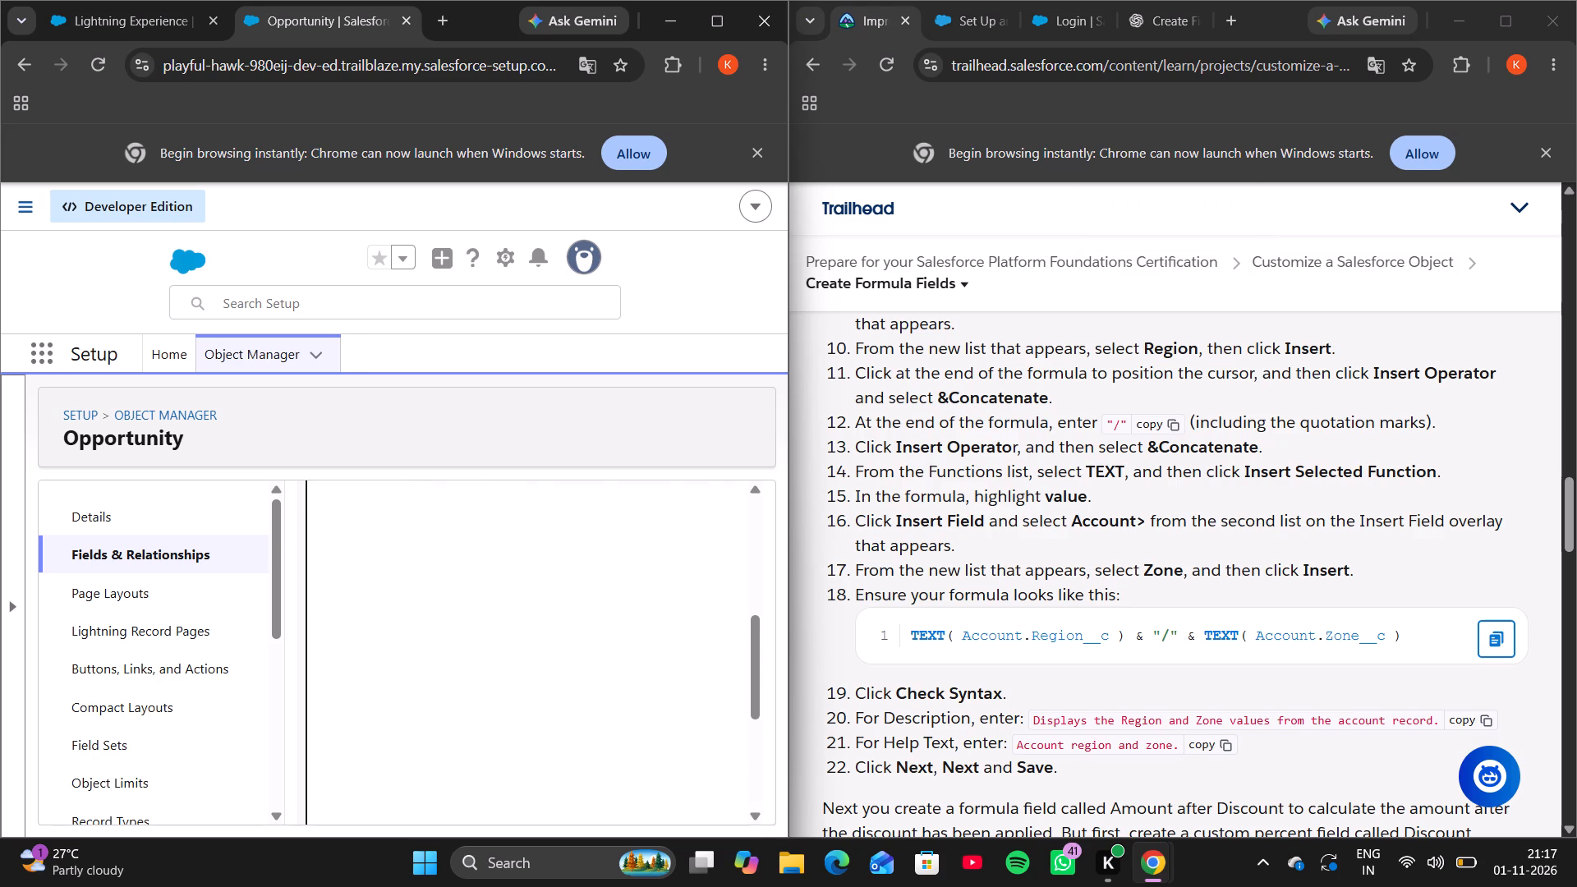
{"action": "scroll", "coordinate": [463, 678], "scroll_direction": "down", "scroll_amount": 3}
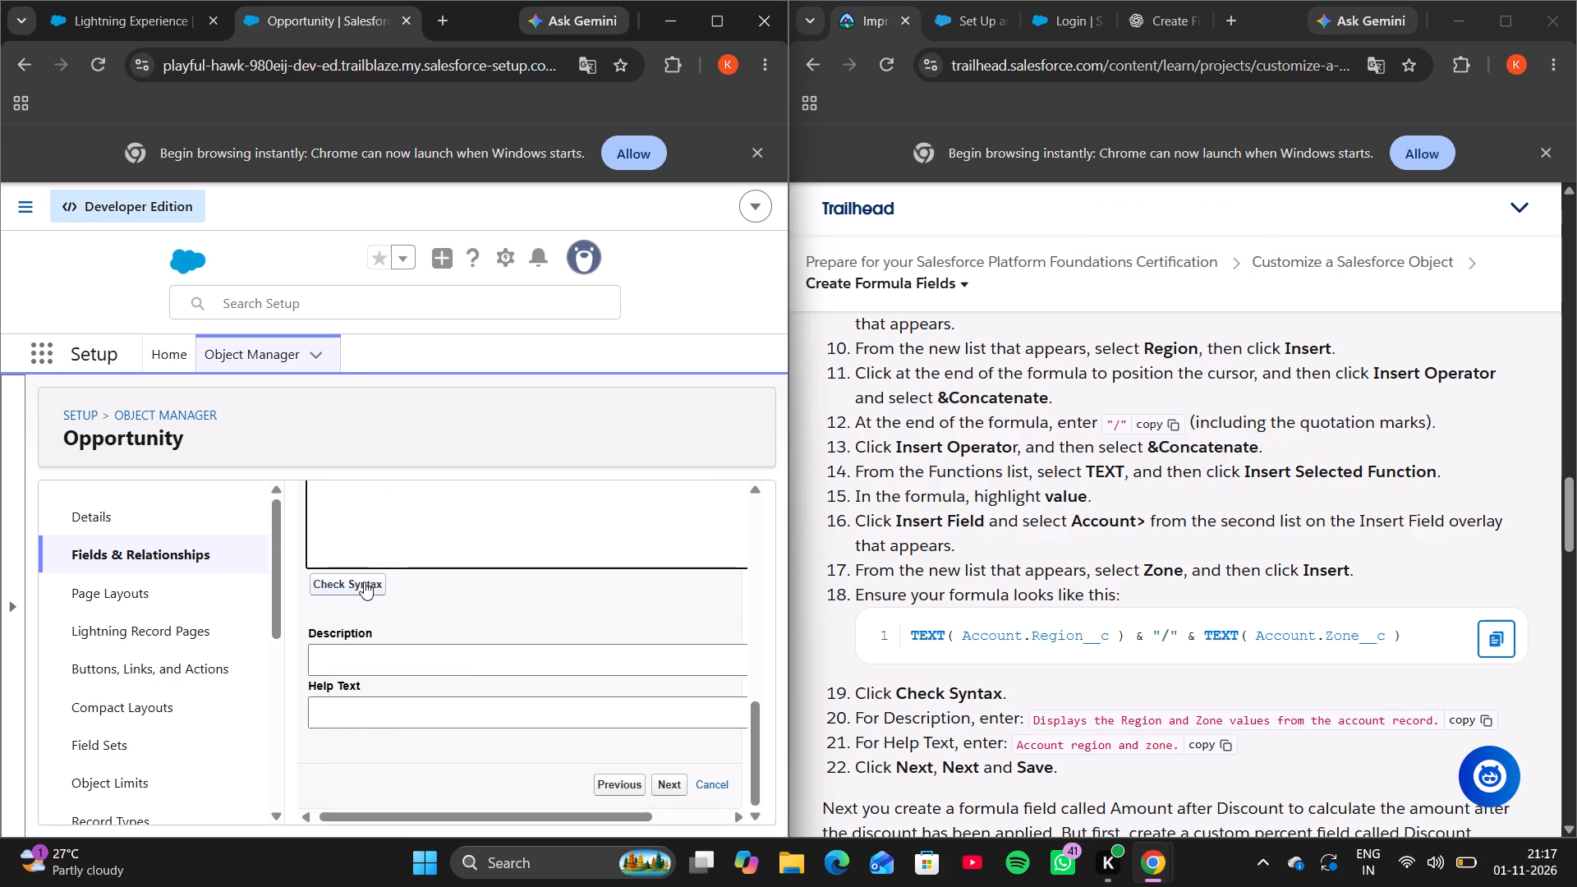
{"action": "left_click", "coordinate": [364, 581]}
Copy in the description "Displays the Region and Zone values from the account record." and the help text "Account region and zone.".
{"action": "scroll", "coordinate": [520, 765], "scroll_direction": "down", "scroll_amount": 2}
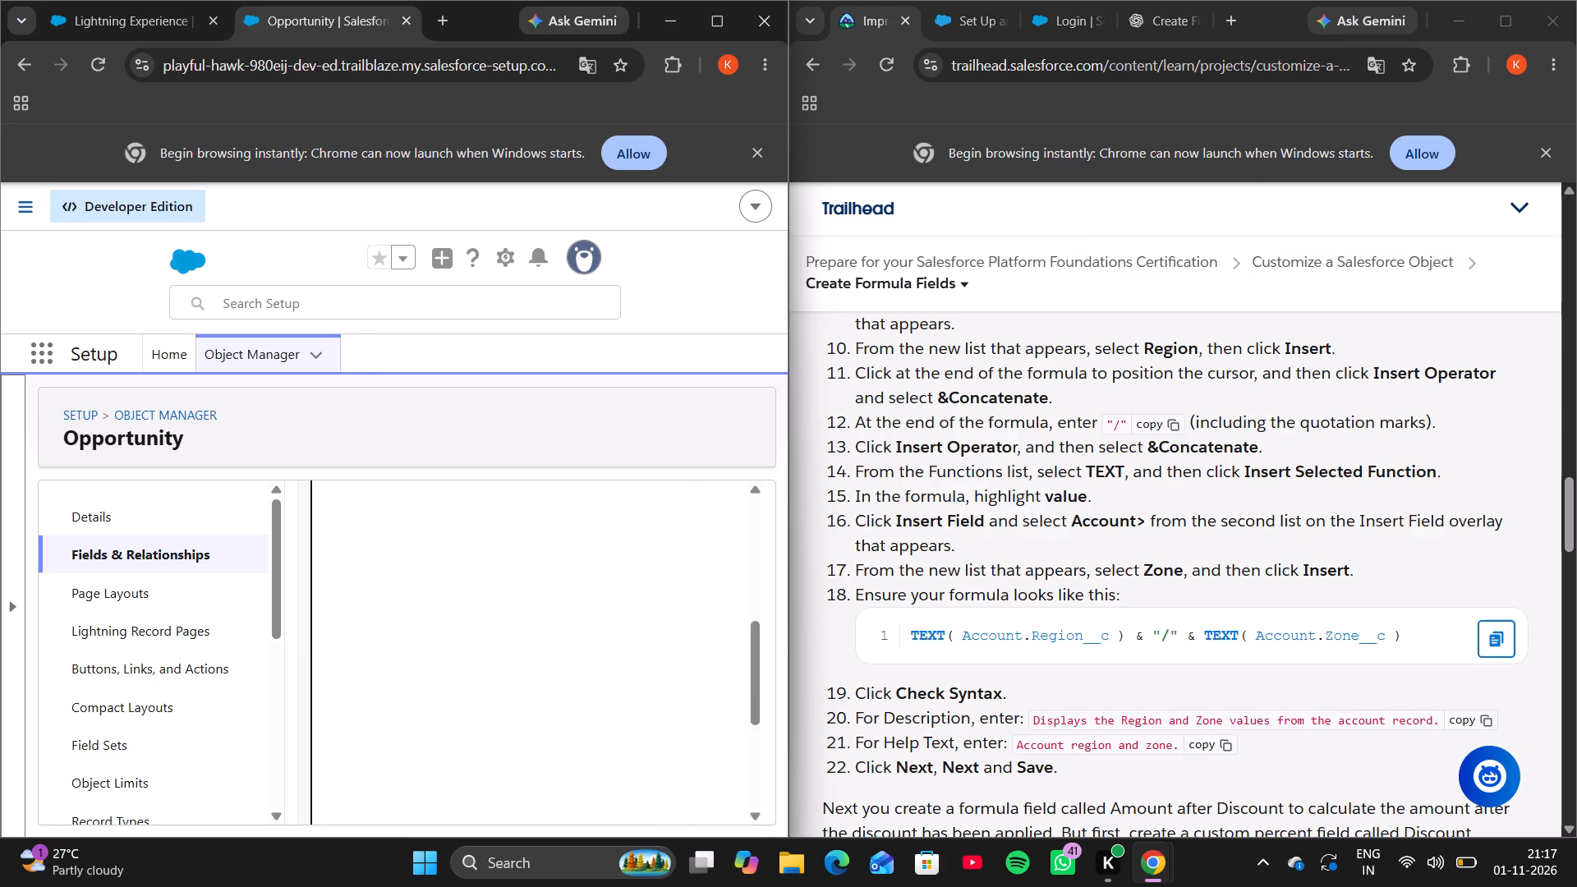
{"action": "scroll", "coordinate": [520, 765], "scroll_direction": "down", "scroll_amount": 2}
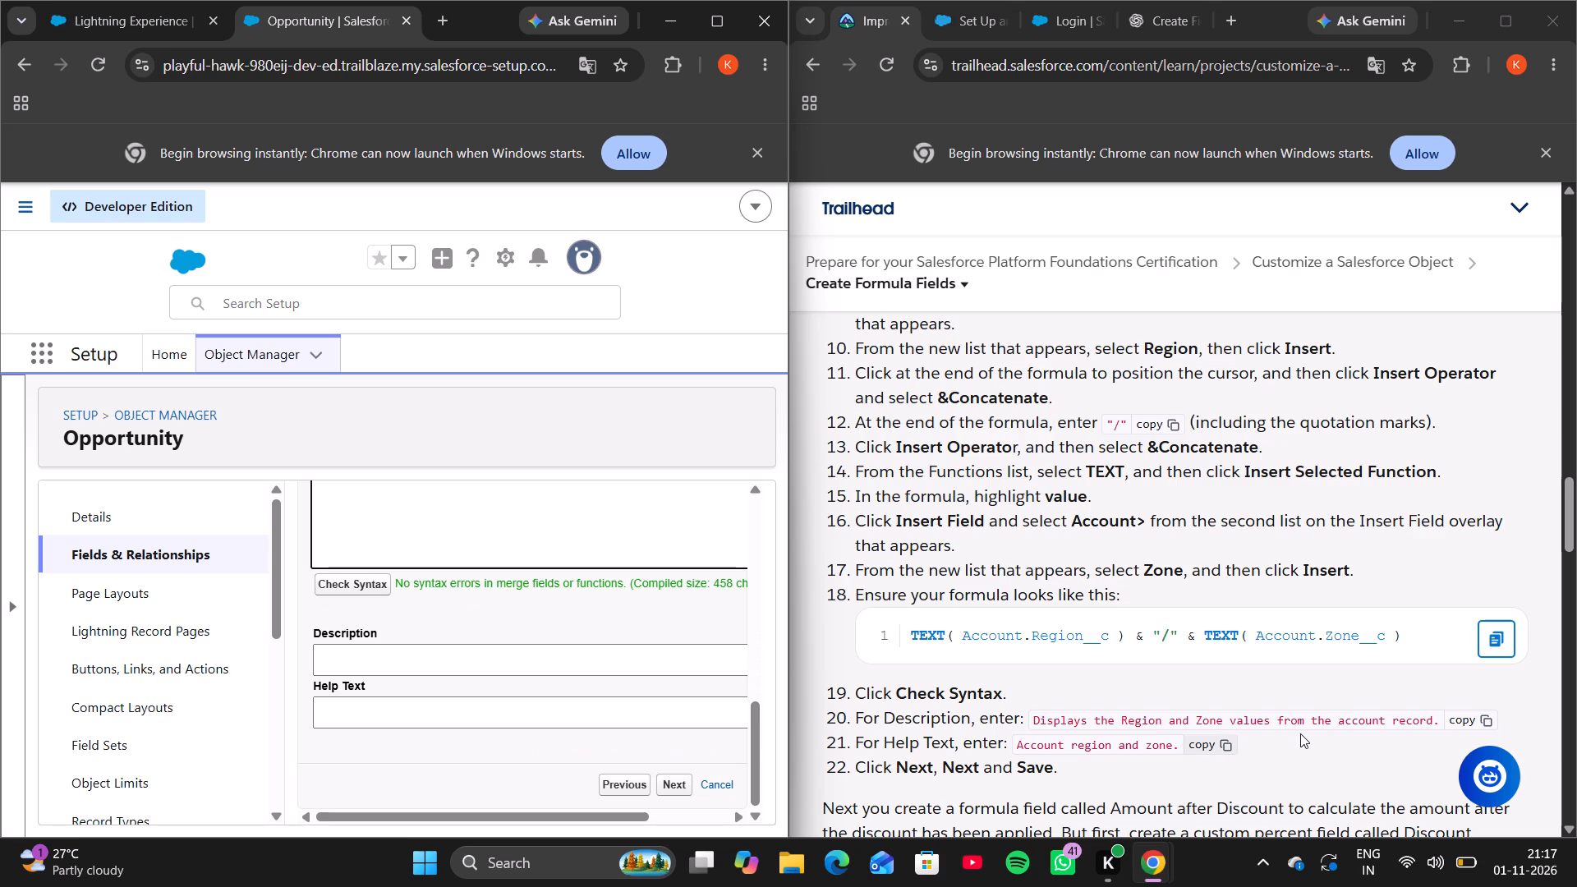
{"action": "left_click", "coordinate": [1472, 719]}
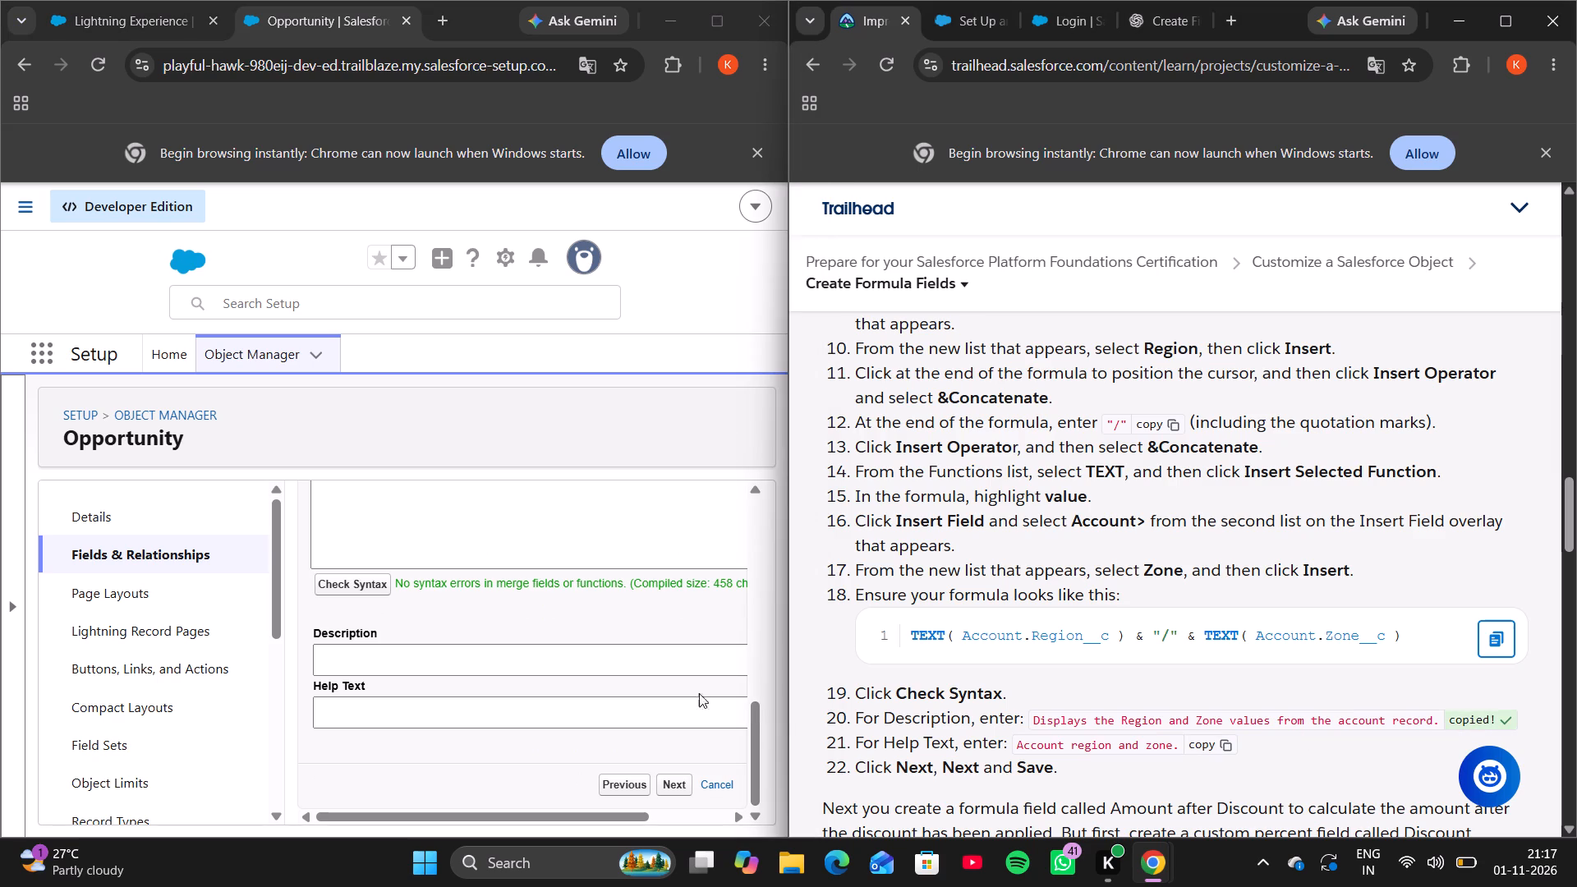
{"action": "left_click", "coordinate": [683, 663]}
{"action": "key", "text": "ctrl+v"}
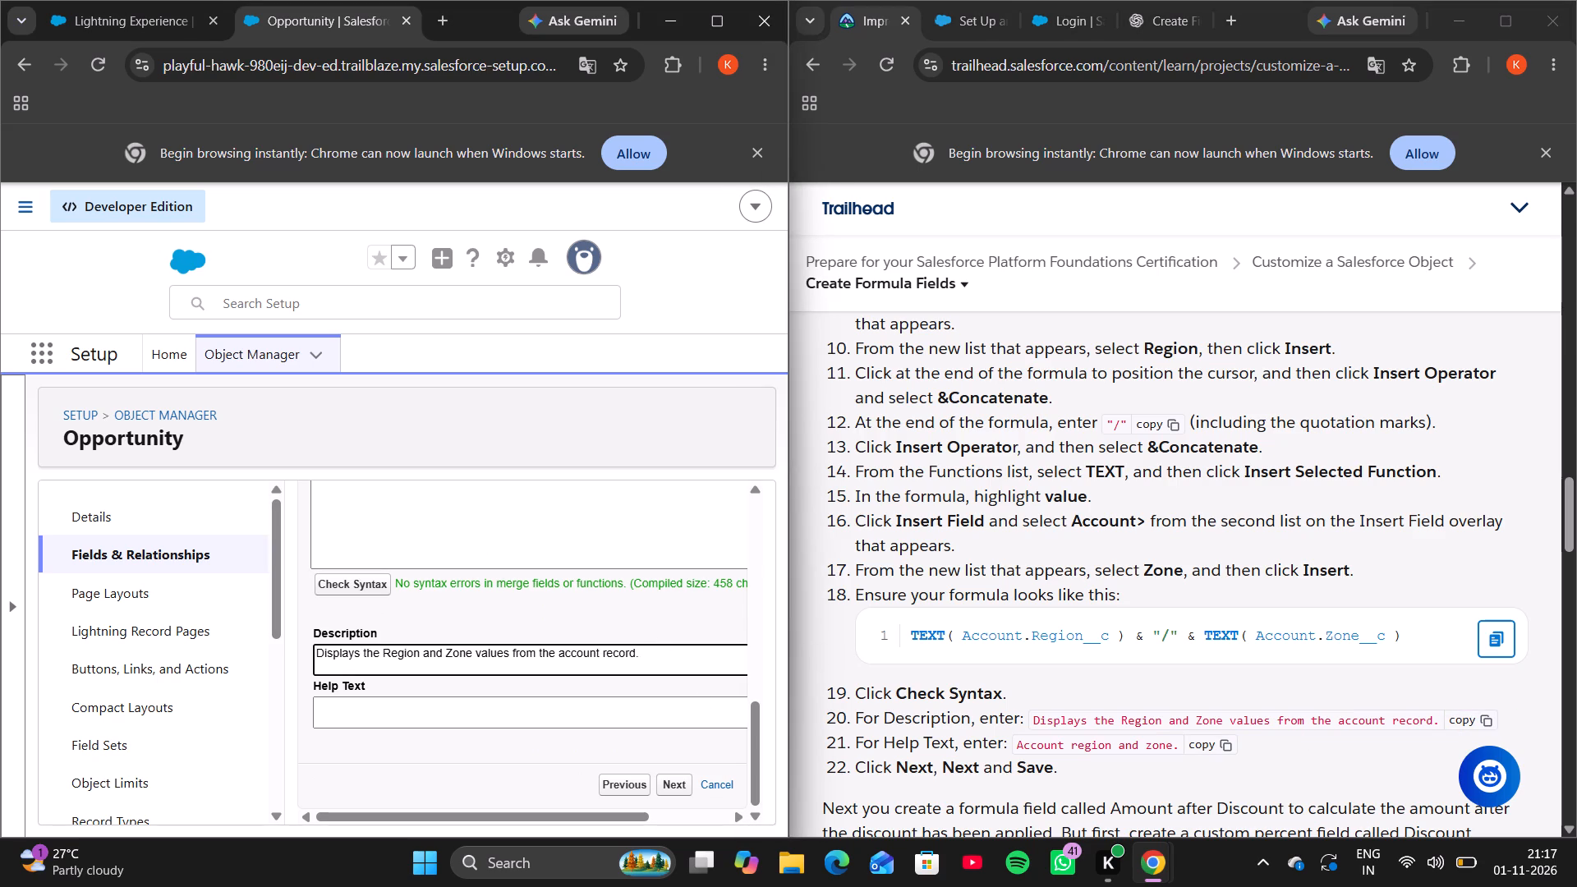
{"action": "left_click", "coordinate": [1209, 746]}
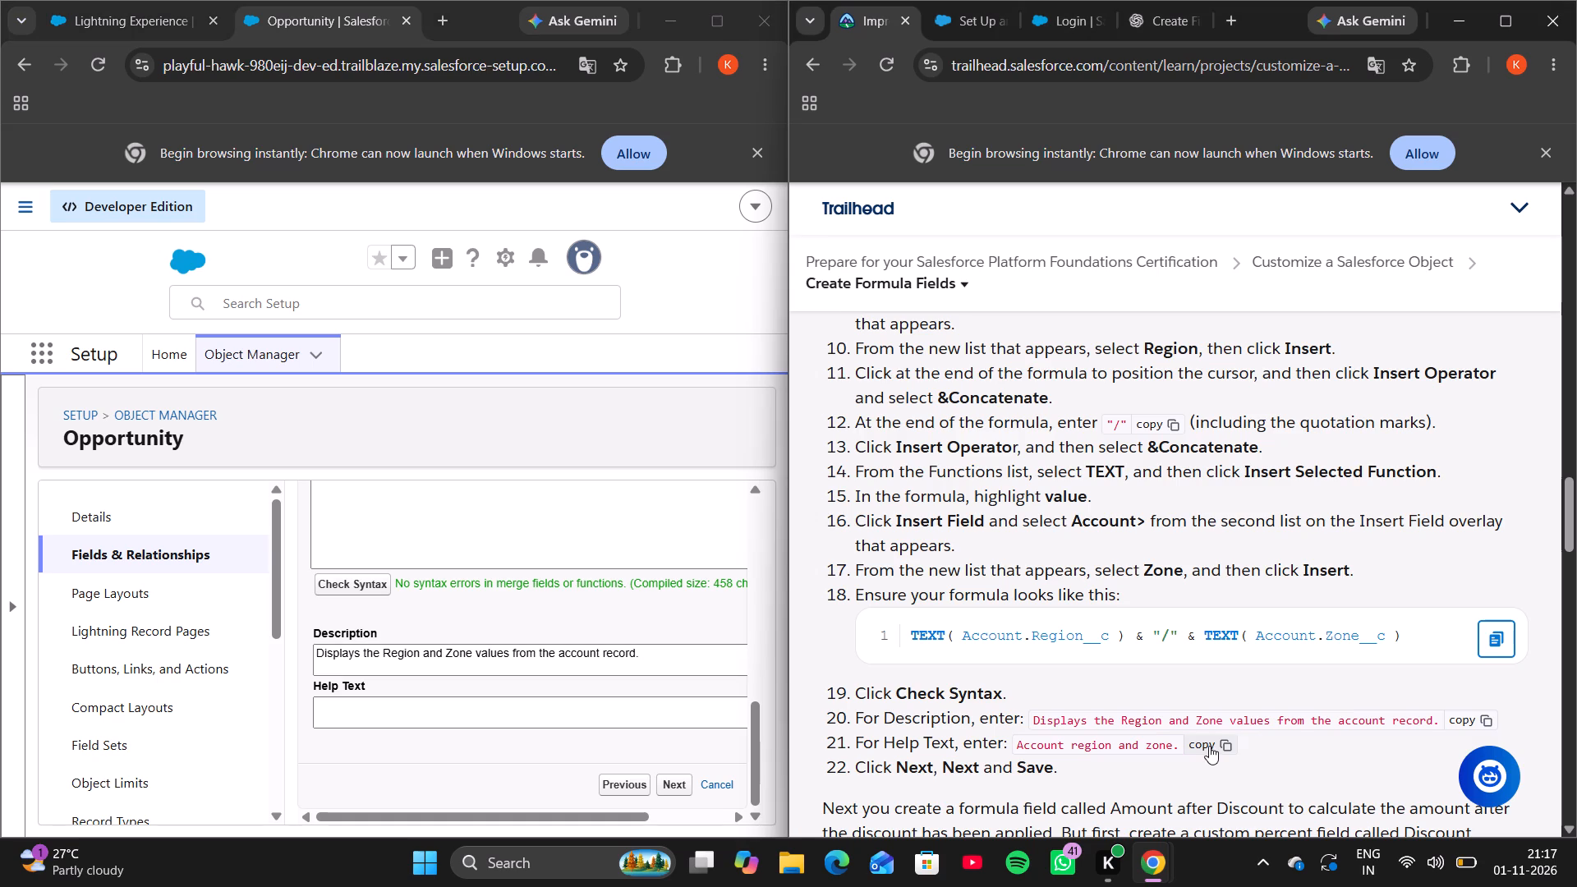
{"action": "left_click", "coordinate": [529, 705]}
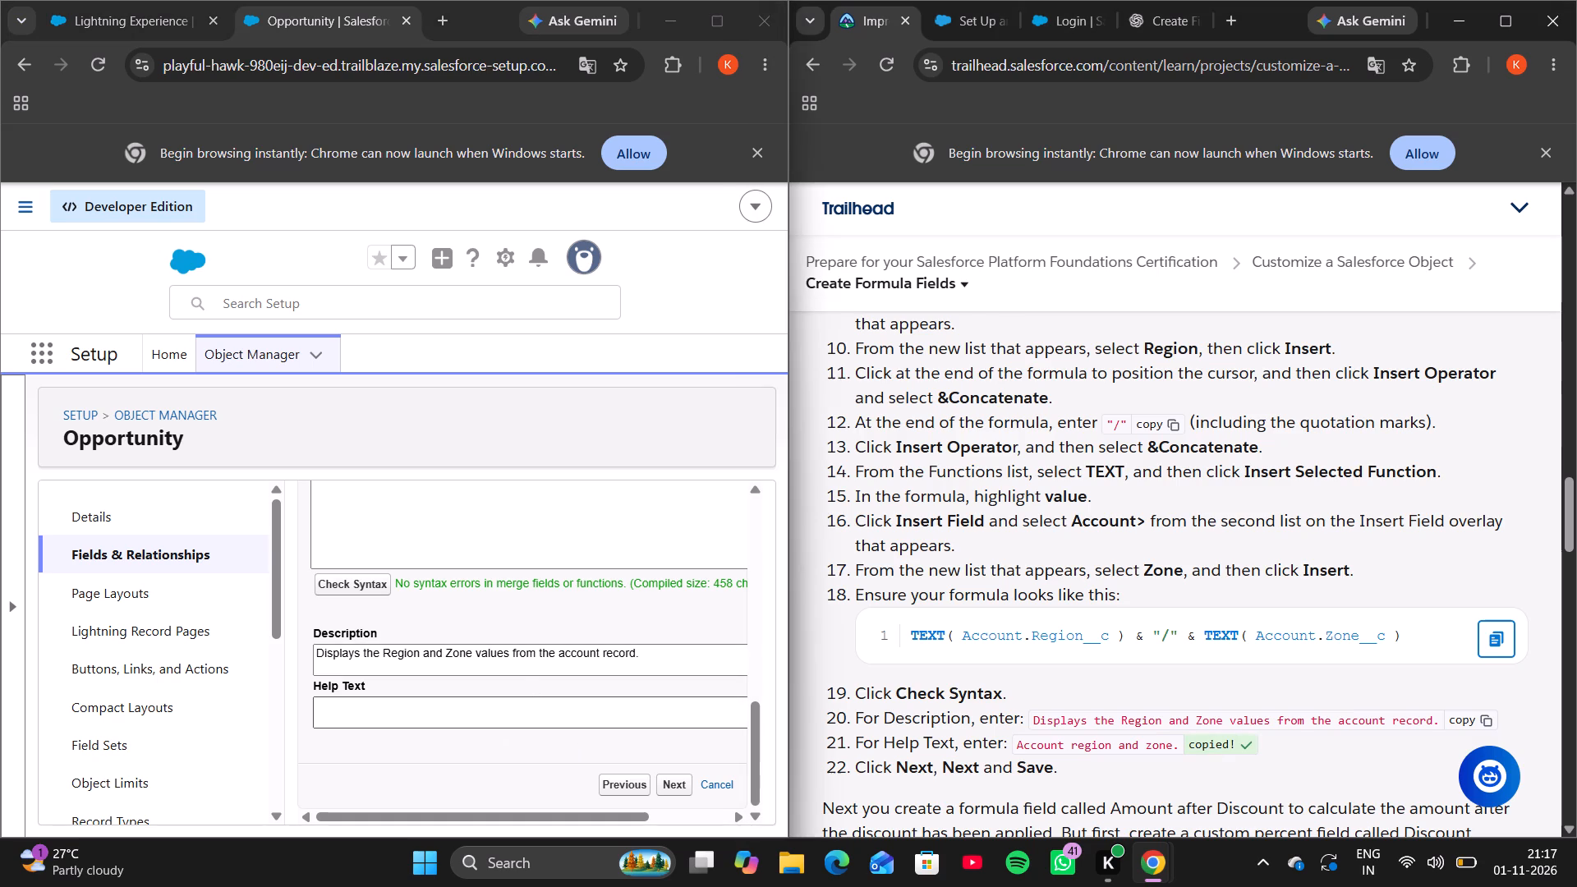
{"action": "key", "text": "ctrl+v"}
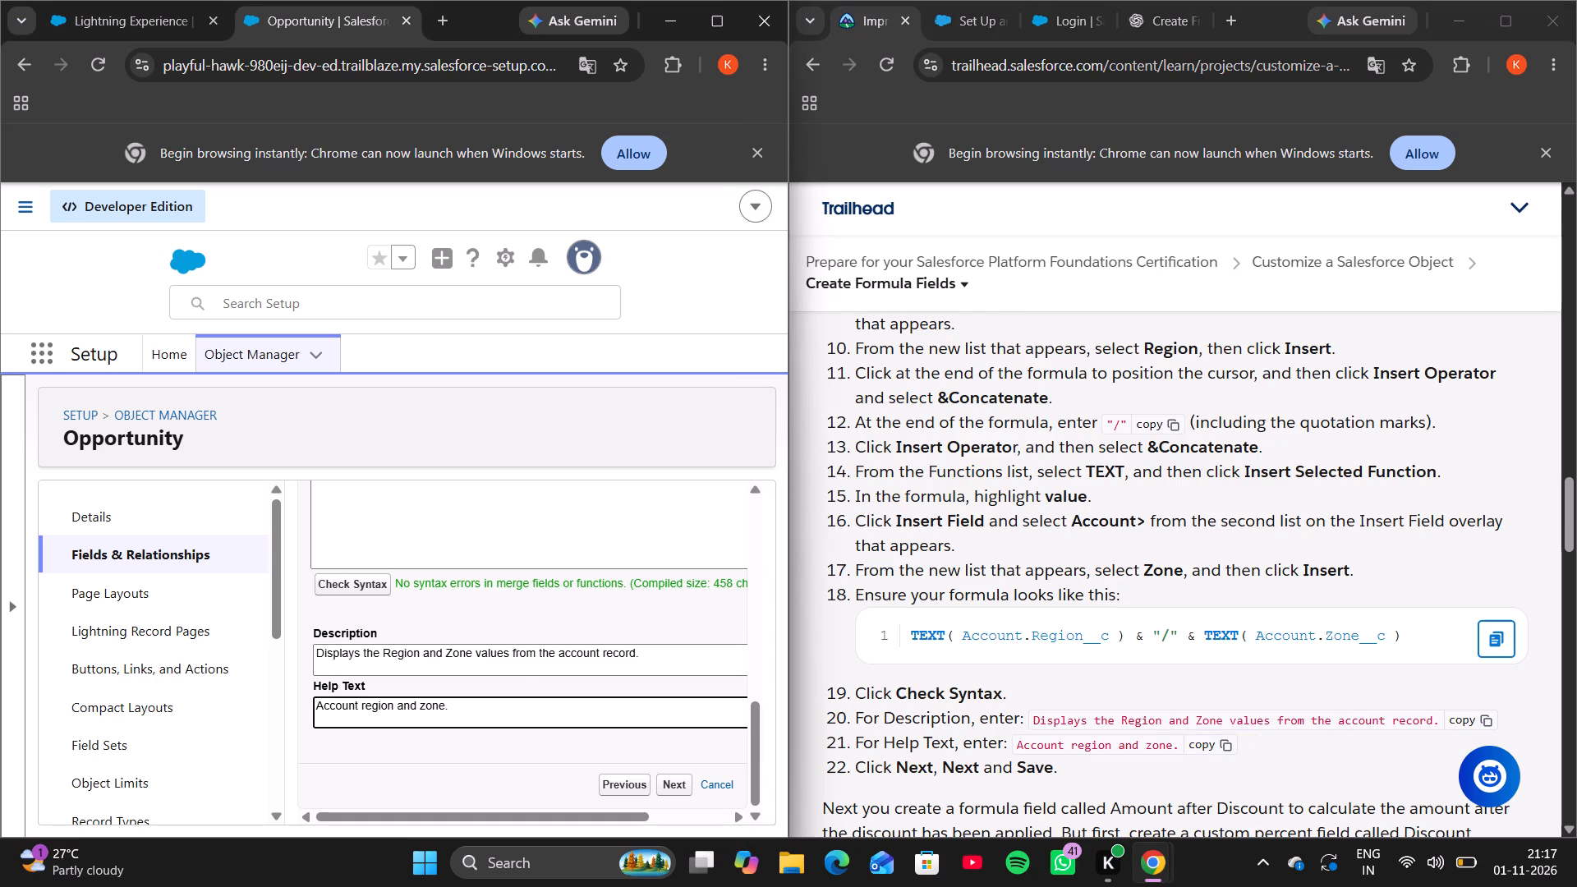
Continue through field-level security and page layouts with the default settings and save the Region/Zone field.
{"action": "left_click", "coordinate": [679, 787]}
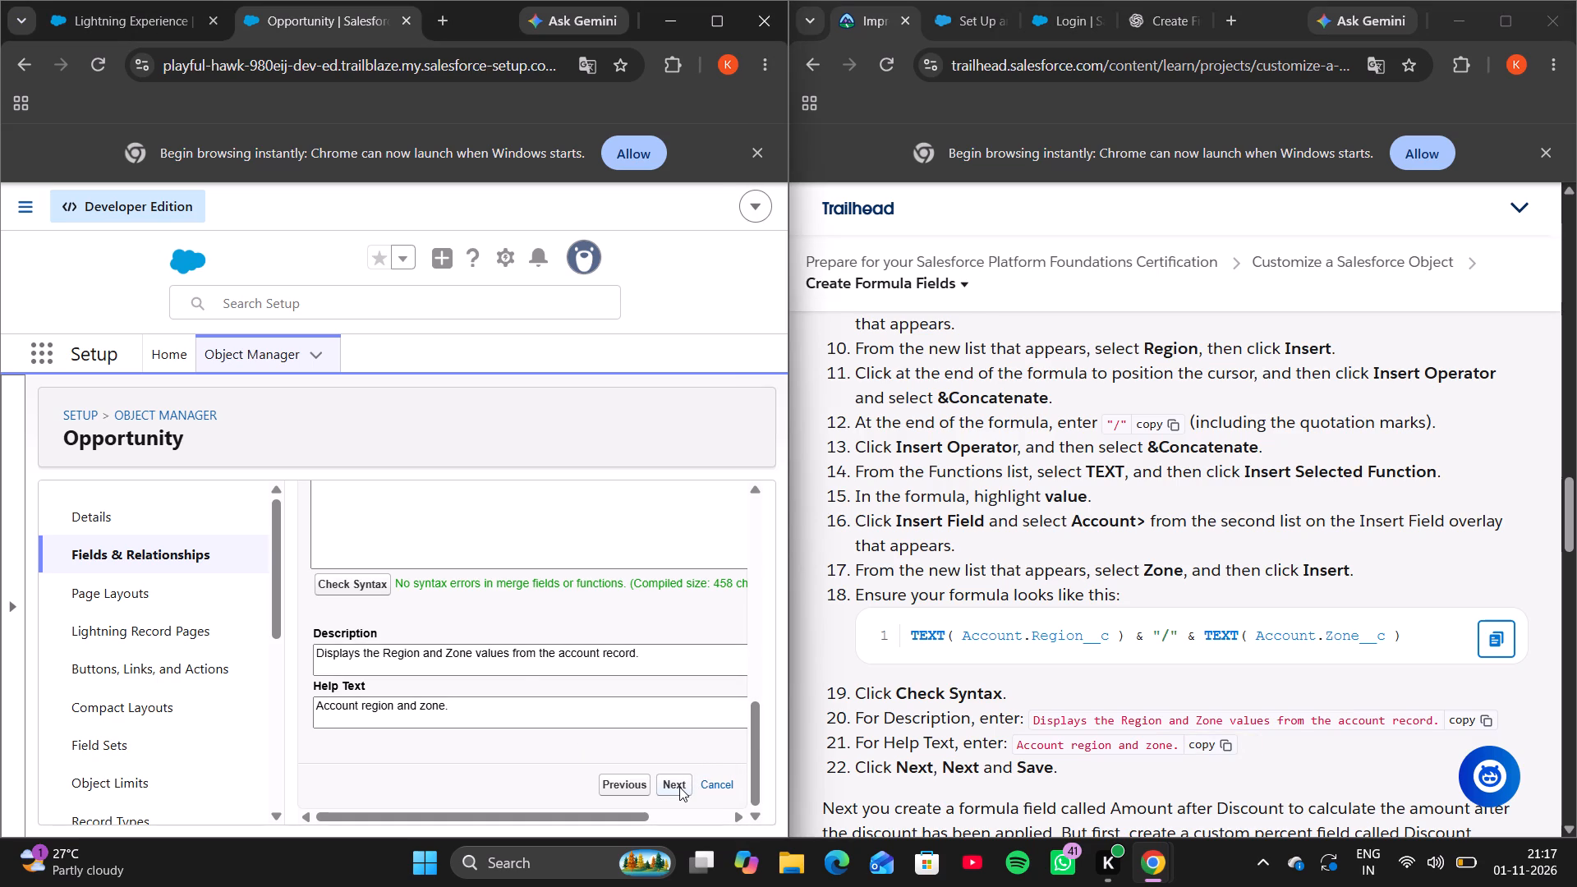
{"action": "left_click", "coordinate": [679, 787]}
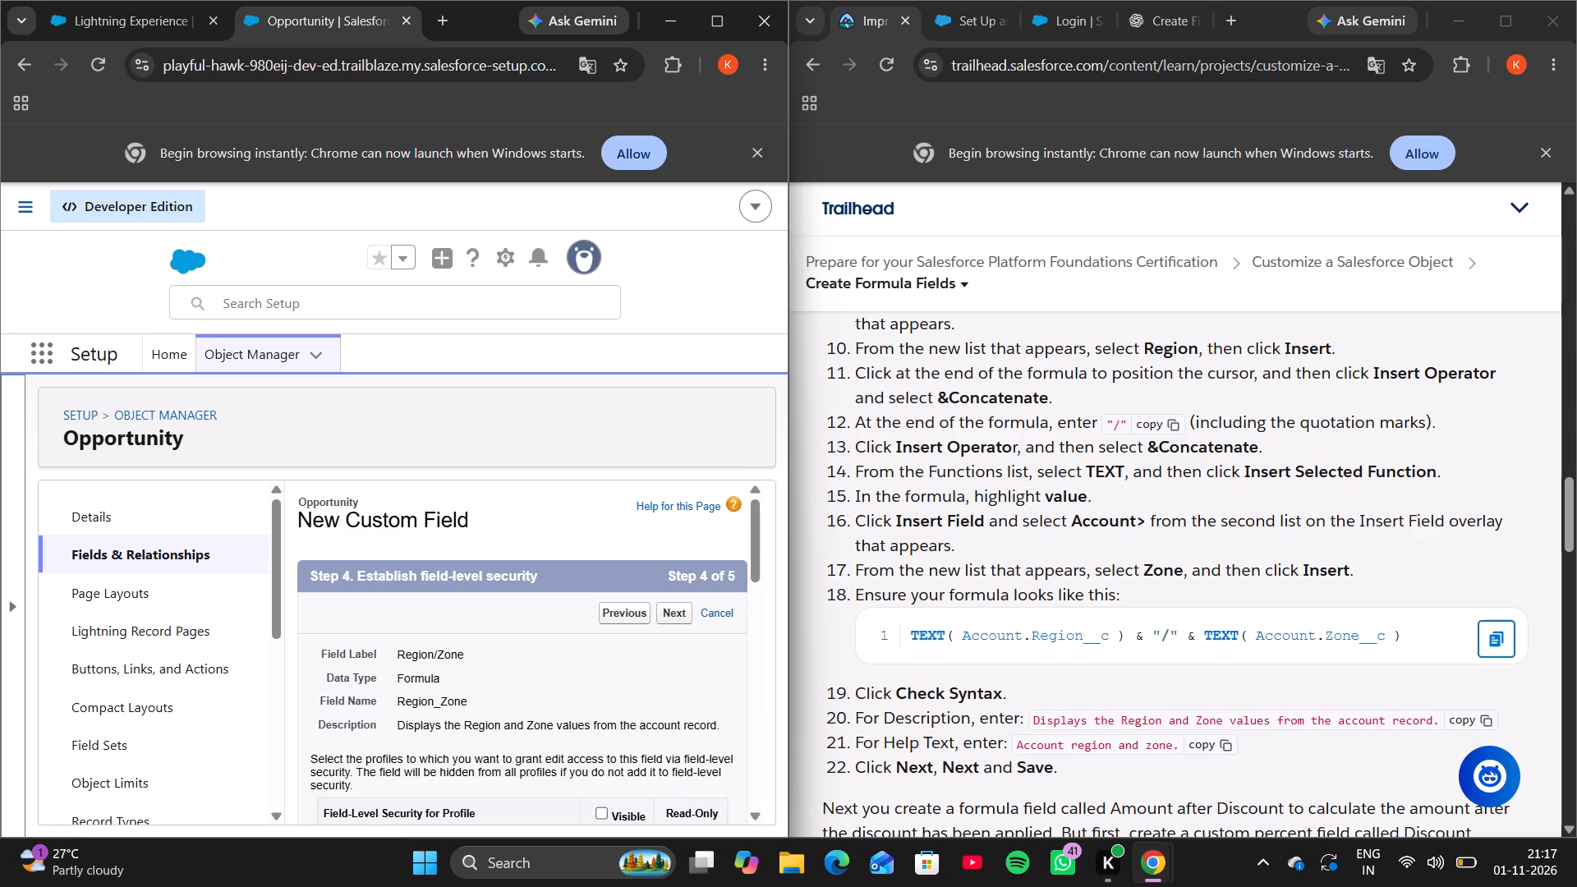
{"action": "scroll", "coordinate": [666, 723], "scroll_direction": "down", "scroll_amount": 1}
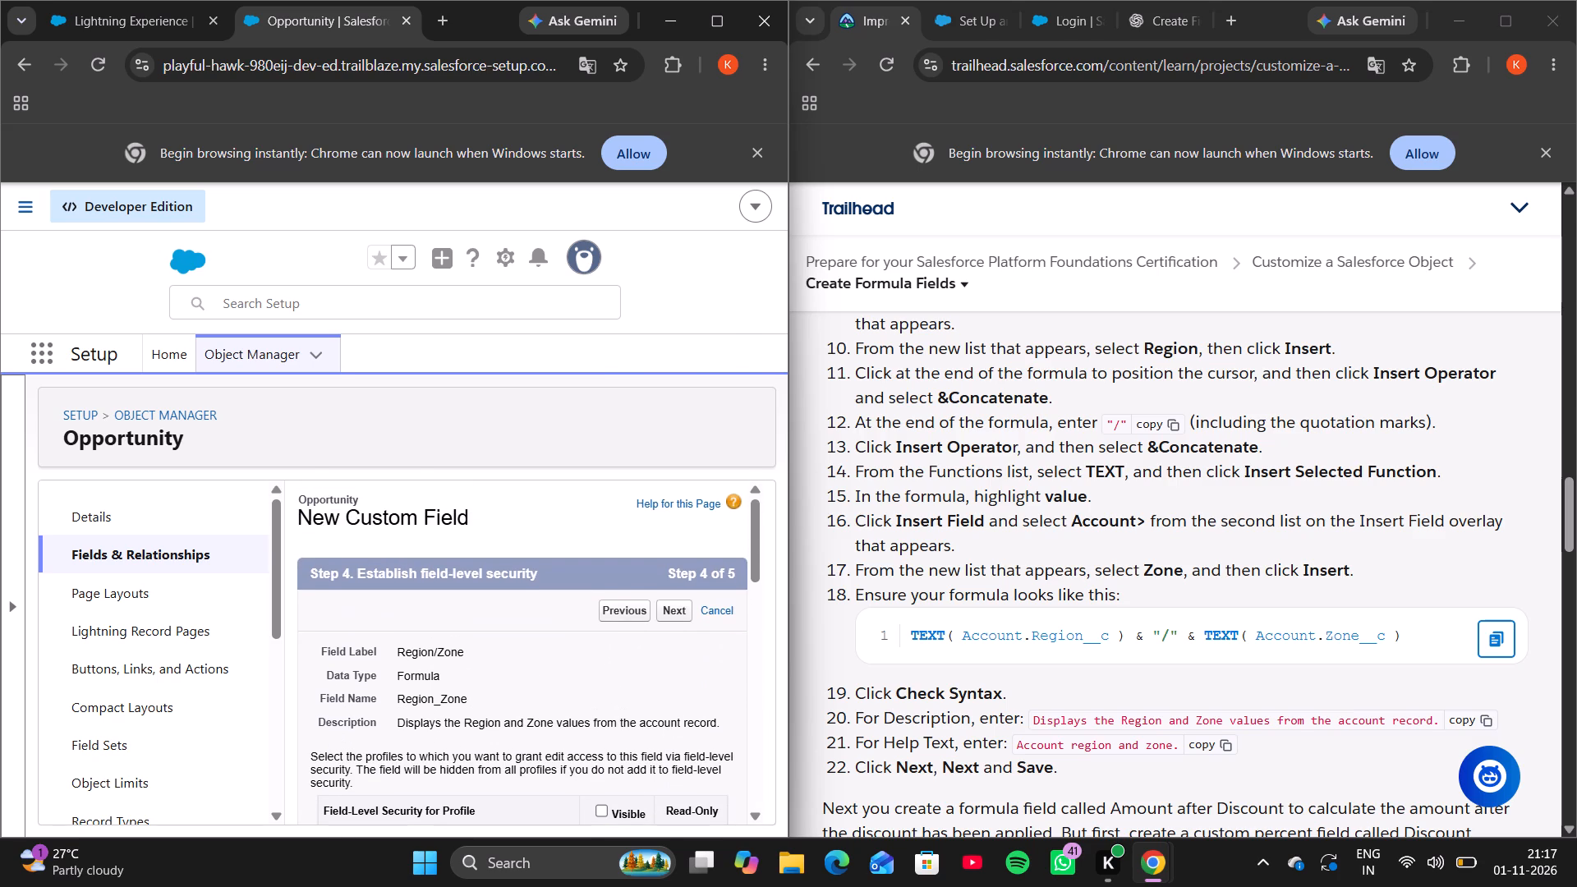
{"action": "left_click", "coordinate": [678, 619]}
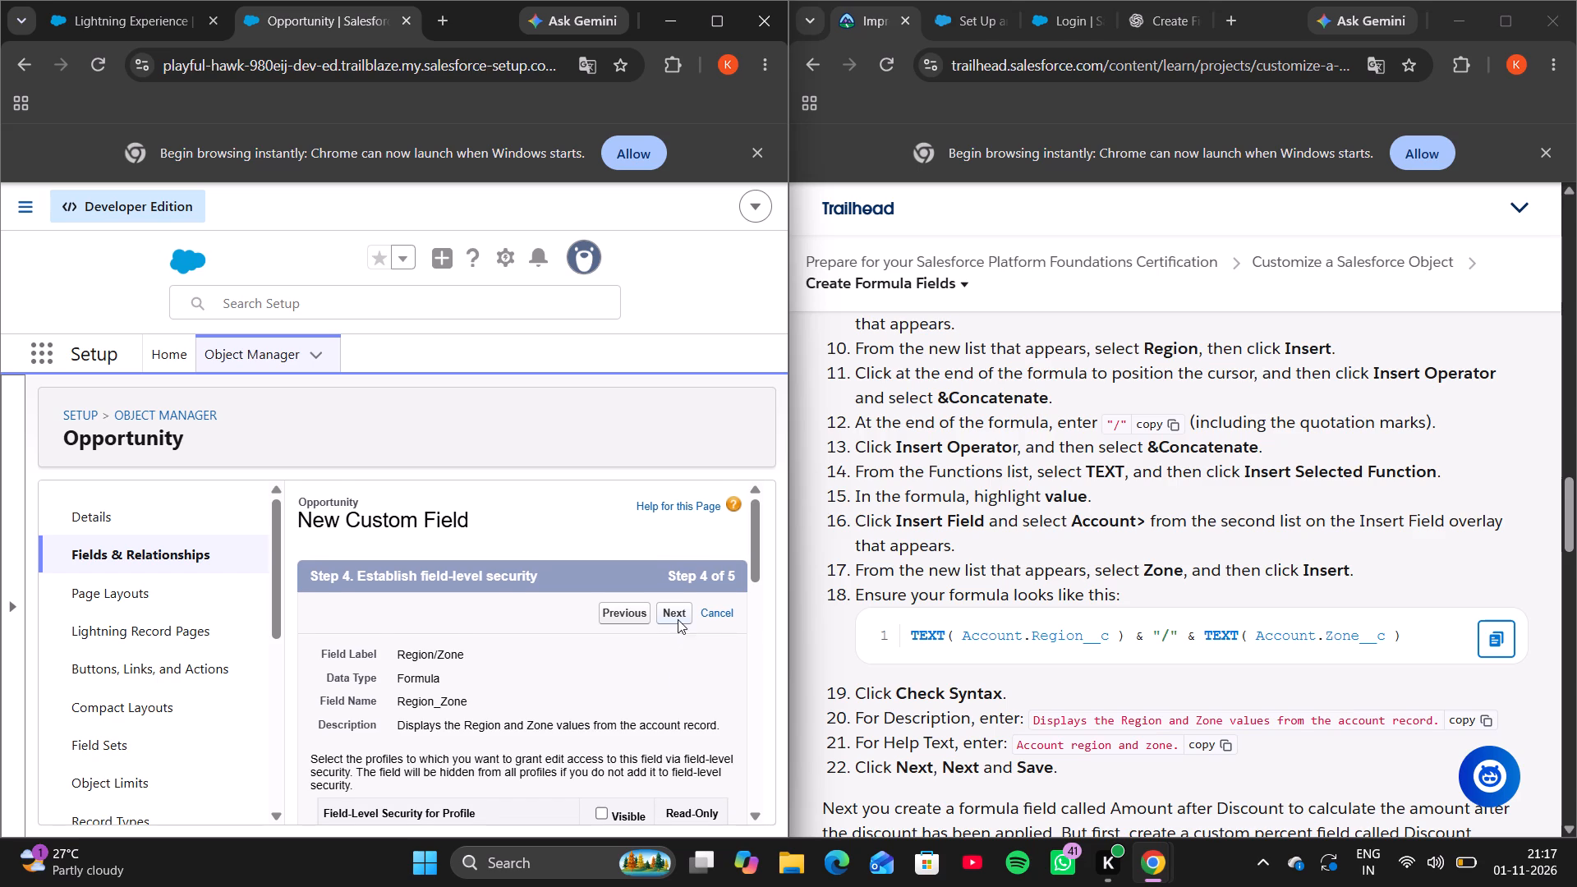
{"action": "left_click", "coordinate": [678, 615]}
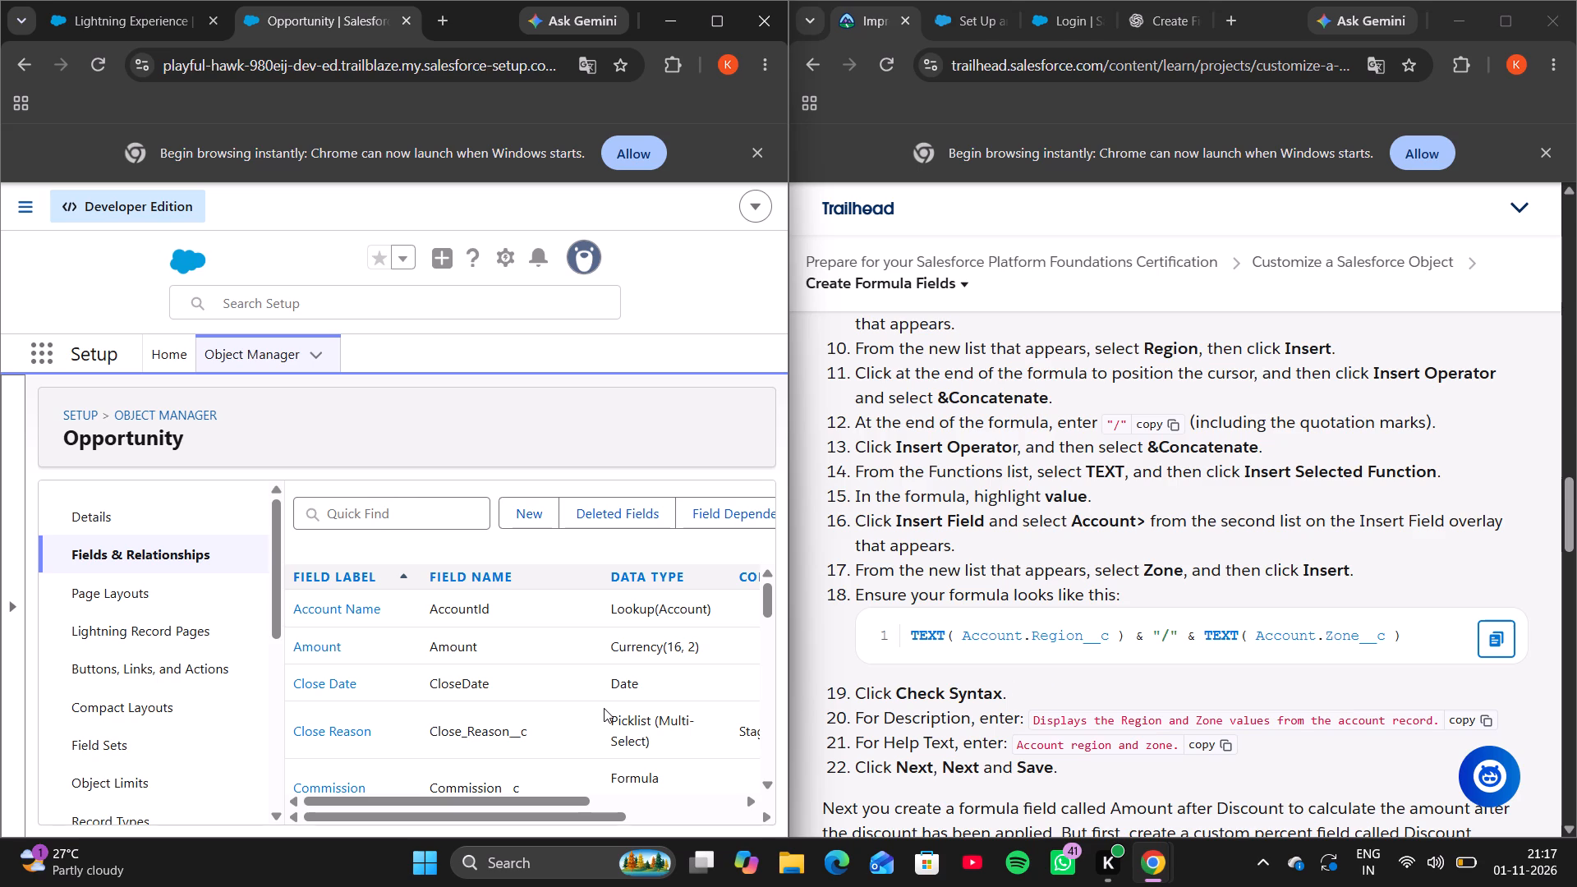
Start another new custom field on the Opportunity object, choose Percent as its data type and proceed to the details.
{"action": "scroll", "coordinate": [1043, 703], "scroll_direction": "down", "scroll_amount": 2}
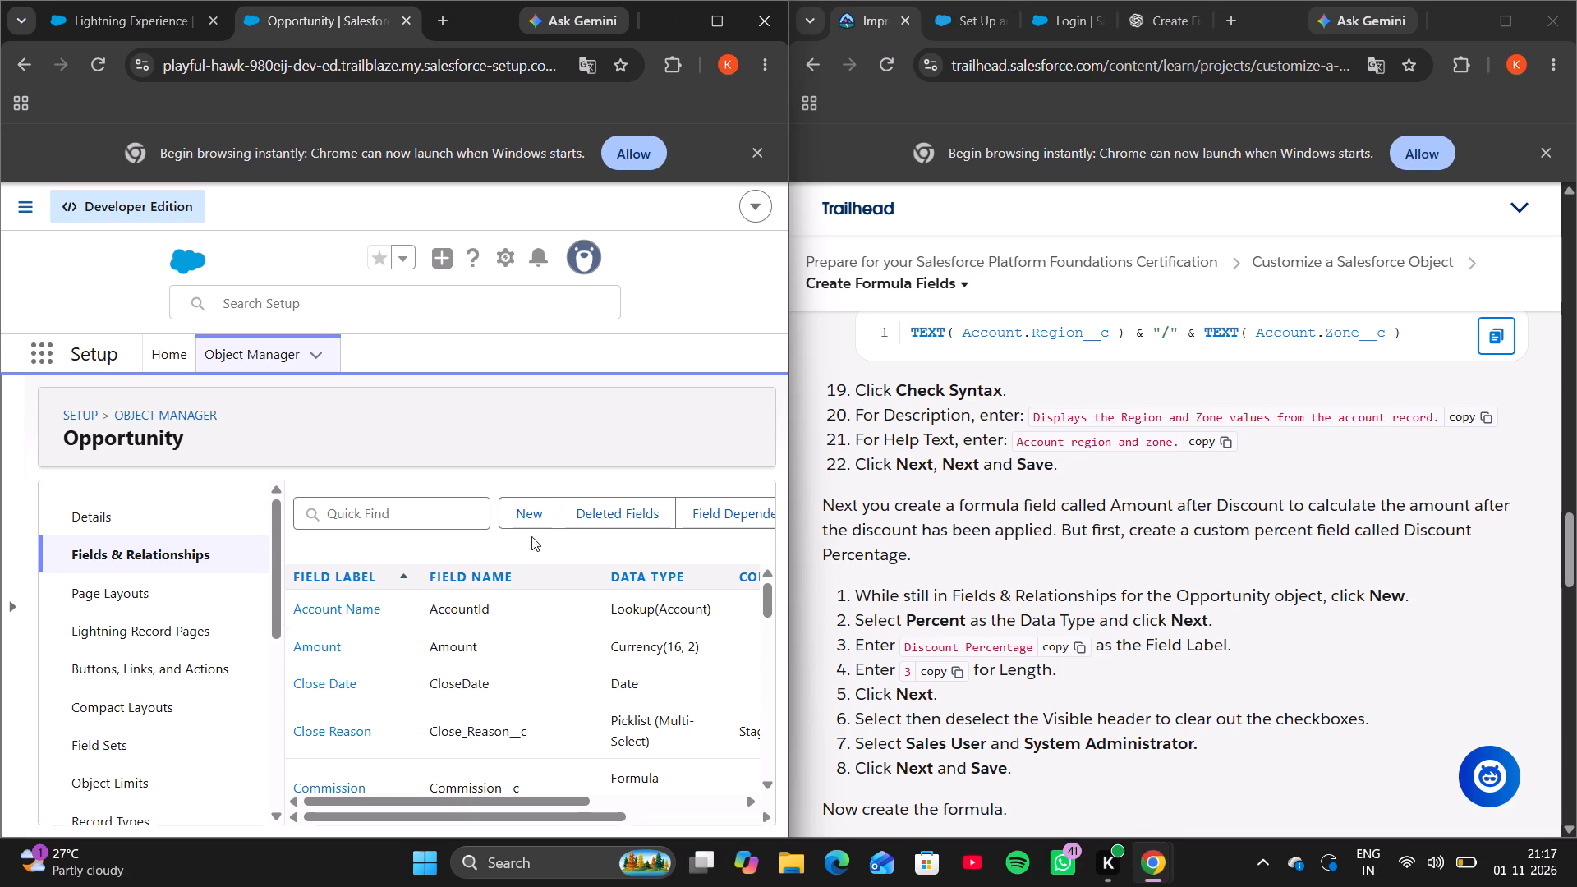
{"action": "left_click", "coordinate": [517, 508]}
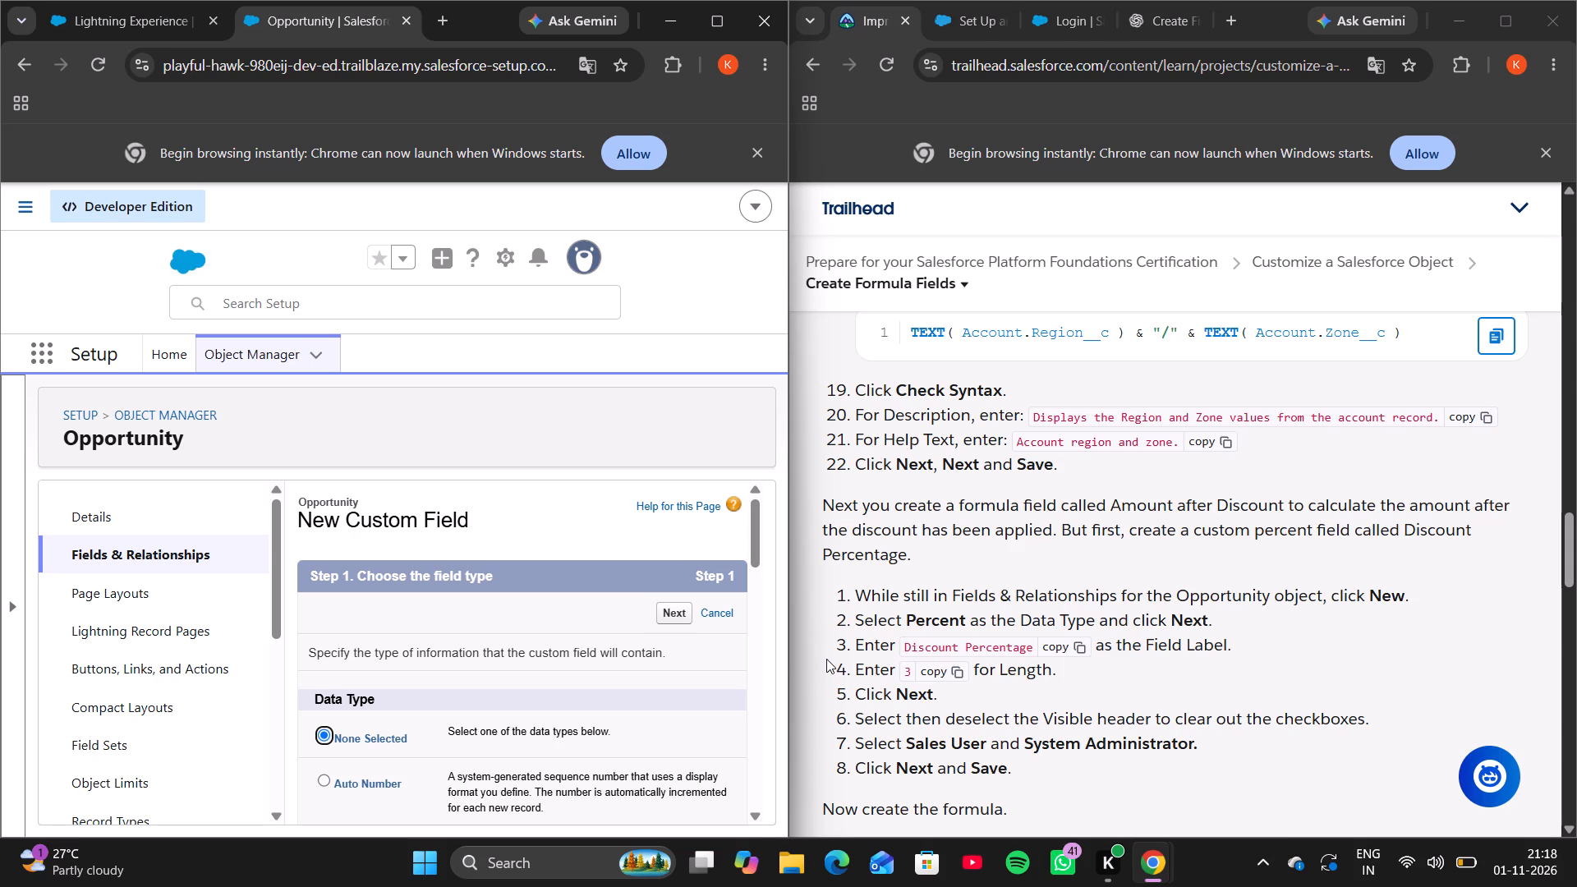
{"action": "scroll", "coordinate": [643, 695], "scroll_direction": "down", "scroll_amount": 2}
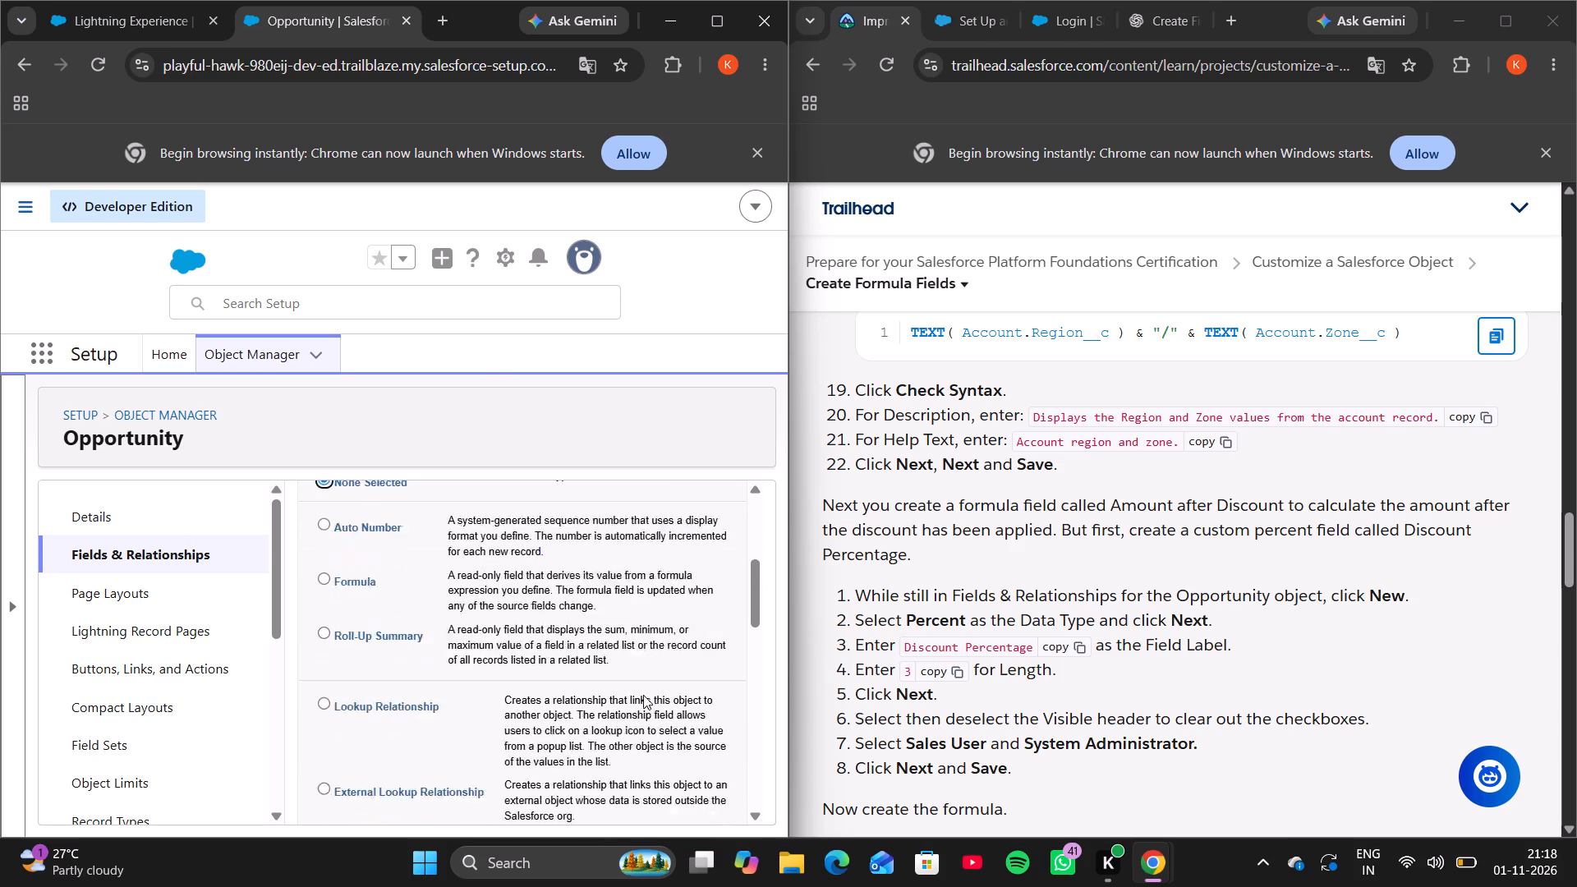
{"action": "scroll", "coordinate": [643, 695], "scroll_direction": "down", "scroll_amount": 5}
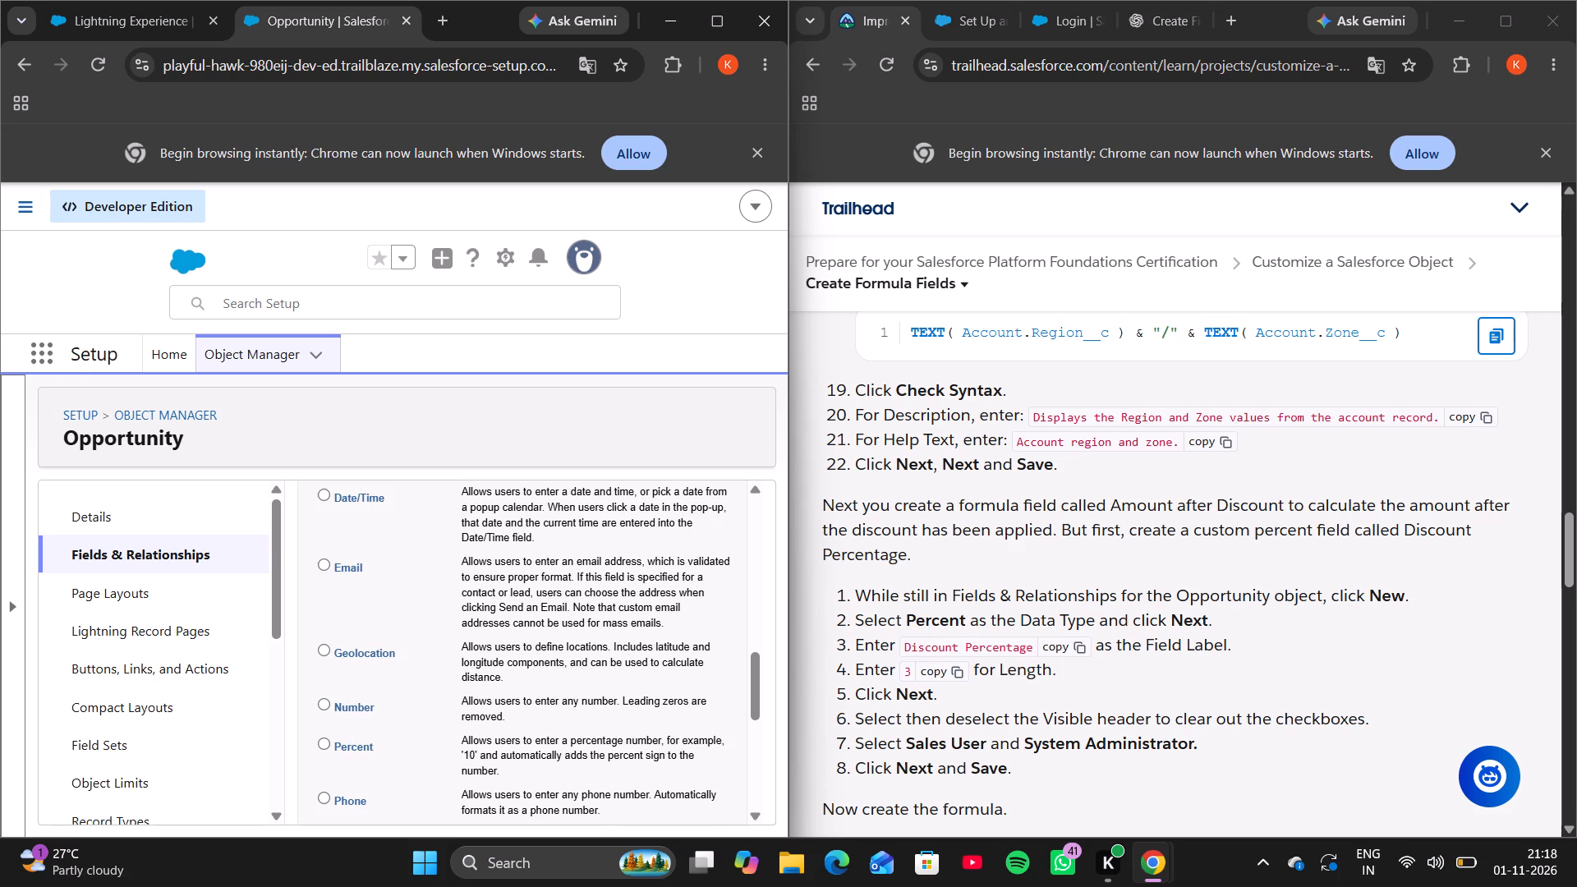
{"action": "scroll", "coordinate": [643, 695], "scroll_direction": "down", "scroll_amount": 1}
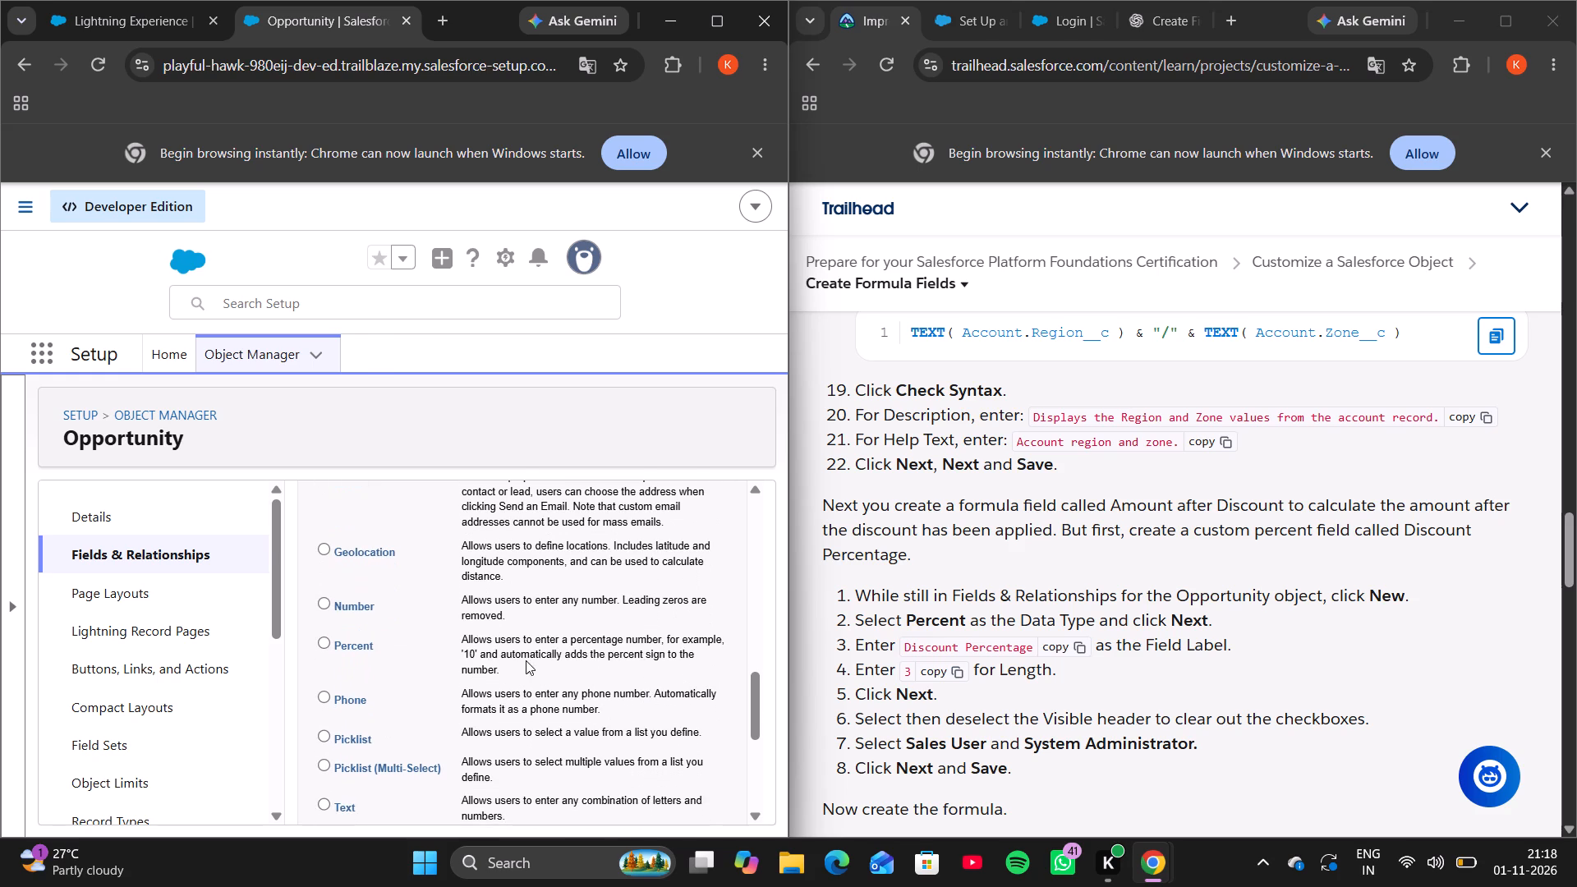
{"action": "left_click", "coordinate": [329, 641]}
{"action": "scroll", "coordinate": [329, 641], "scroll_direction": "up", "scroll_amount": 5}
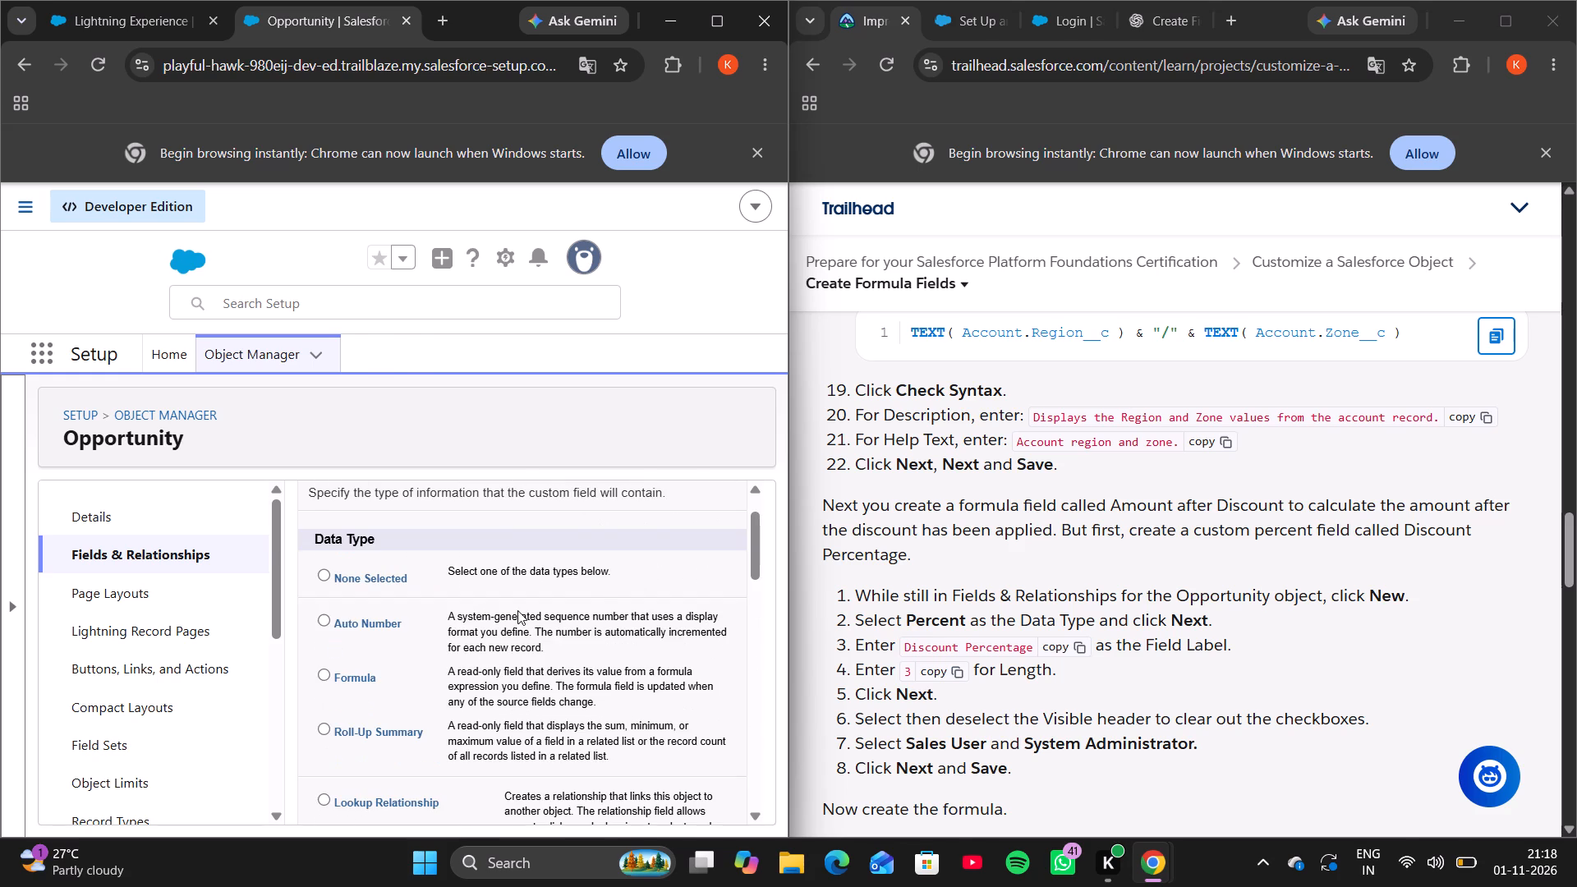
{"action": "left_click", "coordinate": [666, 622]}
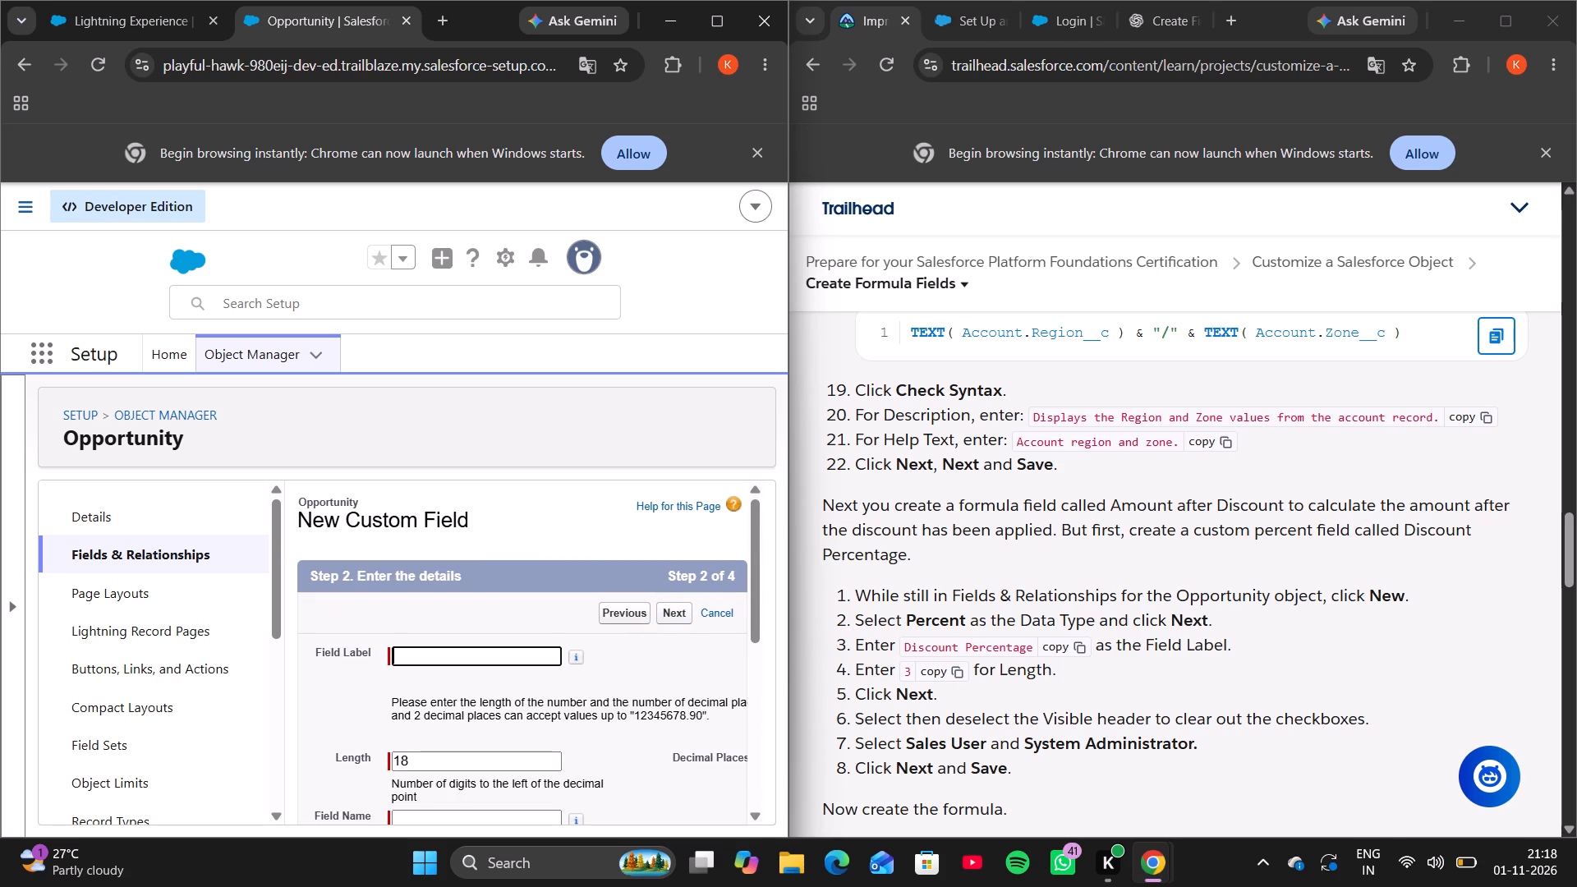
Copy Discount Percentage in as the percent field's label, set its length to 3 and proceed to field-level security.
{"action": "left_click", "coordinate": [1070, 653]}
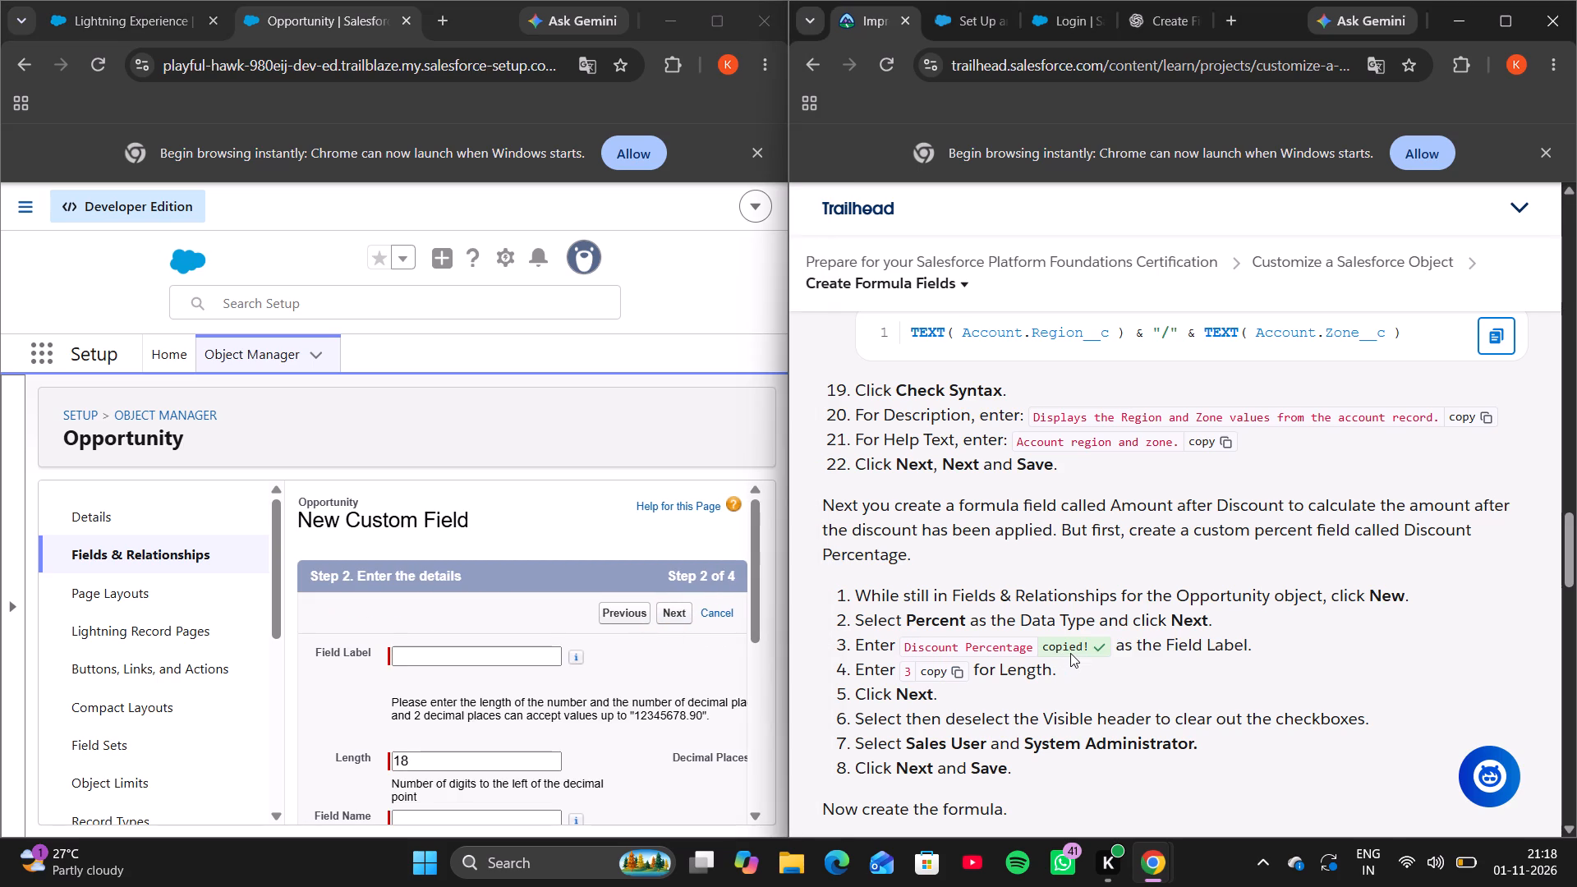
{"action": "left_click", "coordinate": [498, 655]}
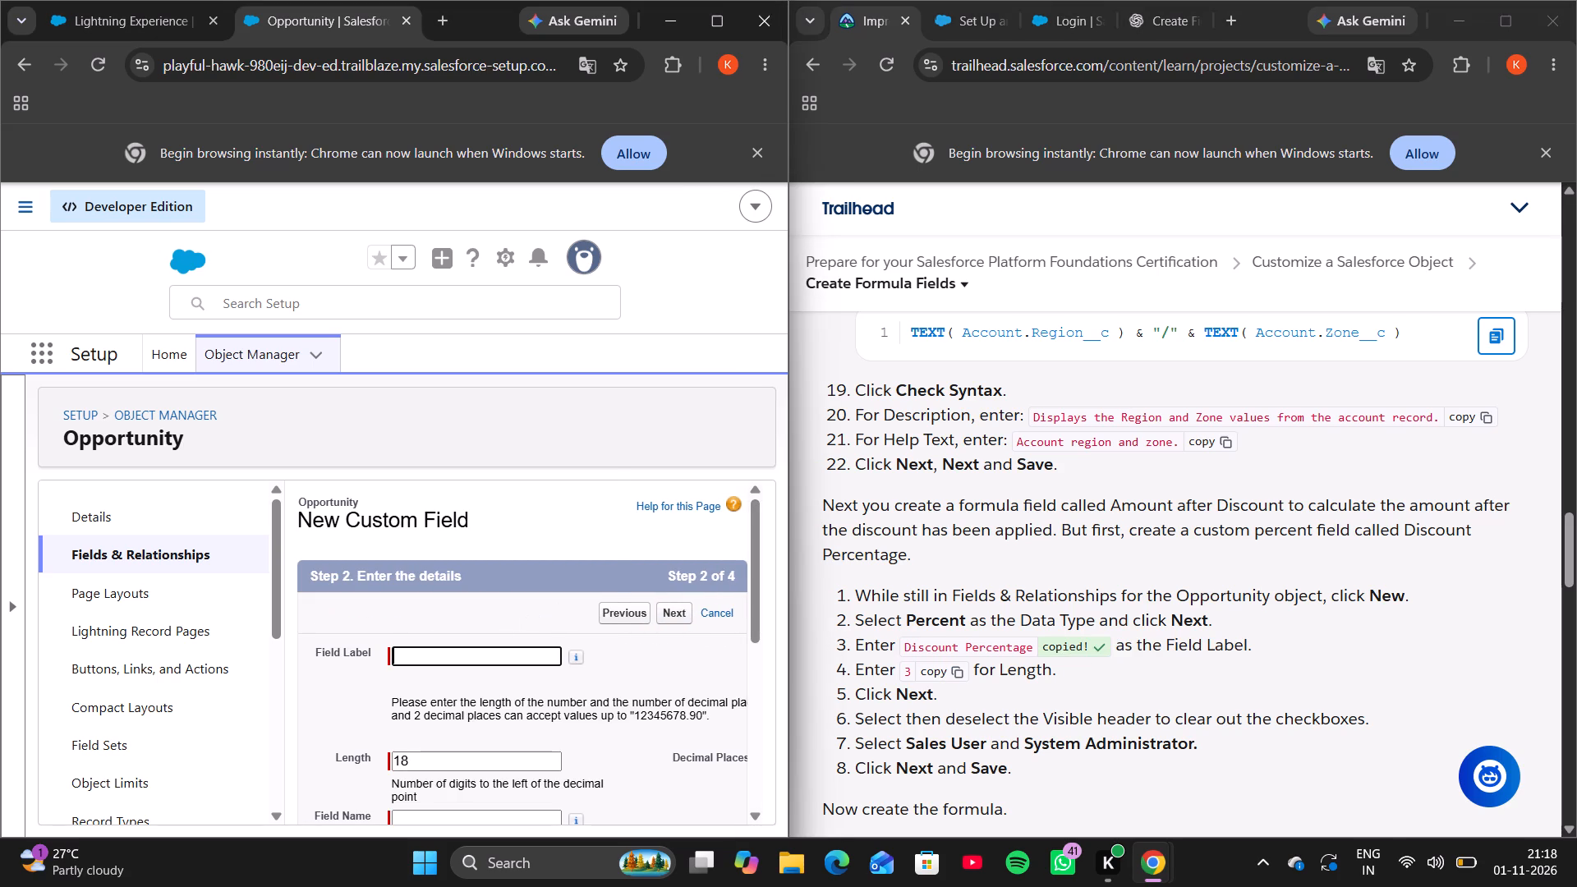
{"action": "key", "text": "ctrl+v"}
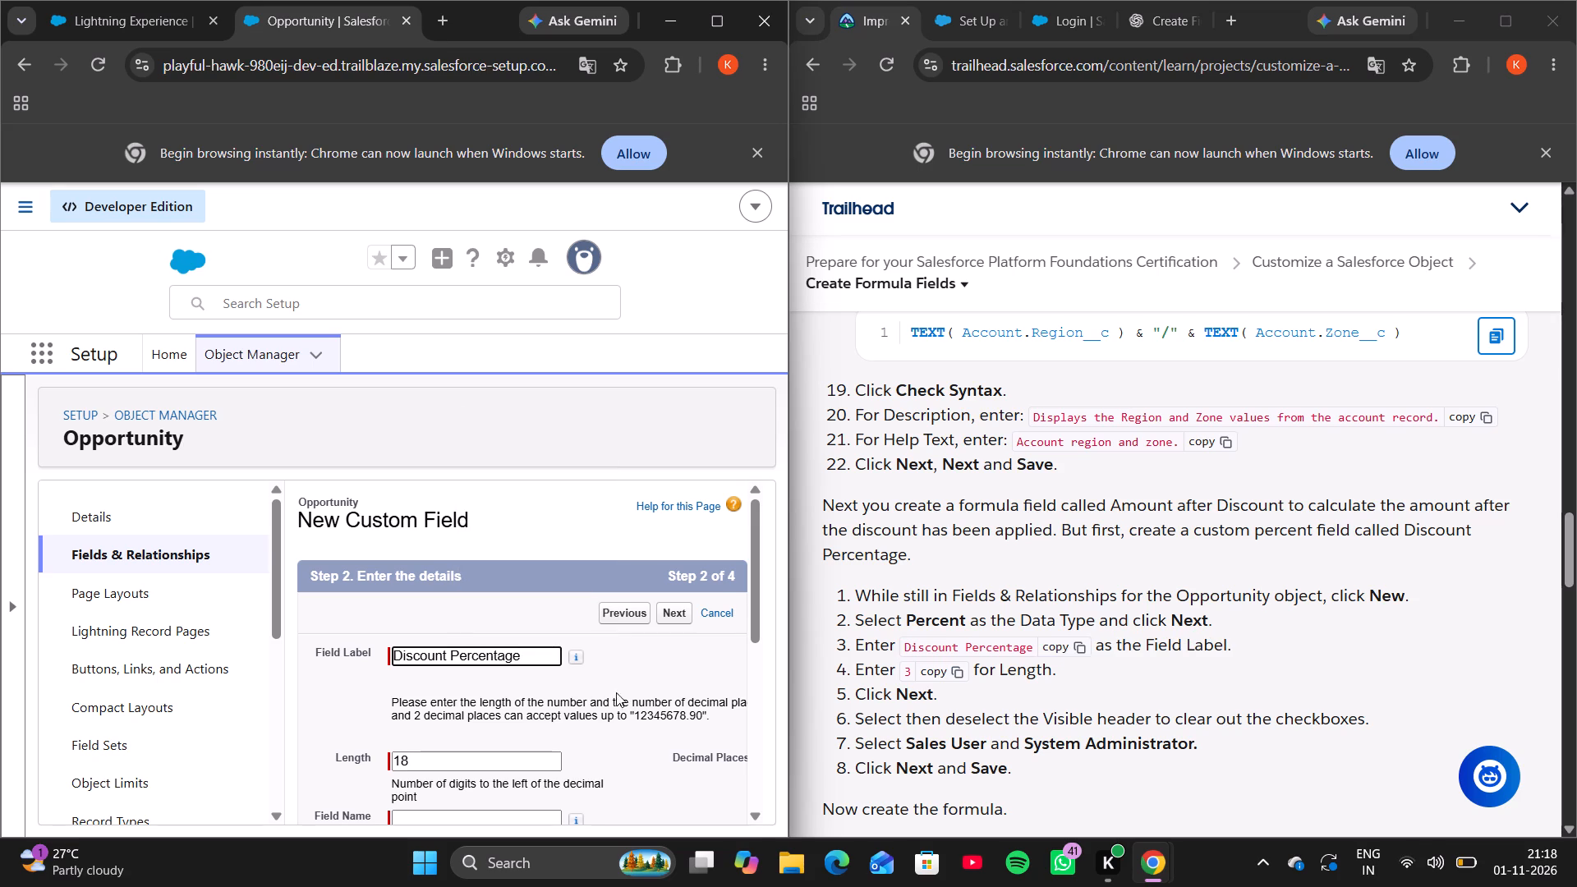
{"action": "double_click", "coordinate": [428, 770]}
{"action": "key", "text": "3"}
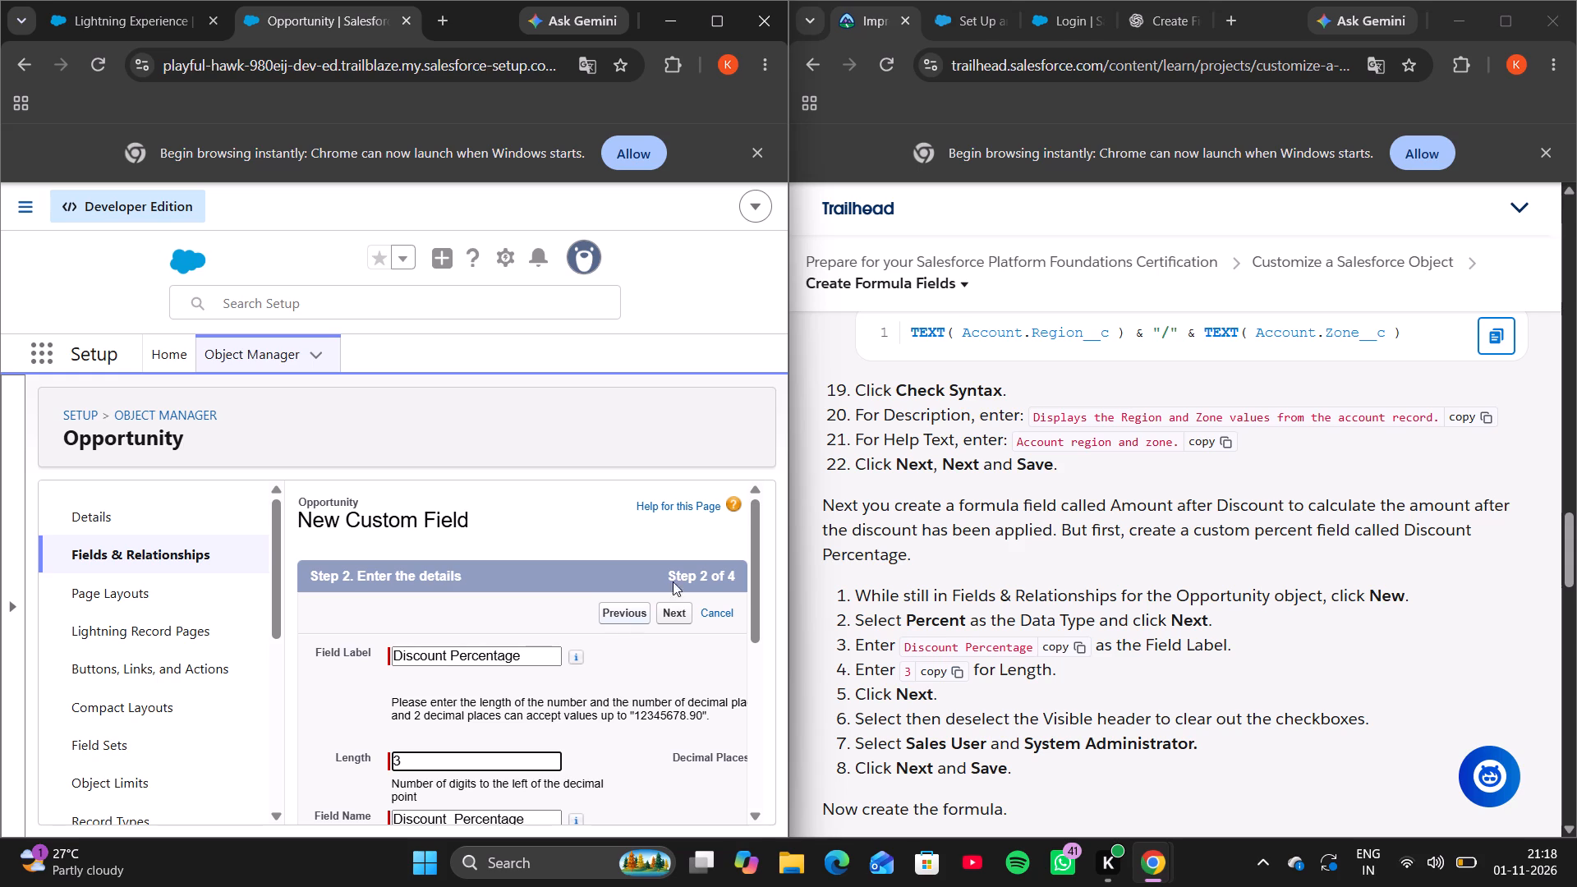
{"action": "left_click", "coordinate": [671, 611]}
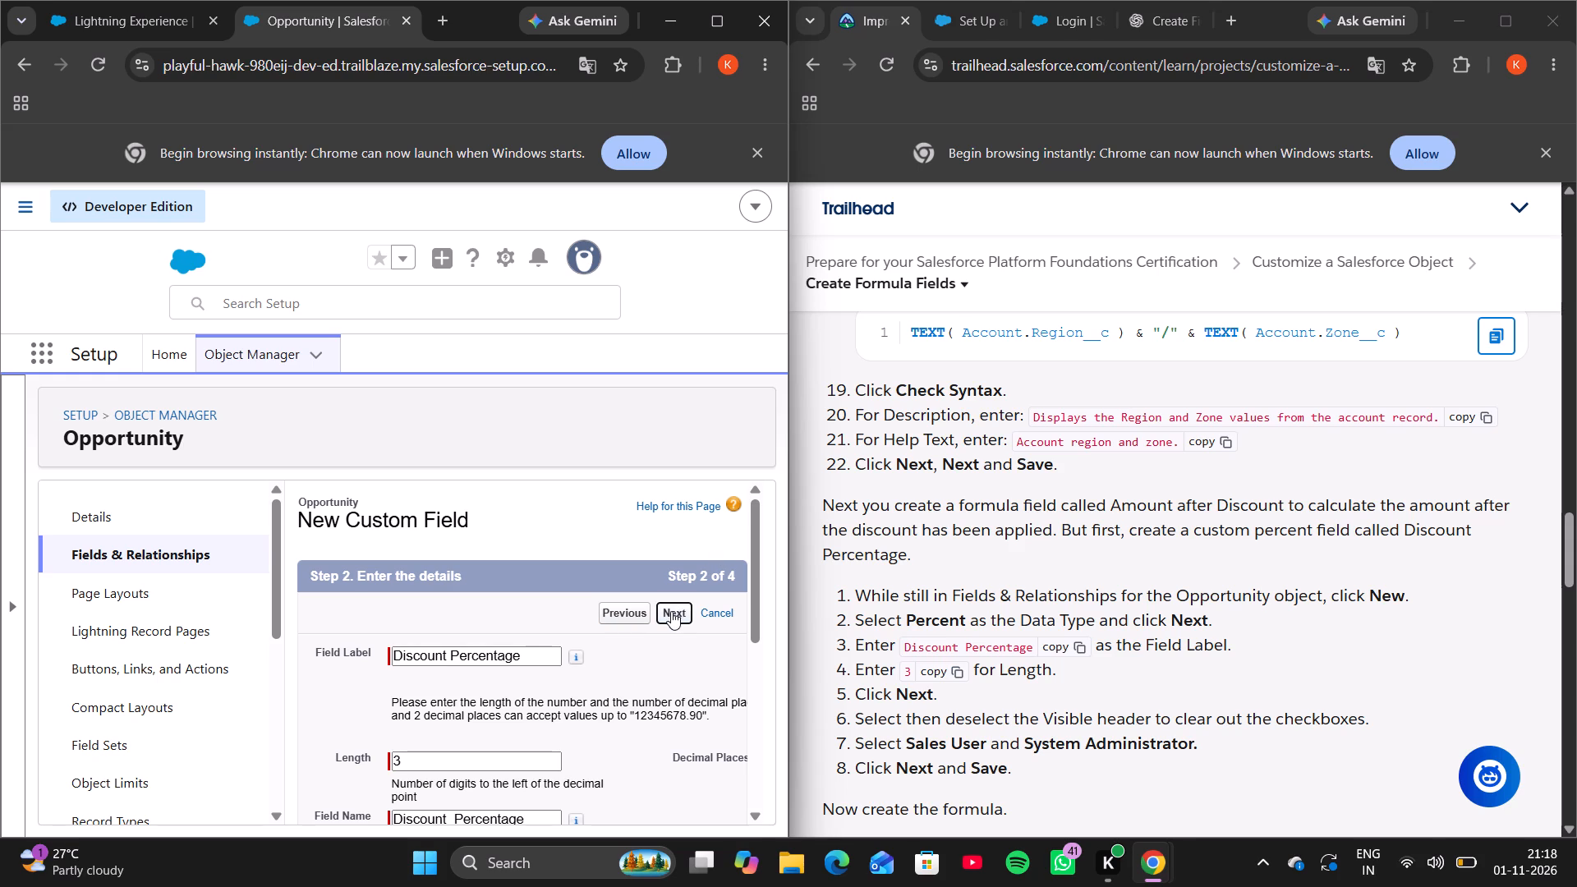
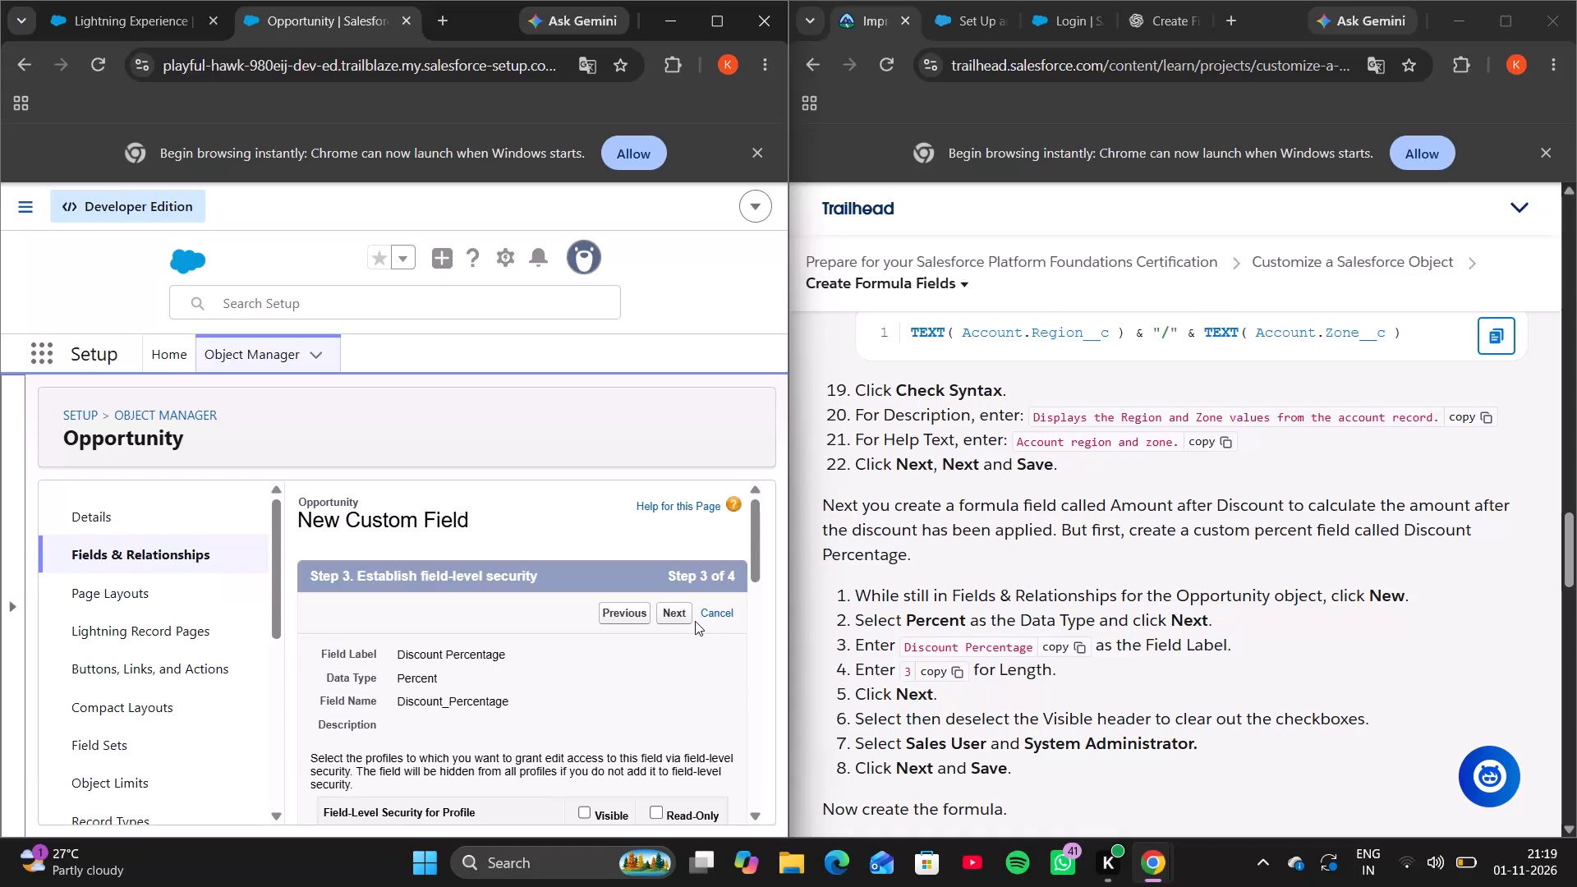
Make the Discount Percentage field visible only to the Sales User and System Administrator profiles, and save the field.
{"action": "scroll", "coordinate": [604, 637], "scroll_direction": "down", "scroll_amount": 2}
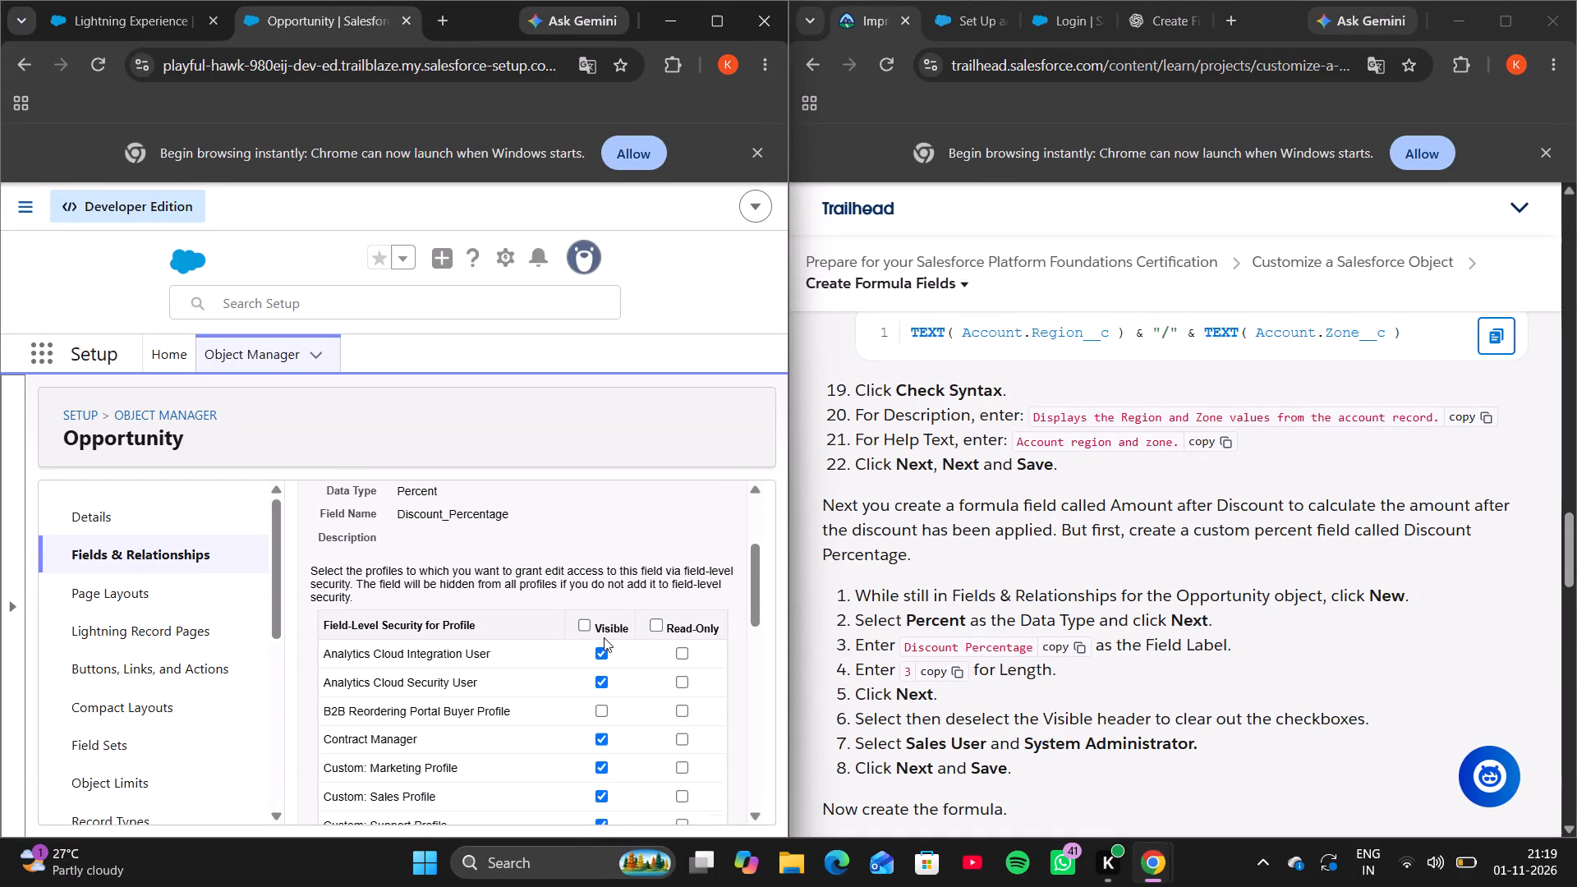
{"action": "left_click", "coordinate": [585, 622]}
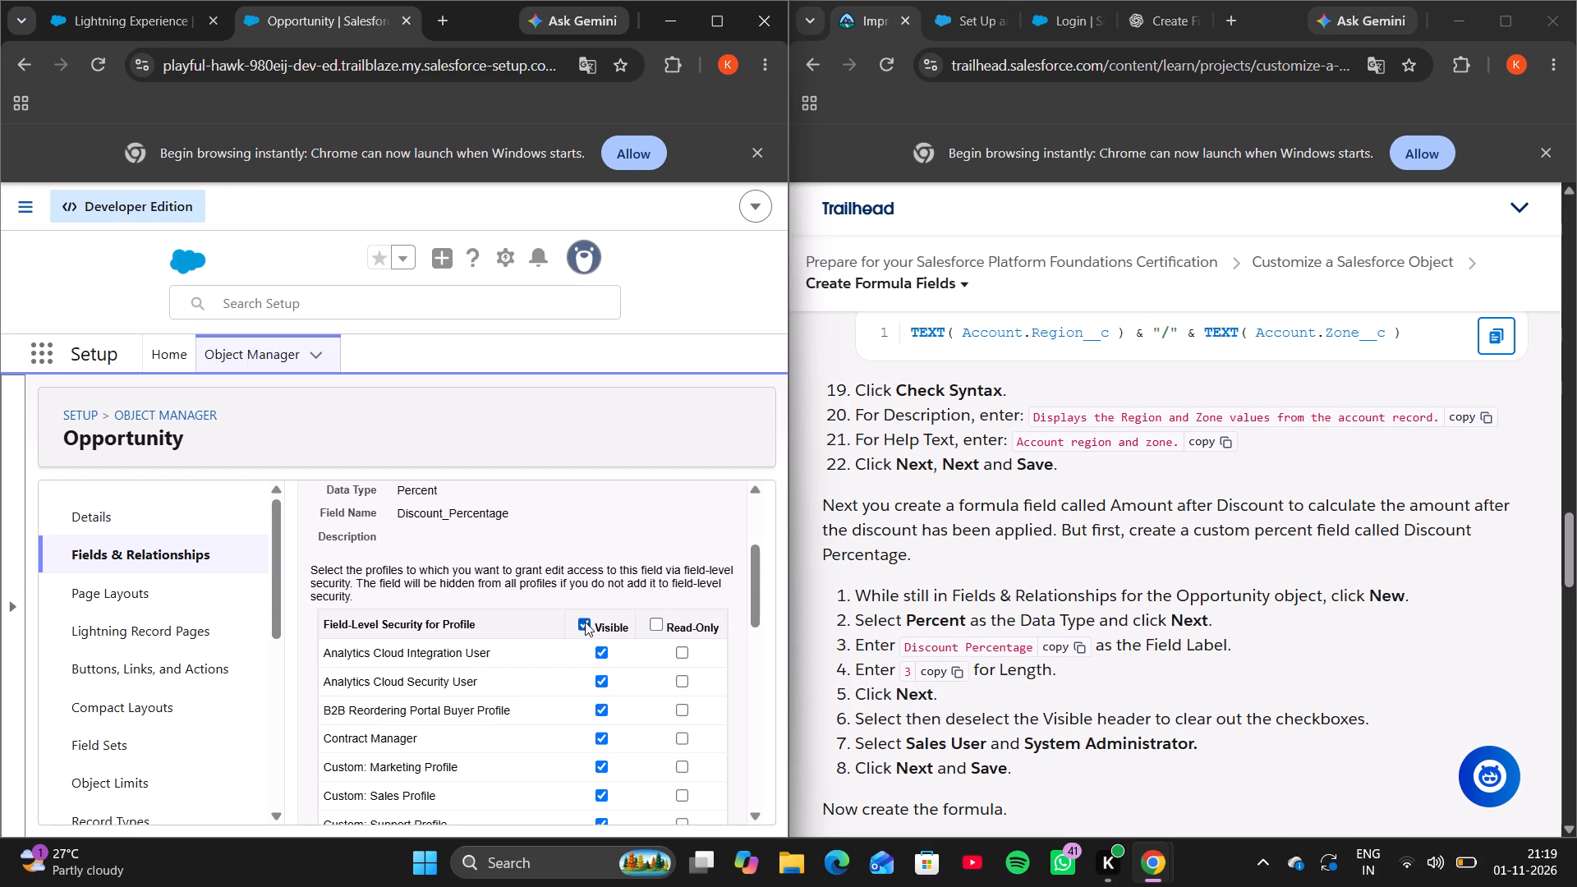
{"action": "left_click", "coordinate": [591, 625]}
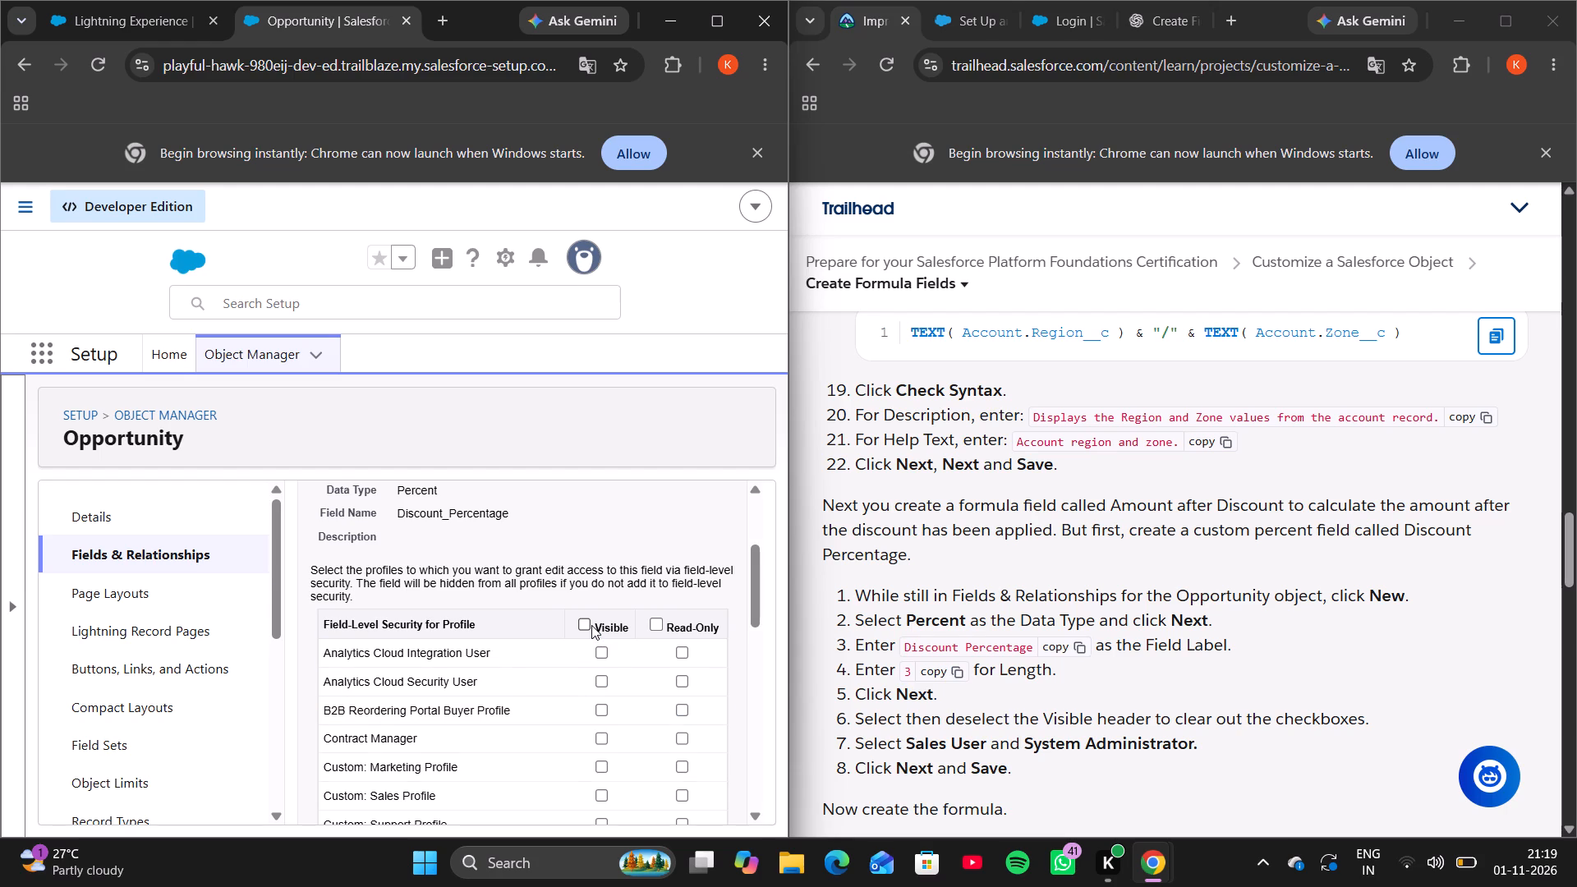
{"action": "scroll", "coordinate": [591, 625], "scroll_direction": "down", "scroll_amount": 8}
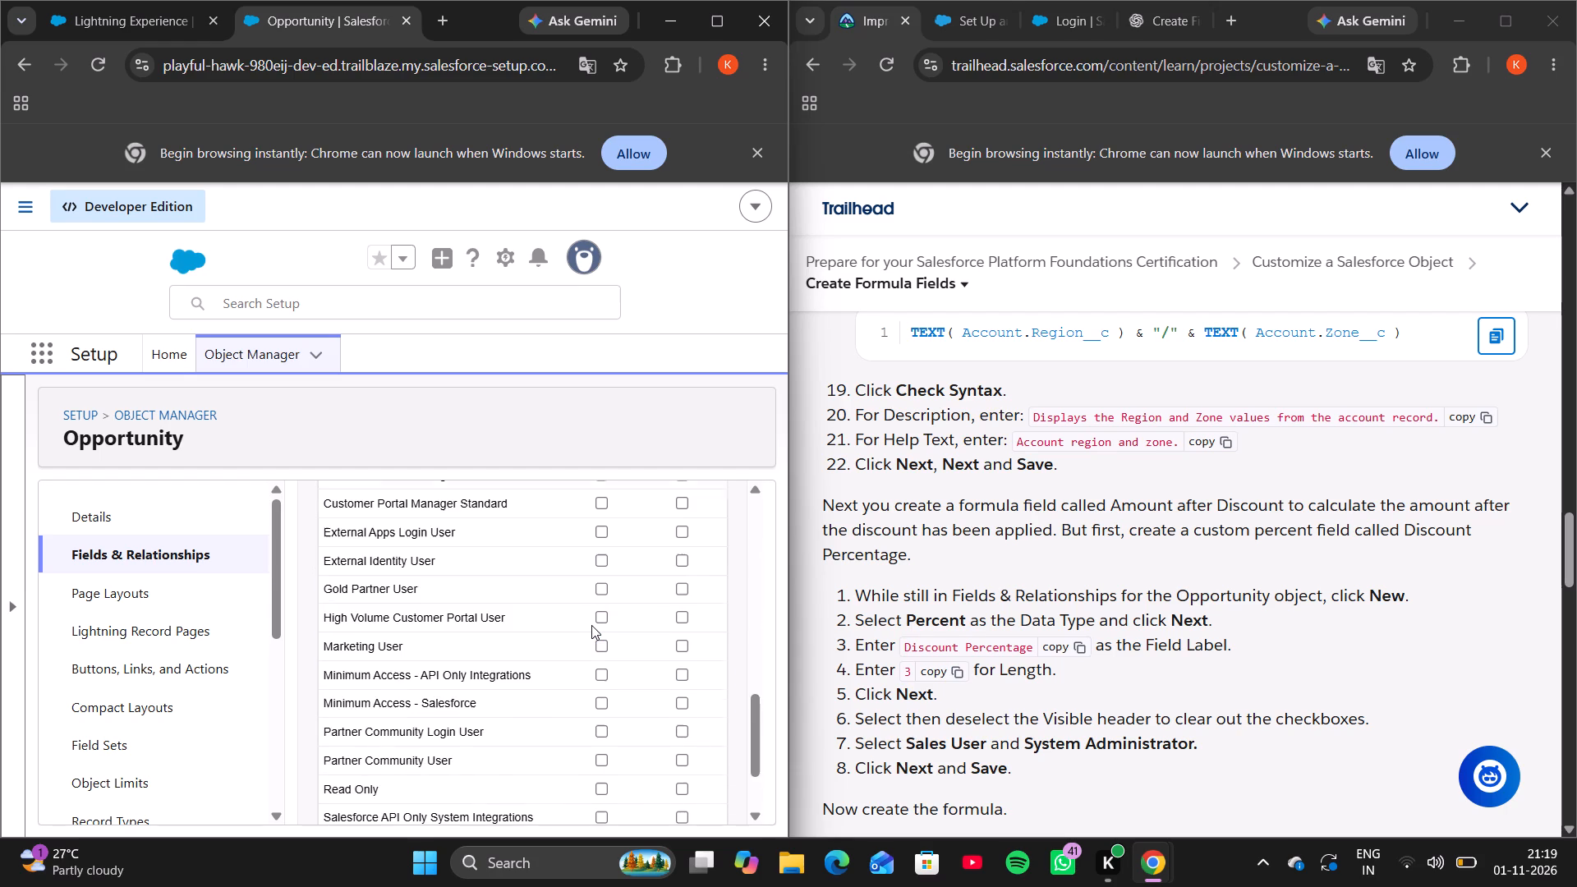
{"action": "left_click", "coordinate": [602, 600]}
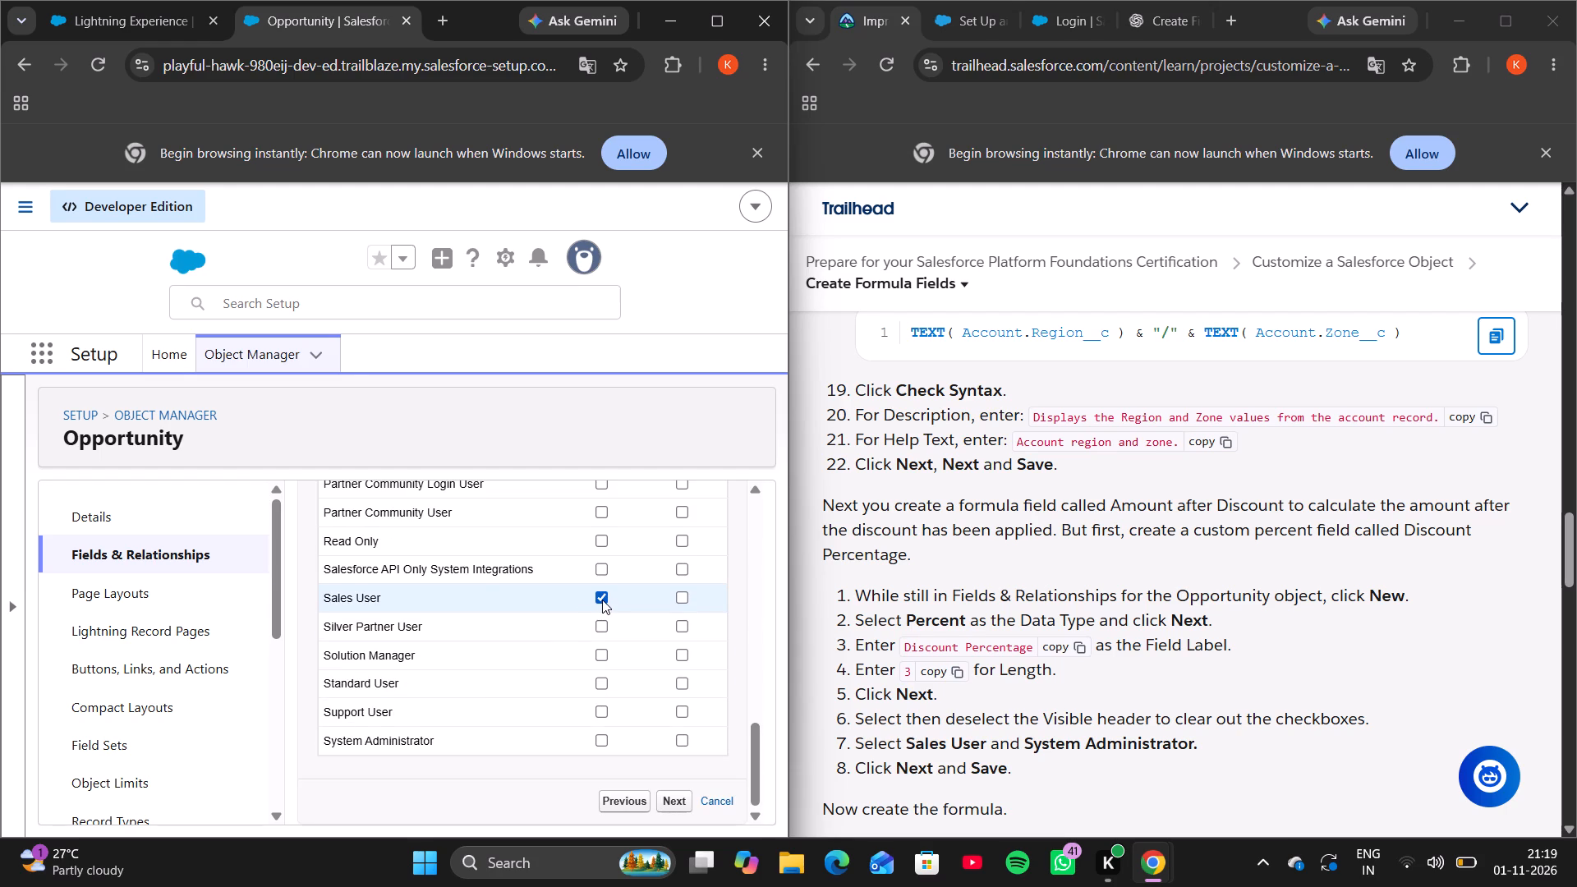
{"action": "left_click", "coordinate": [603, 737]}
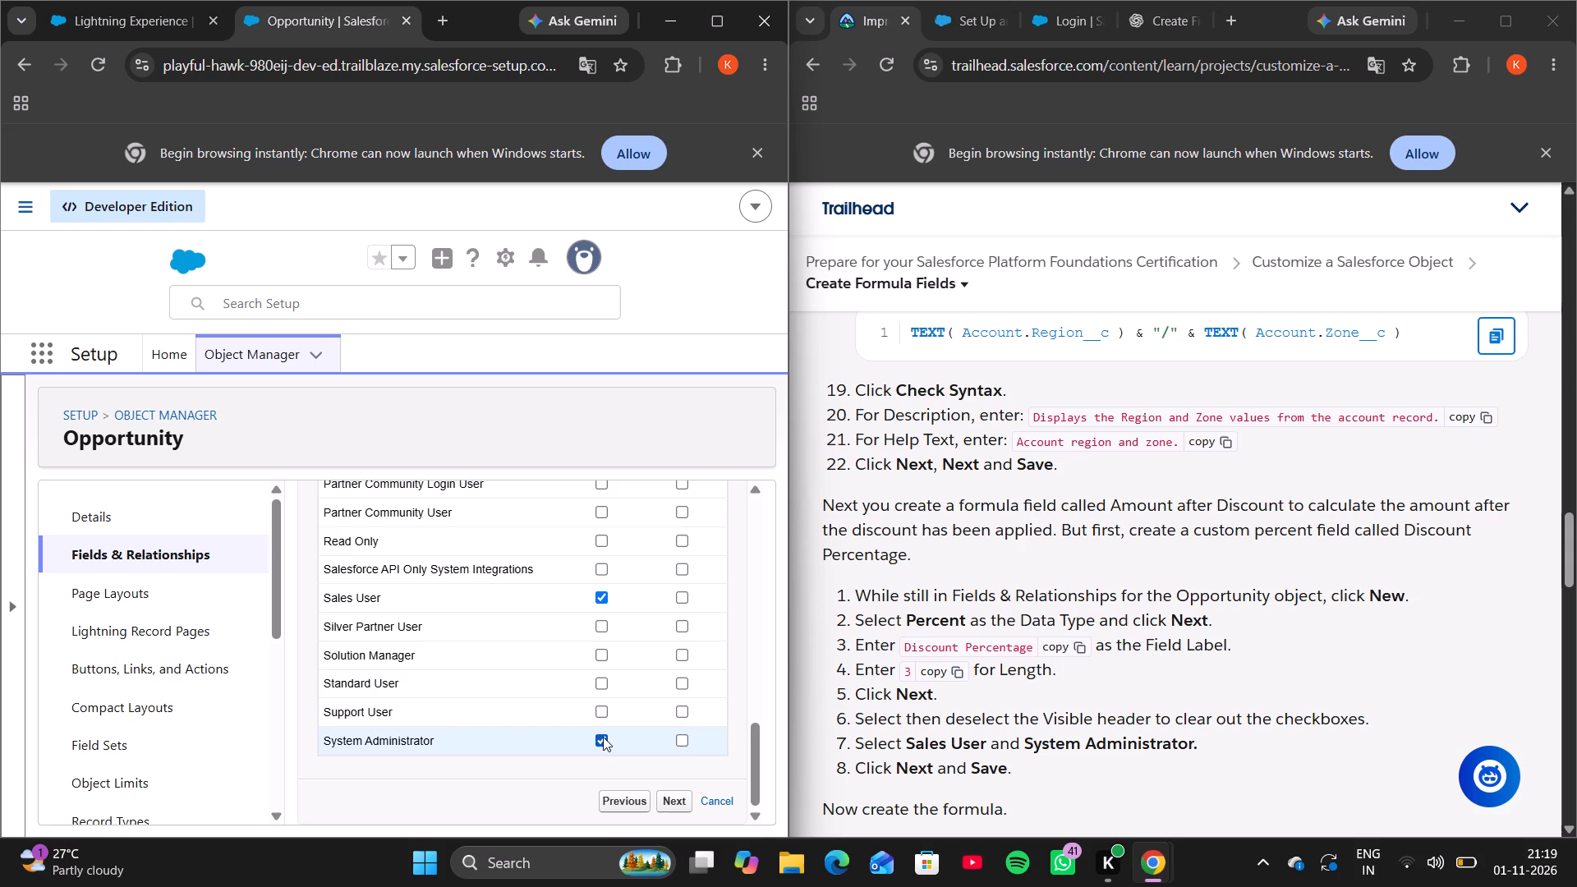
{"action": "left_click", "coordinate": [683, 800]}
{"action": "left_click", "coordinate": [679, 802]}
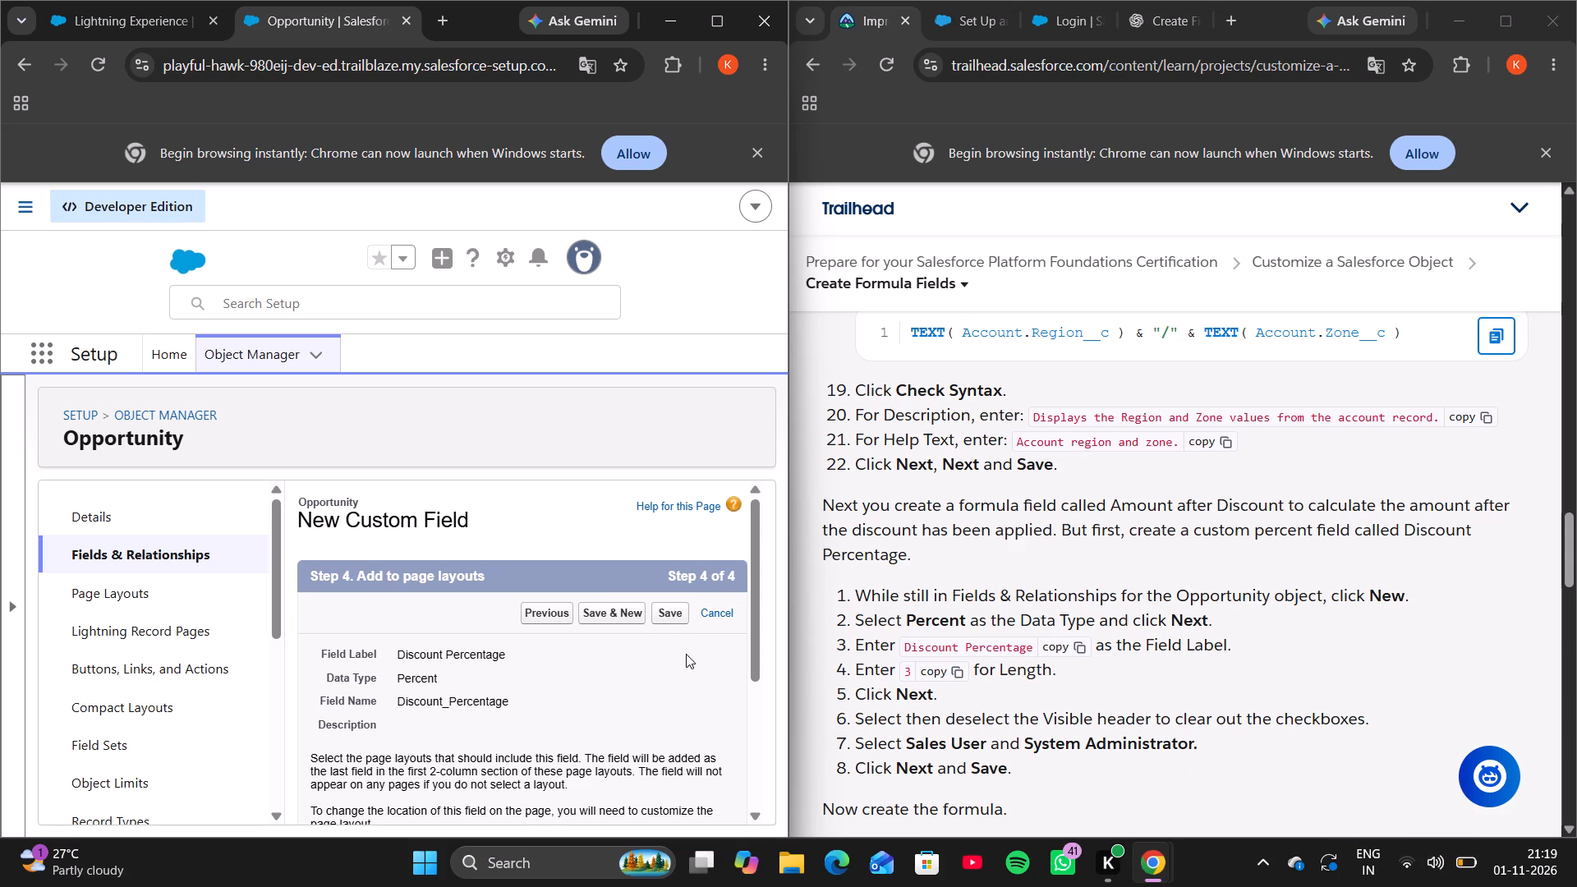
{"action": "left_click", "coordinate": [668, 611]}
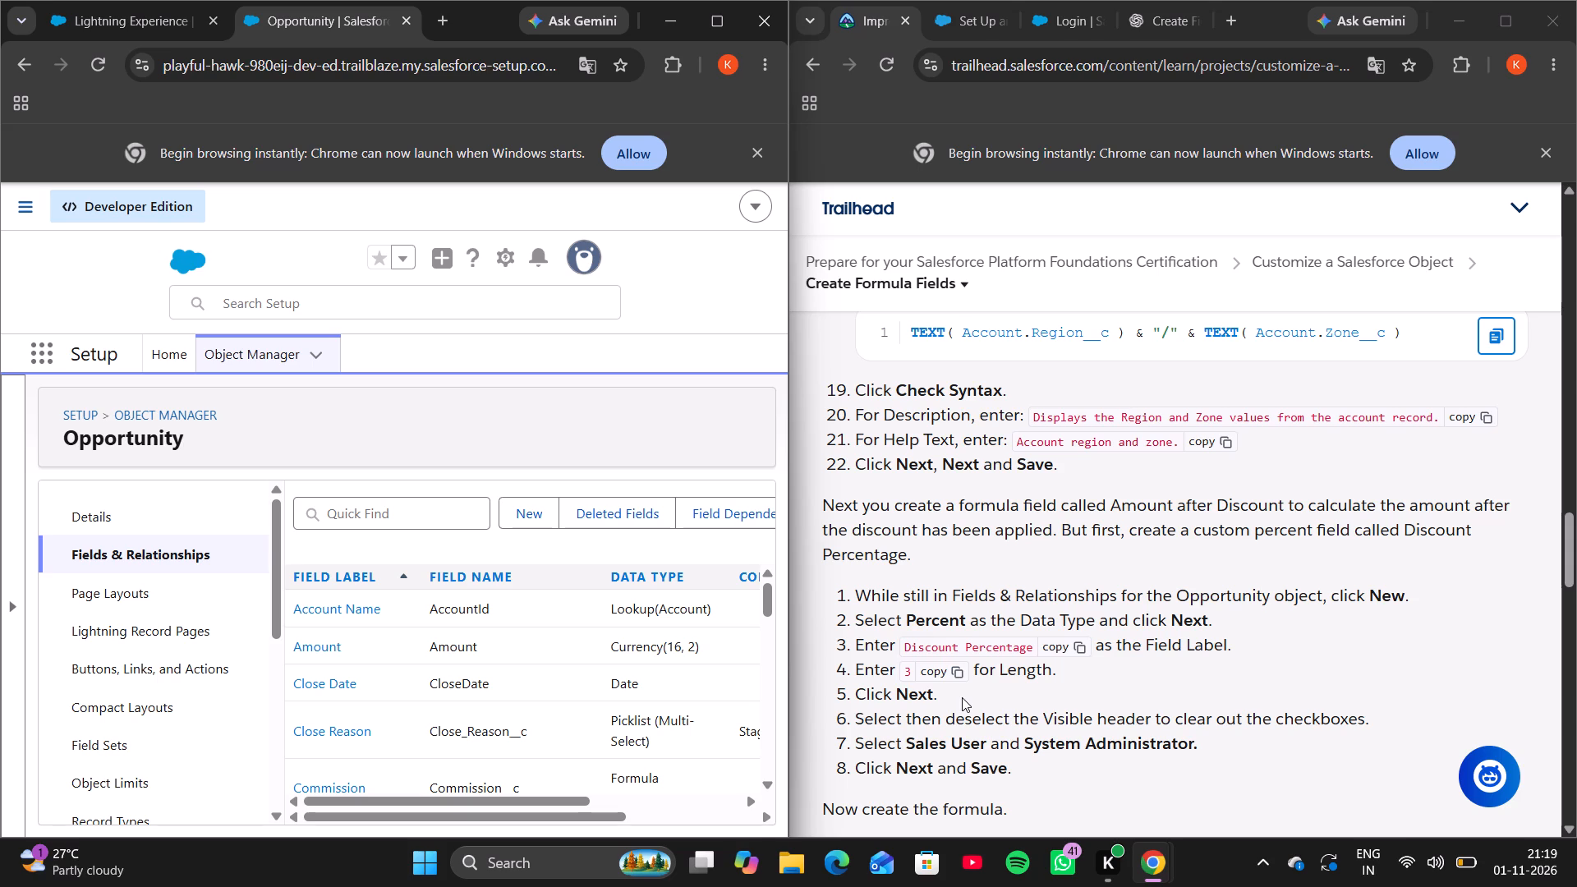
Start a new custom field on the Opportunity object for the discount formula.
{"action": "scroll", "coordinate": [1099, 760], "scroll_direction": "down", "scroll_amount": 2}
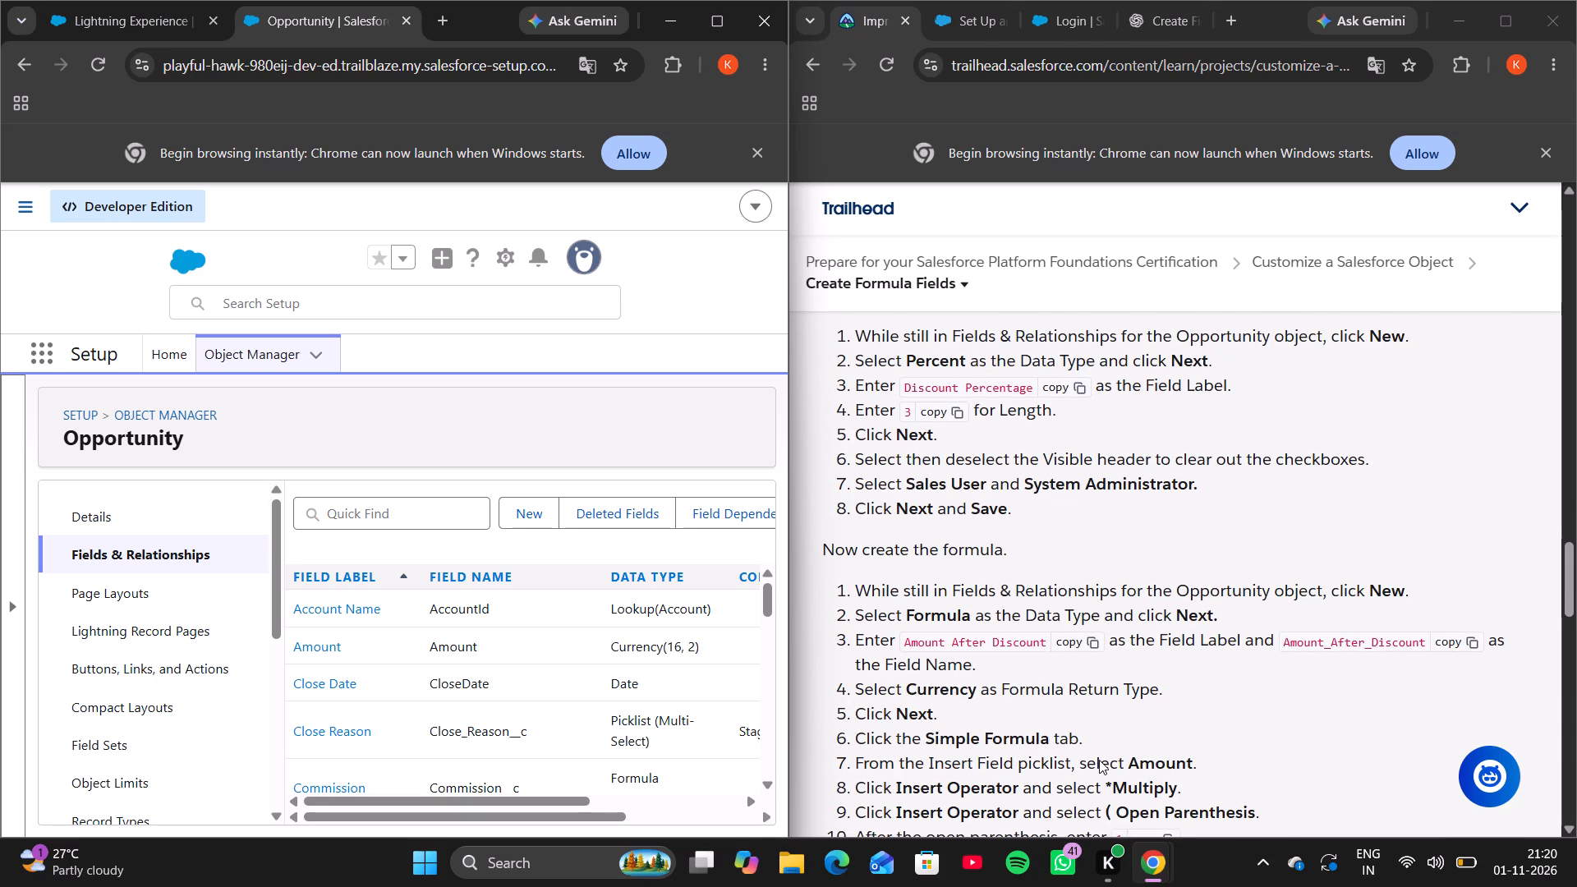
{"action": "scroll", "coordinate": [1099, 760], "scroll_direction": "down", "scroll_amount": 1}
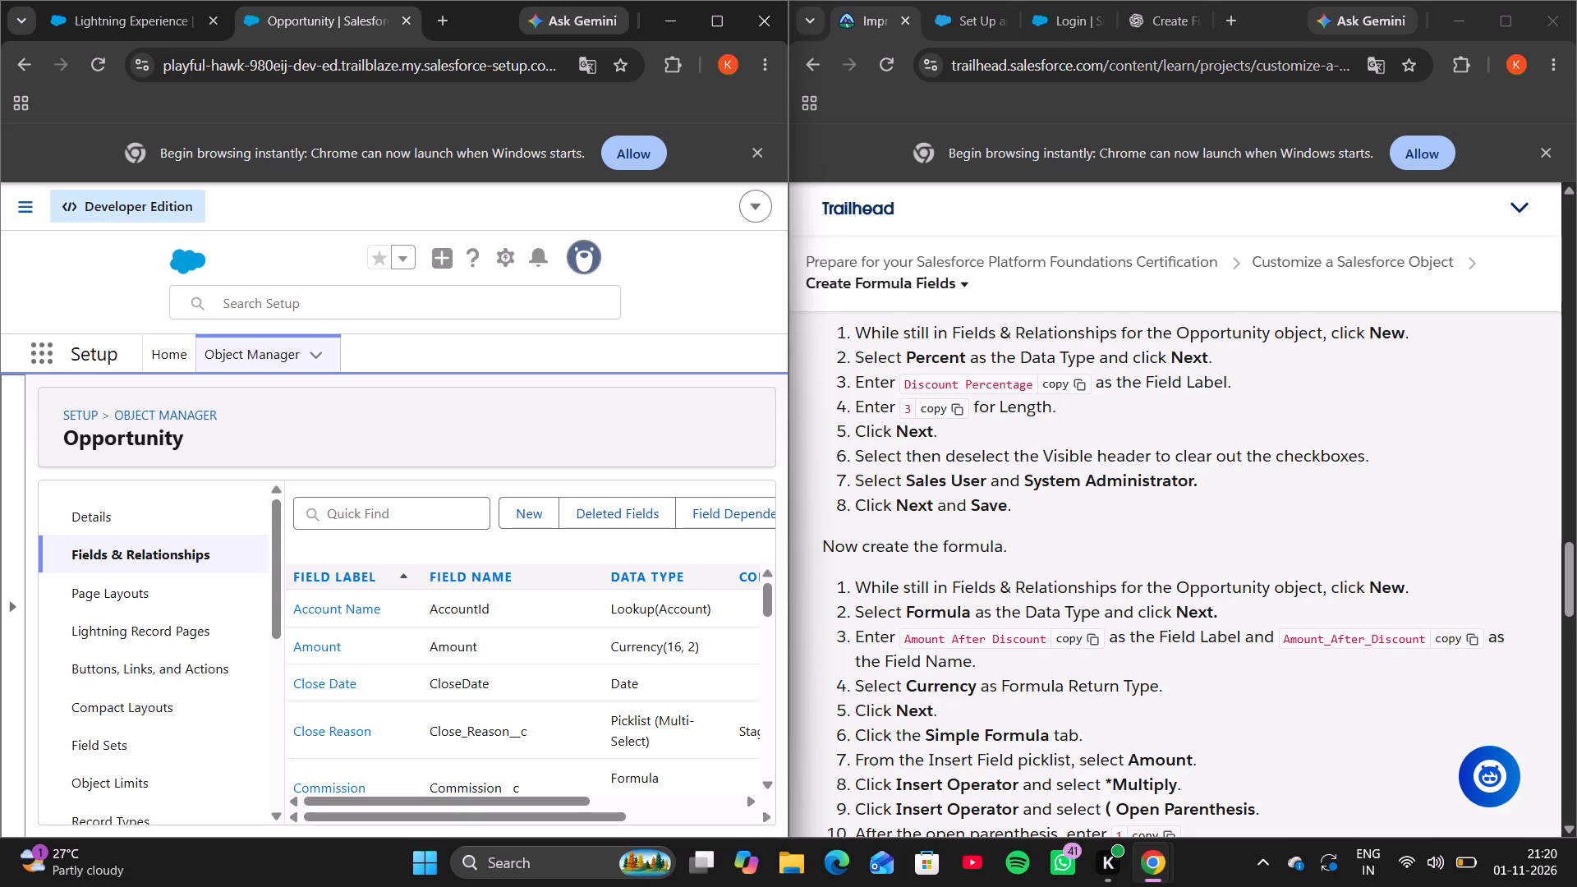
{"action": "left_click", "coordinate": [541, 512]}
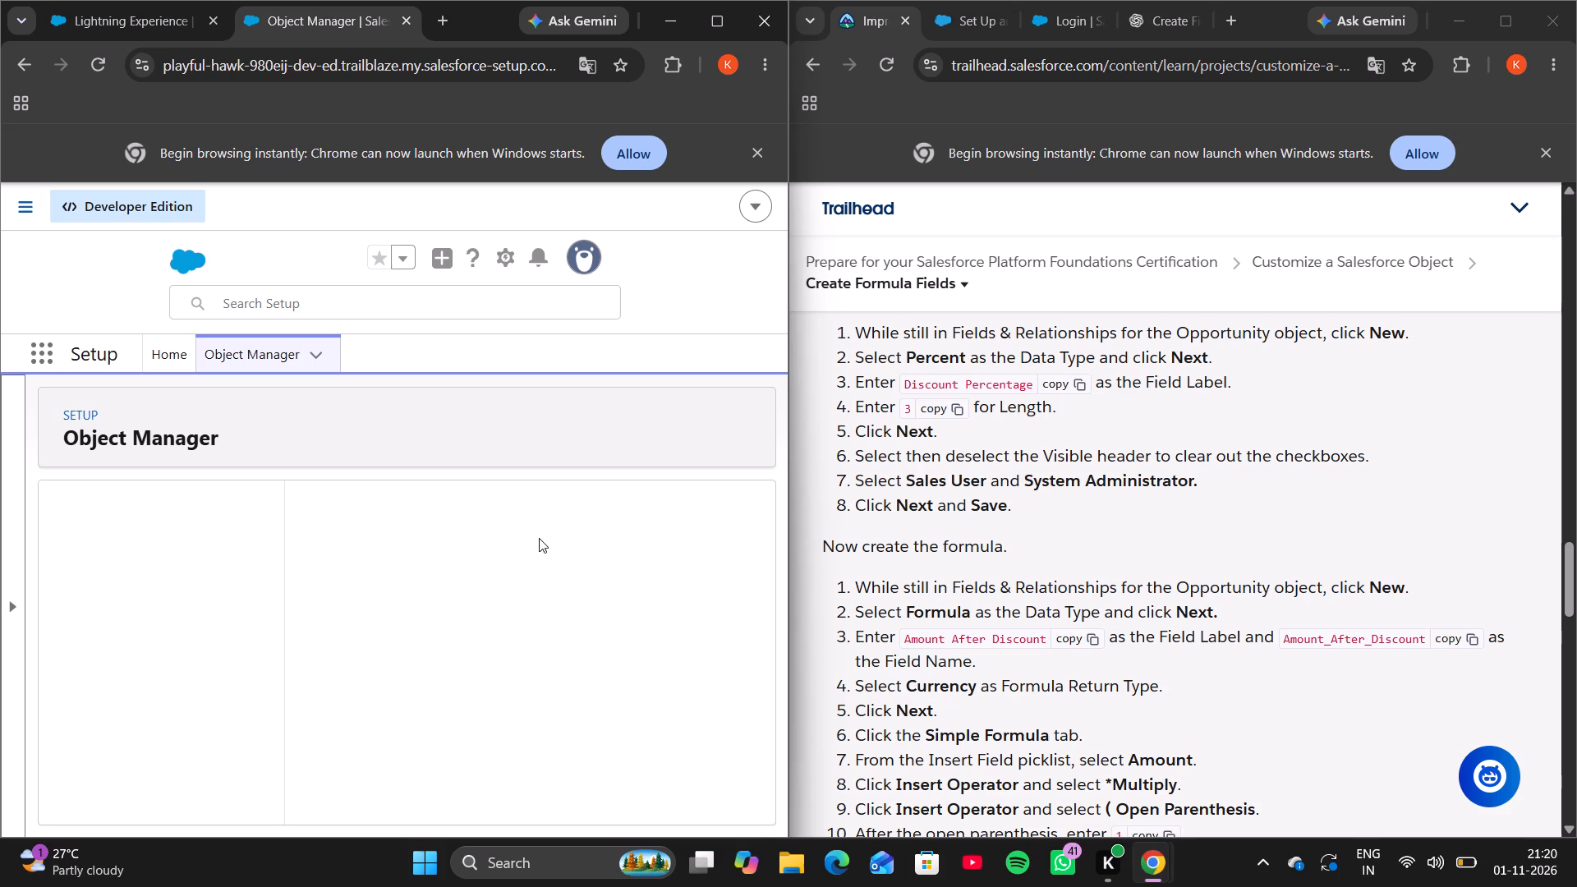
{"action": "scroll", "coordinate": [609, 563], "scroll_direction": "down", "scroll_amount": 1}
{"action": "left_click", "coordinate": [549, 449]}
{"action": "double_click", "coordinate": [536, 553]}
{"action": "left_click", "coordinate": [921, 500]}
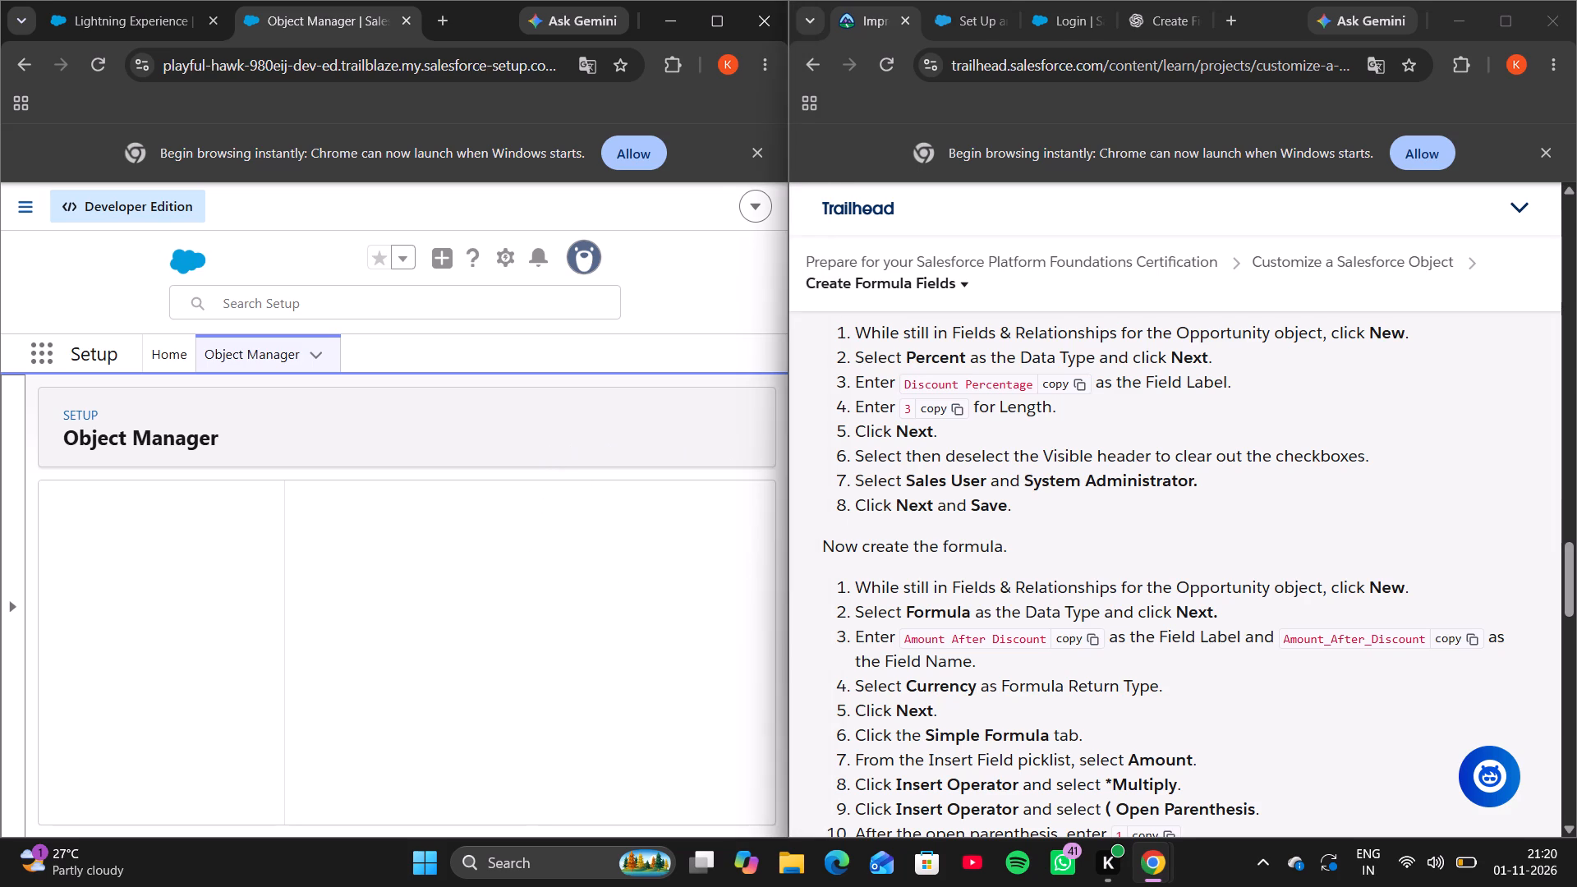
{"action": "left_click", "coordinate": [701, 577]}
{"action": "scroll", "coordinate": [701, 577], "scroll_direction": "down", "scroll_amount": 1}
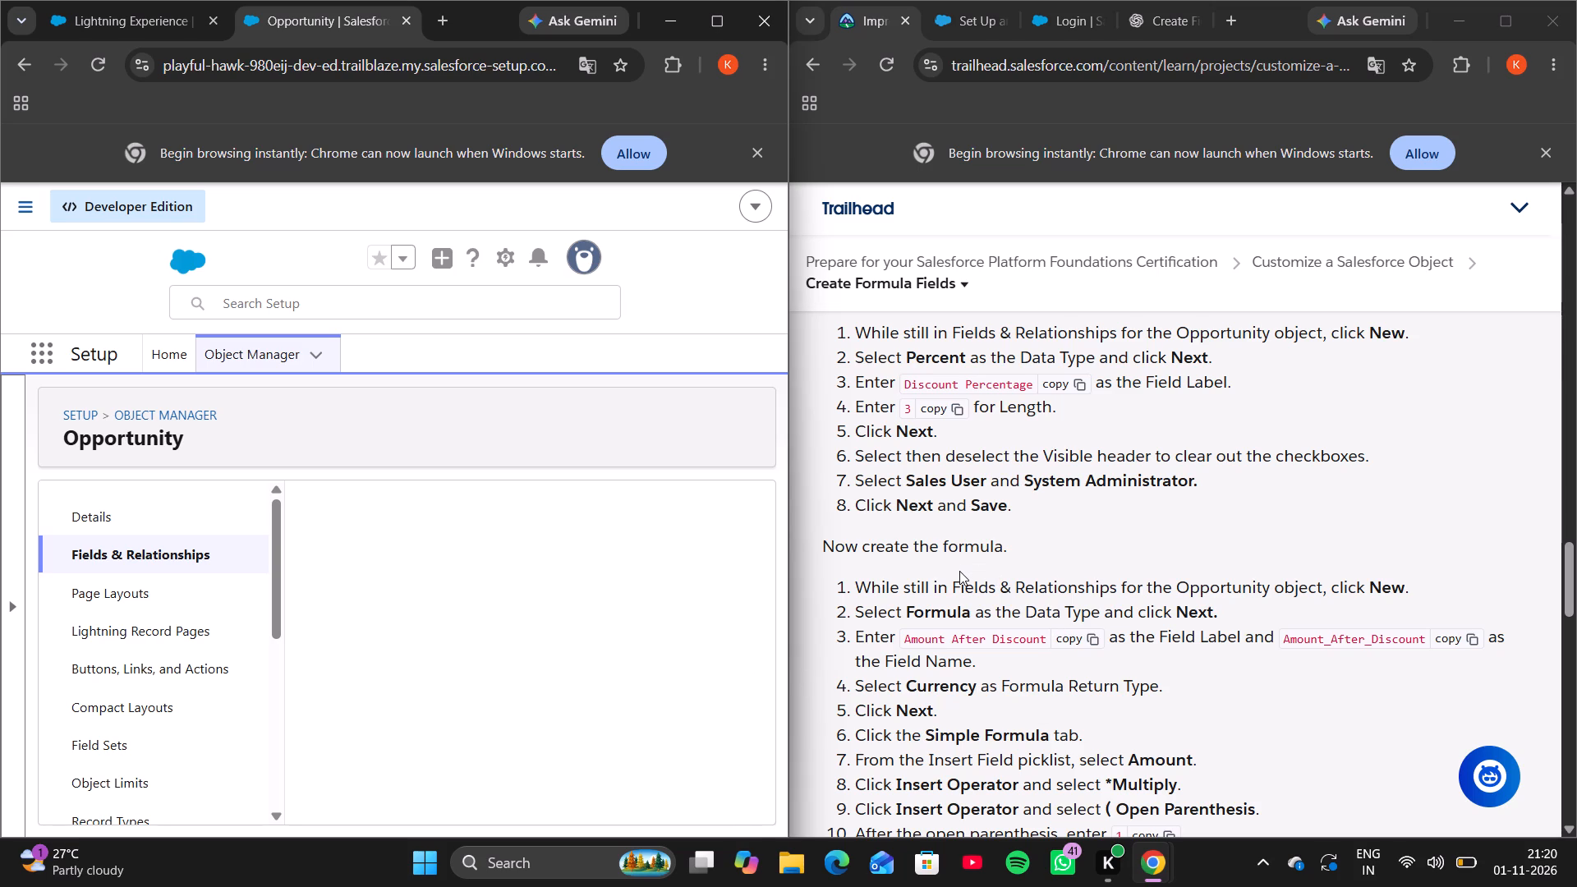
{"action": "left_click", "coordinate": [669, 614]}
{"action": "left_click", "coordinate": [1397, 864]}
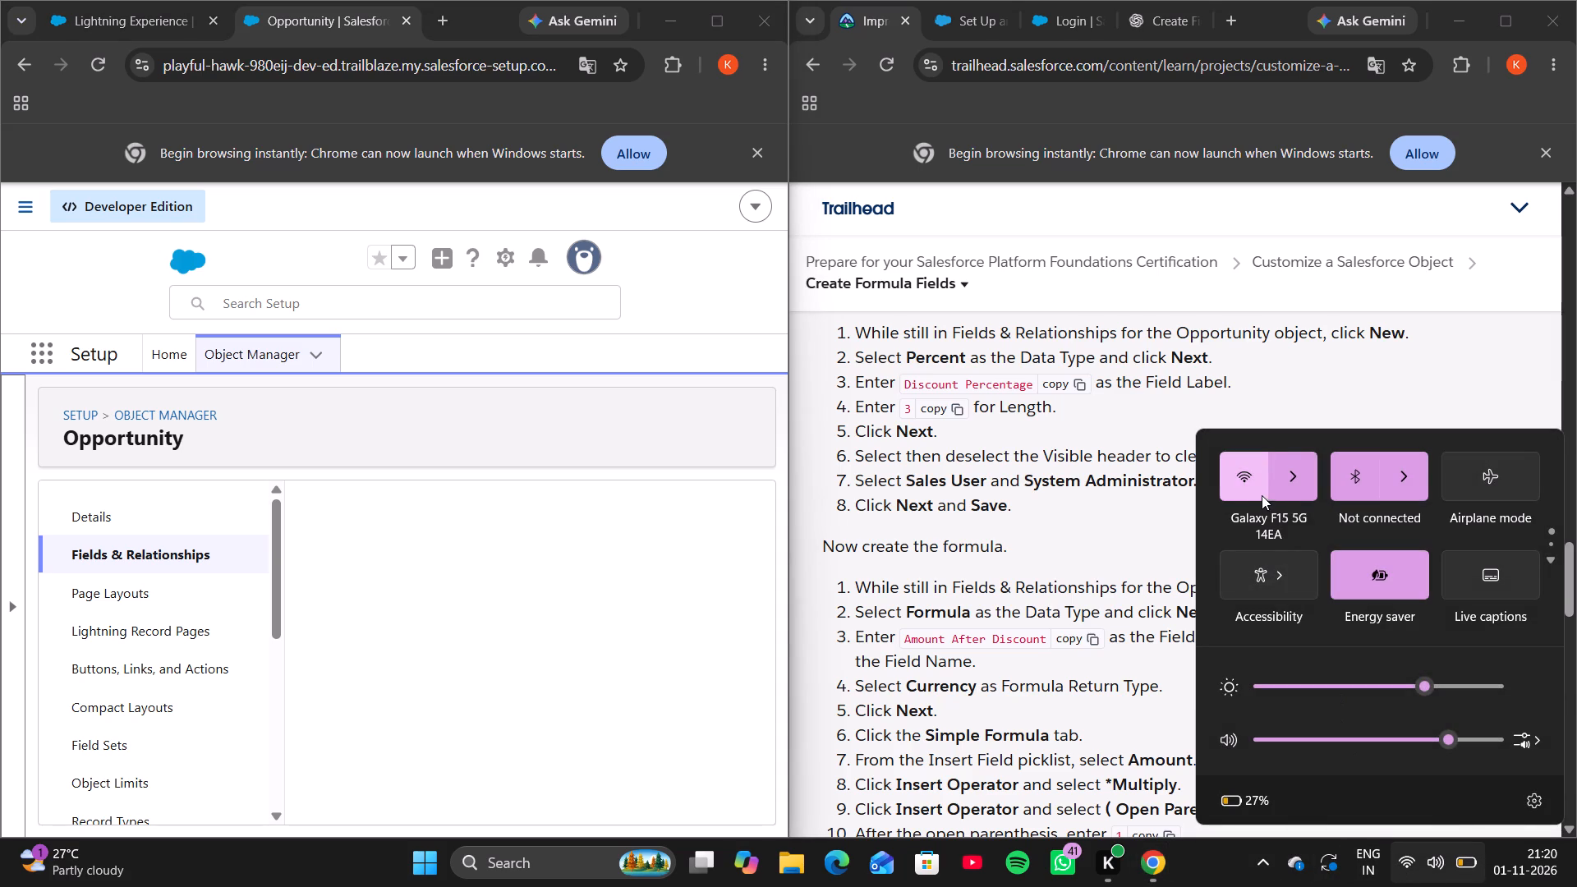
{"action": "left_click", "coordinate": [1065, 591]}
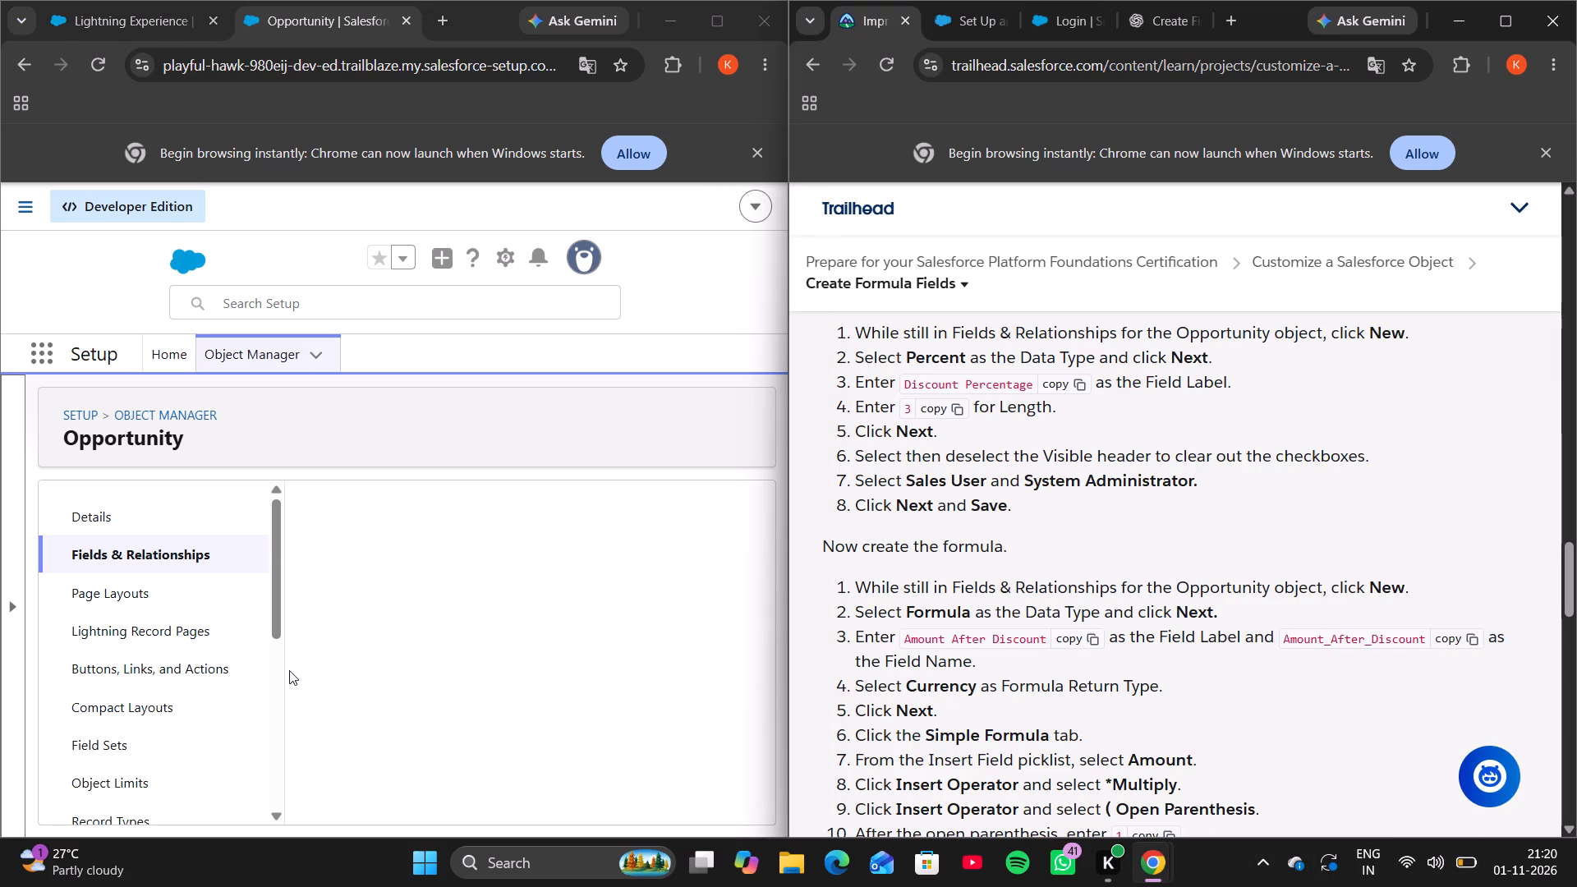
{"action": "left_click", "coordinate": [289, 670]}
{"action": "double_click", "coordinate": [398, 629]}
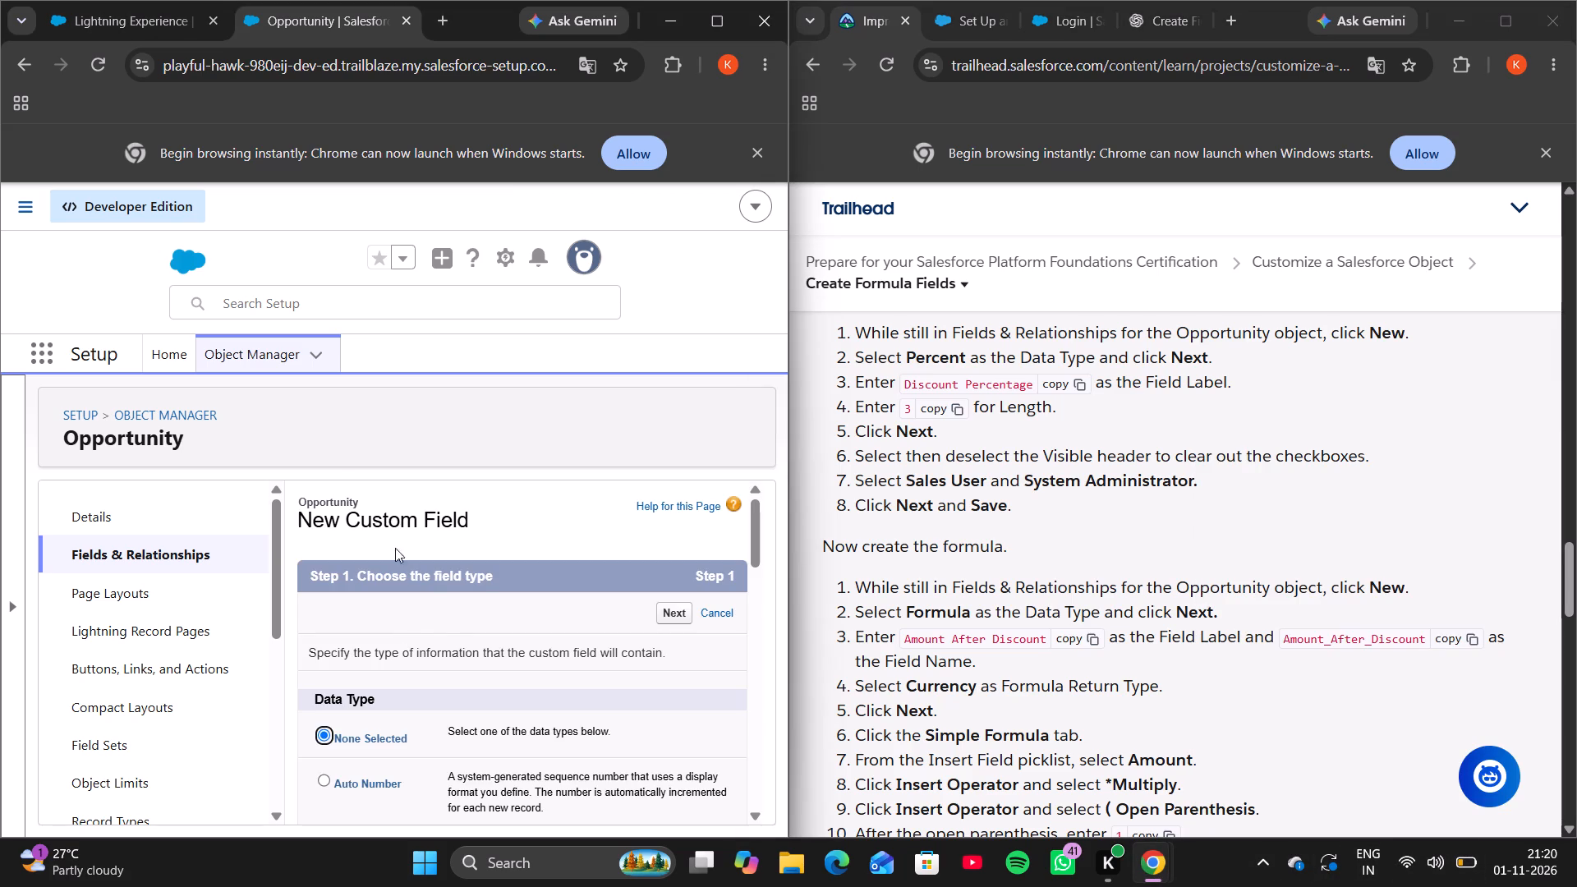
Choose Formula as the new Opportunity field's data type and continue to the output type settings.
{"action": "scroll", "coordinate": [440, 632], "scroll_direction": "down", "scroll_amount": 3}
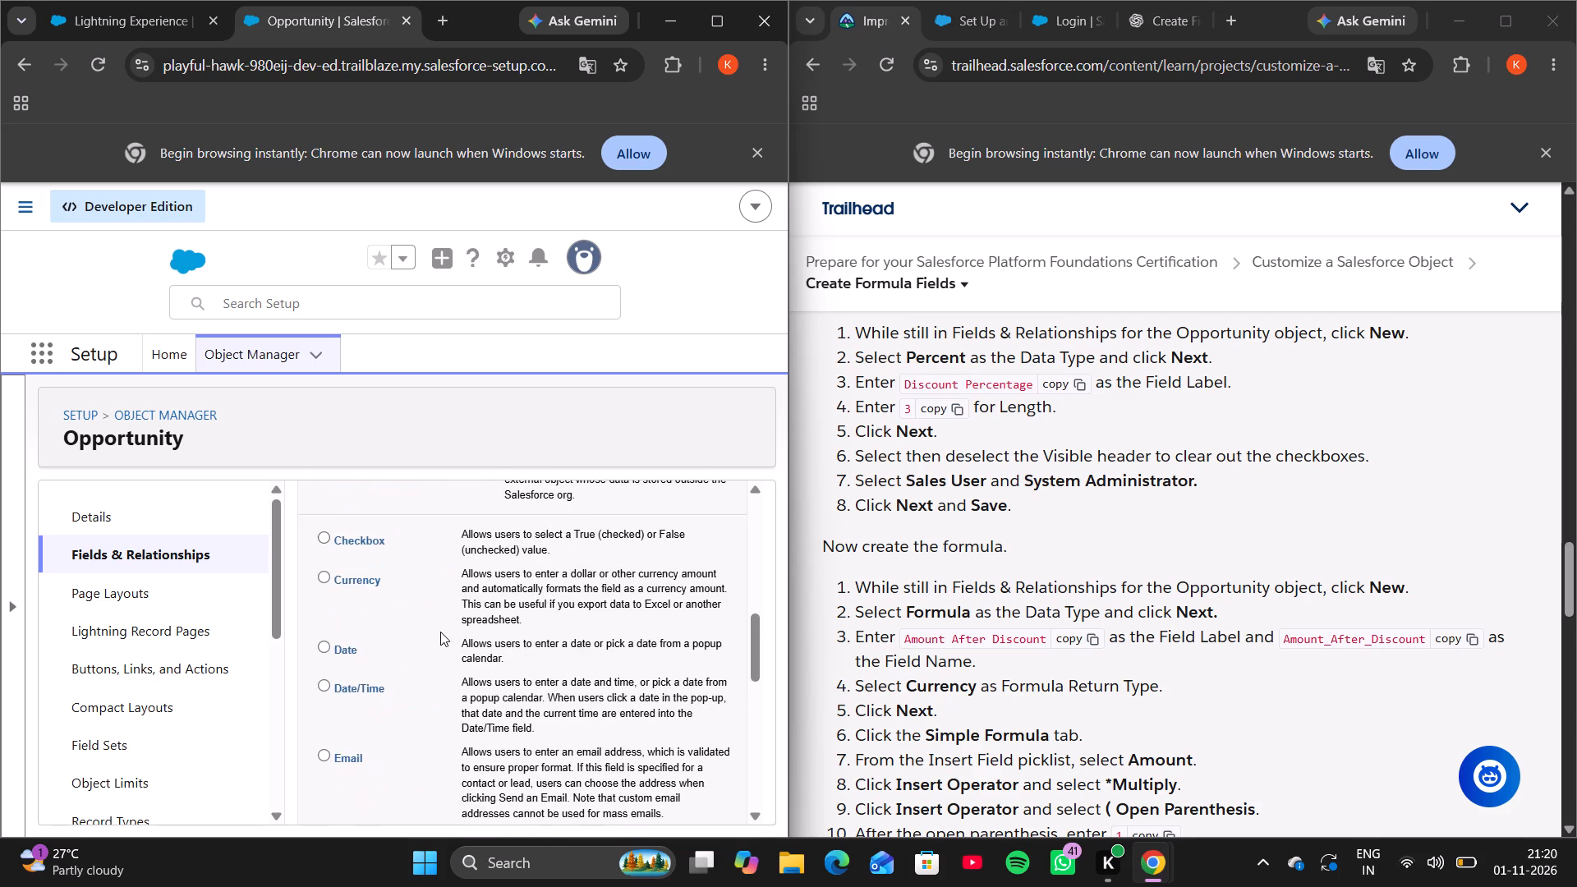
{"action": "scroll", "coordinate": [440, 632], "scroll_direction": "down", "scroll_amount": 3}
{"action": "scroll", "coordinate": [440, 632], "scroll_direction": "up", "scroll_amount": 1}
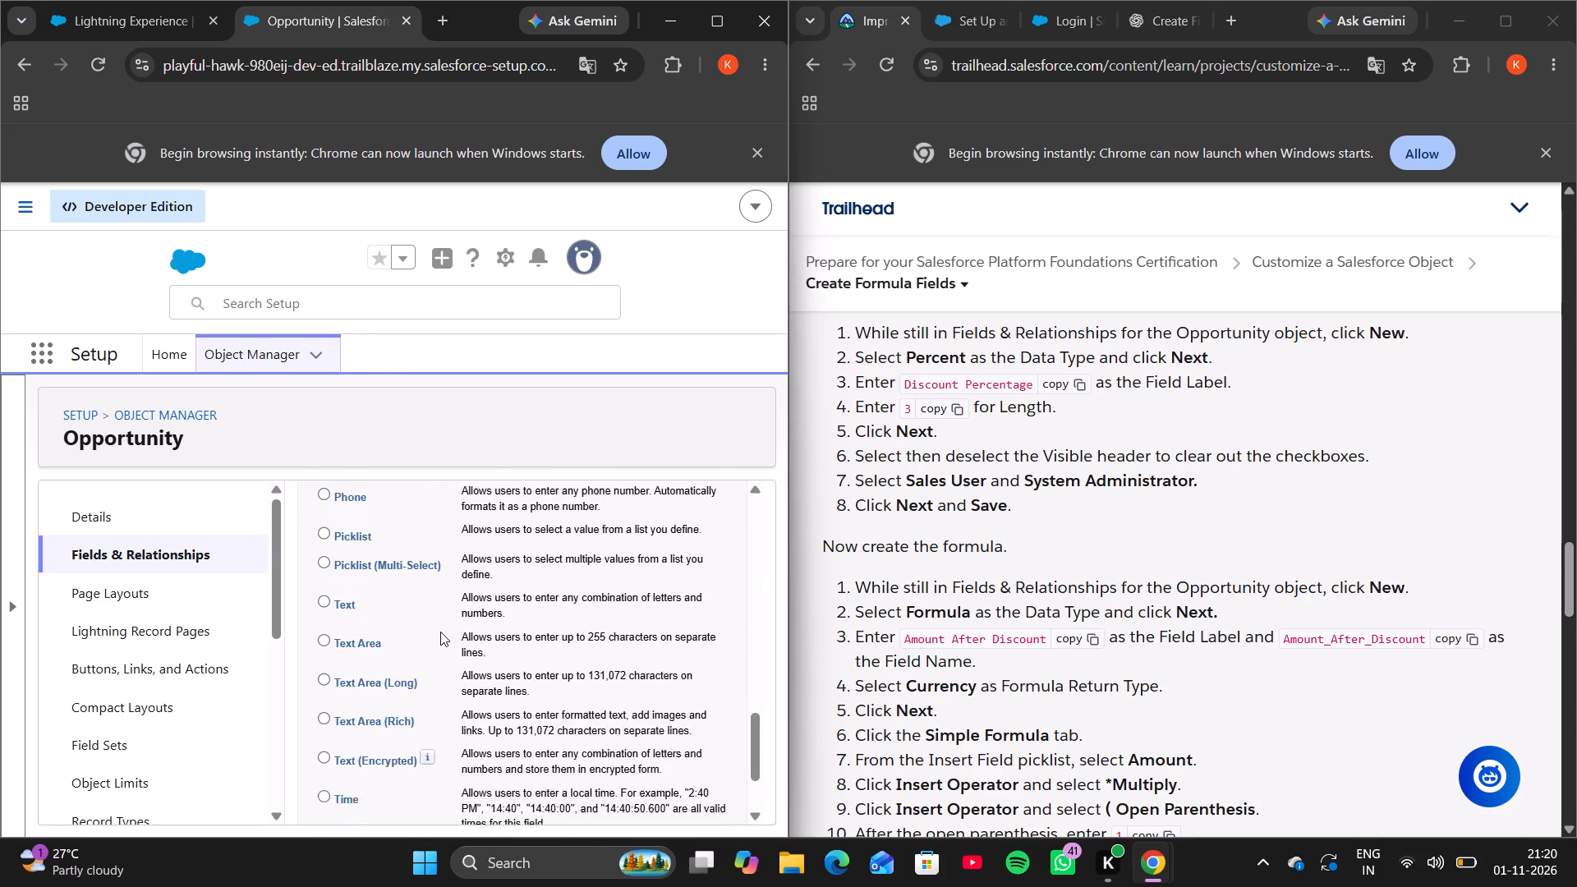
{"action": "scroll", "coordinate": [440, 632], "scroll_direction": "up", "scroll_amount": 1}
{"action": "left_click", "coordinate": [325, 579]}
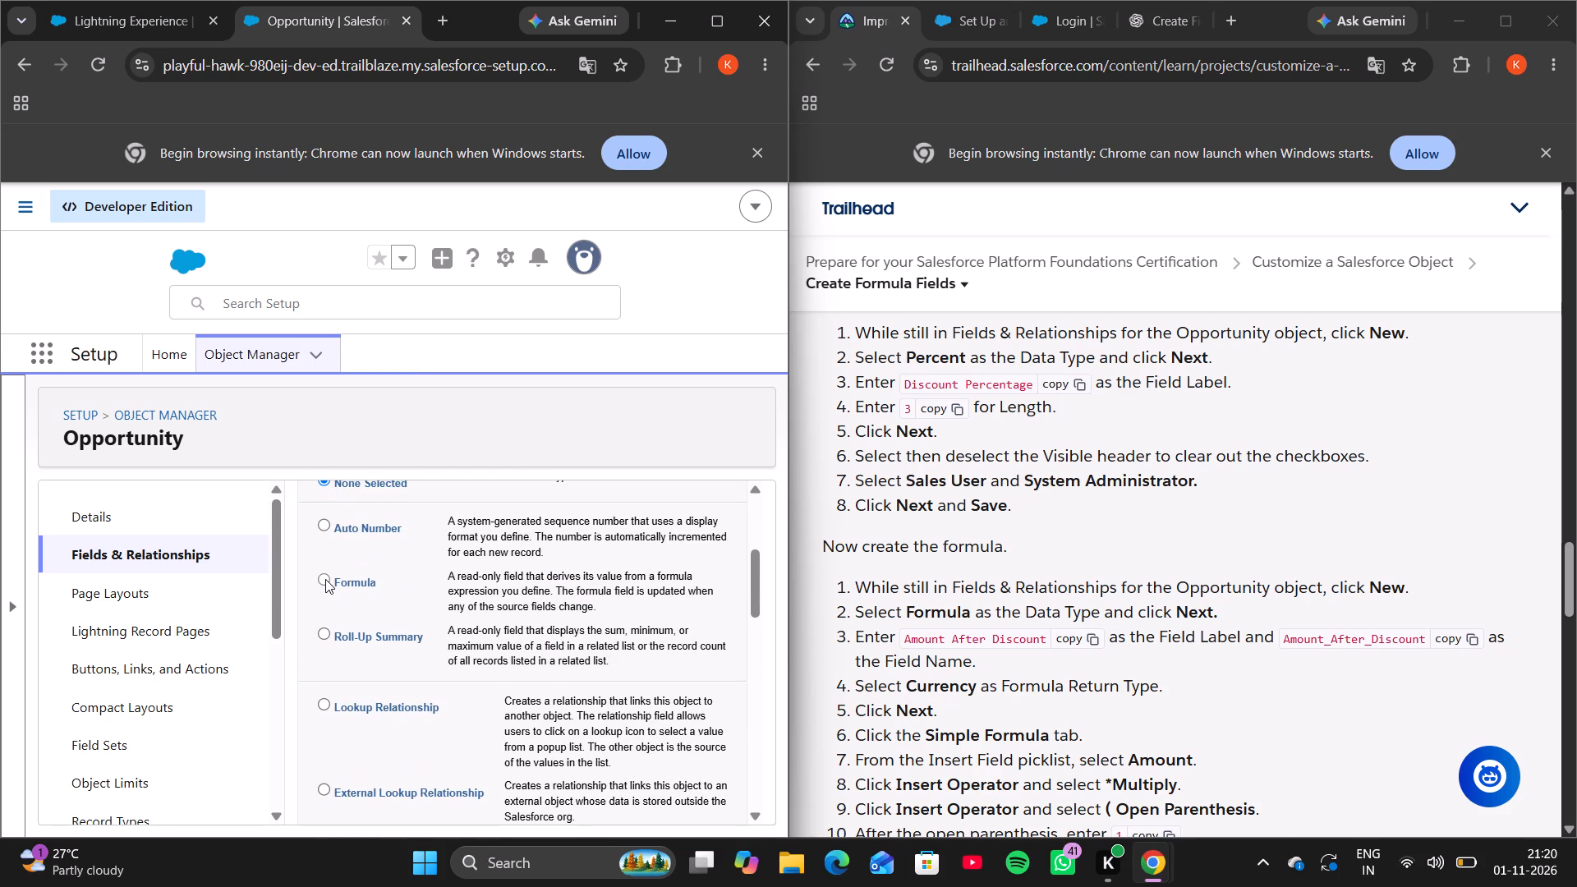
{"action": "scroll", "coordinate": [463, 590], "scroll_direction": "up", "scroll_amount": 3}
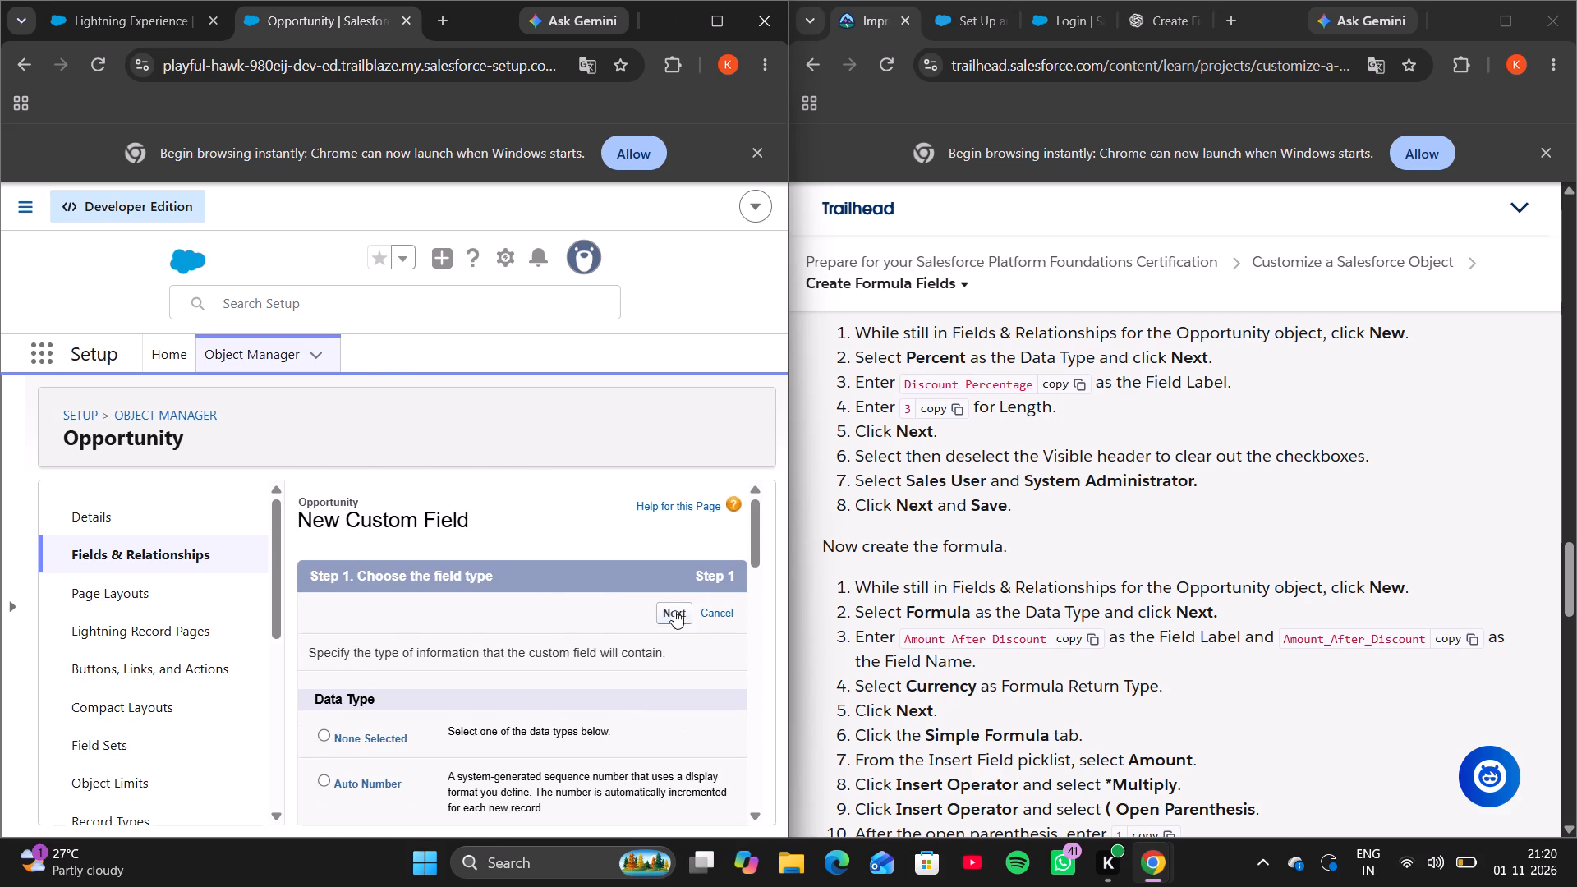
{"action": "left_click", "coordinate": [671, 609]}
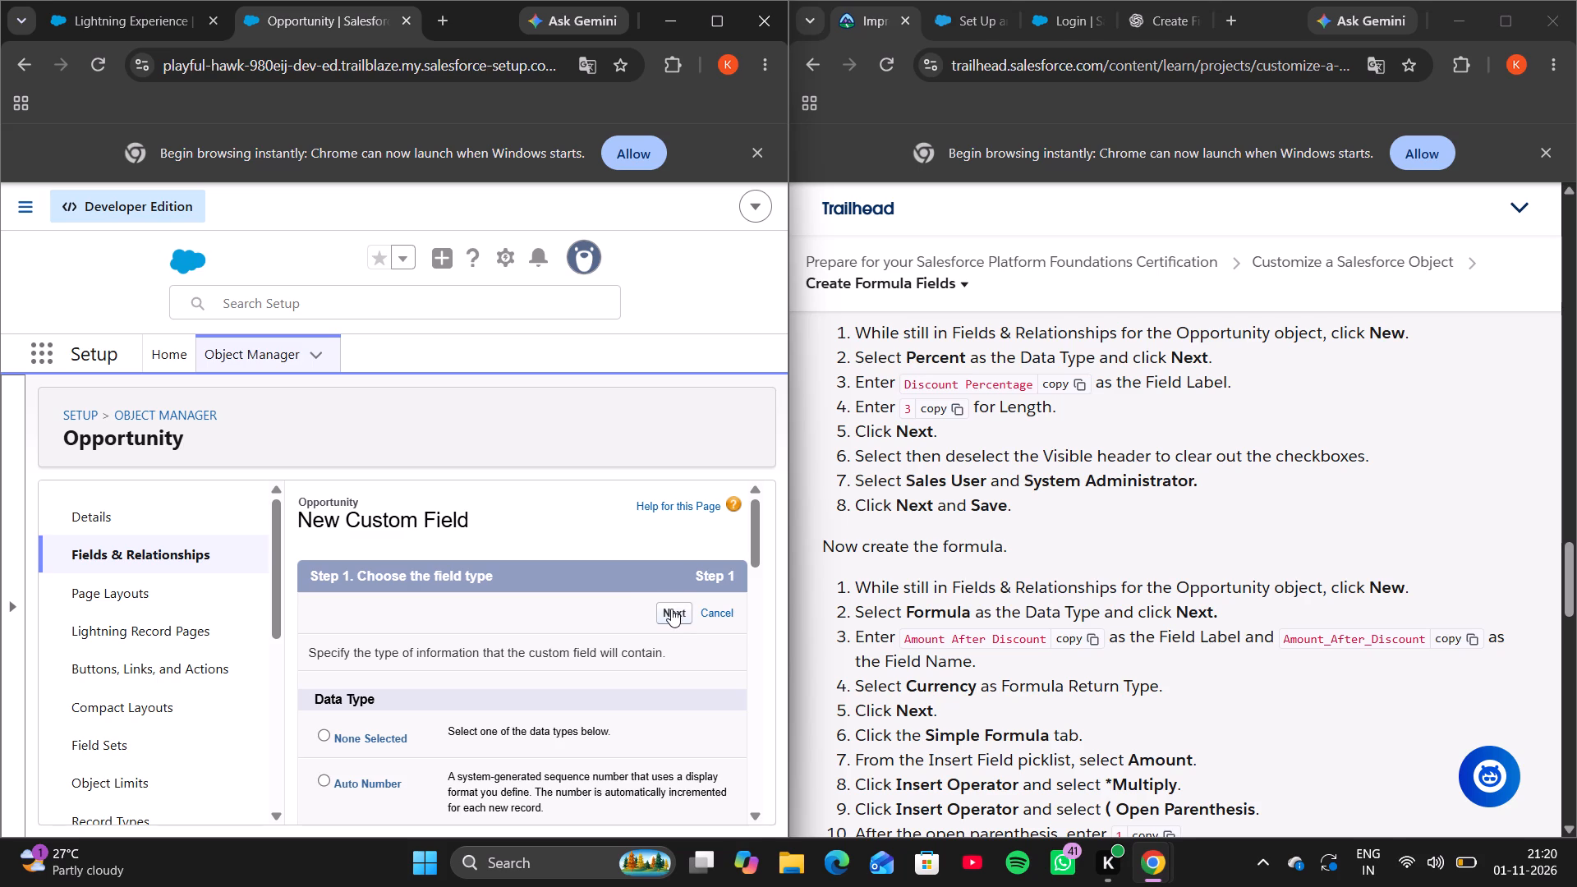
{"action": "left_click", "coordinate": [671, 609]}
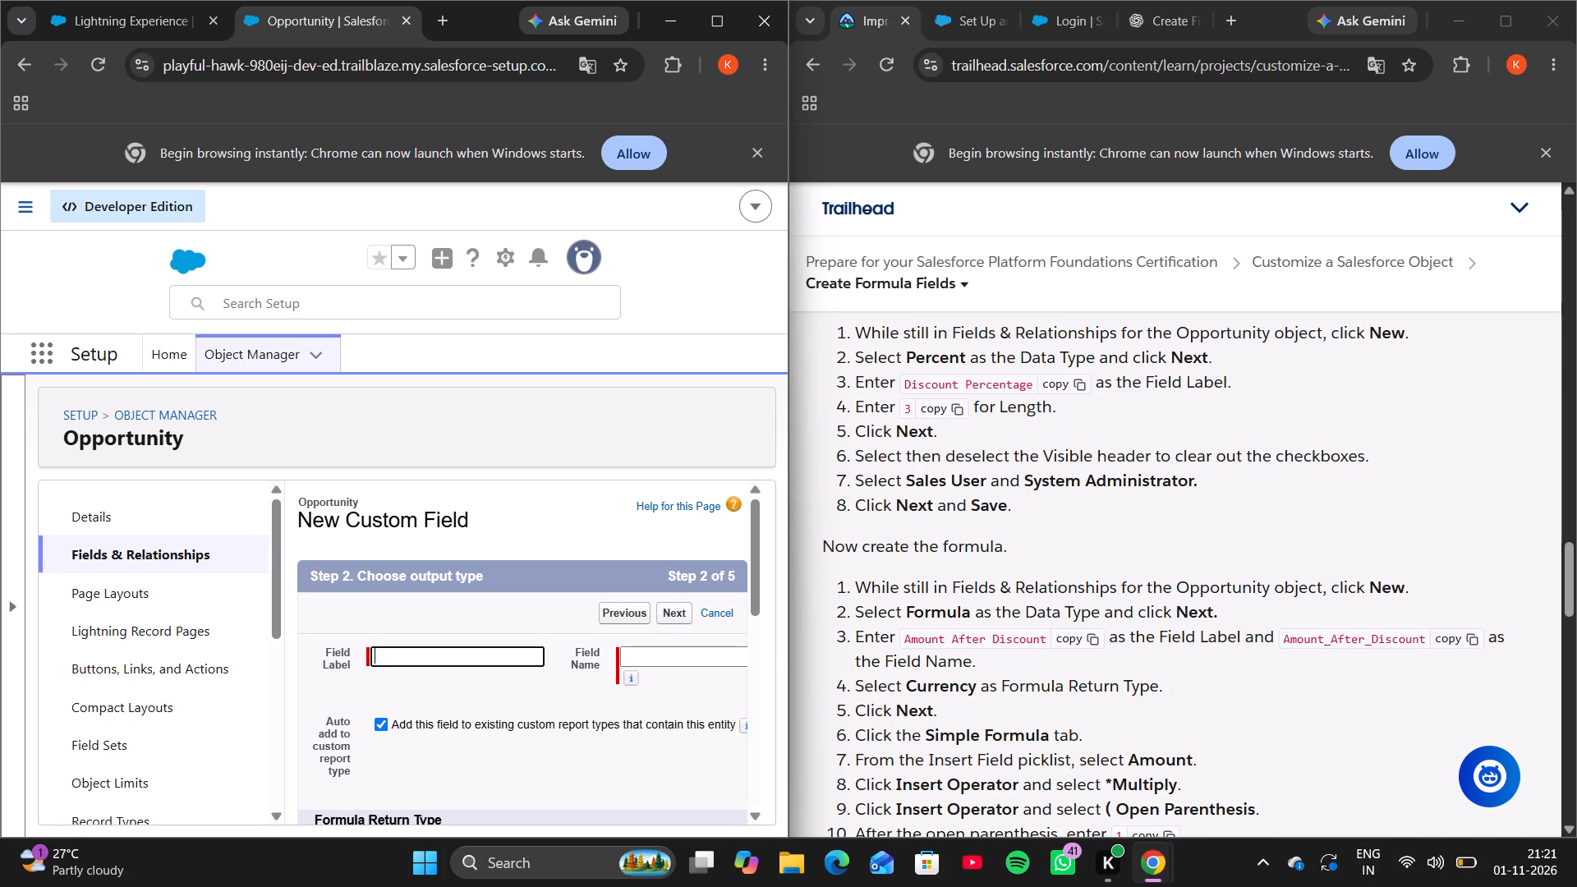
Label the formula field Amount After Discount, set its return type to Currency, and continue to the formula editor.
{"action": "left_click", "coordinate": [1089, 640]}
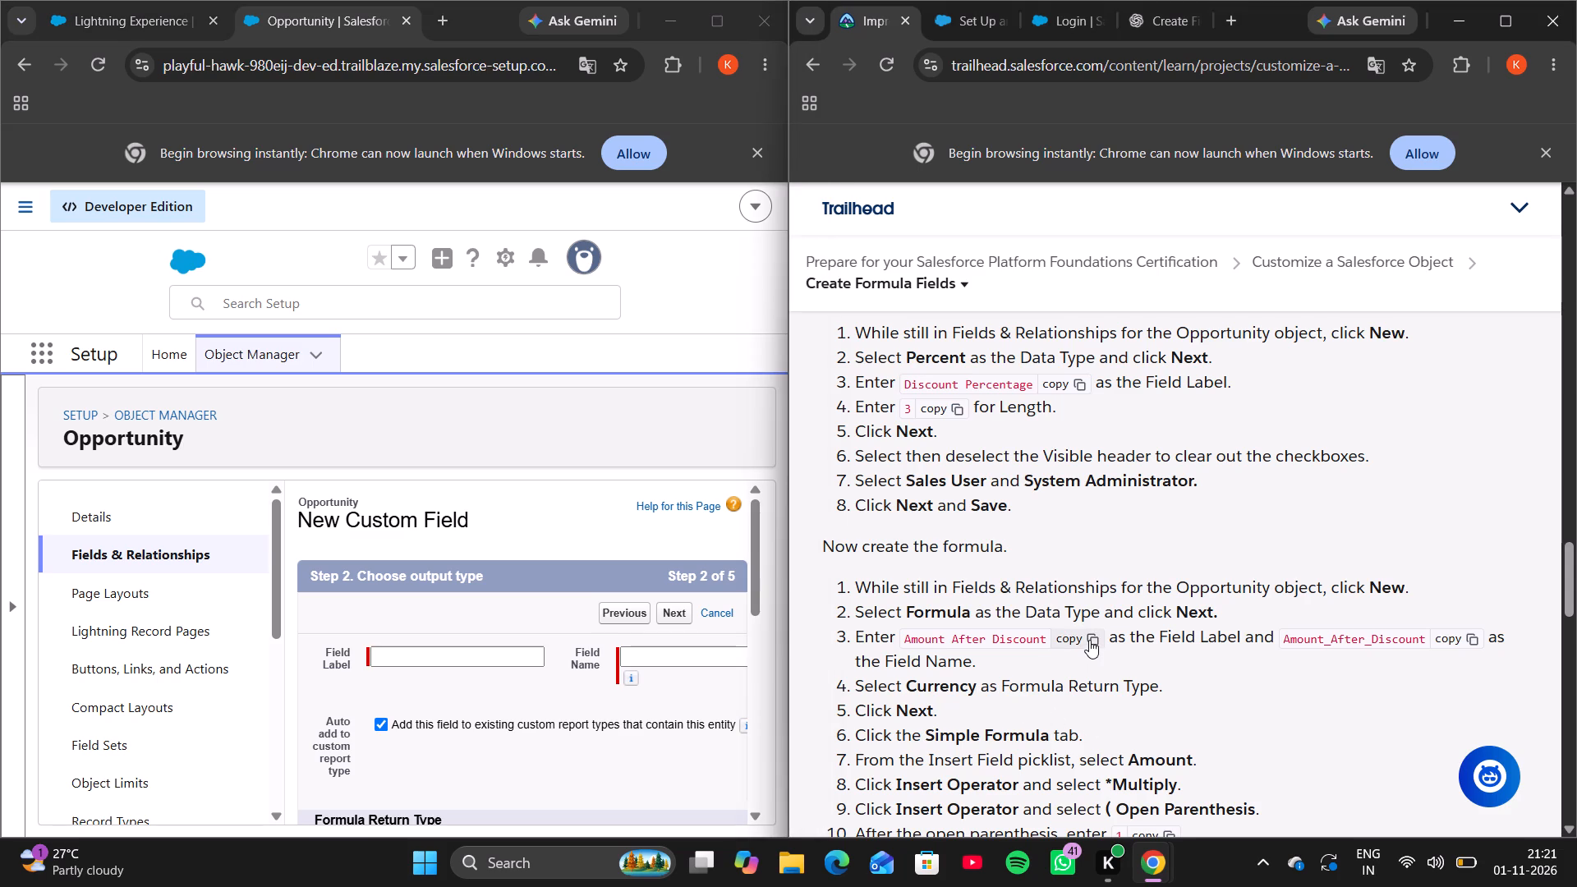
{"action": "left_click", "coordinate": [508, 655]}
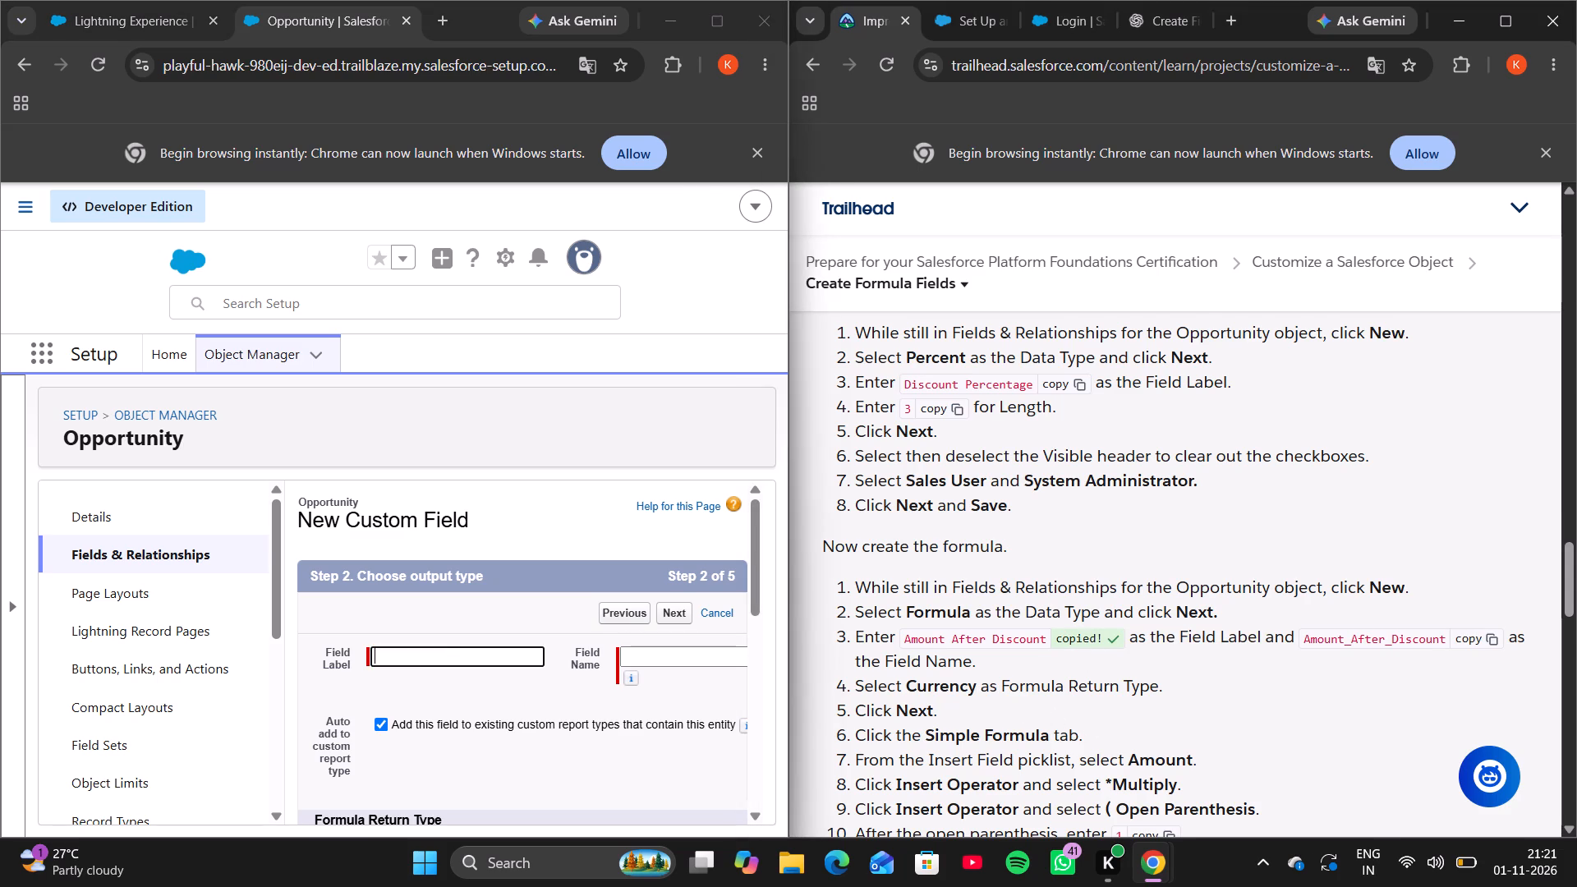
{"action": "key", "text": "ctrl+v"}
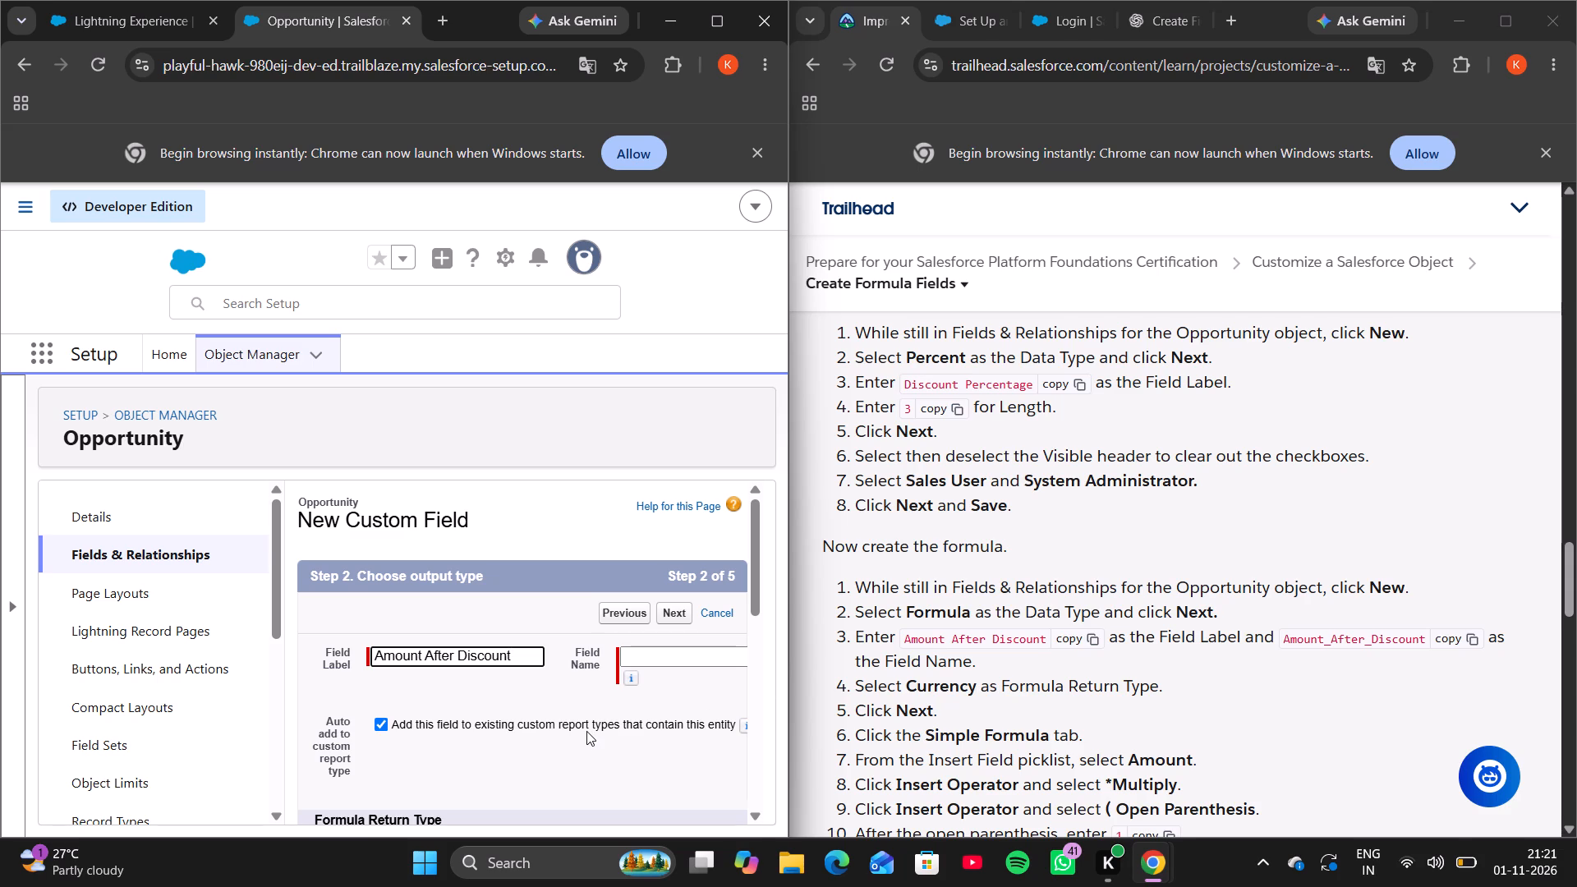
{"action": "scroll", "coordinate": [586, 731], "scroll_direction": "down", "scroll_amount": 4}
{"action": "left_click", "coordinate": [333, 689]}
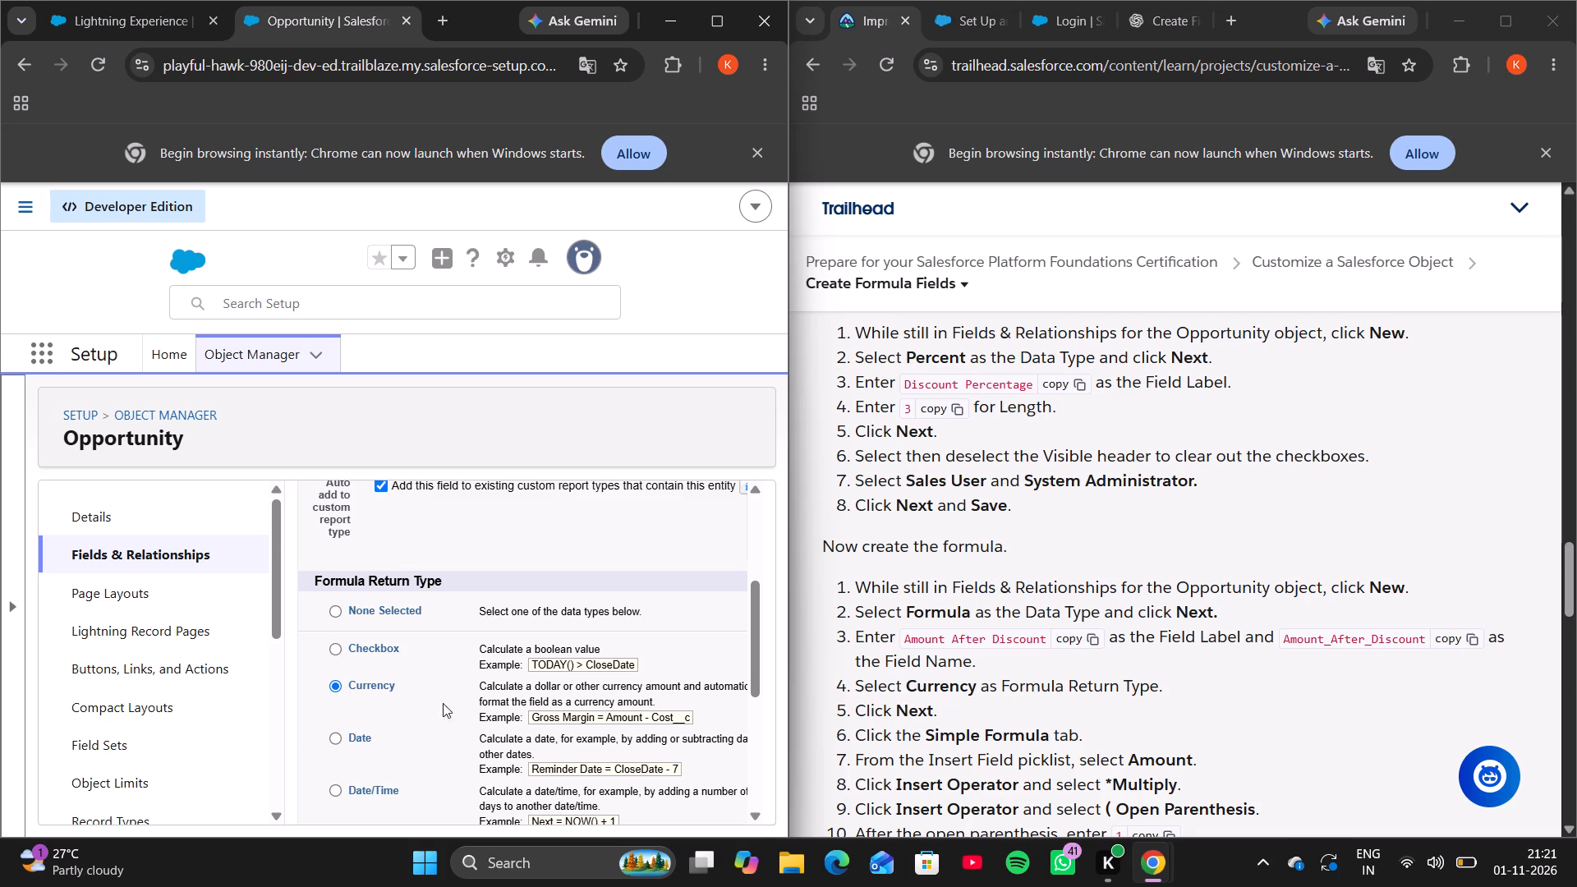
{"action": "scroll", "coordinate": [485, 688], "scroll_direction": "down", "scroll_amount": 4}
{"action": "left_click", "coordinate": [674, 782]}
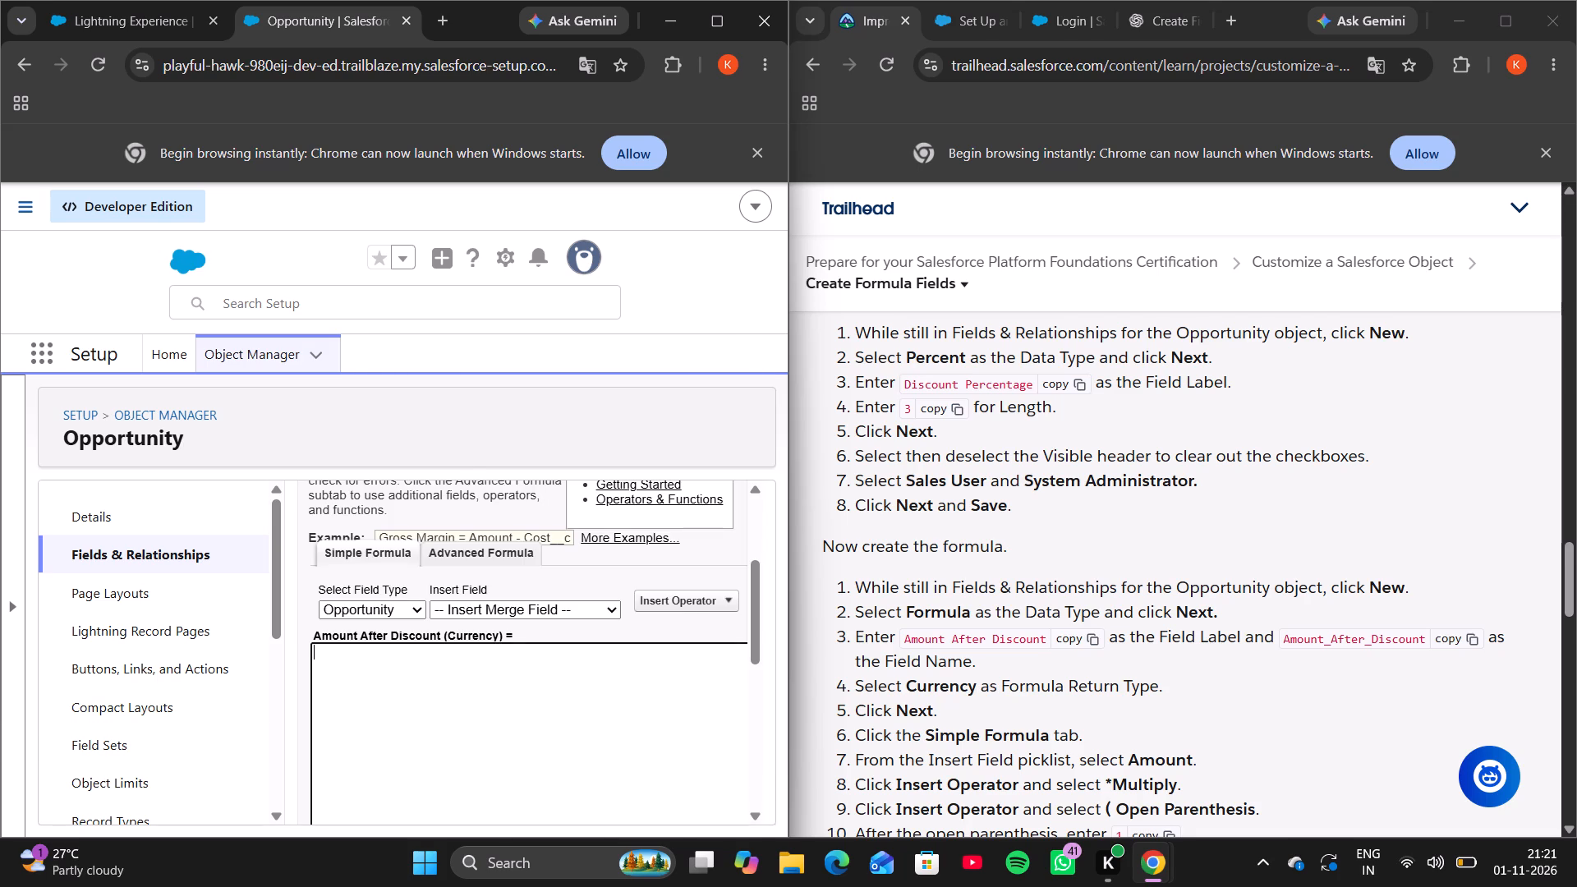
Copy the formula Amount * ( 1 - Discount_Percentage__c ) from the Trailhead instructions into the Amount After Discount formula.
{"action": "scroll", "coordinate": [1016, 725], "scroll_direction": "down", "scroll_amount": 2}
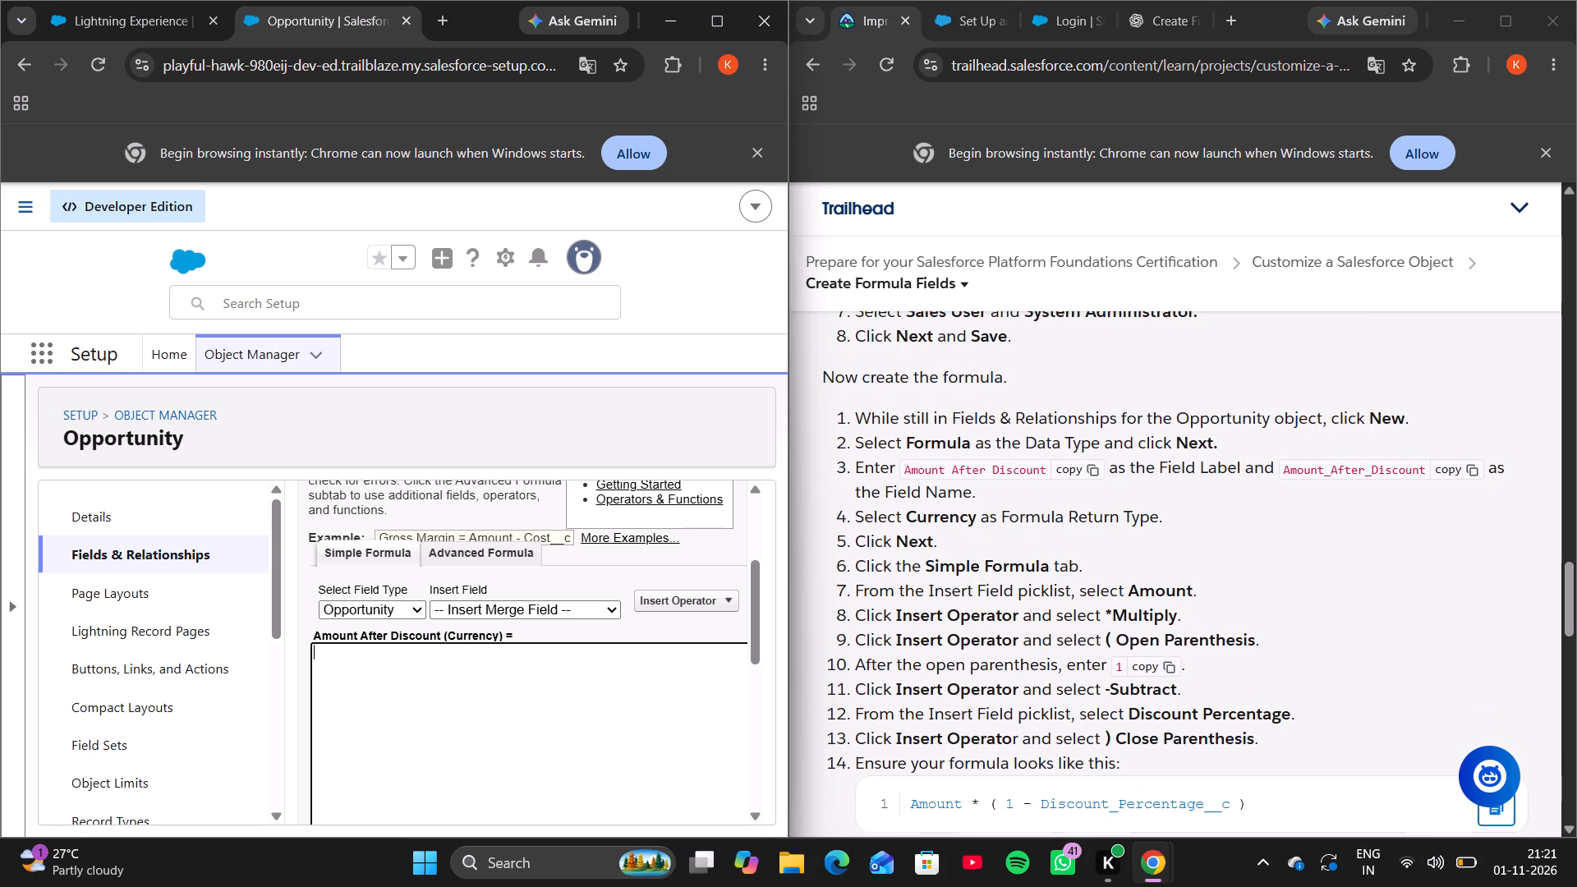
{"action": "scroll", "coordinate": [1016, 725], "scroll_direction": "down", "scroll_amount": 3}
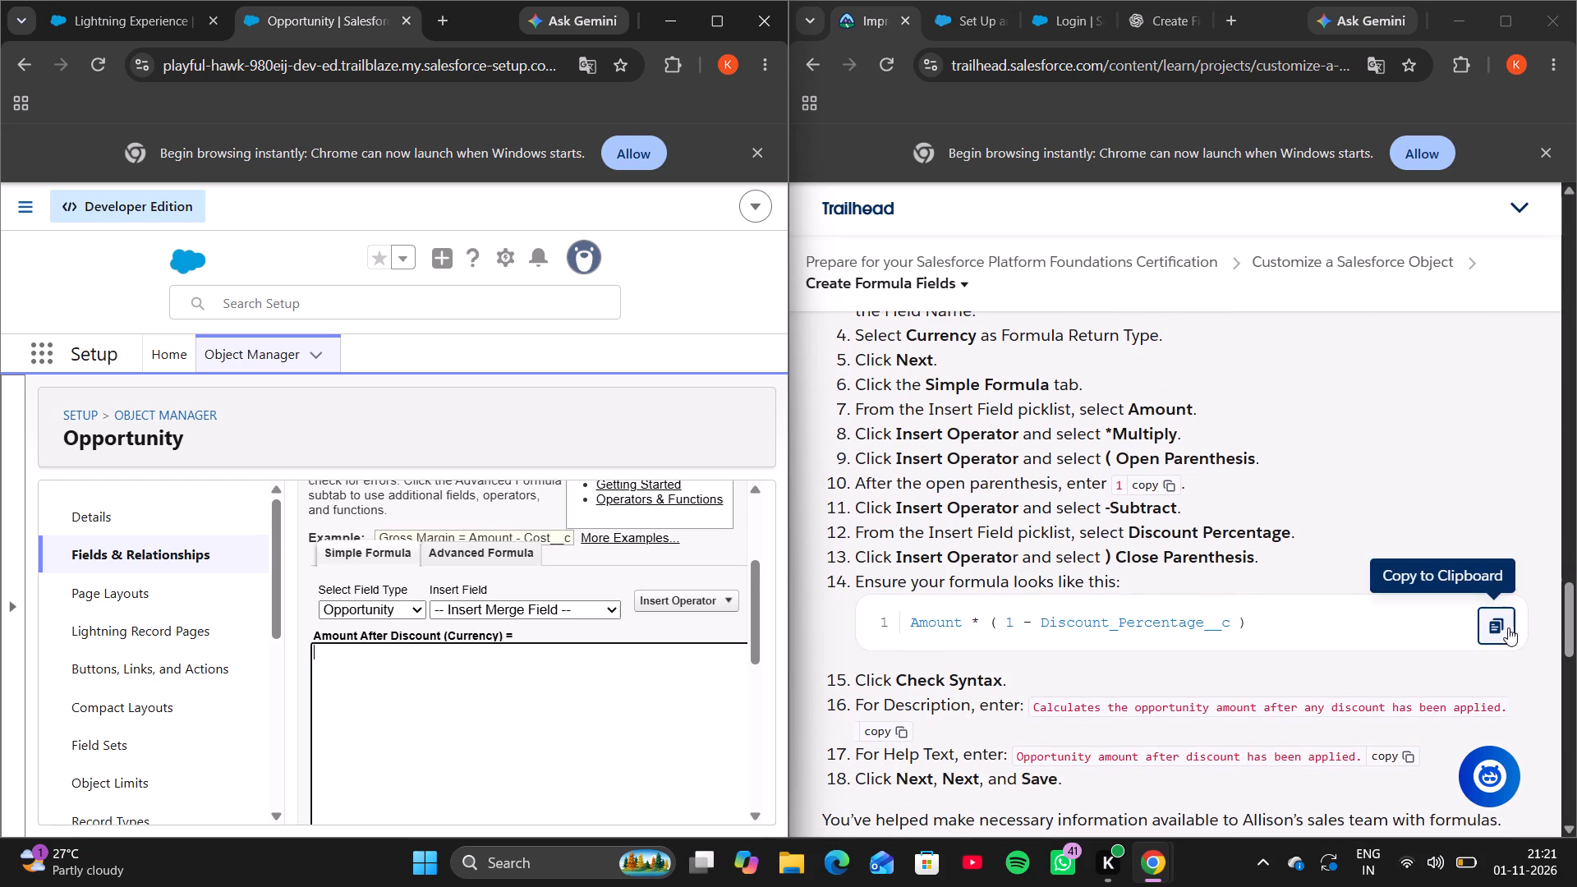
{"action": "left_click", "coordinate": [1508, 627]}
{"action": "left_click", "coordinate": [586, 715]}
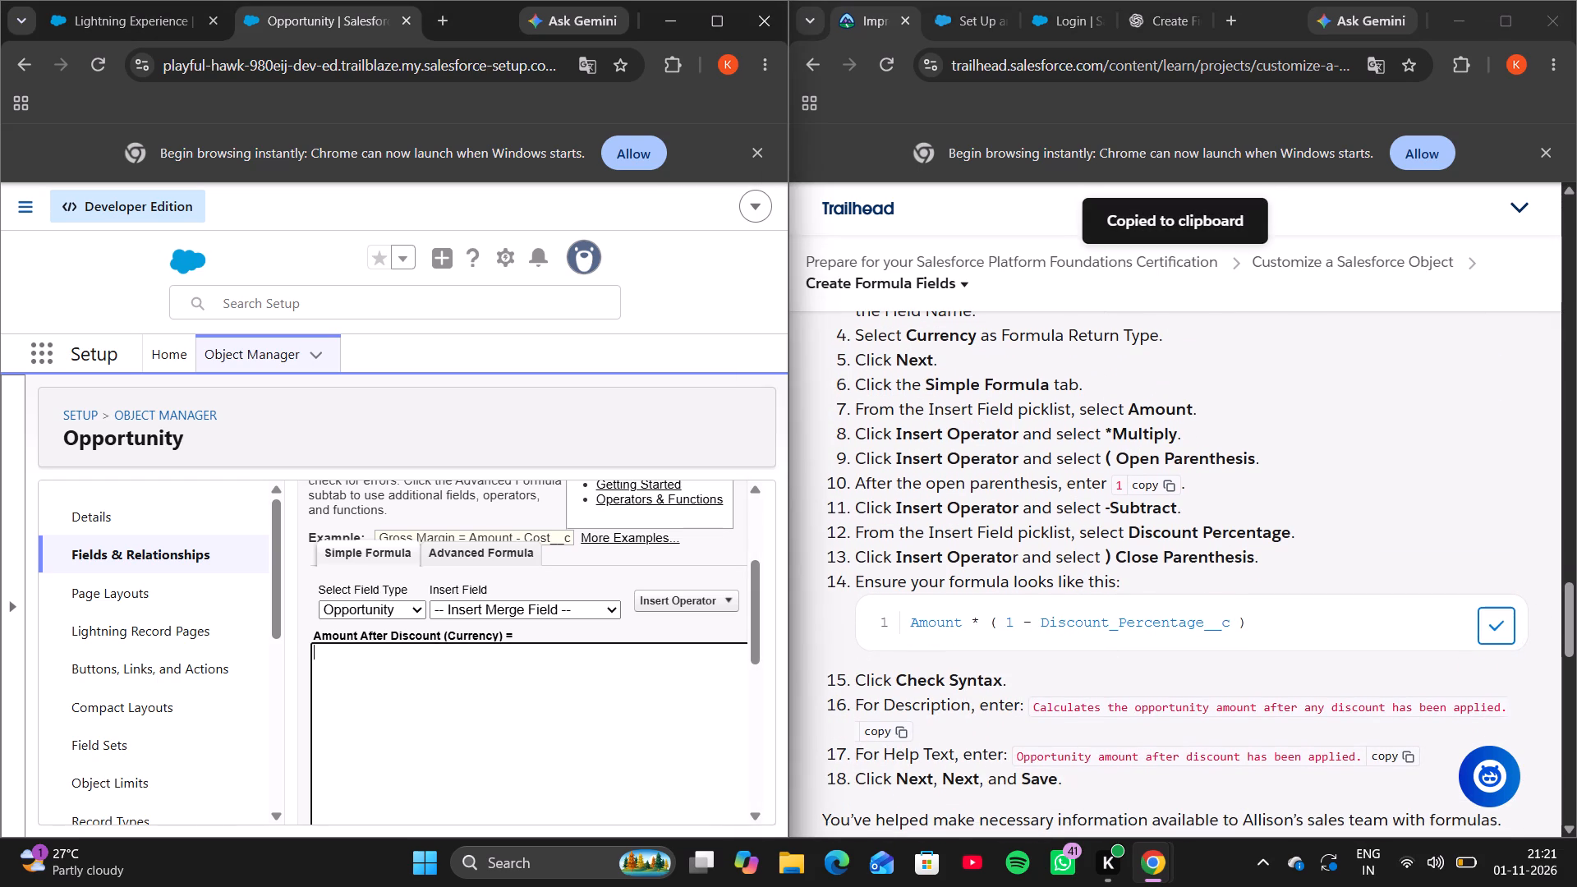
{"action": "key", "text": "ctrl+v"}
{"action": "scroll", "coordinate": [586, 715], "scroll_direction": "down", "scroll_amount": 2}
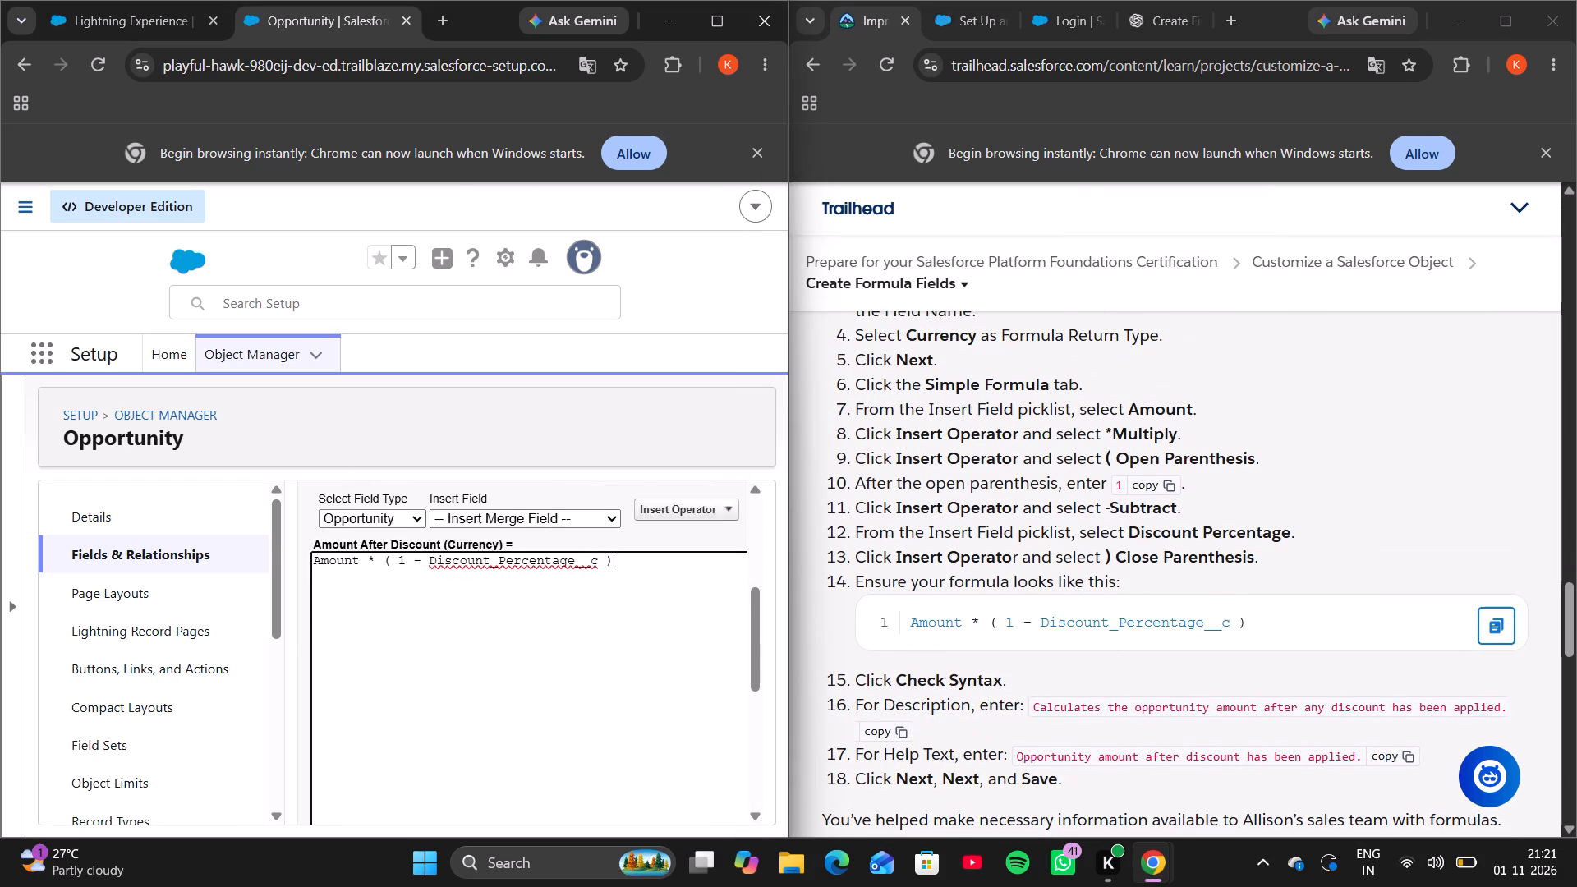
Run a syntax check on the Amount After Discount formula.
{"action": "scroll", "coordinate": [586, 715], "scroll_direction": "down", "scroll_amount": 3}
{"action": "left_click", "coordinate": [376, 584]}
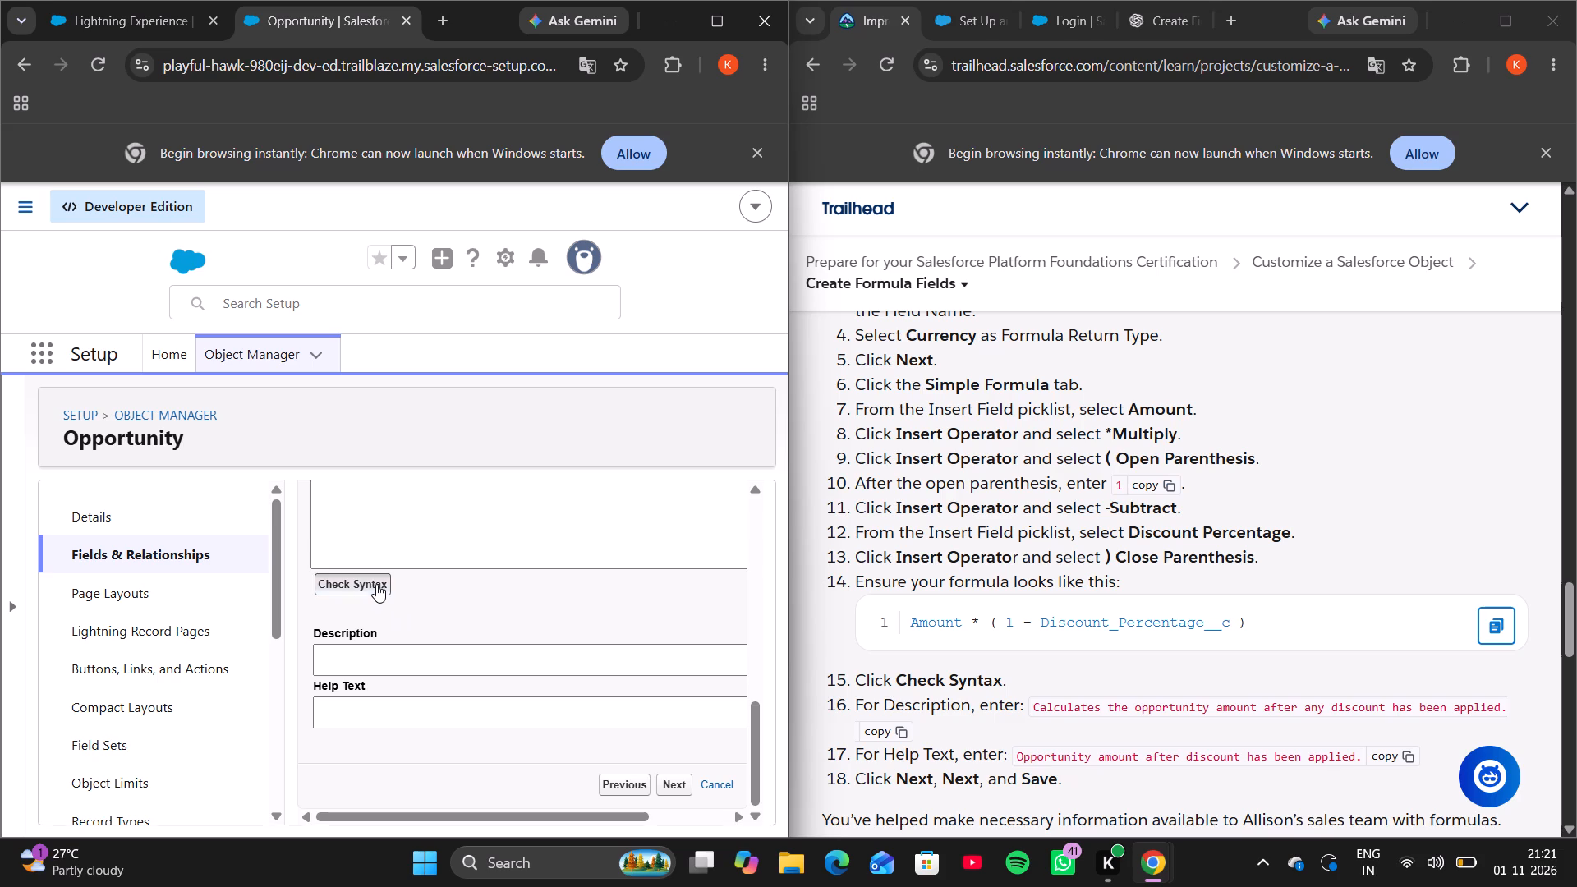
Set the description to "Calculates the opportunity amount after any discount has been applied." and the help text to "Opportunity amount after discount has been applied.".
{"action": "left_click", "coordinate": [872, 729]}
{"action": "scroll", "coordinate": [580, 779], "scroll_direction": "down", "scroll_amount": 6}
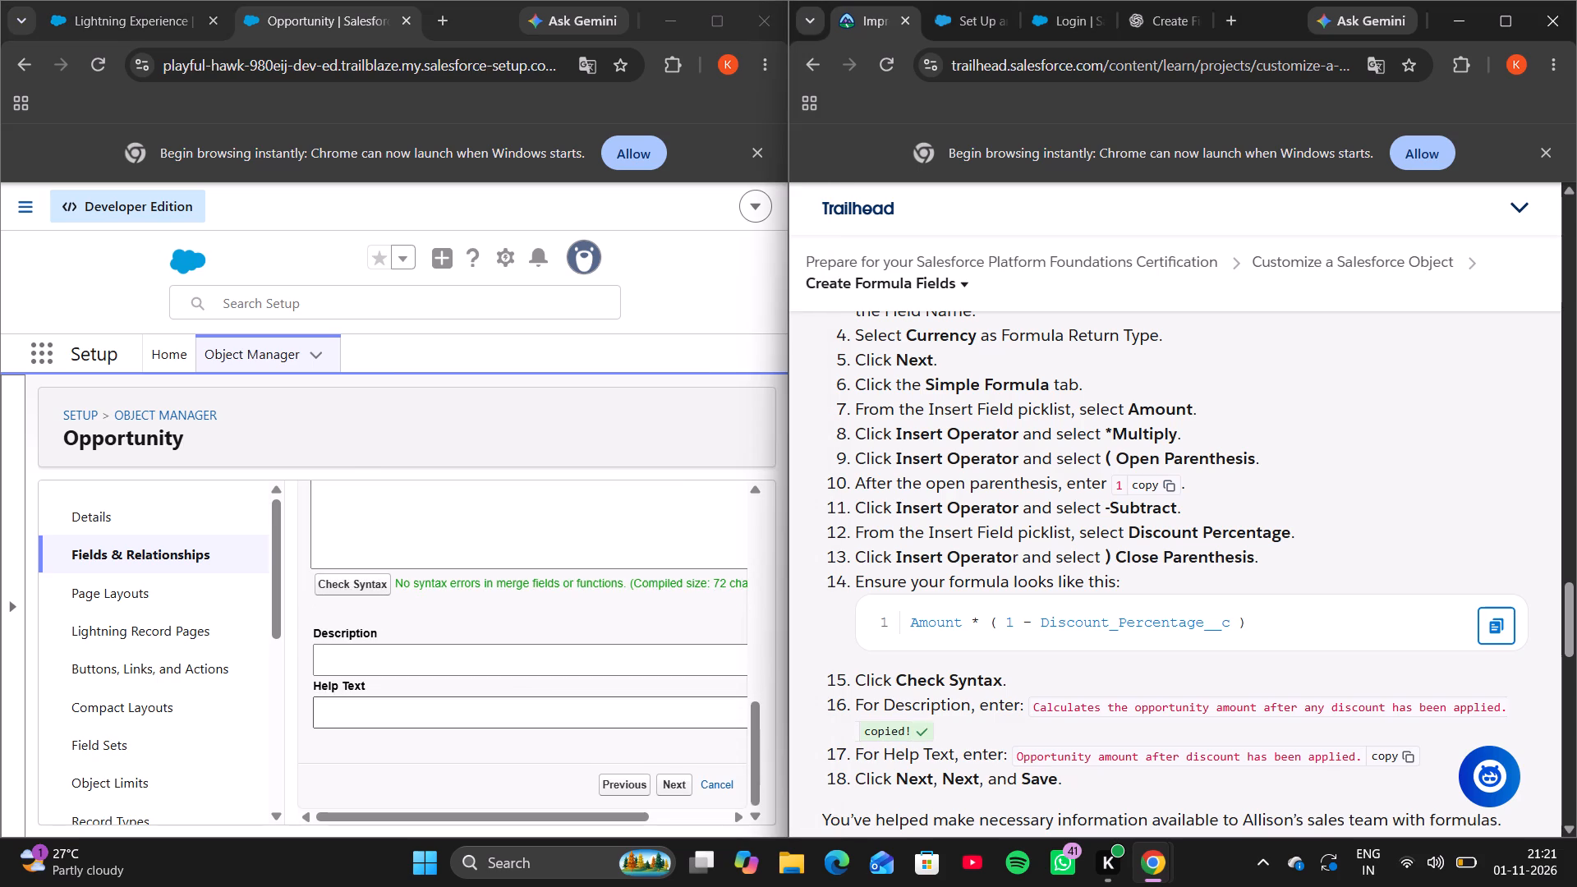
{"action": "left_click", "coordinate": [522, 664]}
{"action": "key", "text": "ctrl+v"}
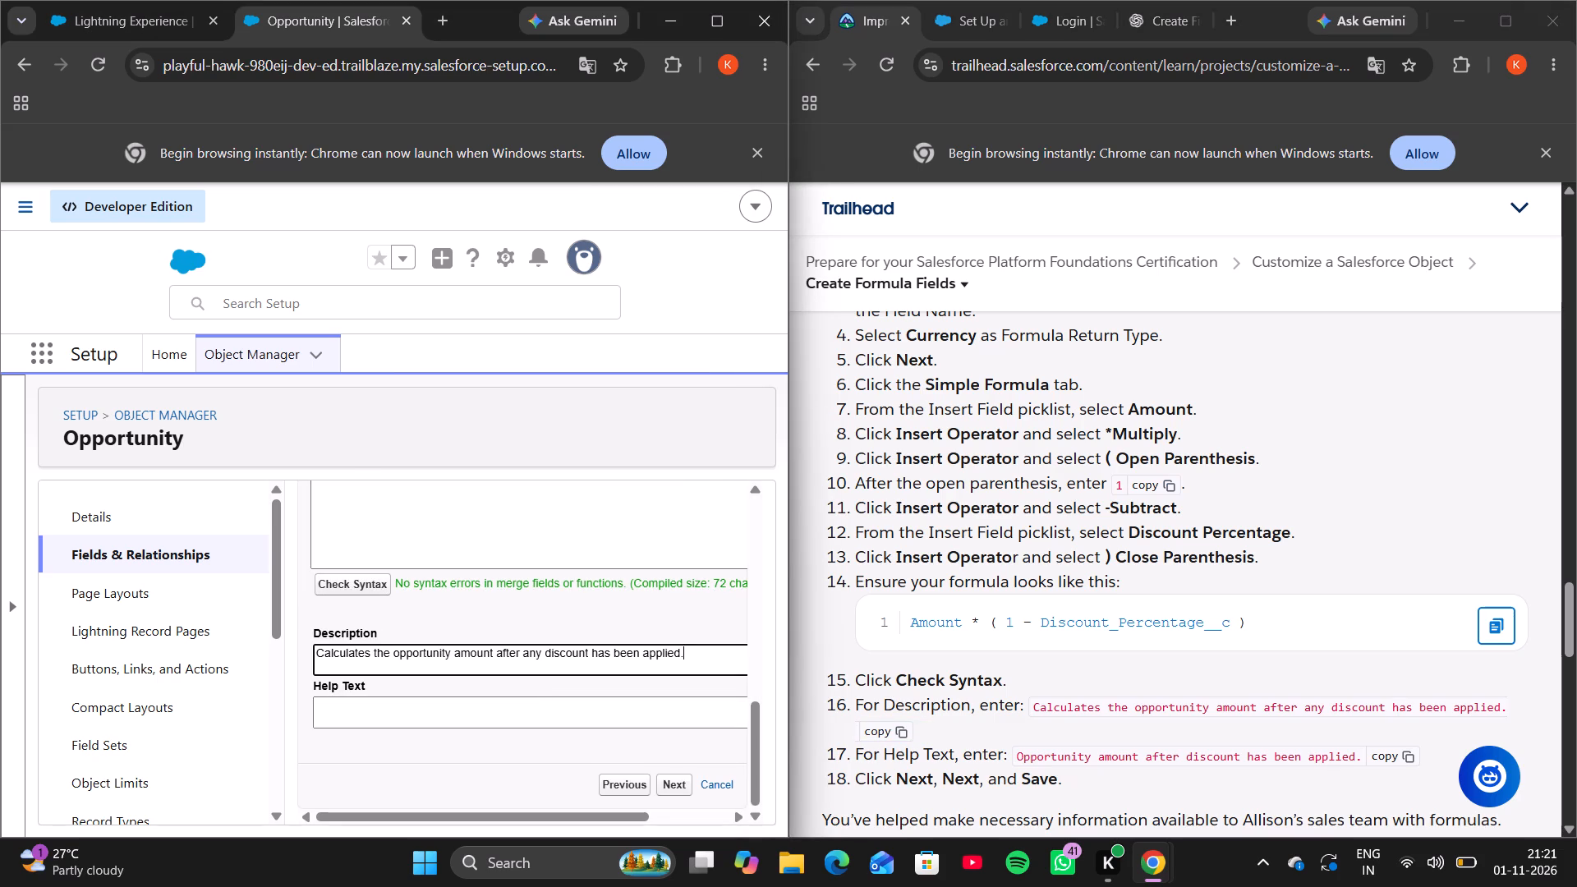
{"action": "left_click", "coordinate": [1372, 753]}
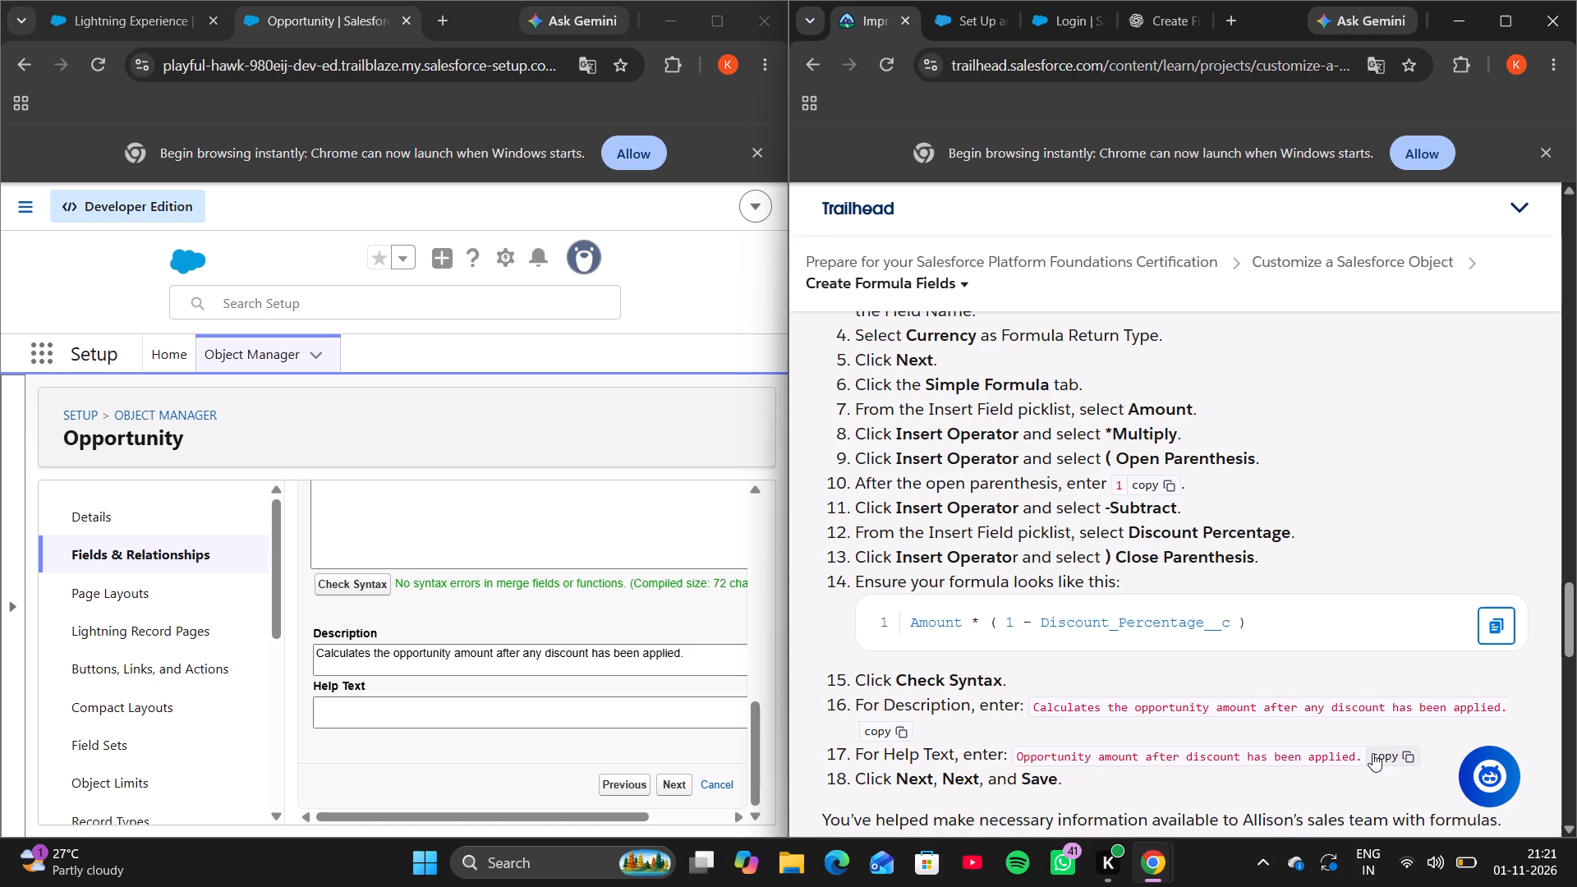
{"action": "left_click", "coordinate": [407, 700]}
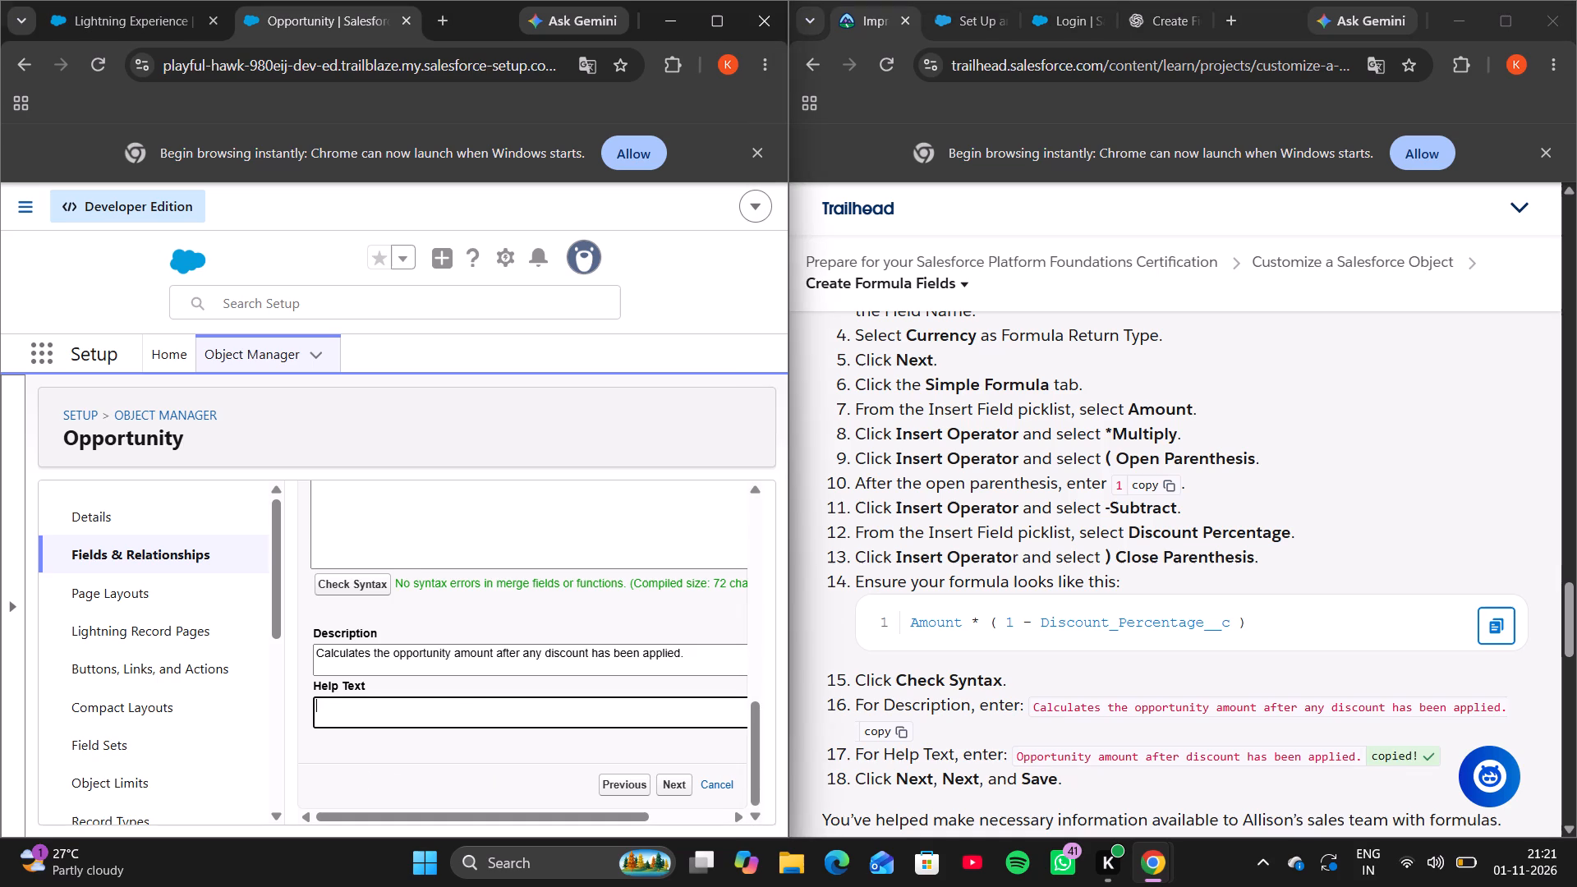
{"action": "key", "text": "ctrl+v"}
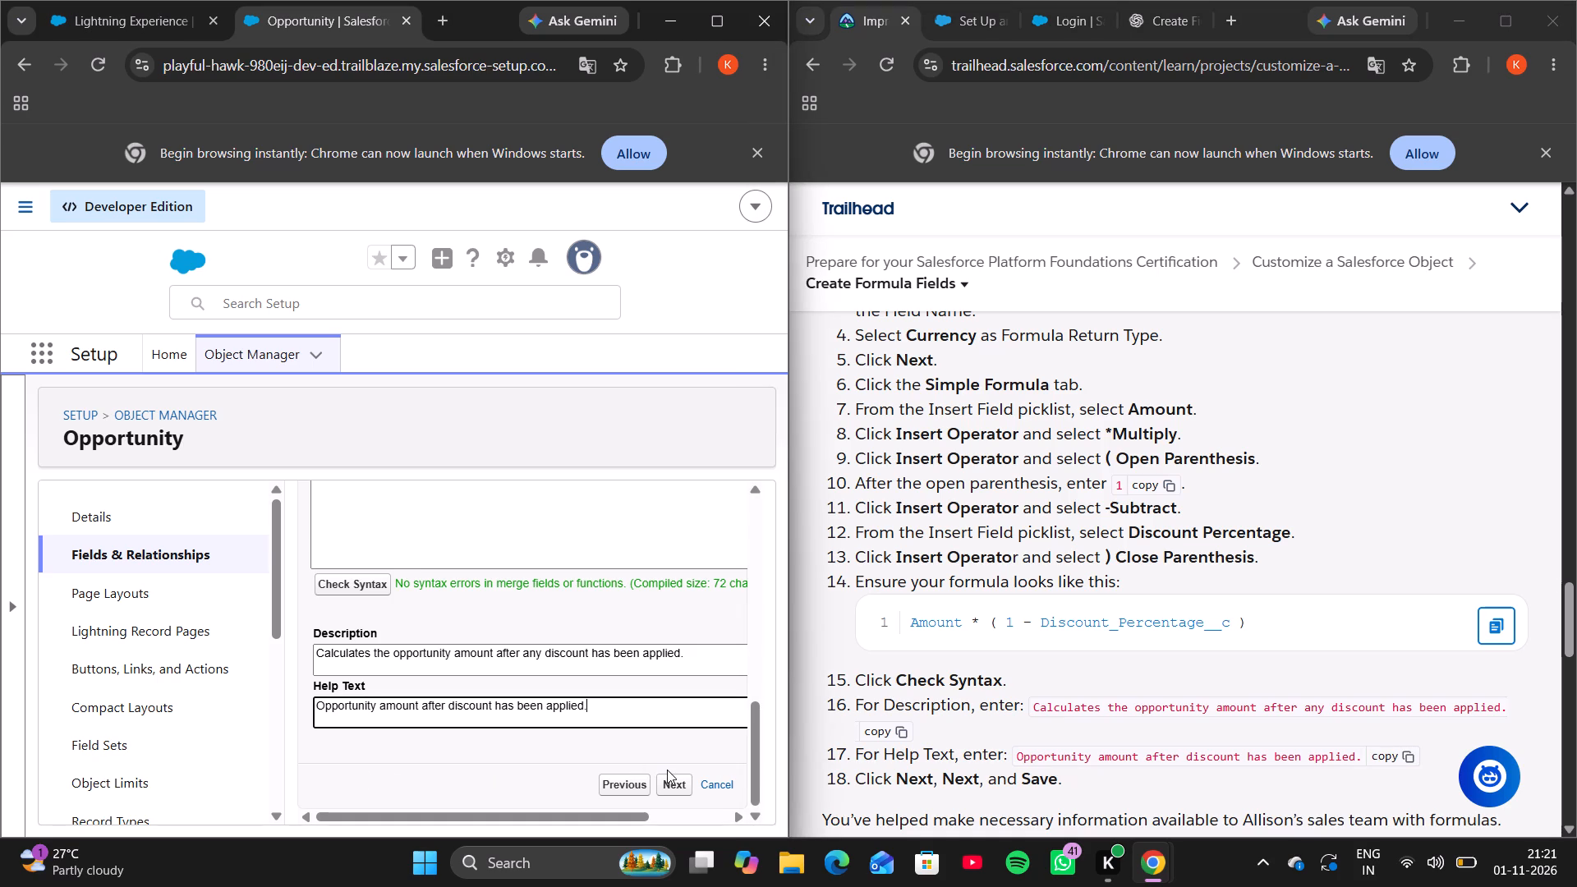
Accept the default field-level security and page layouts for Amount After Discount and save the new field.
{"action": "left_click", "coordinate": [674, 780]}
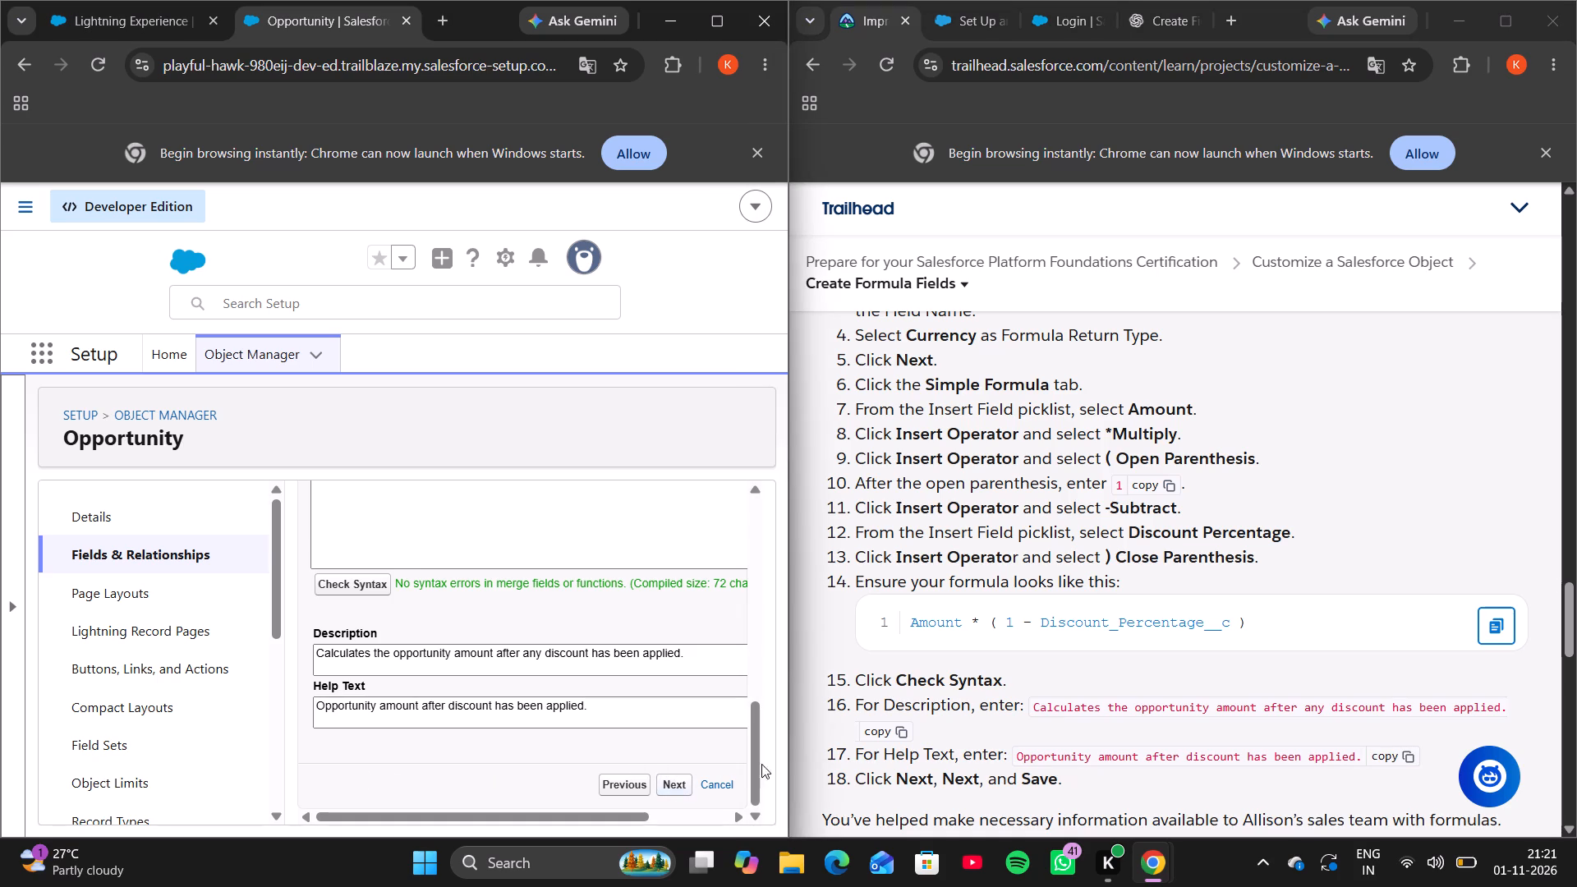
{"action": "scroll", "coordinate": [1225, 632], "scroll_direction": "down", "scroll_amount": 3}
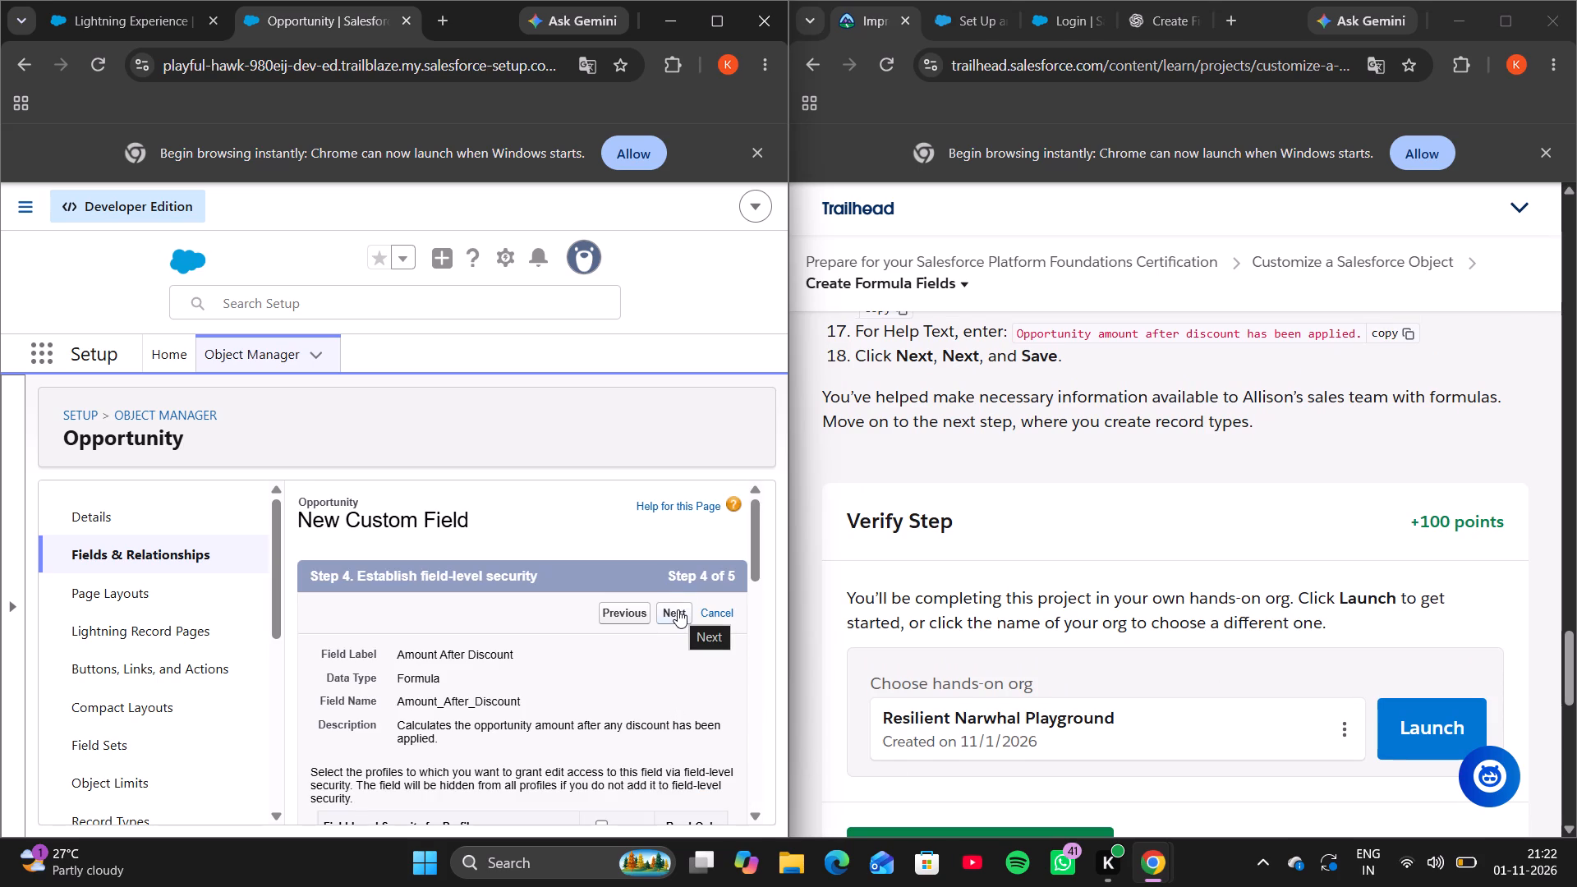
{"action": "left_click", "coordinate": [678, 609]}
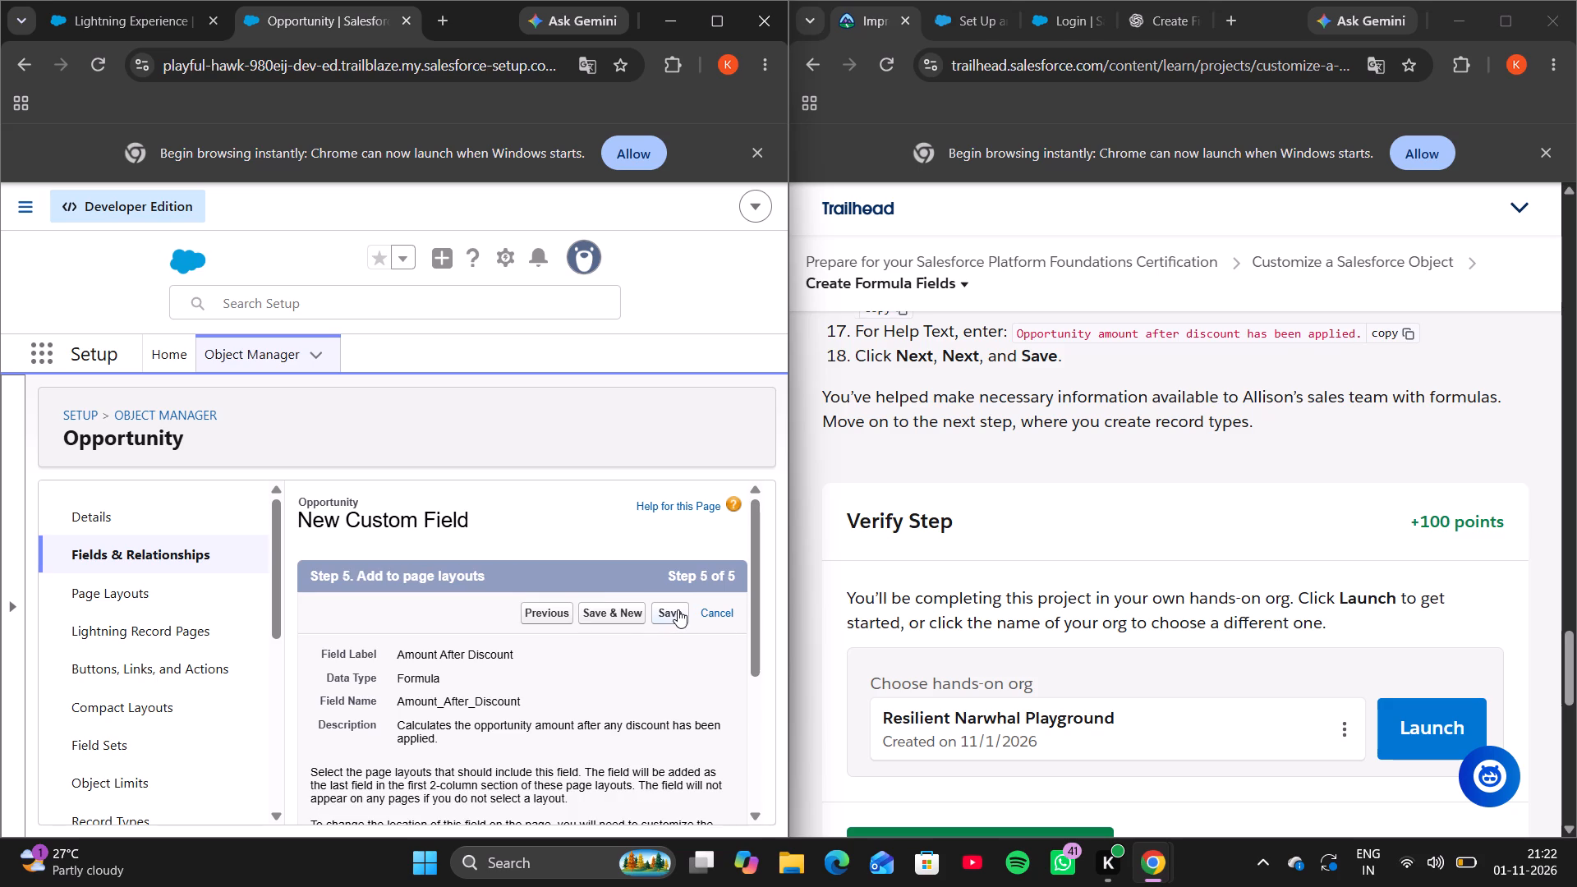
{"action": "left_click", "coordinate": [676, 610]}
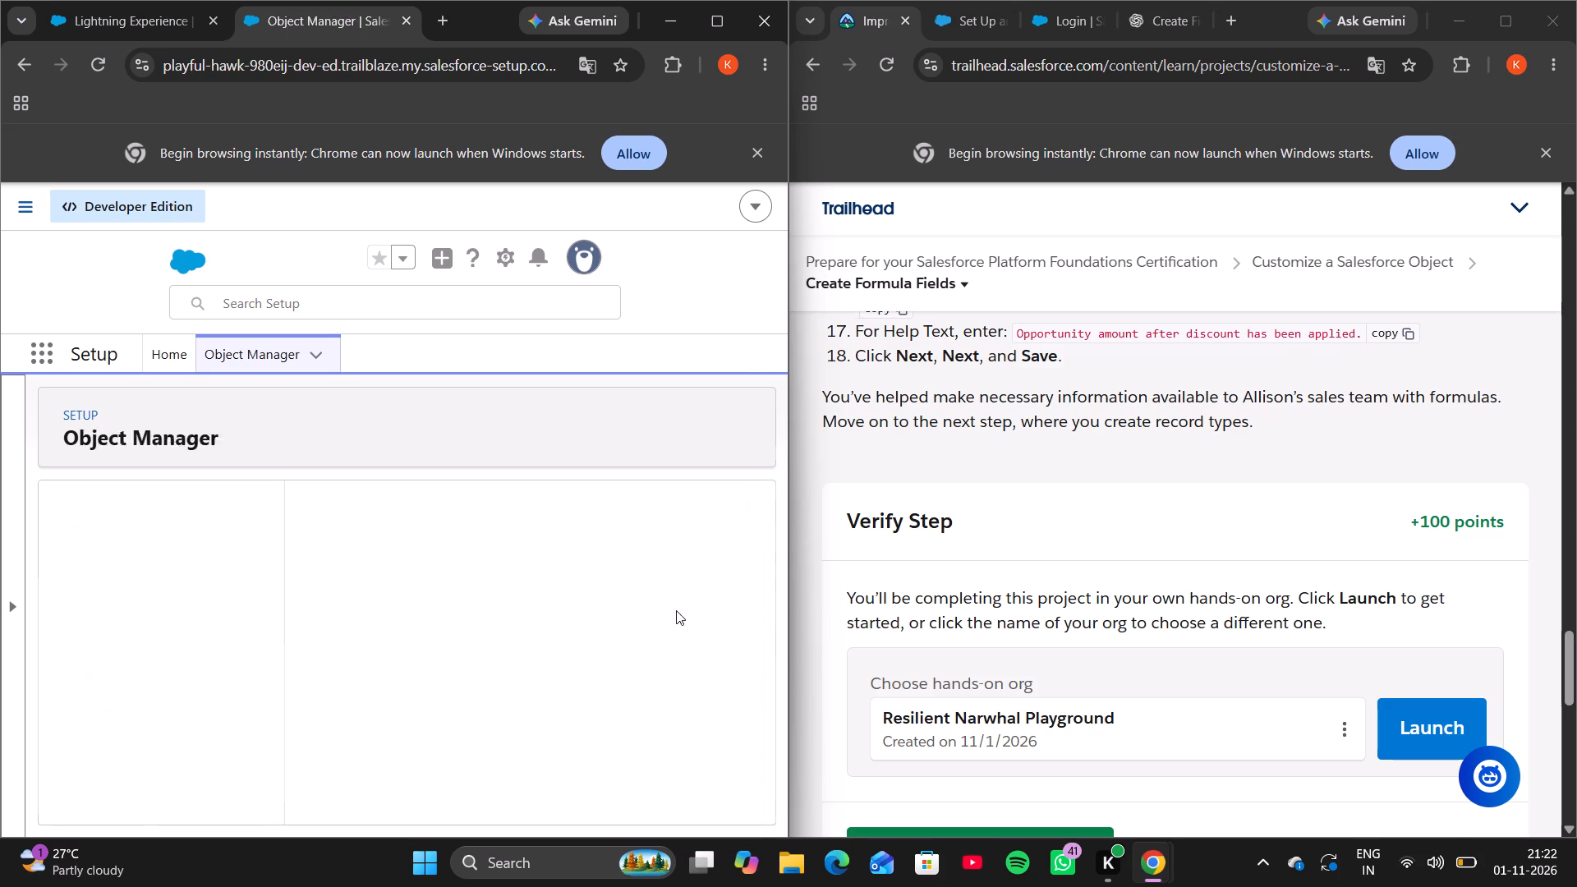
Submit Trailhead's Create Formula Fields step for verification.
{"action": "scroll", "coordinate": [994, 611], "scroll_direction": "down", "scroll_amount": 4}
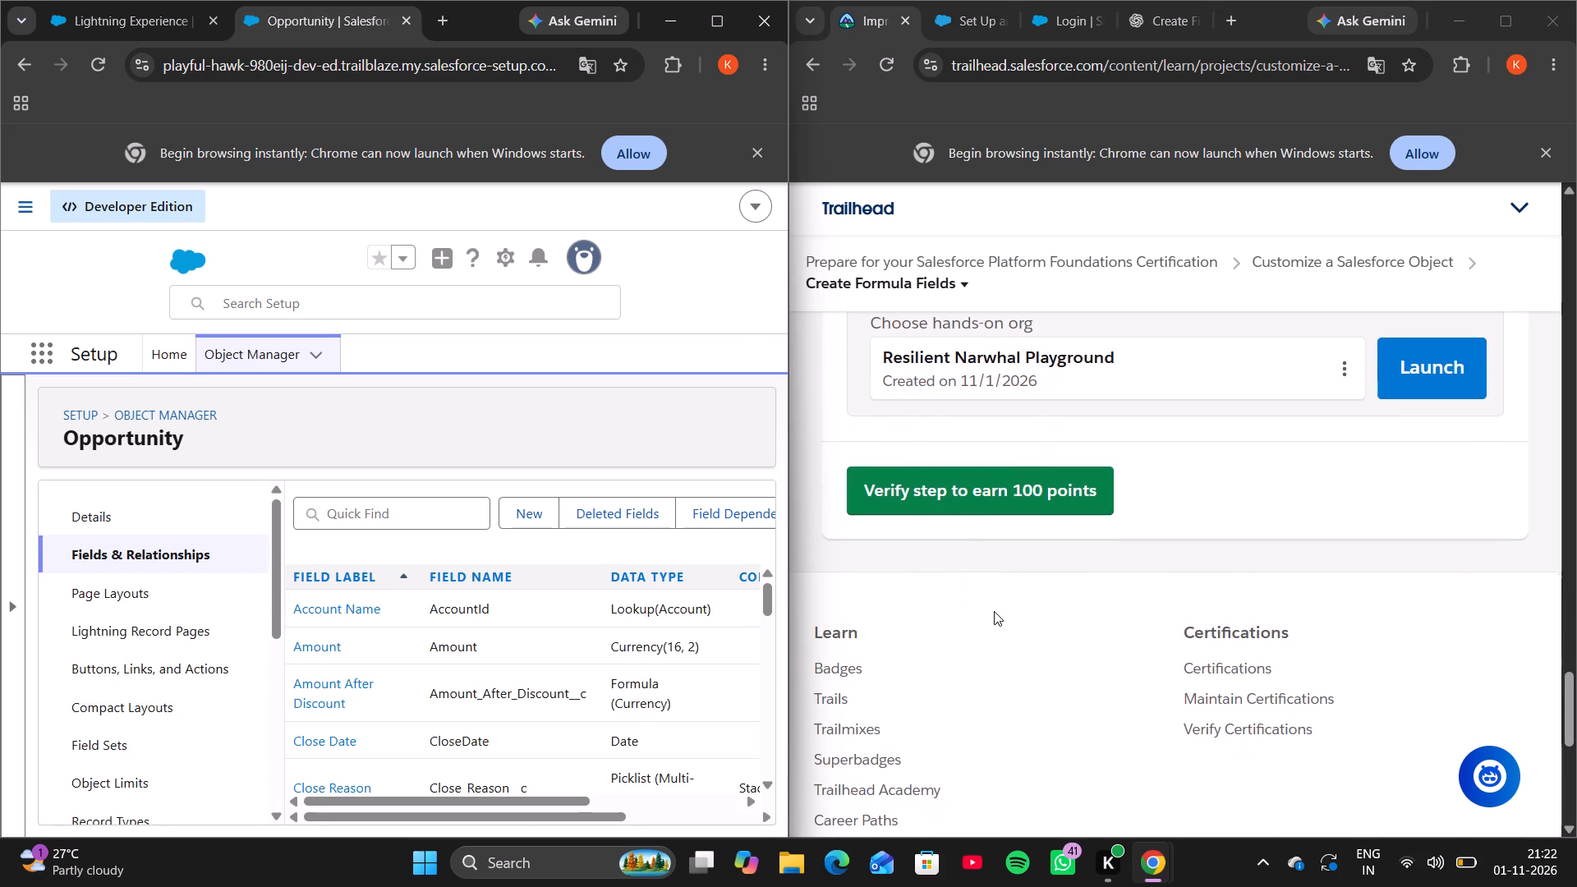
{"action": "left_click", "coordinate": [1021, 490]}
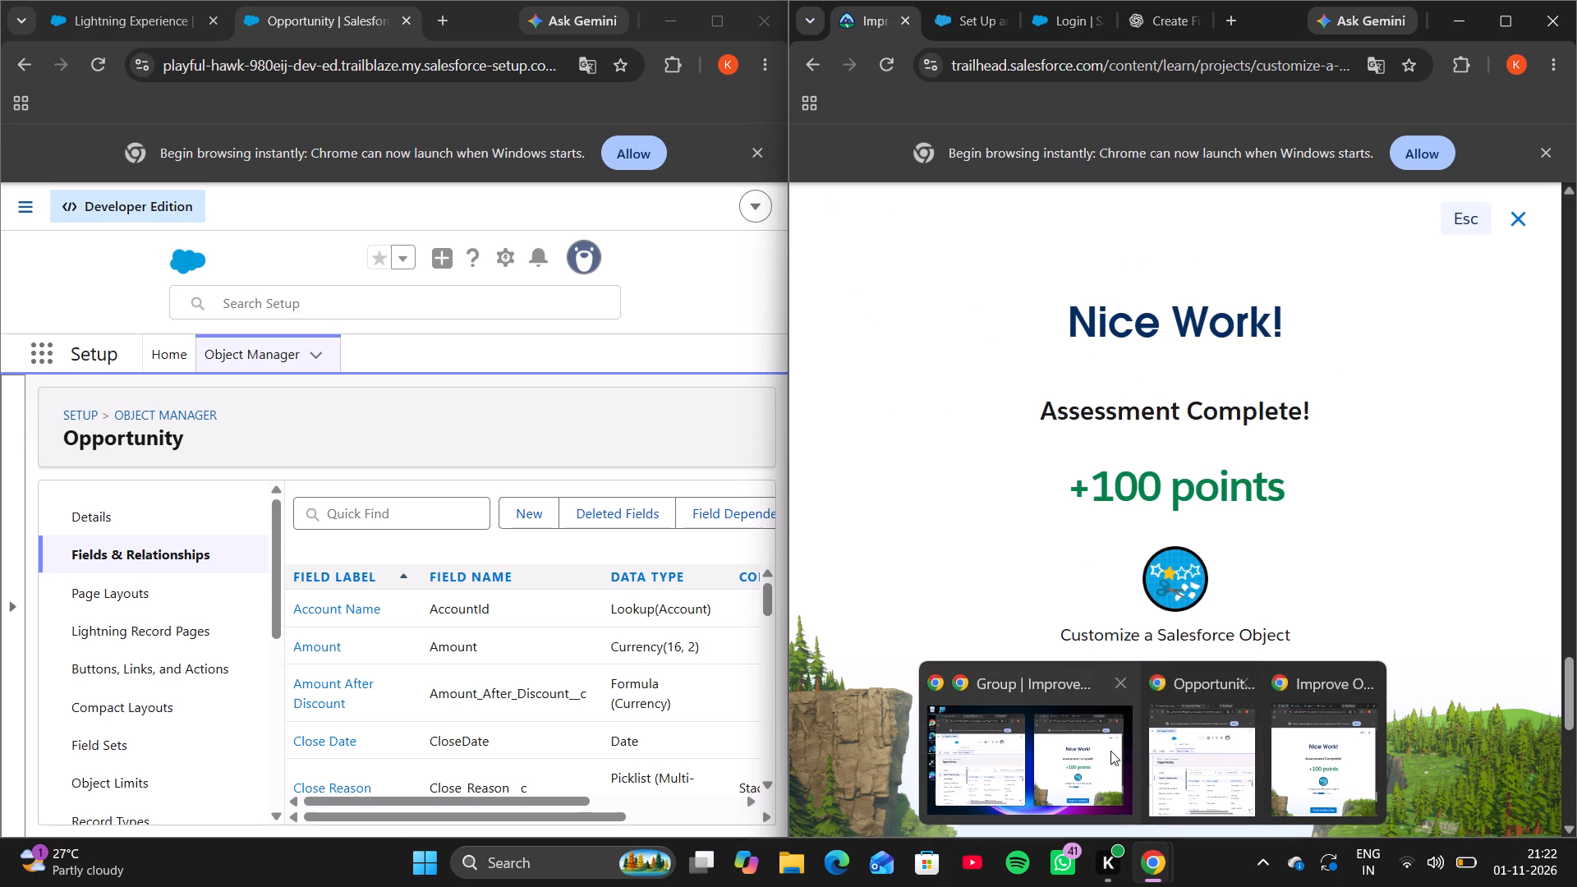
Proceed to the next step of the Customize a Salesforce Object project, which covers creating record types.
{"action": "left_click", "coordinate": [997, 523]}
{"action": "left_click", "coordinate": [1167, 794]}
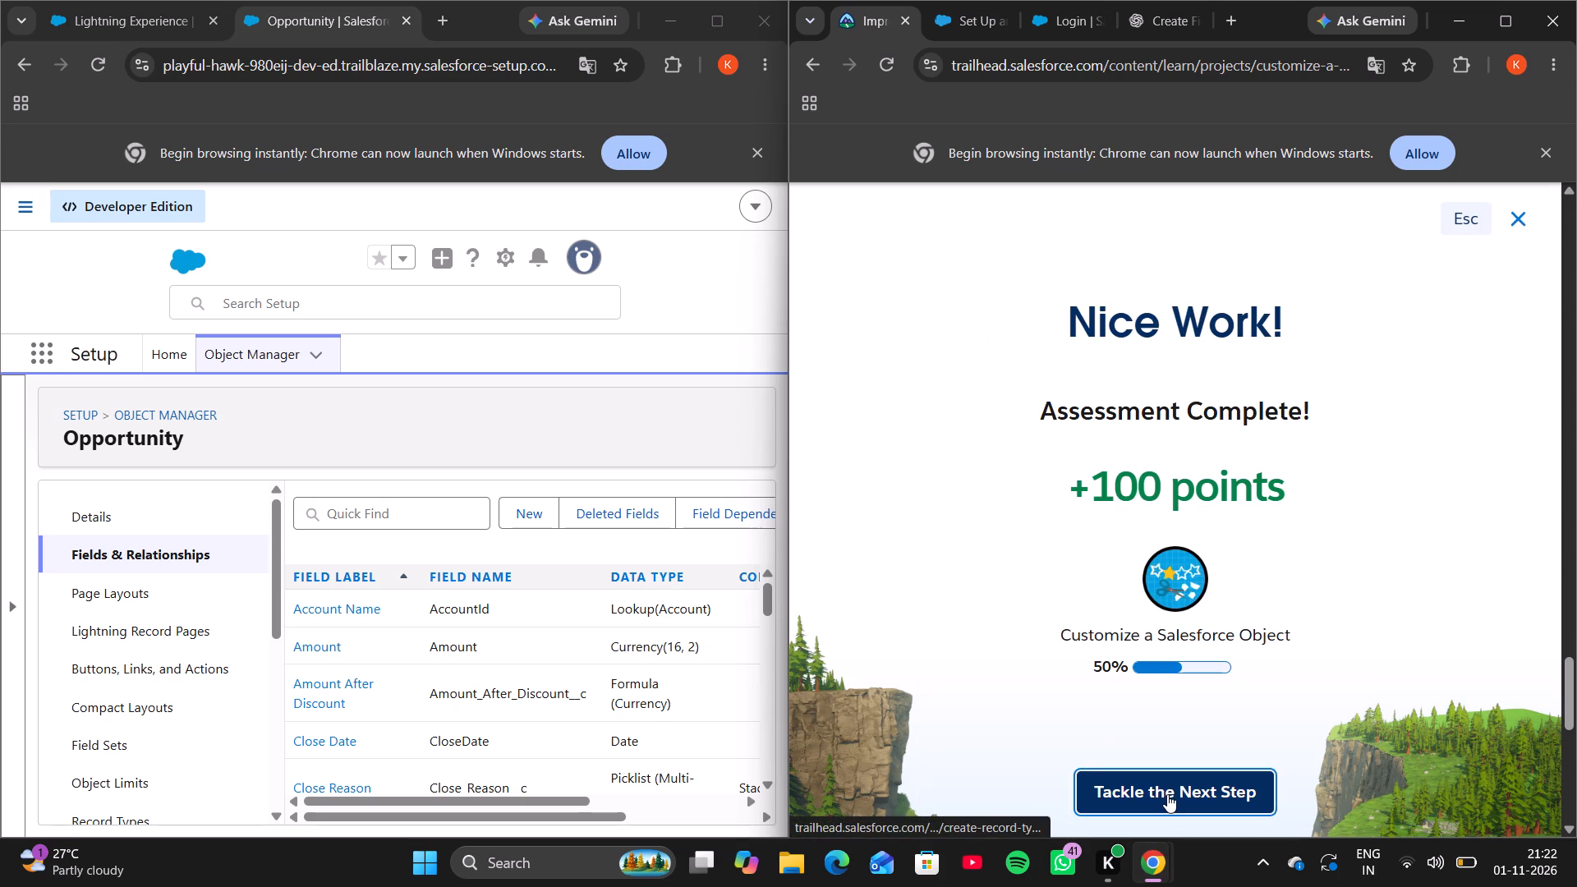
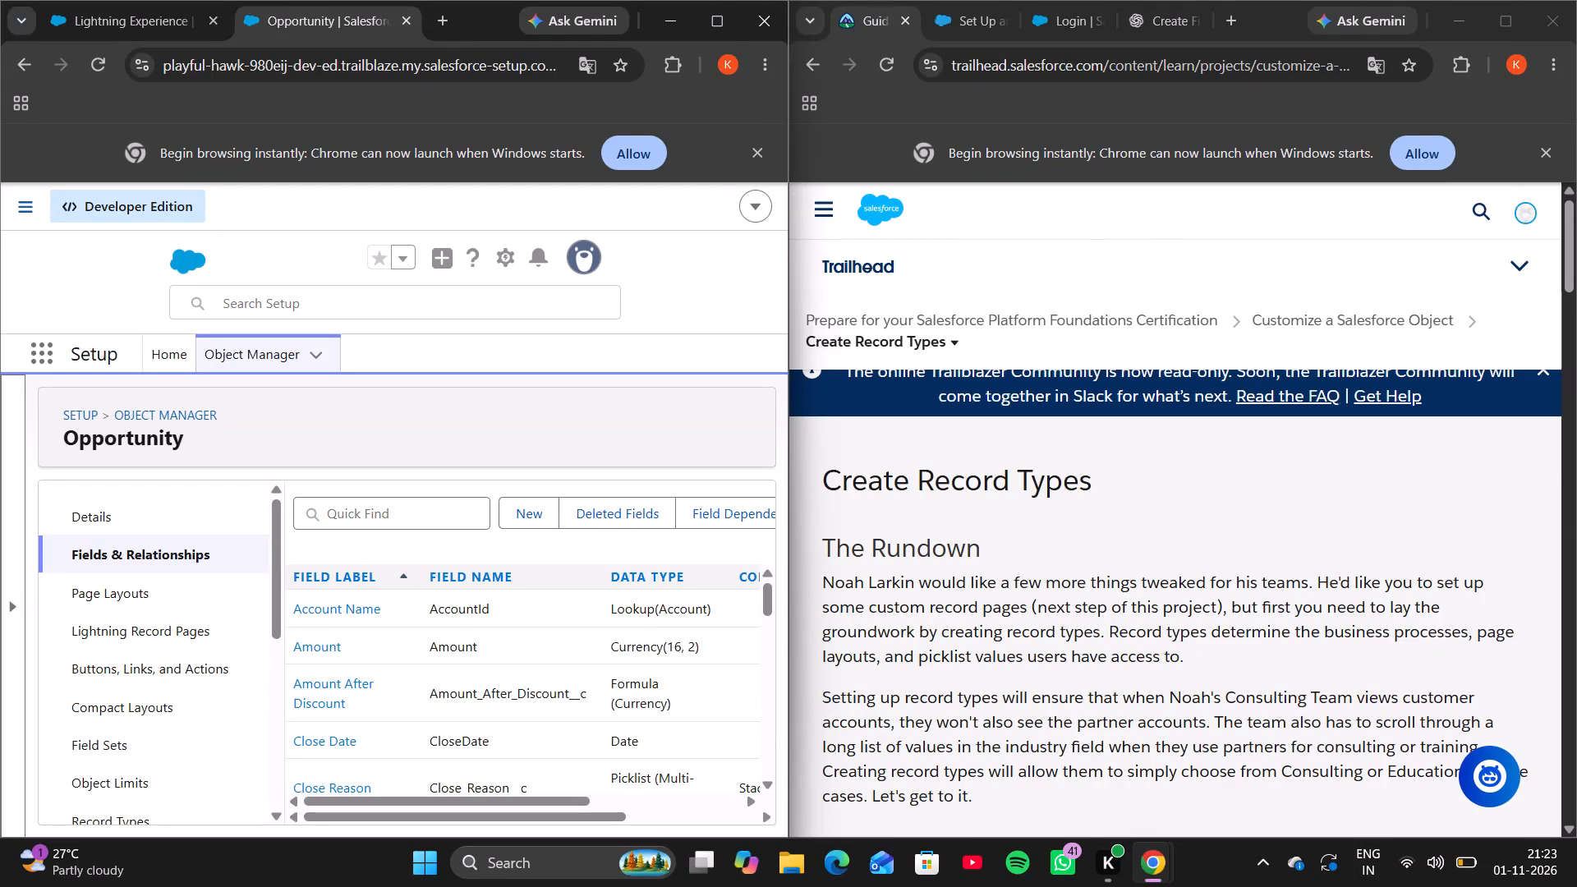
Read through the Create Record Types instructions and the step's verification section on Trailhead.
{"action": "scroll", "coordinate": [960, 604], "scroll_direction": "down", "scroll_amount": 5}
{"action": "scroll", "coordinate": [960, 604], "scroll_direction": "up", "scroll_amount": 2}
{"action": "scroll", "coordinate": [960, 604], "scroll_direction": "down", "scroll_amount": 1}
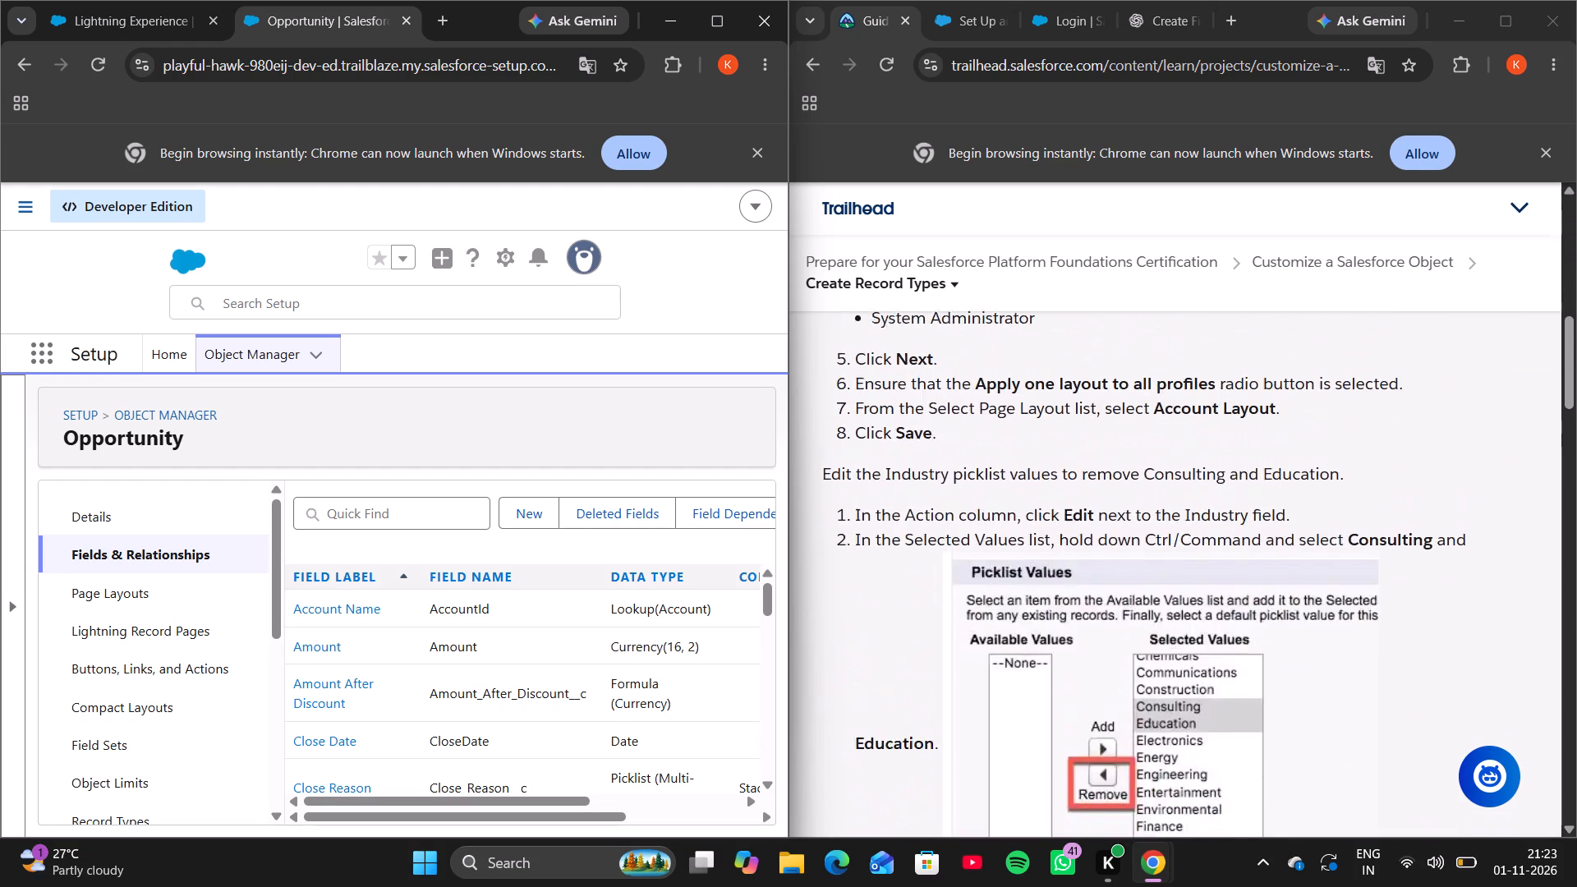
{"action": "scroll", "coordinate": [960, 604], "scroll_direction": "down", "scroll_amount": 4}
{"action": "scroll", "coordinate": [960, 604], "scroll_direction": "up", "scroll_amount": 2}
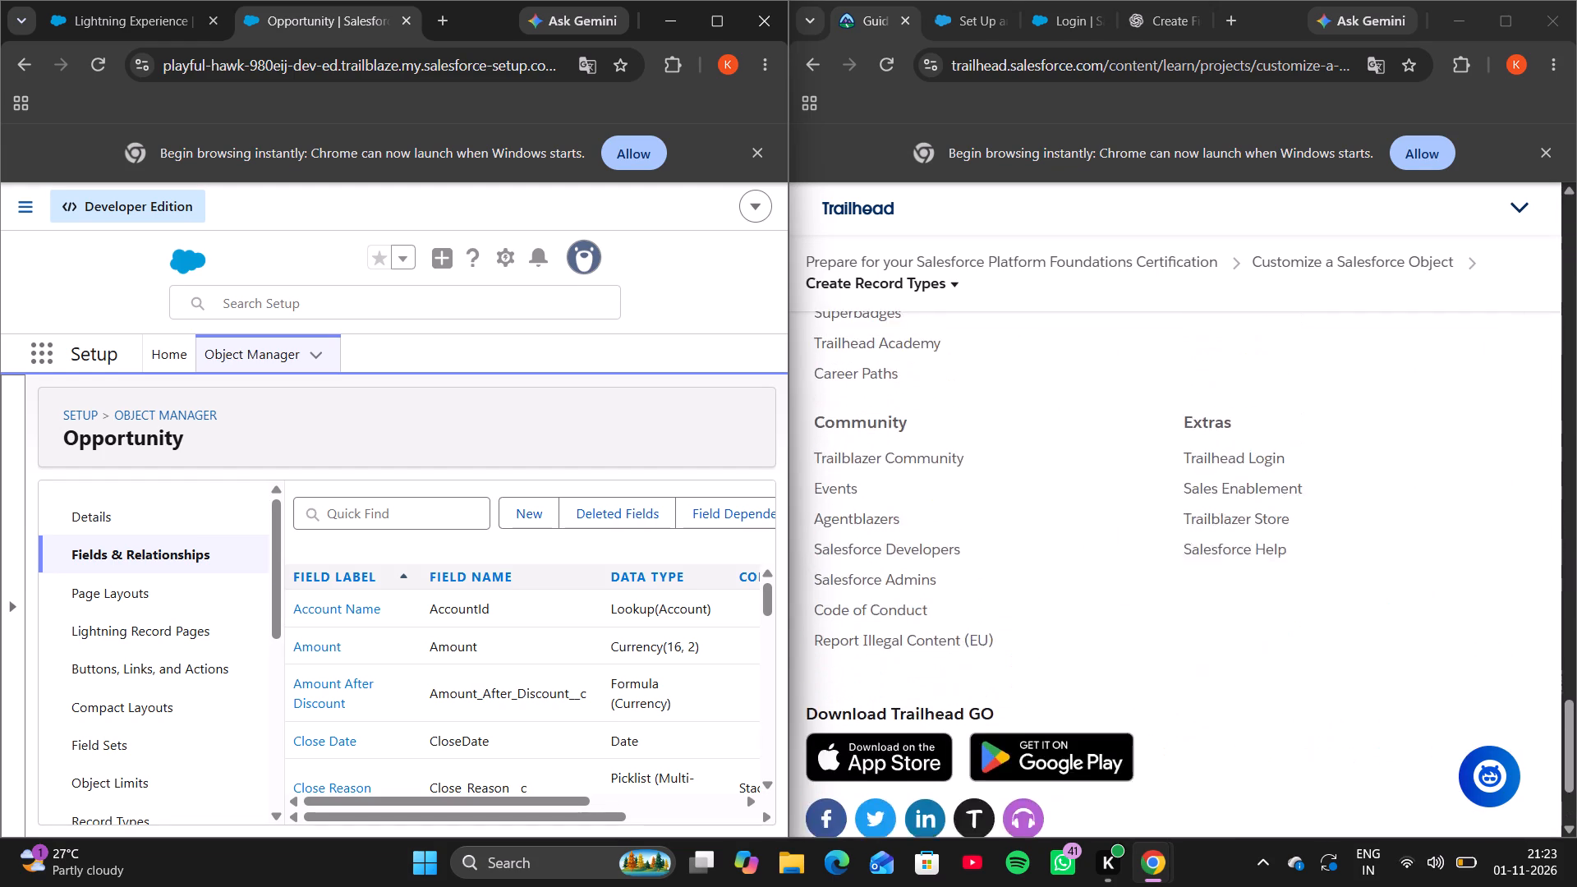
{"action": "scroll", "coordinate": [960, 604], "scroll_direction": "up", "scroll_amount": 2}
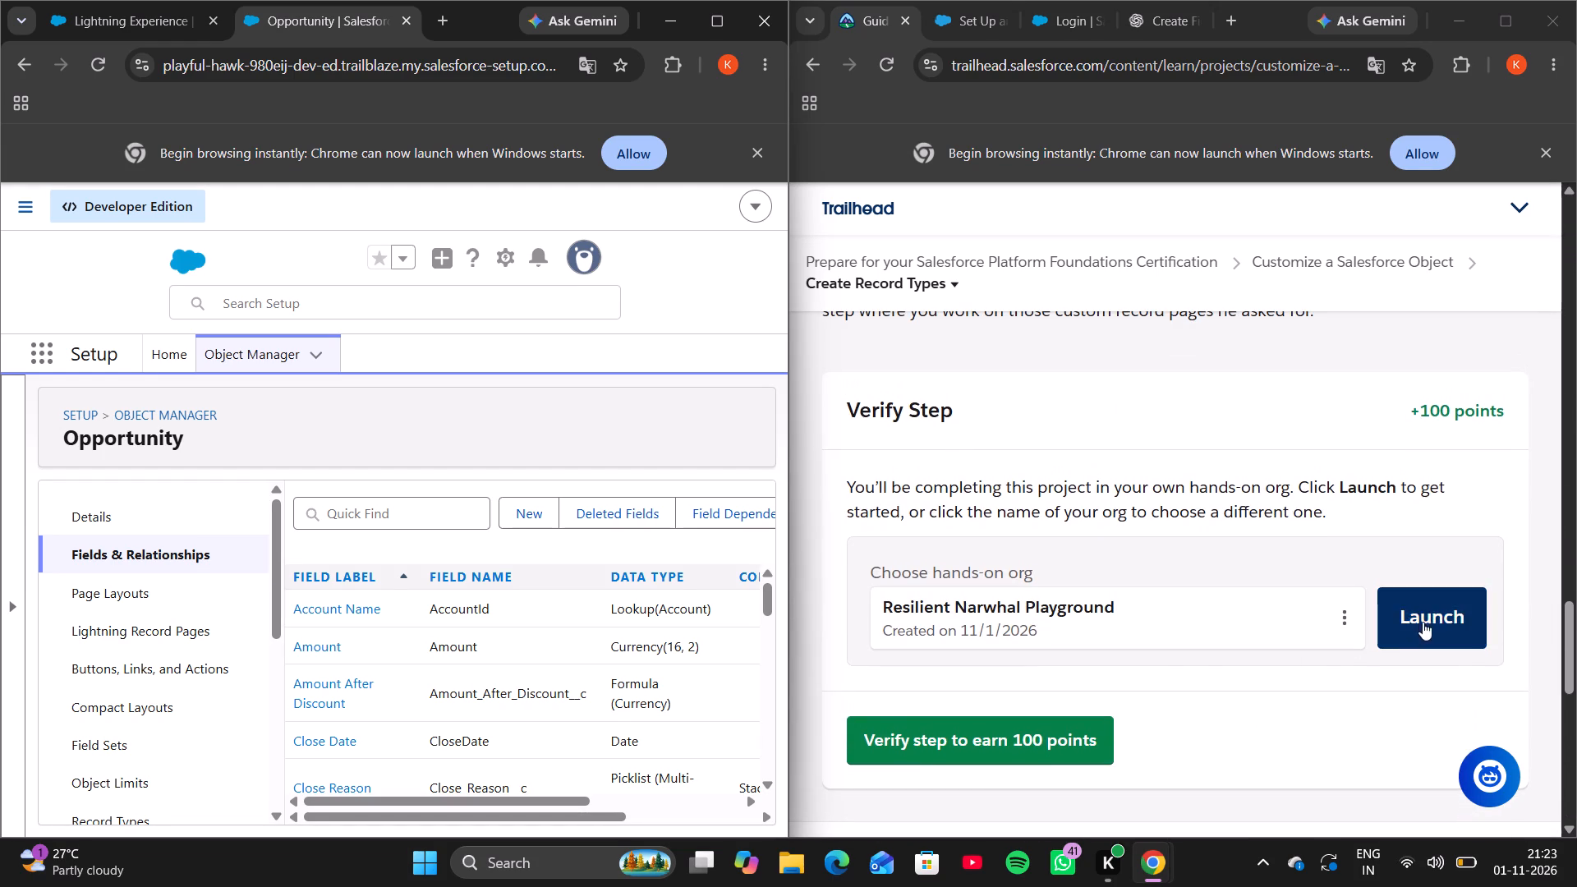
{"action": "scroll", "coordinate": [1067, 419], "scroll_direction": "up", "scroll_amount": 7}
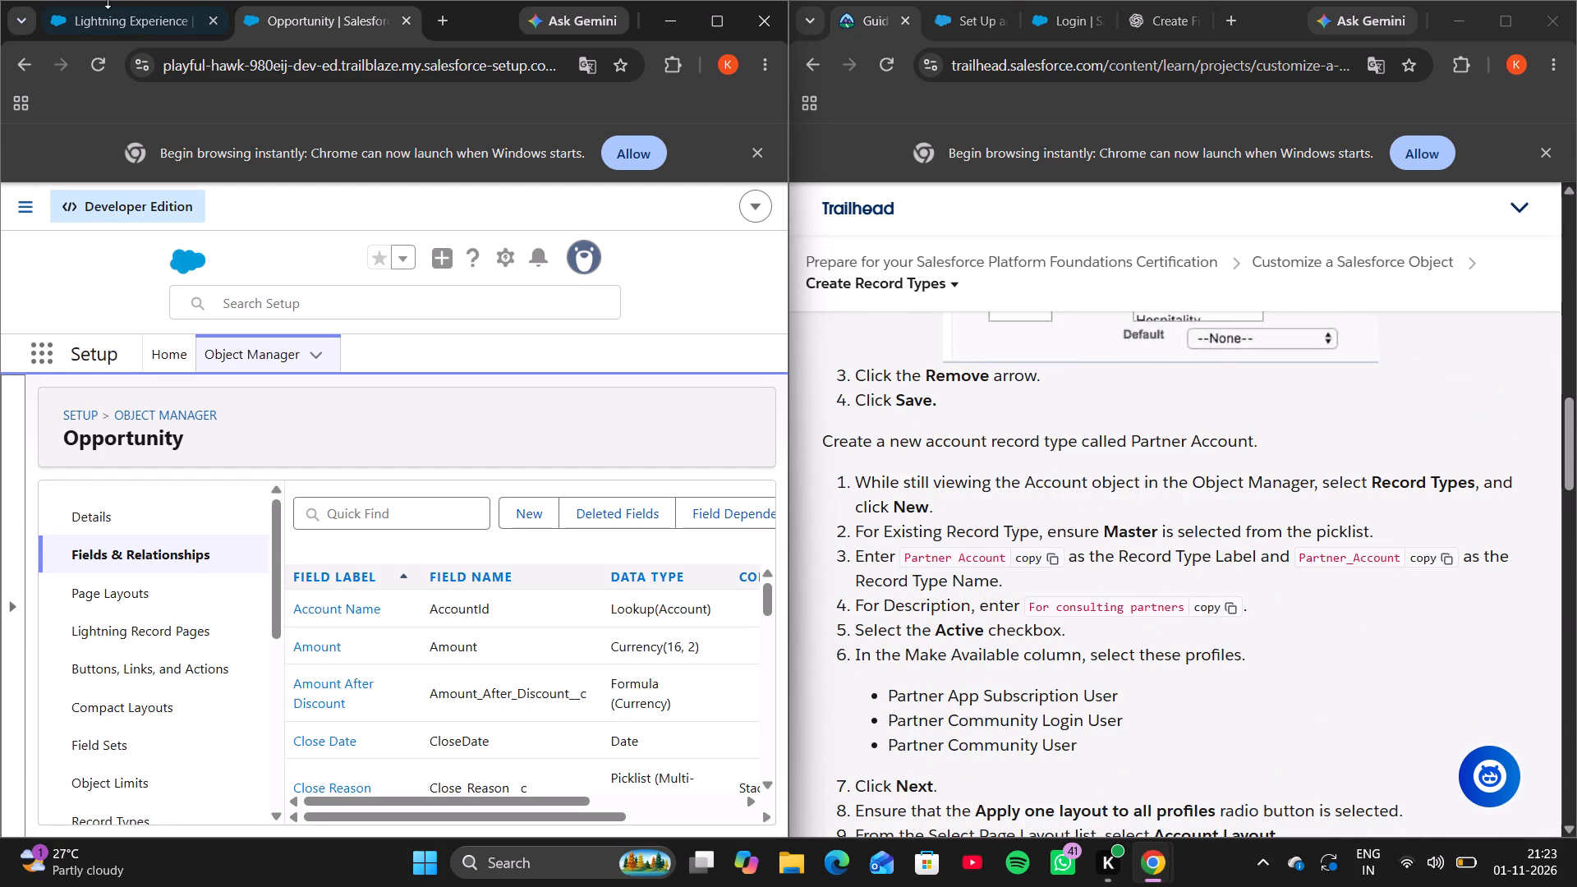
Reload the Setup page and start a new record type on the Account object.
{"action": "left_click", "coordinate": [96, 66]}
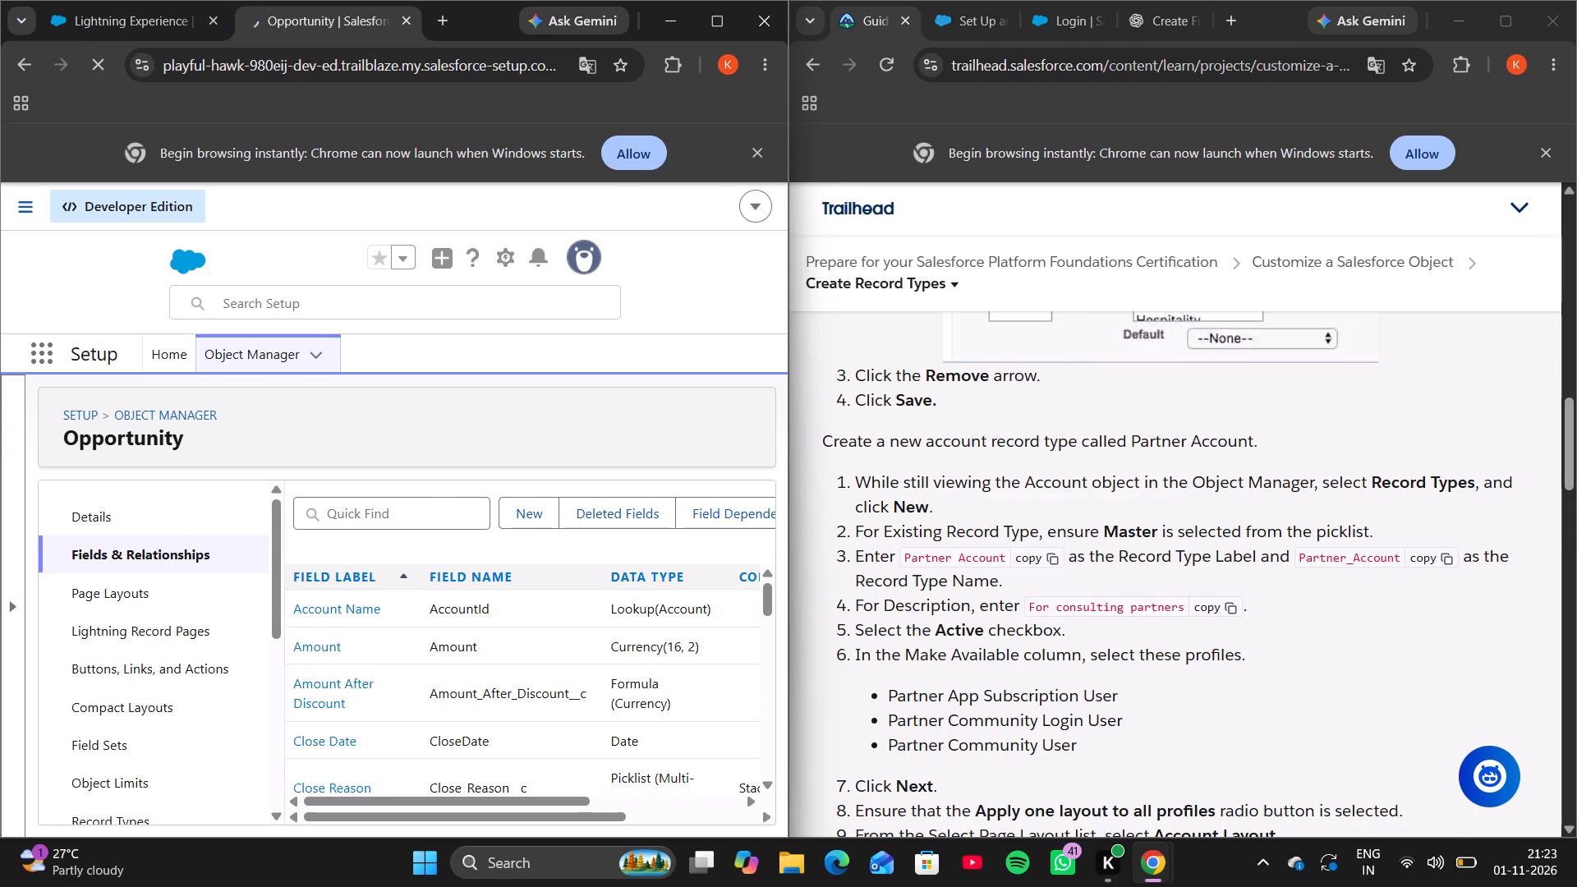
{"action": "scroll", "coordinate": [1048, 477], "scroll_direction": "up", "scroll_amount": 6}
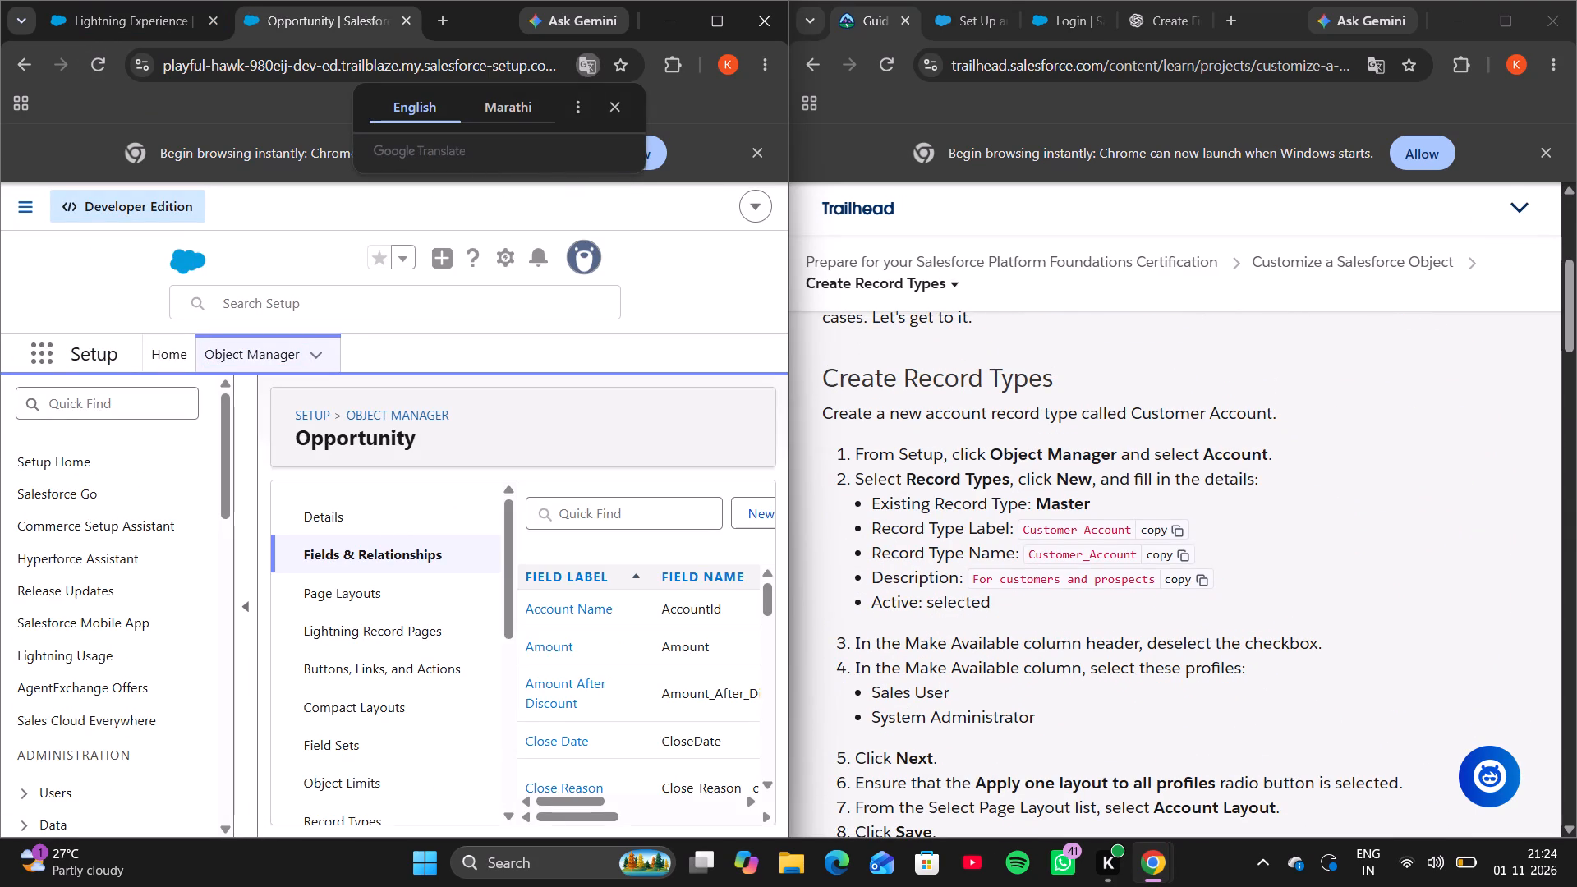
{"action": "left_click", "coordinate": [271, 360]}
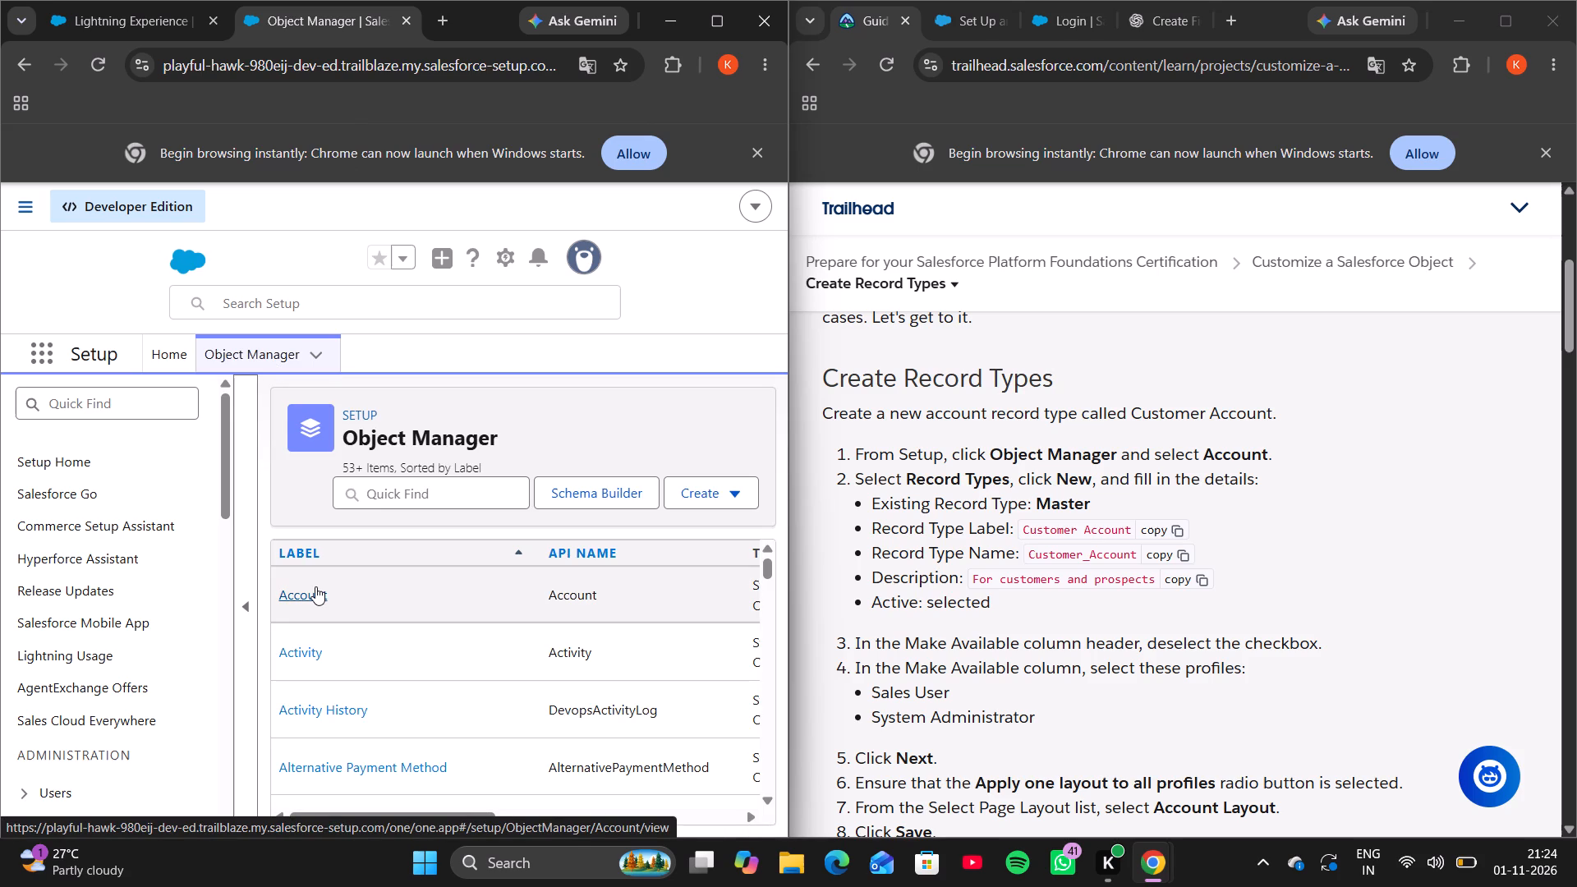
{"action": "left_click", "coordinate": [315, 586]}
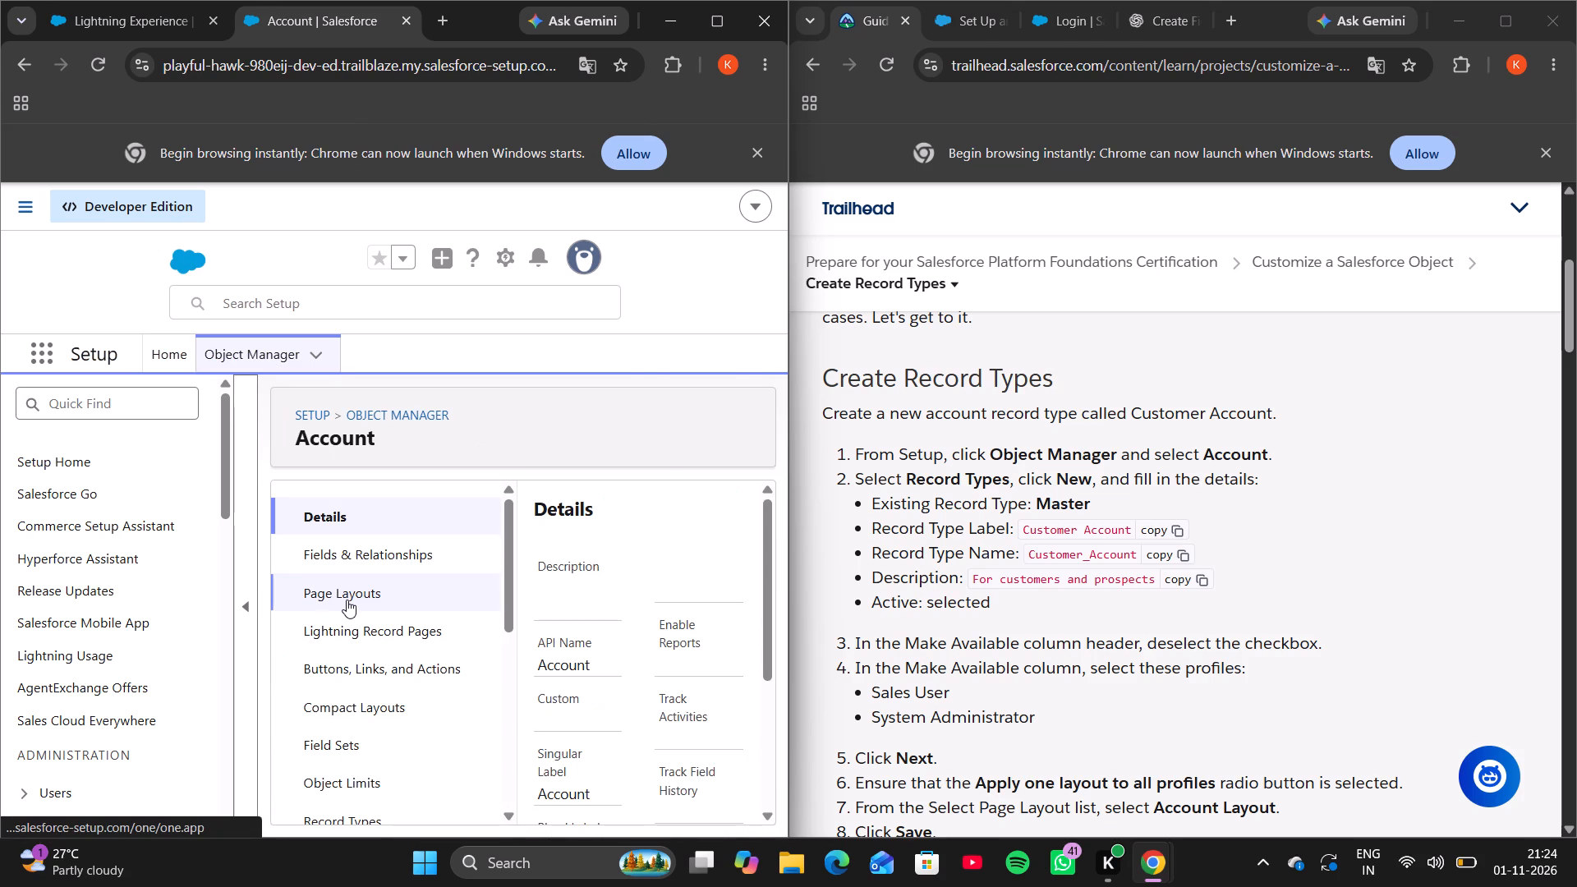
{"action": "scroll", "coordinate": [365, 637], "scroll_direction": "down", "scroll_amount": 1}
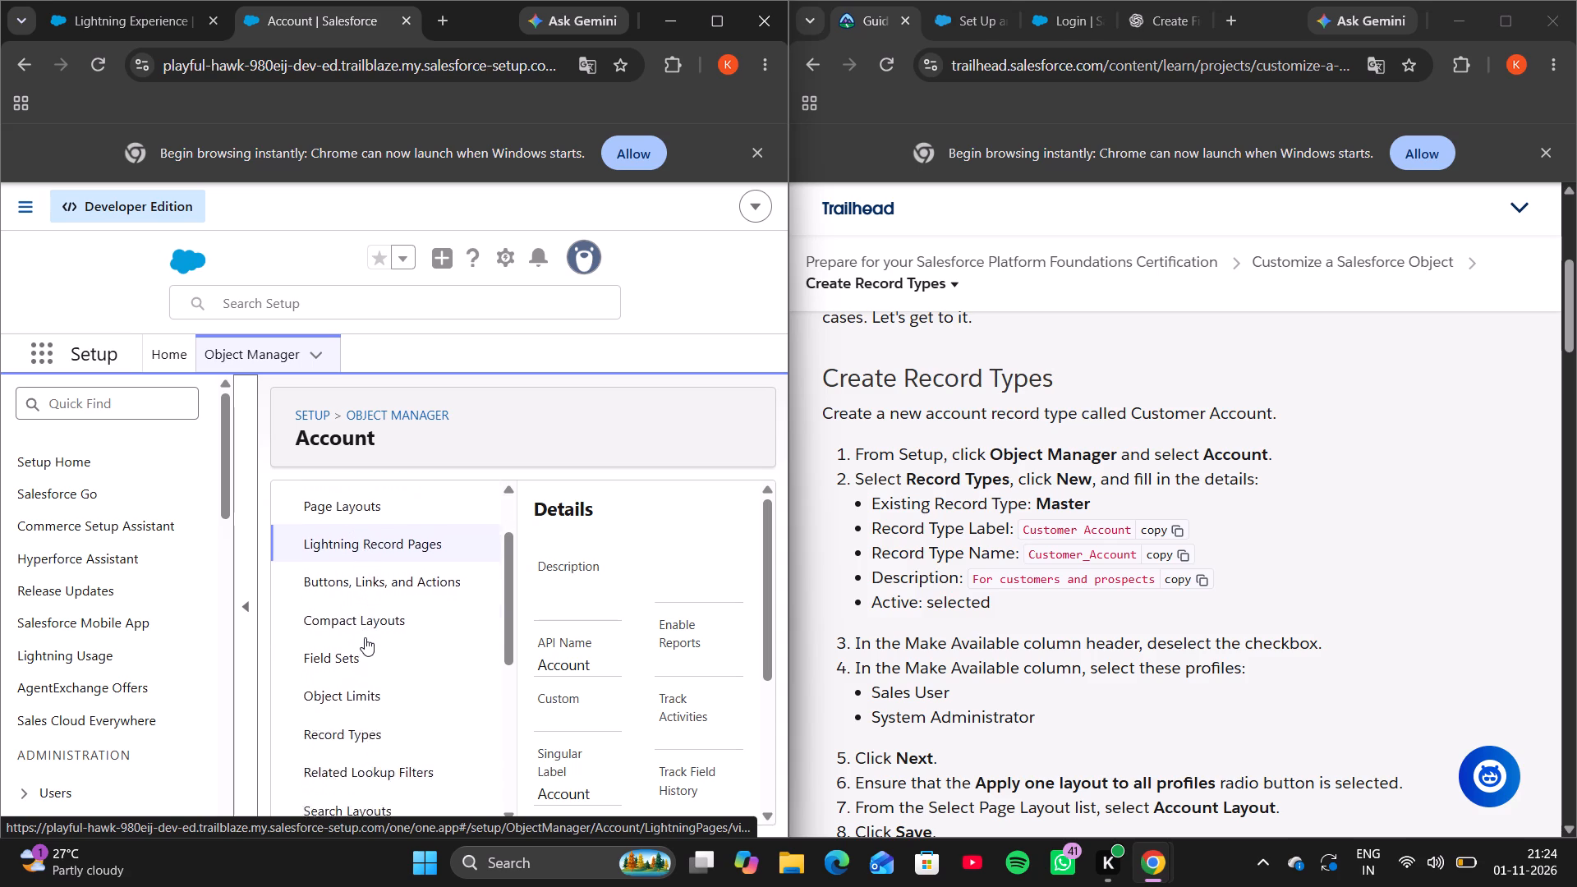
{"action": "scroll", "coordinate": [365, 637], "scroll_direction": "down", "scroll_amount": 2}
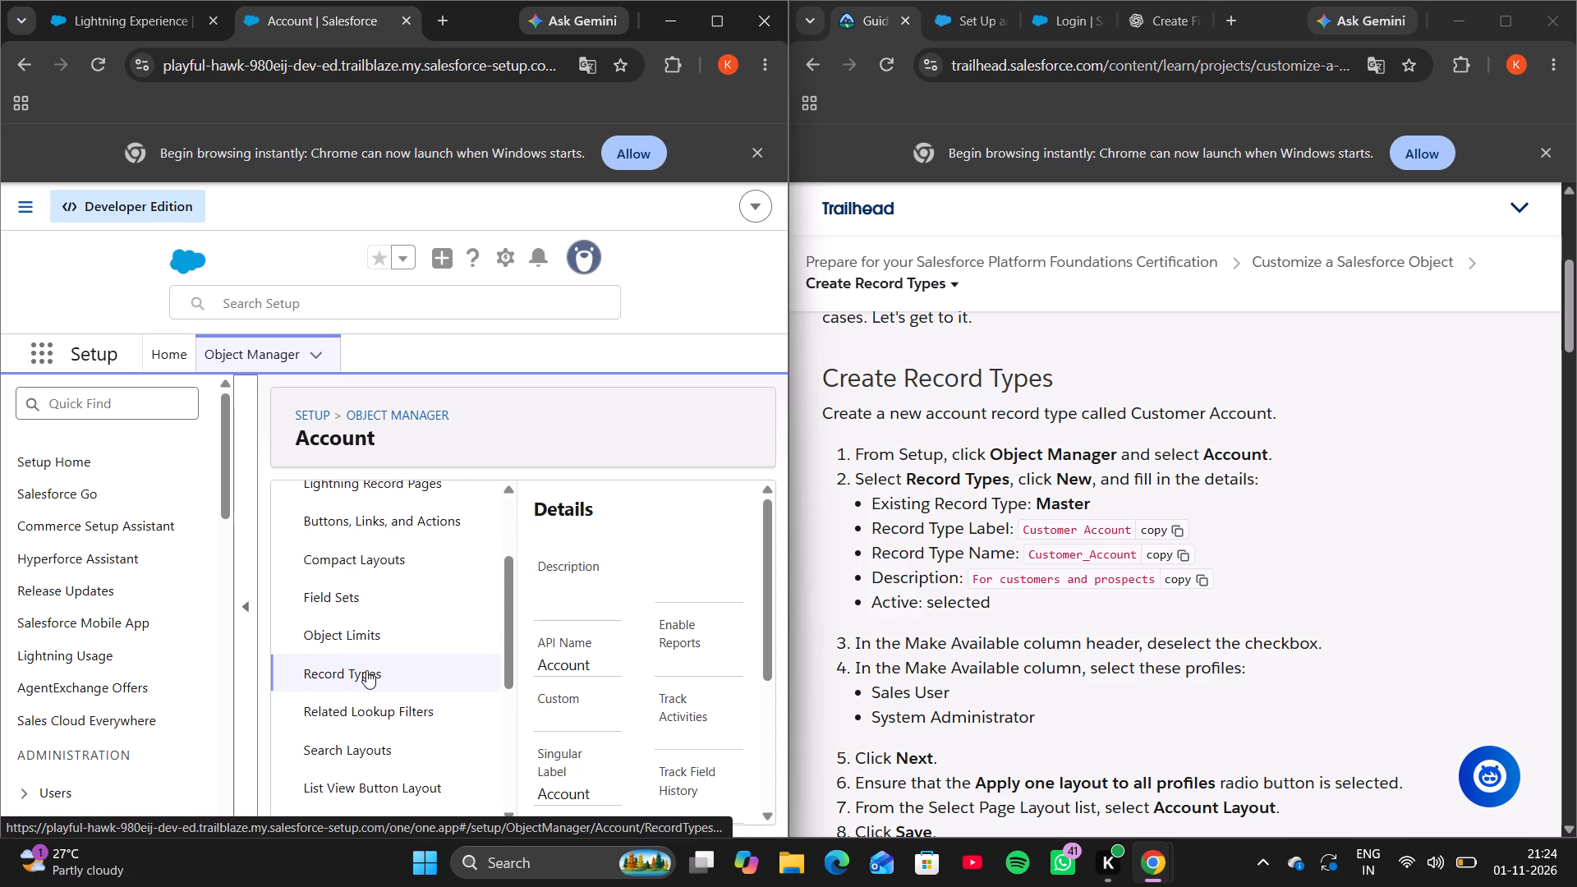
{"action": "left_click", "coordinate": [366, 670]}
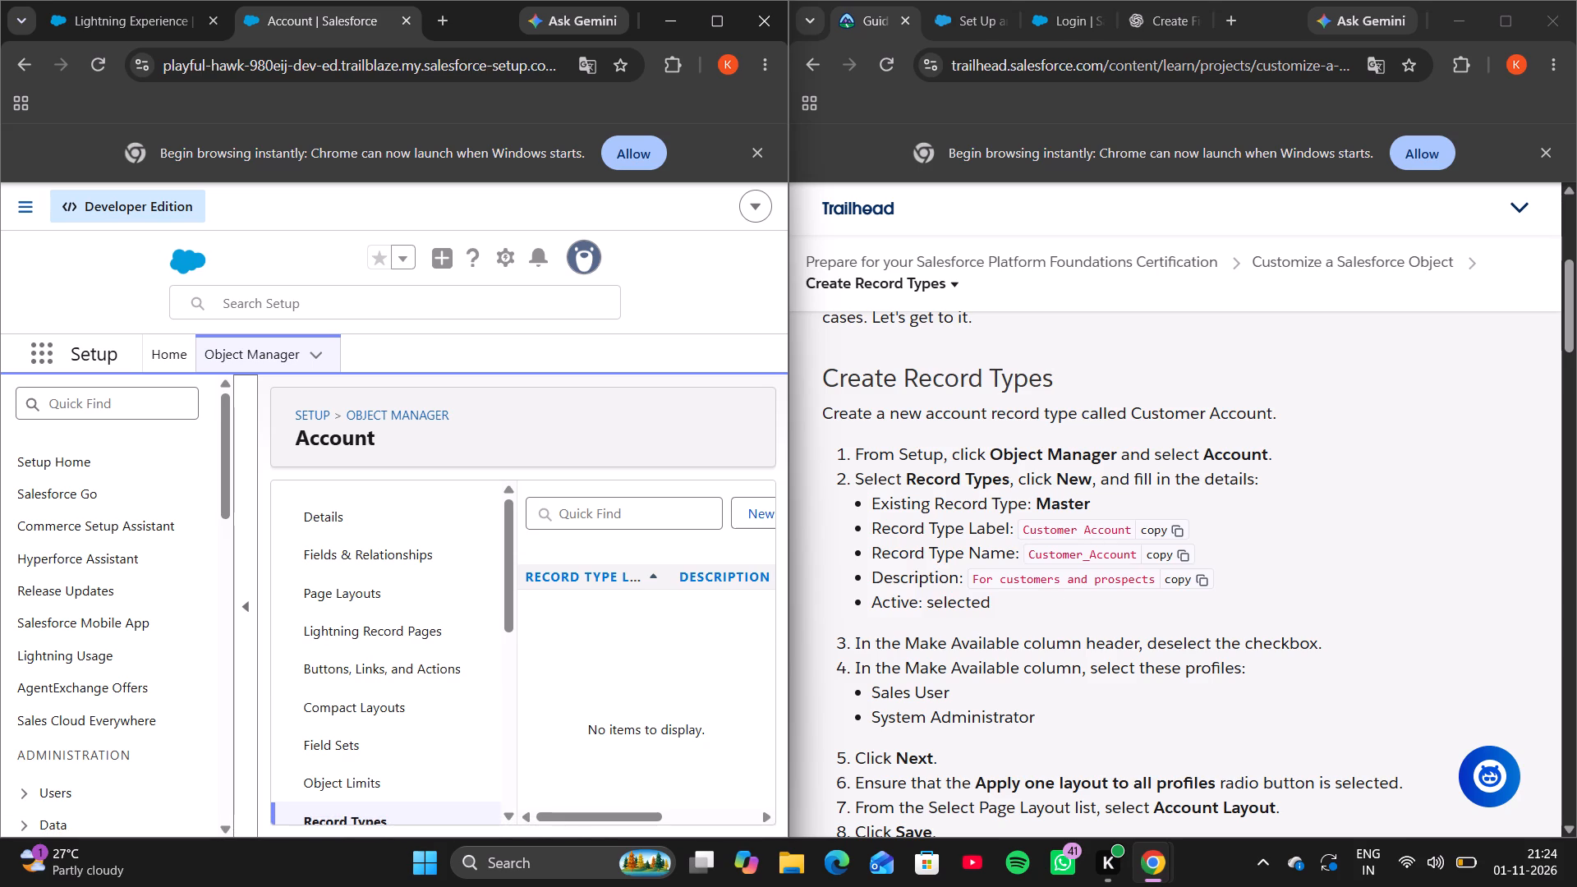
{"action": "left_click", "coordinate": [744, 519]}
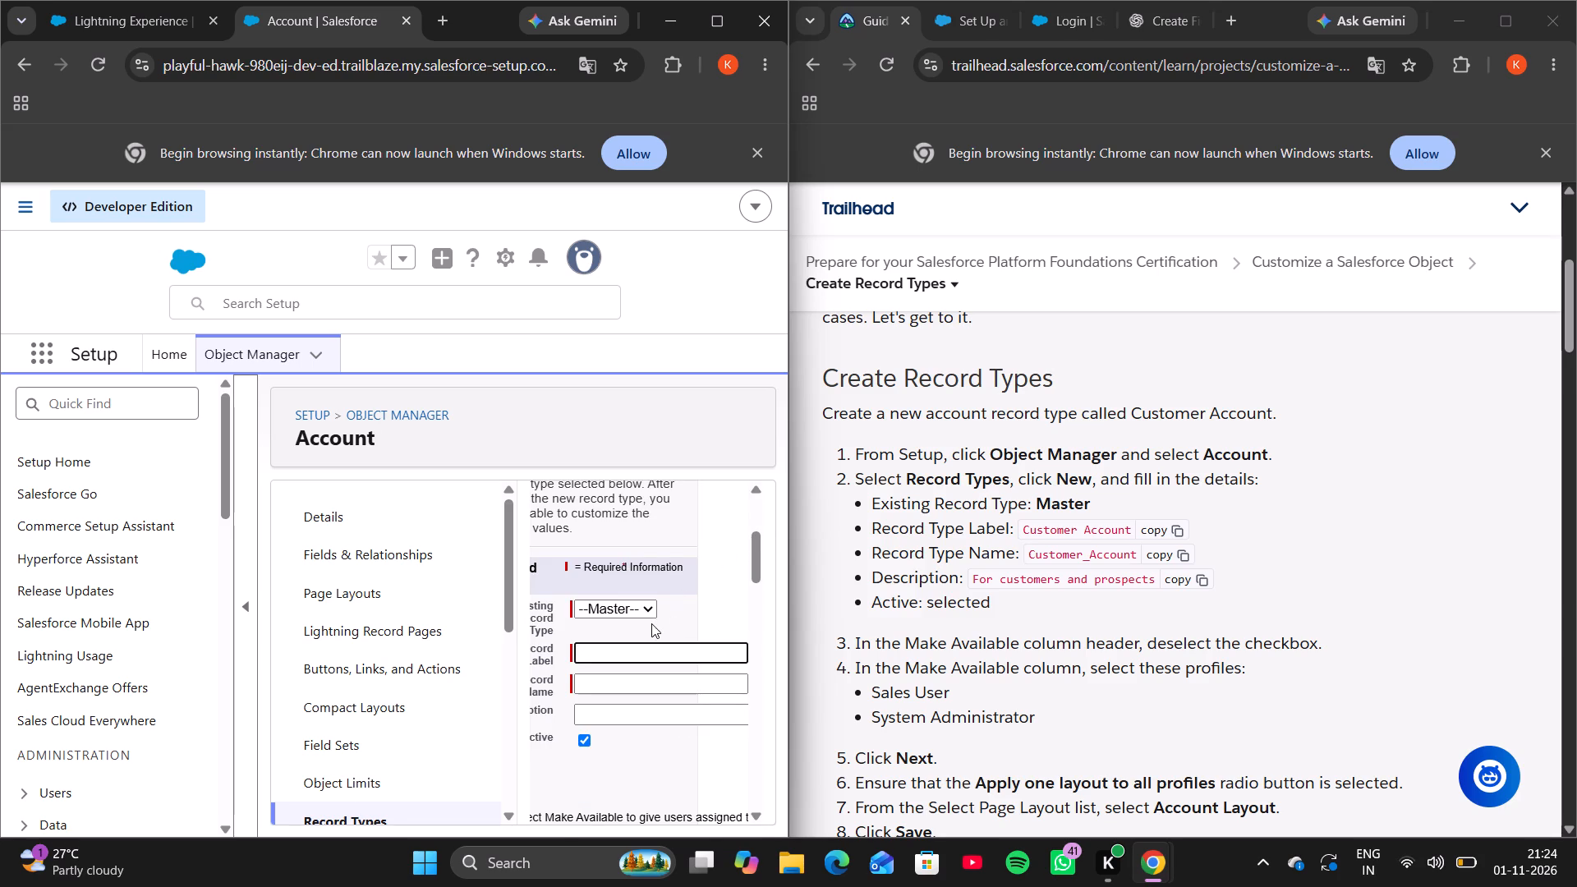
Fill in the record type with existing type Master, label Customer Account, name Customer_Account and description "For customers and prospects".
{"action": "scroll", "coordinate": [621, 623], "scroll_direction": "right", "scroll_amount": 1}
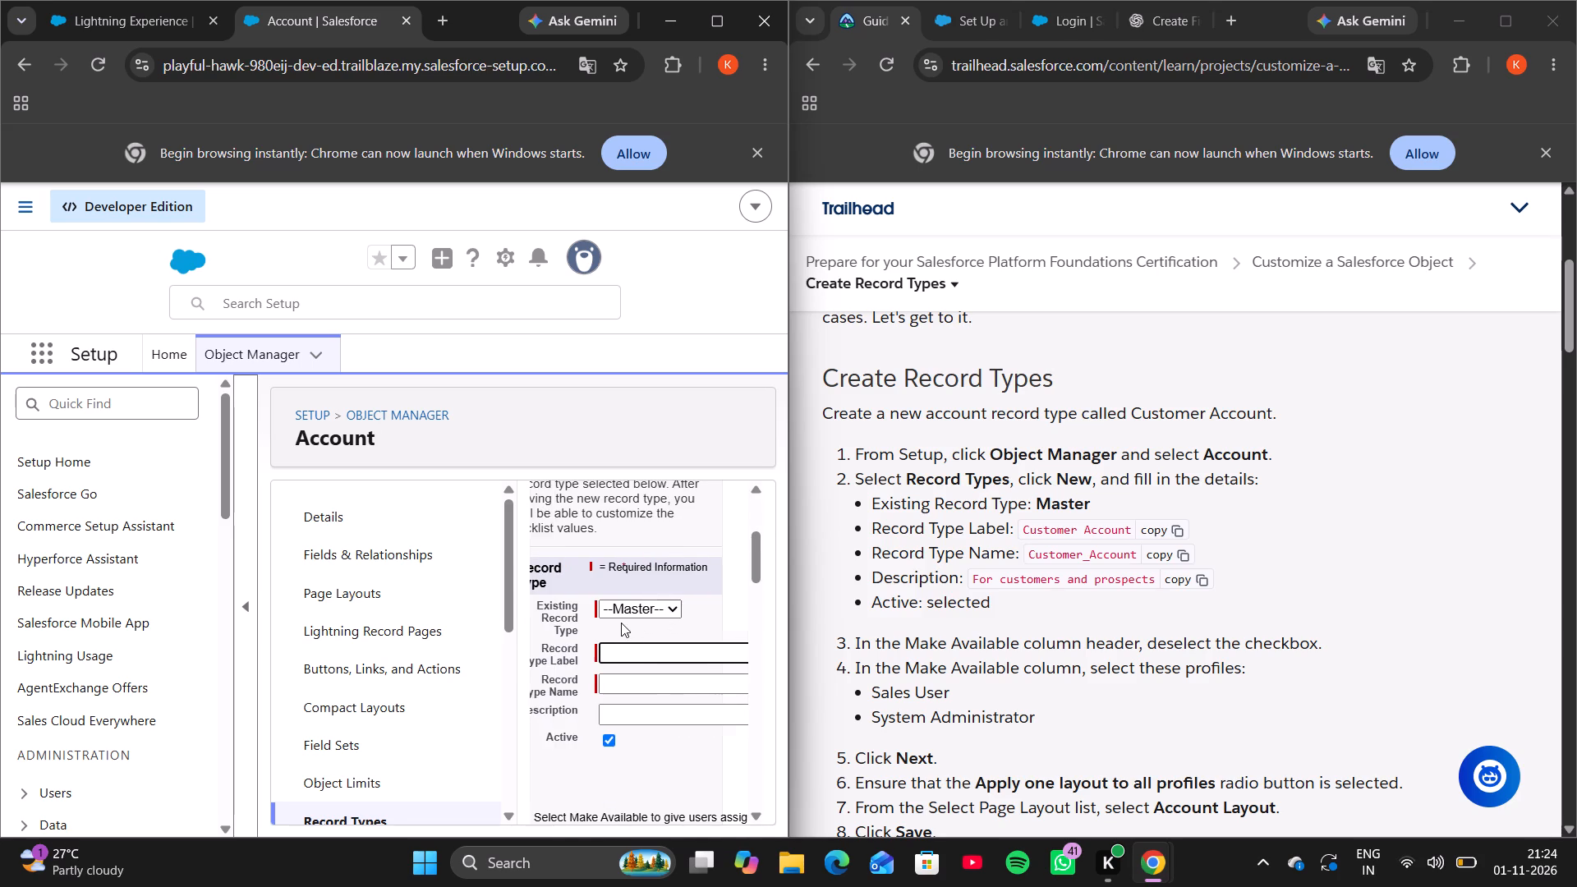
{"action": "left_click", "coordinate": [252, 612]}
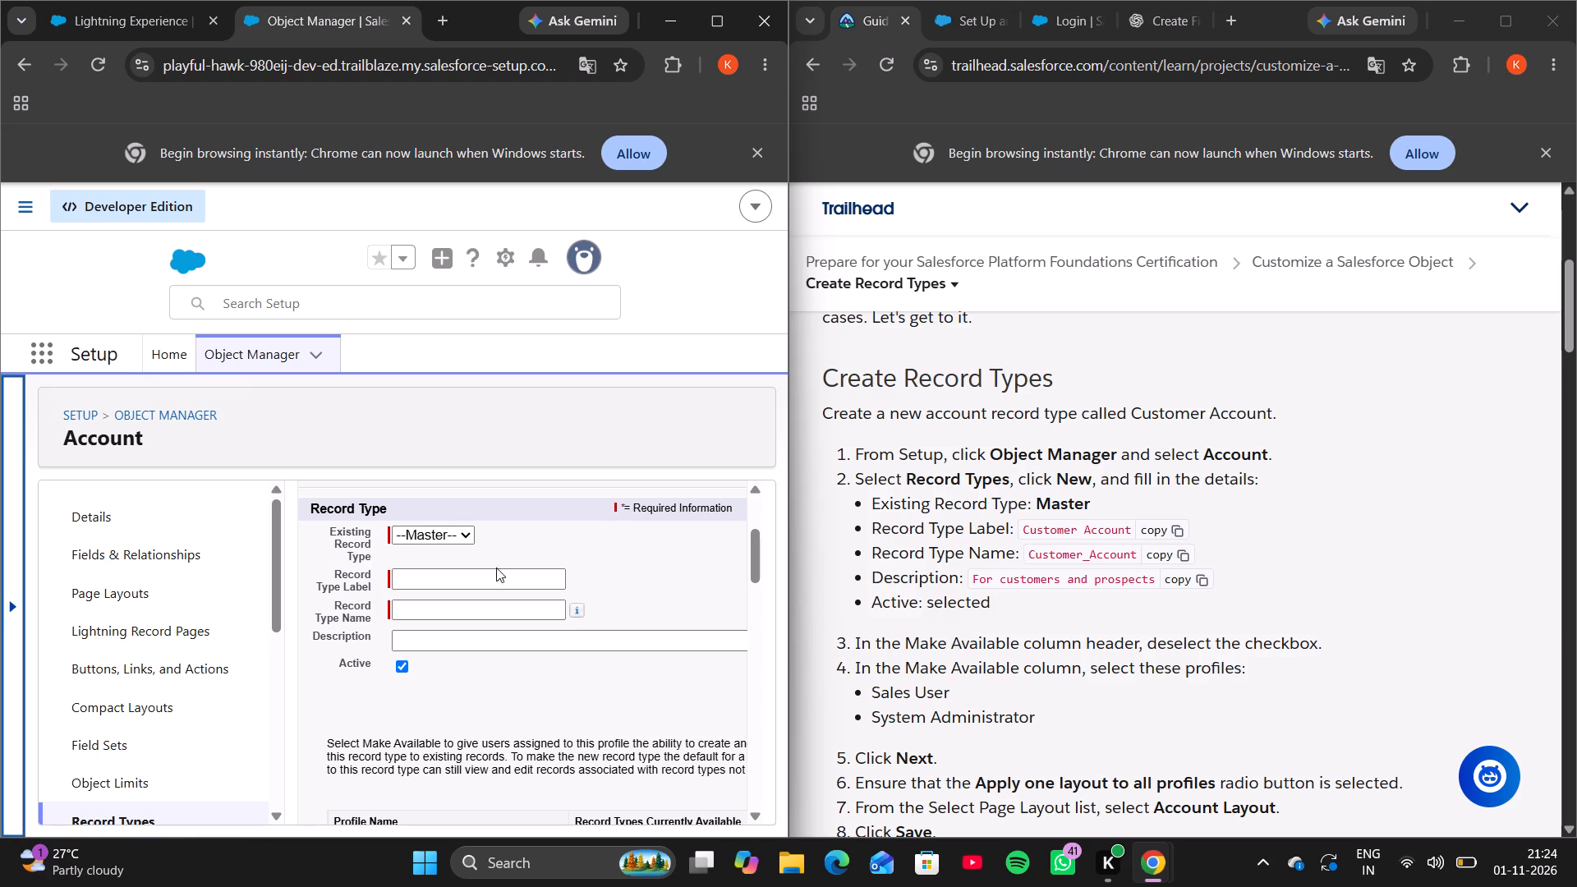
{"action": "left_click", "coordinate": [1166, 531]}
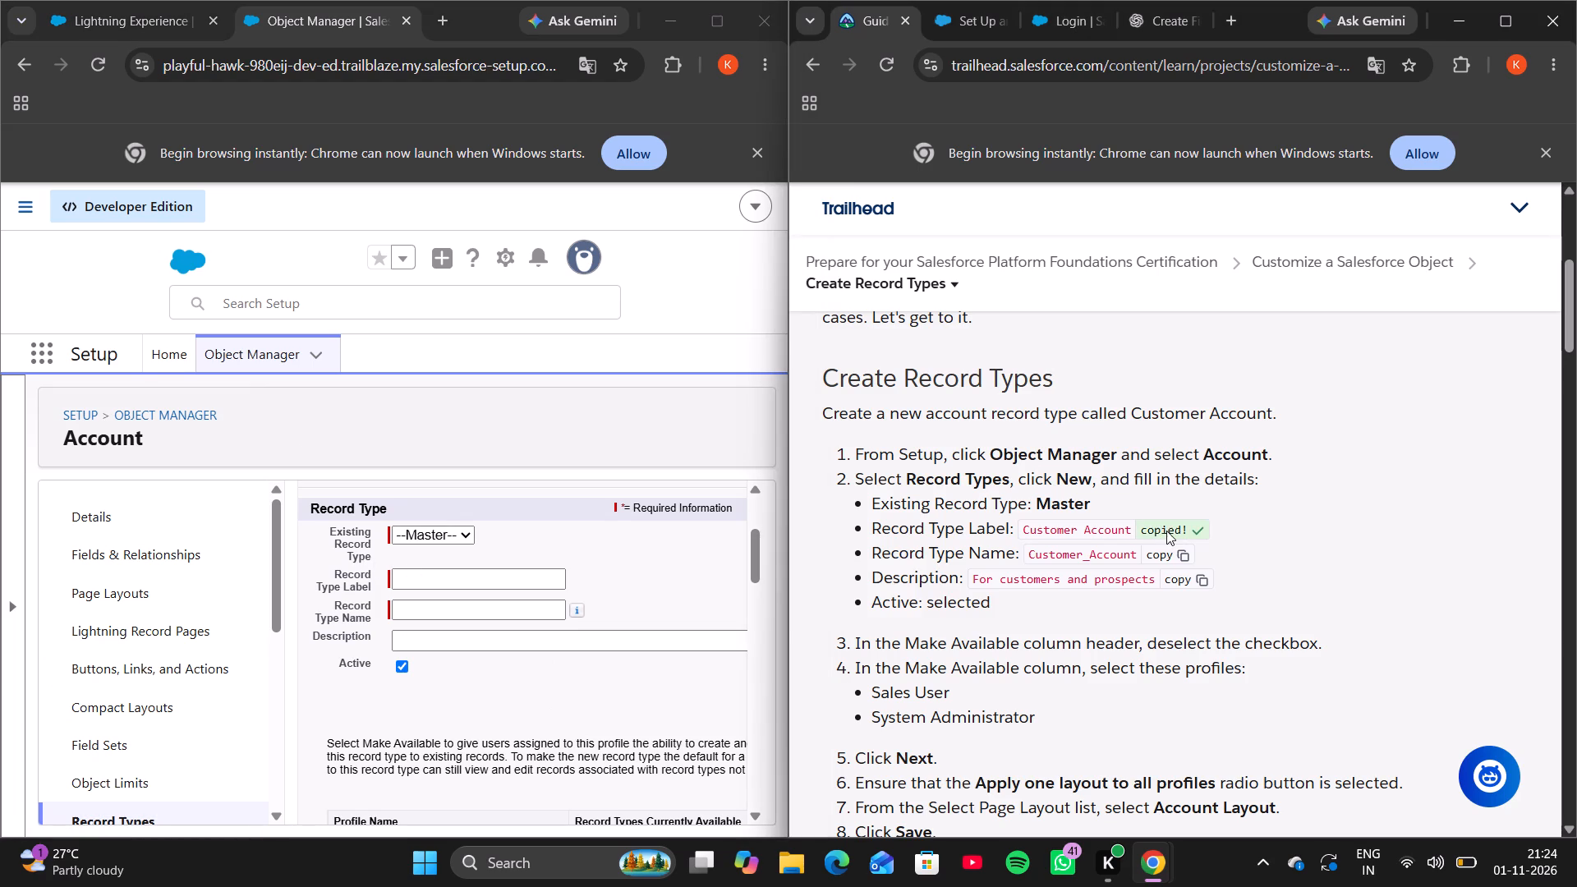
{"action": "left_click", "coordinate": [543, 570]}
{"action": "key", "text": "ctrl+v"}
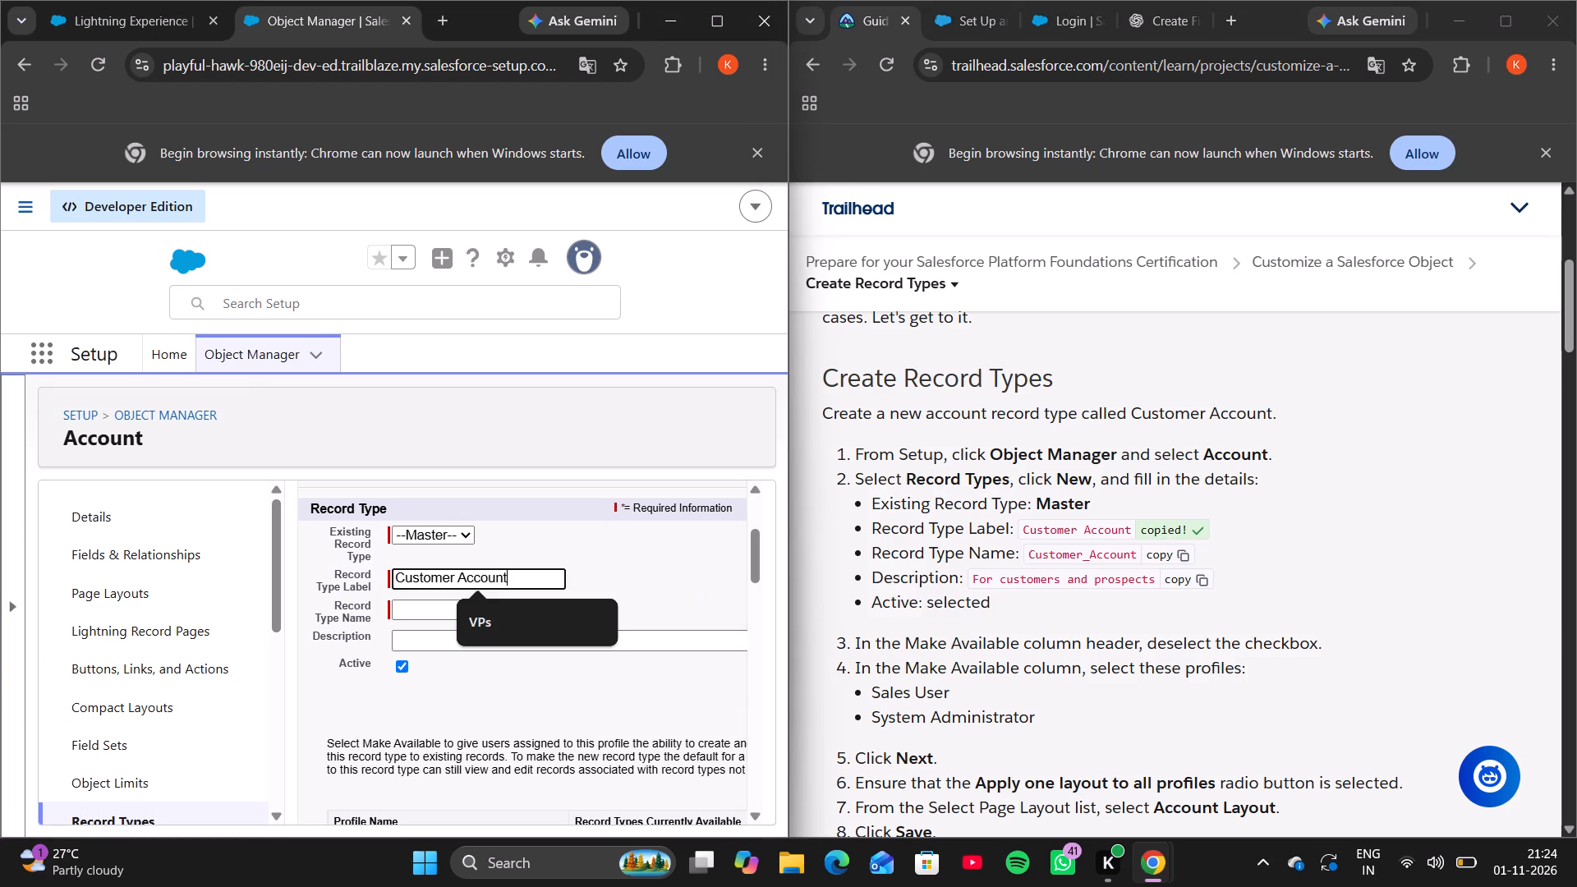
{"action": "left_click", "coordinate": [601, 595]}
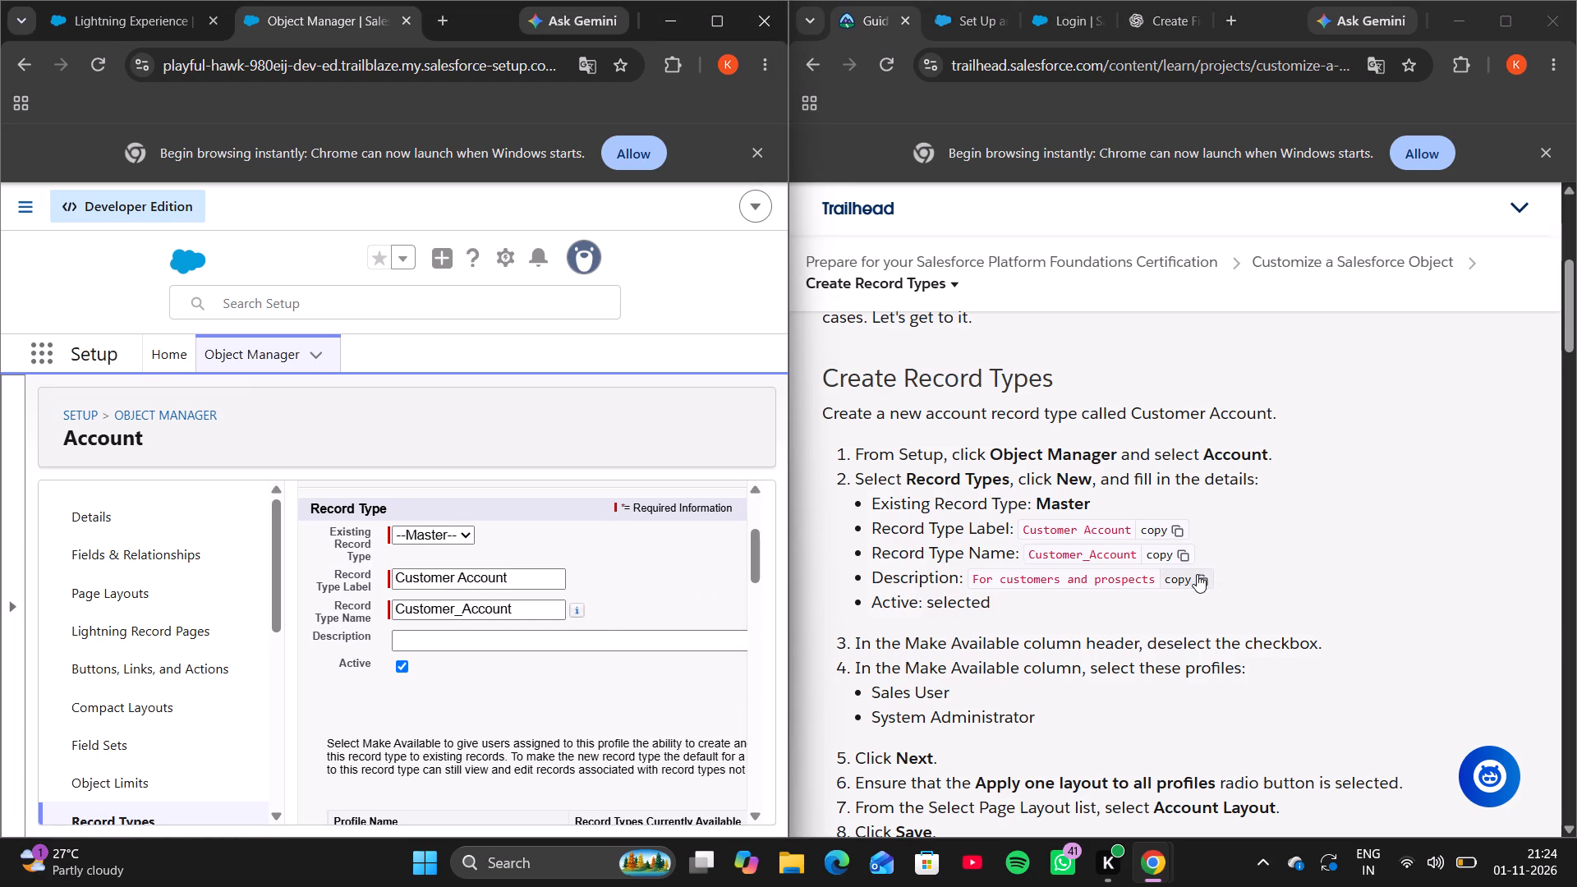
{"action": "left_click", "coordinate": [1202, 574]}
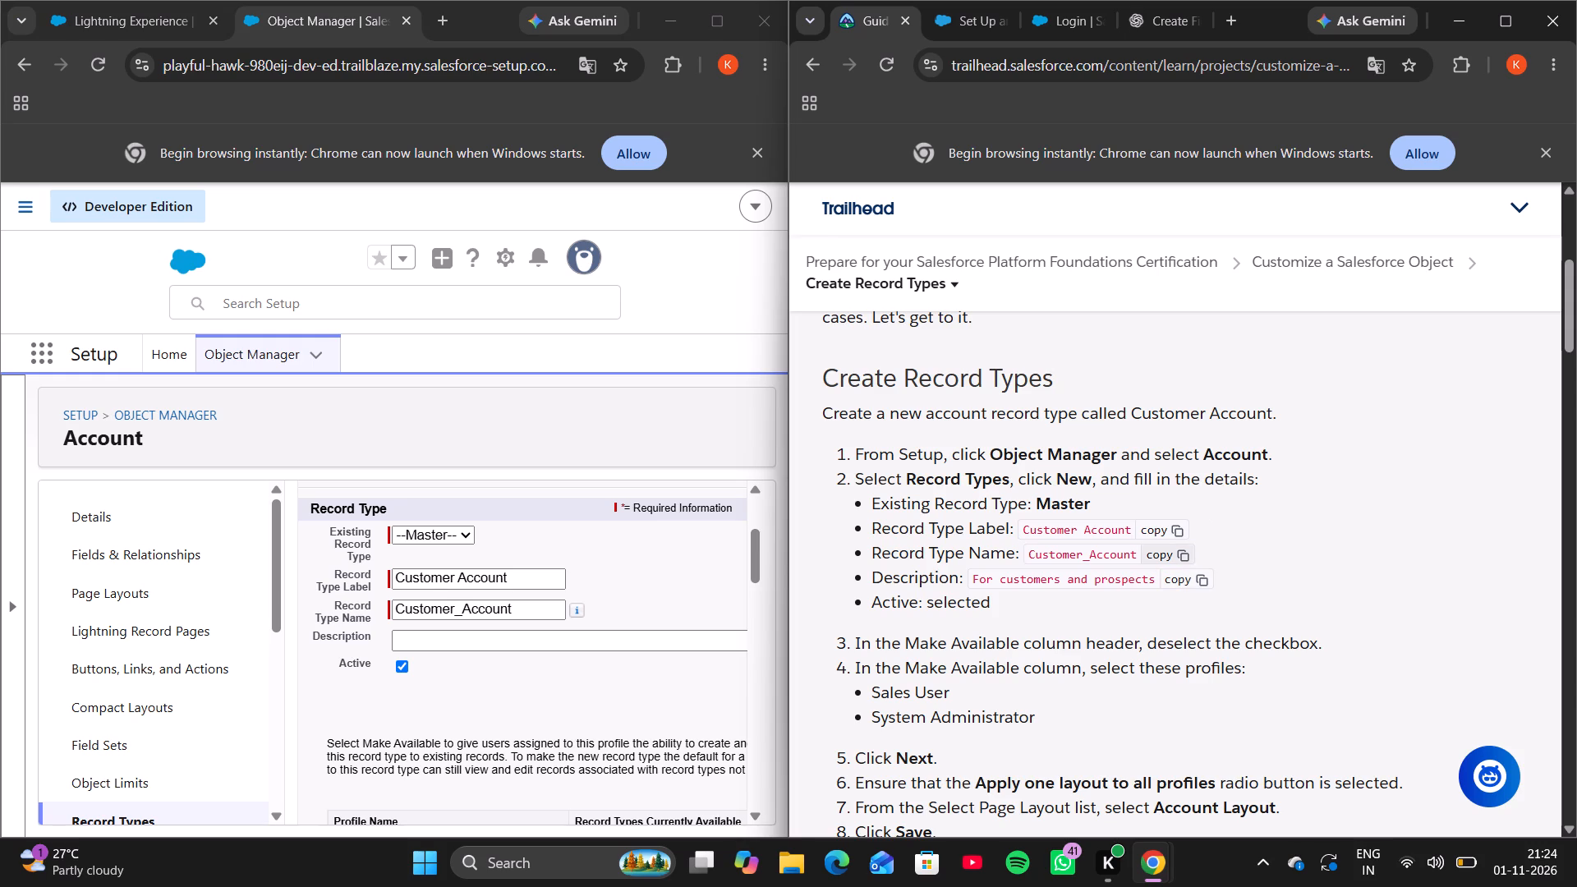
{"action": "left_click", "coordinate": [672, 636]}
{"action": "key", "text": "ctrl+v"}
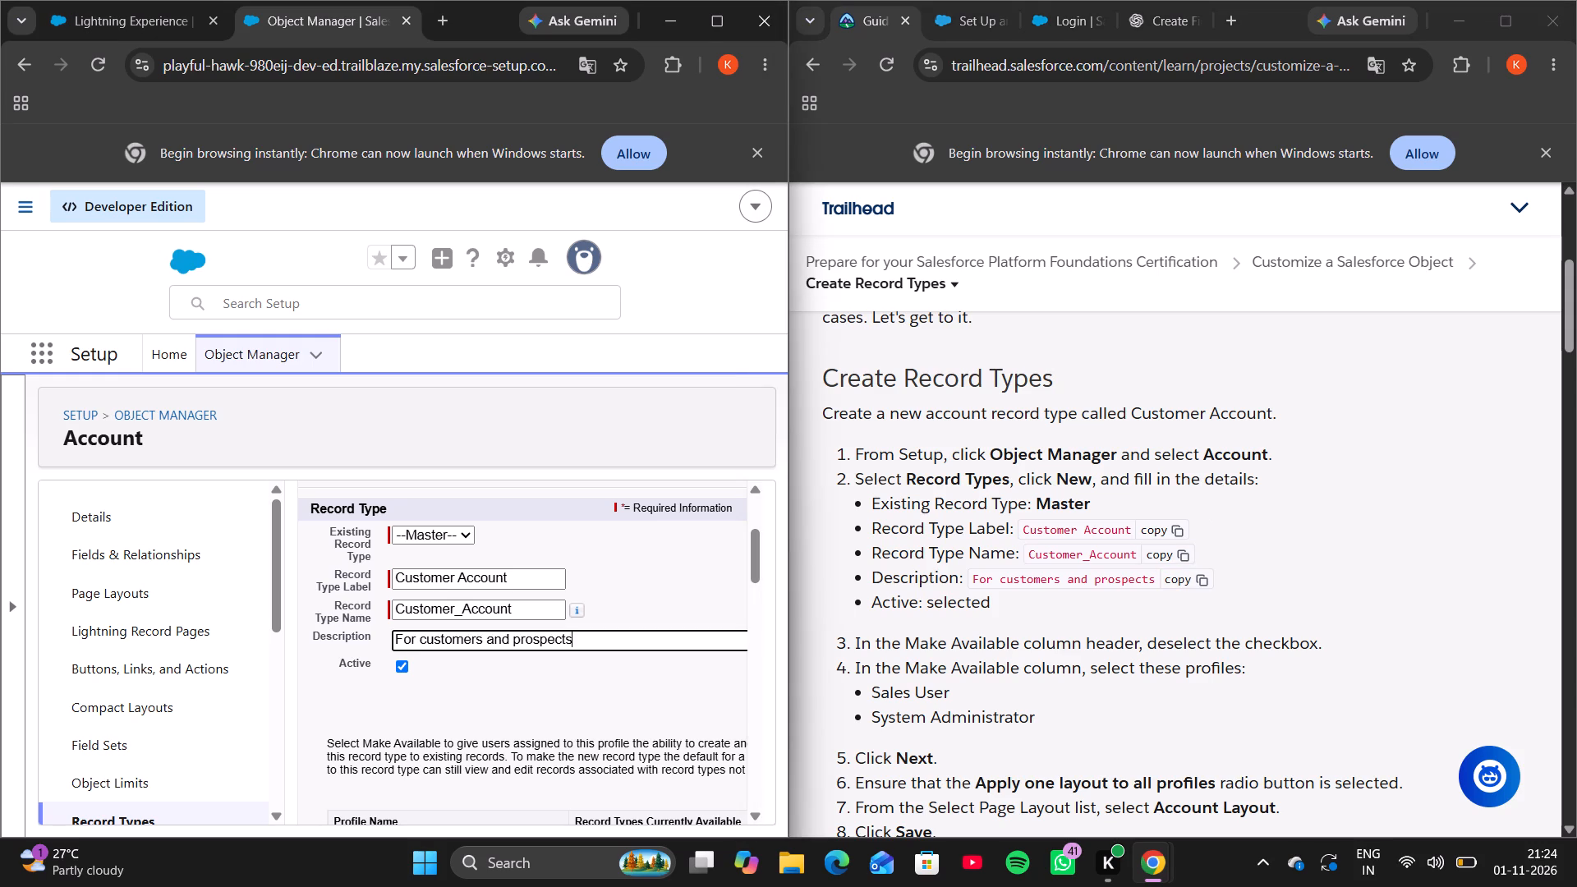
{"action": "left_click", "coordinate": [417, 527]}
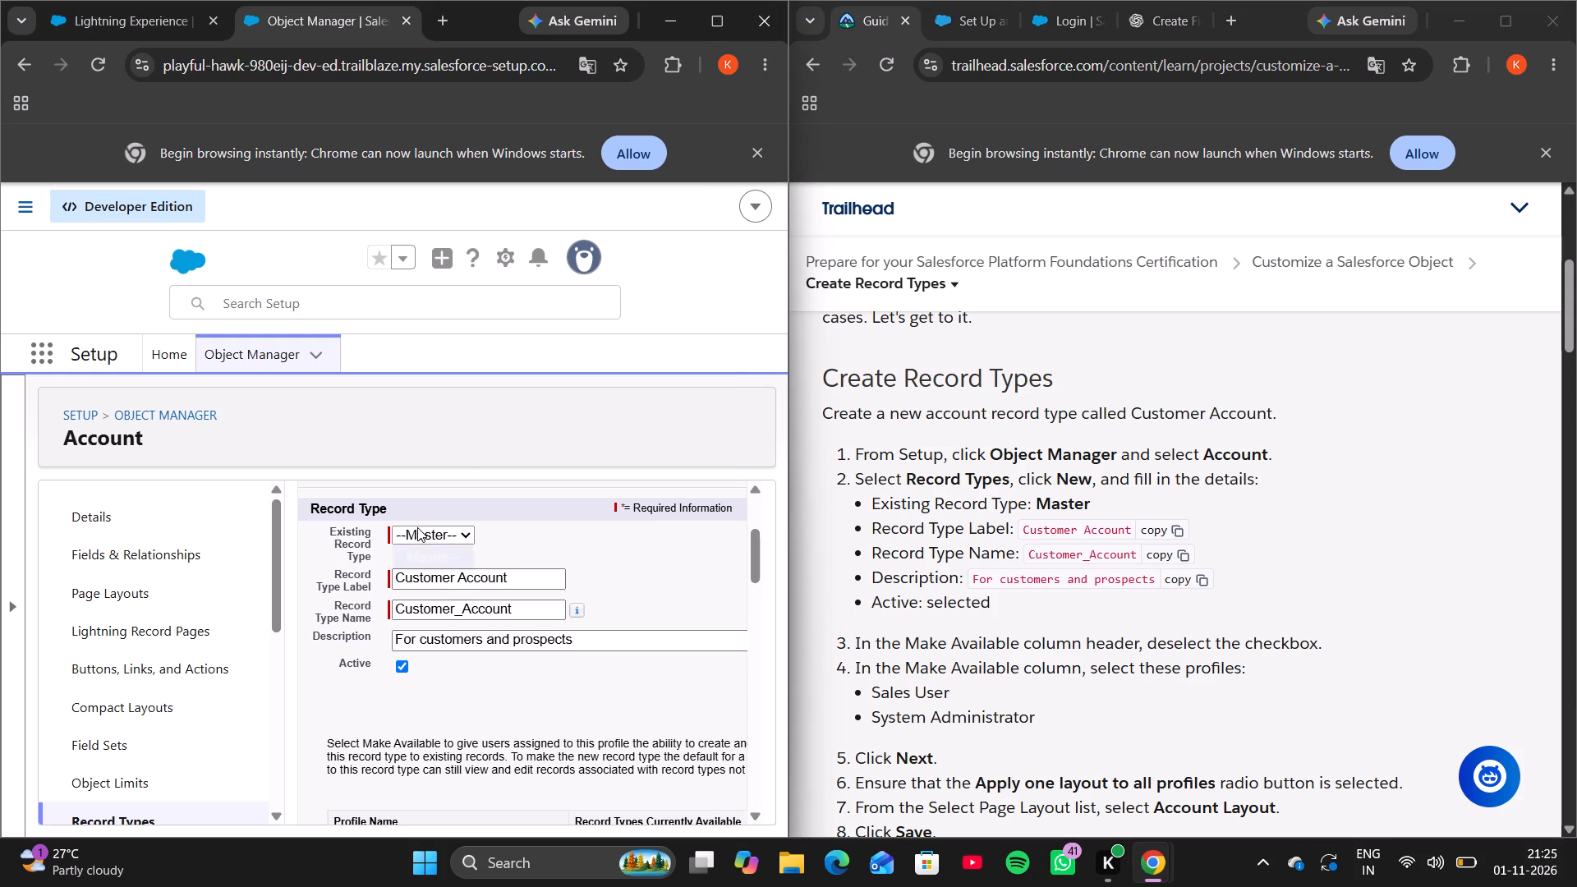
{"action": "left_click", "coordinate": [422, 548]}
Deselect Make Available for all profiles at once on the Customer Account record type.
{"action": "scroll", "coordinate": [525, 569], "scroll_direction": "down", "scroll_amount": 1}
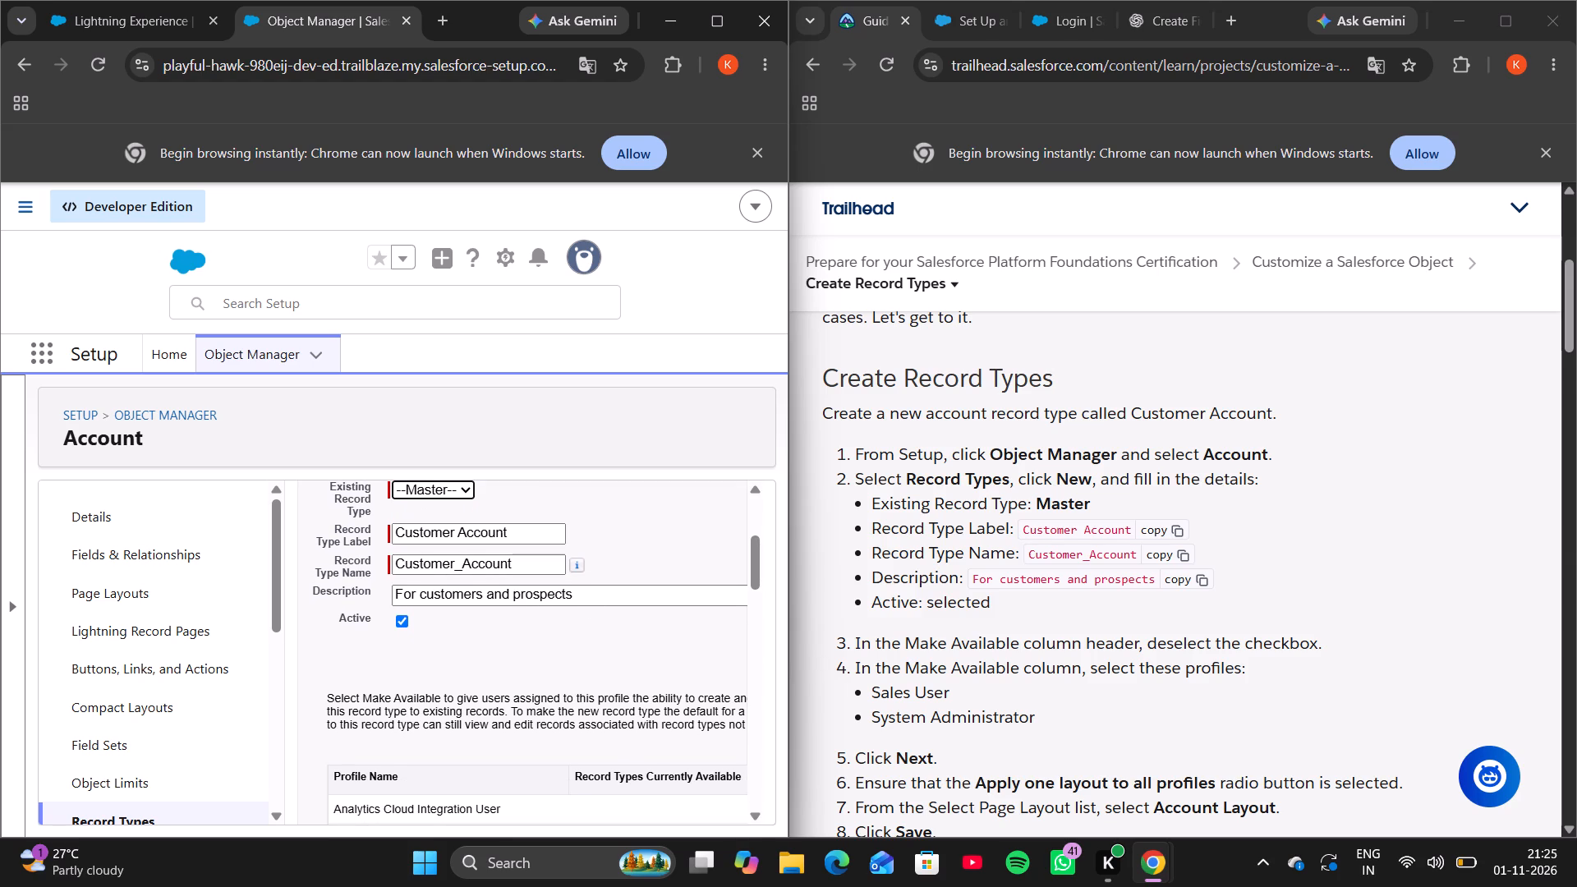
{"action": "scroll", "coordinate": [933, 650], "scroll_direction": "down", "scroll_amount": 1}
{"action": "scroll", "coordinate": [551, 627], "scroll_direction": "down", "scroll_amount": 1}
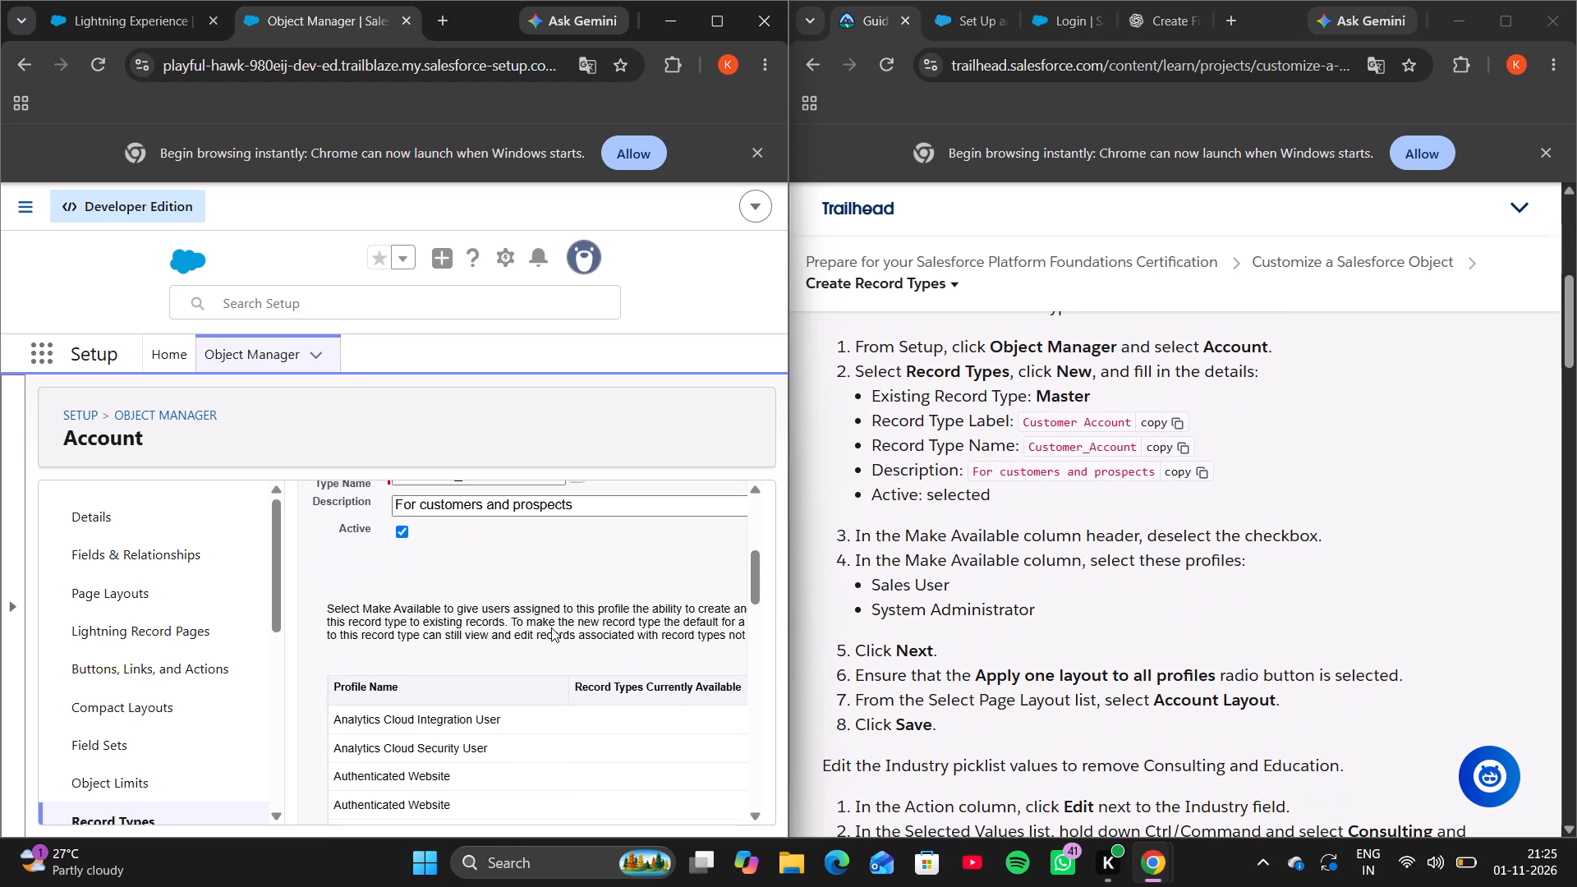
{"action": "scroll", "coordinate": [551, 627], "scroll_direction": "down", "scroll_amount": 2}
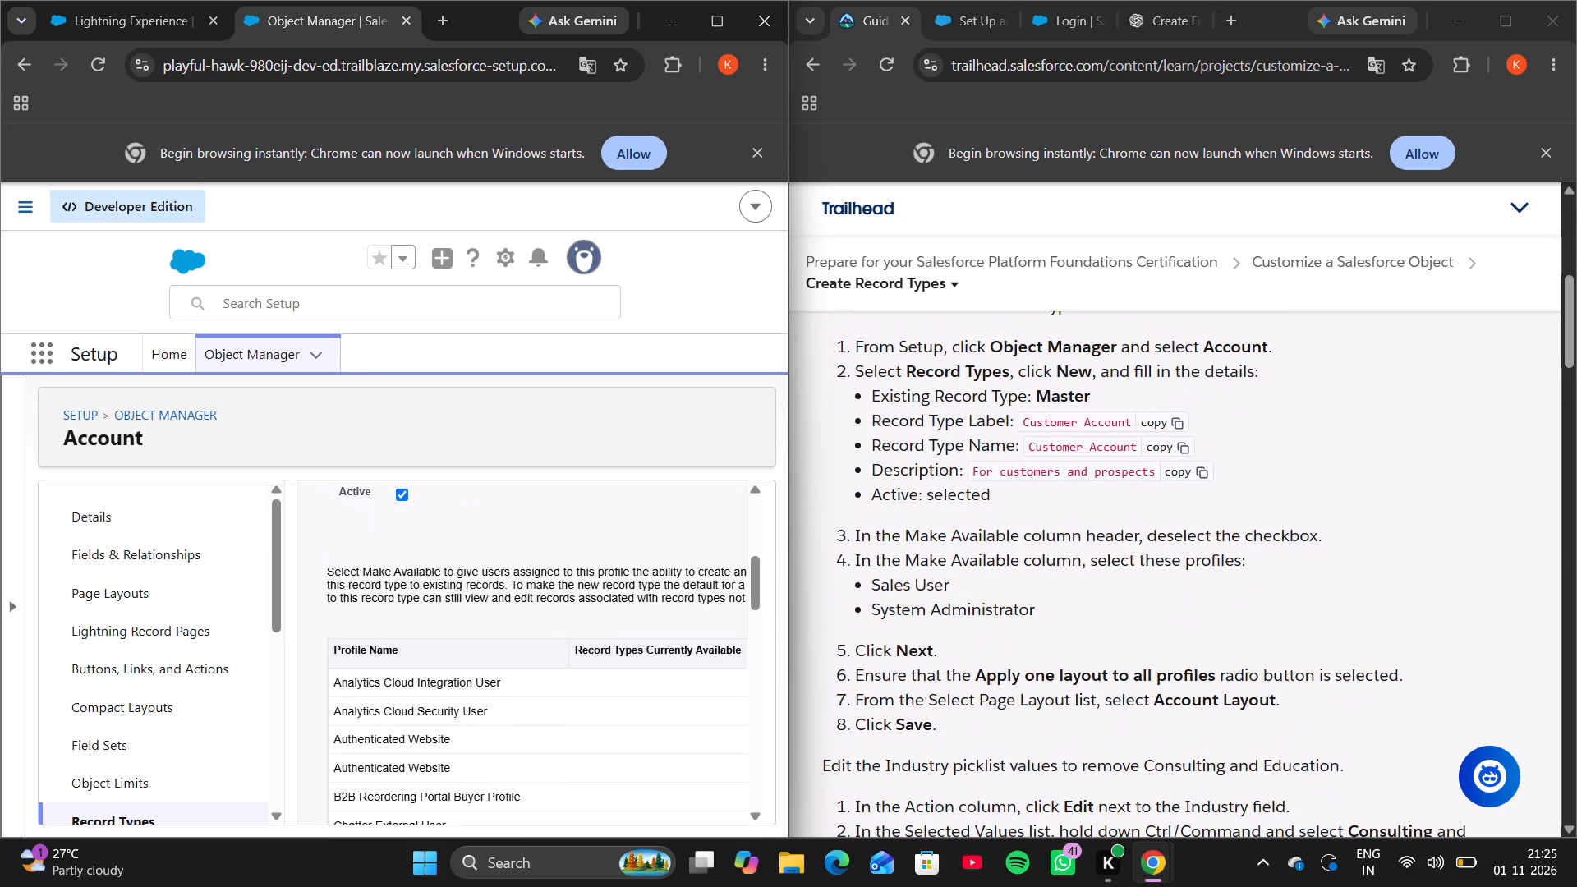
{"action": "scroll", "coordinate": [480, 593], "scroll_direction": "down", "scroll_amount": 1}
{"action": "scroll", "coordinate": [480, 593], "scroll_direction": "left", "scroll_amount": 3}
{"action": "scroll", "coordinate": [480, 593], "scroll_direction": "up", "scroll_amount": 3}
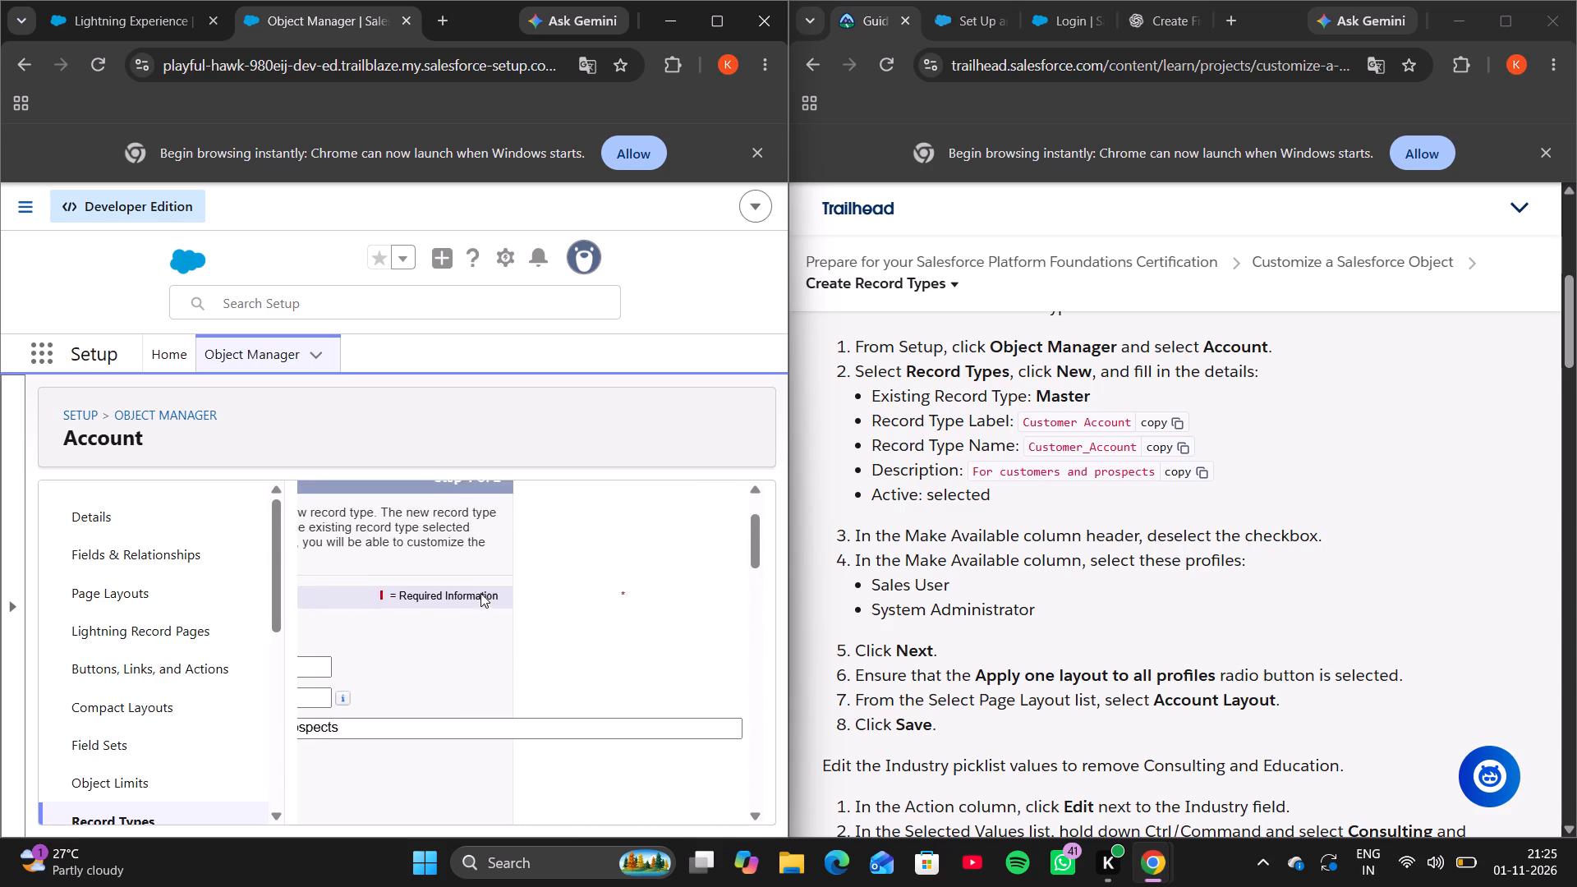
{"action": "scroll", "coordinate": [480, 593], "scroll_direction": "down", "scroll_amount": 3}
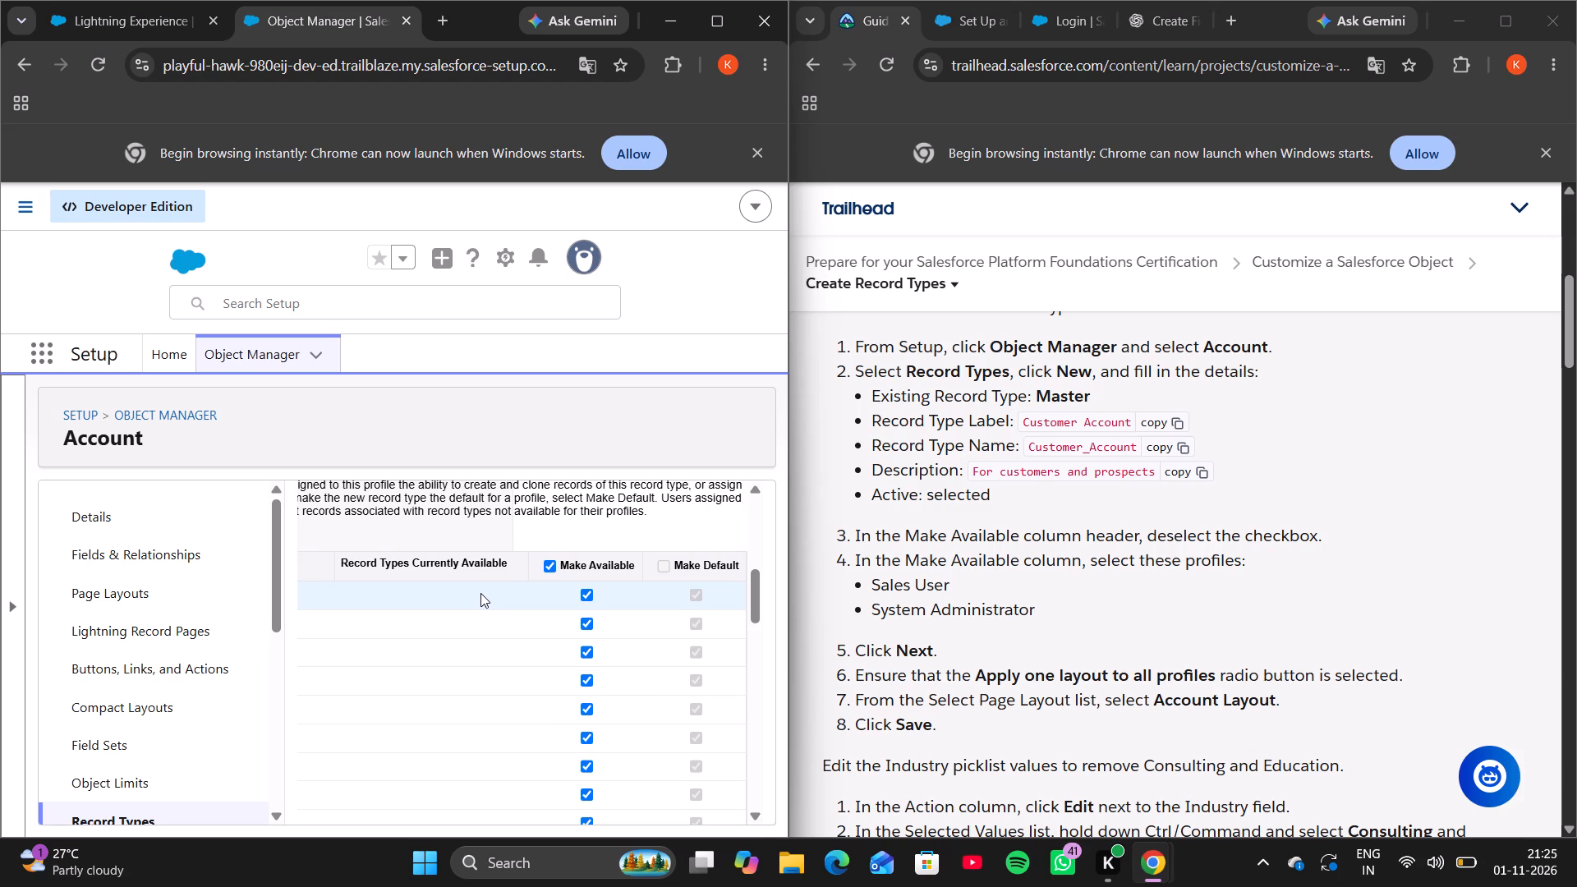
{"action": "left_click", "coordinate": [547, 572]}
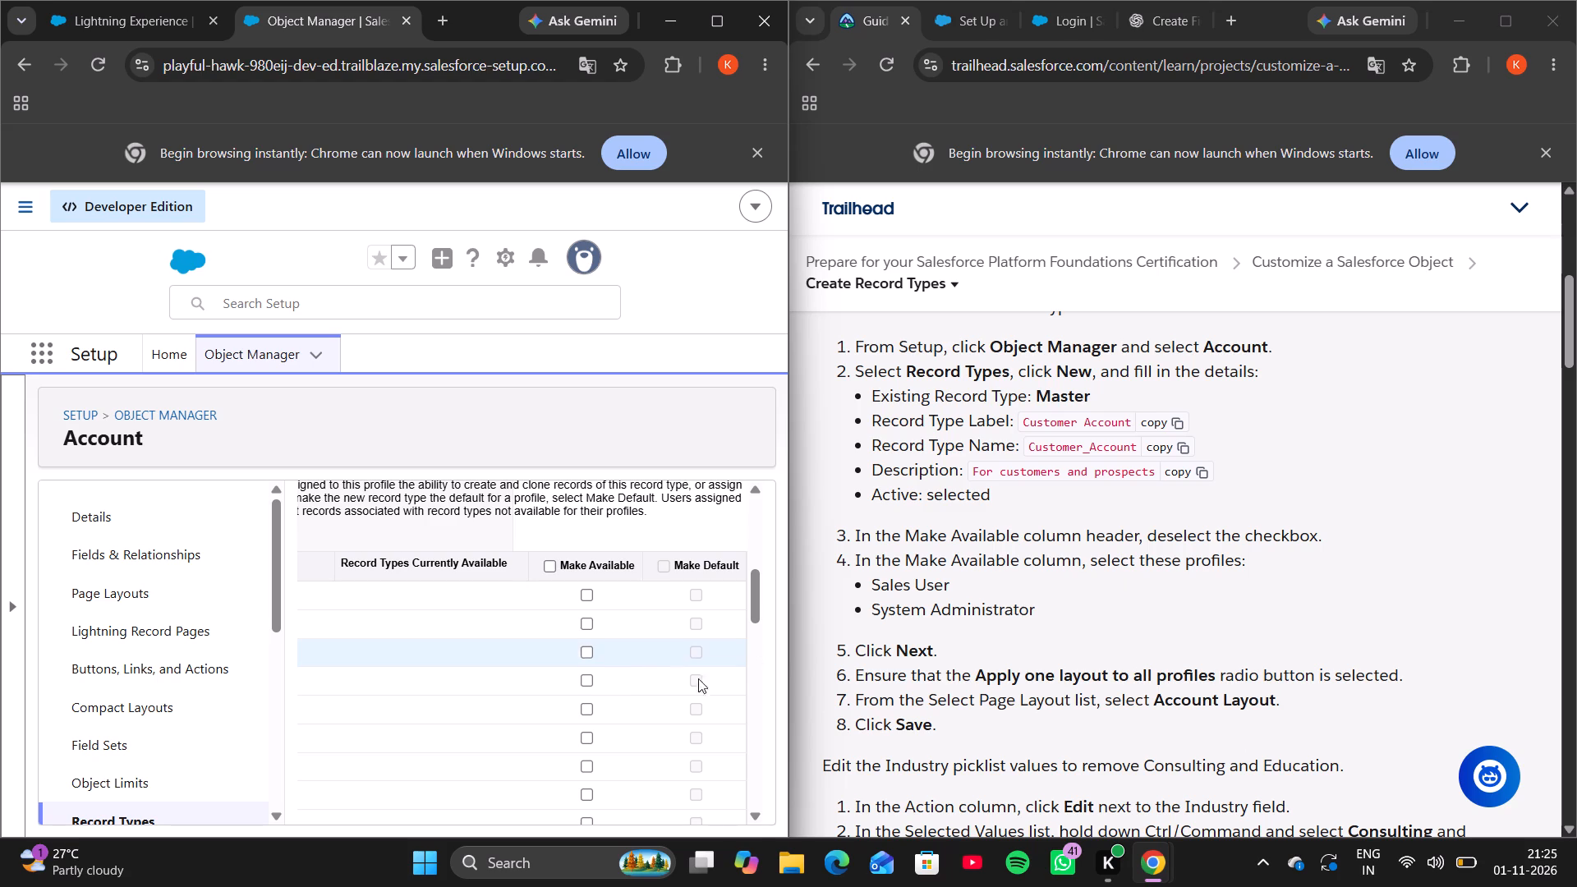
Make the Customer Account record type available to the Sales User and System Administrator profiles.
{"action": "scroll", "coordinate": [663, 689], "scroll_direction": "down", "scroll_amount": 5}
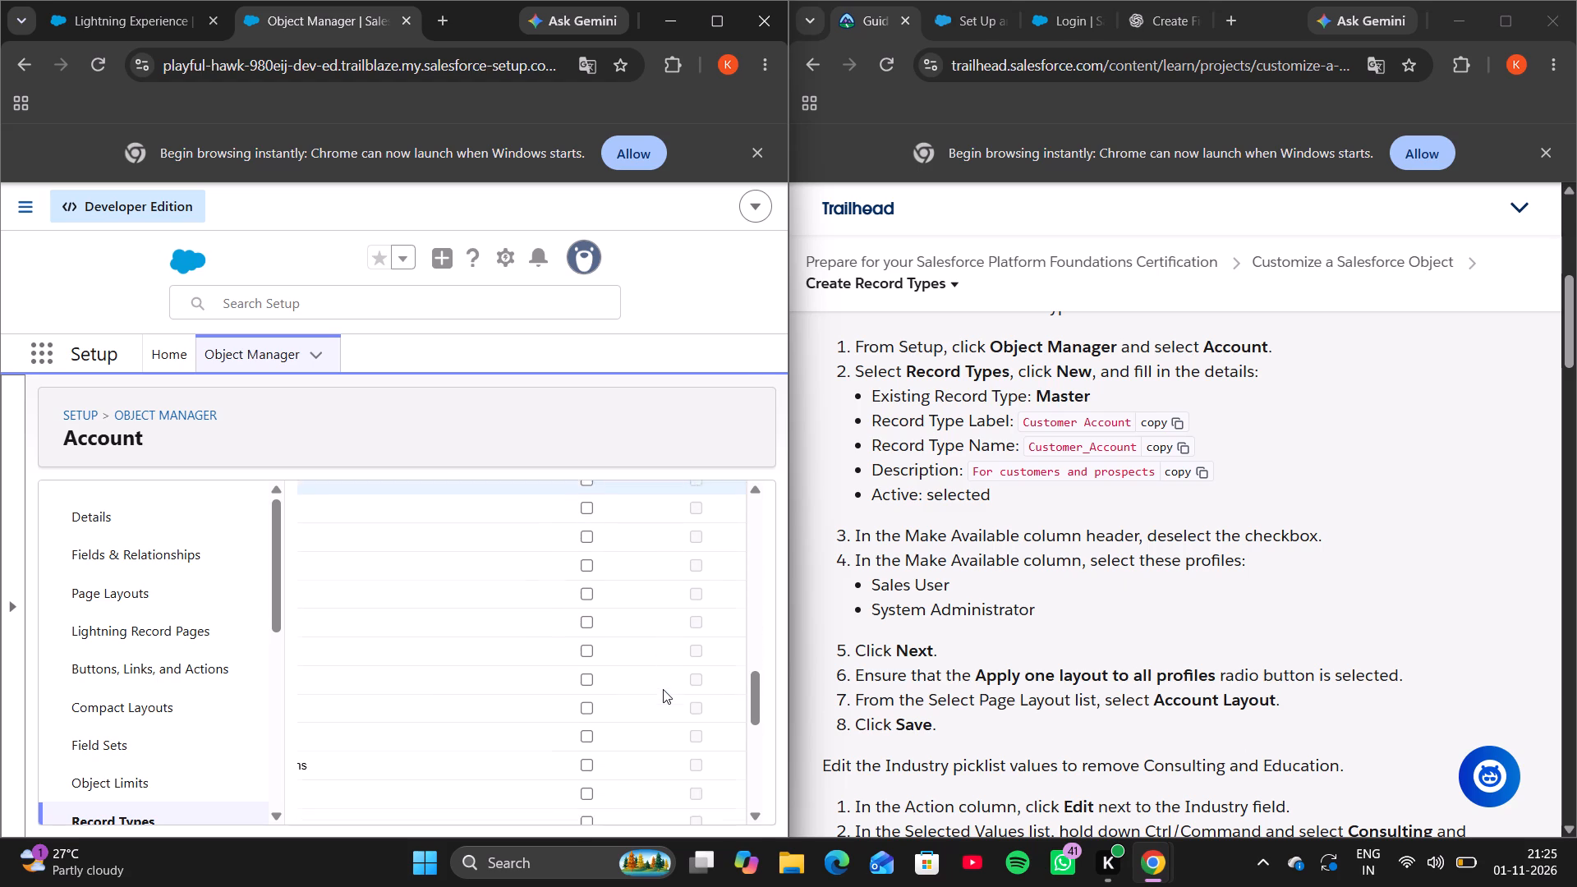
{"action": "scroll", "coordinate": [663, 689], "scroll_direction": "down", "scroll_amount": 1}
{"action": "scroll", "coordinate": [663, 689], "scroll_direction": "right", "scroll_amount": 5}
{"action": "scroll", "coordinate": [663, 689], "scroll_direction": "down", "scroll_amount": 3}
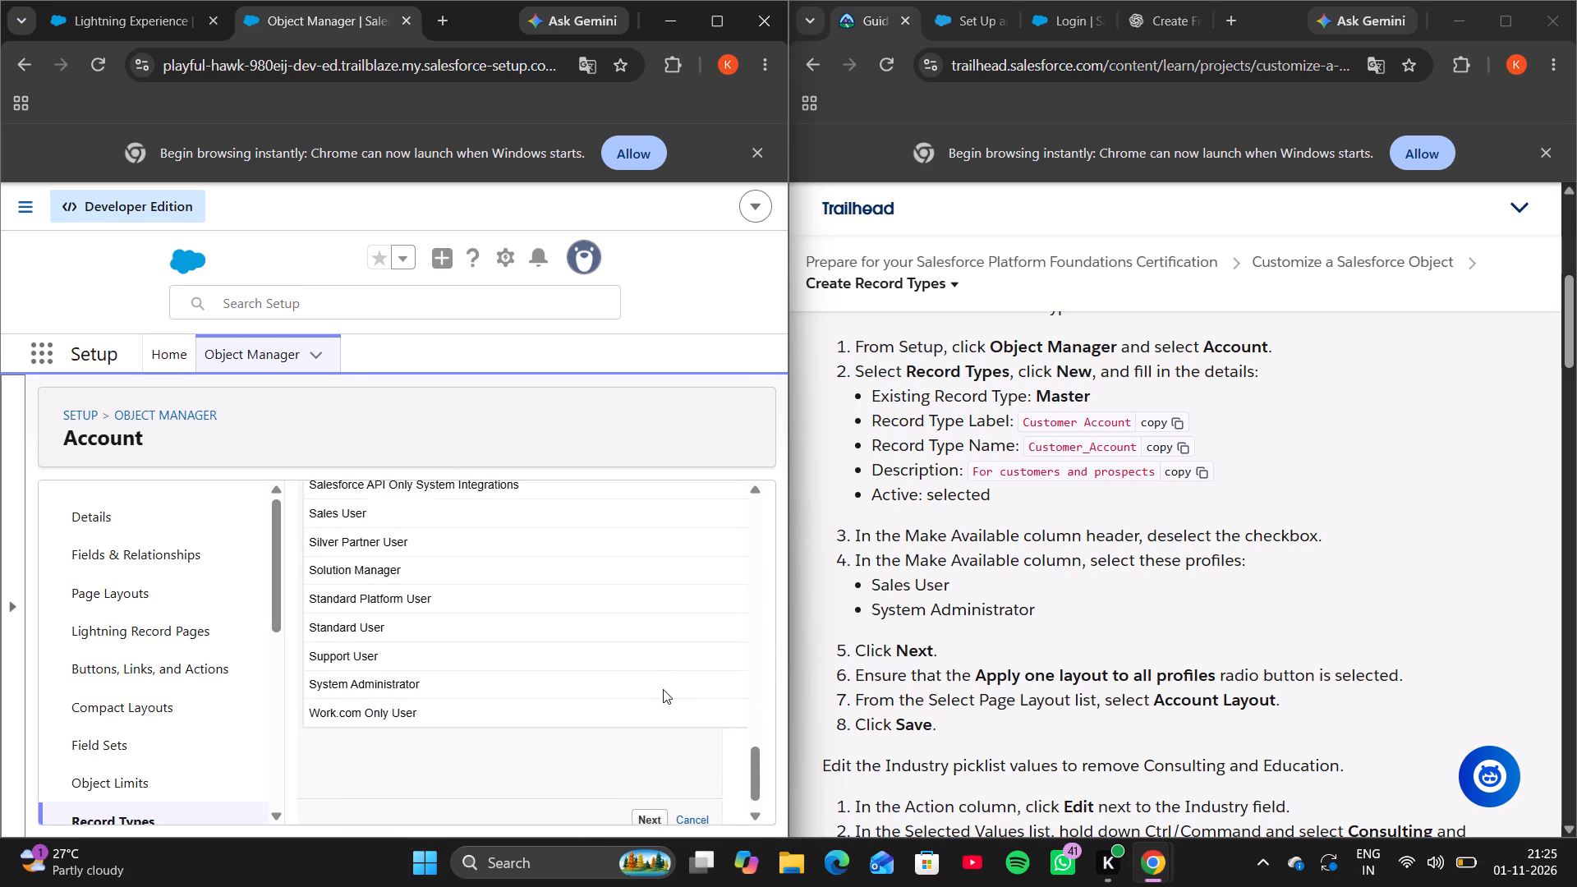
{"action": "scroll", "coordinate": [615, 705], "scroll_direction": "up", "scroll_amount": 1}
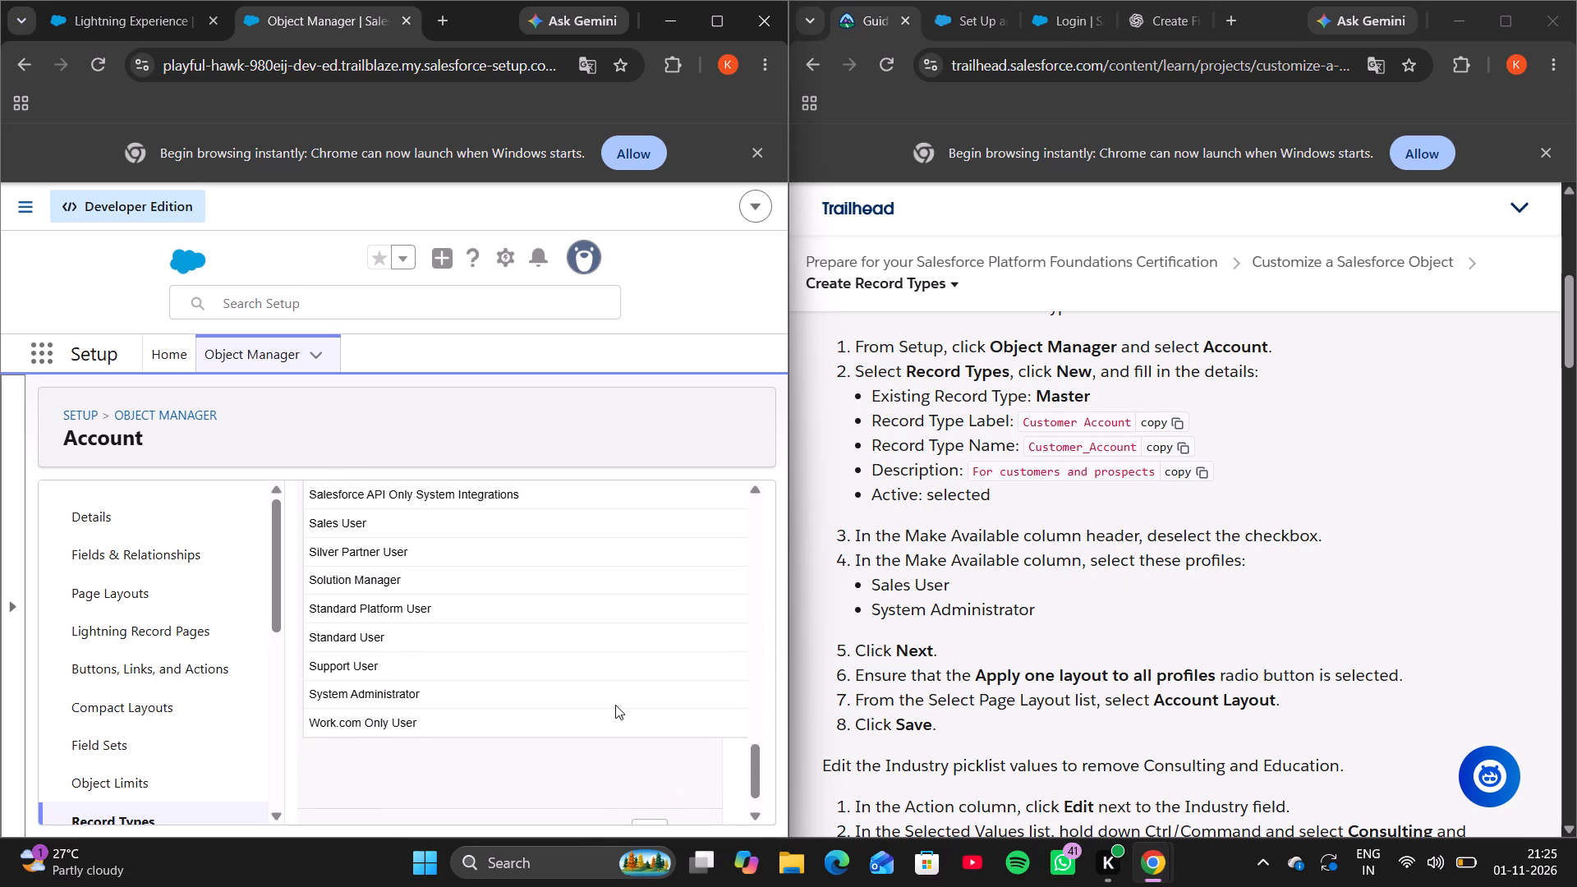
{"action": "scroll", "coordinate": [615, 705], "scroll_direction": "up", "scroll_amount": 1}
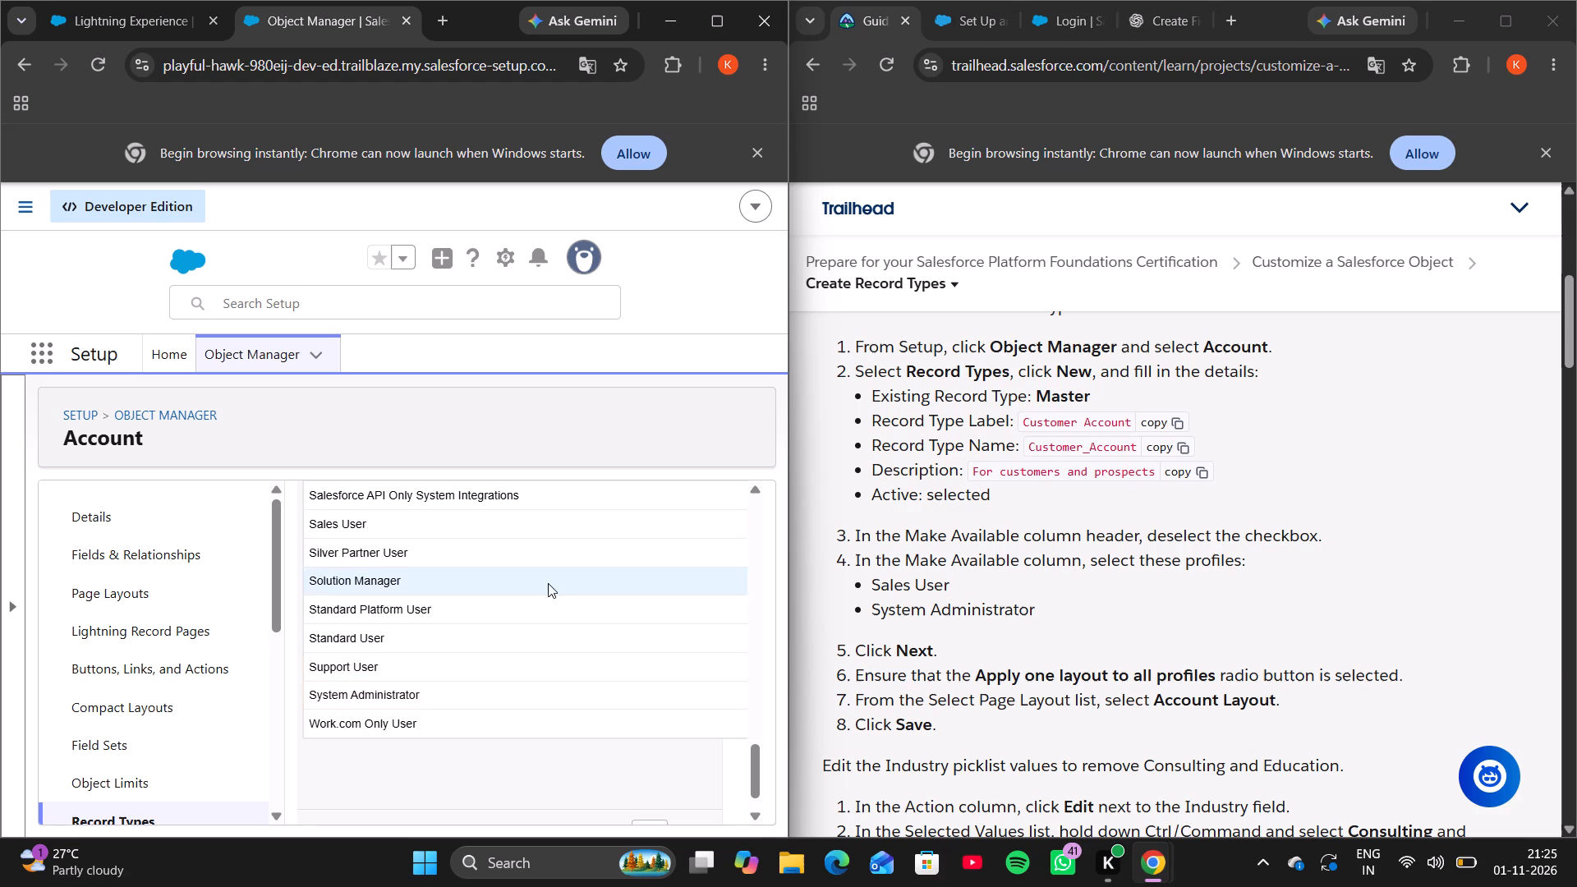
{"action": "scroll", "coordinate": [611, 535], "scroll_direction": "left", "scroll_amount": 1}
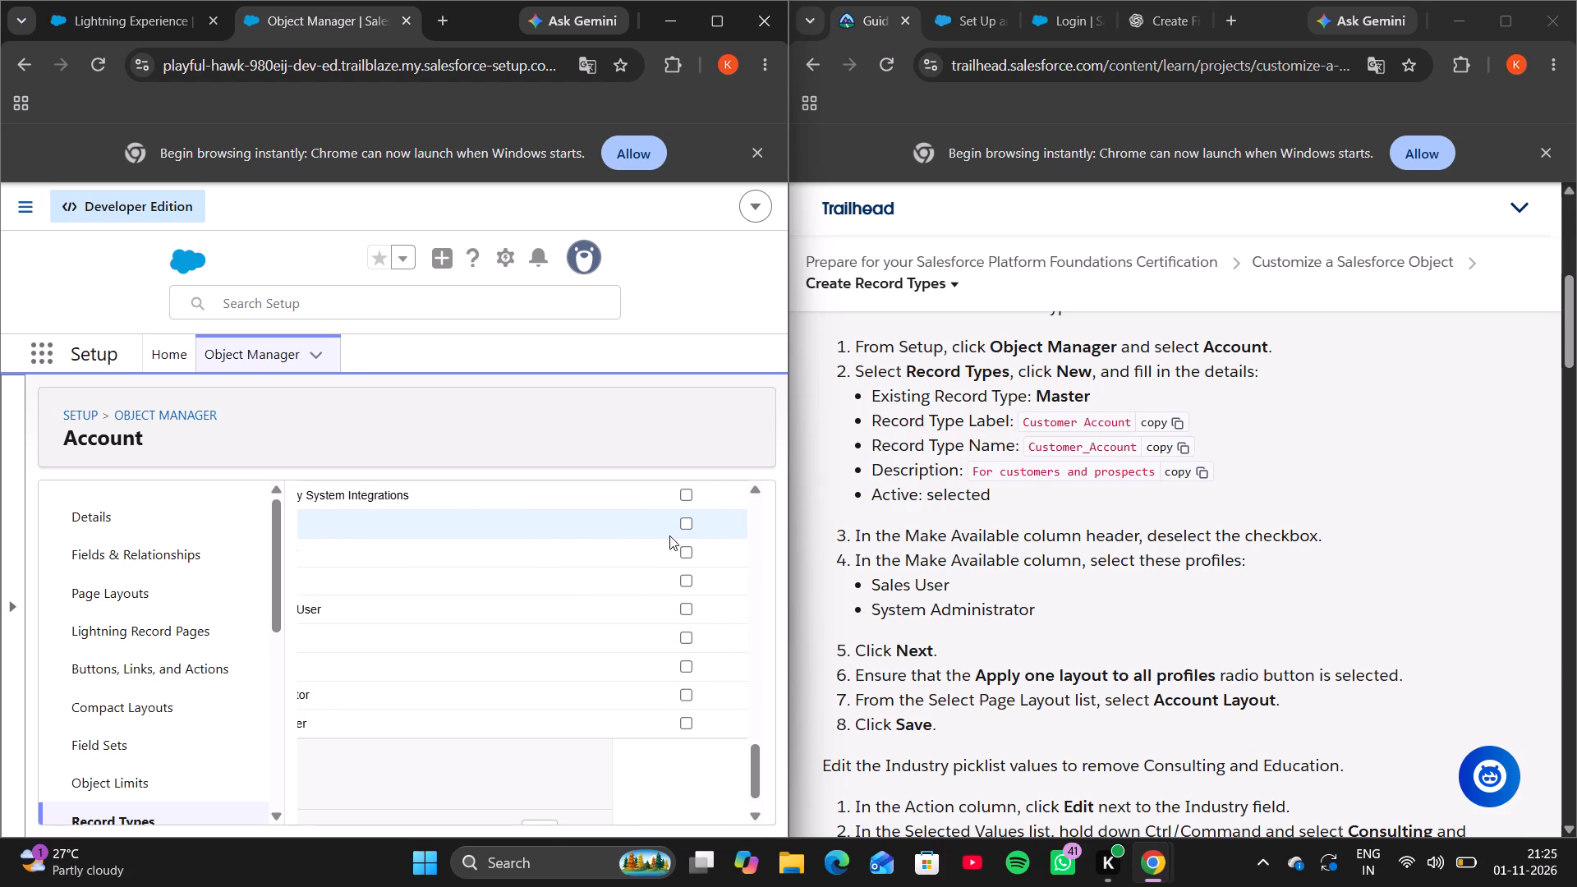
{"action": "left_click", "coordinate": [687, 523]}
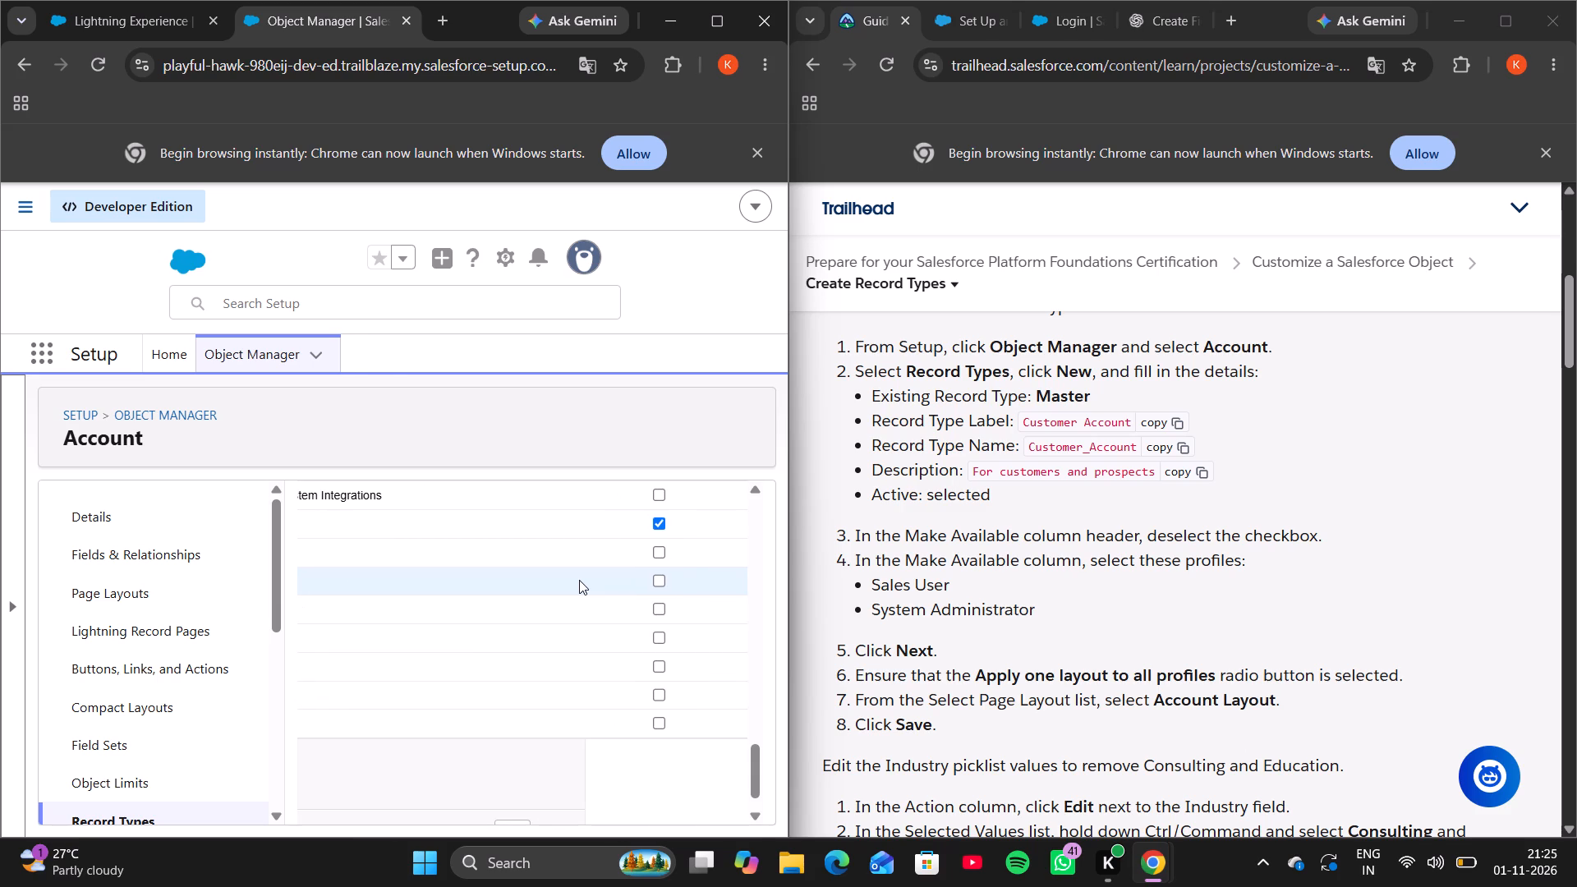
{"action": "scroll", "coordinate": [579, 580], "scroll_direction": "right", "scroll_amount": 5}
{"action": "scroll", "coordinate": [595, 669], "scroll_direction": "left", "scroll_amount": 2}
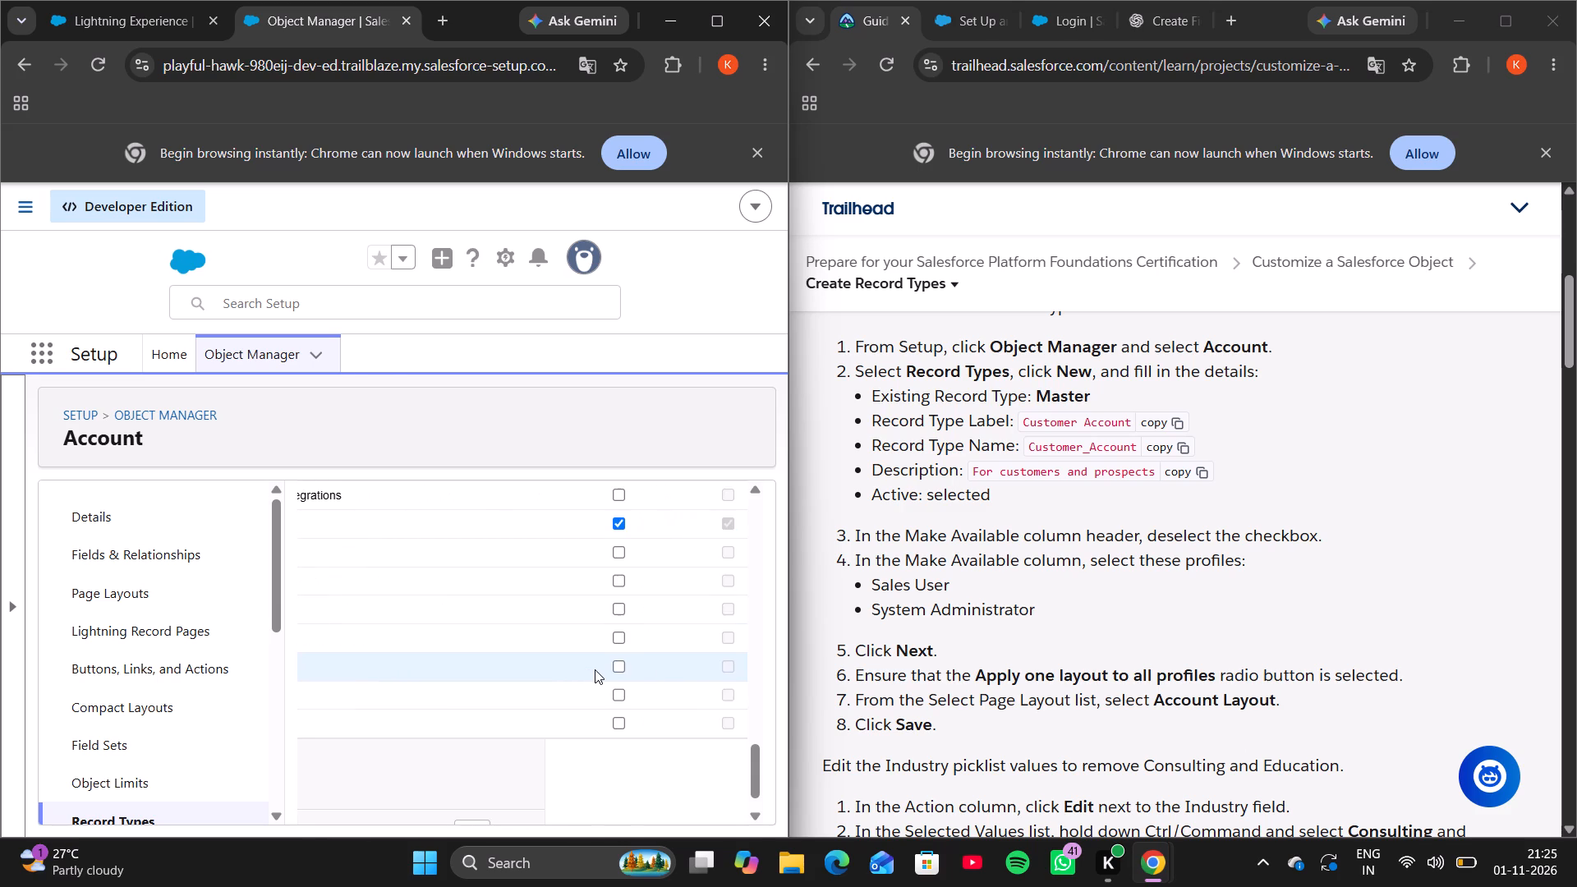
{"action": "left_click", "coordinate": [617, 696]}
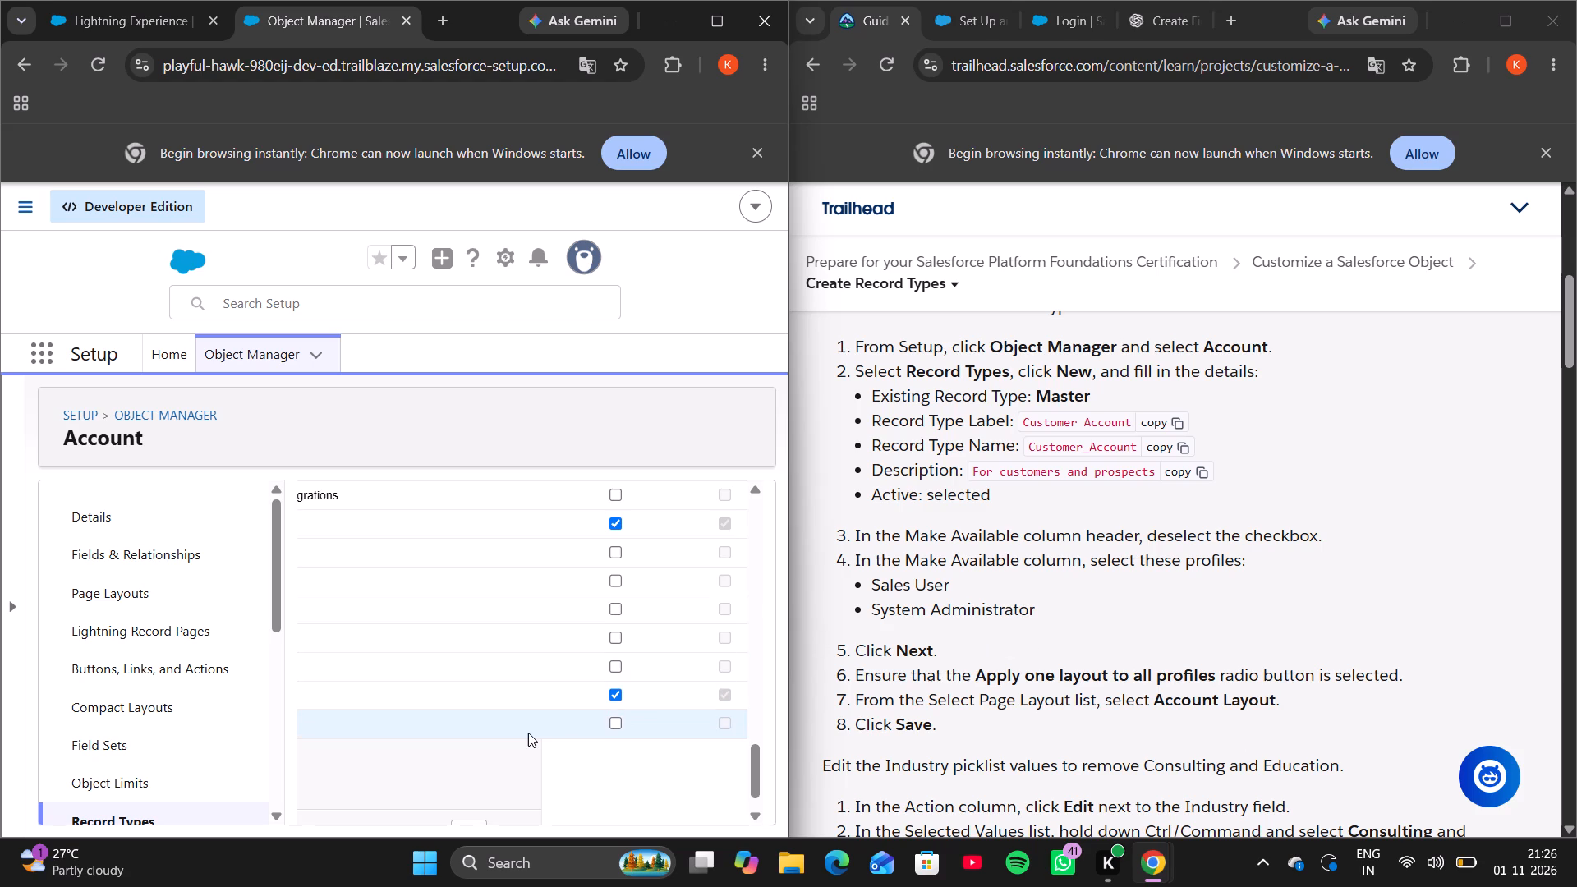
Apply Account Layout as the single page layout for all profiles and save the Customer Account record type.
{"action": "scroll", "coordinate": [528, 733], "scroll_direction": "down", "scroll_amount": 1}
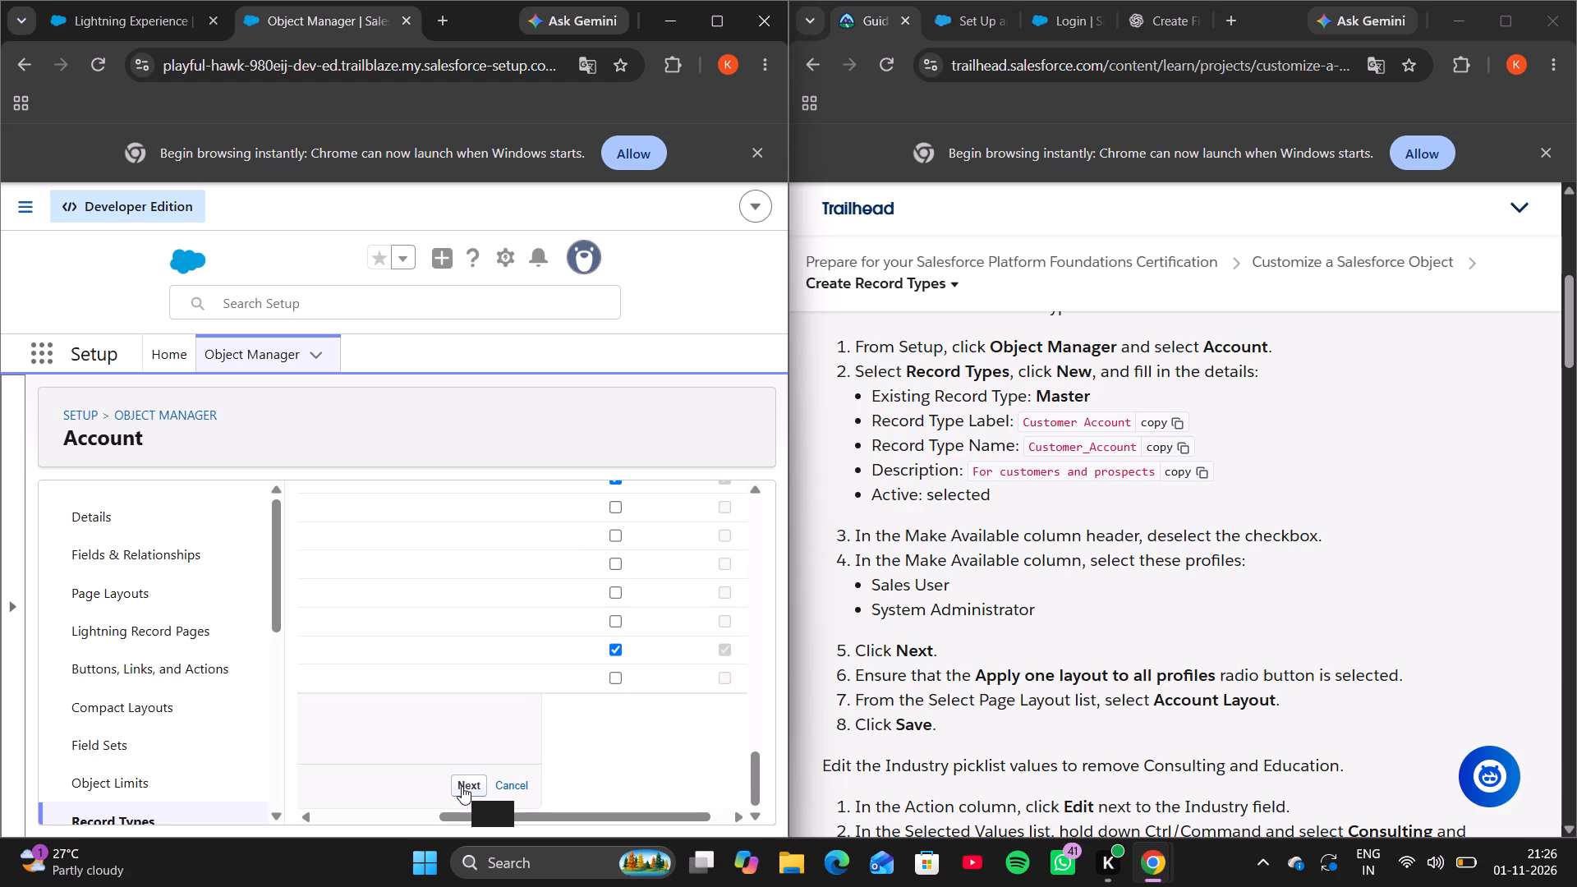
{"action": "left_click", "coordinate": [462, 786]}
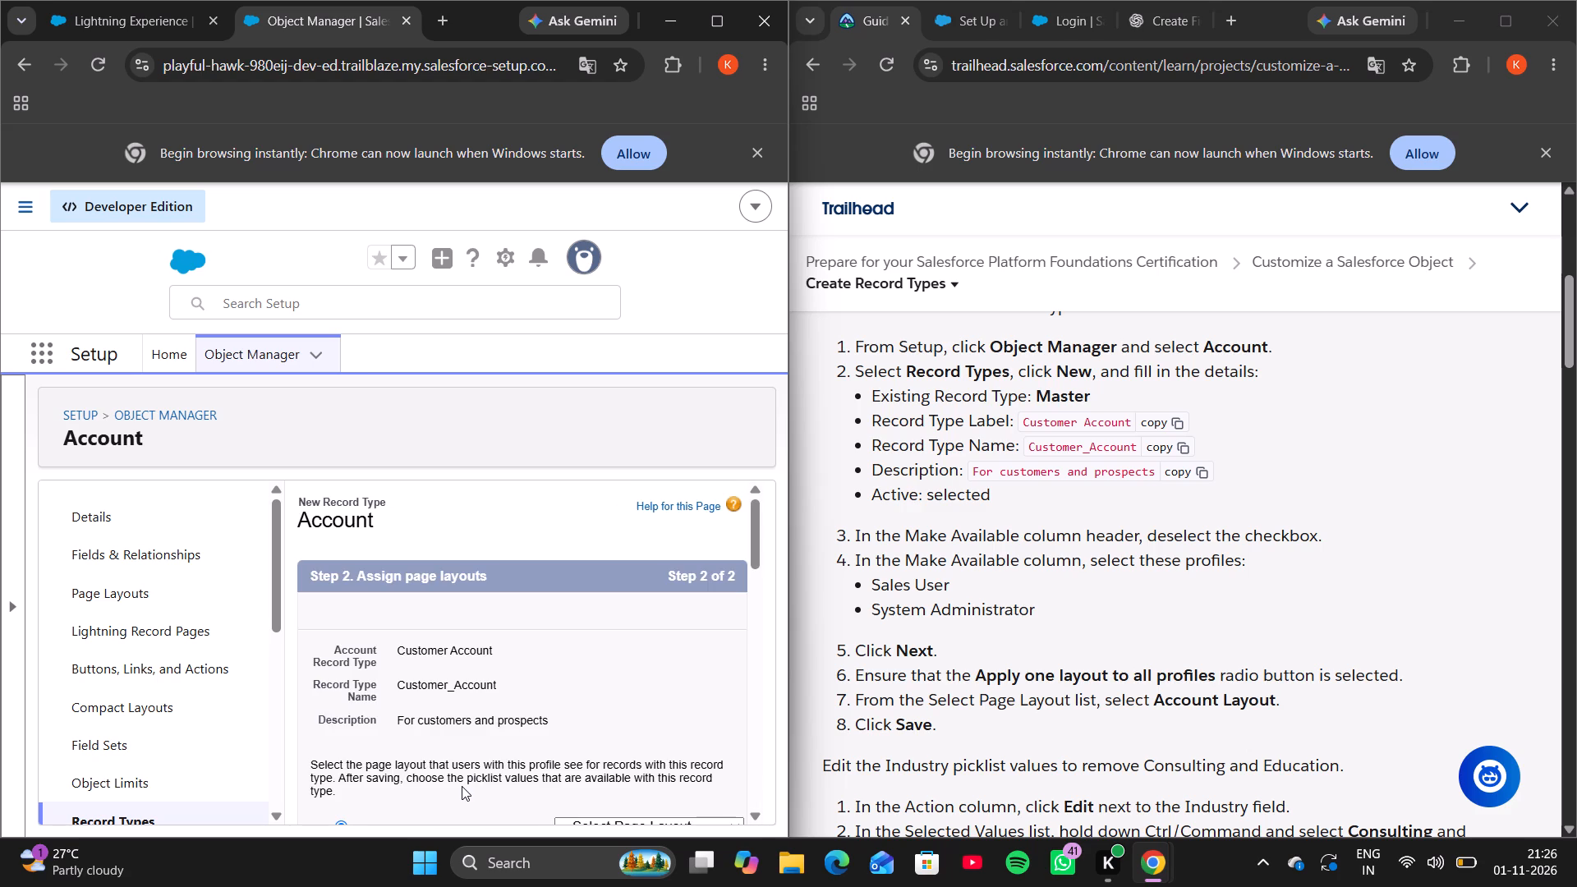
{"action": "scroll", "coordinate": [621, 739], "scroll_direction": "down", "scroll_amount": 2}
{"action": "scroll", "coordinate": [498, 798], "scroll_direction": "down", "scroll_amount": 1}
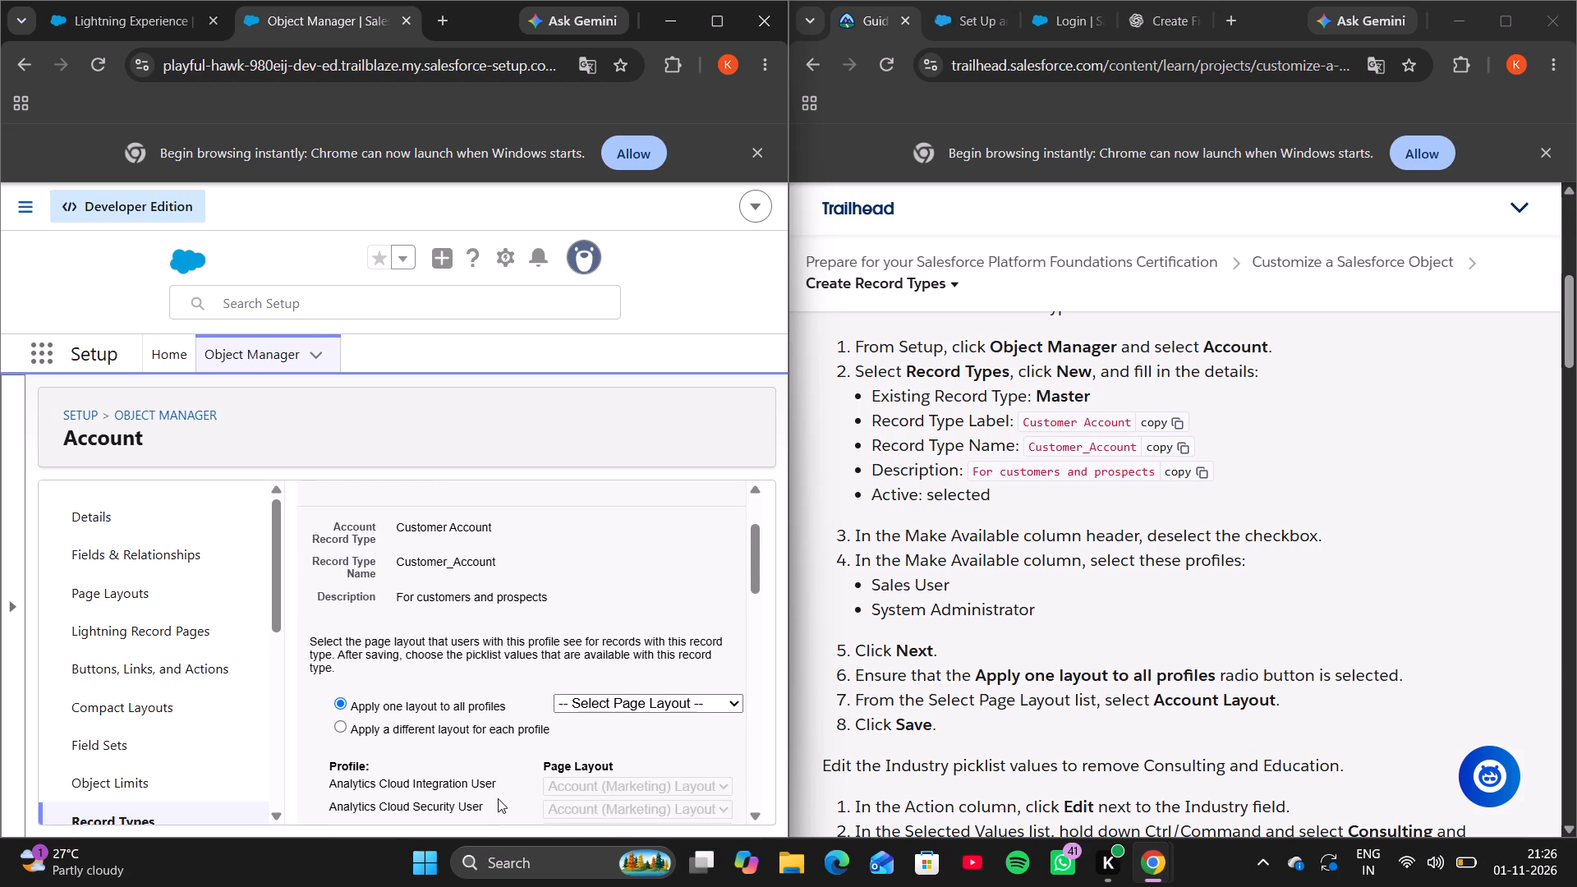
{"action": "scroll", "coordinate": [498, 798], "scroll_direction": "down", "scroll_amount": 1}
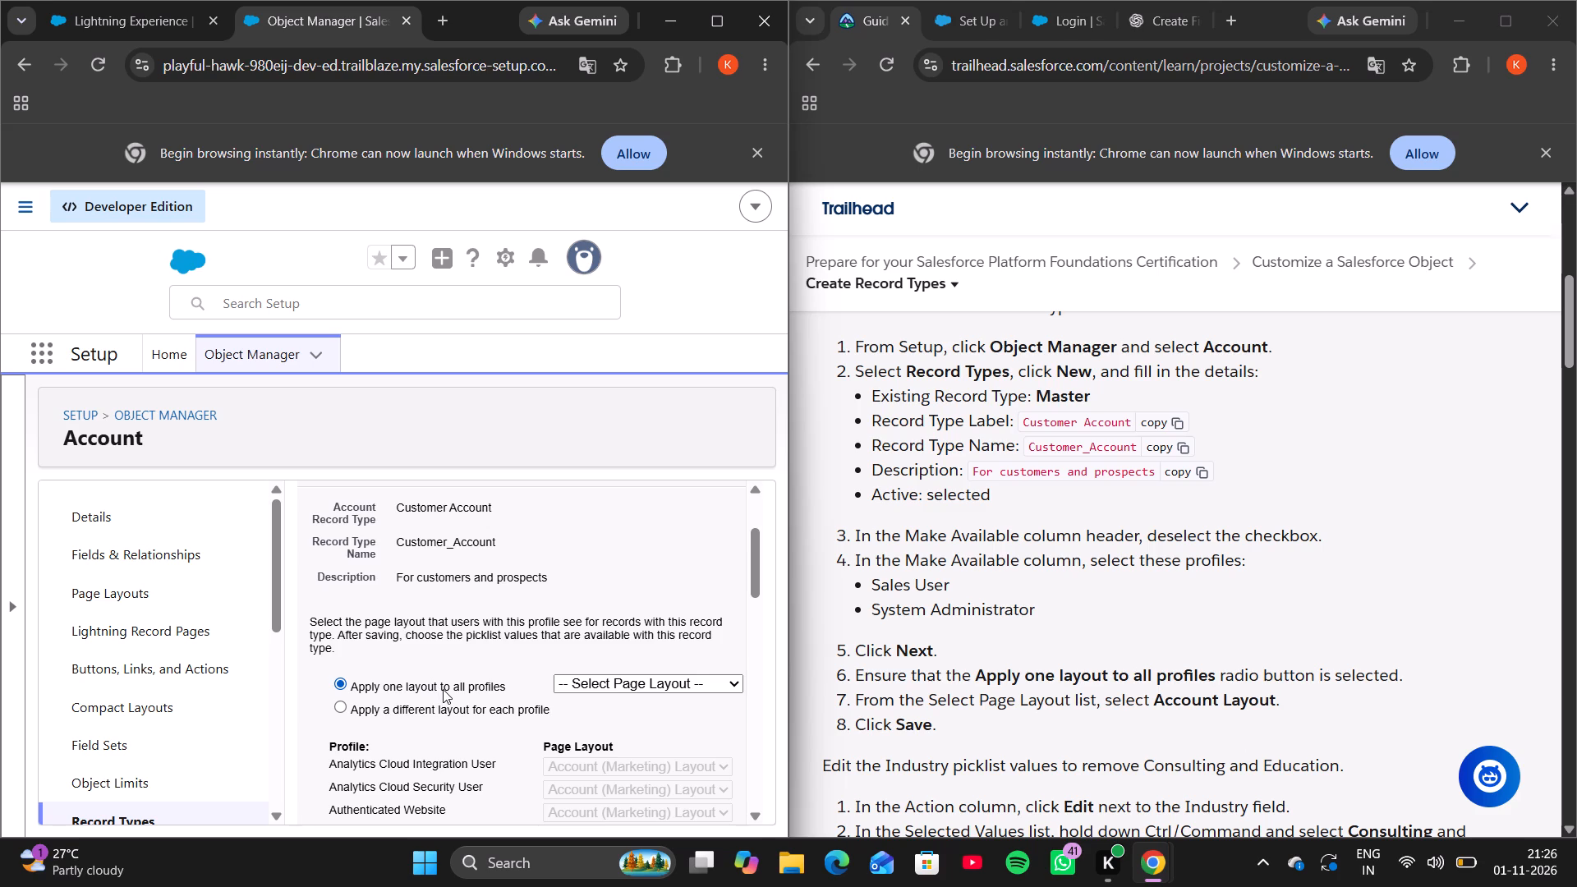
{"action": "left_click", "coordinate": [632, 682]}
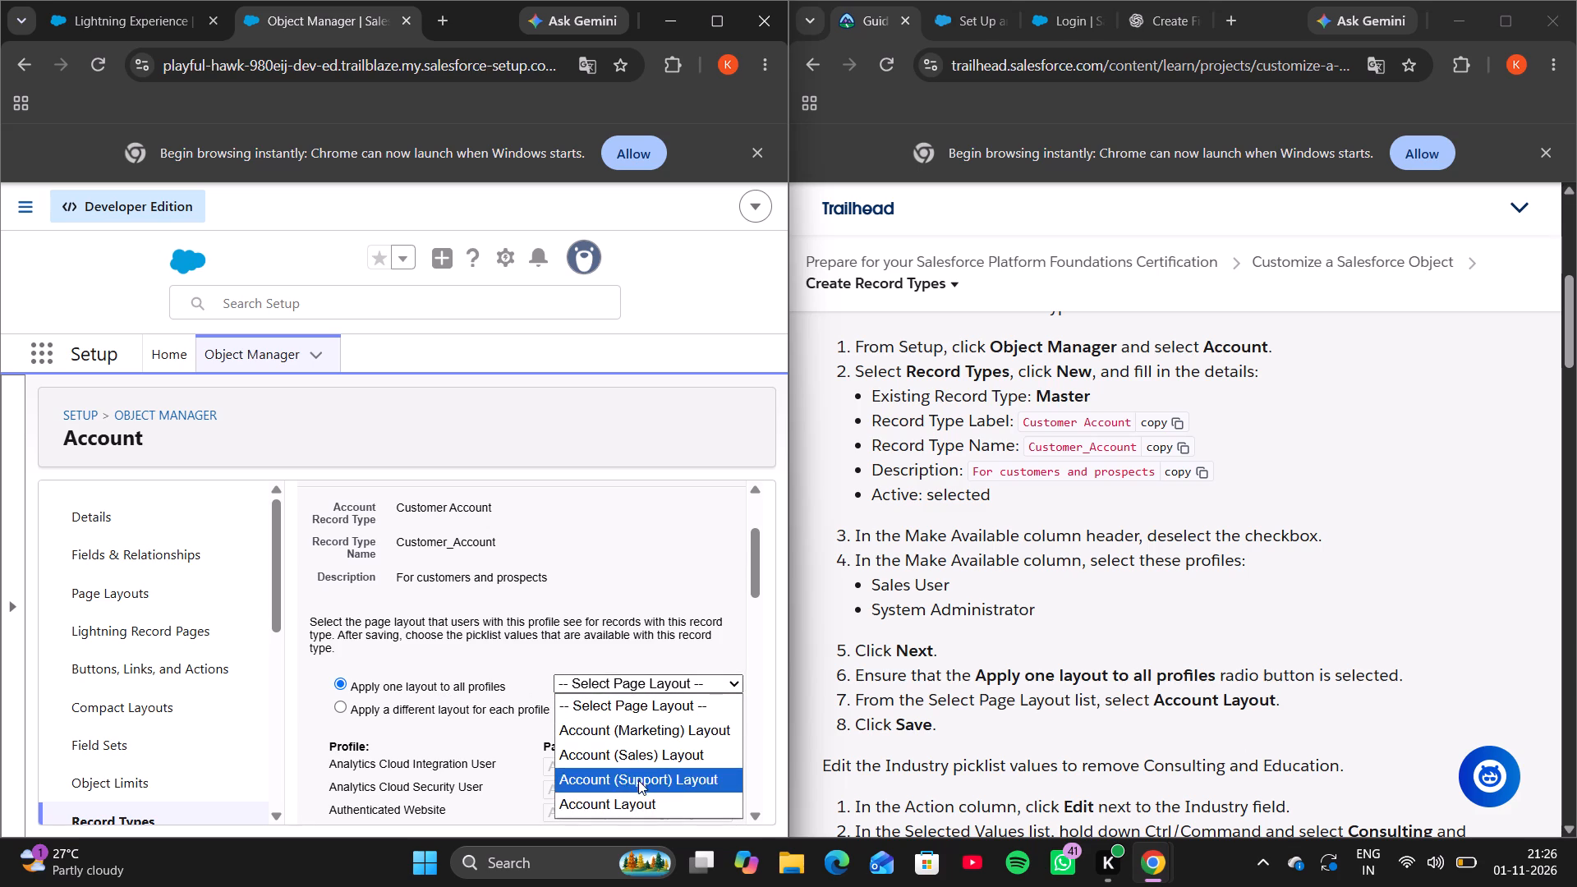
{"action": "left_click", "coordinate": [637, 805]}
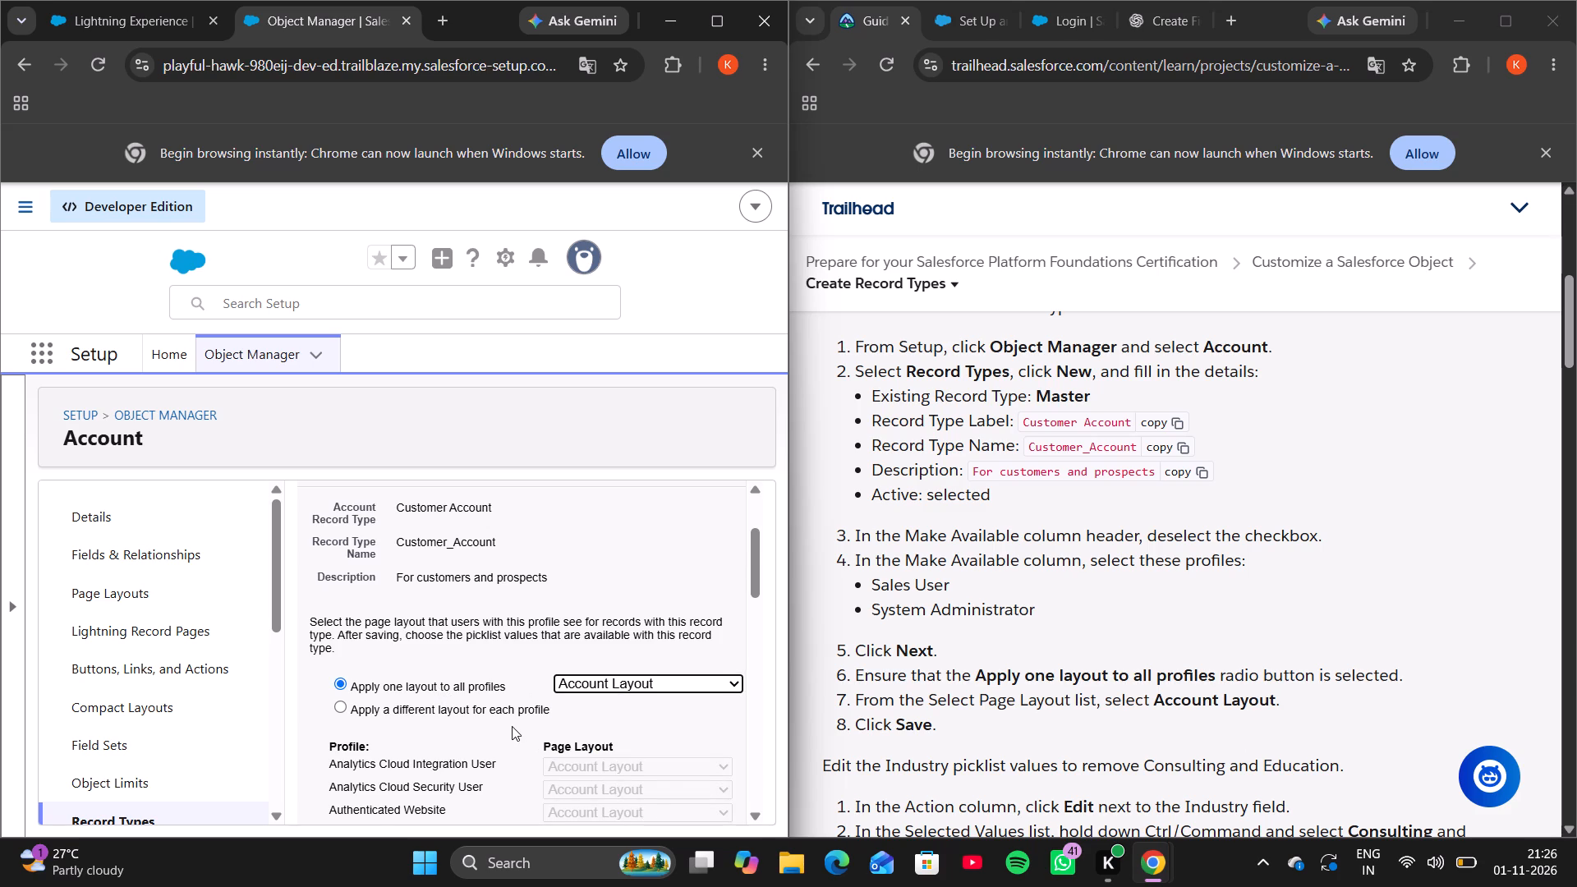
{"action": "scroll", "coordinate": [512, 726], "scroll_direction": "down", "scroll_amount": 8}
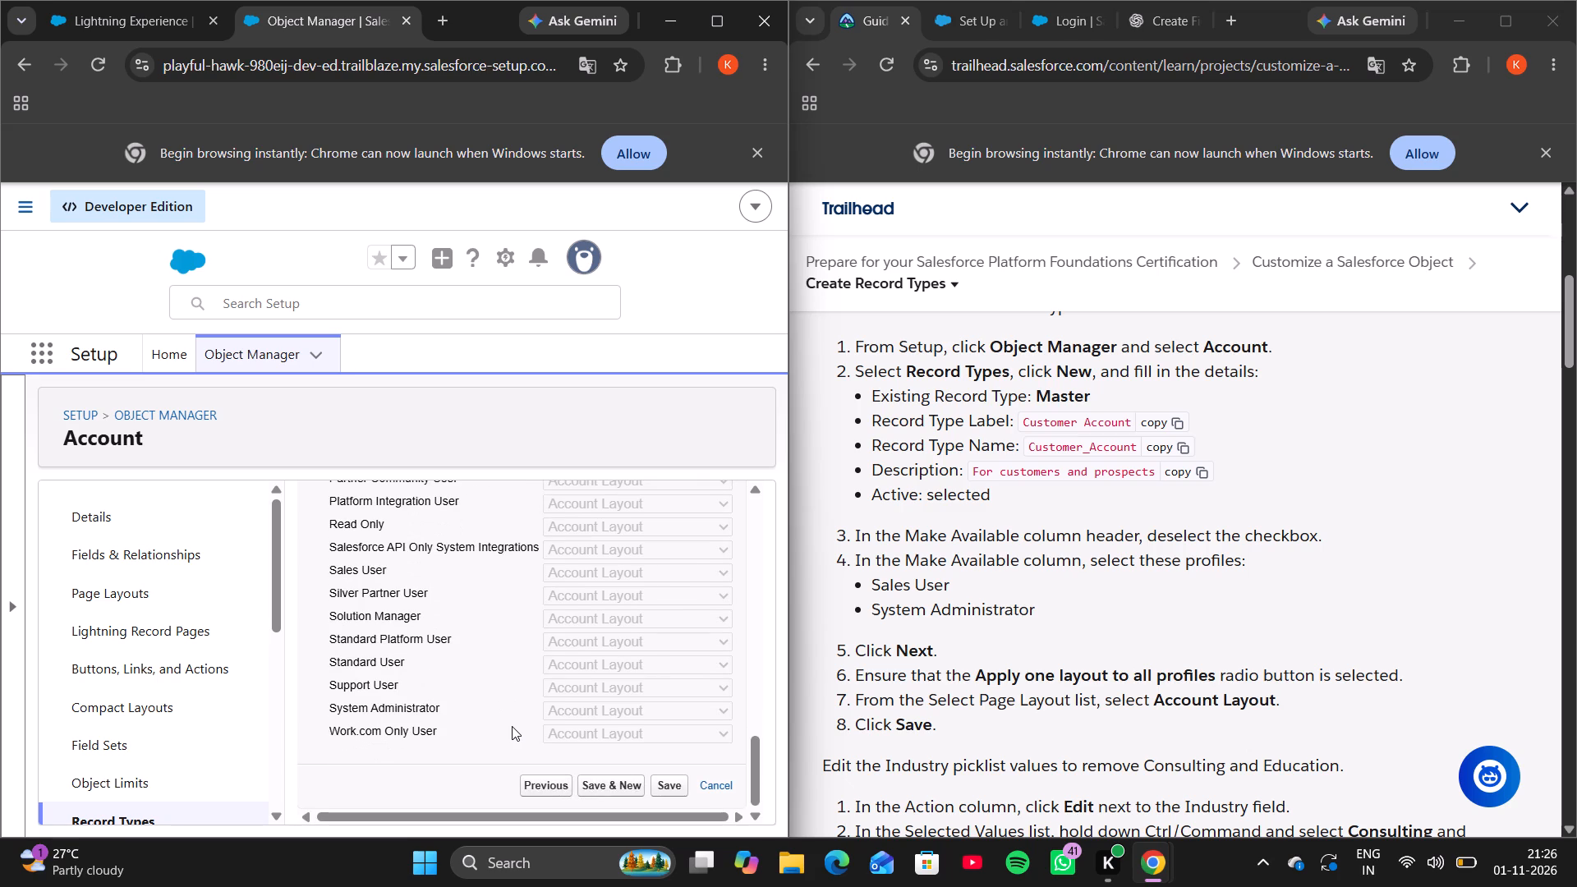
{"action": "left_click", "coordinate": [678, 781]}
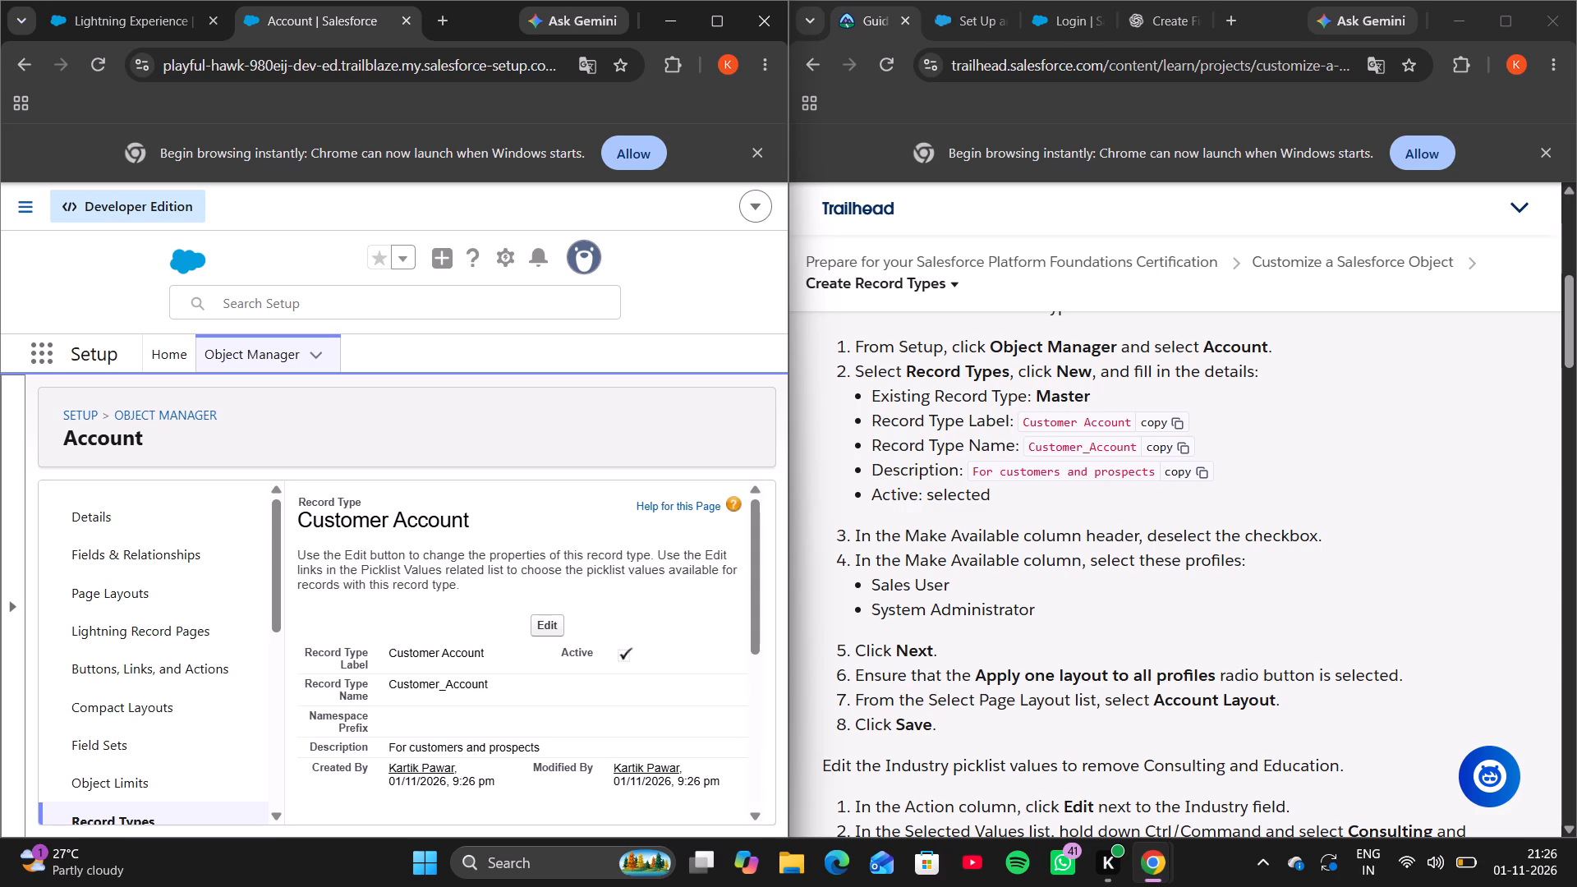
Remove Consulting and Education from the selected Industry picklist values of the Customer Account record type and save.
{"action": "scroll", "coordinate": [1087, 802], "scroll_direction": "down", "scroll_amount": 1}
{"action": "scroll", "coordinate": [554, 714], "scroll_direction": "down", "scroll_amount": 1}
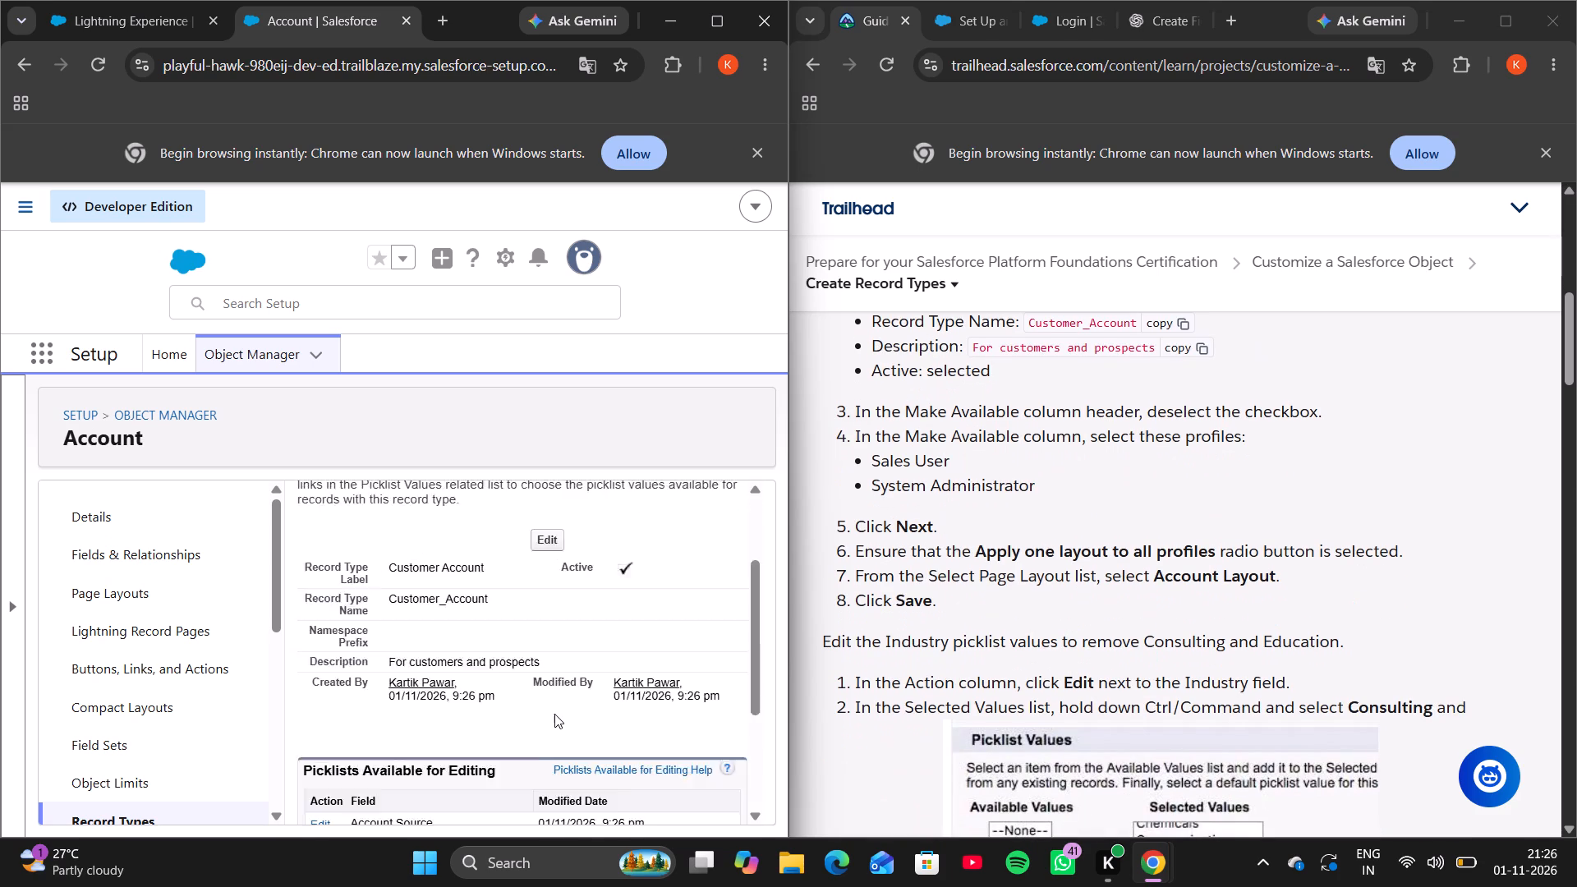
{"action": "scroll", "coordinate": [554, 714], "scroll_direction": "down", "scroll_amount": 2}
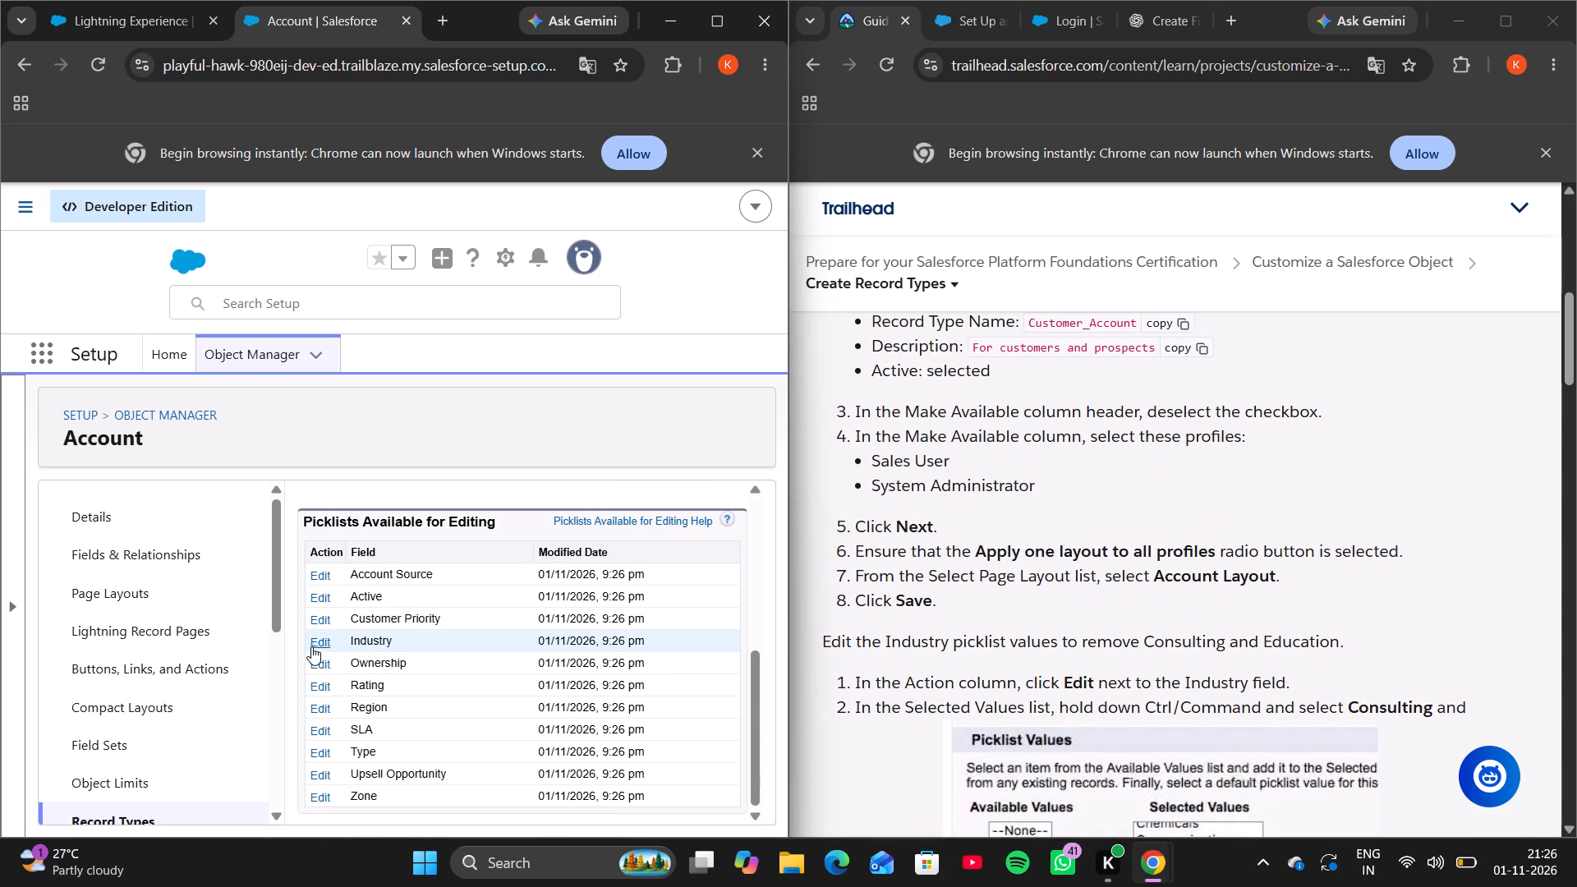
{"action": "left_click", "coordinate": [322, 640]}
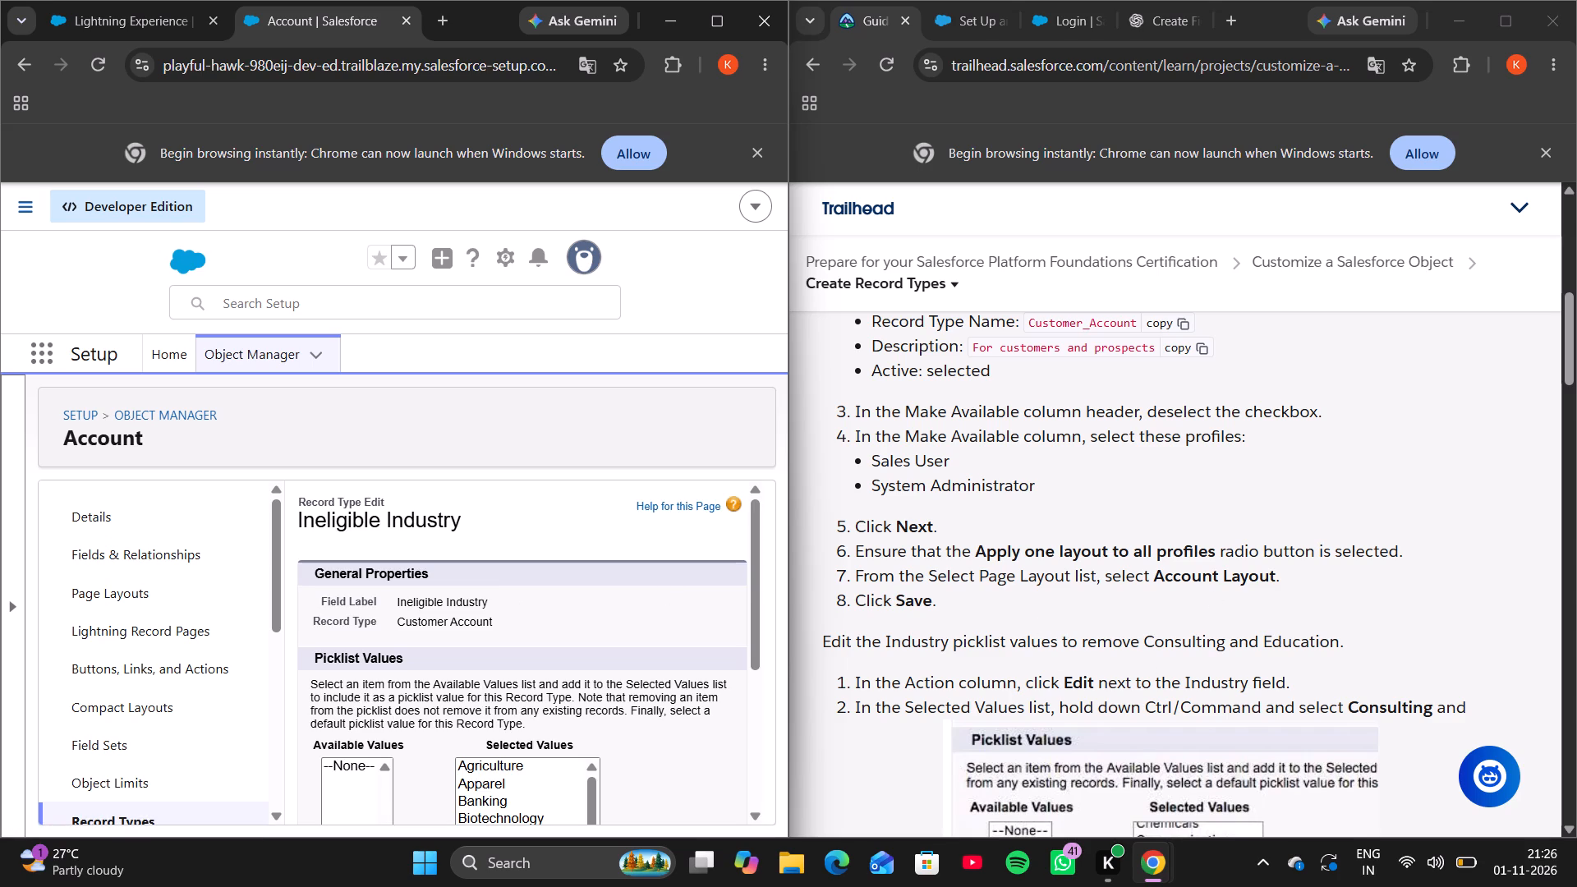
{"action": "scroll", "coordinate": [1234, 675], "scroll_direction": "down", "scroll_amount": 2}
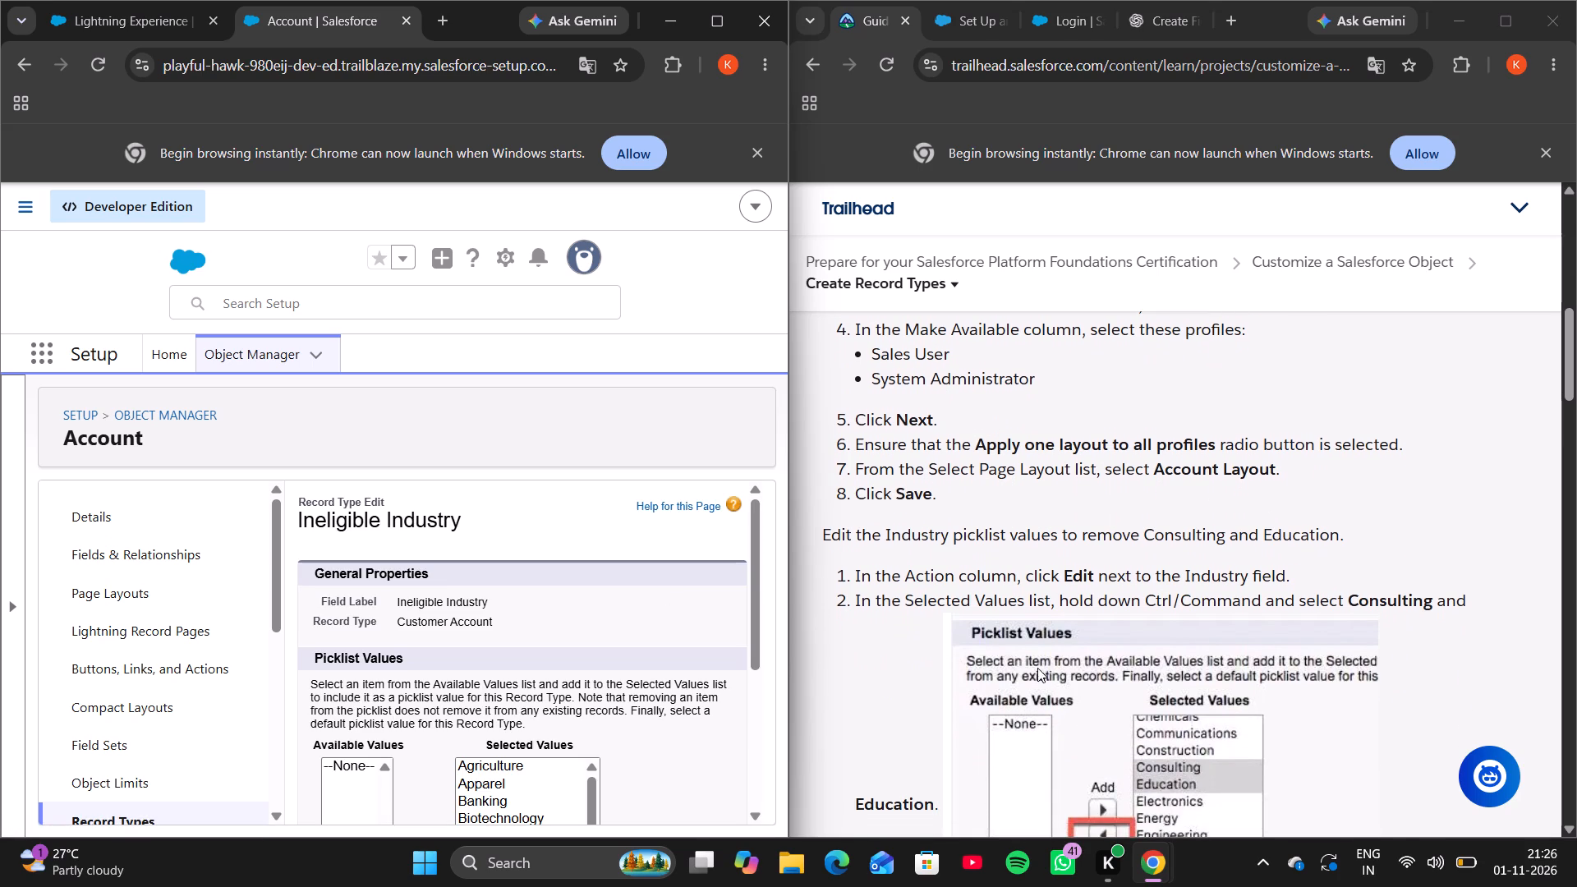
{"action": "scroll", "coordinate": [1075, 716], "scroll_direction": "down", "scroll_amount": 1}
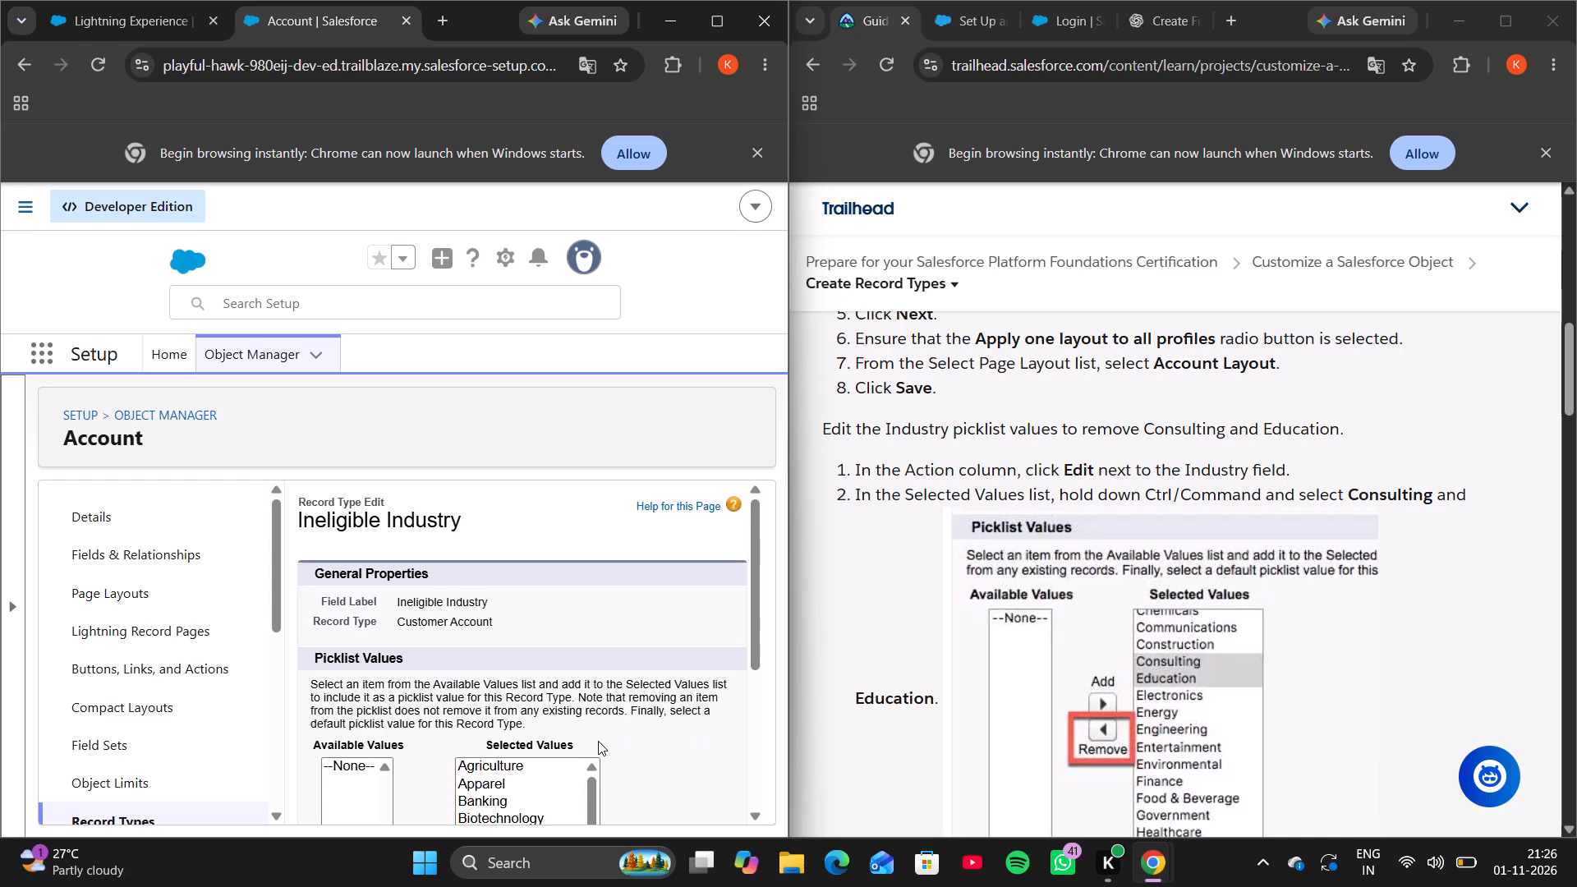
{"action": "scroll", "coordinate": [598, 741], "scroll_direction": "down", "scroll_amount": 3}
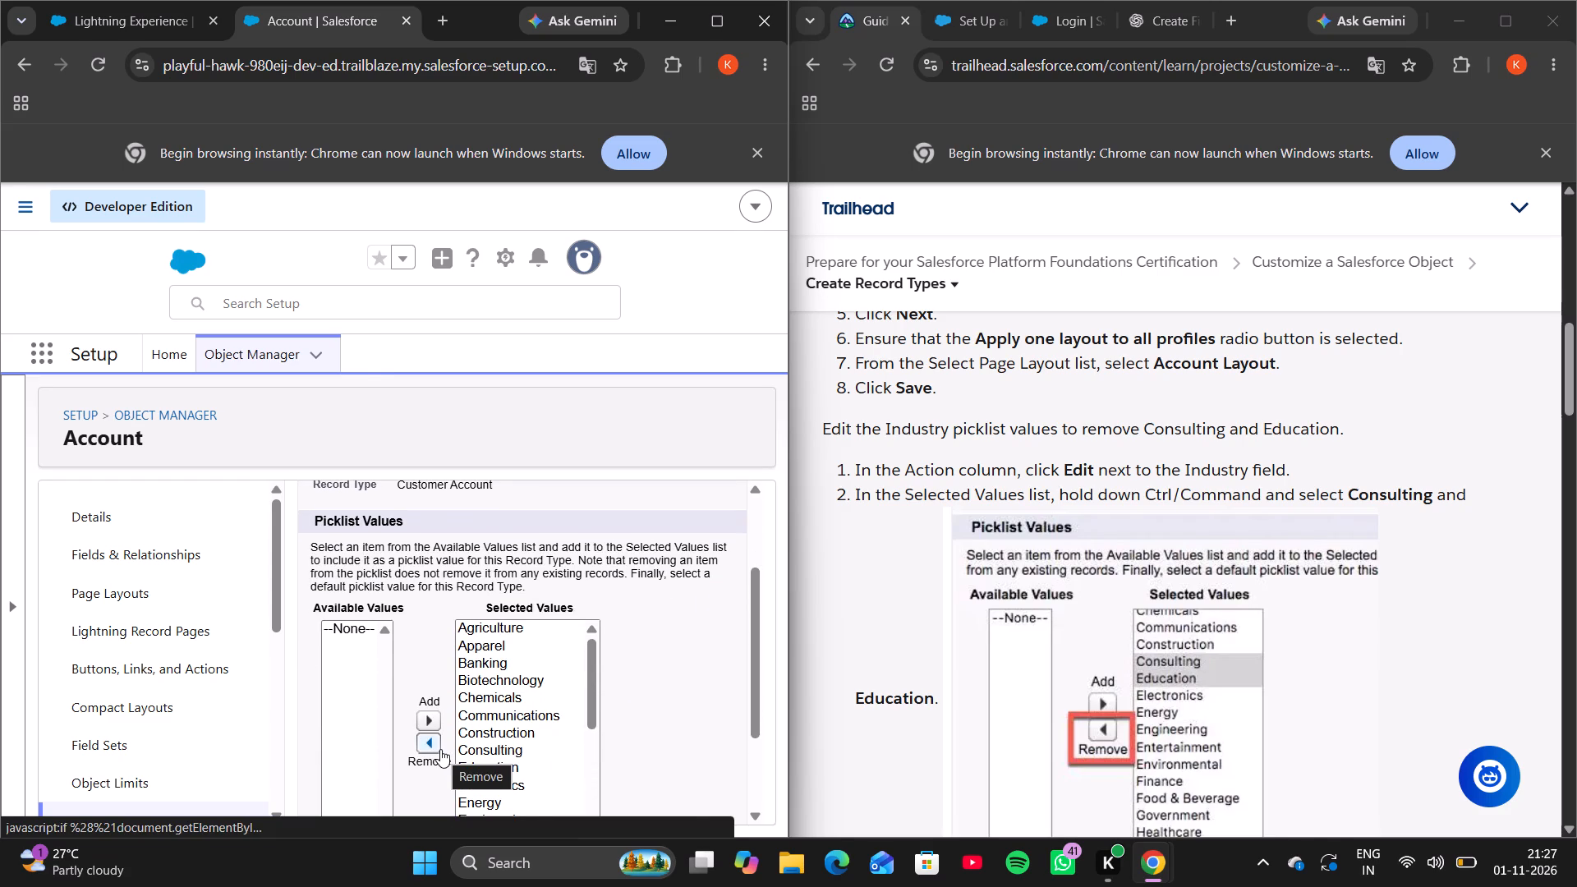
{"action": "left_click", "coordinate": [503, 732], "text": "ctrl"}
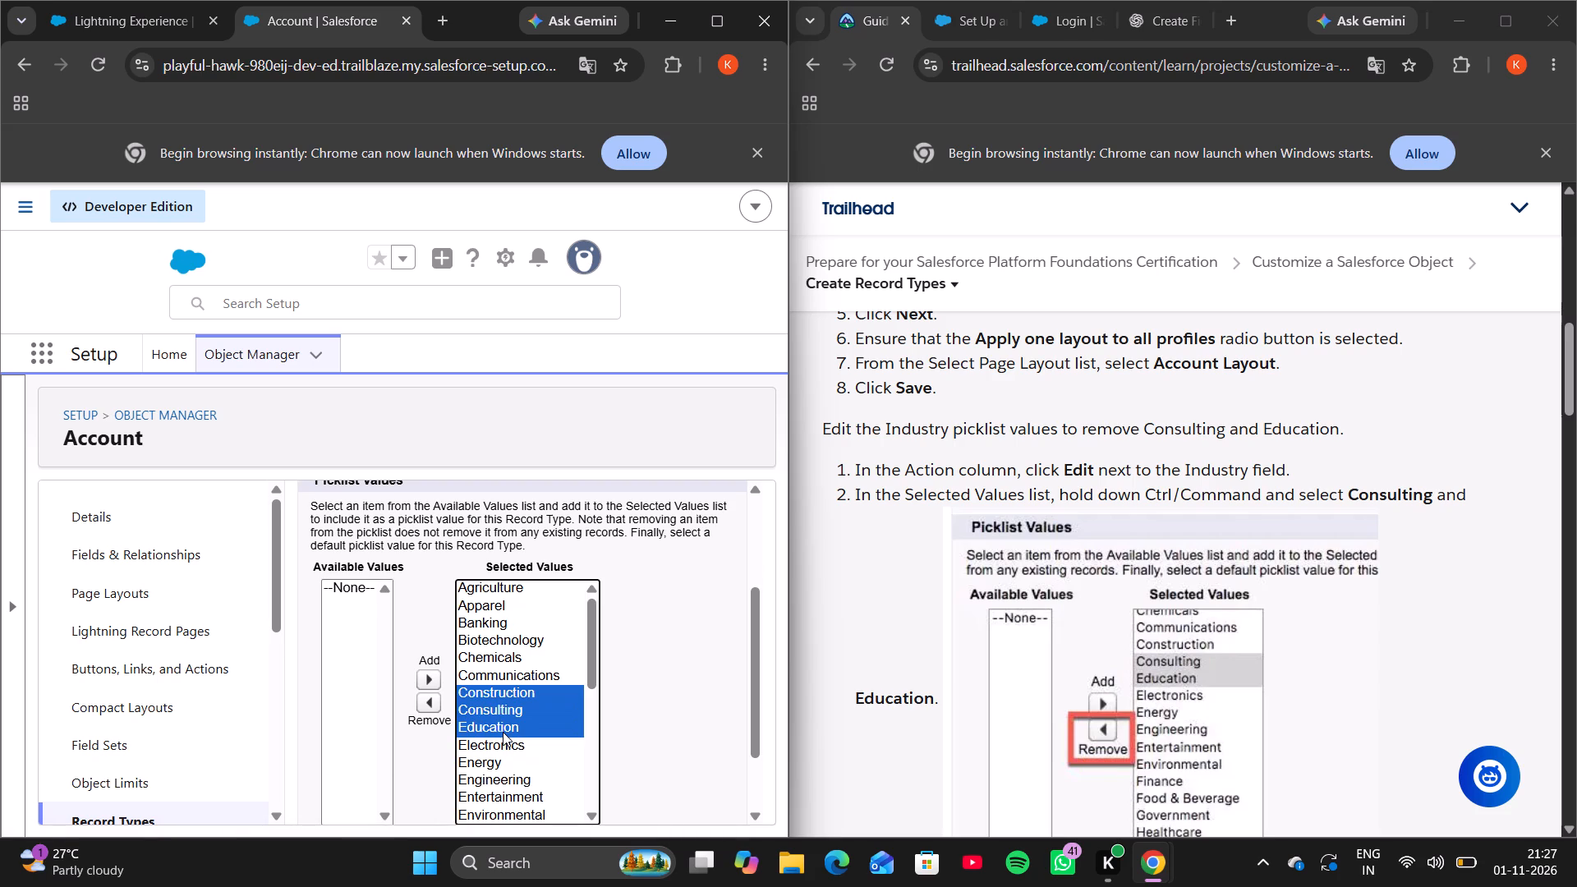
{"action": "left_click", "coordinate": [446, 763]}
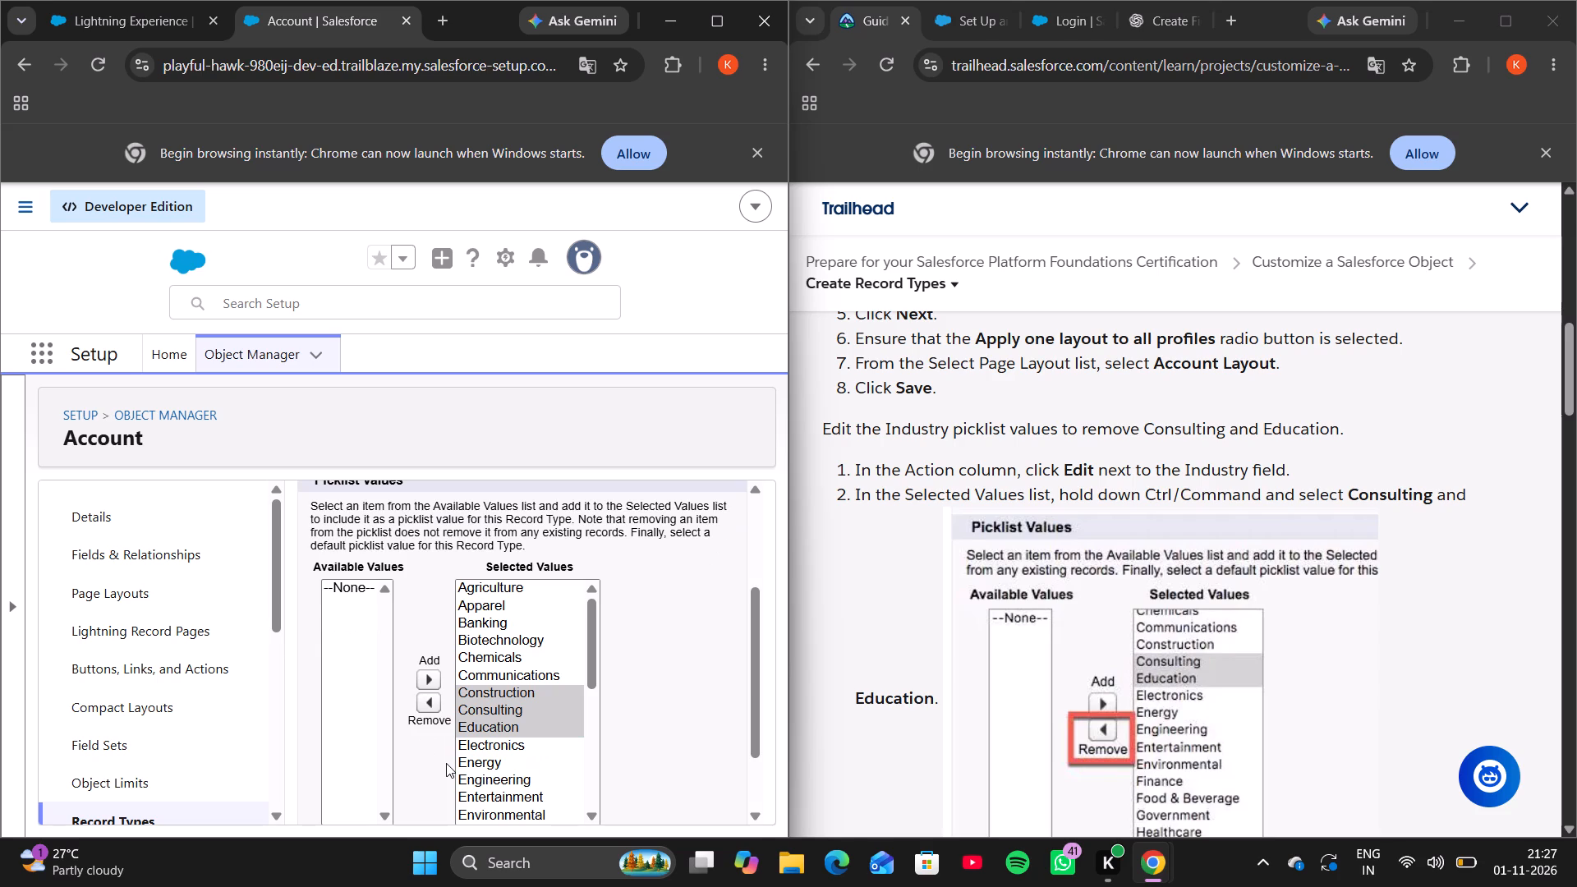
{"action": "left_click", "coordinate": [495, 716], "text": "ctrl"}
{"action": "left_click", "coordinate": [495, 706]}
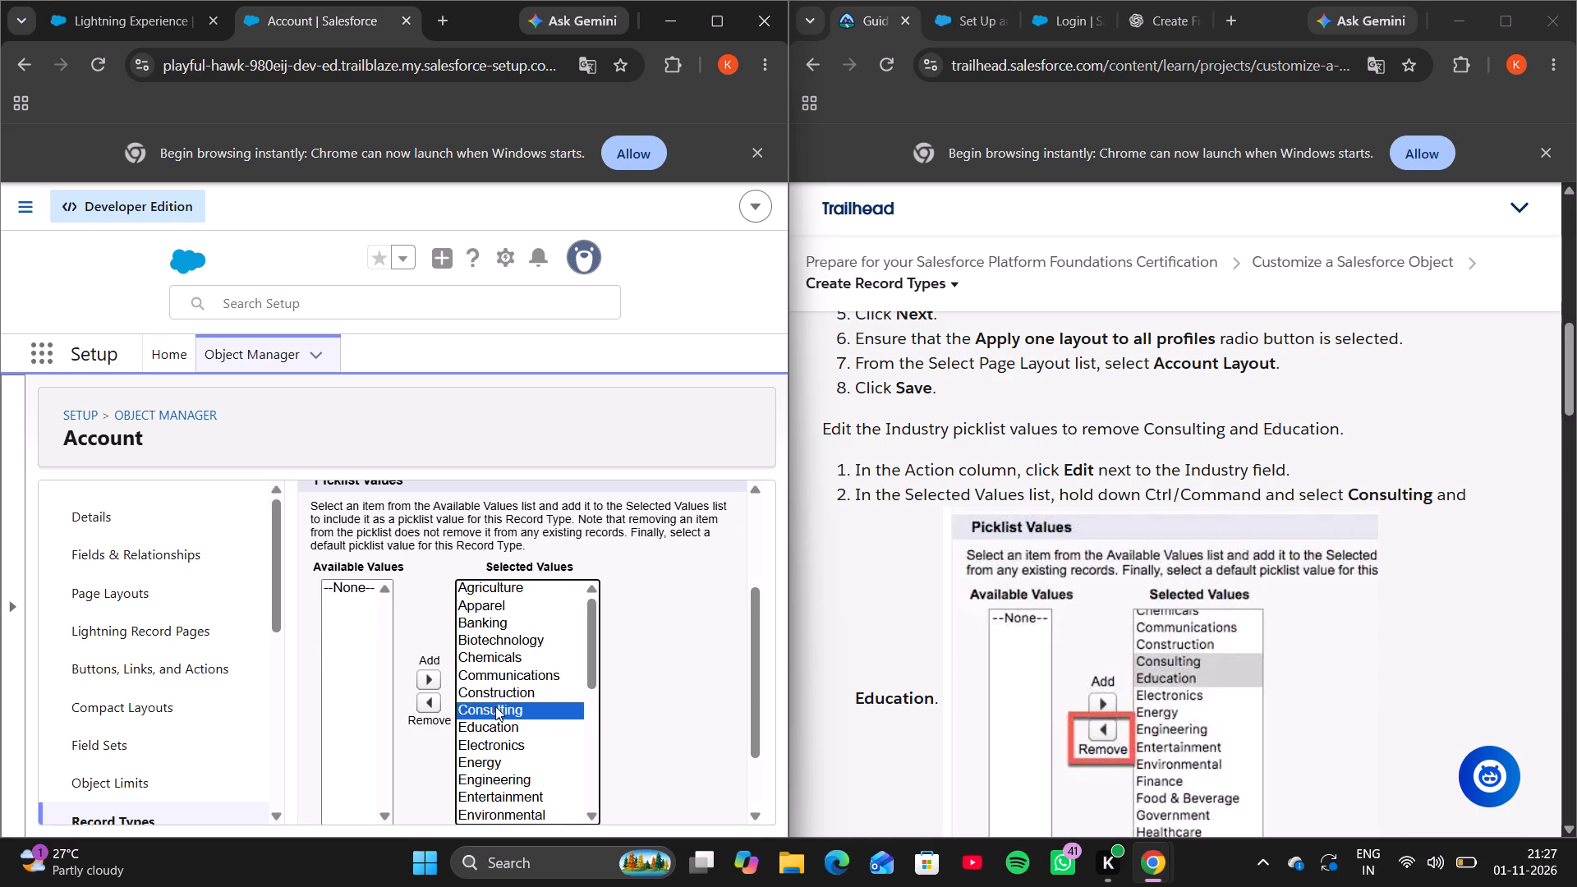
{"action": "left_click", "coordinate": [494, 731], "text": "ctrl"}
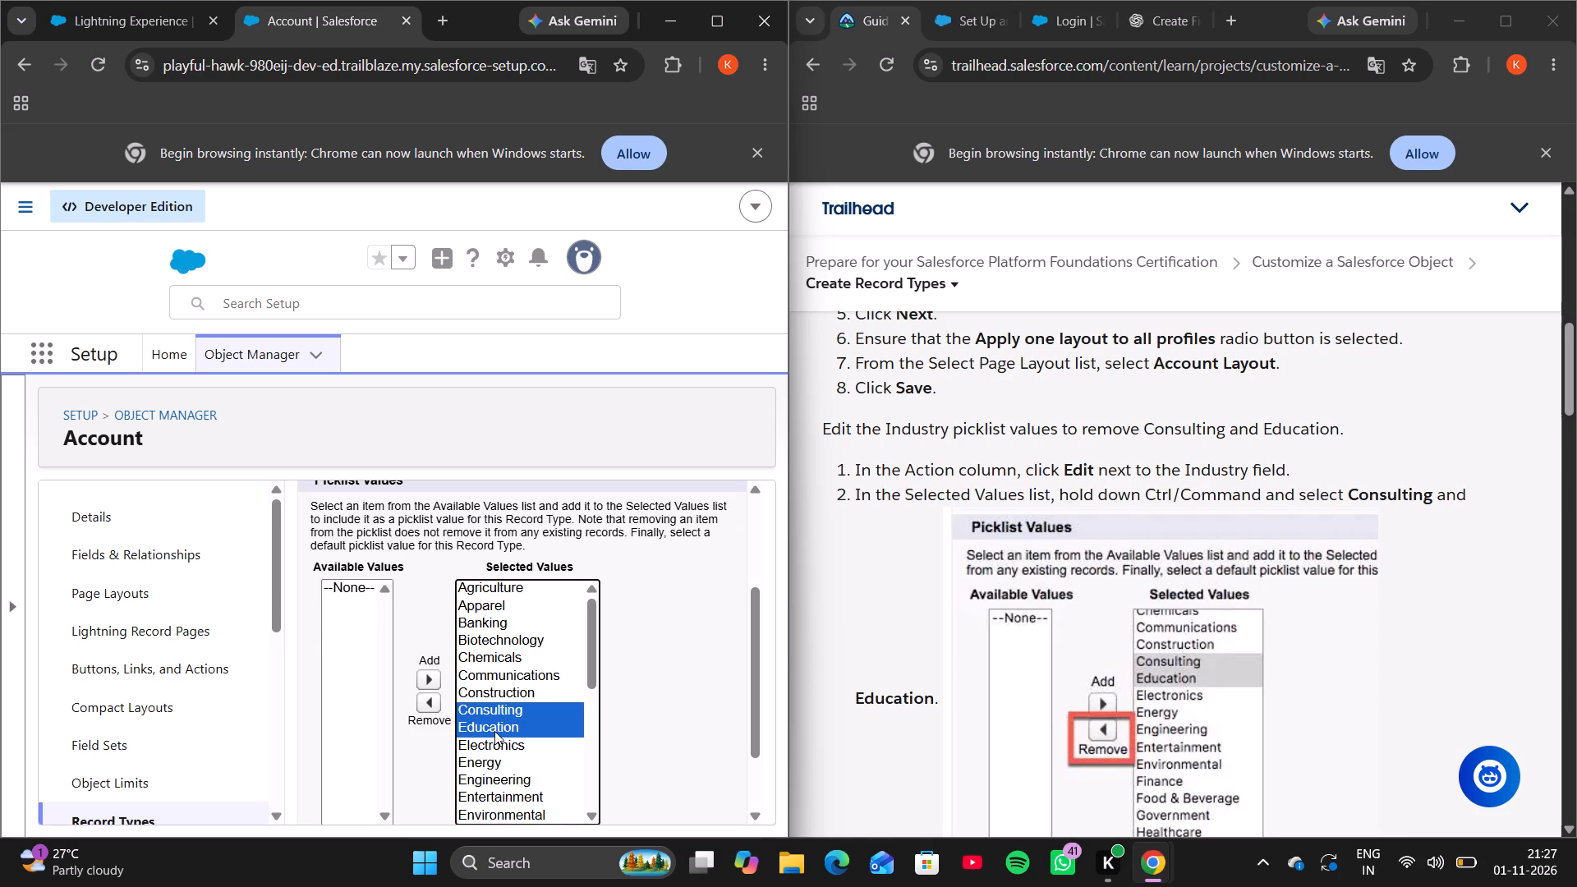
{"action": "left_click", "coordinate": [424, 702]}
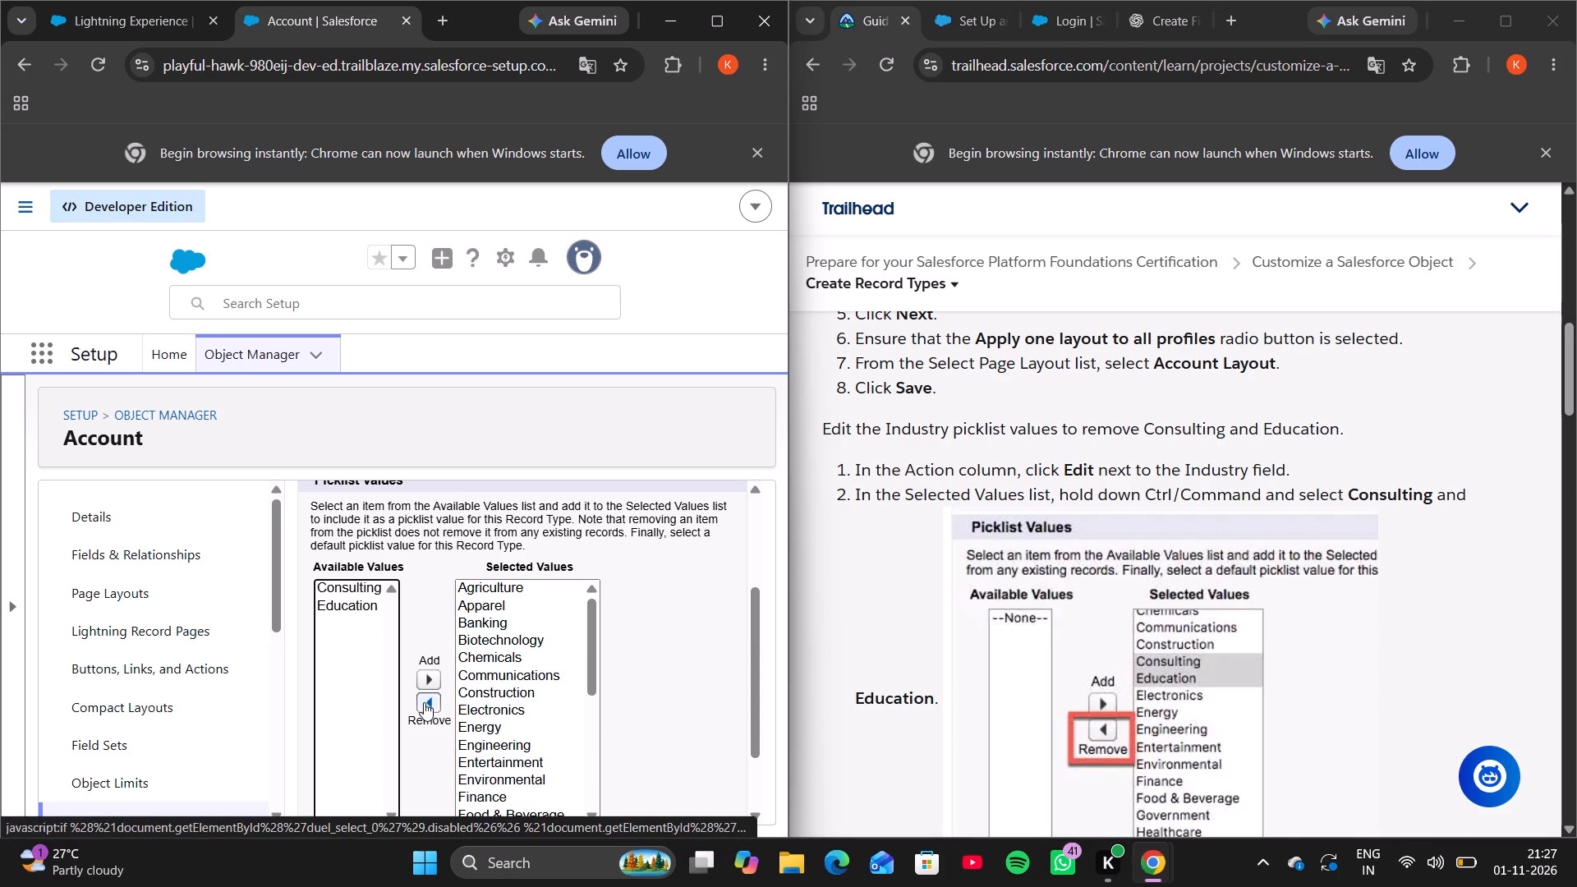
{"action": "scroll", "coordinate": [548, 697], "scroll_direction": "down", "scroll_amount": 2}
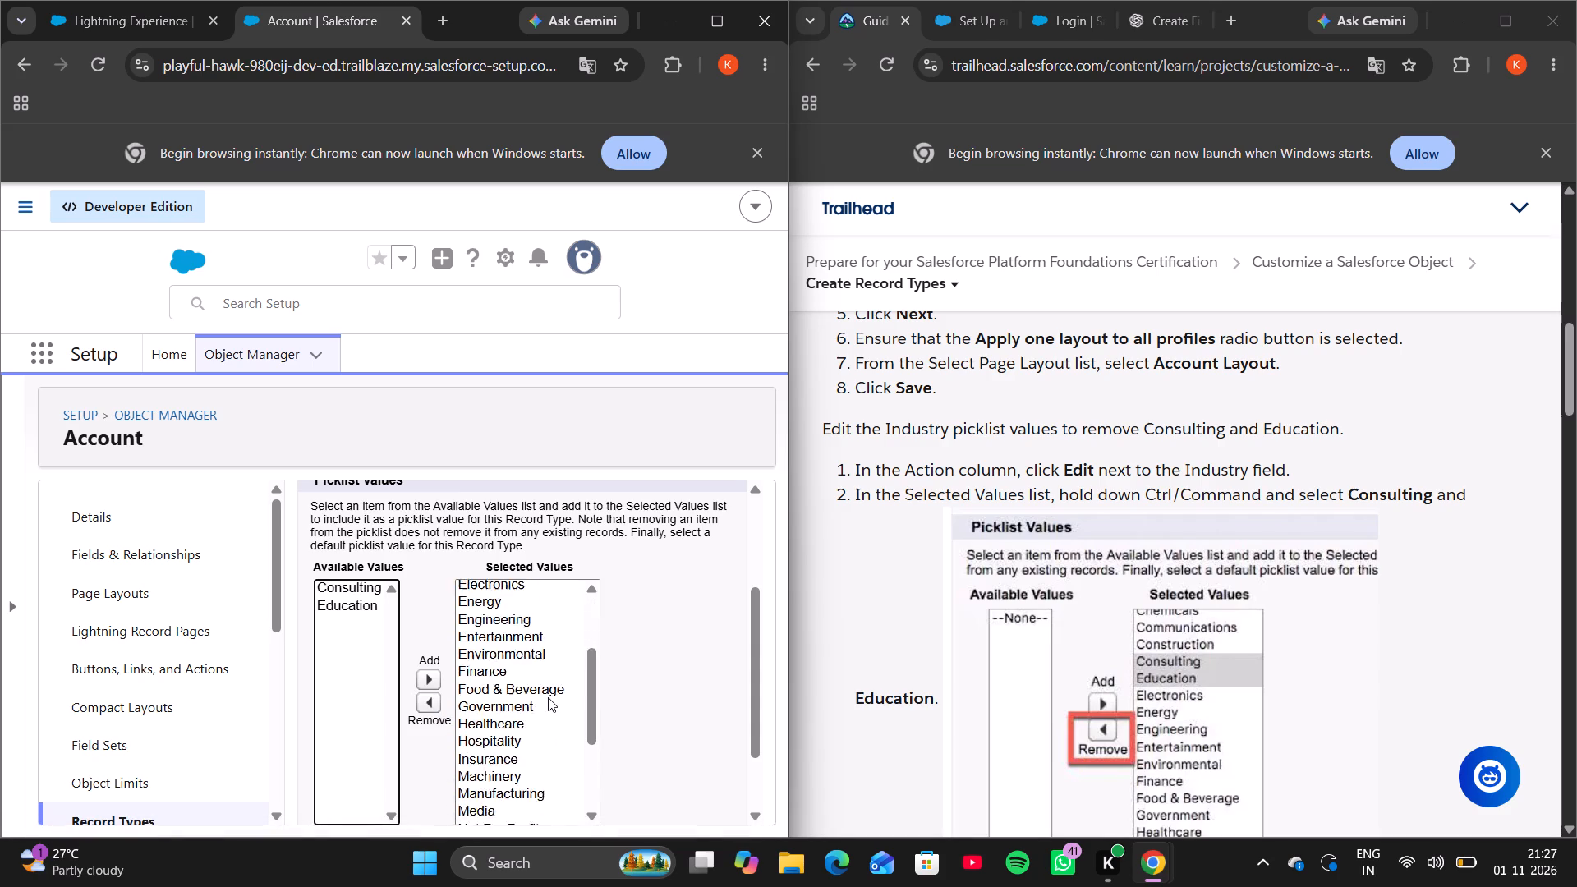
{"action": "scroll", "coordinate": [548, 697], "scroll_direction": "down", "scroll_amount": 2}
{"action": "scroll", "coordinate": [740, 696], "scroll_direction": "down", "scroll_amount": 5}
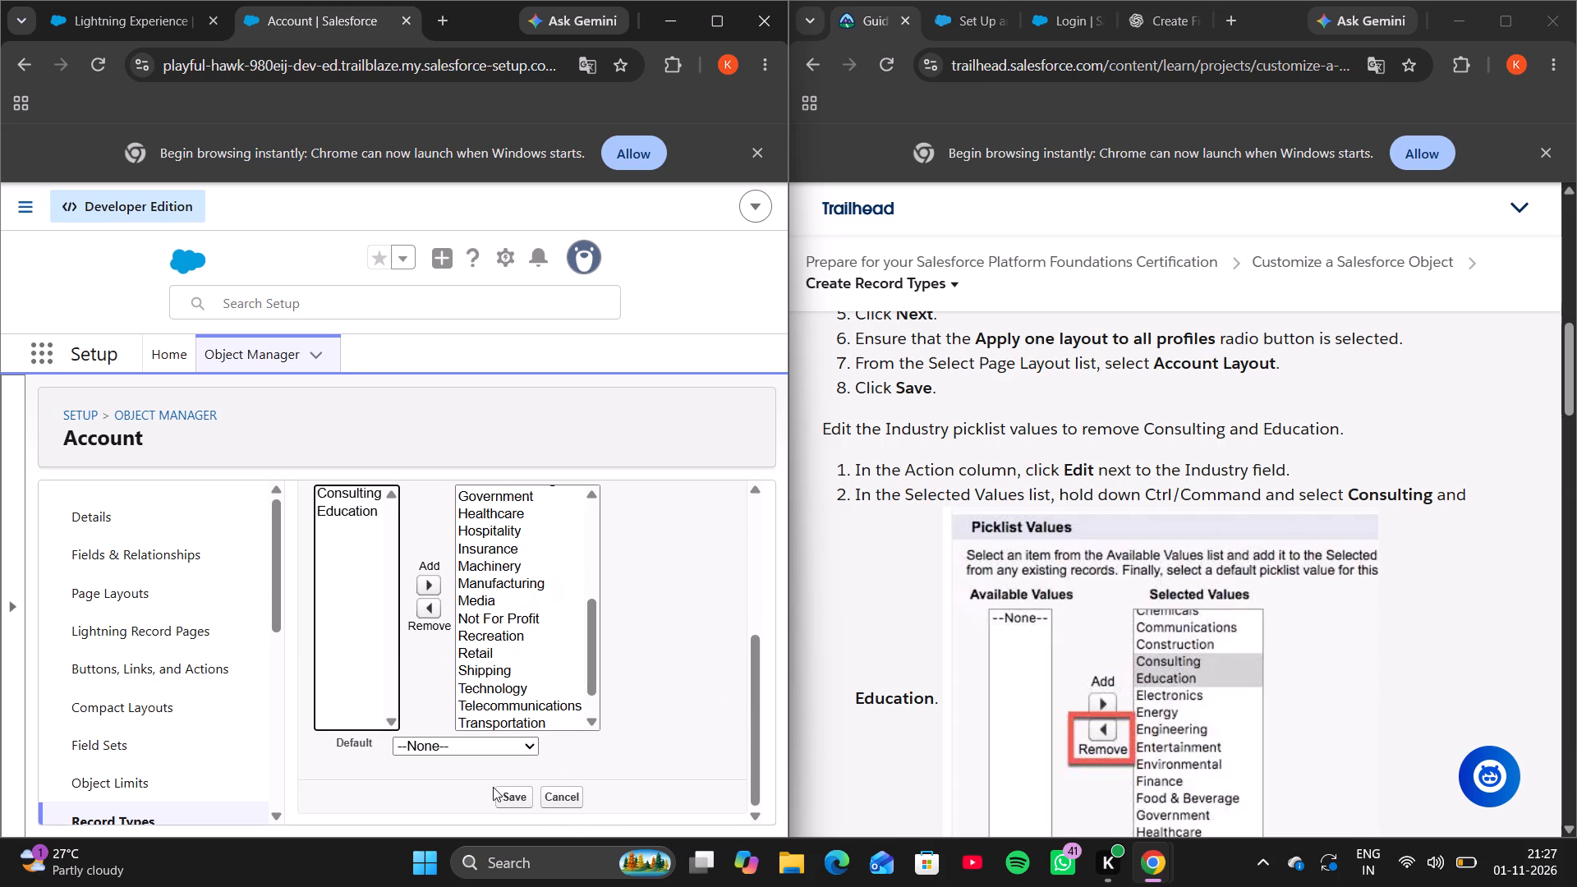
{"action": "left_click", "coordinate": [509, 796]}
Return to the Account object's record types and start a new record type.
{"action": "scroll", "coordinate": [1033, 710], "scroll_direction": "down", "scroll_amount": 2}
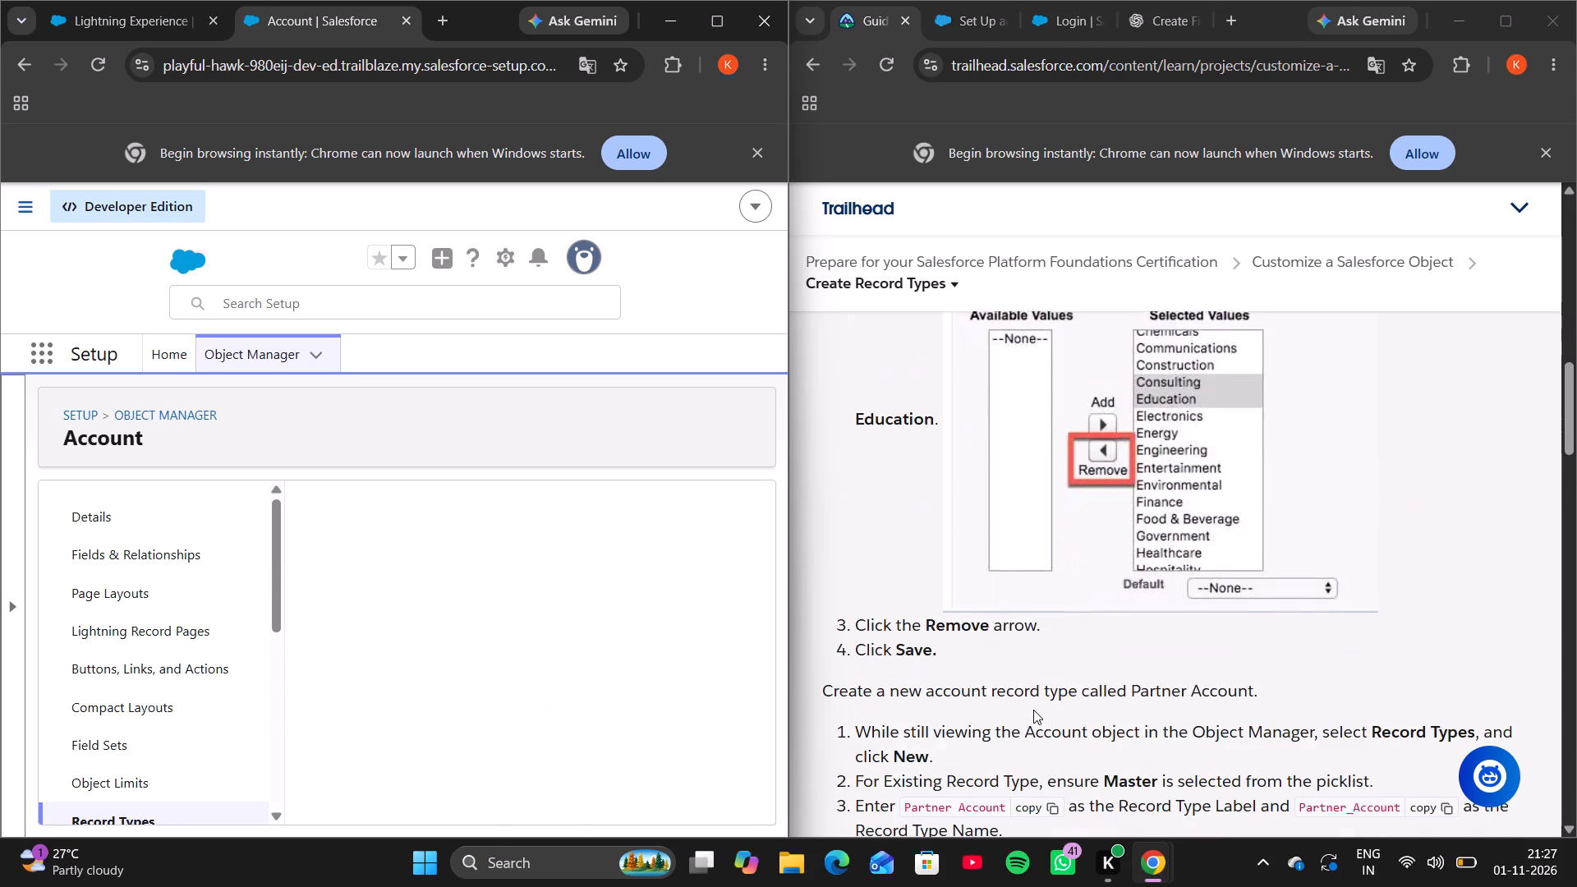
{"action": "scroll", "coordinate": [1033, 710], "scroll_direction": "down", "scroll_amount": 4}
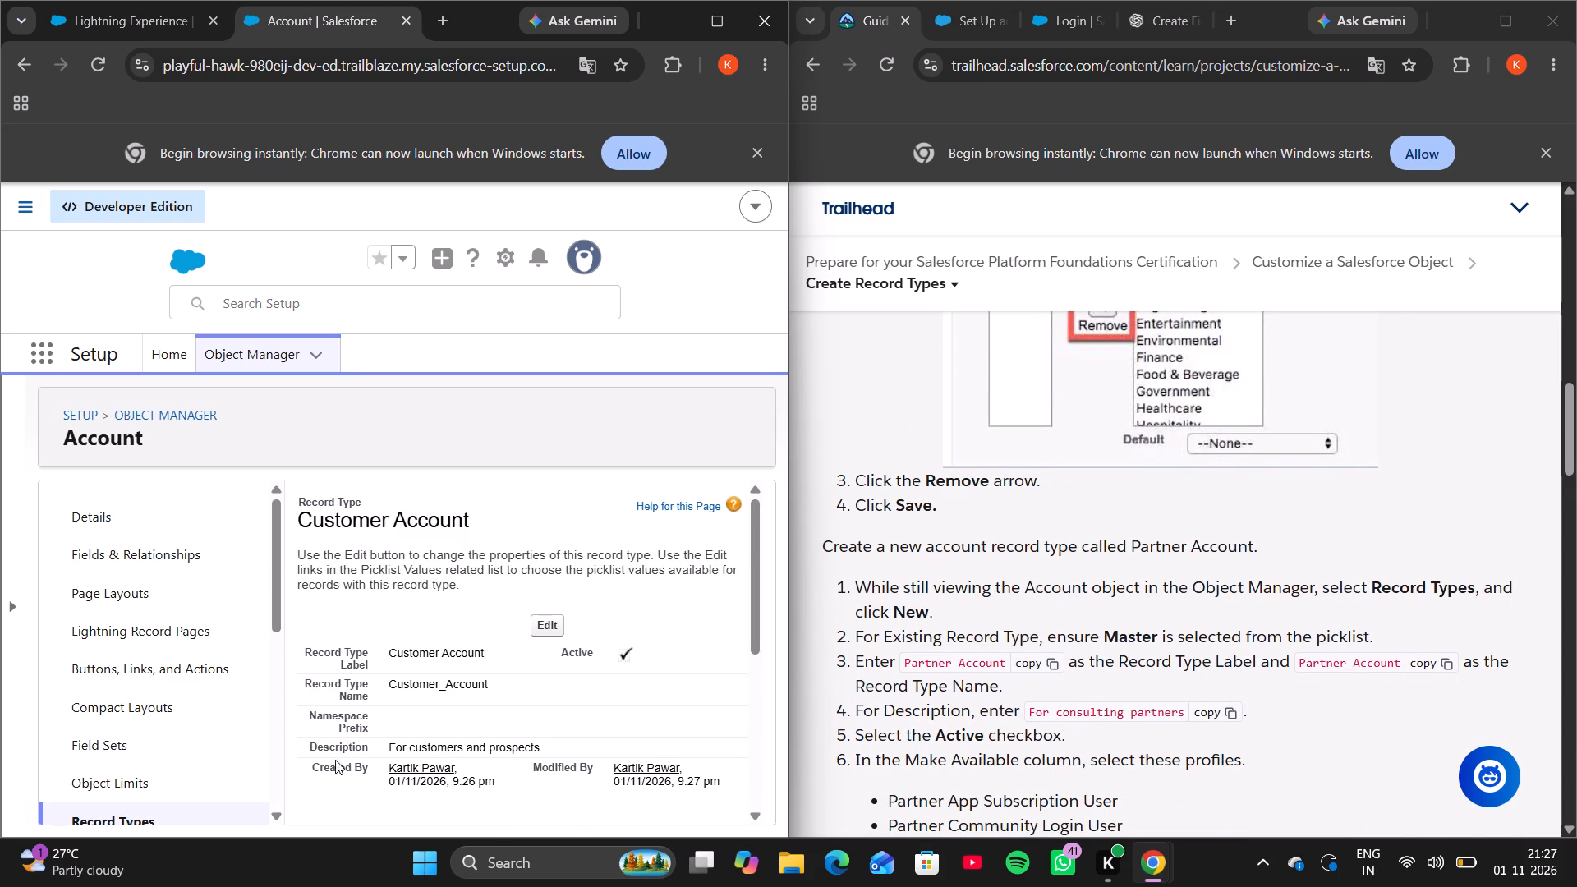
{"action": "scroll", "coordinate": [320, 761], "scroll_direction": "down", "scroll_amount": 1}
{"action": "scroll", "coordinate": [140, 751], "scroll_direction": "down", "scroll_amount": 1}
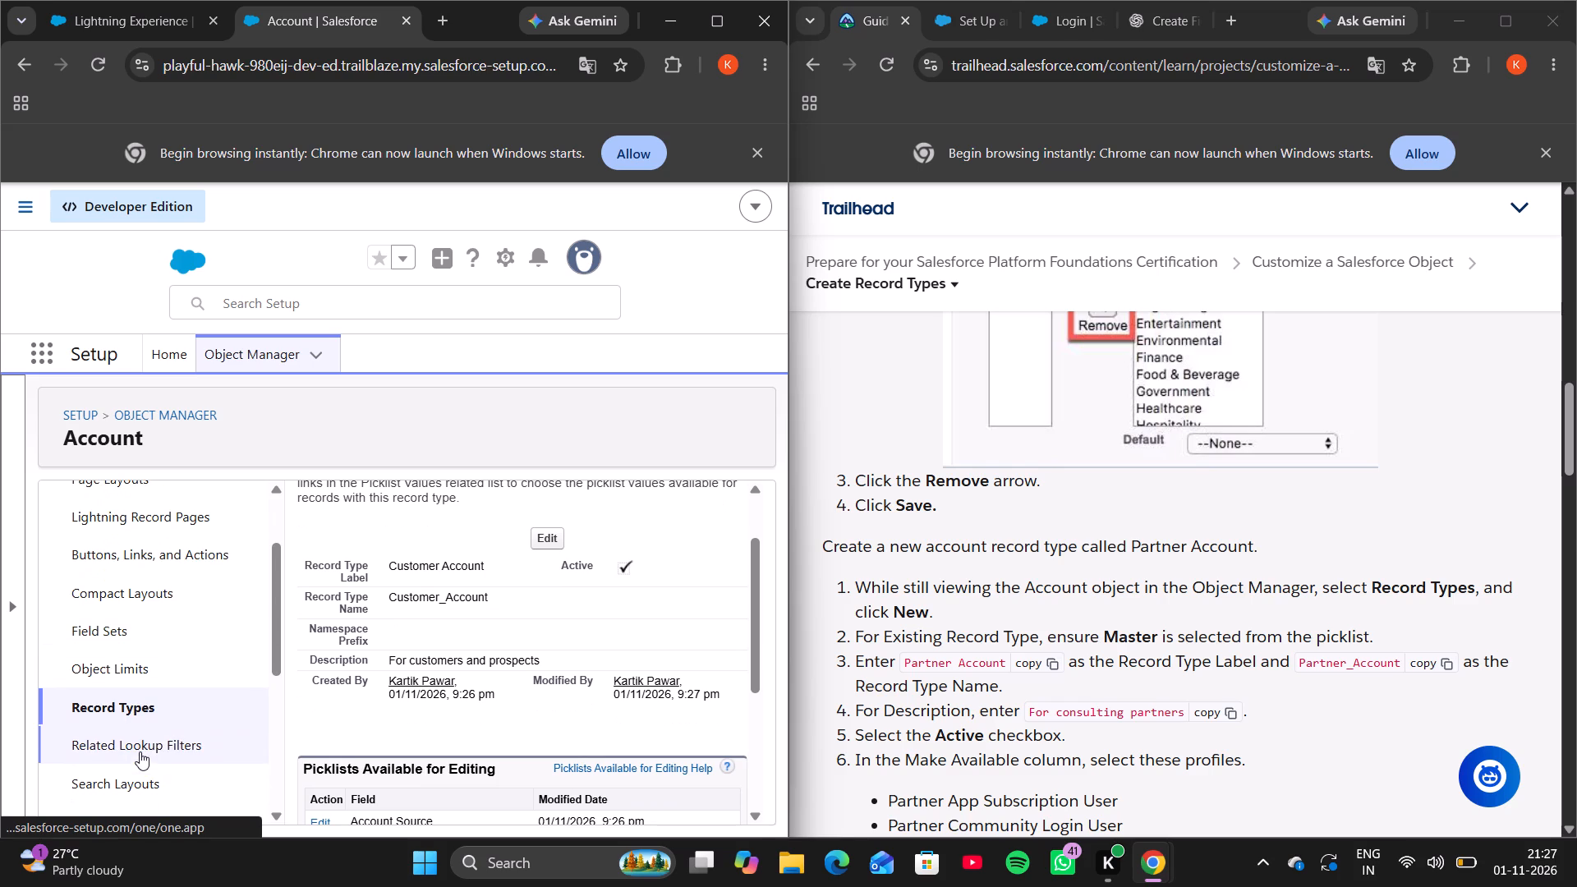
{"action": "left_click", "coordinate": [169, 701]}
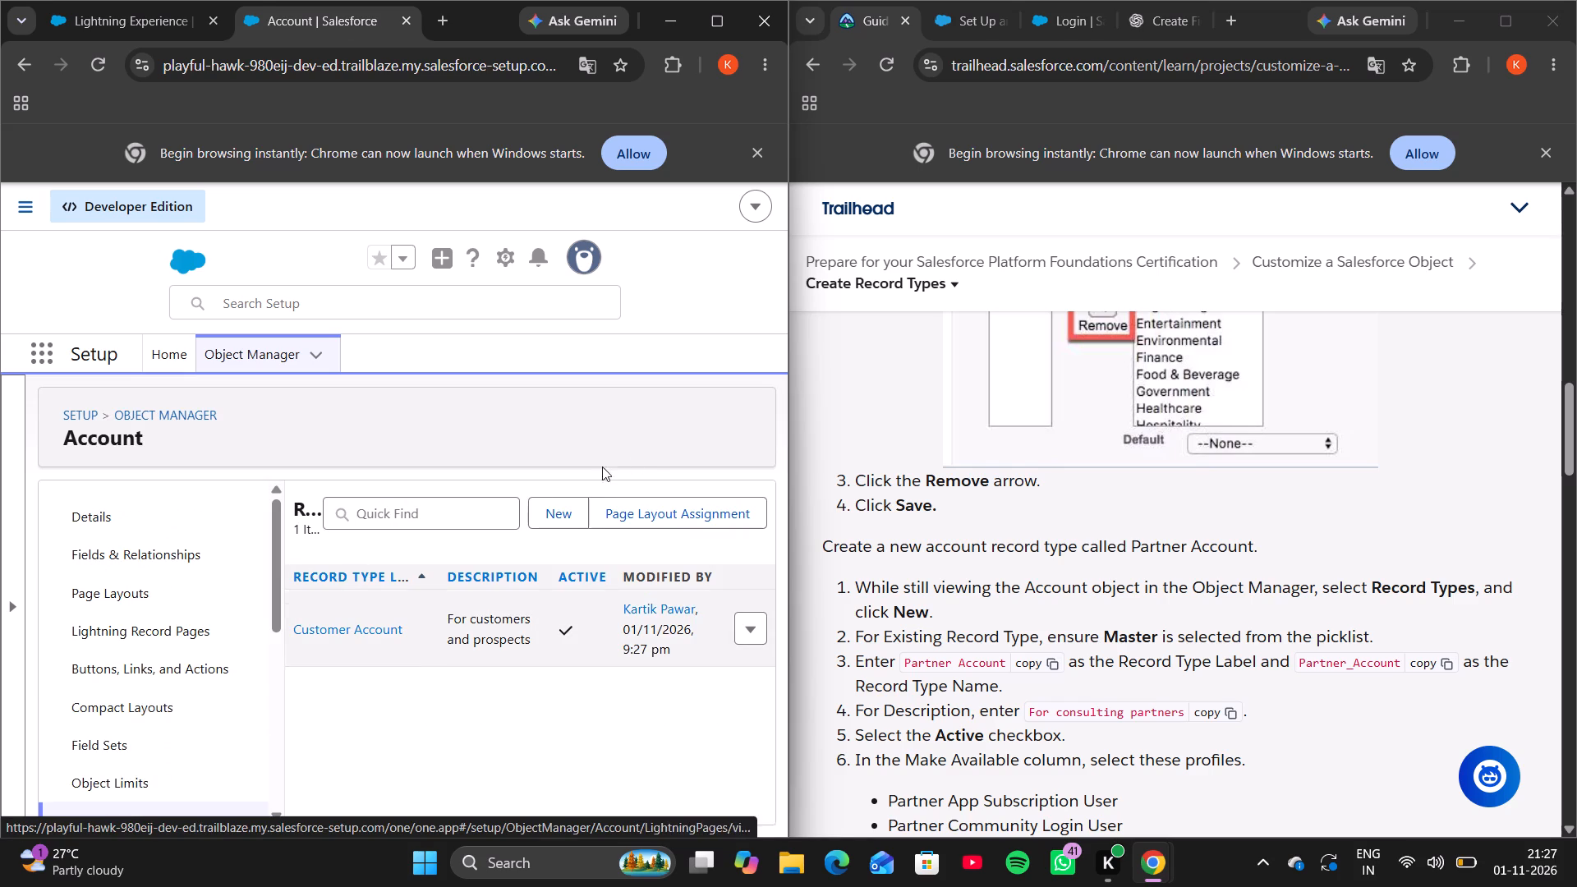
{"action": "left_click", "coordinate": [571, 500]}
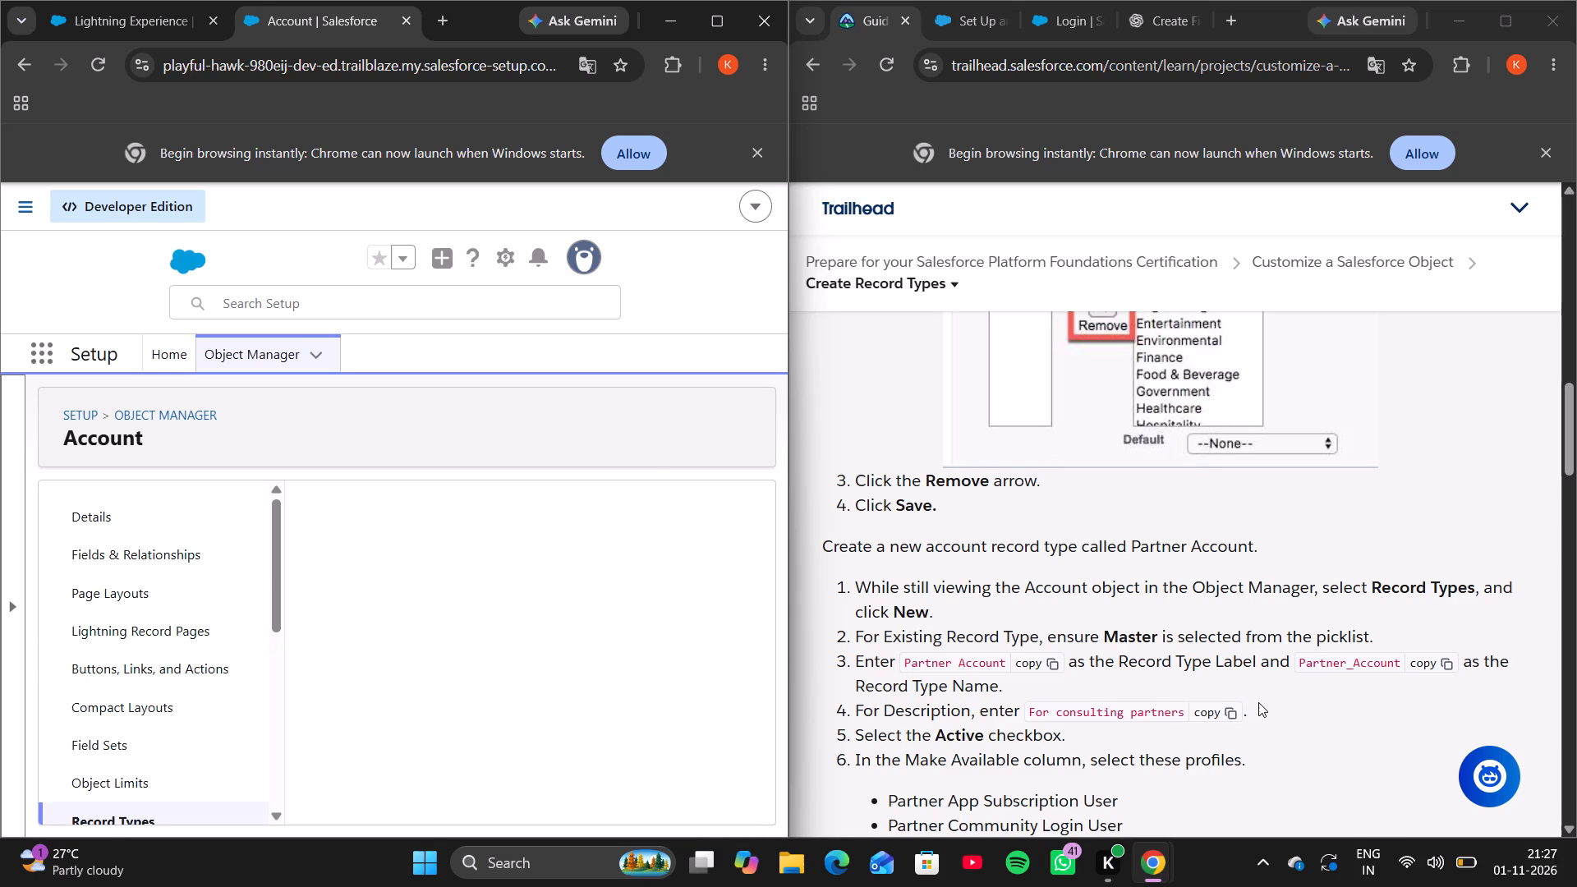
Fill in the record type with label Partner Account, name Partner_Account and description "For consulting partners", and make it active.
{"action": "left_click", "coordinate": [1046, 669]}
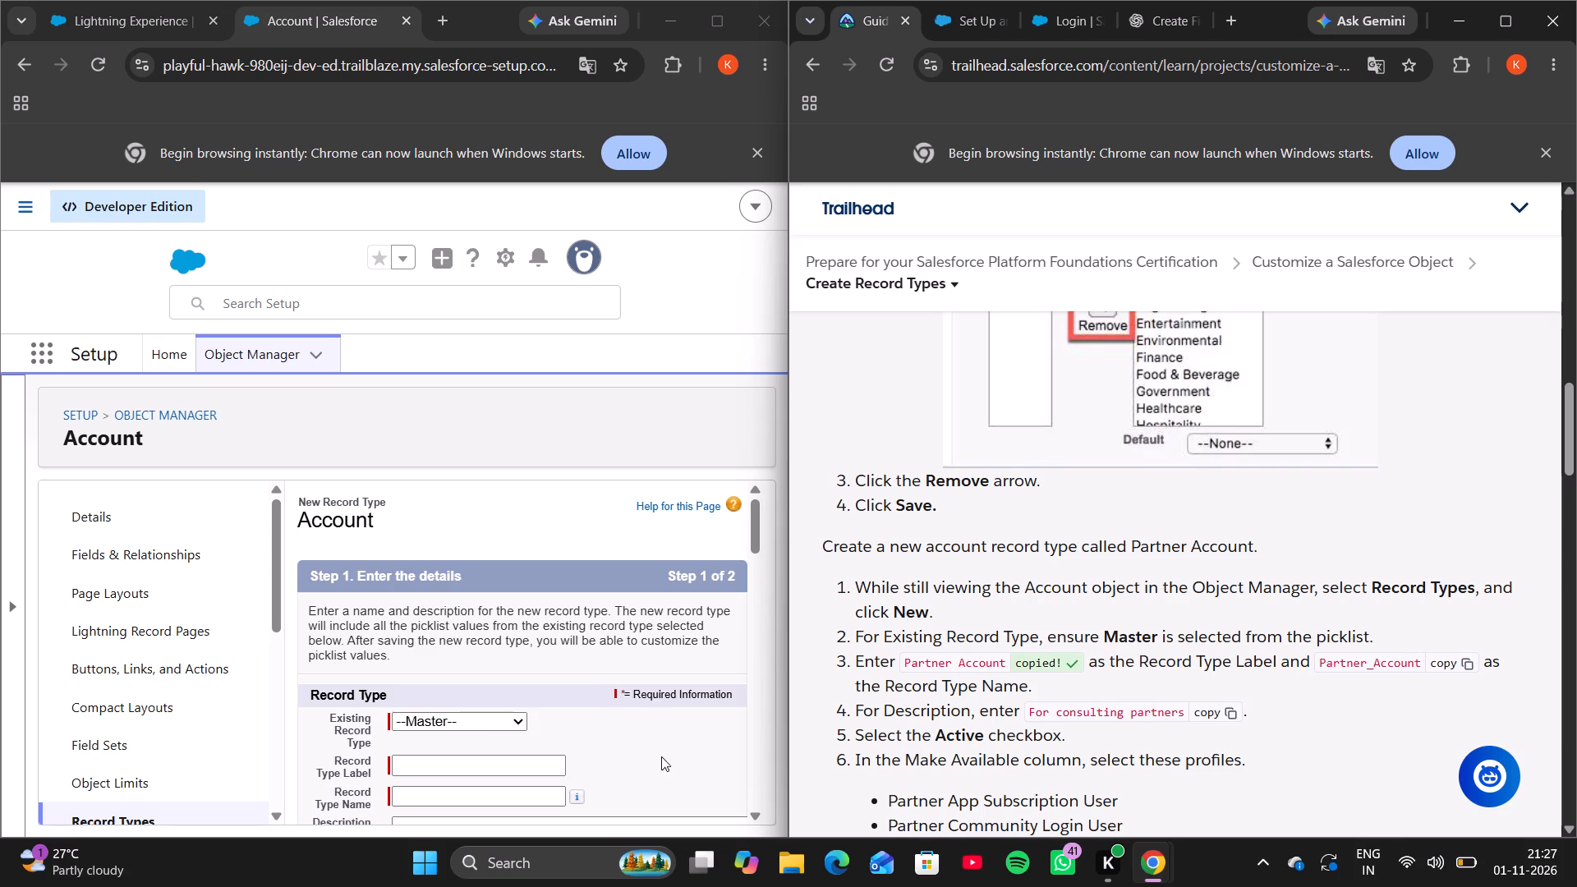
{"action": "left_click", "coordinate": [513, 771], "text": "ctrl"}
{"action": "key", "text": "ctrl+c"}
{"action": "key", "text": "ctrl+v"}
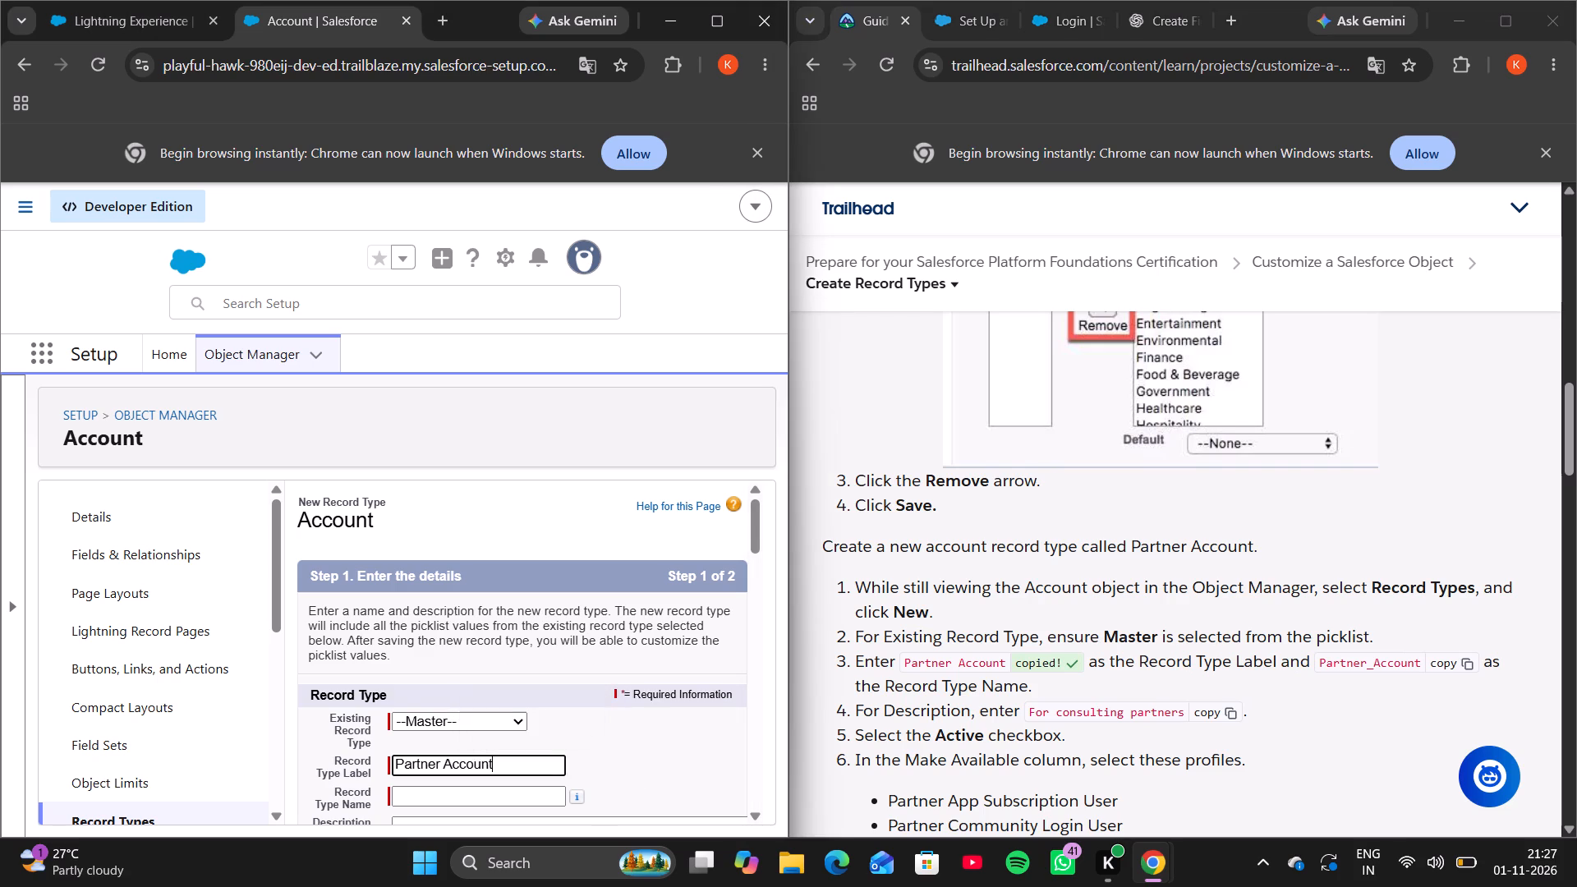
{"action": "left_click", "coordinate": [641, 742]}
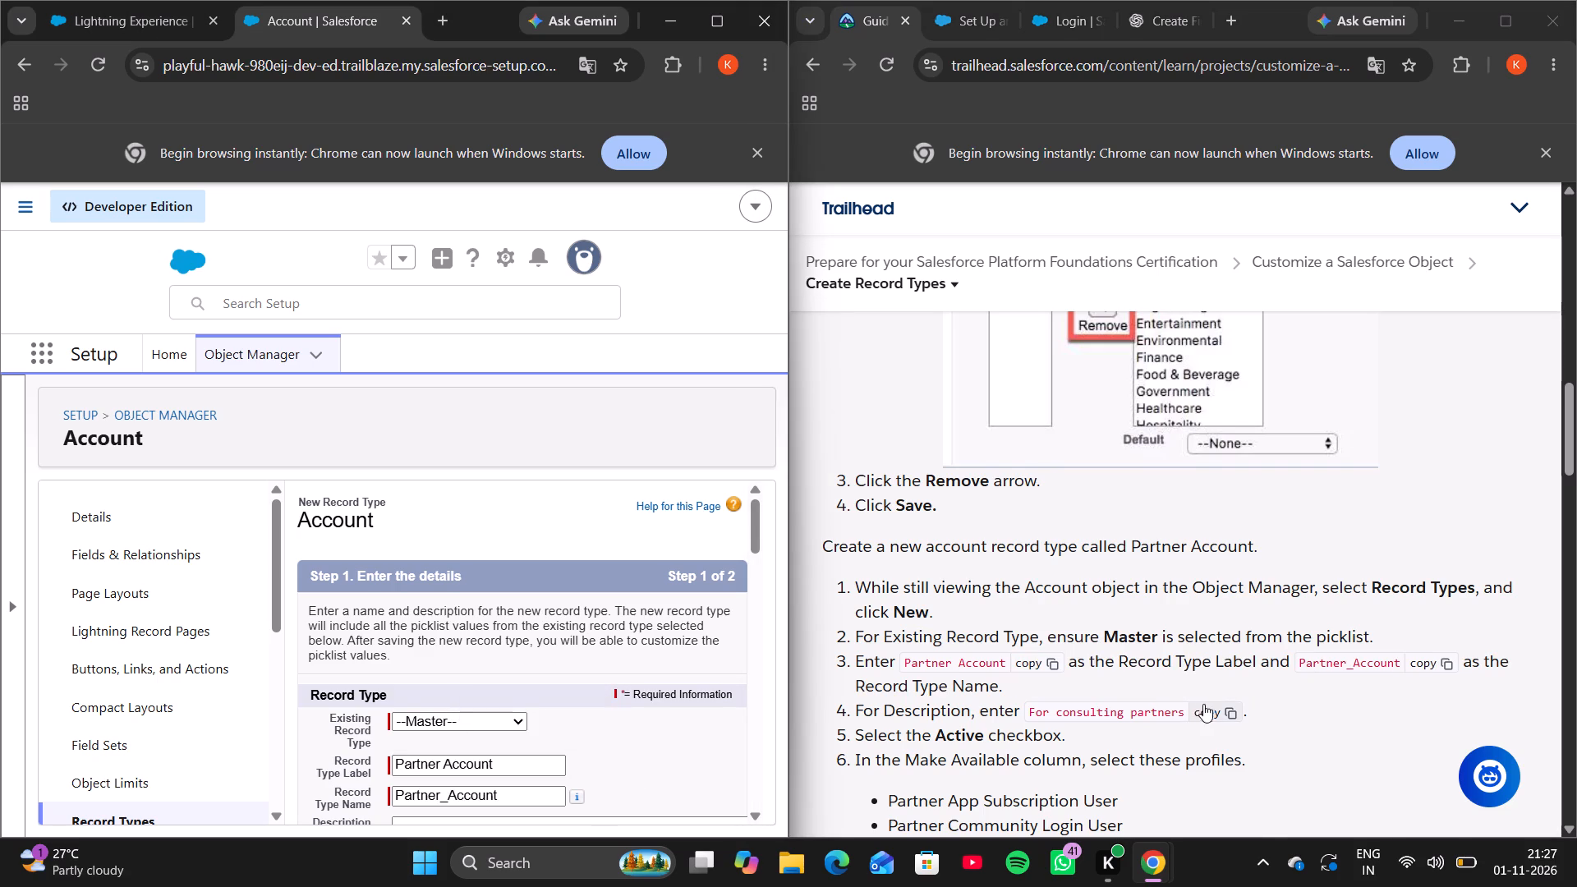
{"action": "left_click", "coordinate": [1218, 704]}
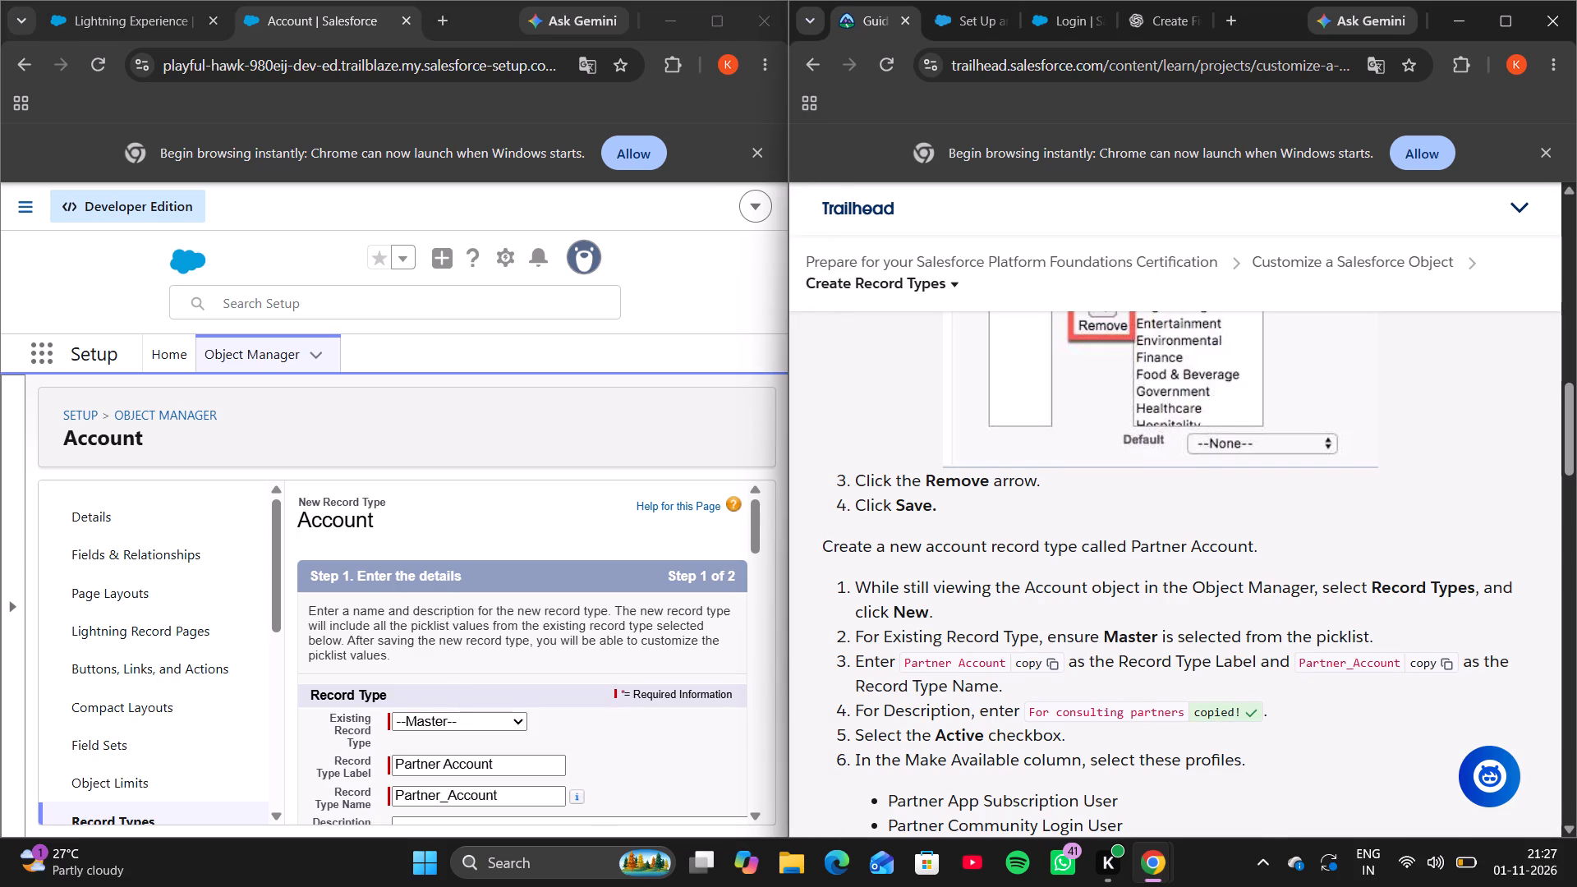
{"action": "scroll", "coordinate": [684, 701], "scroll_direction": "down", "scroll_amount": 1}
{"action": "left_click", "coordinate": [664, 739]}
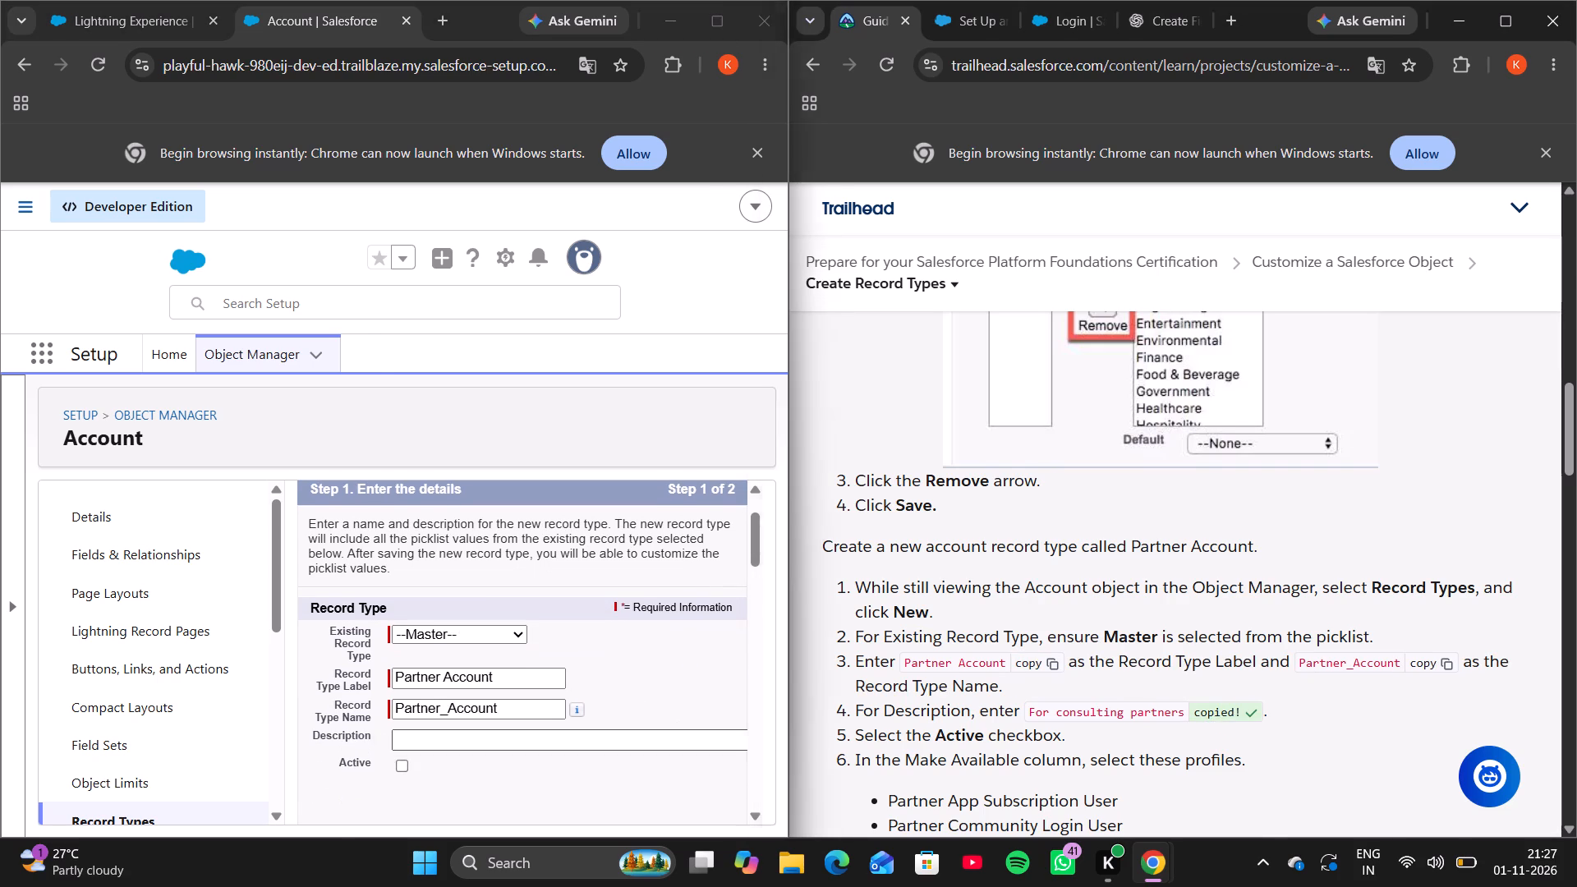
{"action": "key", "text": "ctrl+v"}
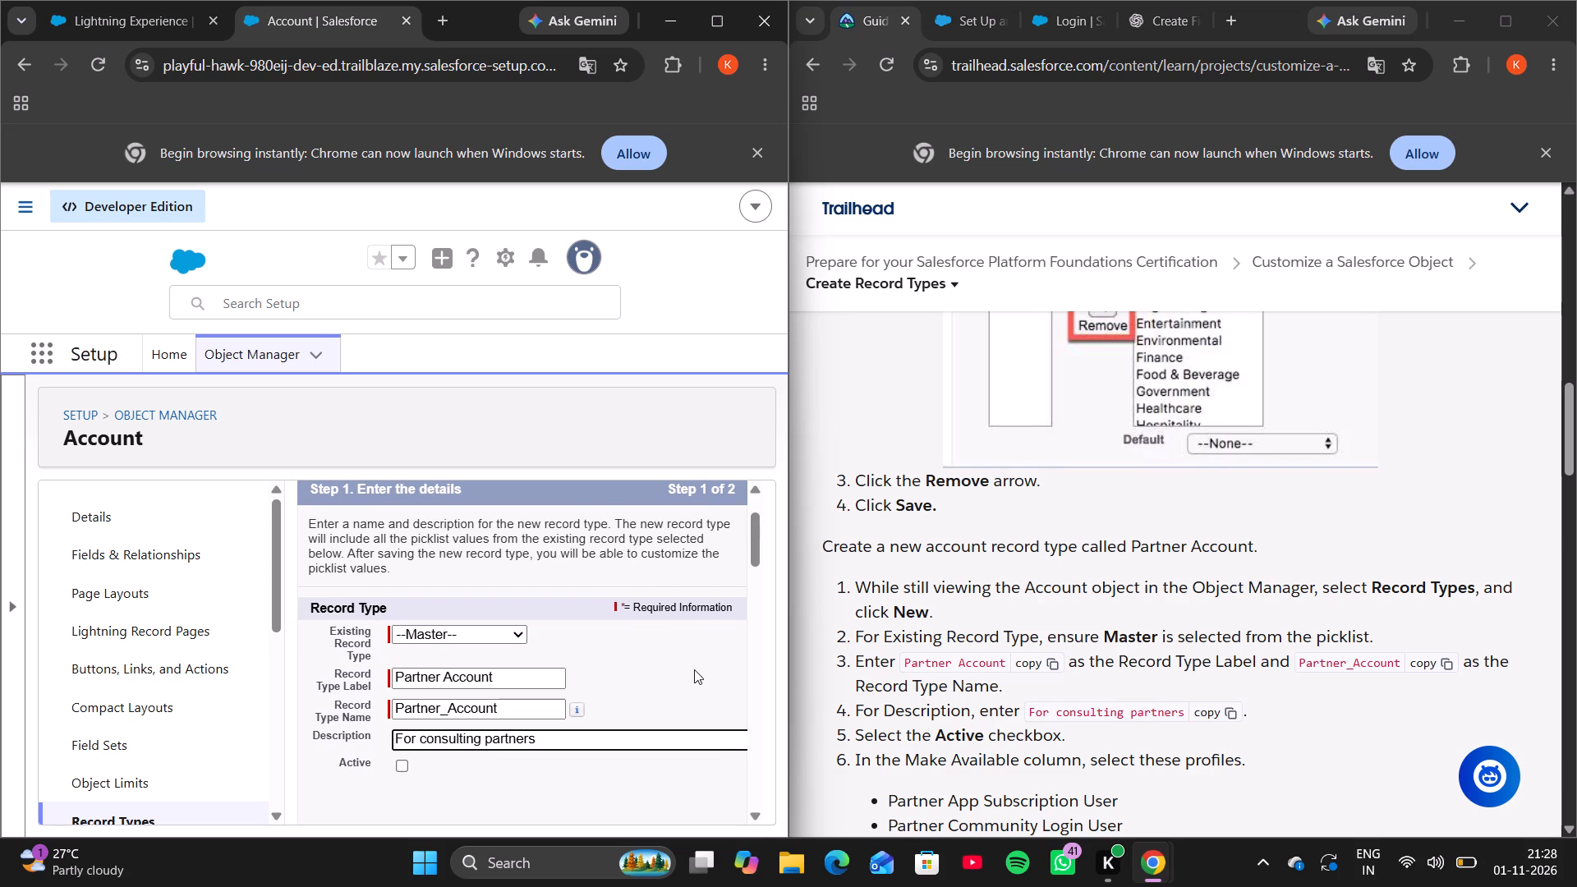
{"action": "scroll", "coordinate": [694, 669], "scroll_direction": "down", "scroll_amount": 2}
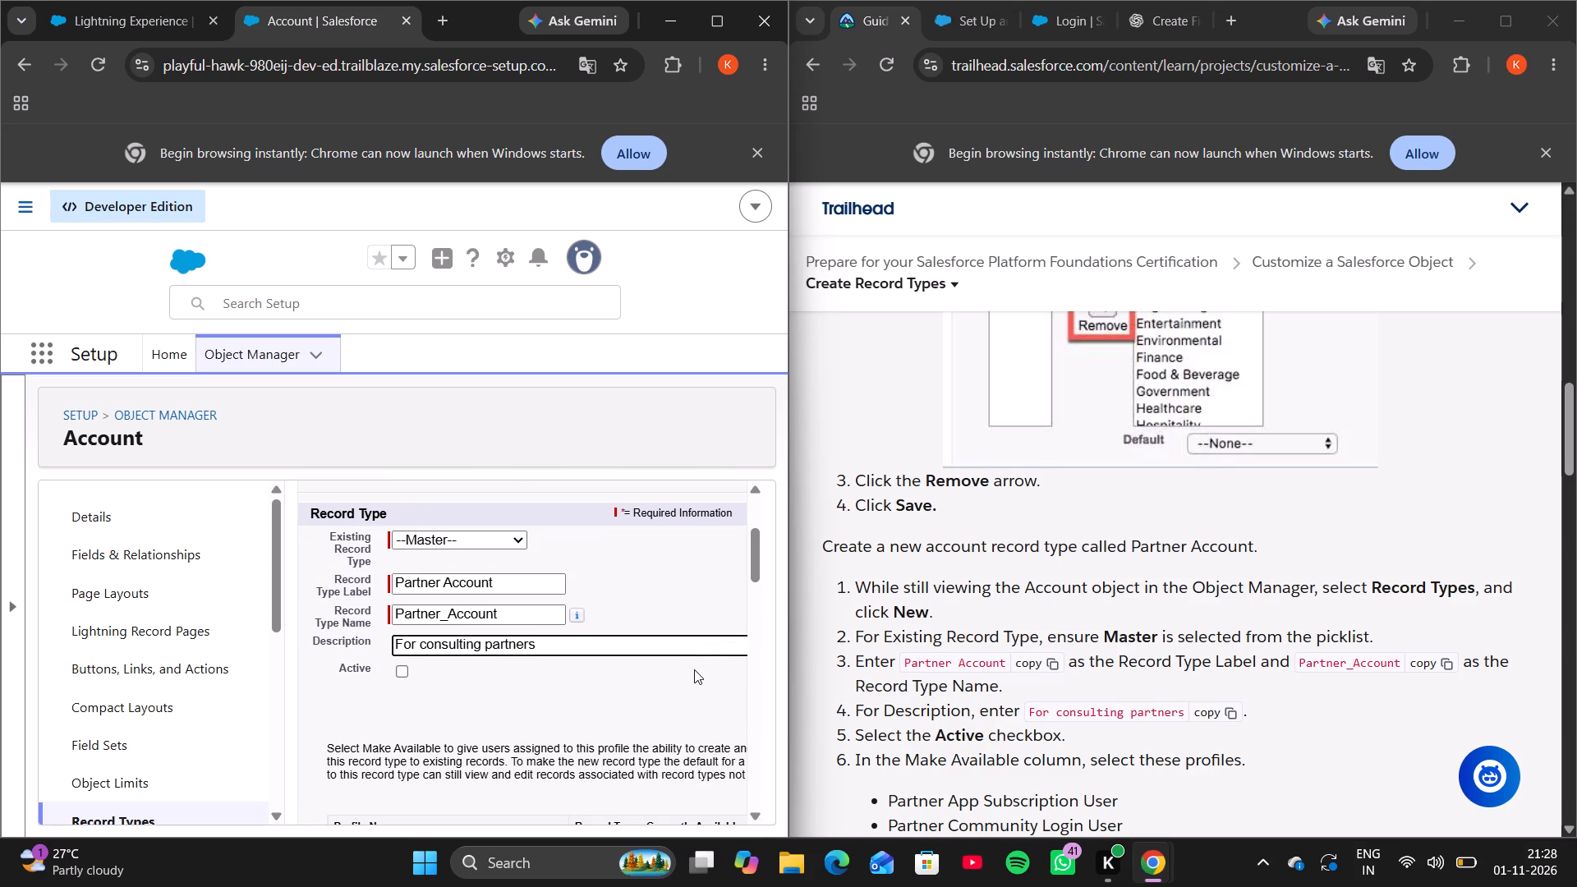
{"action": "left_click", "coordinate": [400, 673]}
{"action": "scroll", "coordinate": [469, 688], "scroll_direction": "down", "scroll_amount": 1}
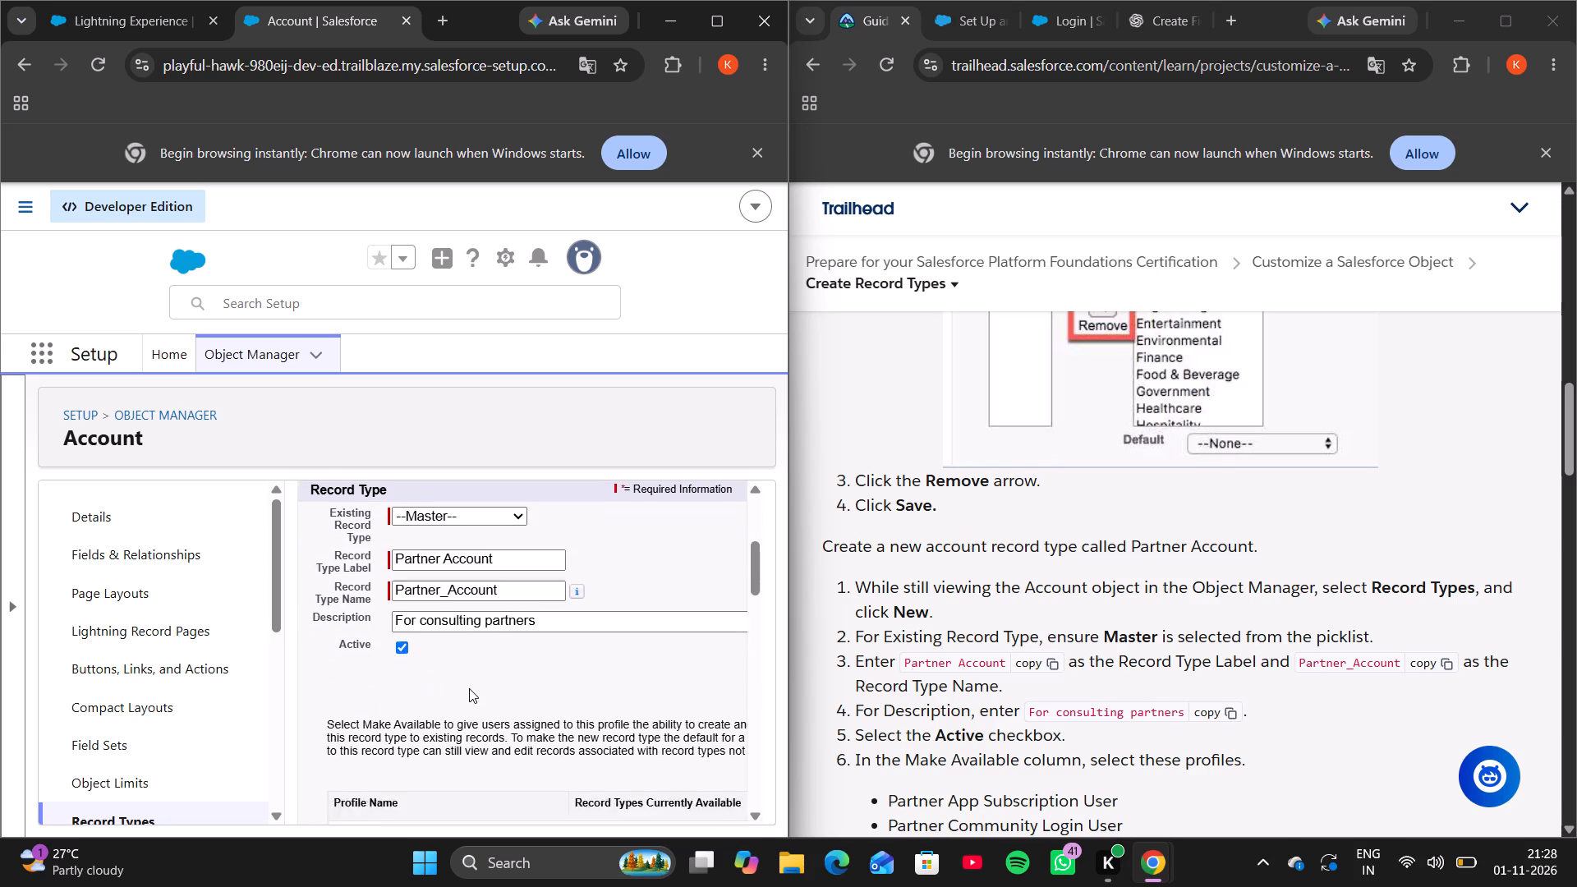
Make Partner Account available to Partner App Subscription User, Partner Community Login User and Partner Community User, and continue to page layout assignment.
{"action": "scroll", "coordinate": [469, 688], "scroll_direction": "down", "scroll_amount": 1}
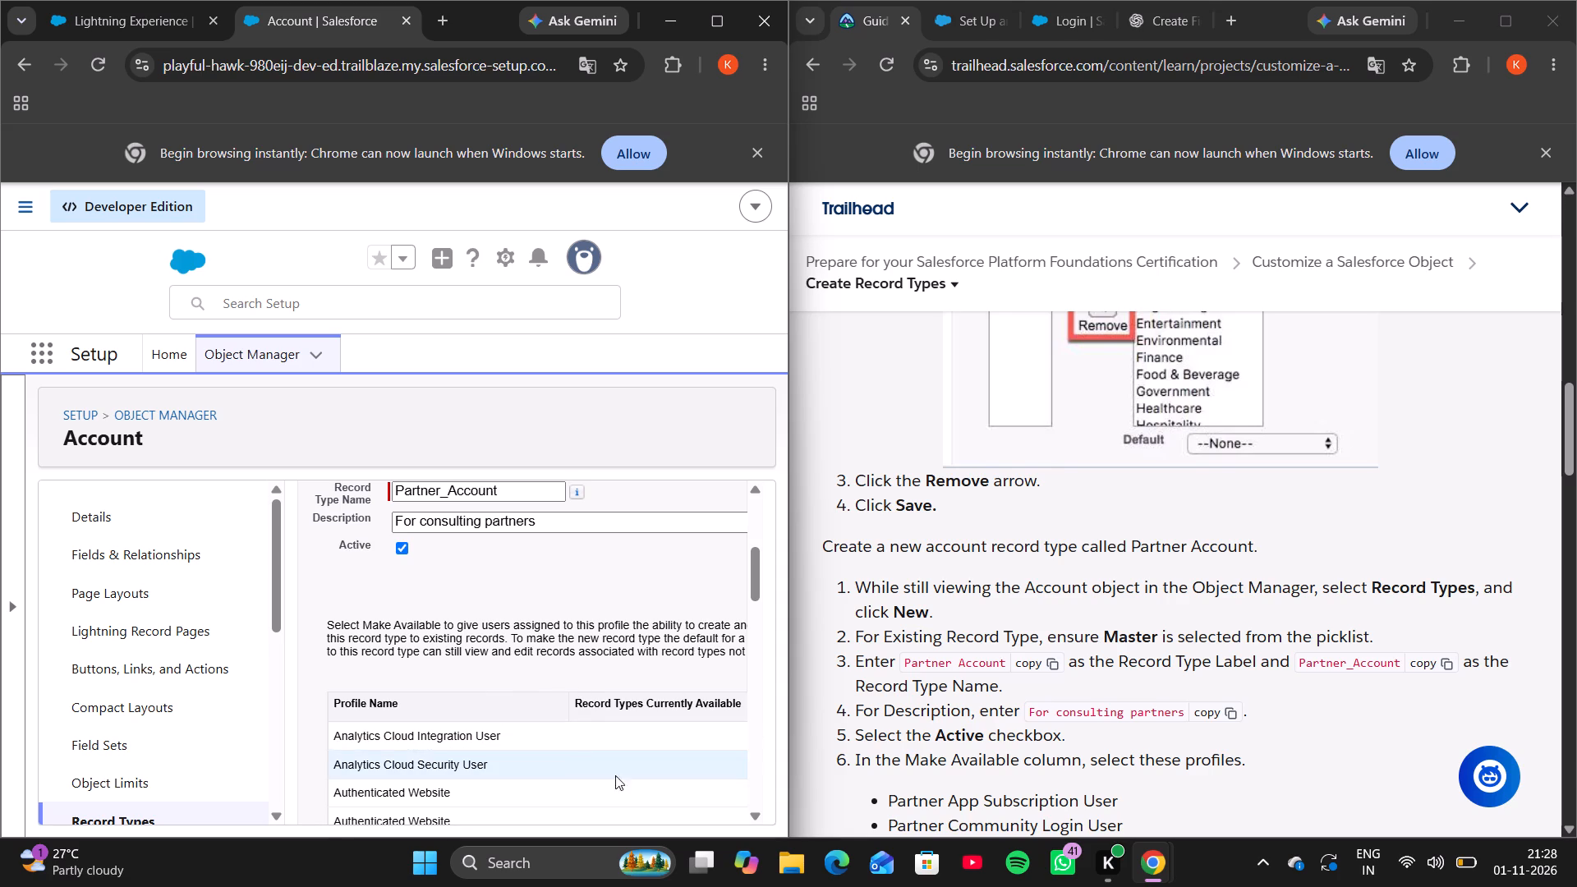
{"action": "scroll", "coordinate": [924, 779], "scroll_direction": "down", "scroll_amount": 1}
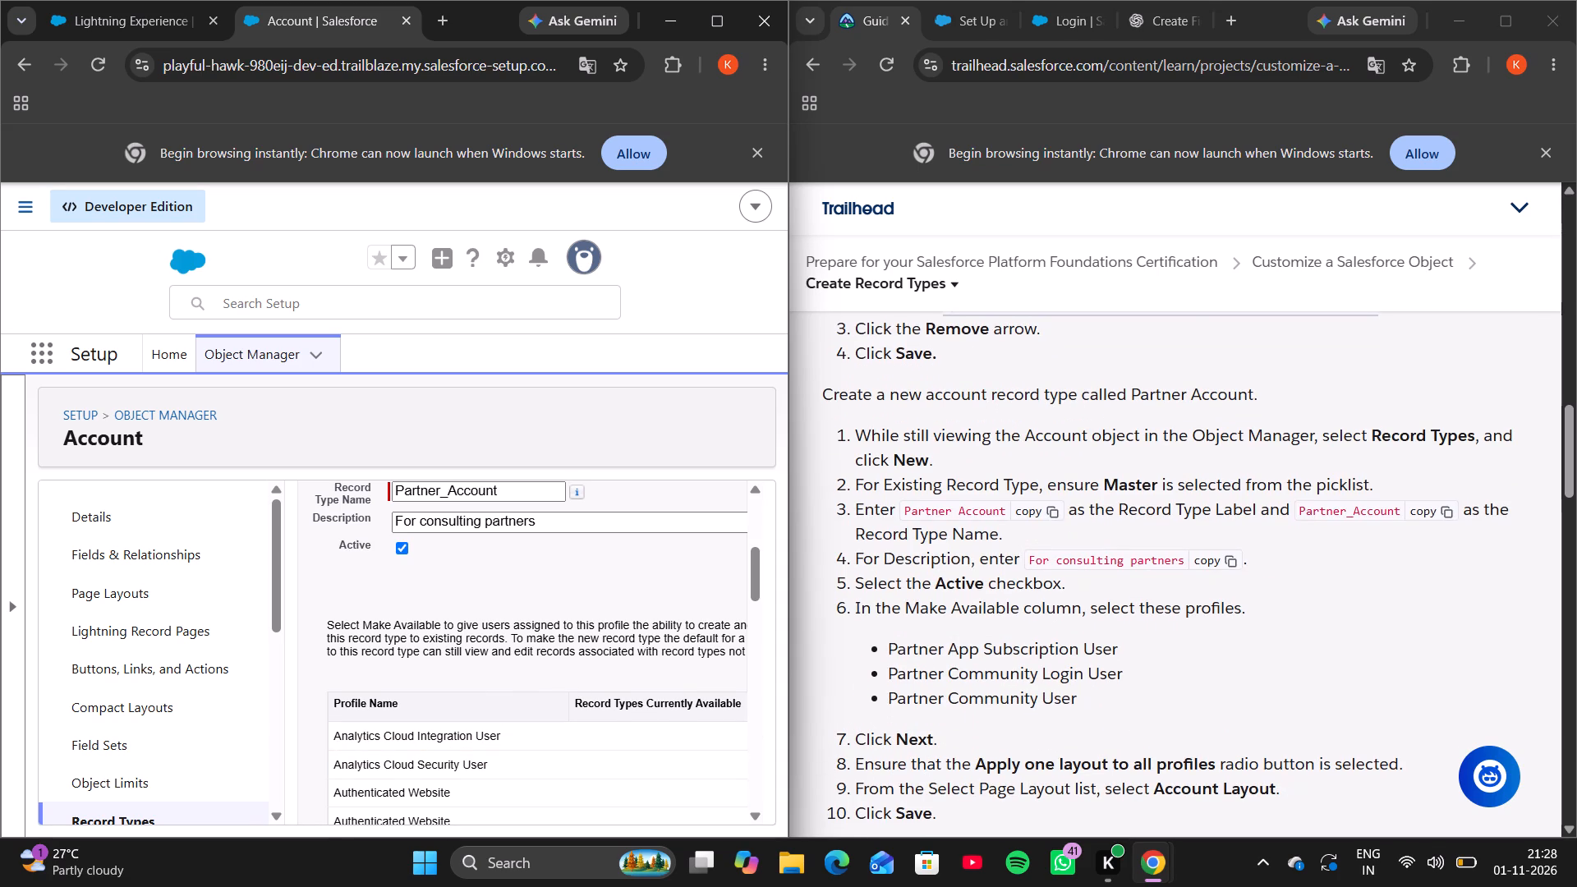
{"action": "scroll", "coordinate": [640, 745], "scroll_direction": "left", "scroll_amount": 6}
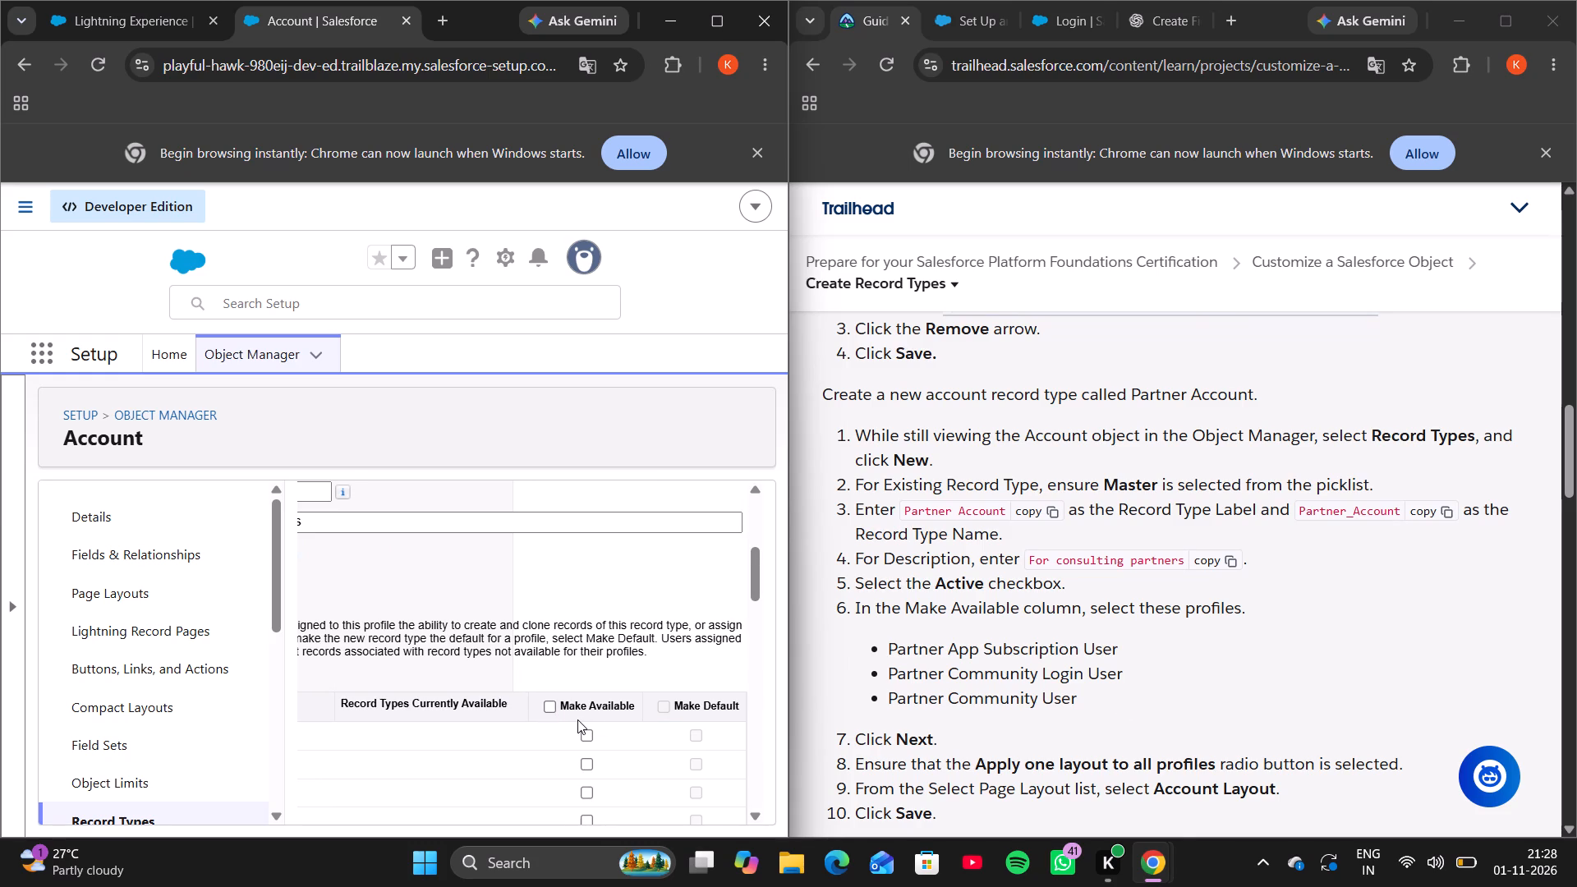
{"action": "scroll", "coordinate": [490, 757], "scroll_direction": "right", "scroll_amount": 1}
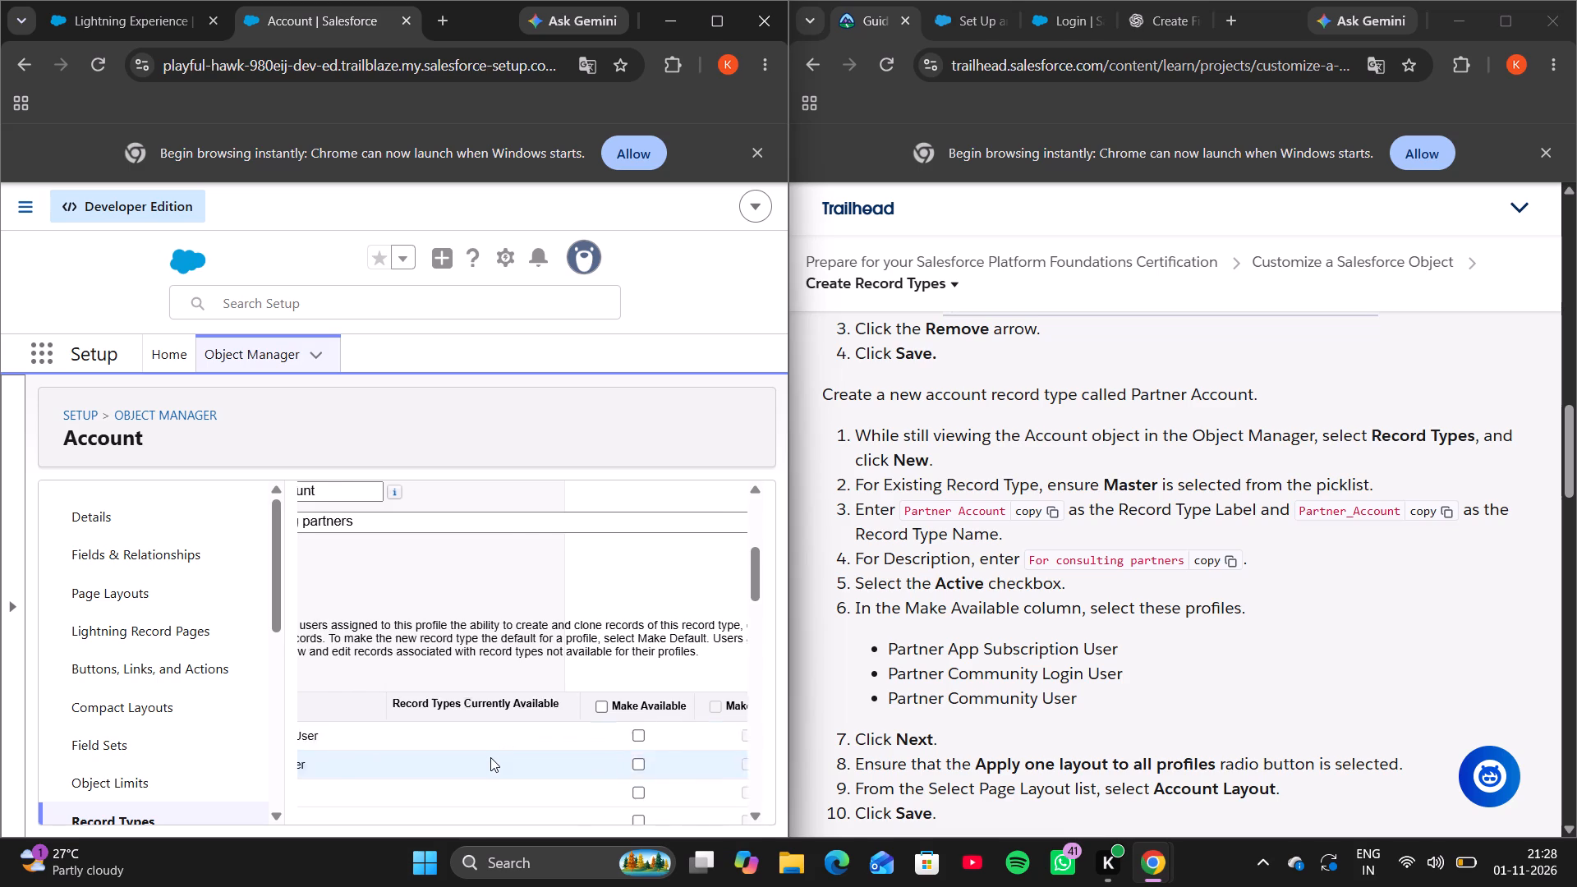
{"action": "scroll", "coordinate": [490, 757], "scroll_direction": "right", "scroll_amount": 2}
{"action": "scroll", "coordinate": [490, 757], "scroll_direction": "down", "scroll_amount": 3}
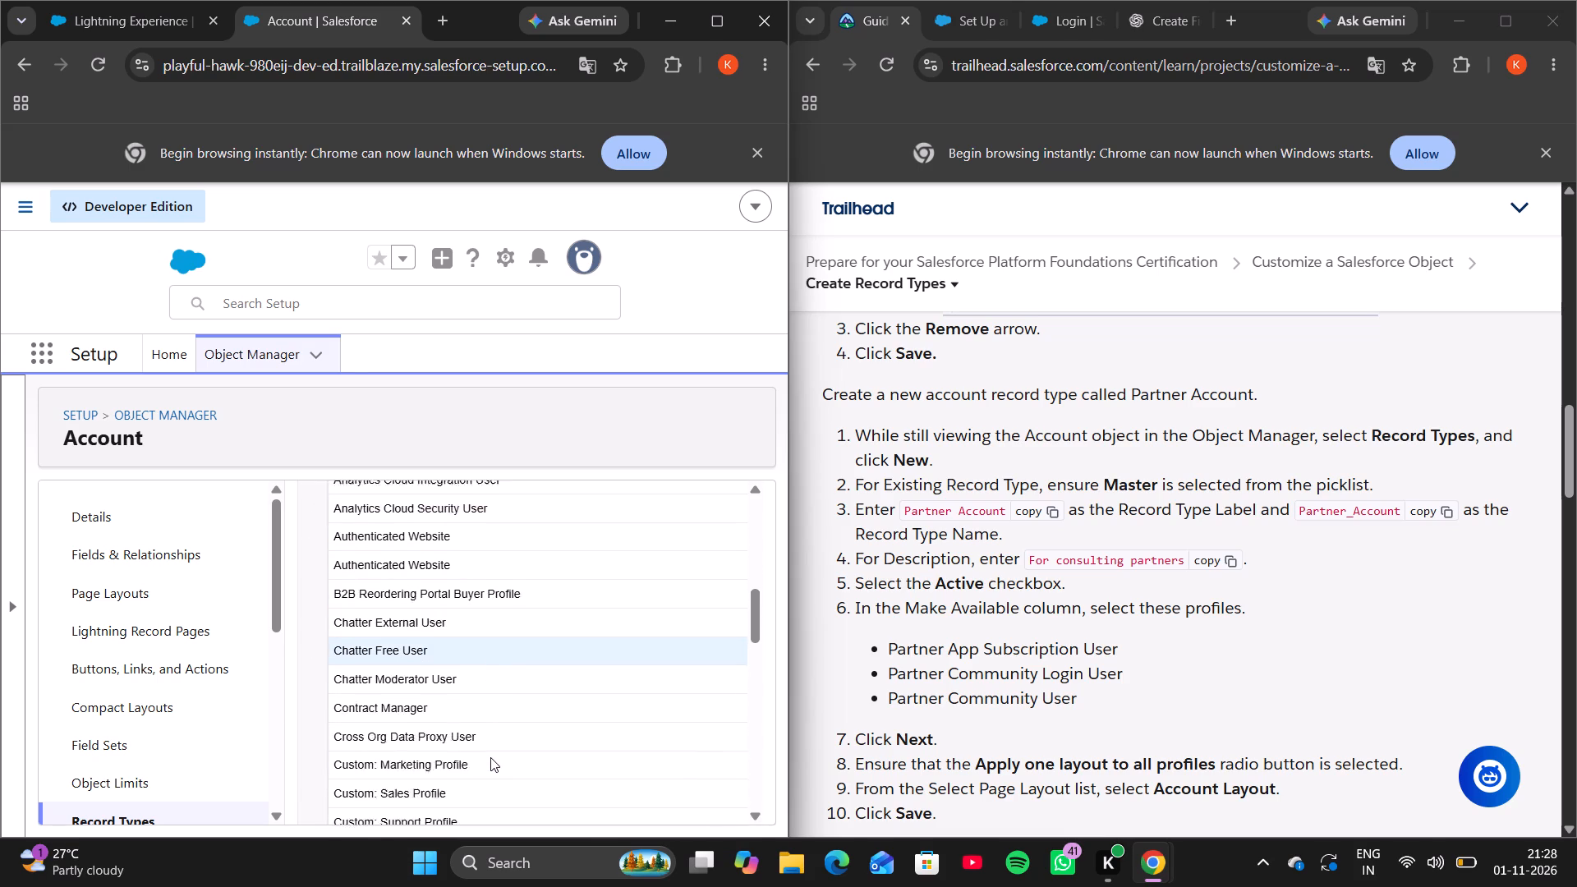
{"action": "scroll", "coordinate": [490, 757], "scroll_direction": "down", "scroll_amount": 3}
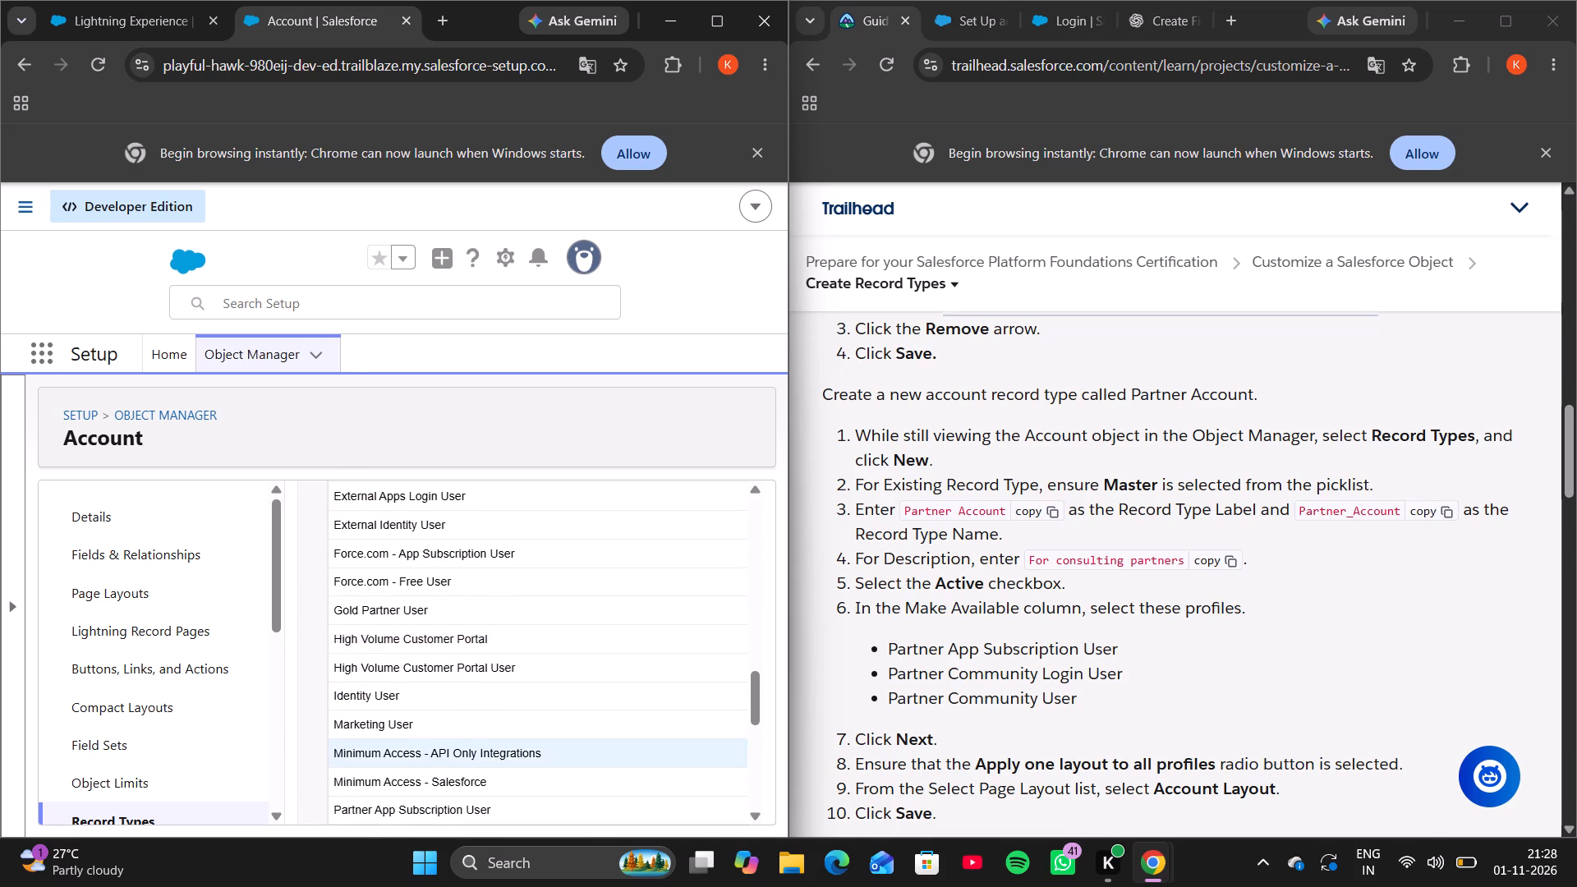
{"action": "scroll", "coordinate": [490, 757], "scroll_direction": "down", "scroll_amount": 3}
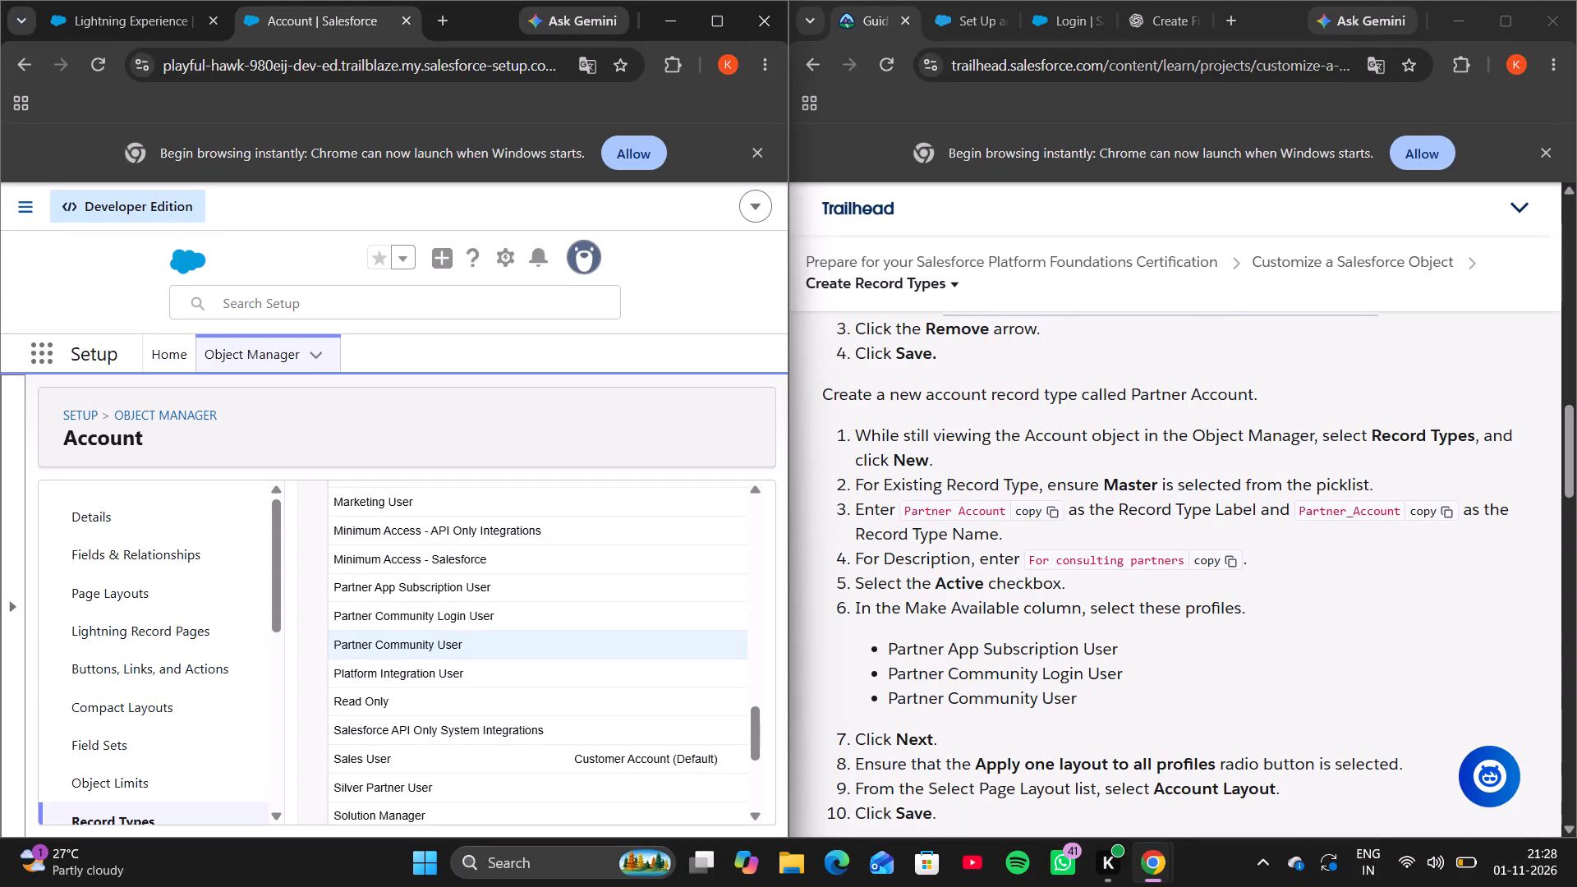
{"action": "left_click", "coordinate": [526, 581]}
{"action": "scroll", "coordinate": [526, 581], "scroll_direction": "left", "scroll_amount": 5}
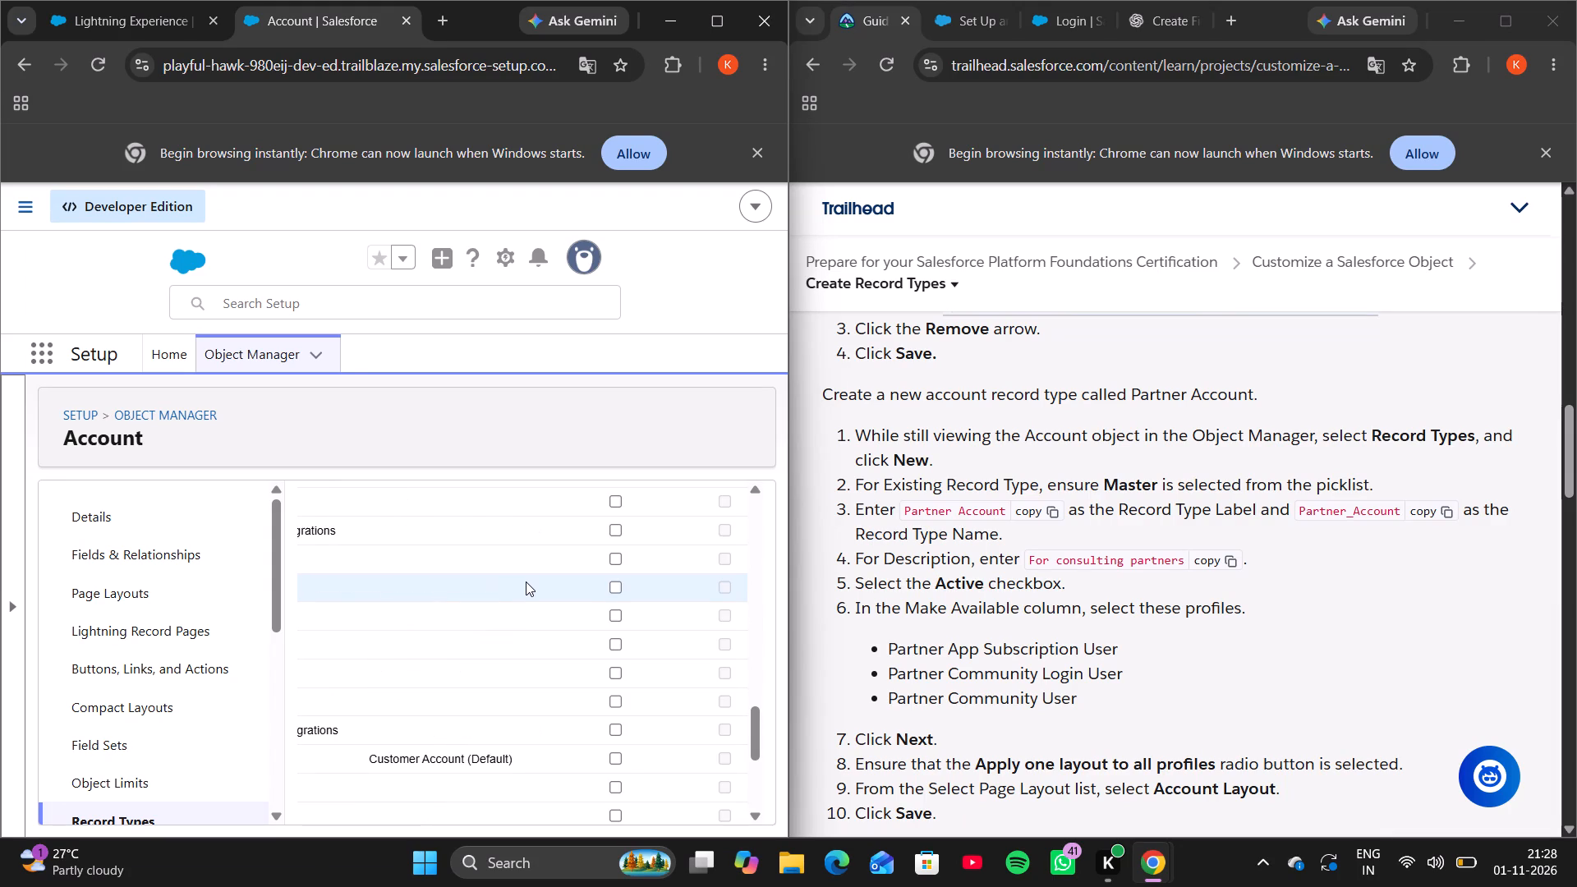
{"action": "left_click", "coordinate": [588, 582]}
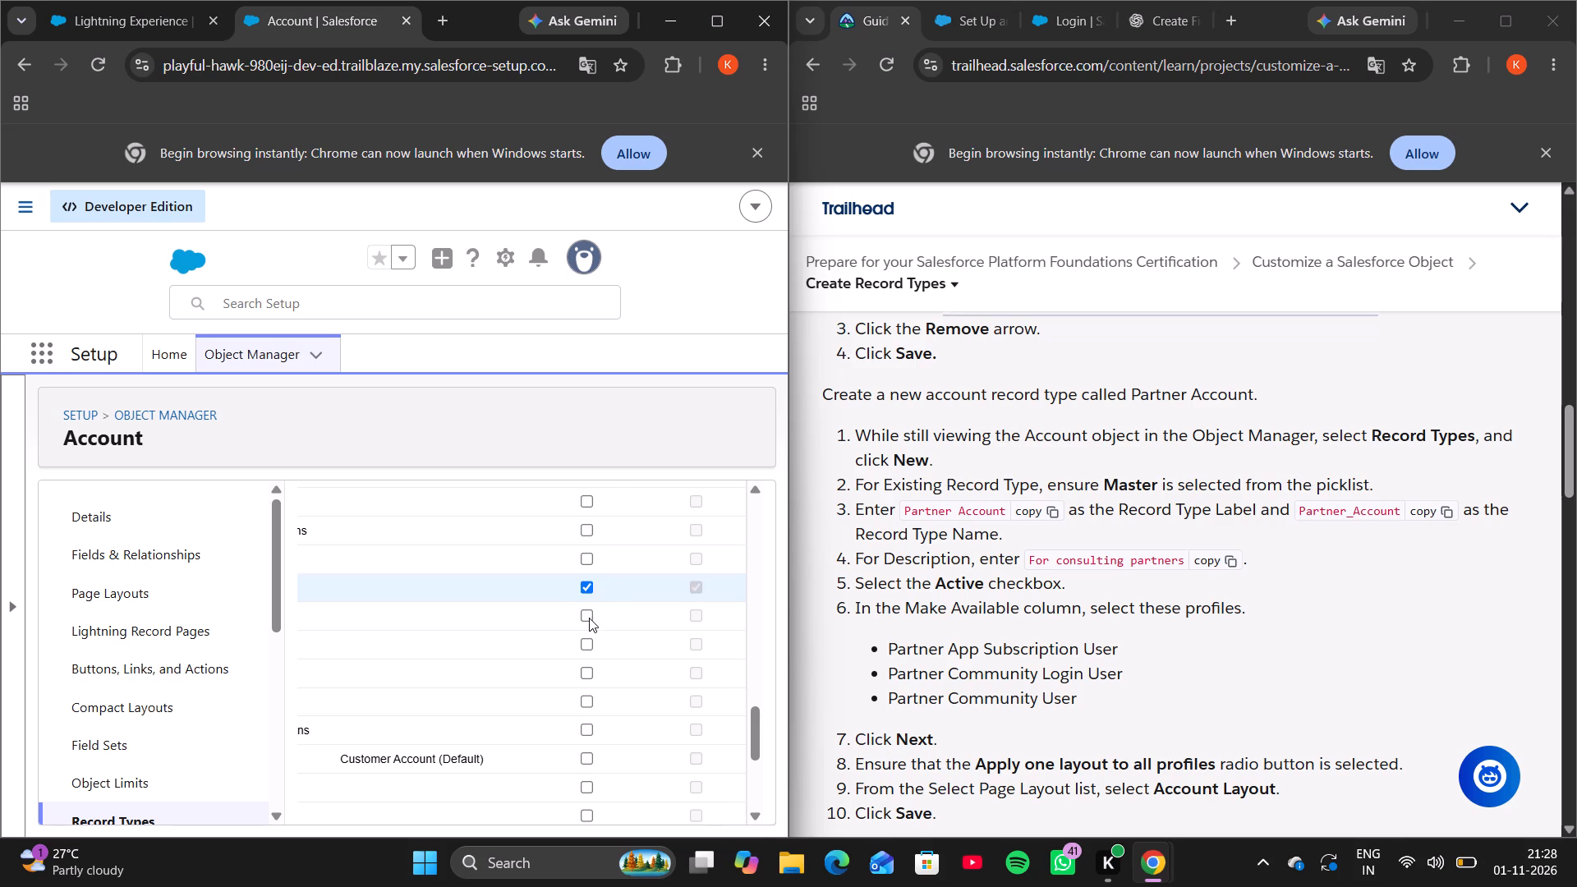
{"action": "left_click", "coordinate": [589, 618]}
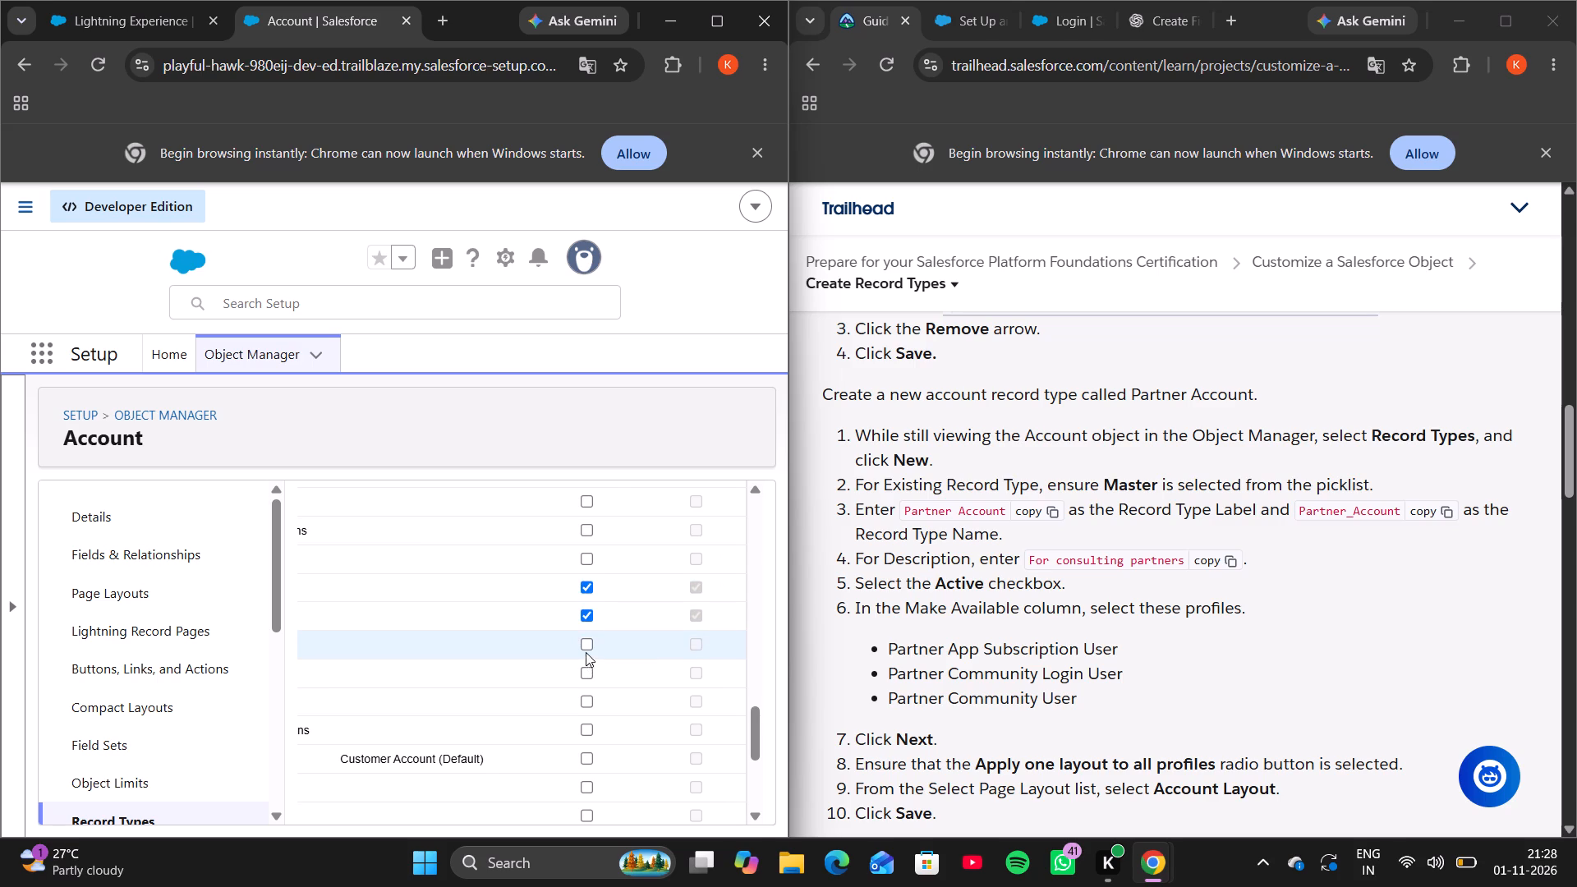
{"action": "left_click", "coordinate": [586, 648]}
{"action": "scroll", "coordinate": [586, 648], "scroll_direction": "right", "scroll_amount": 2}
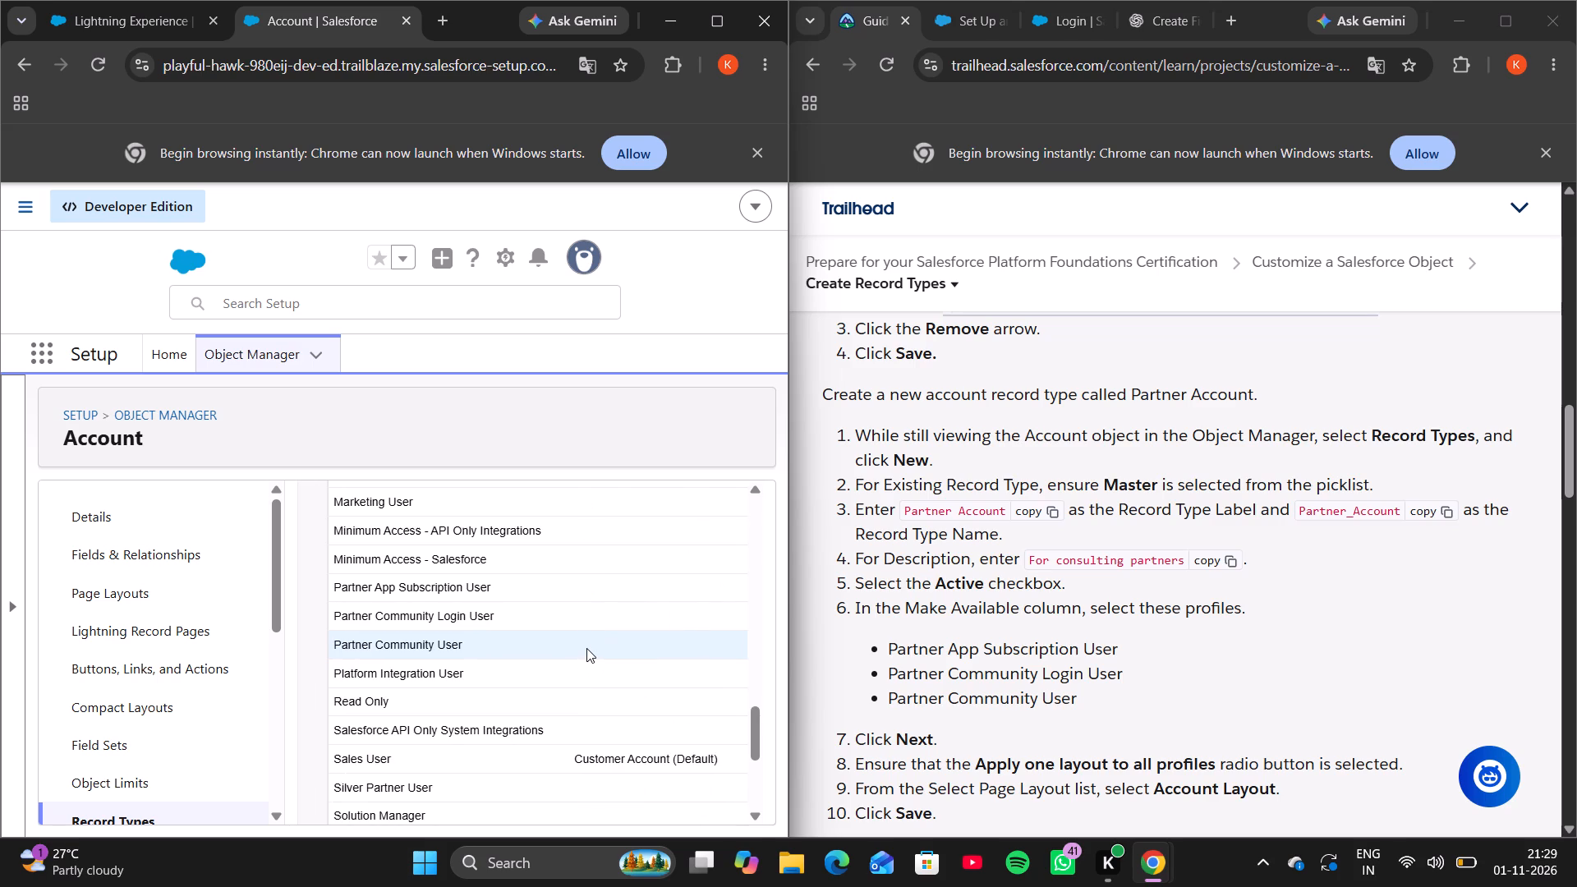
{"action": "scroll", "coordinate": [586, 648], "scroll_direction": "right", "scroll_amount": 2}
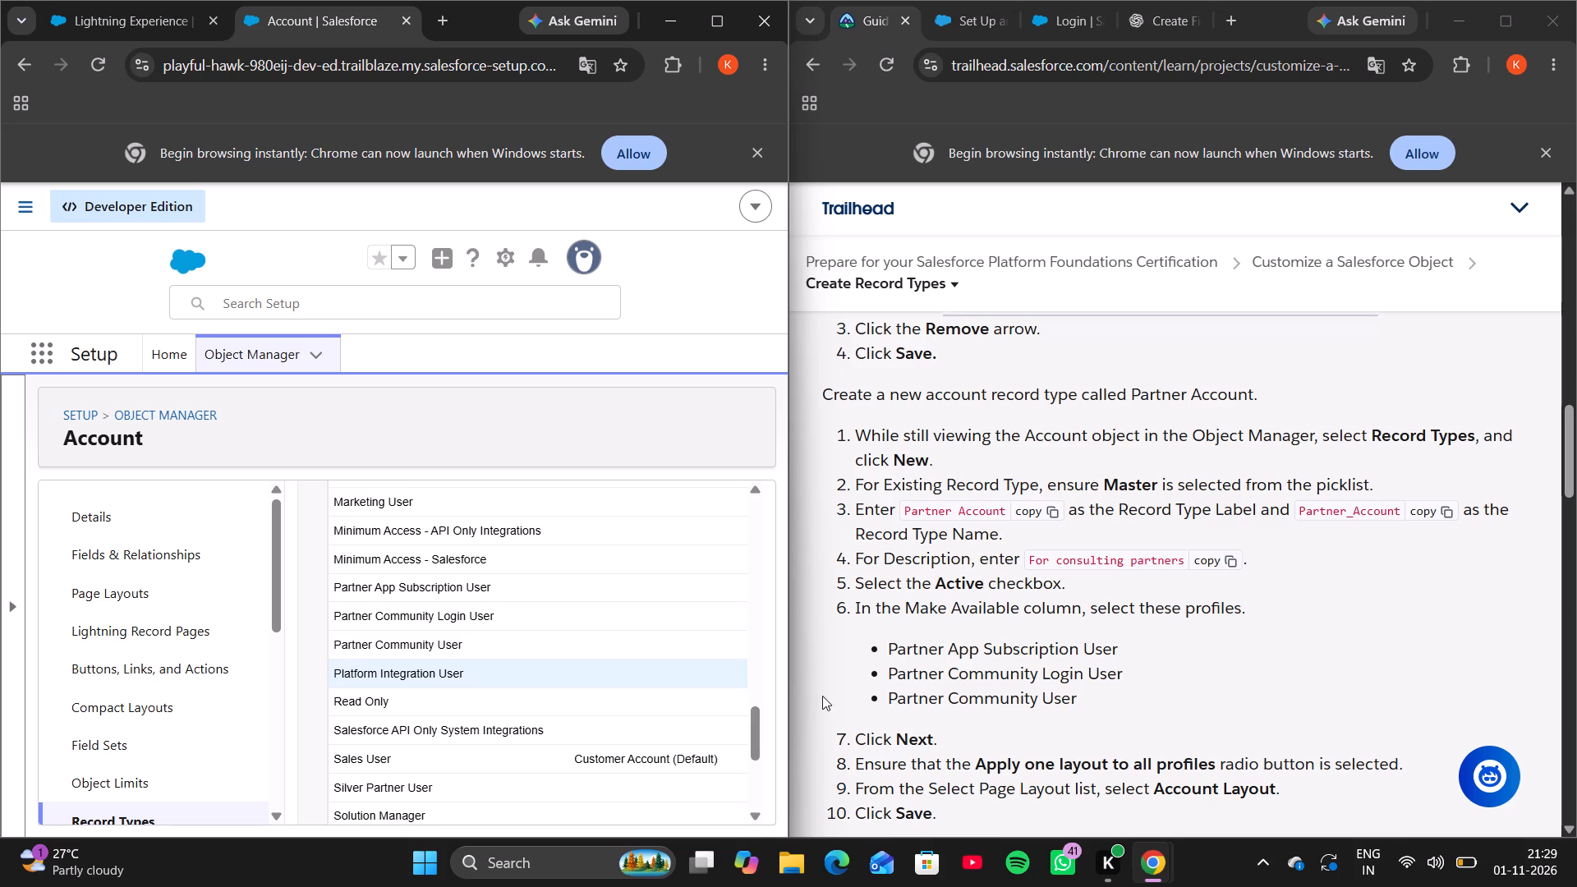
{"action": "scroll", "coordinate": [674, 713], "scroll_direction": "down", "scroll_amount": 4}
{"action": "left_click", "coordinate": [673, 780]}
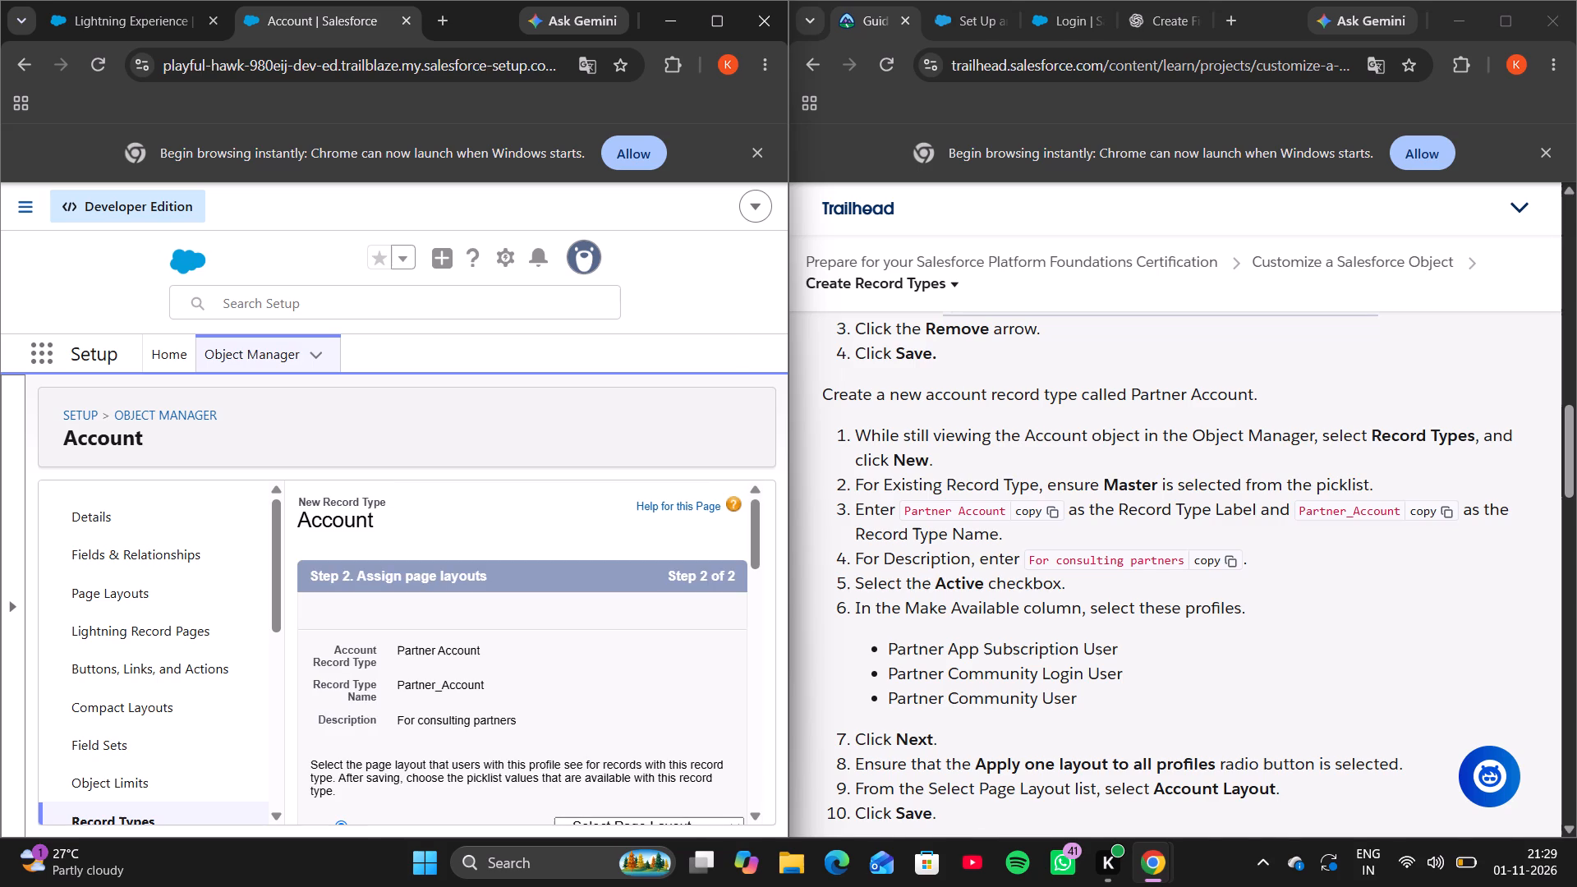
Apply Account Layout as the single page layout for all profiles and save the Partner Account record type.
{"action": "scroll", "coordinate": [1002, 788], "scroll_direction": "down", "scroll_amount": 2}
{"action": "scroll", "coordinate": [595, 728], "scroll_direction": "down", "scroll_amount": 2}
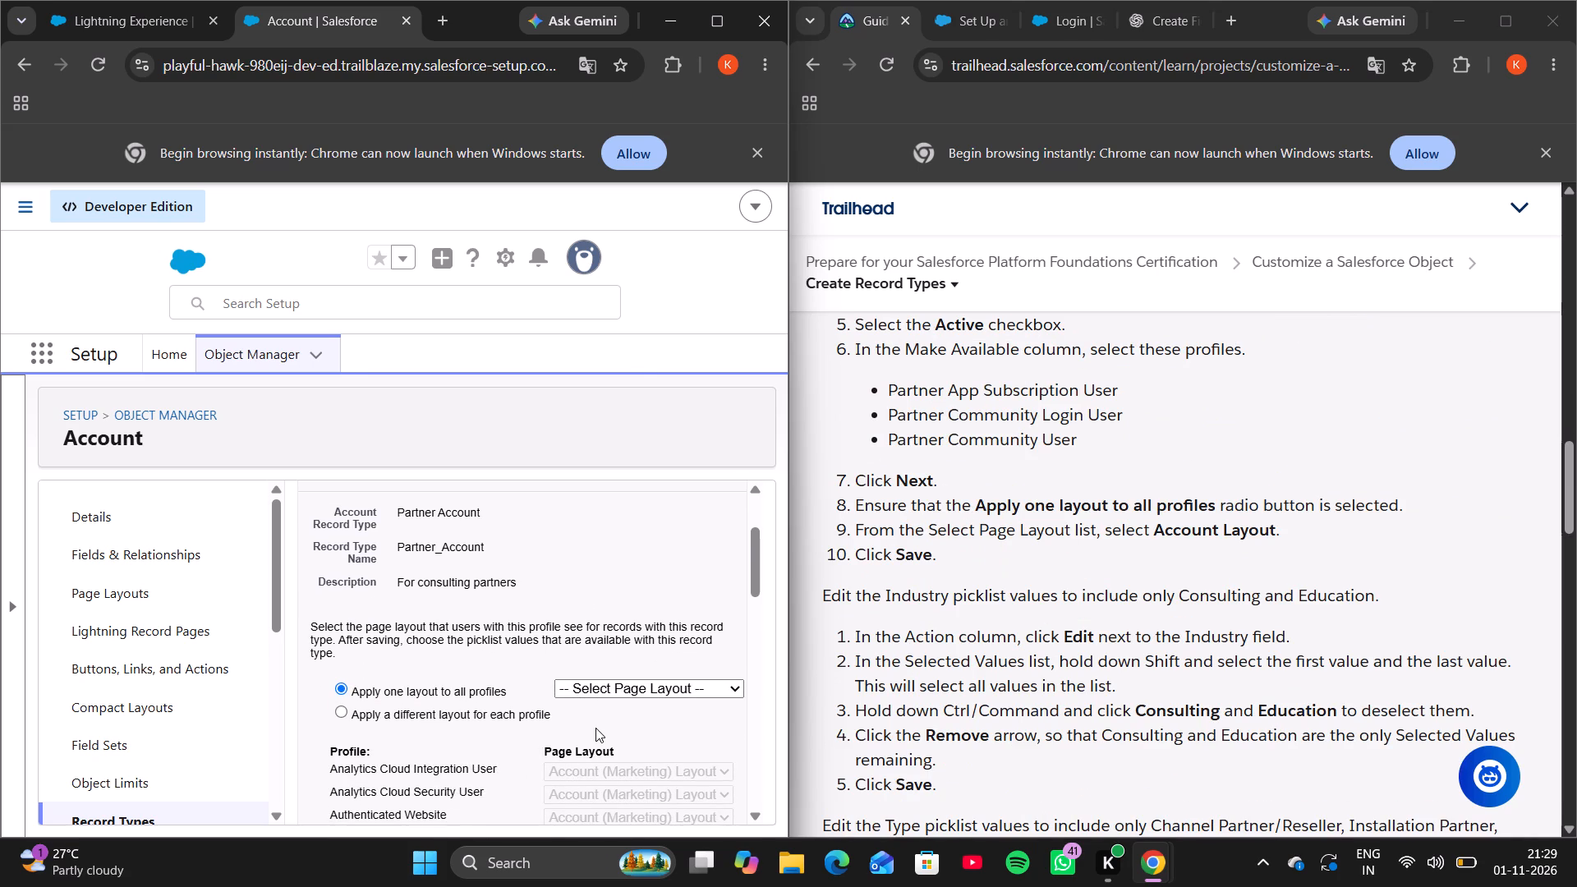
{"action": "scroll", "coordinate": [595, 728], "scroll_direction": "down", "scroll_amount": 1}
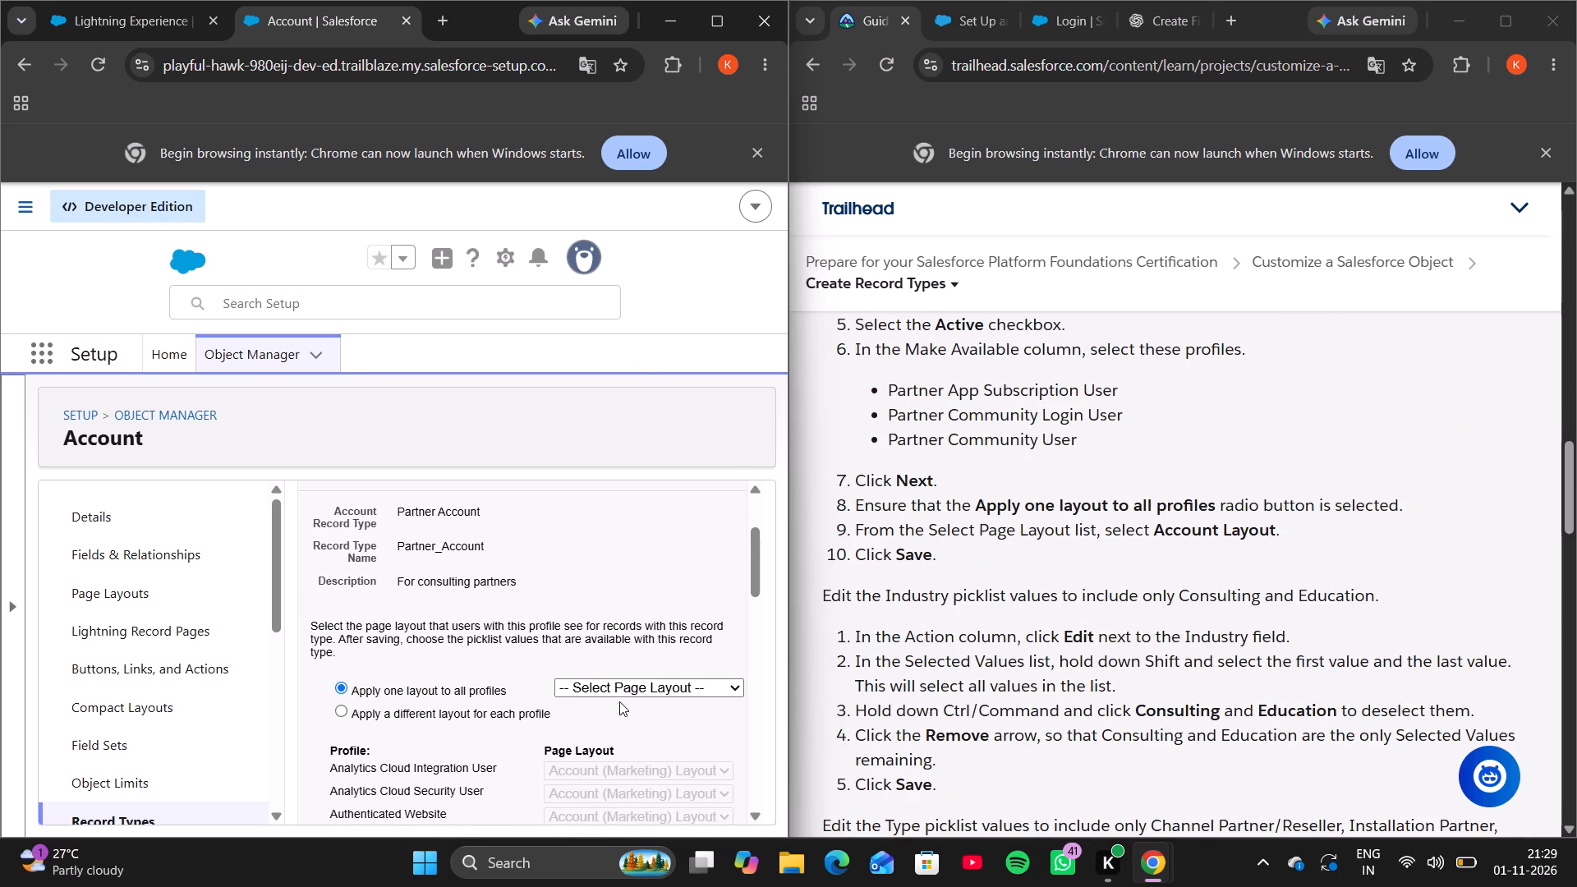
{"action": "left_click", "coordinate": [641, 684]}
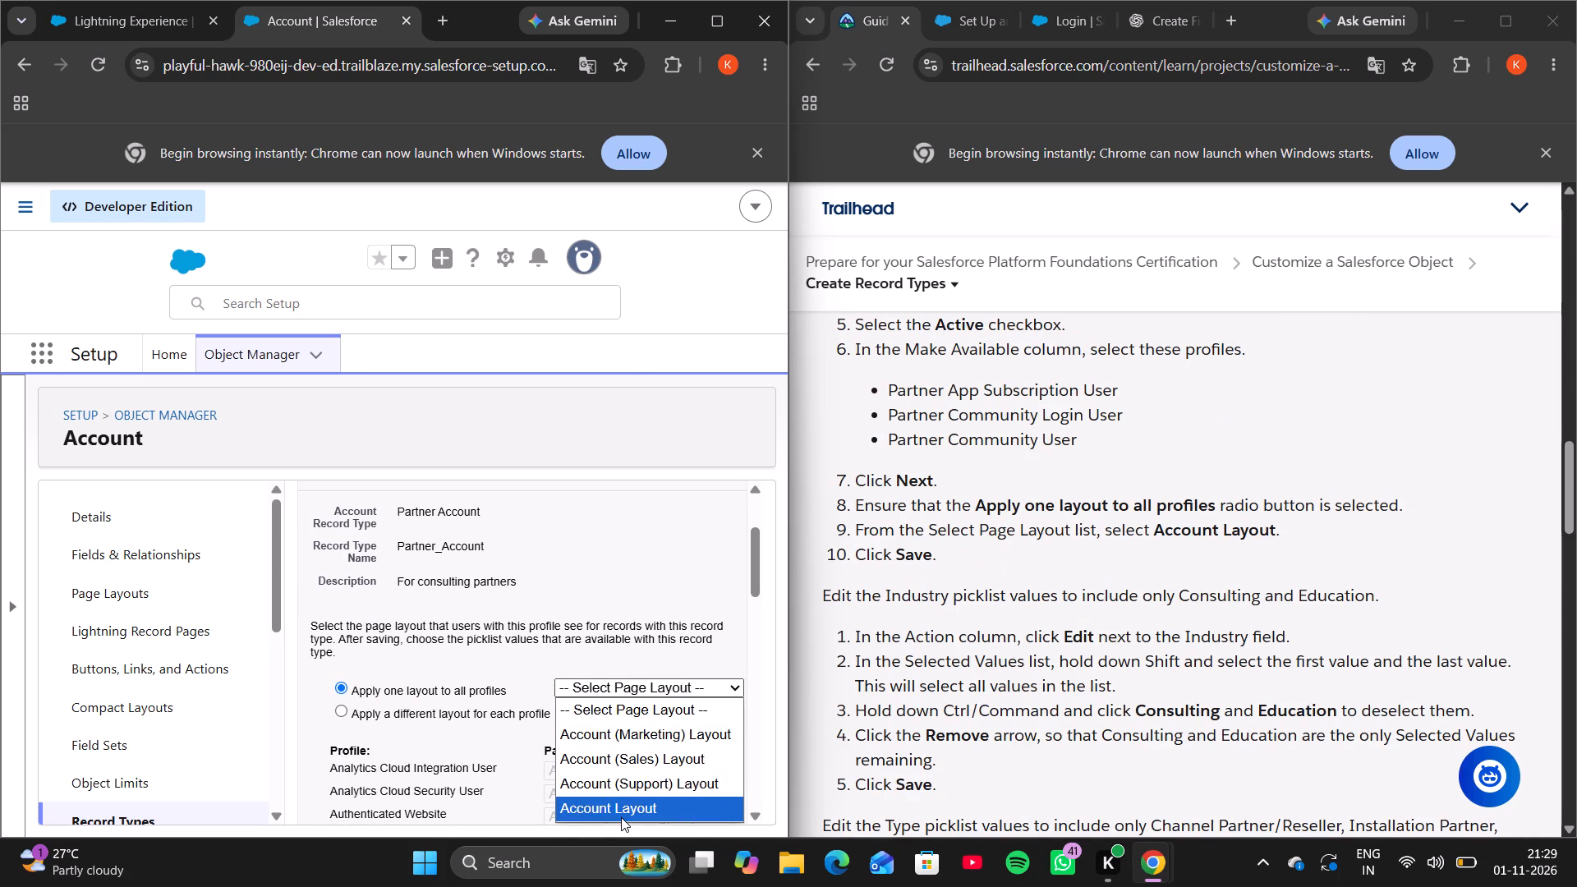
{"action": "left_click", "coordinate": [621, 817]}
{"action": "scroll", "coordinate": [613, 732], "scroll_direction": "down", "scroll_amount": 5}
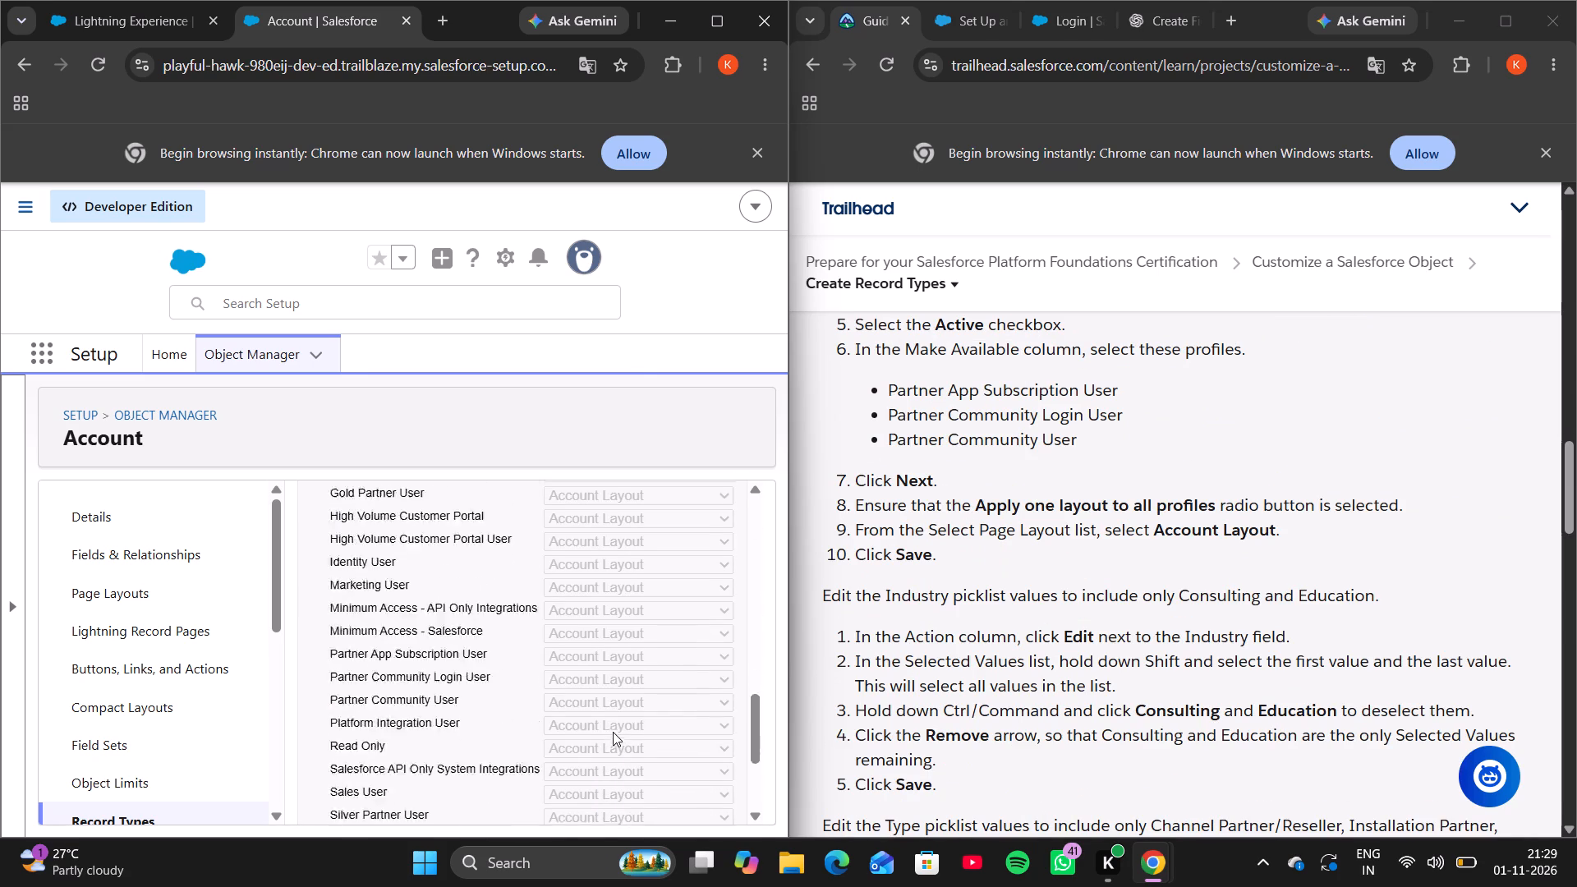
{"action": "scroll", "coordinate": [613, 732], "scroll_direction": "down", "scroll_amount": 3}
{"action": "left_click", "coordinate": [678, 779]}
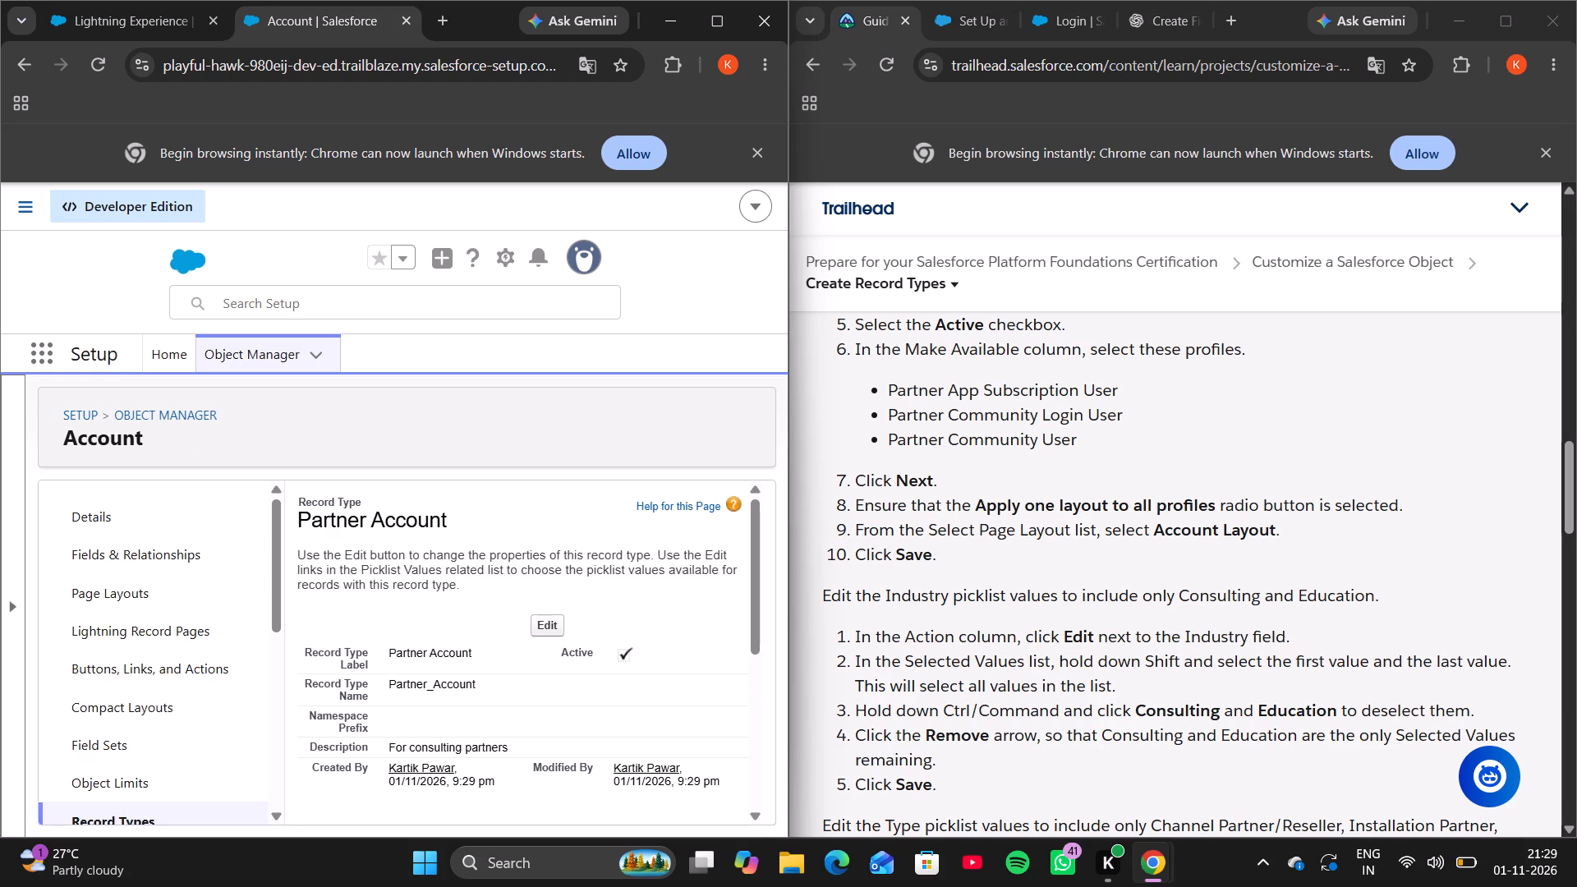
Edit Partner Account's Industry picklist, removing all selected values except Consulting and Education, and save.
{"action": "scroll", "coordinate": [531, 682], "scroll_direction": "down", "scroll_amount": 3}
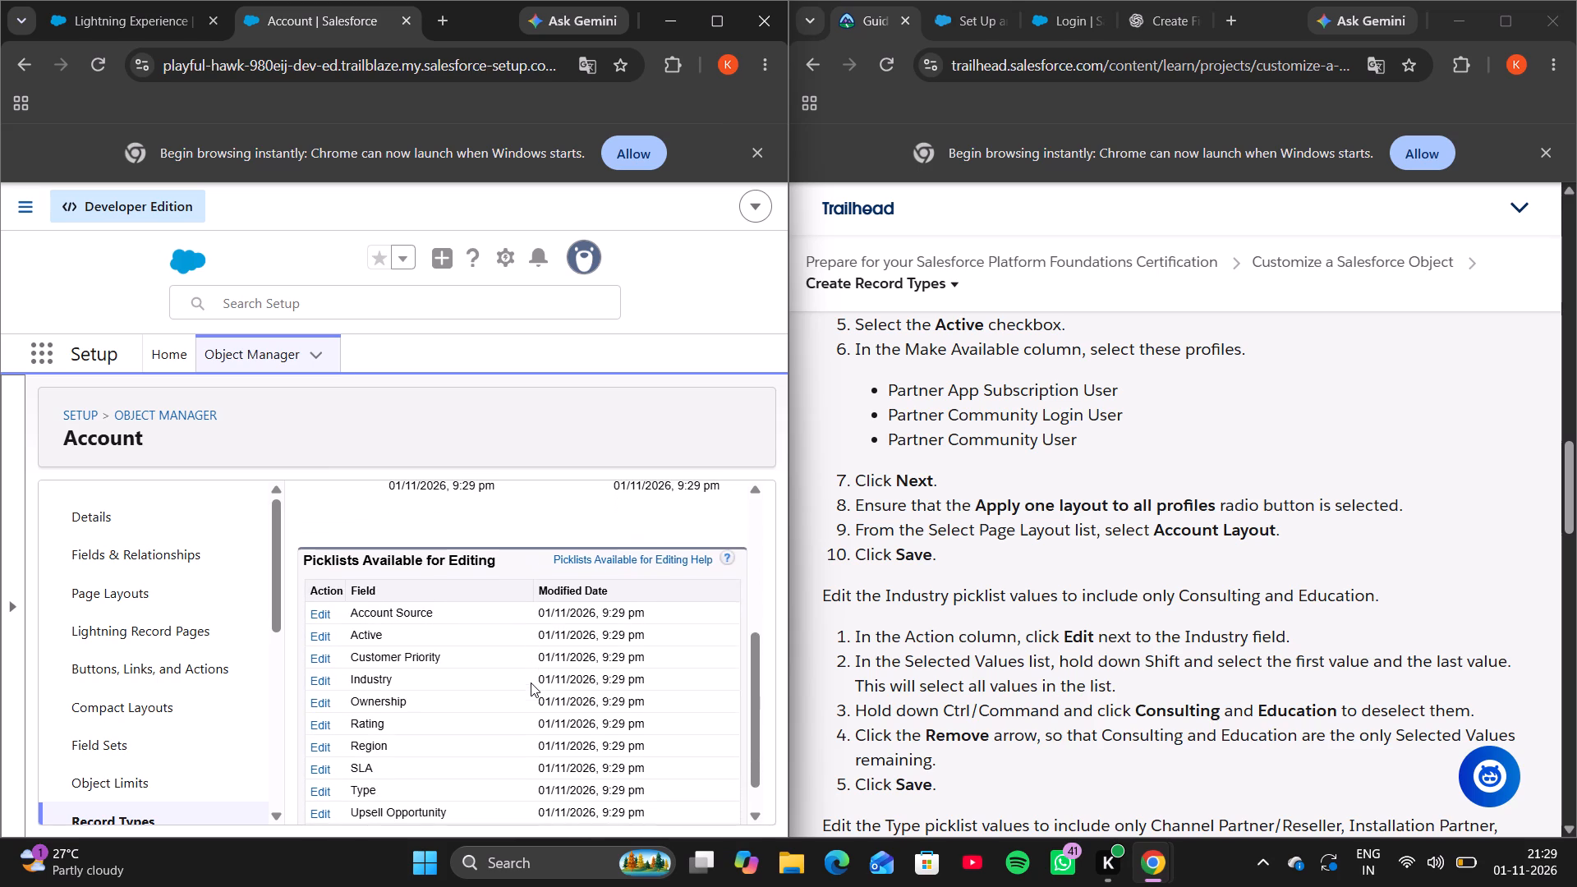
{"action": "left_click", "coordinate": [324, 681]}
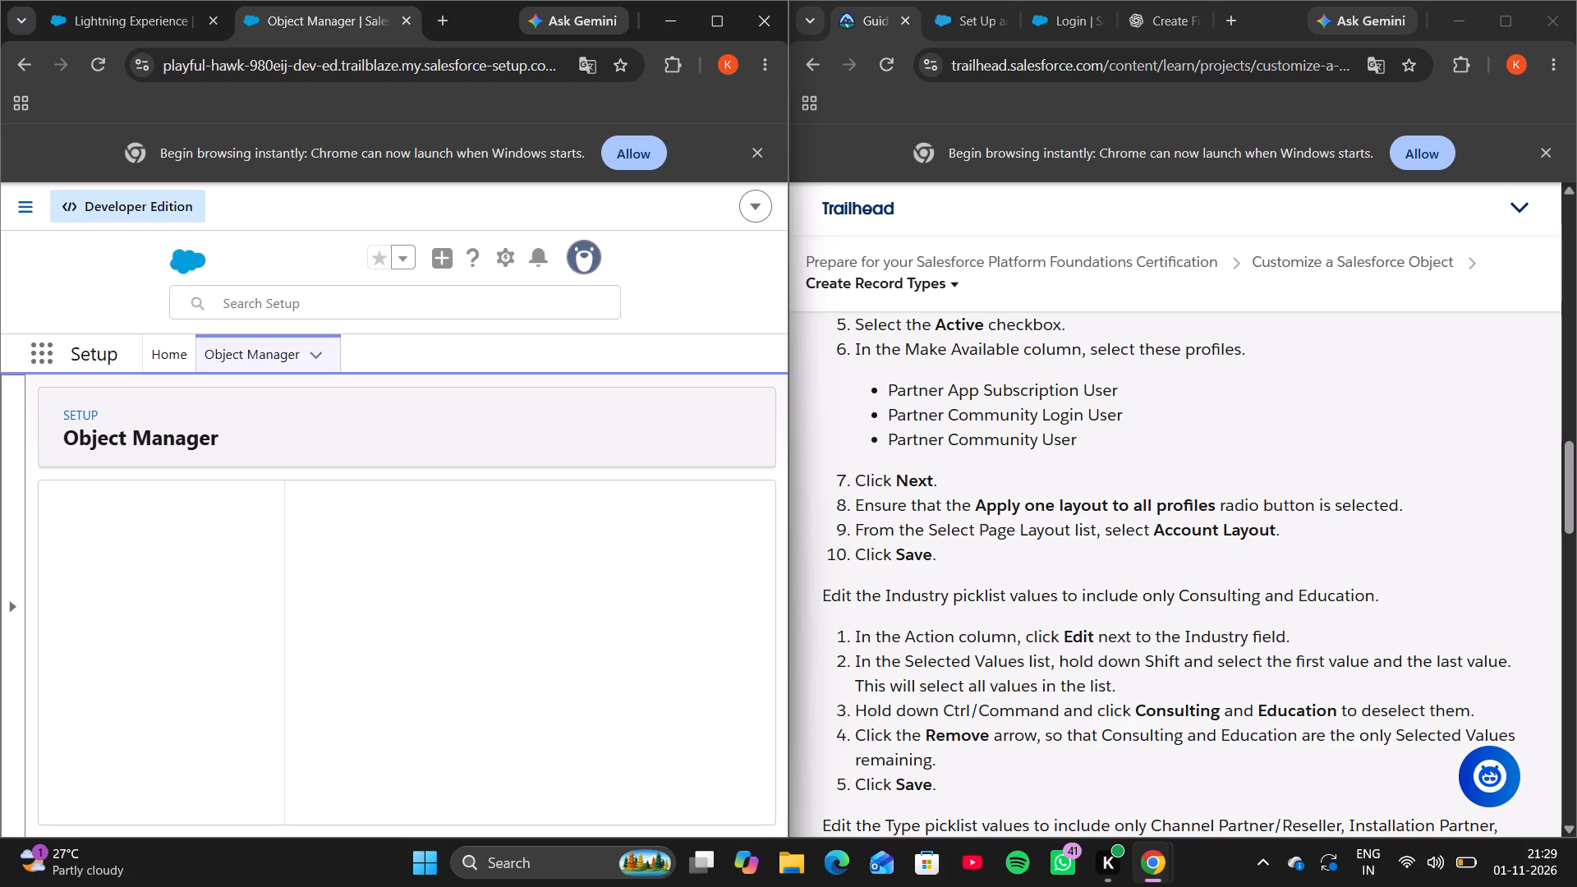
{"action": "left_click", "coordinate": [637, 543]}
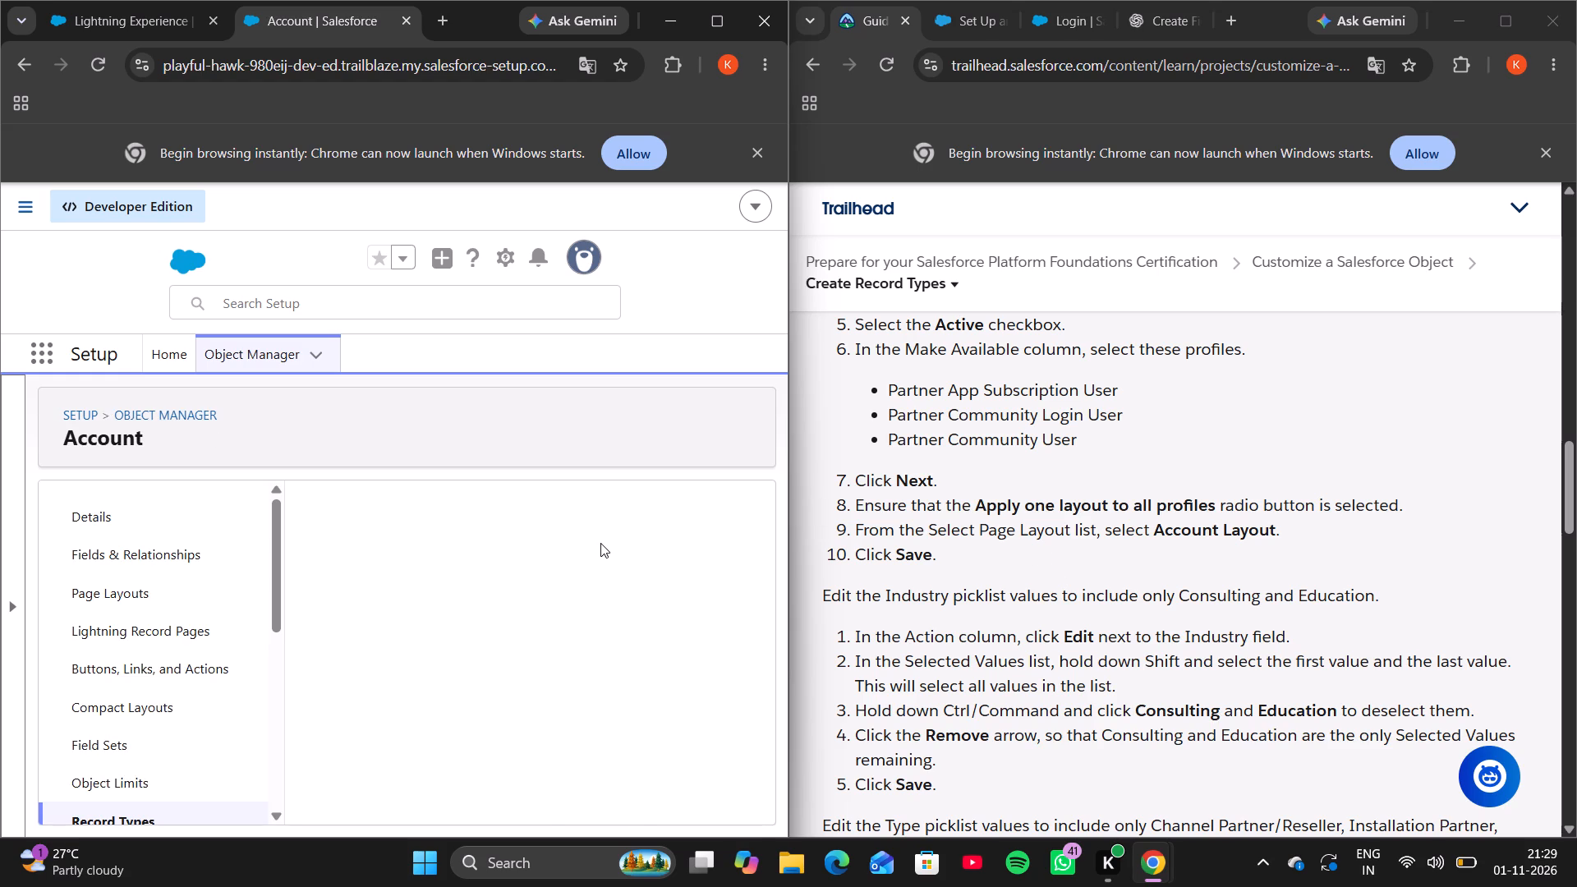
{"action": "scroll", "coordinate": [571, 646], "scroll_direction": "down", "scroll_amount": 1}
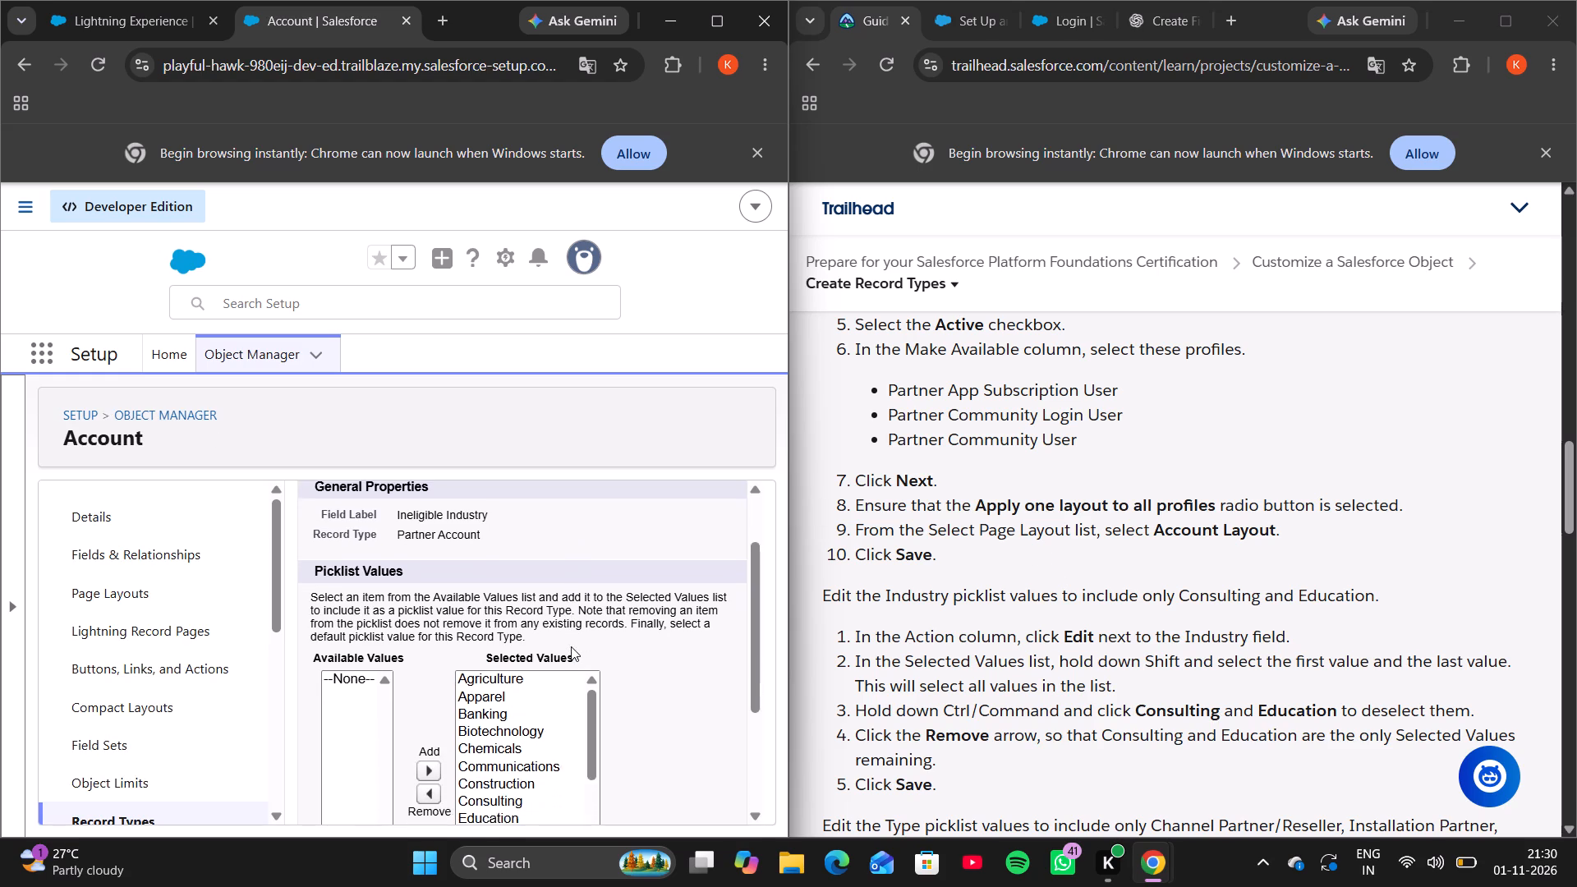
{"action": "scroll", "coordinate": [571, 646], "scroll_direction": "down", "scroll_amount": 1}
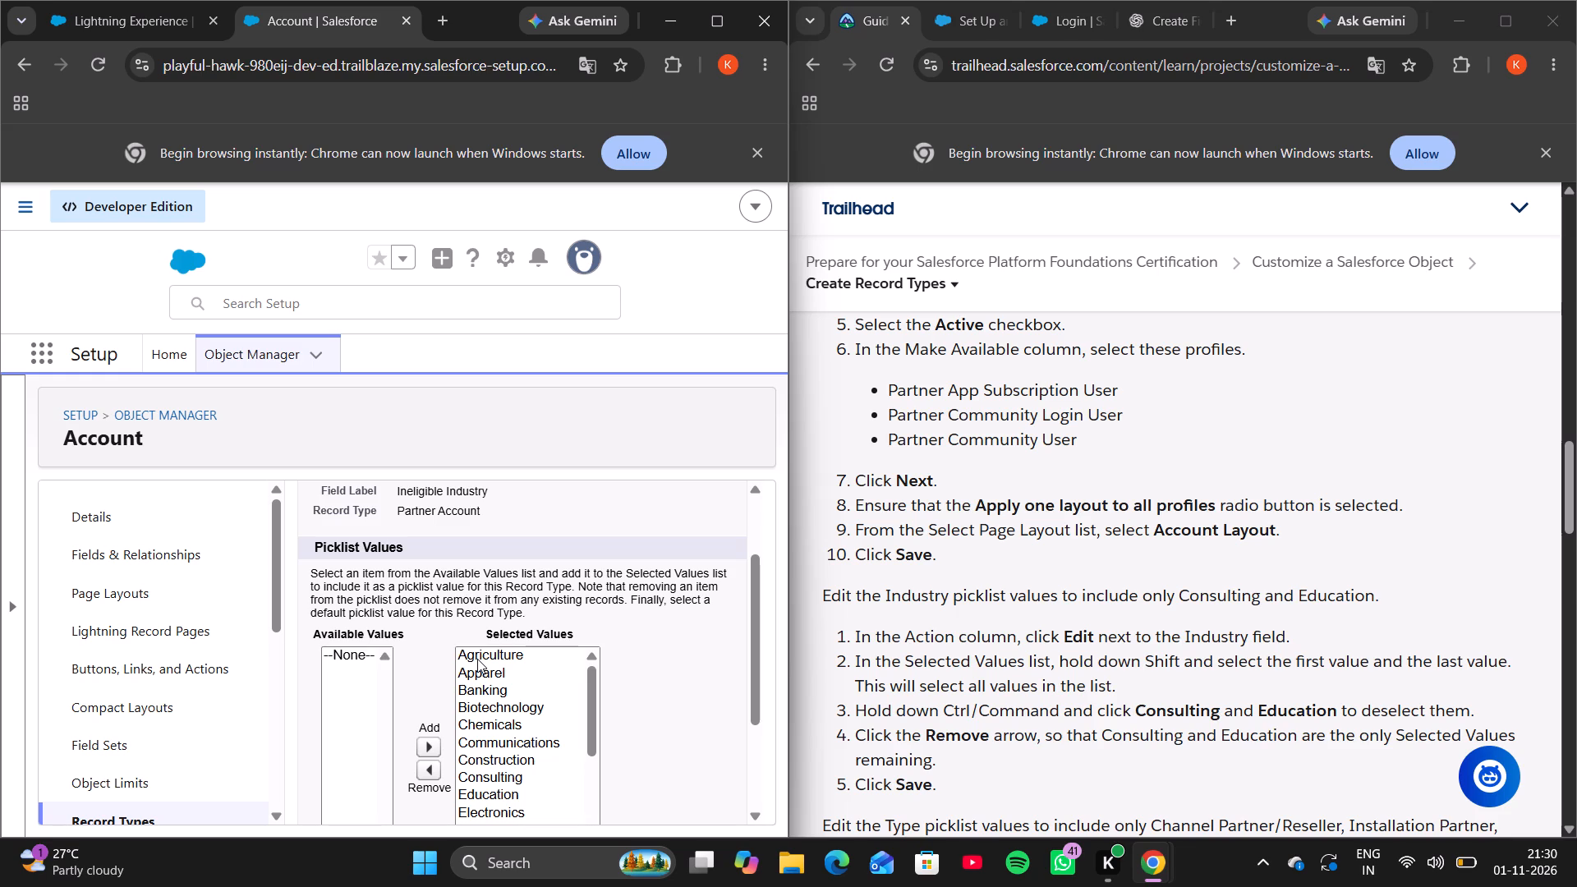
{"action": "scroll", "coordinate": [480, 659], "scroll_direction": "up", "scroll_amount": 3}
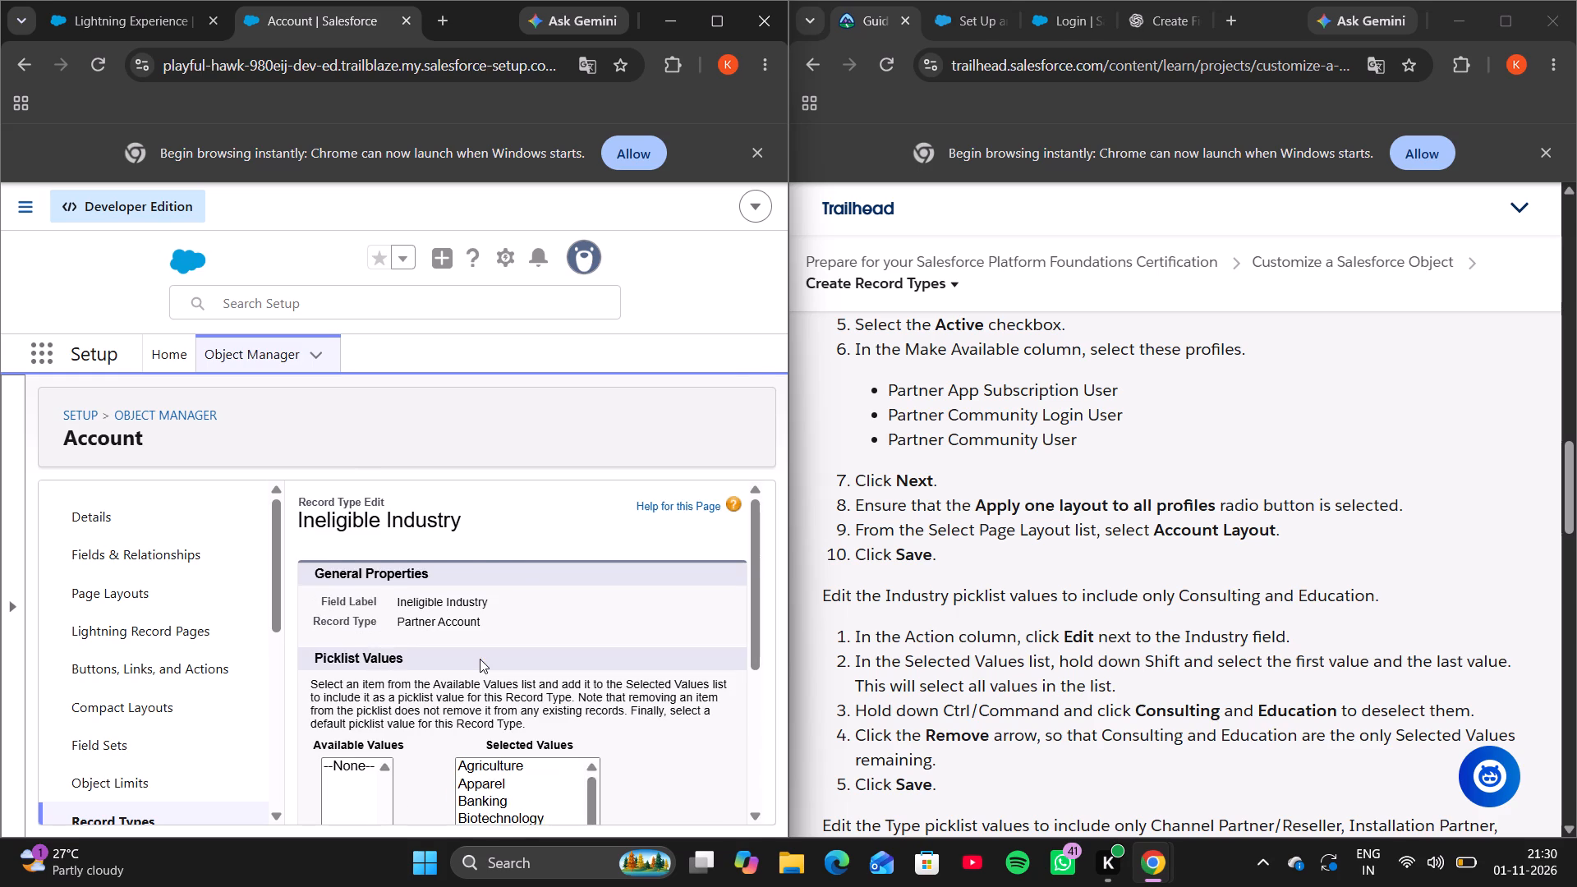
{"action": "scroll", "coordinate": [480, 659], "scroll_direction": "down", "scroll_amount": 1}
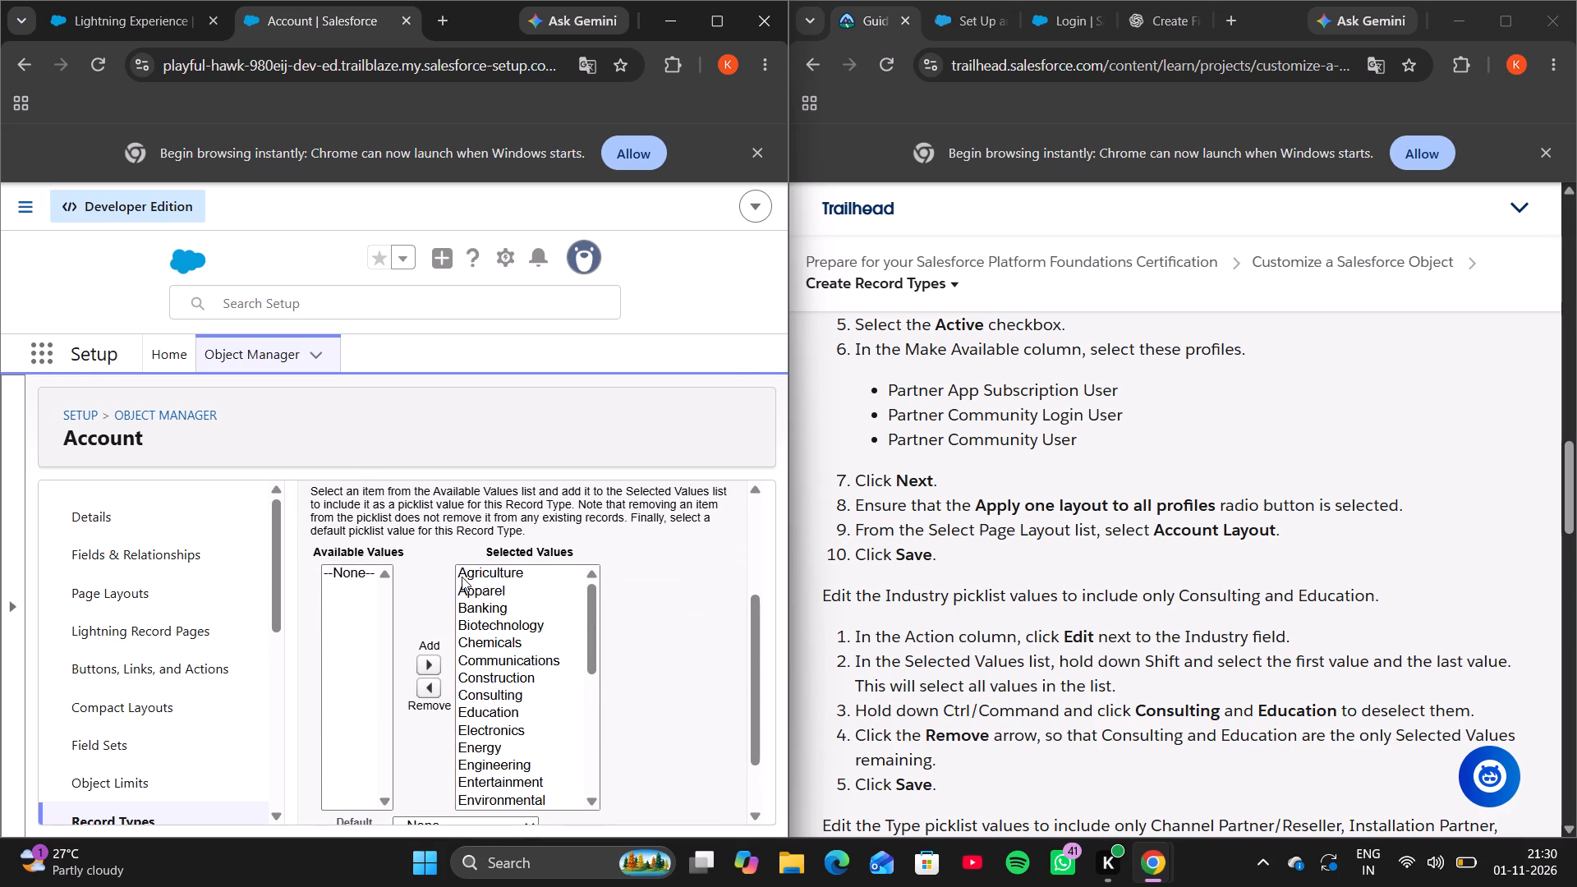
{"action": "left_click_drag", "start_coordinate": [459, 570], "coordinate": [513, 886], "text": "ctrl"}
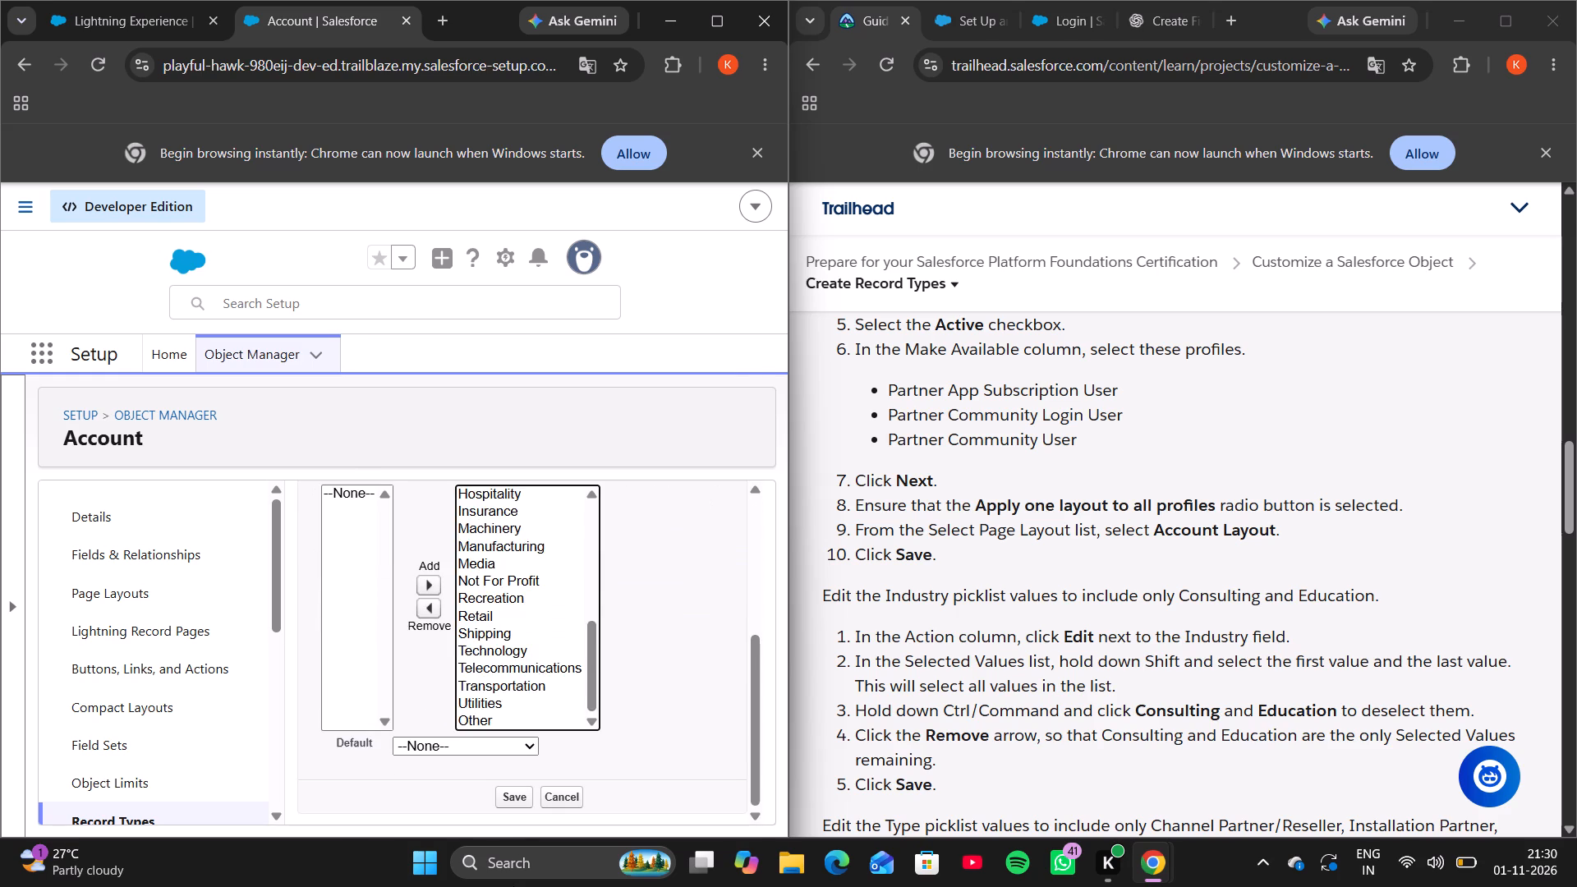
{"action": "left_click_drag", "start_coordinate": [513, 886], "coordinate": [522, 719], "text": "ctrl"}
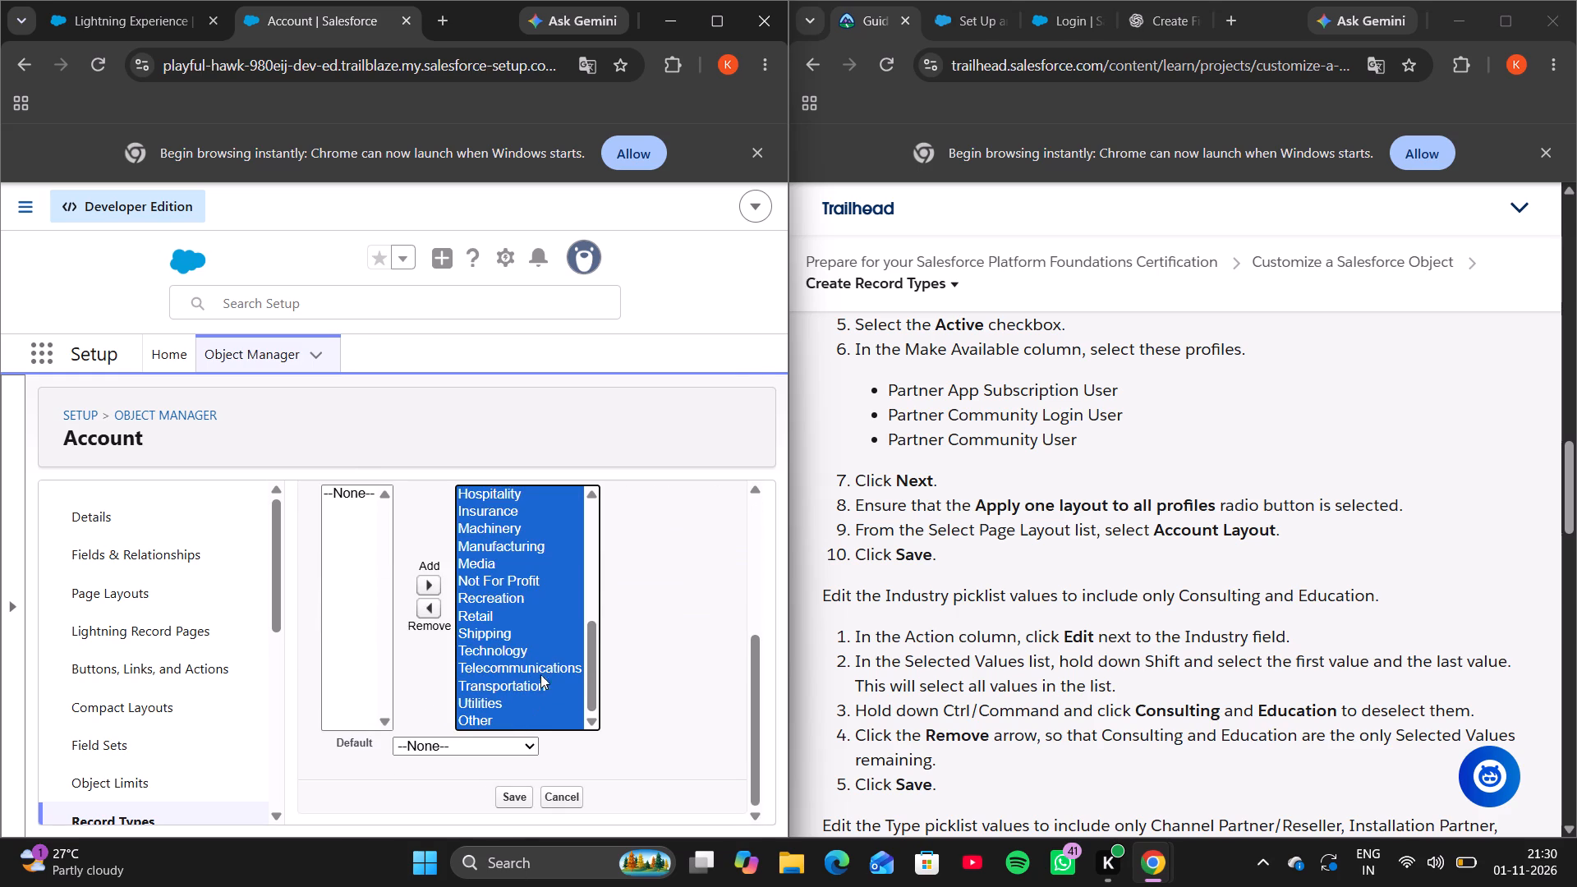
{"action": "scroll", "coordinate": [533, 572], "scroll_direction": "up", "scroll_amount": 1, "text": "ctrl"}
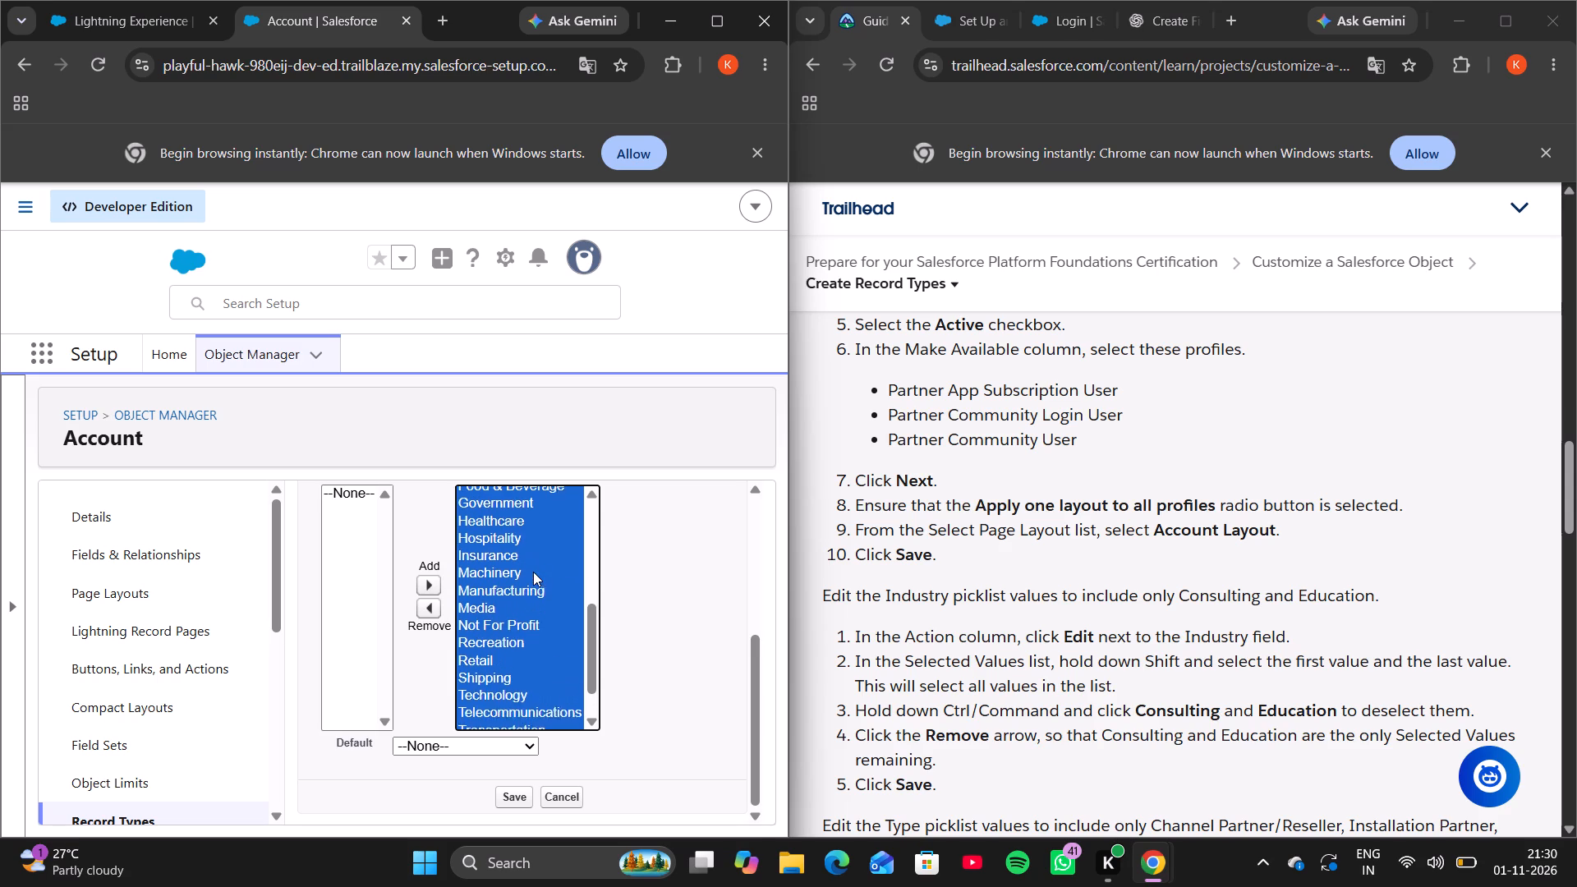
{"action": "scroll", "coordinate": [533, 572], "scroll_direction": "up", "scroll_amount": 2, "text": "ctrl"}
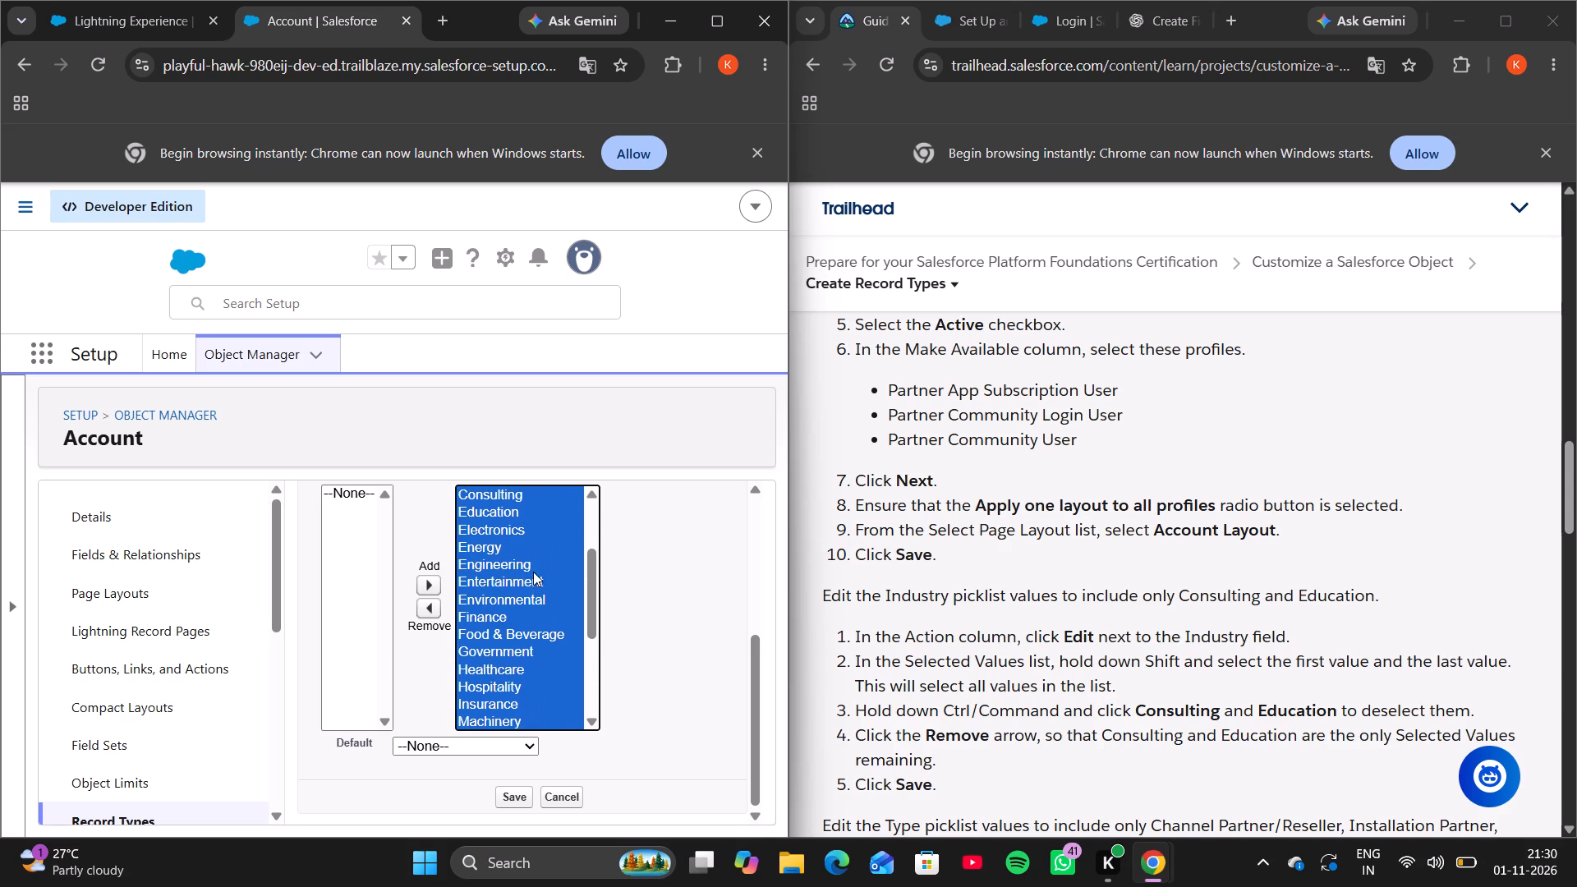
{"action": "scroll", "coordinate": [533, 572], "scroll_direction": "up", "scroll_amount": 1, "text": "ctrl"}
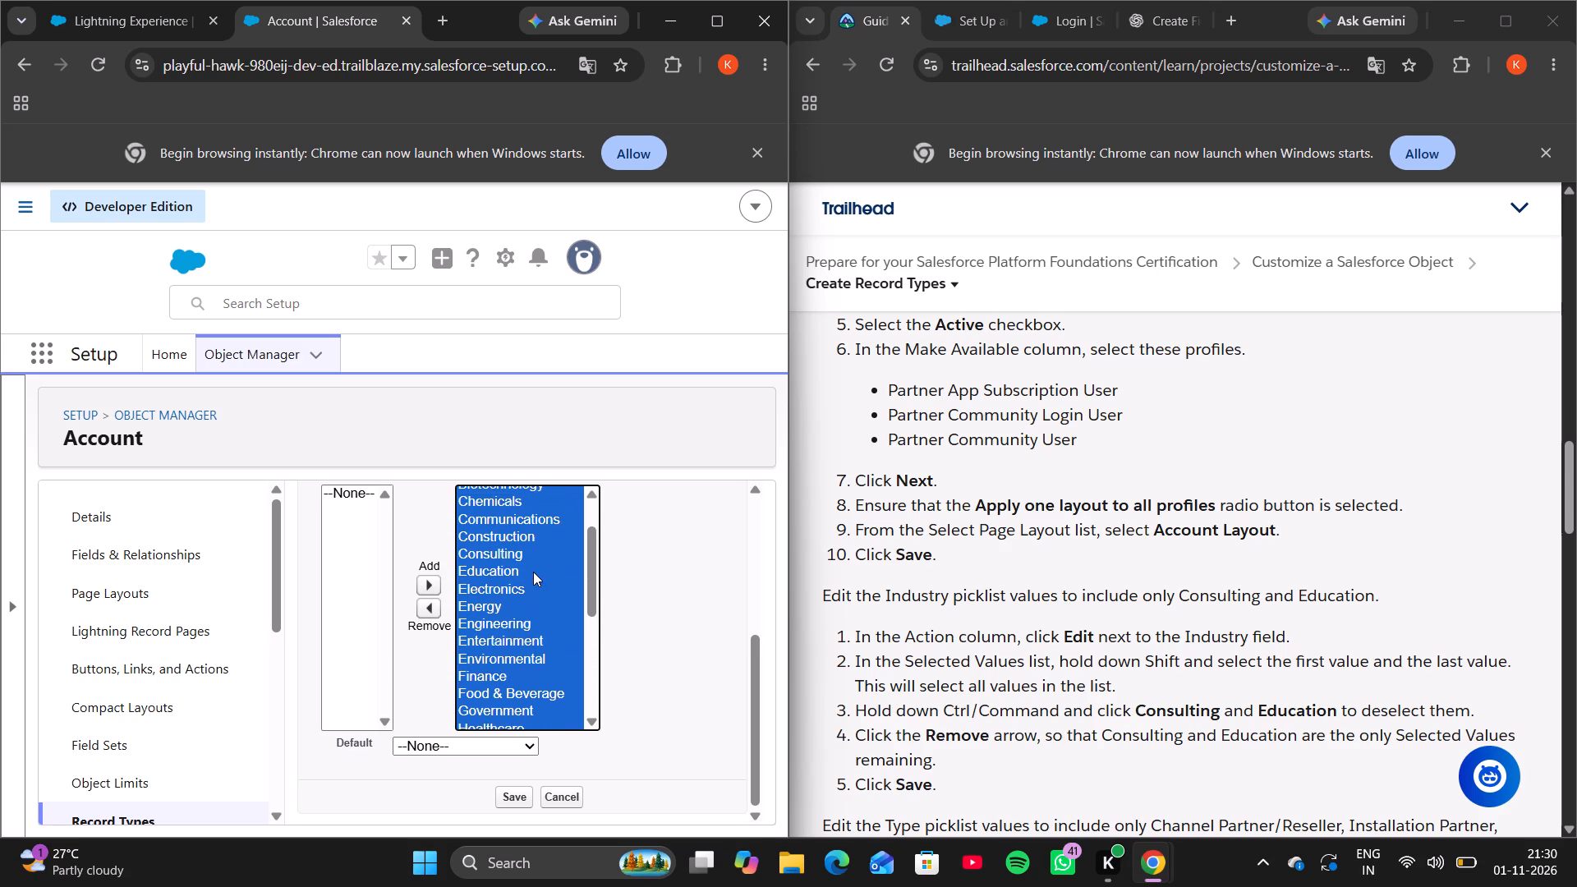
{"action": "scroll", "coordinate": [533, 572], "scroll_direction": "up", "scroll_amount": 1, "text": "ctrl"}
{"action": "left_click", "coordinate": [527, 563], "text": "ctrl"}
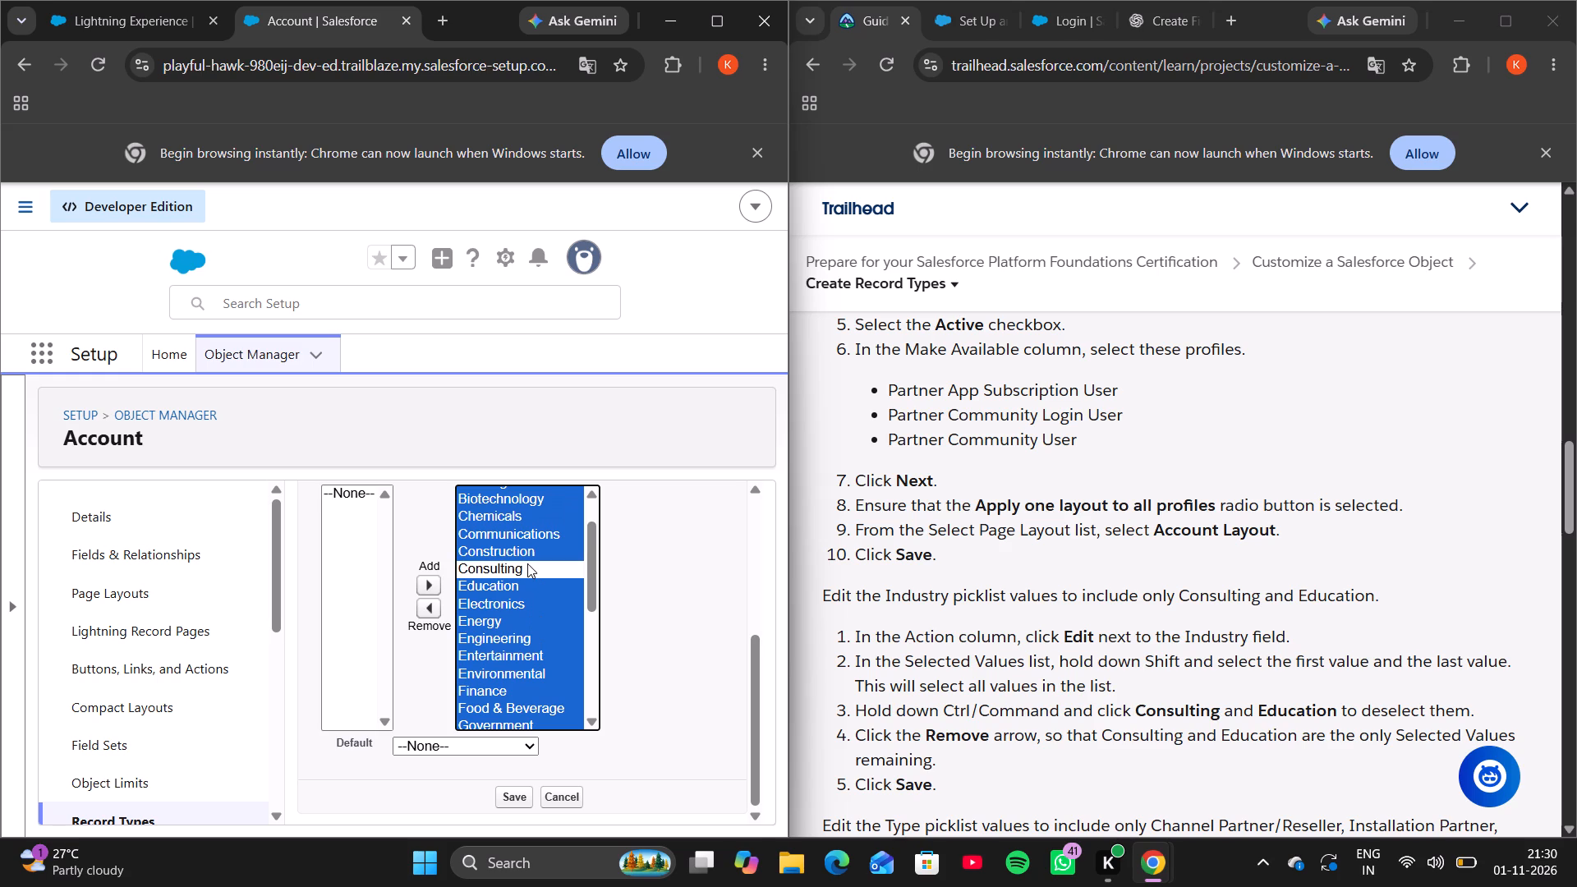
{"action": "left_click", "coordinate": [525, 584], "text": "ctrl"}
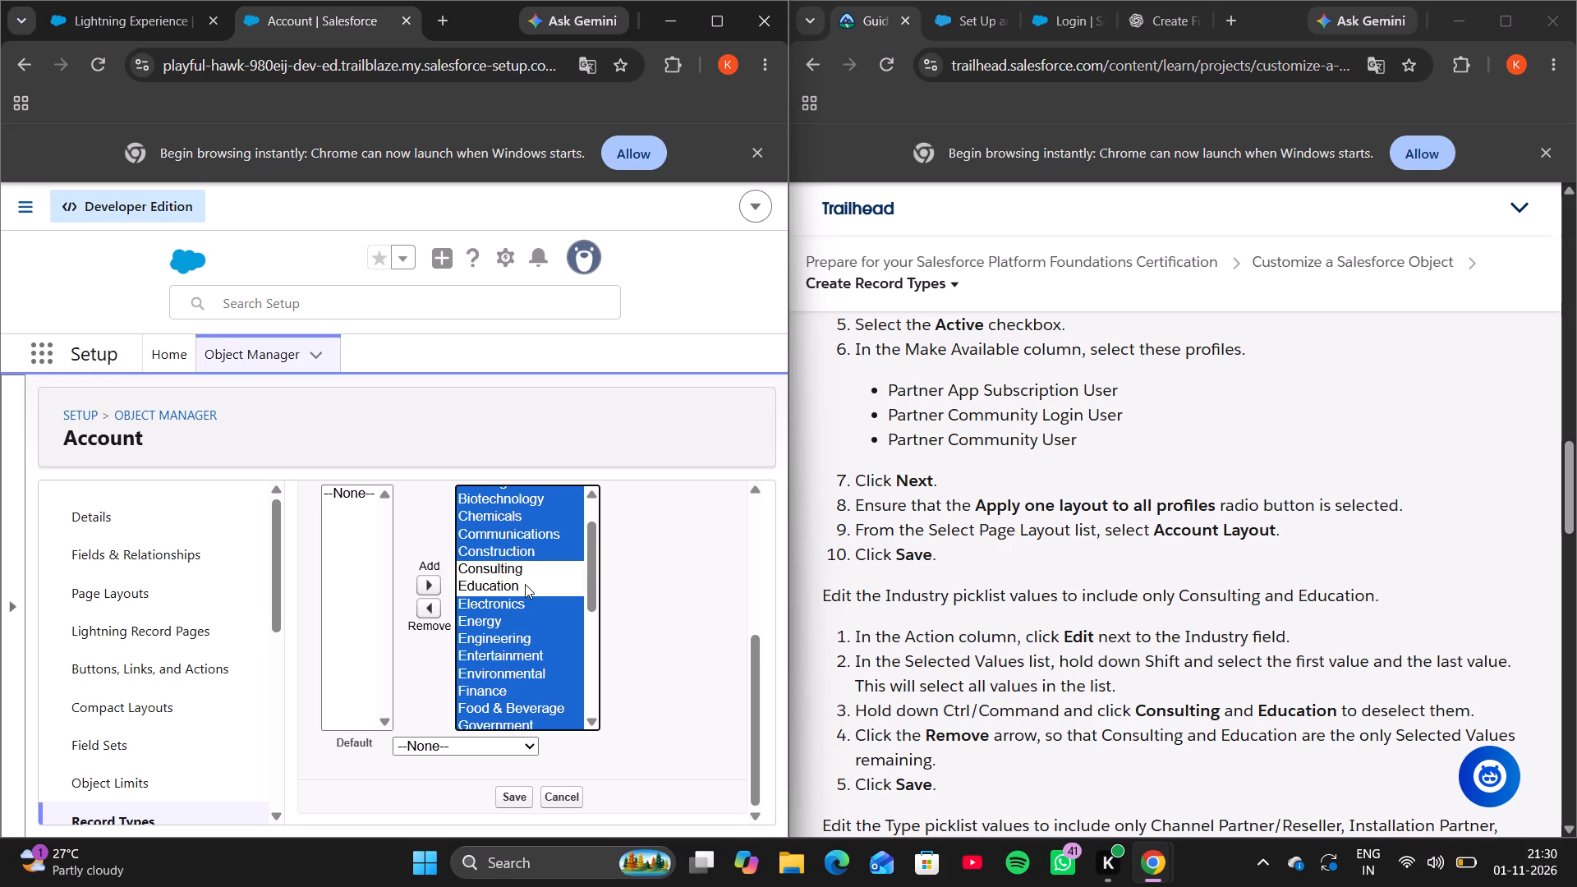
{"action": "left_click", "coordinate": [433, 605]}
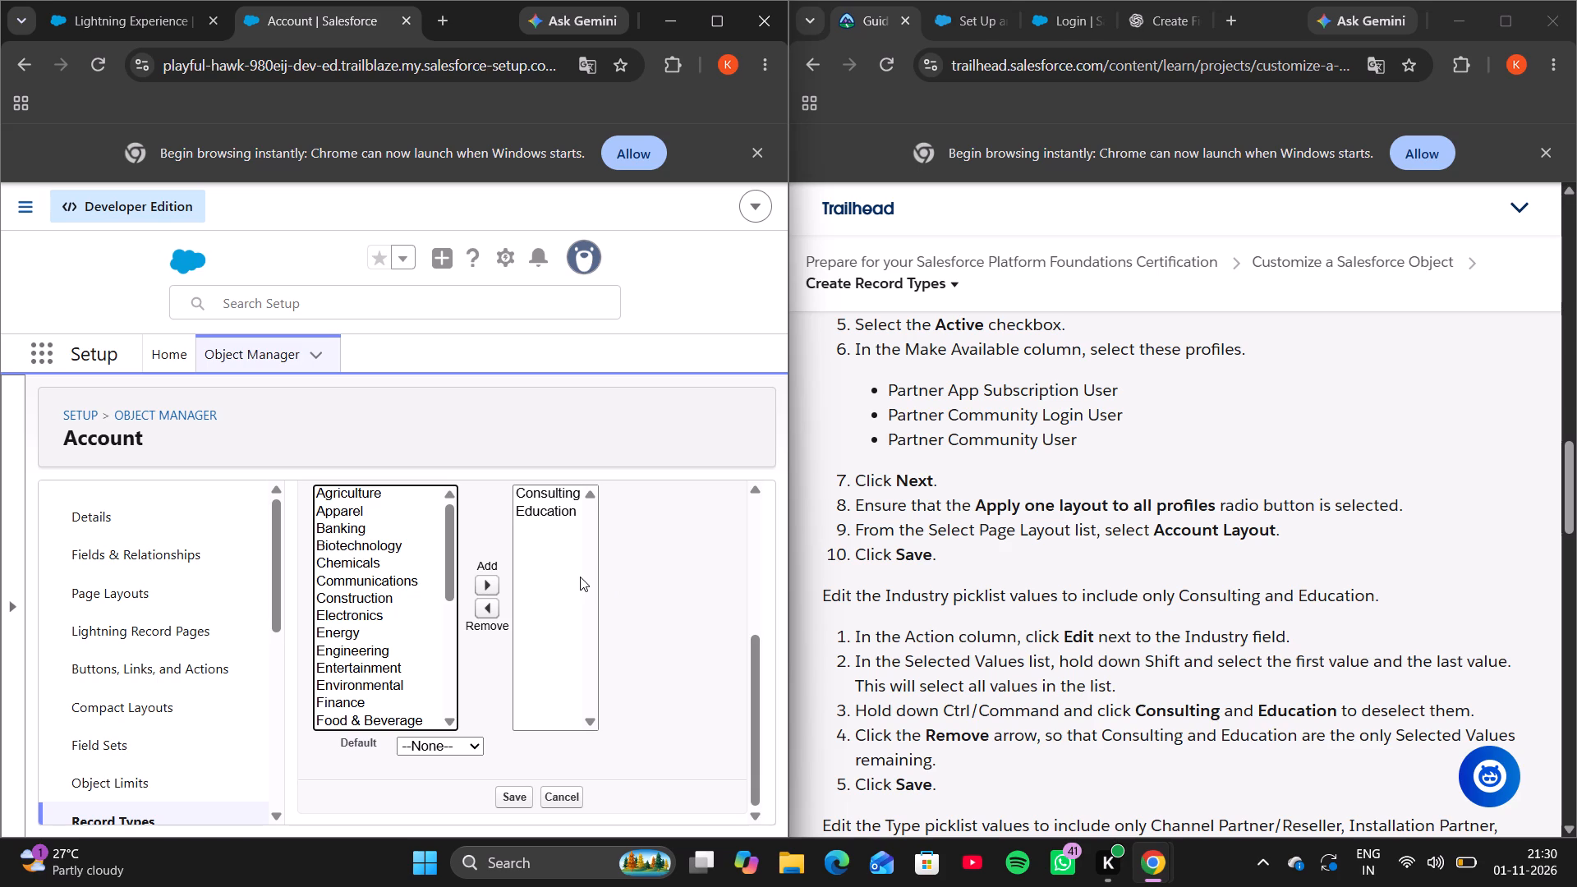
{"action": "left_click", "coordinate": [517, 792]}
{"action": "scroll", "coordinate": [976, 667], "scroll_direction": "down", "scroll_amount": 3}
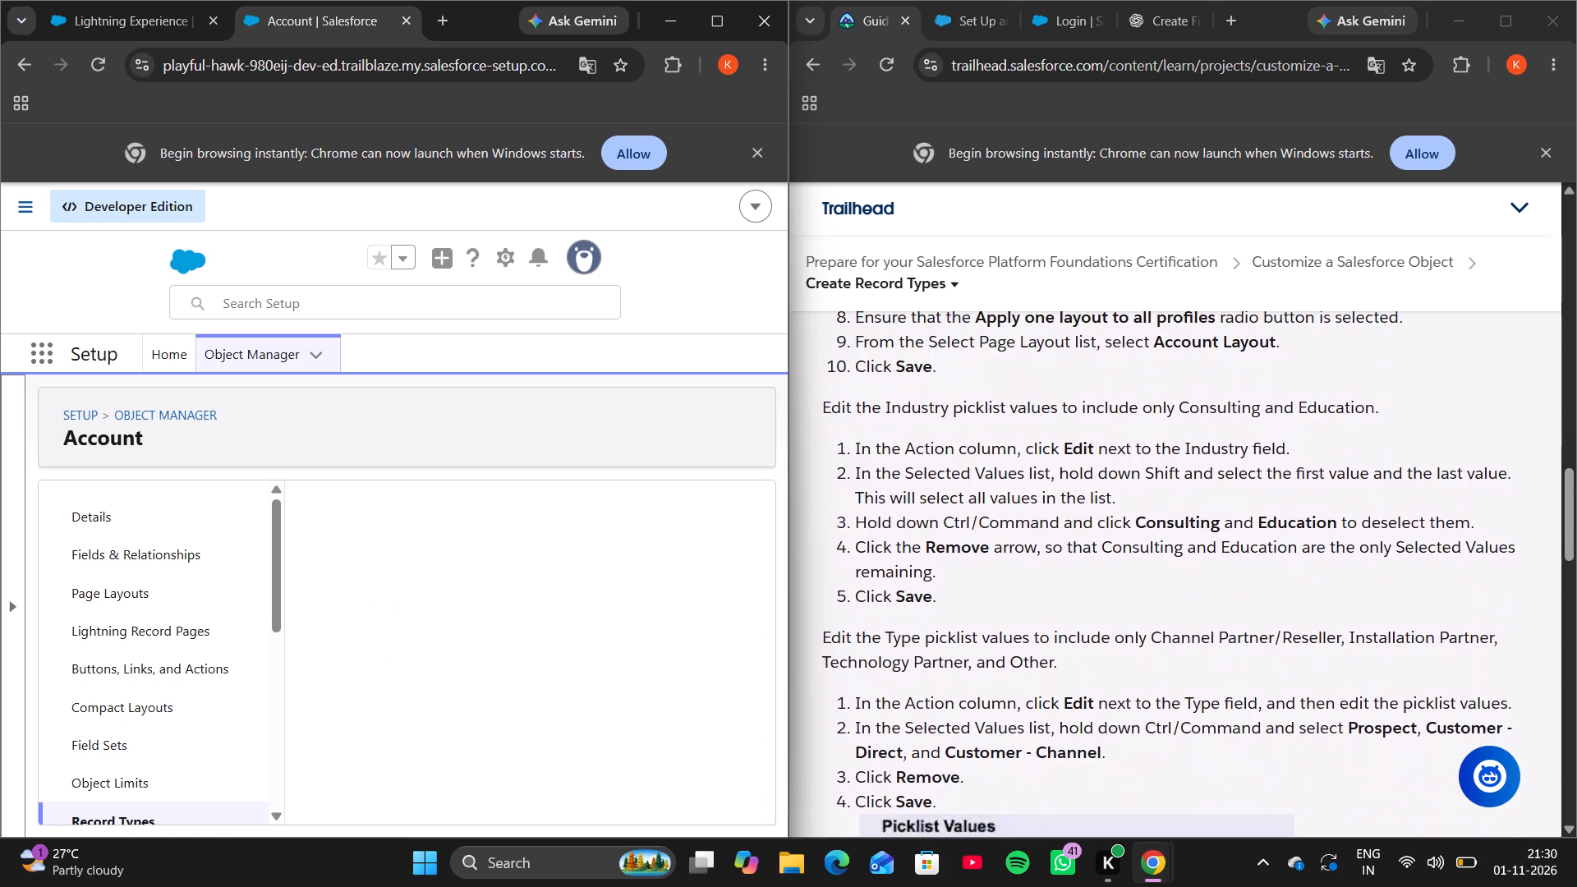
Edit Partner Account's Type picklist, removing Prospect, Customer - Direct and Customer - Channel from the selected values, and save.
{"action": "scroll", "coordinate": [976, 667], "scroll_direction": "down", "scroll_amount": 2}
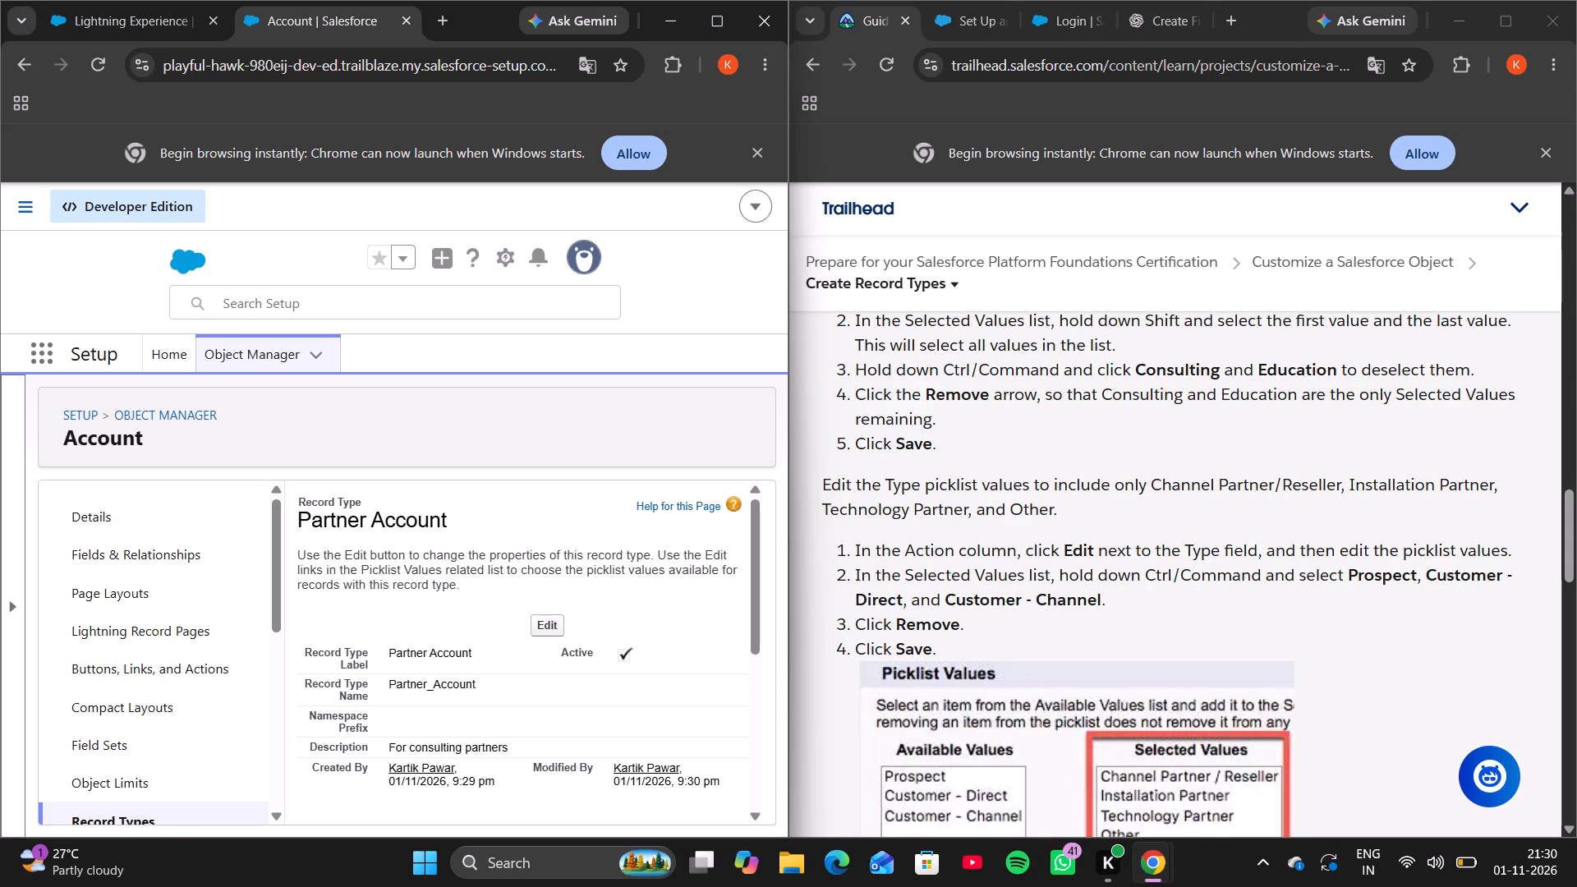
{"action": "scroll", "coordinate": [662, 662], "scroll_direction": "down", "scroll_amount": 1}
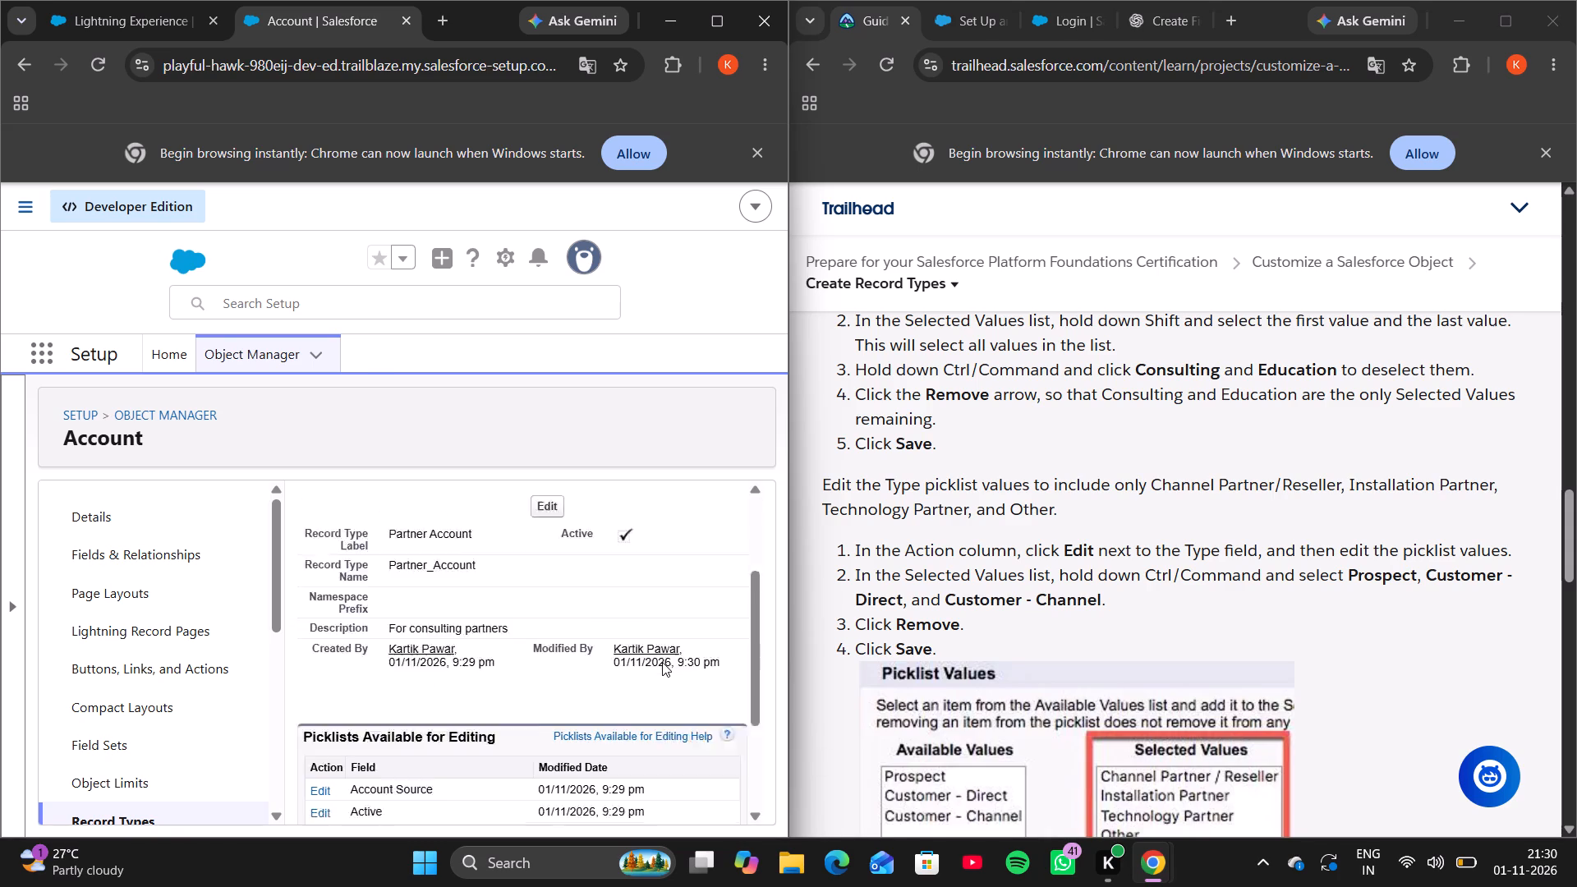
{"action": "scroll", "coordinate": [662, 662], "scroll_direction": "down", "scroll_amount": 3}
{"action": "left_click", "coordinate": [315, 754]}
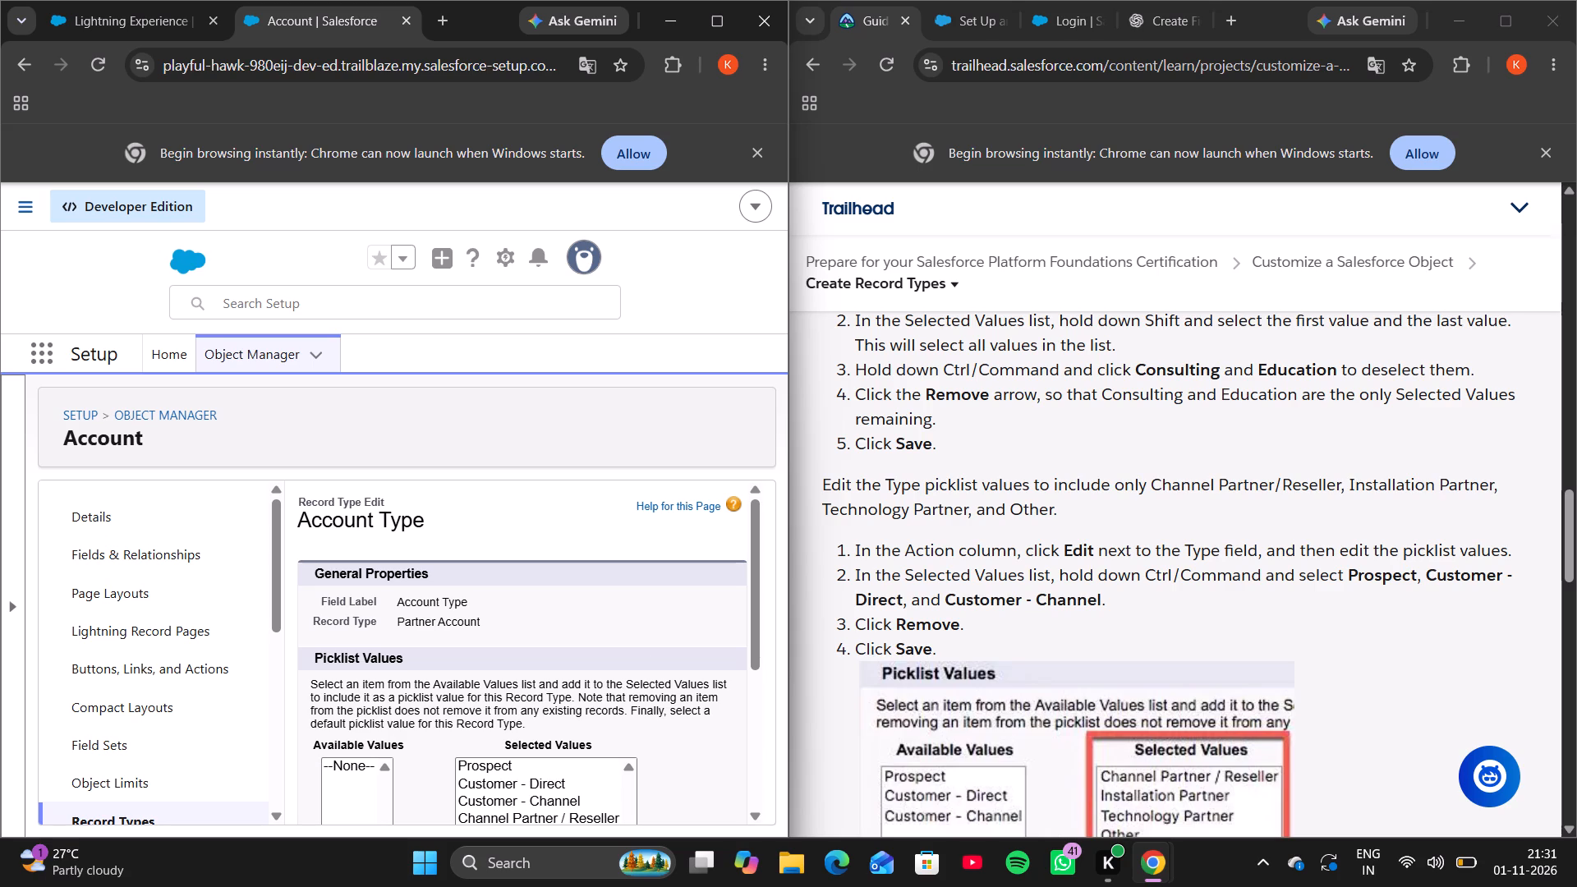
{"action": "scroll", "coordinate": [977, 595], "scroll_direction": "down", "scroll_amount": 2}
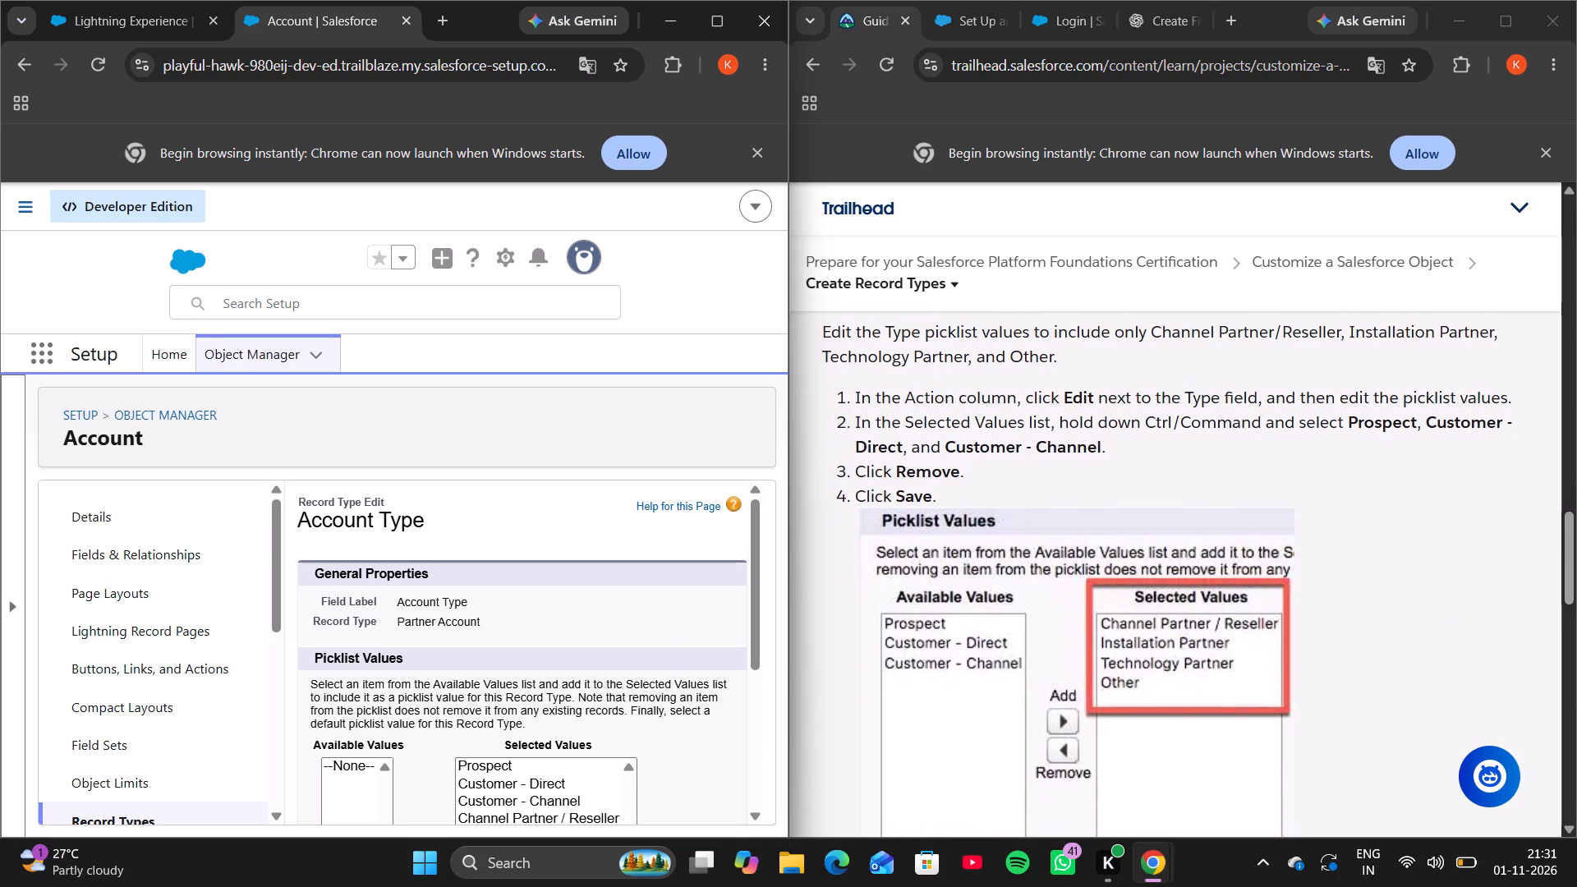
{"action": "scroll", "coordinate": [977, 595], "scroll_direction": "down", "scroll_amount": 1}
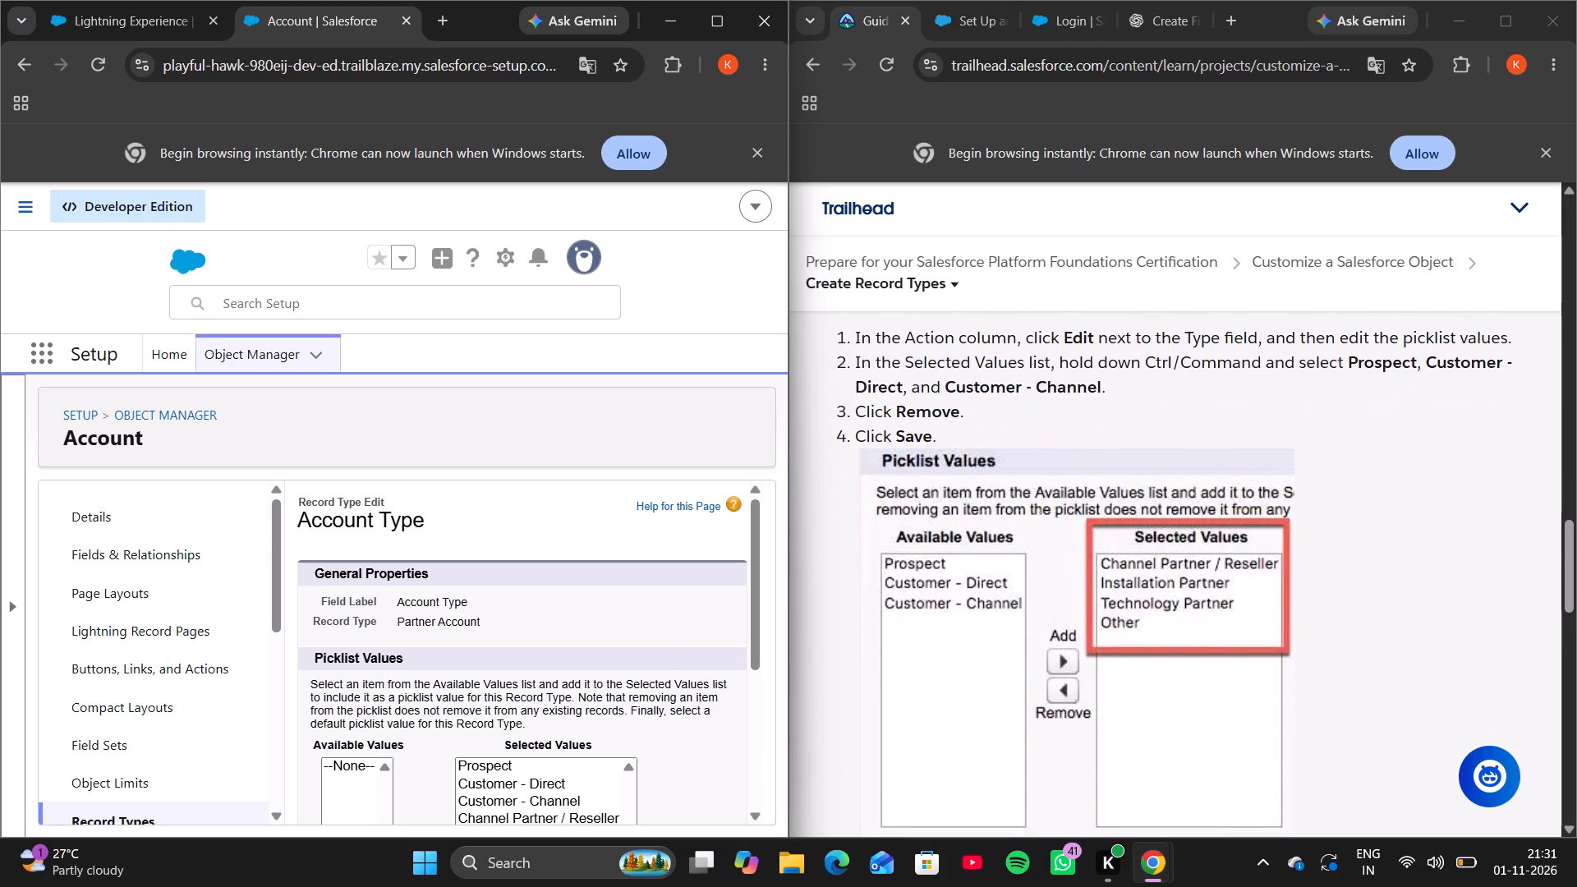
{"action": "scroll", "coordinate": [977, 595], "scroll_direction": "down", "scroll_amount": 1}
{"action": "scroll", "coordinate": [629, 675], "scroll_direction": "down", "scroll_amount": 1}
{"action": "left_click_drag", "start_coordinate": [629, 675], "coordinate": [457, 513]}
{"action": "left_click_drag", "start_coordinate": [457, 513], "coordinate": [507, 554], "text": "ctrl"}
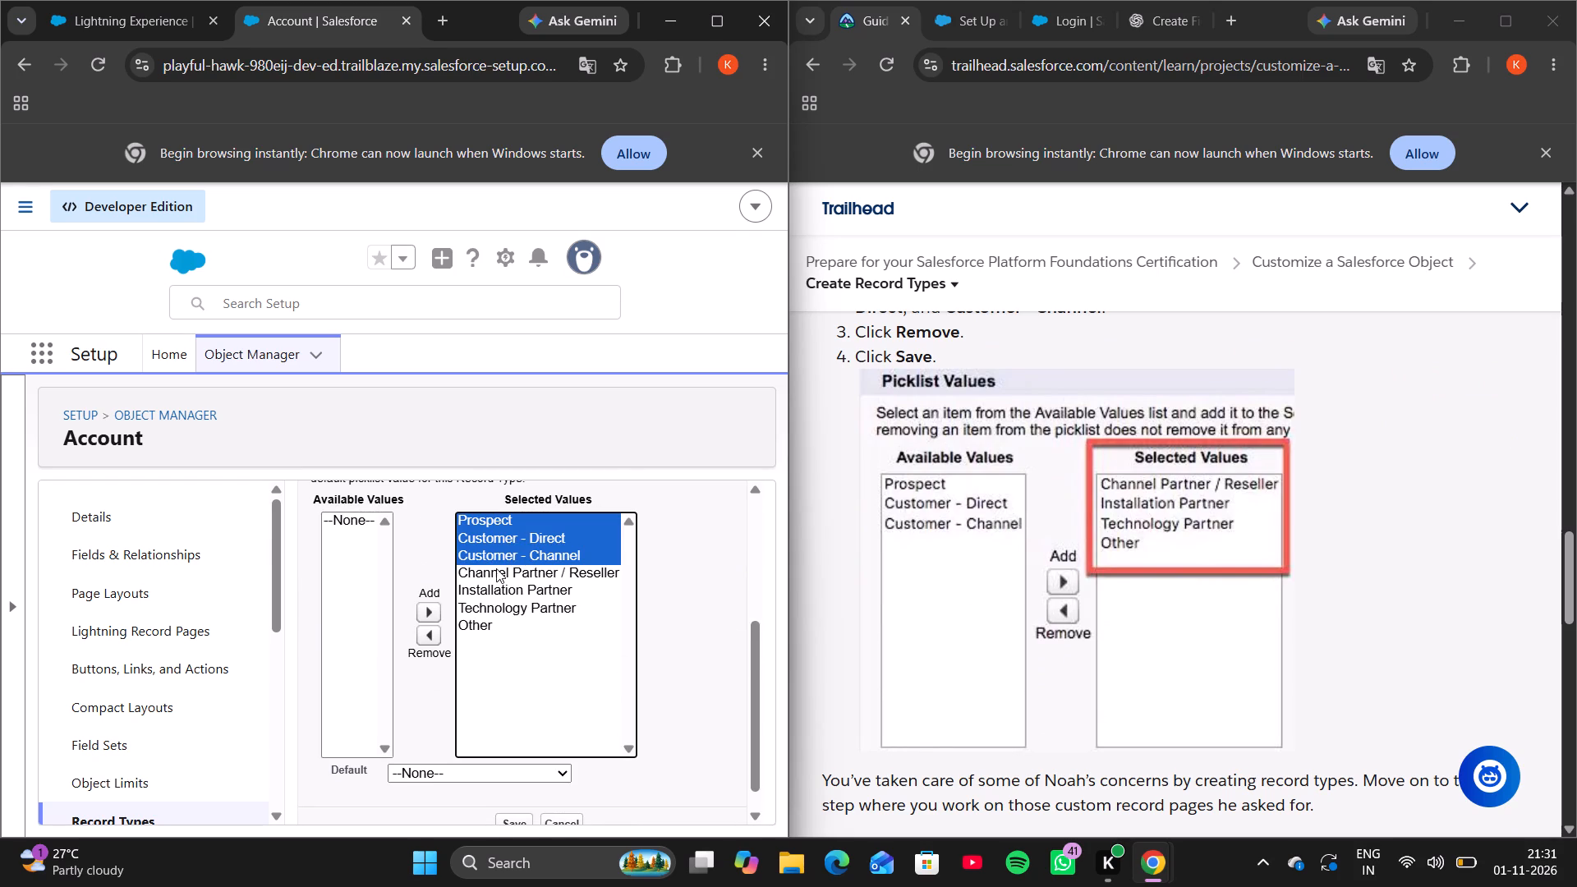
{"action": "left_click", "coordinate": [430, 631]}
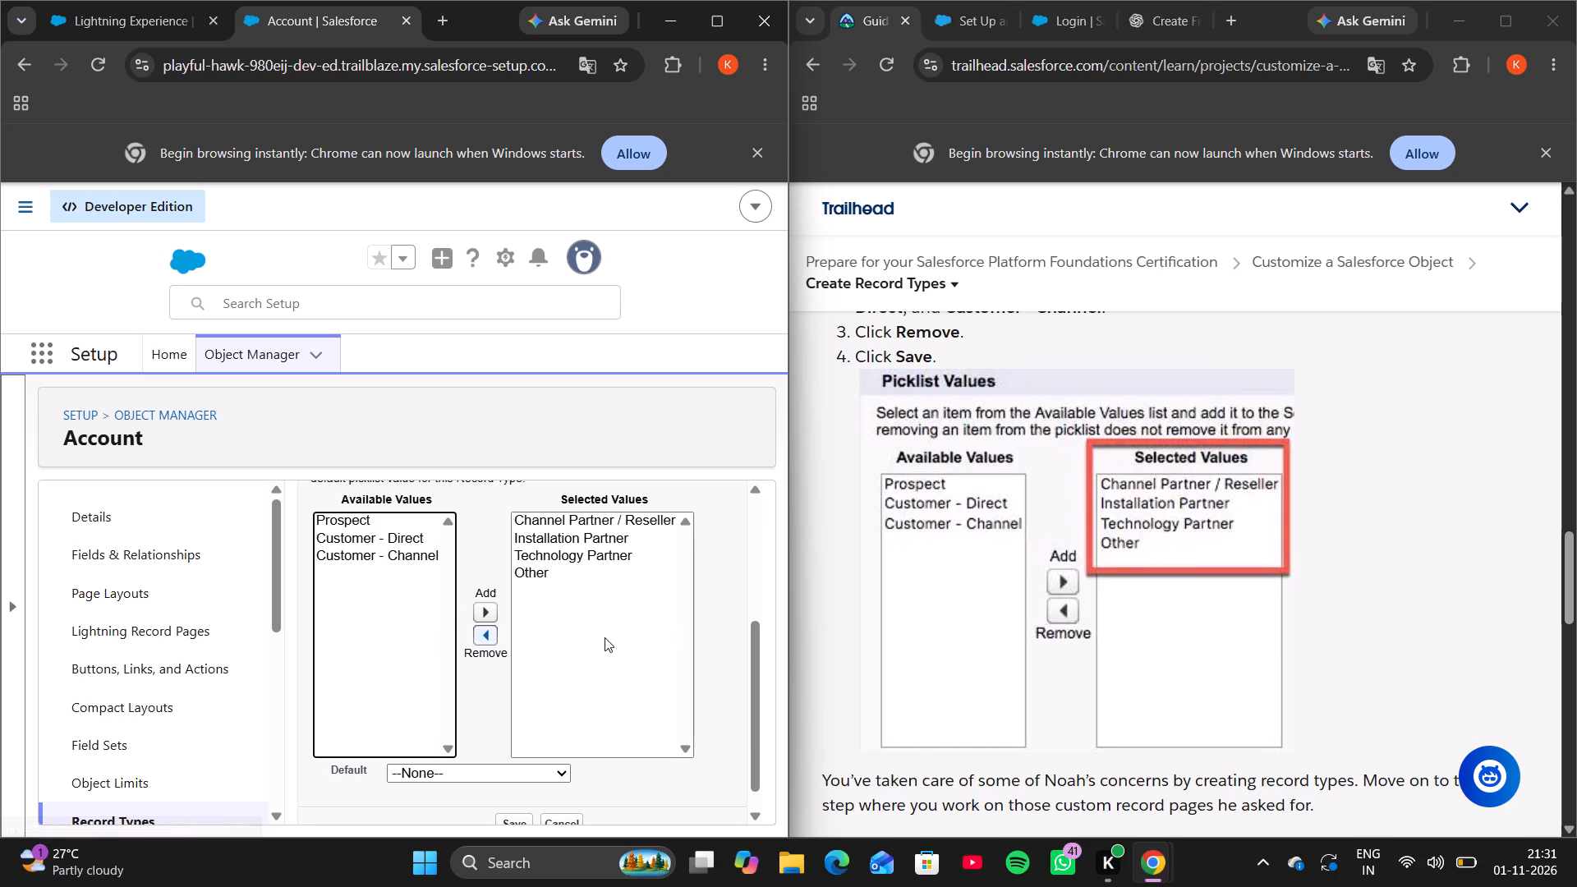
{"action": "scroll", "coordinate": [569, 707], "scroll_direction": "down", "scroll_amount": 1}
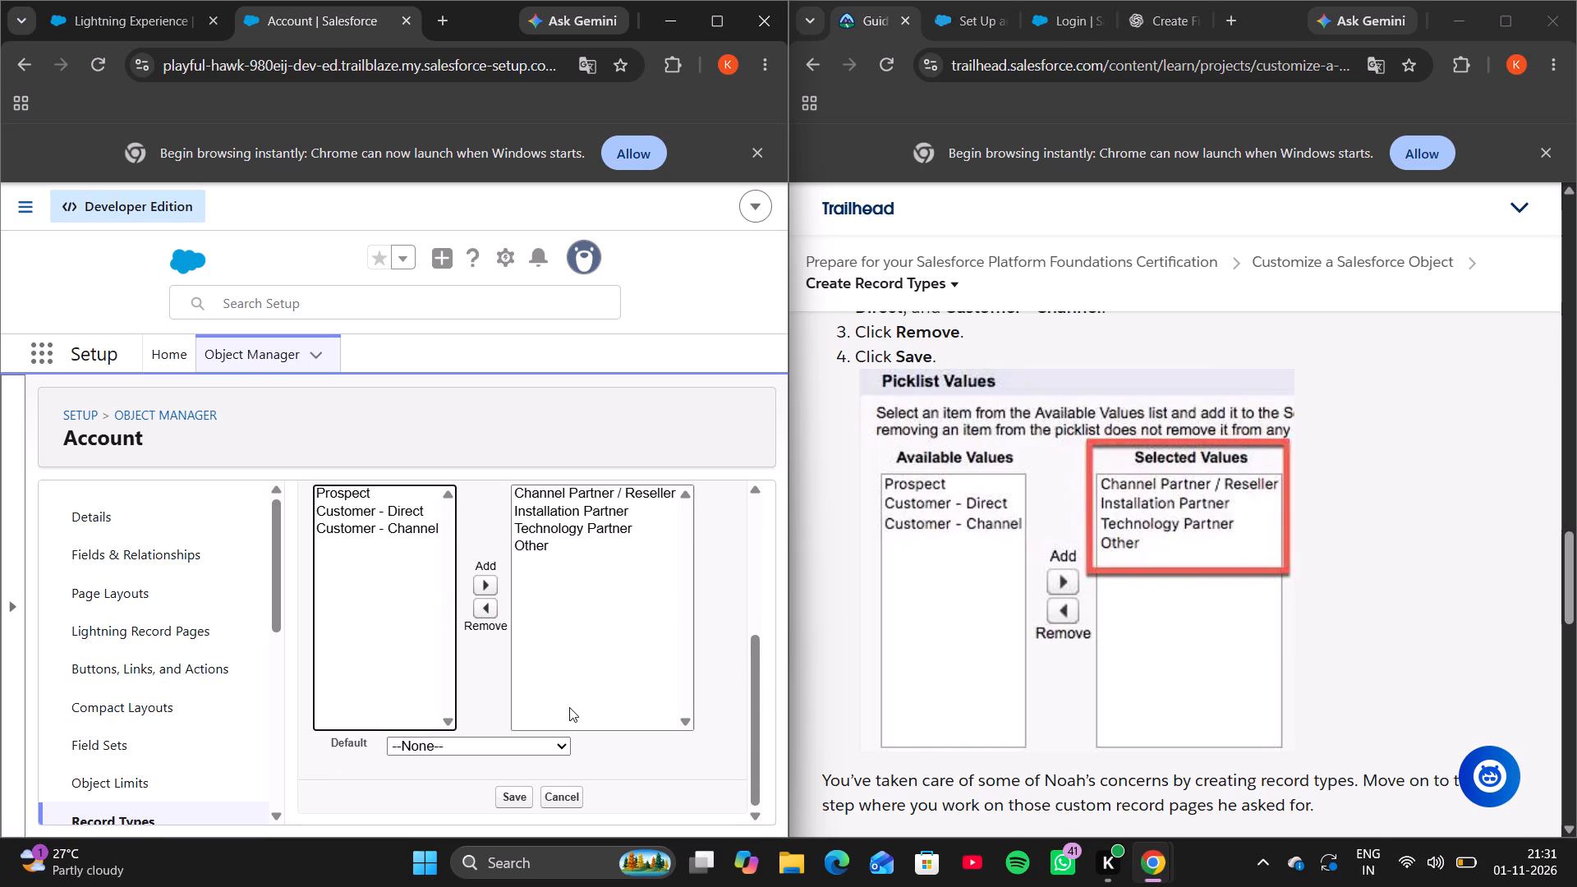
{"action": "left_click", "coordinate": [503, 794]}
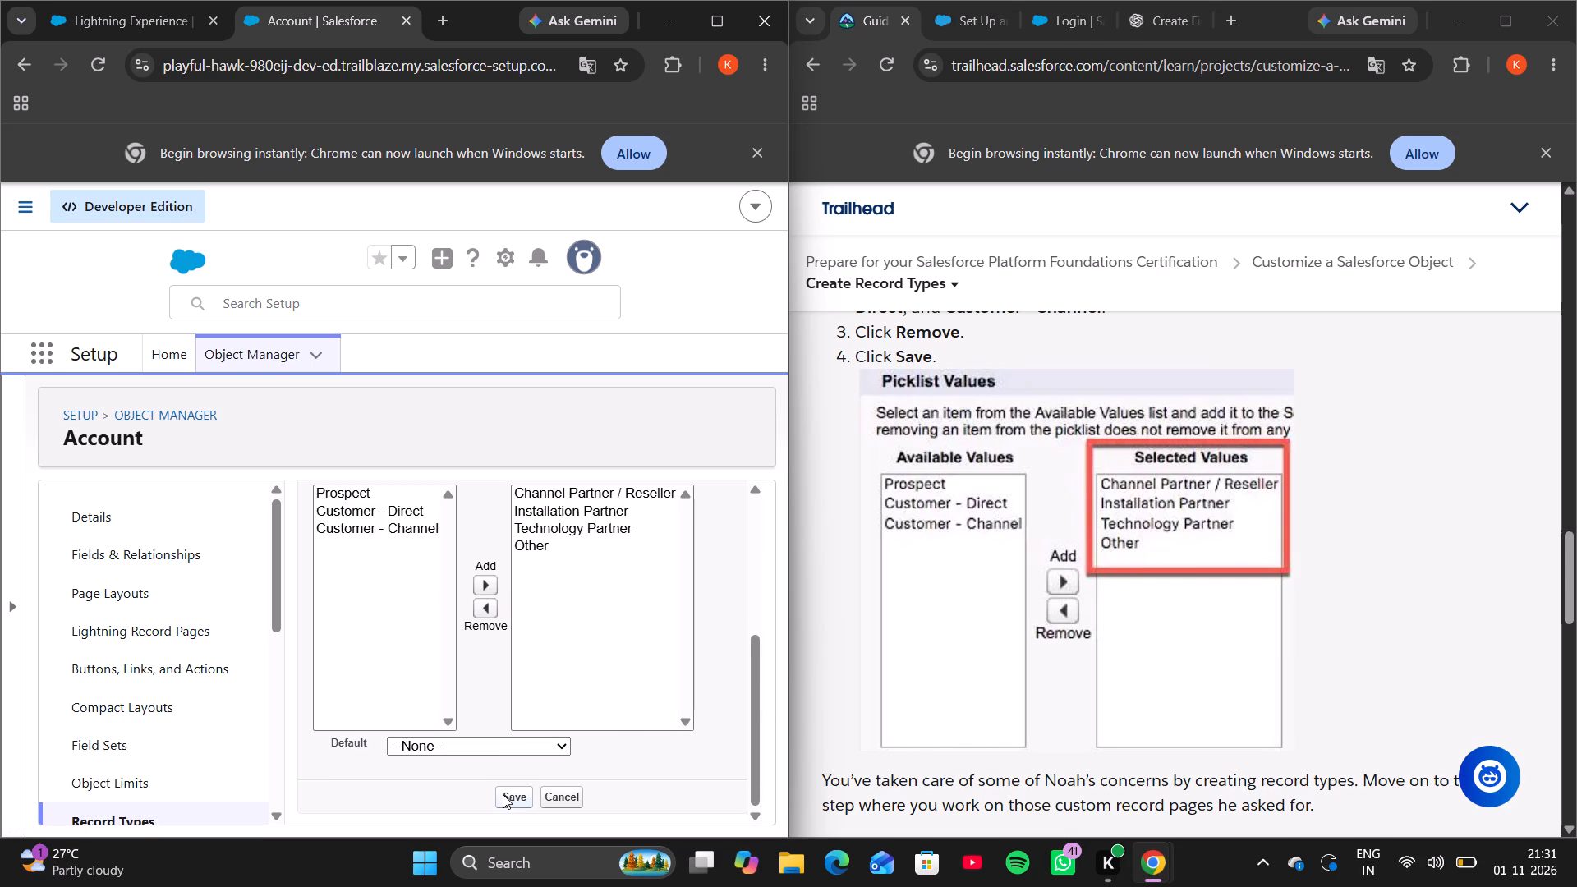
Verify Trailhead's Create Record Types step to earn 100 points and proceed to the Customize Record Pages unit.
{"action": "scroll", "coordinate": [938, 696], "scroll_direction": "down", "scroll_amount": 3}
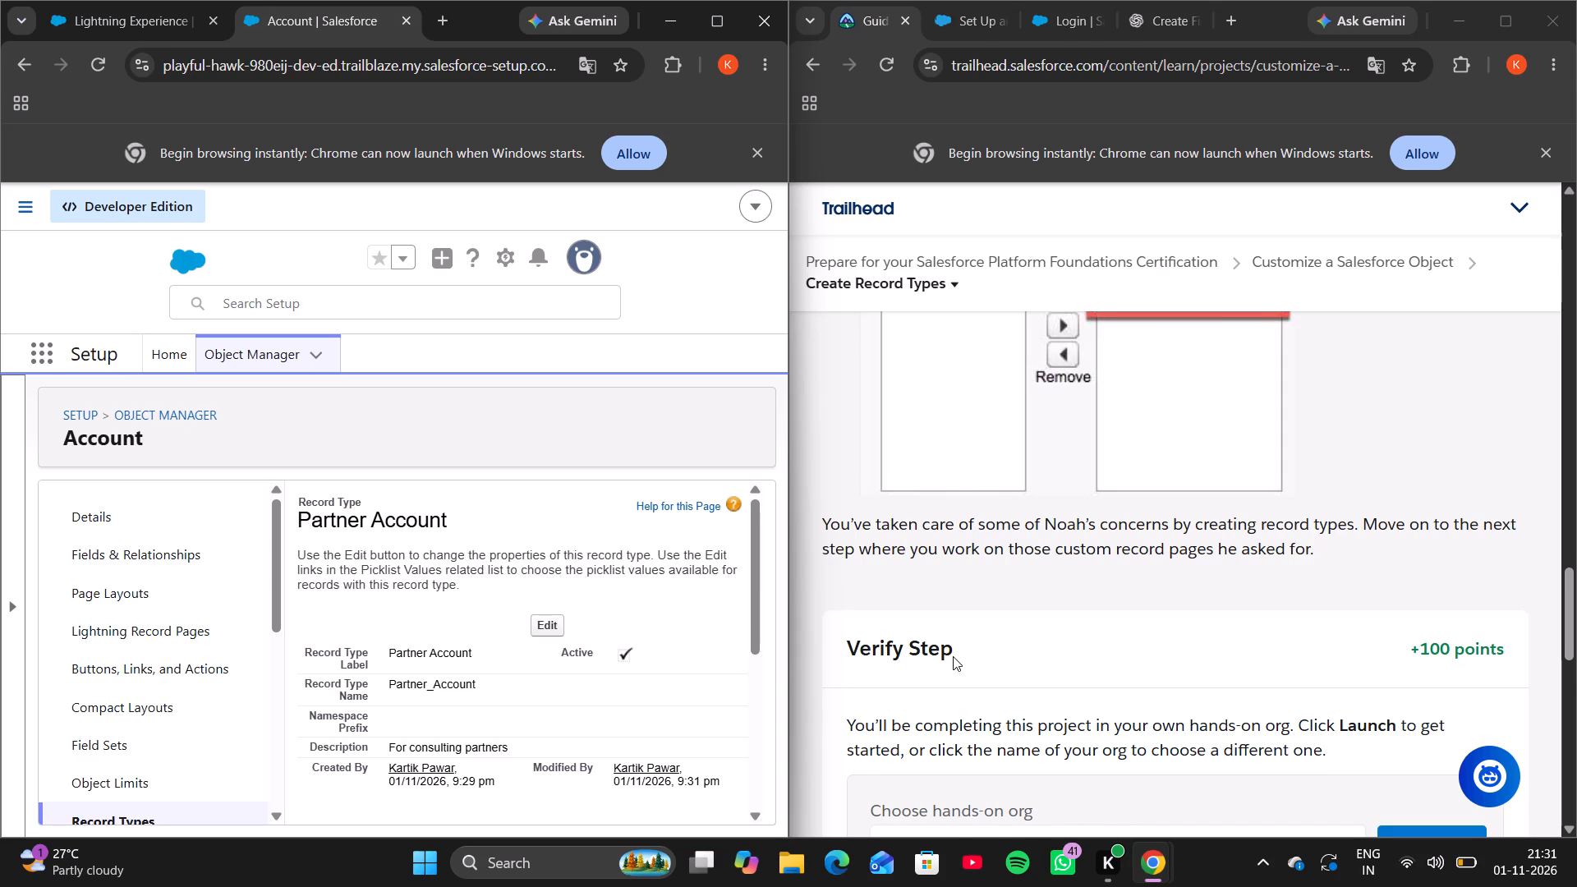
{"action": "scroll", "coordinate": [953, 656], "scroll_direction": "down", "scroll_amount": 2}
{"action": "left_click", "coordinate": [968, 758]}
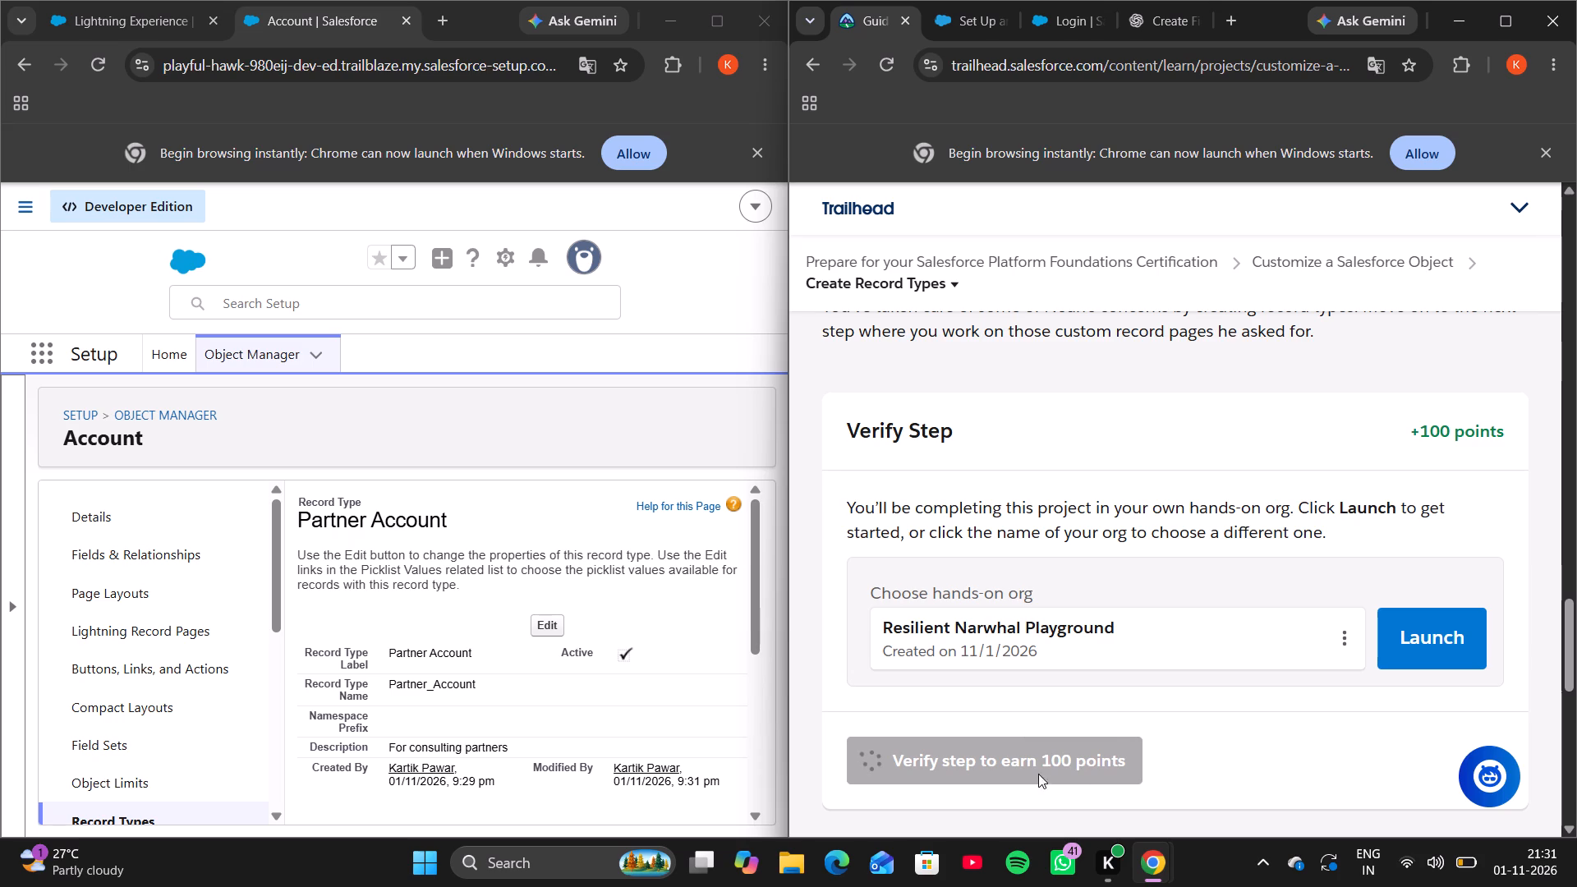
{"action": "scroll", "coordinate": [1092, 454], "scroll_direction": "up", "scroll_amount": 6}
{"action": "scroll", "coordinate": [1092, 454], "scroll_direction": "down", "scroll_amount": 1}
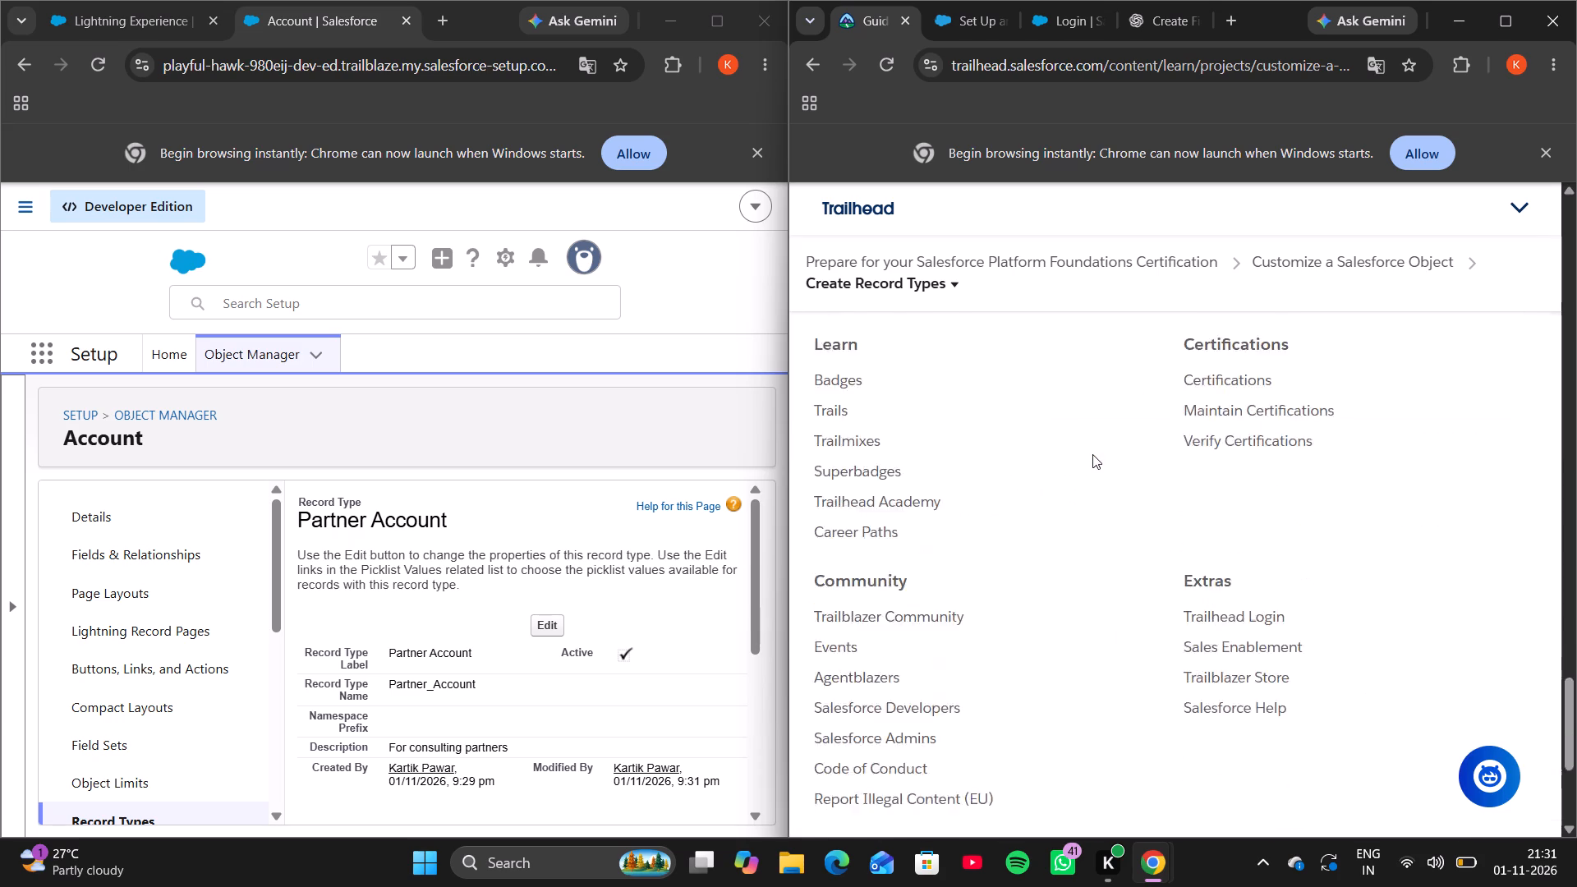
{"action": "scroll", "coordinate": [1064, 604], "scroll_direction": "up", "scroll_amount": 5}
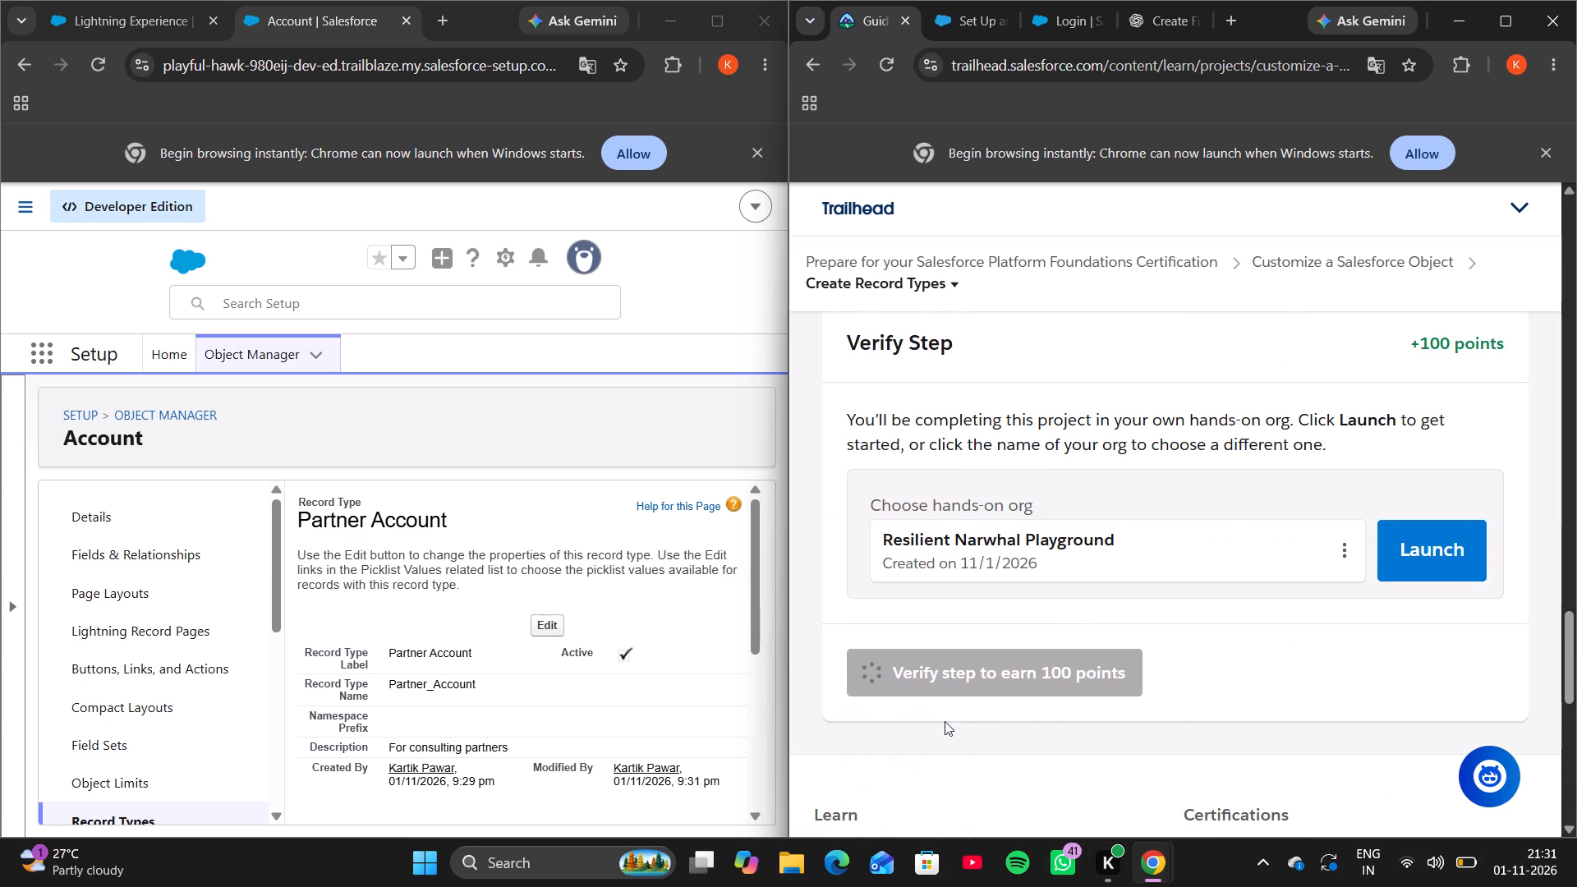
{"action": "scroll", "coordinate": [974, 732], "scroll_direction": "up", "scroll_amount": 1}
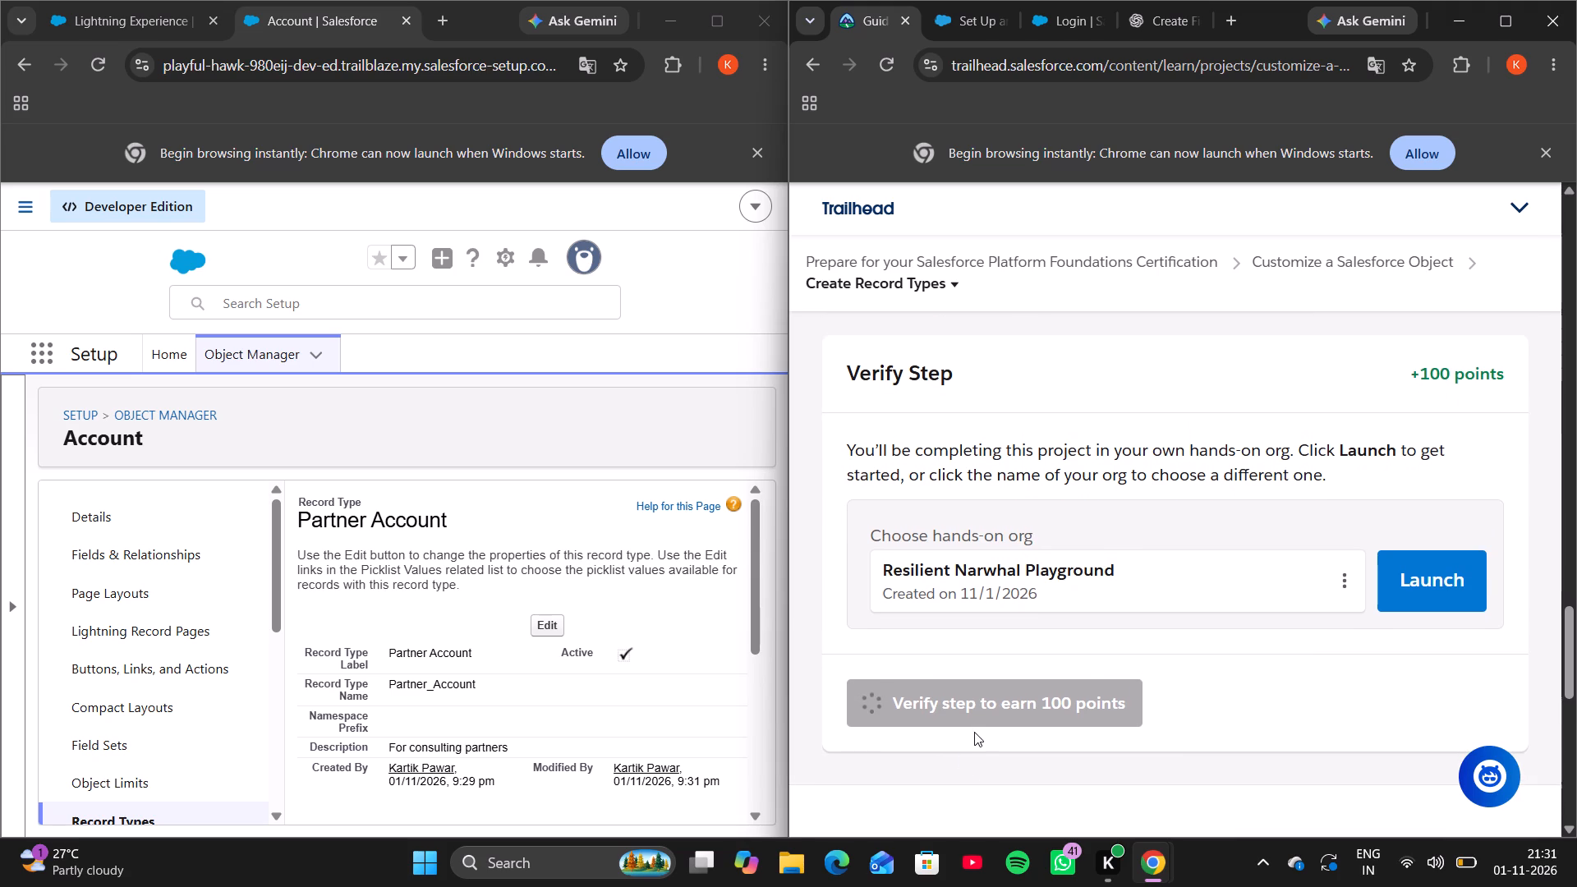
{"action": "scroll", "coordinate": [974, 732], "scroll_direction": "up", "scroll_amount": 1}
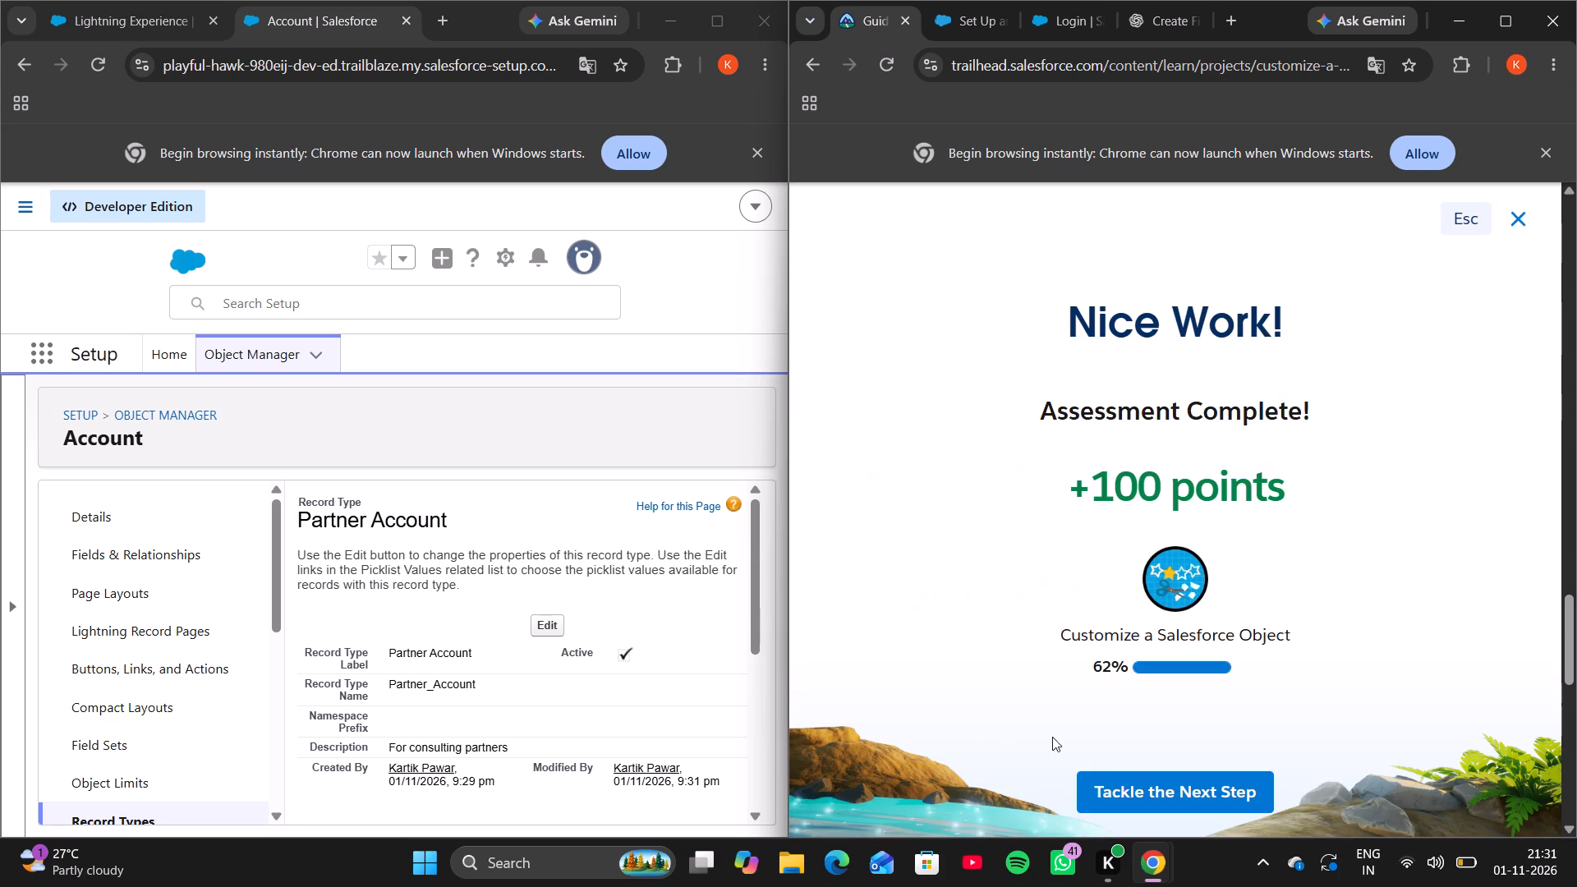
{"action": "left_click", "coordinate": [1111, 789]}
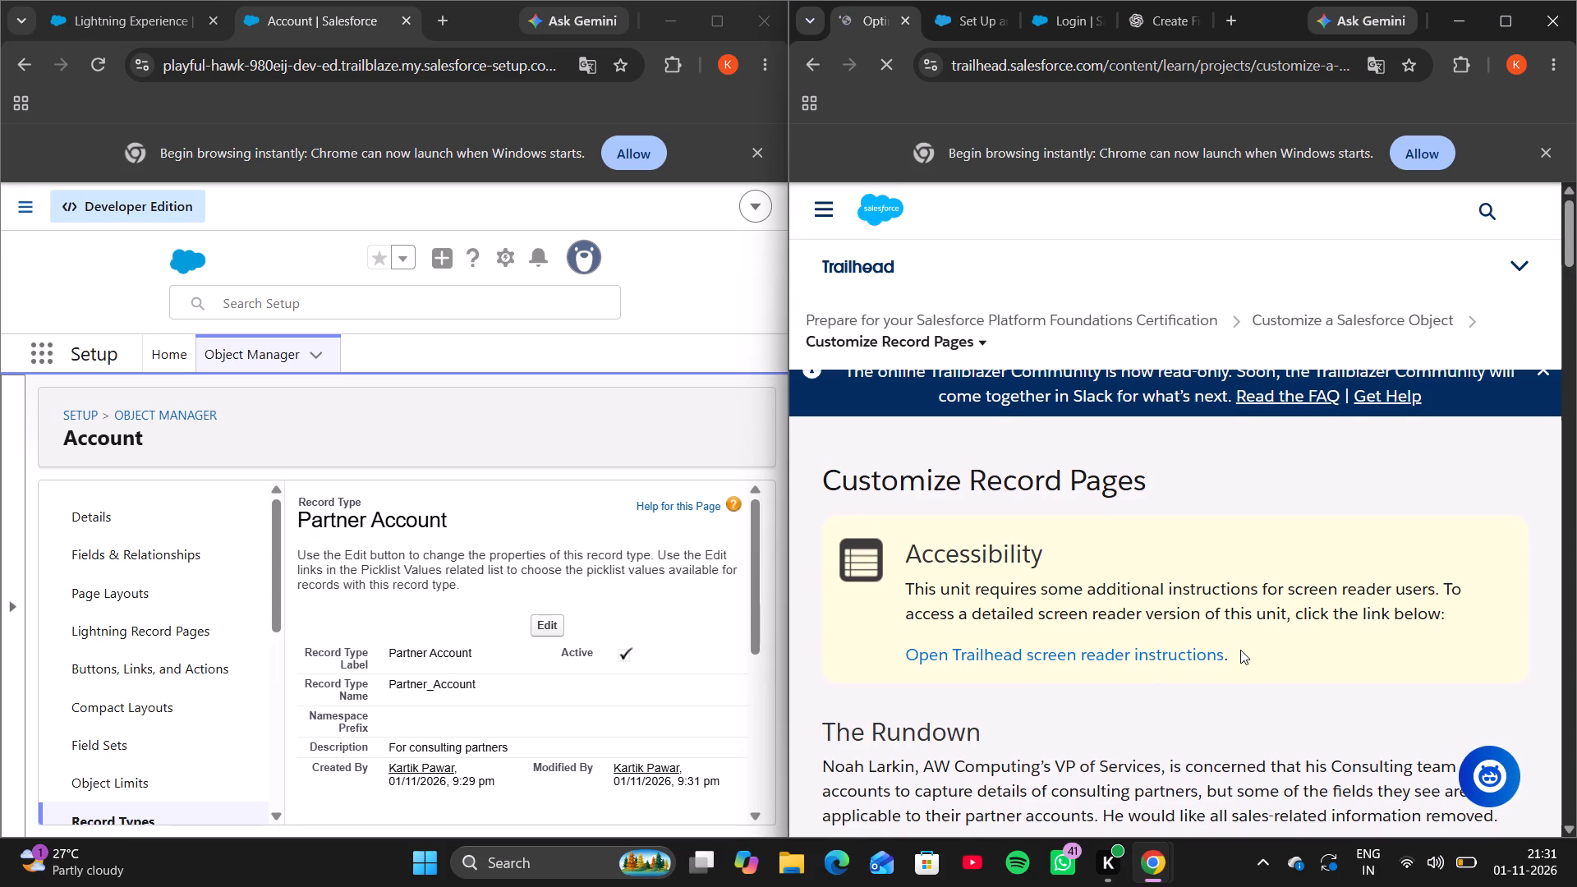
Read the Adjust the Fields on the Page instructions, refresh the Account setup page and copy the label Customer Account Page.
{"action": "scroll", "coordinate": [1240, 650], "scroll_direction": "down", "scroll_amount": 2}
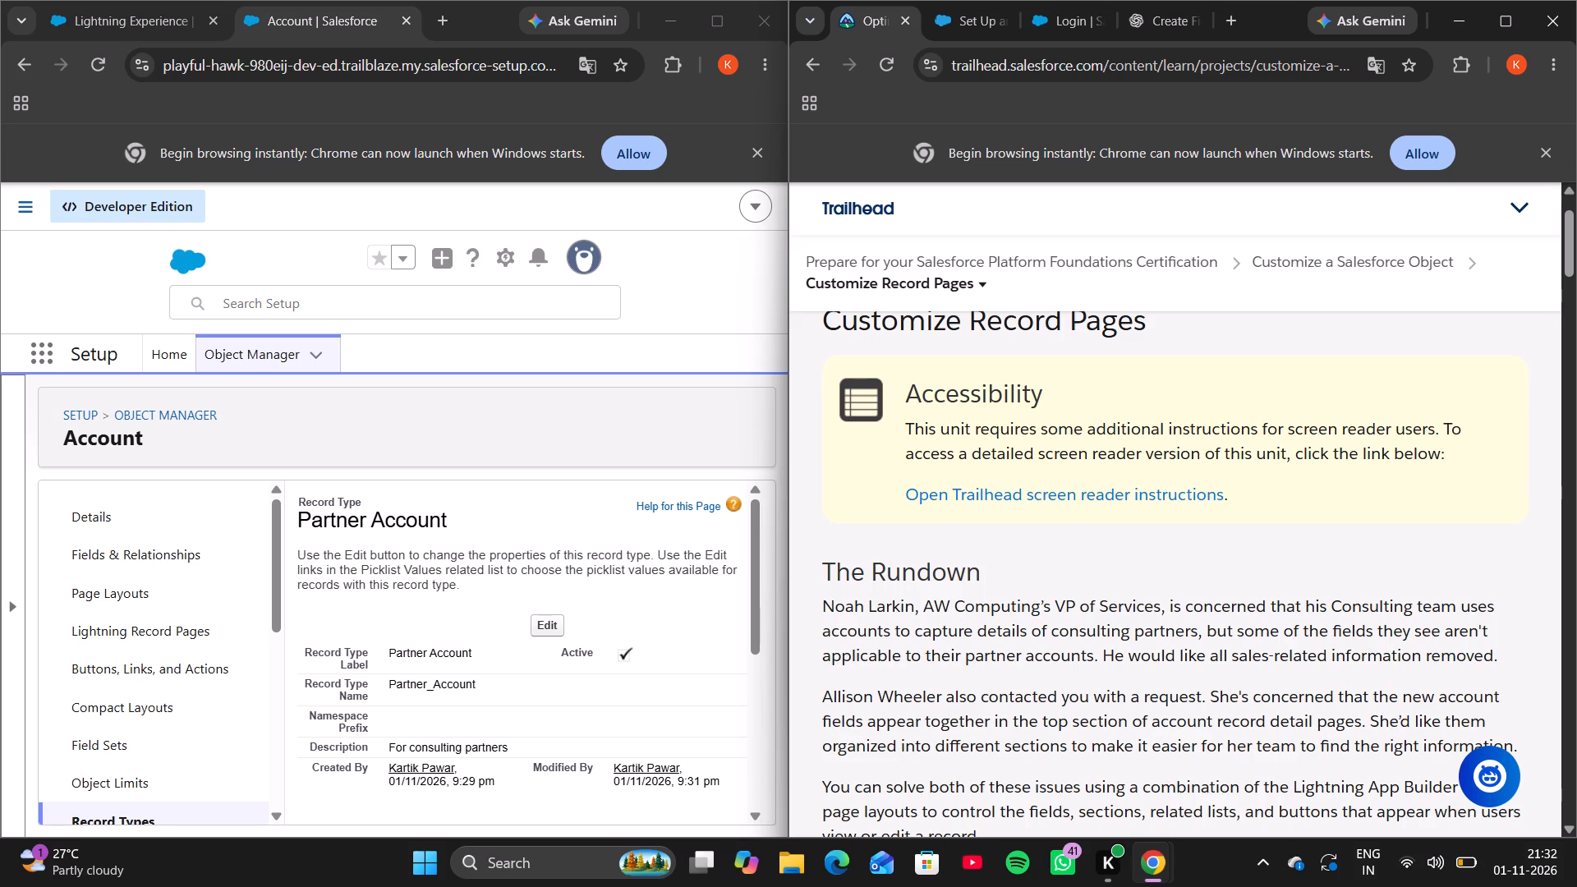
{"action": "scroll", "coordinate": [1257, 540], "scroll_direction": "down", "scroll_amount": 5}
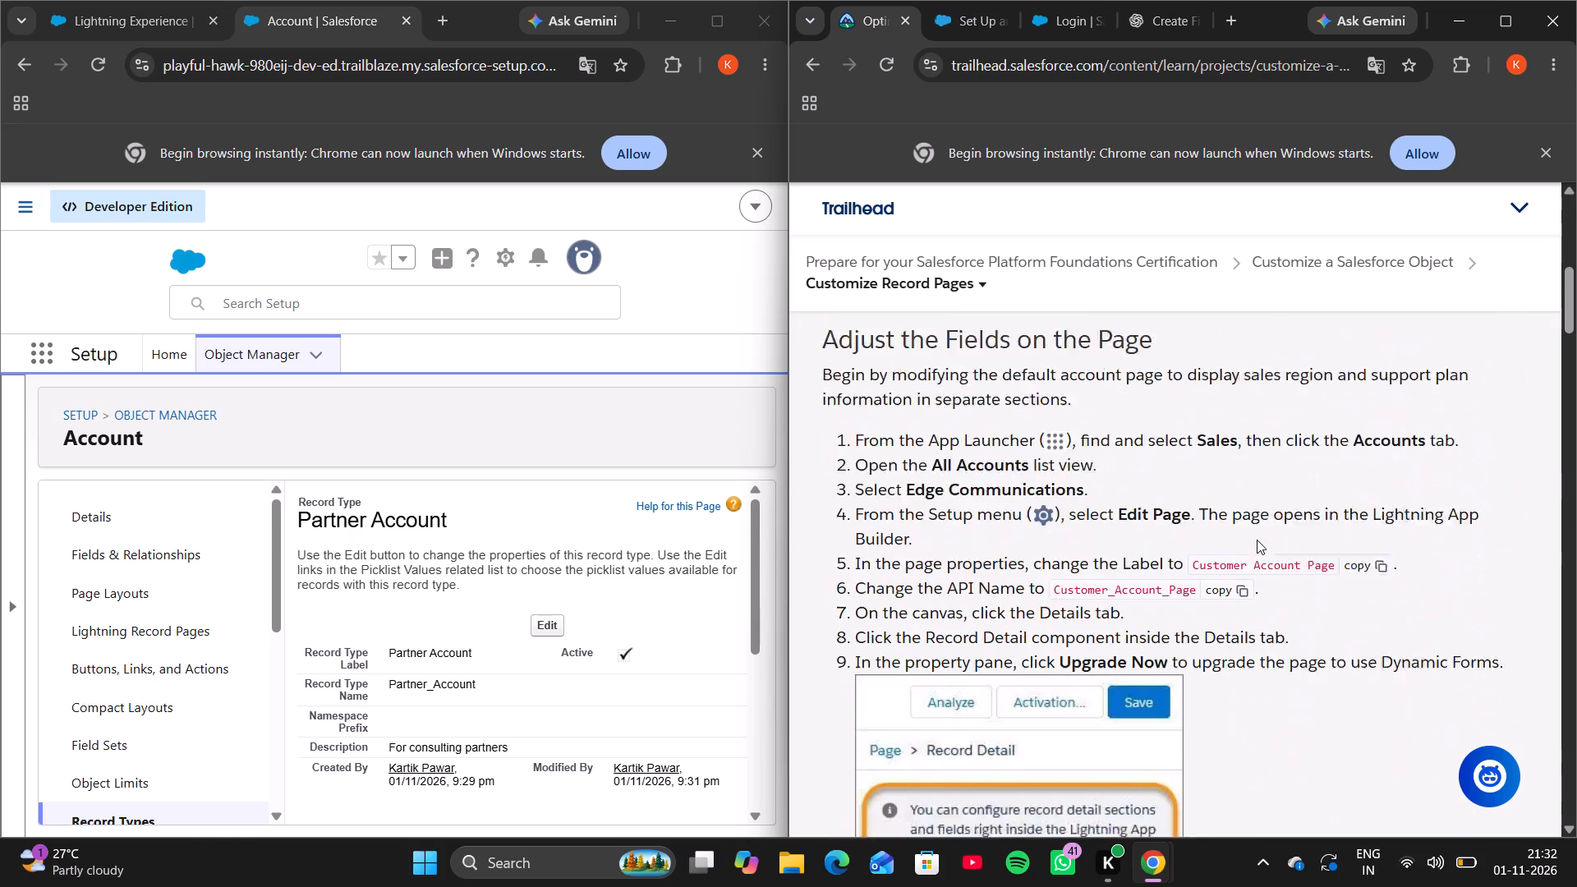
{"action": "scroll", "coordinate": [1257, 540], "scroll_direction": "down", "scroll_amount": 3}
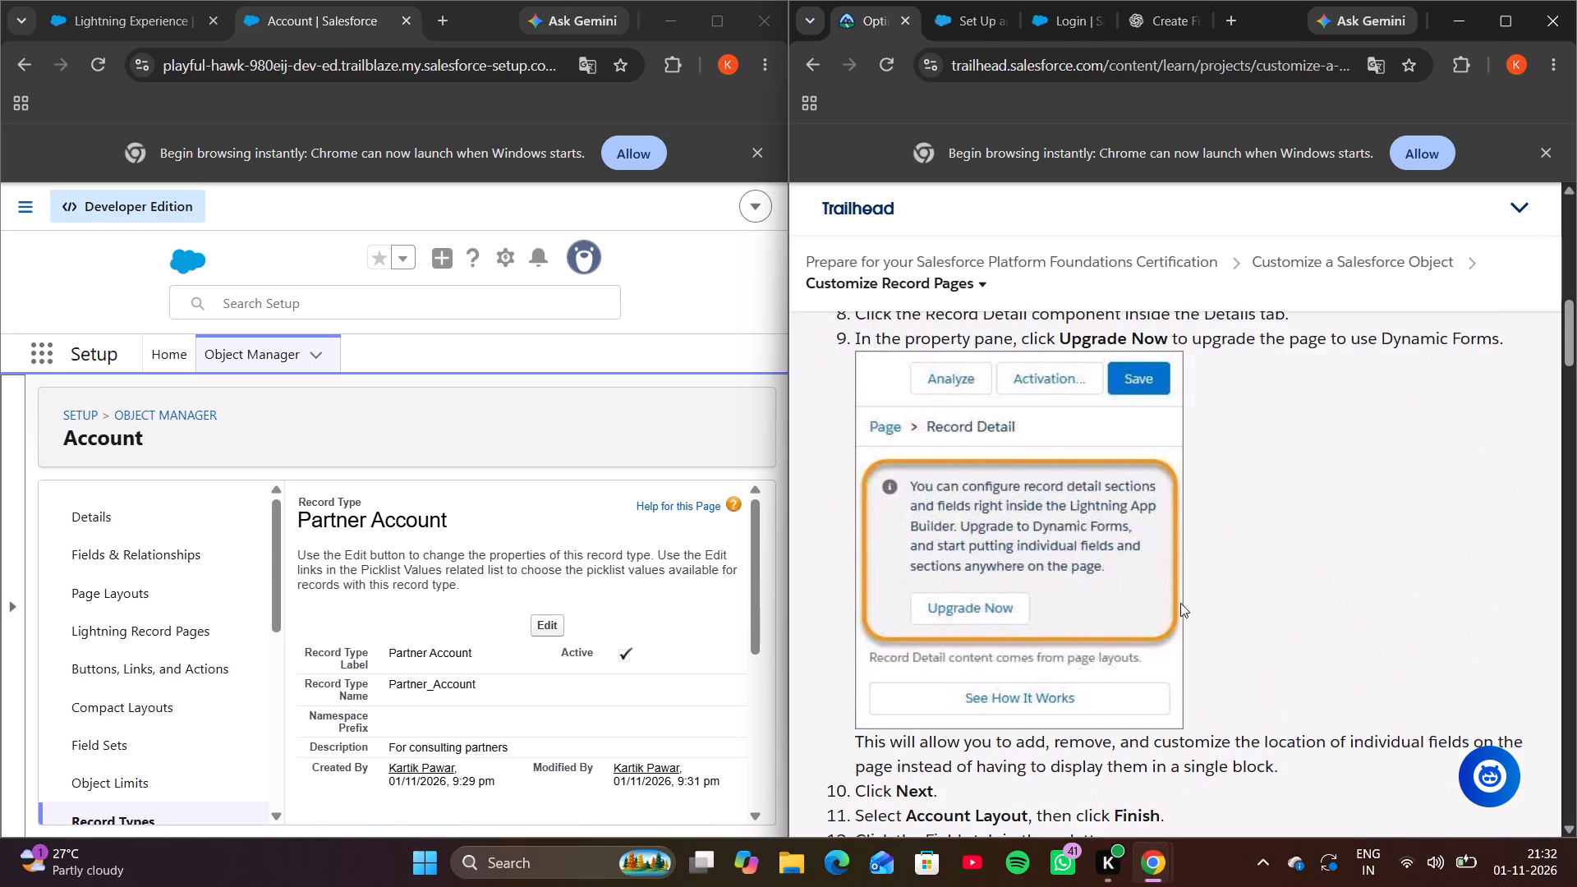
{"action": "scroll", "coordinate": [1217, 505], "scroll_direction": "up", "scroll_amount": 4}
{"action": "scroll", "coordinate": [1217, 505], "scroll_direction": "down", "scroll_amount": 1}
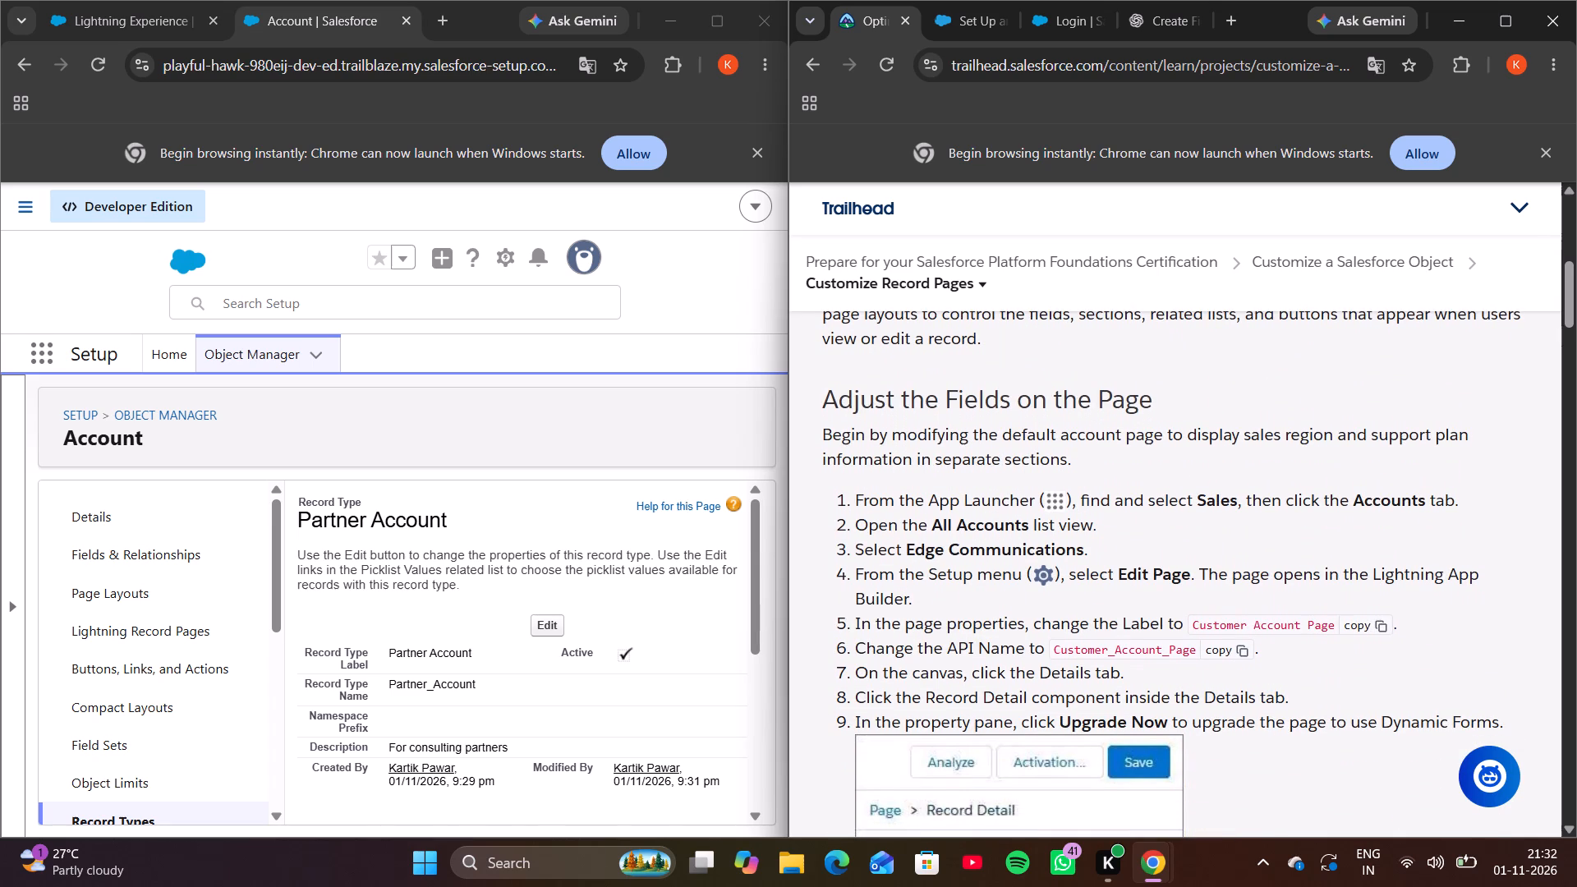
{"action": "left_click", "coordinate": [97, 65]}
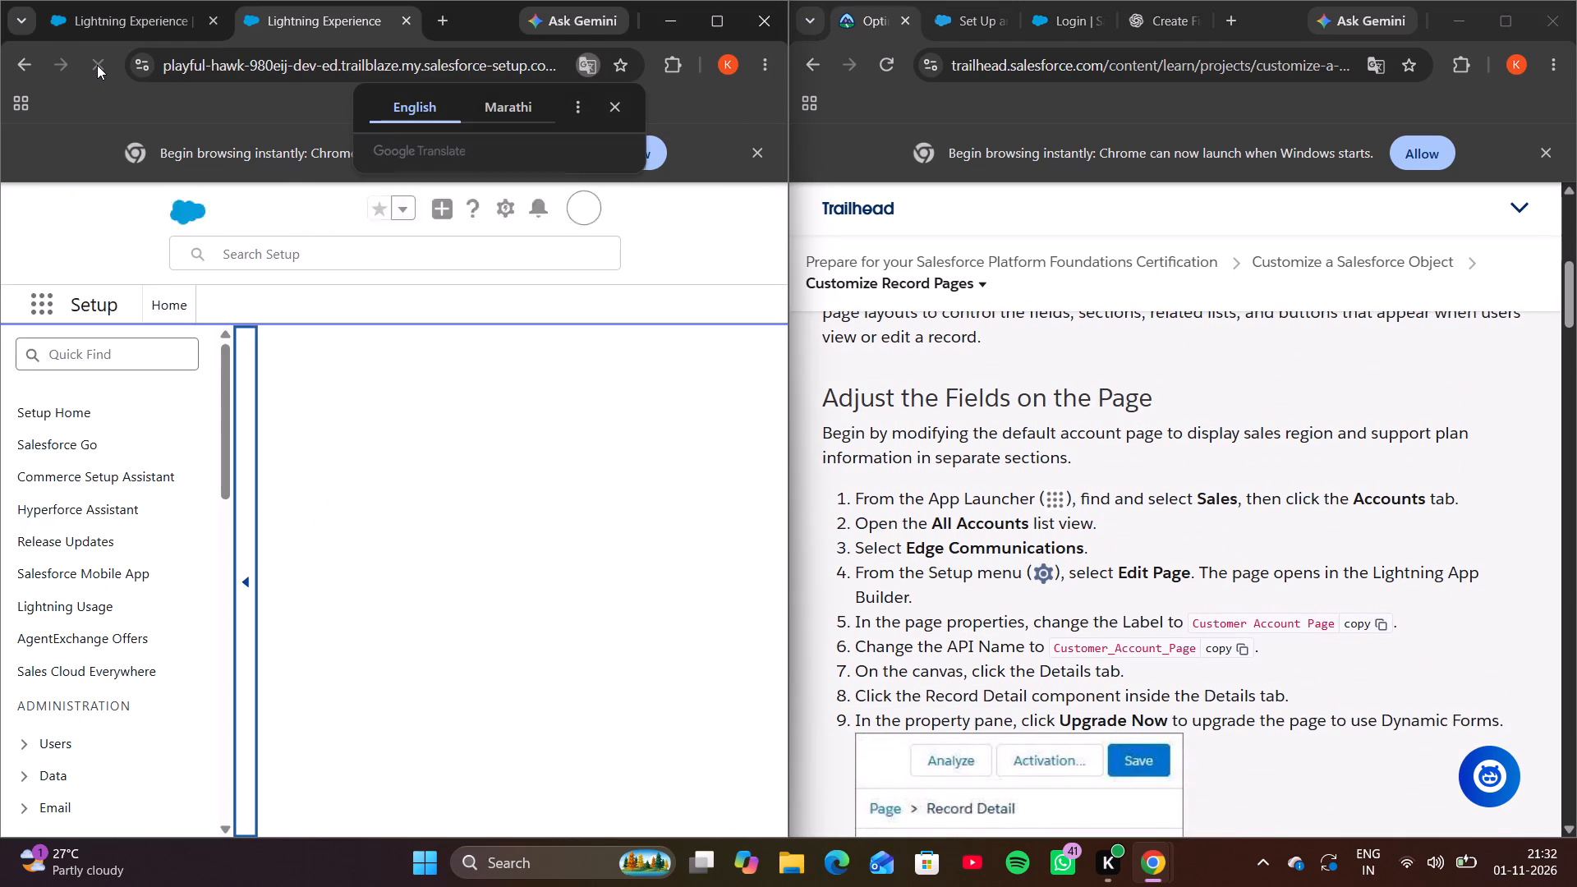
{"action": "left_click", "coordinate": [1369, 620]}
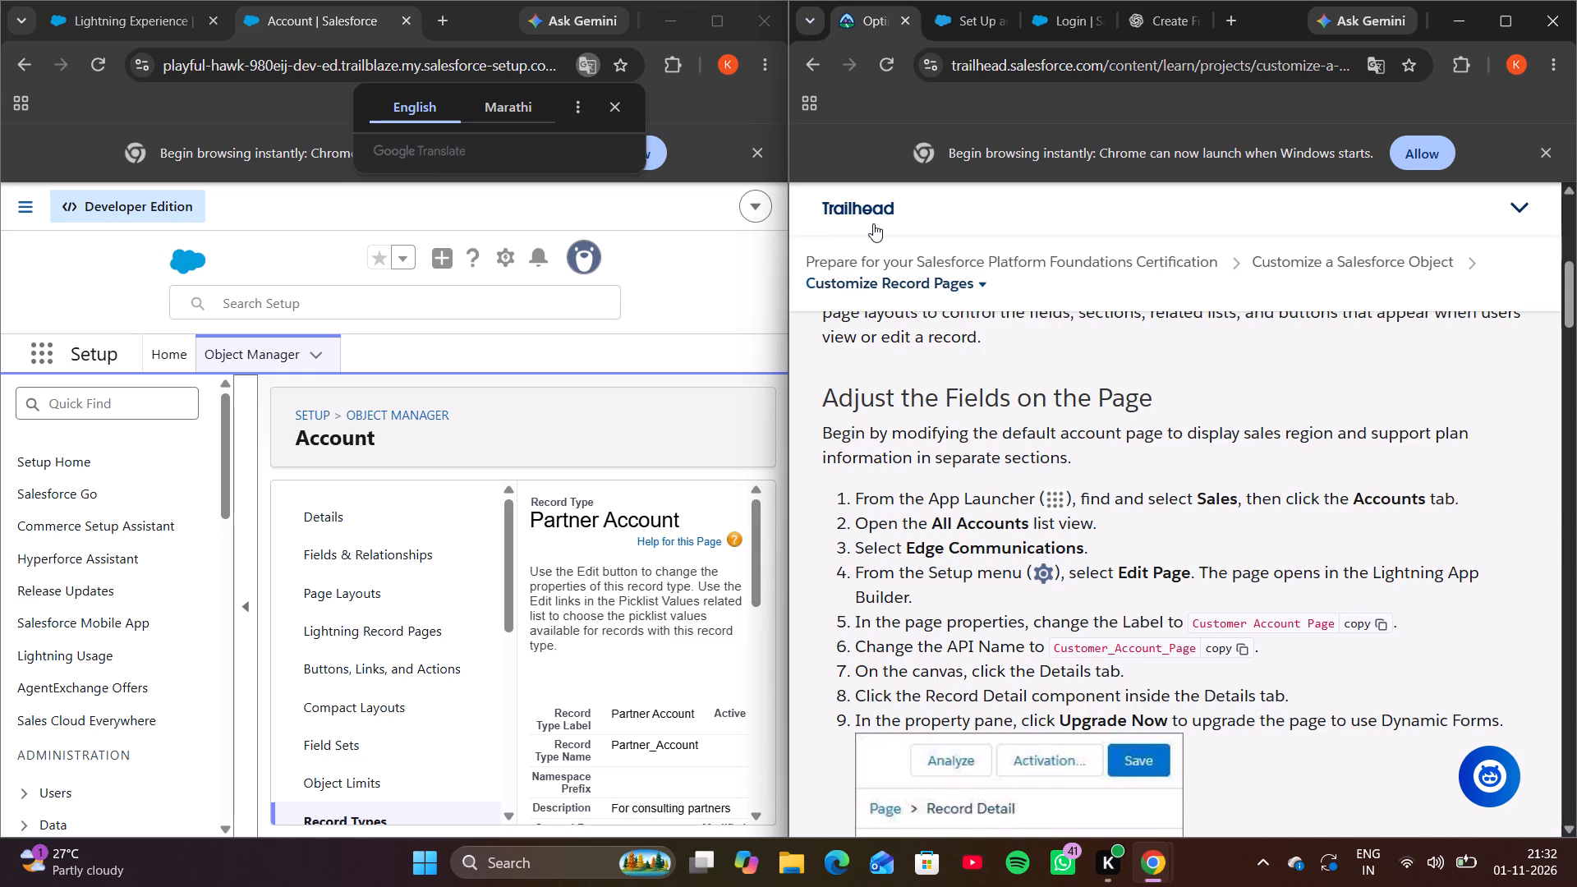
Switch the playground from Playground Starter to the Sales app and close the Guidance Center.
{"action": "left_click", "coordinate": [159, 22]}
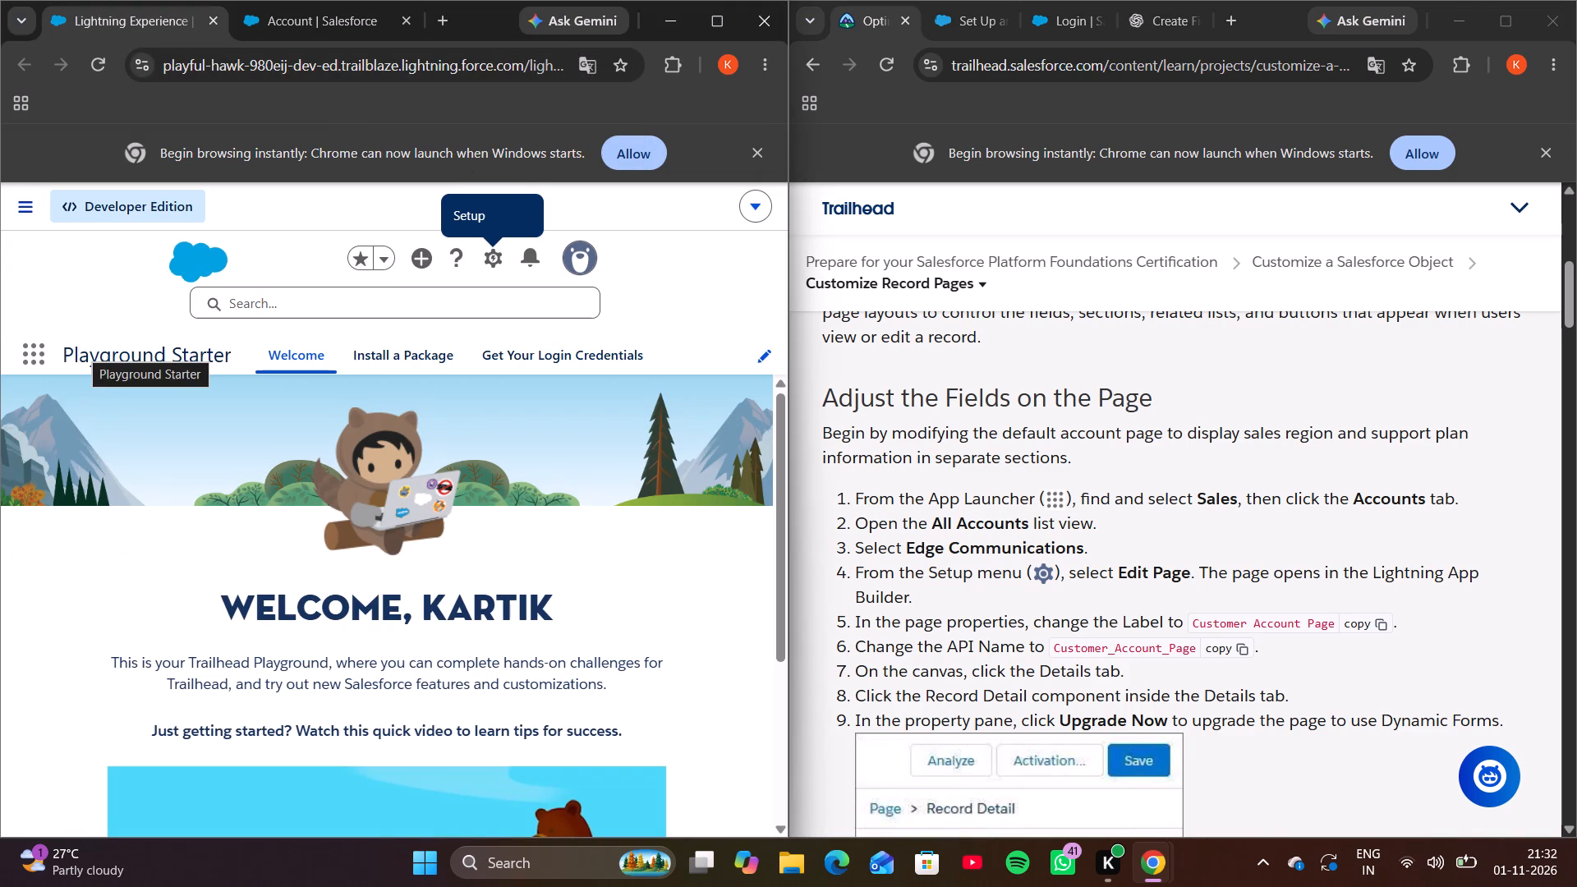
{"action": "left_click", "coordinate": [47, 360]}
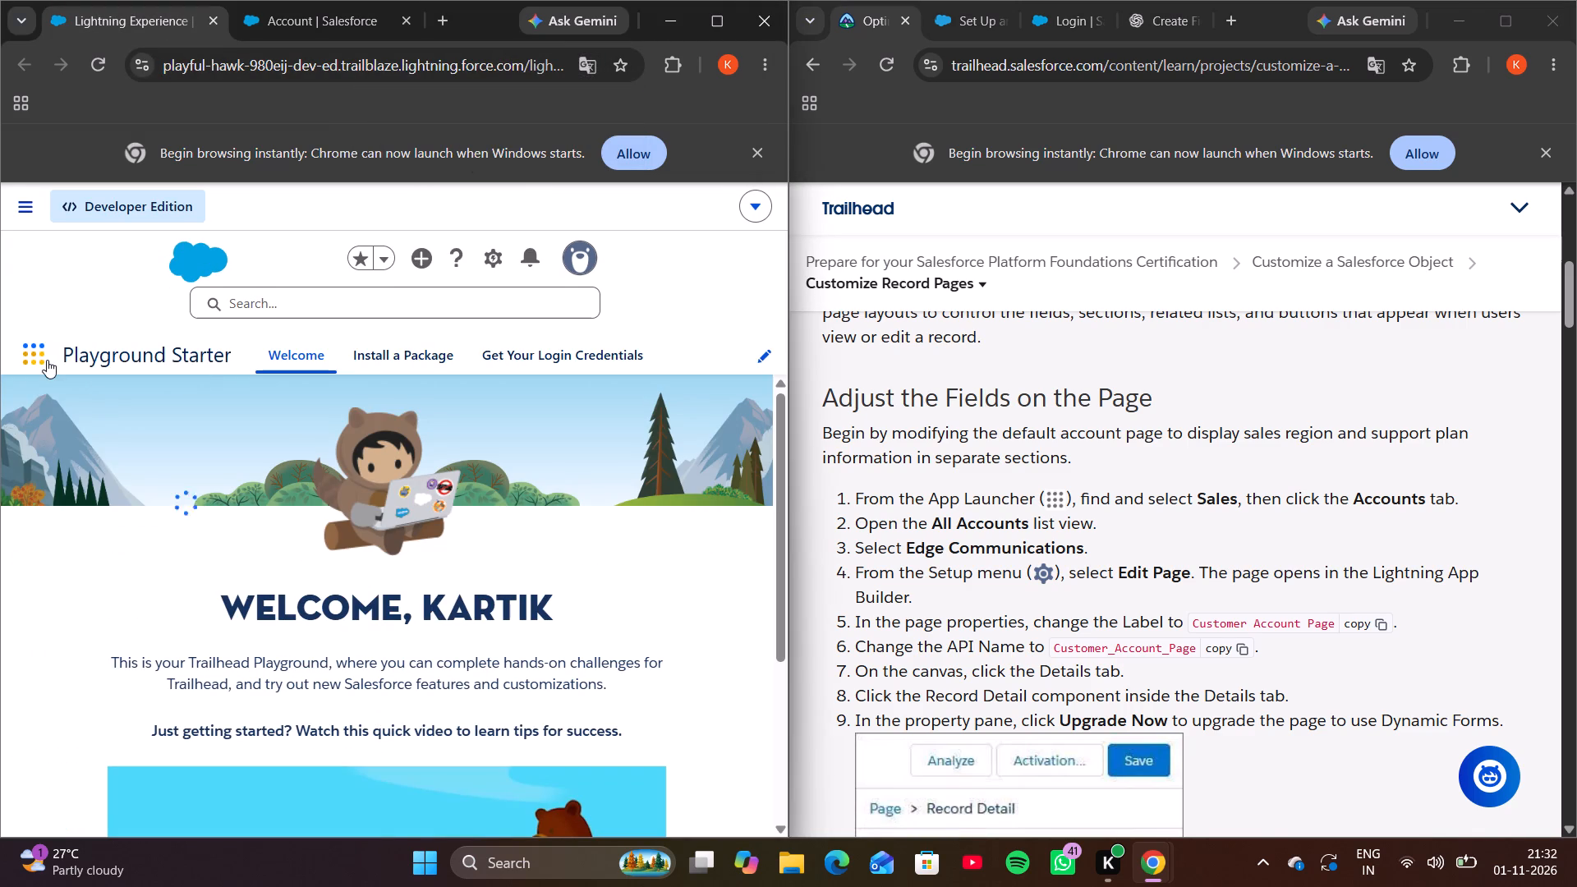
{"action": "type", "text": "sa"}
{"action": "left_click", "coordinate": [73, 548]}
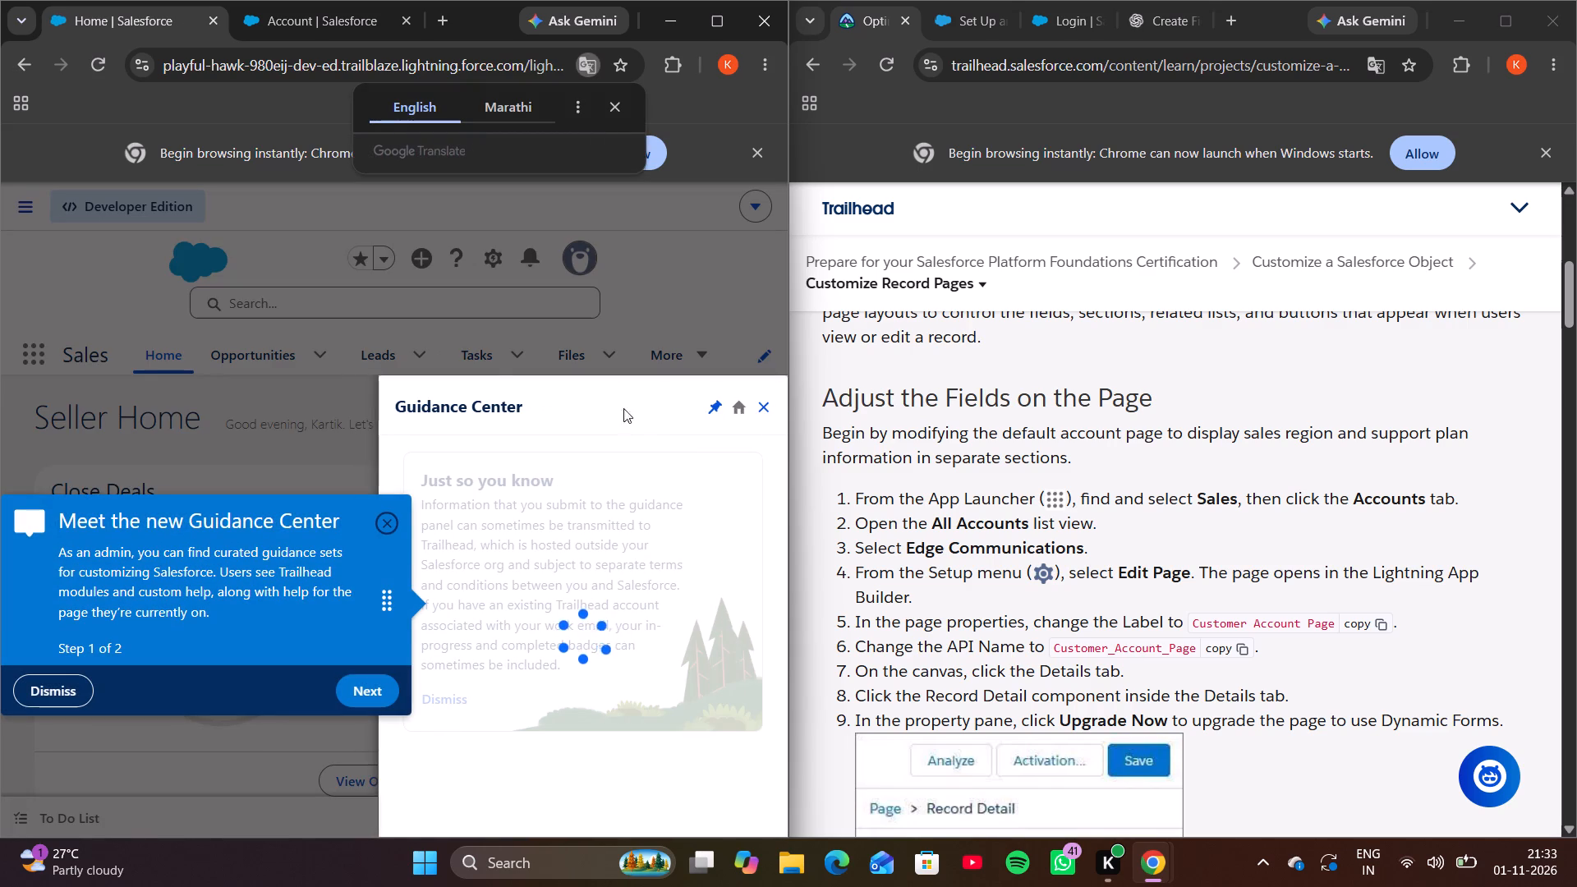
{"action": "left_click", "coordinate": [769, 406]}
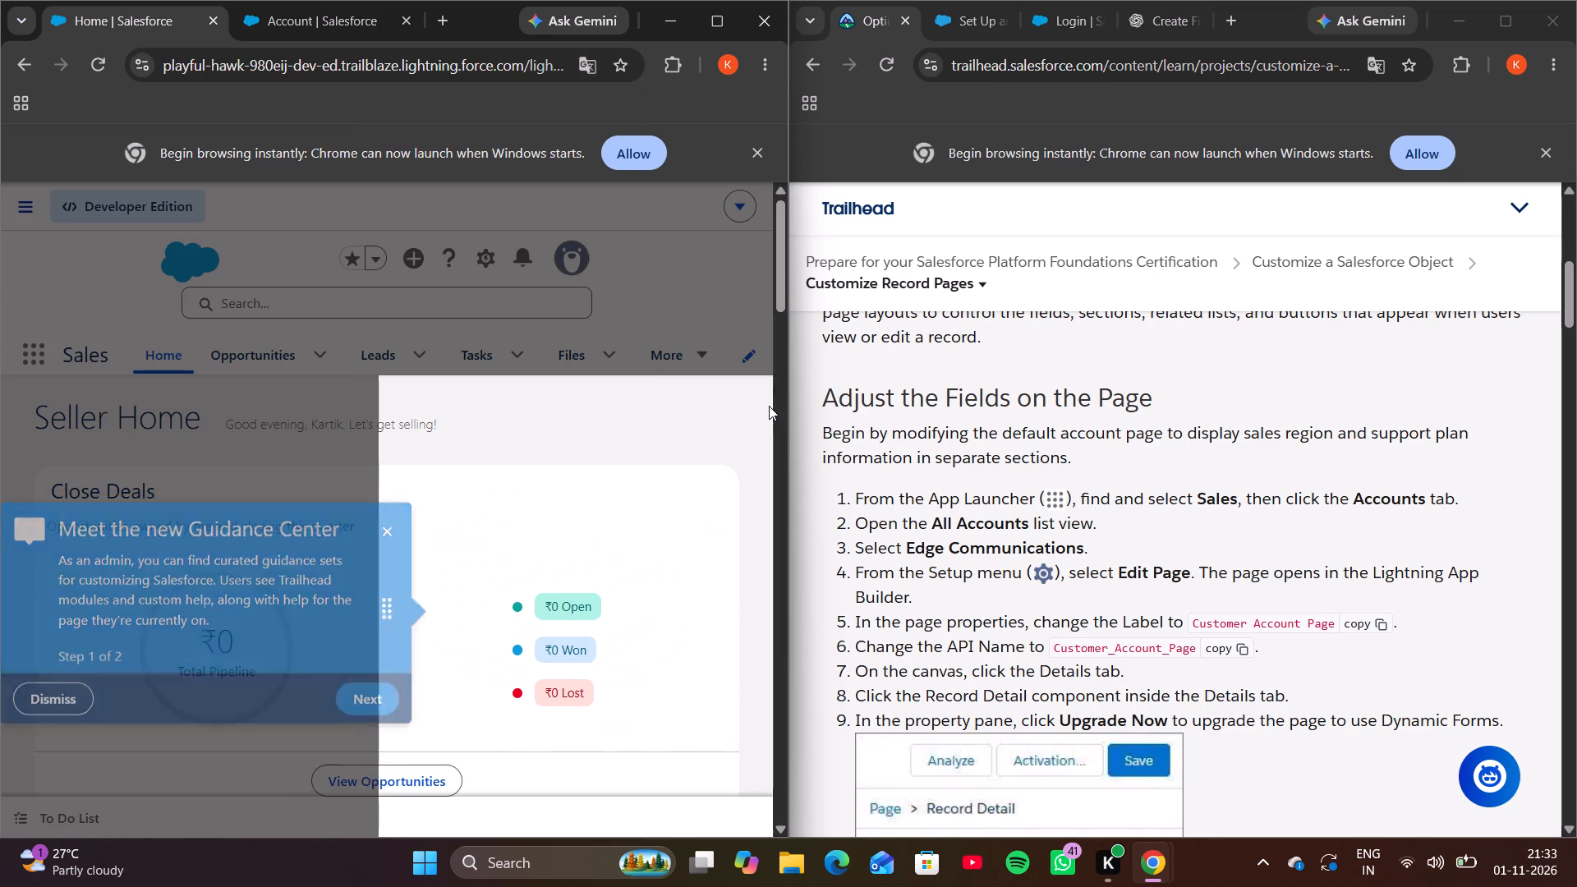
{"action": "scroll", "coordinate": [559, 363], "scroll_direction": "left", "scroll_amount": 1}
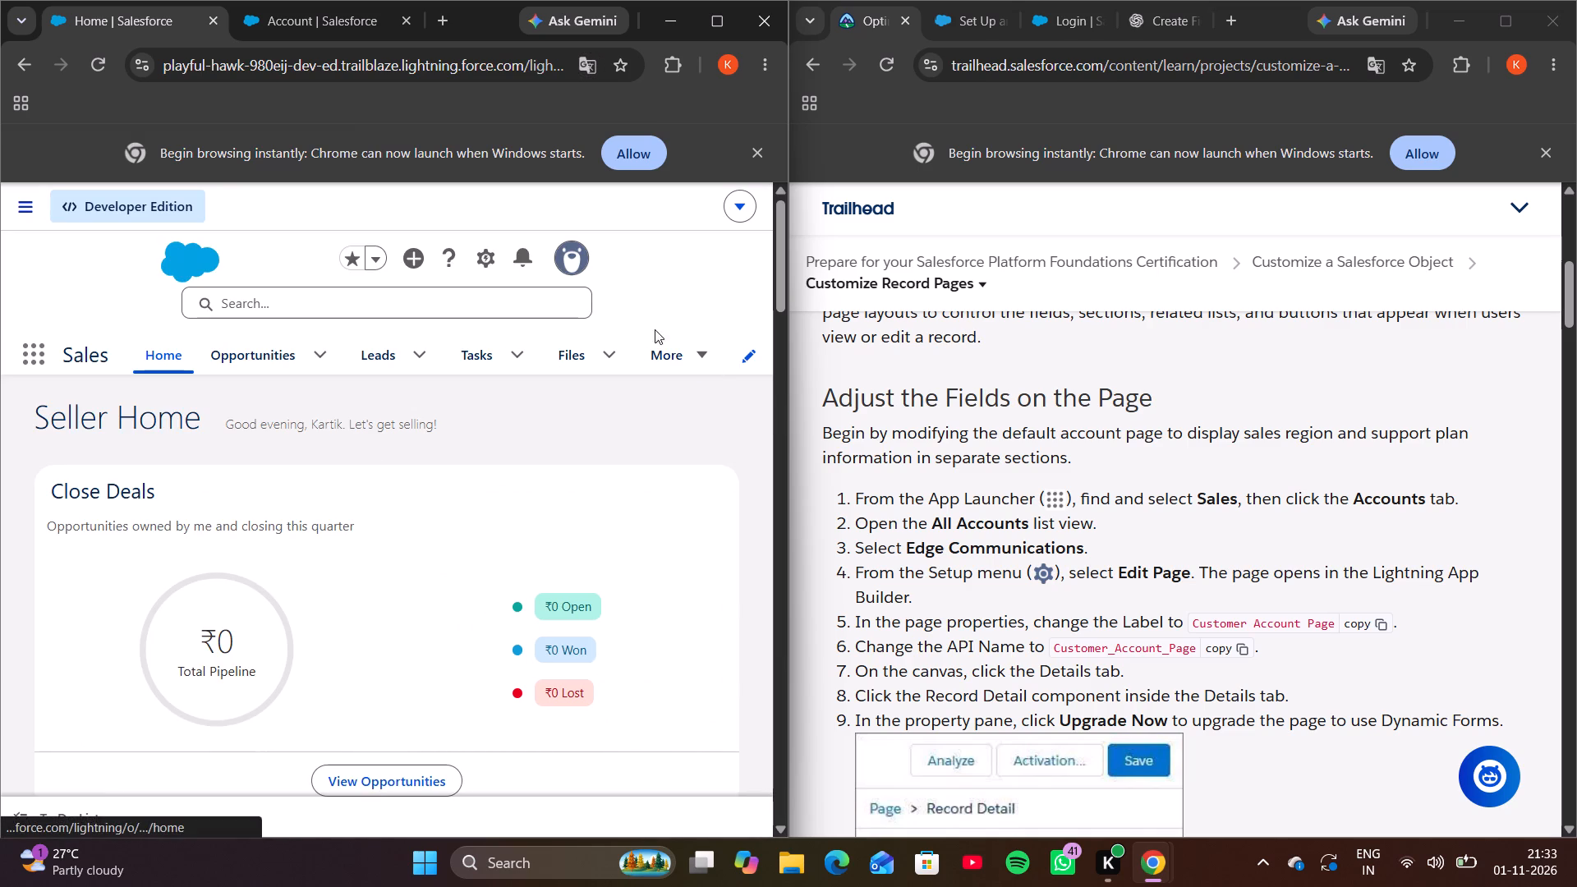
Maximize the playground window, show the All Accounts list view and open the Edge Communications account.
{"action": "left_click", "coordinate": [720, 11]}
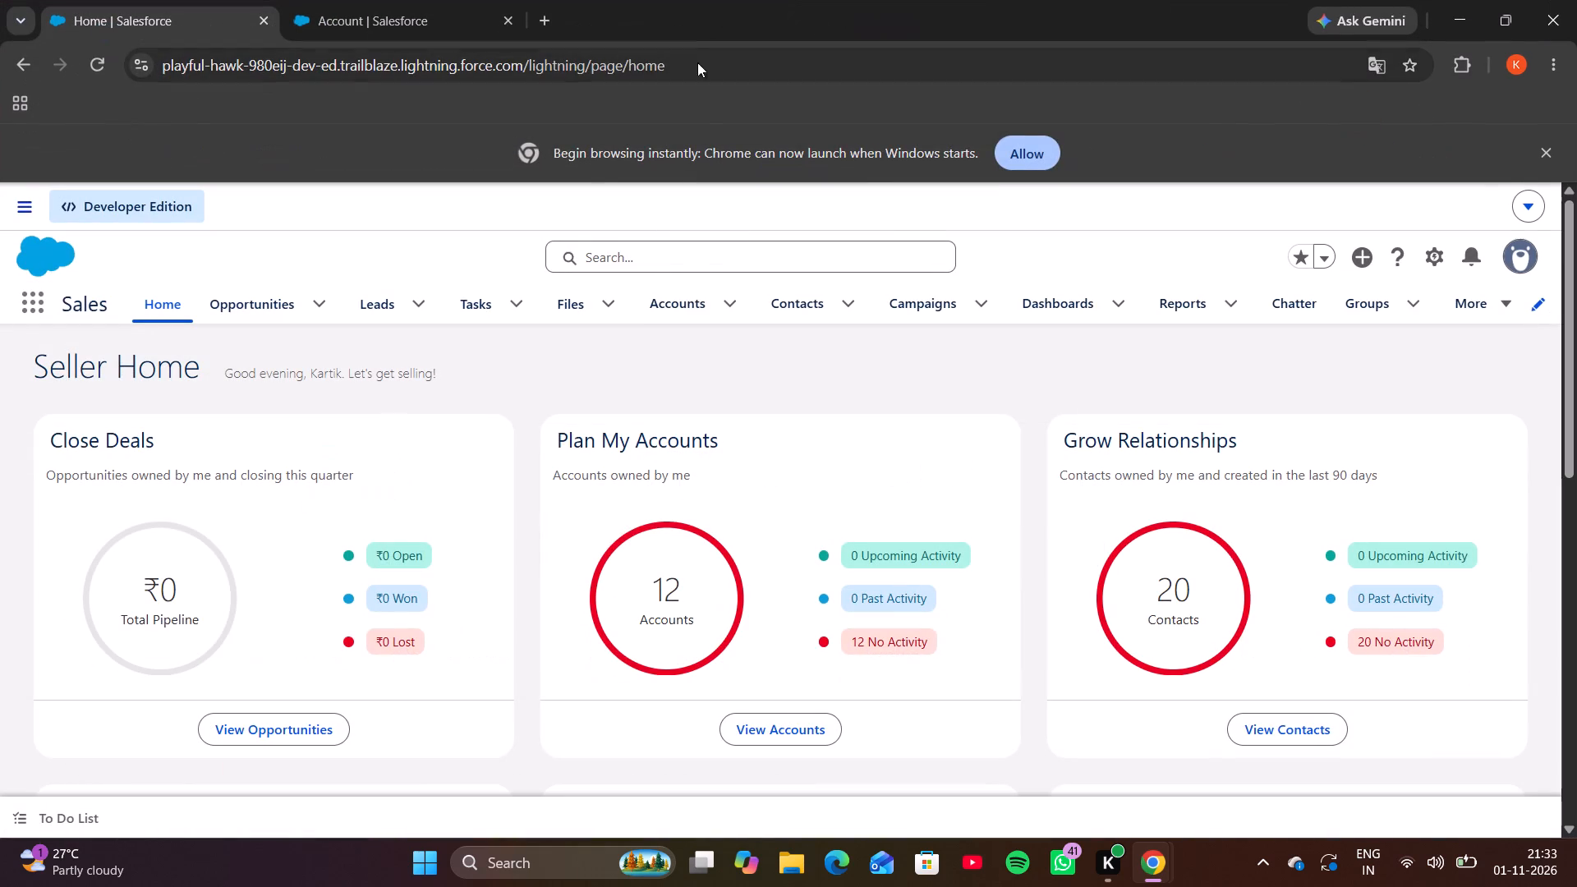
{"action": "left_click", "coordinate": [697, 286]}
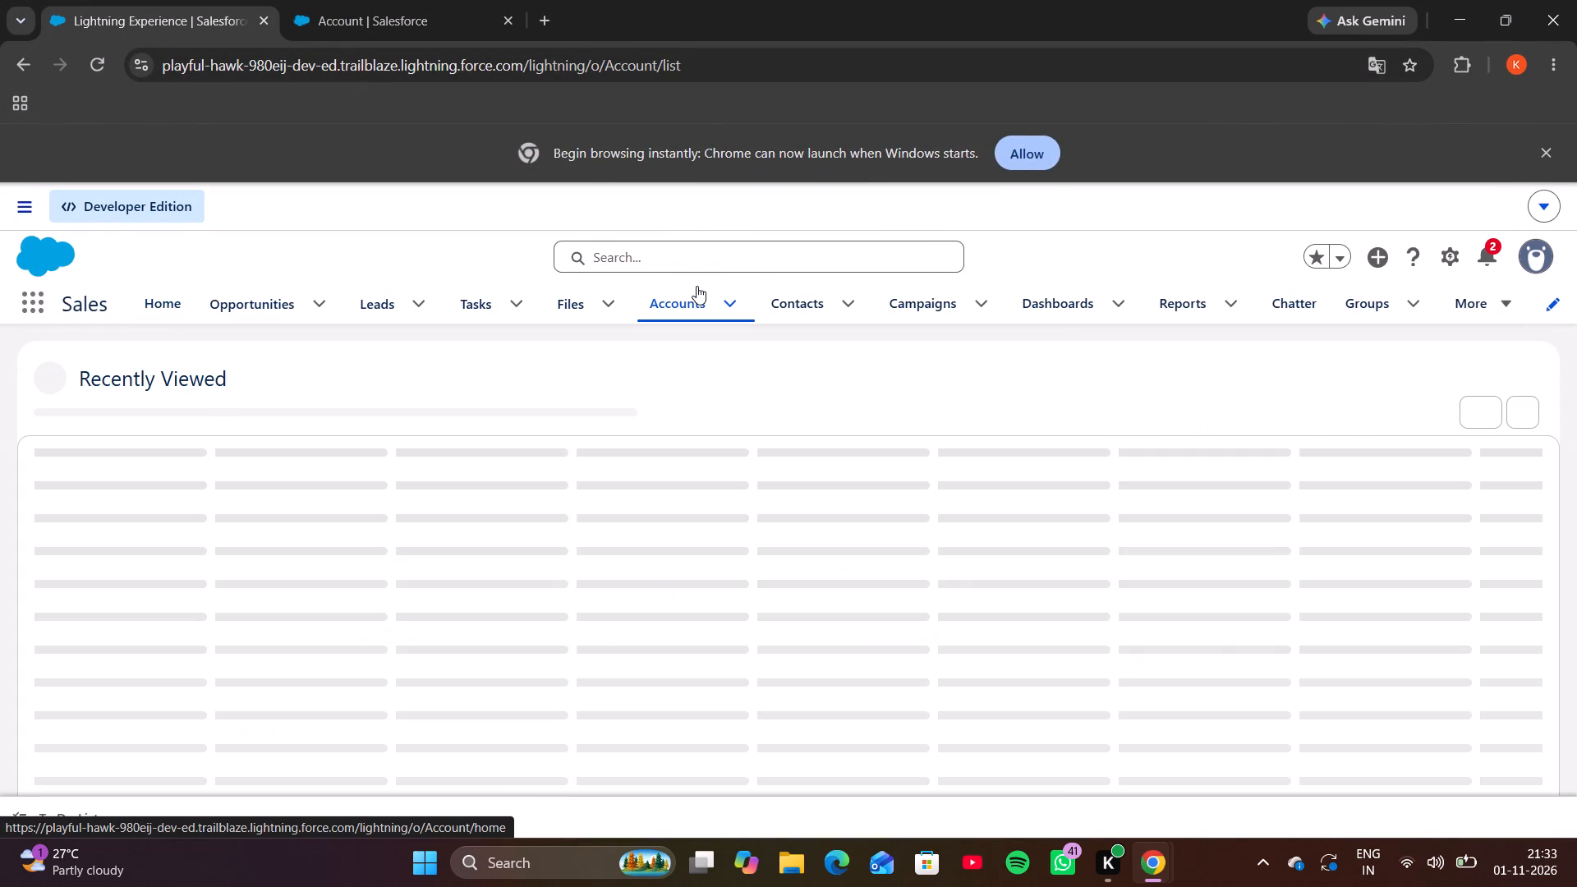
{"action": "left_click", "coordinate": [308, 393]}
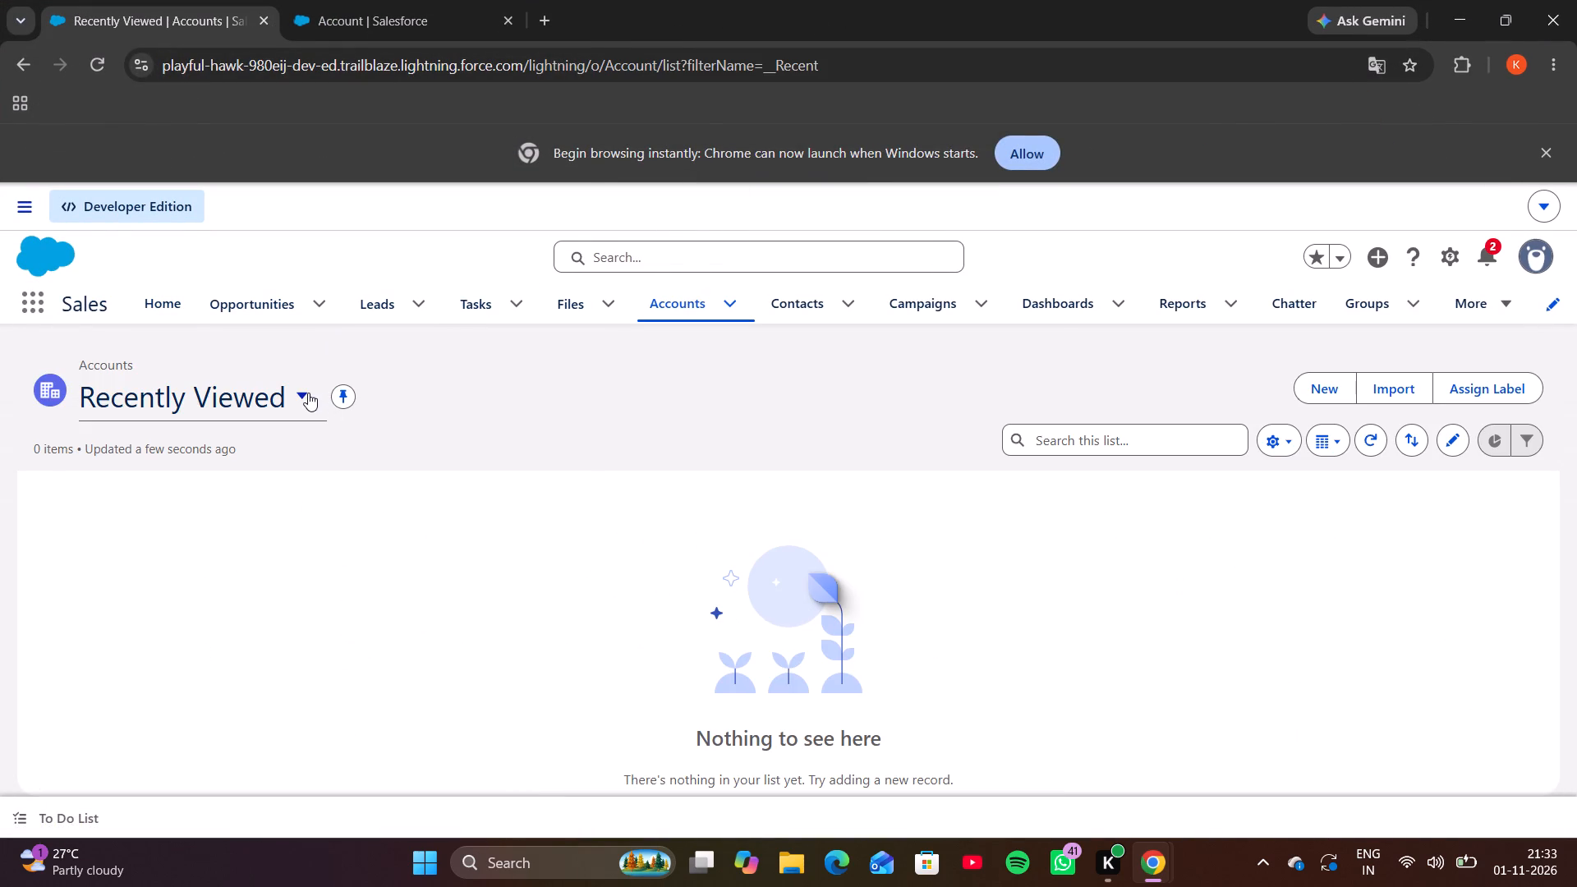
{"action": "scroll", "coordinate": [255, 531], "scroll_direction": "up", "scroll_amount": 2}
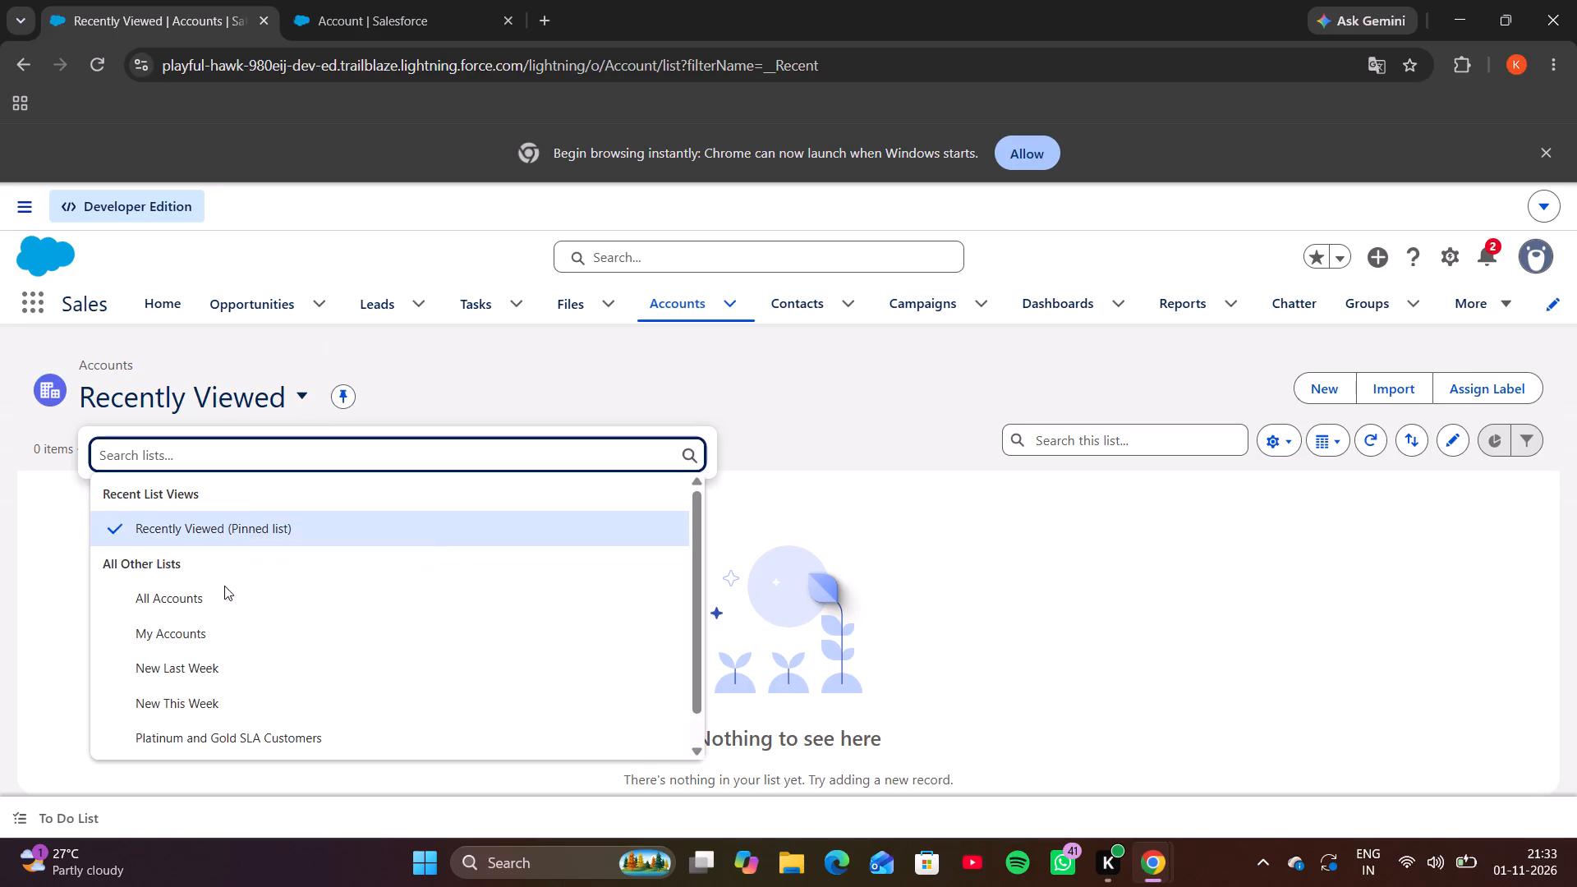
{"action": "left_click", "coordinate": [215, 602]}
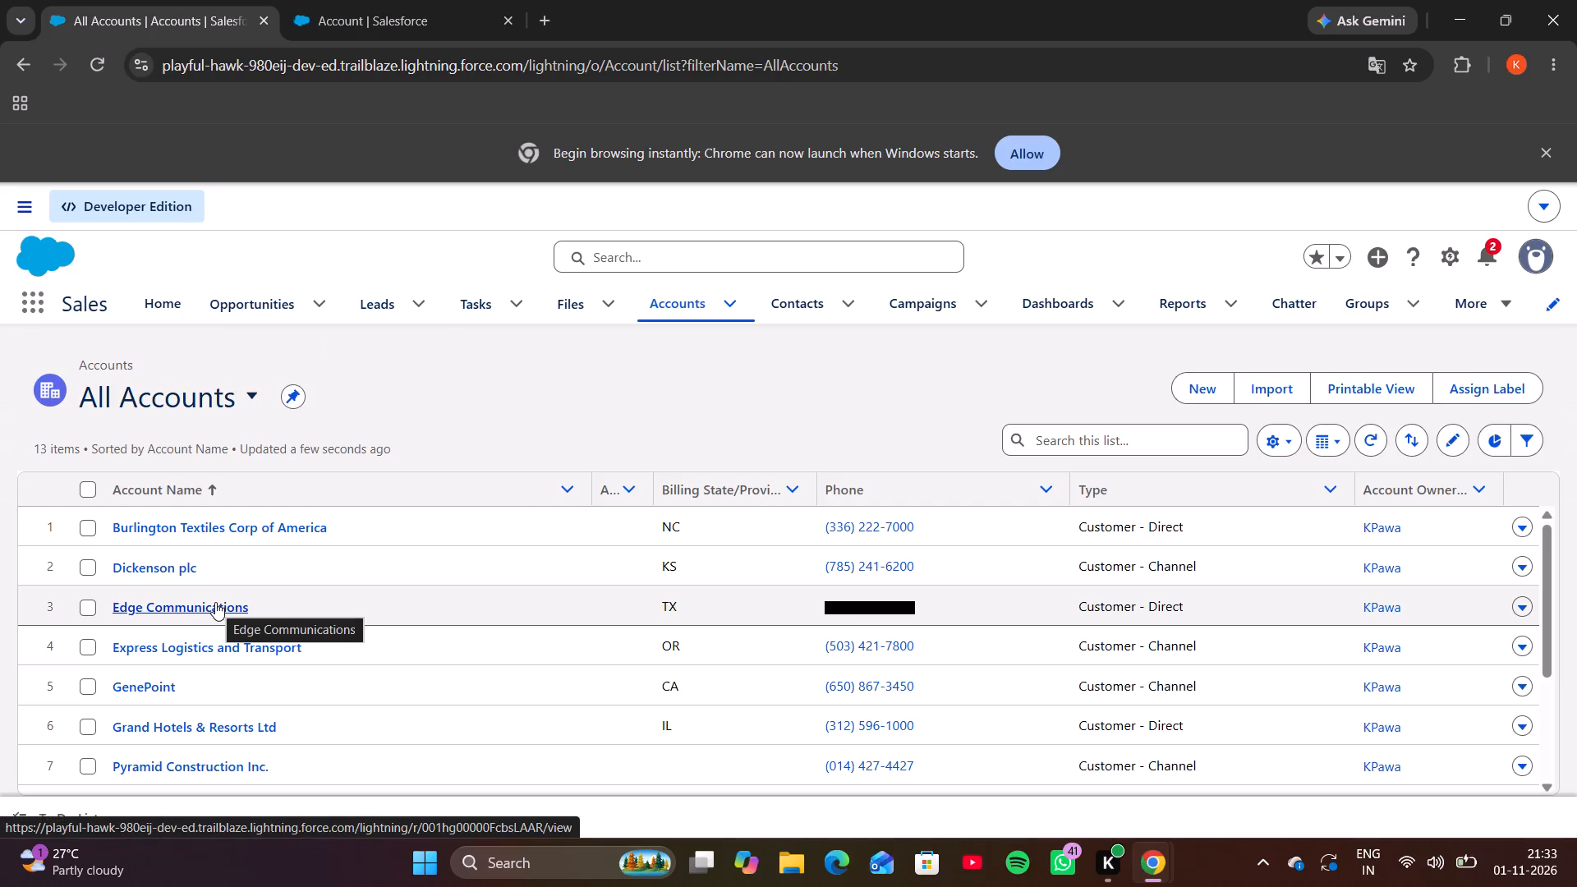
{"action": "left_click", "coordinate": [215, 602]}
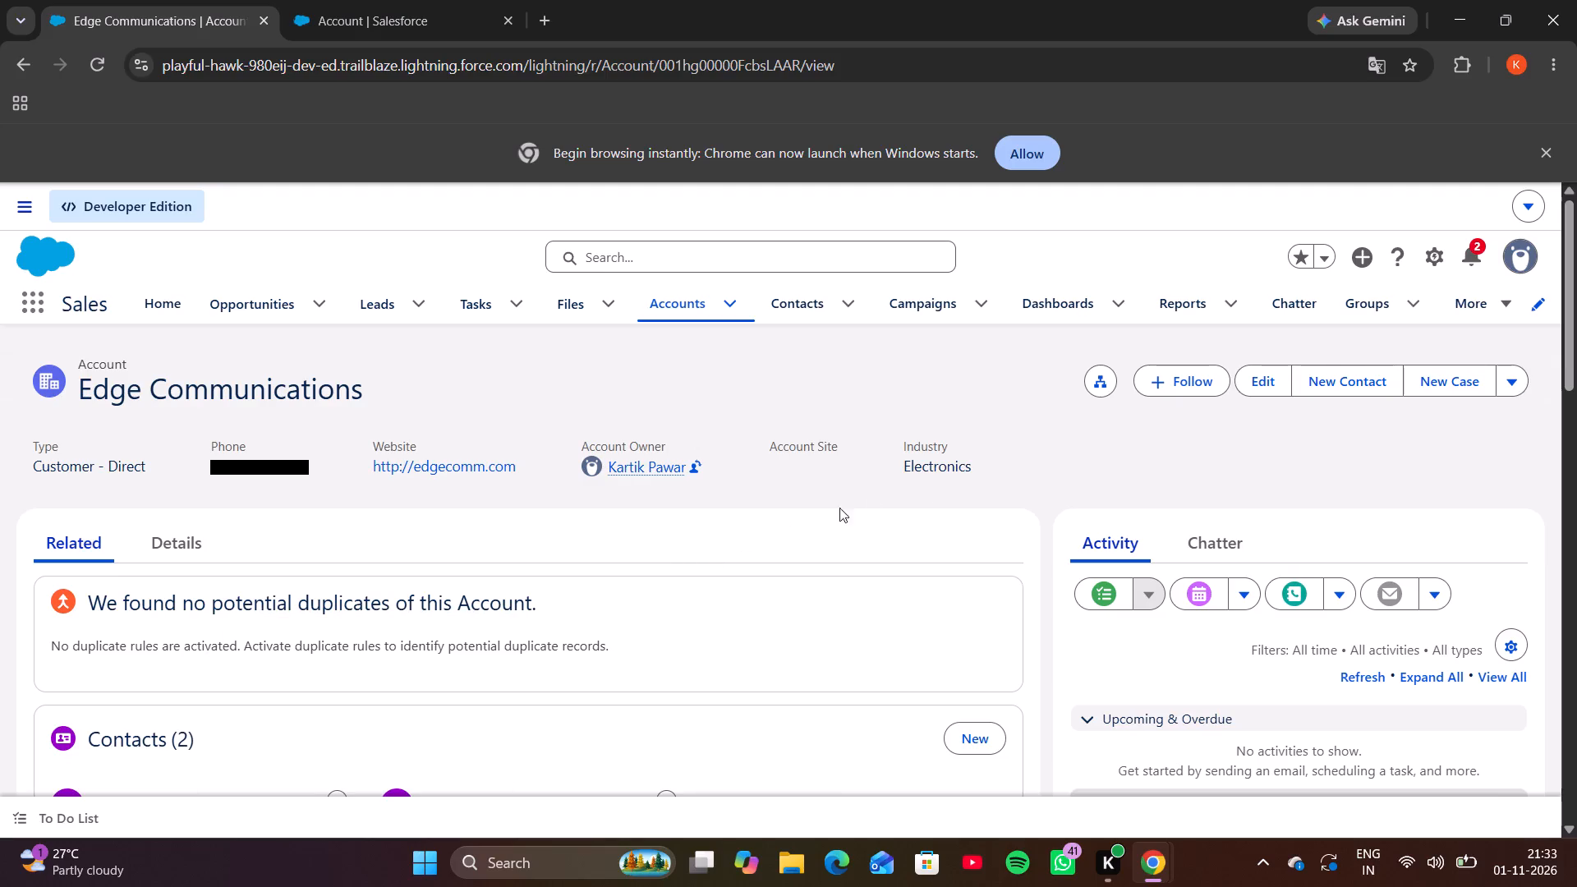
Open the Edge Communications account page for editing in the Lightning App Builder.
{"action": "left_click", "coordinate": [1421, 264]}
{"action": "left_click", "coordinate": [1425, 264]}
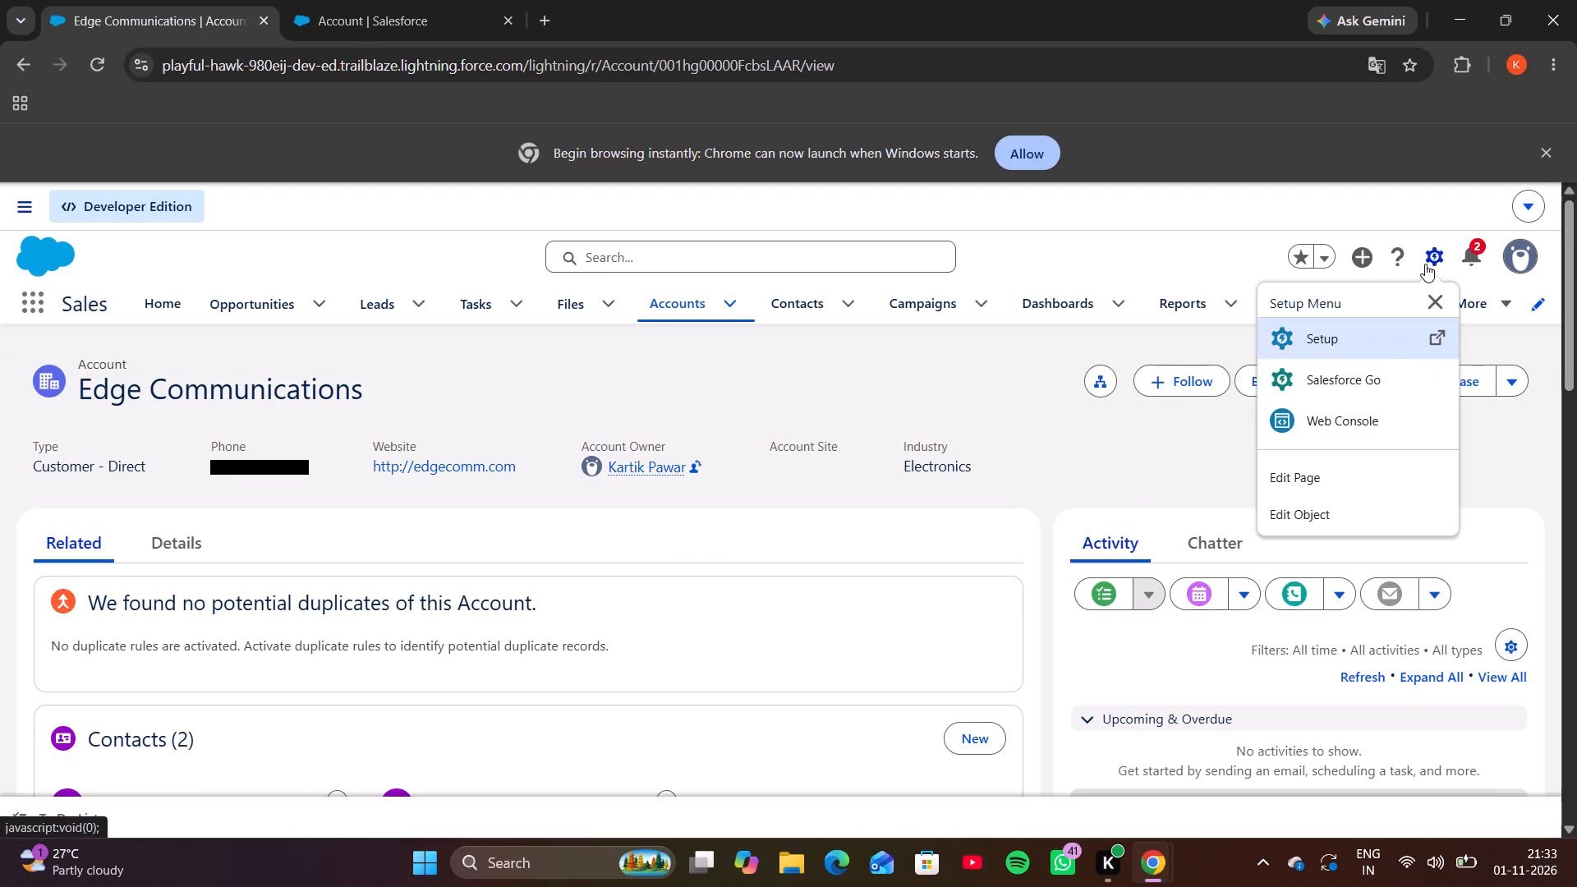
{"action": "left_click", "coordinate": [1339, 471]}
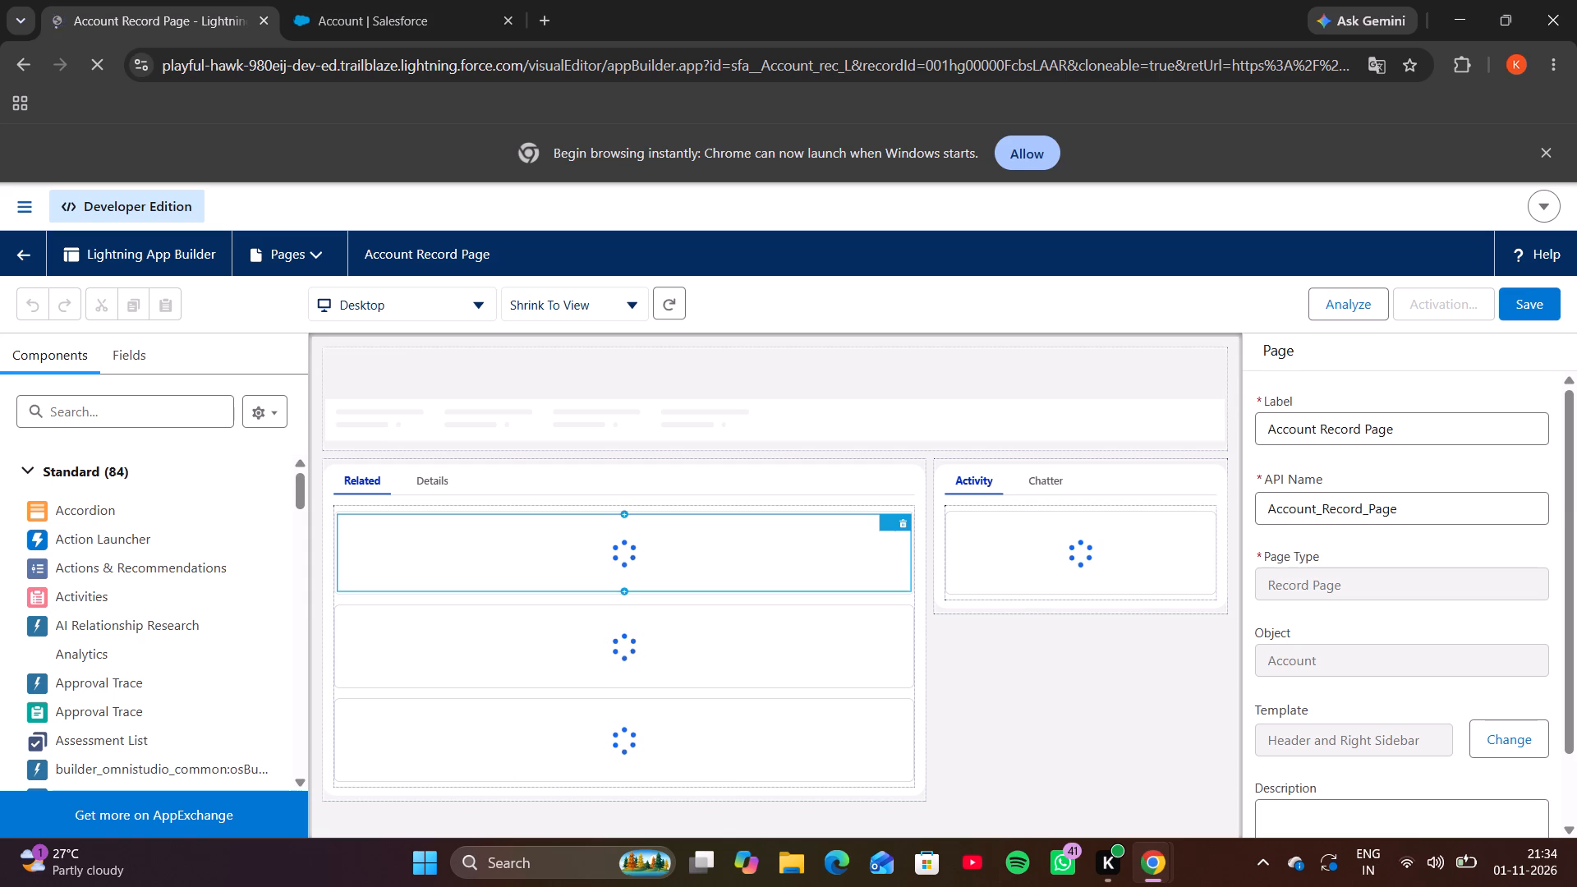
Check the Wi-Fi connection and rescan the available networks while the Account Record Page loads in the Lightning App Builder.
{"action": "scroll", "coordinate": [755, 544], "scroll_direction": "down", "scroll_amount": 2}
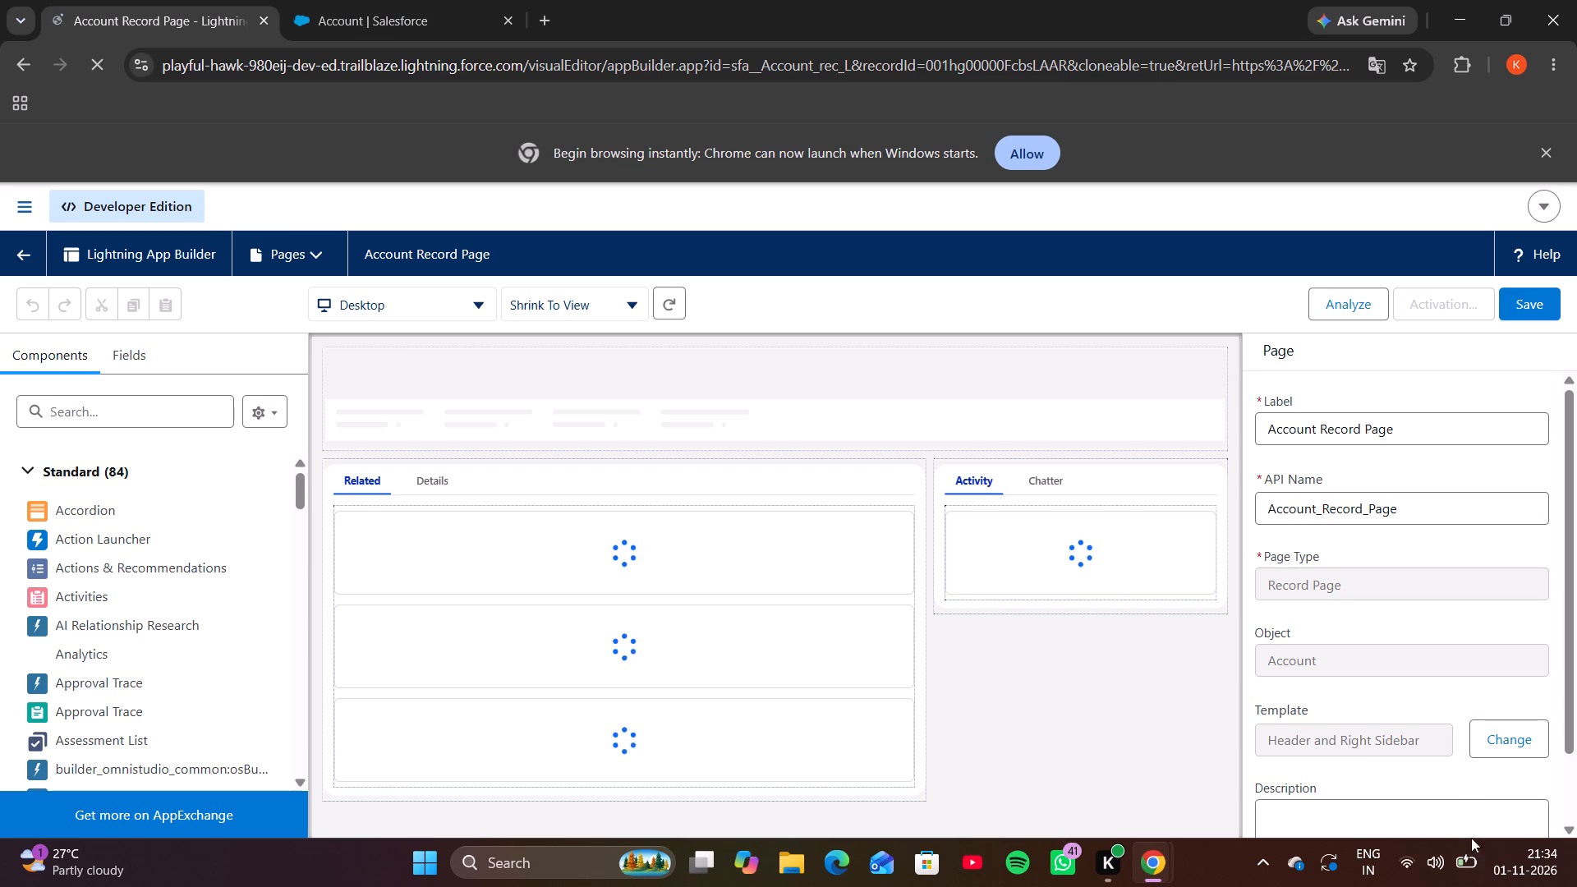
{"action": "left_click", "coordinate": [1404, 862]}
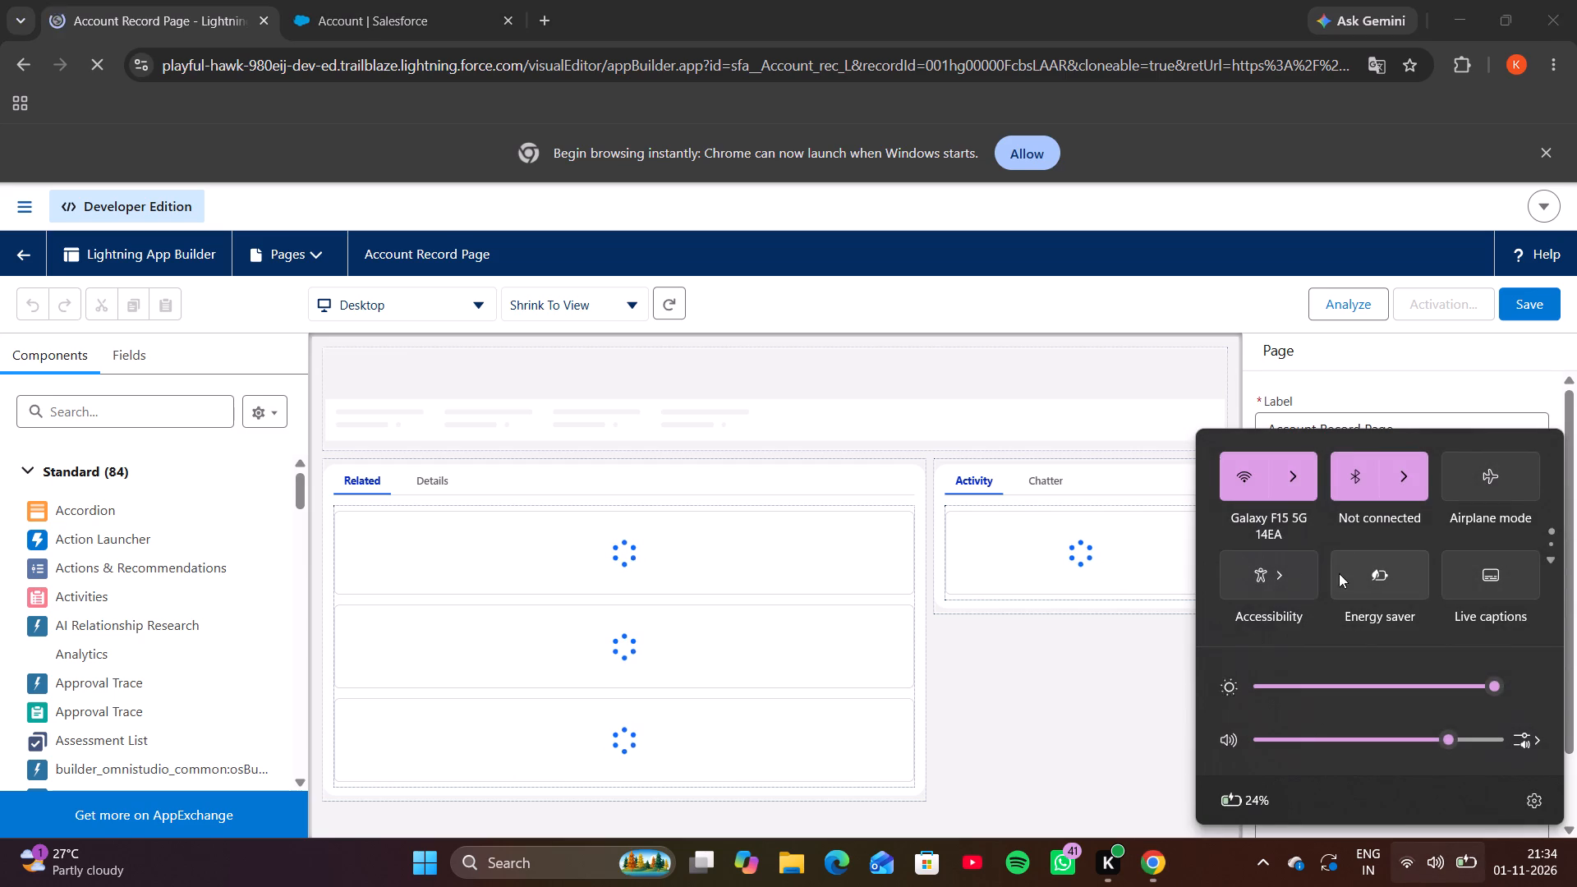
{"action": "left_click", "coordinate": [1303, 483]}
{"action": "scroll", "coordinate": [1300, 558], "scroll_direction": "up", "scroll_amount": 2}
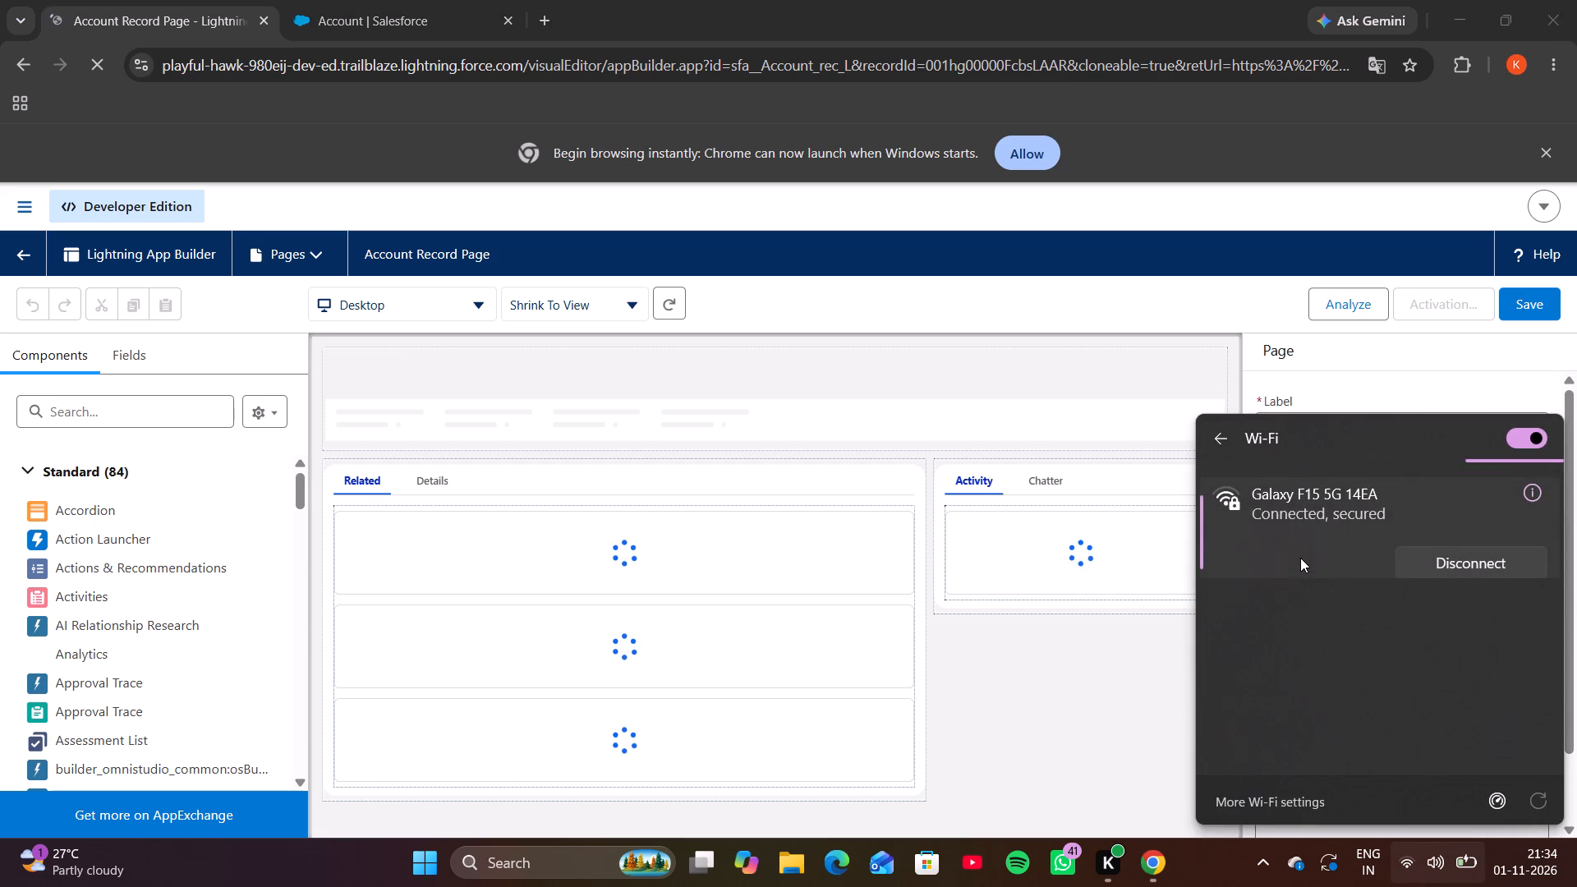
{"action": "scroll", "coordinate": [1300, 558], "scroll_direction": "up", "scroll_amount": 5}
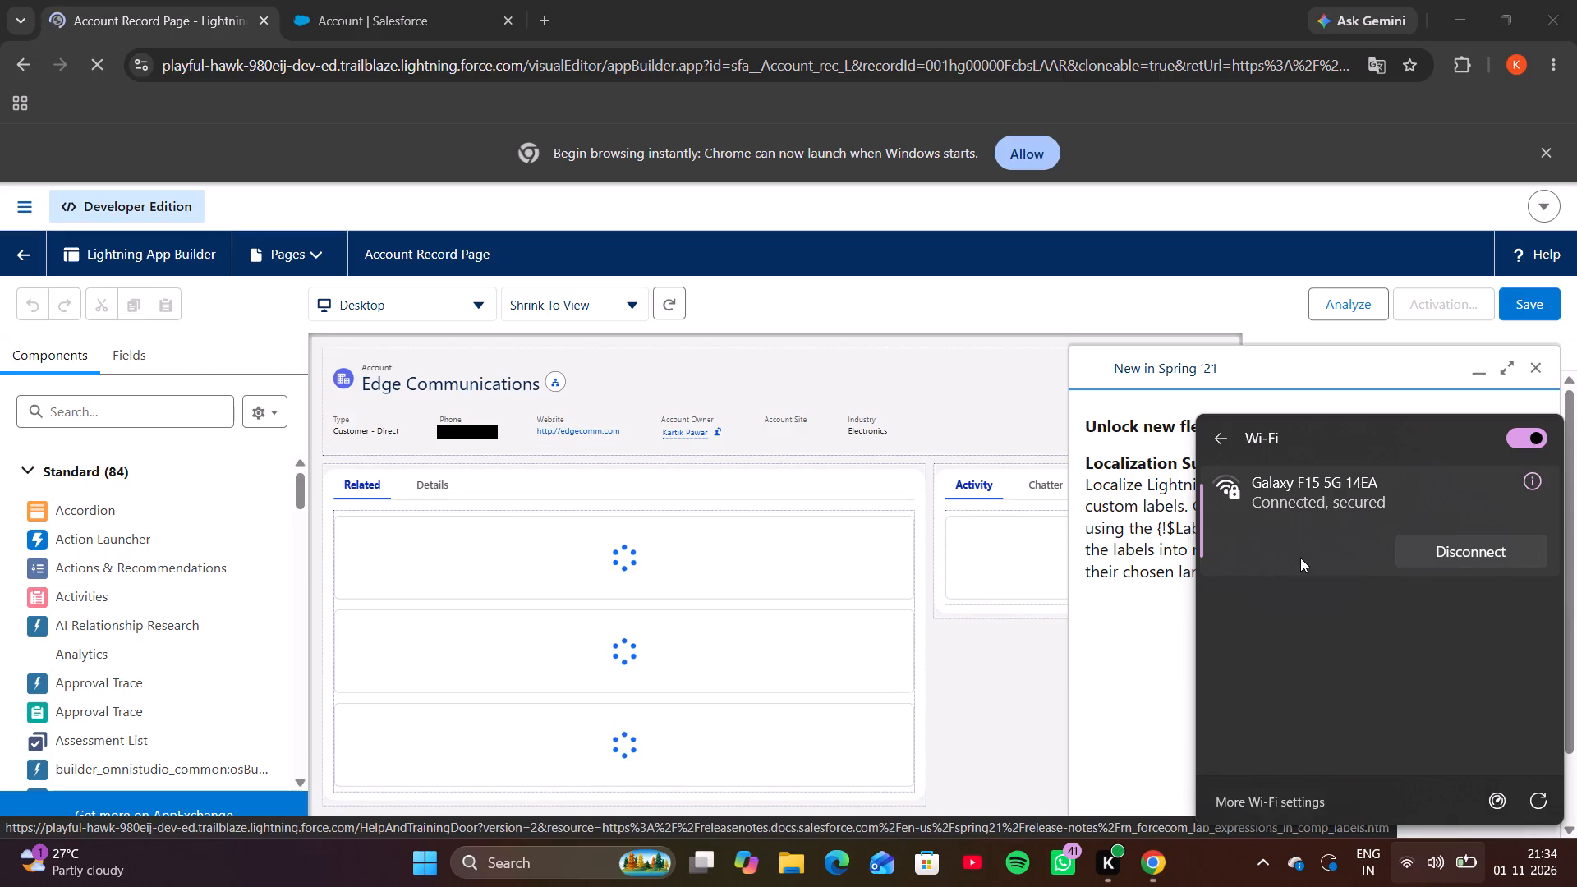
{"action": "scroll", "coordinate": [1305, 579], "scroll_direction": "up", "scroll_amount": 4}
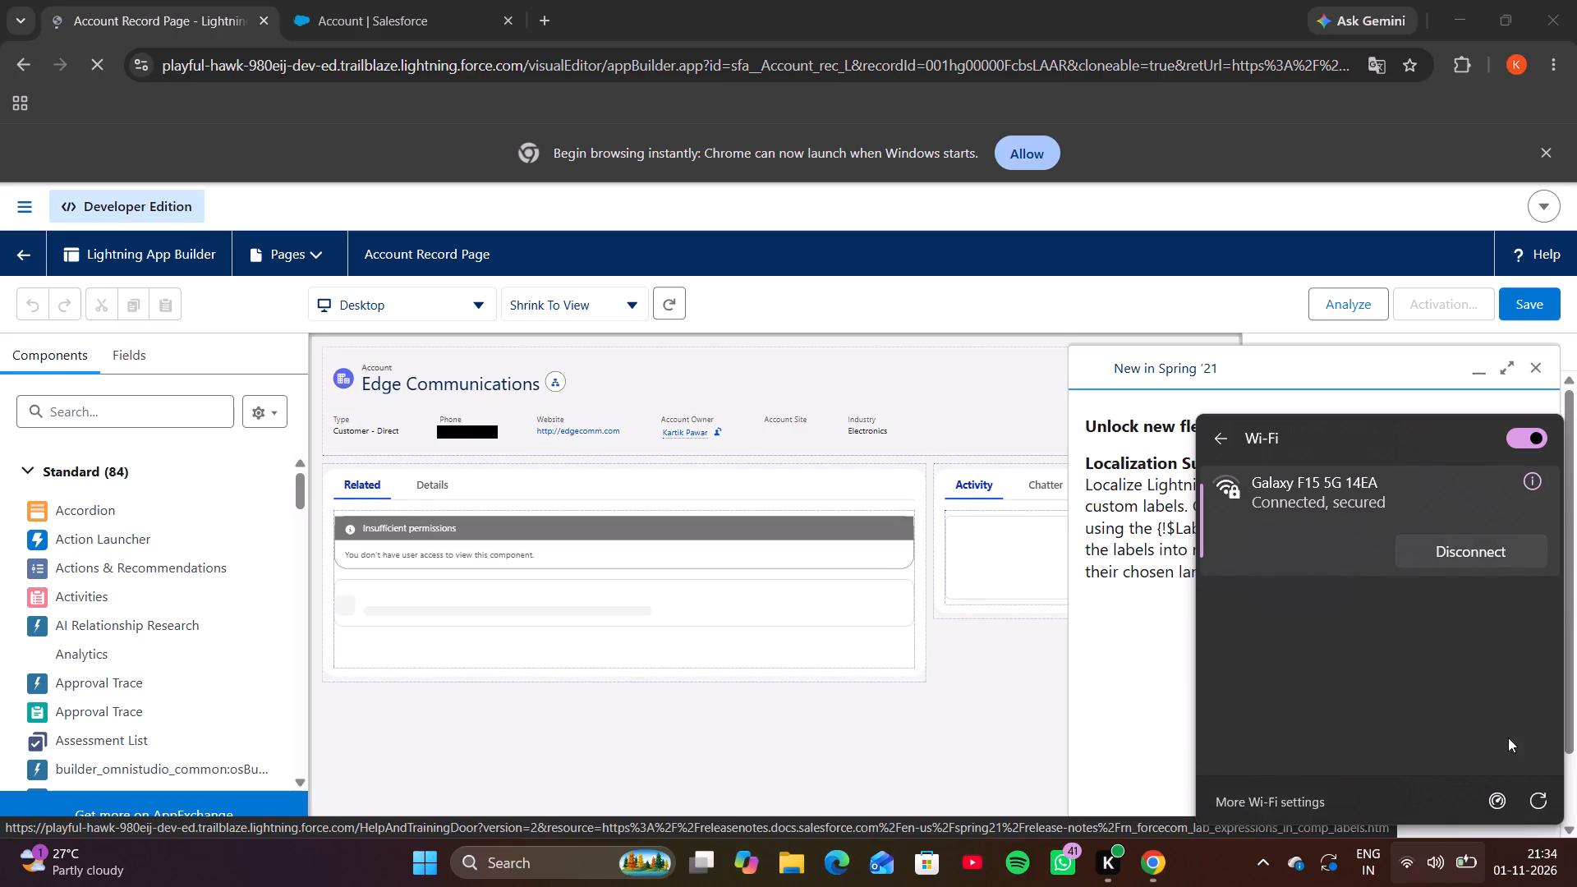
{"action": "left_click", "coordinate": [1540, 799]}
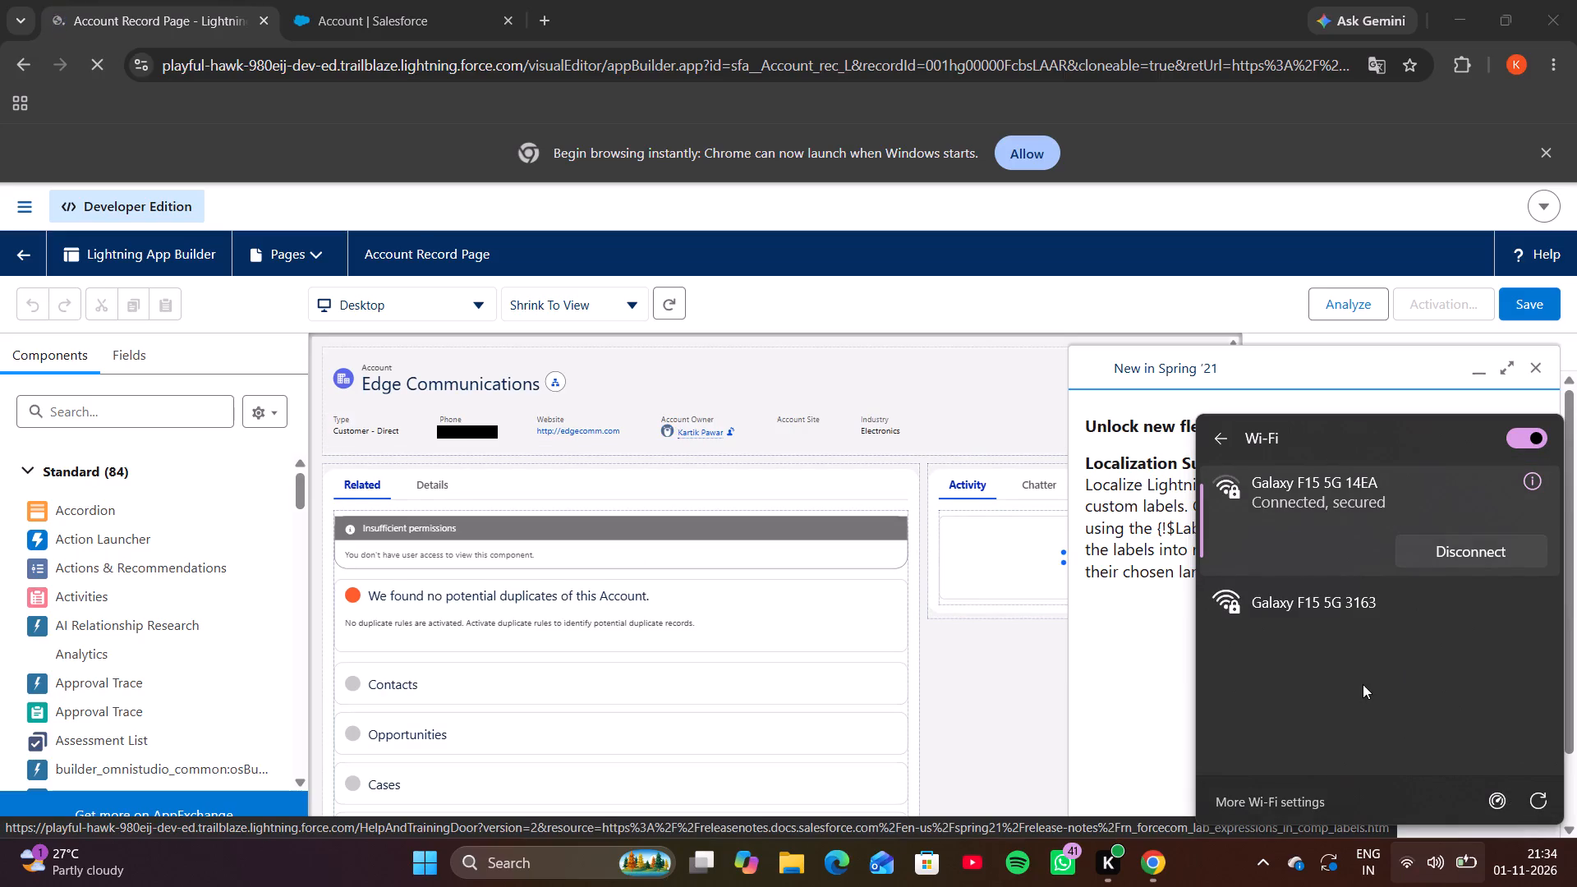
{"action": "left_click", "coordinate": [1561, 369]}
Close the New in Spring '21 pop-up and set the page's Label to the copied text Customer Account Page.
{"action": "left_click", "coordinate": [1542, 369]}
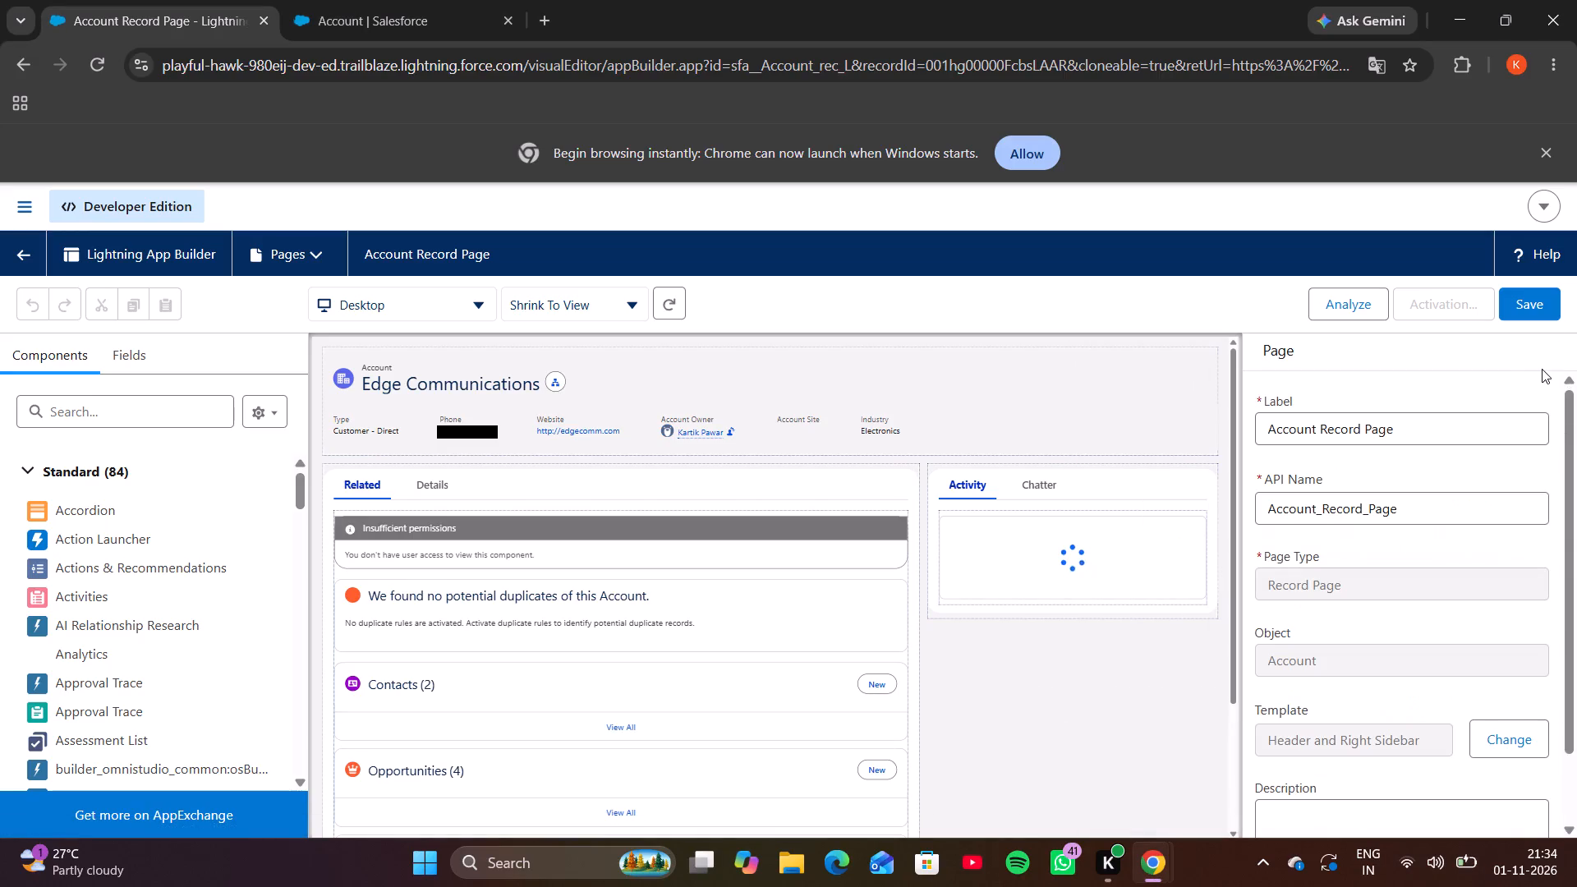
{"action": "double_click", "coordinate": [1429, 431]}
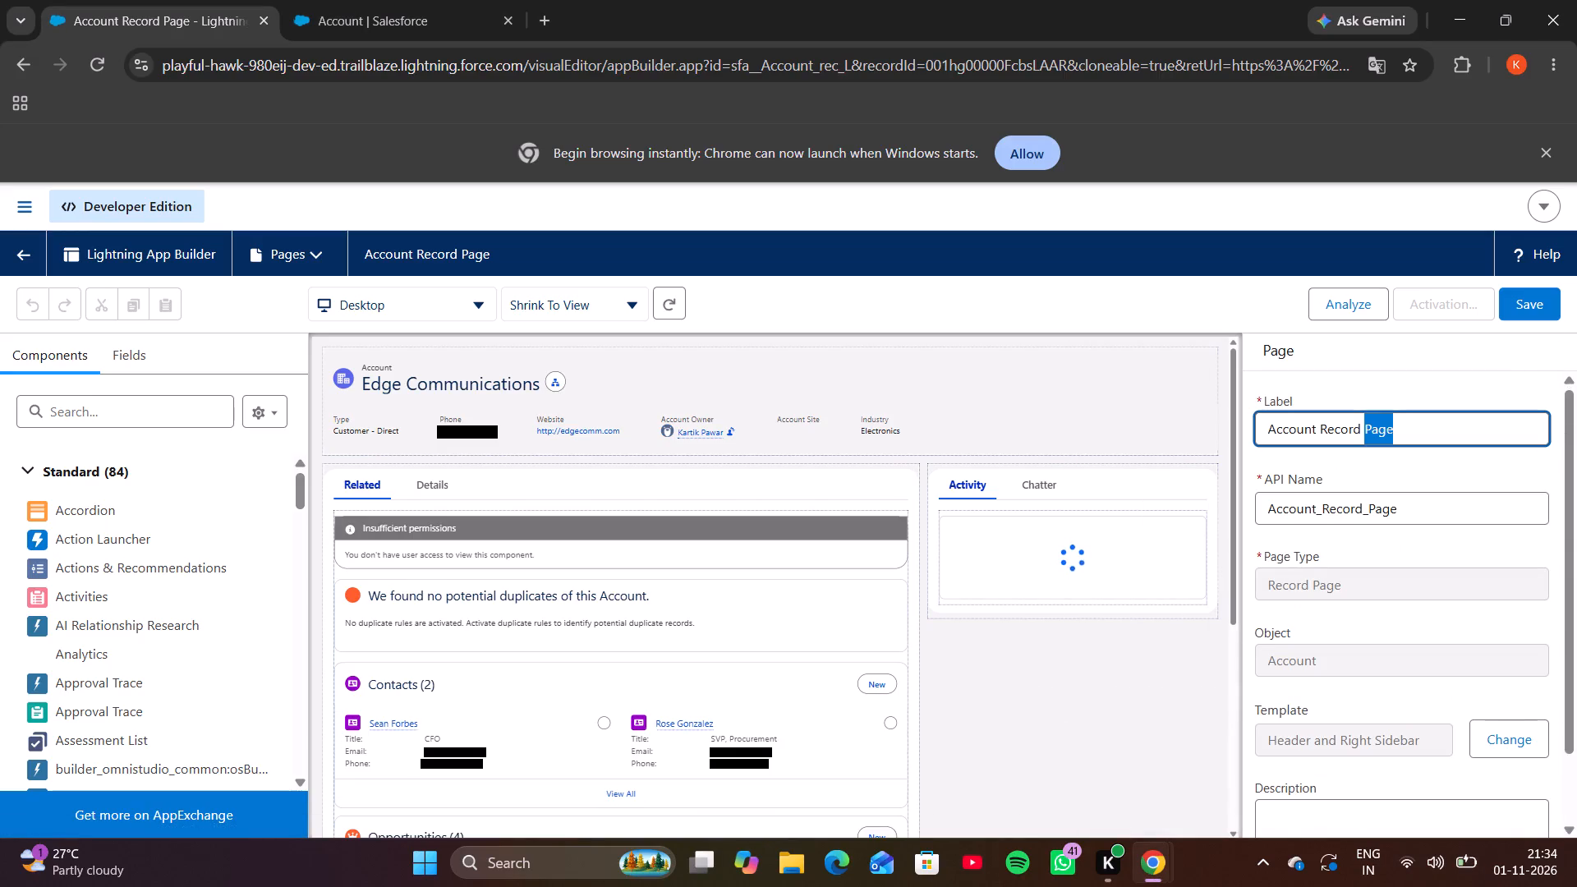
{"action": "key", "text": "ctrl+a"}
{"action": "key", "text": "ctrl+v"}
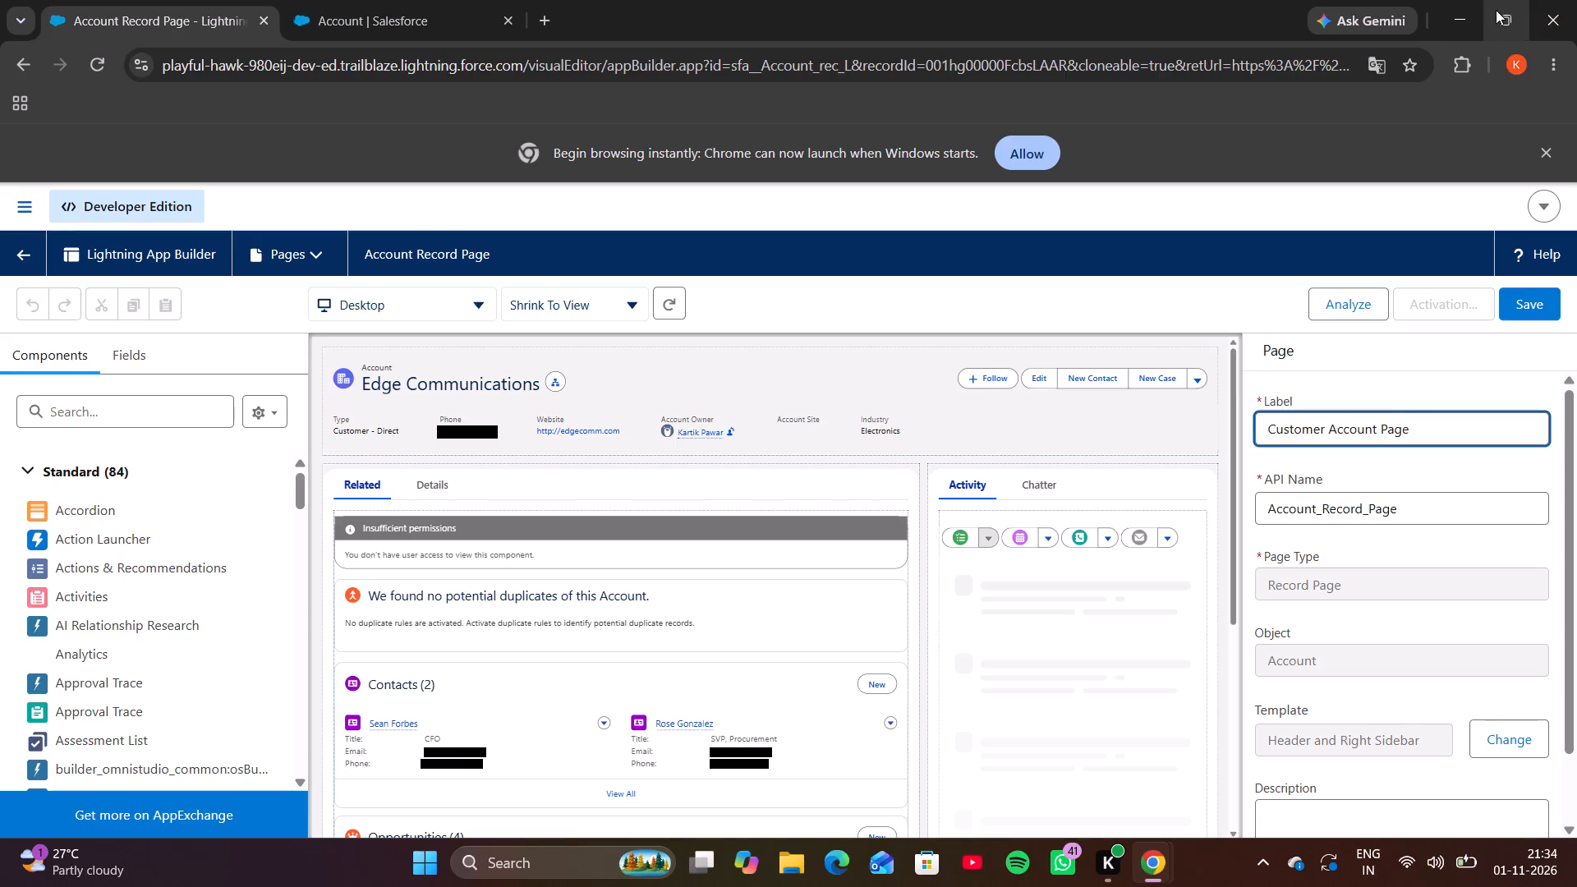
{"action": "left_click", "coordinate": [1375, 63]}
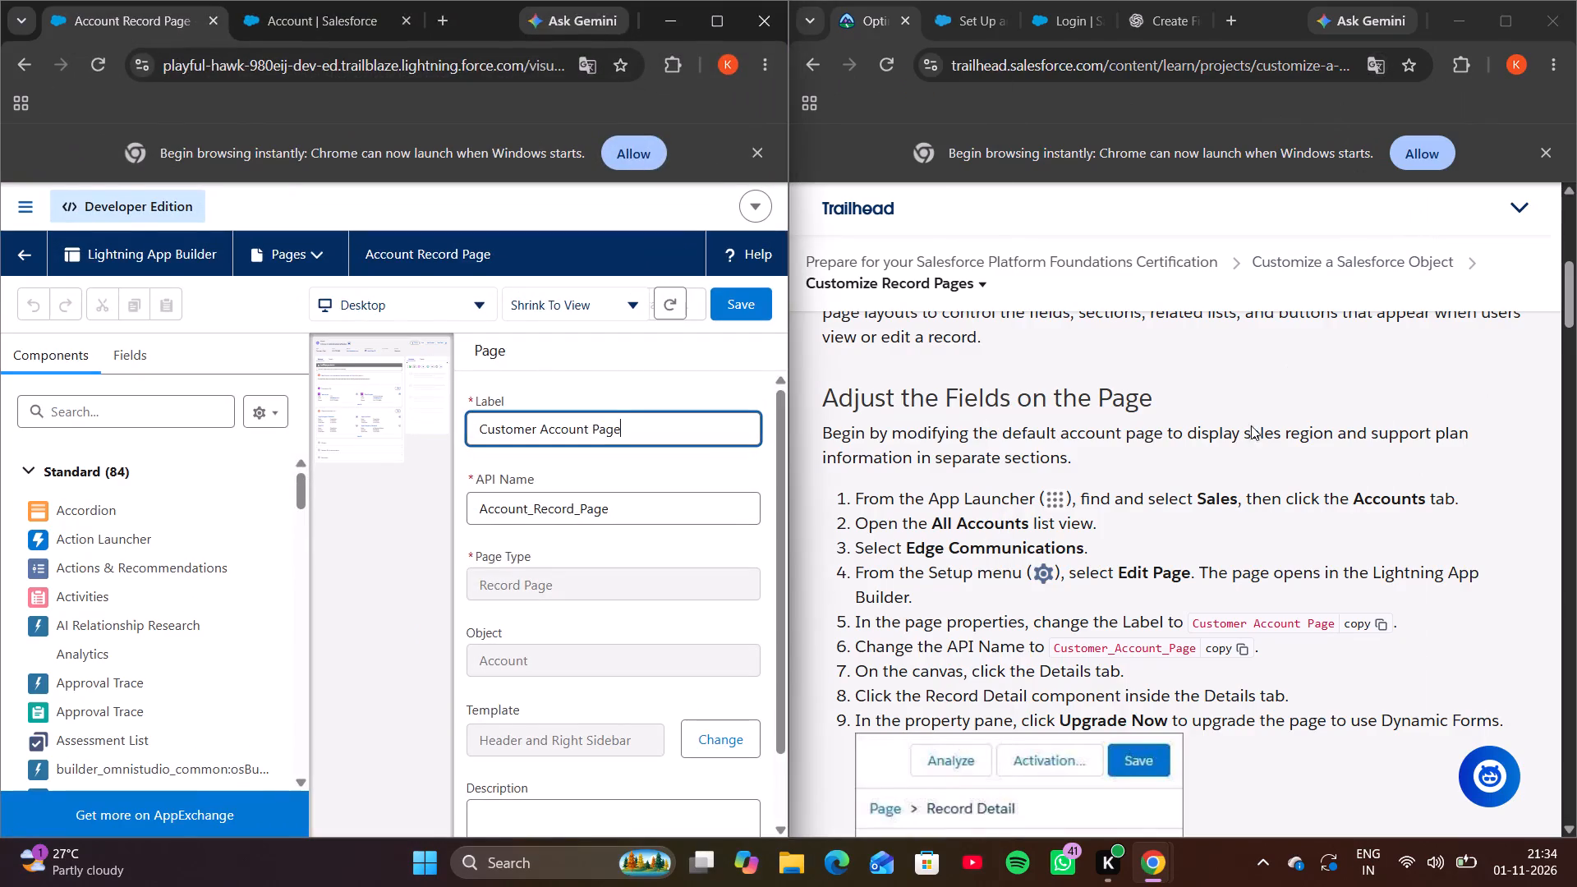
{"action": "left_click", "coordinate": [738, 466]}
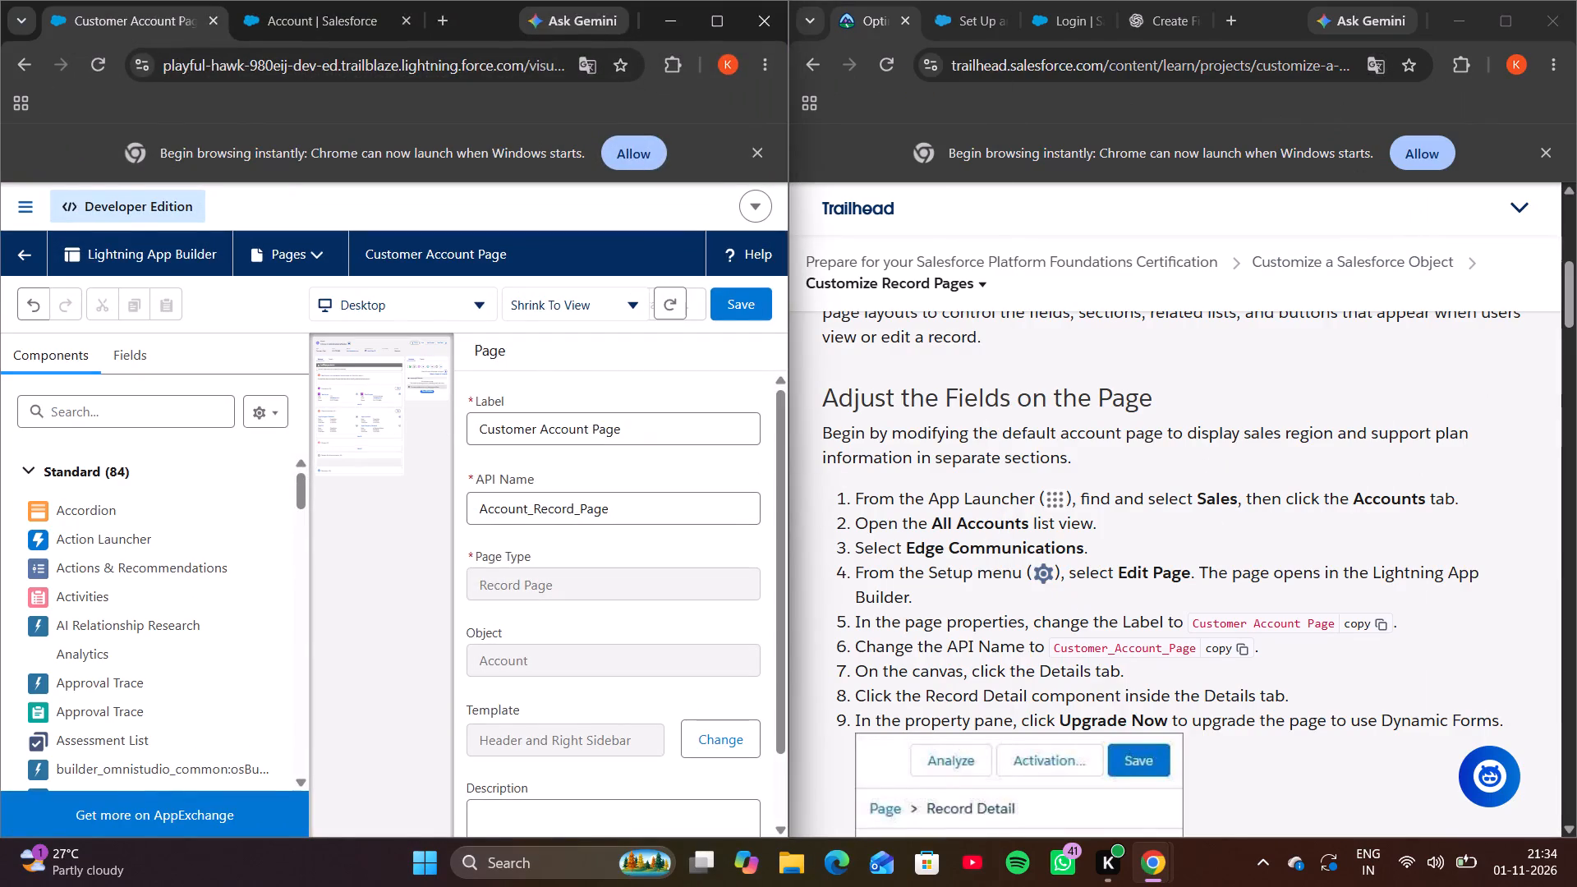
Copy Customer_Account_Page from the Trailhead instructions and set it as the page's API Name.
{"action": "left_click", "coordinate": [1218, 651]}
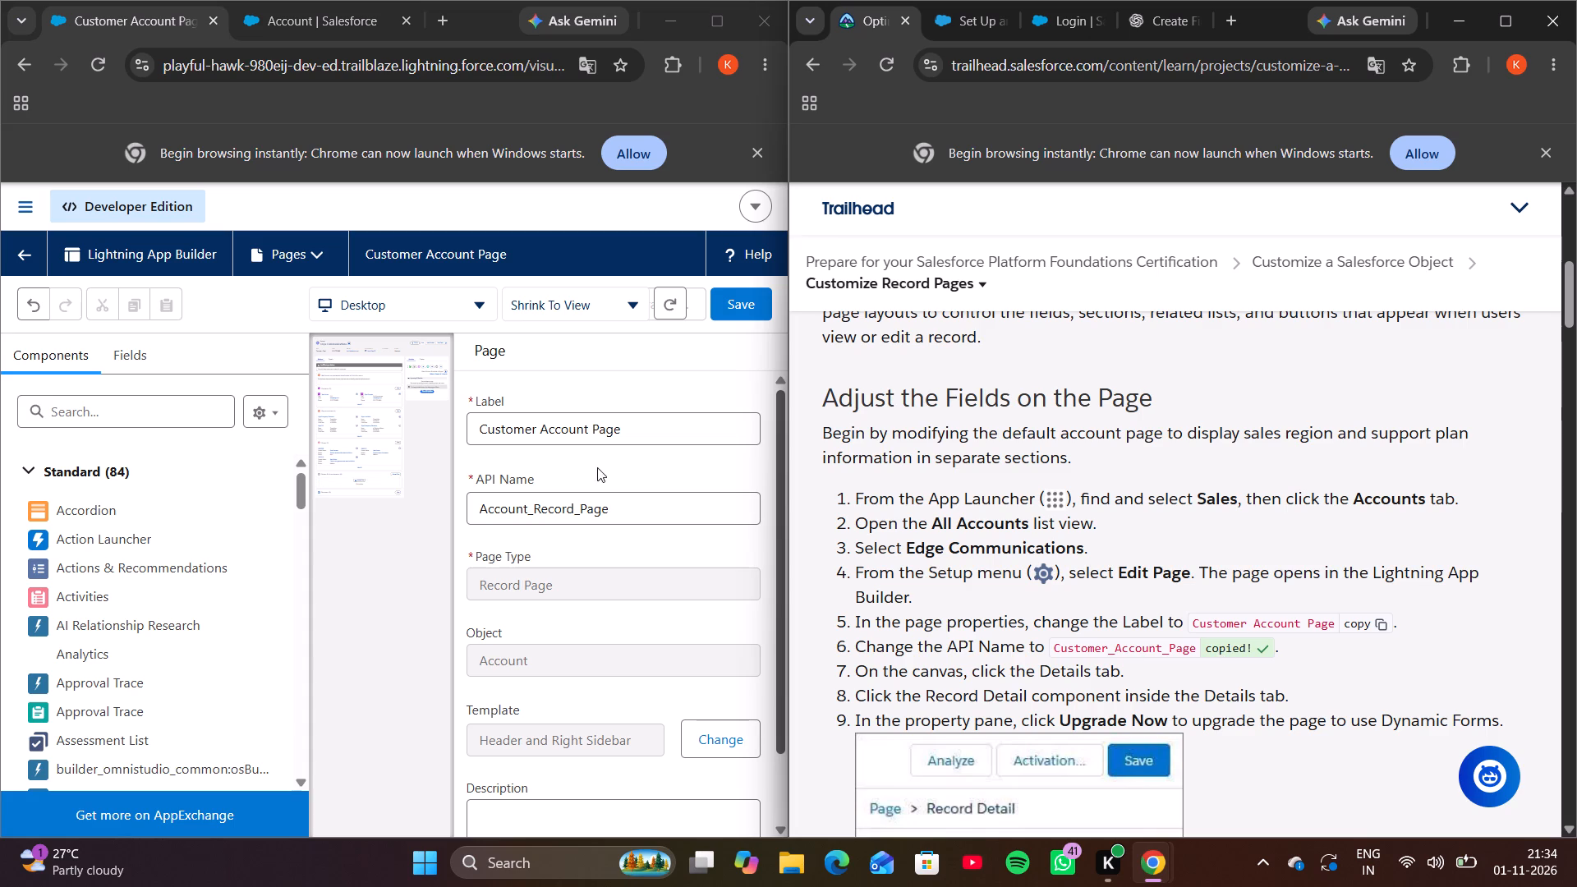
{"action": "double_click", "coordinate": [630, 495]}
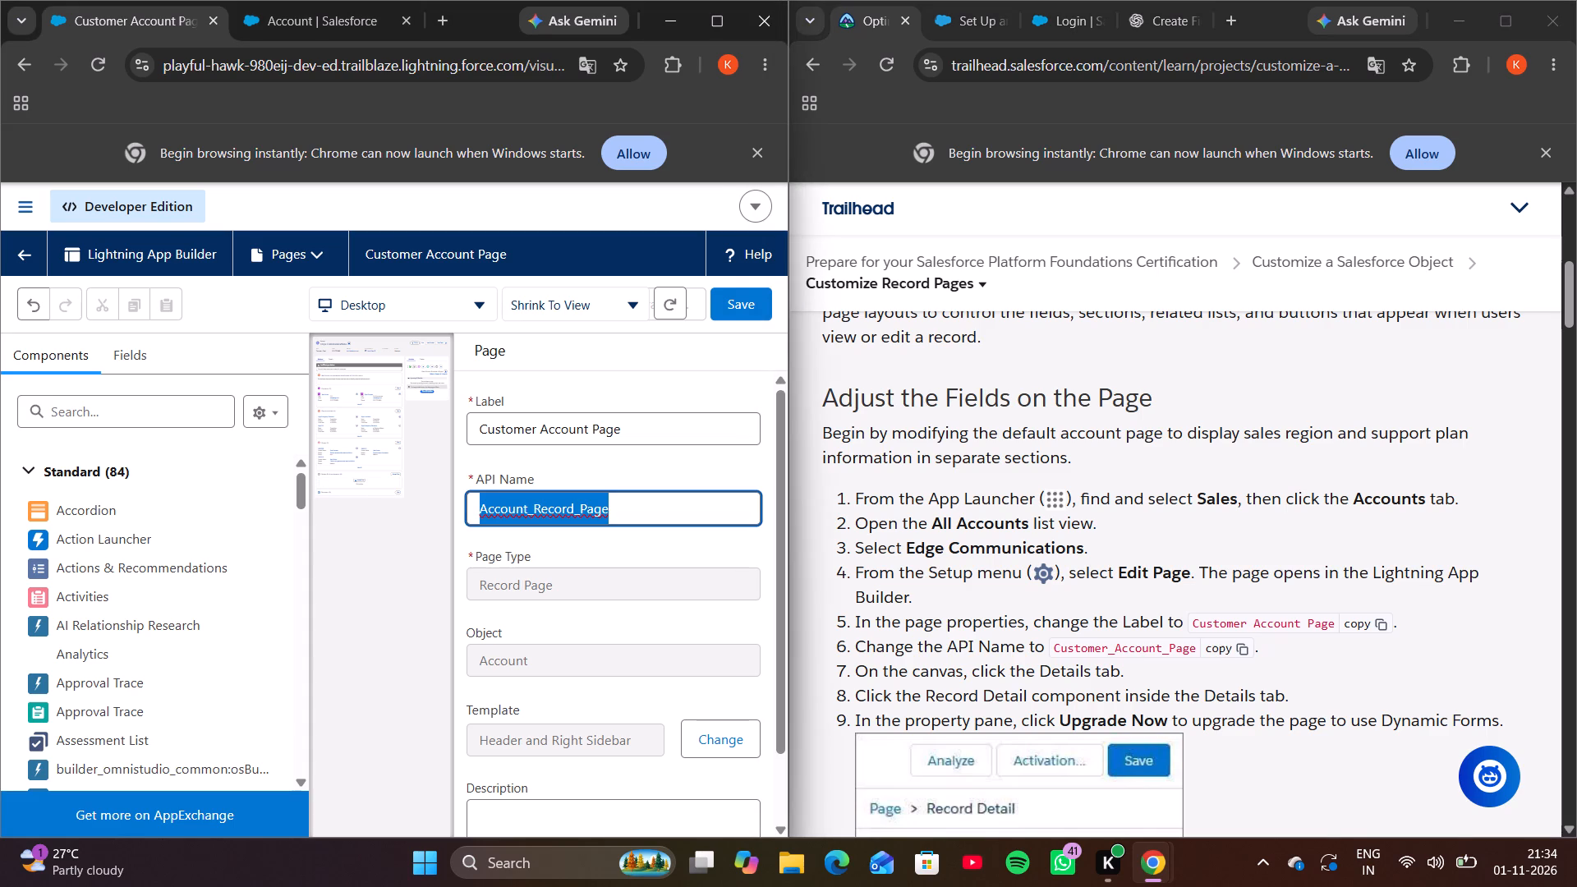
{"action": "key", "text": "ctrl+a"}
{"action": "key", "text": "ctrl+v"}
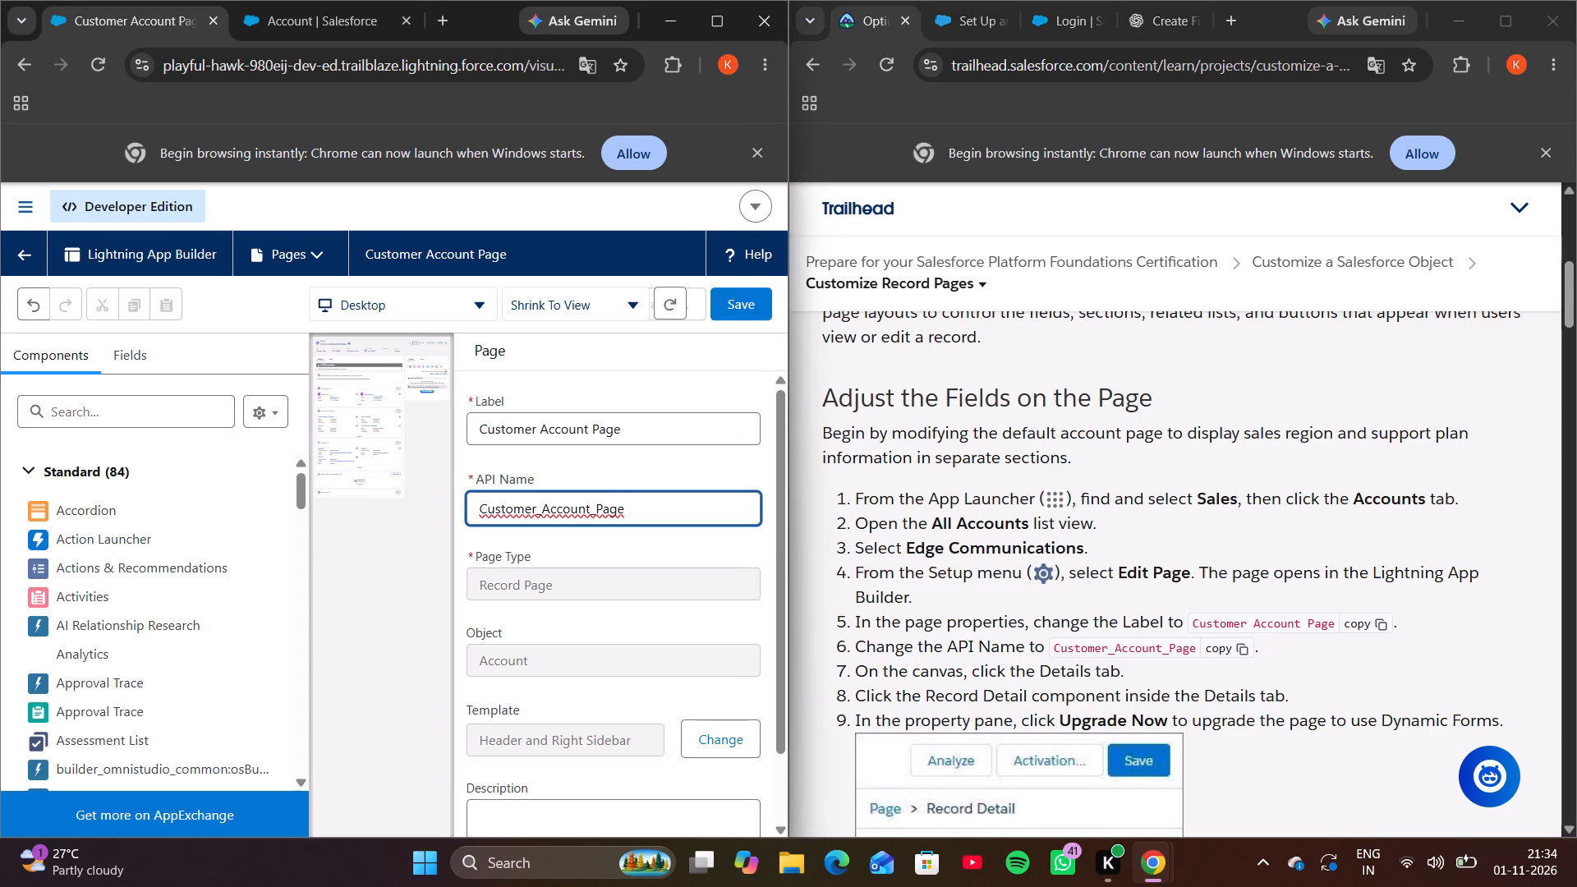
{"action": "left_click", "coordinate": [917, 555]}
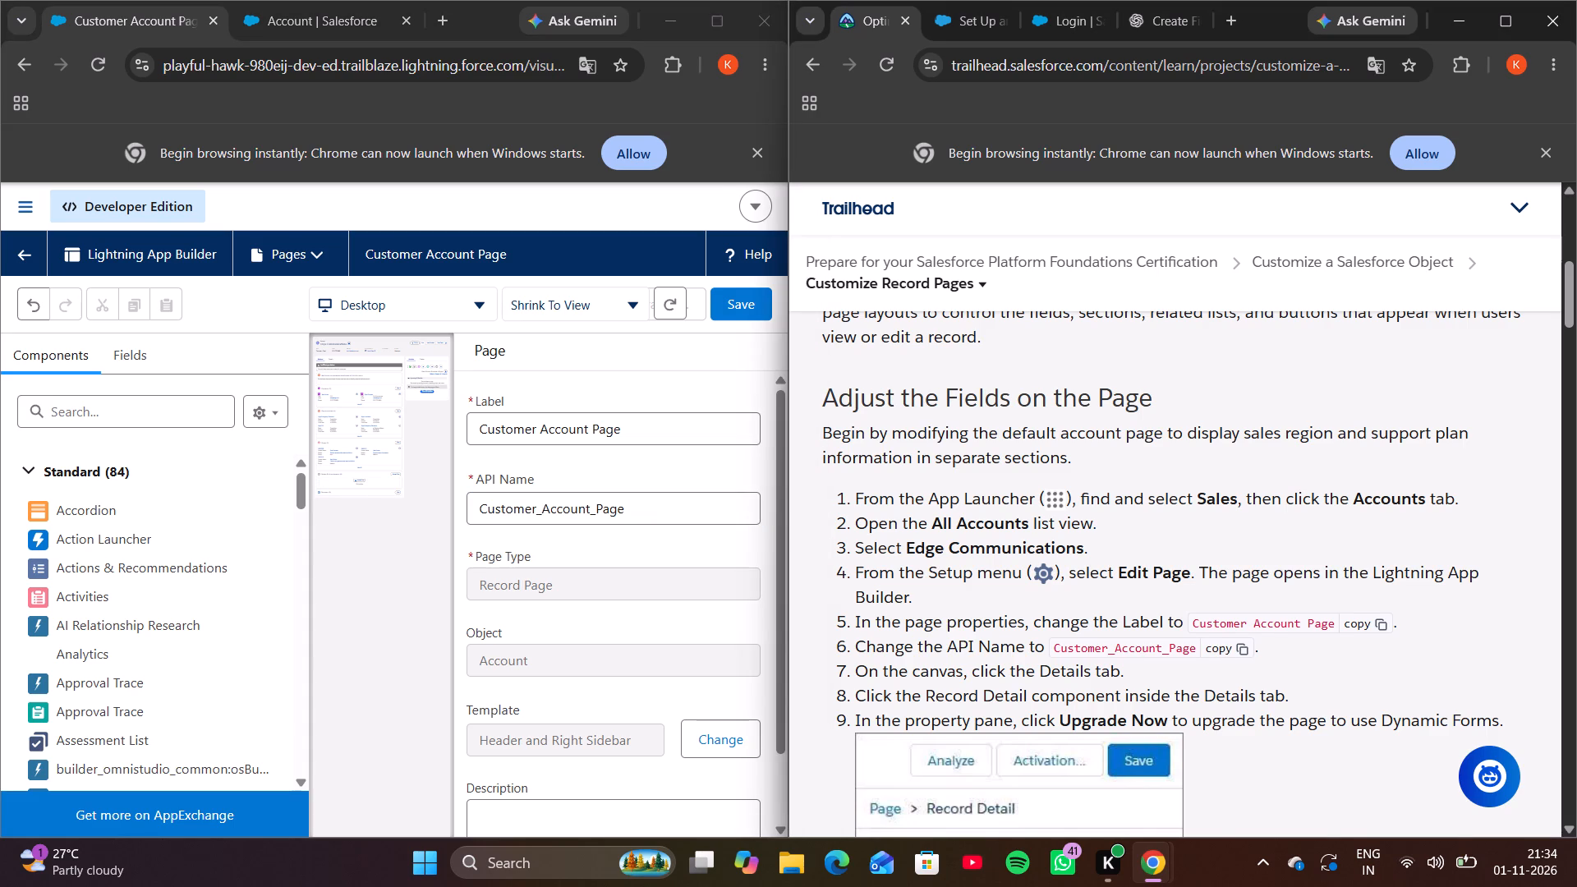
Upgrade the Record Detail component inside the Details tab to Dynamic Forms, using Account Layout as the source.
{"action": "scroll", "coordinate": [992, 581], "scroll_direction": "down", "scroll_amount": 1}
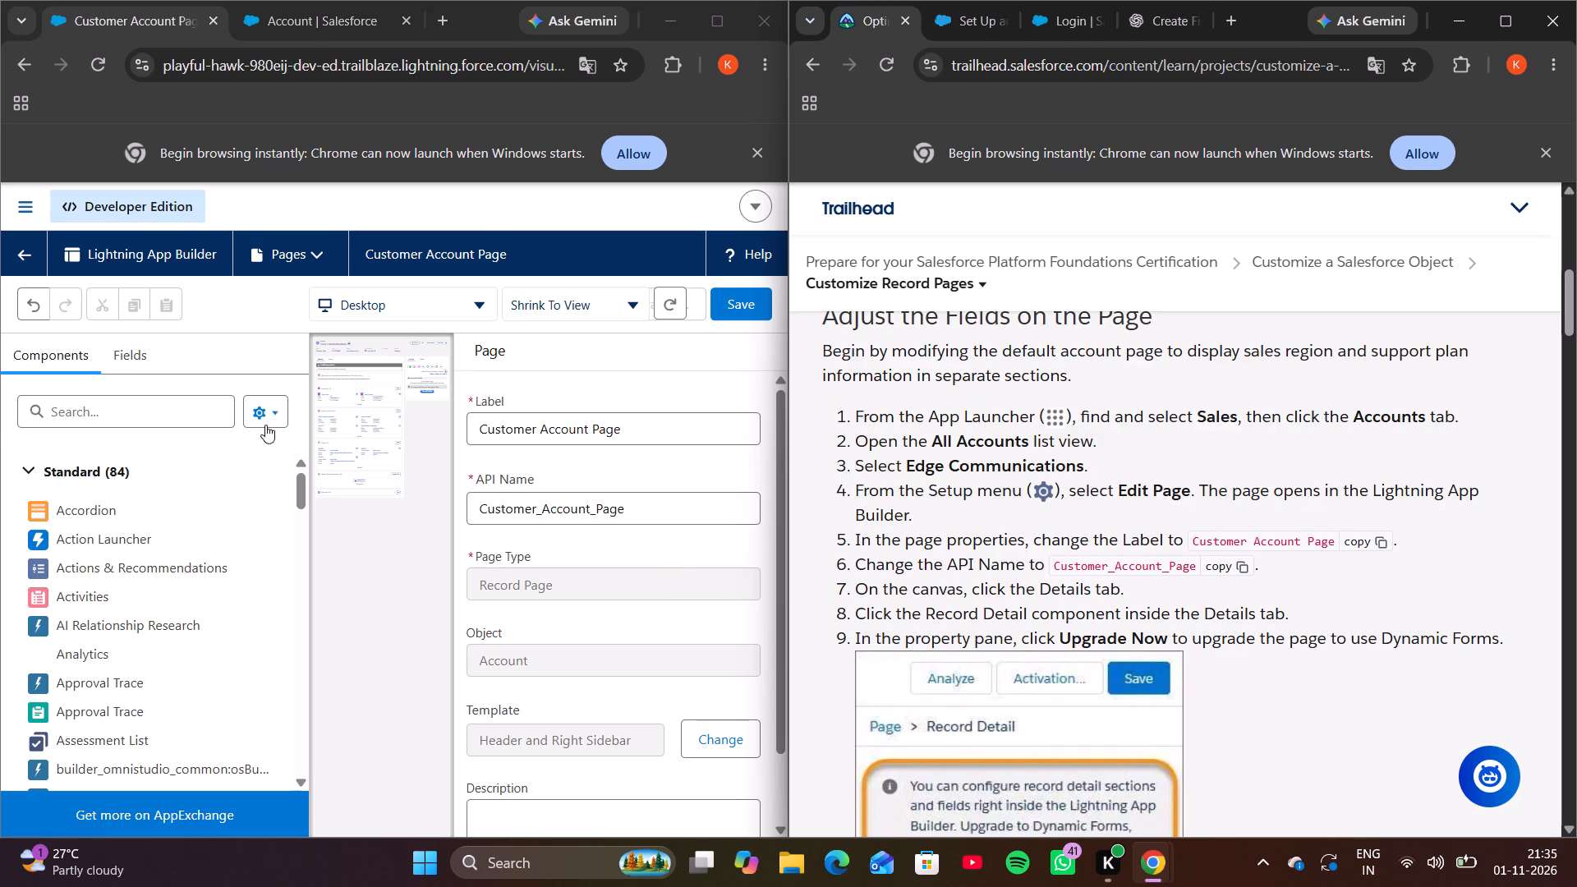
{"action": "left_click", "coordinate": [714, 5]}
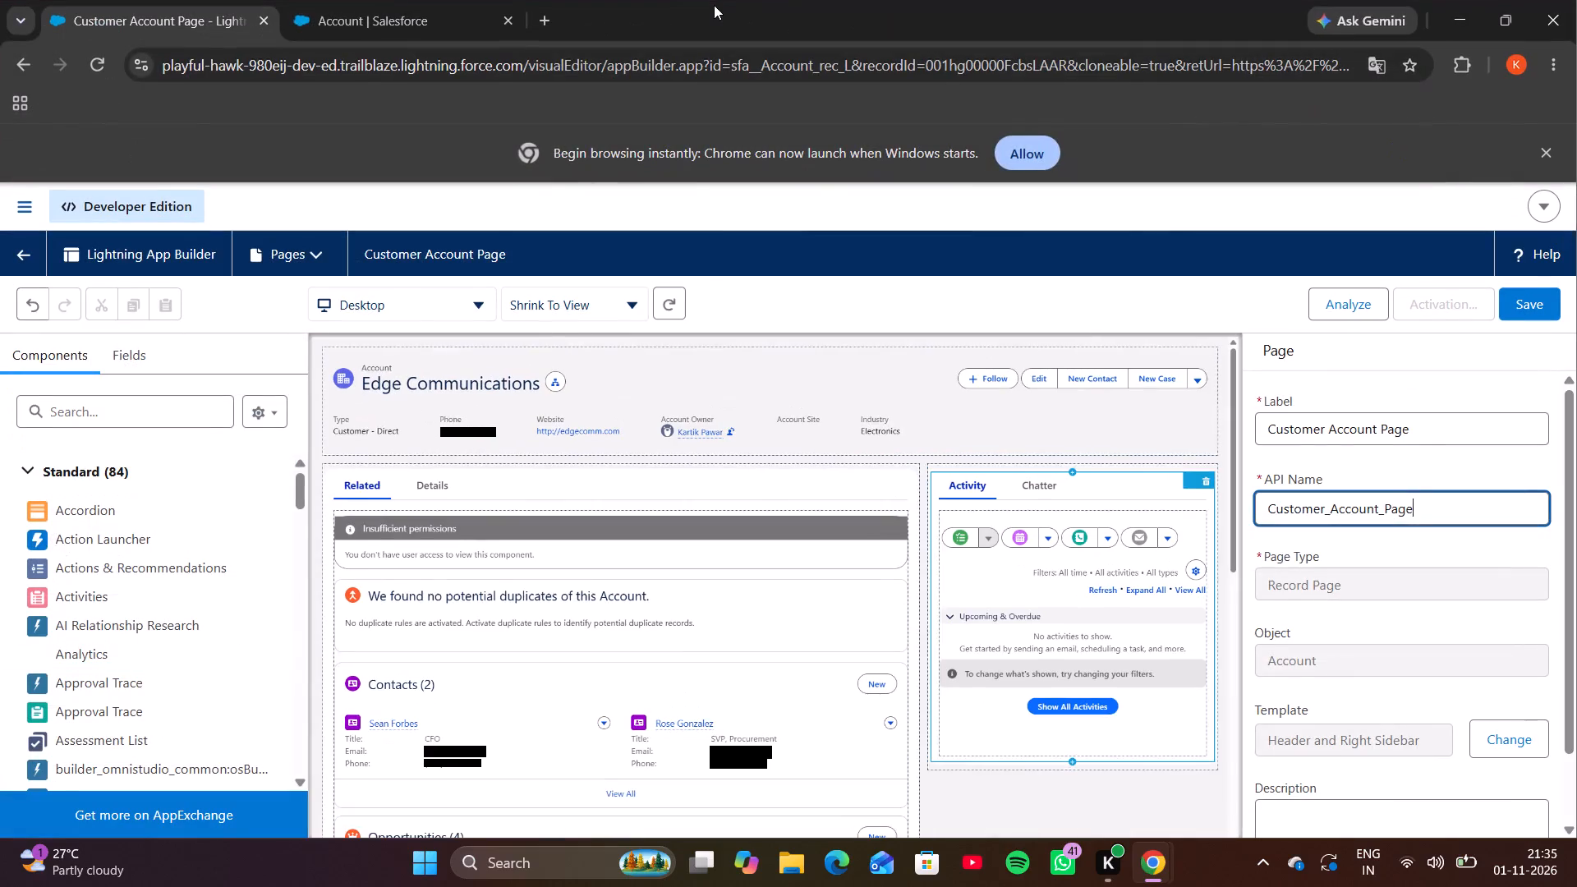
{"action": "left_click", "coordinate": [436, 481]}
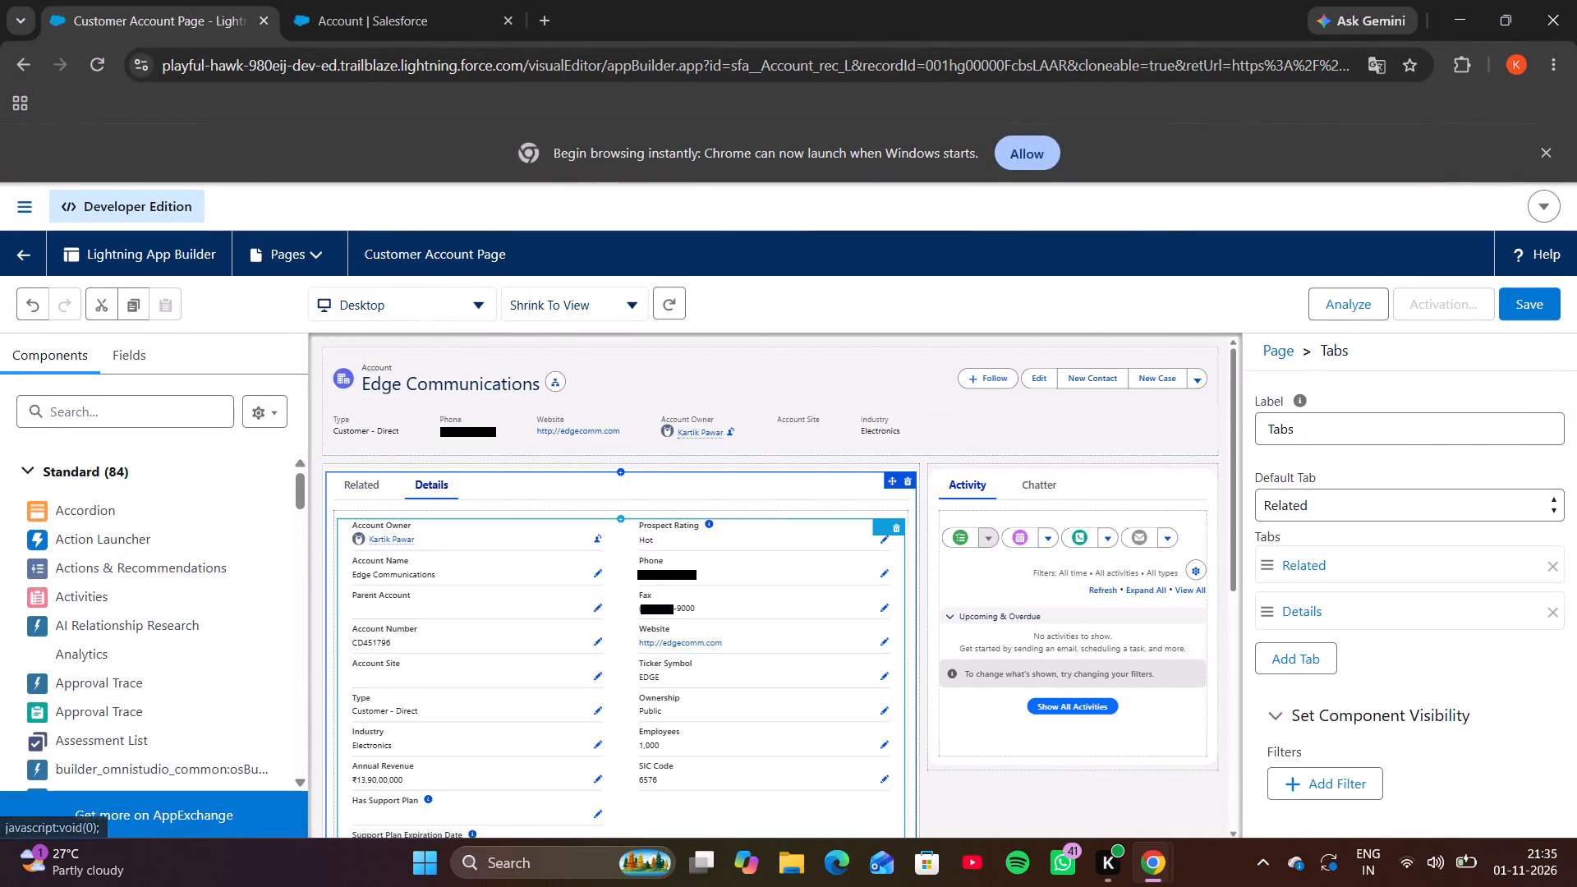
{"action": "left_click", "coordinate": [438, 572]}
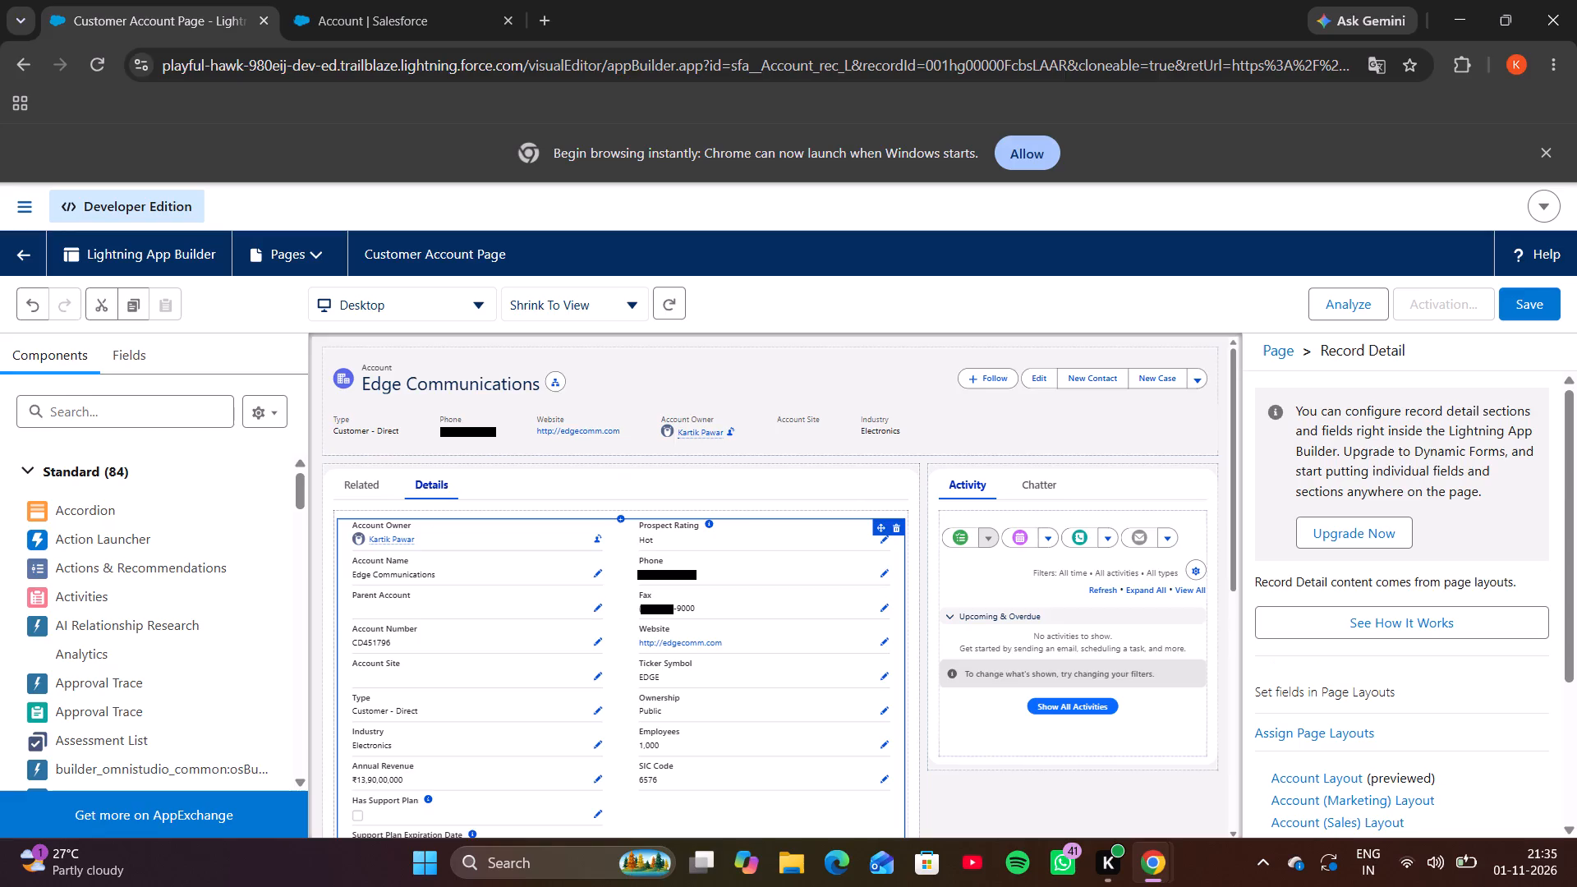
{"action": "left_click", "coordinate": [1378, 534]}
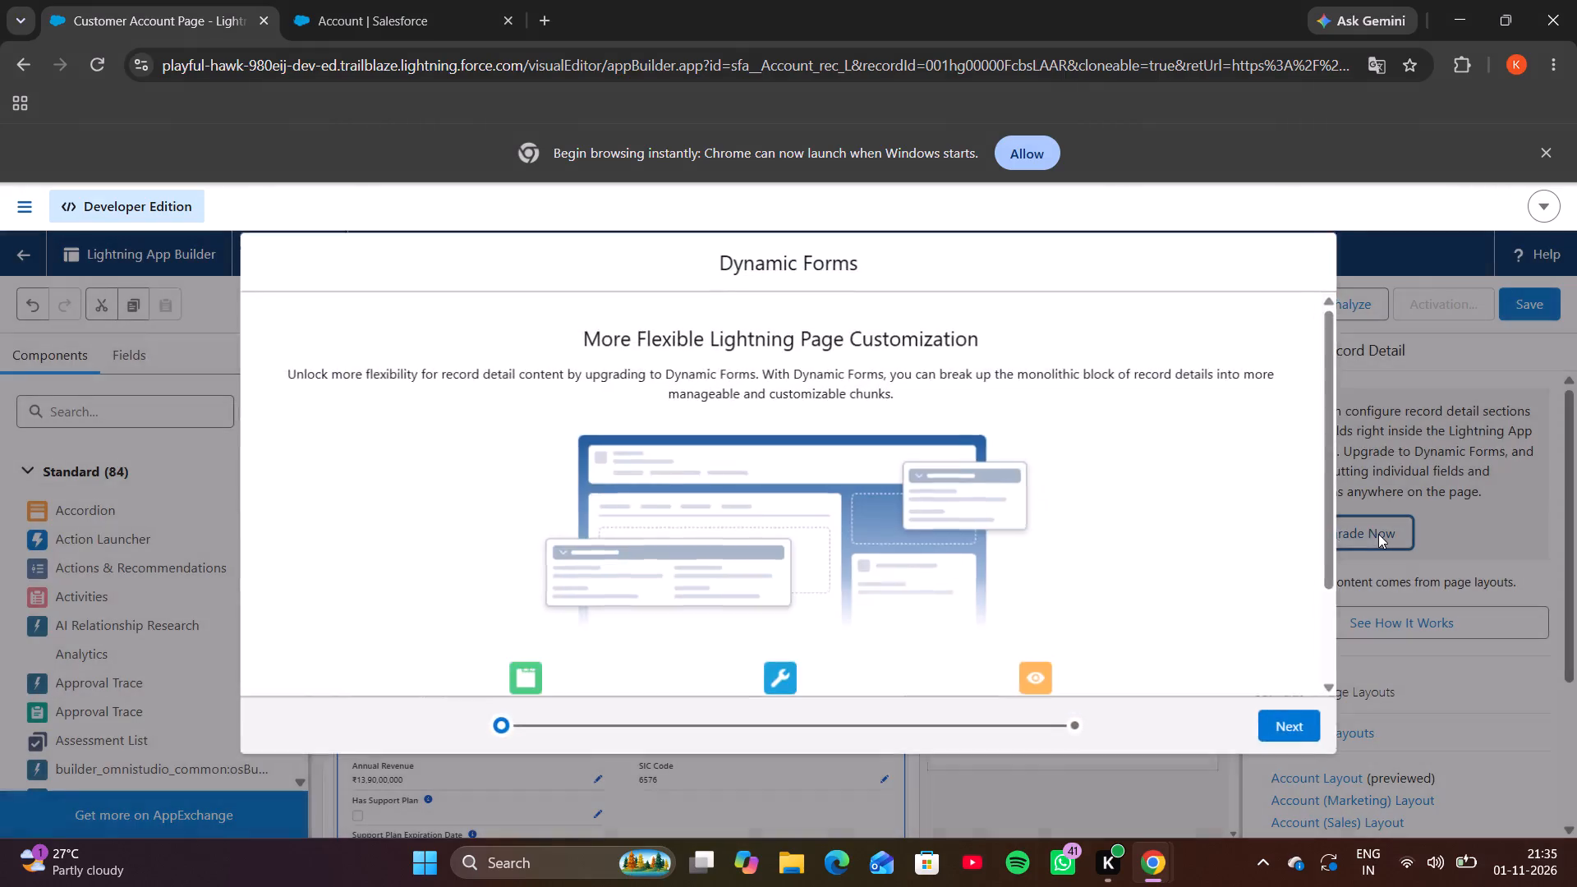
{"action": "scroll", "coordinate": [1084, 604], "scroll_direction": "down", "scroll_amount": 1}
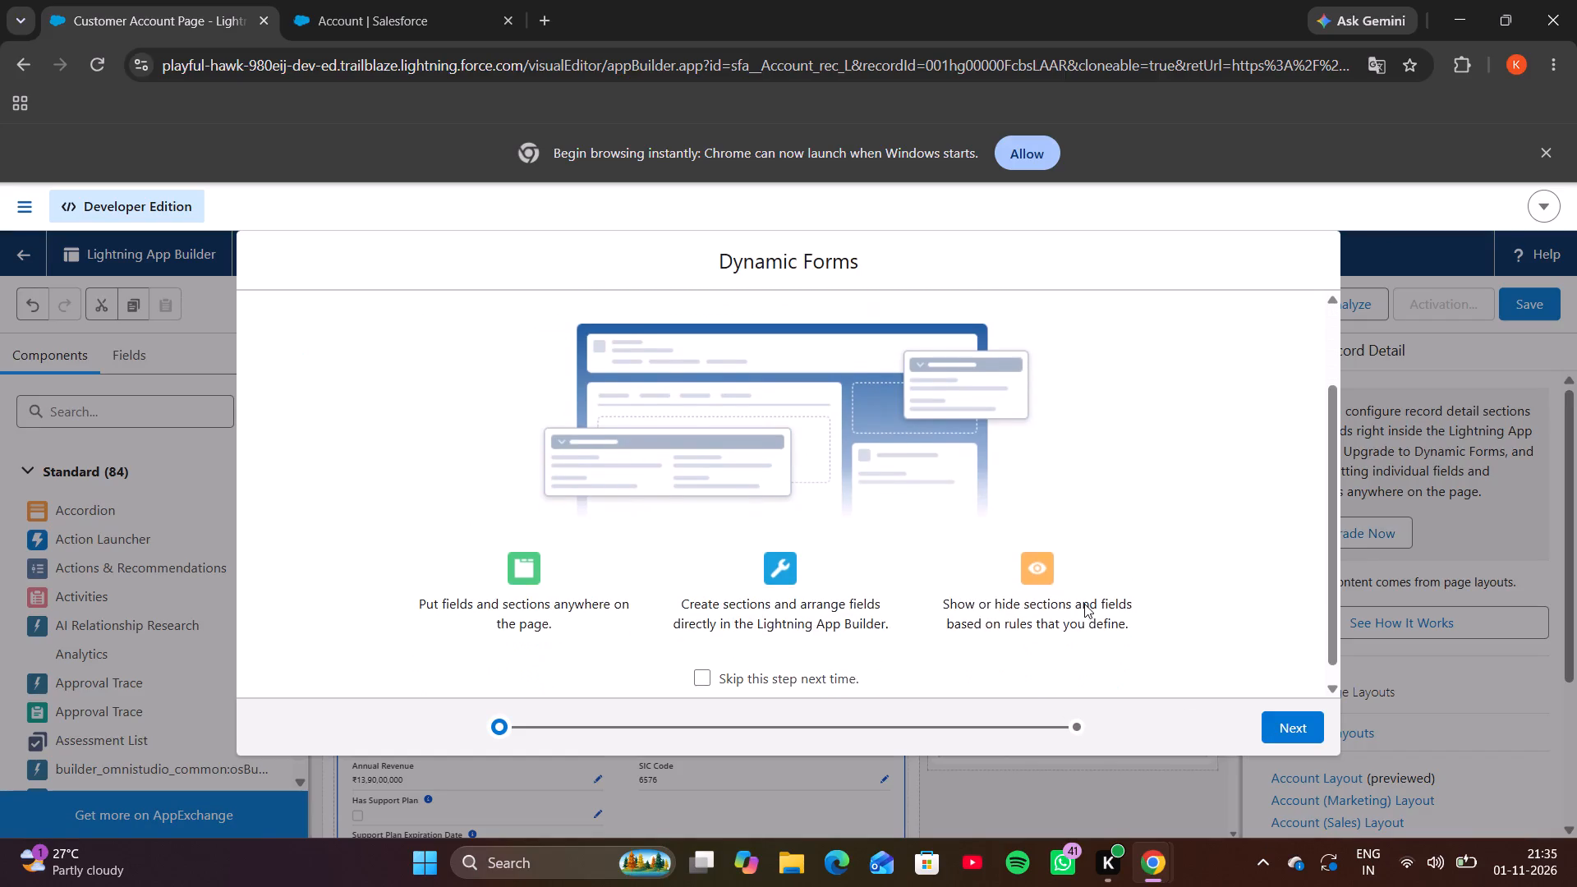
{"action": "scroll", "coordinate": [1084, 604], "scroll_direction": "down", "scroll_amount": 1}
{"action": "left_click", "coordinate": [1287, 725]}
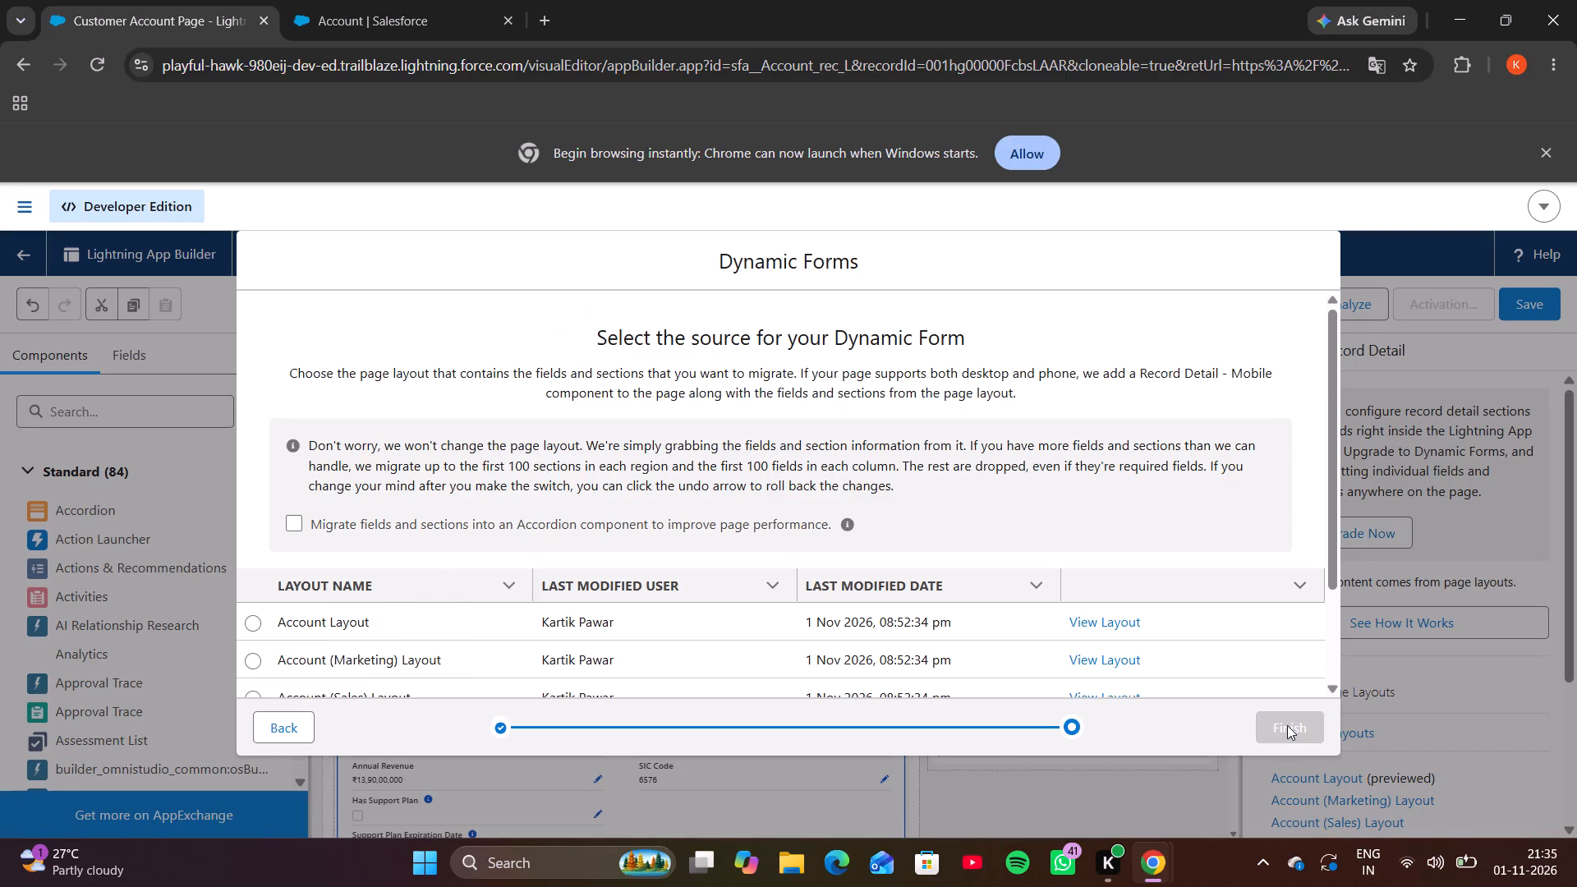
{"action": "left_click", "coordinate": [255, 625]}
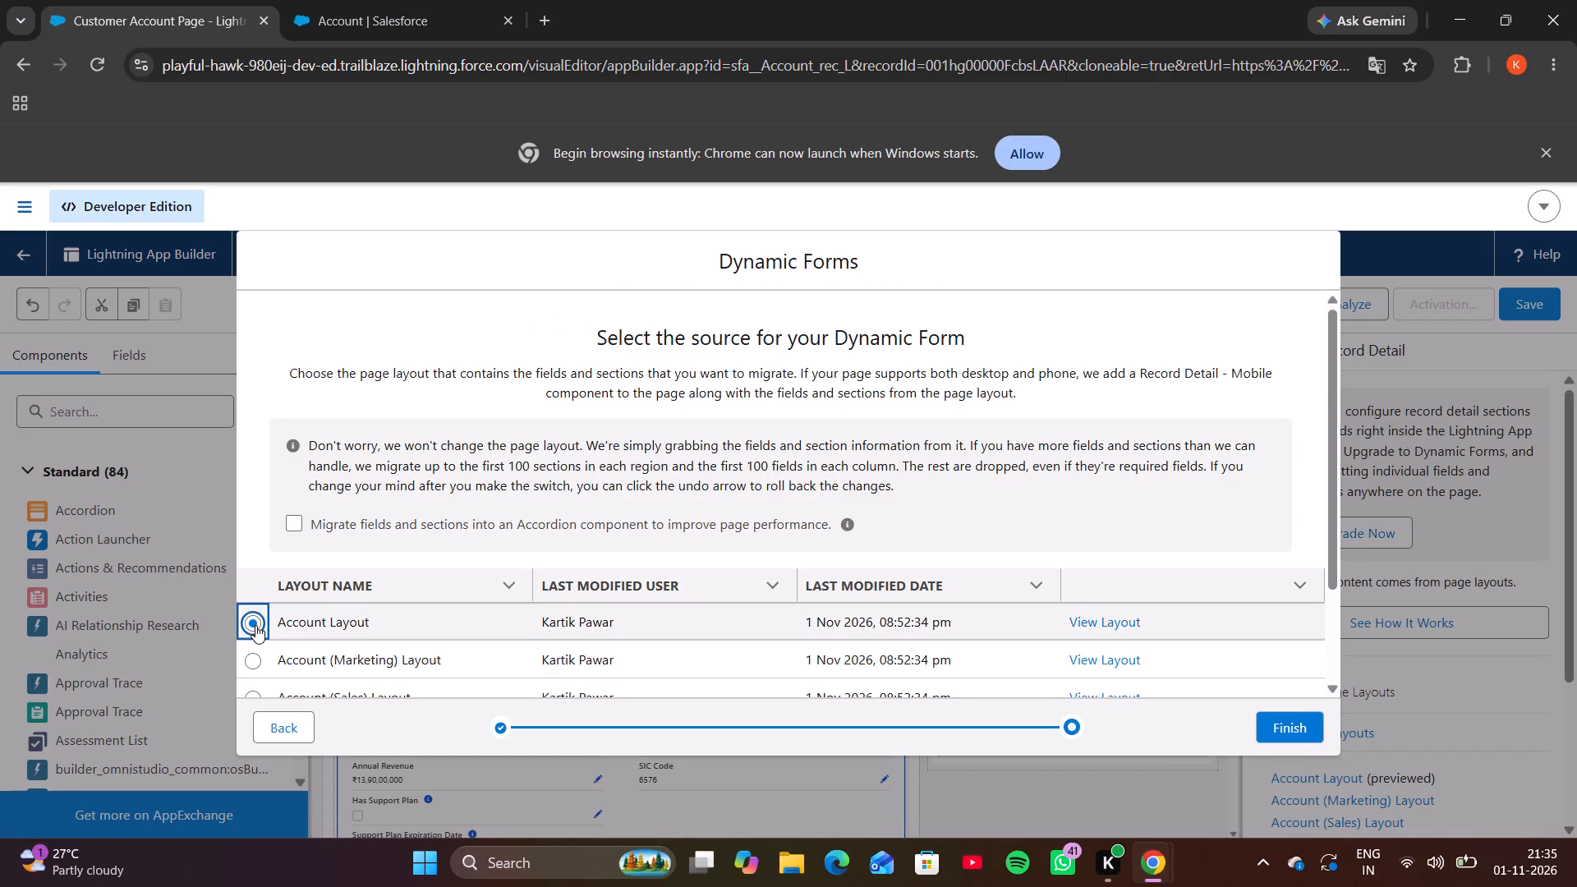
{"action": "left_click", "coordinate": [1303, 722]}
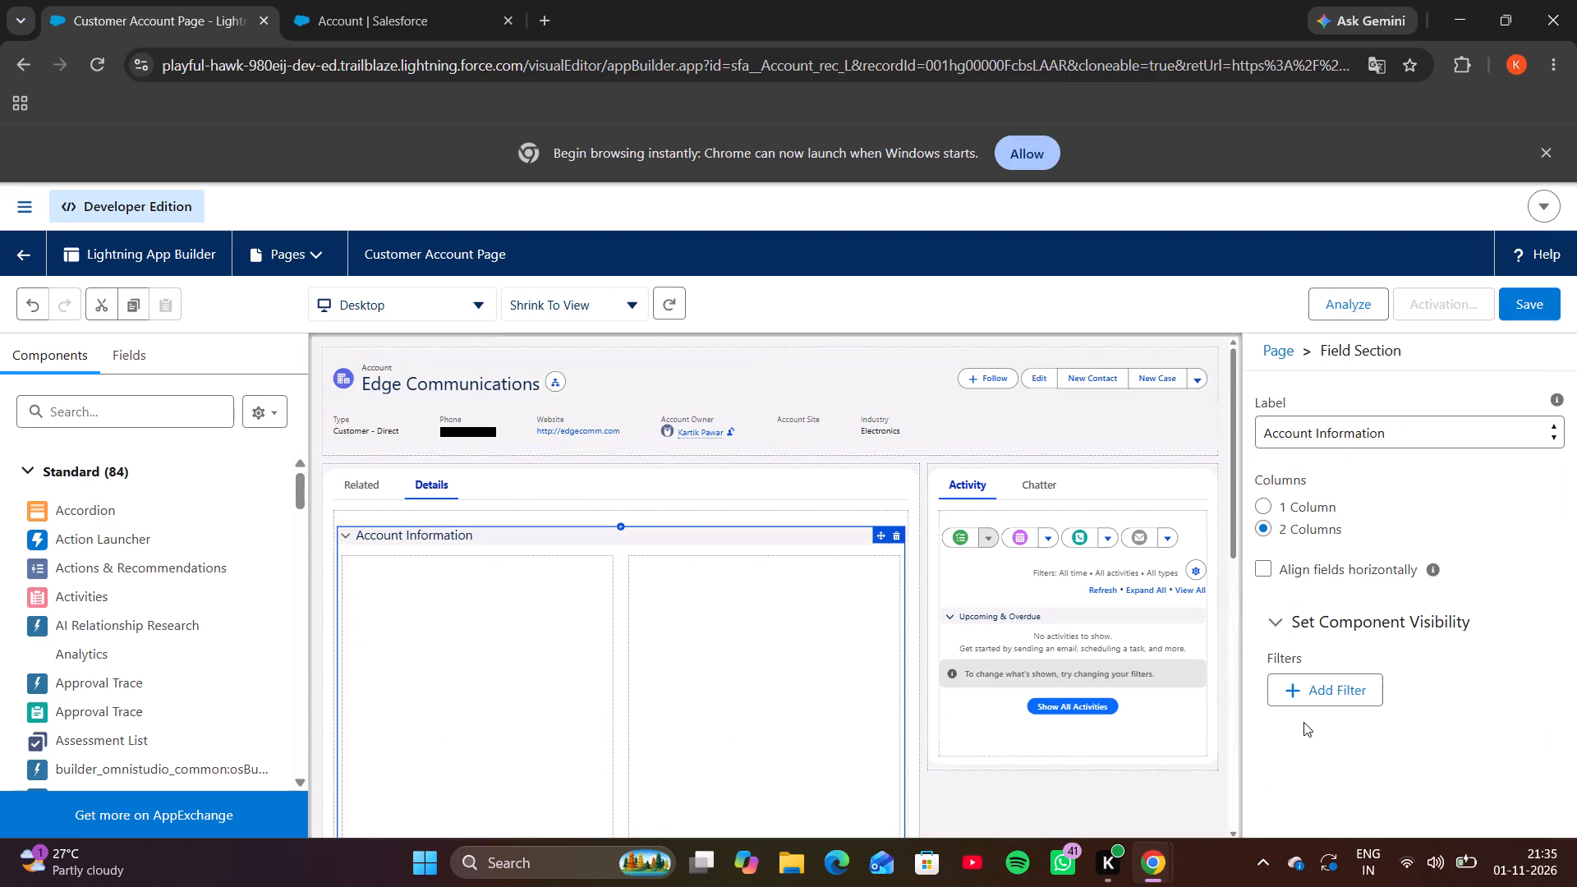
Add a Field Section component to the Details tab, just above the Additional Information section.
{"action": "left_click", "coordinate": [121, 347]}
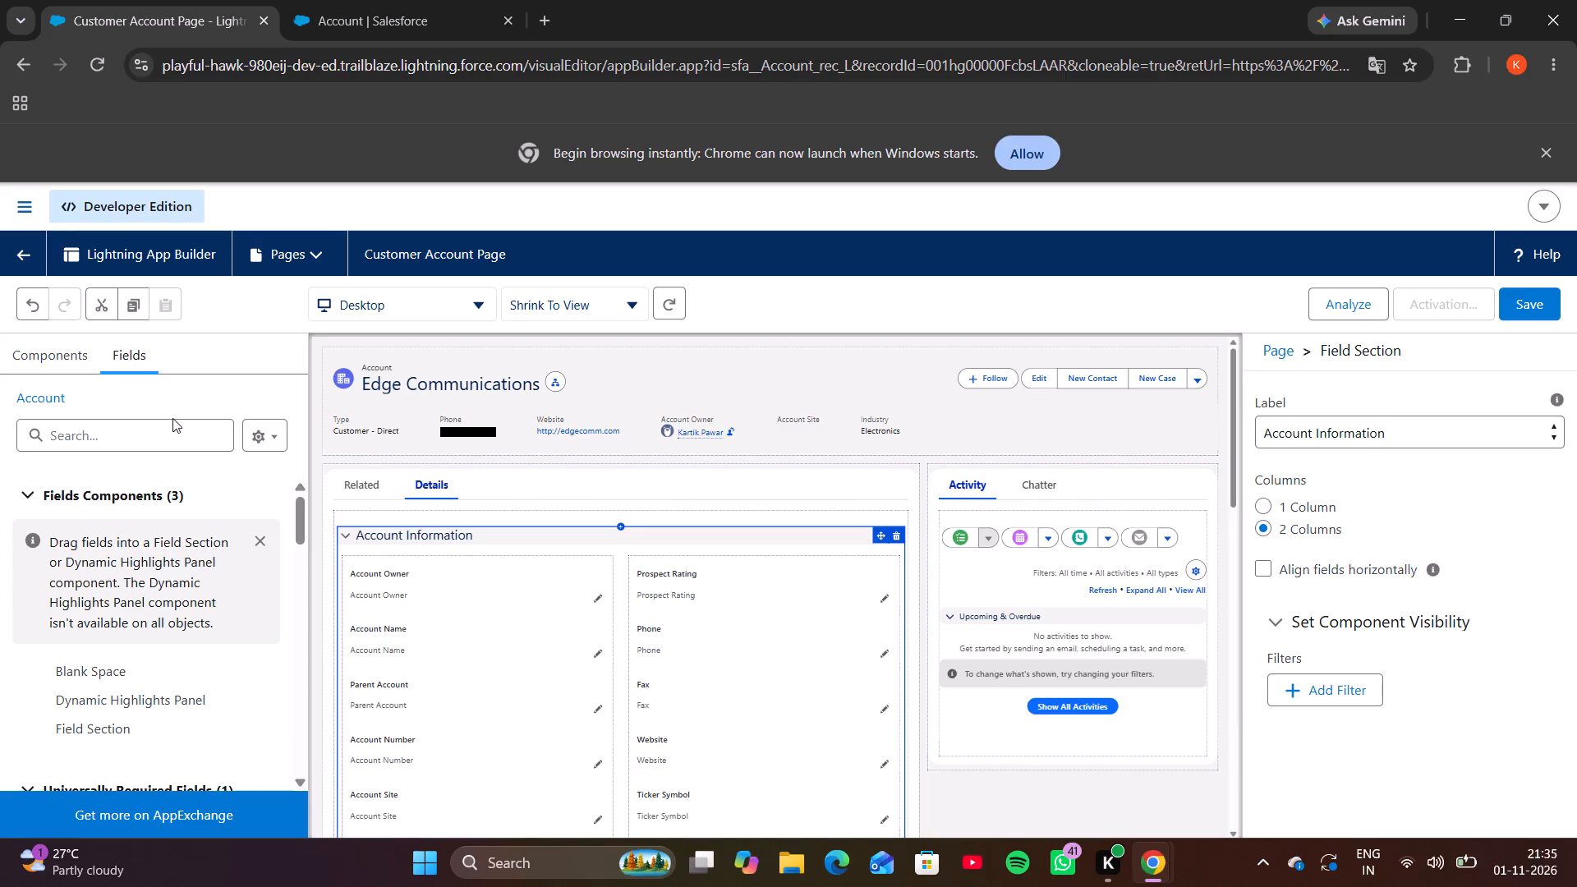
{"action": "scroll", "coordinate": [167, 660], "scroll_direction": "down", "scroll_amount": 1}
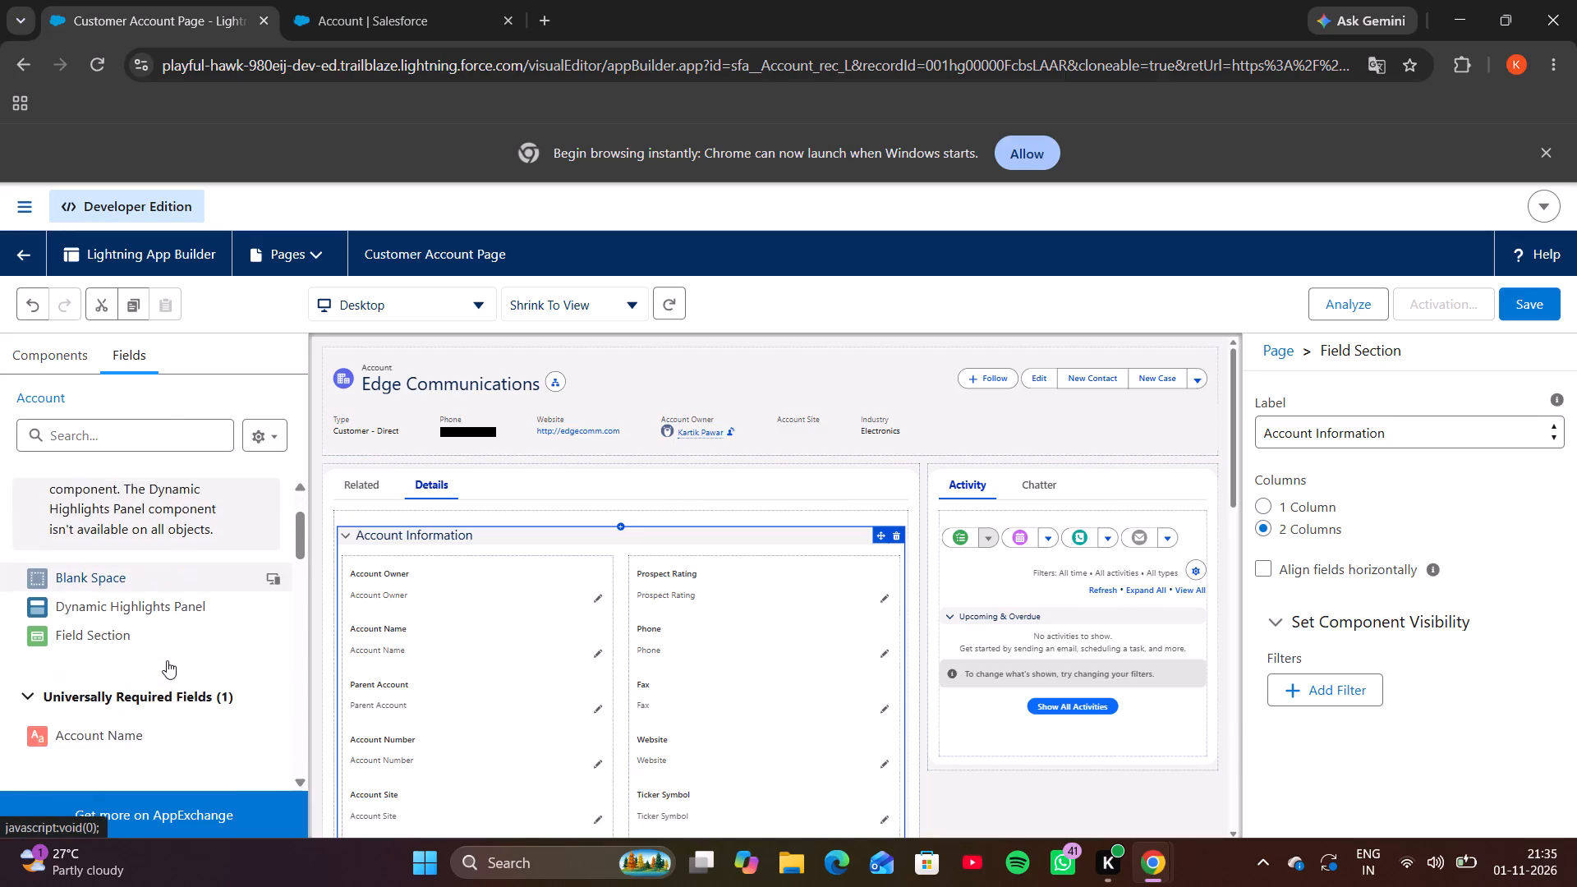
{"action": "scroll", "coordinate": [167, 660], "scroll_direction": "down", "scroll_amount": 1}
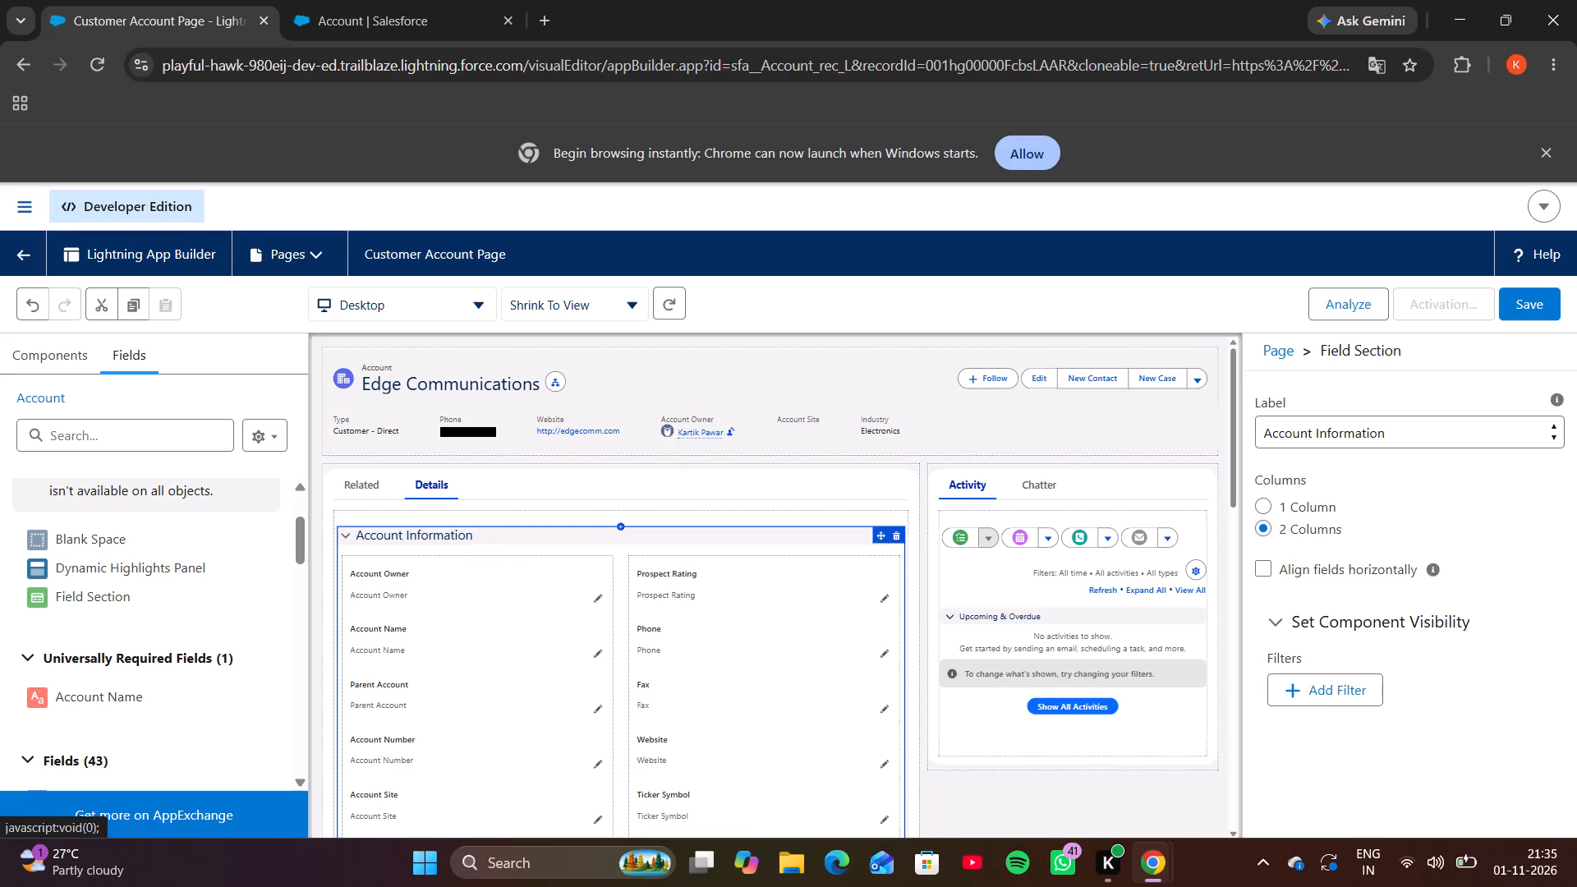
{"action": "scroll", "coordinate": [480, 687], "scroll_direction": "down", "scroll_amount": 5}
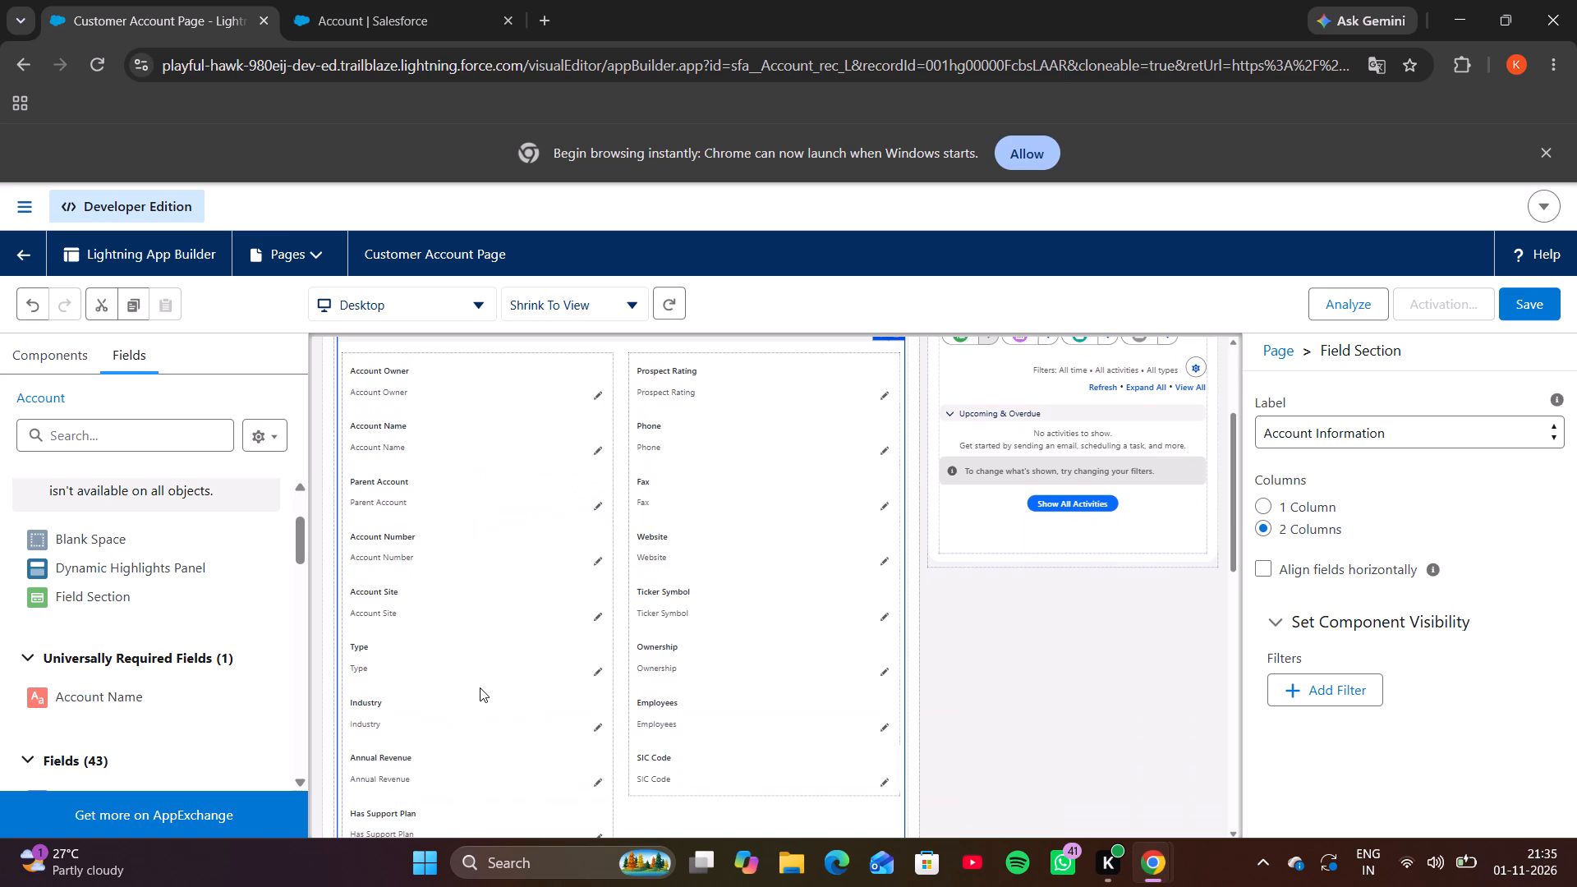
{"action": "scroll", "coordinate": [480, 687], "scroll_direction": "down", "scroll_amount": 4}
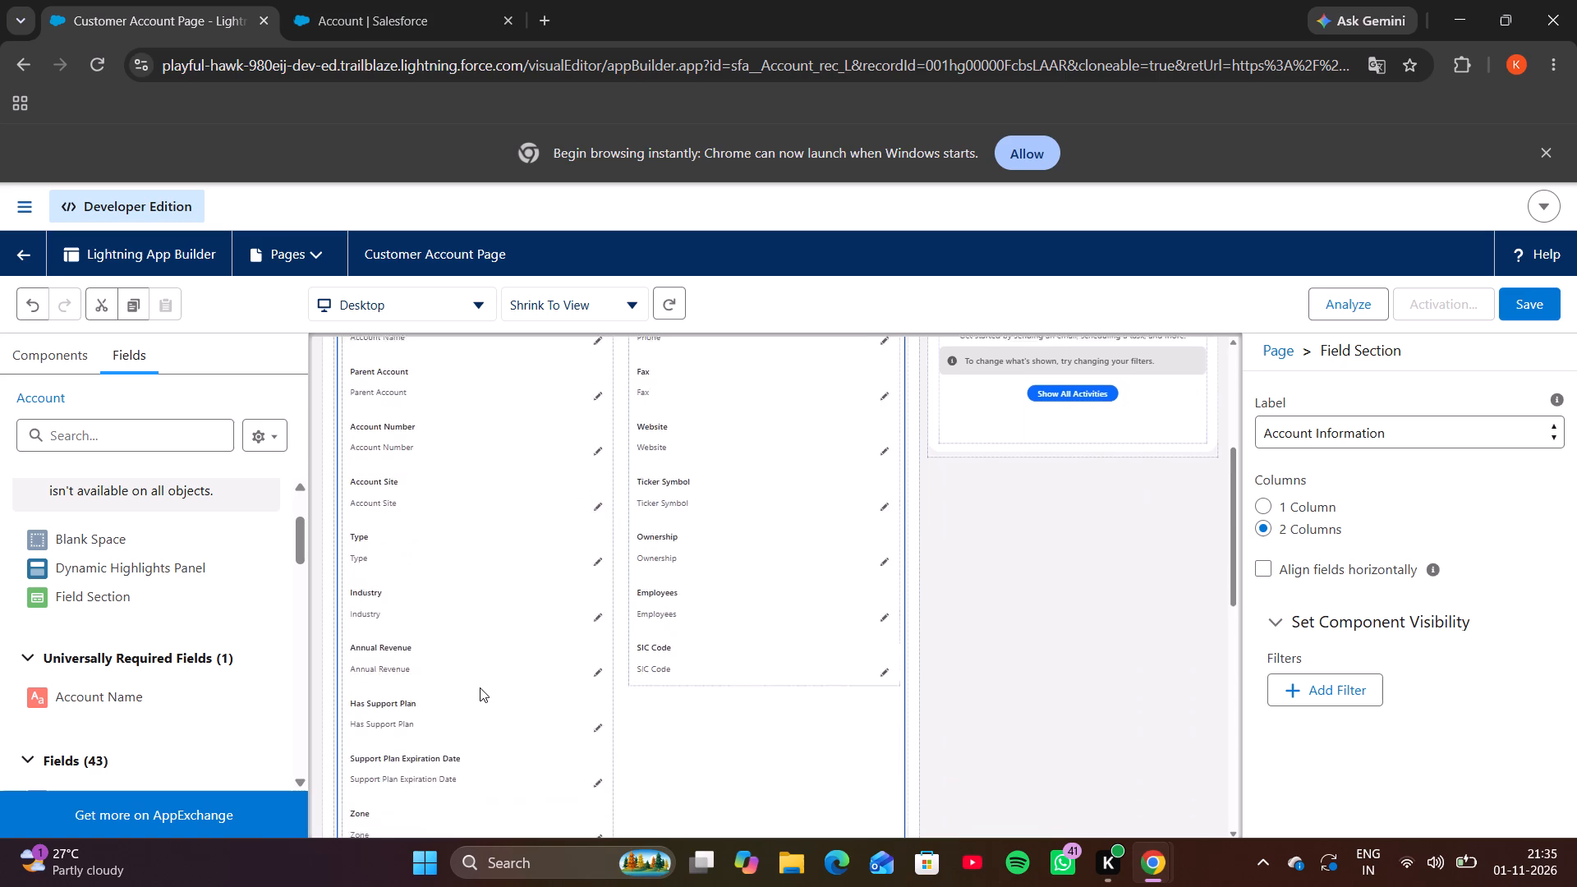
{"action": "scroll", "coordinate": [480, 687], "scroll_direction": "down", "scroll_amount": 5}
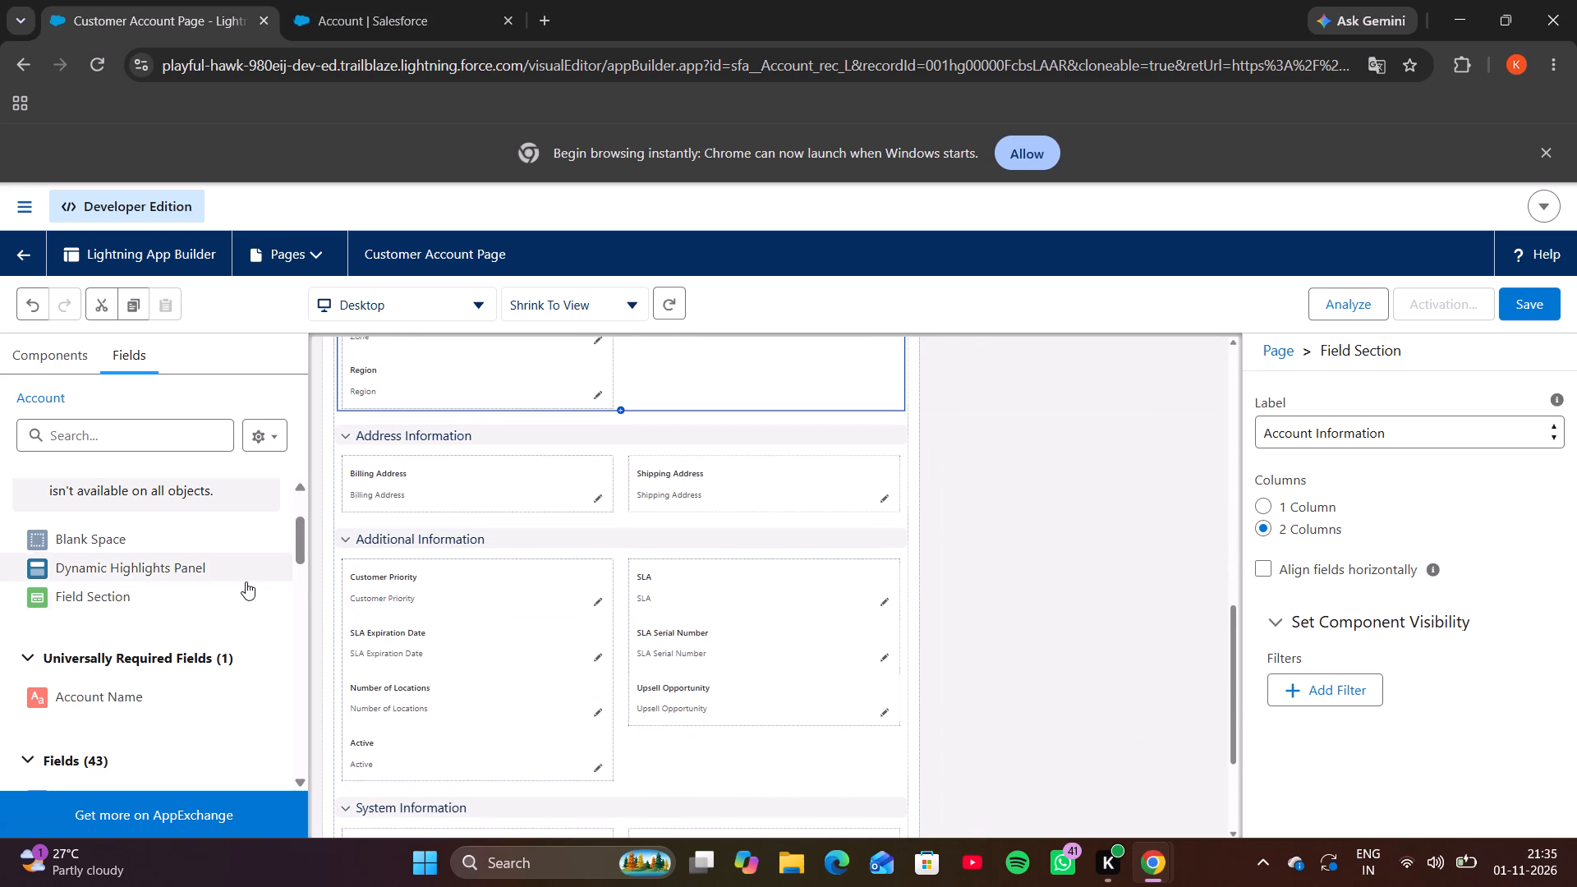
{"action": "left_click_drag", "start_coordinate": [156, 597], "coordinate": [451, 527]}
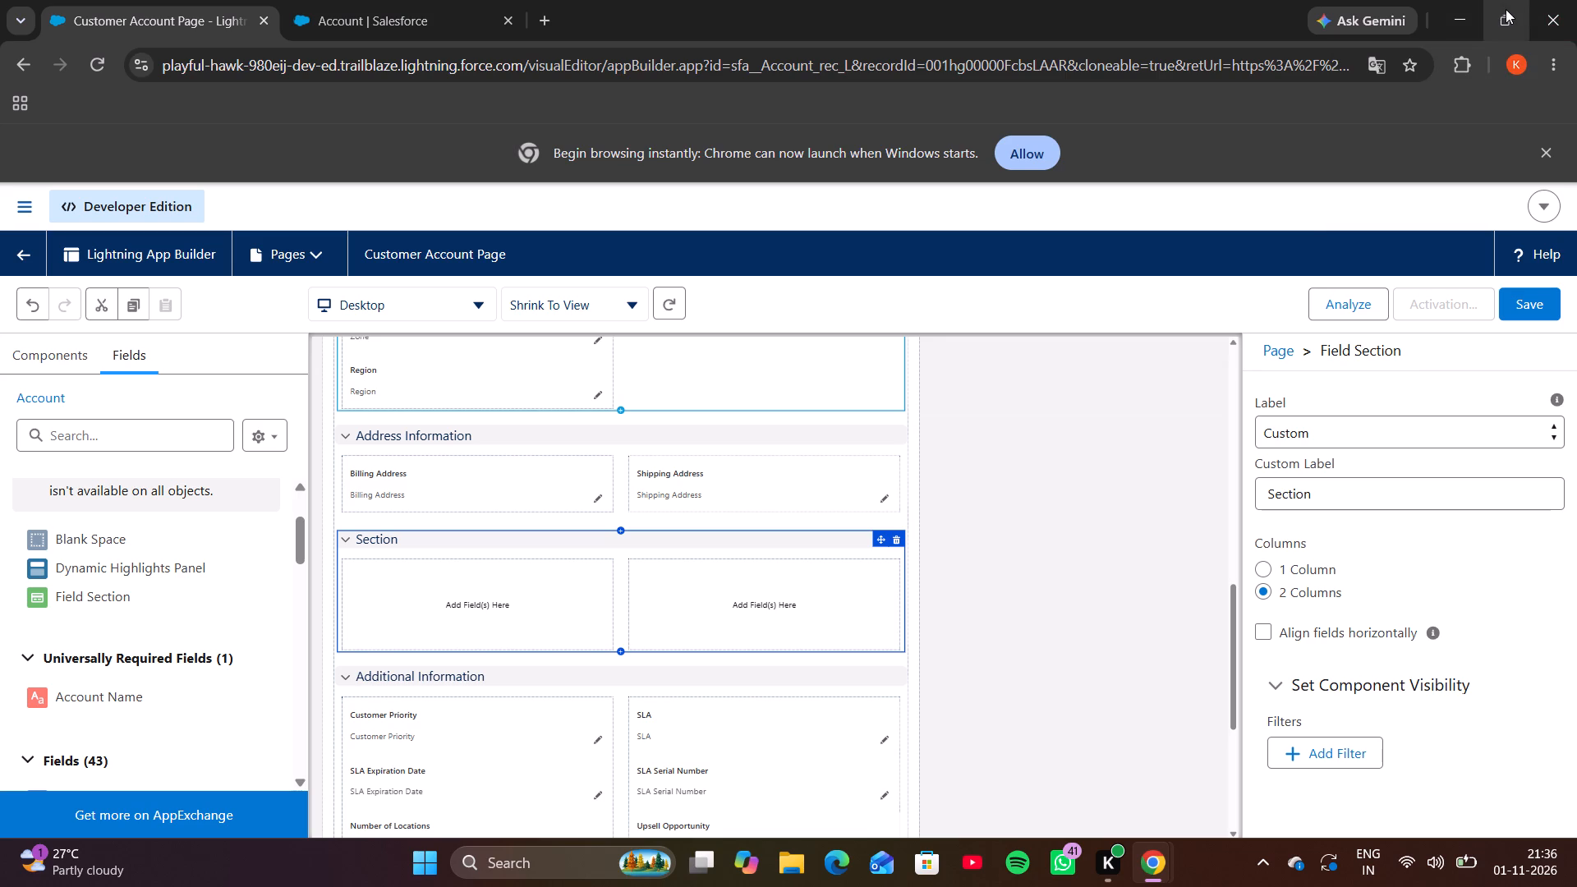
Copy the section label from the Trailhead instructions and set the new field section's Custom Label to Sales Region.
{"action": "left_click", "coordinate": [1506, 9]}
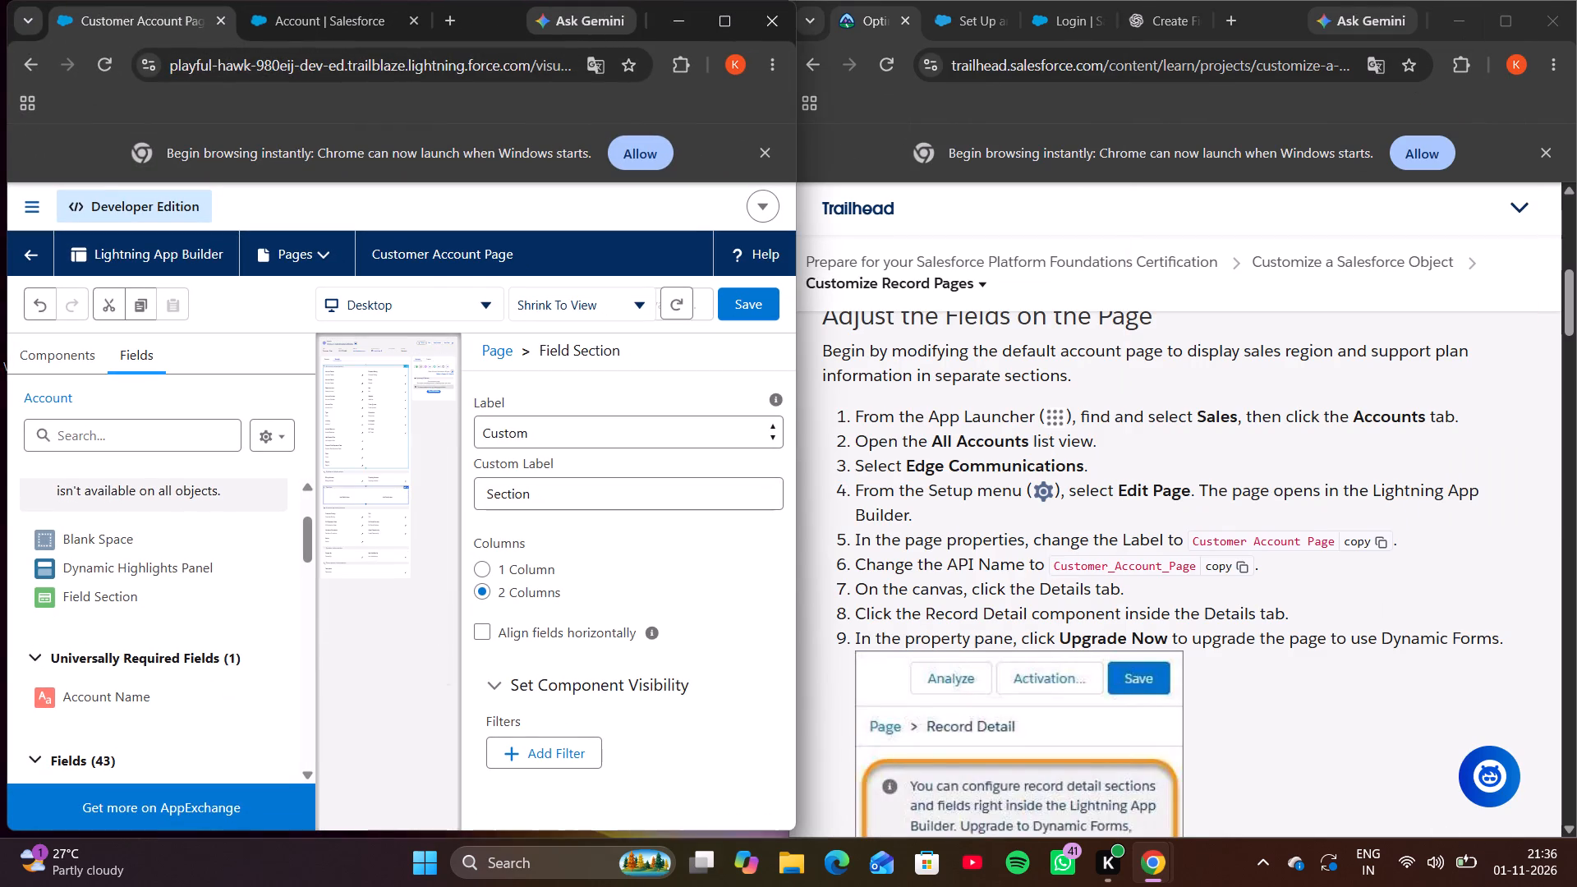
{"action": "scroll", "coordinate": [1222, 558], "scroll_direction": "down", "scroll_amount": 6}
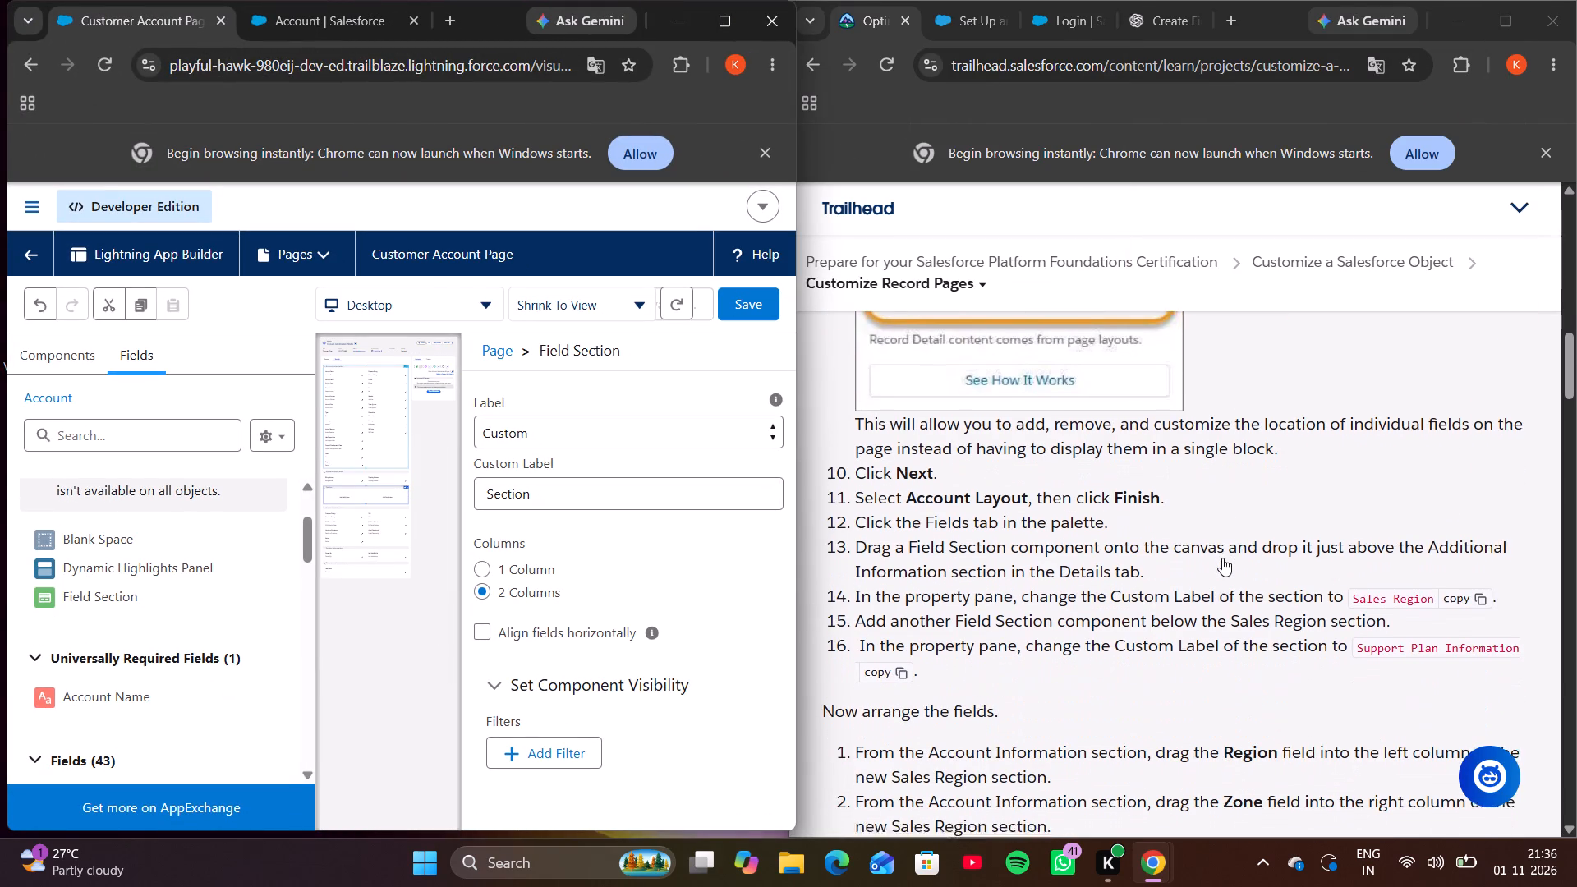
{"action": "scroll", "coordinate": [1222, 558], "scroll_direction": "down", "scroll_amount": 1}
{"action": "left_click", "coordinate": [1476, 582]}
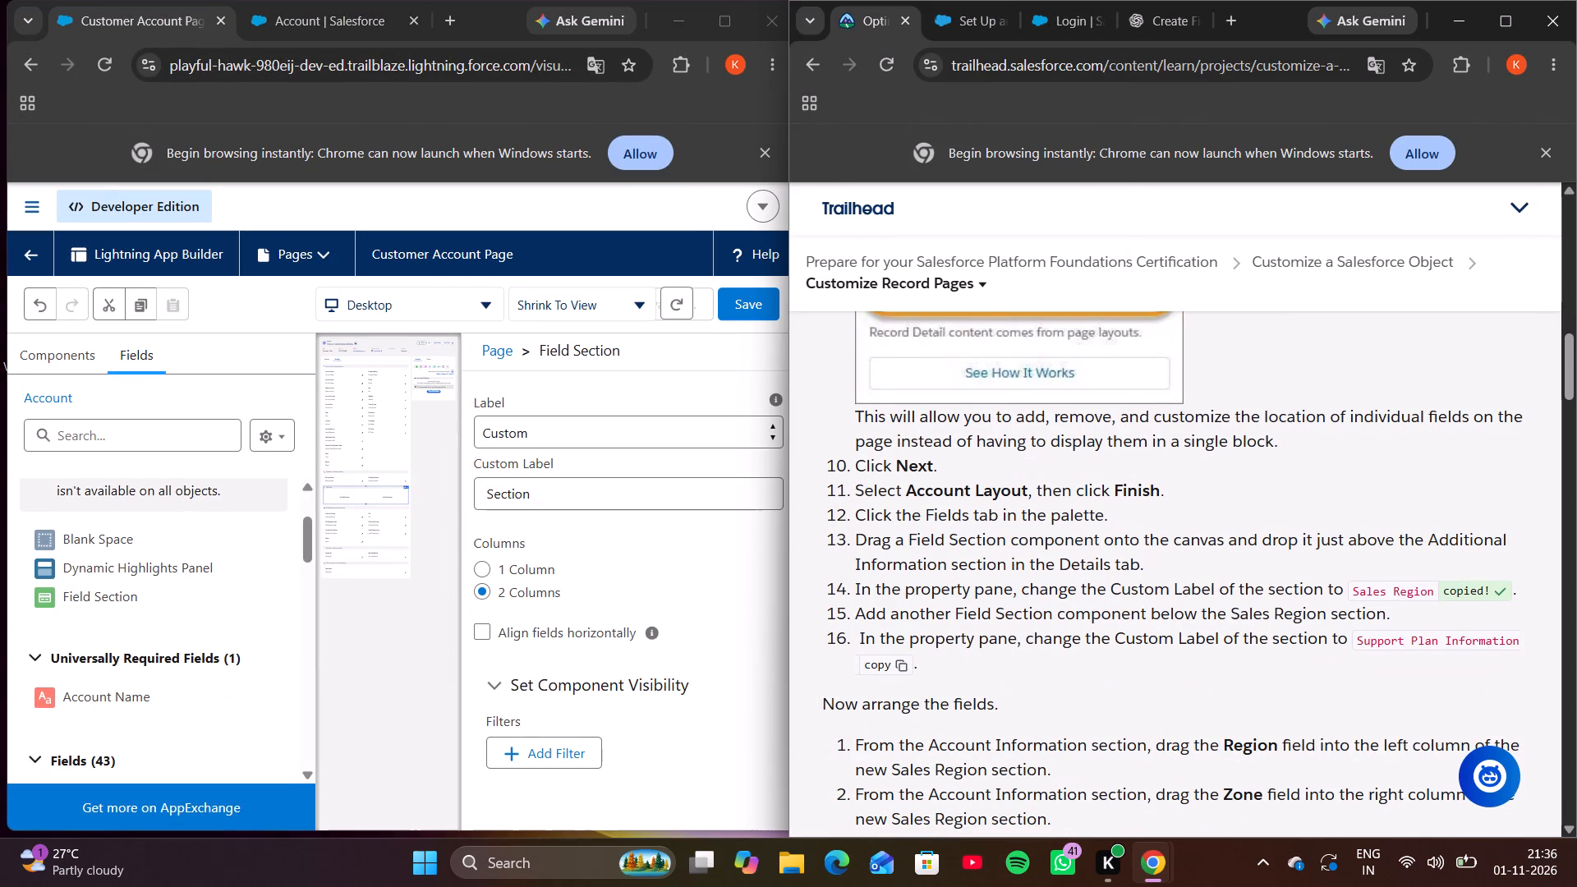
{"action": "left_click_drag", "start_coordinate": [540, 492], "coordinate": [335, 473]}
{"action": "key", "text": "ctrl+v"}
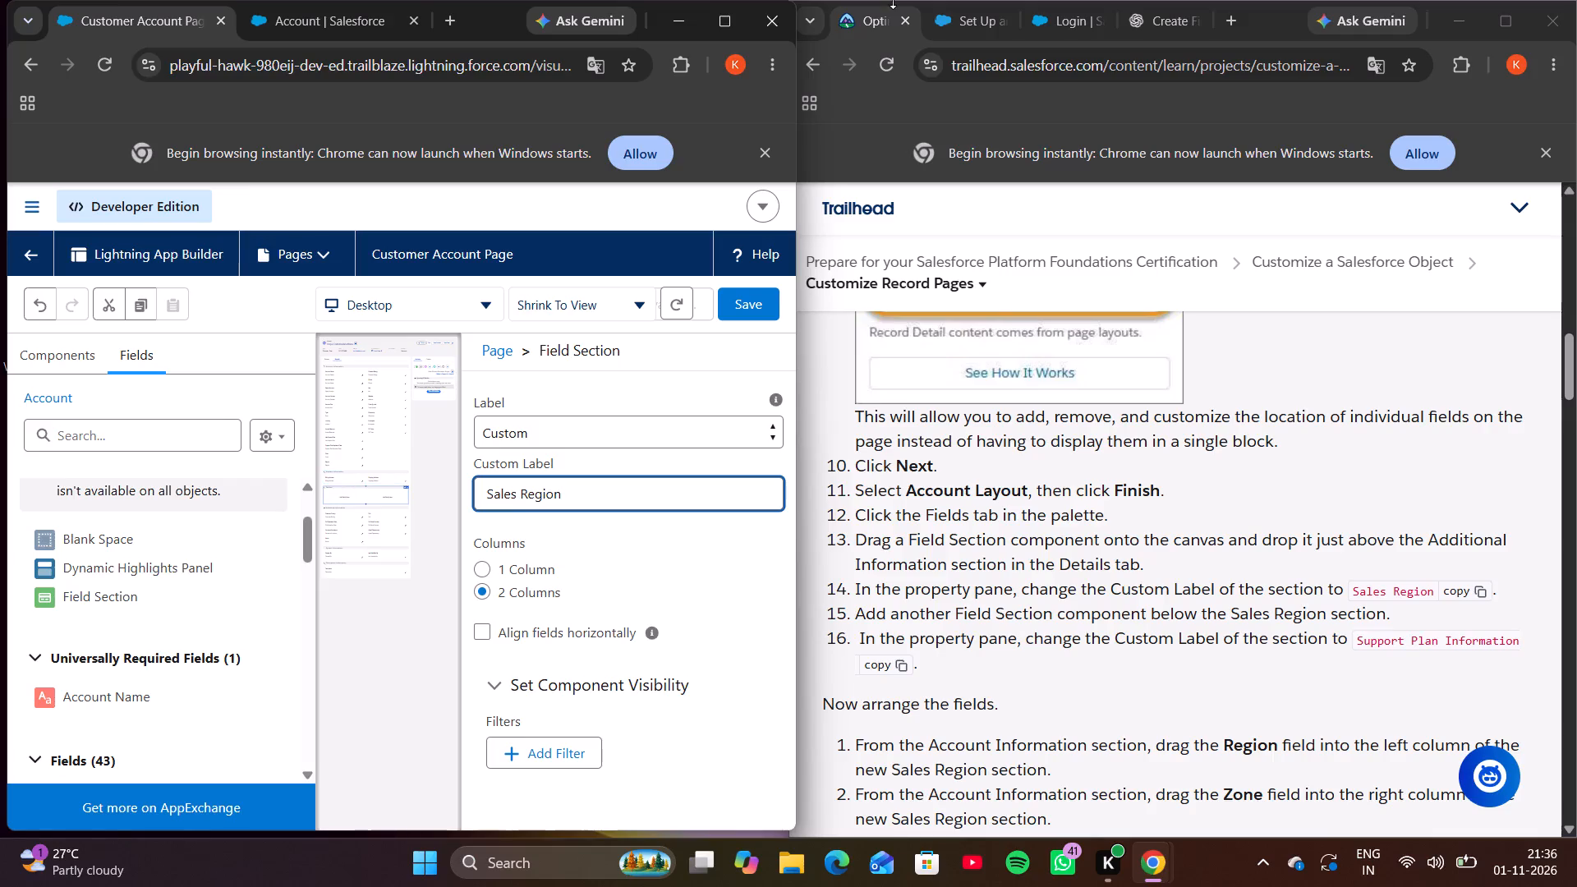
Add another Field Section component directly below the Sales Region section, above Additional Information.
{"action": "left_click", "coordinate": [742, 11]}
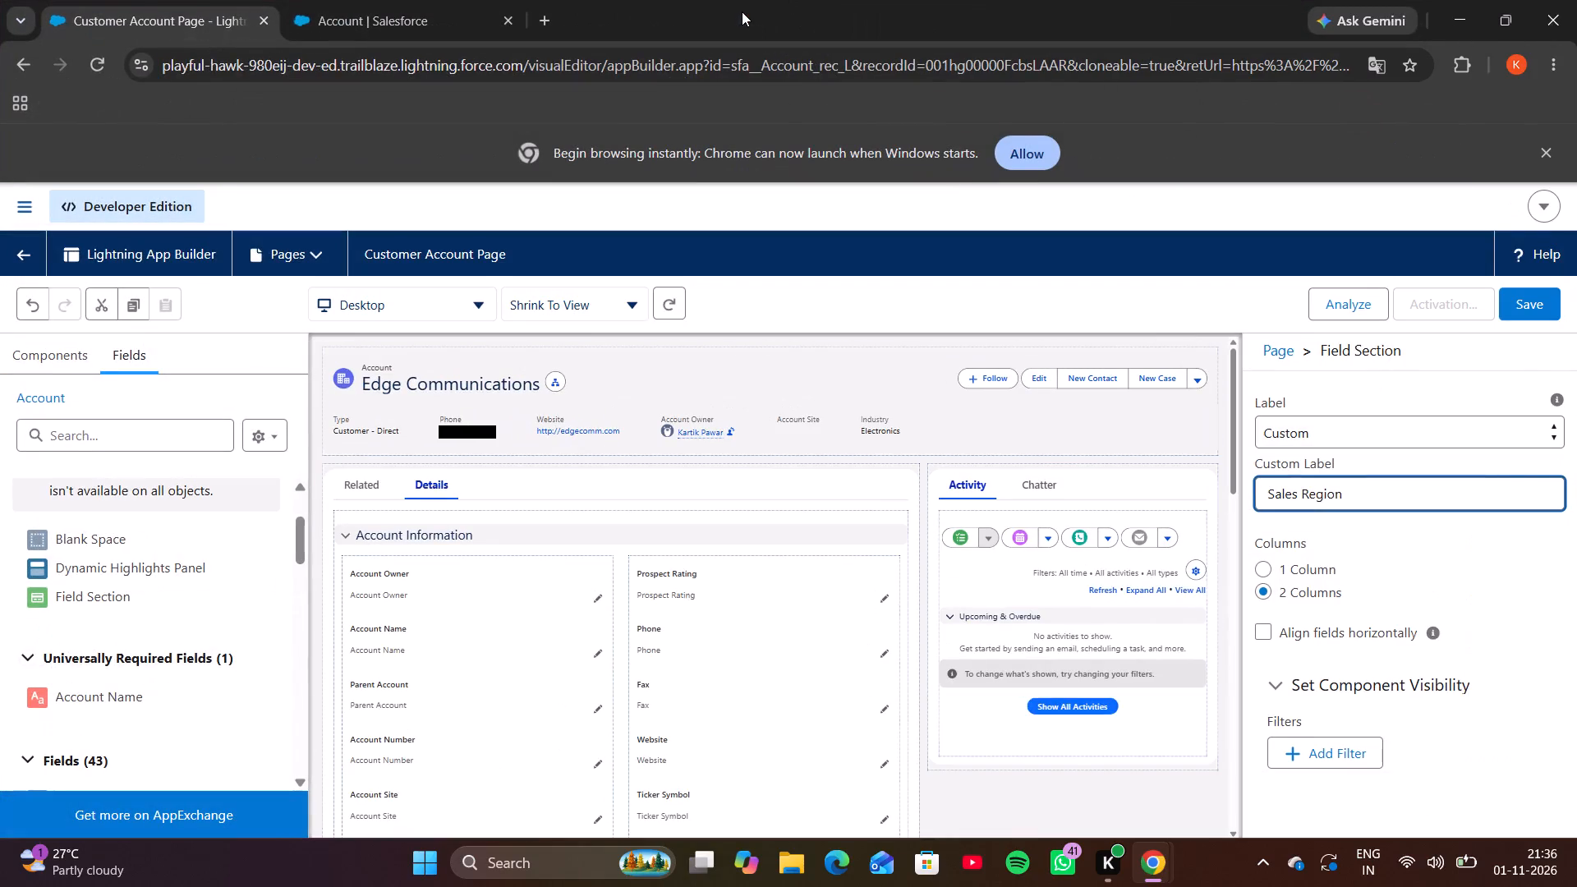
{"action": "scroll", "coordinate": [568, 545], "scroll_direction": "down", "scroll_amount": 3}
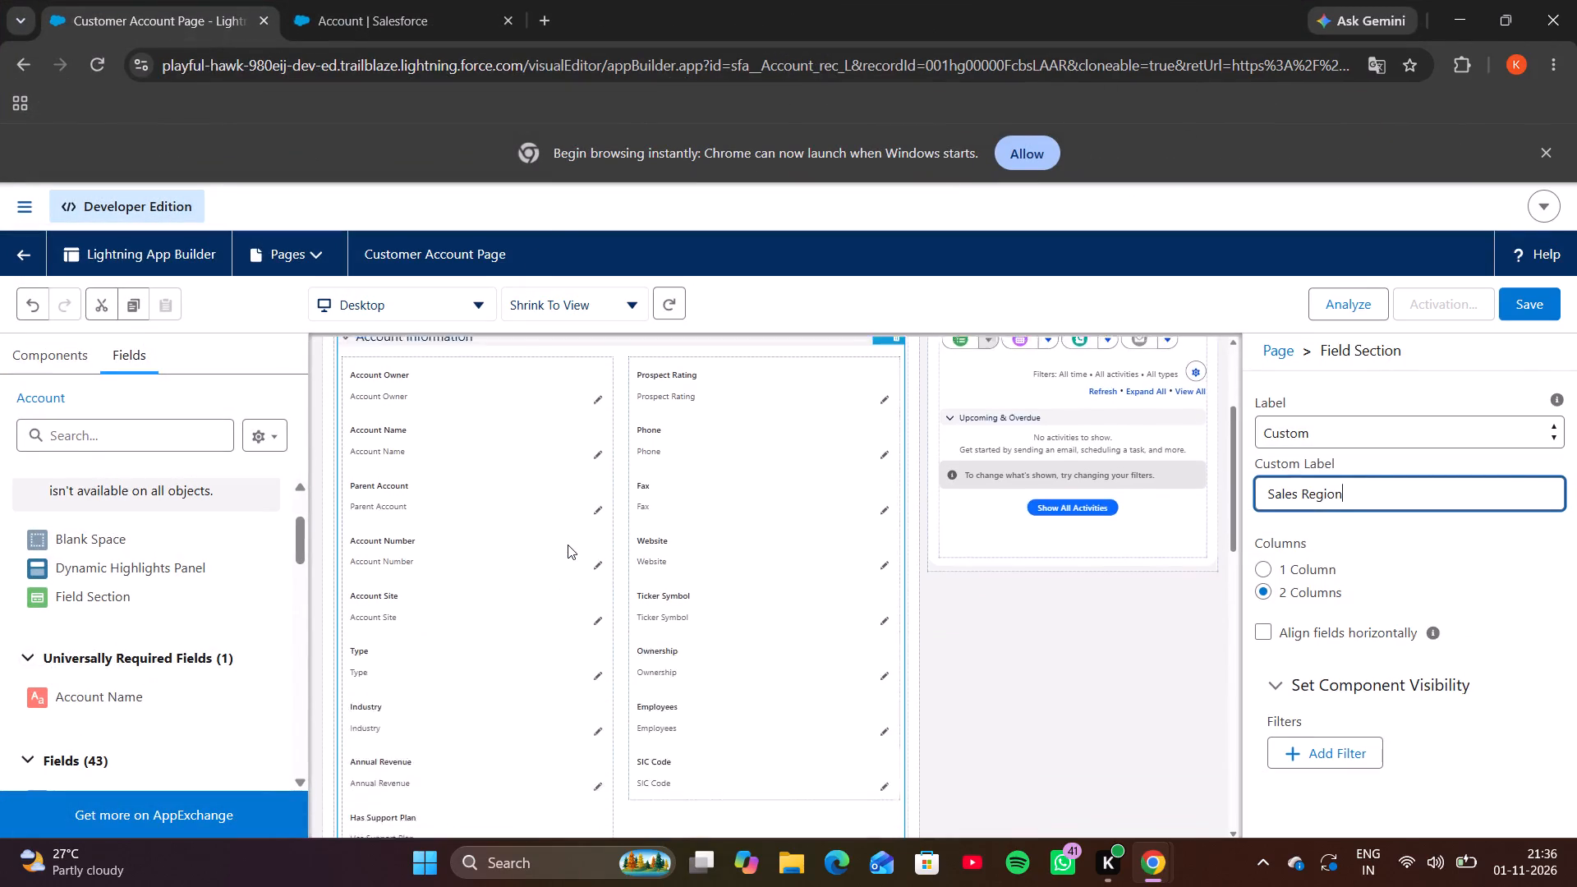
{"action": "scroll", "coordinate": [568, 545], "scroll_direction": "down", "scroll_amount": 5}
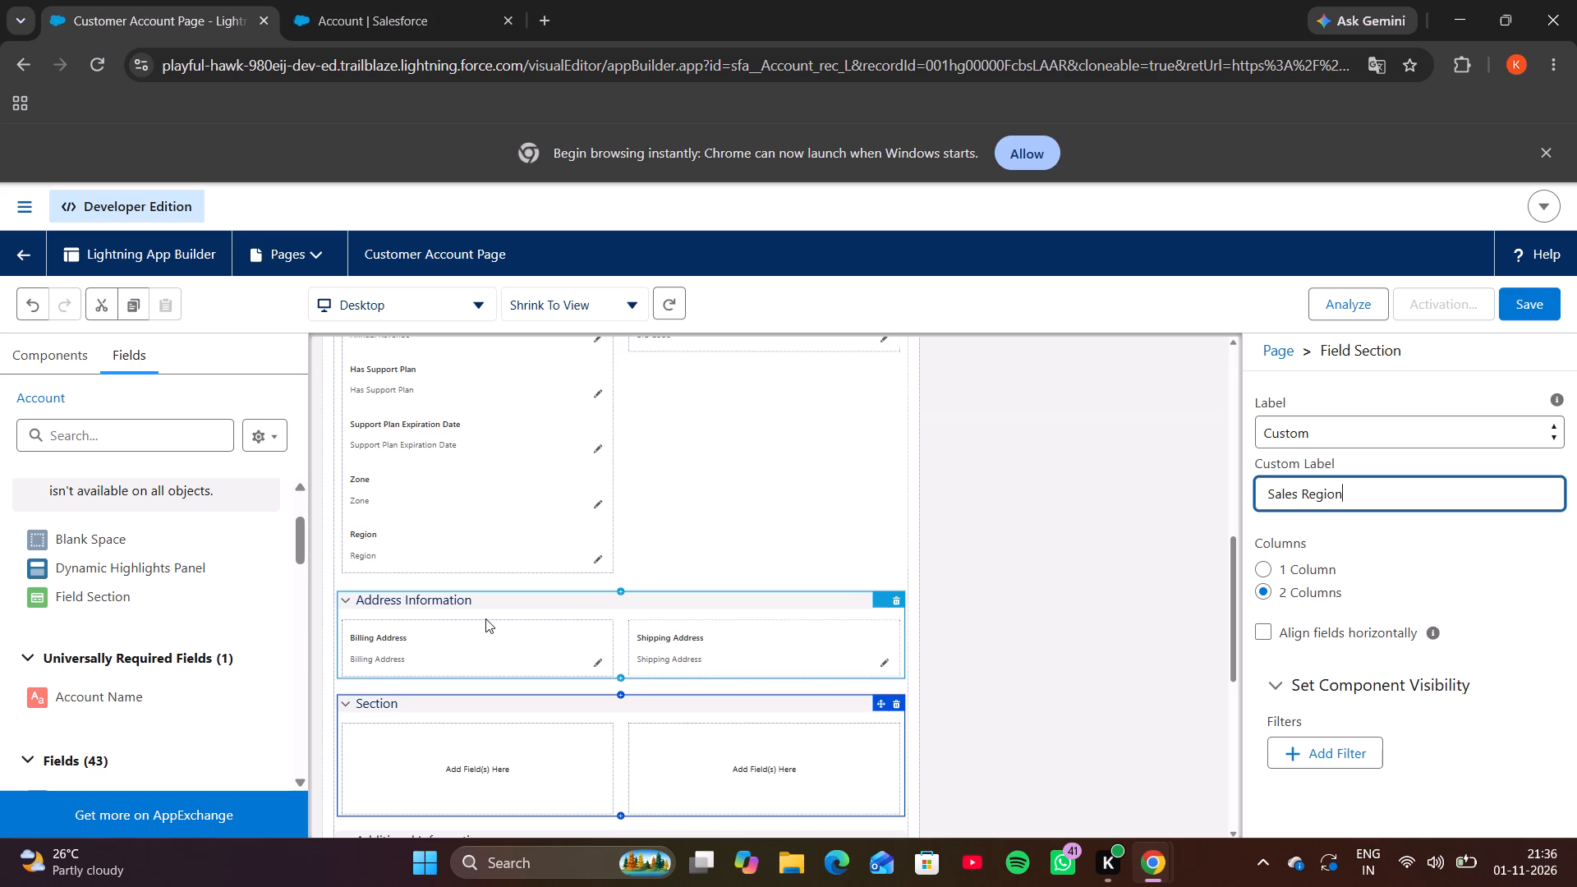
{"action": "scroll", "coordinate": [485, 618], "scroll_direction": "down", "scroll_amount": 2}
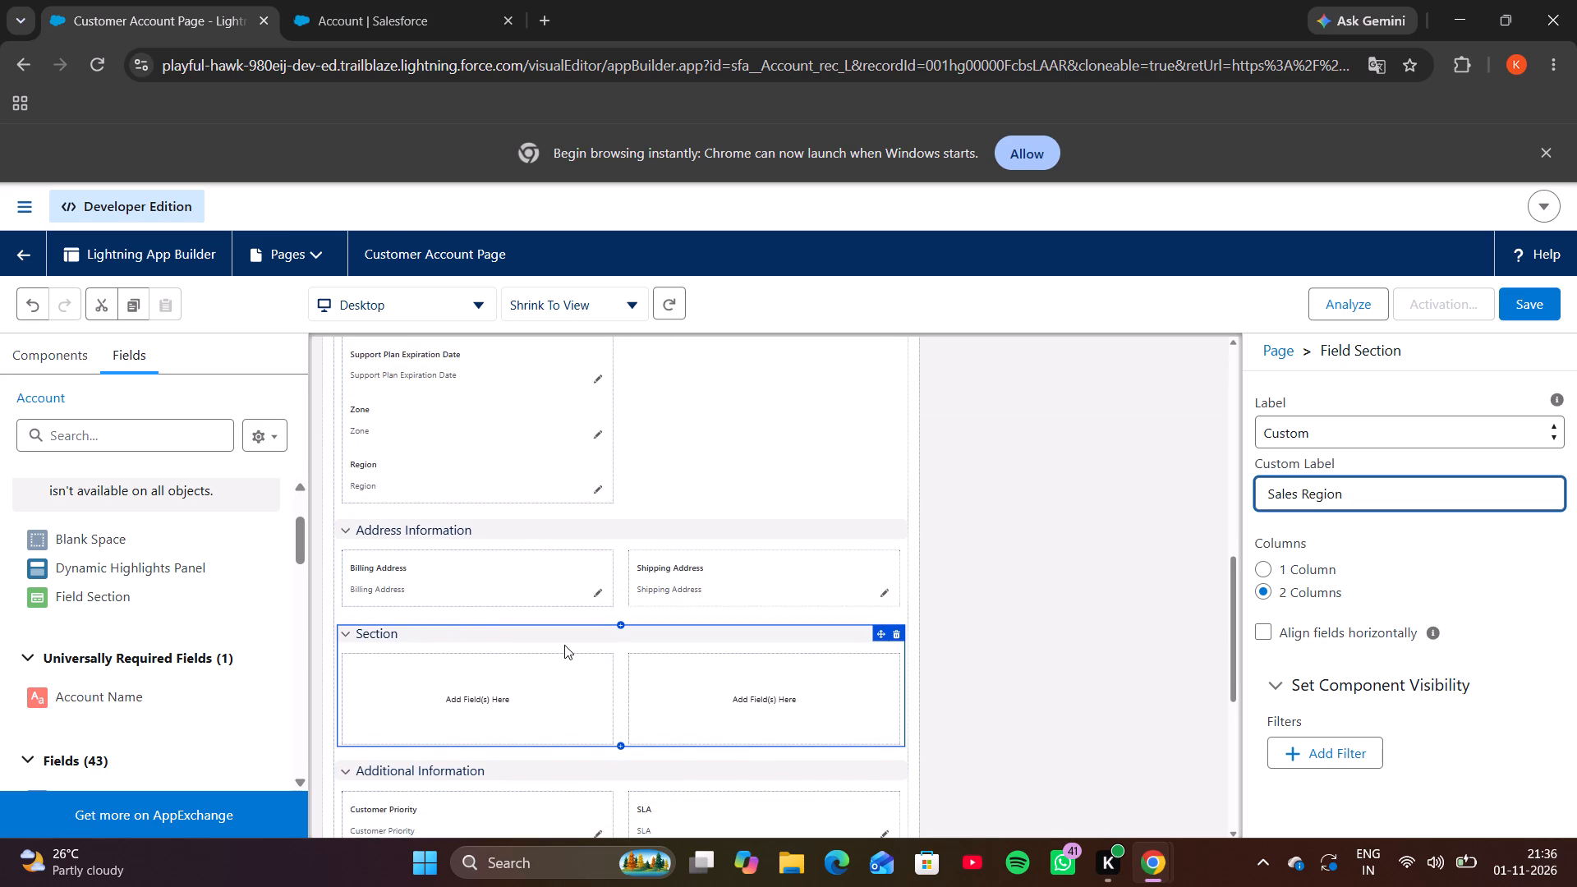
{"action": "scroll", "coordinate": [564, 645], "scroll_direction": "down", "scroll_amount": 1}
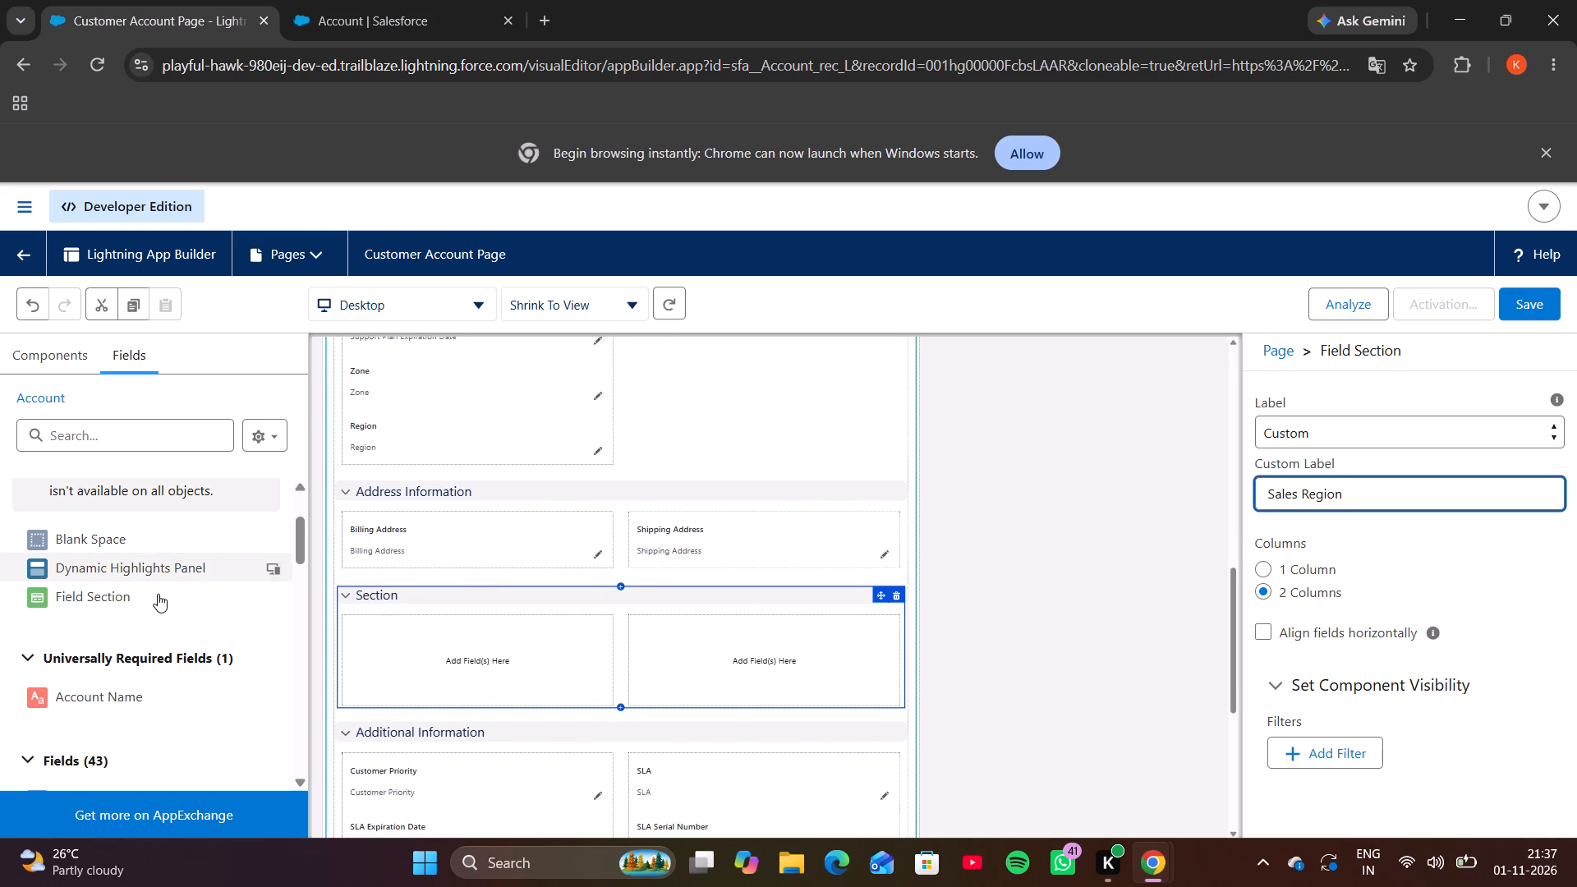
{"action": "left_click_drag", "start_coordinate": [157, 594], "coordinate": [409, 724]}
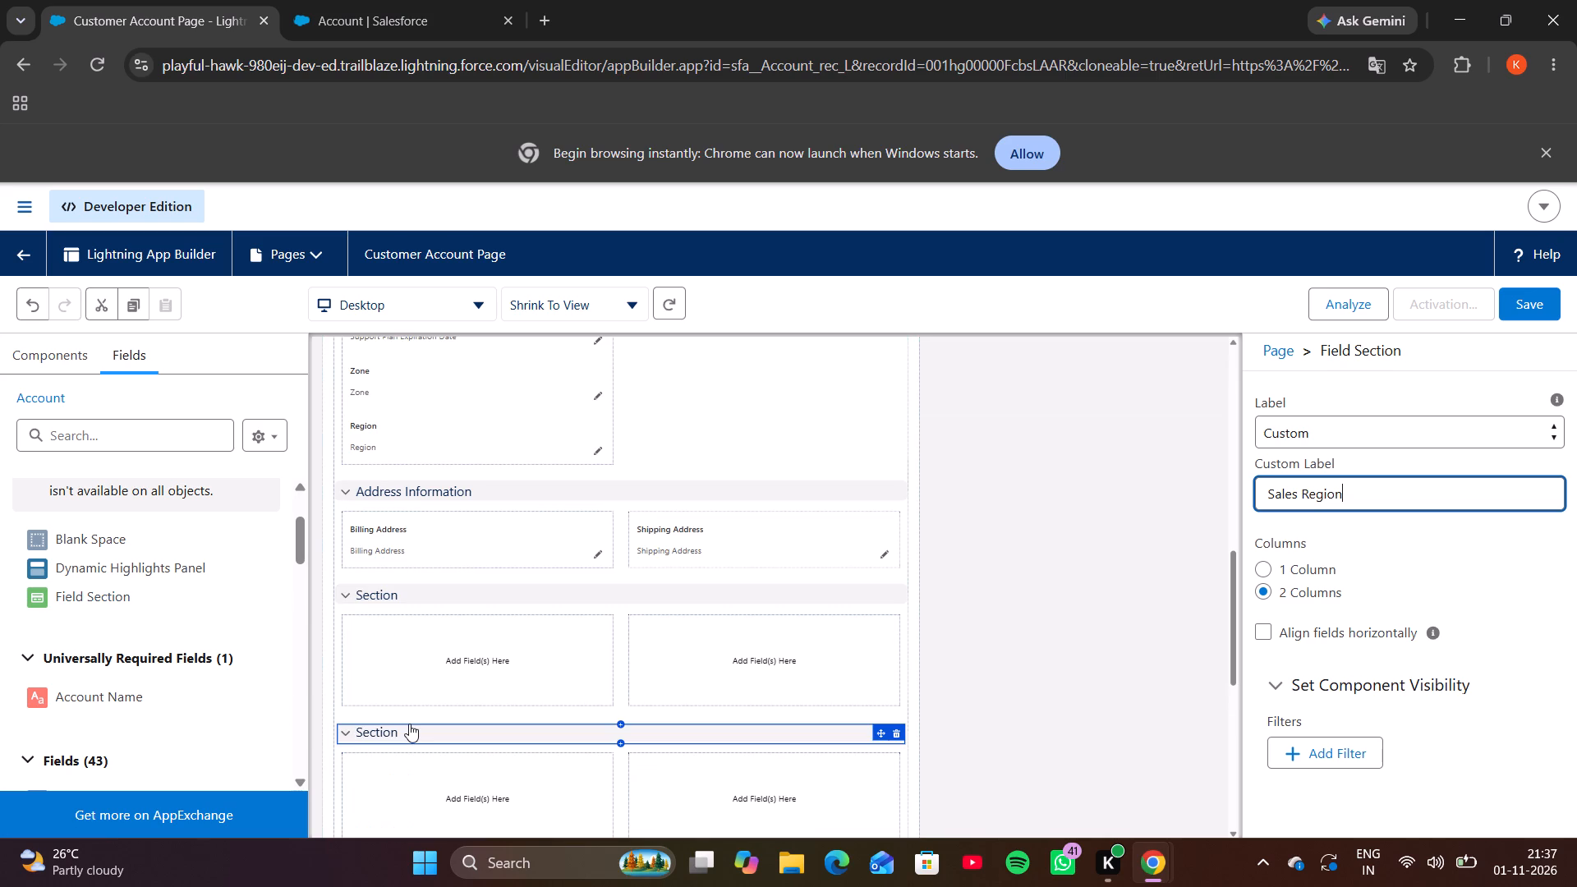
Copy the second section label from the Trailhead instructions and set the lower new field section's Custom Label to Support Plan Information.
{"action": "left_click", "coordinate": [409, 724]}
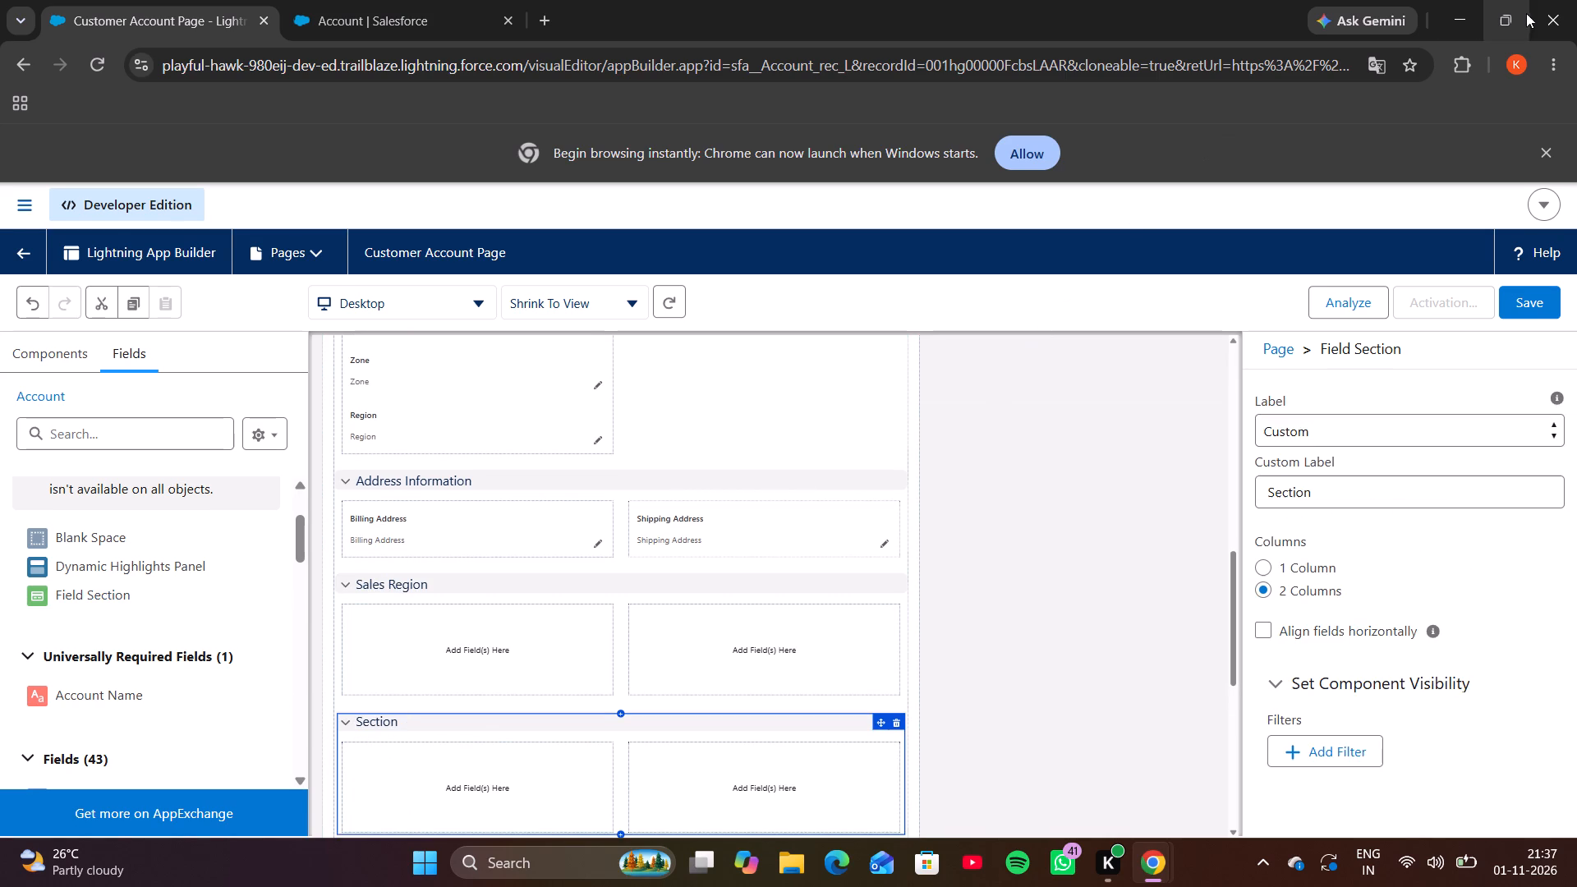
{"action": "left_click", "coordinate": [1501, 13]}
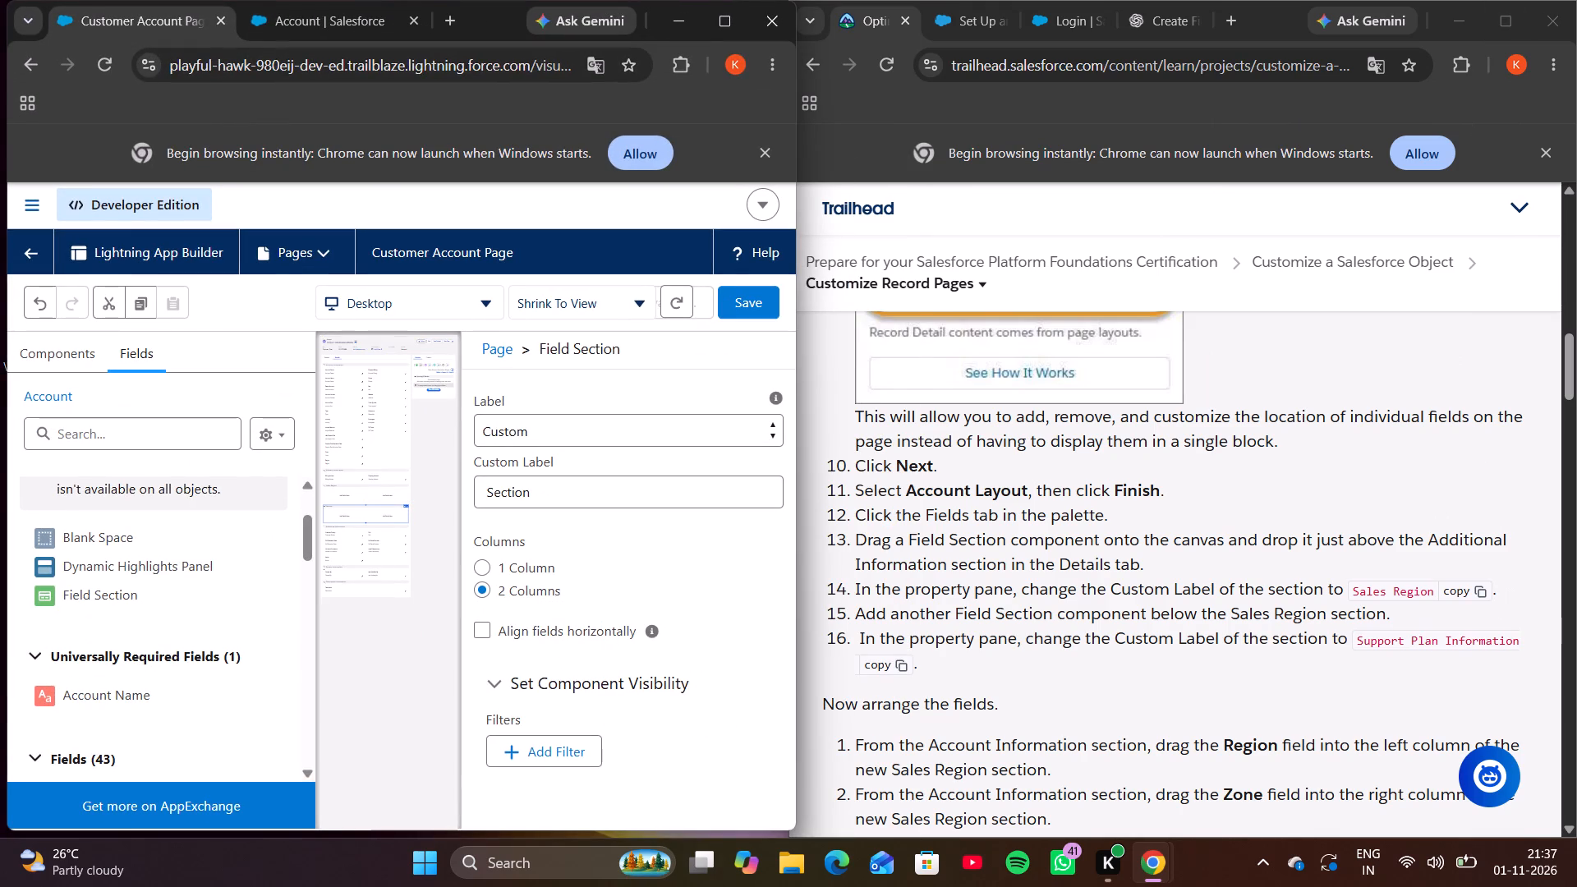
{"action": "left_click", "coordinate": [902, 656]}
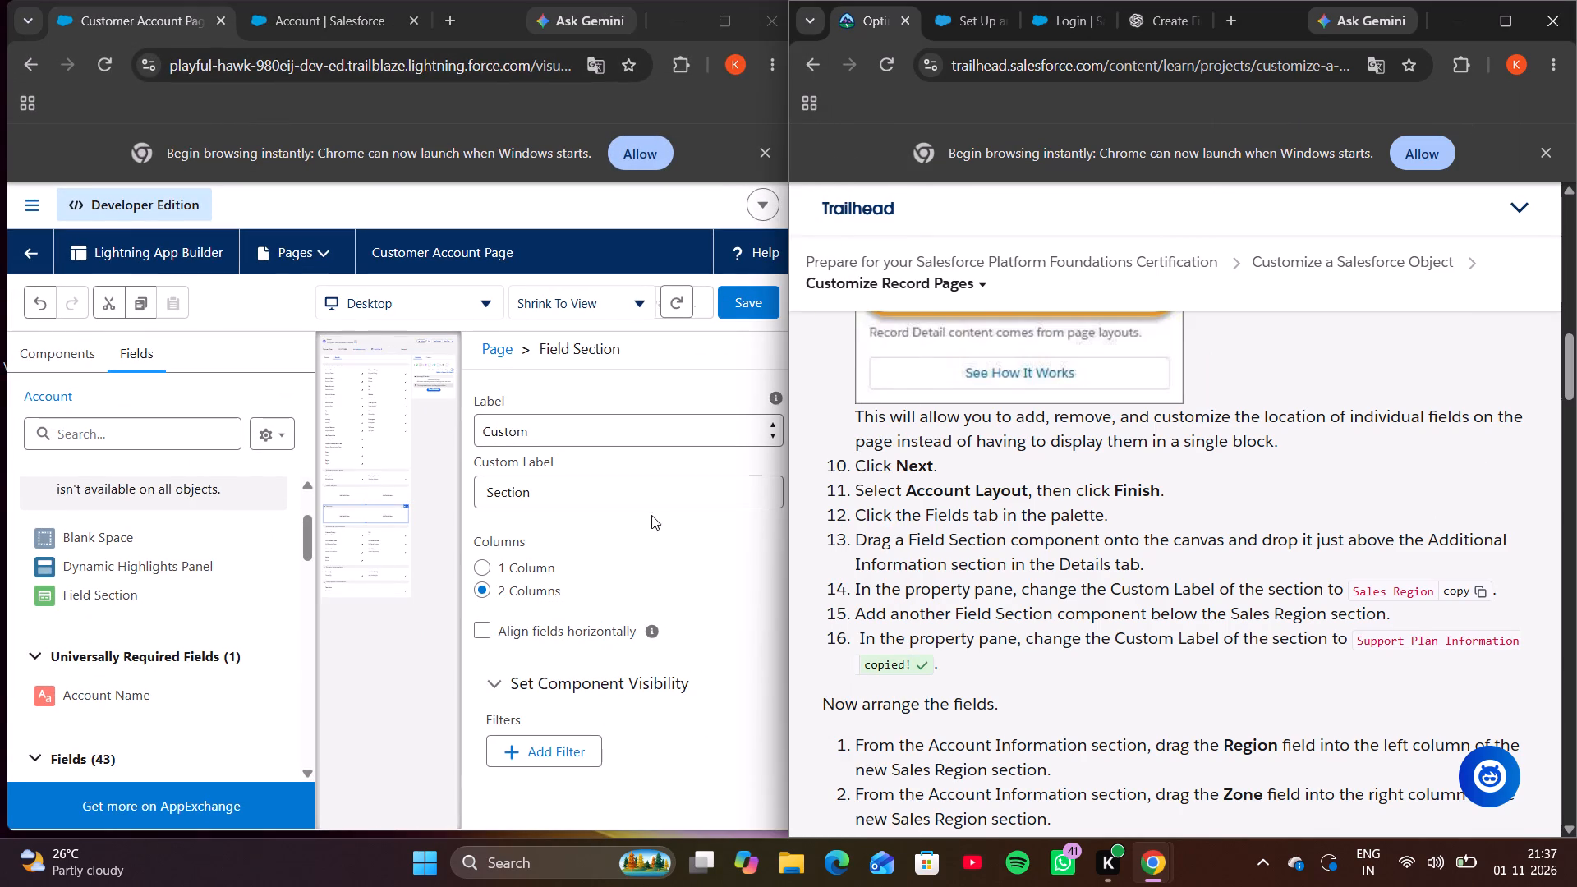
{"action": "double_click", "coordinate": [640, 483]}
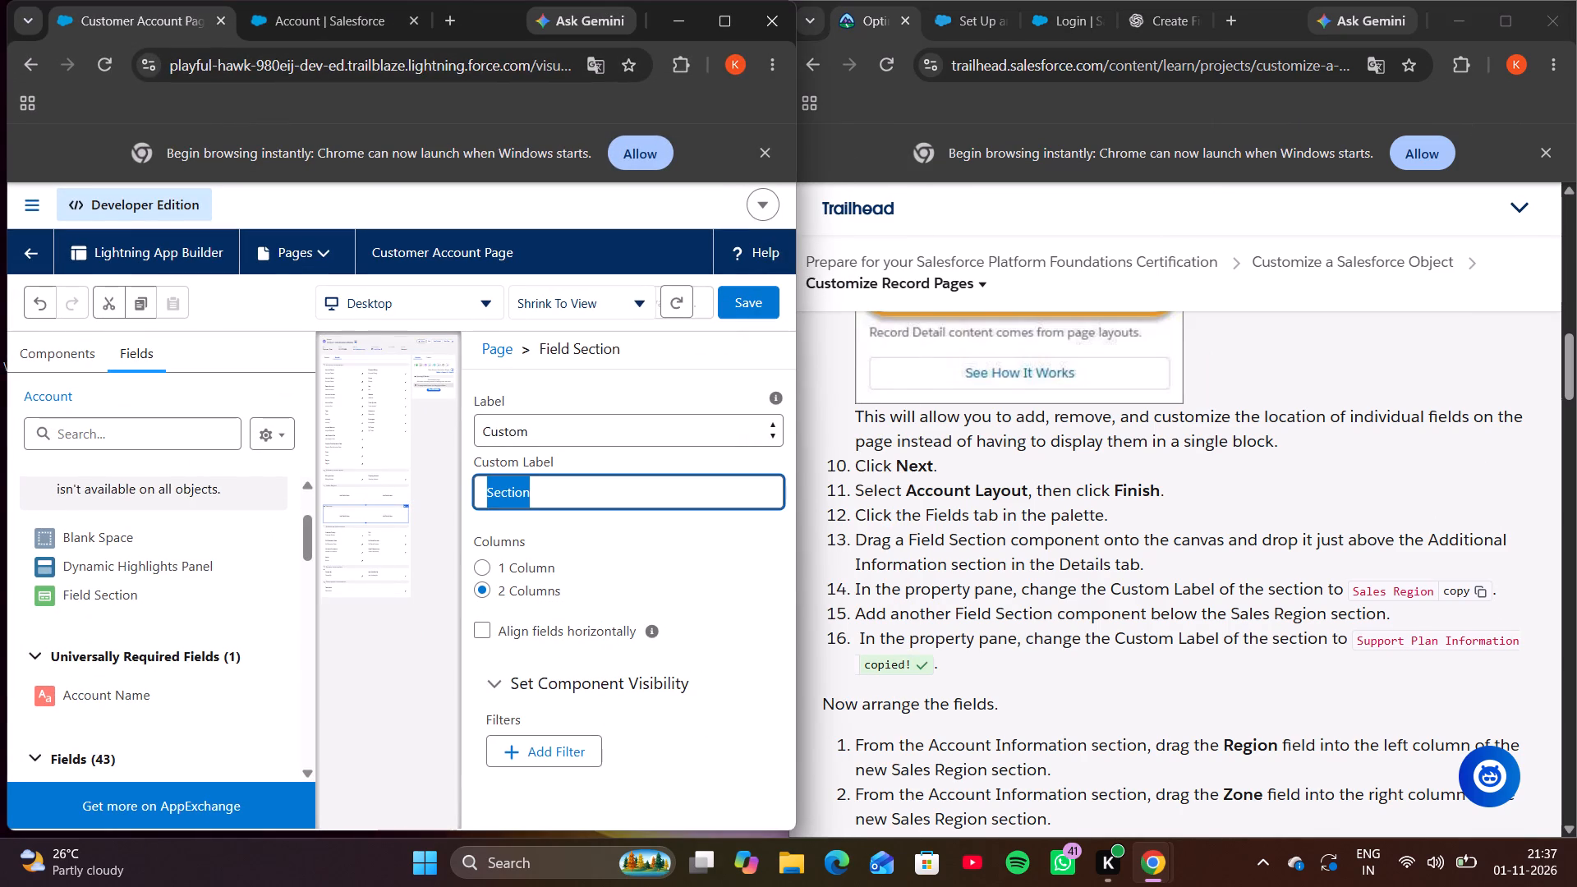
{"action": "key", "text": "ctrl+v"}
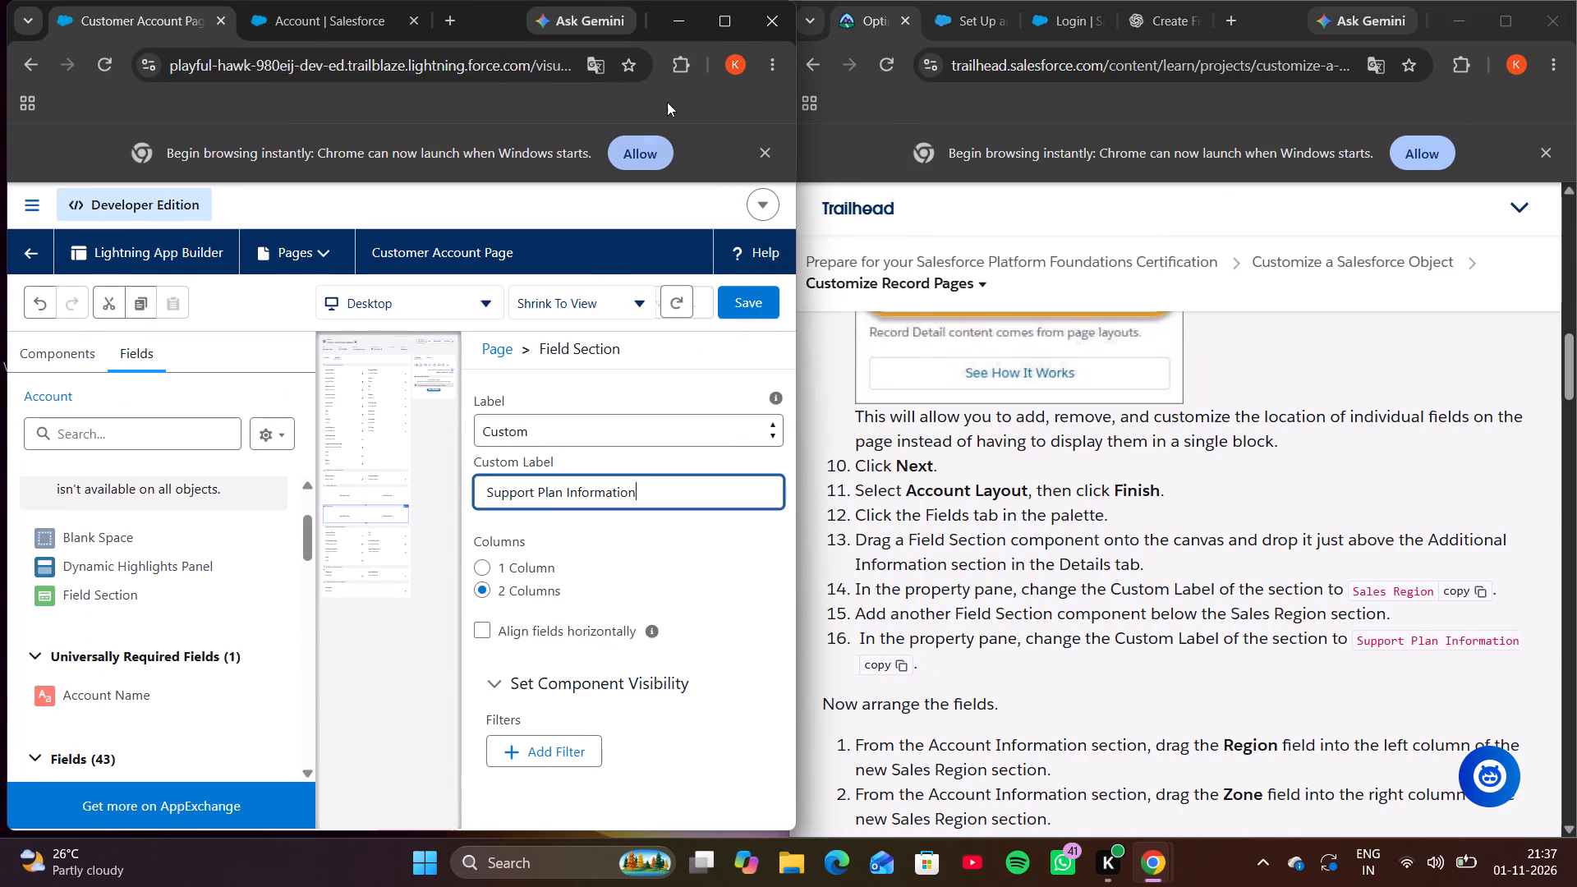
{"action": "left_click", "coordinate": [735, 28]}
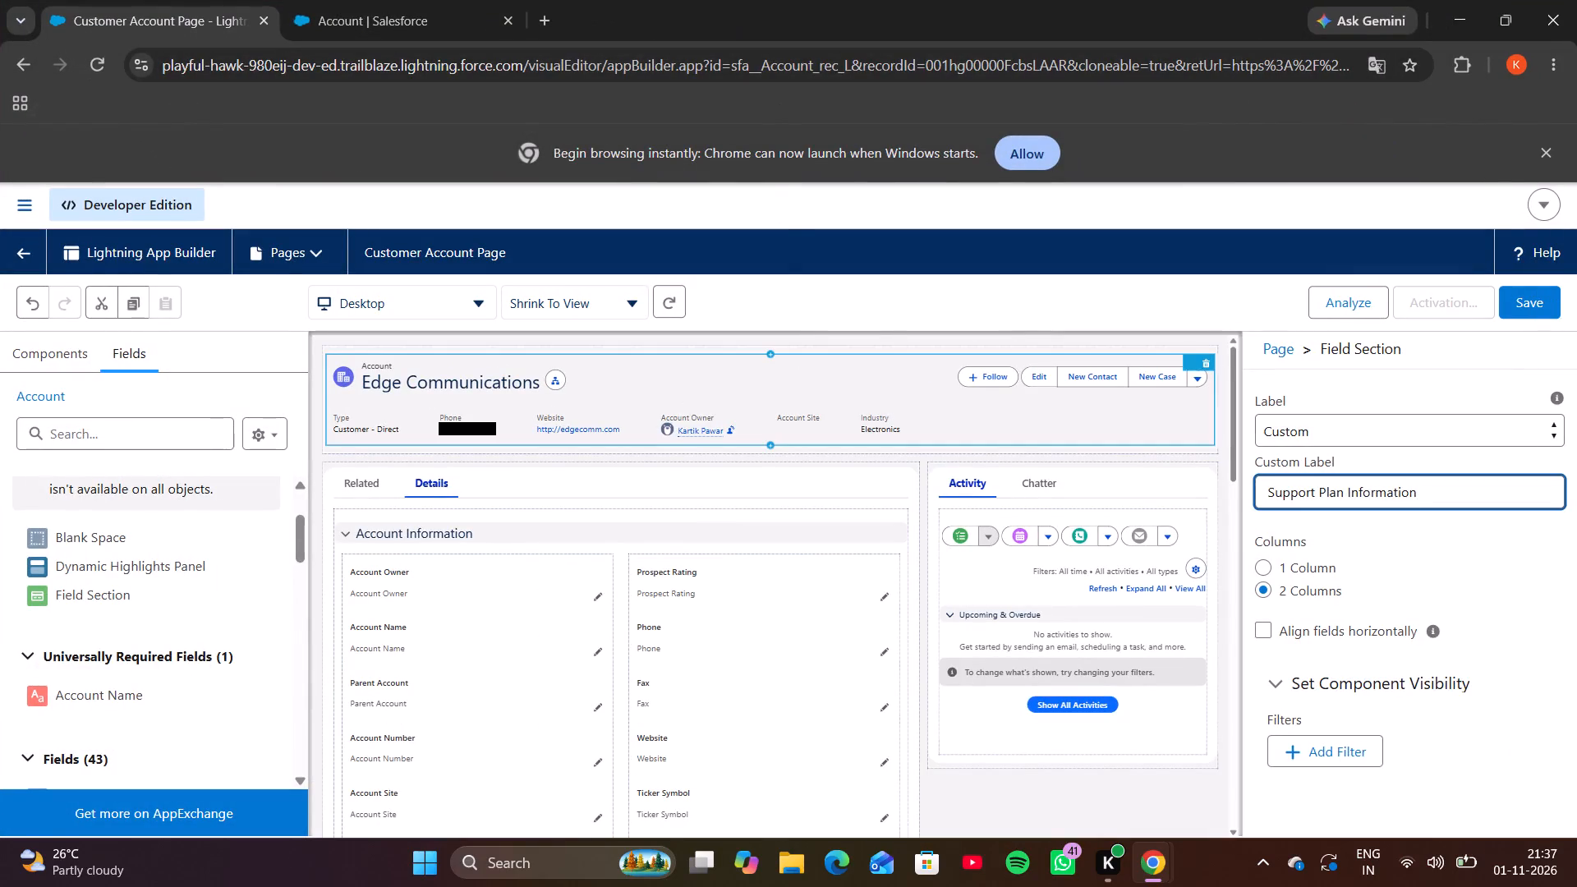
Find the Region field by searching for reg and place it in the left column of the Sales Region section.
{"action": "scroll", "coordinate": [802, 646], "scroll_direction": "down", "scroll_amount": 2}
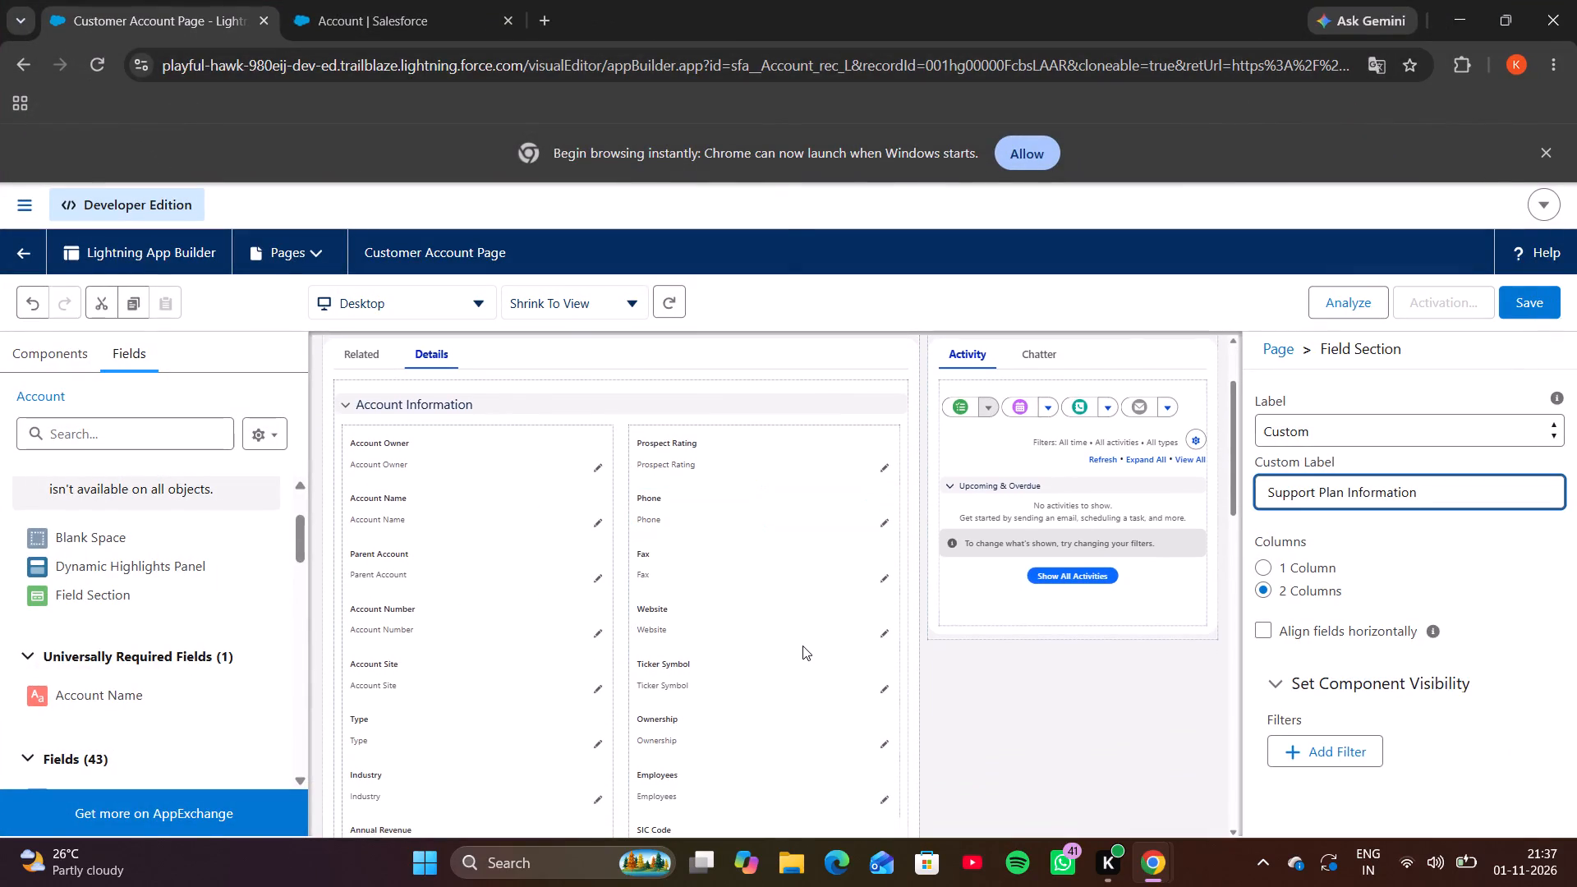
{"action": "left_click", "coordinate": [1040, 746]}
{"action": "scroll", "coordinate": [691, 694], "scroll_direction": "down", "scroll_amount": 2}
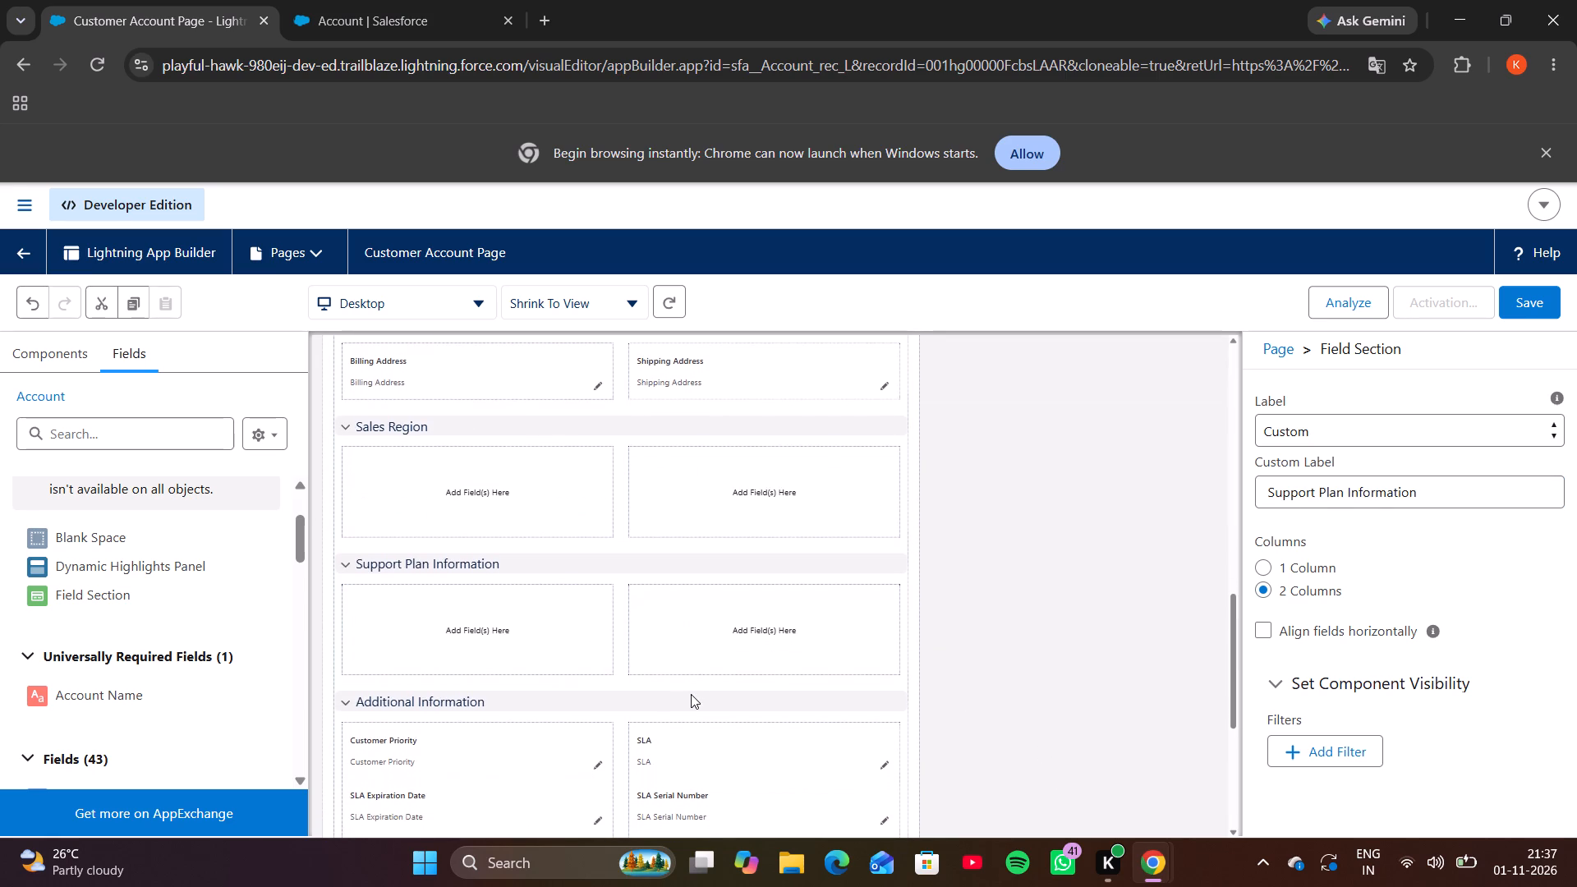
{"action": "left_click", "coordinate": [137, 416]}
{"action": "left_click", "coordinate": [141, 425]}
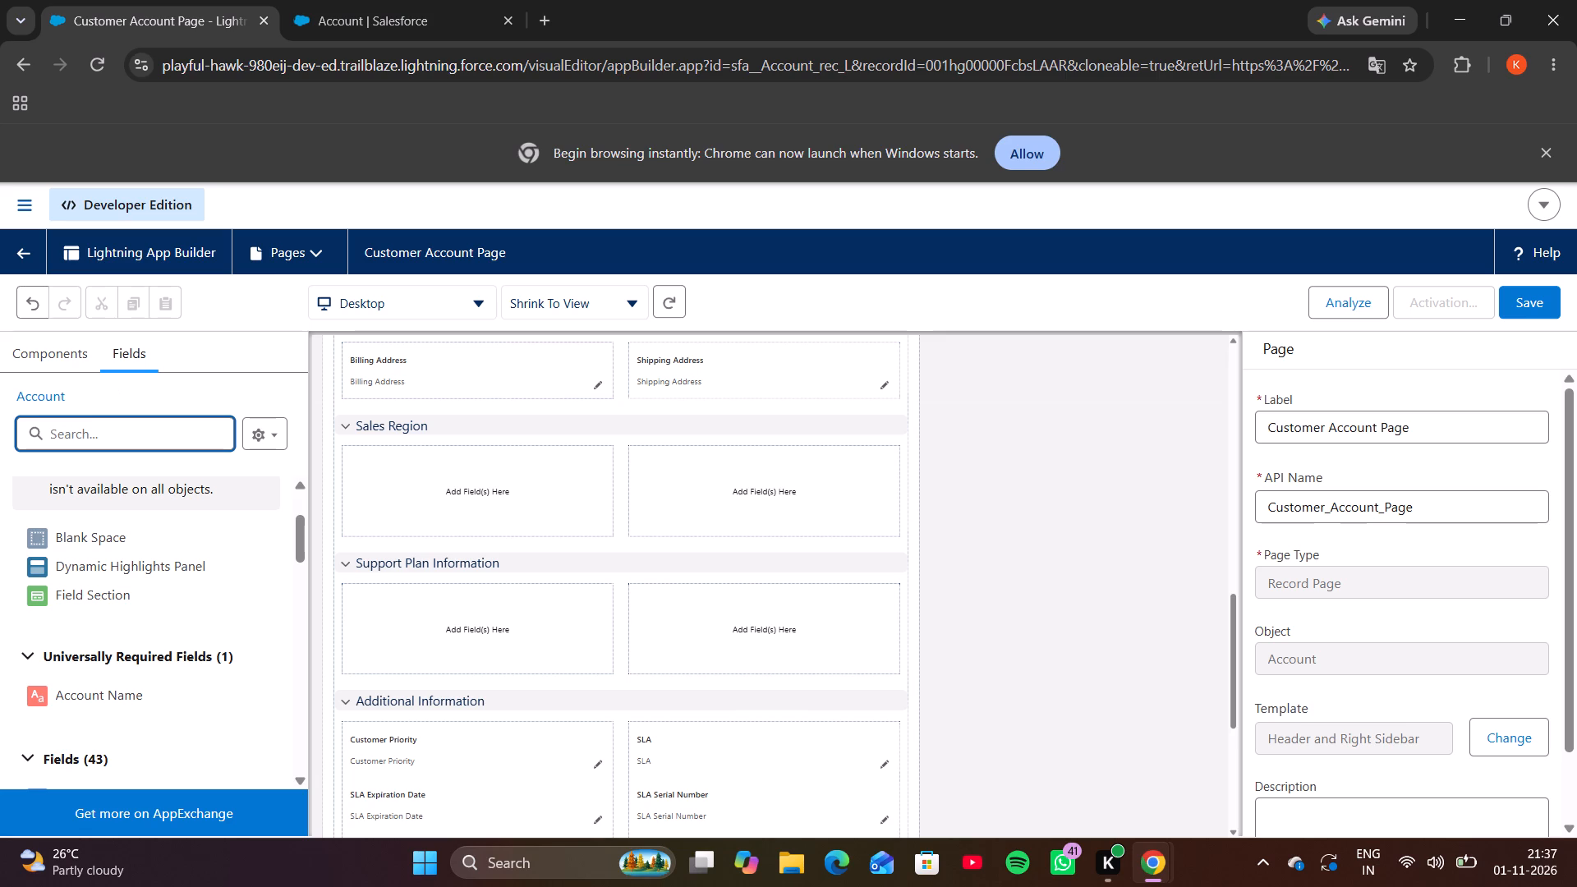
{"action": "key", "text": "r"}
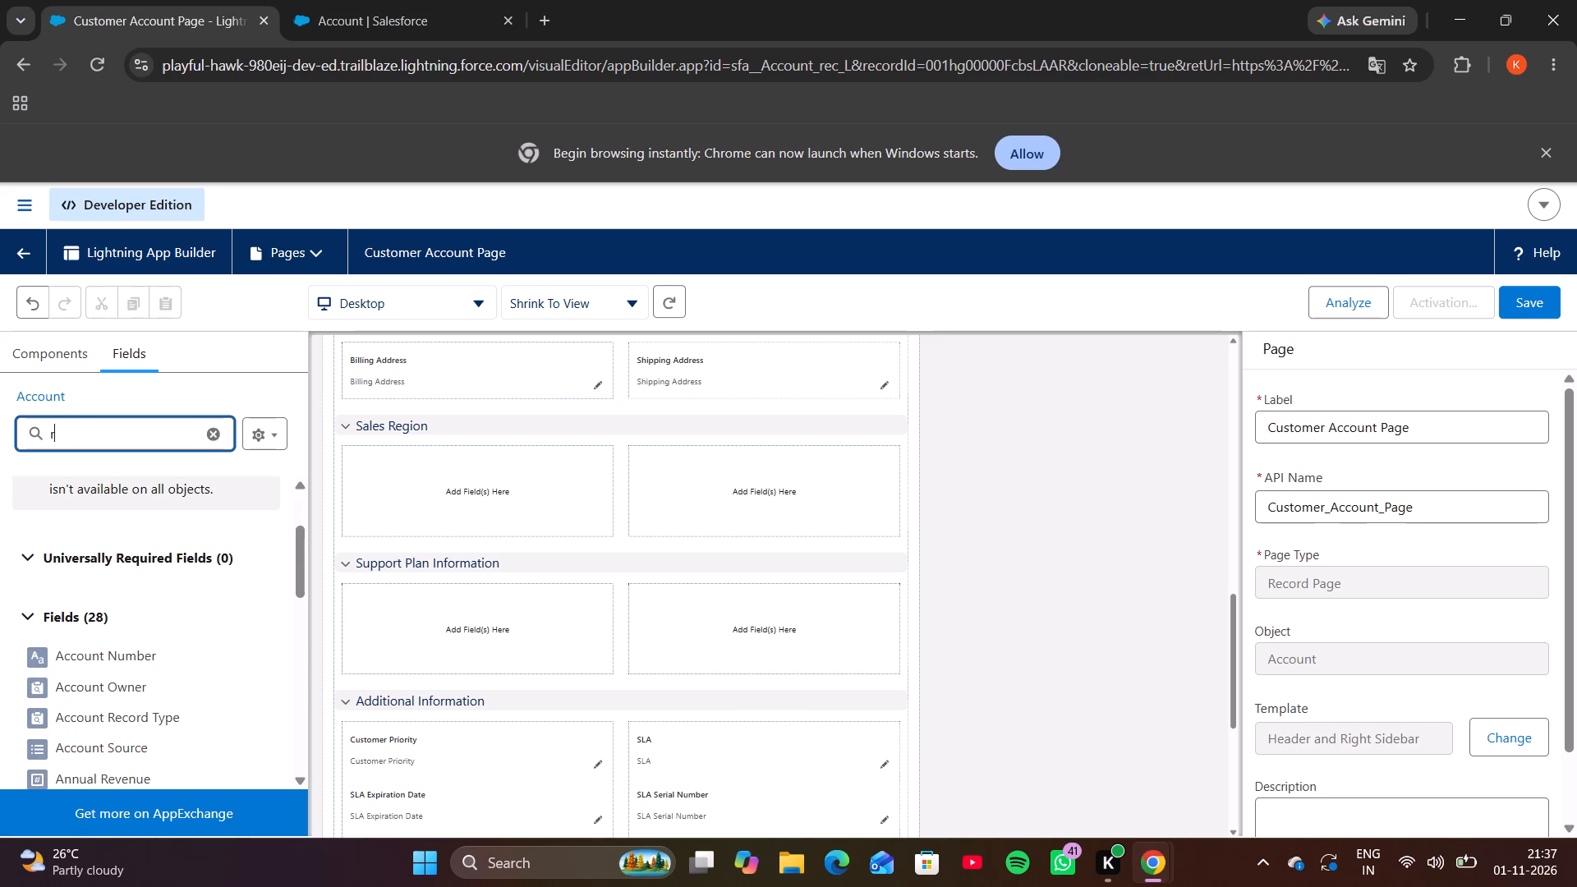
{"action": "key", "text": "e"}
{"action": "key", "text": "g"}
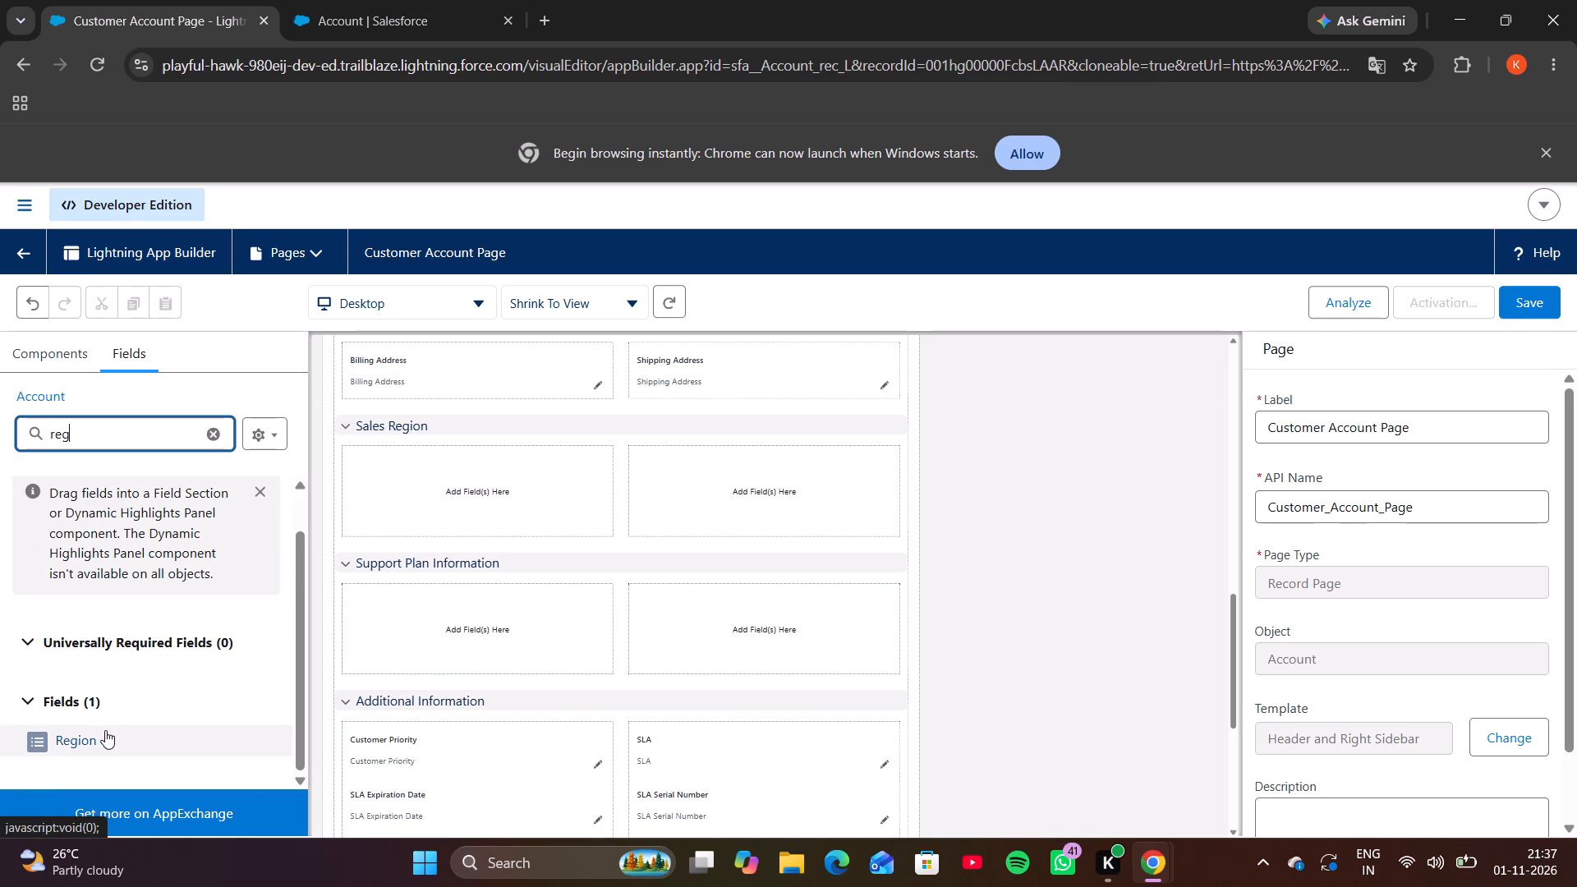
{"action": "left_click_drag", "start_coordinate": [105, 730], "coordinate": [545, 654]}
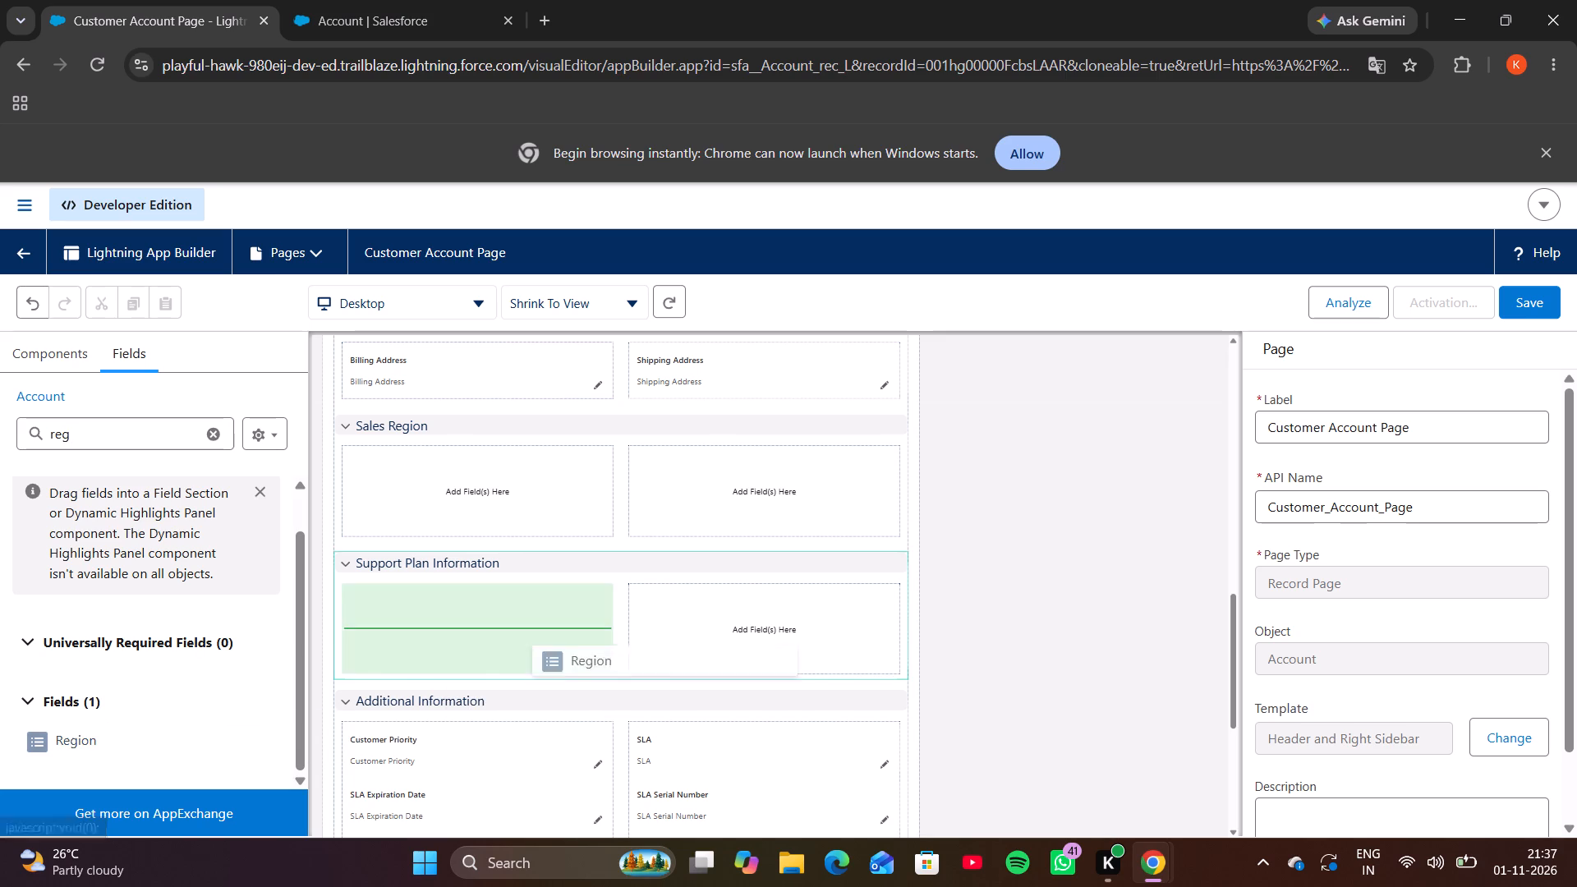
{"action": "left_click_drag", "start_coordinate": [545, 654], "coordinate": [666, 498]}
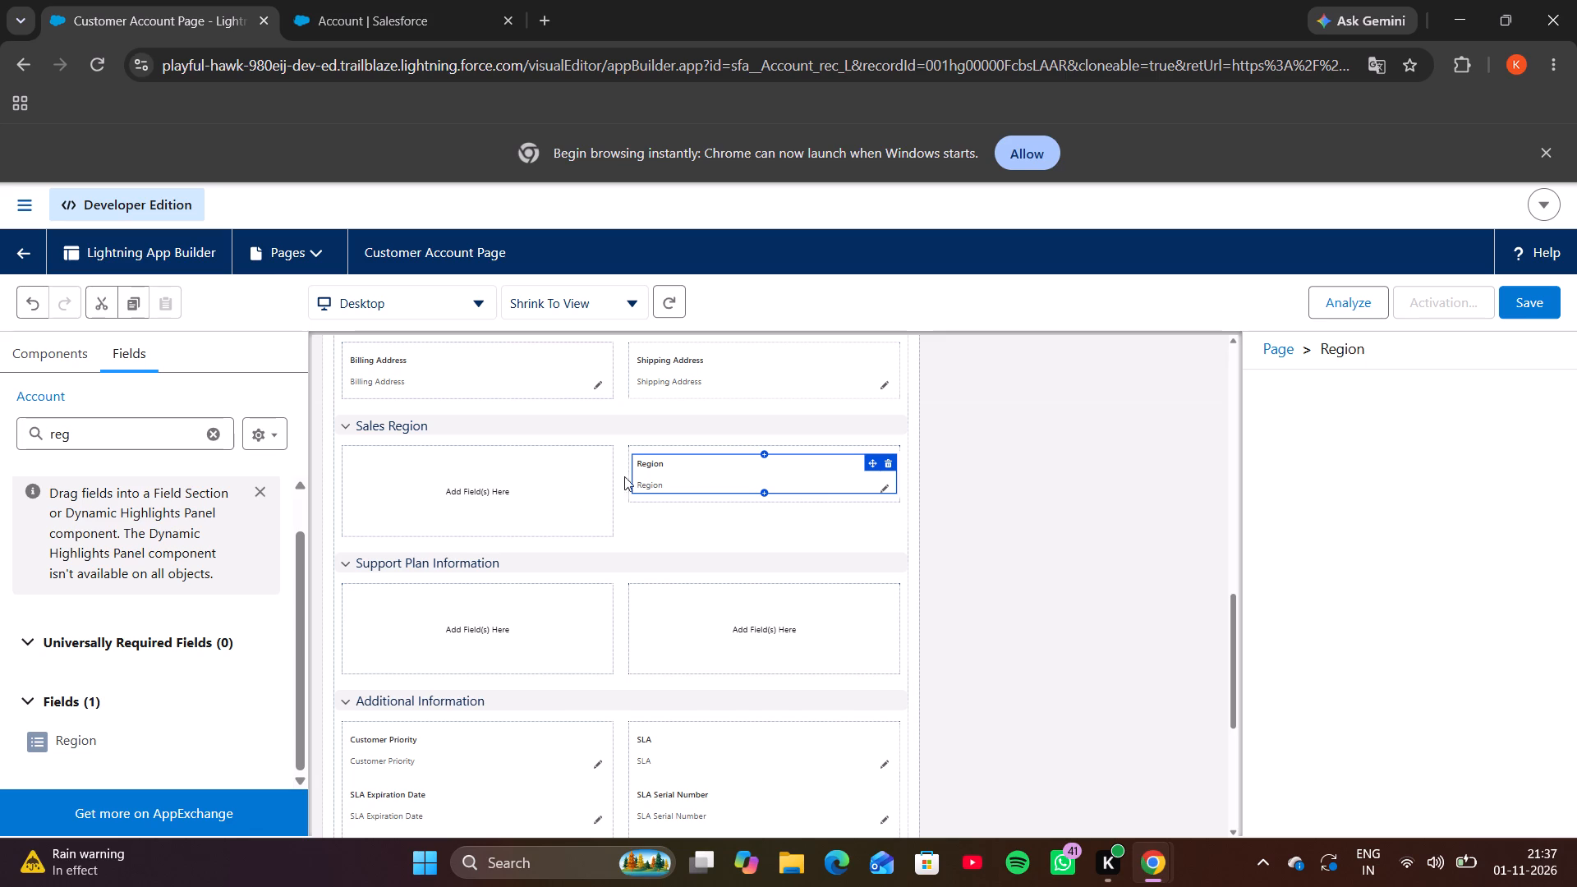
{"action": "left_click_drag", "start_coordinate": [663, 477], "coordinate": [389, 448]}
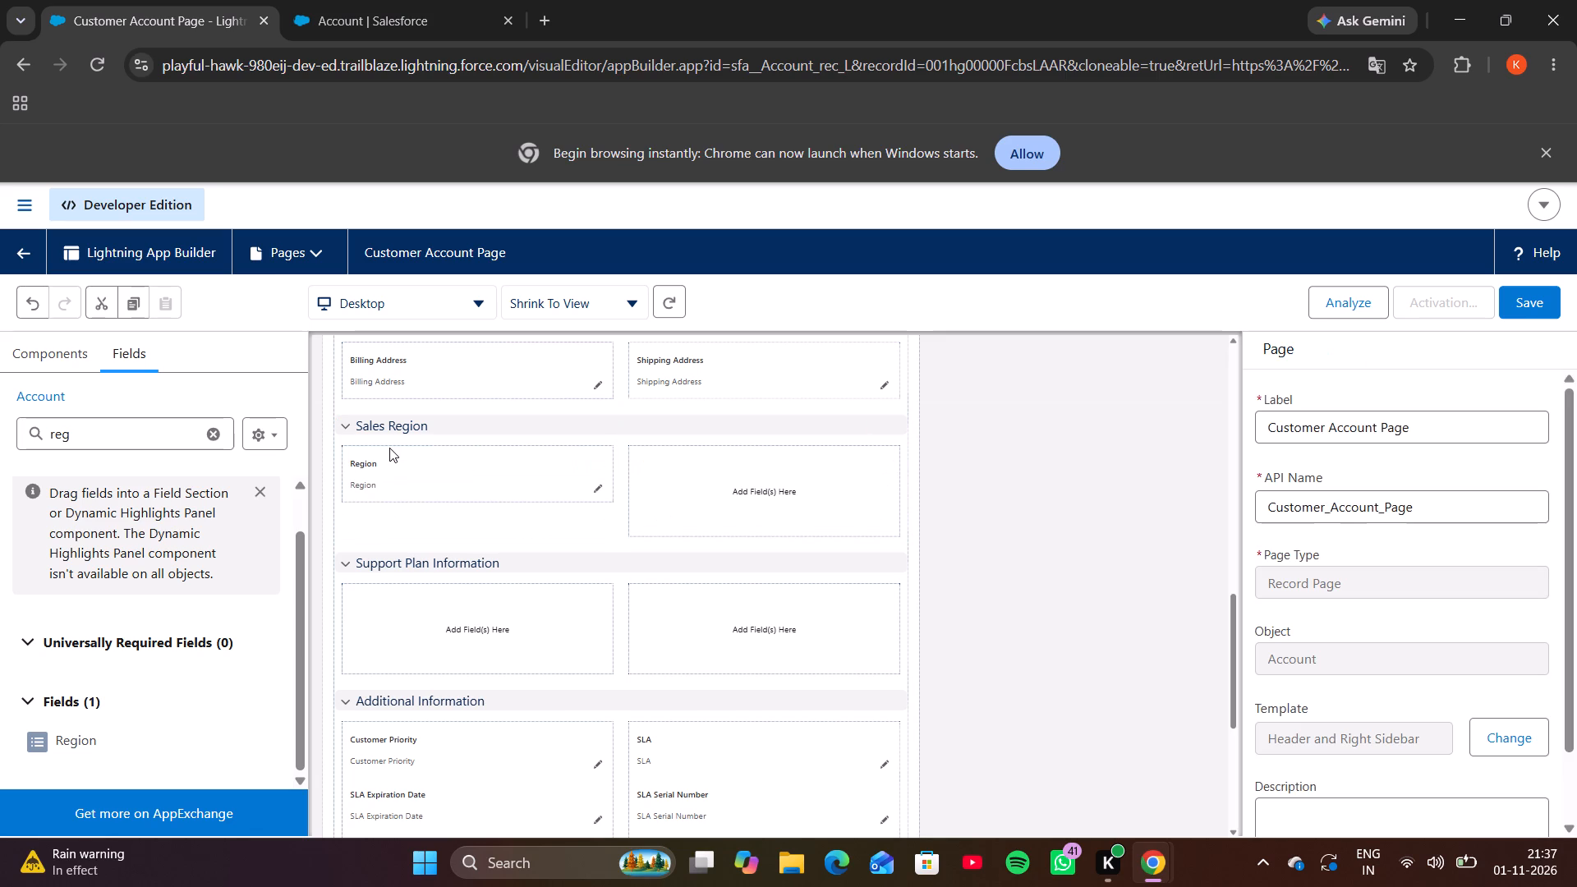
Search the account fields for zone and place the Zone field in the right column of the Sales Region section.
{"action": "double_click", "coordinate": [170, 425]}
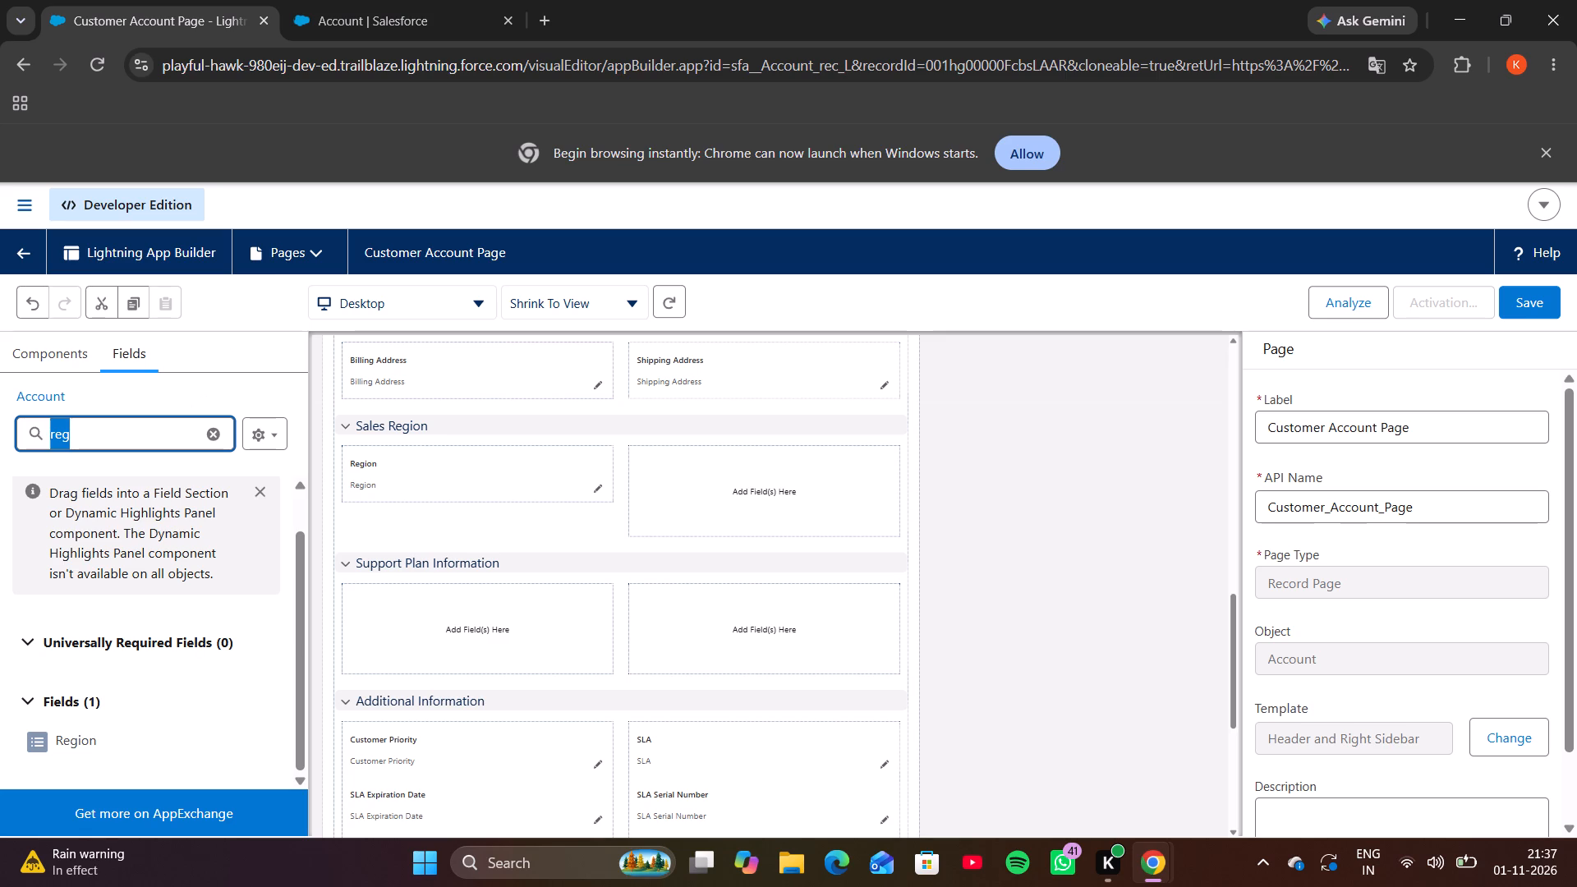
{"action": "type", "text": "ze"}
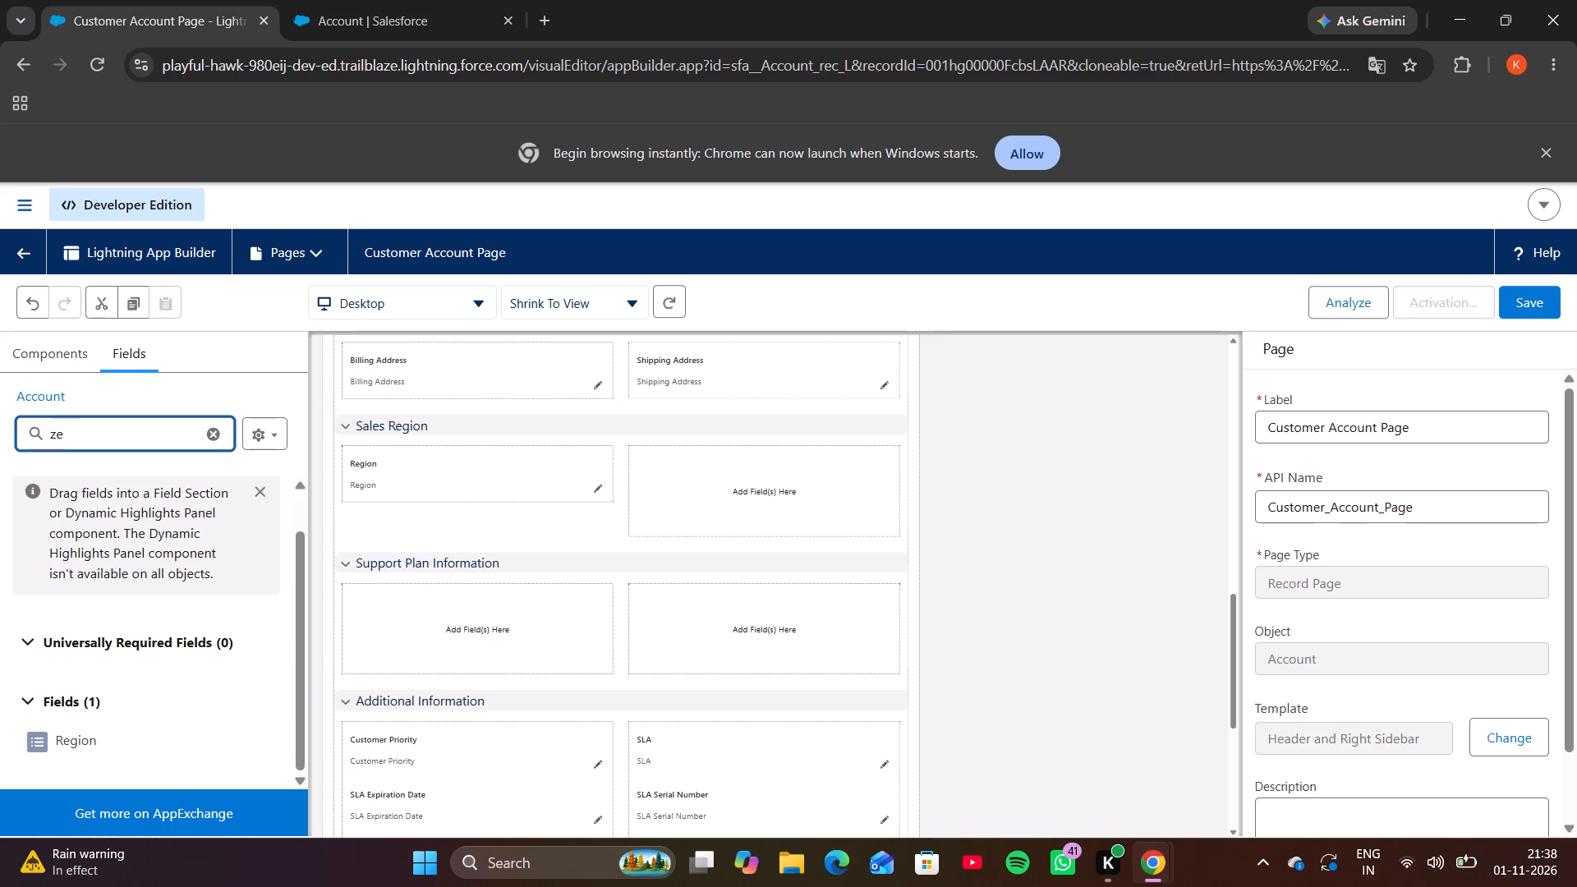
{"action": "type", "text": "ne"}
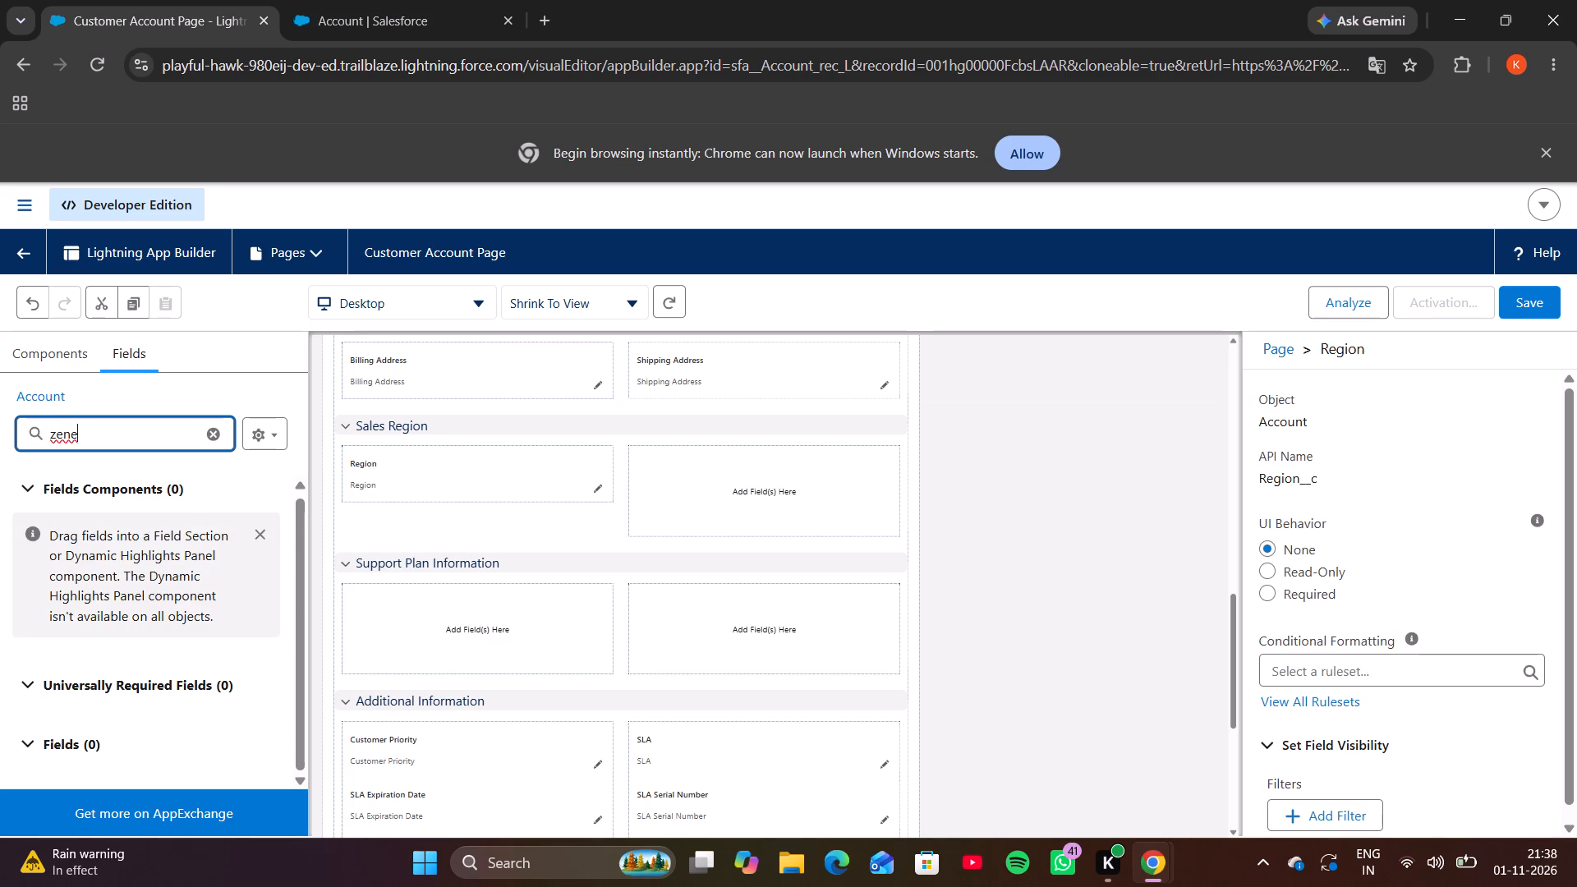
{"action": "key", "text": "BackSpace"}
{"action": "key", "text": "BackSpace"}
{"action": "key", "text": "BackSpace"}
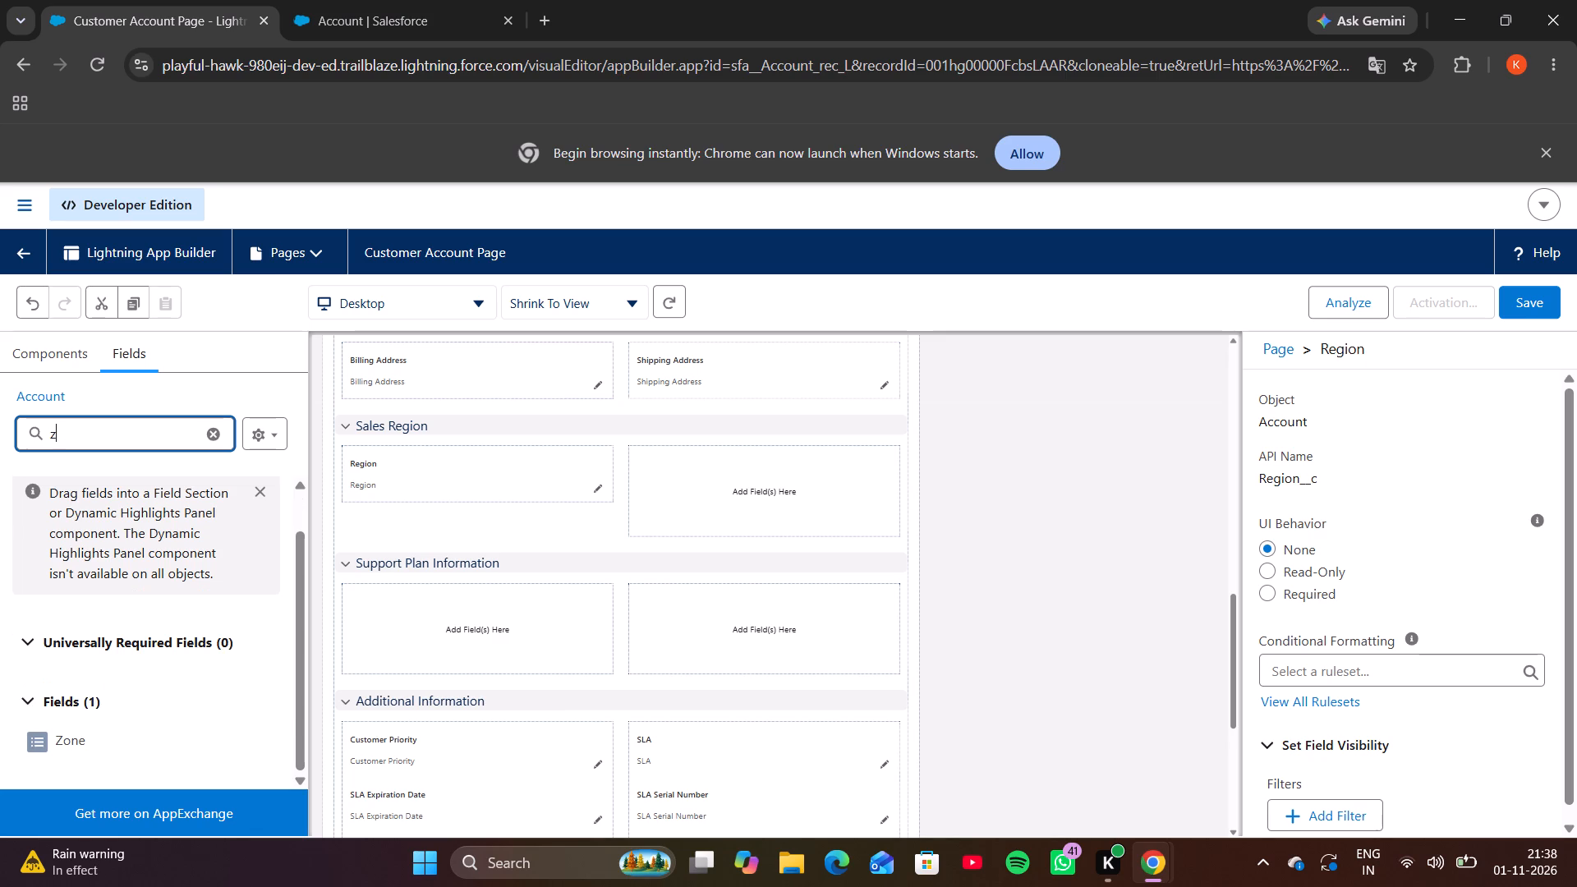
{"action": "type", "text": "one"}
{"action": "left_click_drag", "start_coordinate": [136, 742], "coordinate": [674, 497]}
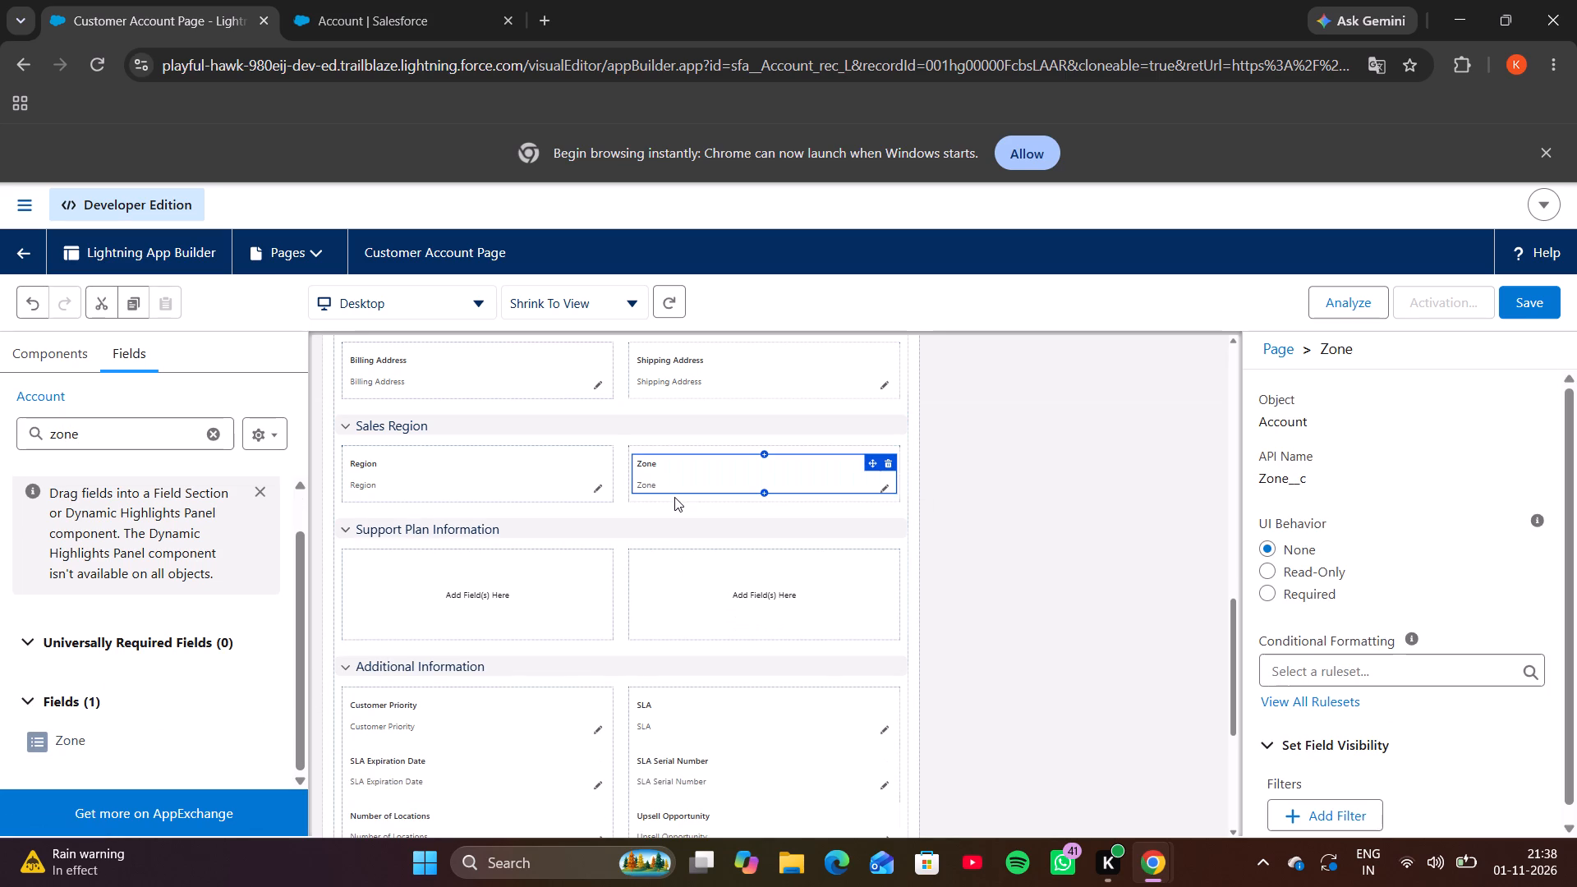
Search the account fields for has and place Has Support Plan in the left column of the Support Plan Information section.
{"action": "scroll", "coordinate": [641, 573], "scroll_direction": "down", "scroll_amount": 1}
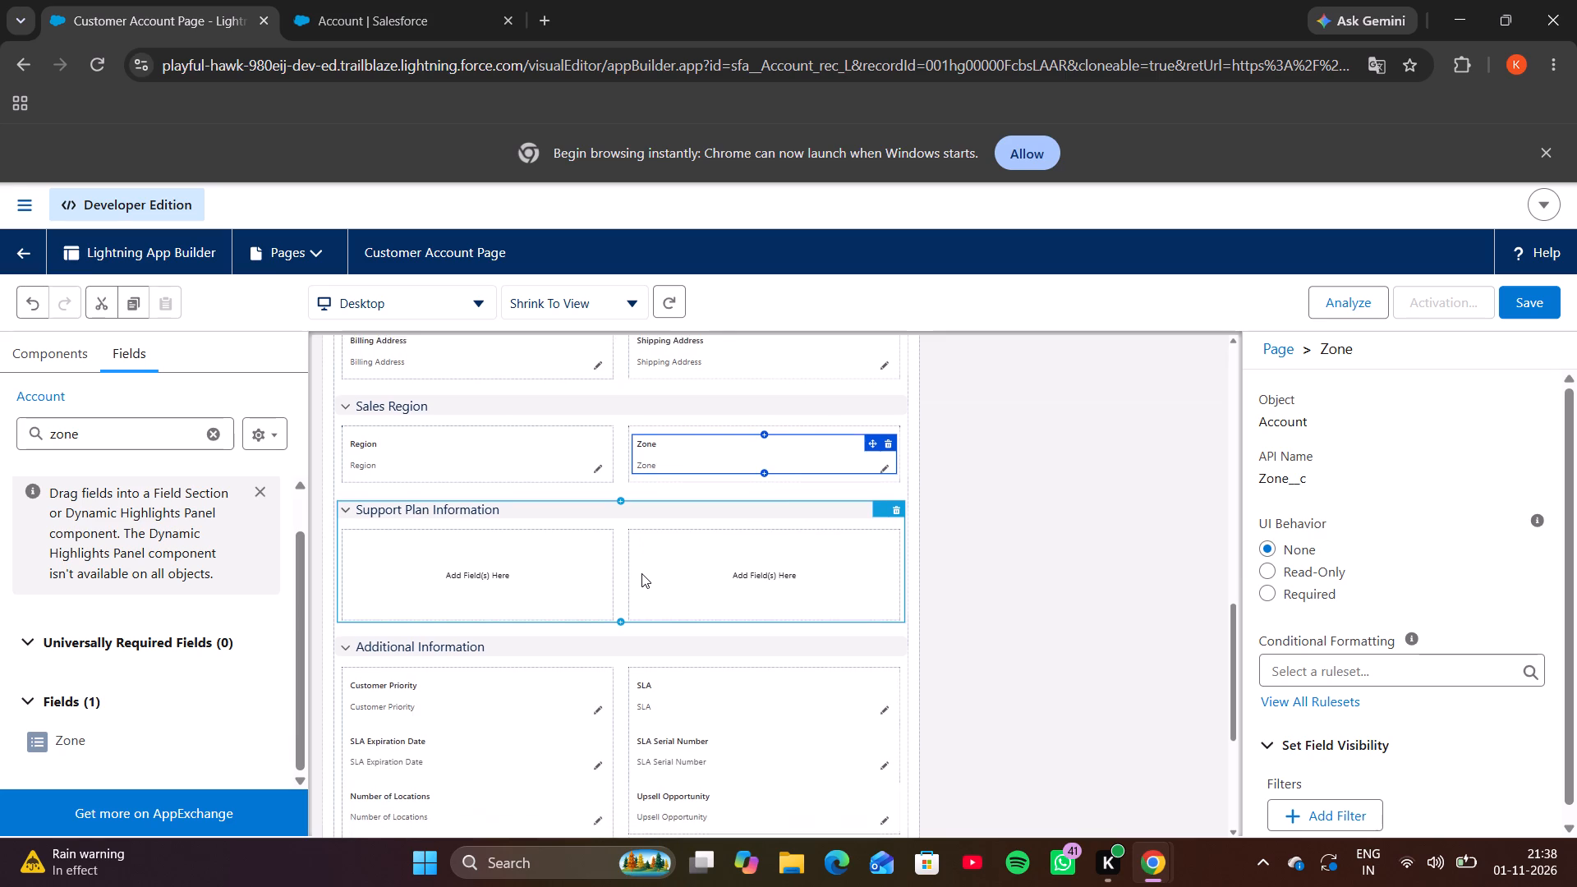
{"action": "scroll", "coordinate": [641, 573], "scroll_direction": "down", "scroll_amount": 1}
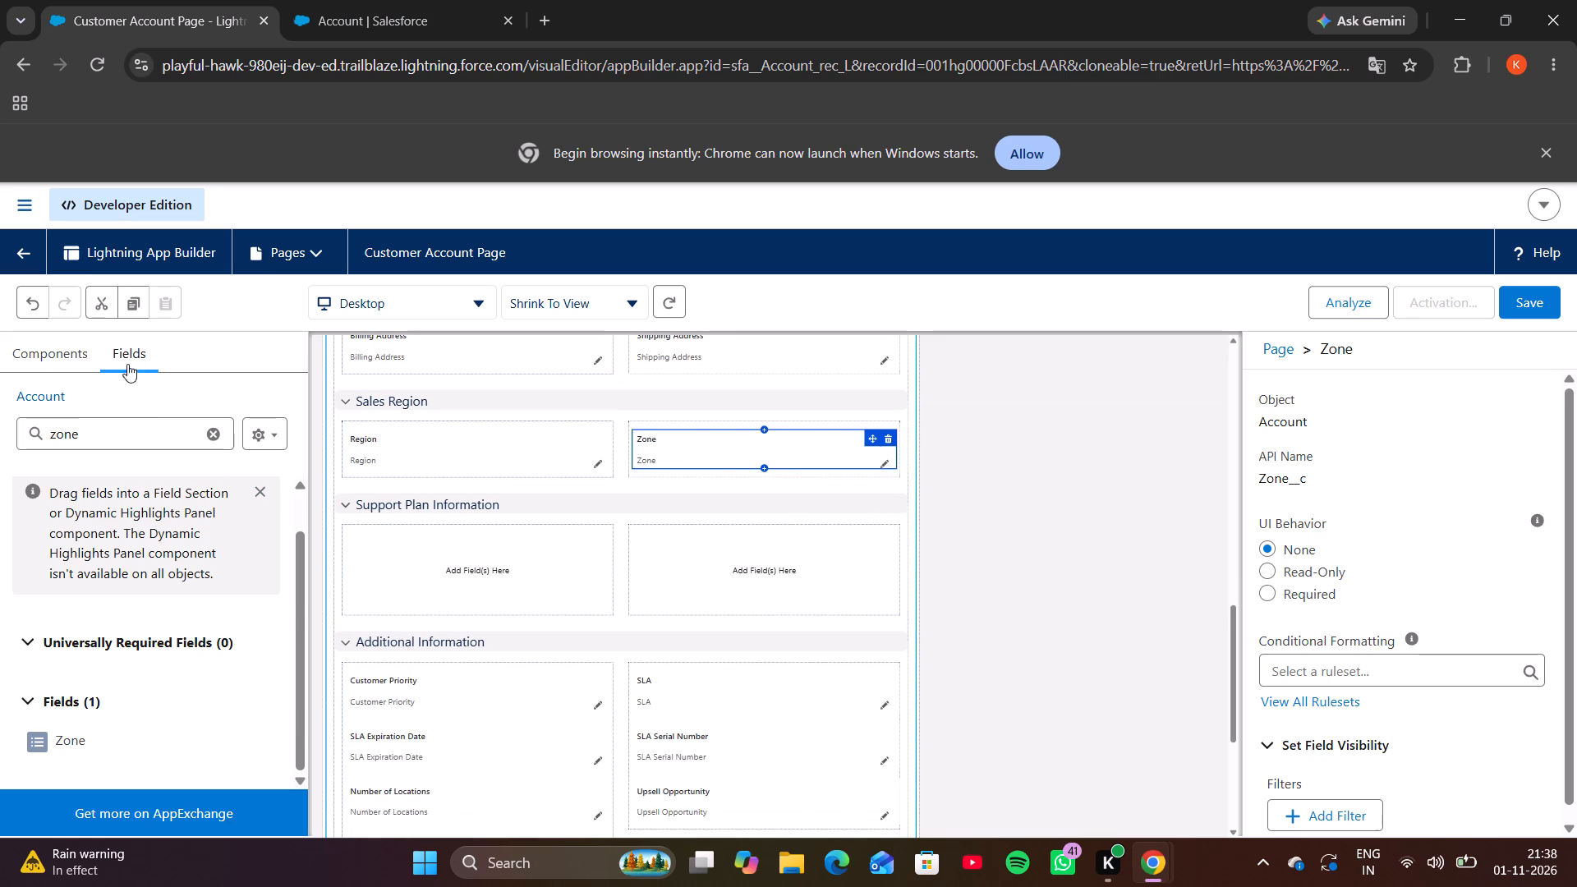
{"action": "double_click", "coordinate": [128, 420]}
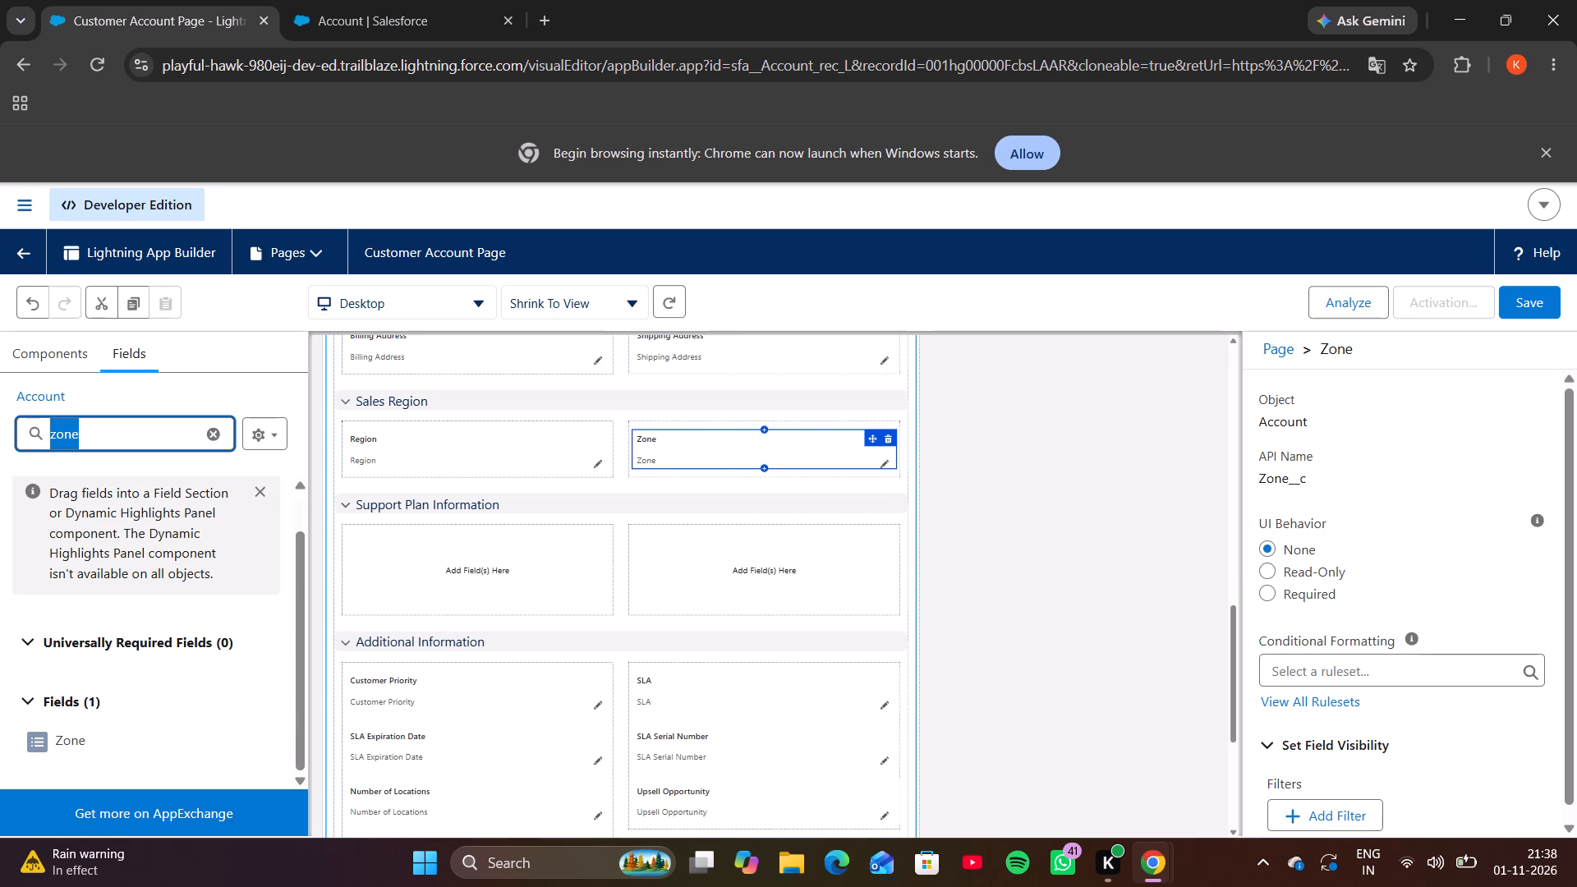
{"action": "key", "text": "h"}
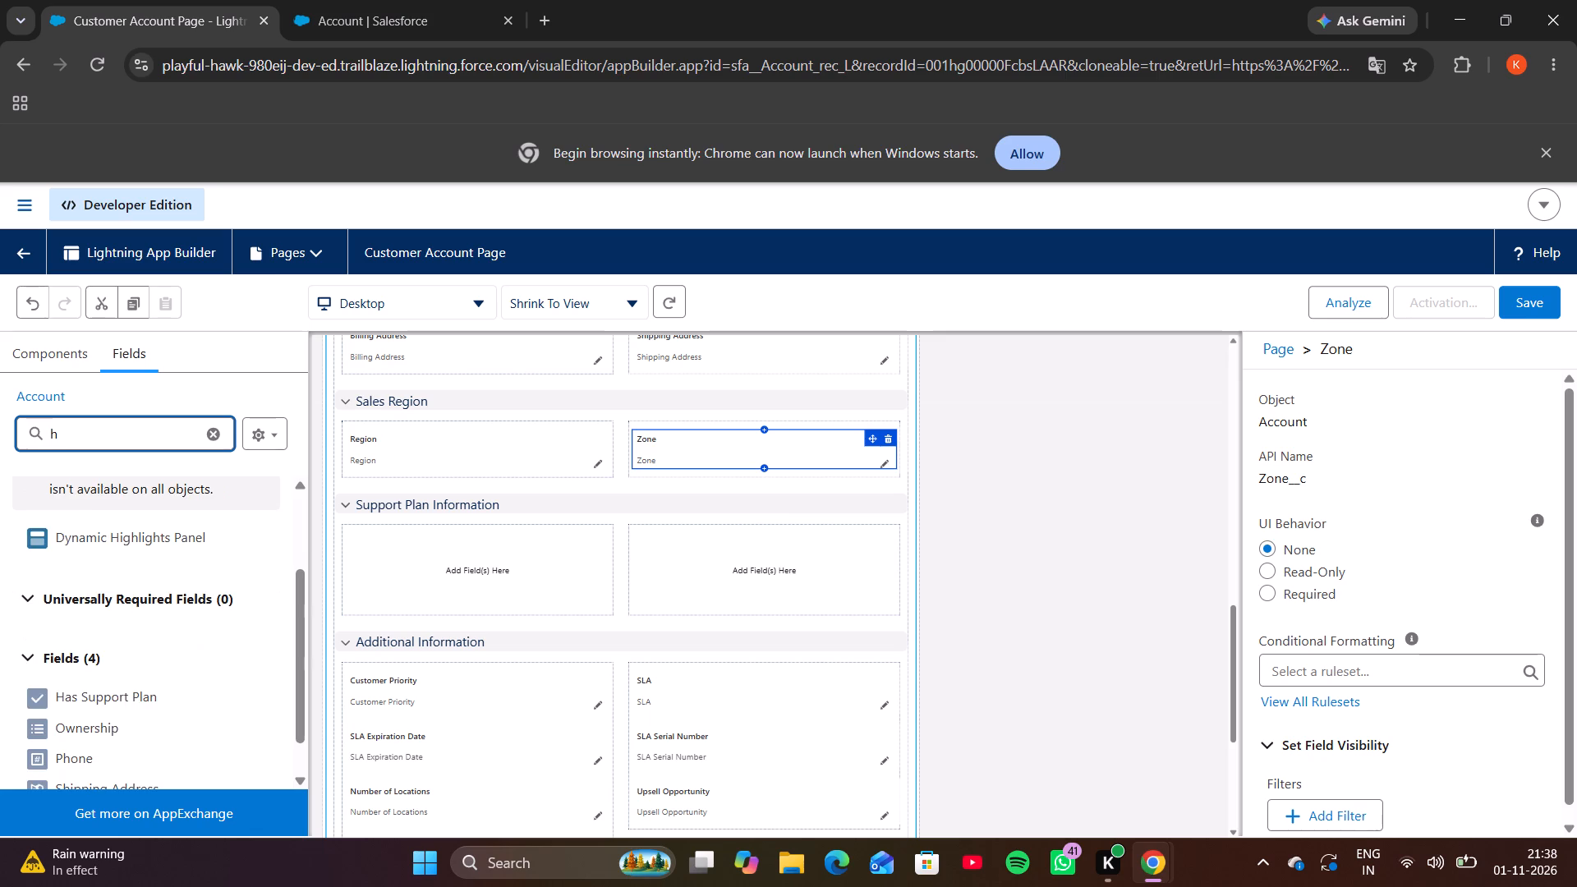
{"action": "type", "text": "as"}
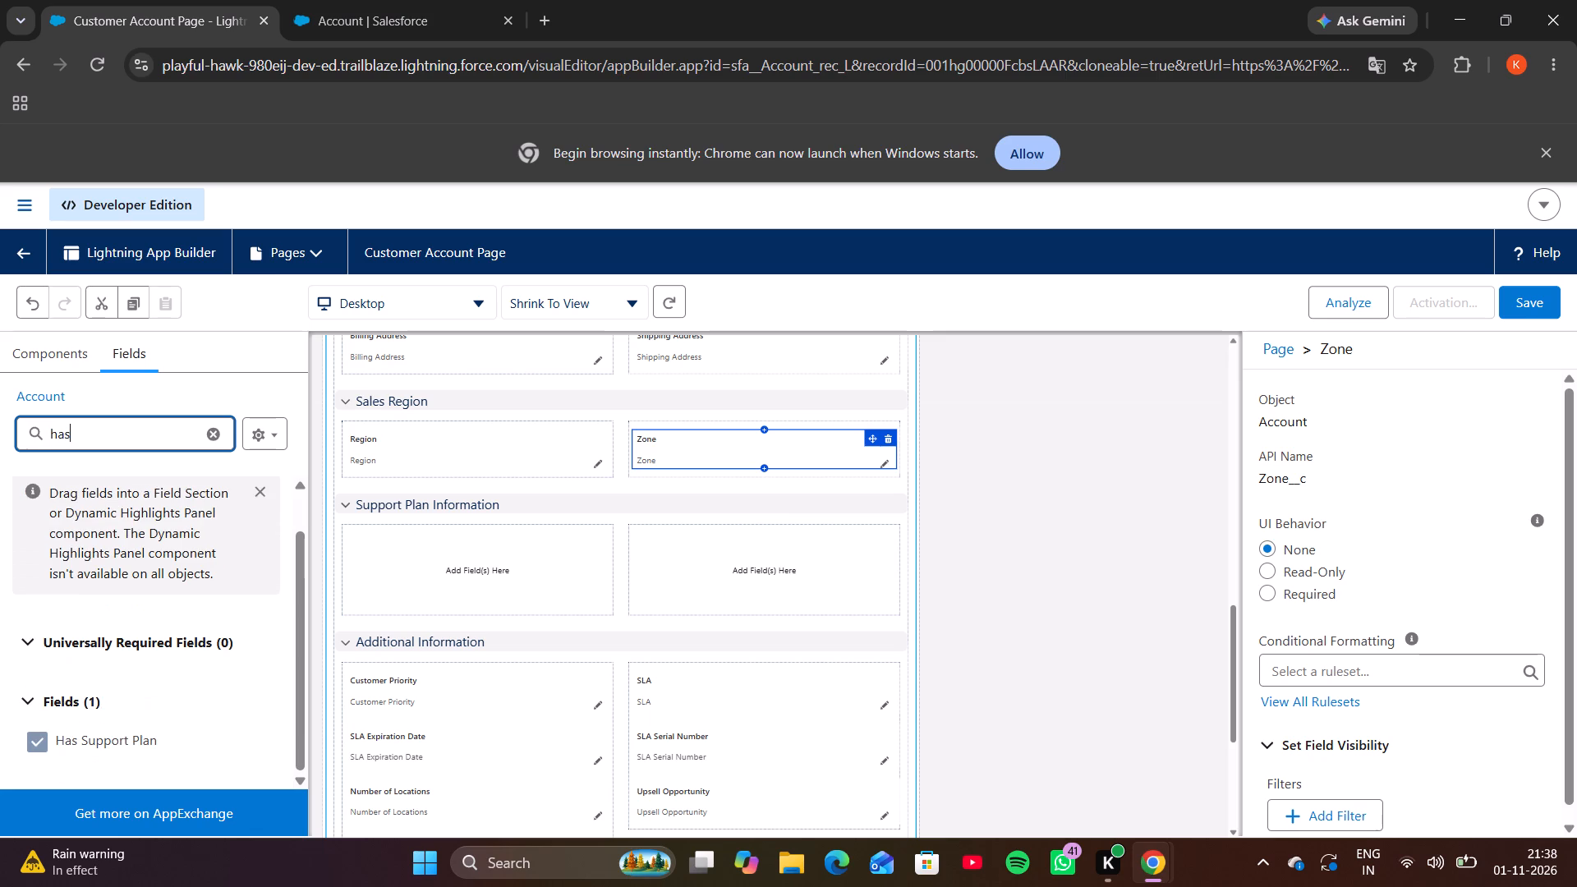
{"action": "left_click_drag", "start_coordinate": [107, 739], "coordinate": [229, 682]}
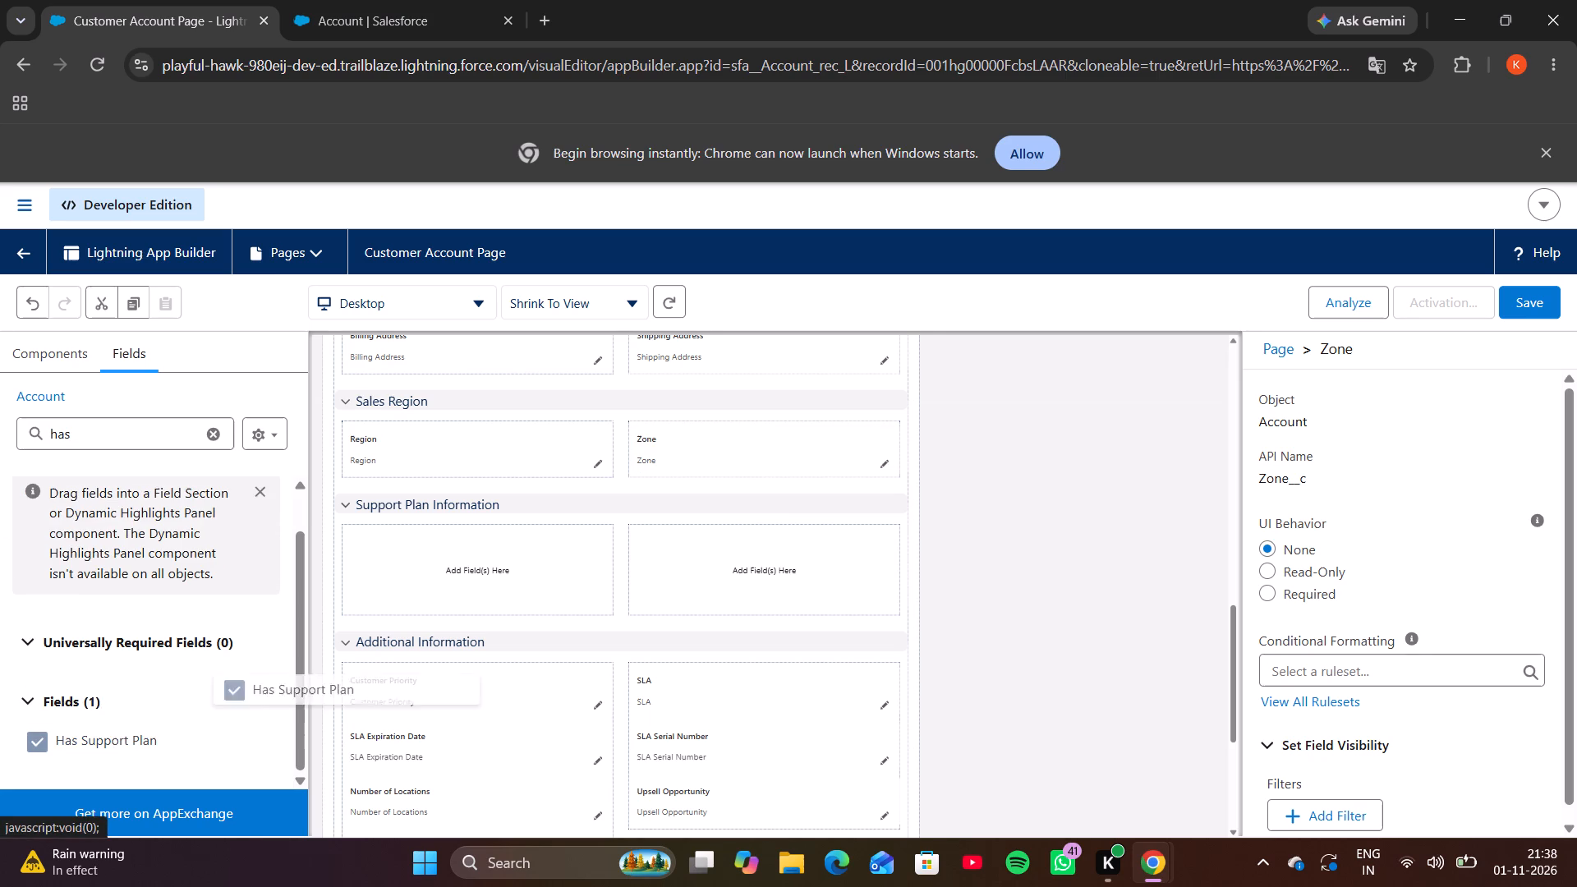
{"action": "left_click_drag", "start_coordinate": [229, 682], "coordinate": [369, 564]}
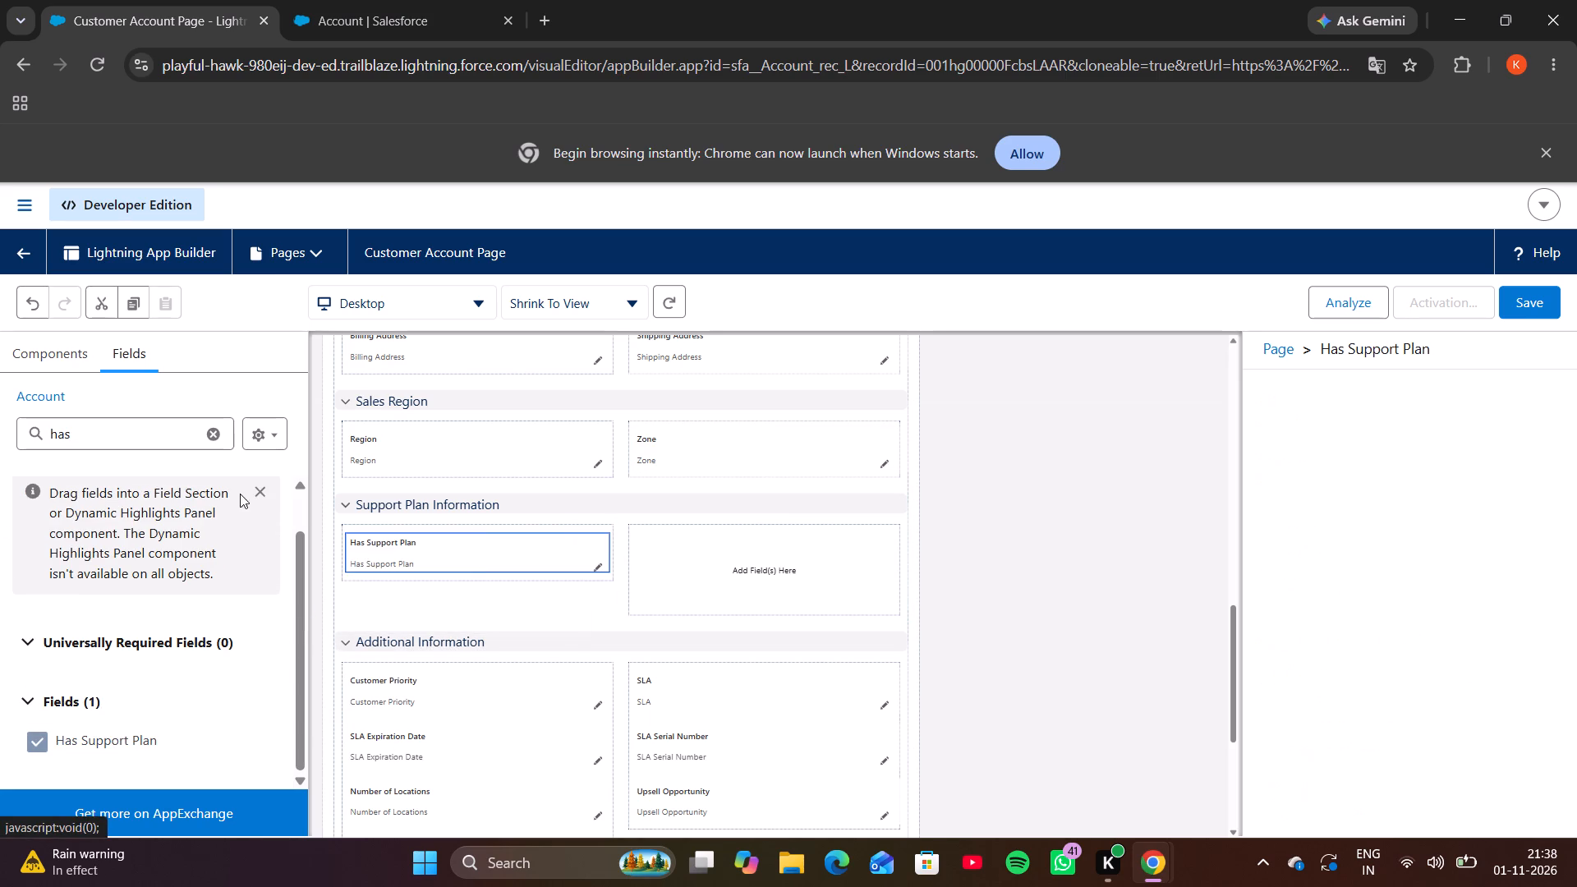
Search the fields for supp and place Support Plan Expiration Date in the right column of the Support Plan Information section.
{"action": "double_click", "coordinate": [140, 436]}
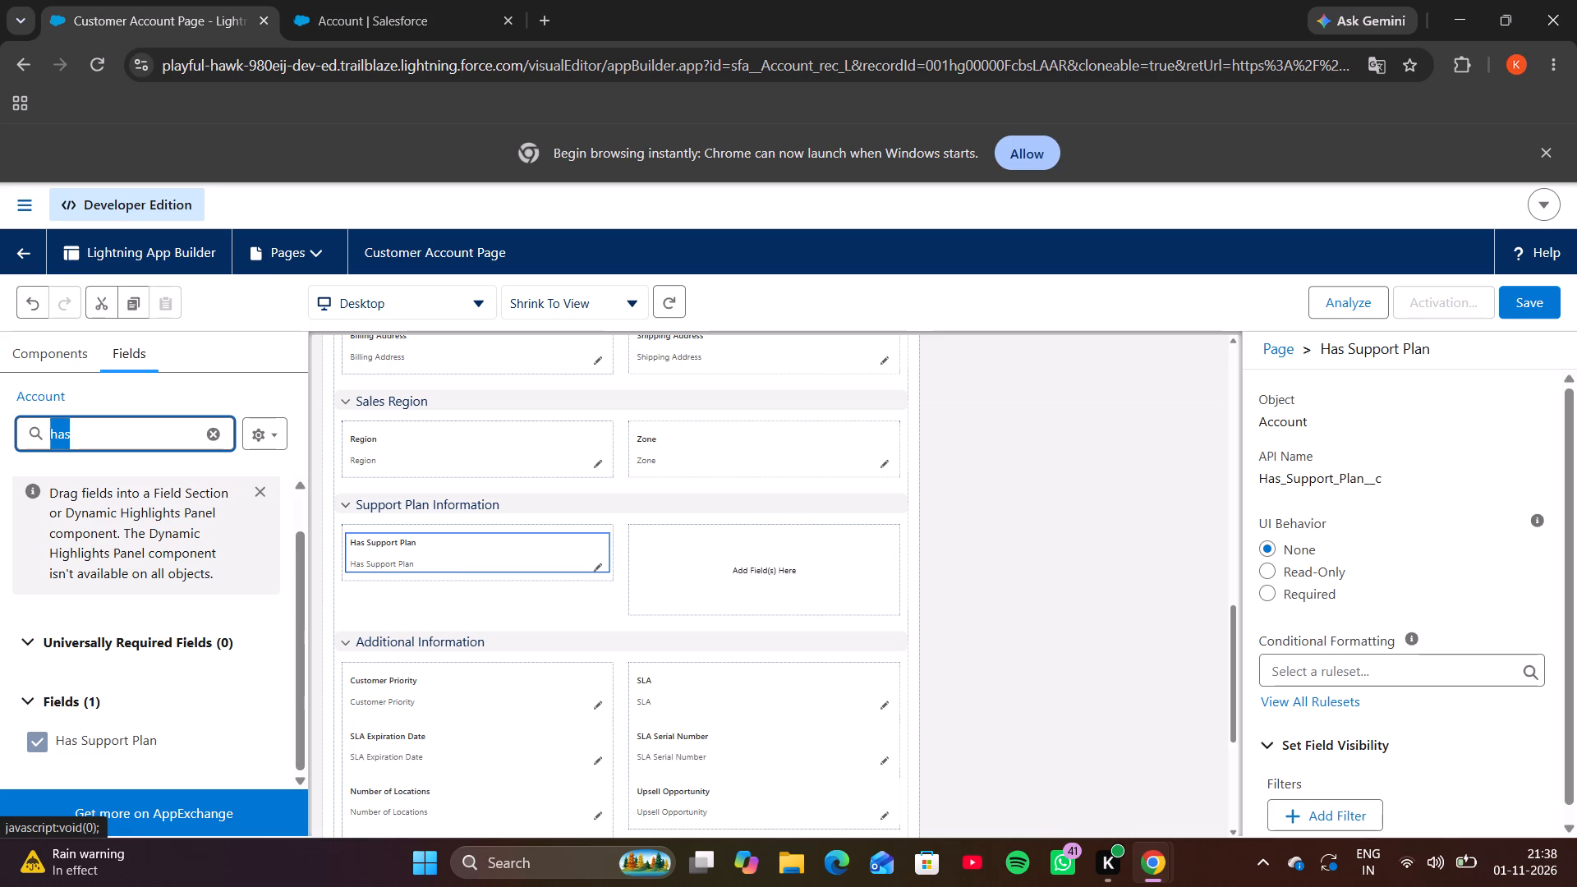
{"action": "key", "text": "BackSpace"}
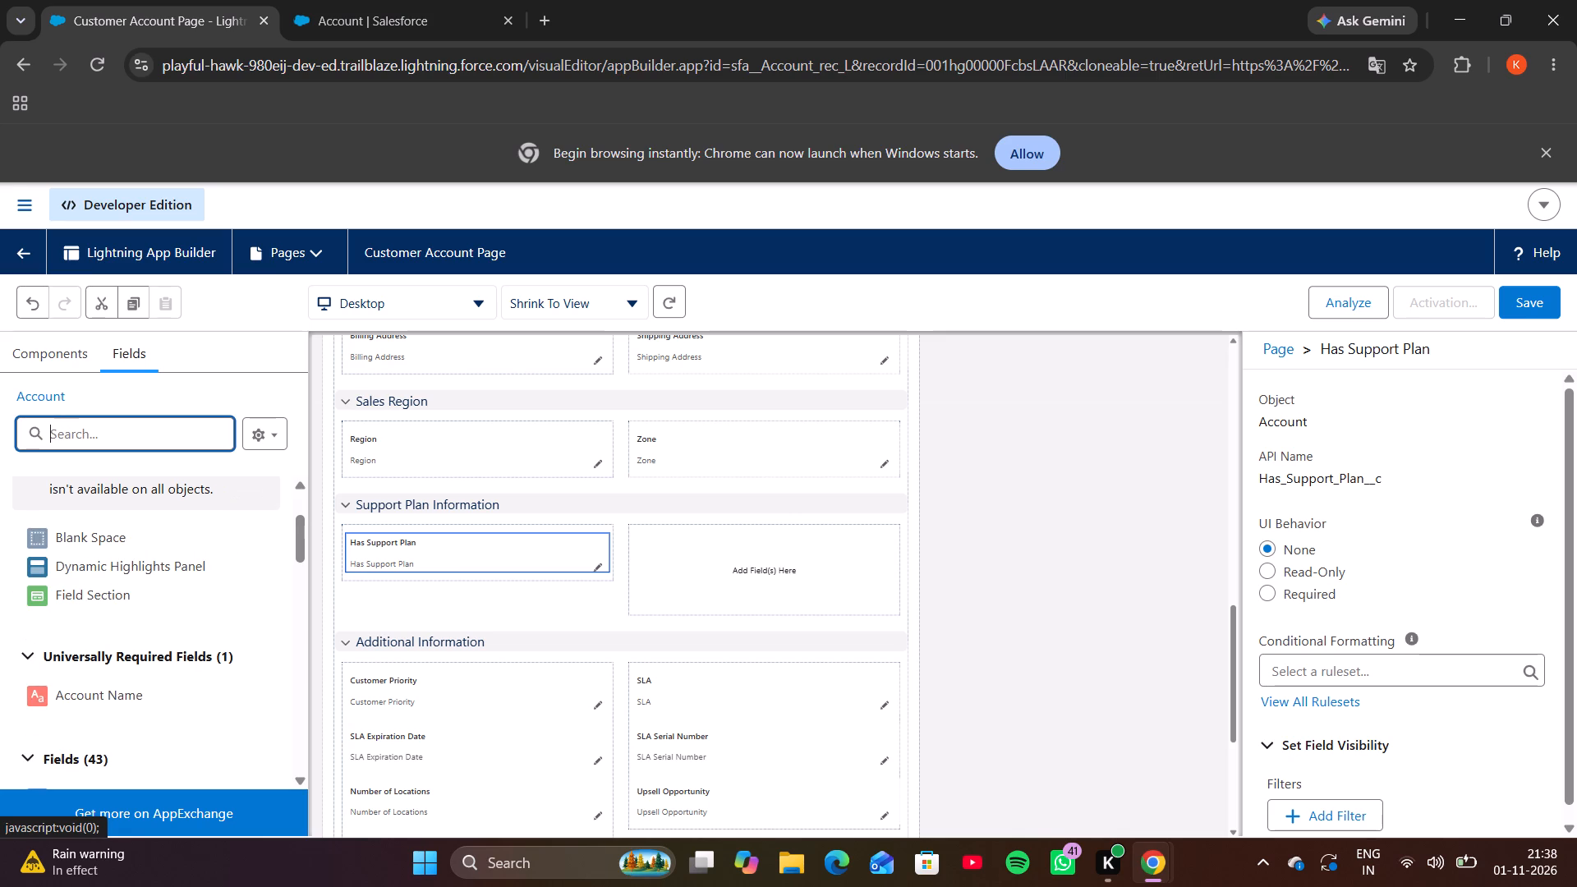
{"action": "type", "text": "supp"}
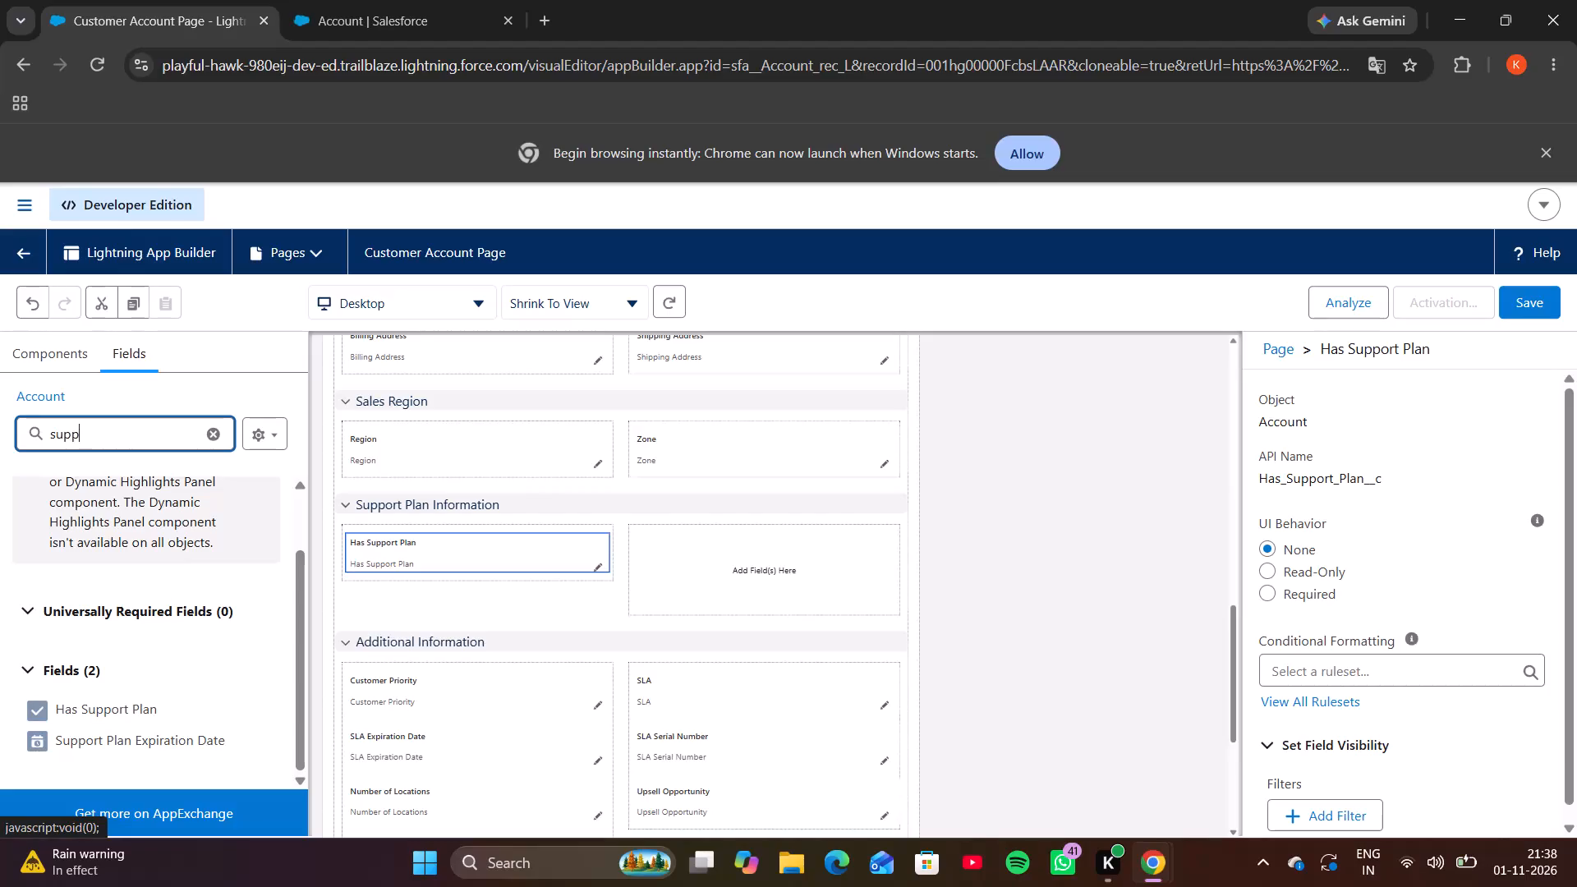
{"action": "left_click_drag", "start_coordinate": [170, 740], "coordinate": [175, 740]}
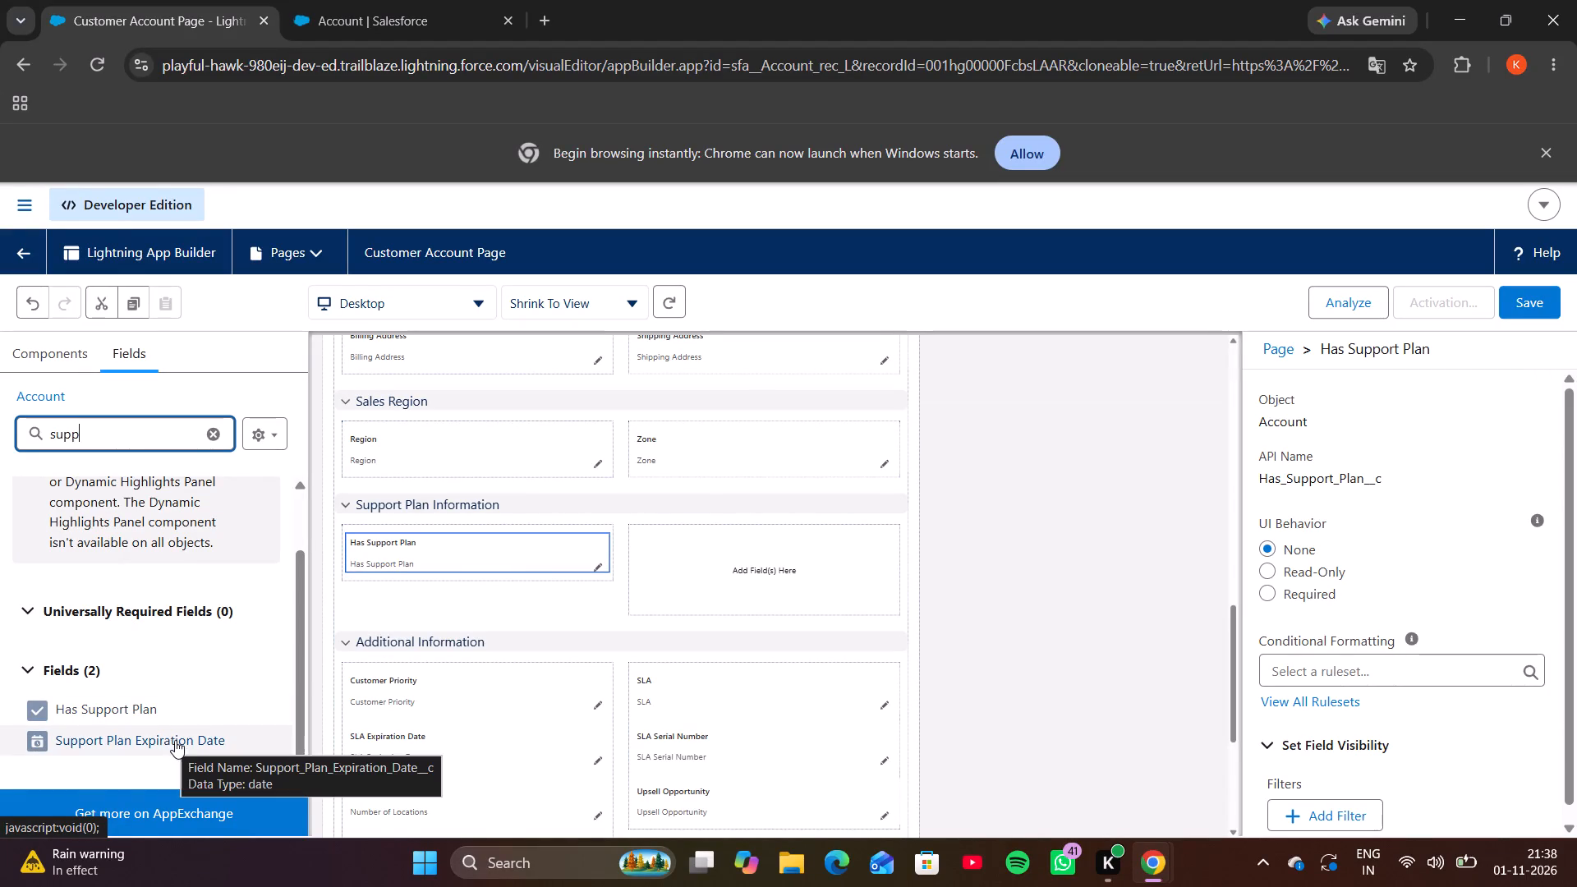
{"action": "left_click_drag", "start_coordinate": [175, 740], "coordinate": [650, 572]}
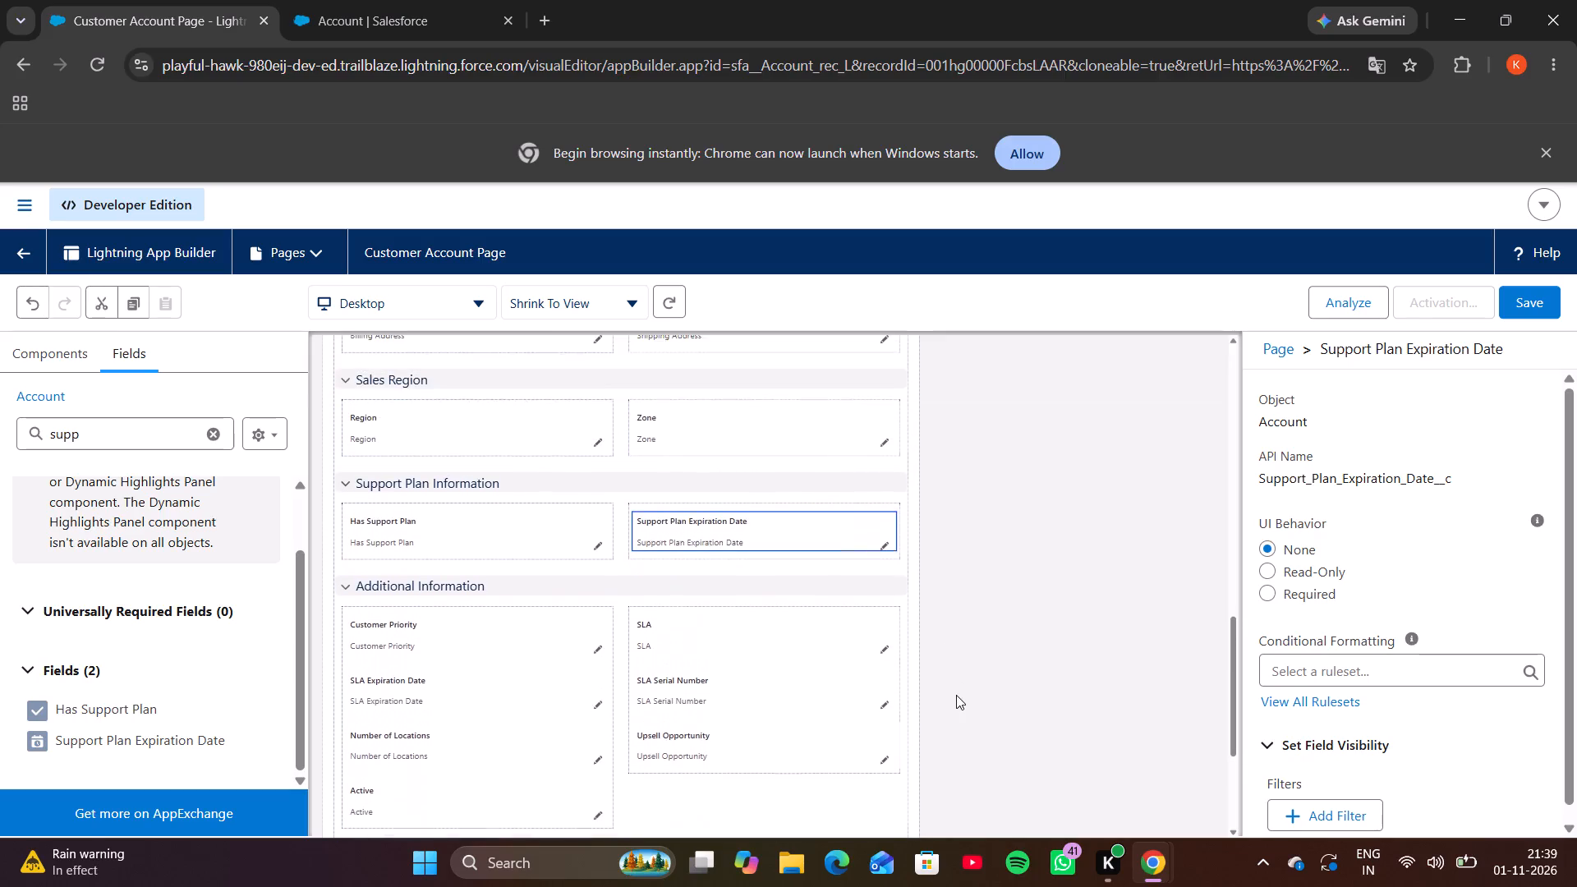
Move the Sales Region section out of the Details fields to the top of the sidebar column, above the Activity and Chatter component.
{"action": "scroll", "coordinate": [956, 695], "scroll_direction": "up", "scroll_amount": 1}
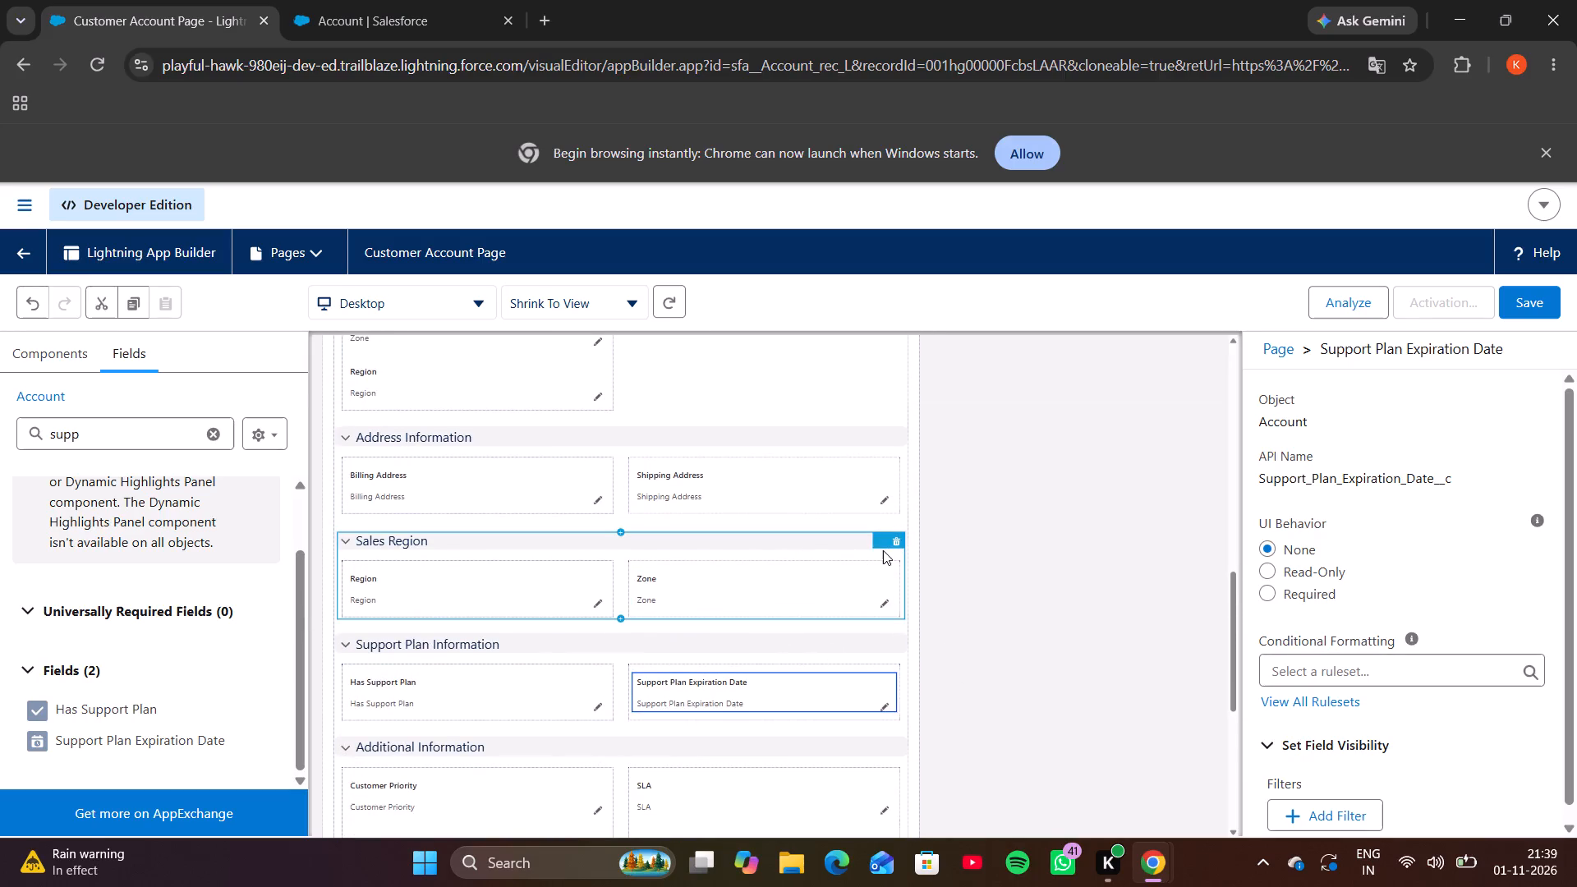
{"action": "left_click_drag", "start_coordinate": [880, 541], "coordinate": [1000, 356]}
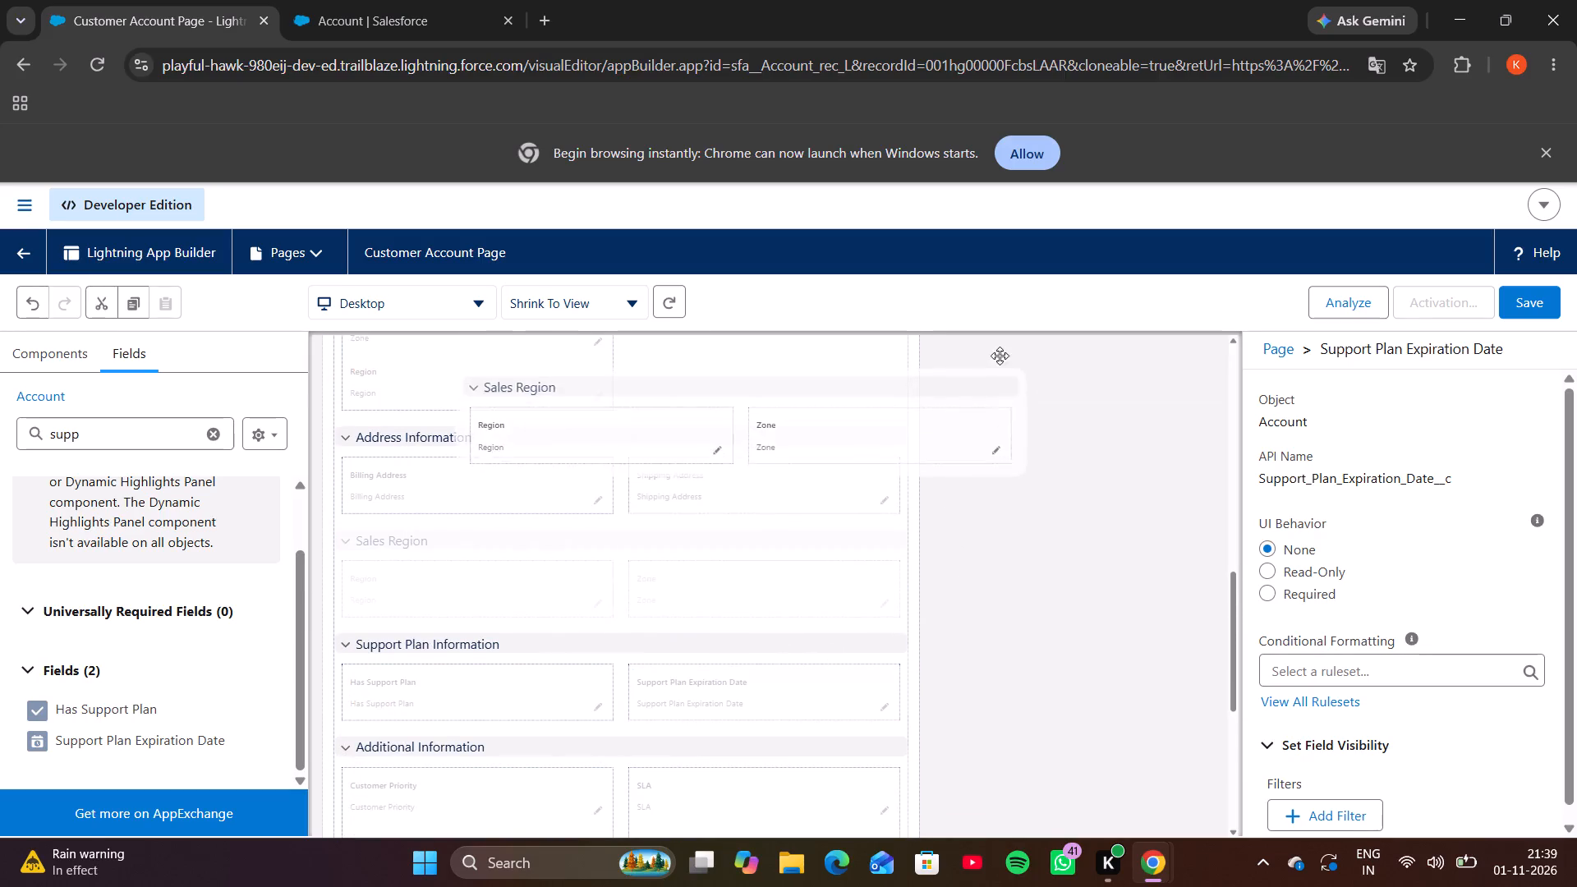
{"action": "left_click_drag", "start_coordinate": [1000, 356], "coordinate": [1122, 349]}
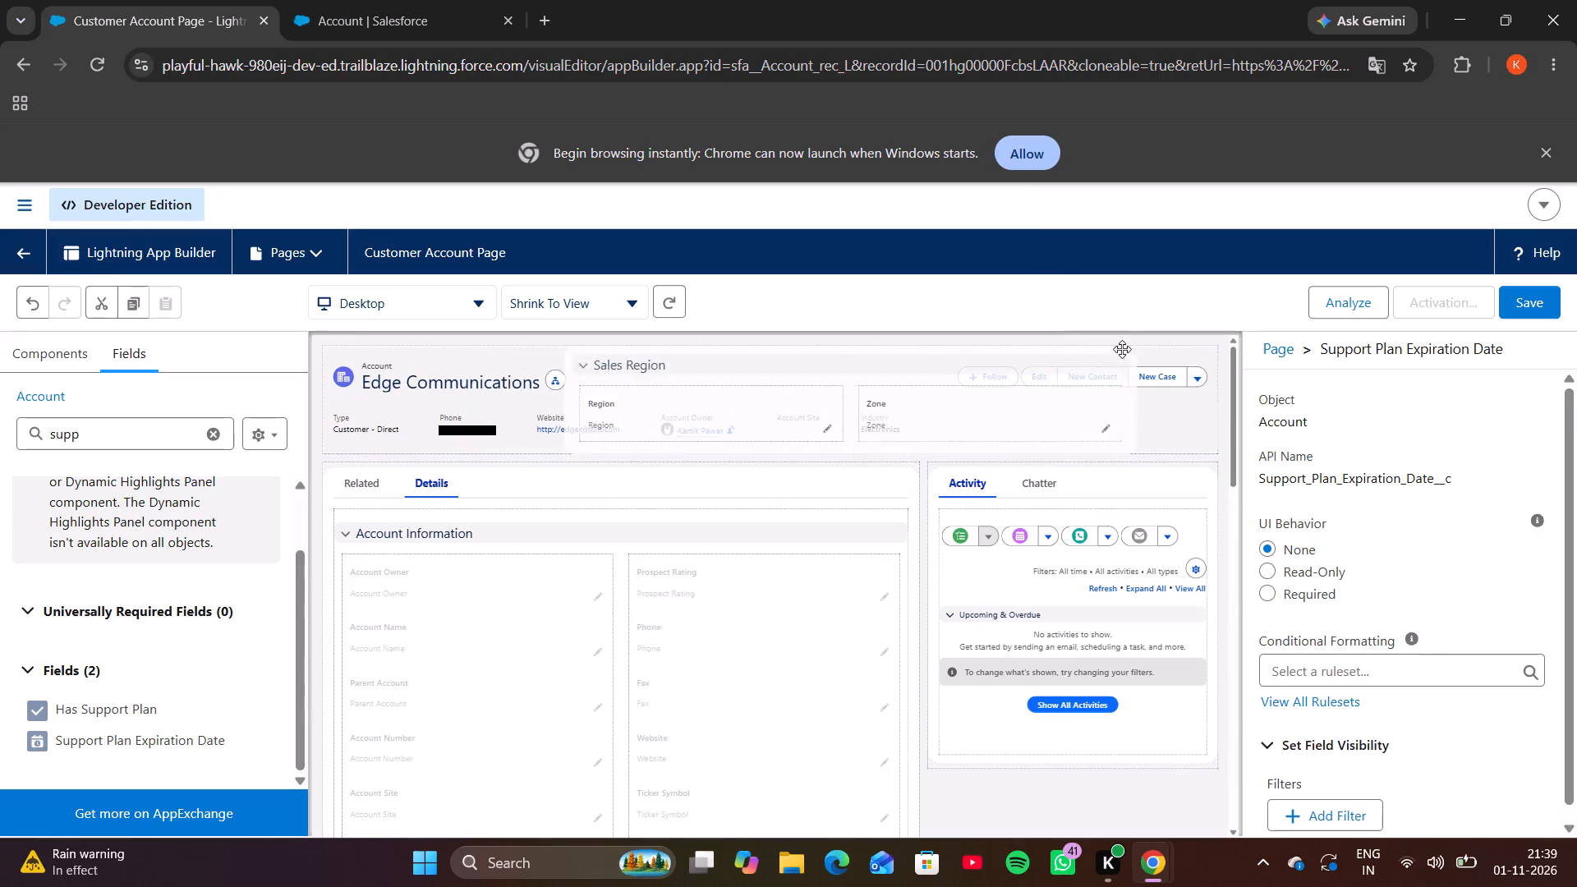
{"action": "left_click_drag", "start_coordinate": [1122, 349], "coordinate": [1190, 457]}
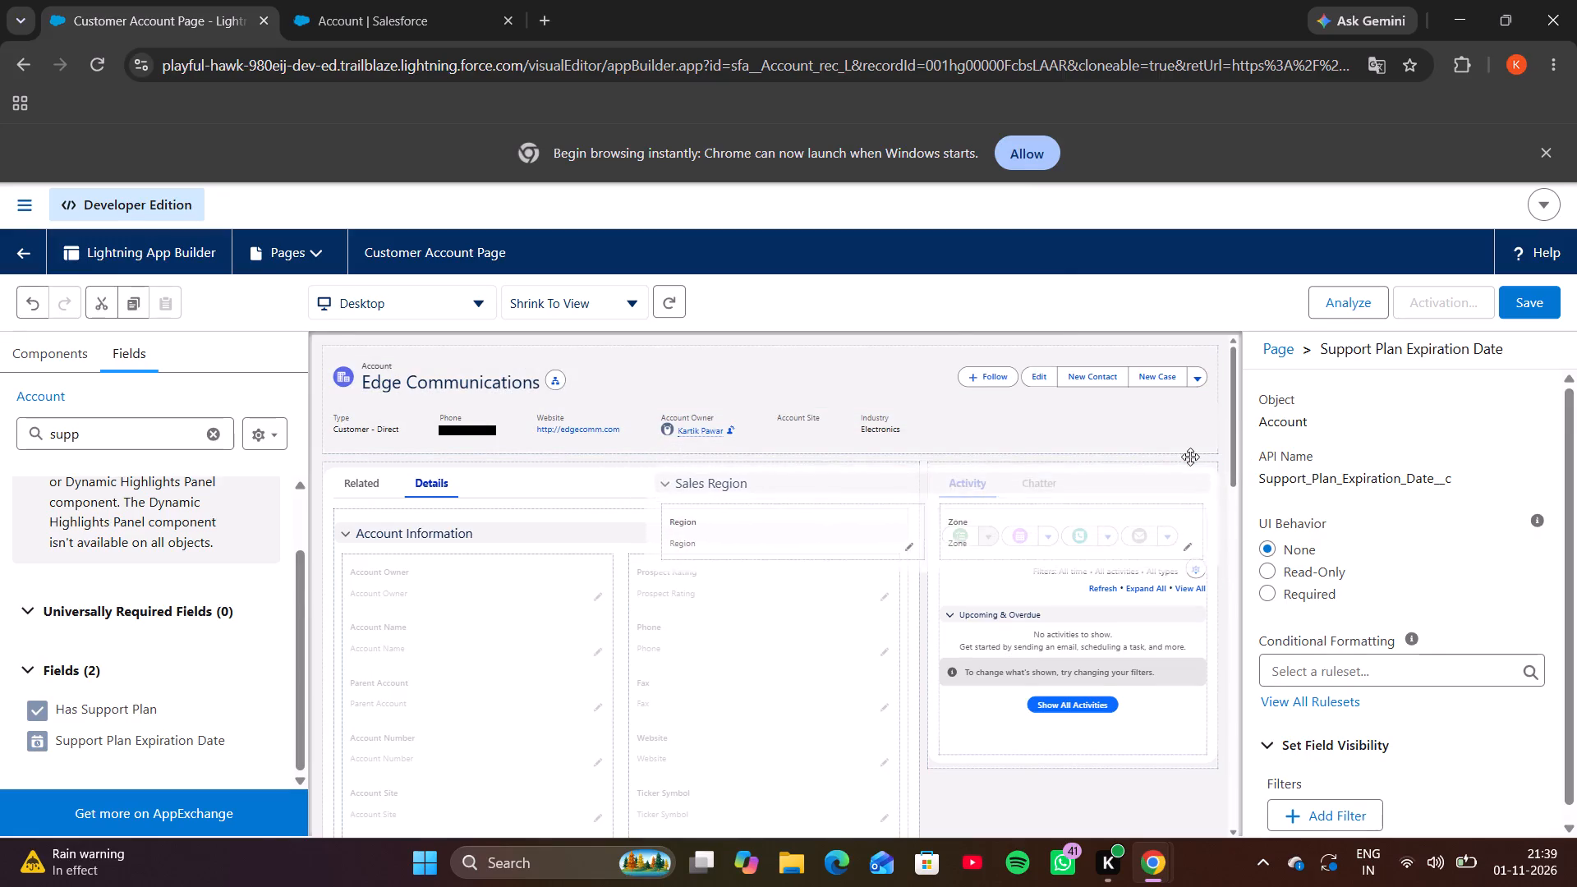
{"action": "left_click_drag", "start_coordinate": [1190, 457], "coordinate": [1144, 466]}
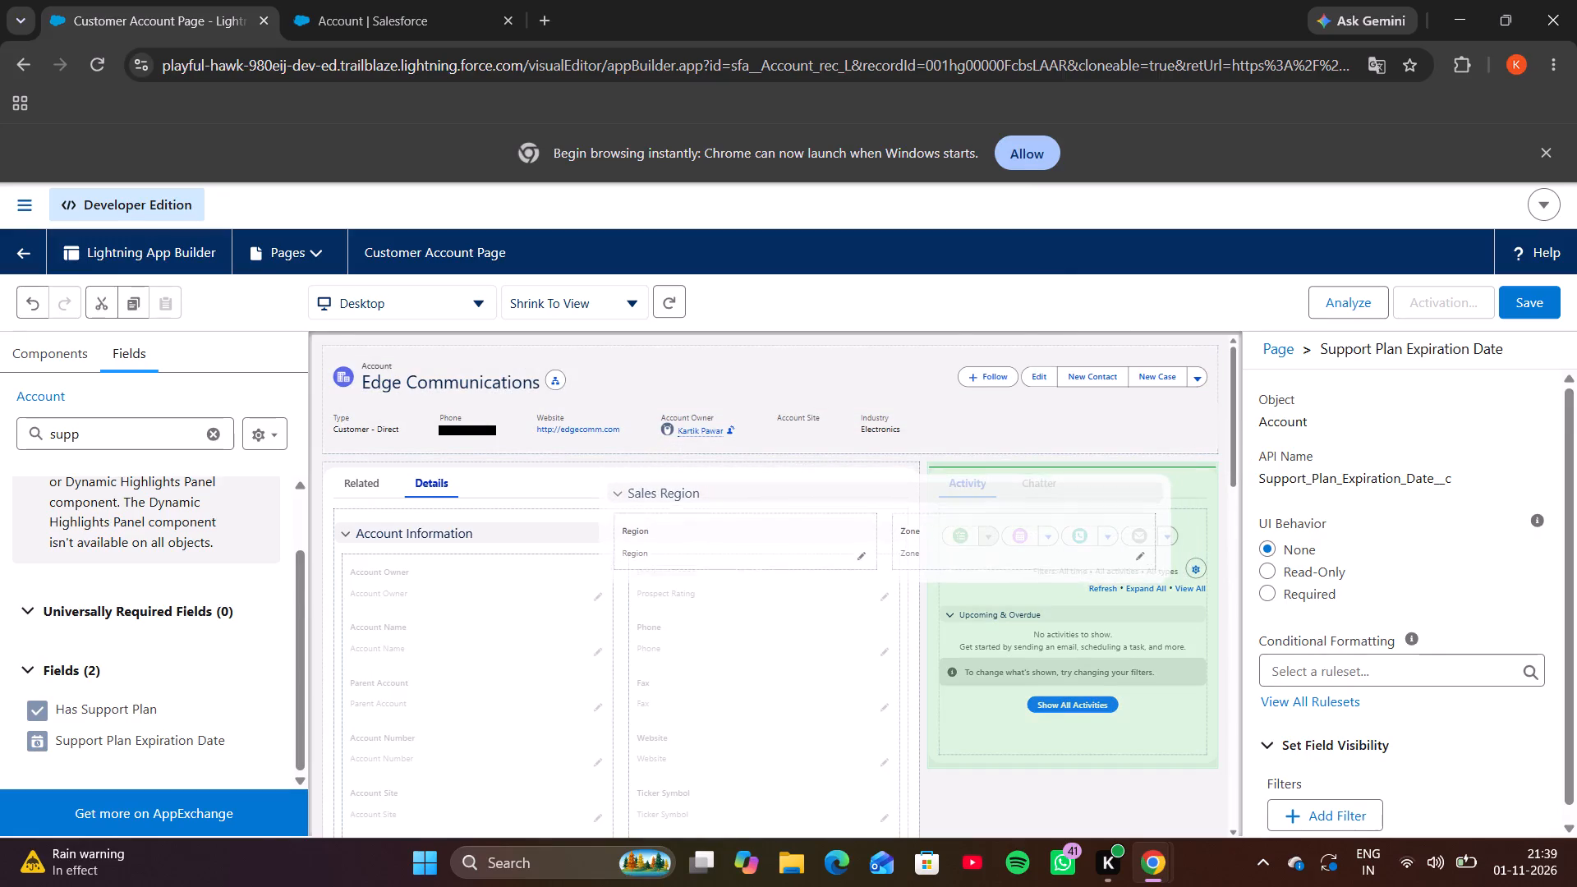
{"action": "left_click_drag", "start_coordinate": [1144, 466], "coordinate": [1147, 461]}
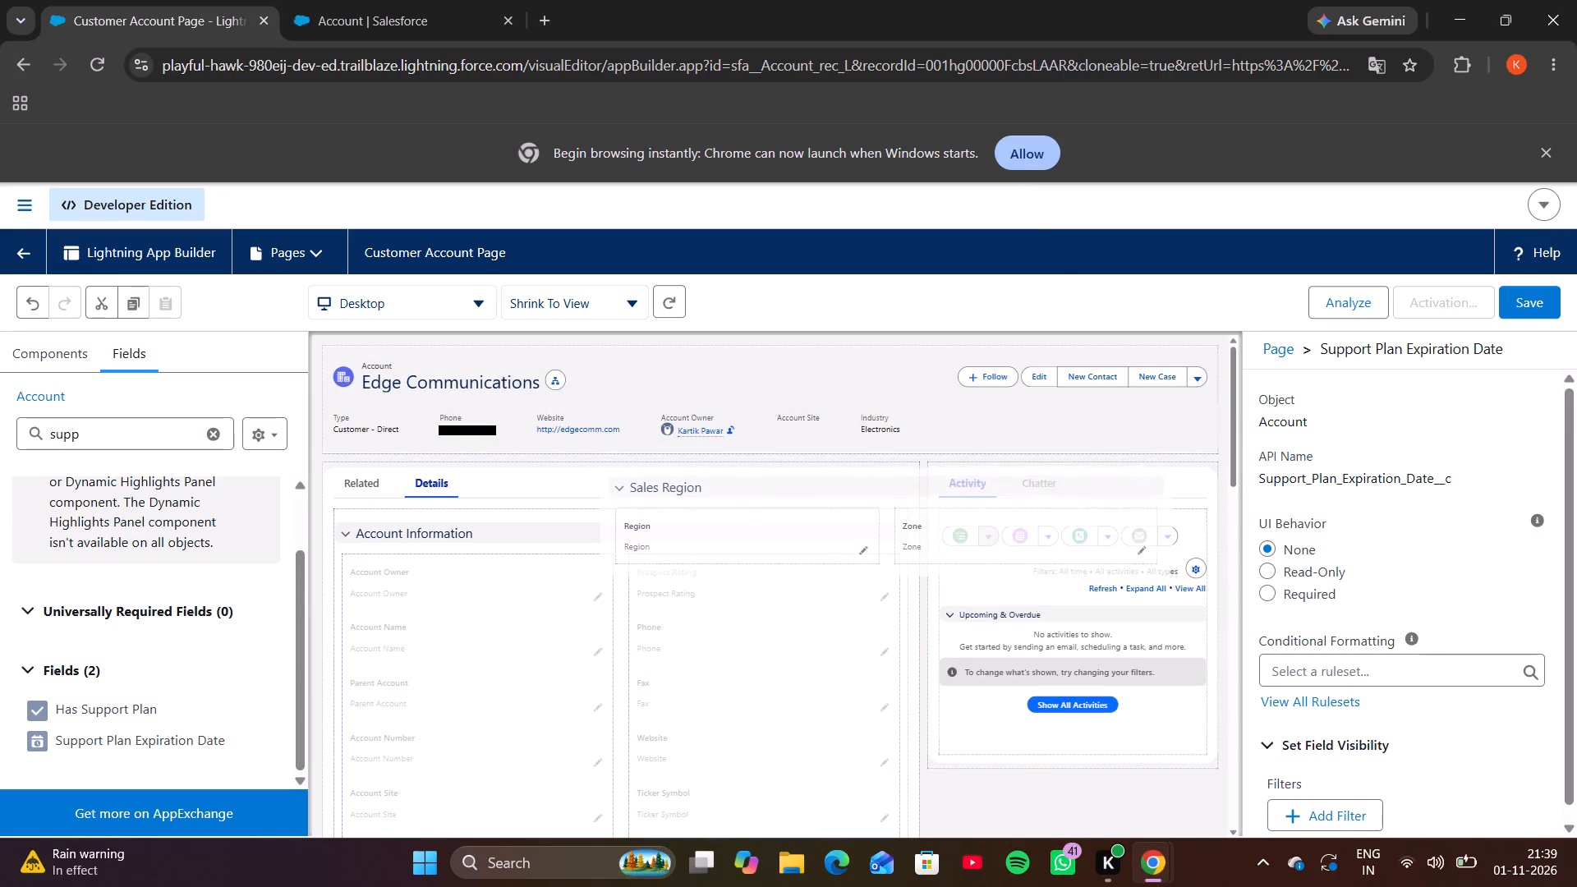
{"action": "left_click_drag", "start_coordinate": [1147, 461], "coordinate": [1147, 464]}
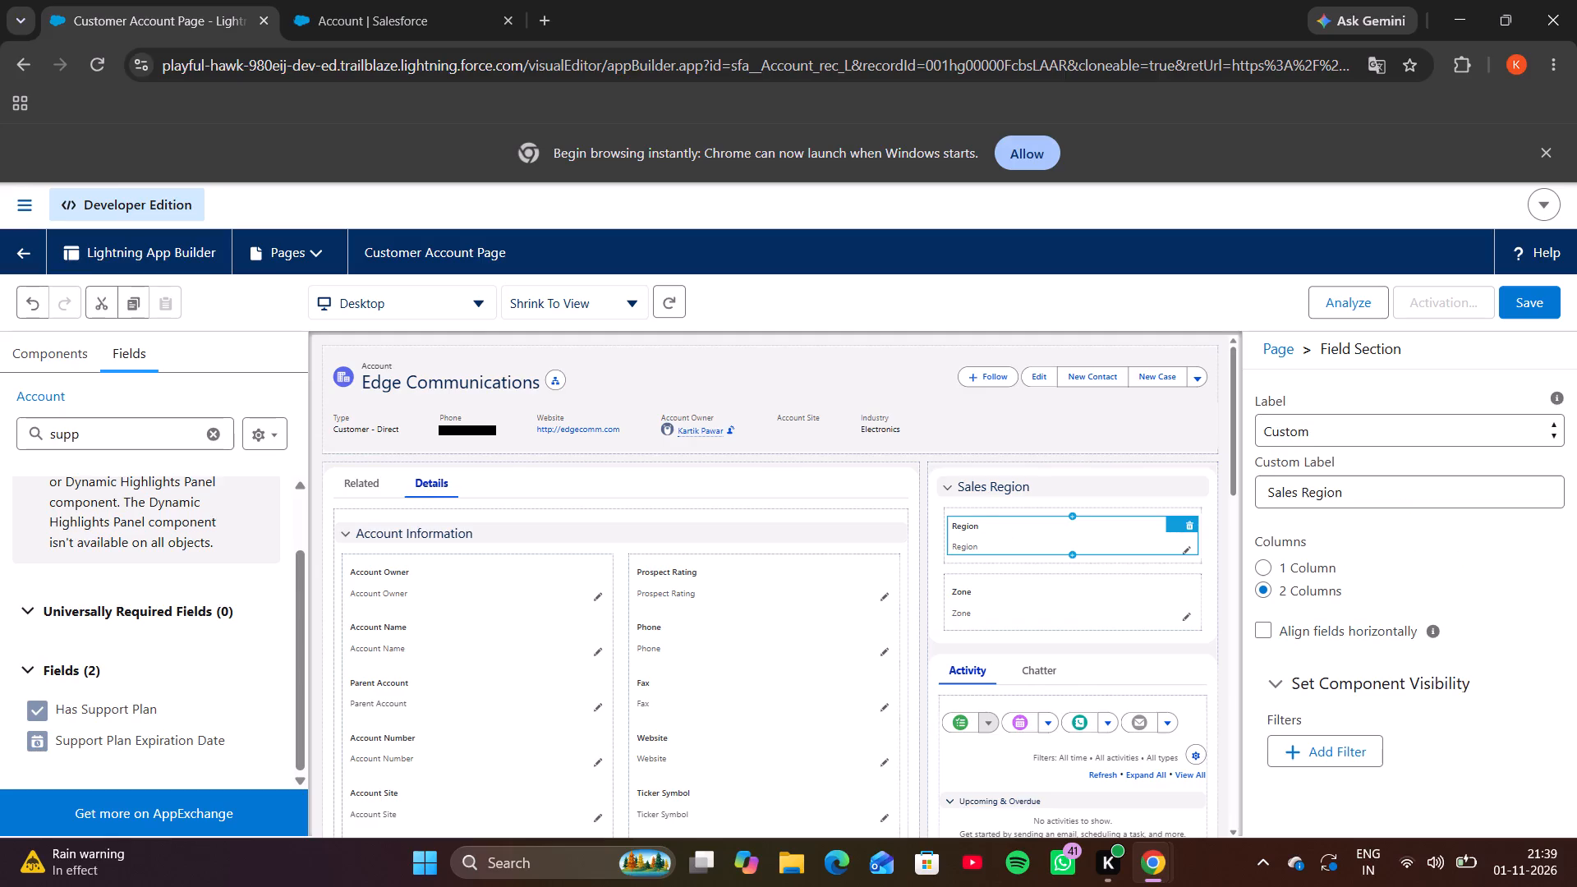
Move the Support Plan Information section into the sidebar column, between Sales Region and the Activity component.
{"action": "scroll", "coordinate": [971, 539], "scroll_direction": "down", "scroll_amount": 6}
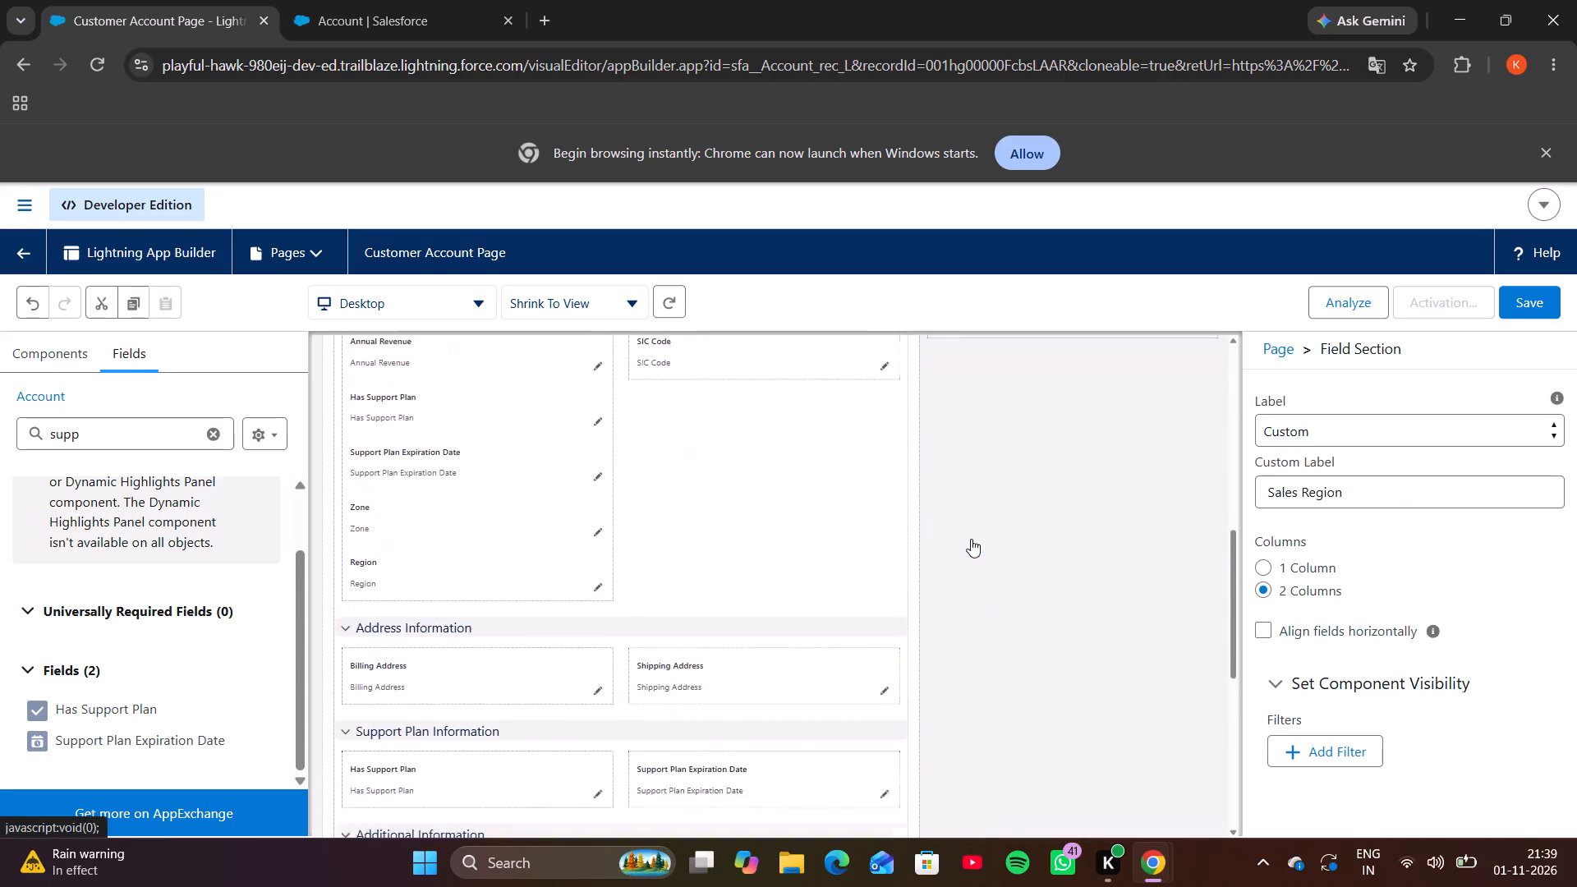
{"action": "scroll", "coordinate": [971, 539], "scroll_direction": "down", "scroll_amount": 1}
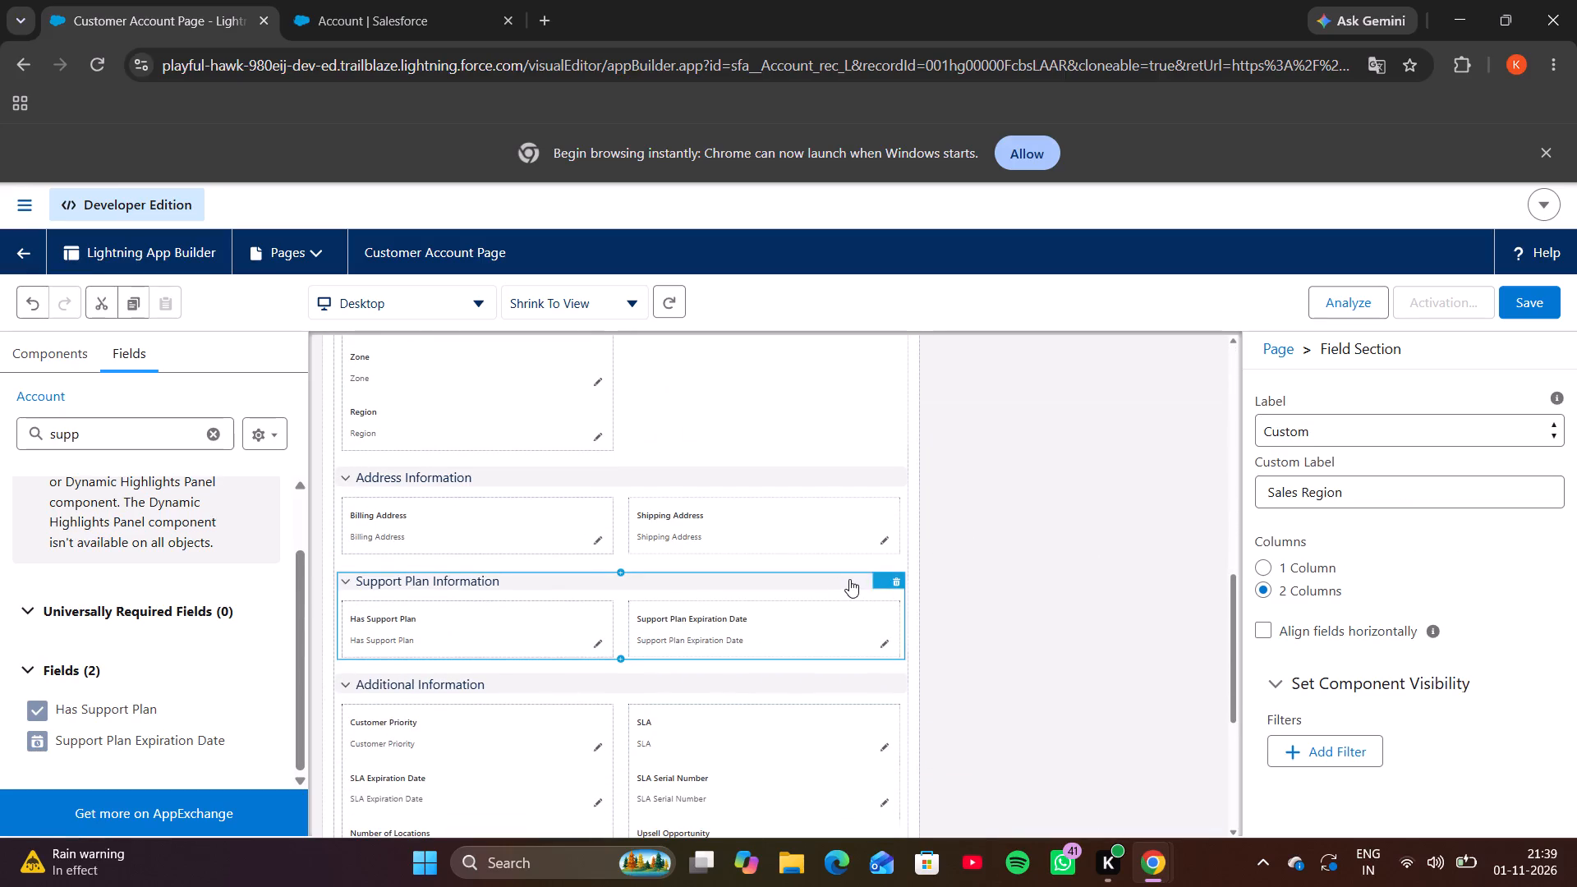
{"action": "left_click_drag", "start_coordinate": [880, 581], "coordinate": [1088, 290]}
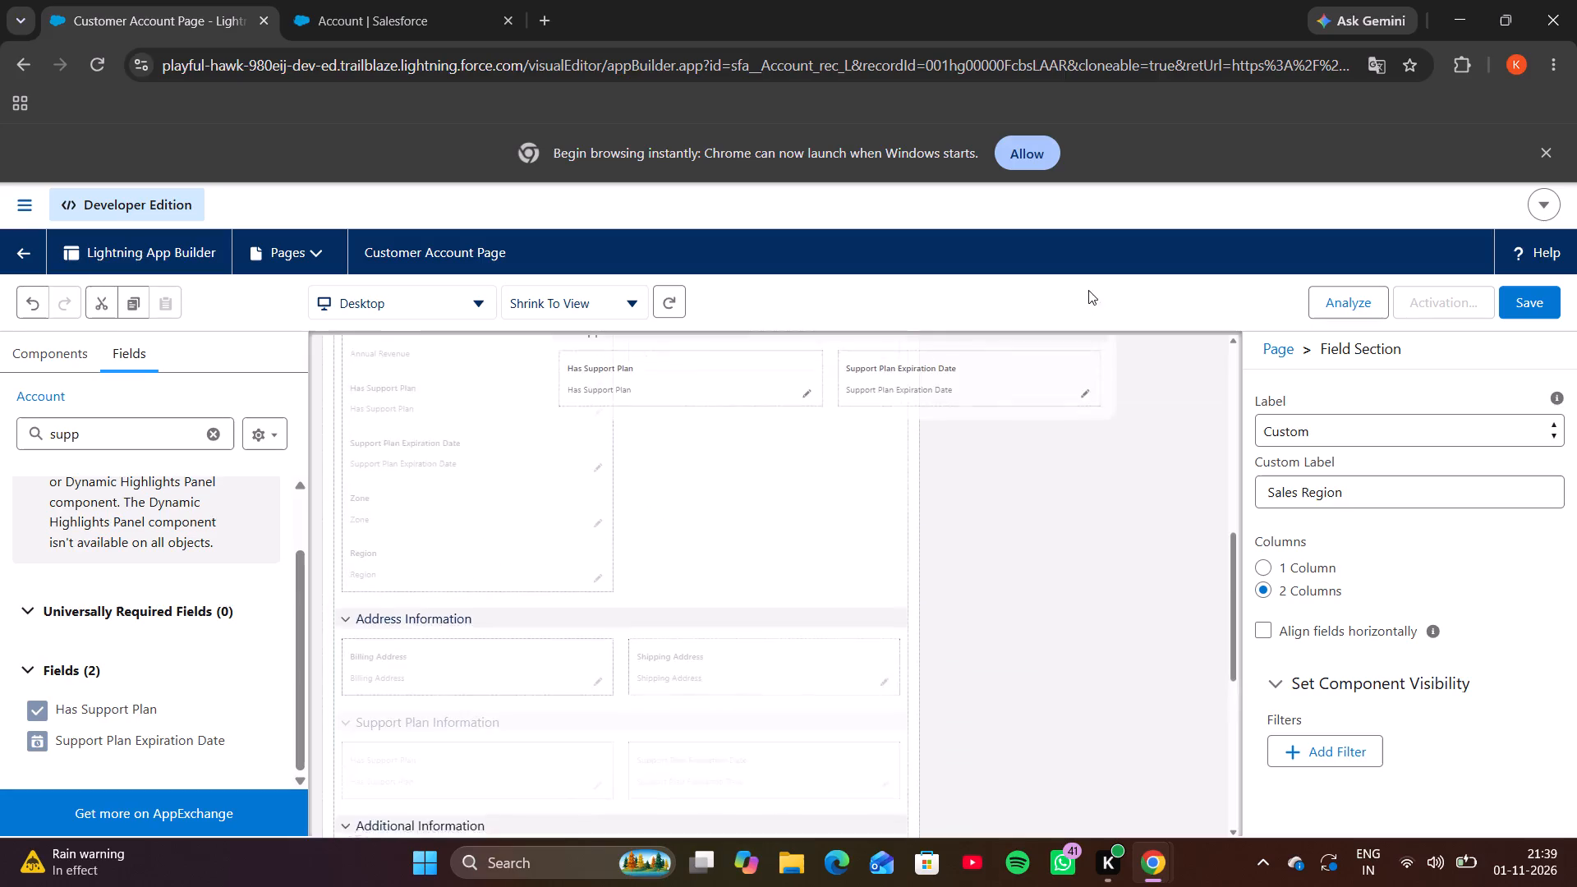
{"action": "left_click_drag", "start_coordinate": [1088, 290], "coordinate": [1078, 232]}
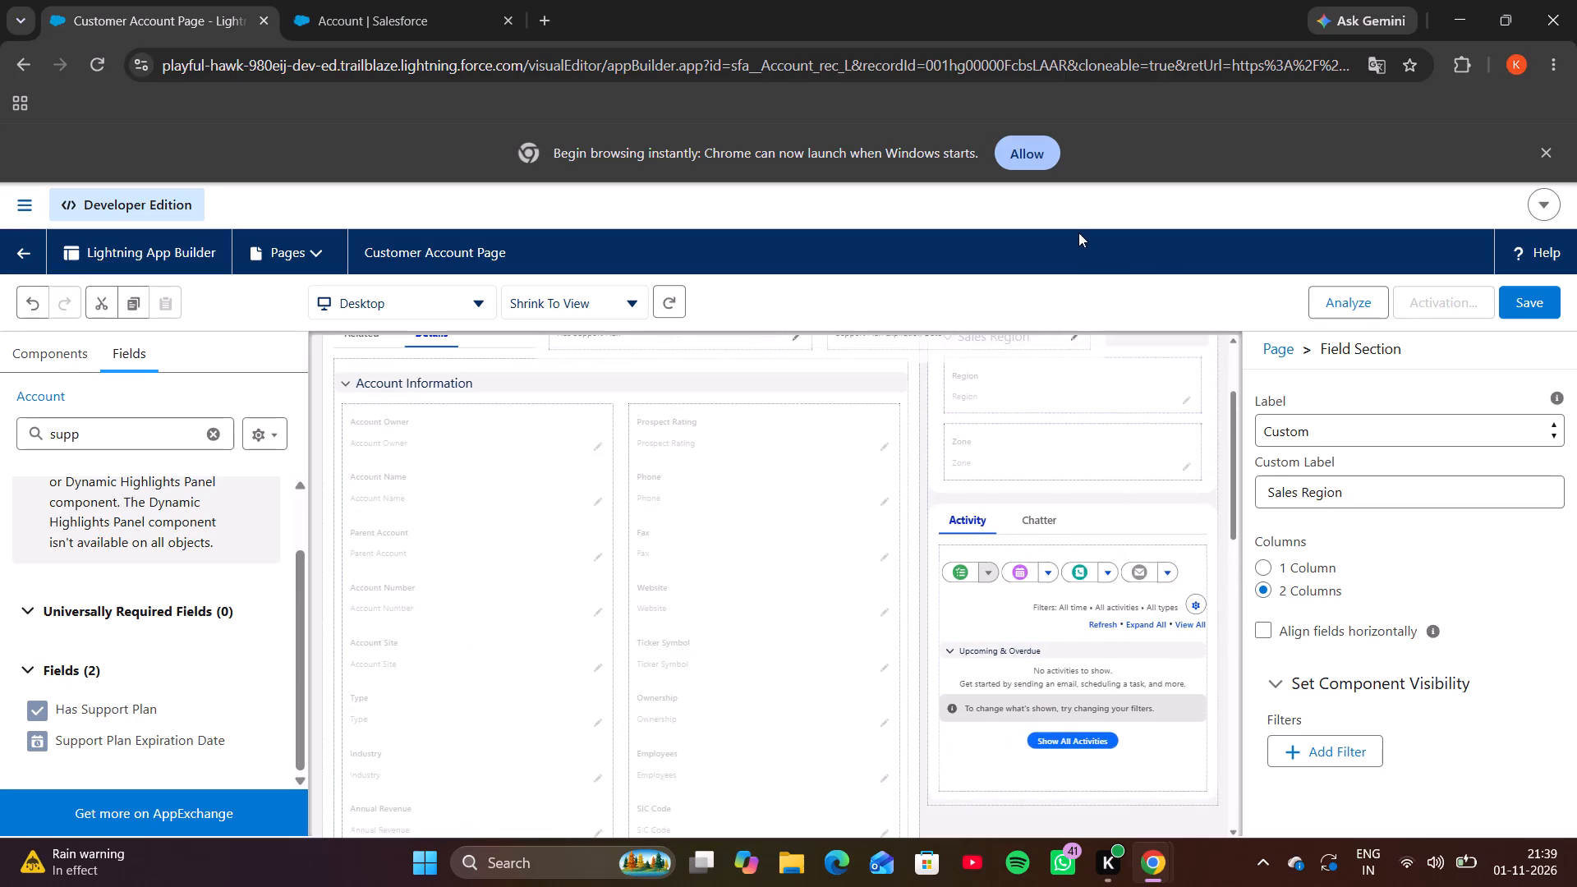
{"action": "left_click_drag", "start_coordinate": [1078, 232], "coordinate": [1162, 603]}
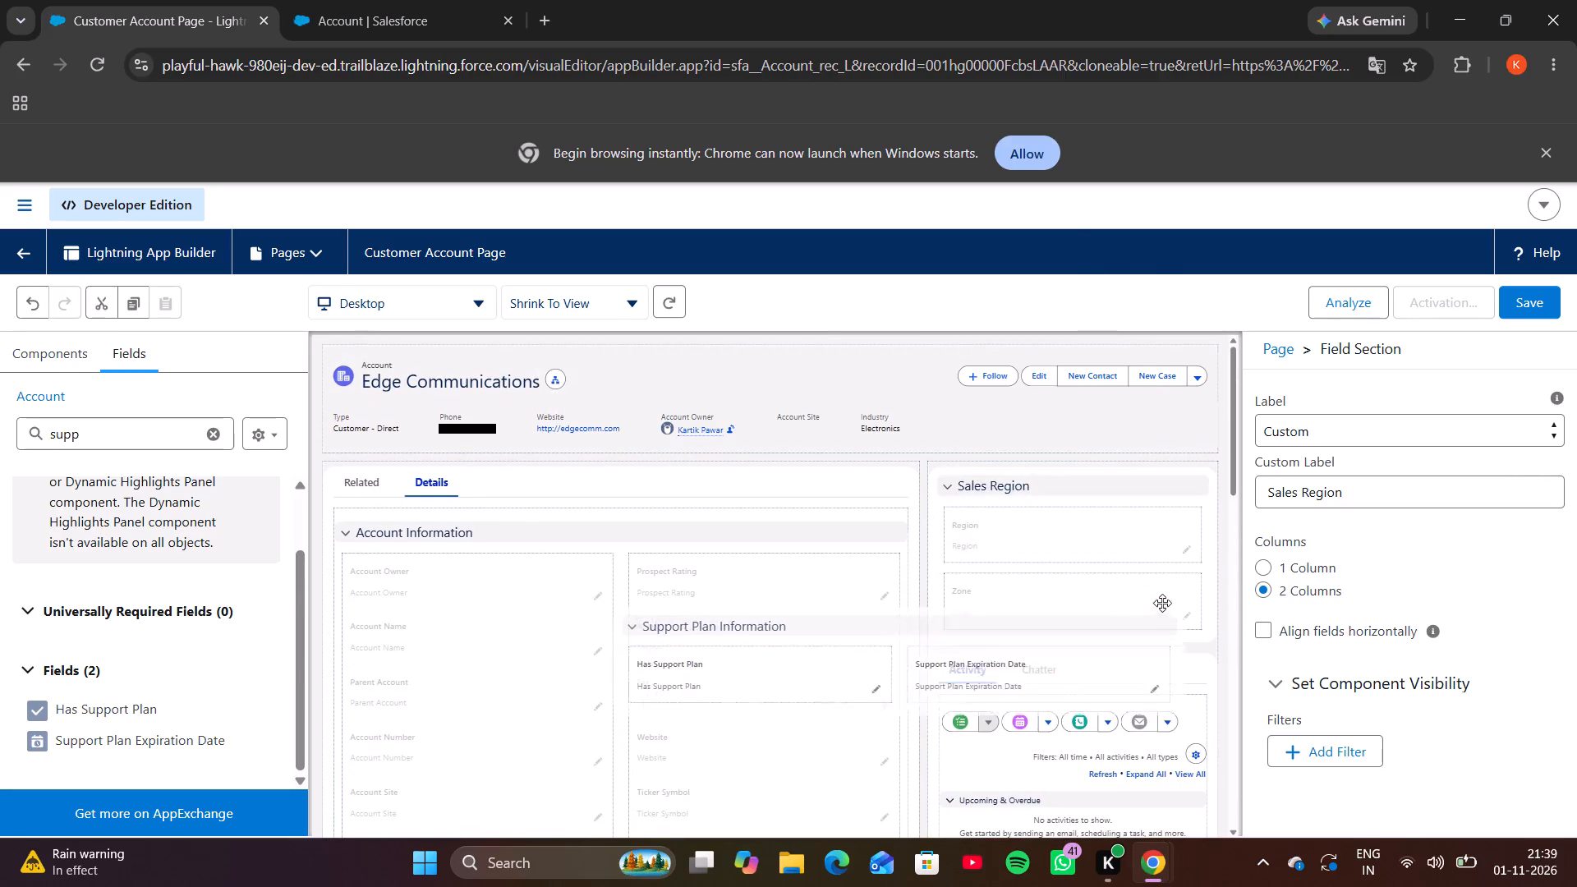
{"action": "left_click_drag", "start_coordinate": [1162, 603], "coordinate": [1214, 651]}
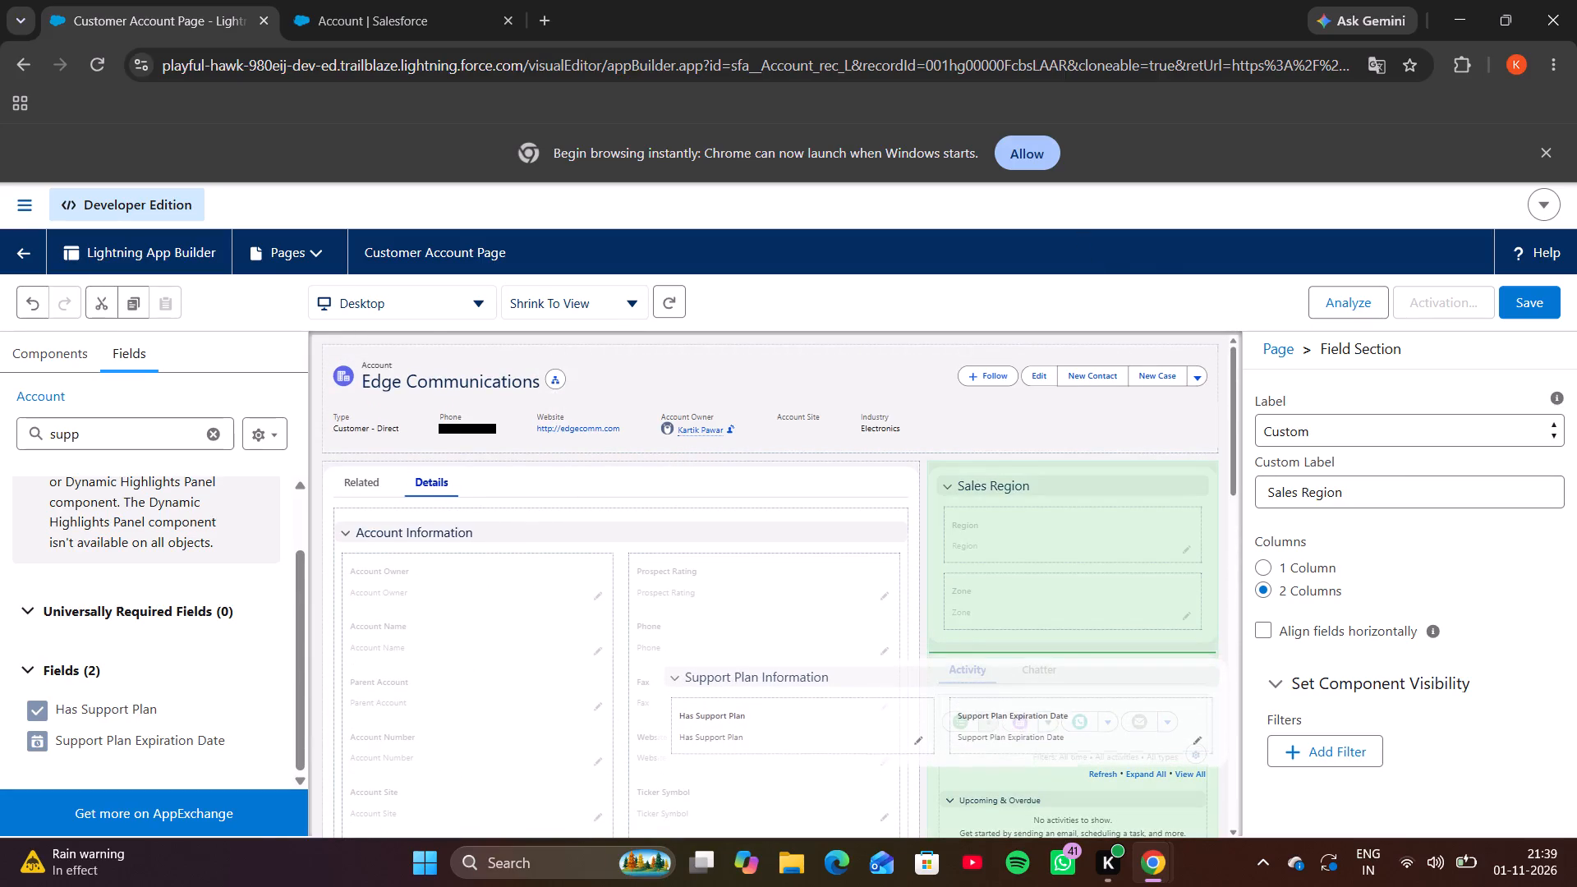
{"action": "left_click_drag", "start_coordinate": [1214, 651], "coordinate": [1211, 638]}
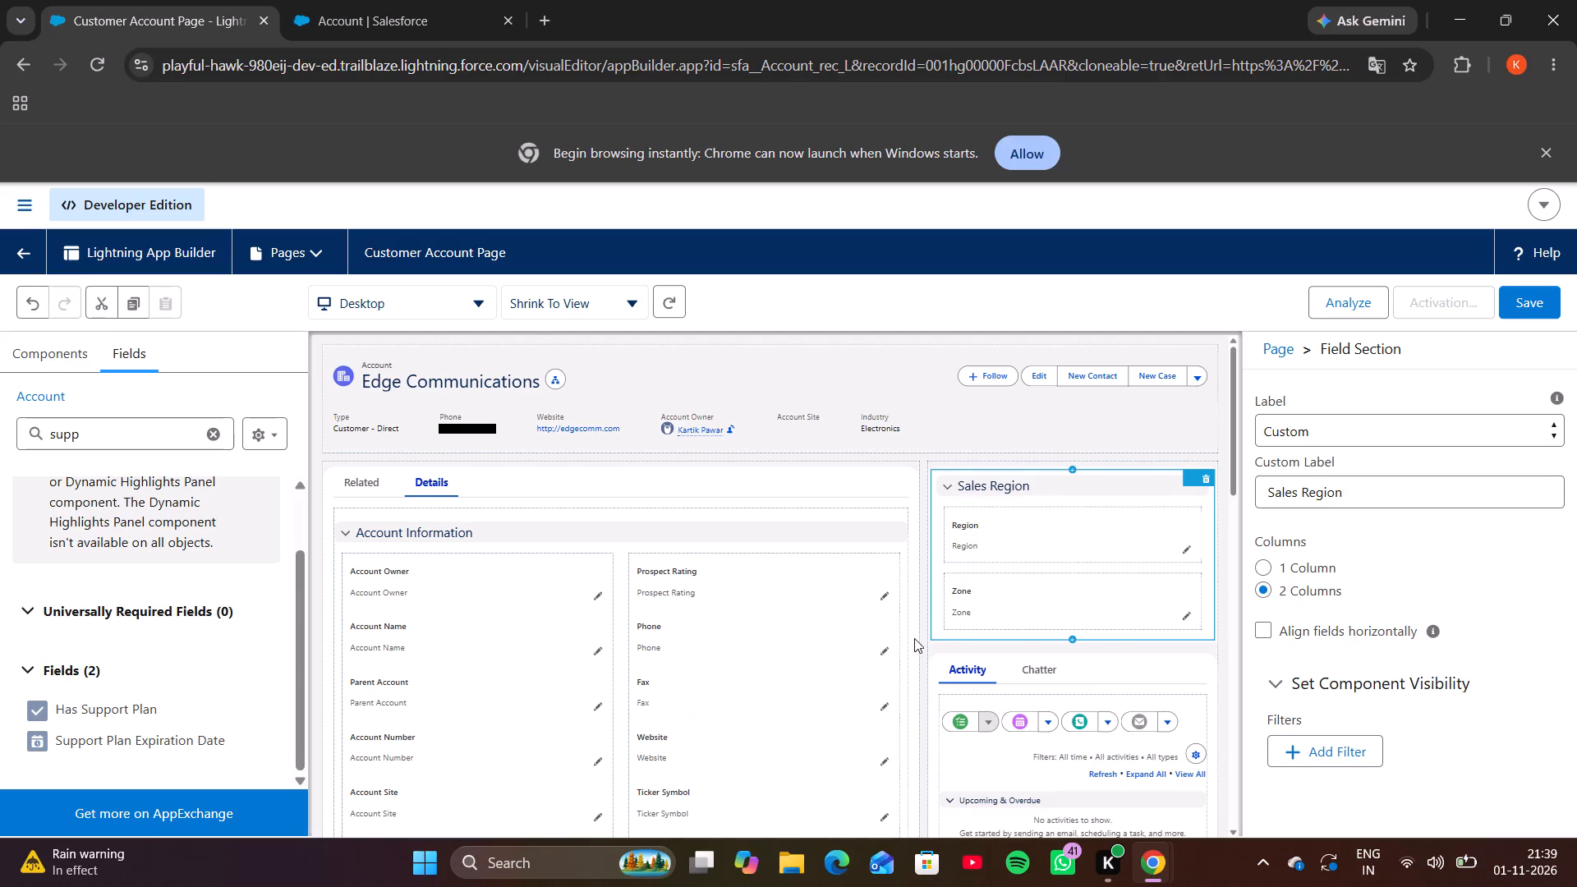
Set the UI behavior of the Prospect Rating field in Account Information to Required.
{"action": "scroll", "coordinate": [912, 638], "scroll_direction": "down", "scroll_amount": 3}
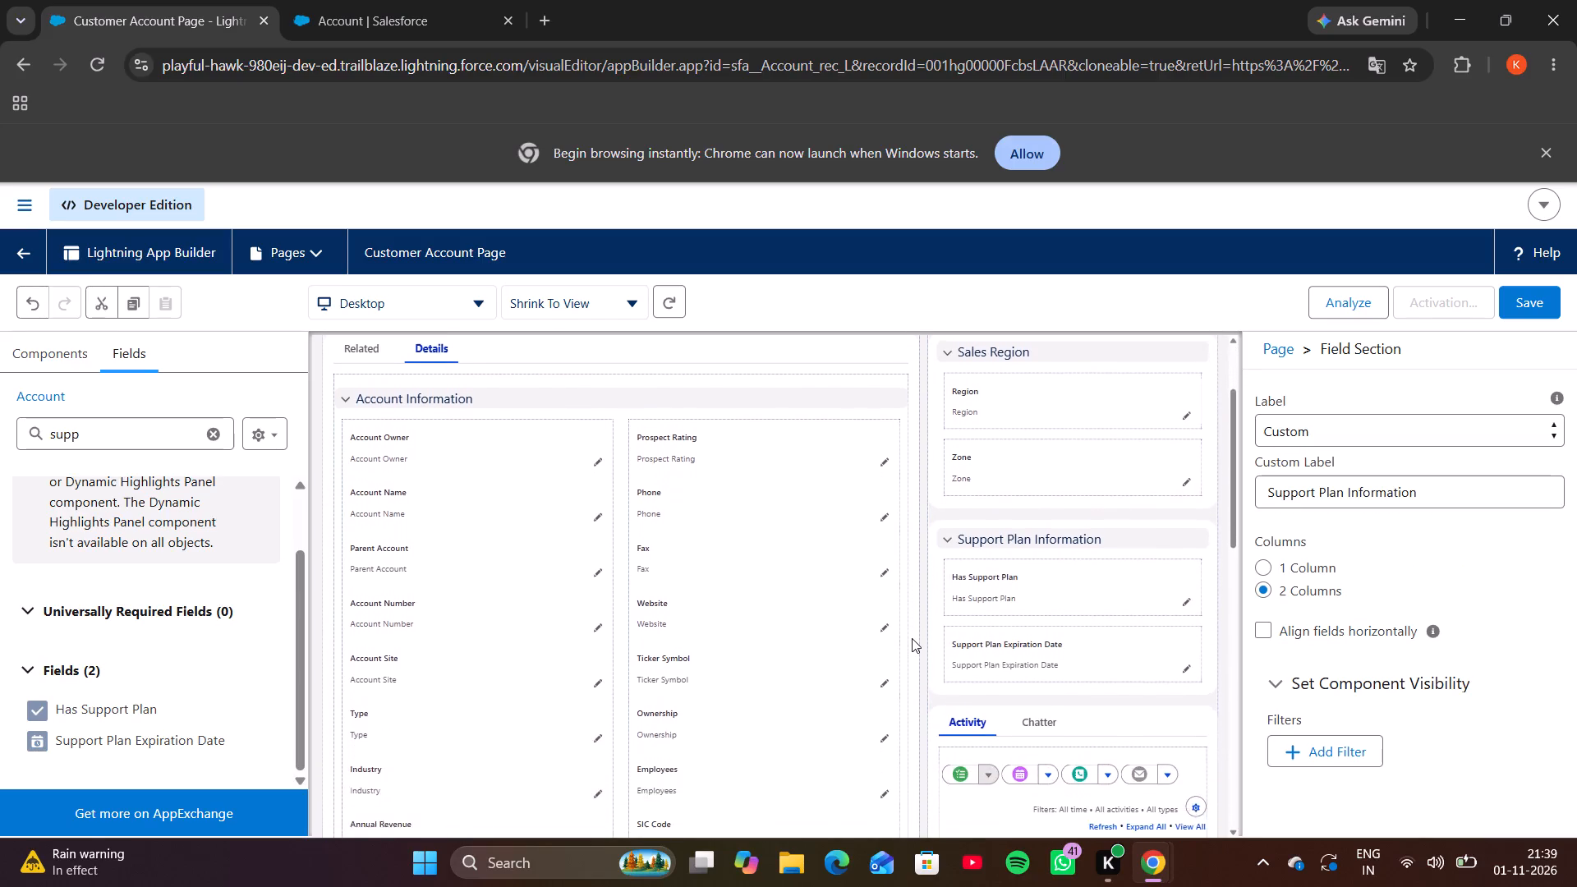
{"action": "scroll", "coordinate": [912, 638], "scroll_direction": "down", "scroll_amount": 1}
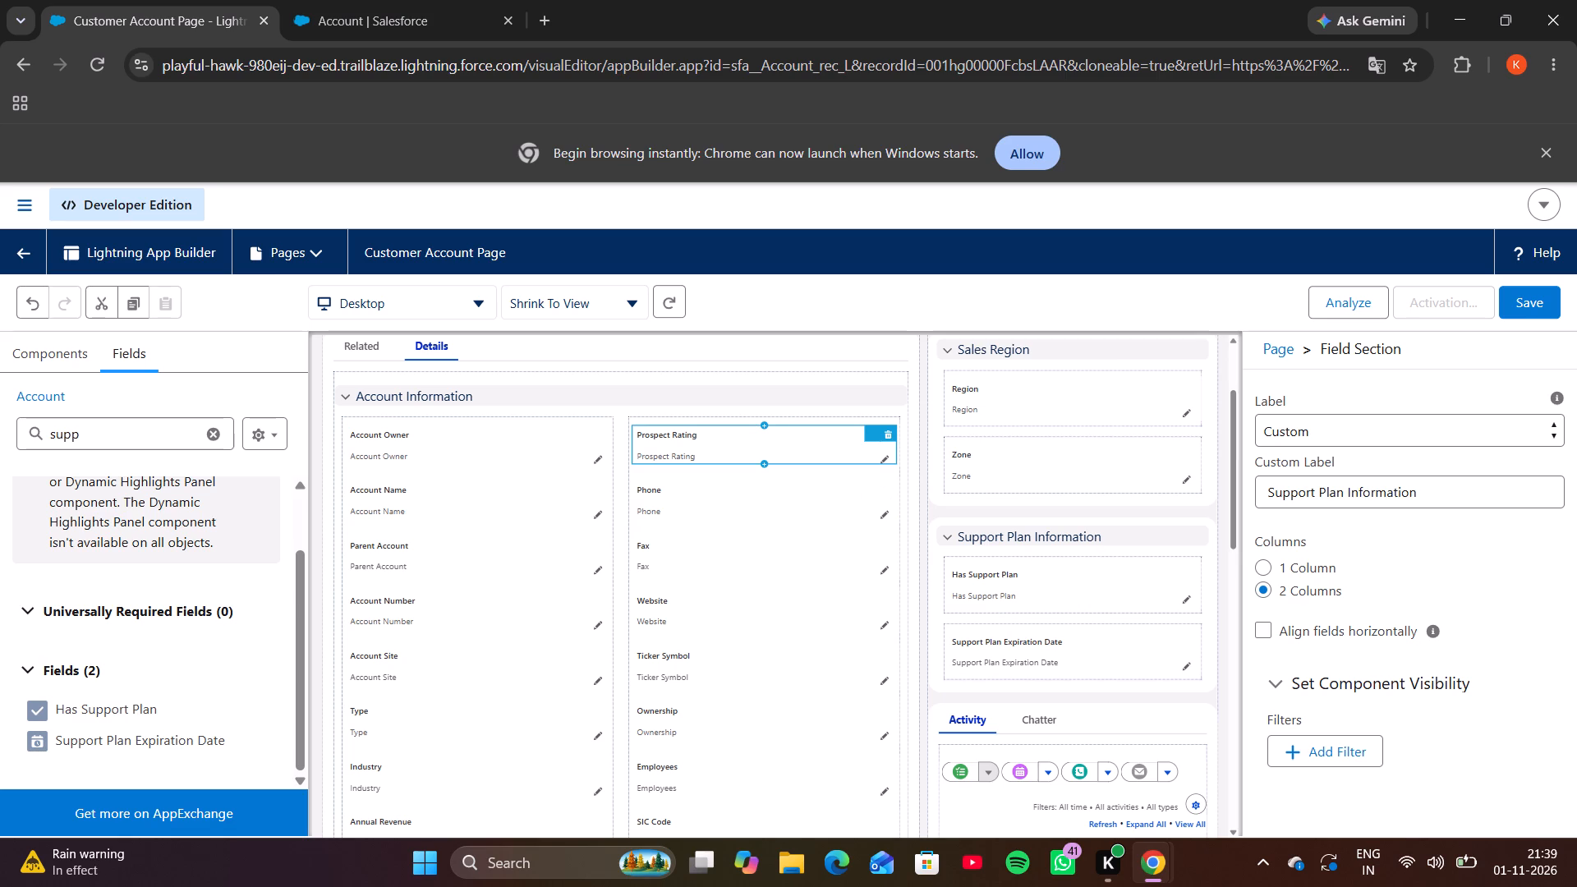
{"action": "left_click", "coordinate": [709, 464]}
{"action": "left_click", "coordinate": [729, 445]}
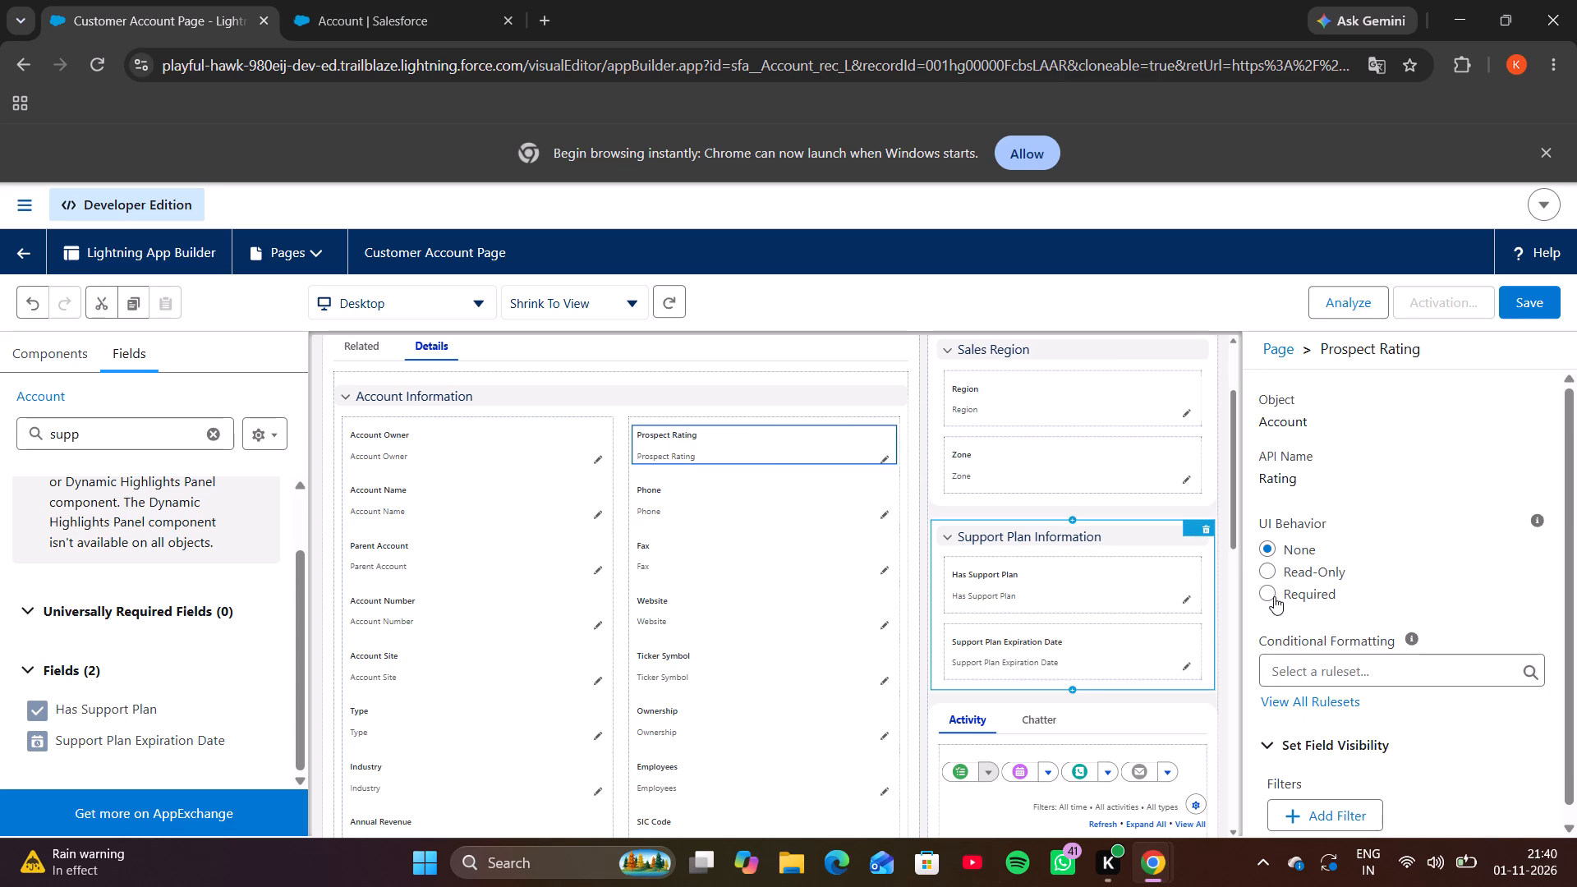
{"action": "left_click", "coordinate": [1266, 591]}
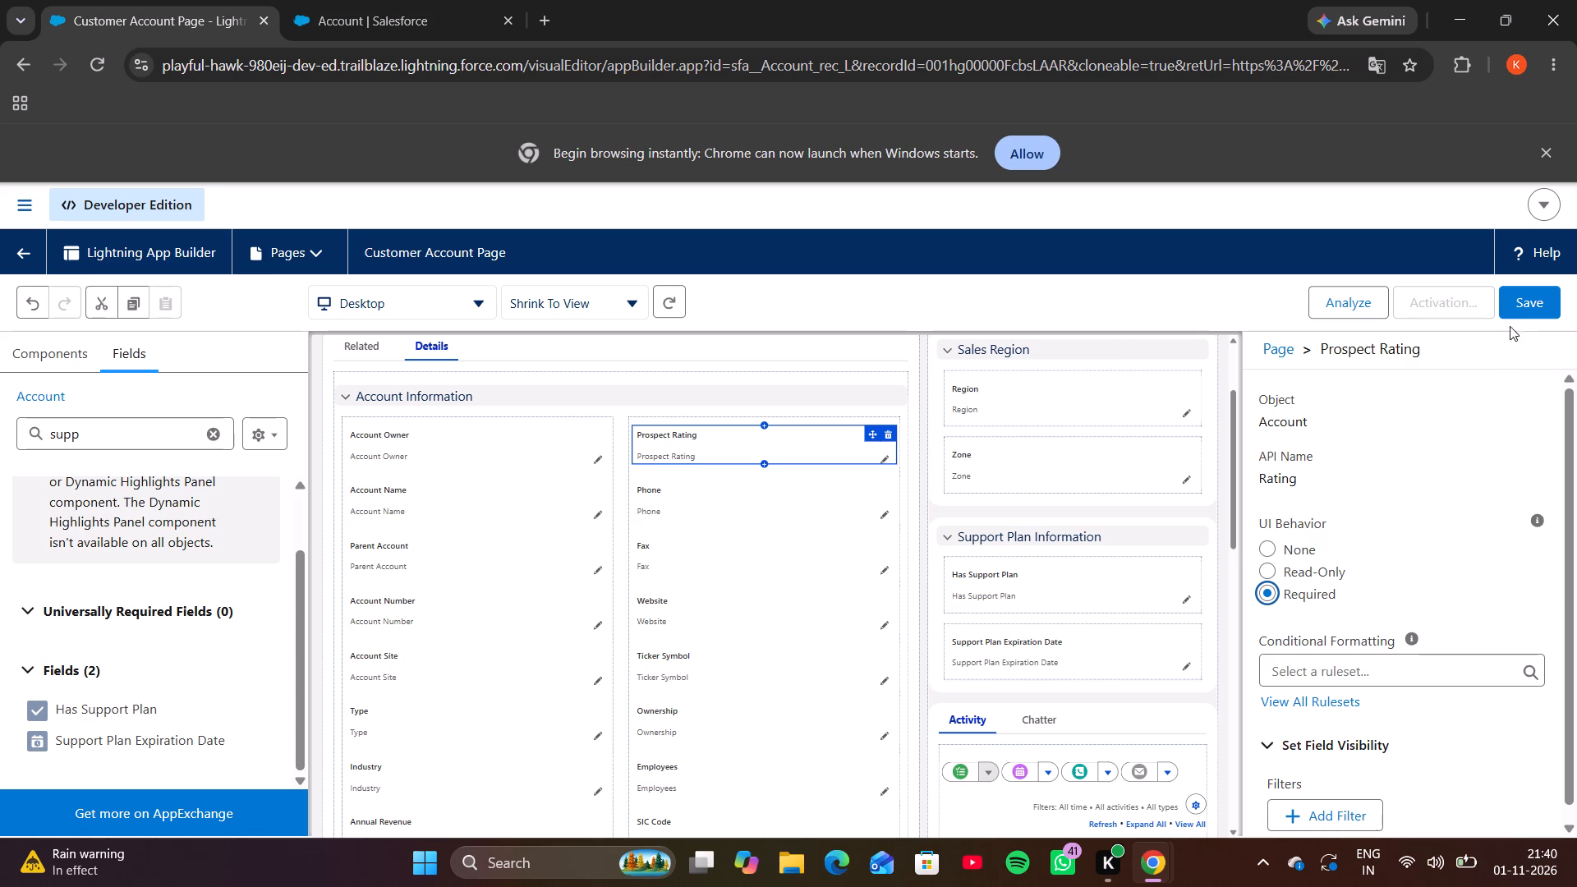
Save the Customer Account Page without activating it yet, and return to the Edge Communications account record.
{"action": "left_click", "coordinate": [1526, 303]}
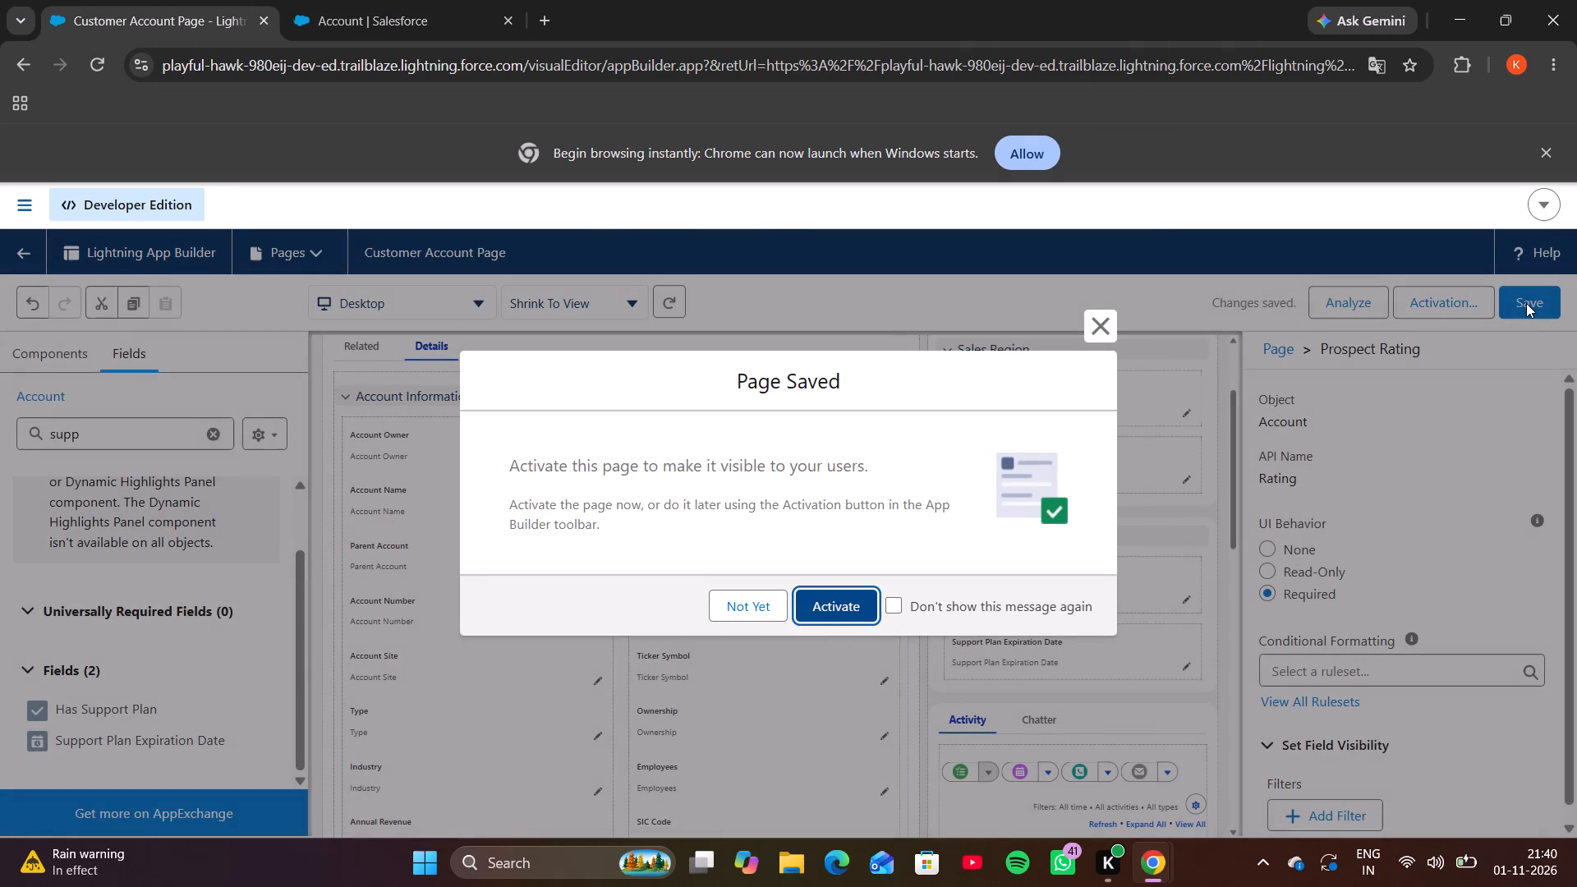
{"action": "left_click", "coordinate": [762, 607]}
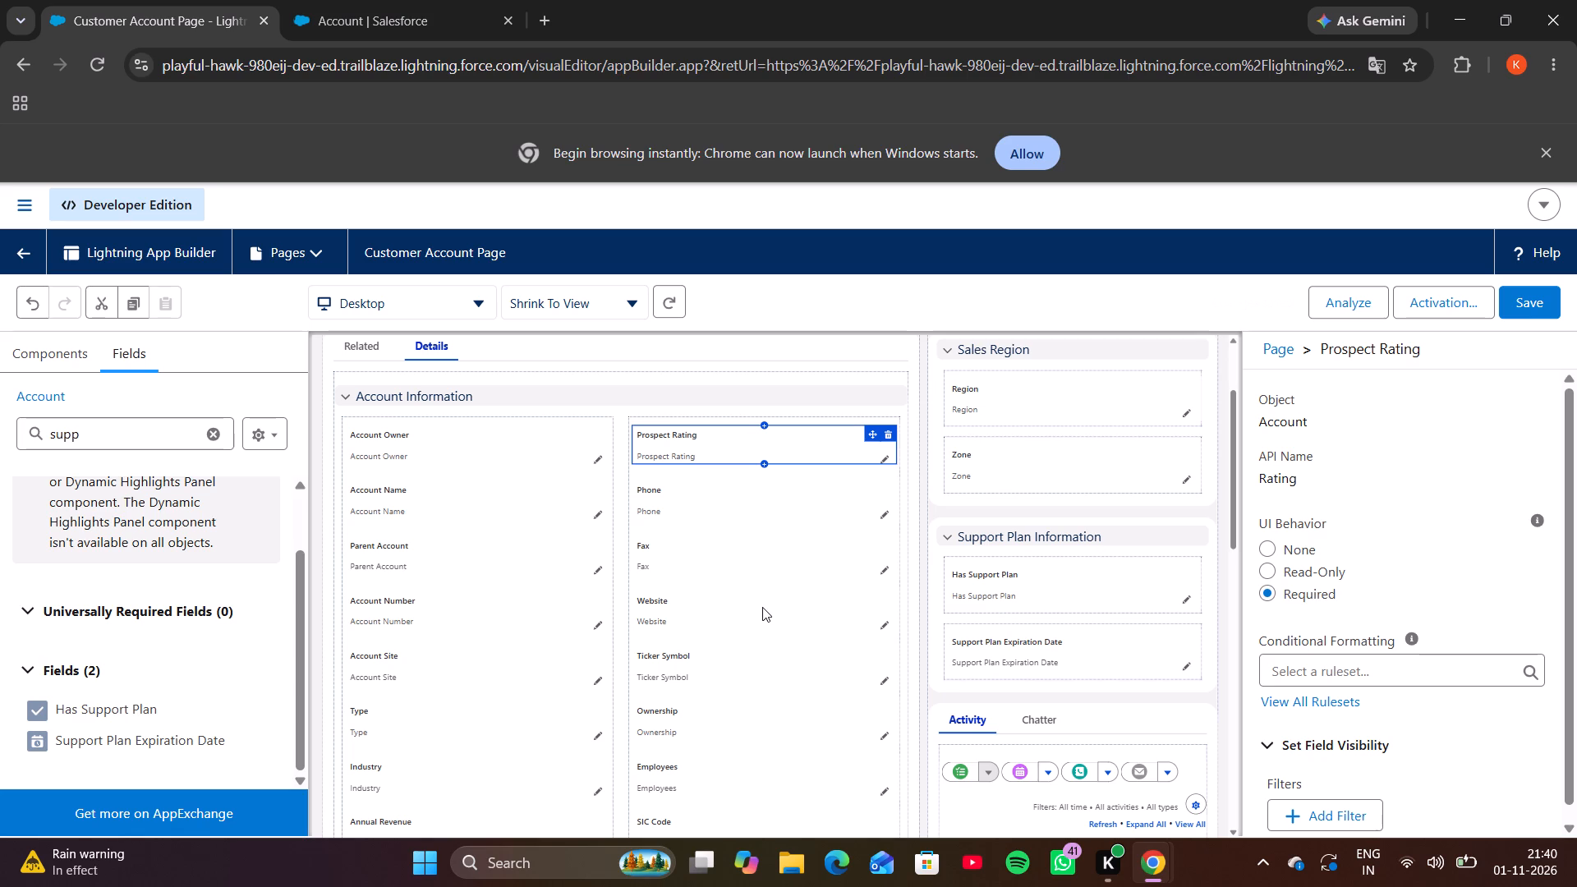
{"action": "left_click", "coordinate": [1529, 304]}
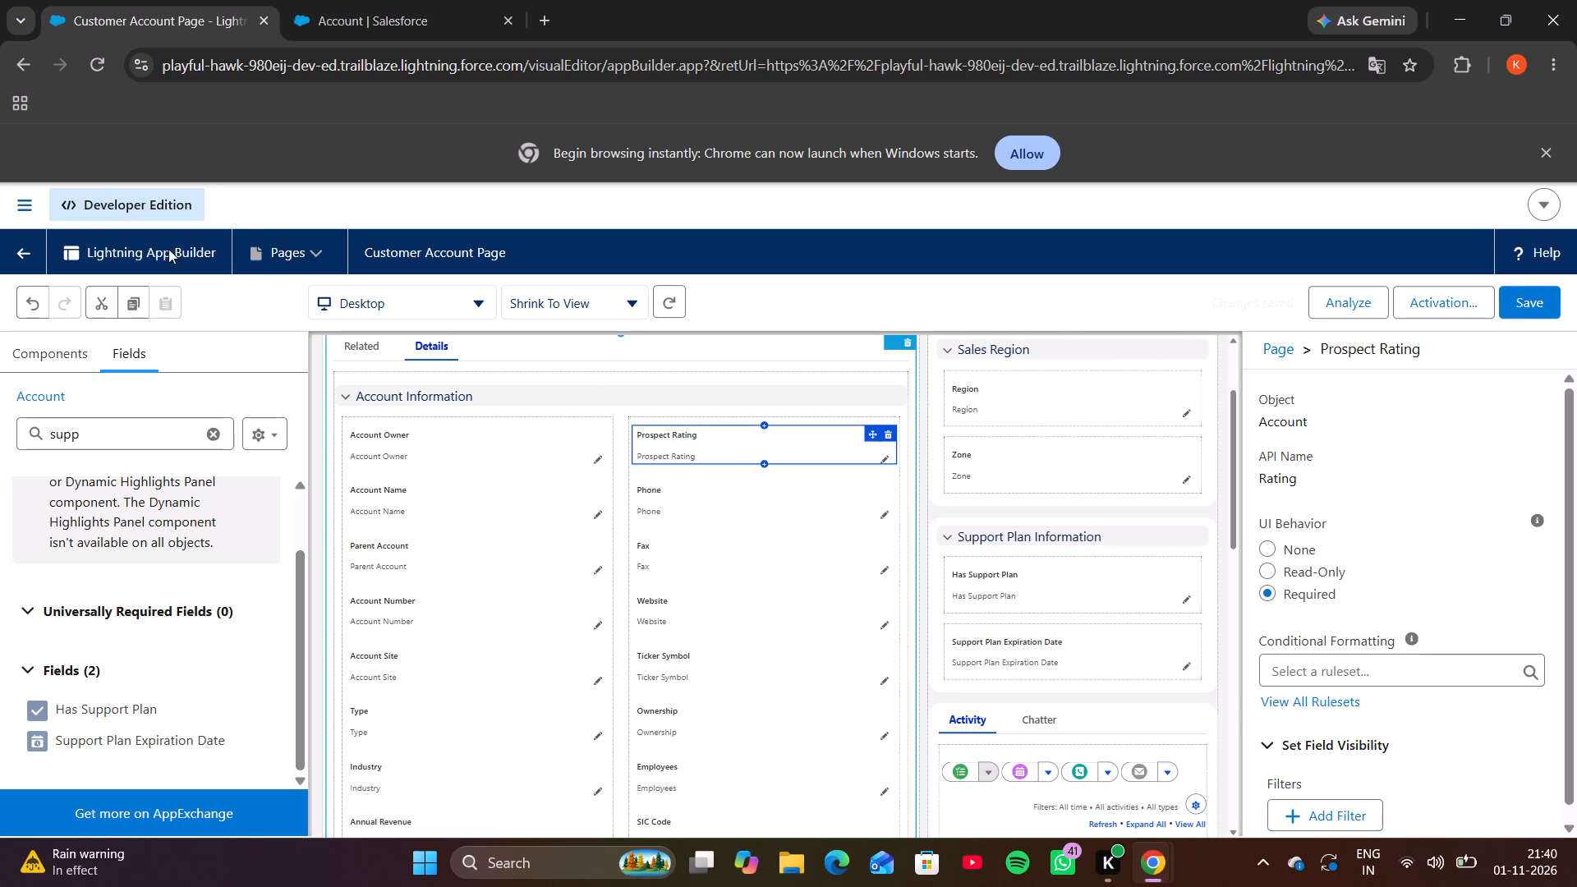
{"action": "left_click", "coordinate": [30, 247]}
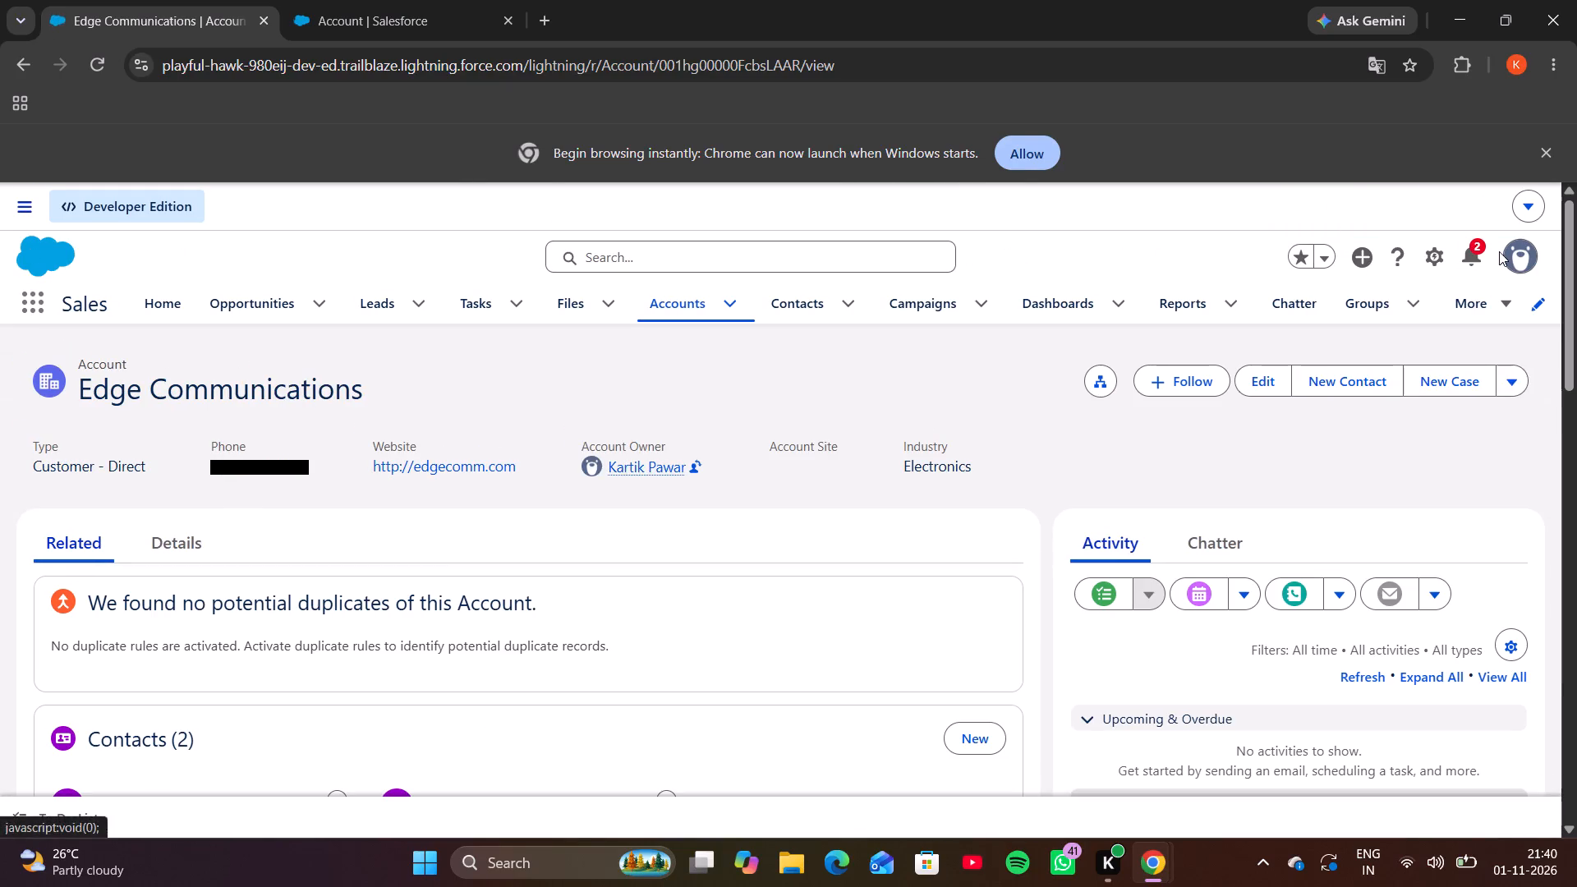
Open Account Layout from the Account object's page layouts in the Setup Object Manager.
{"action": "left_click", "coordinate": [1441, 255]}
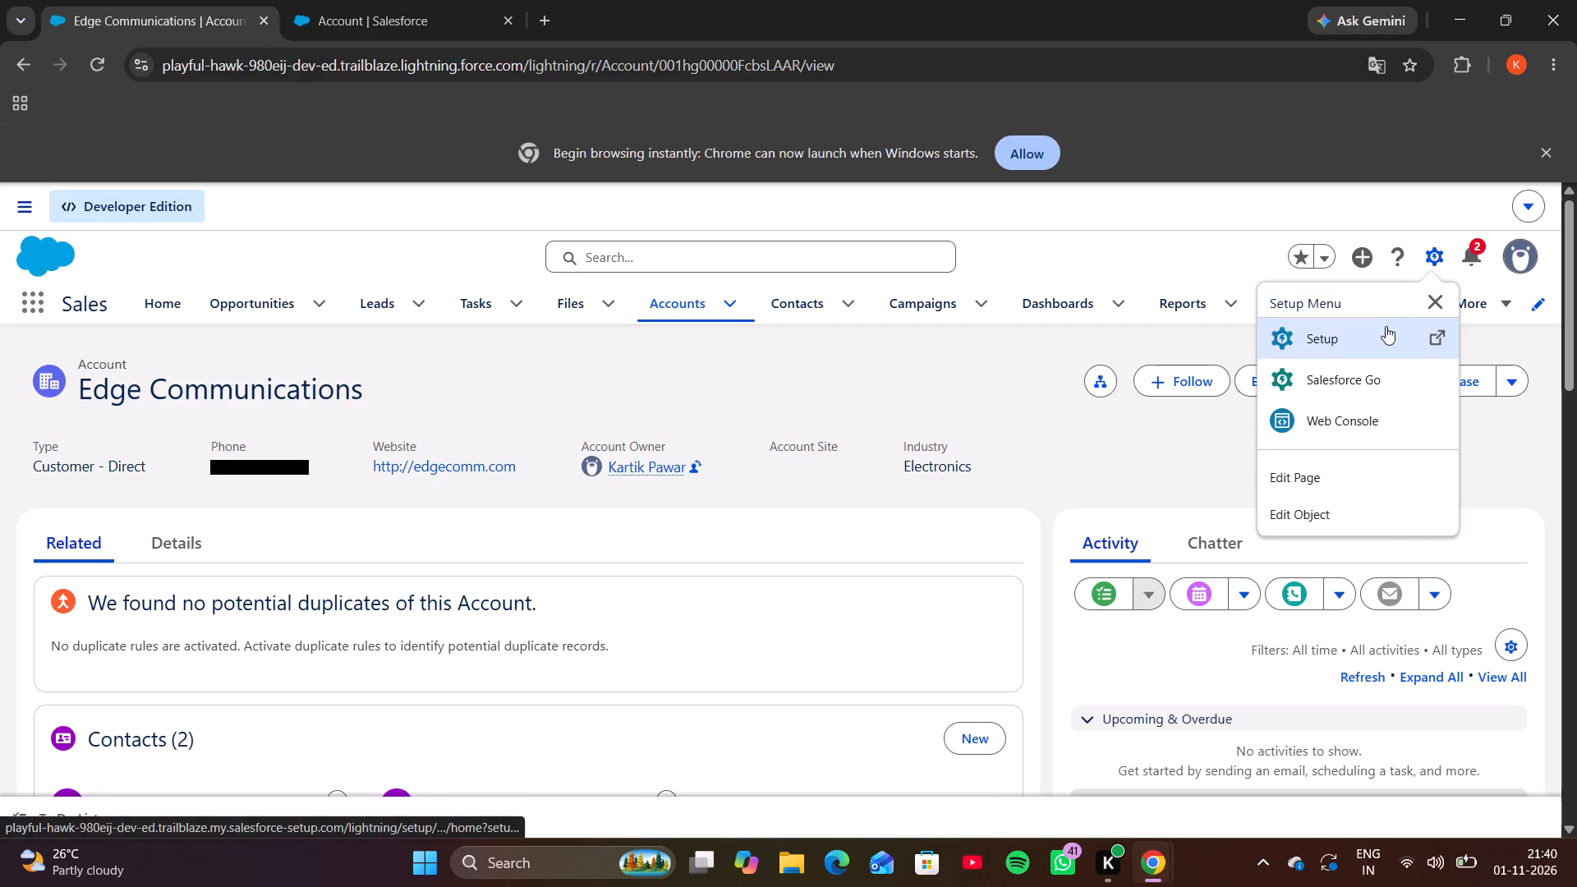
{"action": "left_click", "coordinate": [1386, 326]}
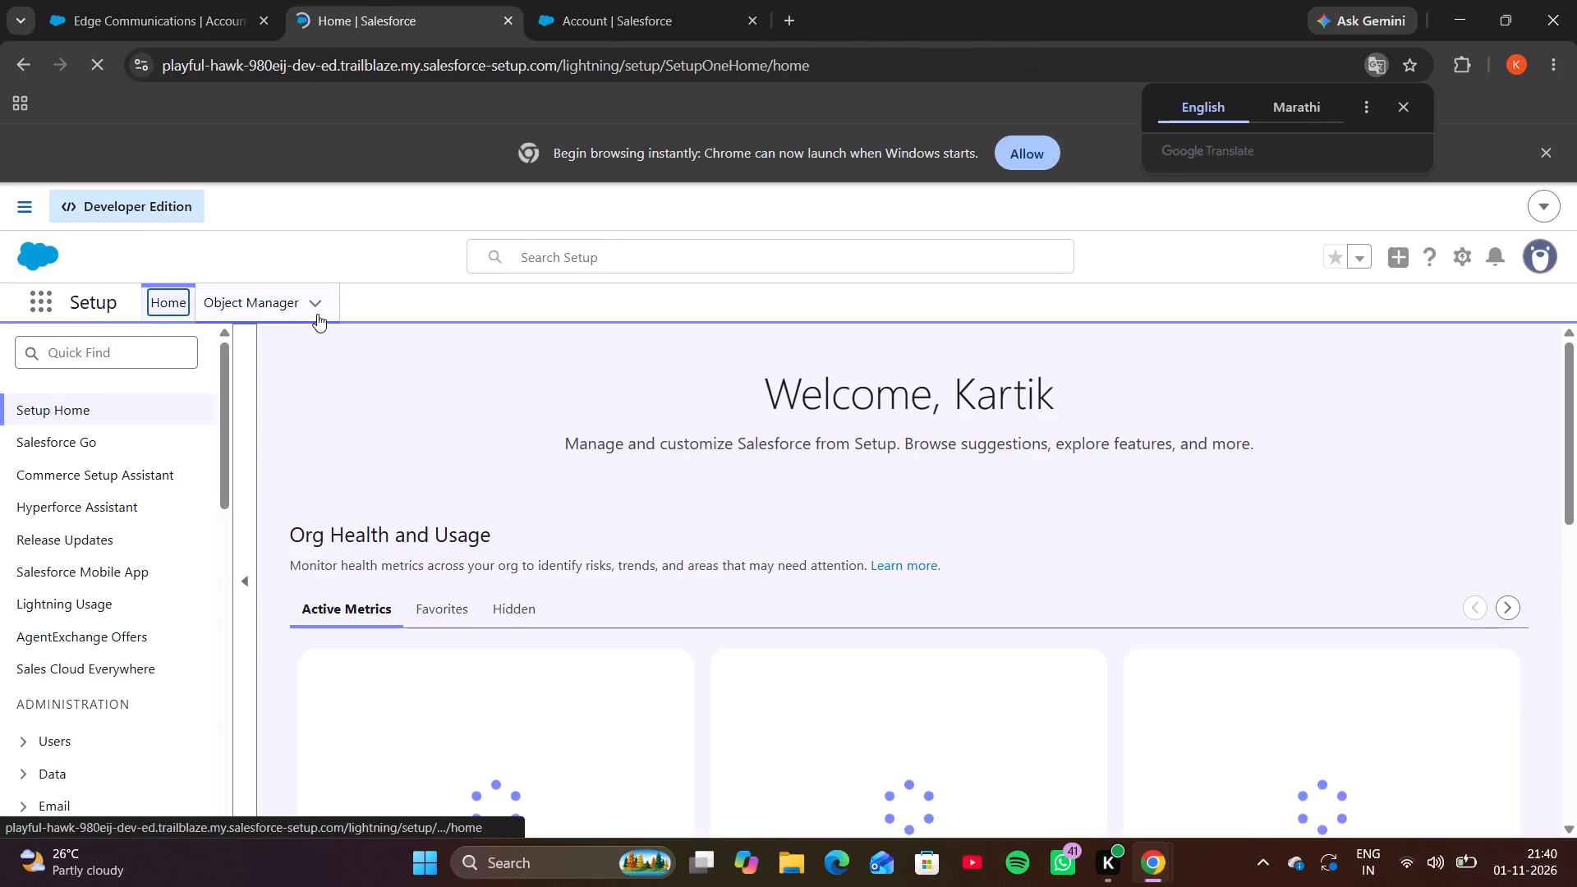
{"action": "left_click", "coordinate": [244, 297]}
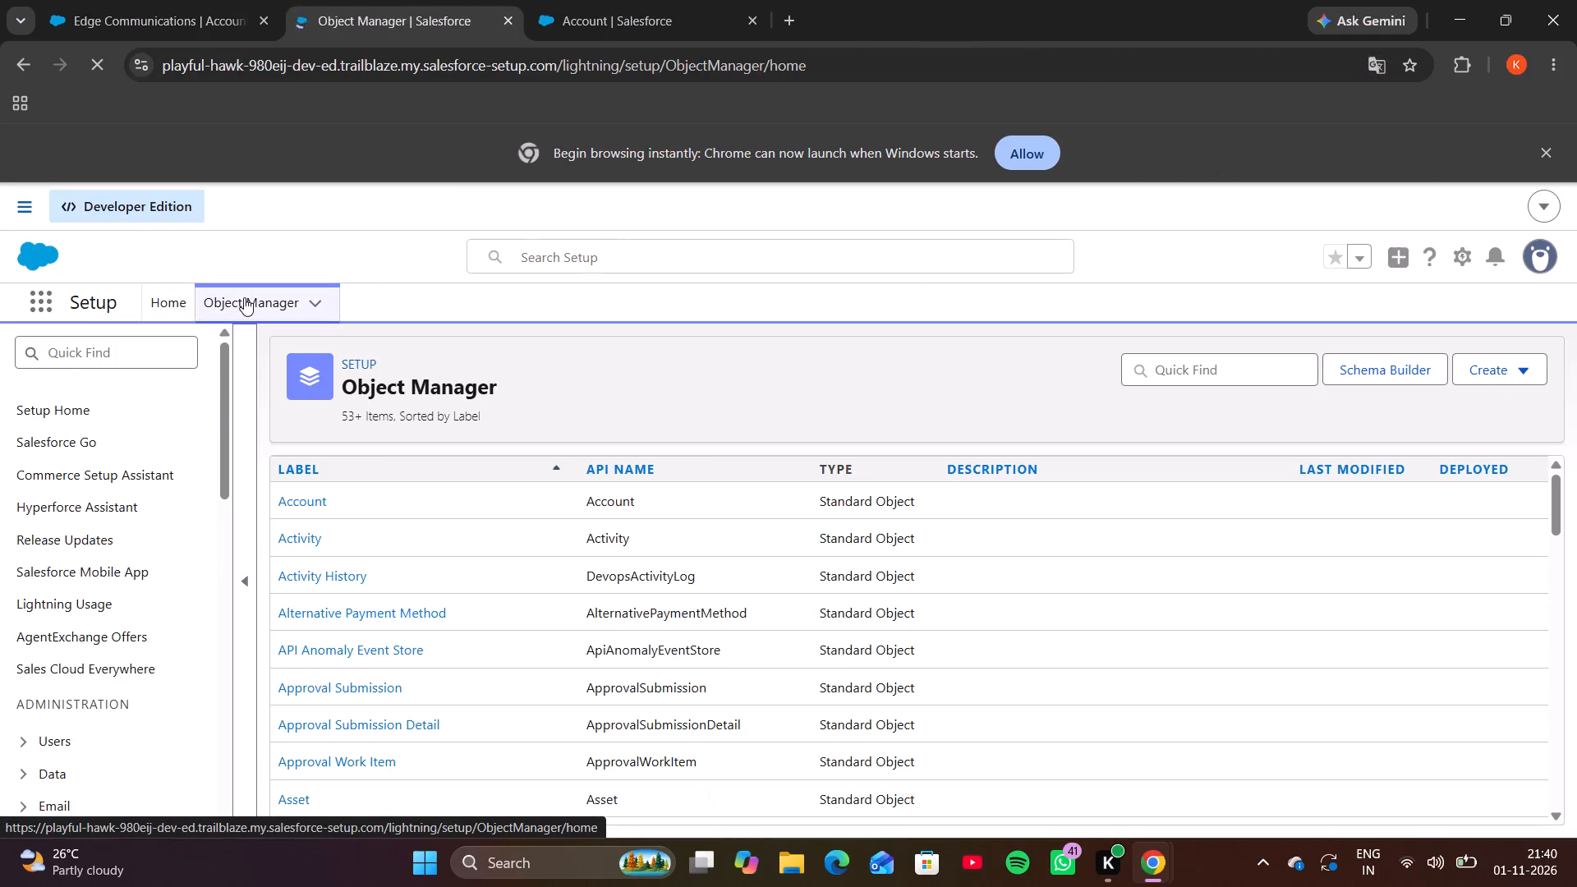
{"action": "left_click", "coordinate": [292, 495]}
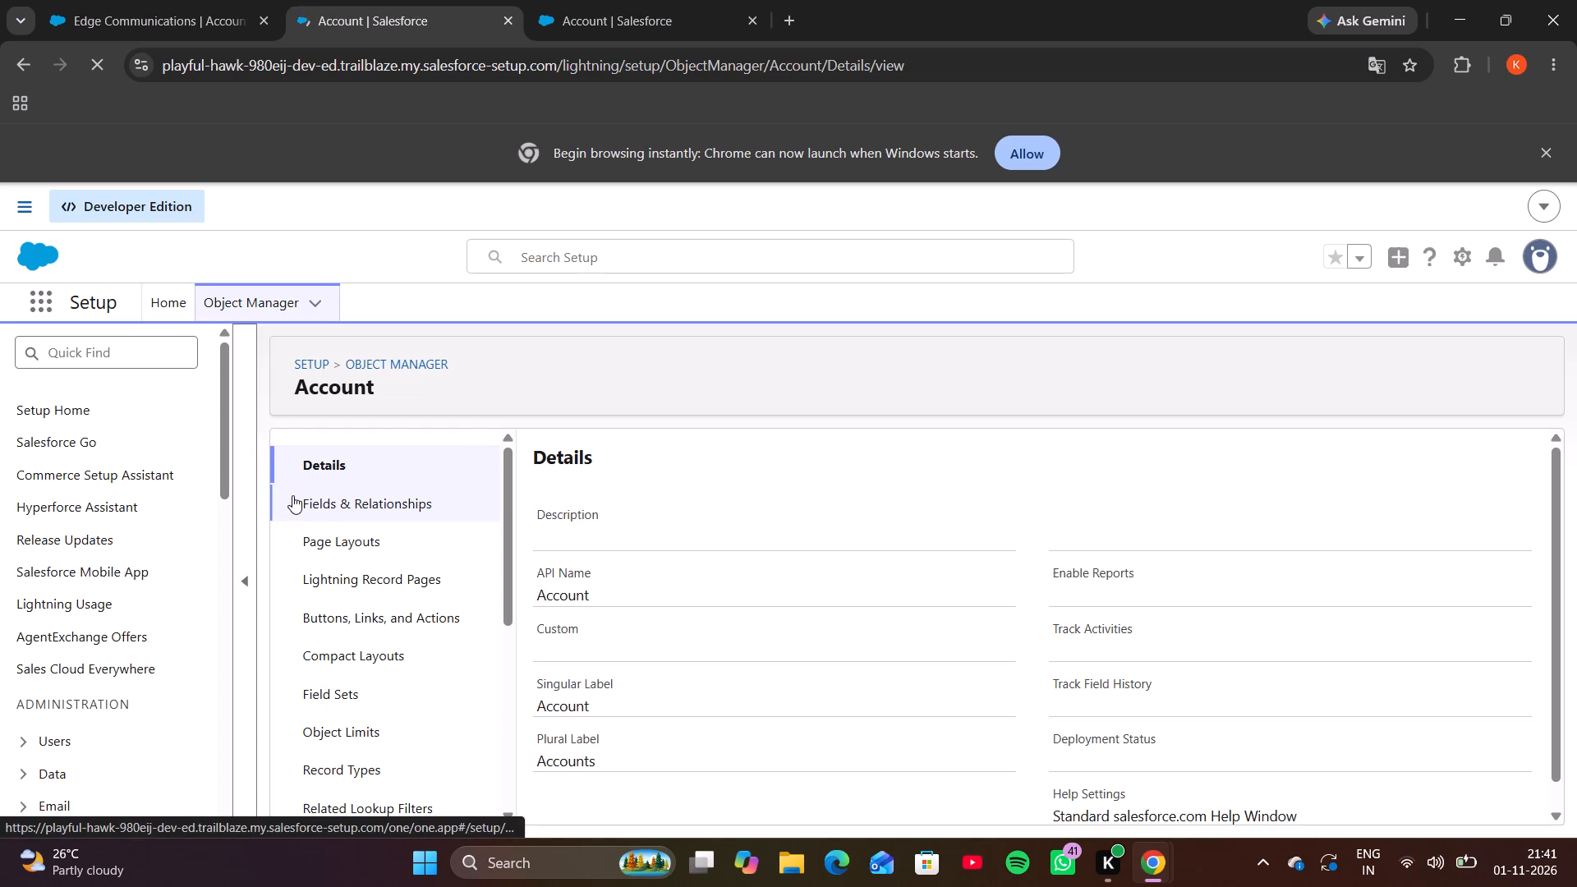
{"action": "left_click", "coordinate": [325, 539]}
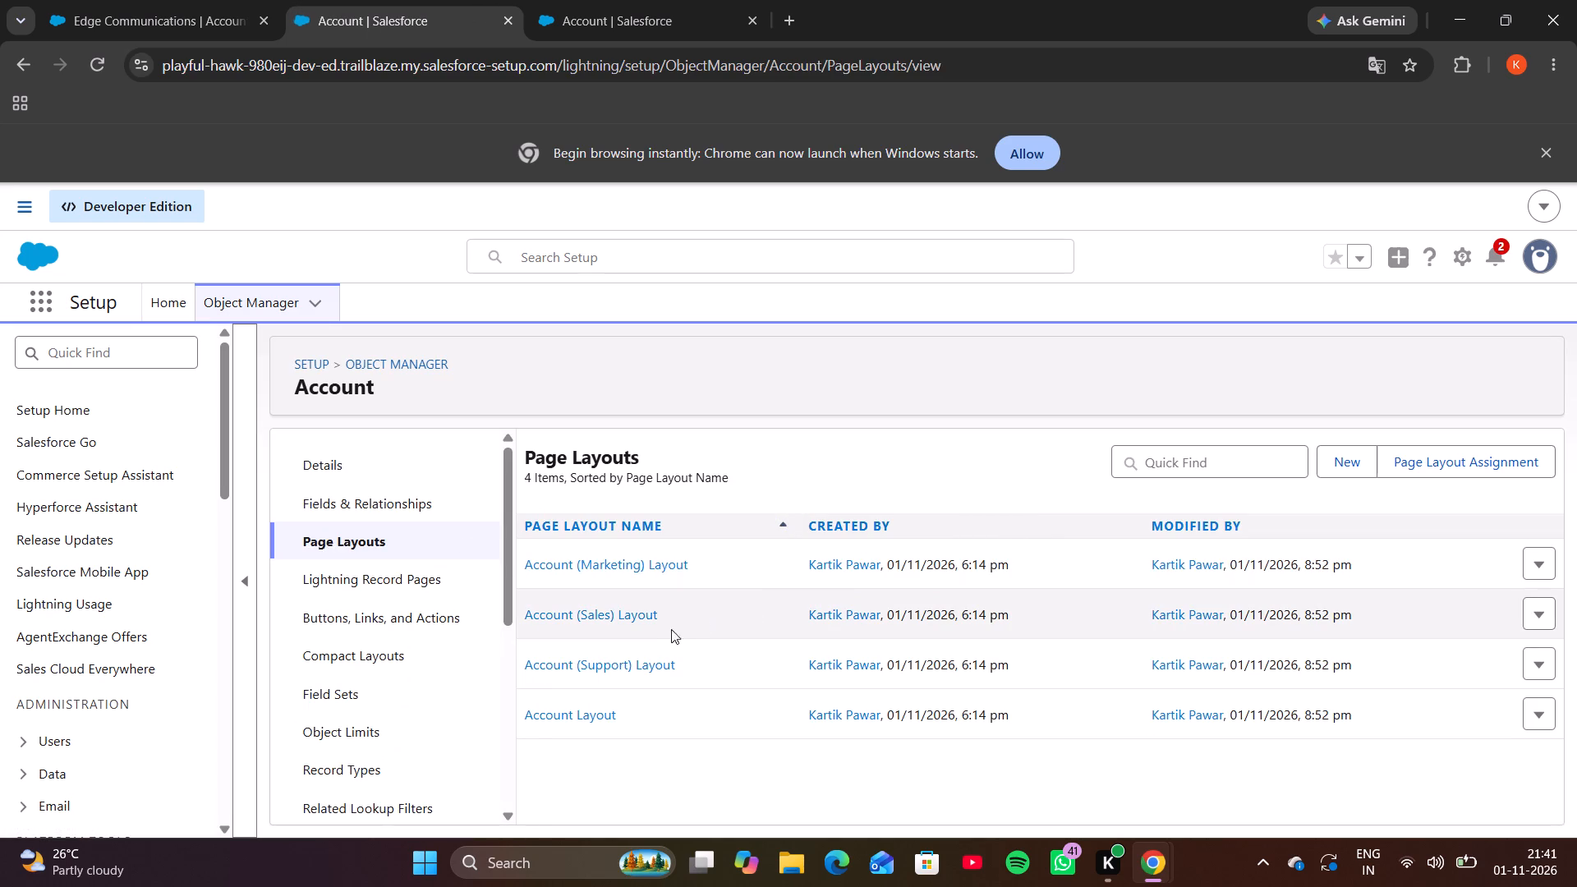
{"action": "left_click", "coordinate": [592, 712]}
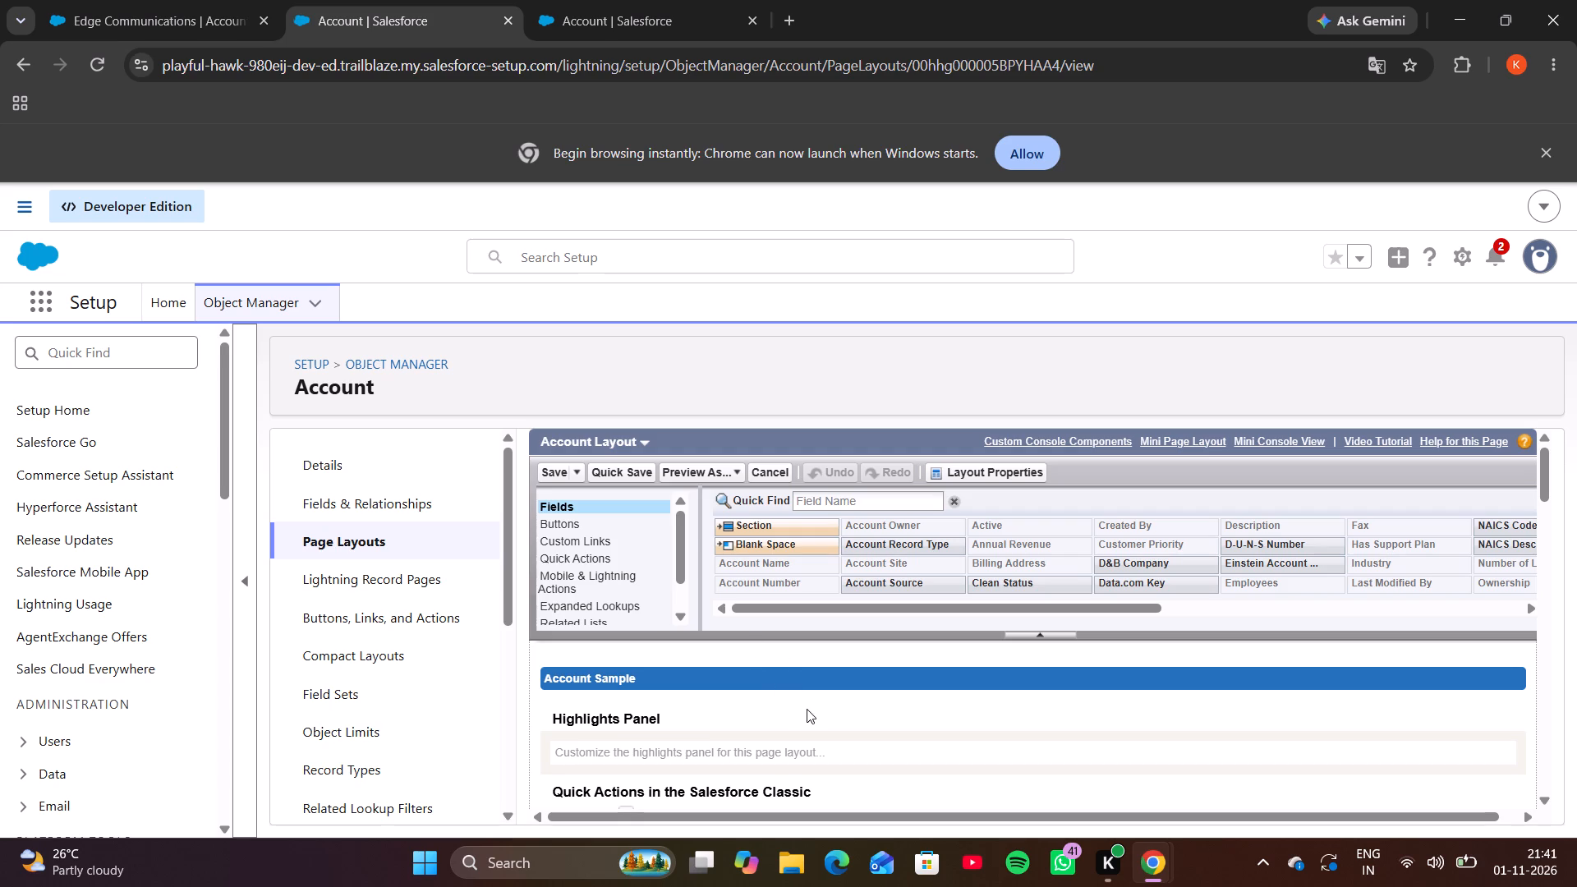
Add the Do Not Call field to the selected columns of the Contacts related list in Account Layout.
{"action": "scroll", "coordinate": [811, 713], "scroll_direction": "down", "scroll_amount": 4}
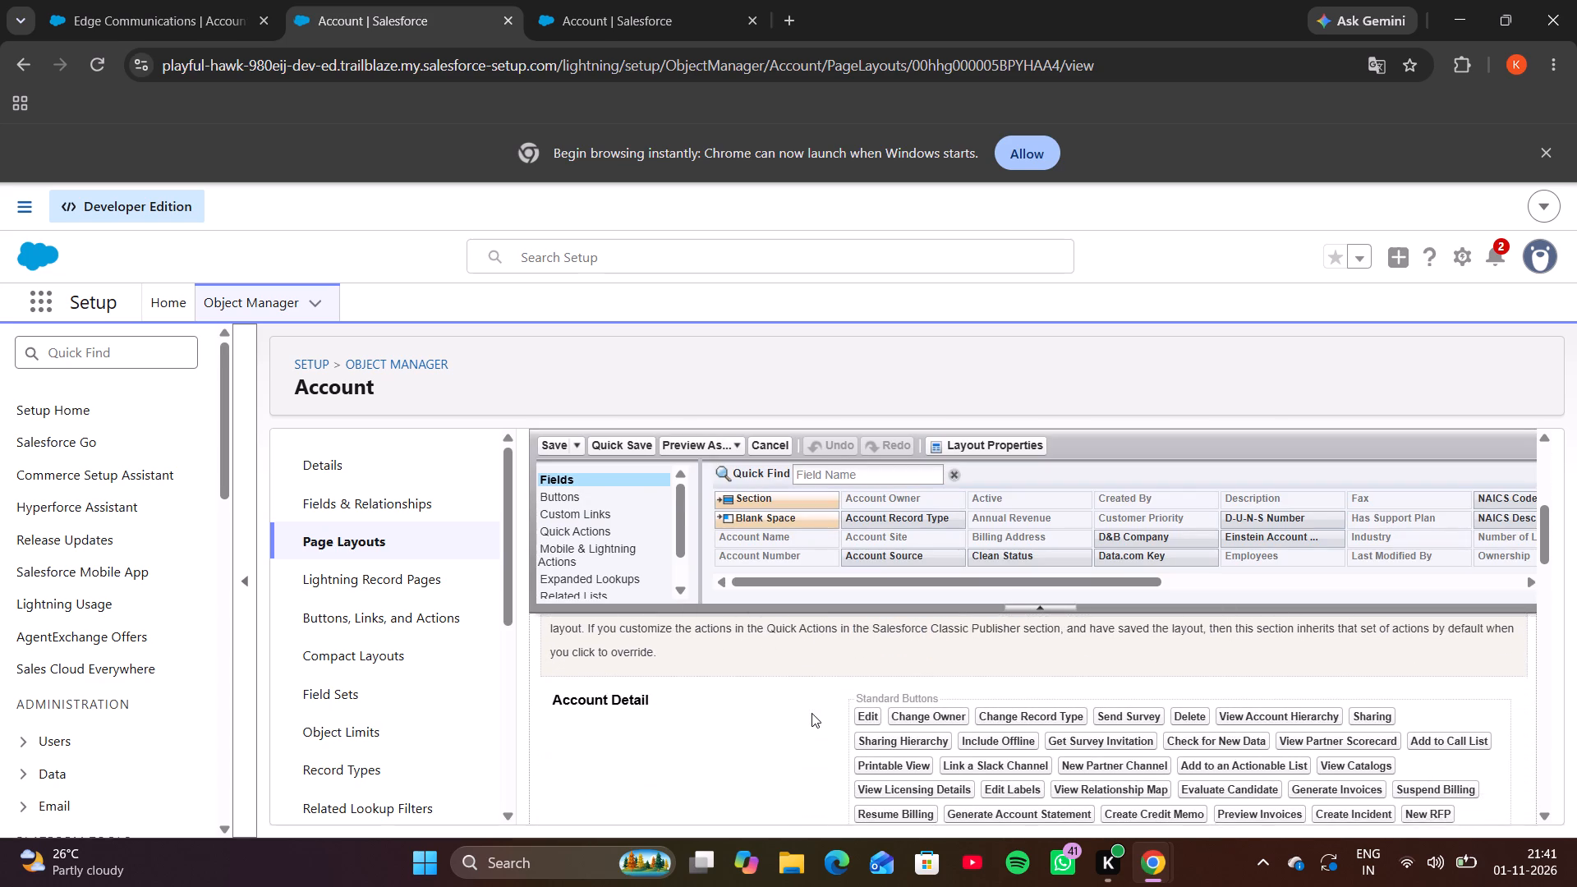
{"action": "scroll", "coordinate": [811, 713], "scroll_direction": "down", "scroll_amount": 2}
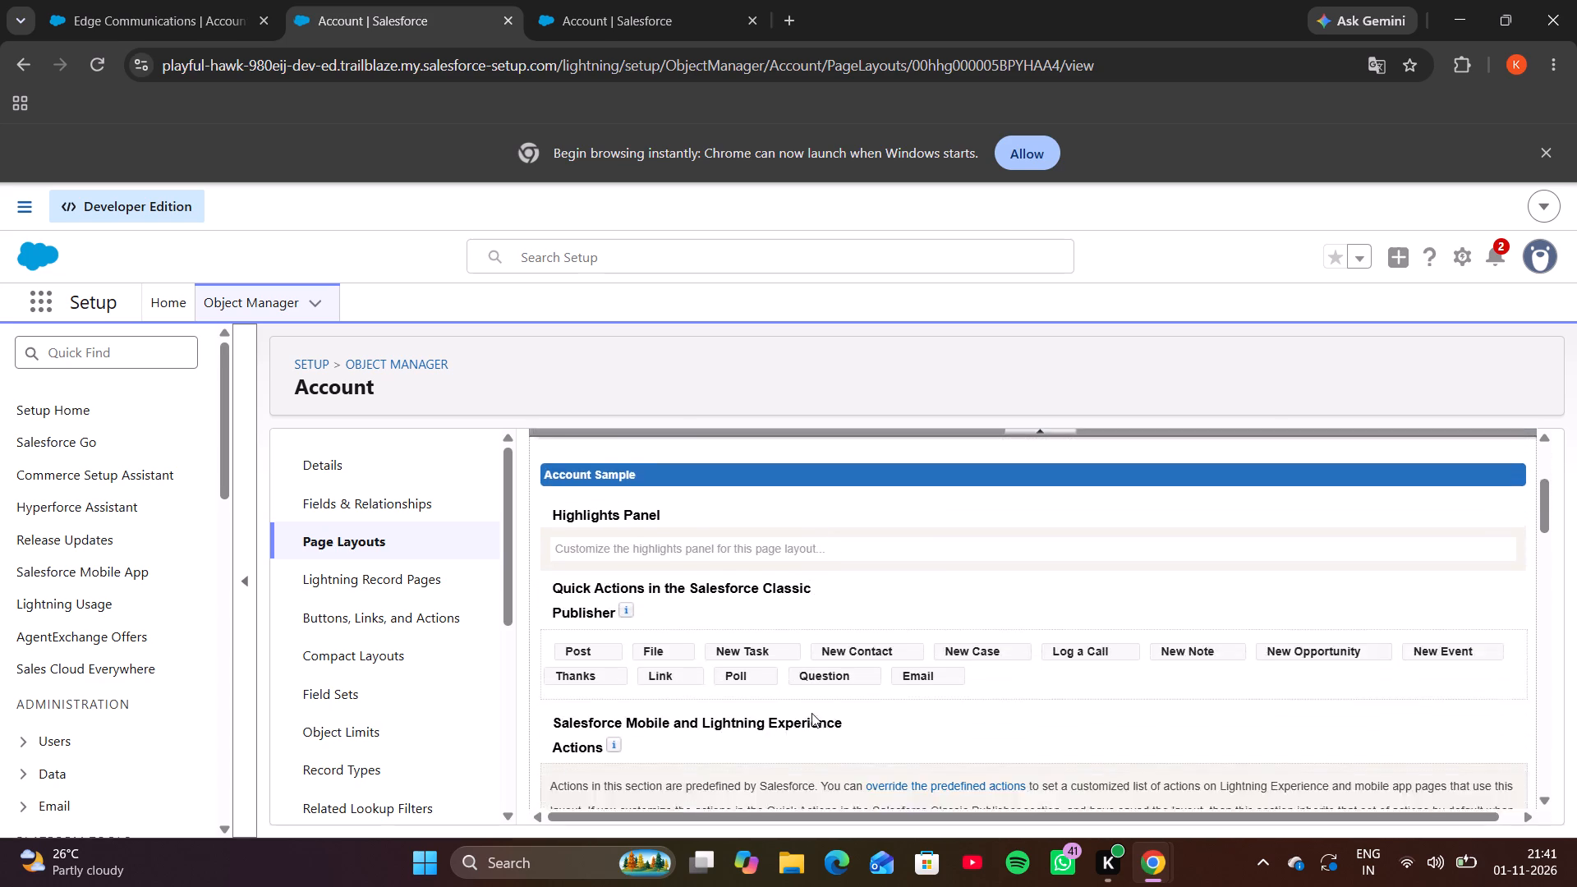
{"action": "scroll", "coordinate": [811, 713], "scroll_direction": "down", "scroll_amount": 1}
{"action": "scroll", "coordinate": [811, 713], "scroll_direction": "up", "scroll_amount": 1}
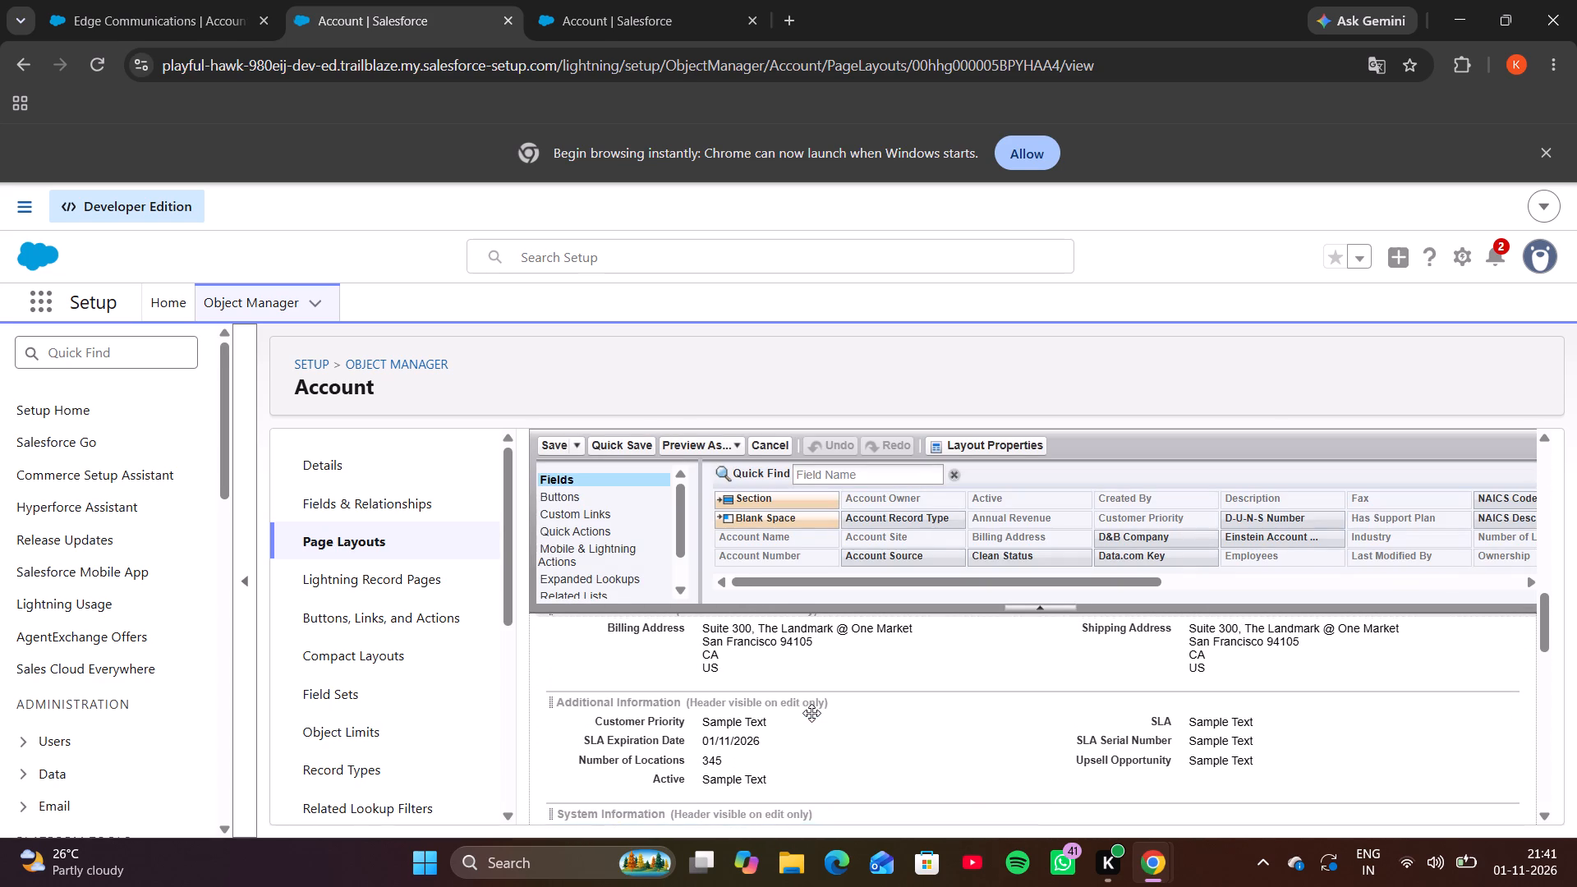
{"action": "scroll", "coordinate": [811, 713], "scroll_direction": "up", "scroll_amount": 1}
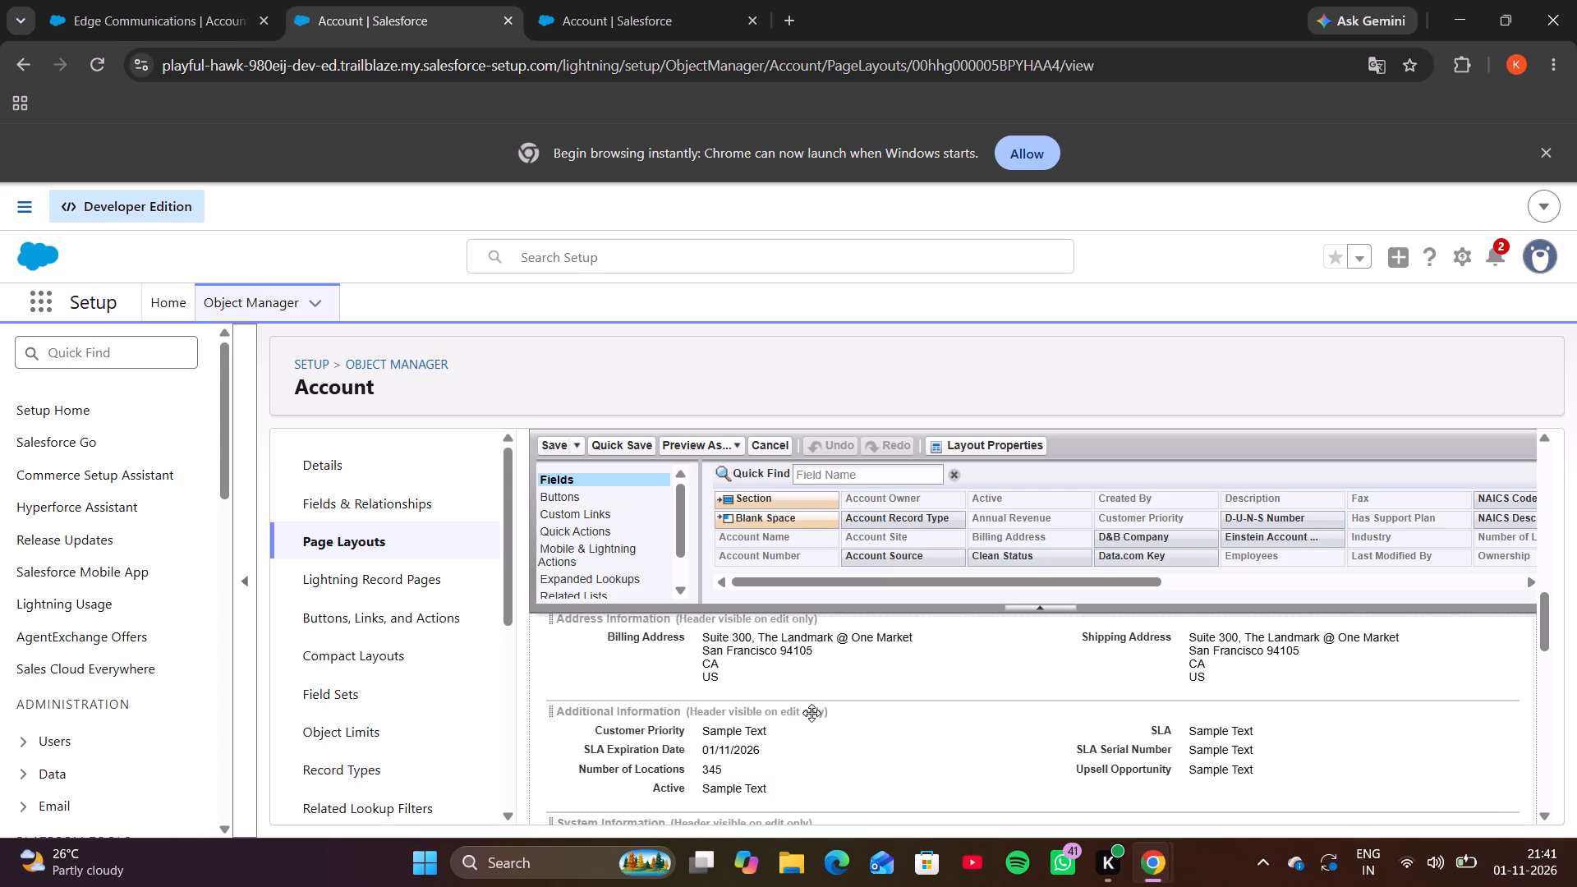
{"action": "scroll", "coordinate": [811, 713], "scroll_direction": "down", "scroll_amount": 4}
{"action": "scroll", "coordinate": [811, 713], "scroll_direction": "up", "scroll_amount": 1}
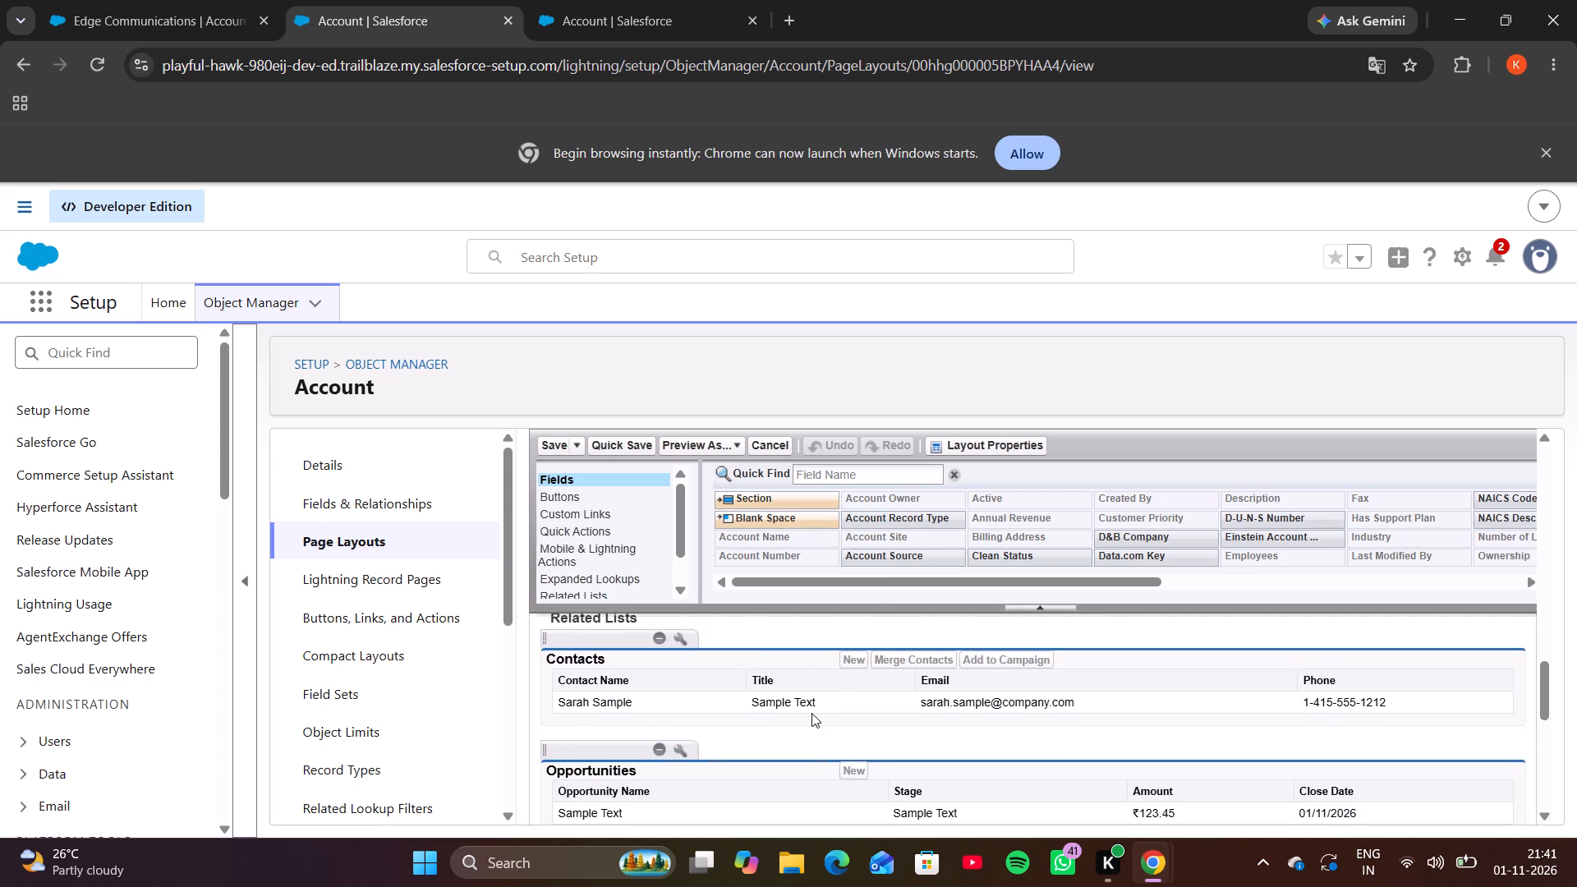
{"action": "scroll", "coordinate": [811, 713], "scroll_direction": "up", "scroll_amount": 2}
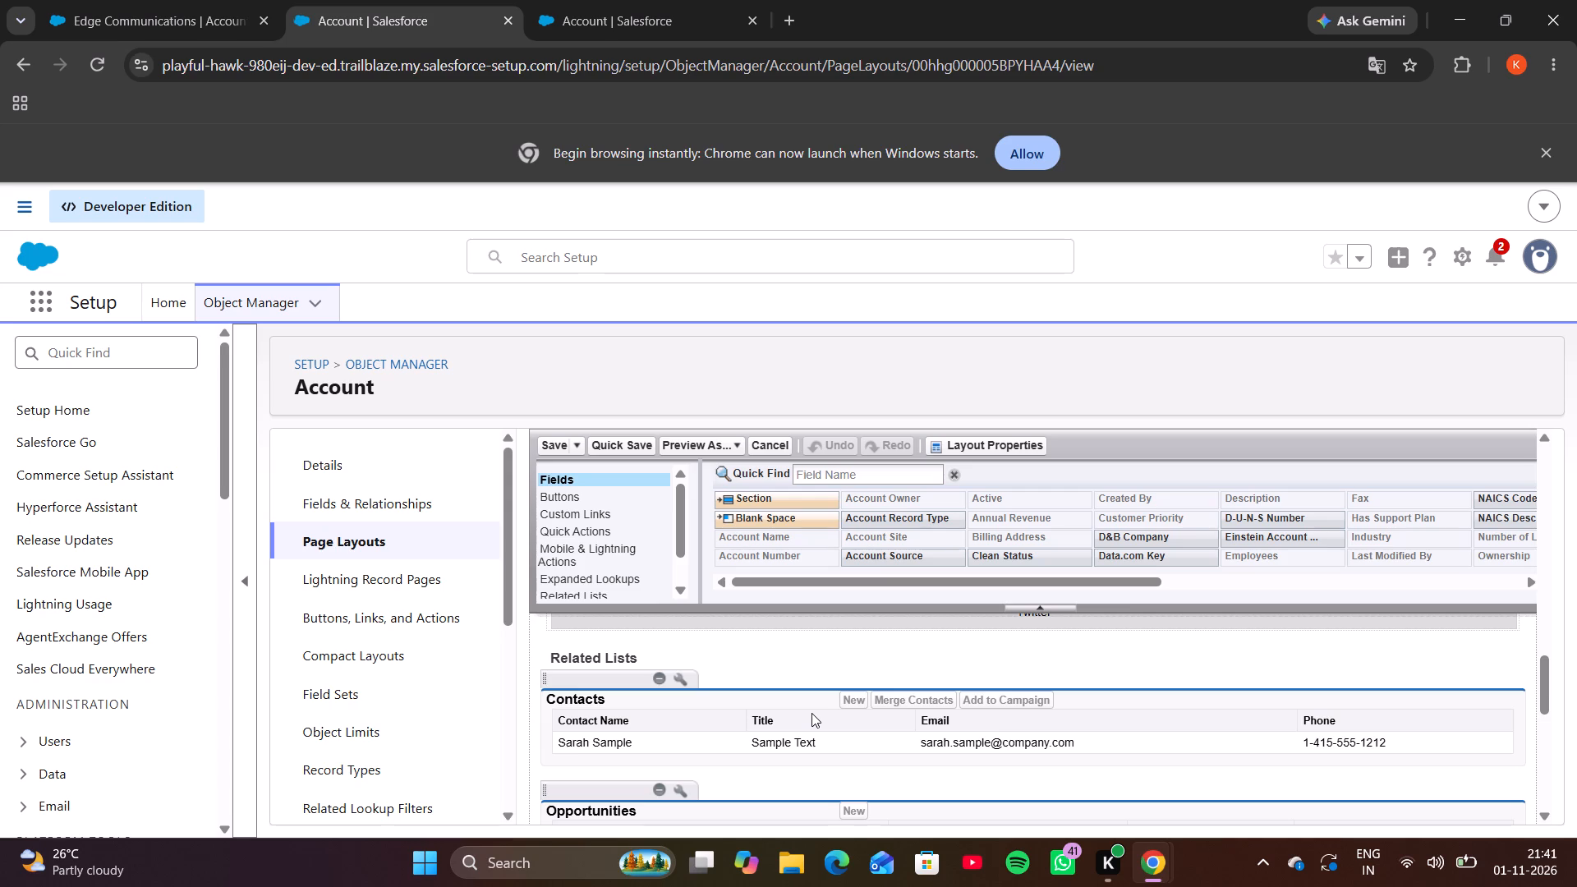
{"action": "left_click", "coordinate": [681, 680]}
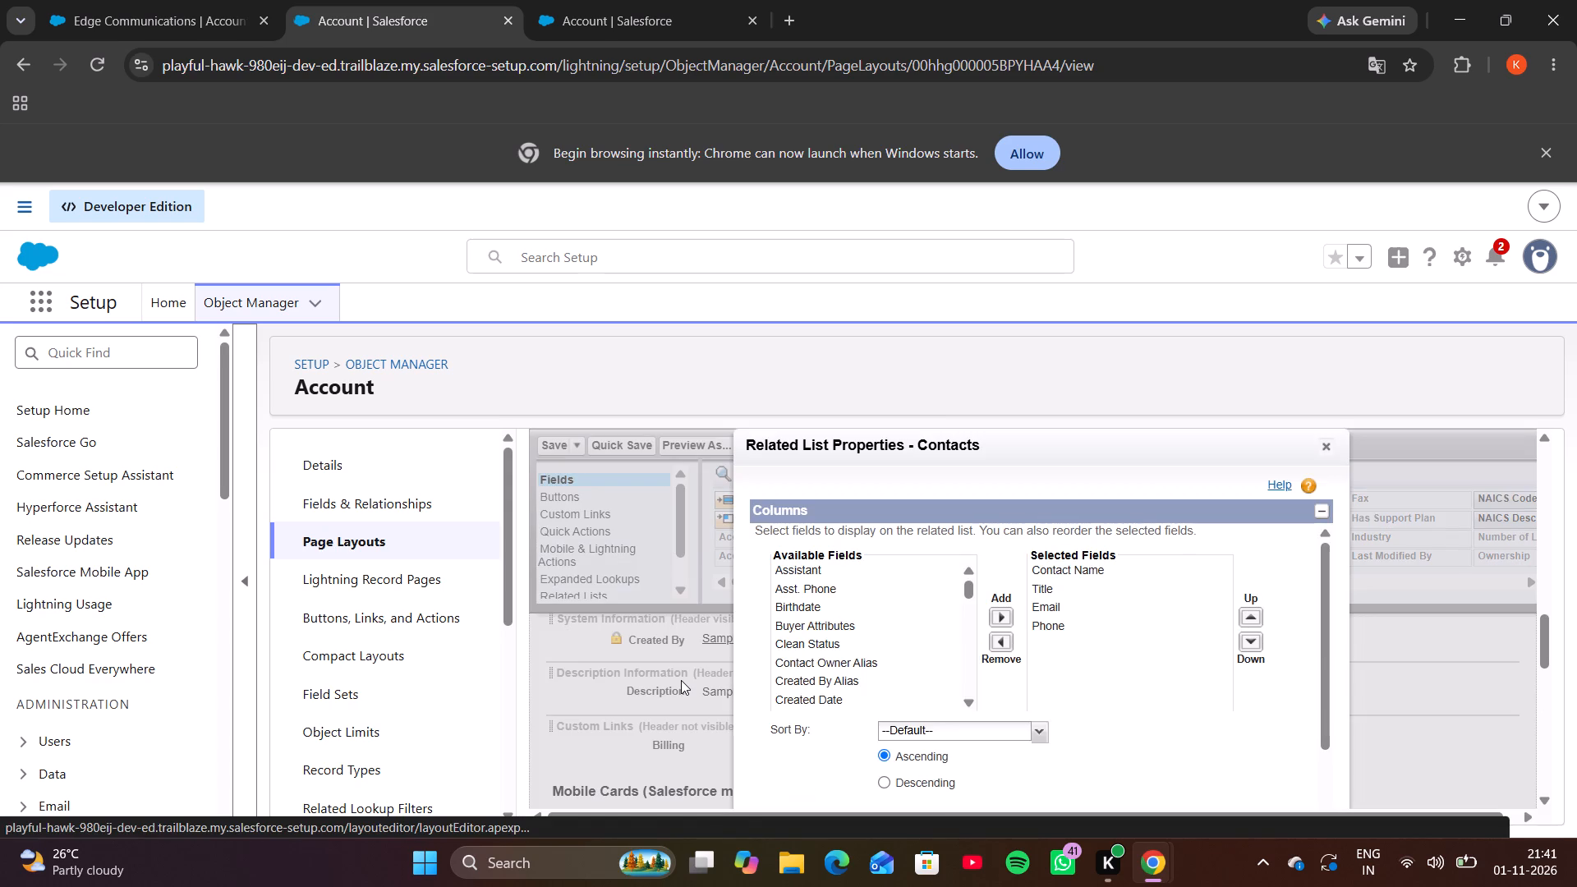
{"action": "scroll", "coordinate": [476, 581], "scroll_direction": "down", "scroll_amount": 1}
{"action": "scroll", "coordinate": [567, 662], "scroll_direction": "down", "scroll_amount": 1}
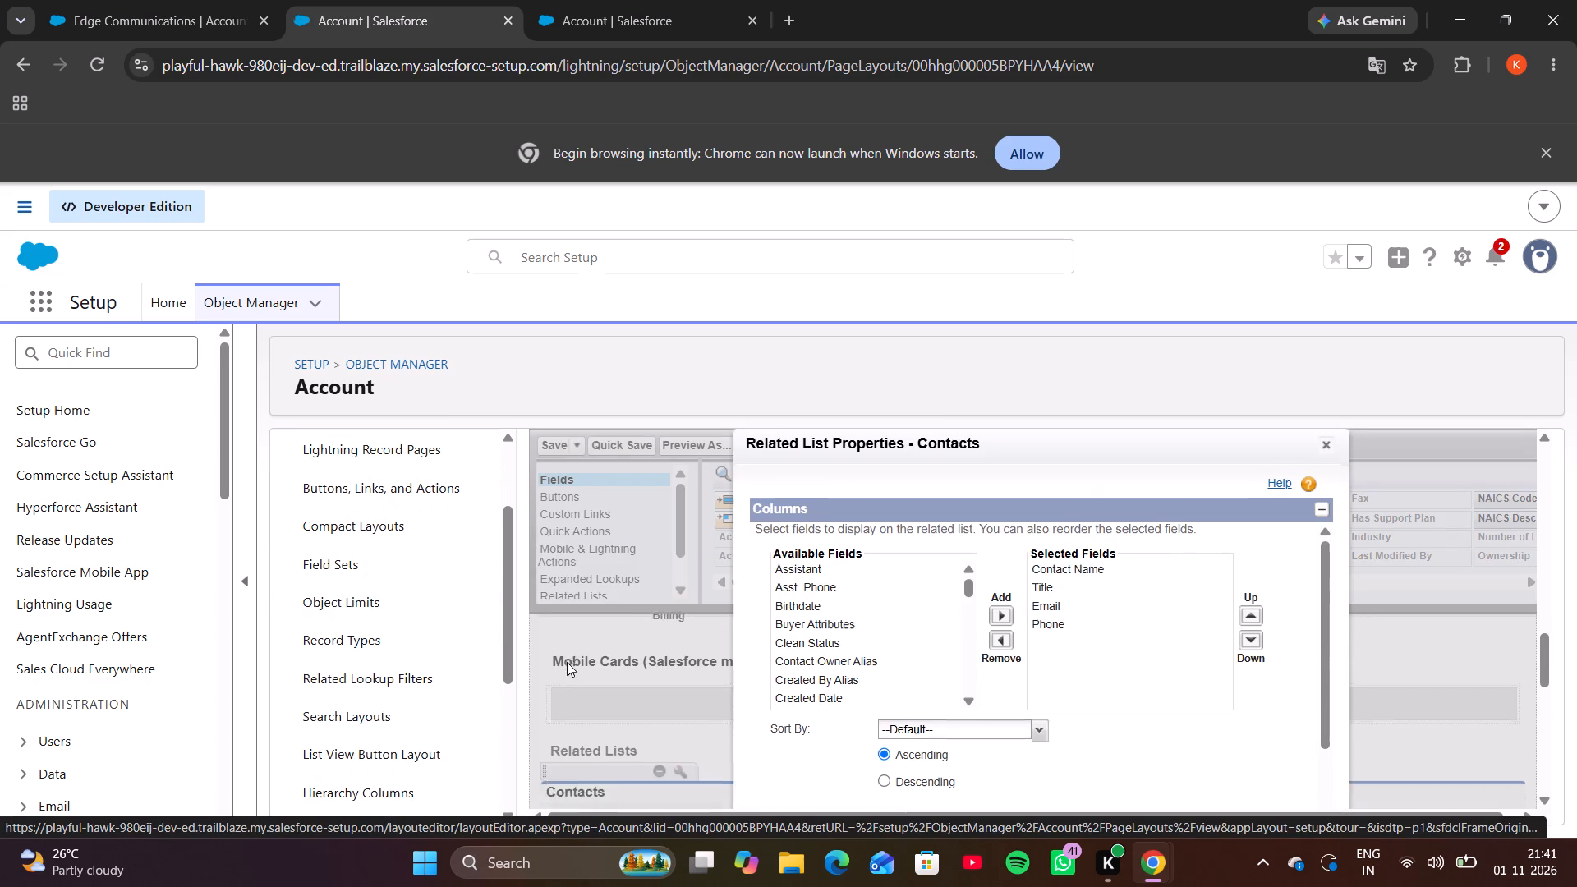
{"action": "scroll", "coordinate": [567, 662], "scroll_direction": "down", "scroll_amount": 1}
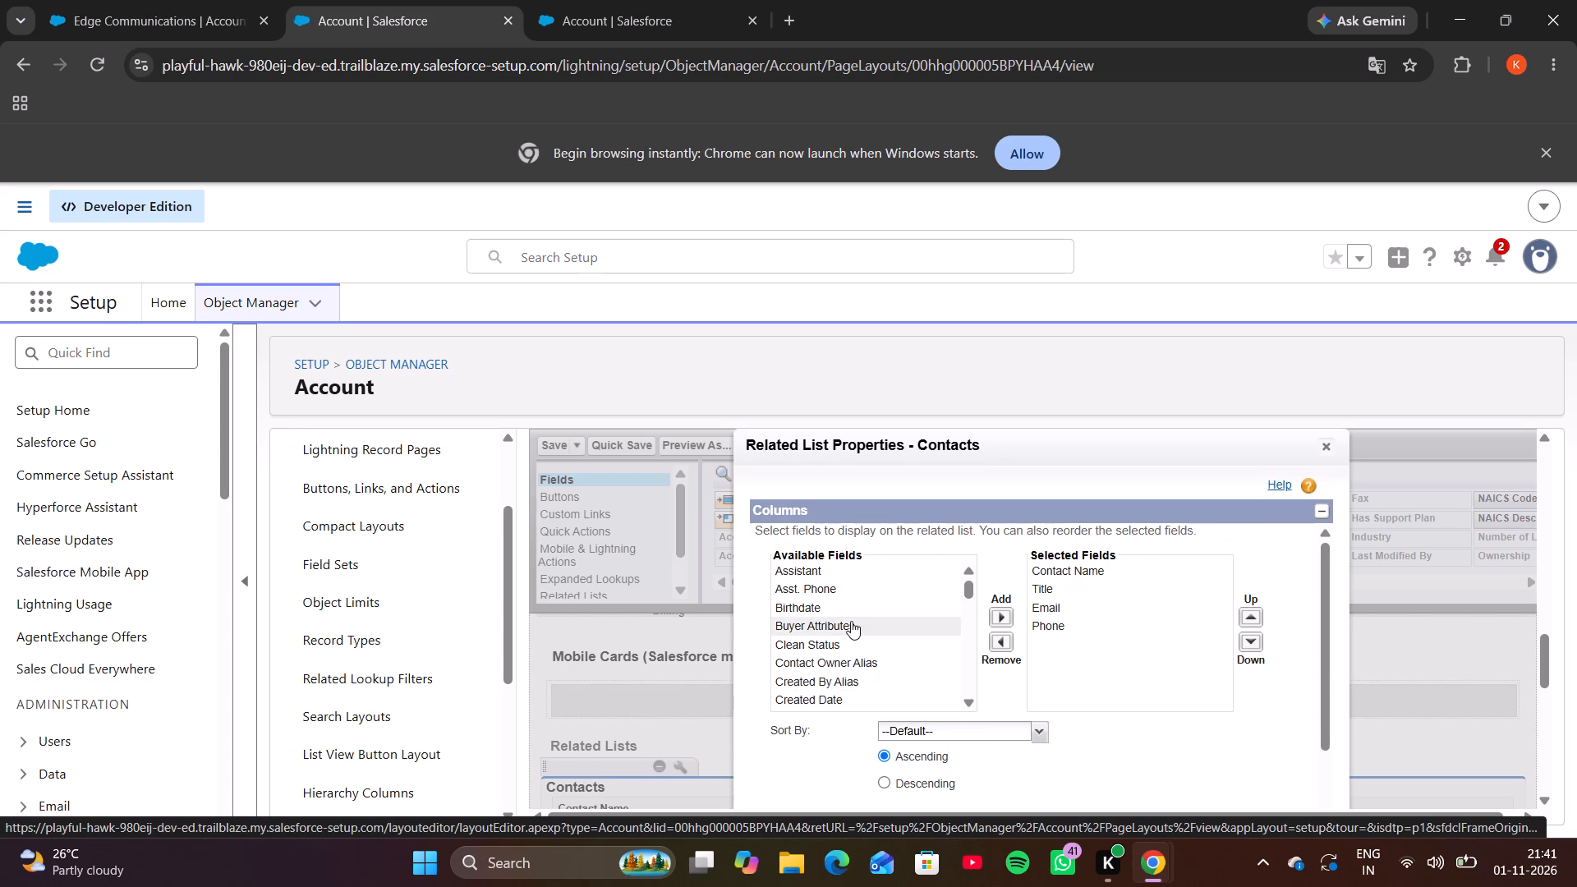
{"action": "scroll", "coordinate": [851, 621], "scroll_direction": "down", "scroll_amount": 2}
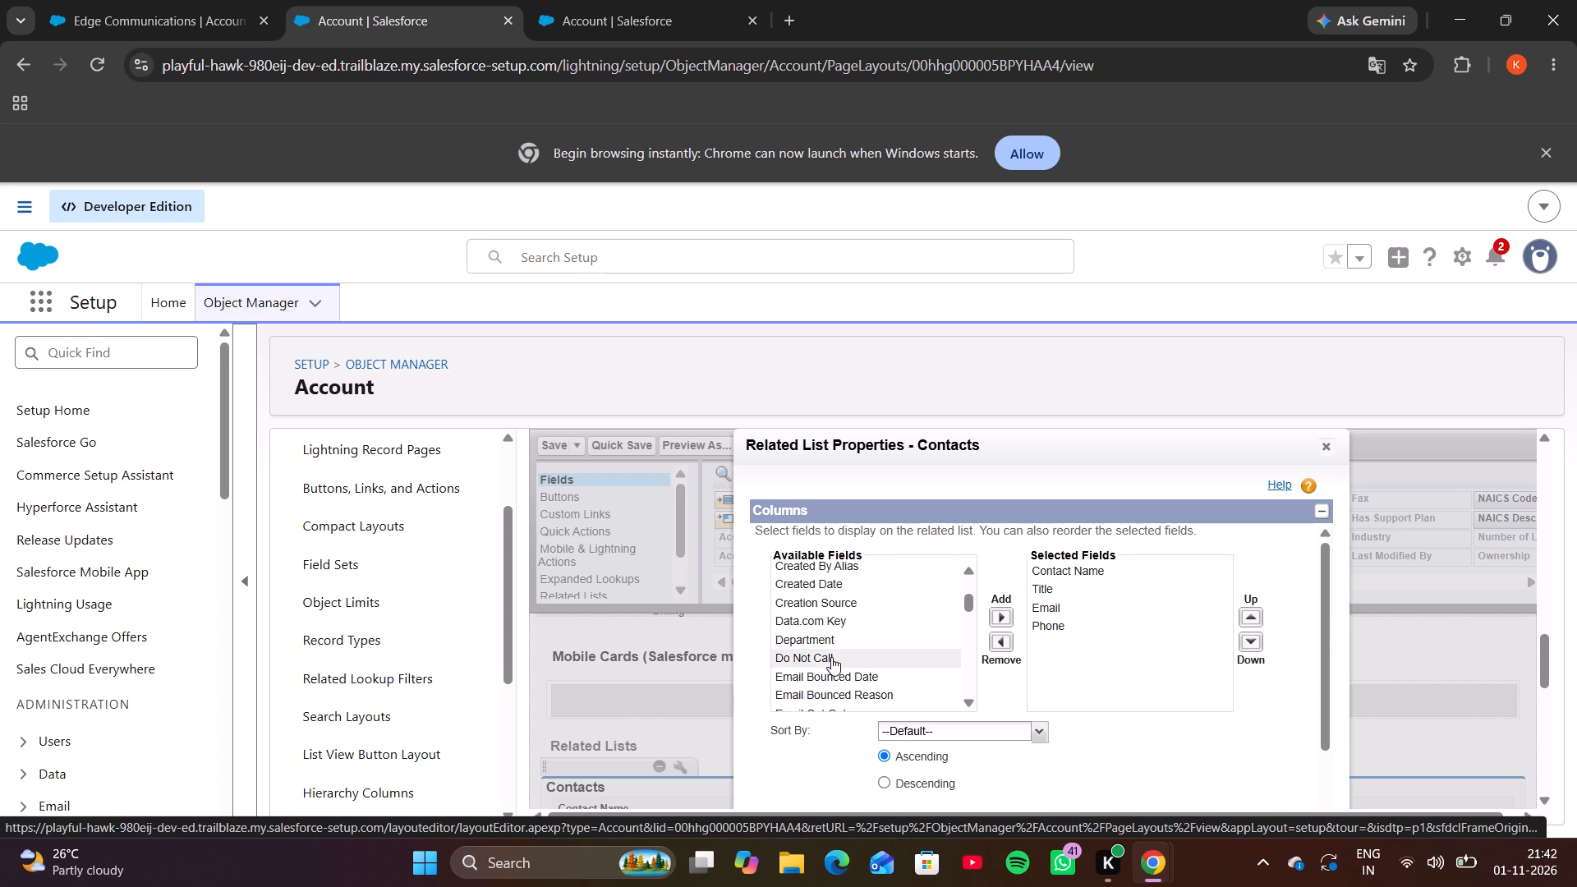
{"action": "left_click", "coordinate": [830, 663]}
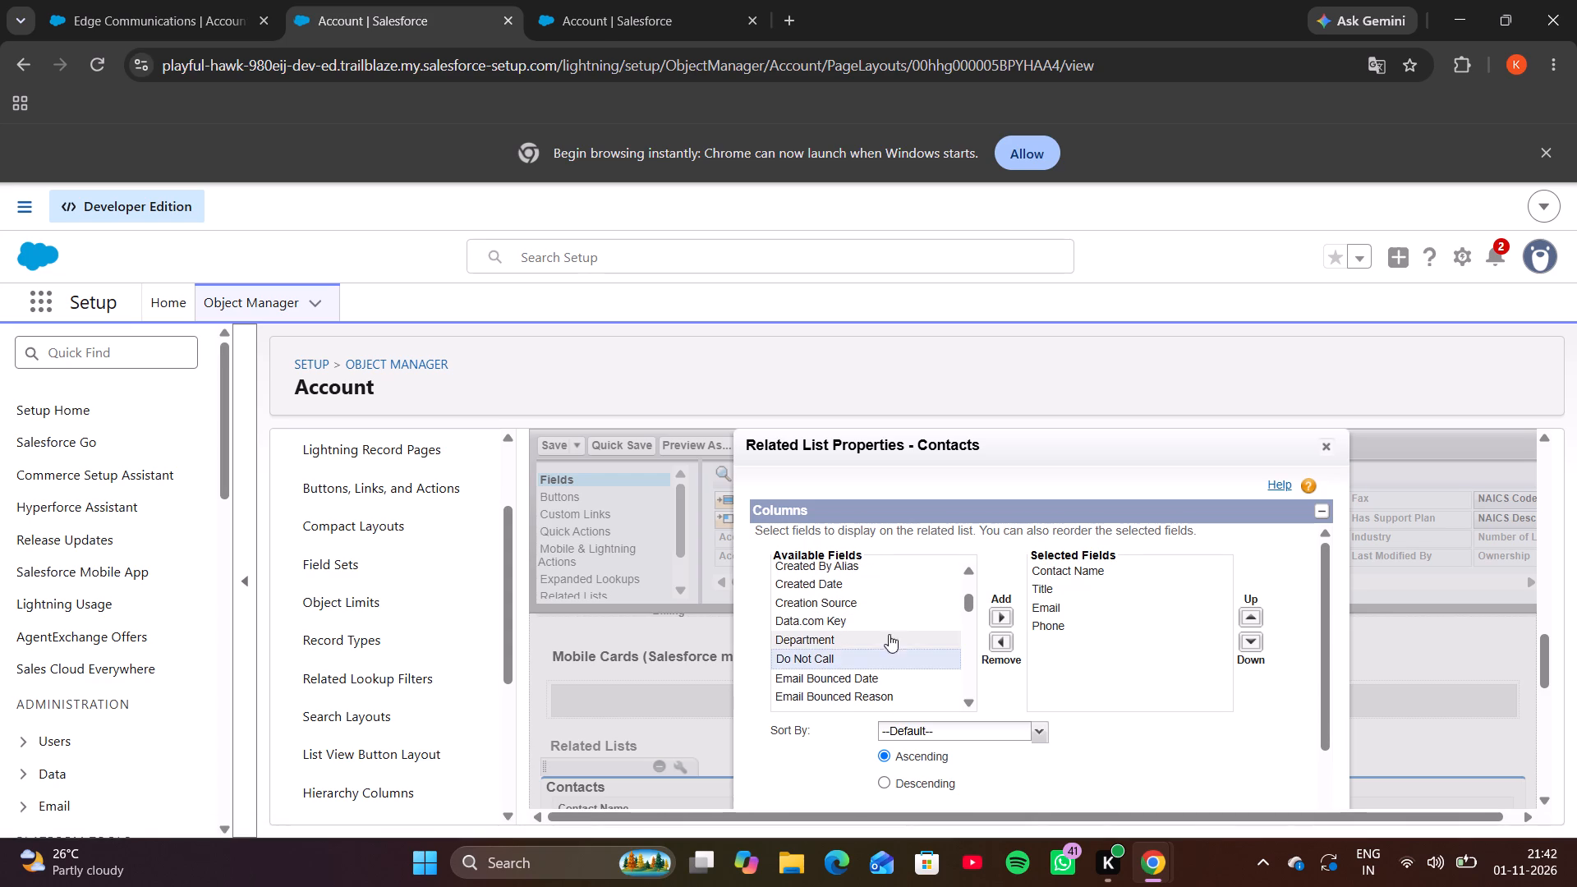
{"action": "left_click", "coordinate": [994, 619]}
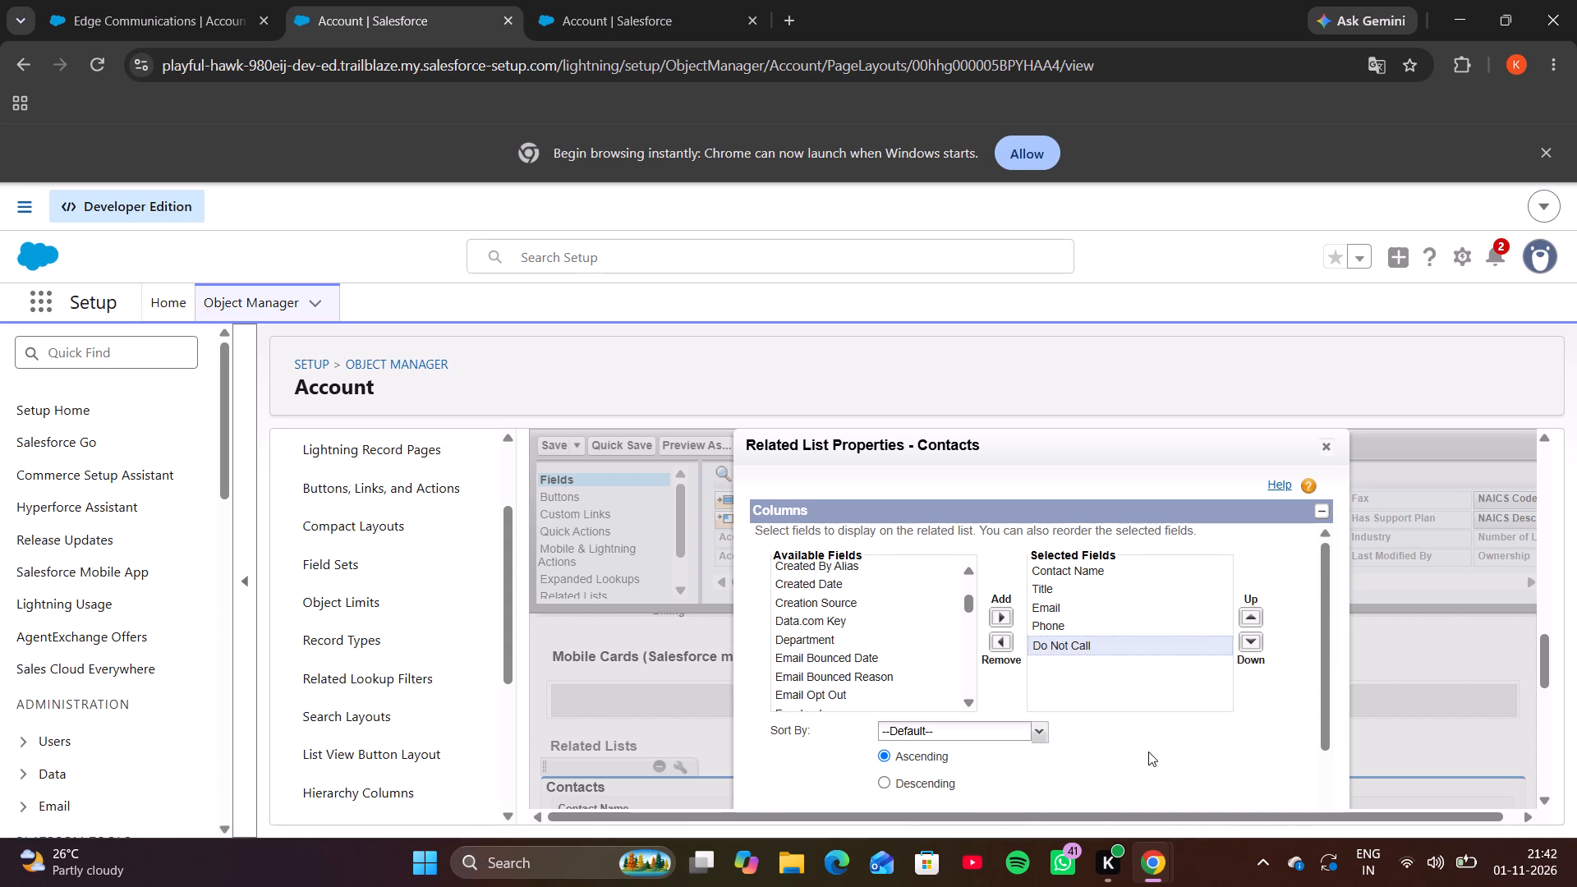
Bring the whole Related List Properties dialog into view in full screen and apply the Contacts column change, keeping all other layouts selected.
{"action": "scroll", "coordinate": [1094, 770], "scroll_direction": "down", "scroll_amount": 1}
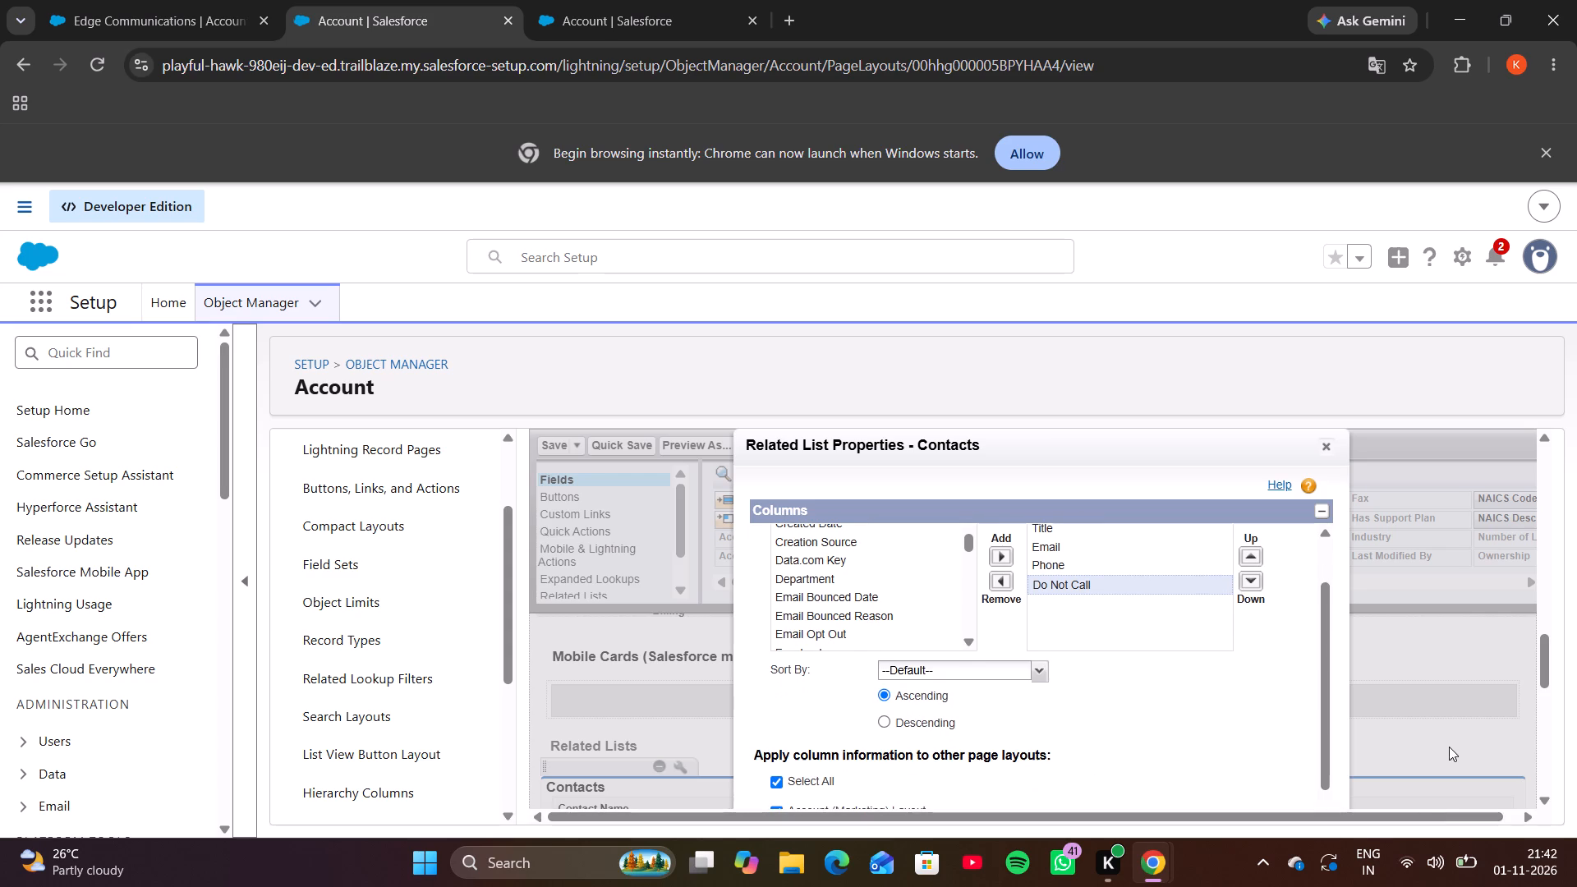
{"action": "scroll", "coordinate": [1449, 739], "scroll_direction": "down", "scroll_amount": 2}
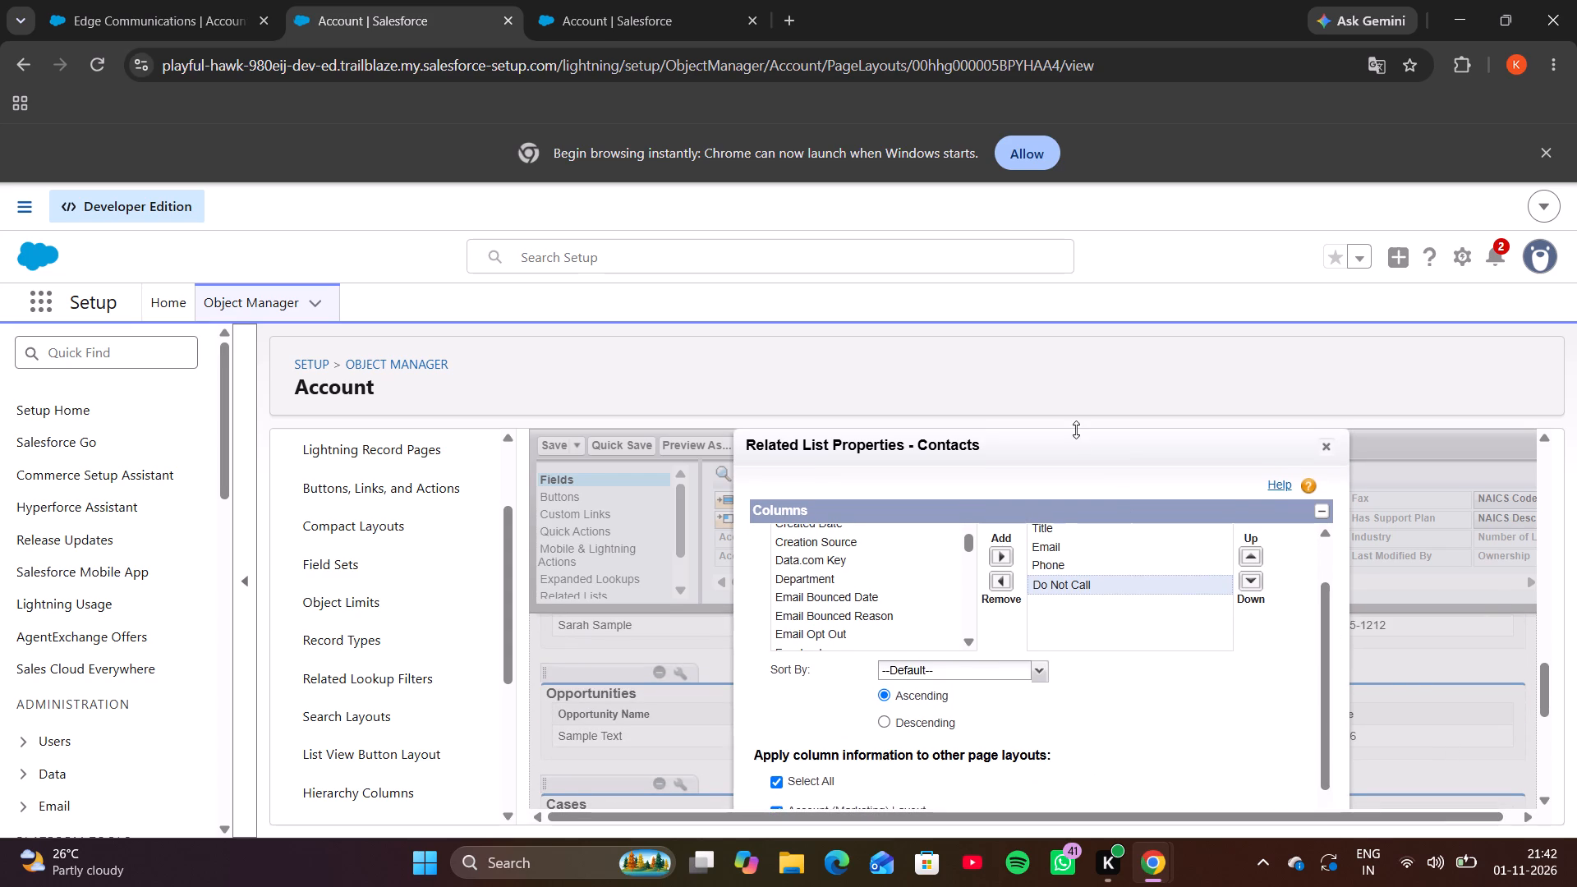
{"action": "left_click_drag", "start_coordinate": [1083, 449], "coordinate": [1064, 312]}
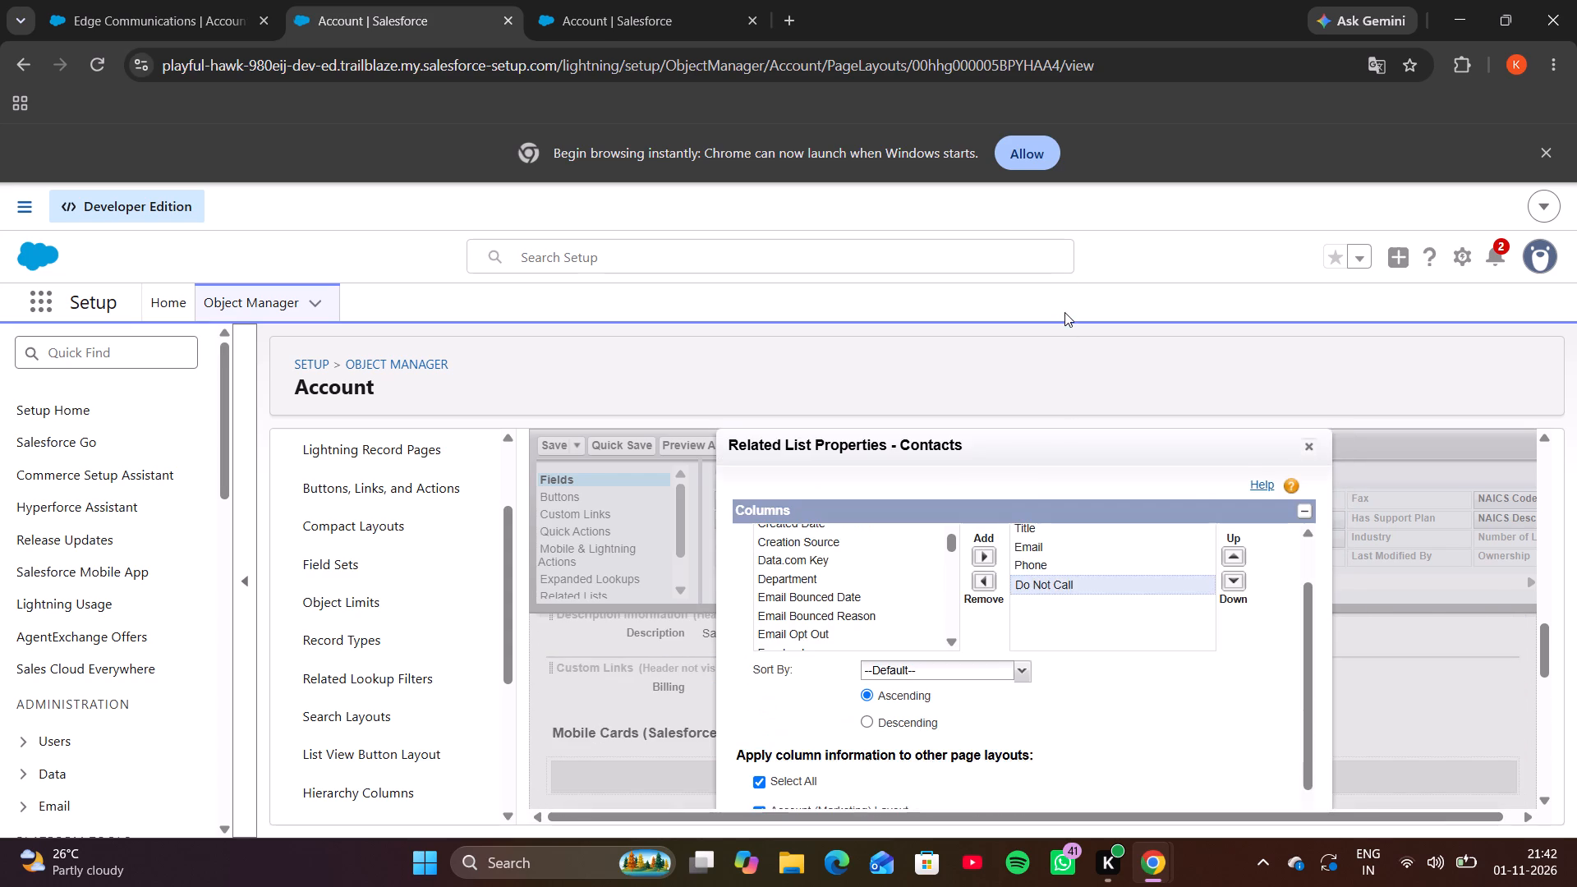
{"action": "left_click_drag", "start_coordinate": [1043, 442], "coordinate": [956, 400]}
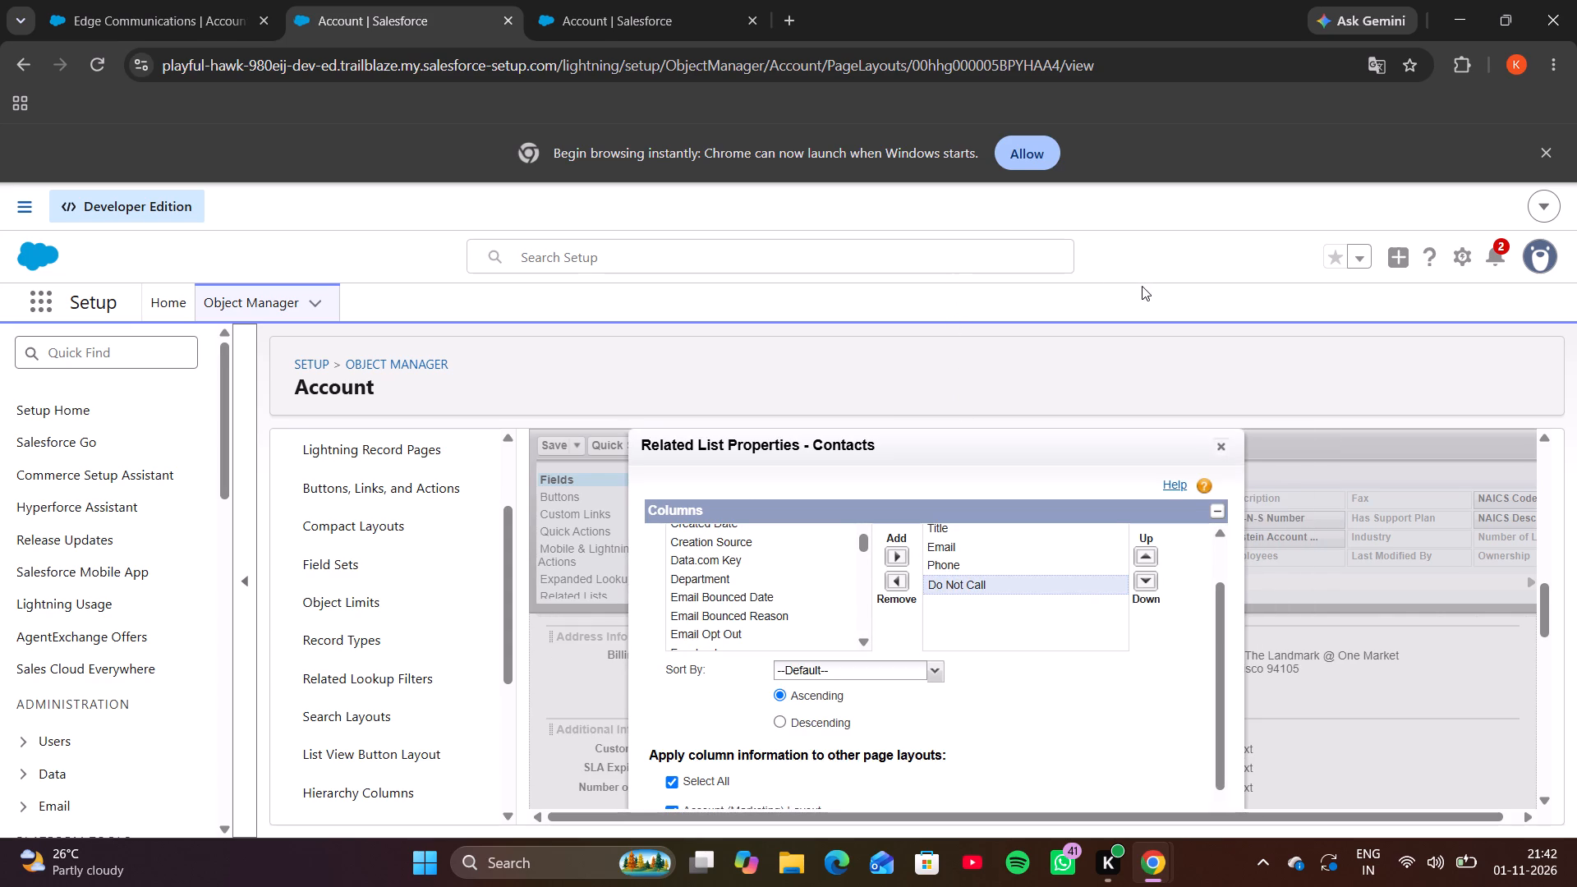
{"action": "left_click", "coordinate": [952, 322]}
{"action": "left_click_drag", "start_coordinate": [952, 322], "coordinate": [924, 240]}
{"action": "left_click", "coordinate": [934, 326]}
{"action": "left_click", "coordinate": [1503, 16]}
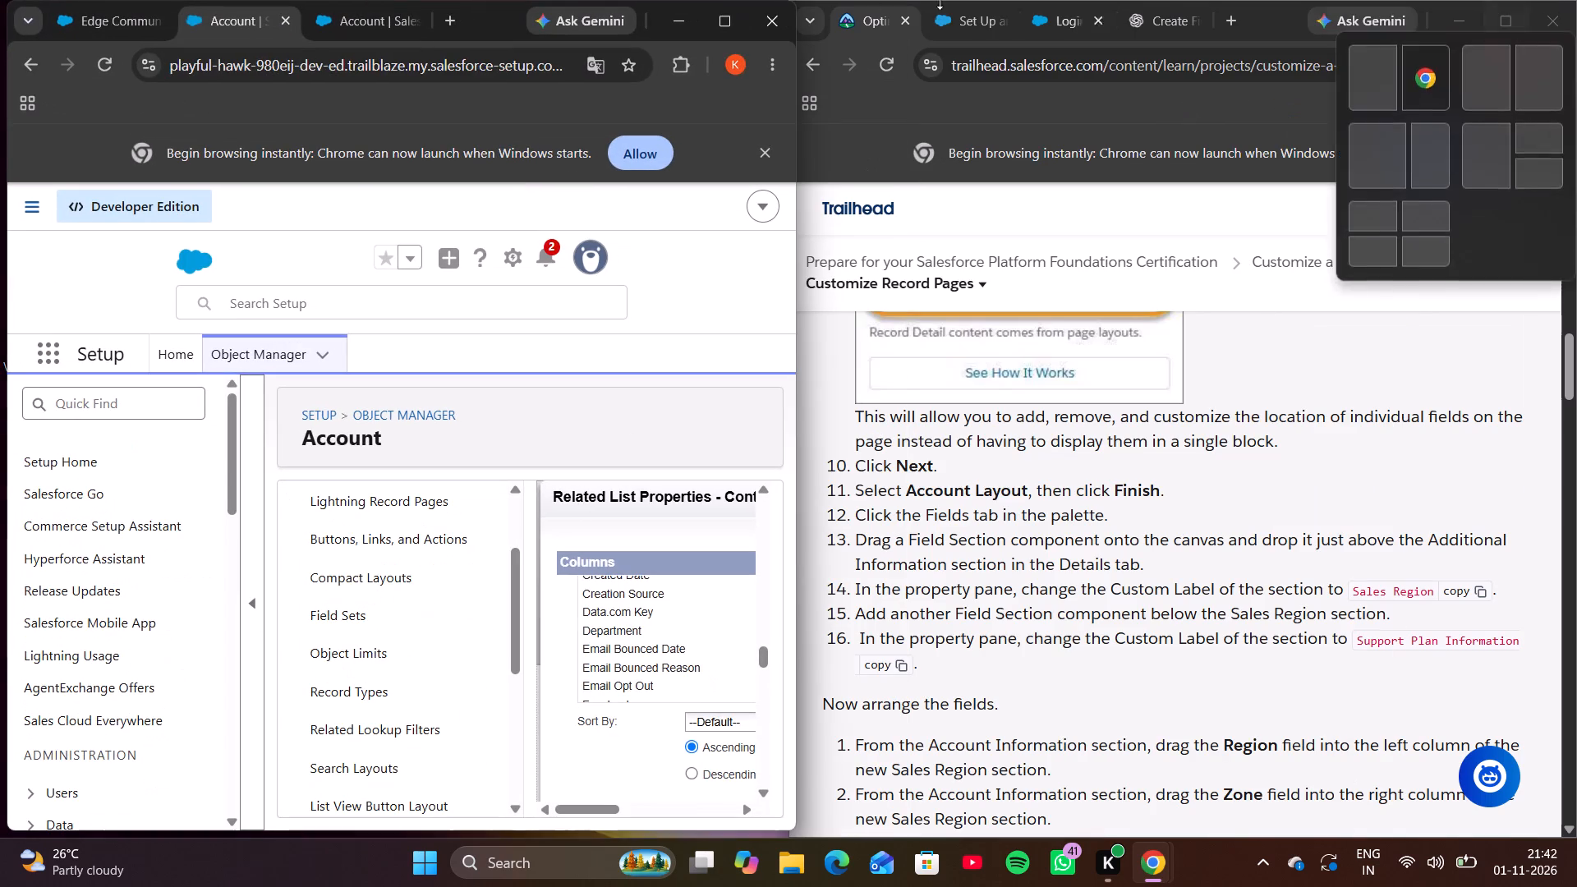
{"action": "left_click", "coordinate": [723, 15]}
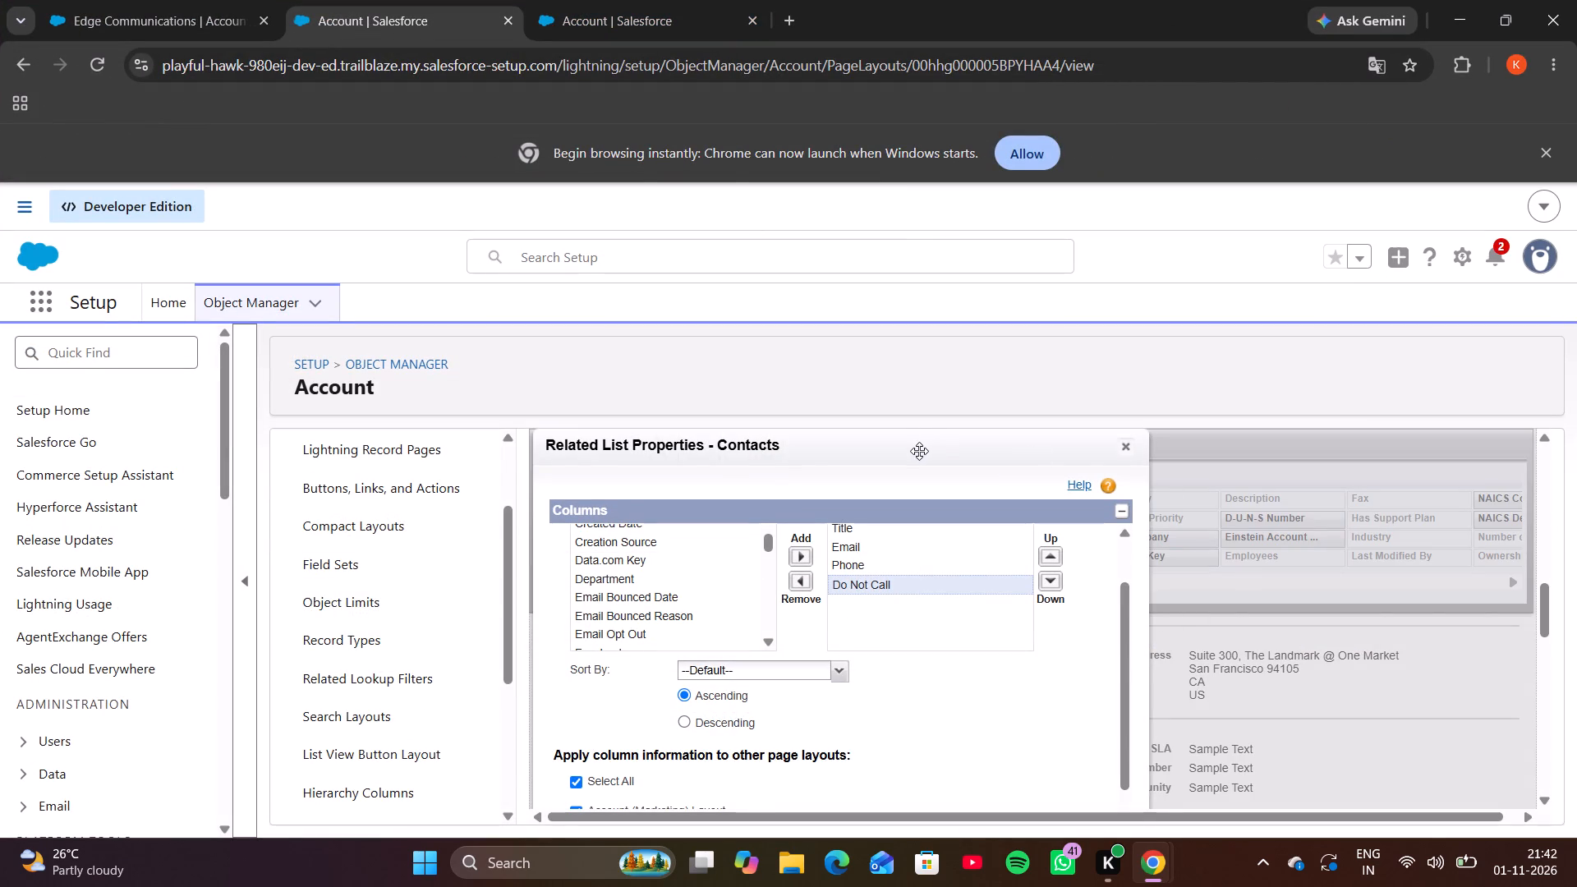
{"action": "left_click_drag", "start_coordinate": [919, 451], "coordinate": [903, 396]}
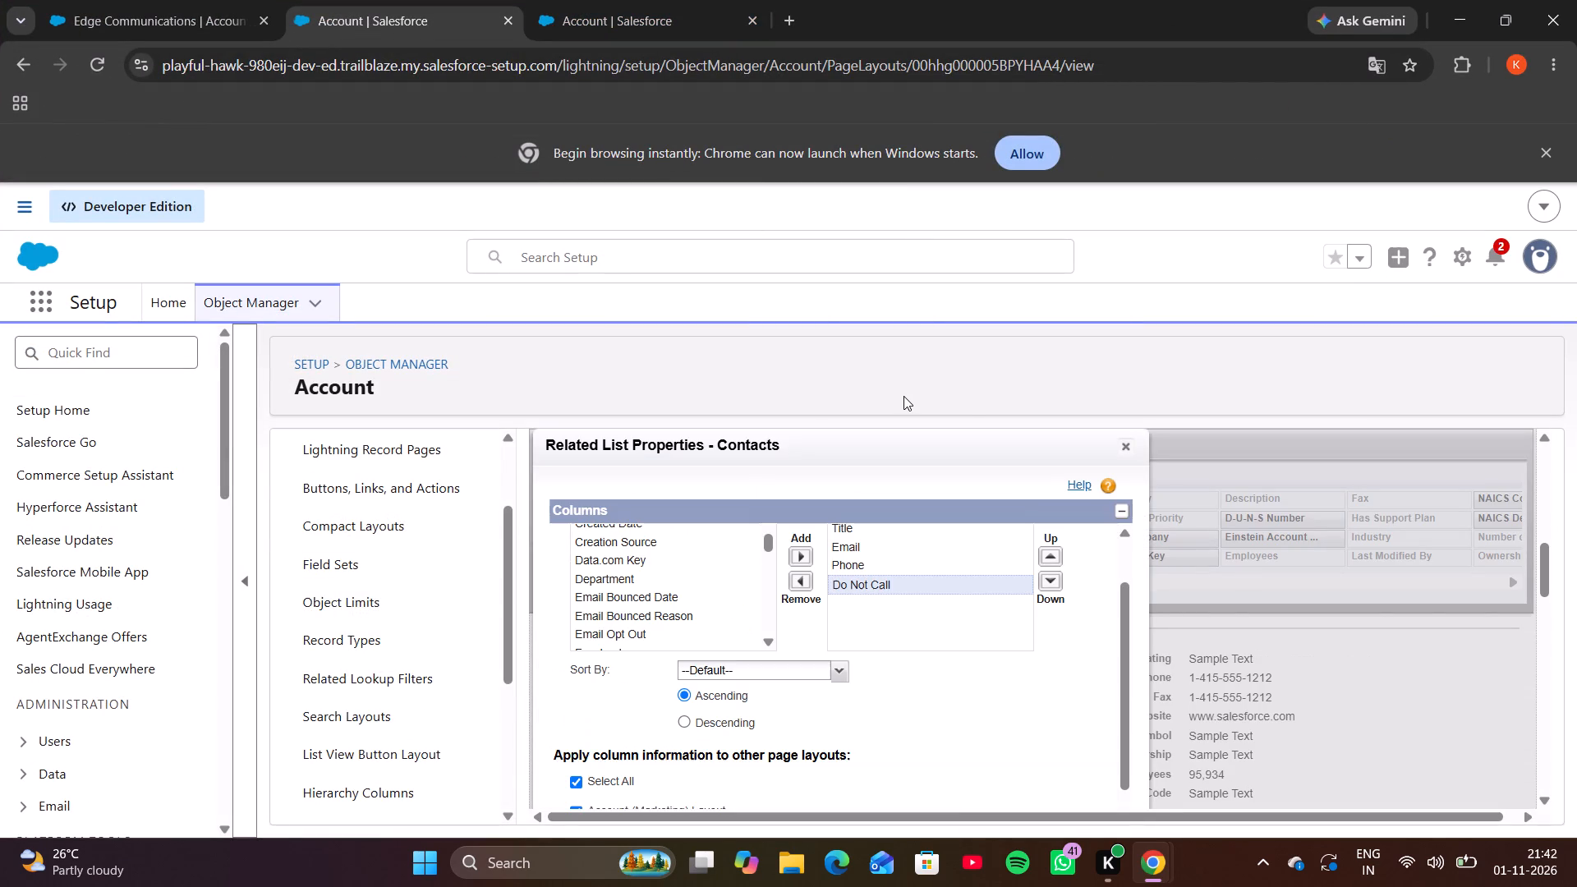
{"action": "key", "text": "F11"}
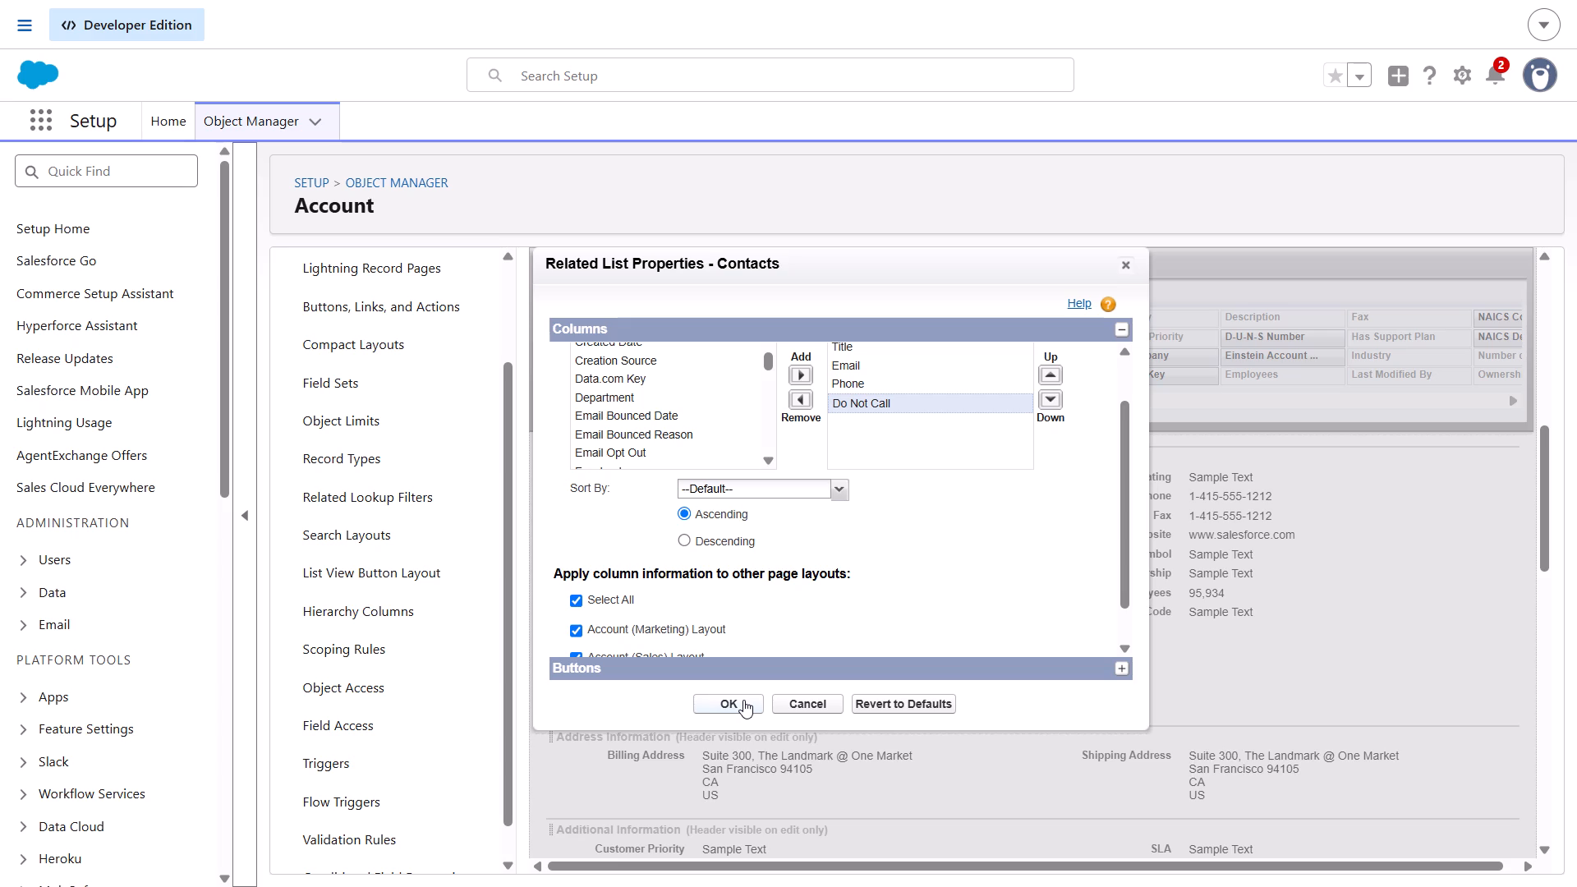
{"action": "left_click", "coordinate": [743, 700]}
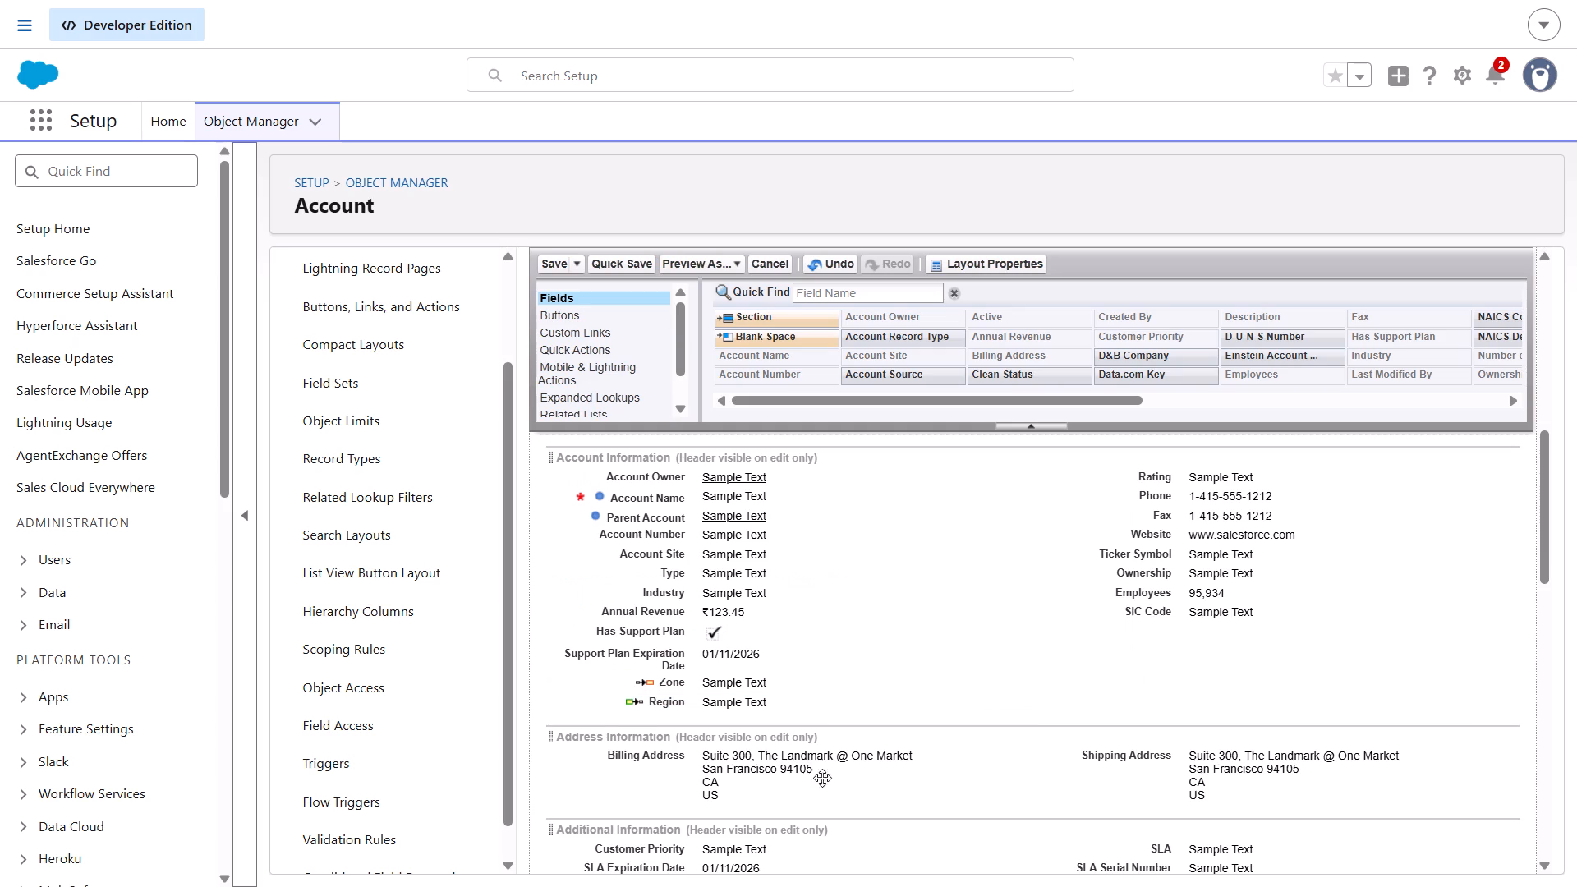
Move the Opportunities related list above Contacts so that it comes first under Related Lists.
{"action": "scroll", "coordinate": [834, 652], "scroll_direction": "down", "scroll_amount": 5}
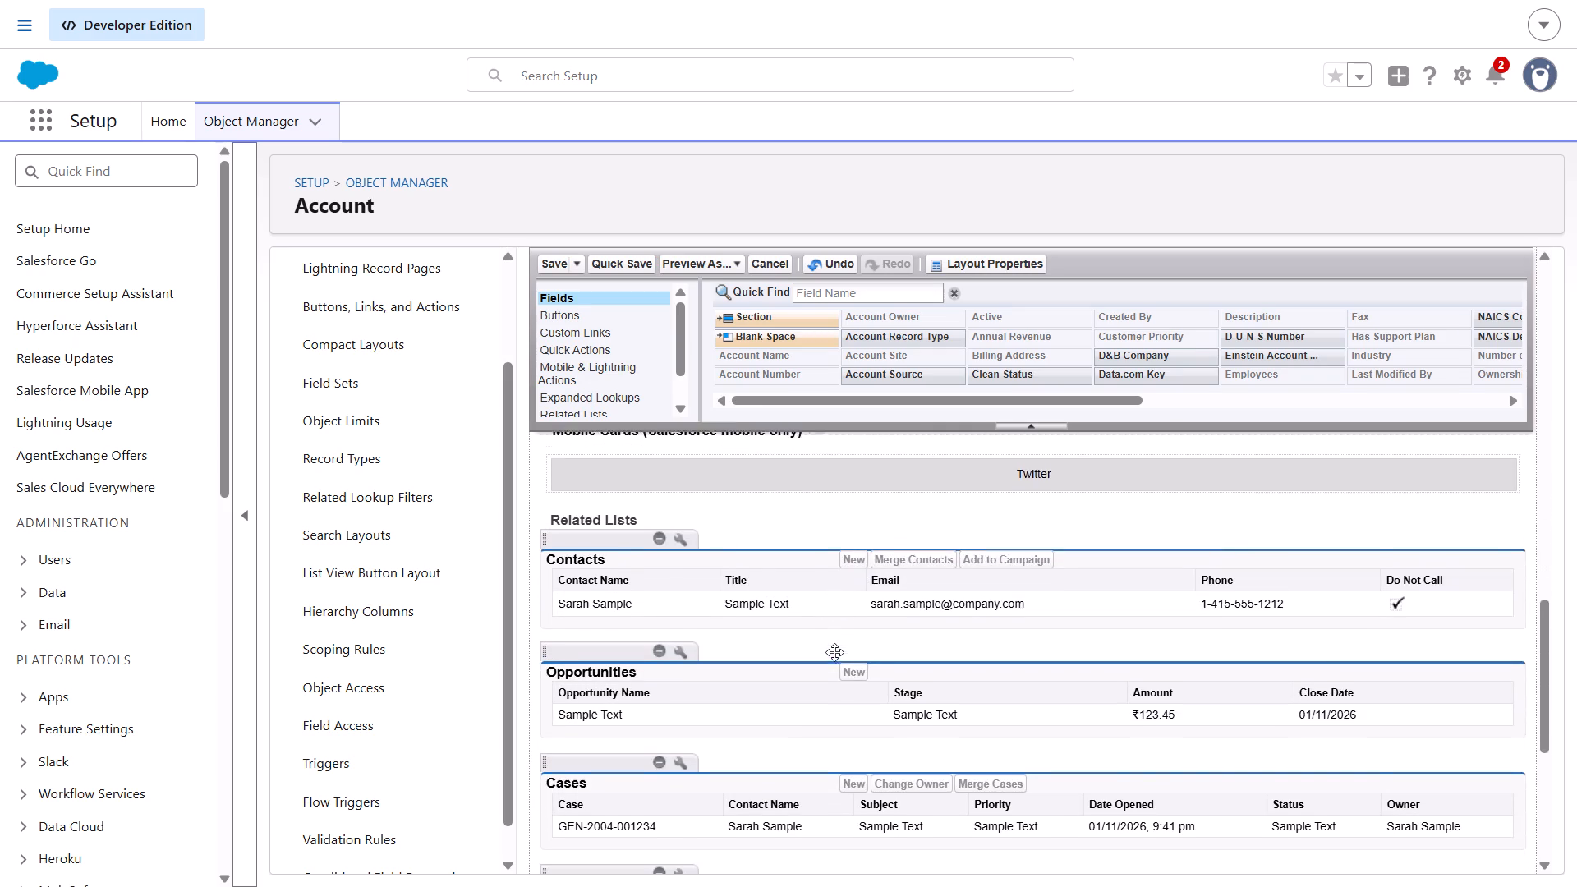
{"action": "scroll", "coordinate": [834, 652], "scroll_direction": "down", "scroll_amount": 1}
{"action": "left_click_drag", "start_coordinate": [598, 600], "coordinate": [612, 550]}
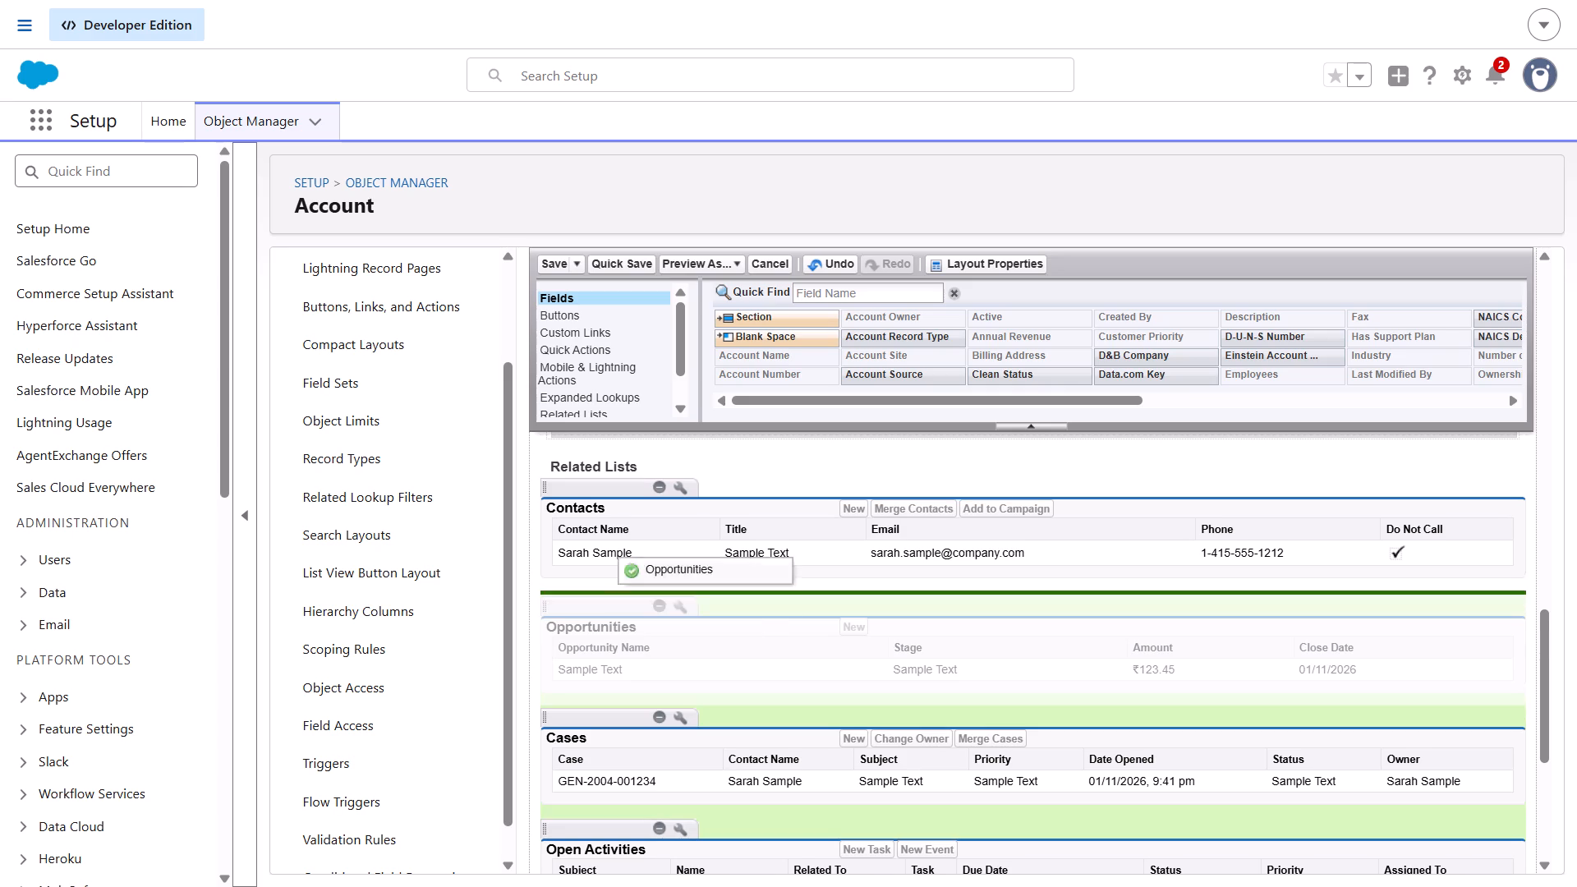
{"action": "left_click_drag", "start_coordinate": [612, 550], "coordinate": [594, 482]}
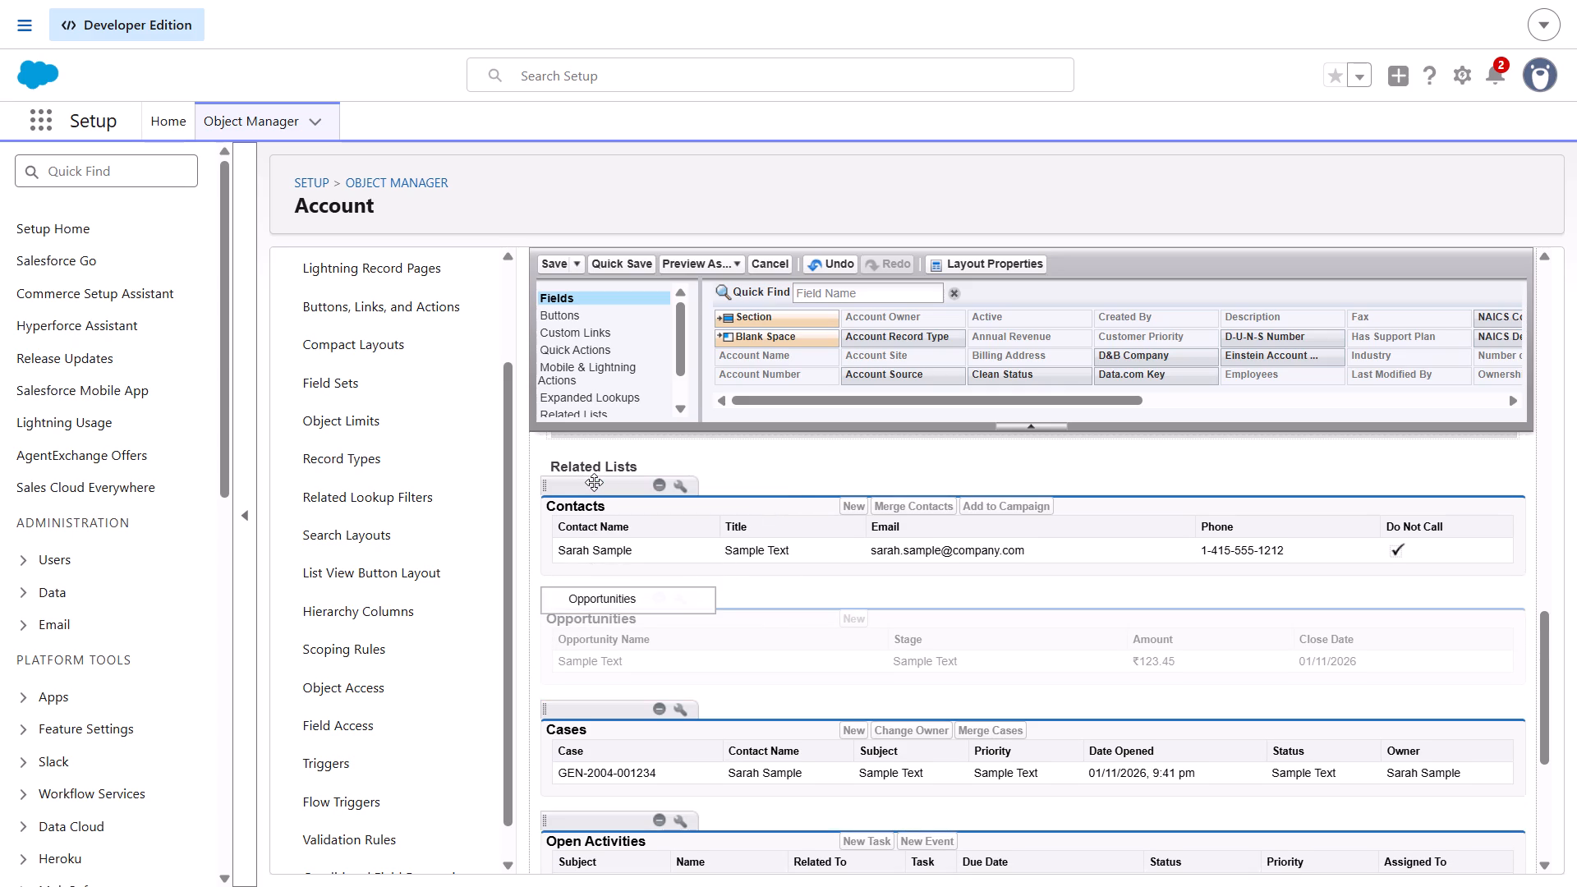
{"action": "left_click_drag", "start_coordinate": [570, 600], "coordinate": [567, 528]}
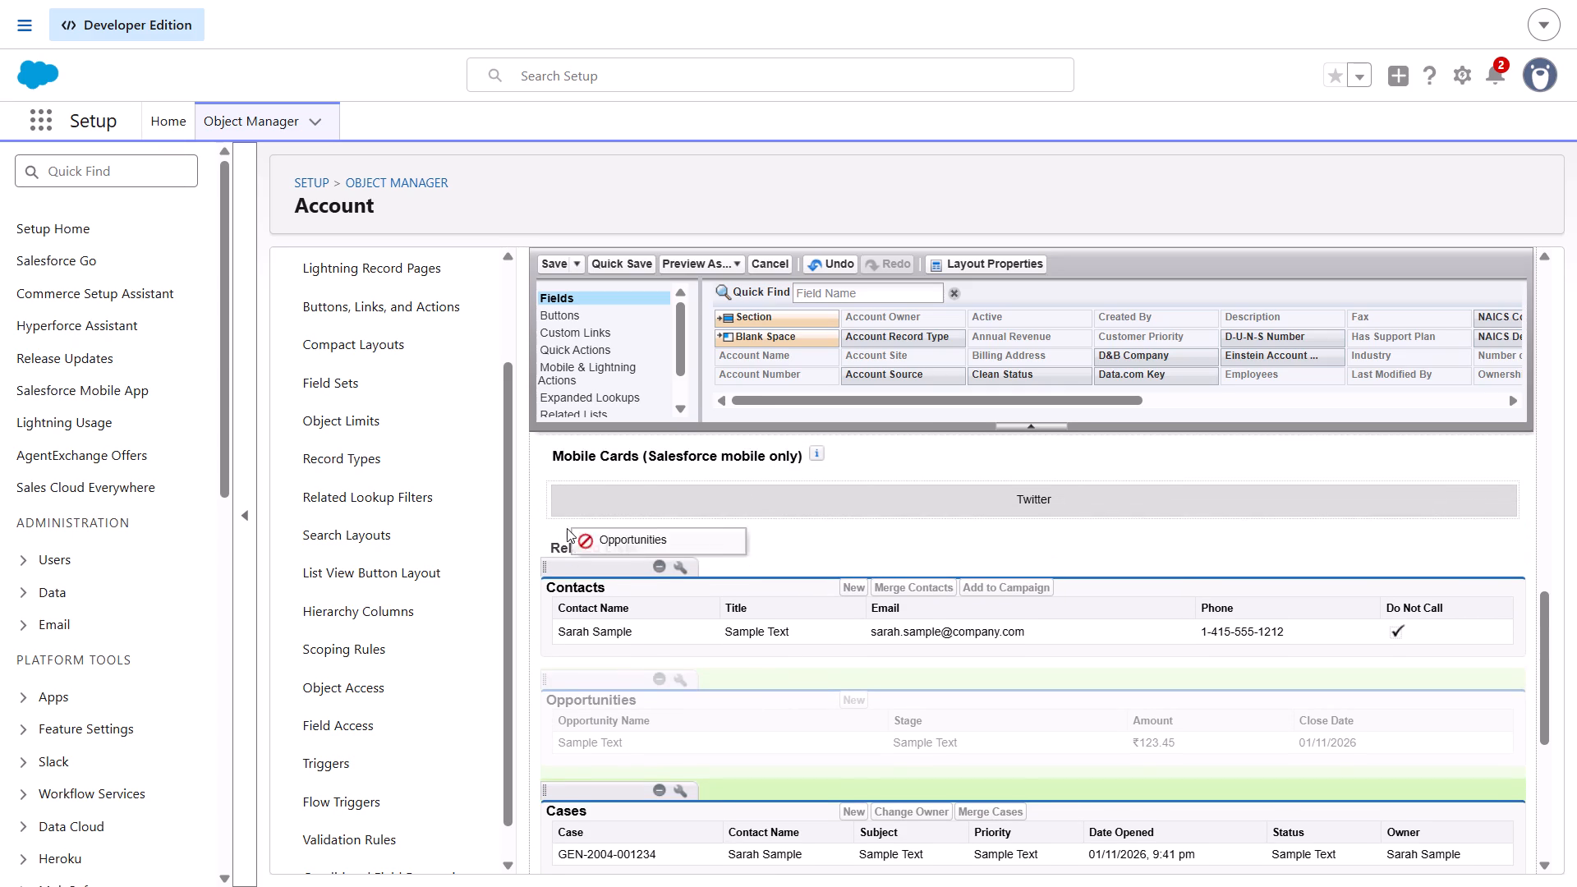
{"action": "left_click_drag", "start_coordinate": [567, 528], "coordinate": [544, 561]}
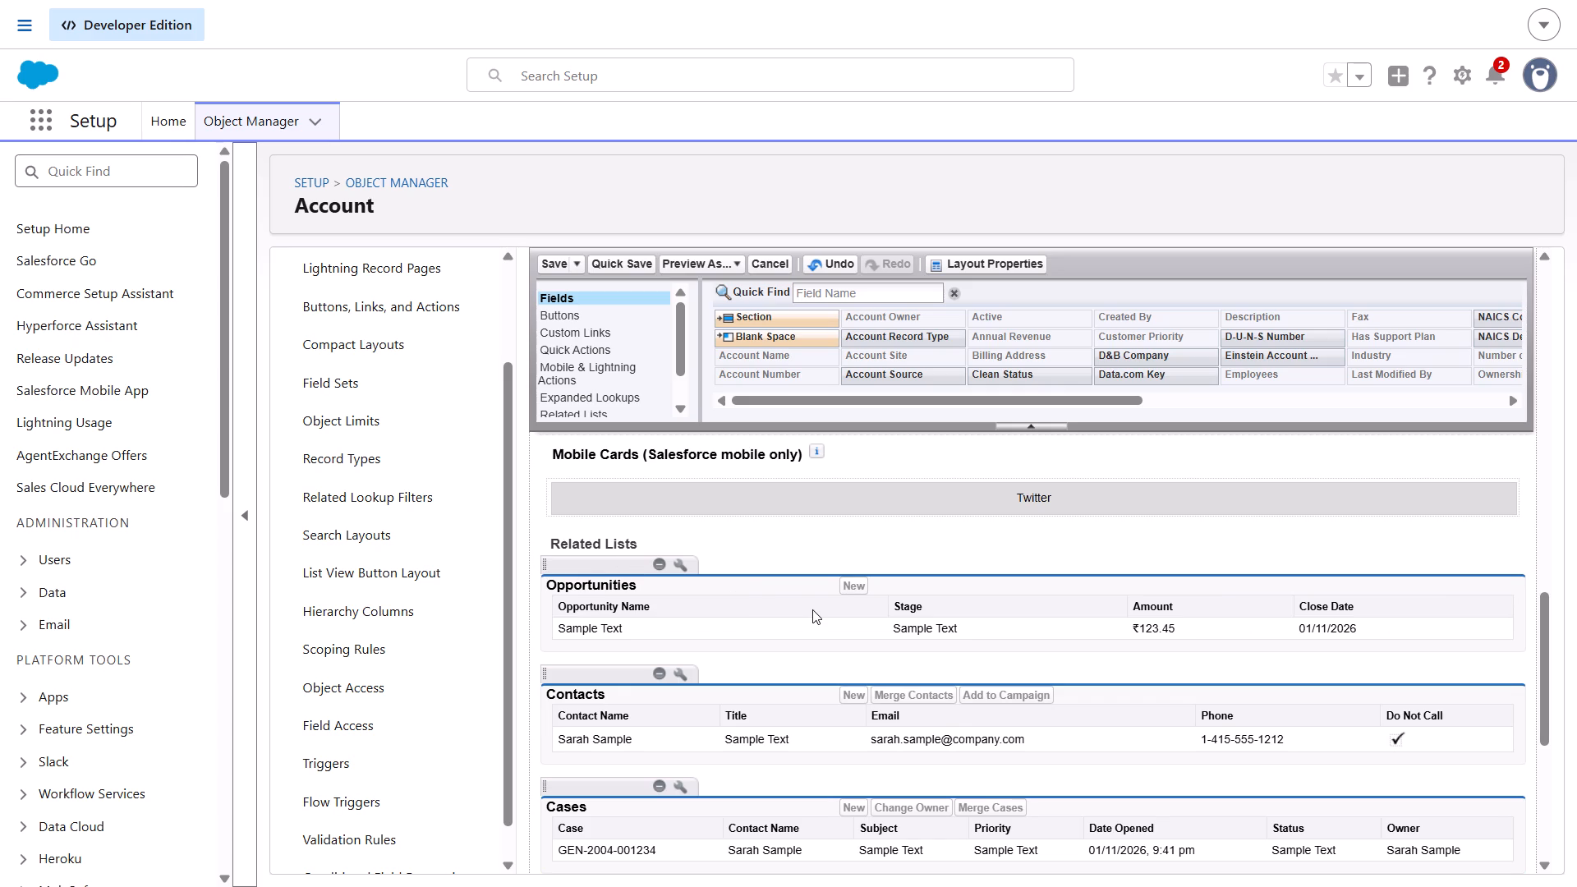
Save the Account Layout changes without overwriting users' personal related list customizations.
{"action": "left_click", "coordinate": [553, 261]}
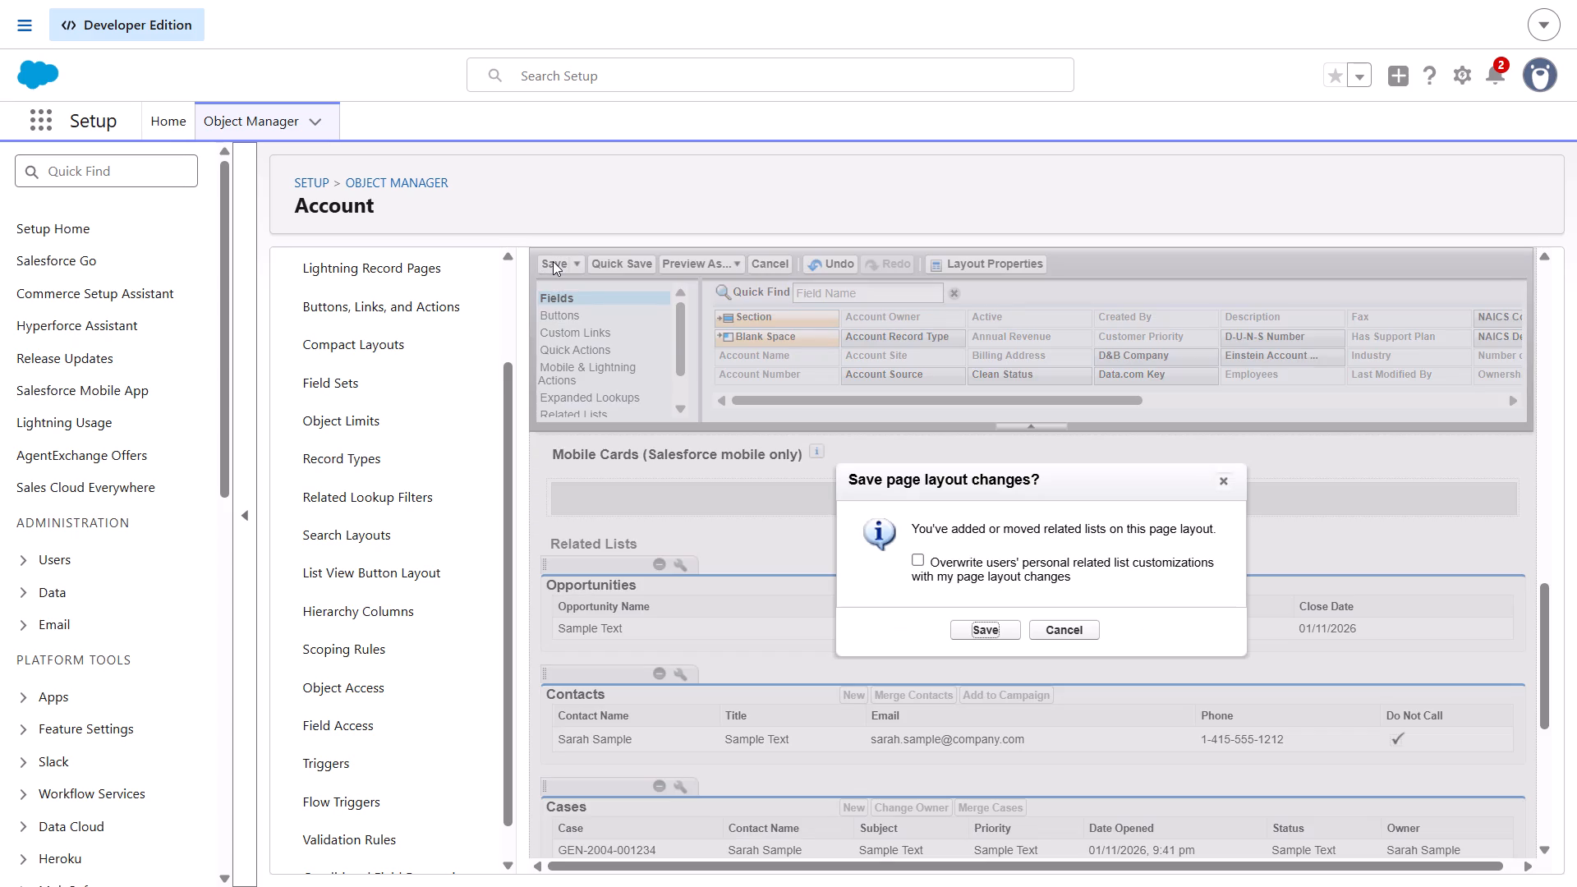
{"action": "left_click", "coordinate": [977, 630]}
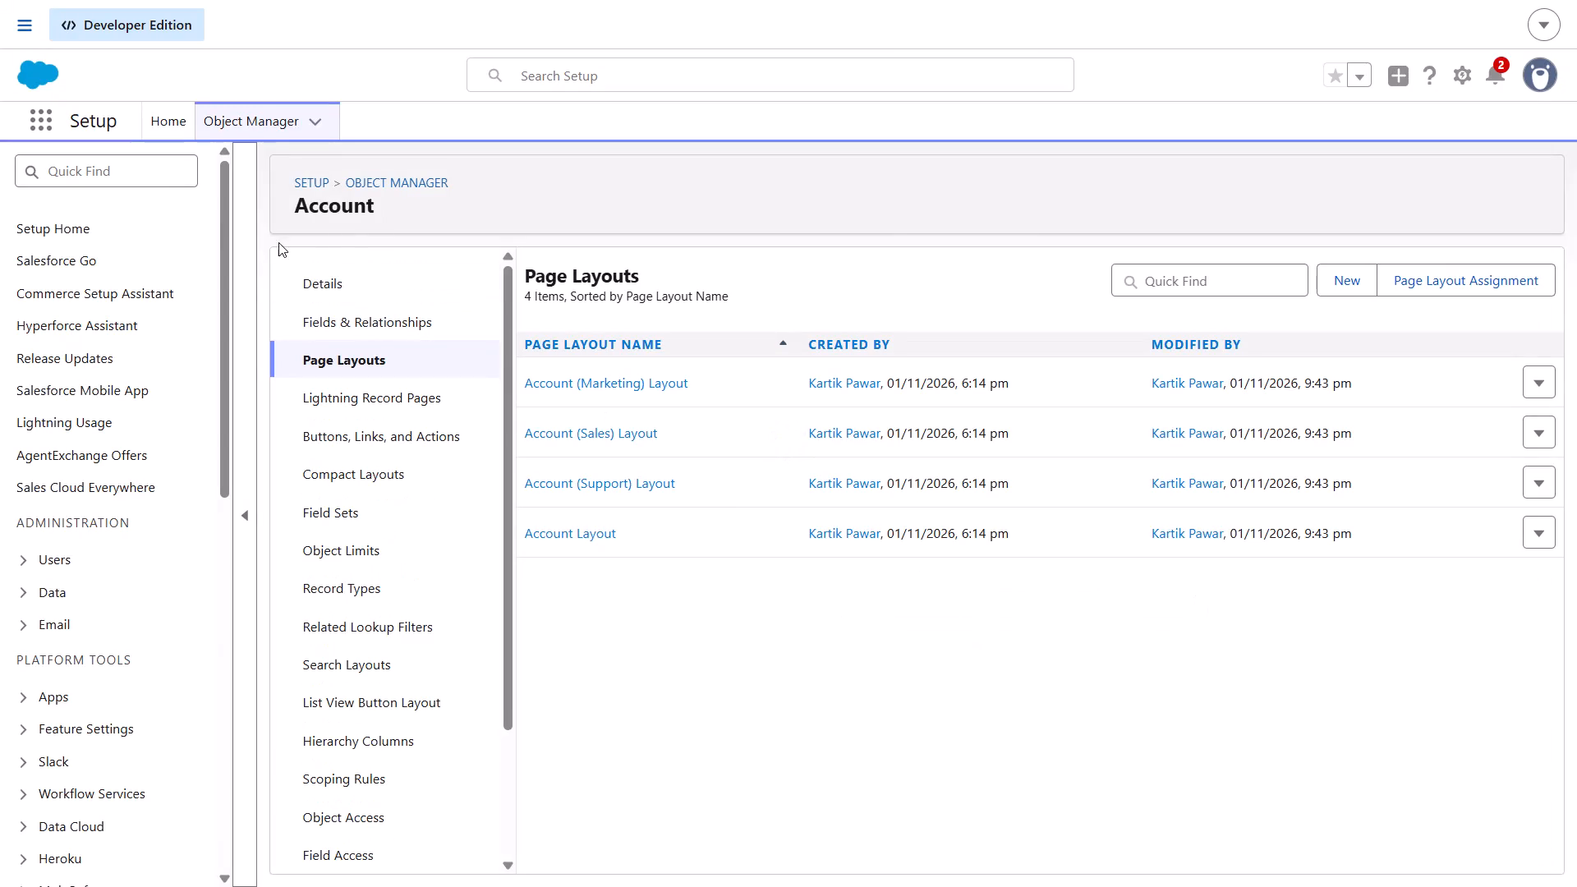
Go to Setup Home, search the setup pages for "app b" and open Lightning App Builder.
{"action": "left_click", "coordinate": [160, 117]}
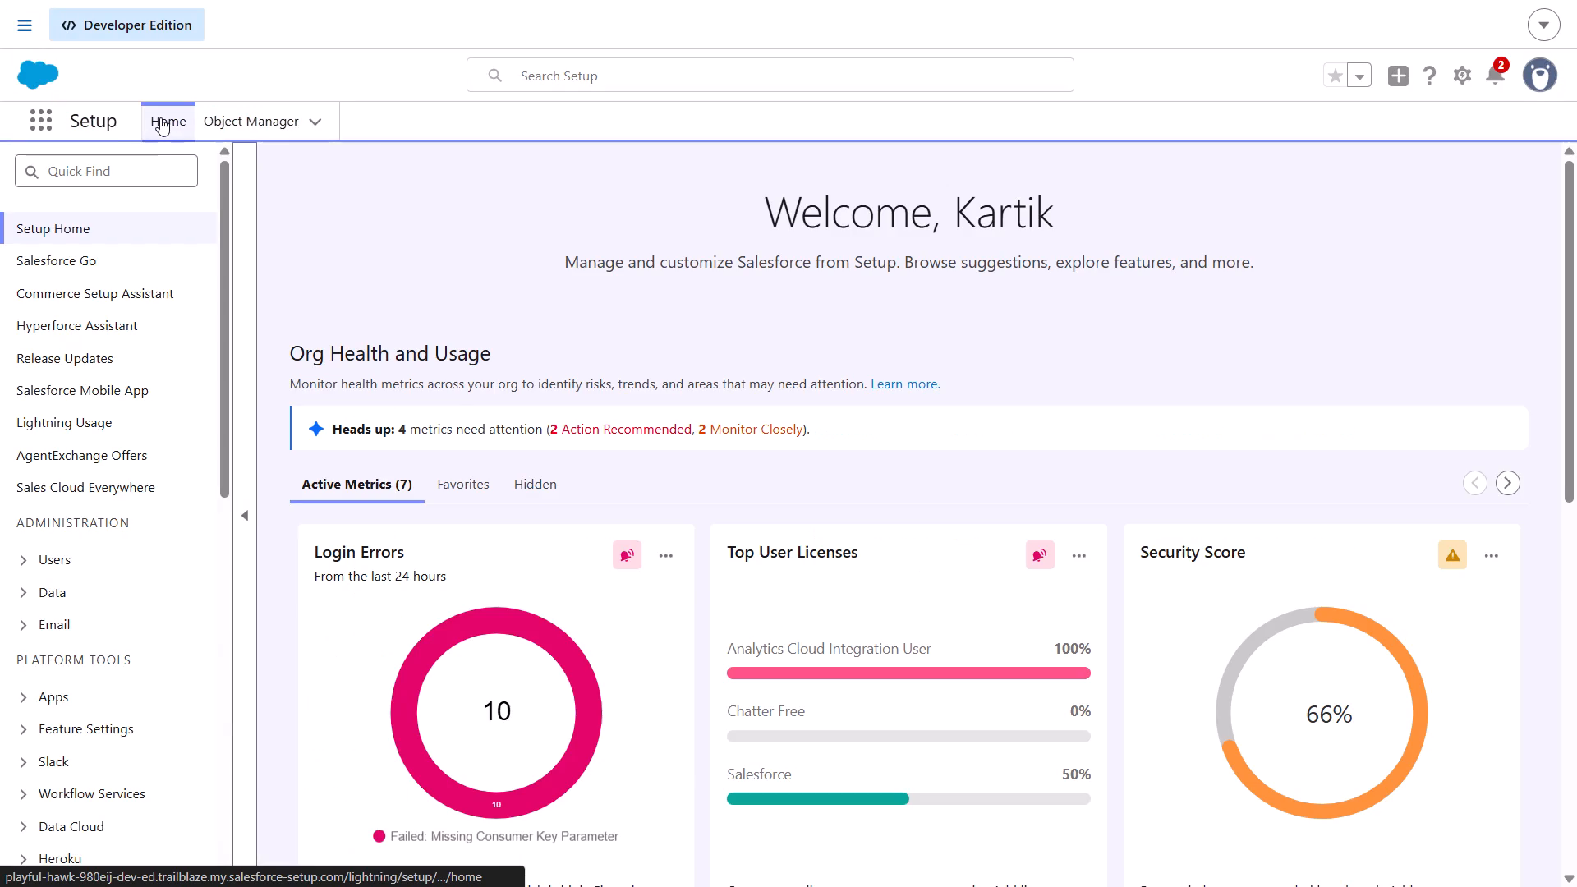
{"action": "left_click", "coordinate": [114, 177]}
{"action": "type", "text": "li"}
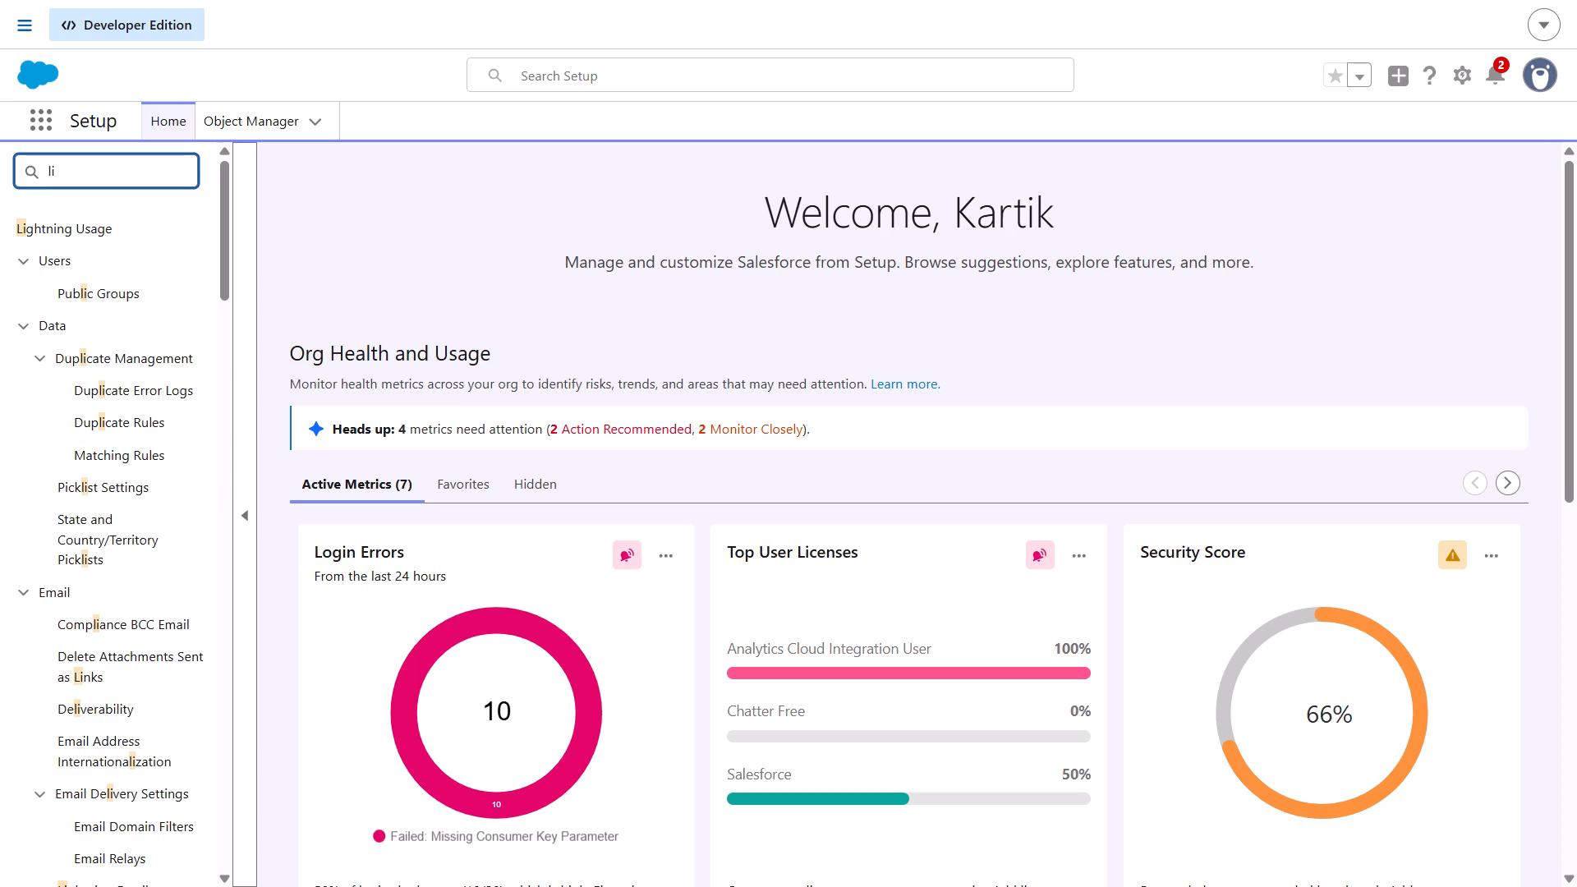
{"action": "key", "text": "BackSpace"}
{"action": "key", "text": "BackSpace"}
{"action": "type", "text": "app b"}
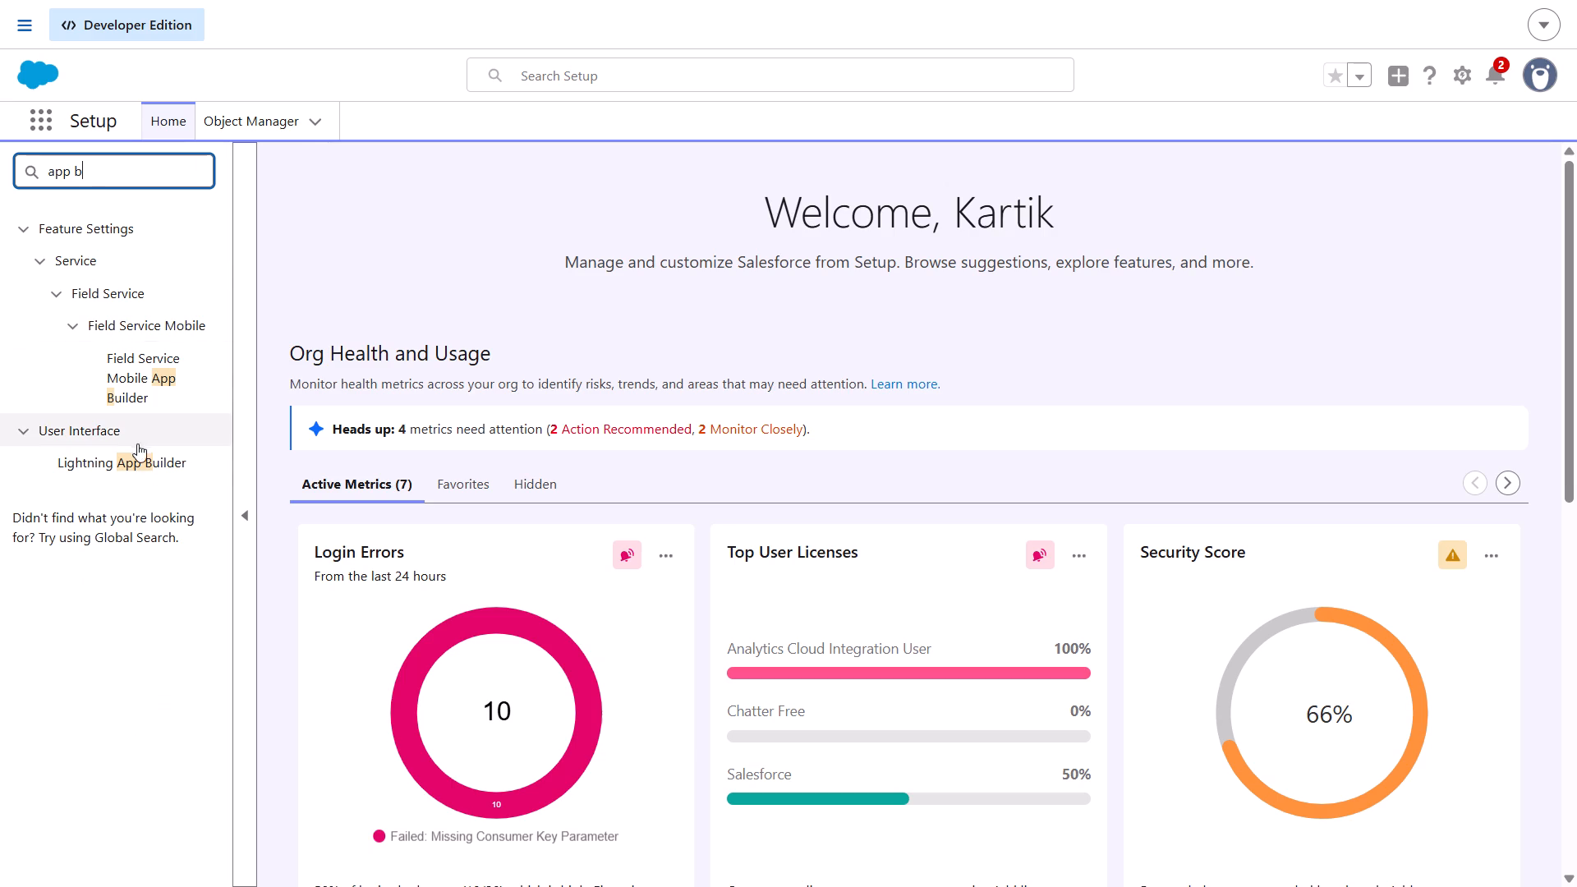
{"action": "left_click", "coordinate": [152, 471]}
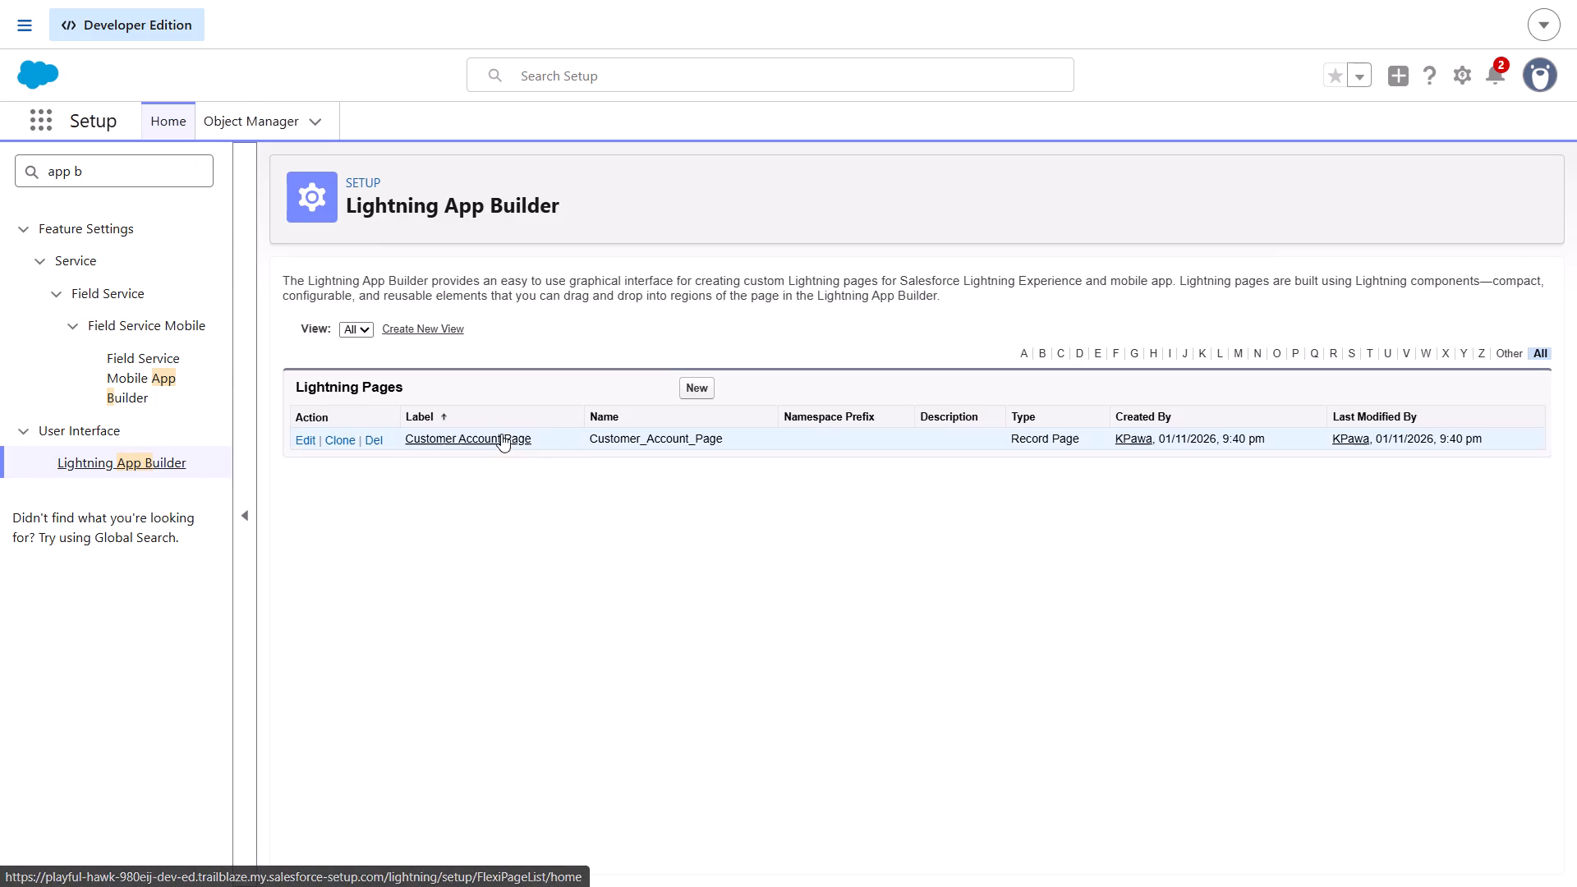
Leave full-screen view and open Customer Account Page for editing from the Lightning Pages list.
{"action": "left_click", "coordinate": [310, 441]}
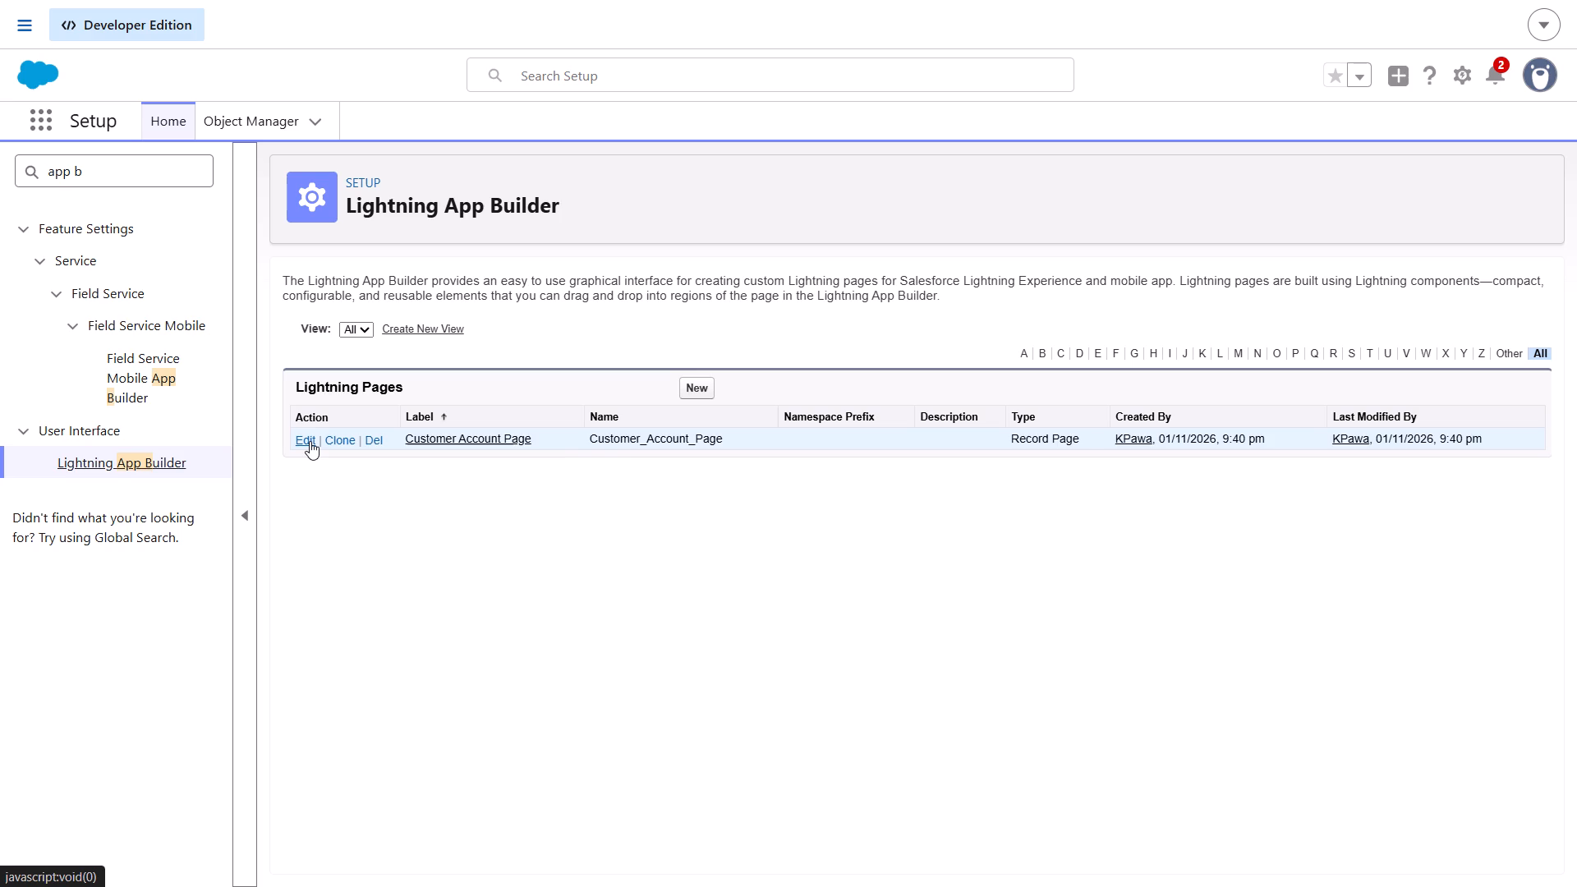
{"action": "left_click", "coordinate": [310, 441]}
{"action": "left_click", "coordinate": [305, 439]}
{"action": "key", "text": "Escape"}
{"action": "key", "text": "F11"}
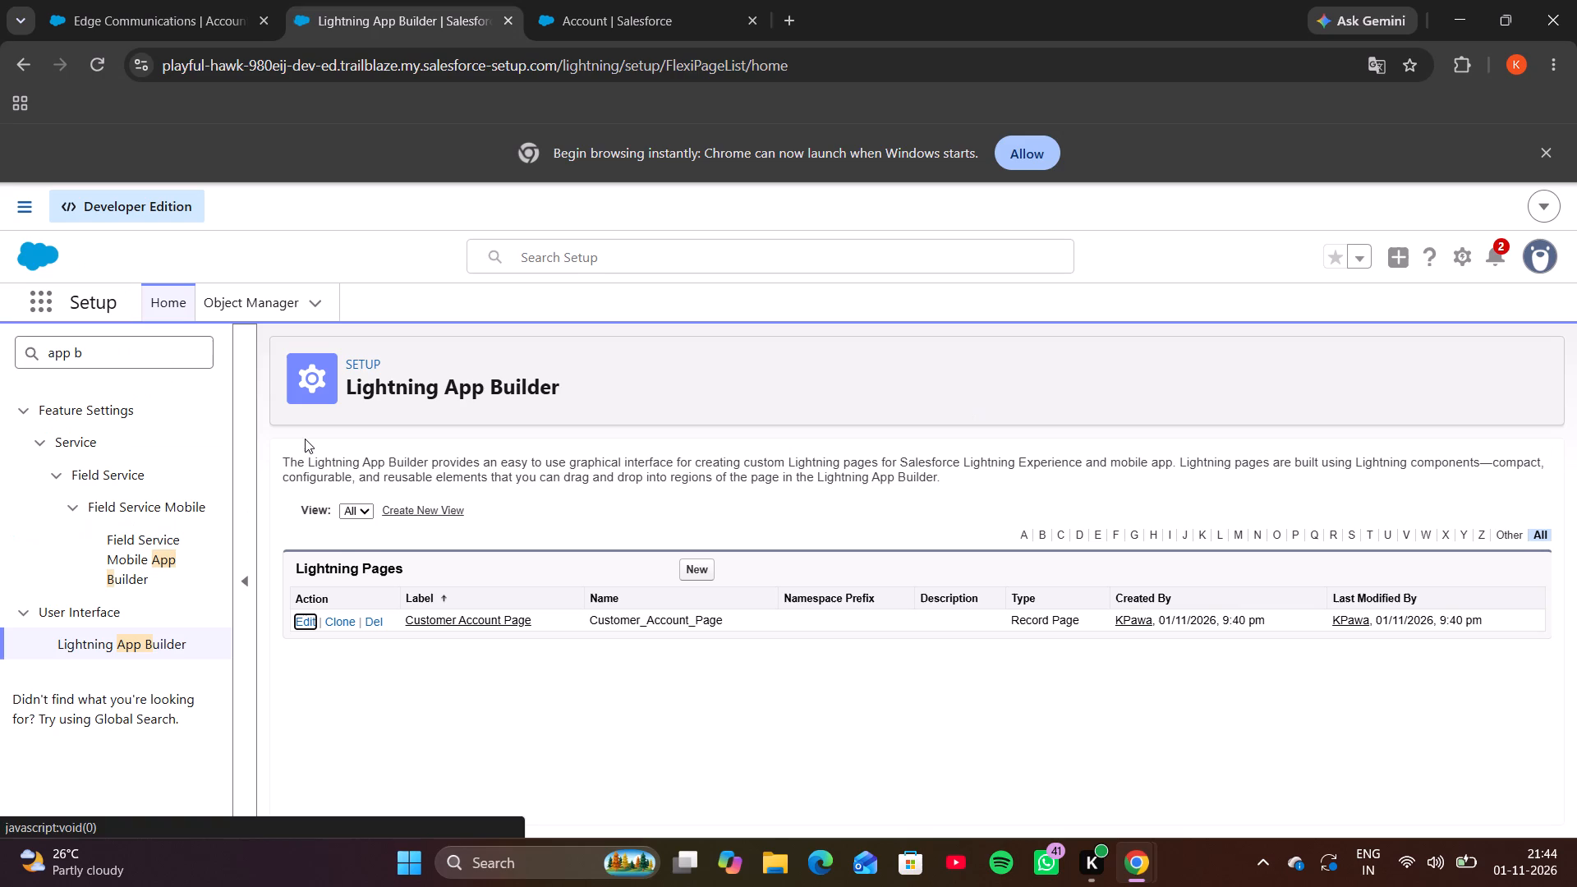
{"action": "left_click", "coordinate": [302, 620]}
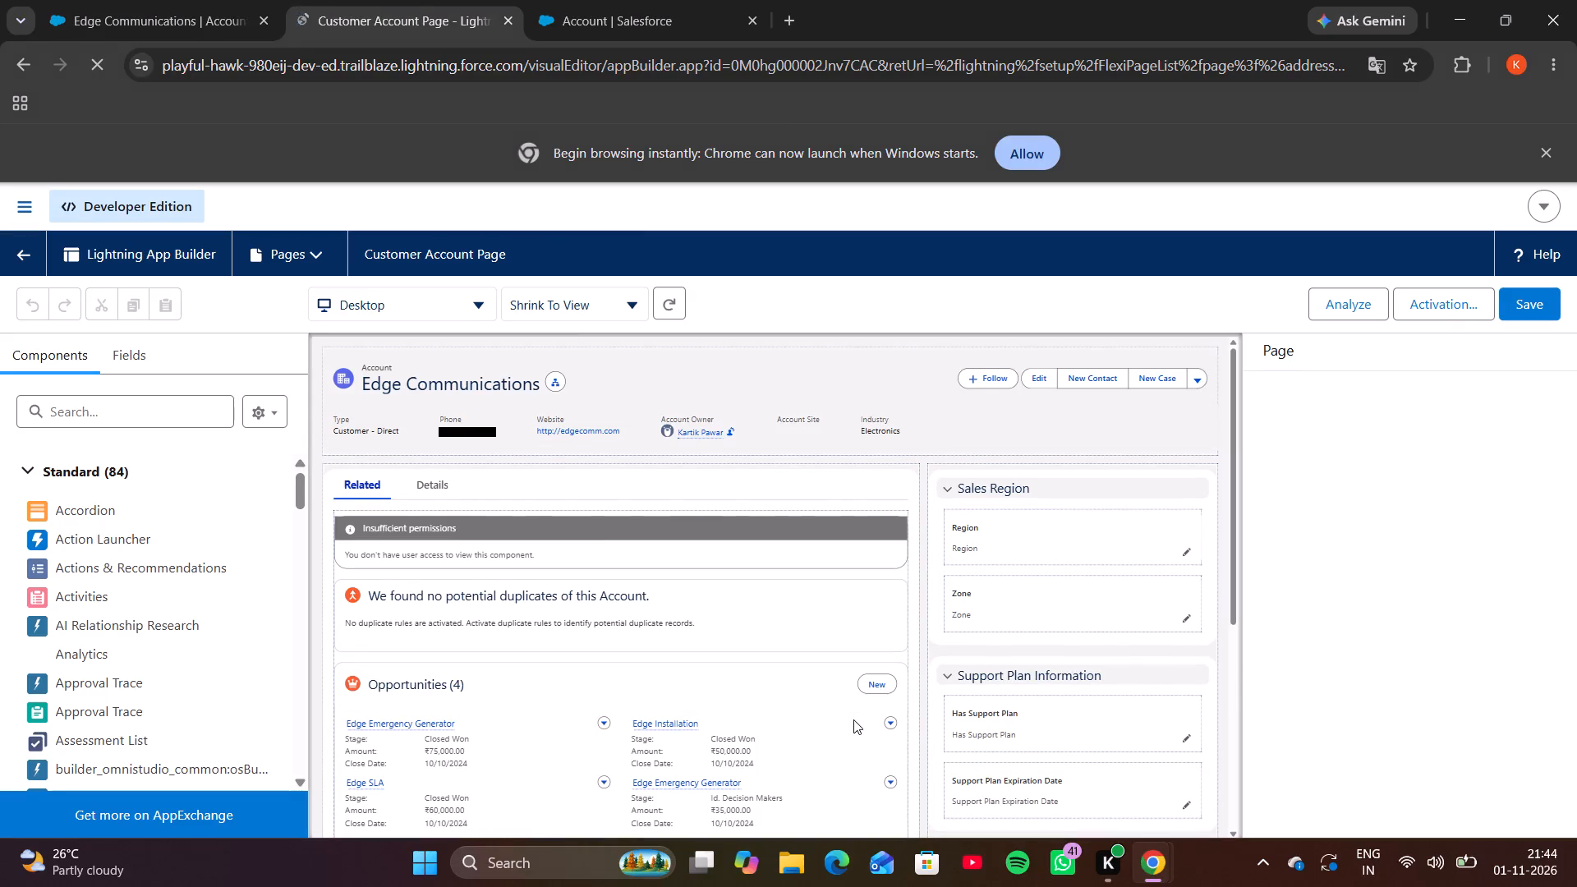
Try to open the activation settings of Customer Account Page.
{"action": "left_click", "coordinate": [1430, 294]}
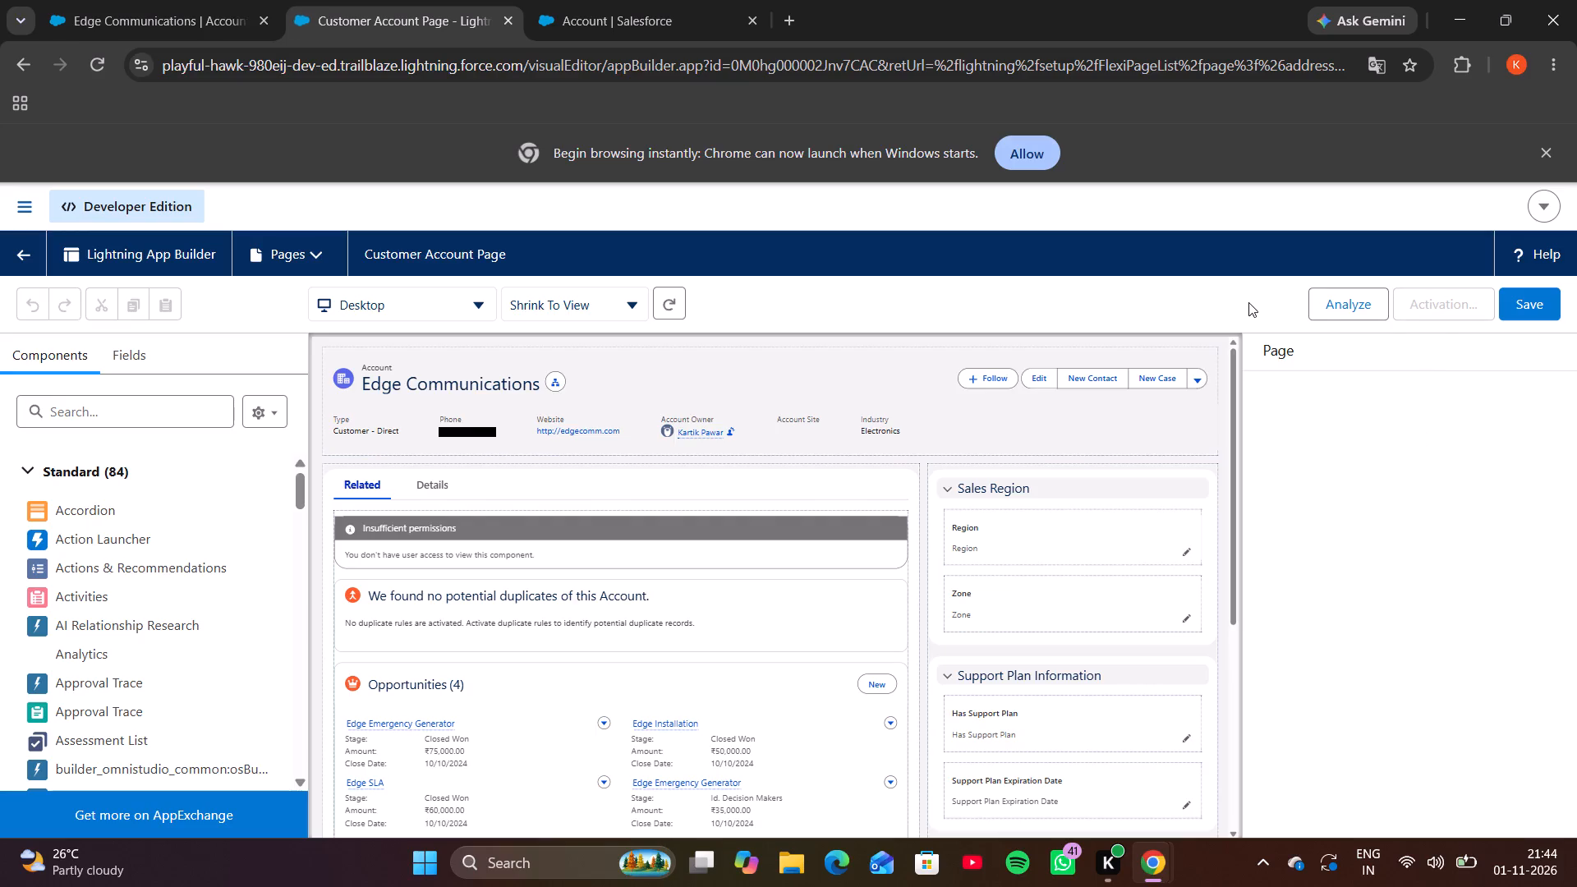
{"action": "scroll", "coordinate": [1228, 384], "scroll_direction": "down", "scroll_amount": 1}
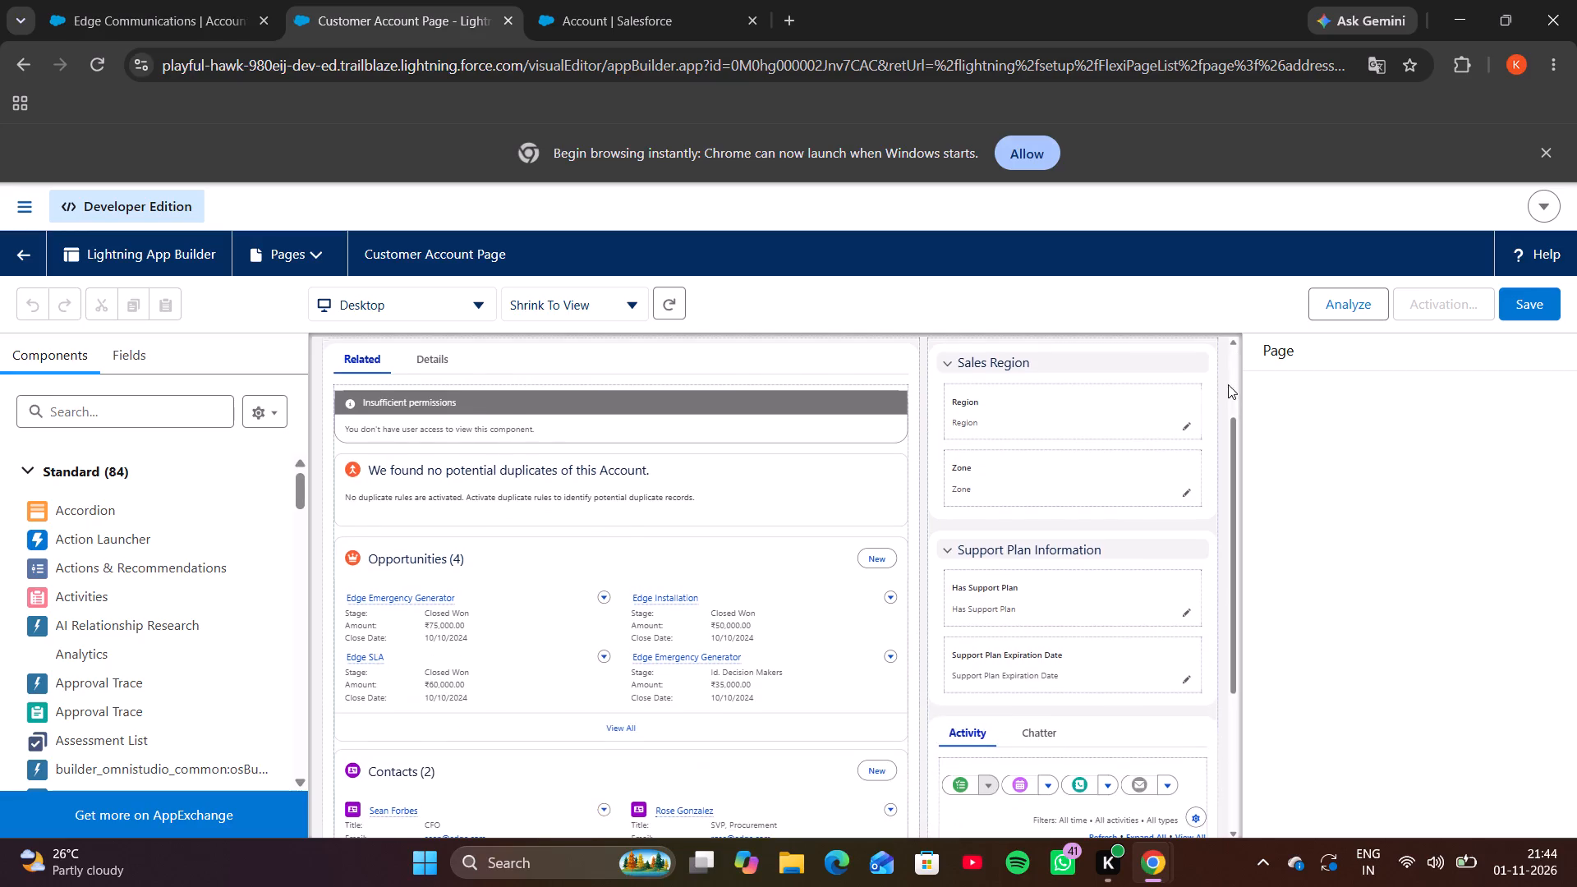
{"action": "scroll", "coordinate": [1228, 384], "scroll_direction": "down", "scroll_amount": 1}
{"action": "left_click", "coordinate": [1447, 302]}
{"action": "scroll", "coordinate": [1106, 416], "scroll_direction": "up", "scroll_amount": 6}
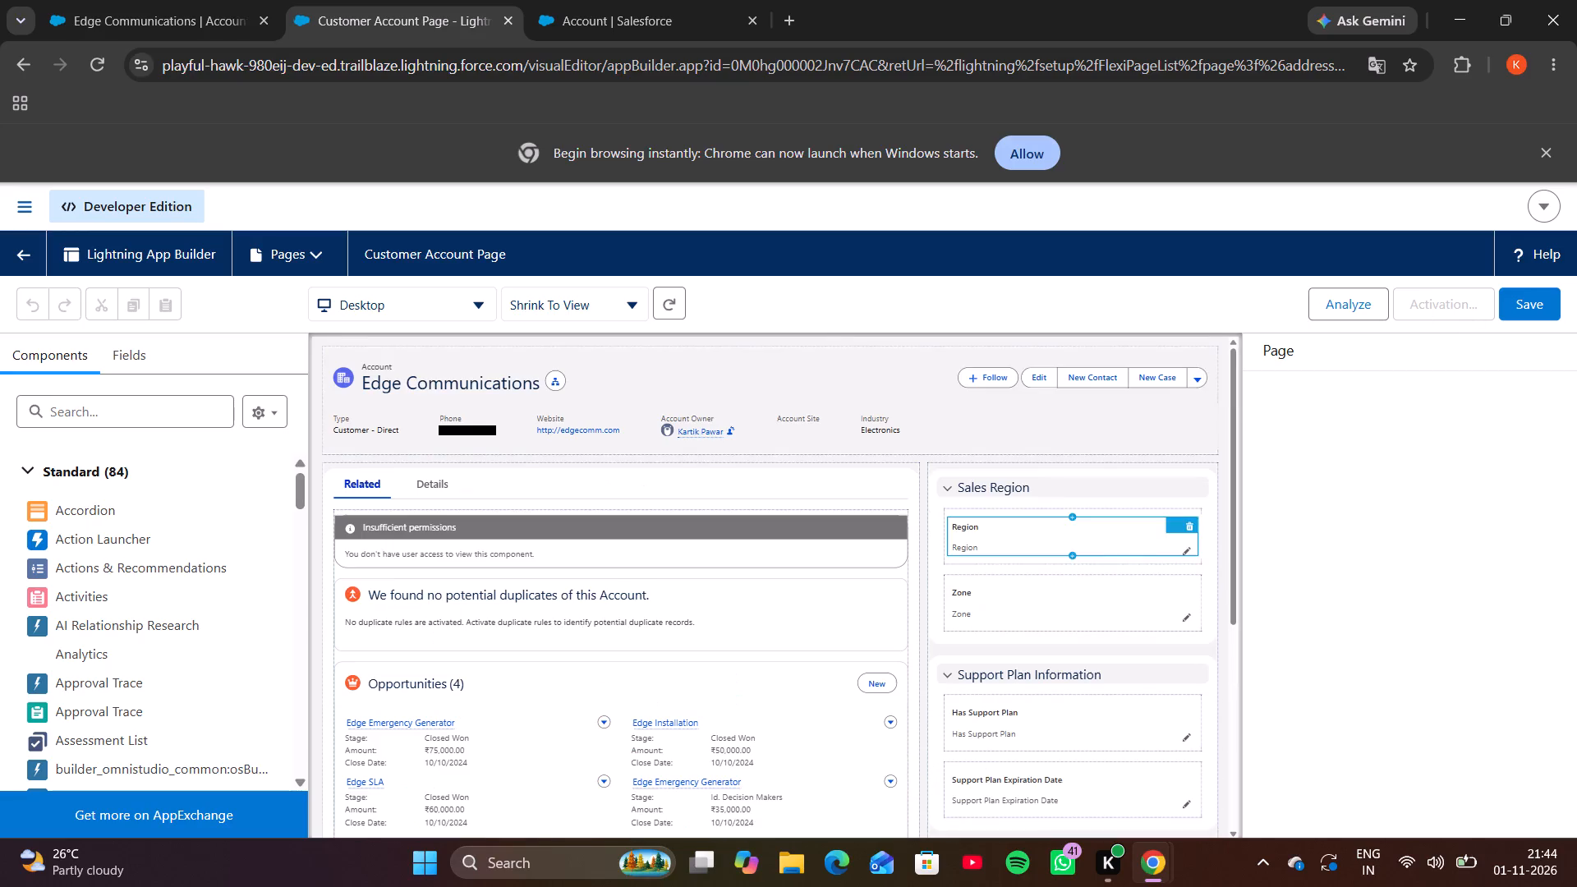
Deselect the Region field and reload the Customer Account Page in the builder.
{"action": "left_click", "coordinate": [1313, 433]}
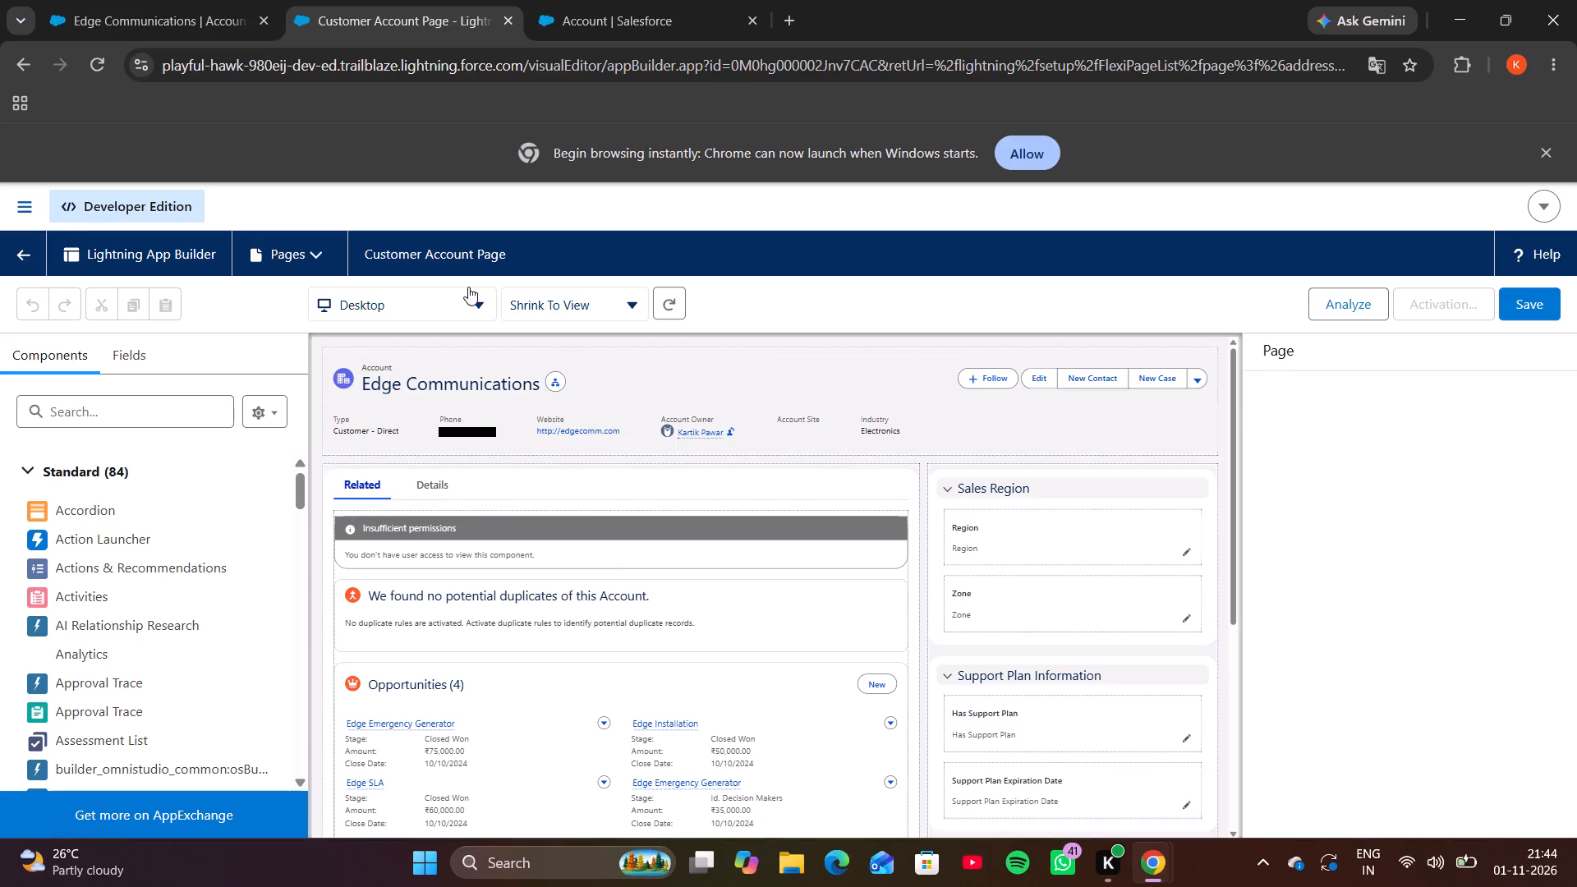
{"action": "left_click", "coordinate": [104, 62]}
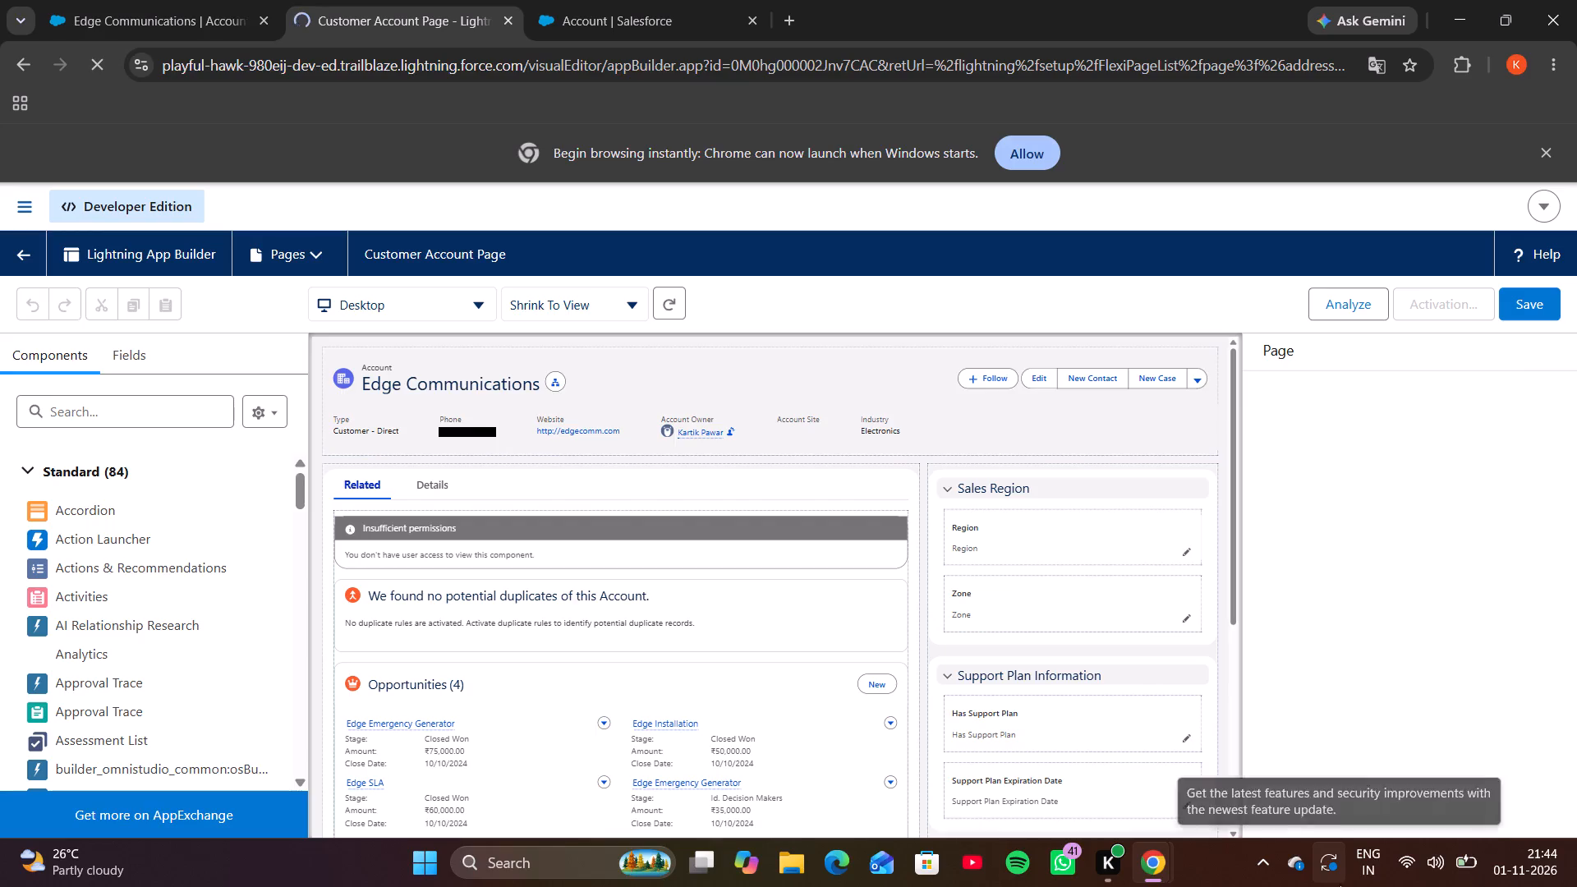
Switch the computer's Wi-Fi connection to the Galaxy F15 5G 3163 network.
{"action": "left_click", "coordinate": [1403, 860]}
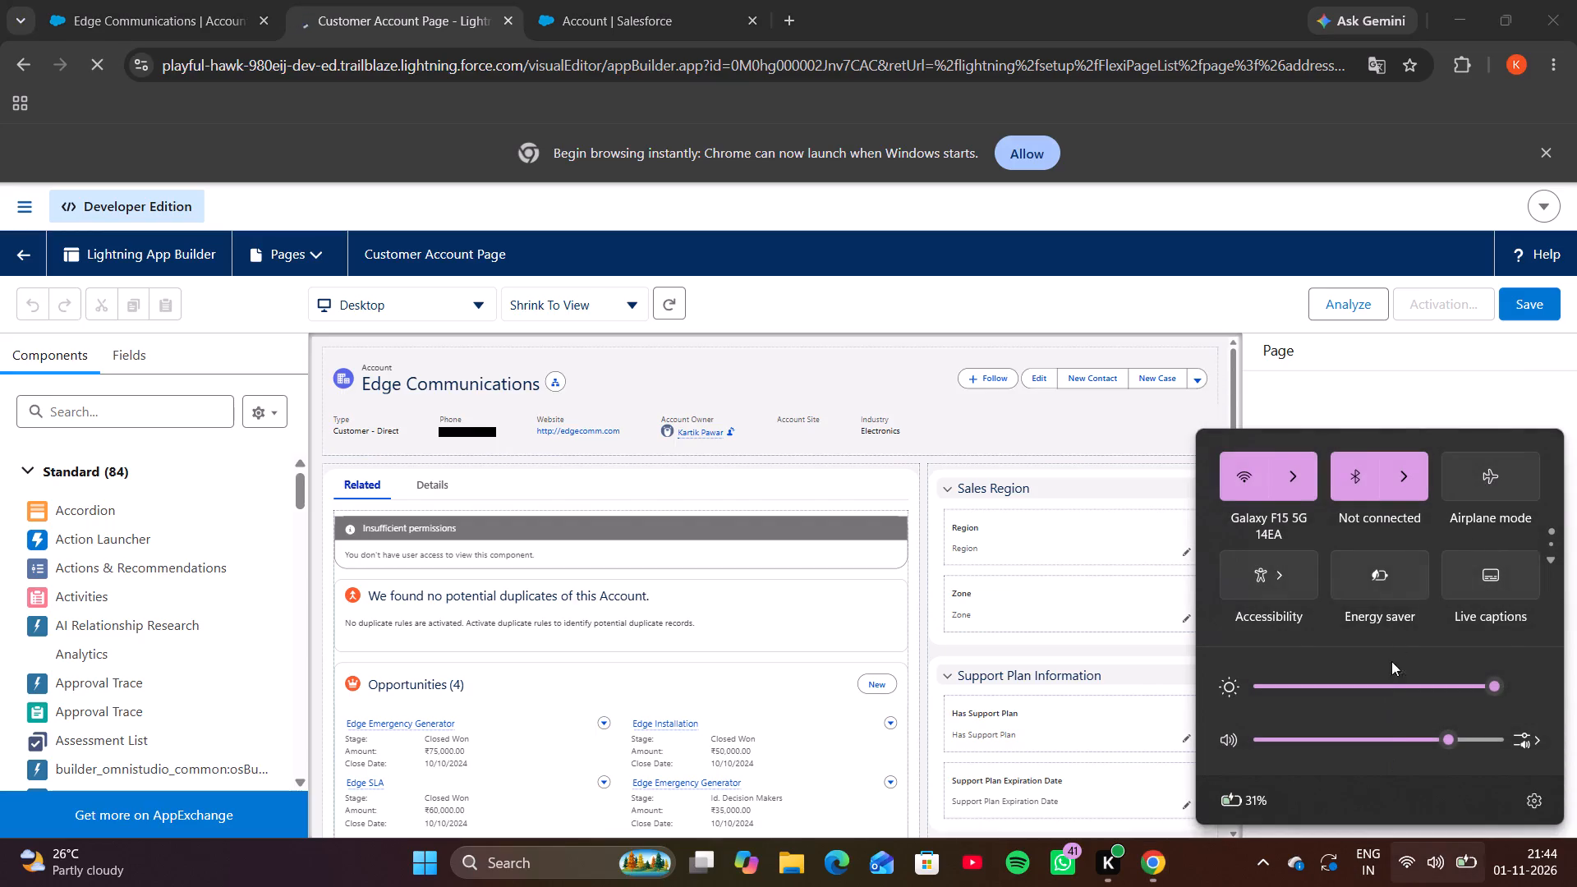
{"action": "left_click", "coordinate": [1294, 476]}
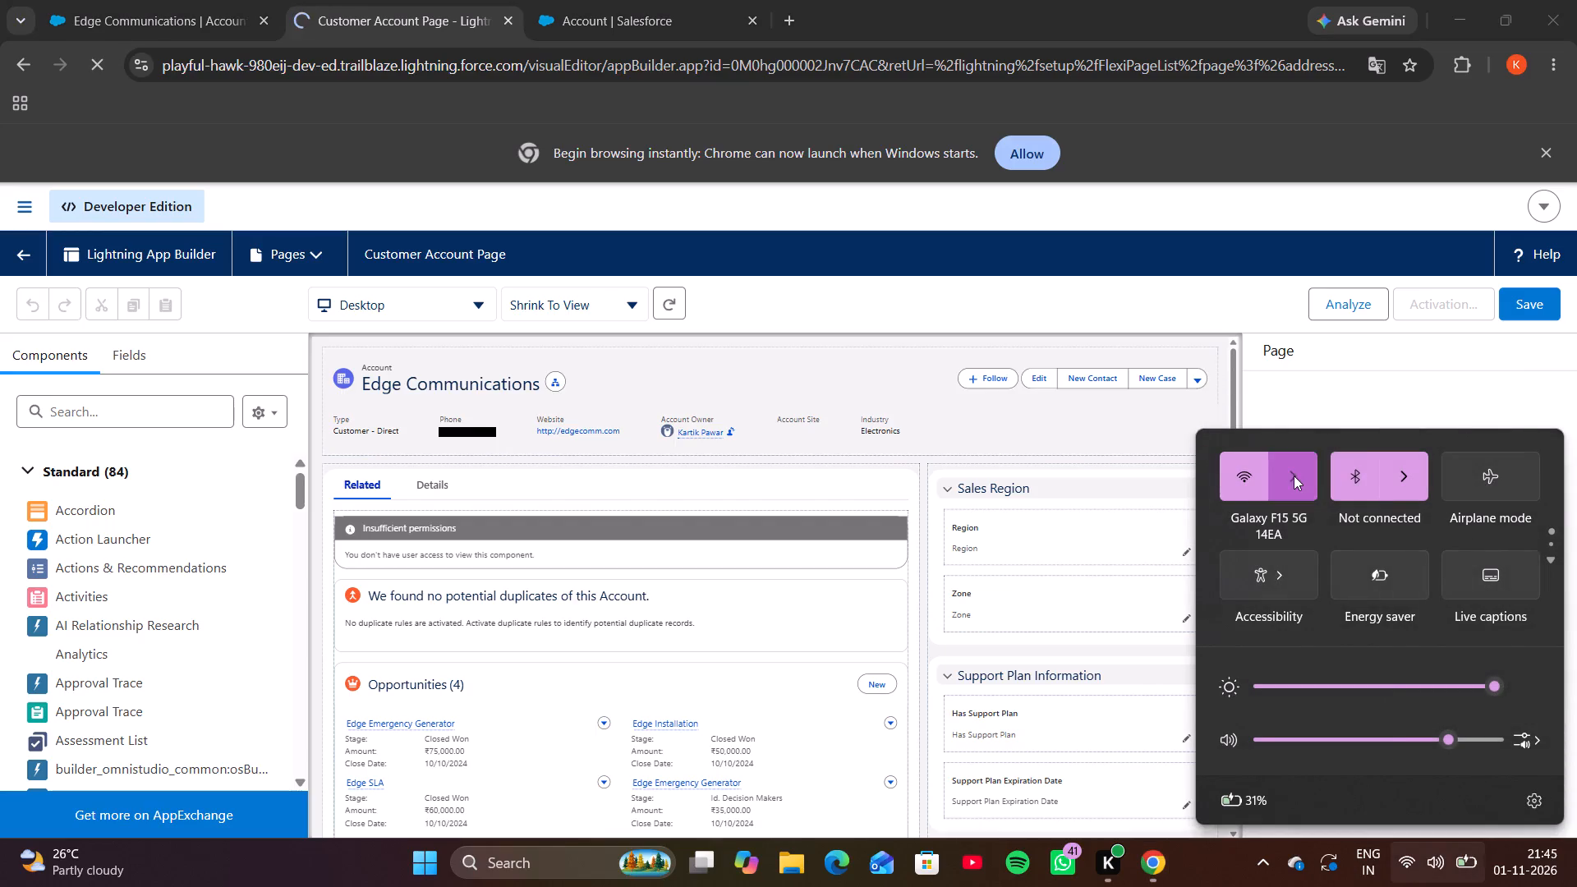
{"action": "scroll", "coordinate": [1289, 604], "scroll_direction": "up", "scroll_amount": 9}
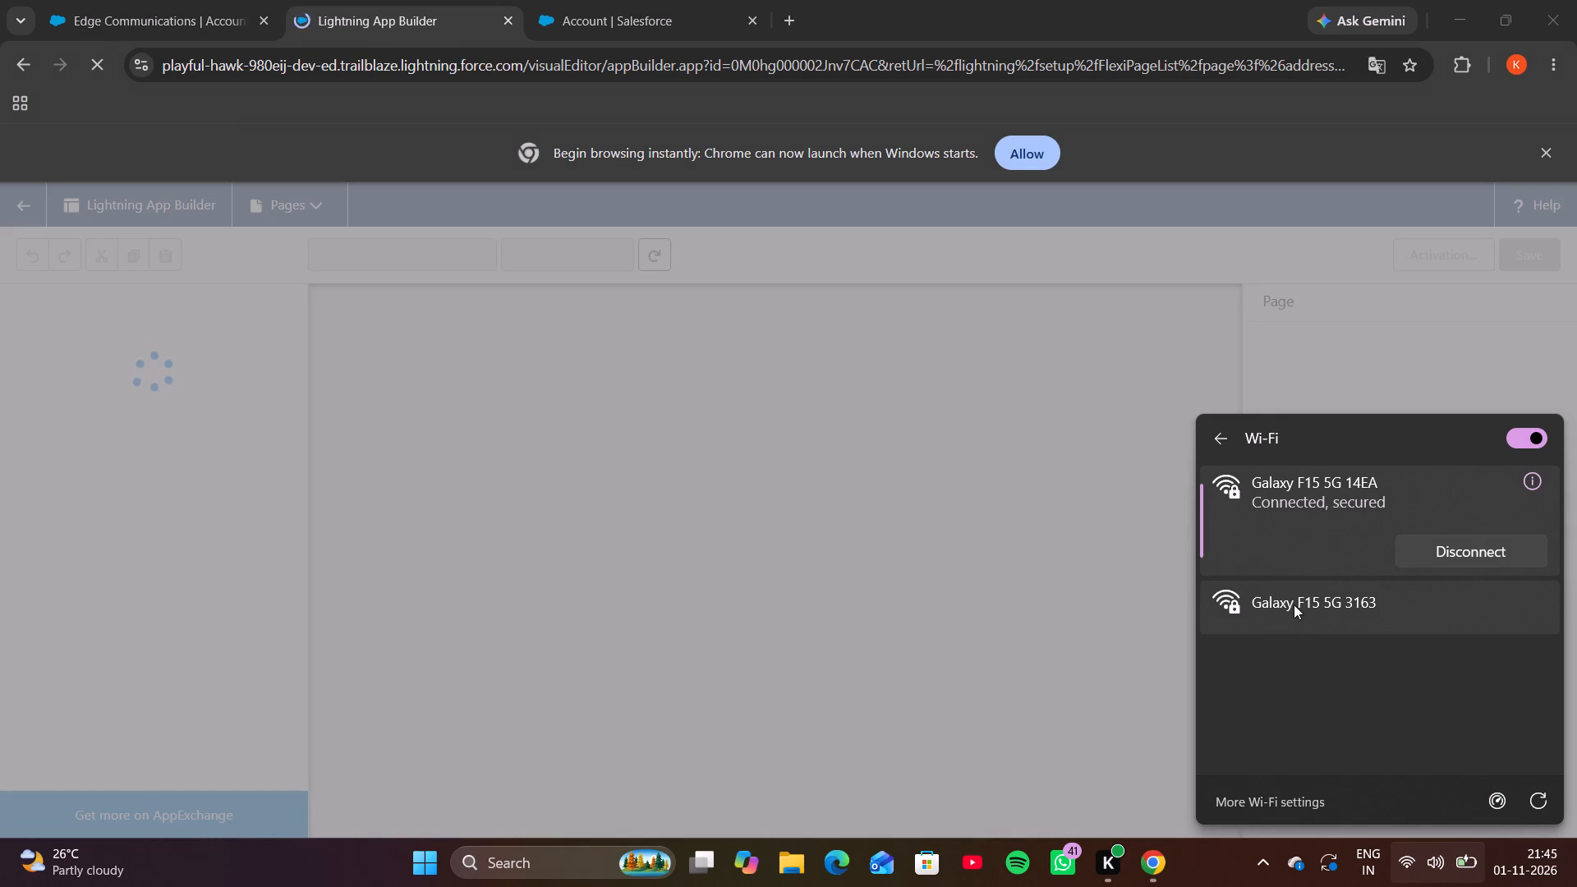
{"action": "left_click", "coordinate": [1298, 601]}
{"action": "left_click", "coordinate": [1431, 648]}
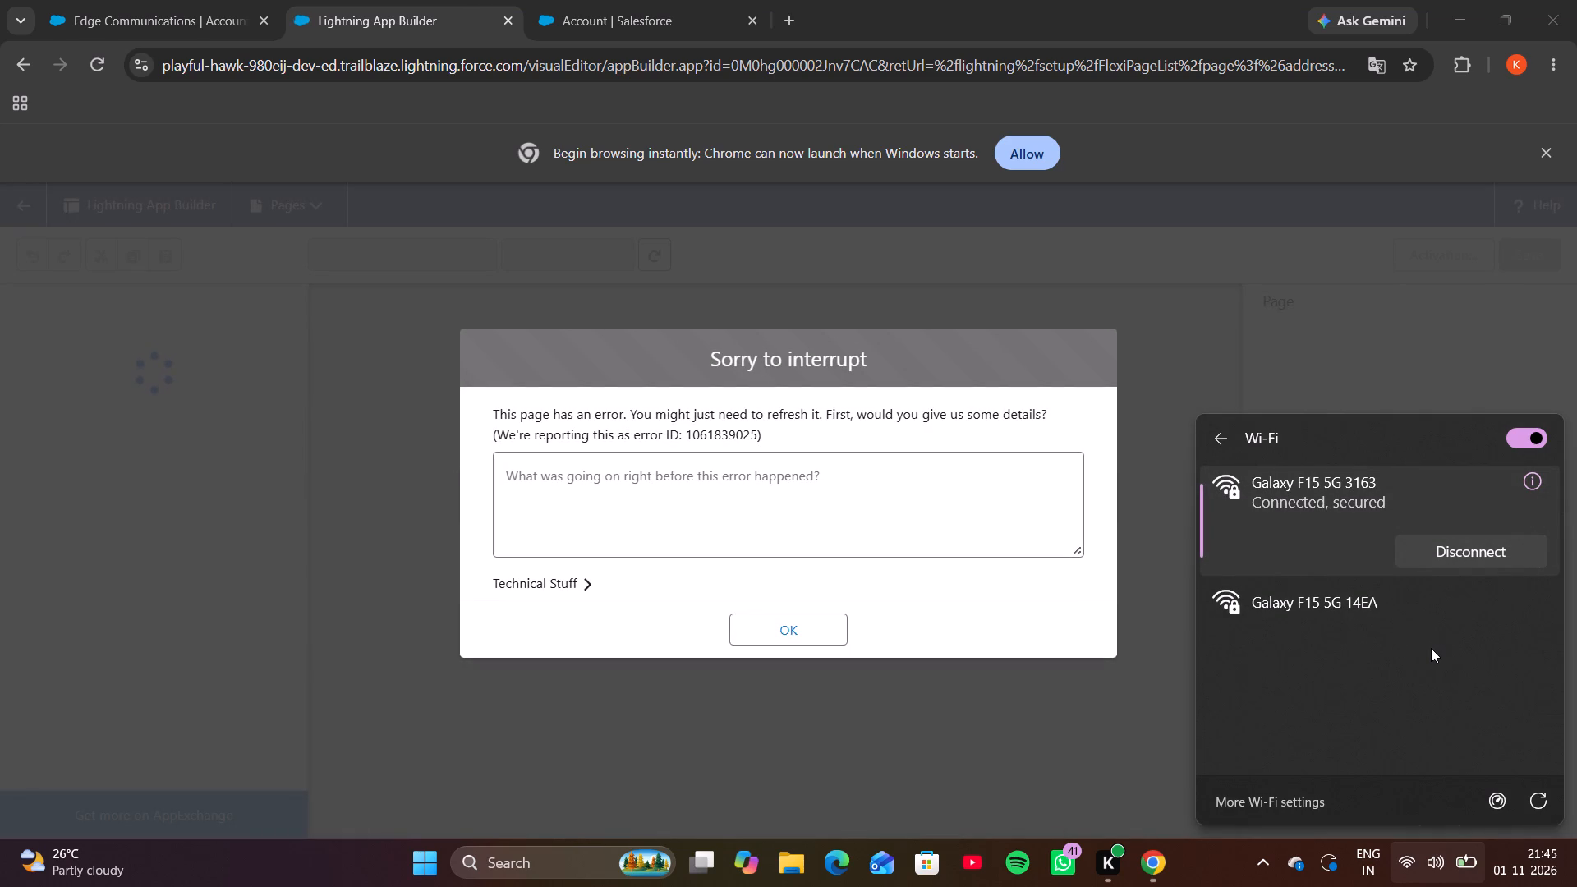
Dismiss the page error report without adding details and close the connection notice.
{"action": "left_click", "coordinate": [837, 631]}
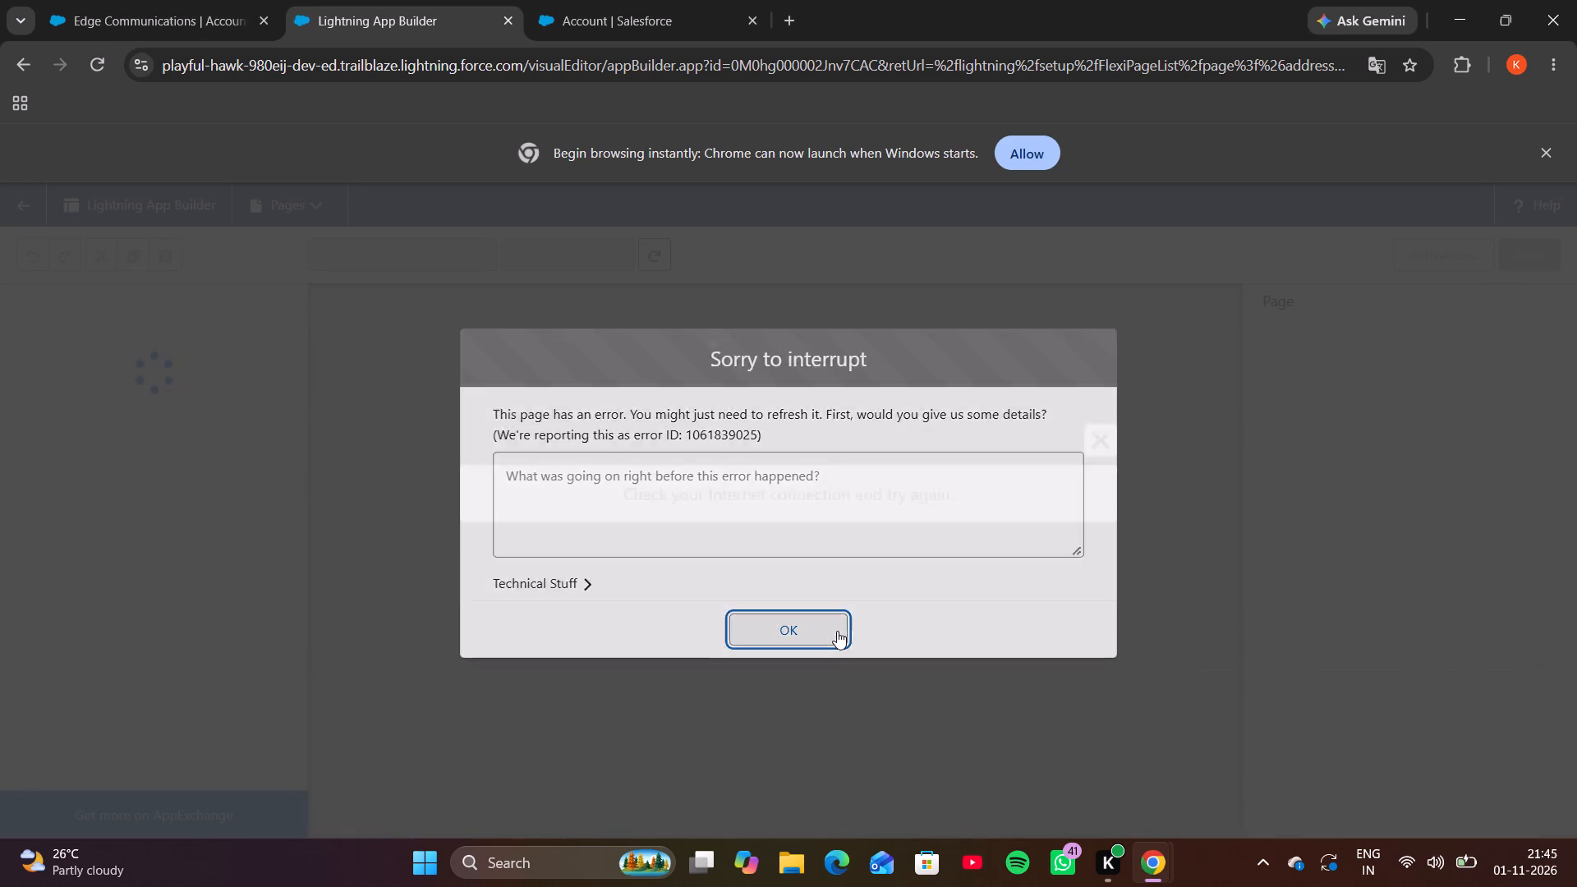
{"action": "left_click", "coordinate": [1104, 444]}
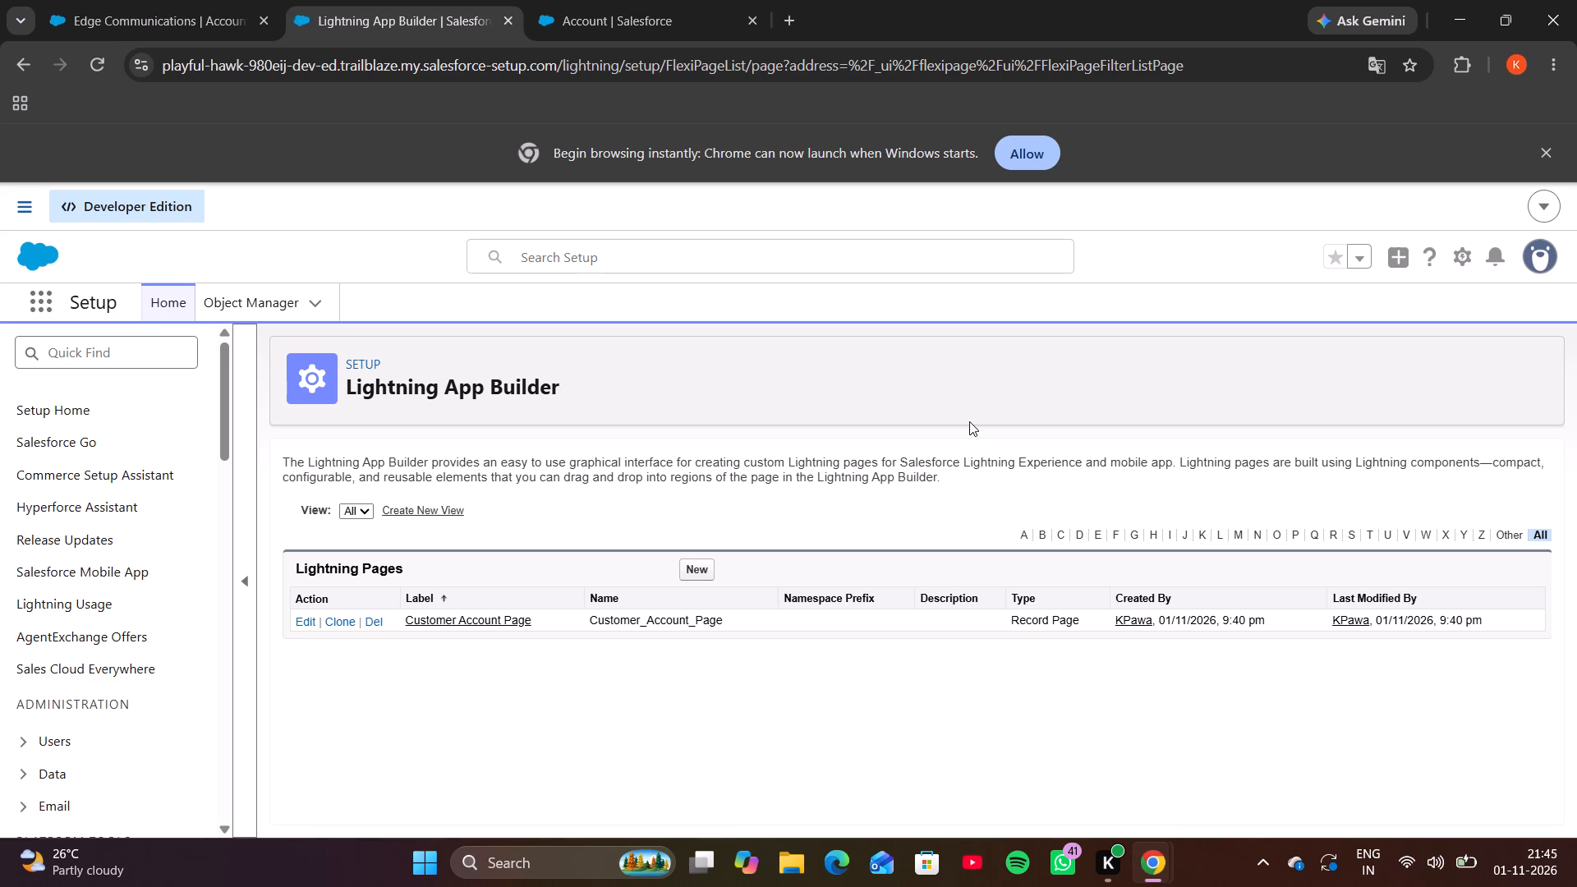
Reopen Customer Account Page for editing from the Lightning Pages list.
{"action": "left_click", "coordinate": [309, 621]}
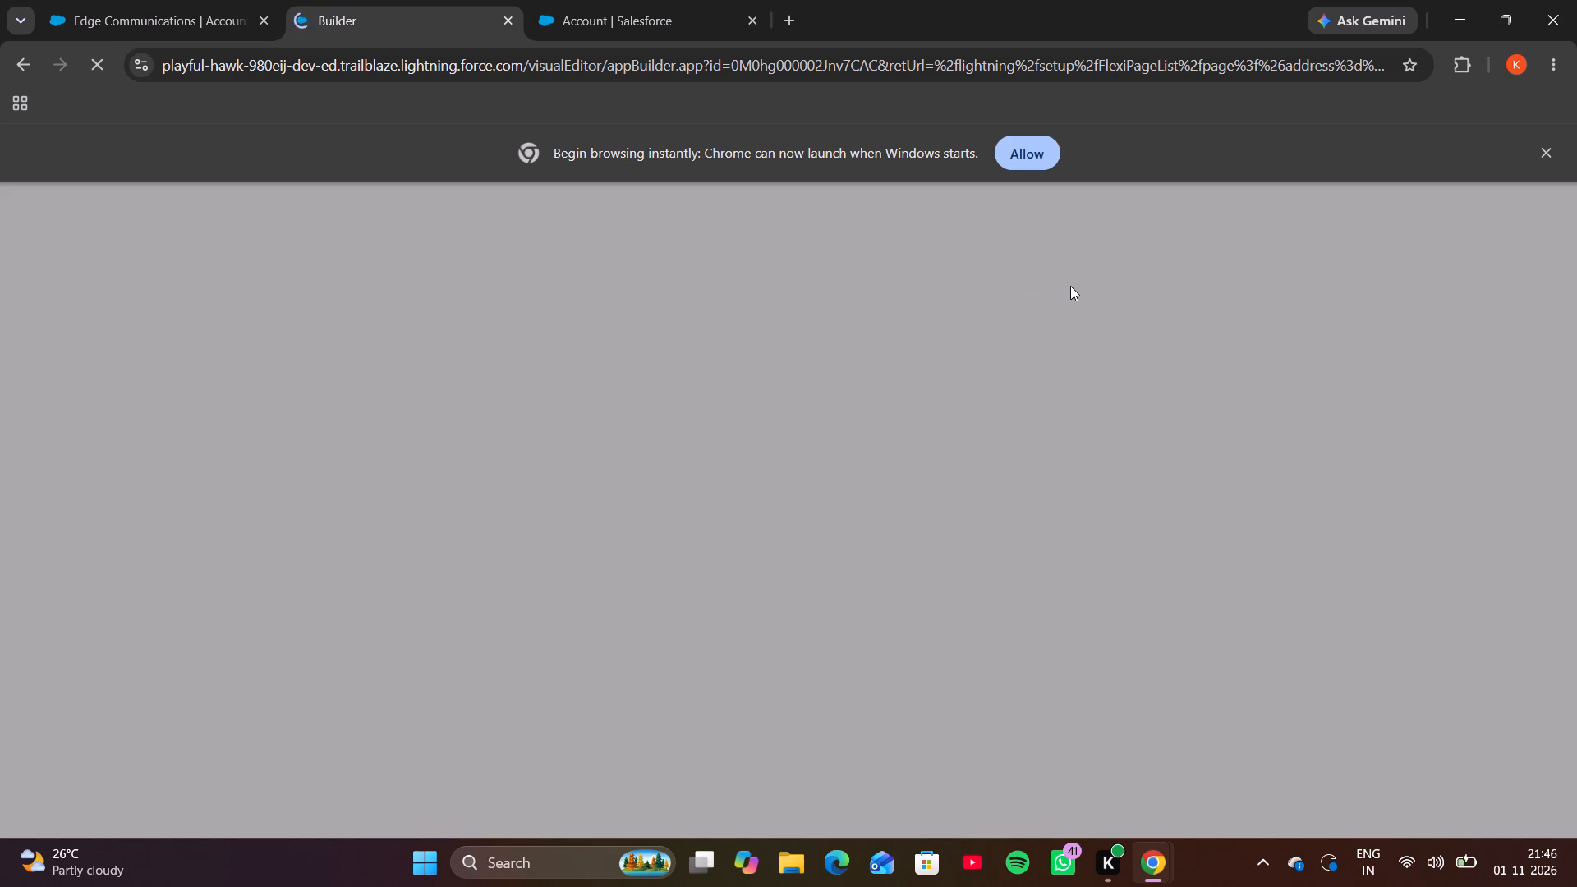
{"action": "left_click", "coordinate": [1064, 163]}
{"action": "triple_click", "coordinate": [941, 335]}
{"action": "double_click", "coordinate": [844, 398]}
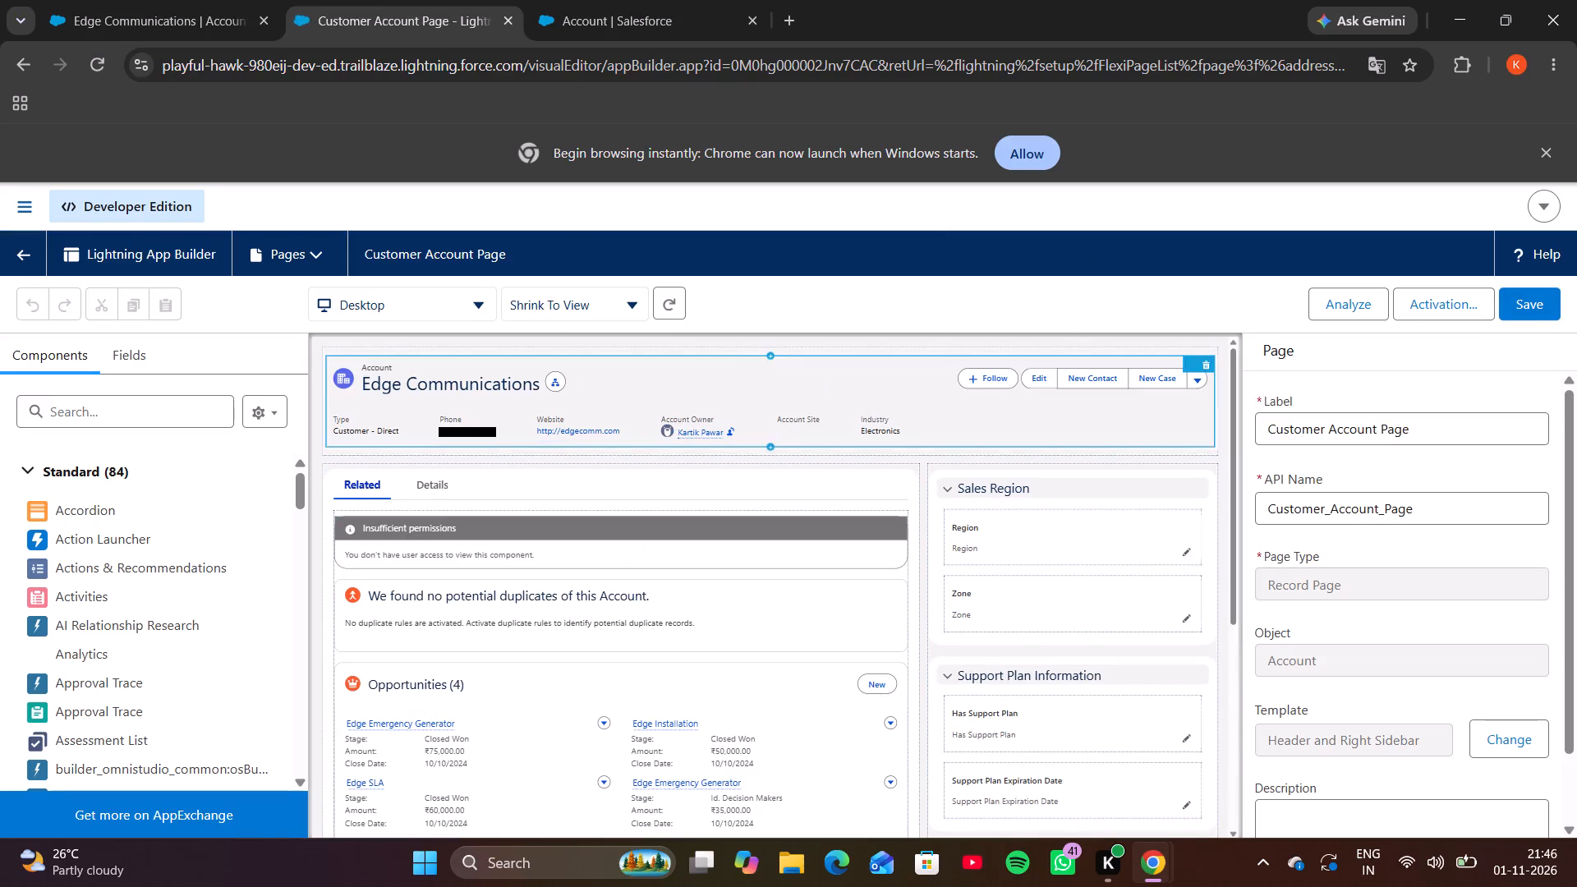
Start an activation assignment by app, record type and profile, choosing the Sales app with the Desktop and phone form factor.
{"action": "left_click", "coordinate": [1453, 310]}
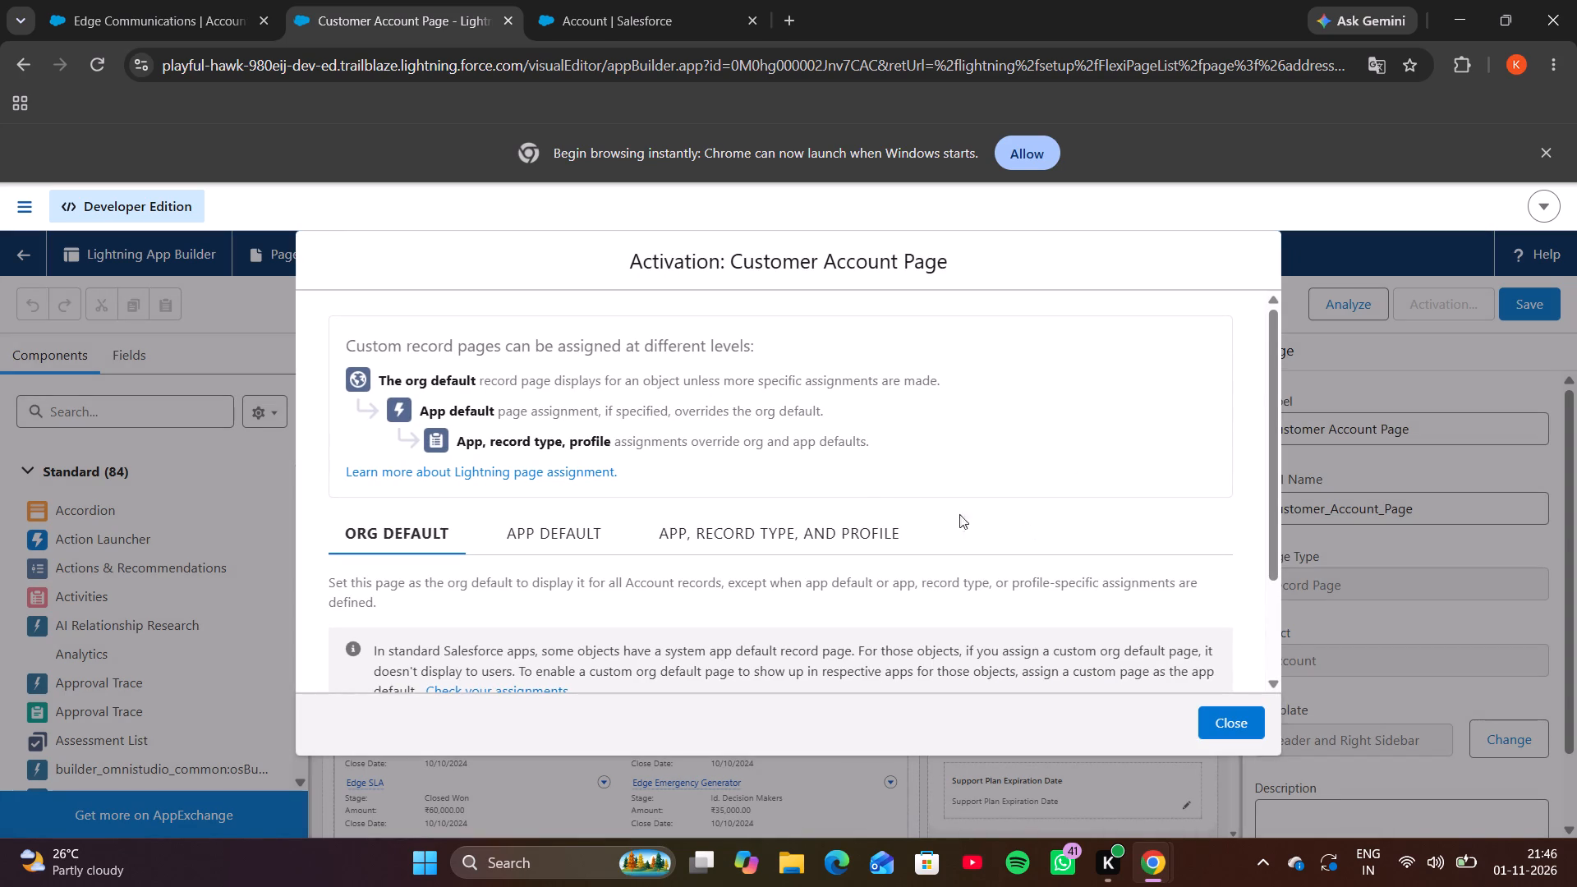
{"action": "left_click", "coordinate": [862, 518]}
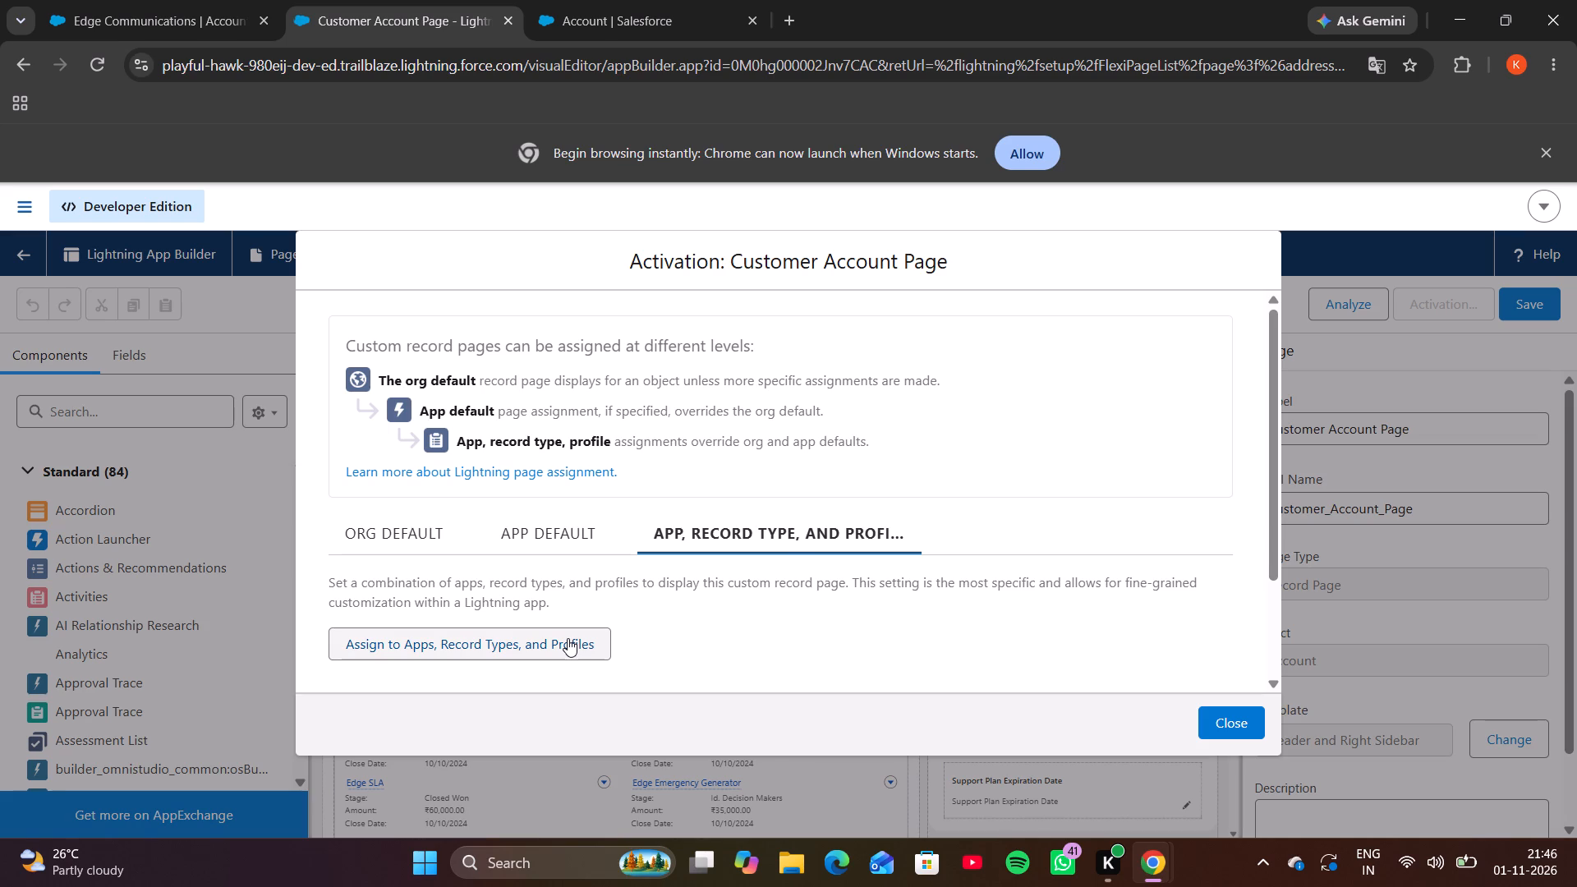
{"action": "left_click", "coordinate": [501, 646]}
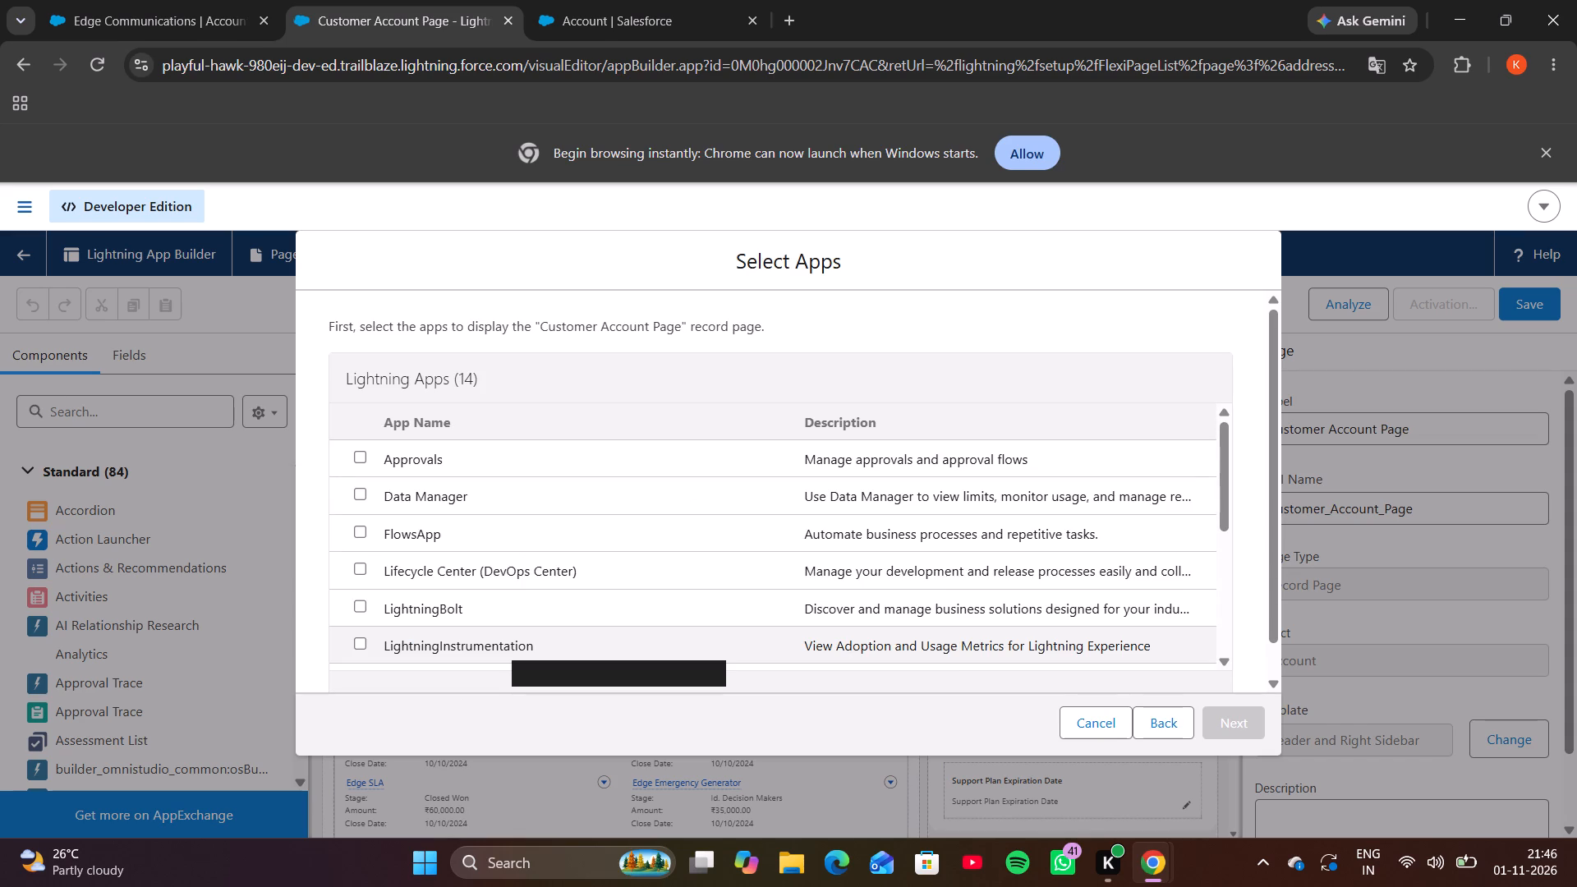
{"action": "scroll", "coordinate": [362, 645], "scroll_direction": "down", "scroll_amount": 2}
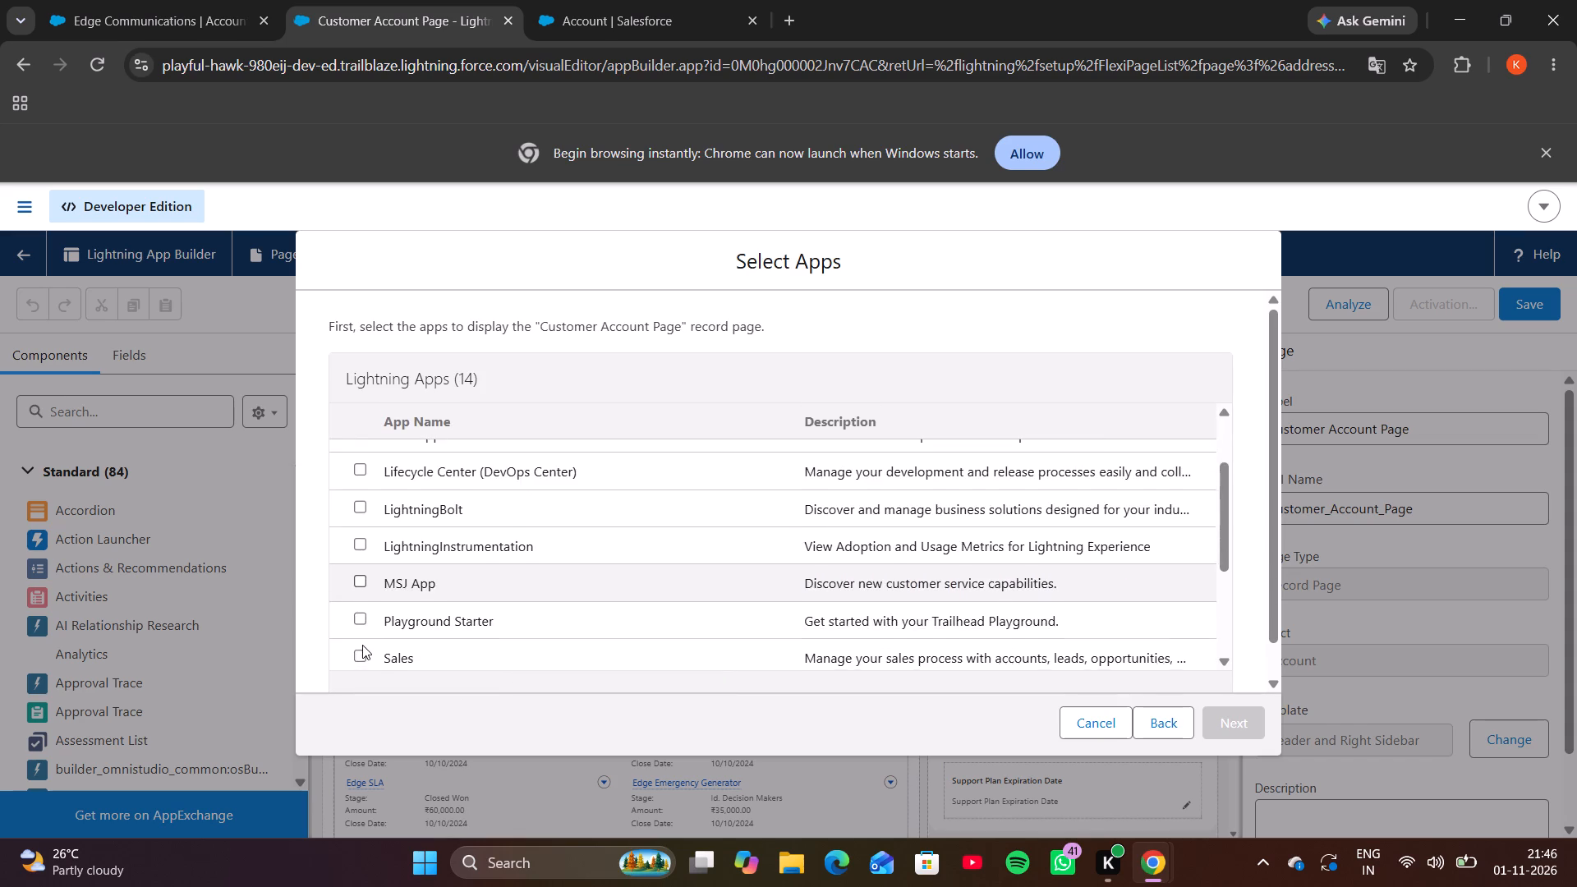
{"action": "scroll", "coordinate": [362, 645], "scroll_direction": "down", "scroll_amount": 3}
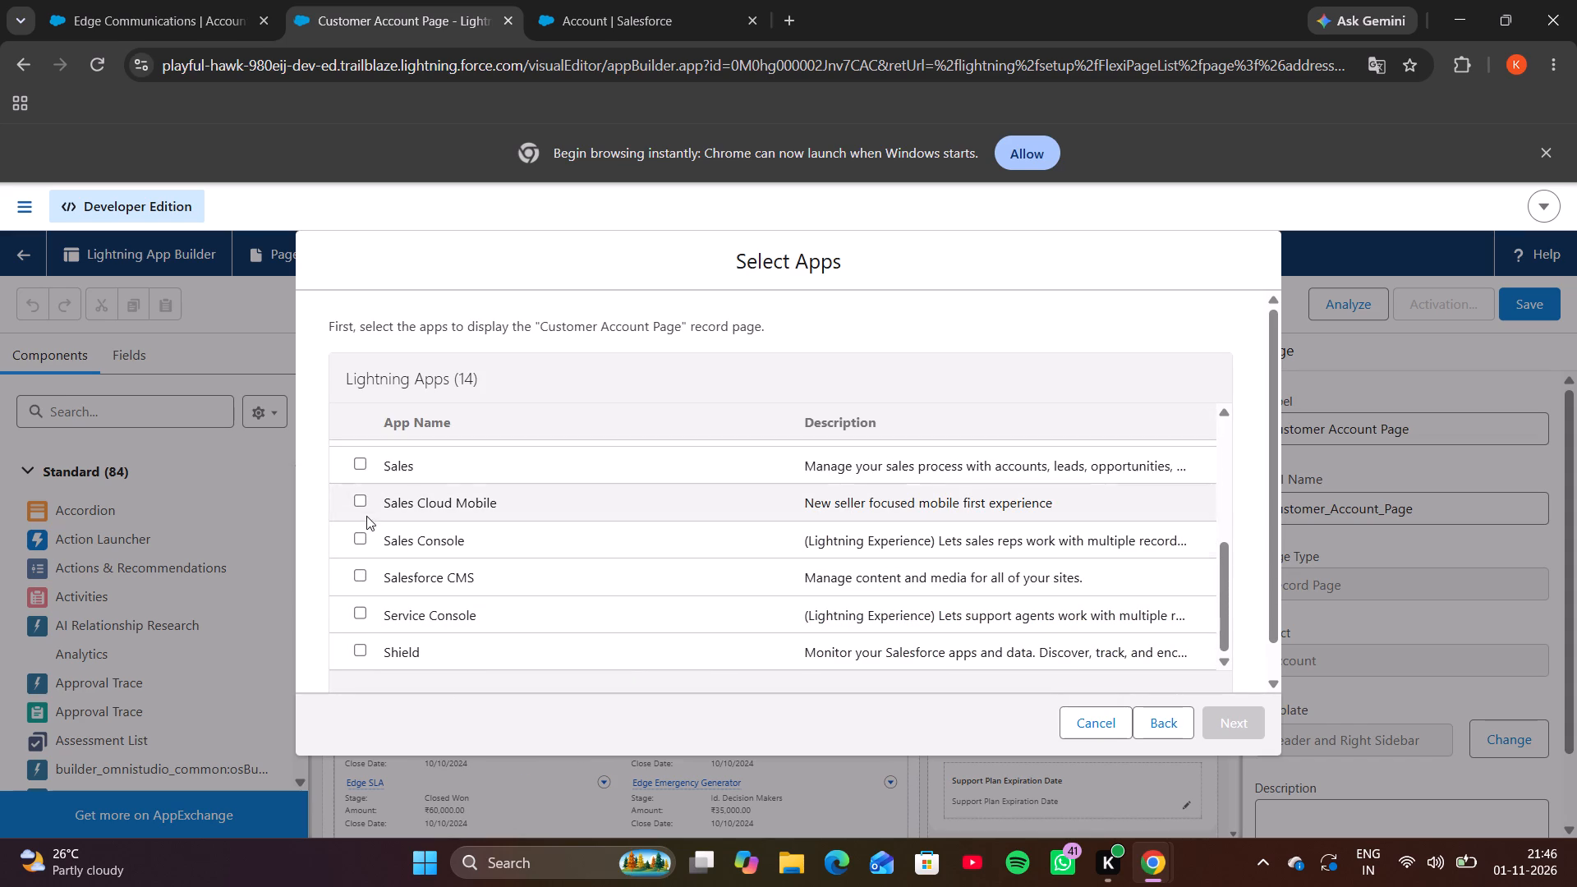
{"action": "left_click", "coordinate": [362, 458]}
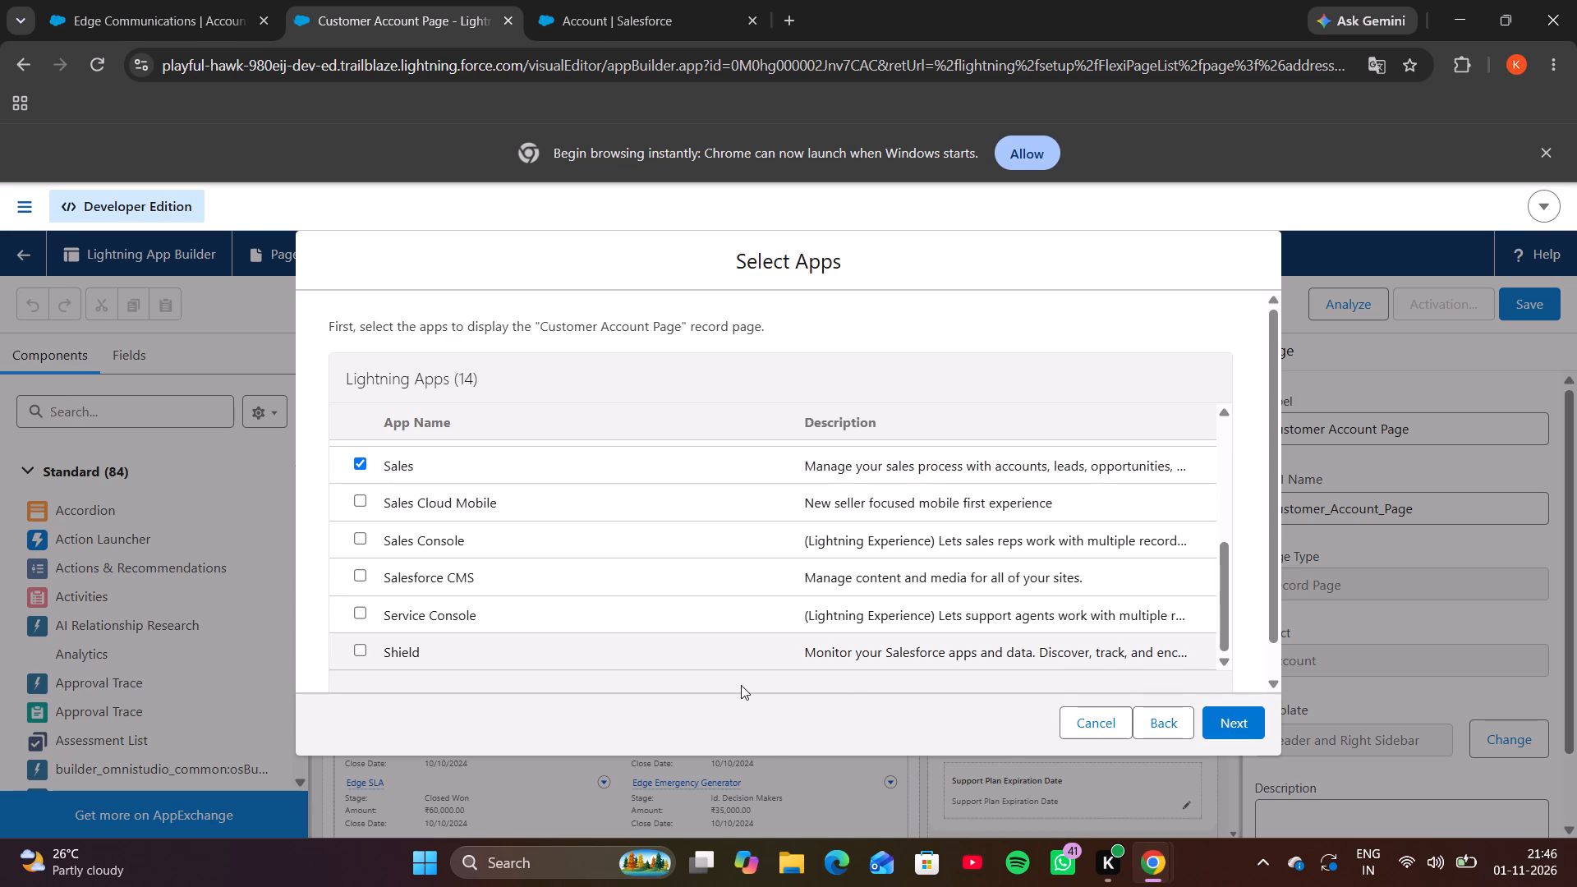
{"action": "left_click", "coordinate": [1240, 724]}
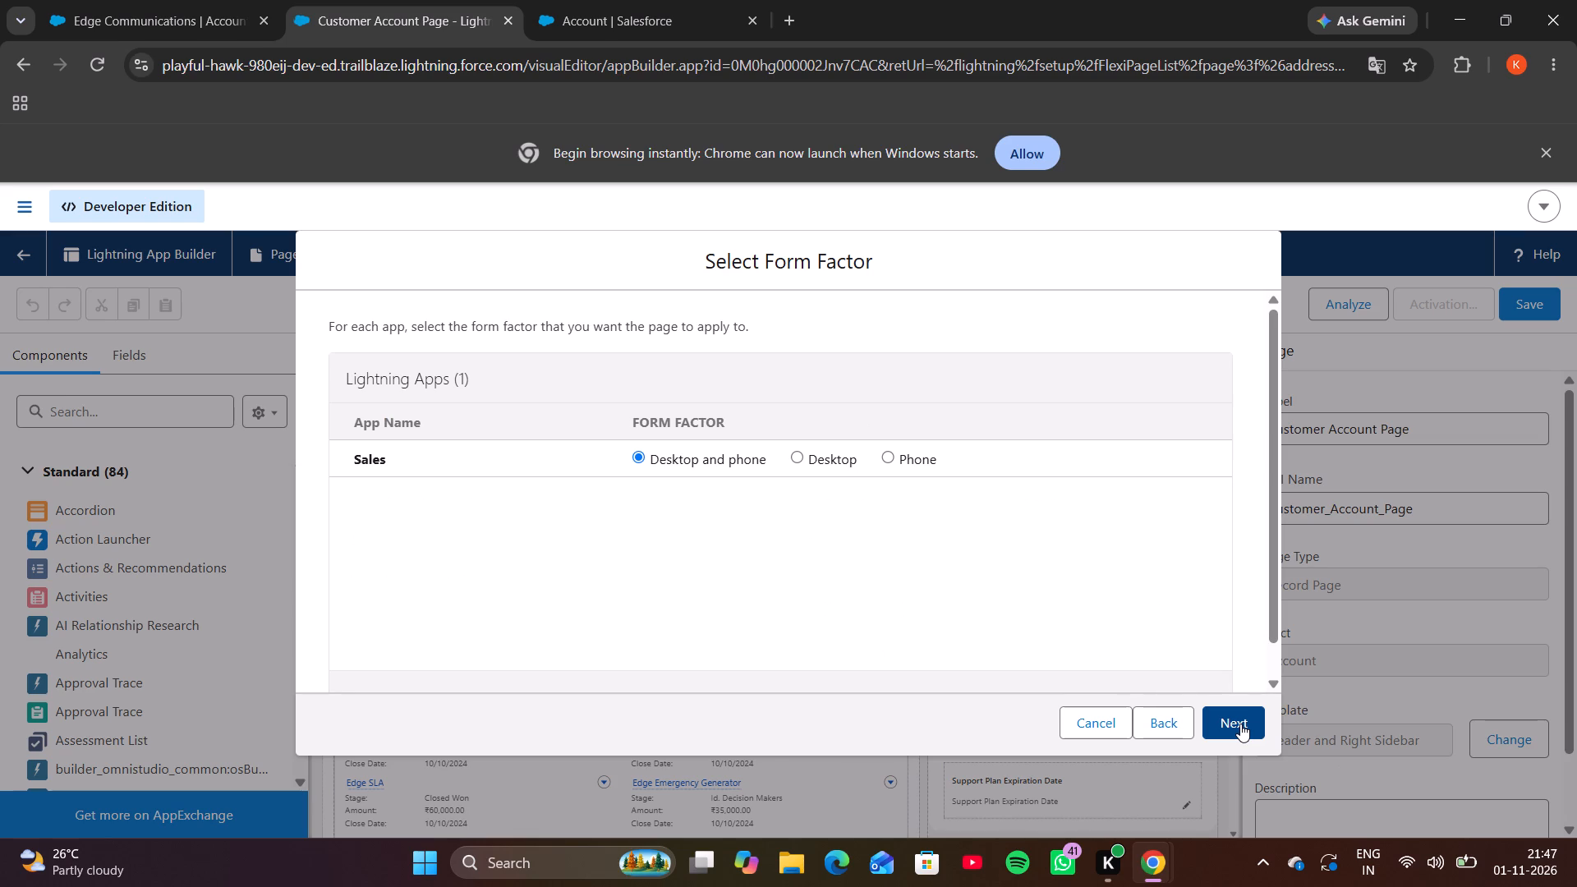
{"action": "left_click", "coordinate": [1240, 724]}
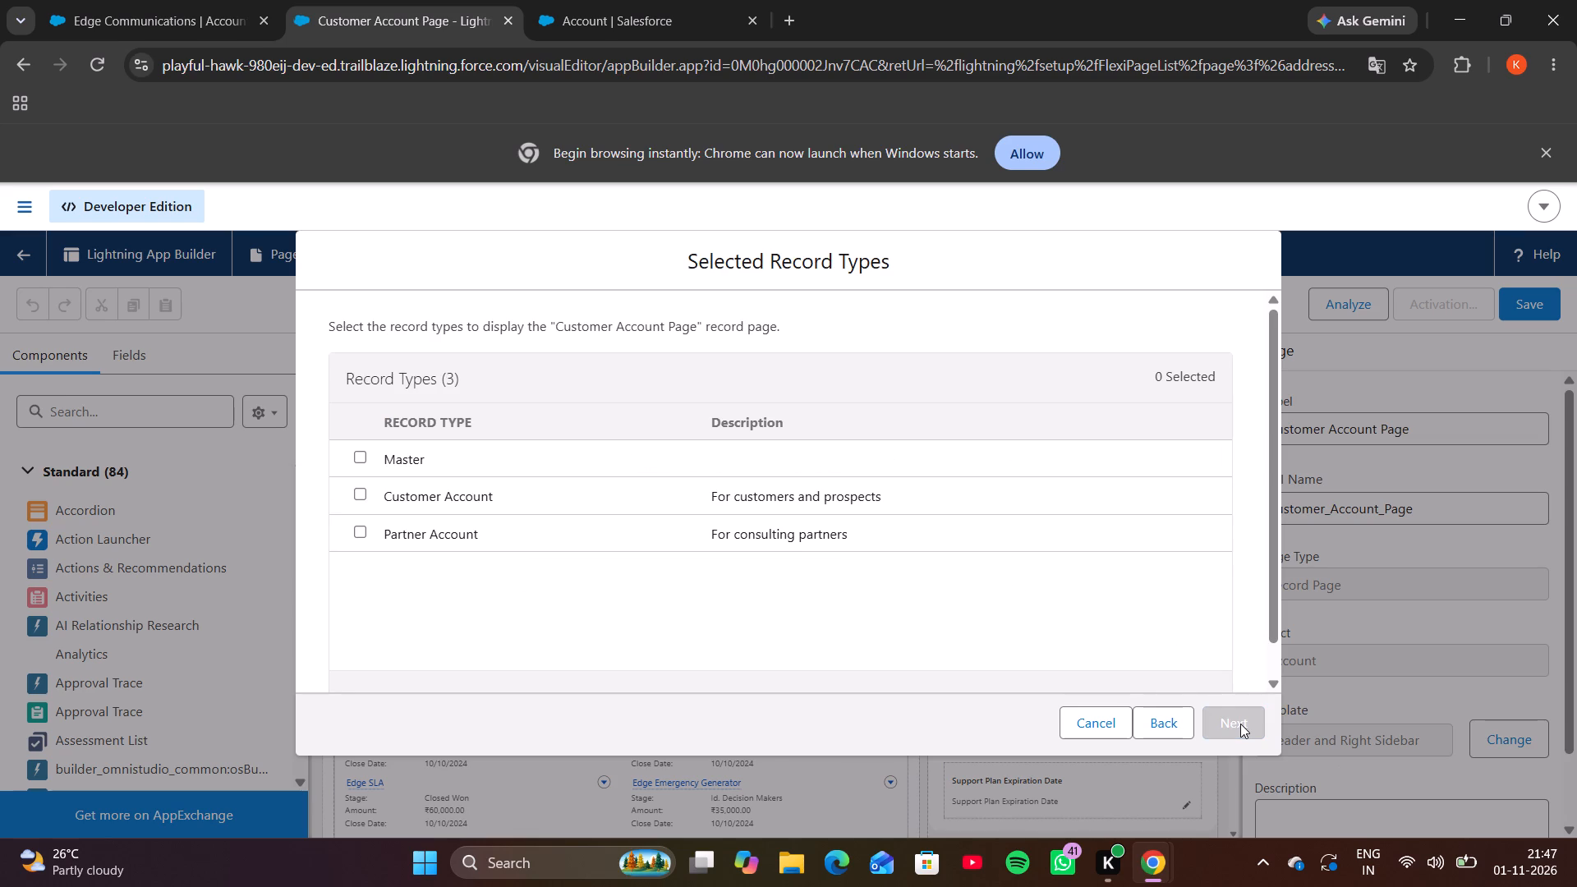
Assign the page to the Customer Account record type.
{"action": "left_click", "coordinate": [363, 491]}
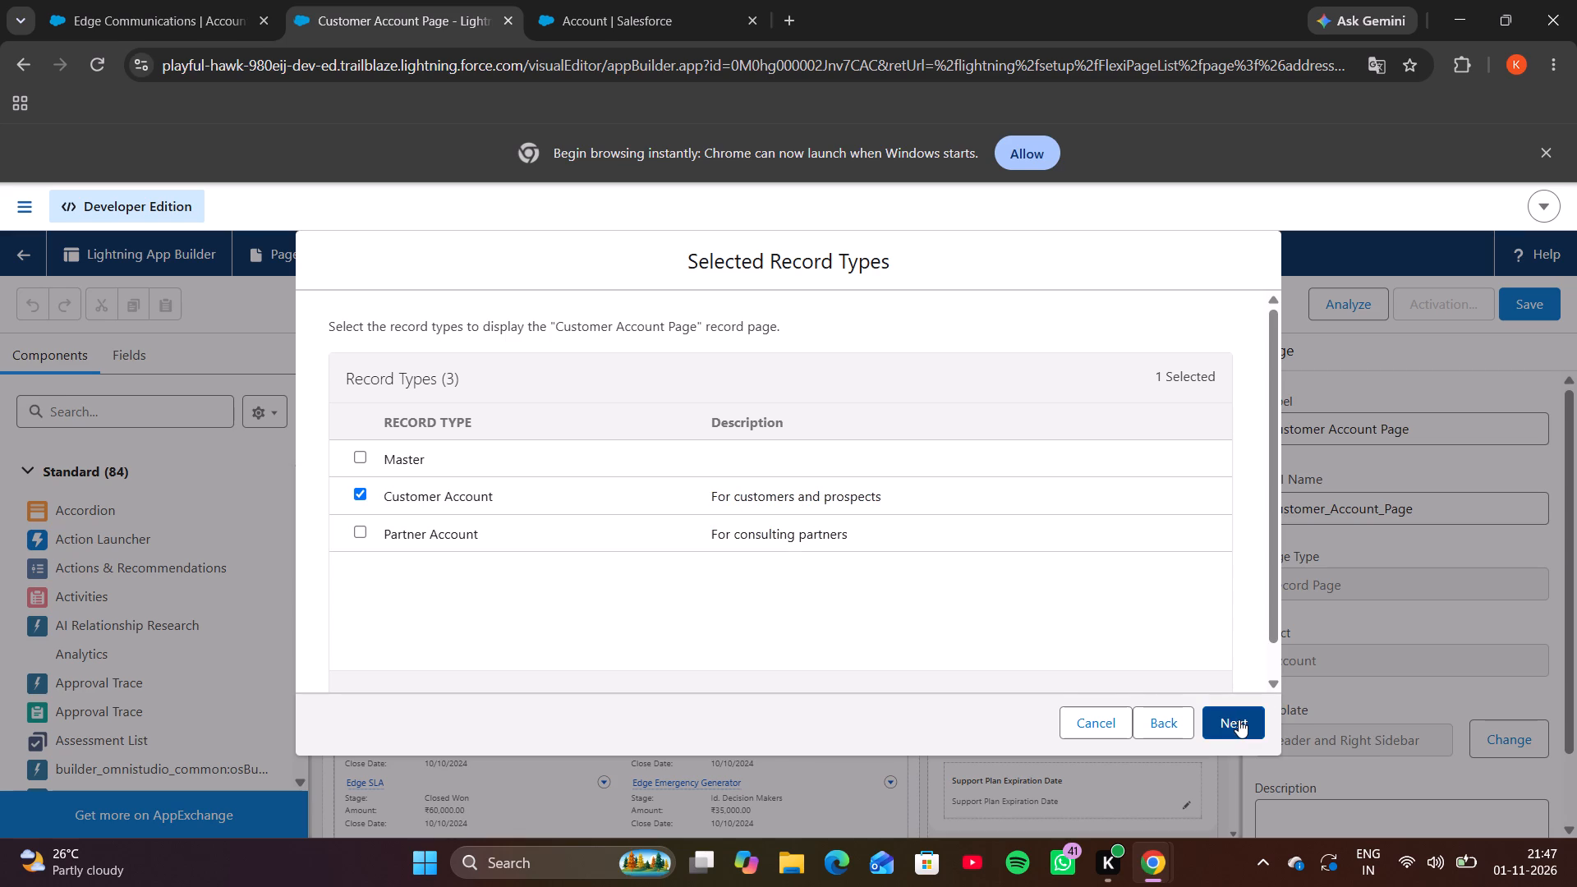
{"action": "left_click", "coordinate": [1239, 719]}
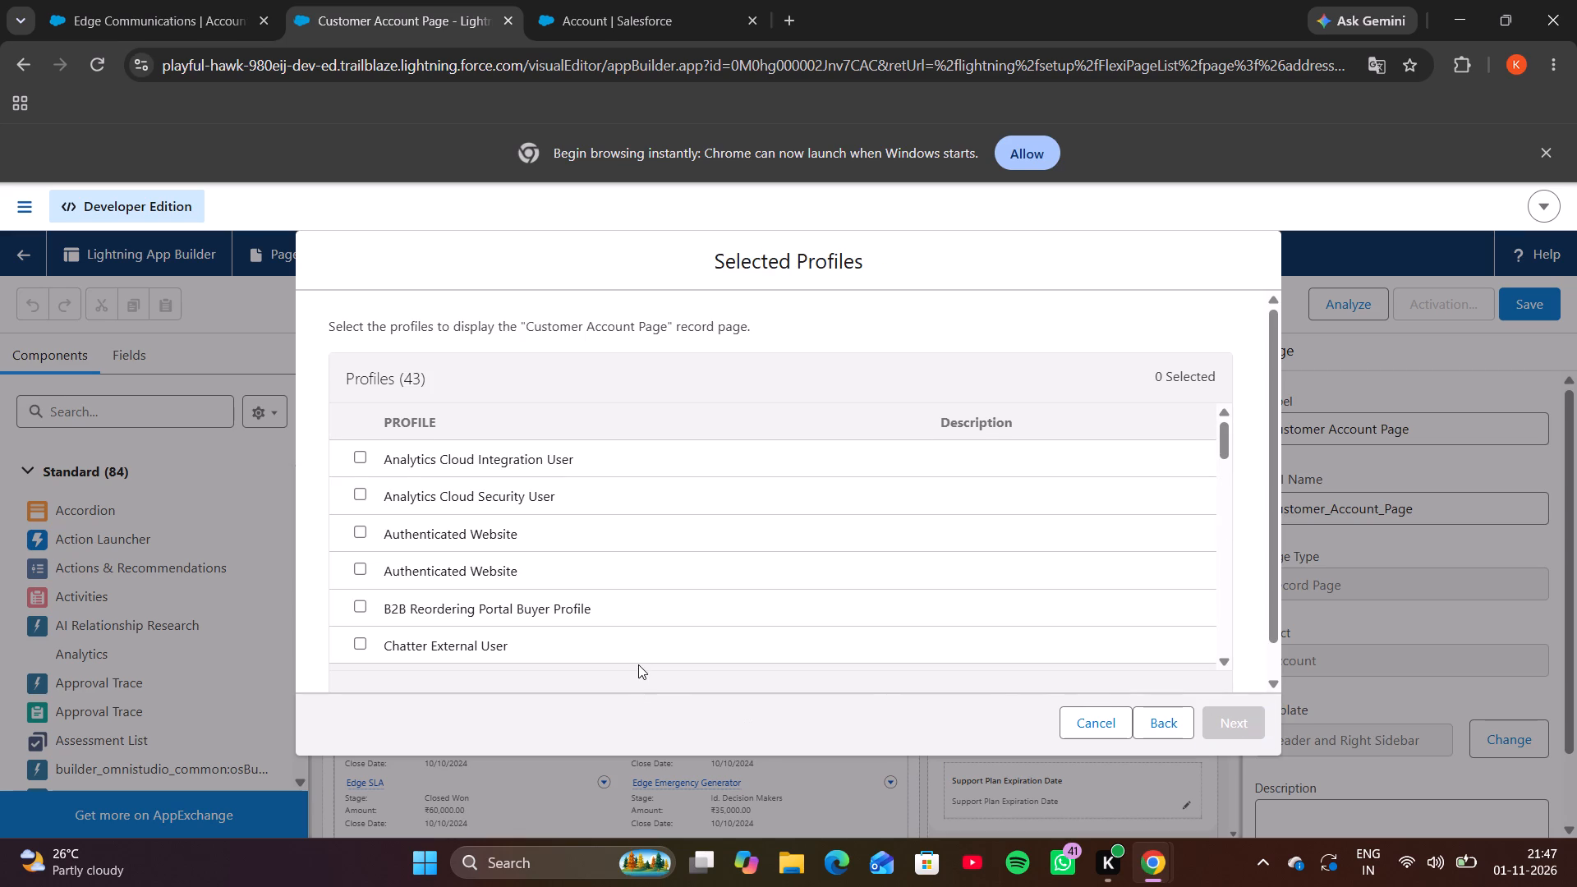
Select the Sales User and Support User profiles for the page and proceed to the assignment review.
{"action": "scroll", "coordinate": [638, 664], "scroll_direction": "down", "scroll_amount": 4}
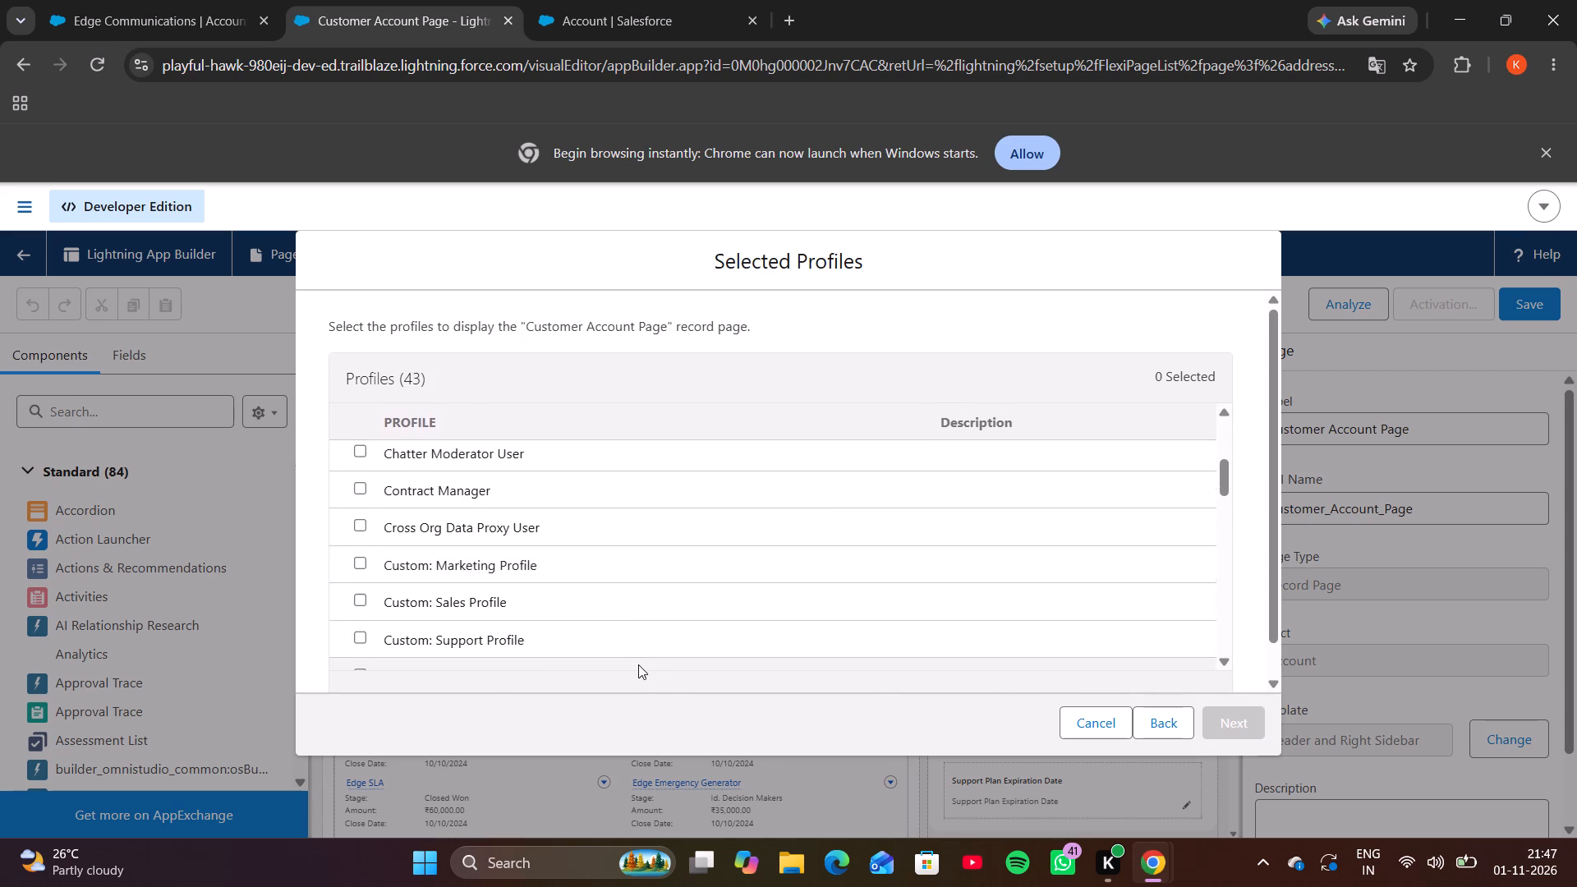
{"action": "scroll", "coordinate": [638, 664], "scroll_direction": "down", "scroll_amount": 9}
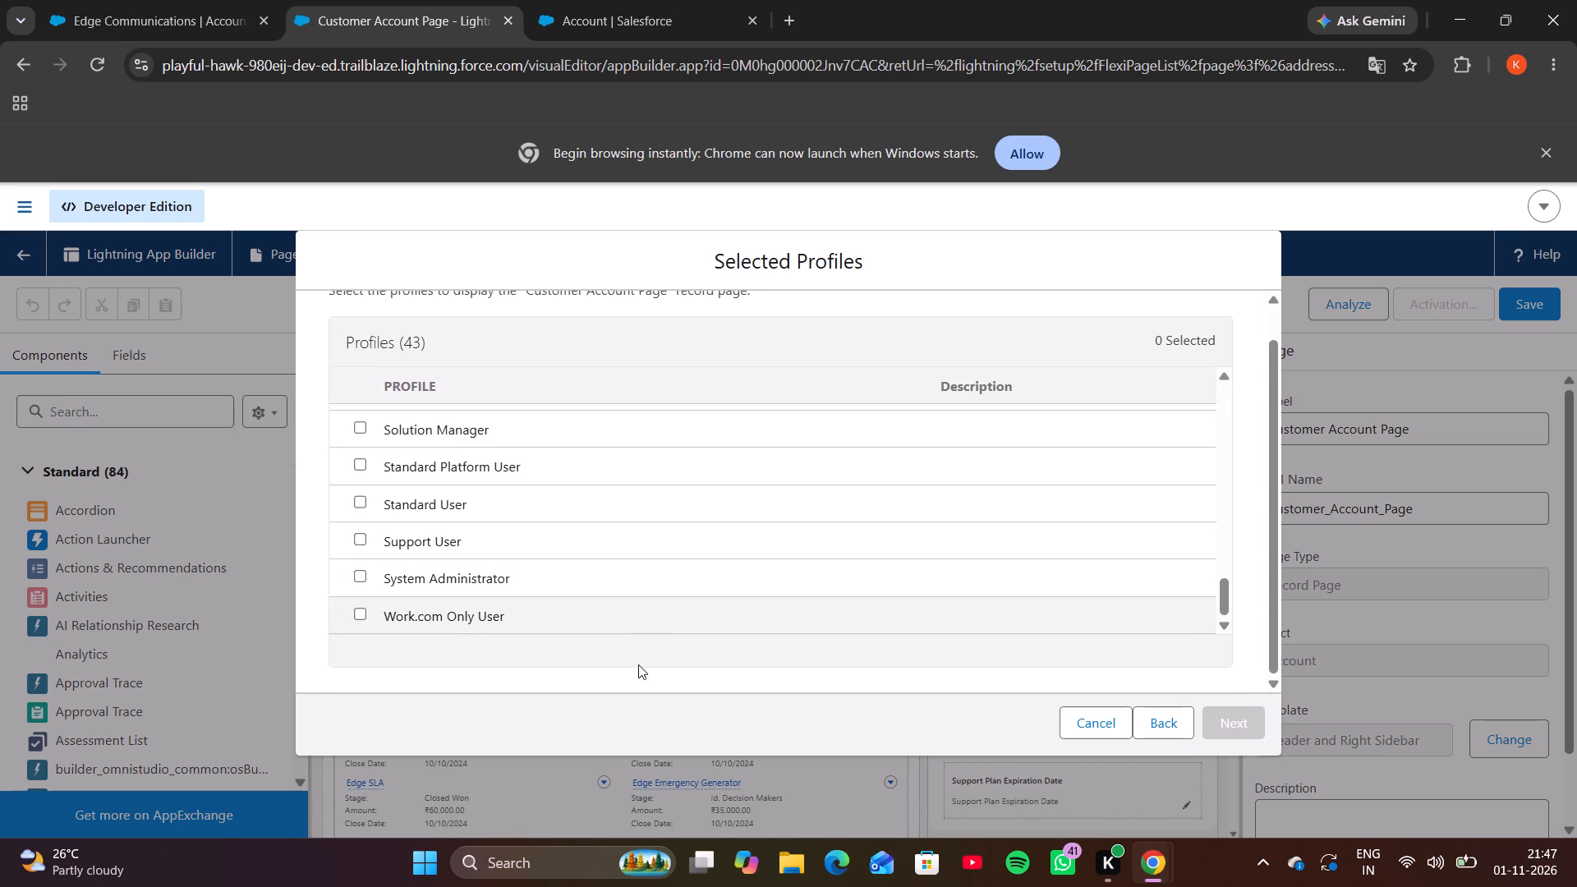
{"action": "scroll", "coordinate": [556, 562], "scroll_direction": "up", "scroll_amount": 3}
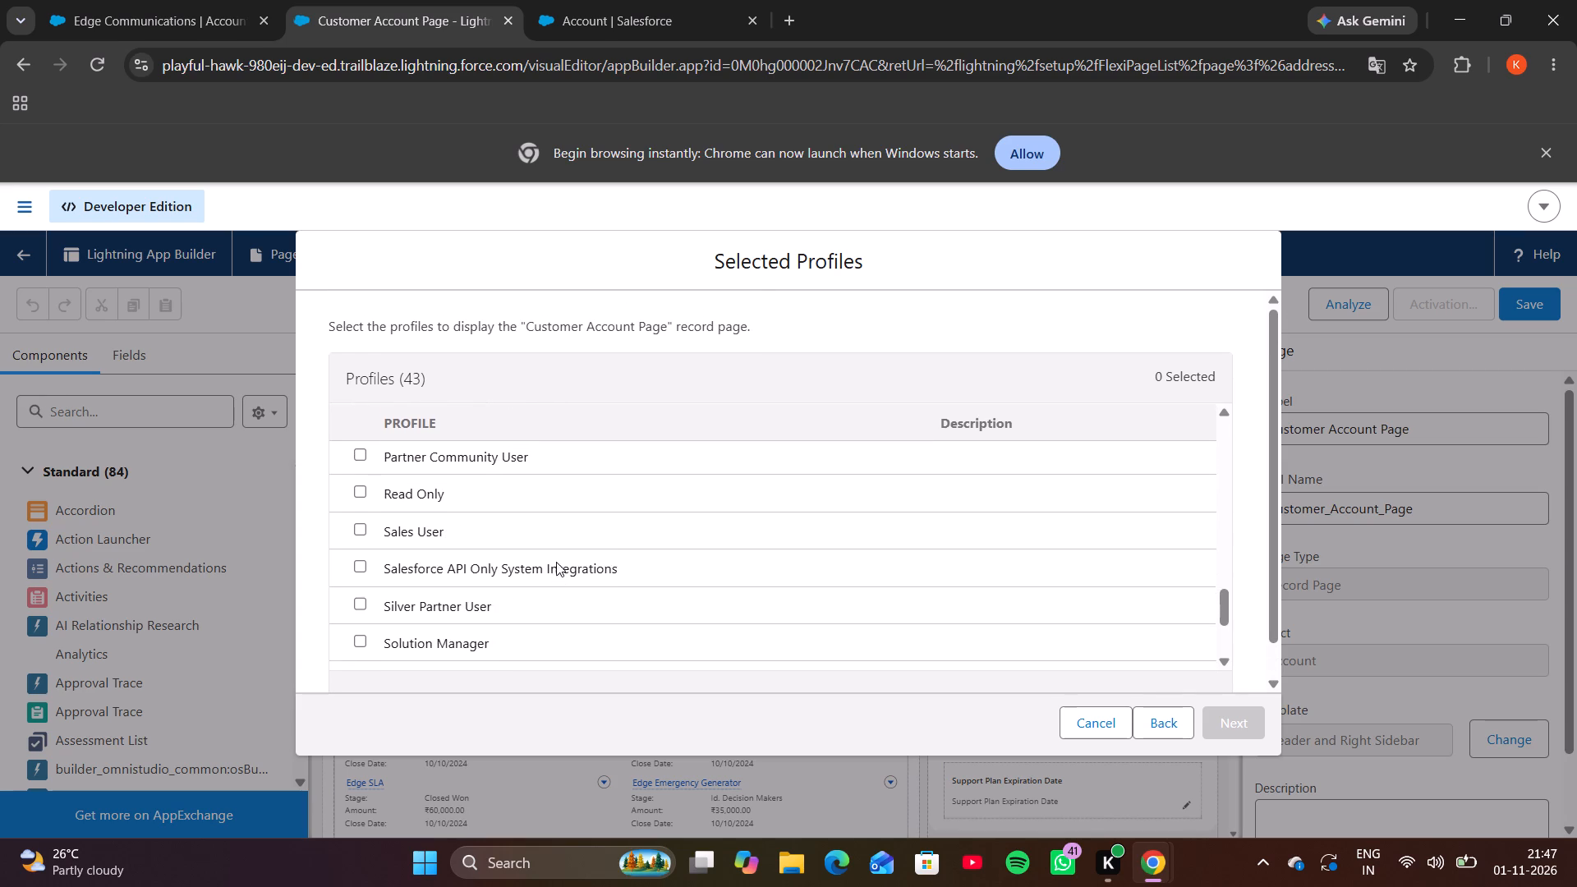
{"action": "scroll", "coordinate": [556, 562], "scroll_direction": "up", "scroll_amount": 1}
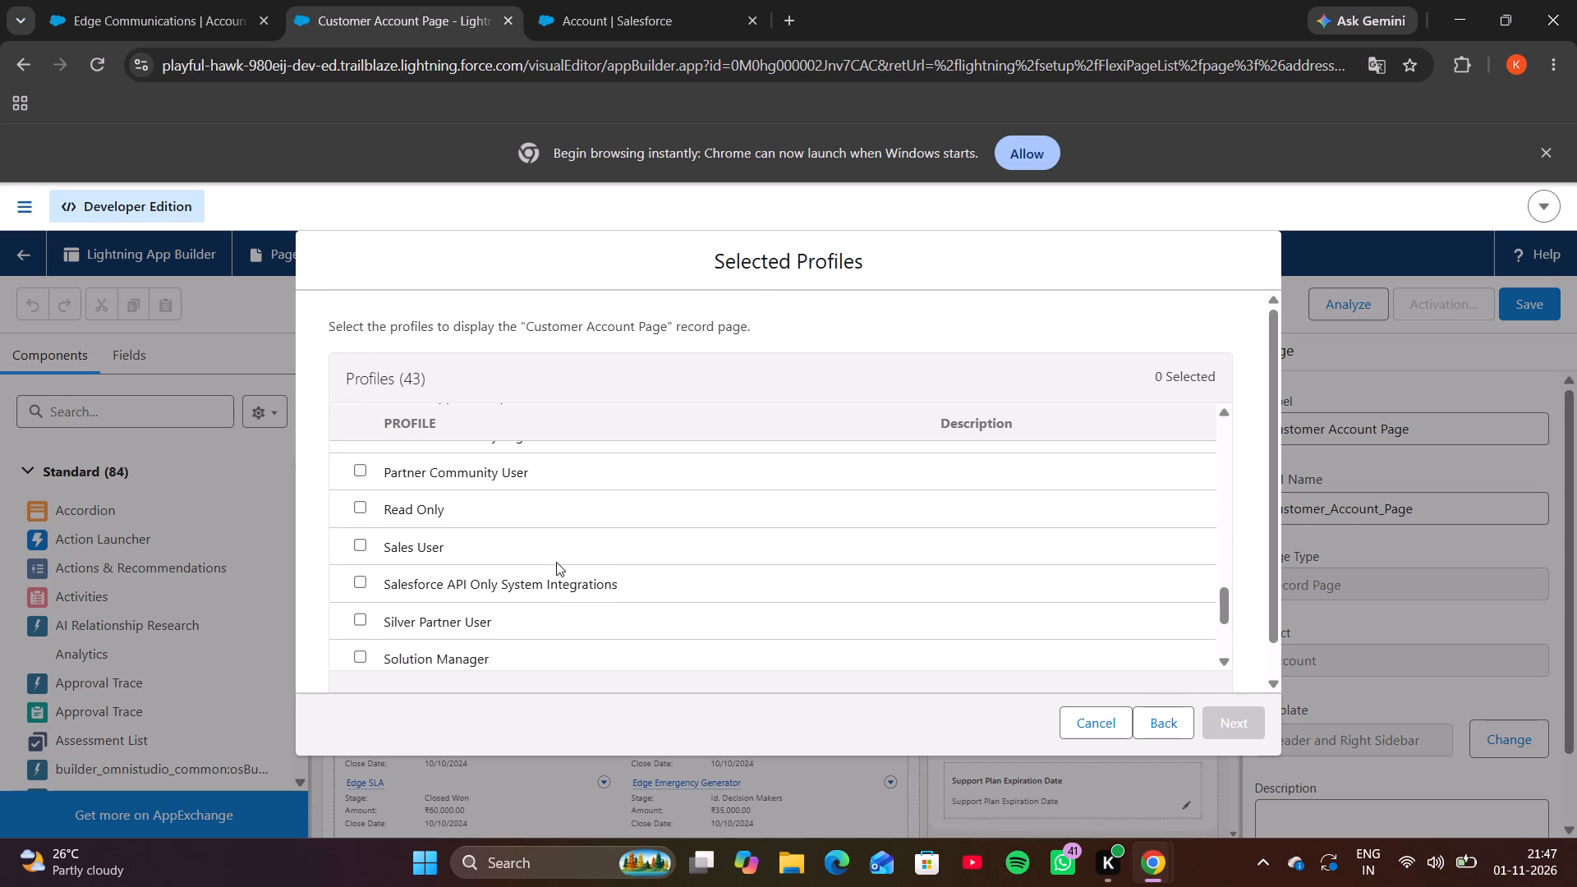
{"action": "scroll", "coordinate": [556, 562], "scroll_direction": "up", "scroll_amount": 1}
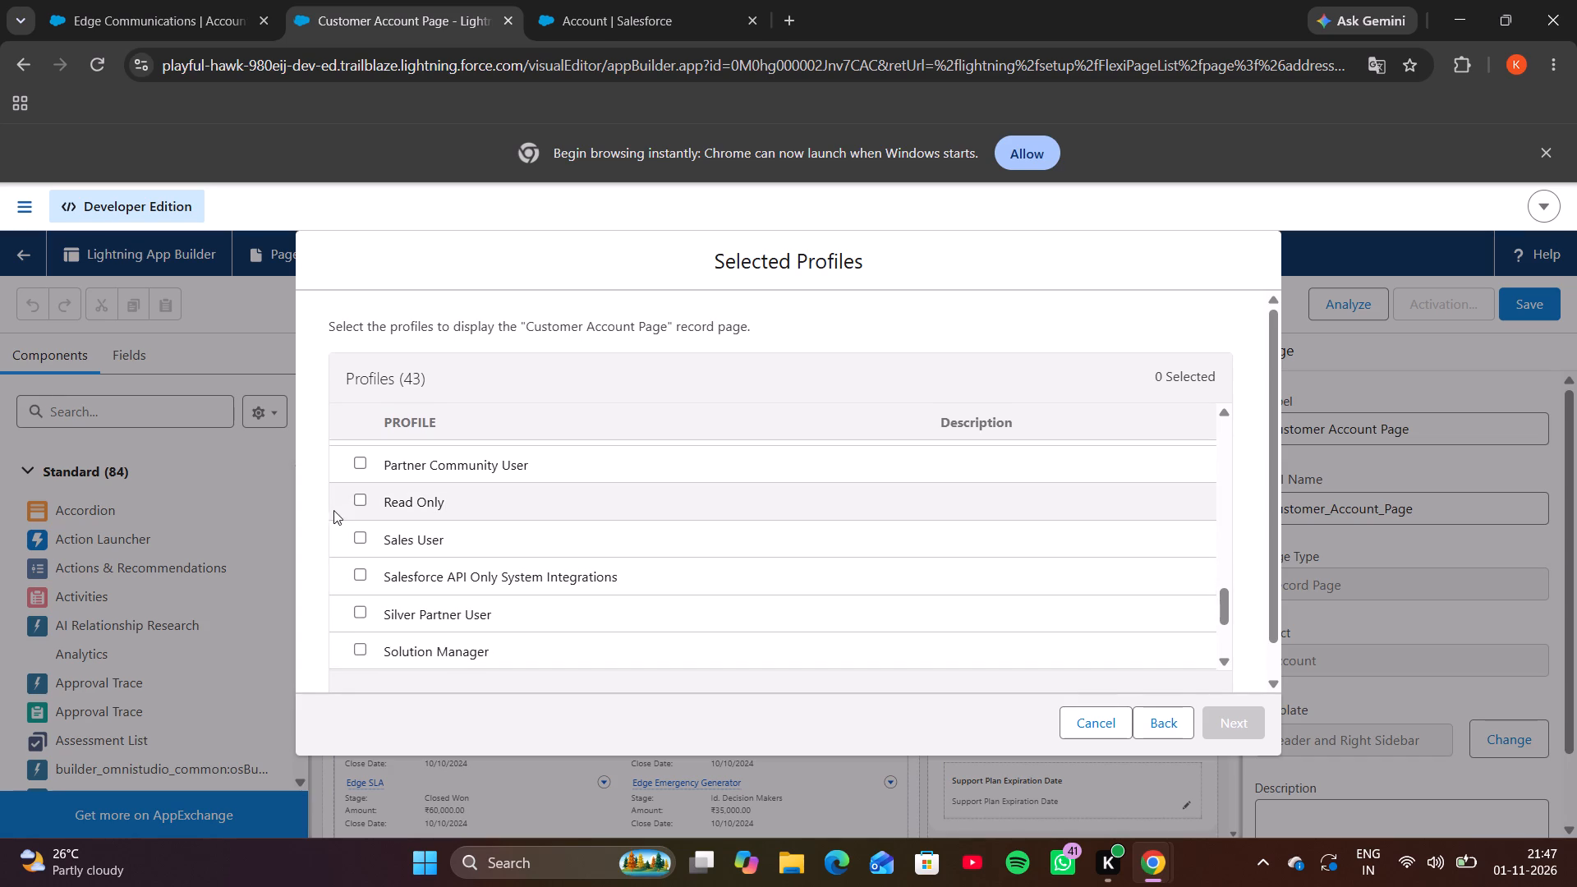
{"action": "left_click", "coordinate": [362, 545]}
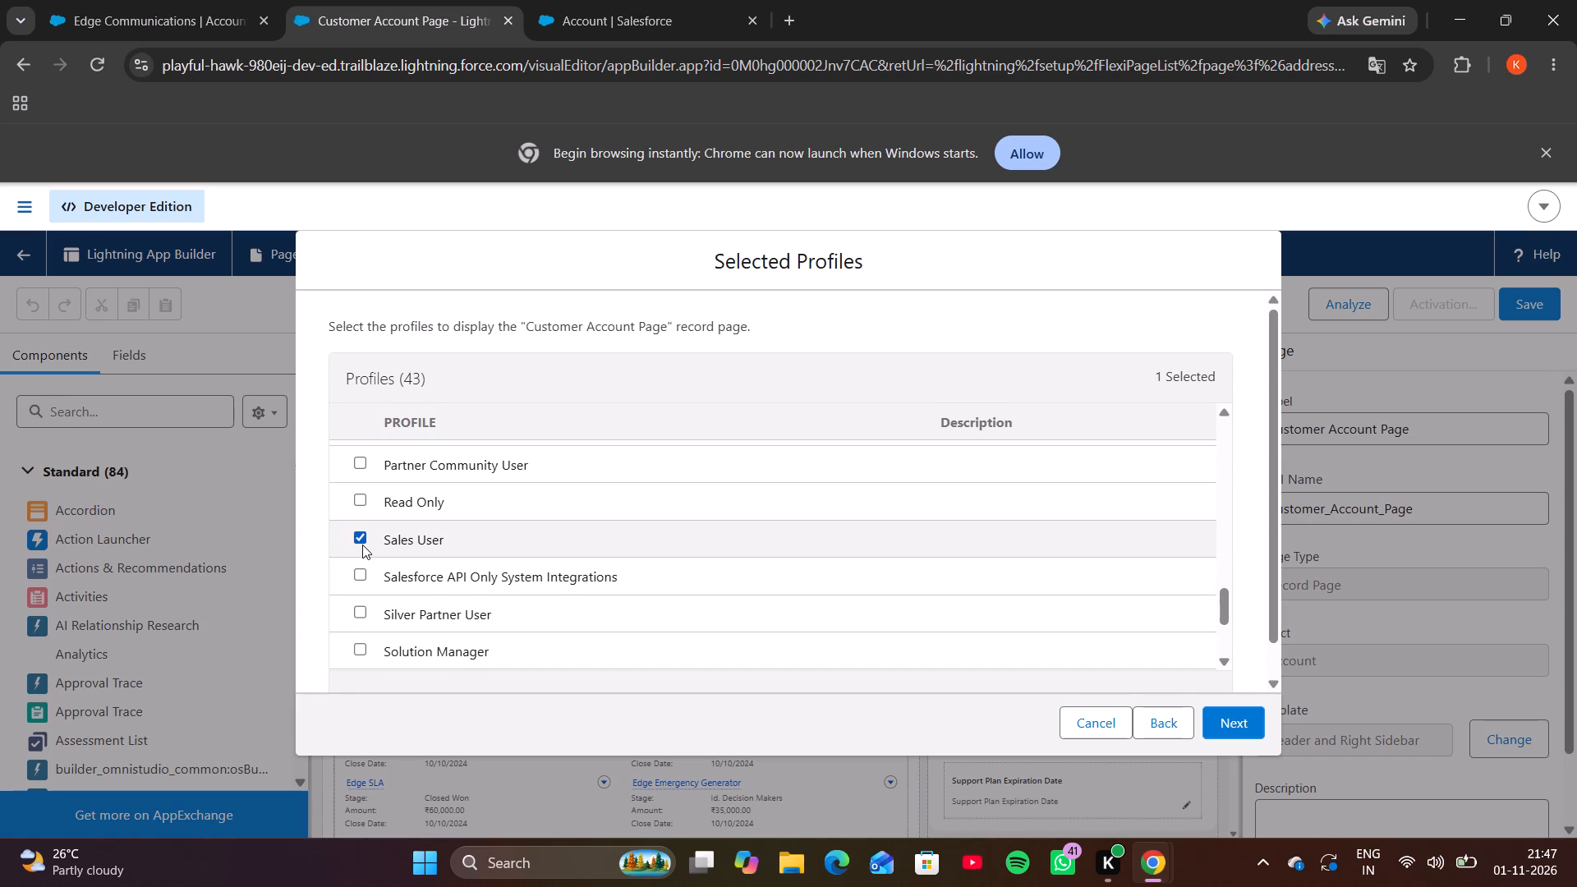
{"action": "scroll", "coordinate": [379, 615], "scroll_direction": "down", "scroll_amount": 1}
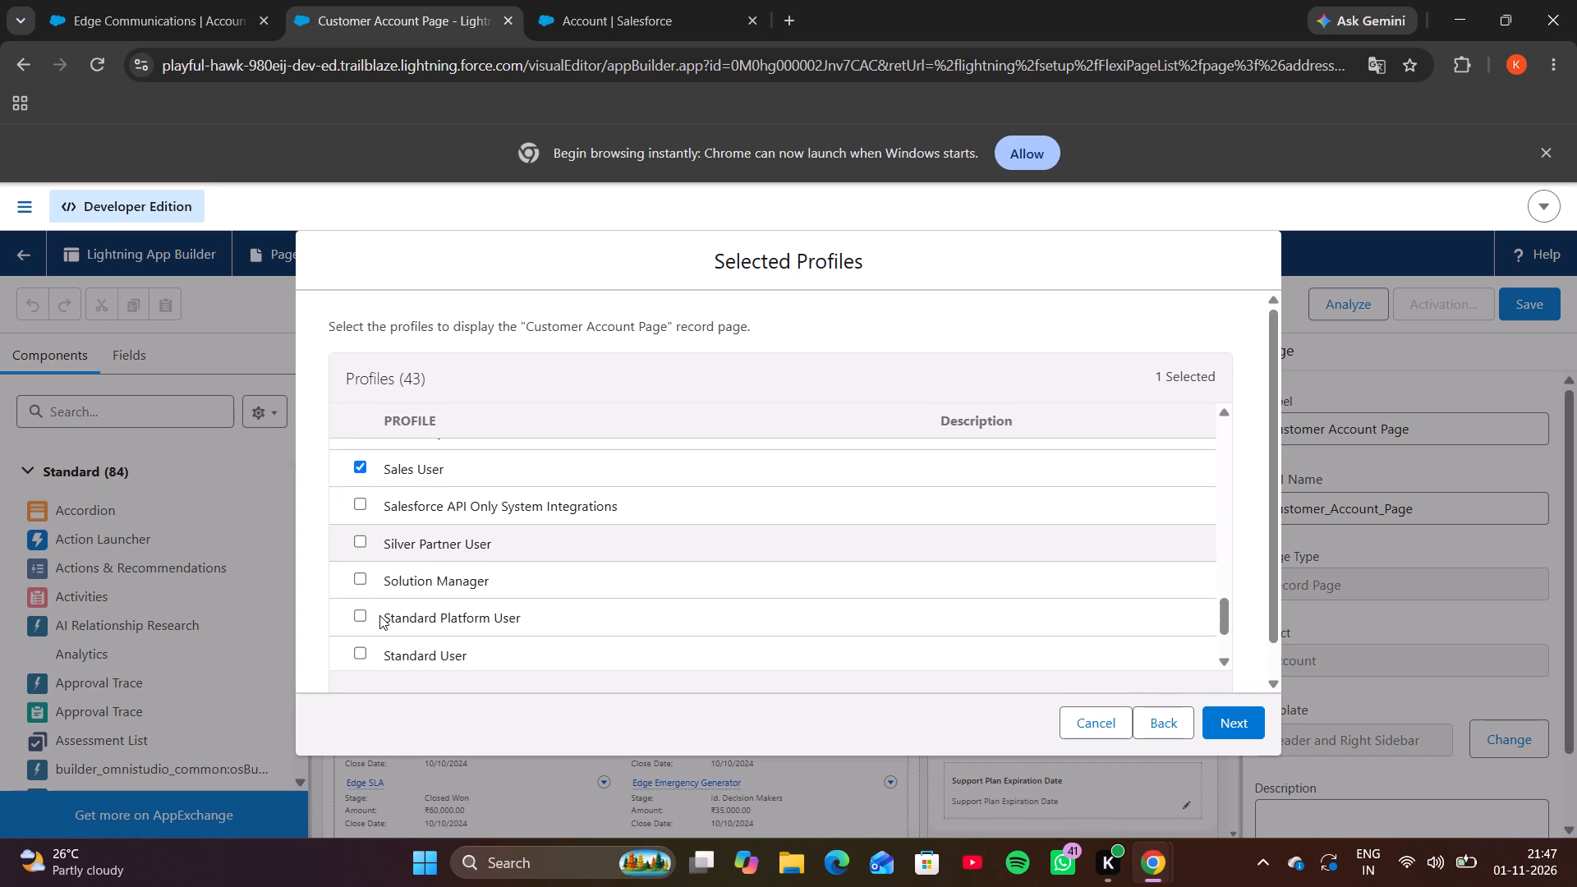
{"action": "scroll", "coordinate": [379, 615], "scroll_direction": "down", "scroll_amount": 1}
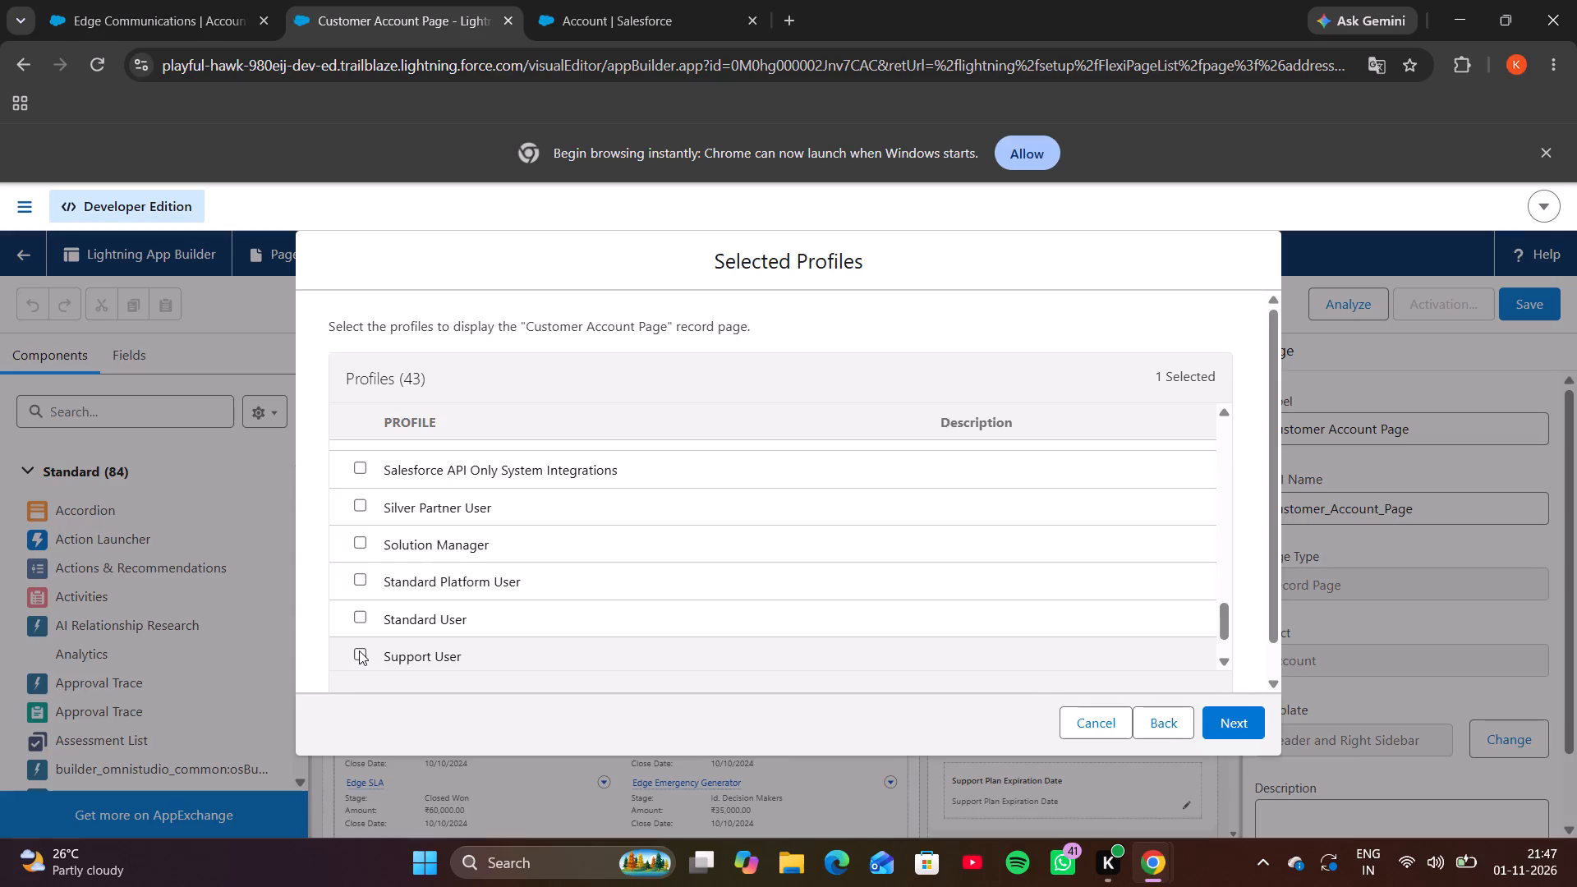
{"action": "left_click", "coordinate": [359, 650]}
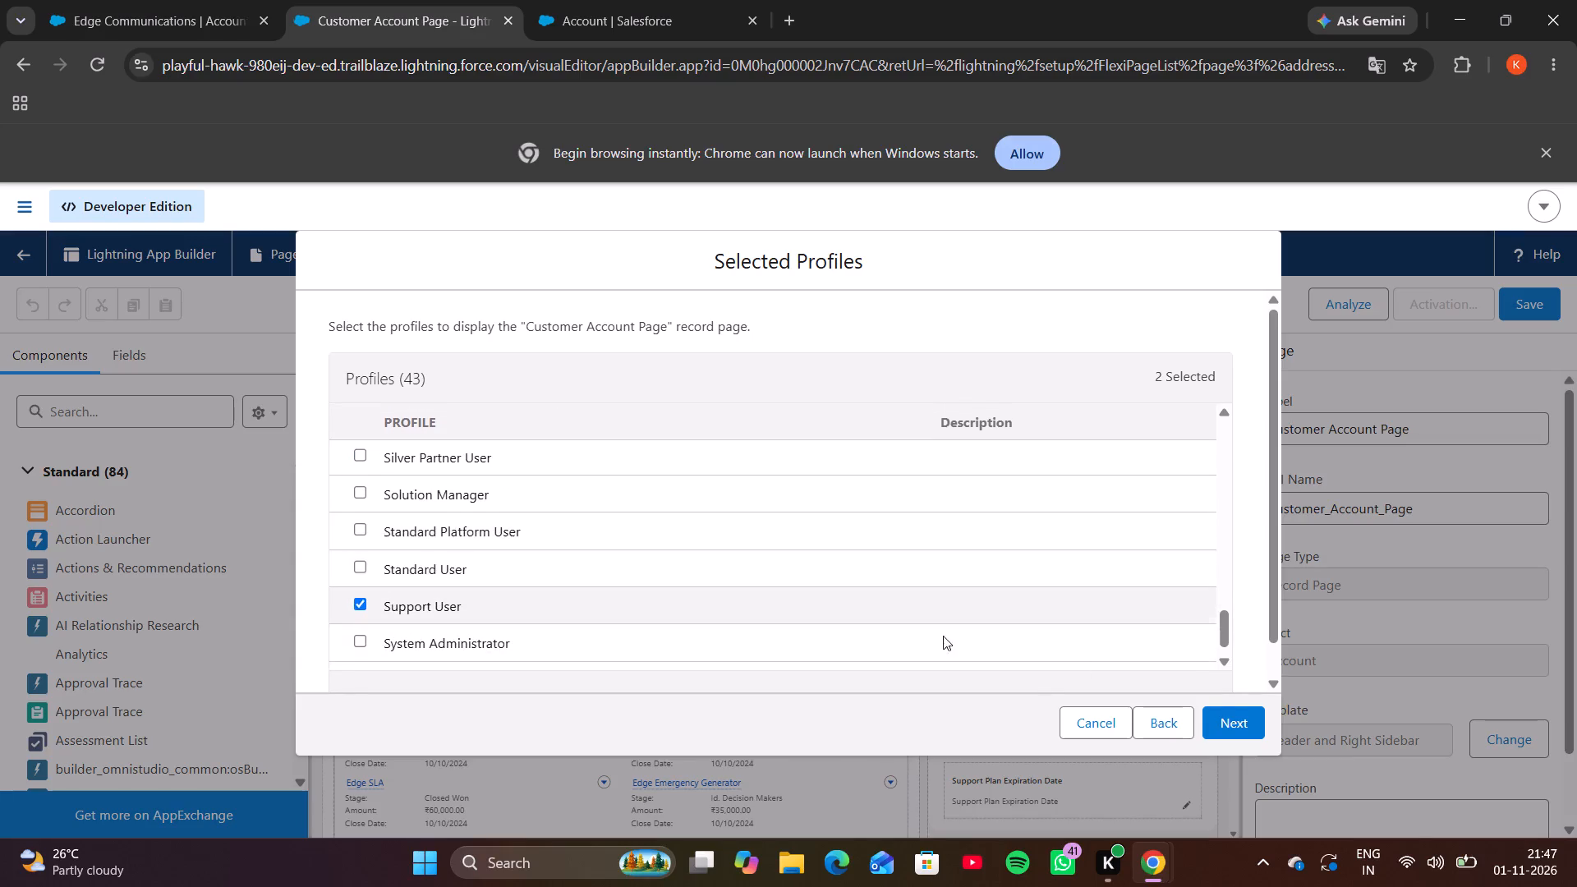
{"action": "left_click", "coordinate": [1241, 711]}
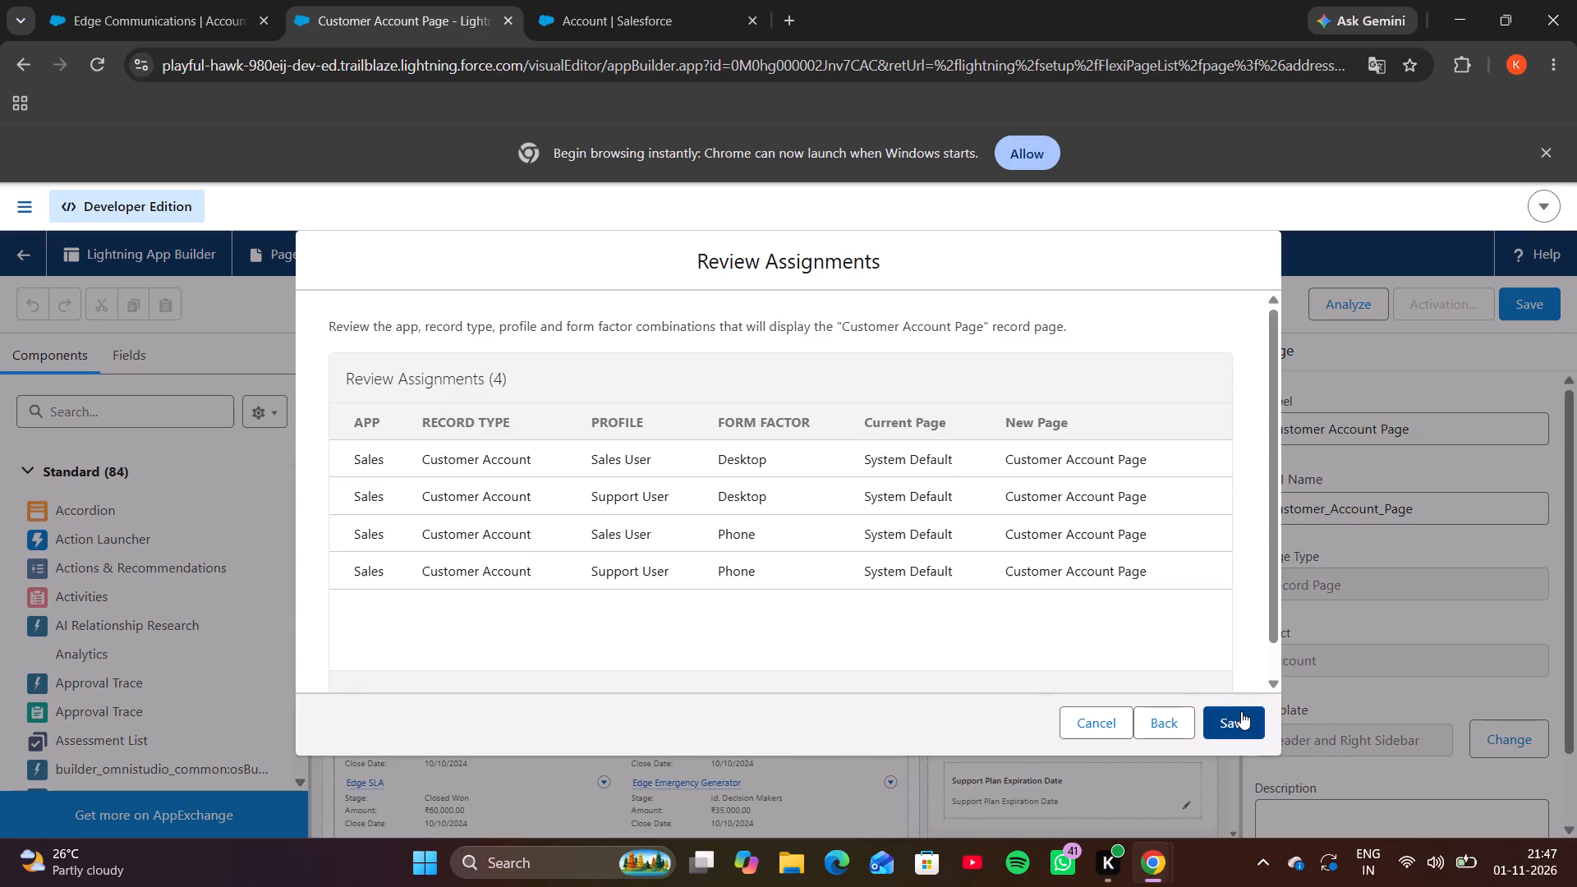
Save the reviewed activation assignments for Customer Account Page.
{"action": "left_click", "coordinate": [1241, 711]}
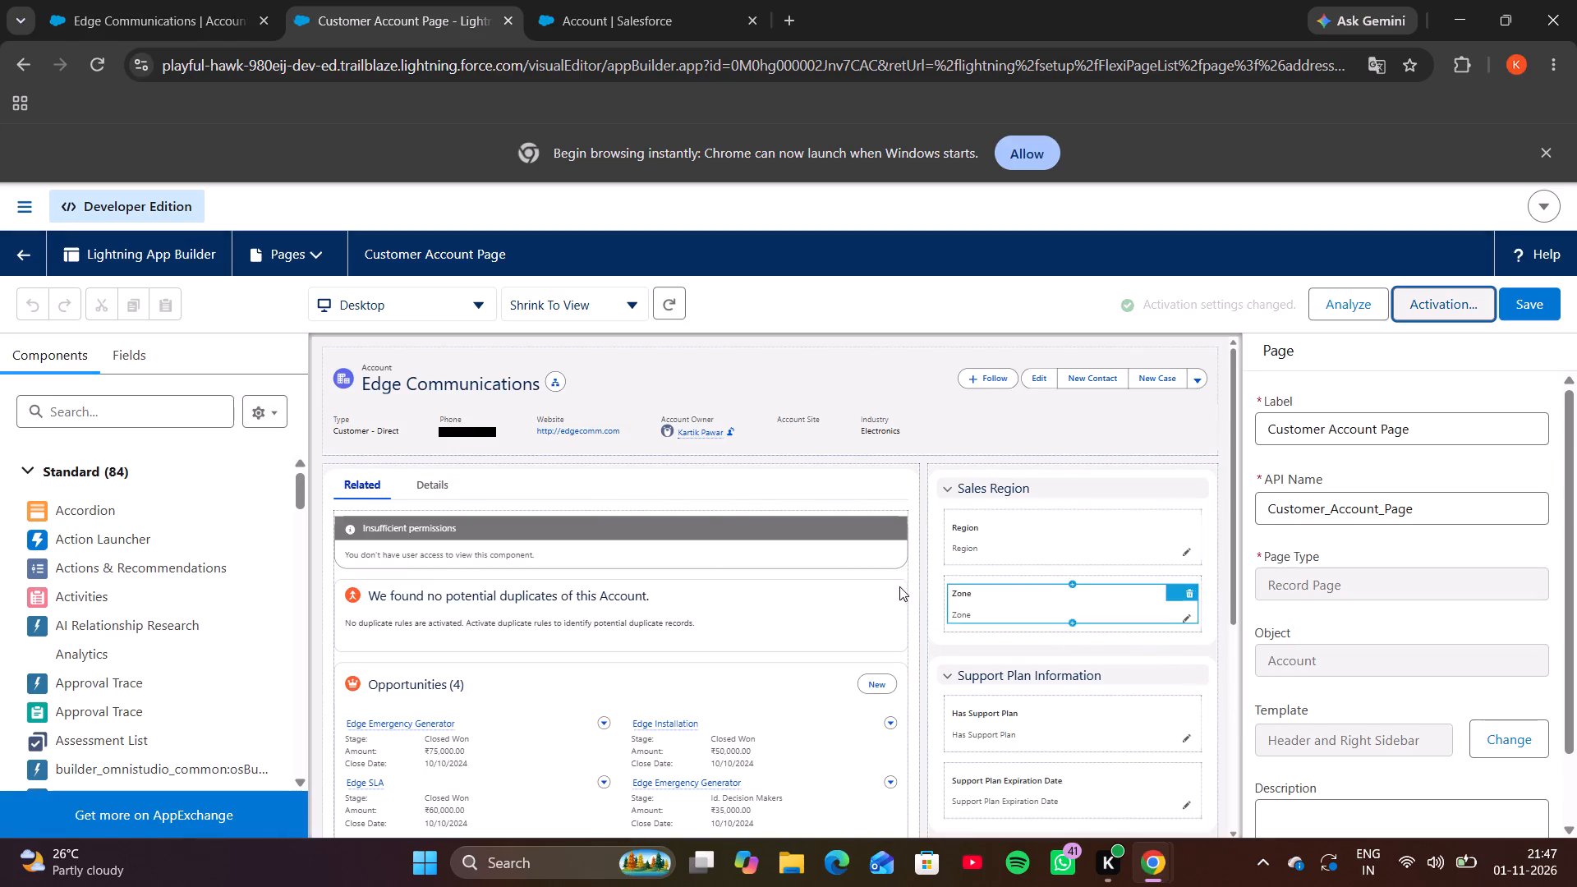
Leave the page editor and clone Customer Account Page from the Lightning Pages list.
{"action": "left_click", "coordinate": [5, 248]}
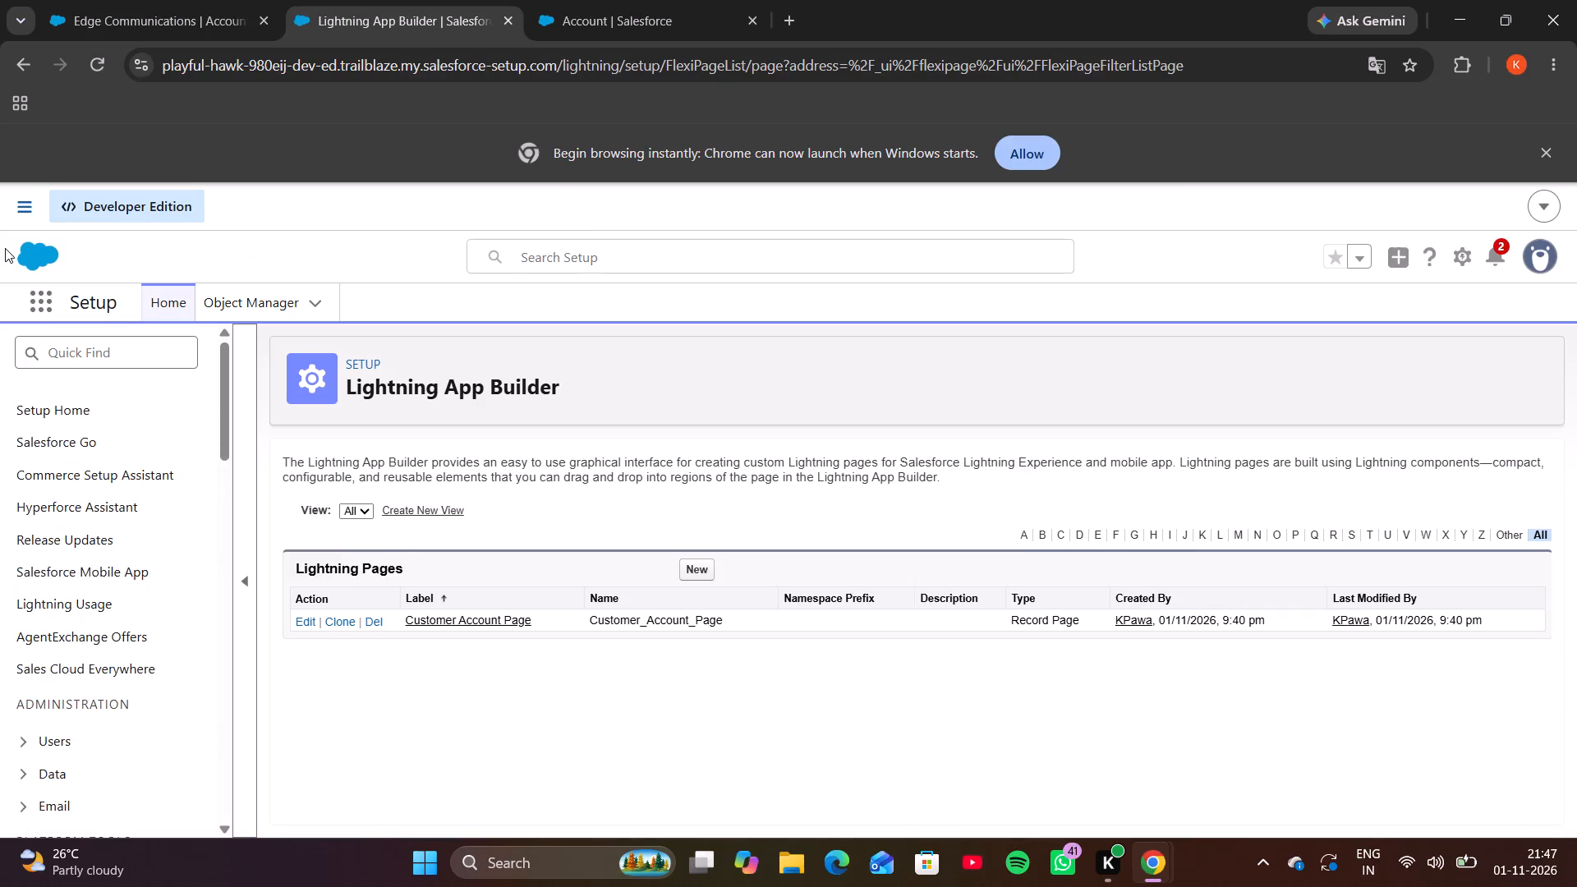
{"action": "left_click", "coordinate": [340, 625]}
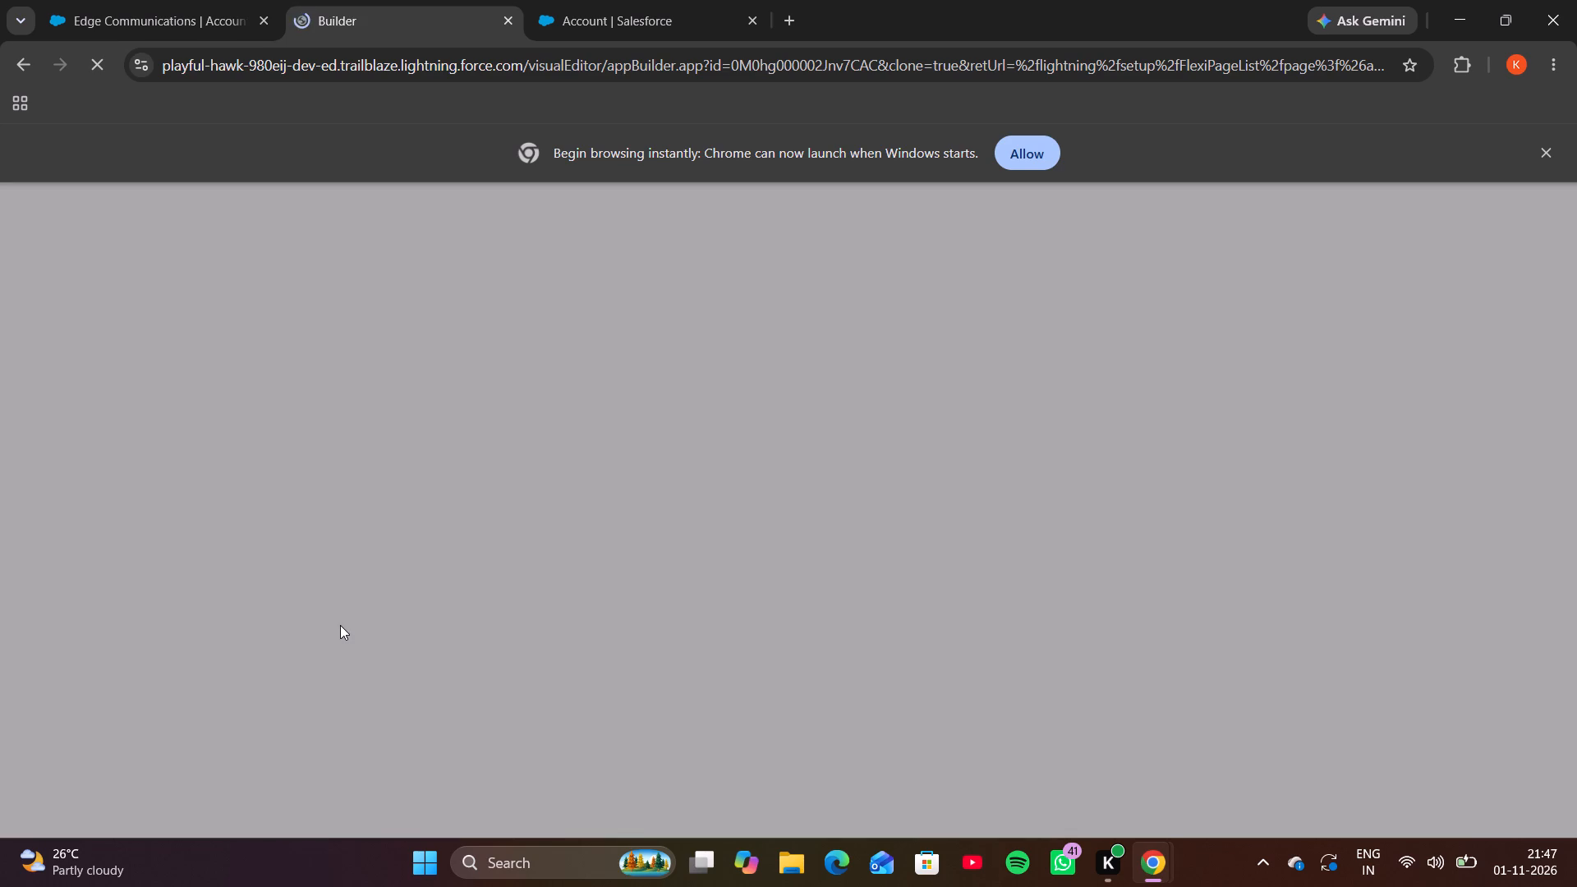
Set the cloned page's label to Partner Account Page and its API name to Partner_Account_Page, using the Trailhead instructions.
{"action": "left_click", "coordinate": [1490, 26]}
{"action": "scroll", "coordinate": [1120, 649], "scroll_direction": "down", "scroll_amount": 3}
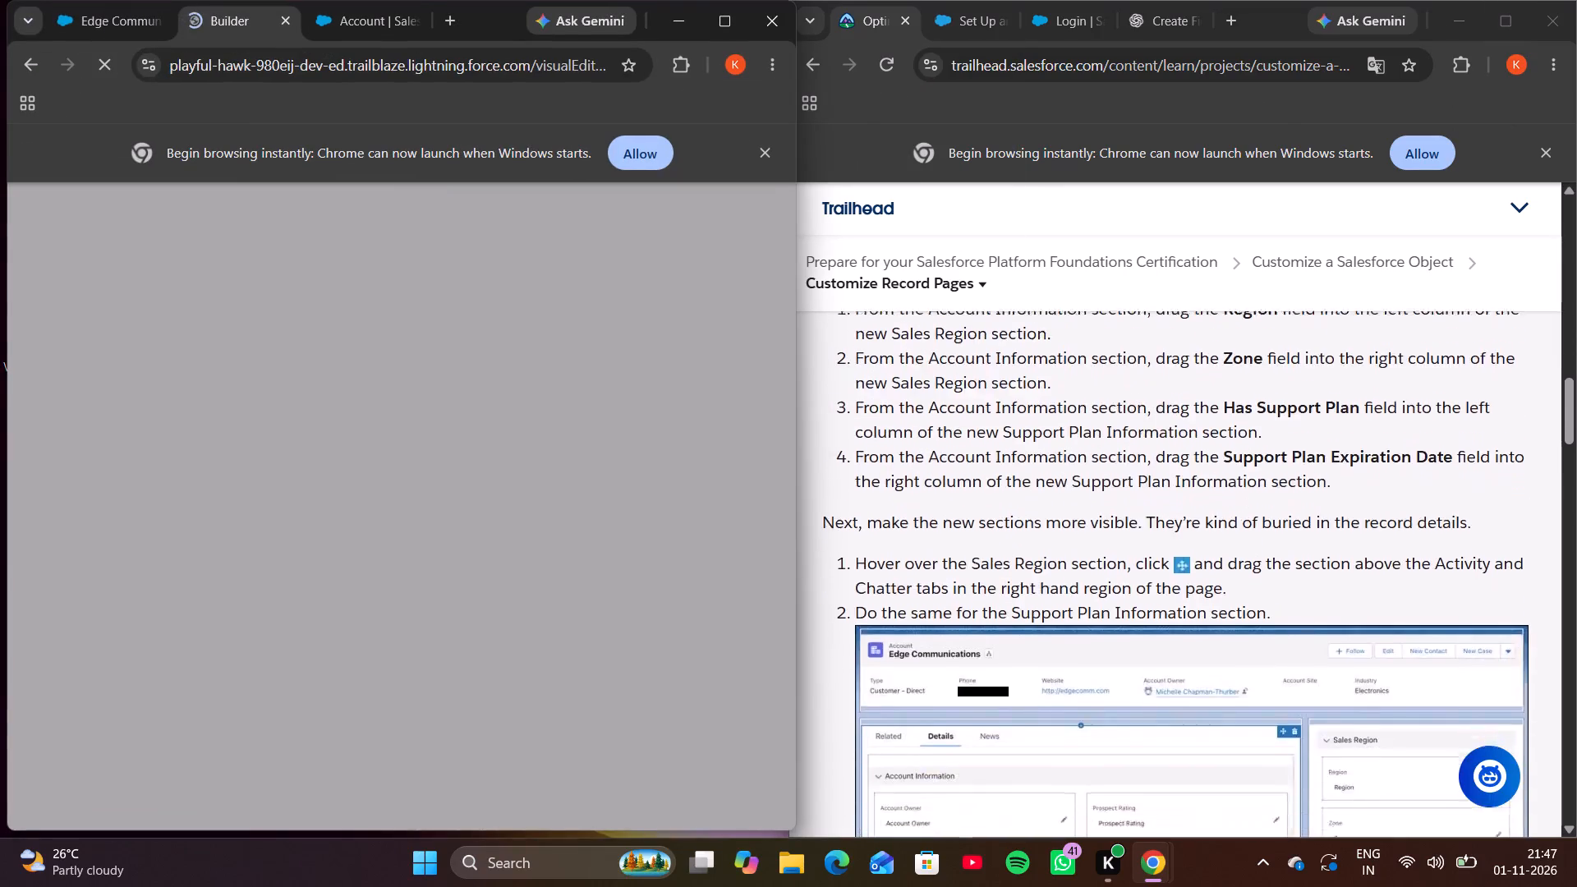
{"action": "scroll", "coordinate": [1120, 649], "scroll_direction": "down", "scroll_amount": 8}
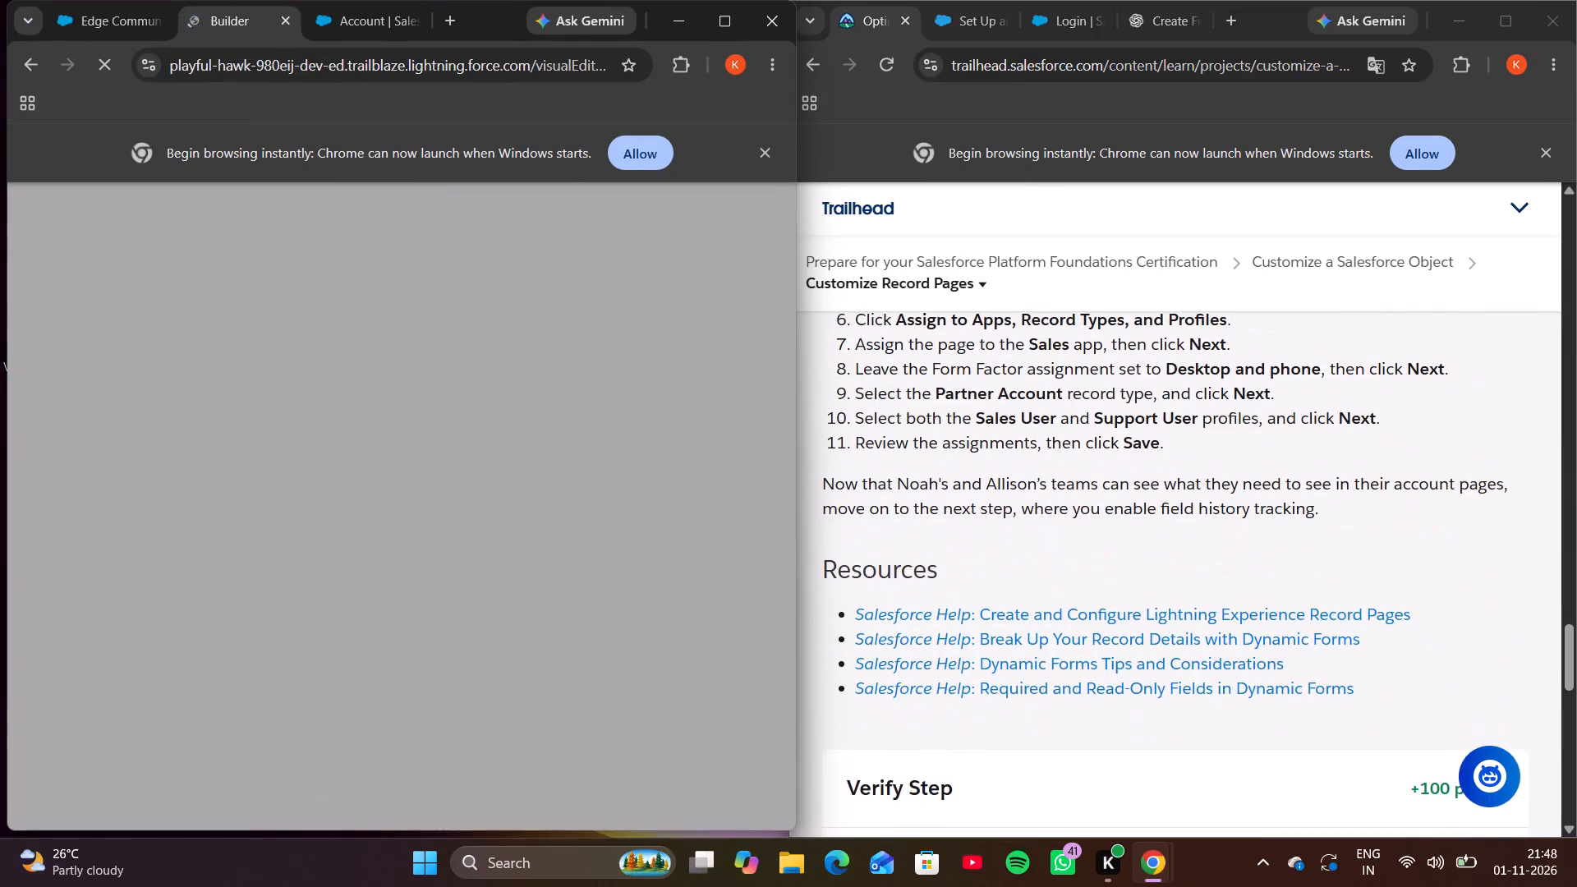
{"action": "scroll", "coordinate": [1120, 649], "scroll_direction": "up", "scroll_amount": 1}
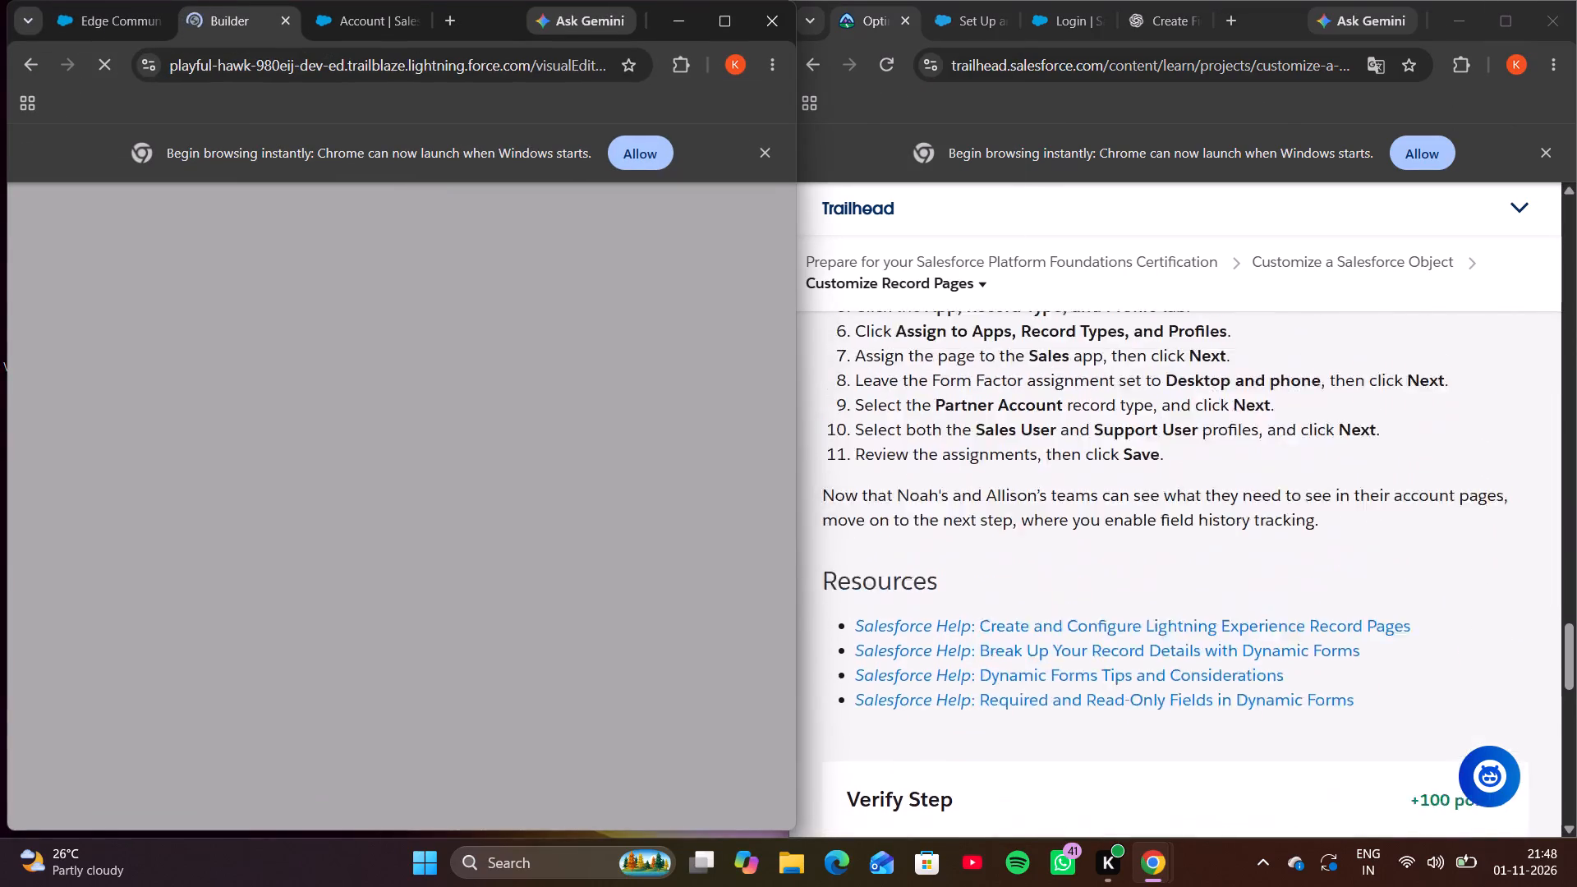
{"action": "scroll", "coordinate": [1120, 649], "scroll_direction": "up", "scroll_amount": 1}
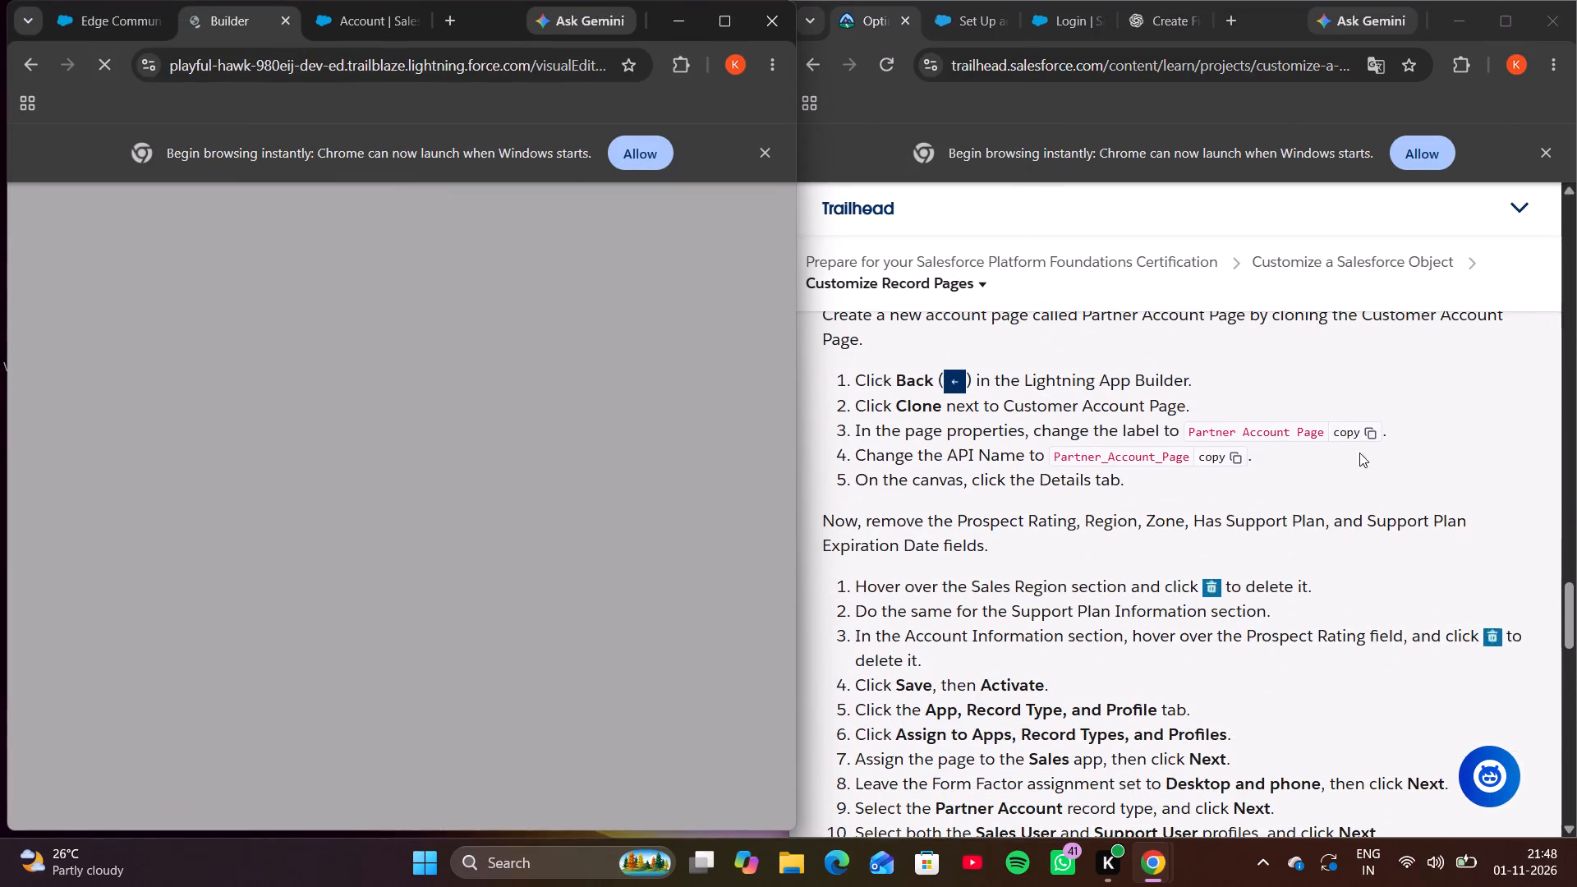
{"action": "left_click", "coordinate": [1359, 430]}
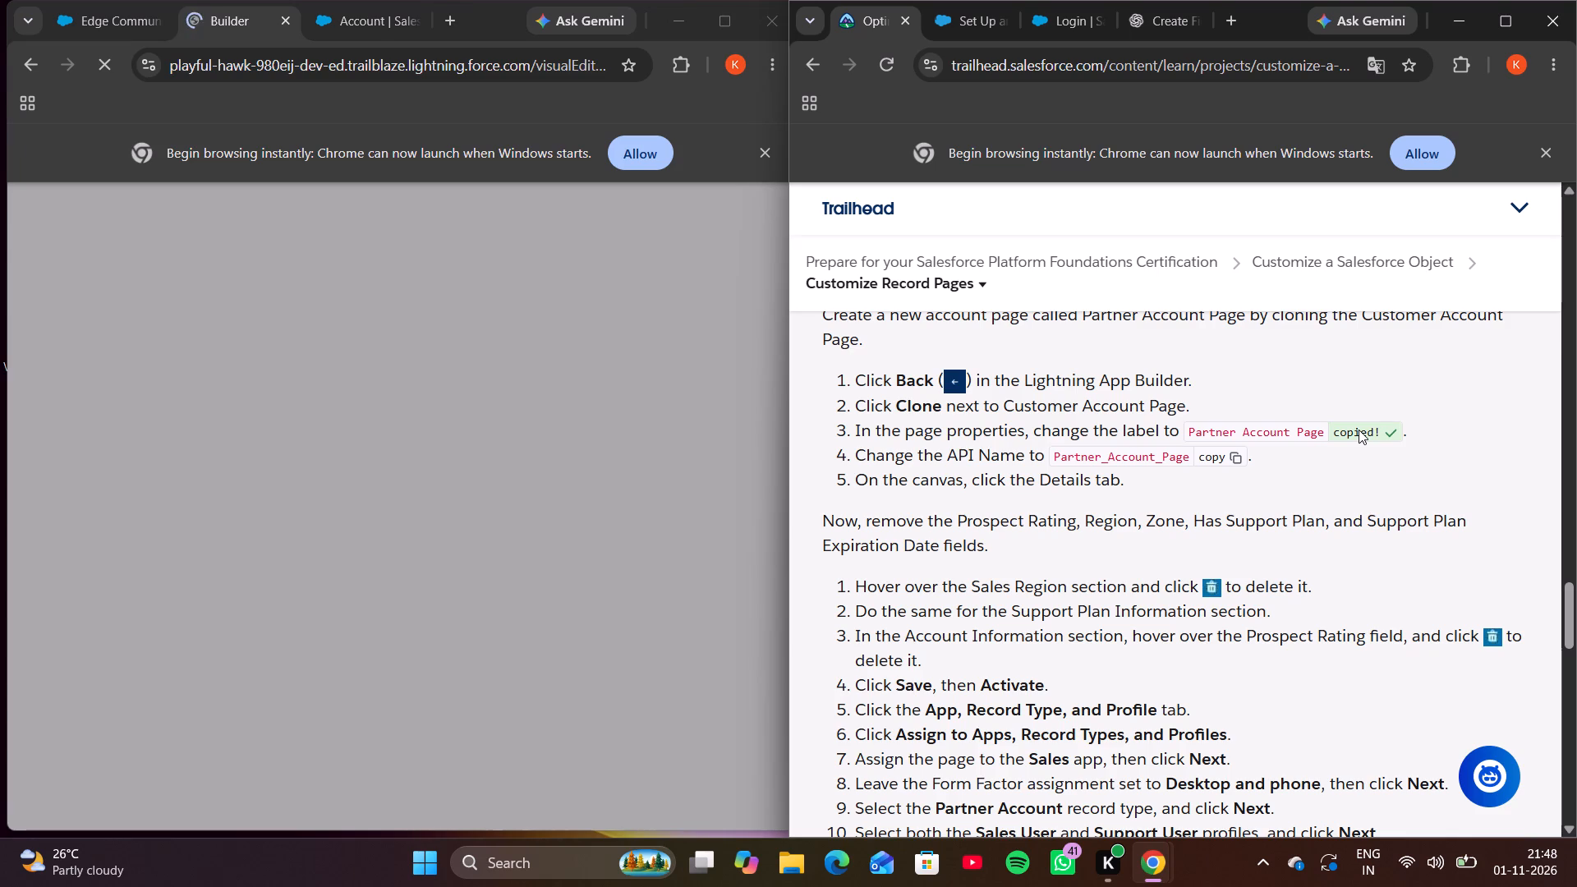
{"action": "double_click", "coordinate": [389, 299]}
{"action": "left_click_drag", "start_coordinate": [389, 299], "coordinate": [283, 413]}
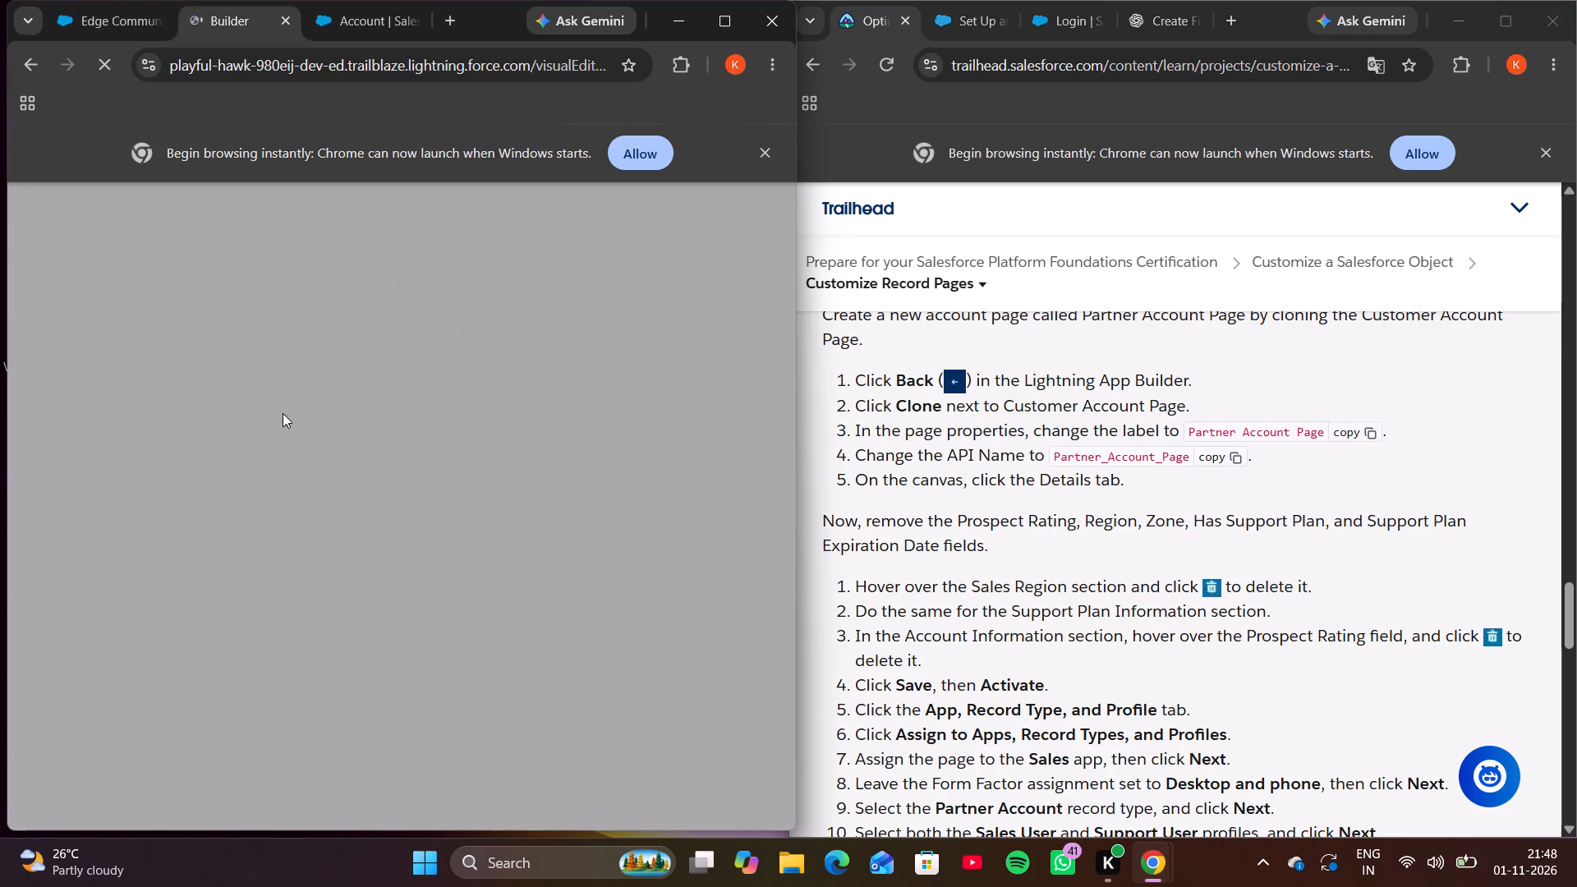
{"action": "left_click_drag", "start_coordinate": [283, 413], "coordinate": [439, 297]}
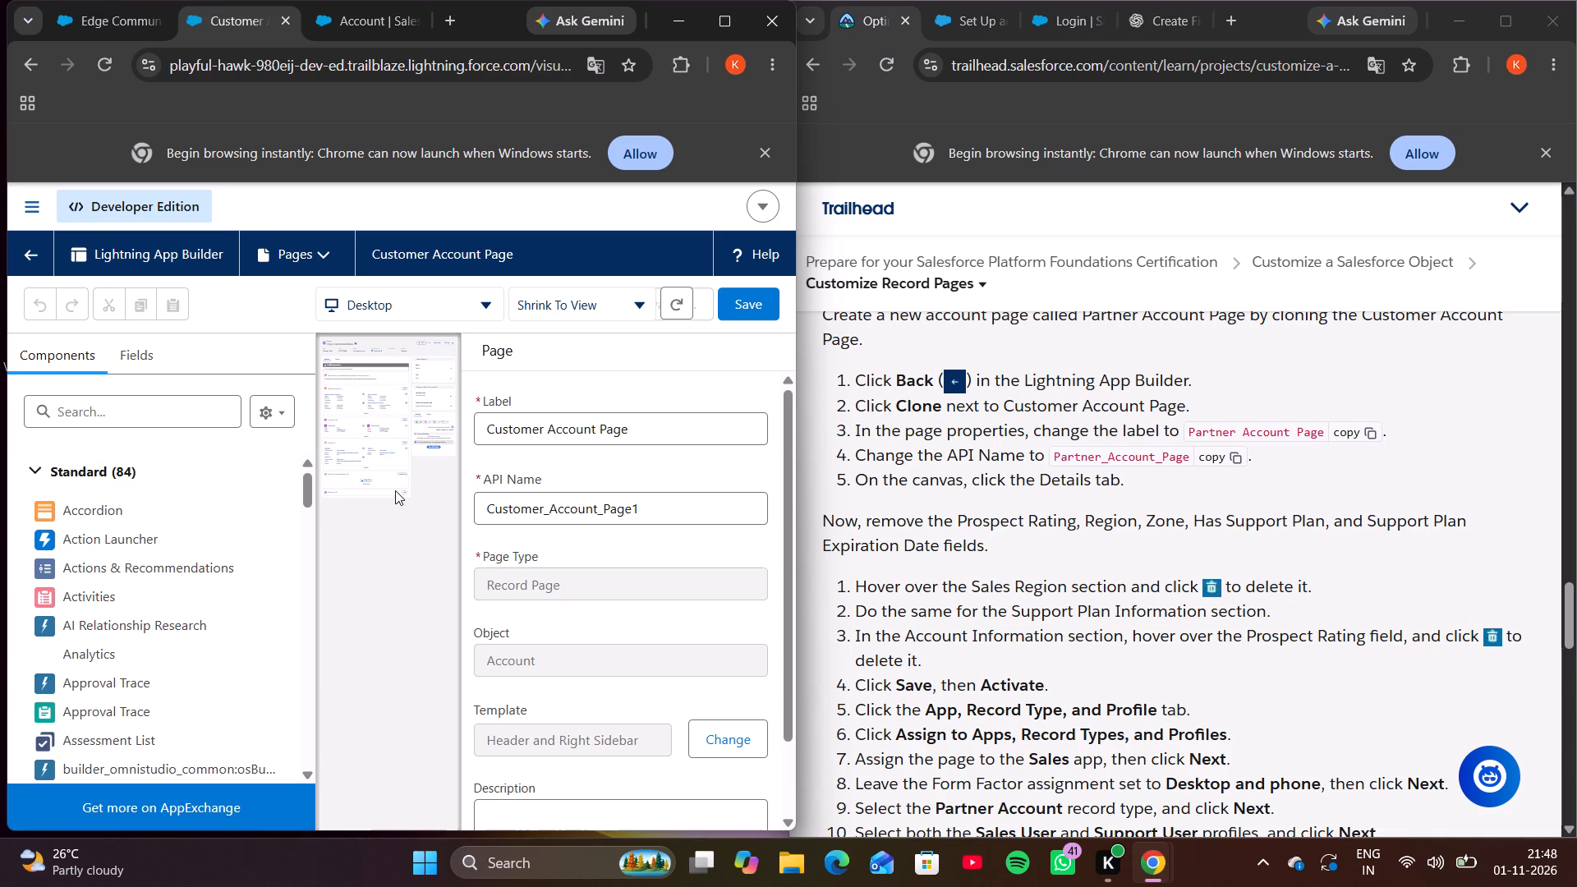
{"action": "left_click_drag", "start_coordinate": [672, 432], "coordinate": [228, 417]}
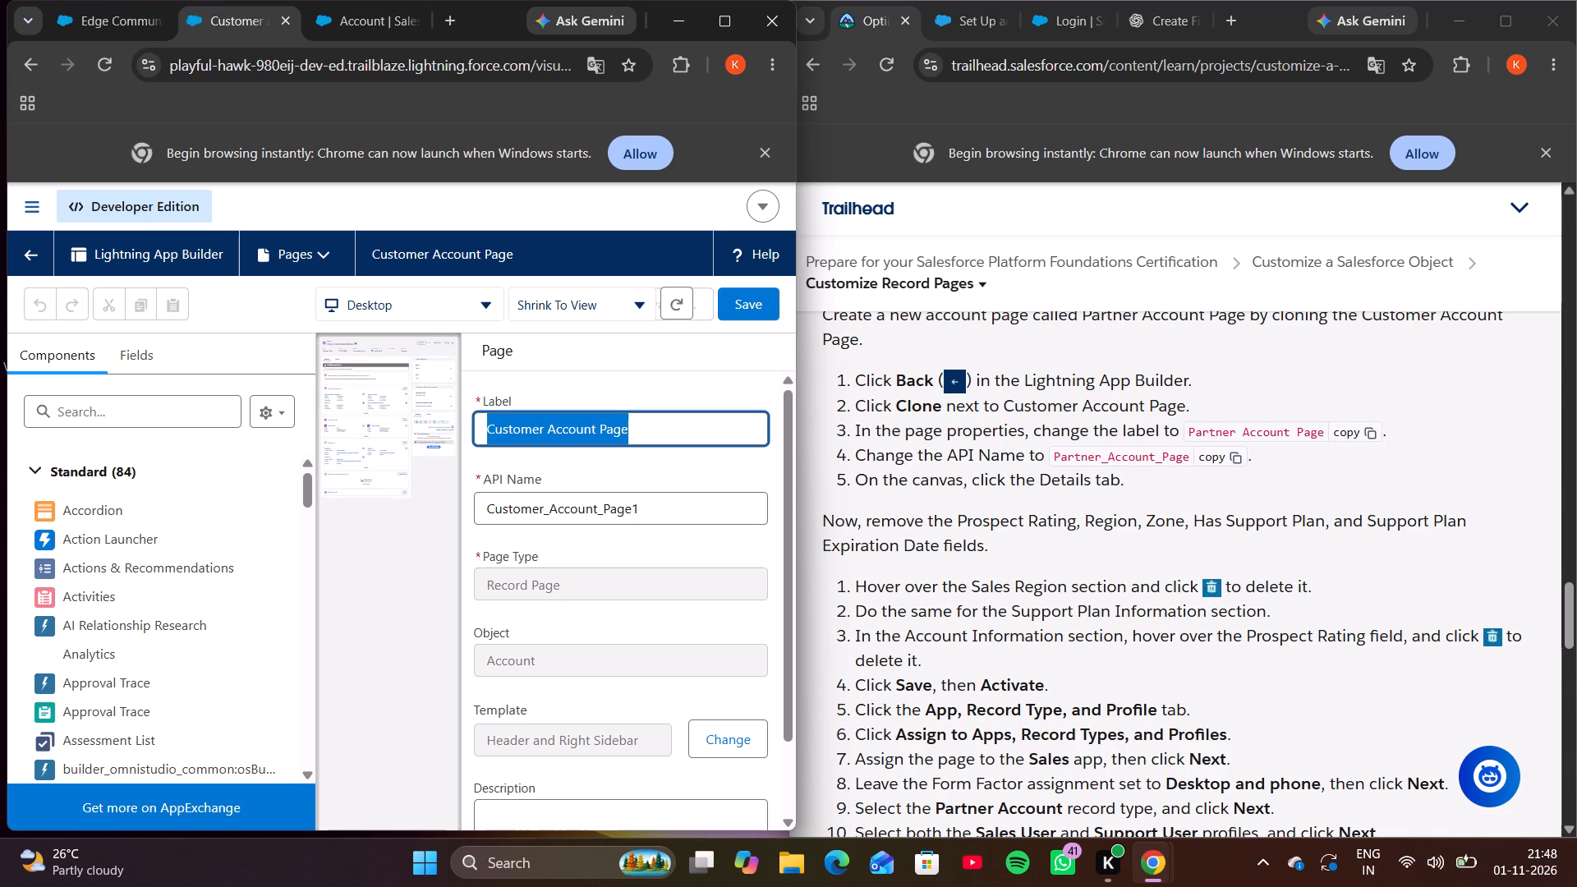
{"action": "key", "text": "ctrl+v"}
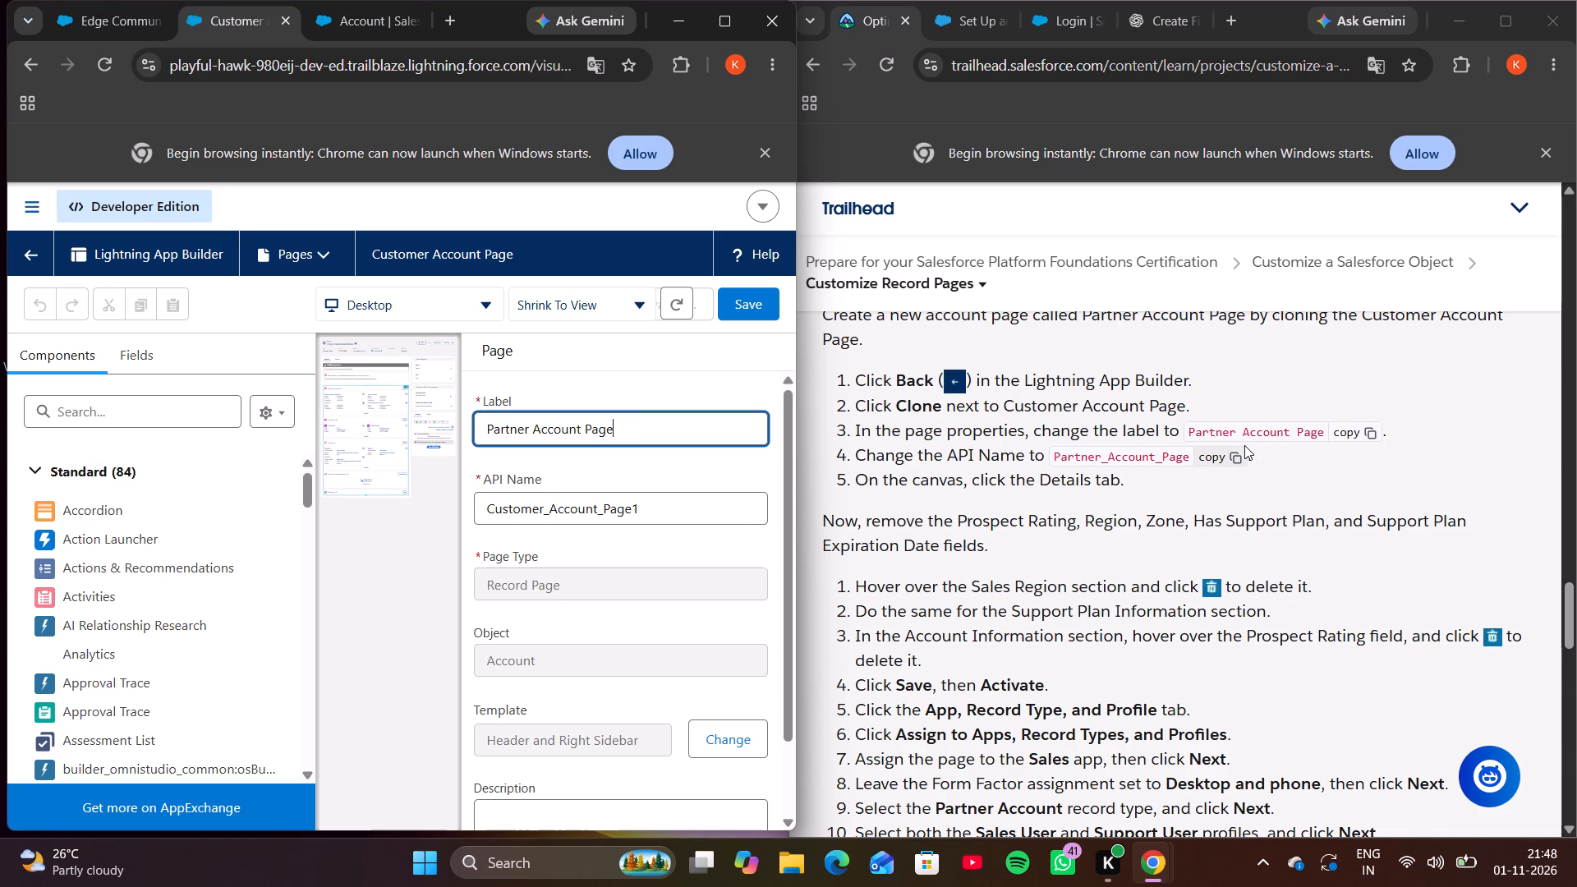
{"action": "left_click", "coordinate": [1236, 455]}
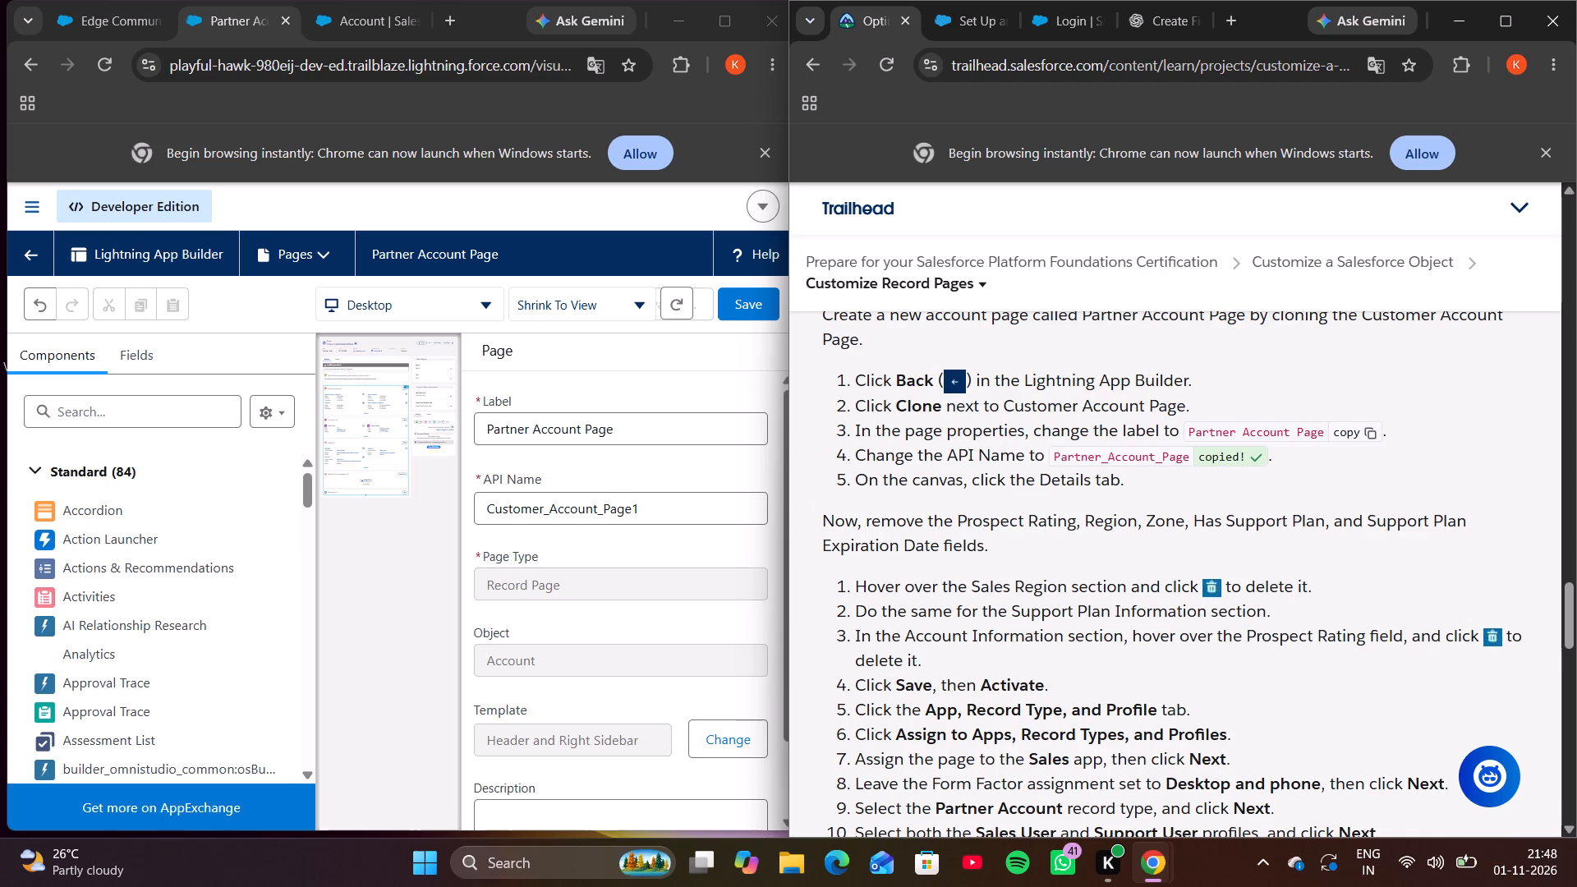
{"action": "left_click_drag", "start_coordinate": [666, 507], "coordinate": [10, 484]}
{"action": "key", "text": "ctrl+v"}
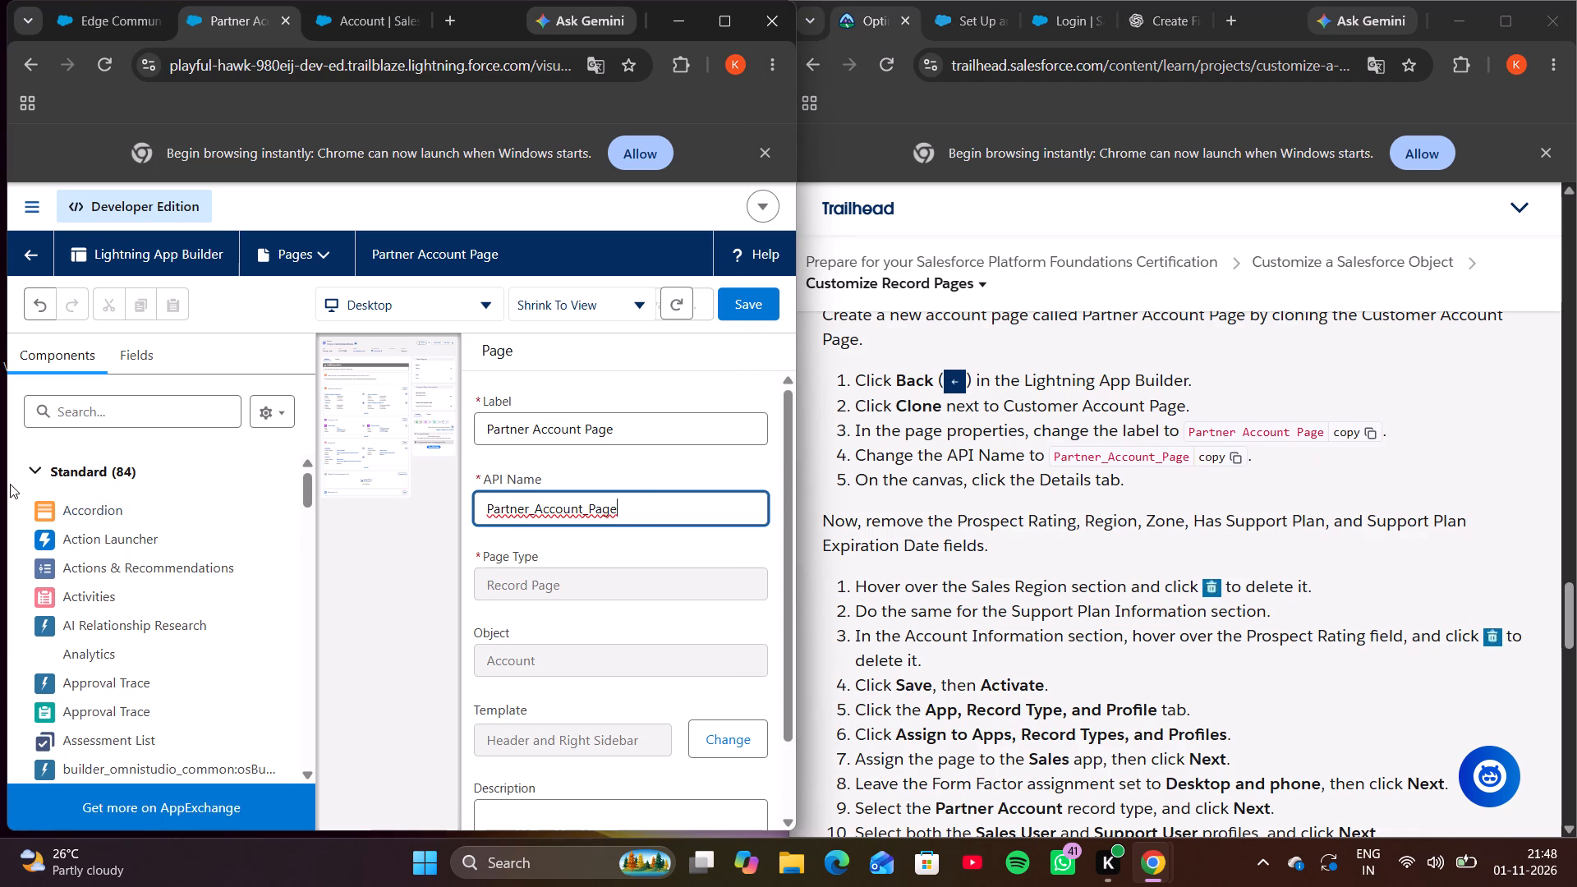
Delete the Sales Region and Support Plan Information sections above the Activity and Chatter tabs on the page canvas.
{"action": "left_click", "coordinate": [705, 23]}
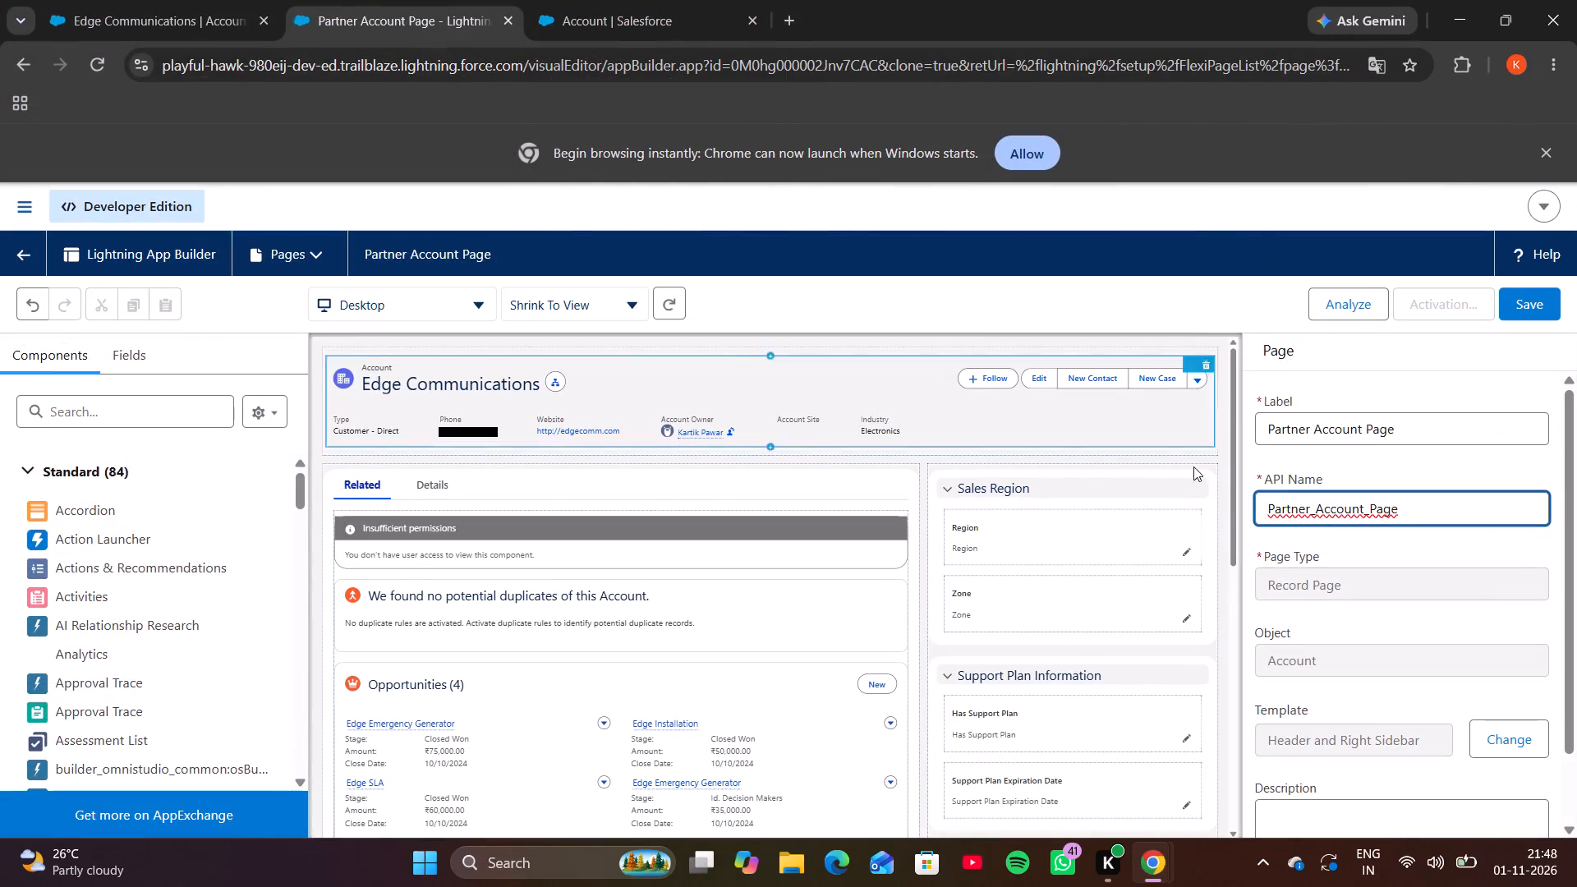
{"action": "left_click", "coordinate": [1210, 480]}
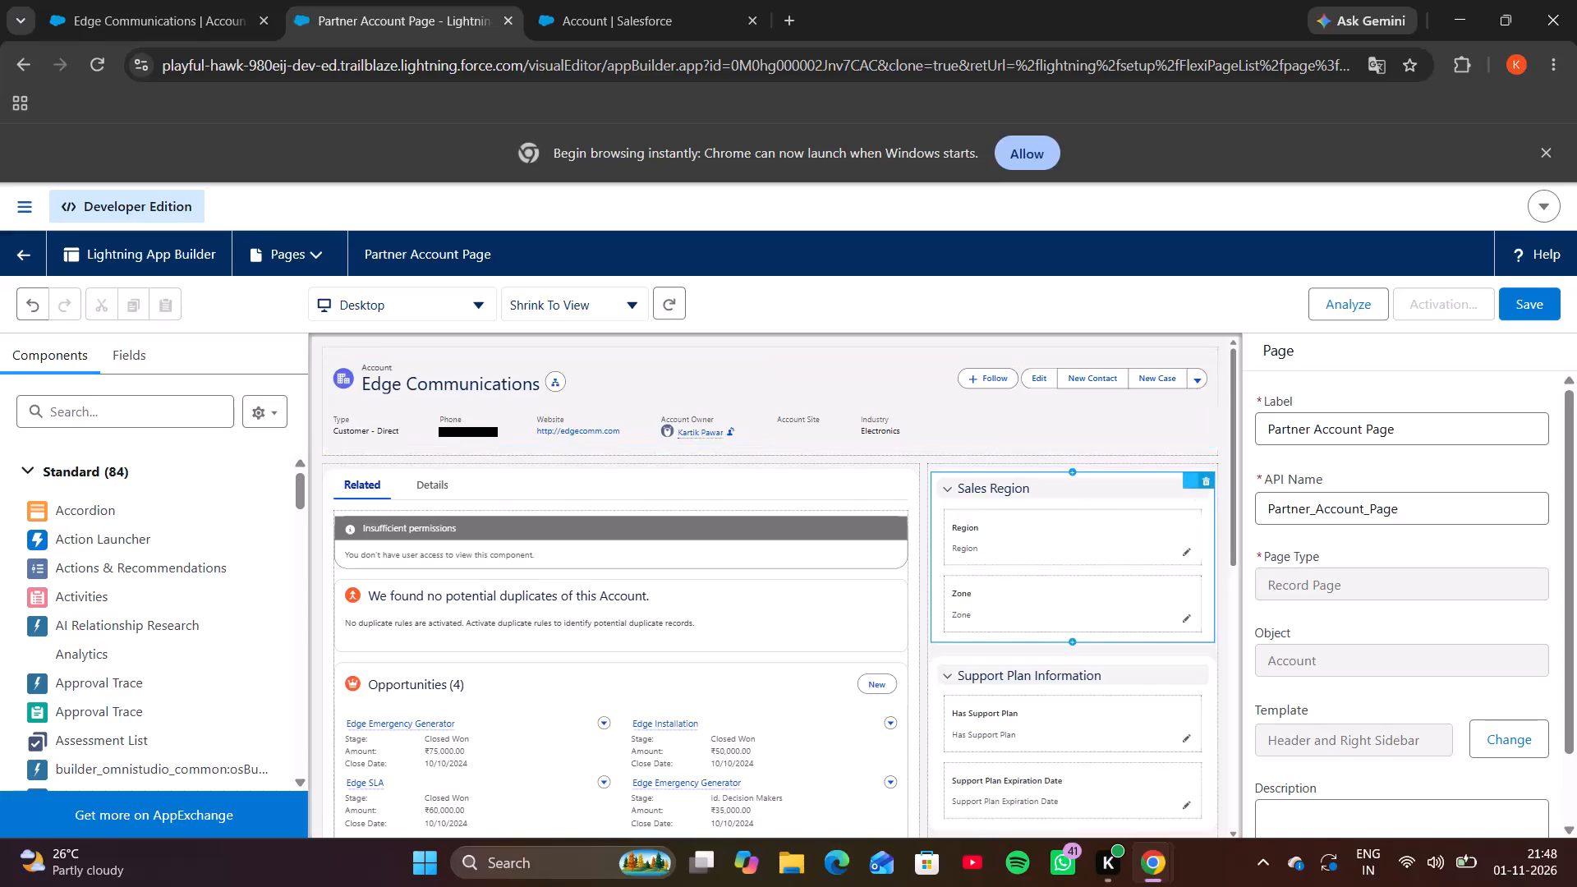
{"action": "left_click", "coordinate": [1184, 486]}
{"action": "left_click", "coordinate": [1209, 482]}
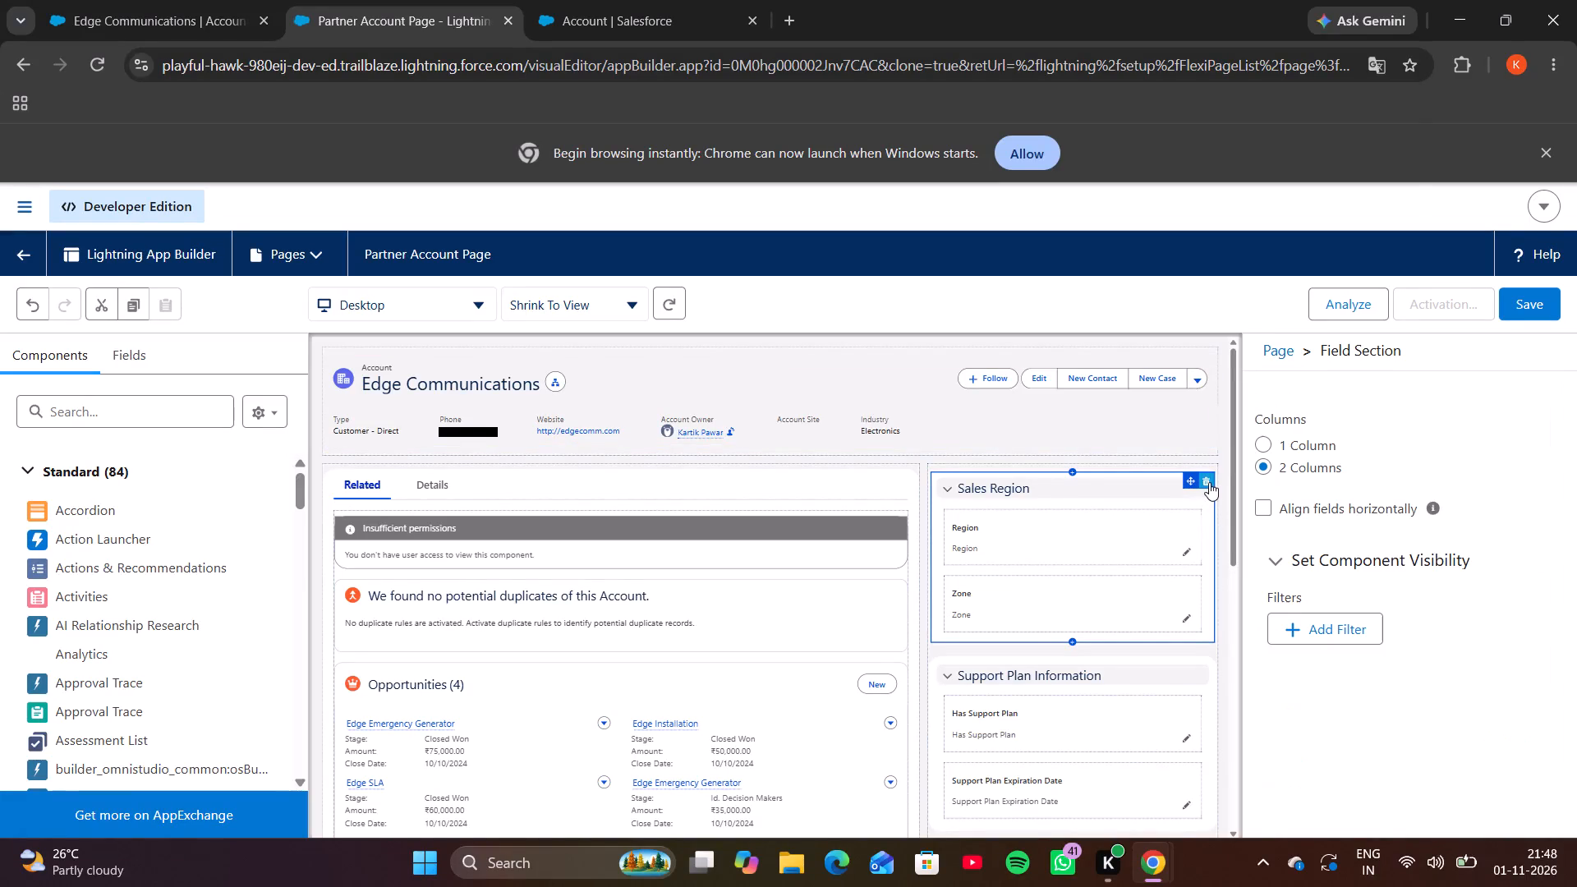
{"action": "left_click", "coordinate": [1208, 480]}
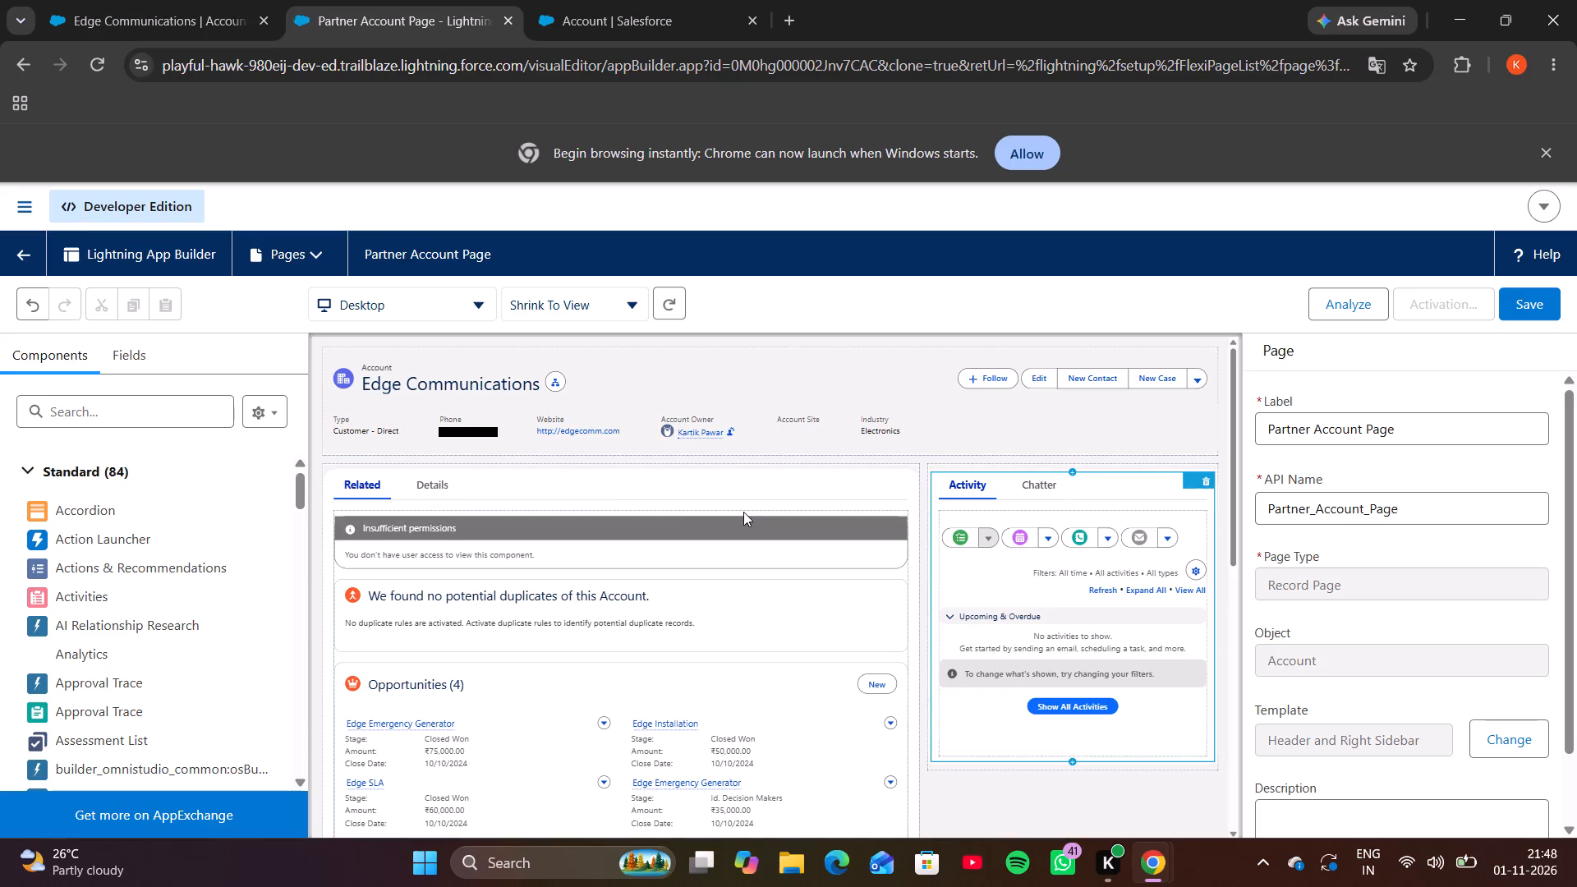
Delete the Prospect Rating field from the Account Information section in the record's details.
{"action": "left_click", "coordinate": [423, 486]}
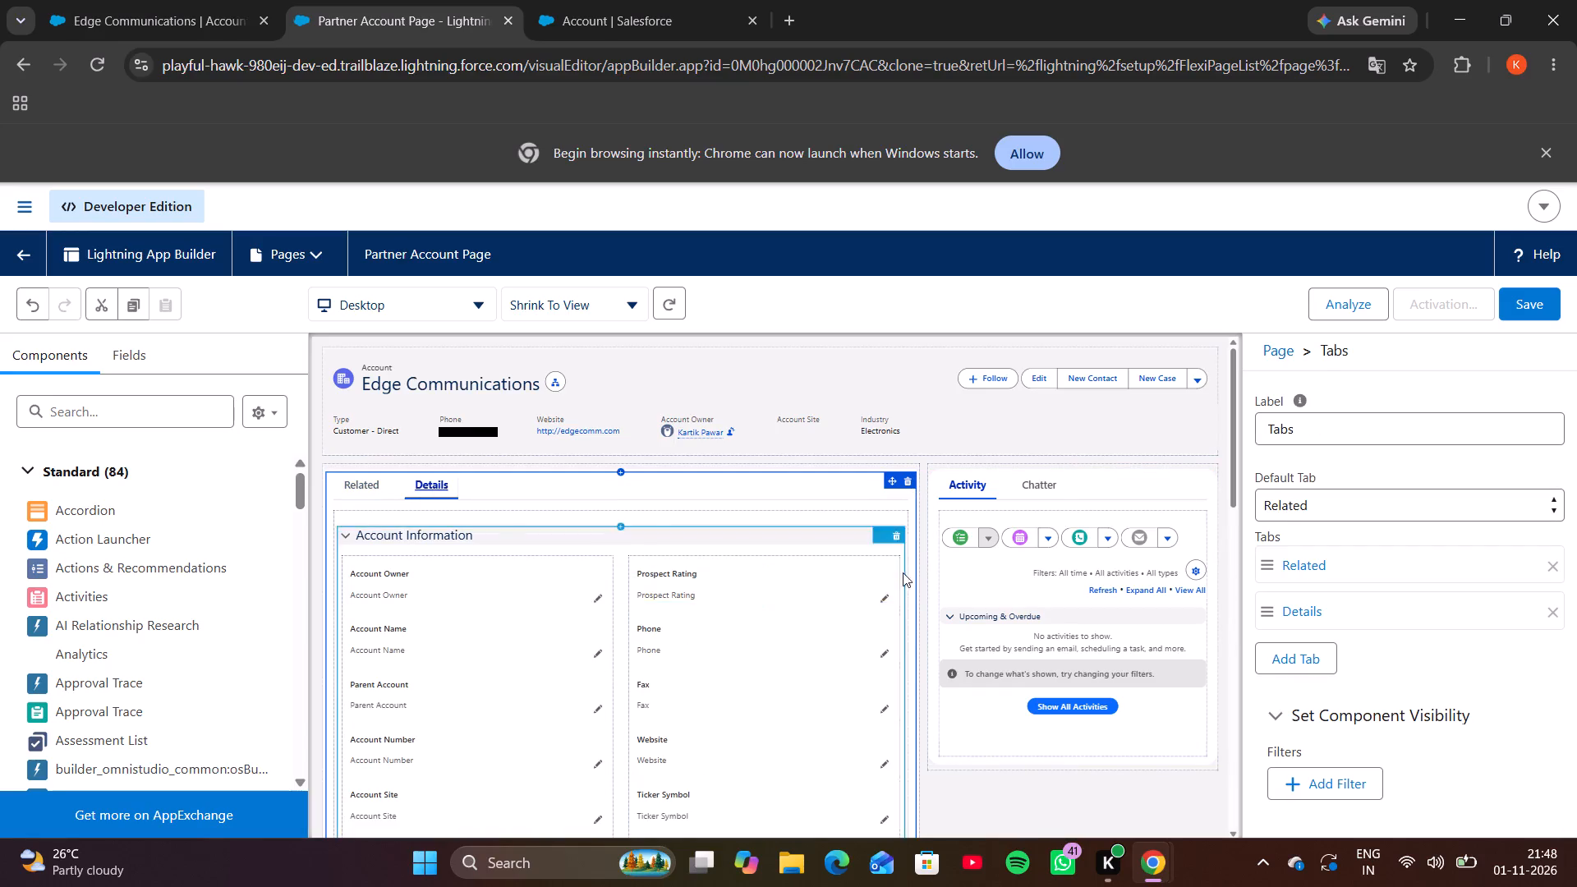
{"action": "left_click", "coordinate": [887, 572]}
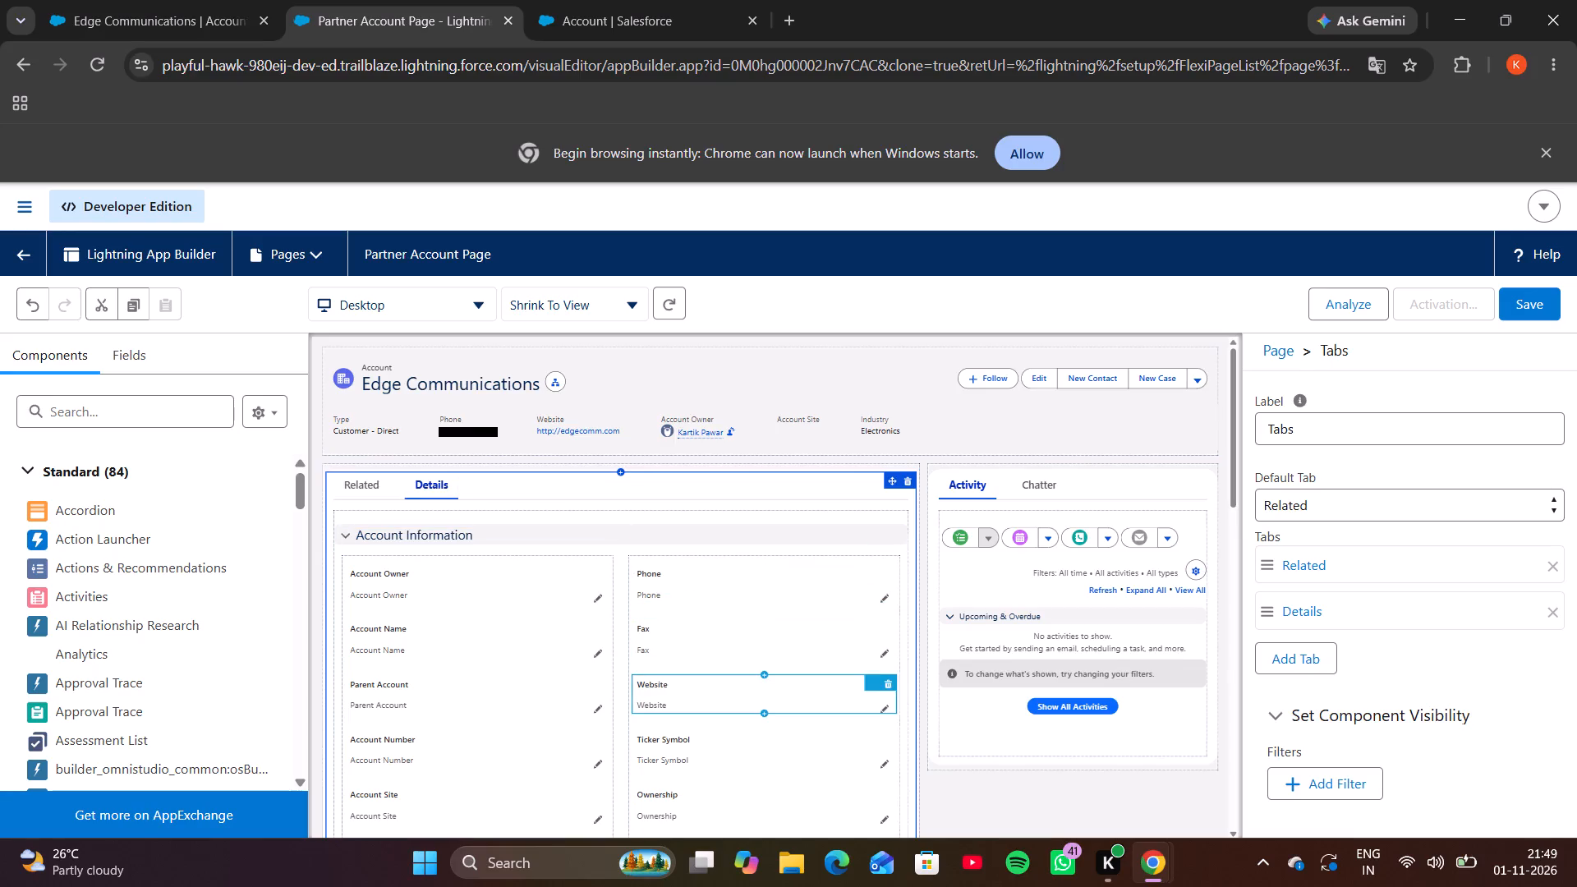
Delete the Has Support Plan, Support Plan Expiration Date, Zone and Region fields from the Account Information section.
{"action": "scroll", "coordinate": [777, 790], "scroll_direction": "down", "scroll_amount": 7}
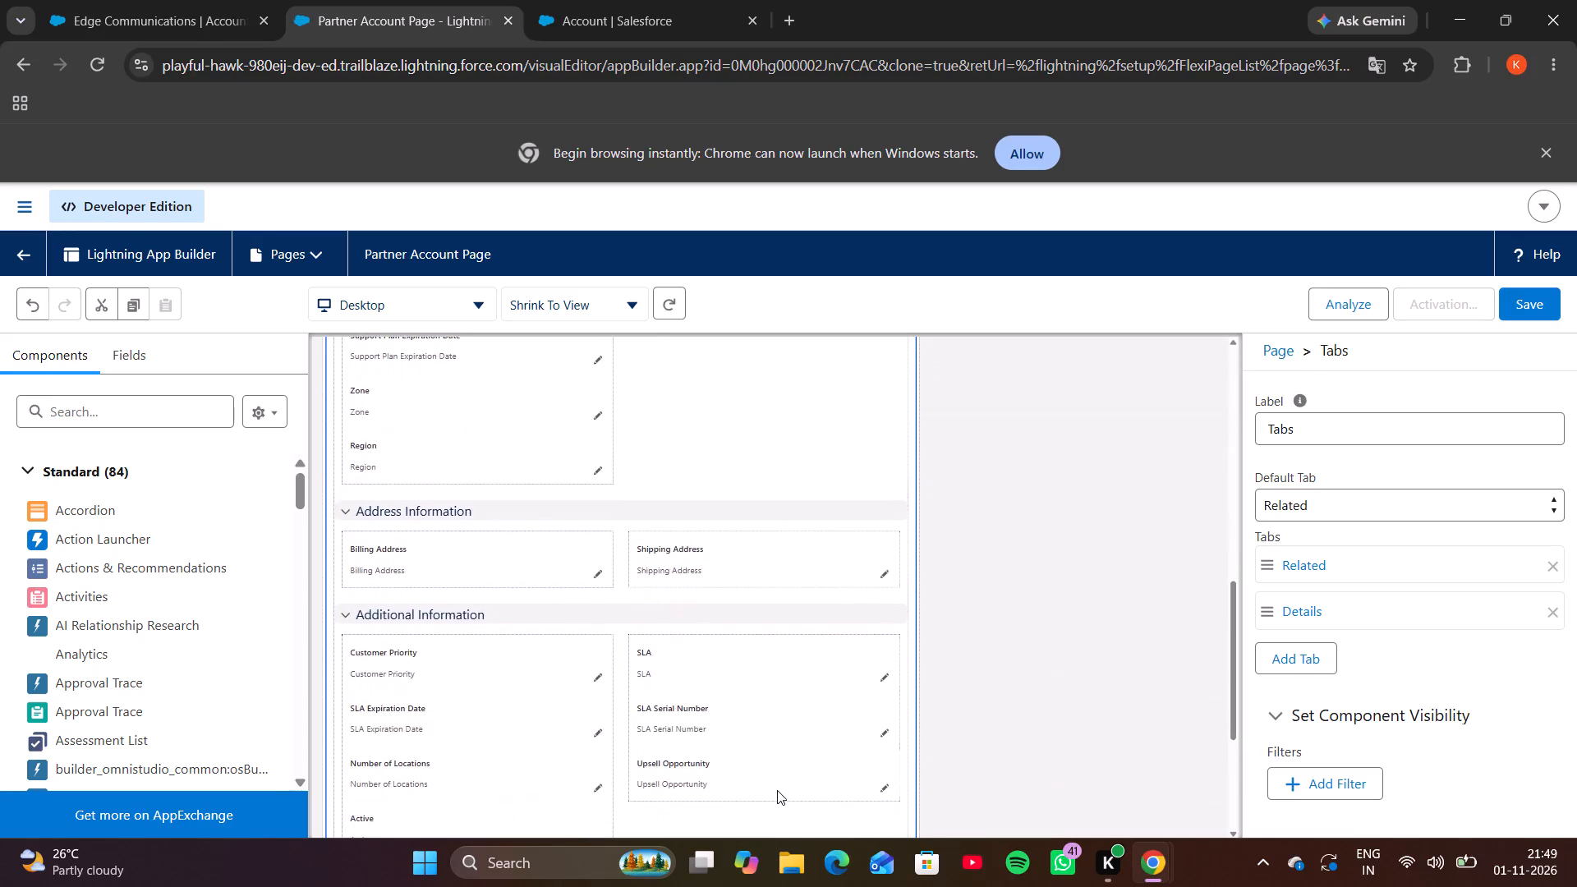
{"action": "scroll", "coordinate": [777, 790], "scroll_direction": "down", "scroll_amount": 5}
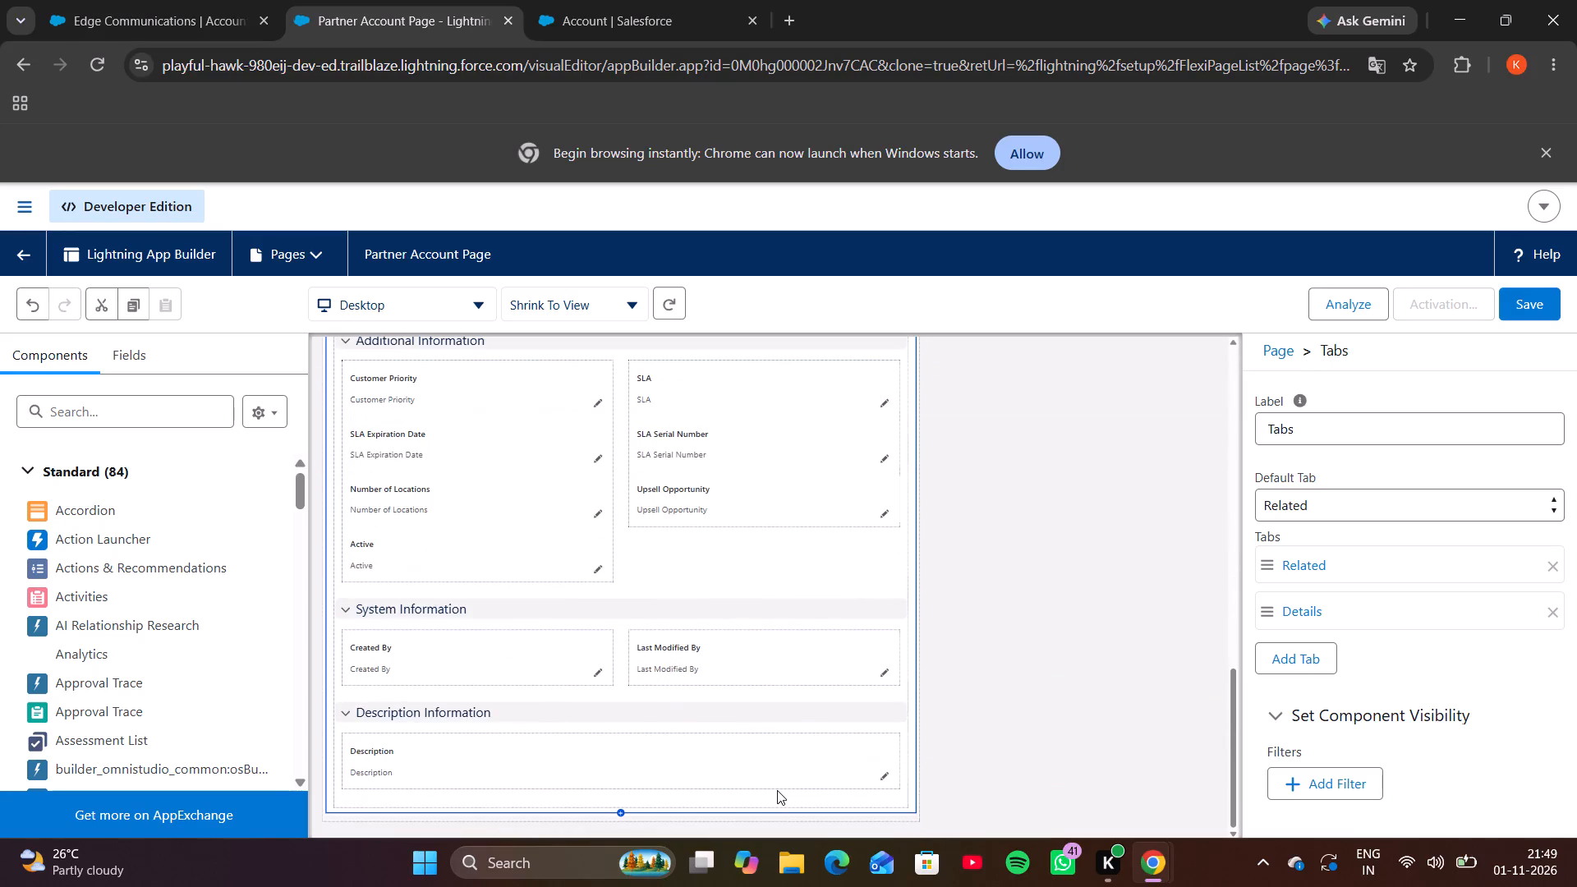
{"action": "scroll", "coordinate": [777, 790], "scroll_direction": "down", "scroll_amount": 4}
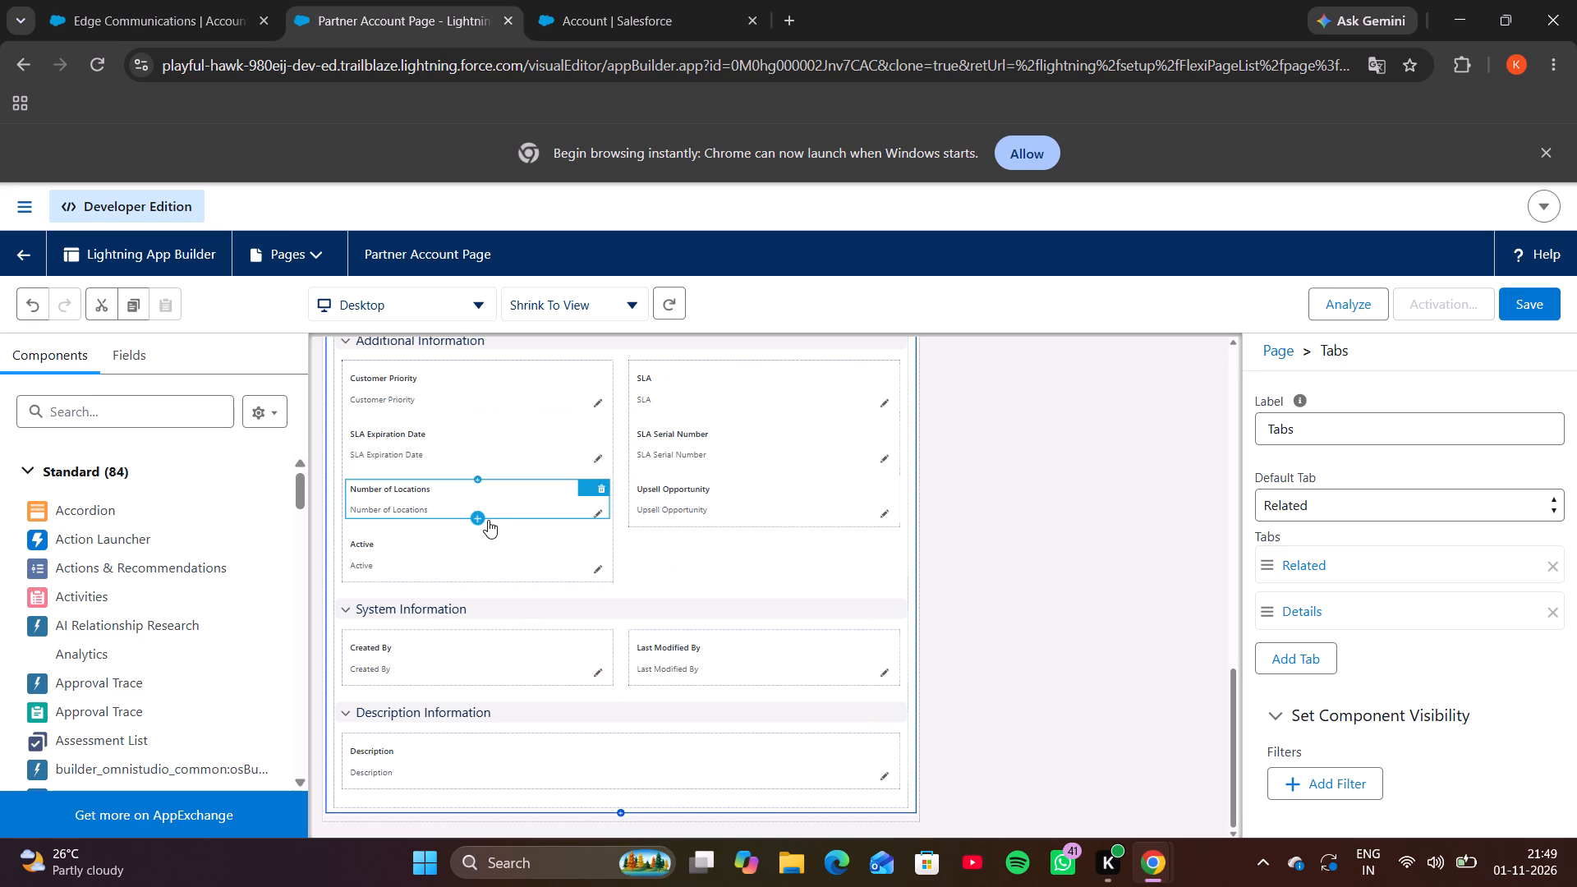
{"action": "scroll", "coordinate": [488, 520], "scroll_direction": "up", "scroll_amount": 9}
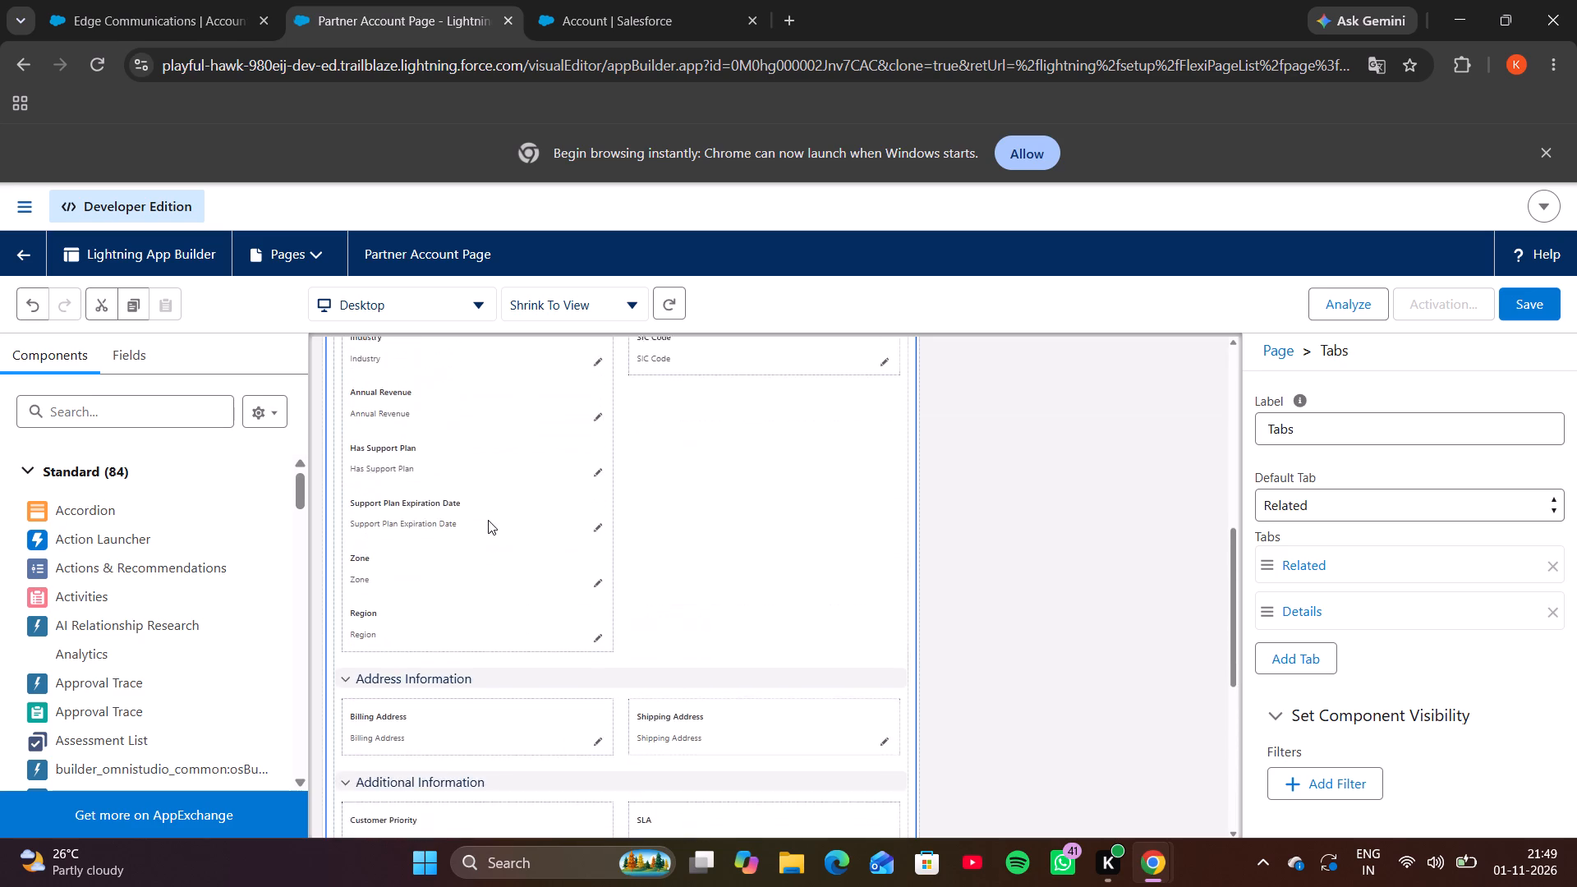
{"action": "scroll", "coordinate": [488, 520], "scroll_direction": "up", "scroll_amount": 1}
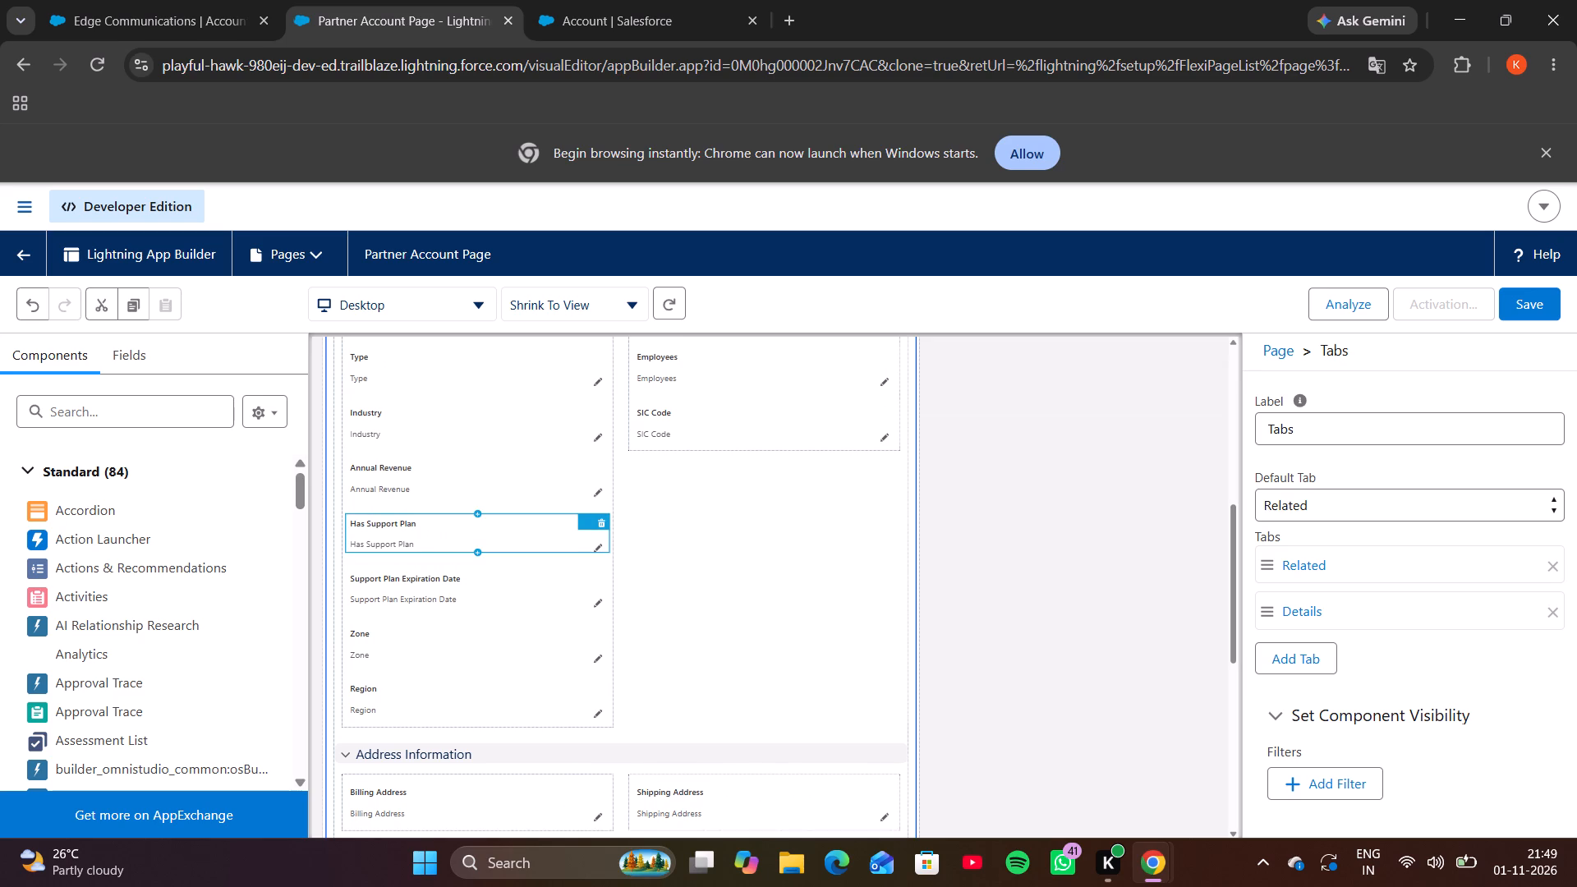
{"action": "left_click", "coordinate": [607, 531]}
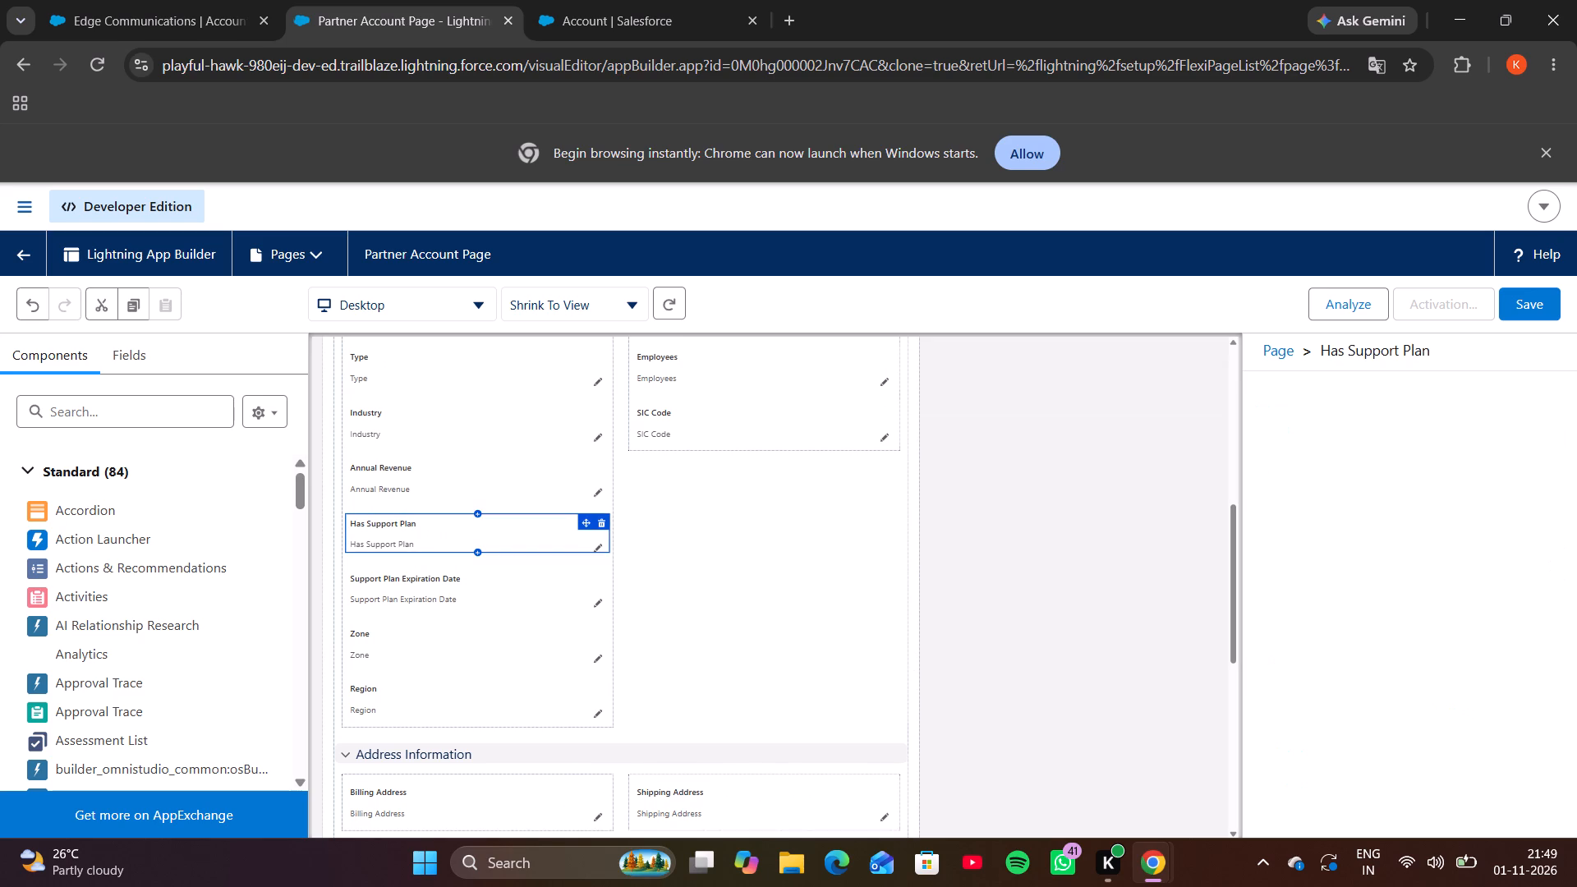
{"action": "left_click", "coordinate": [607, 531]}
{"action": "left_click", "coordinate": [710, 509]}
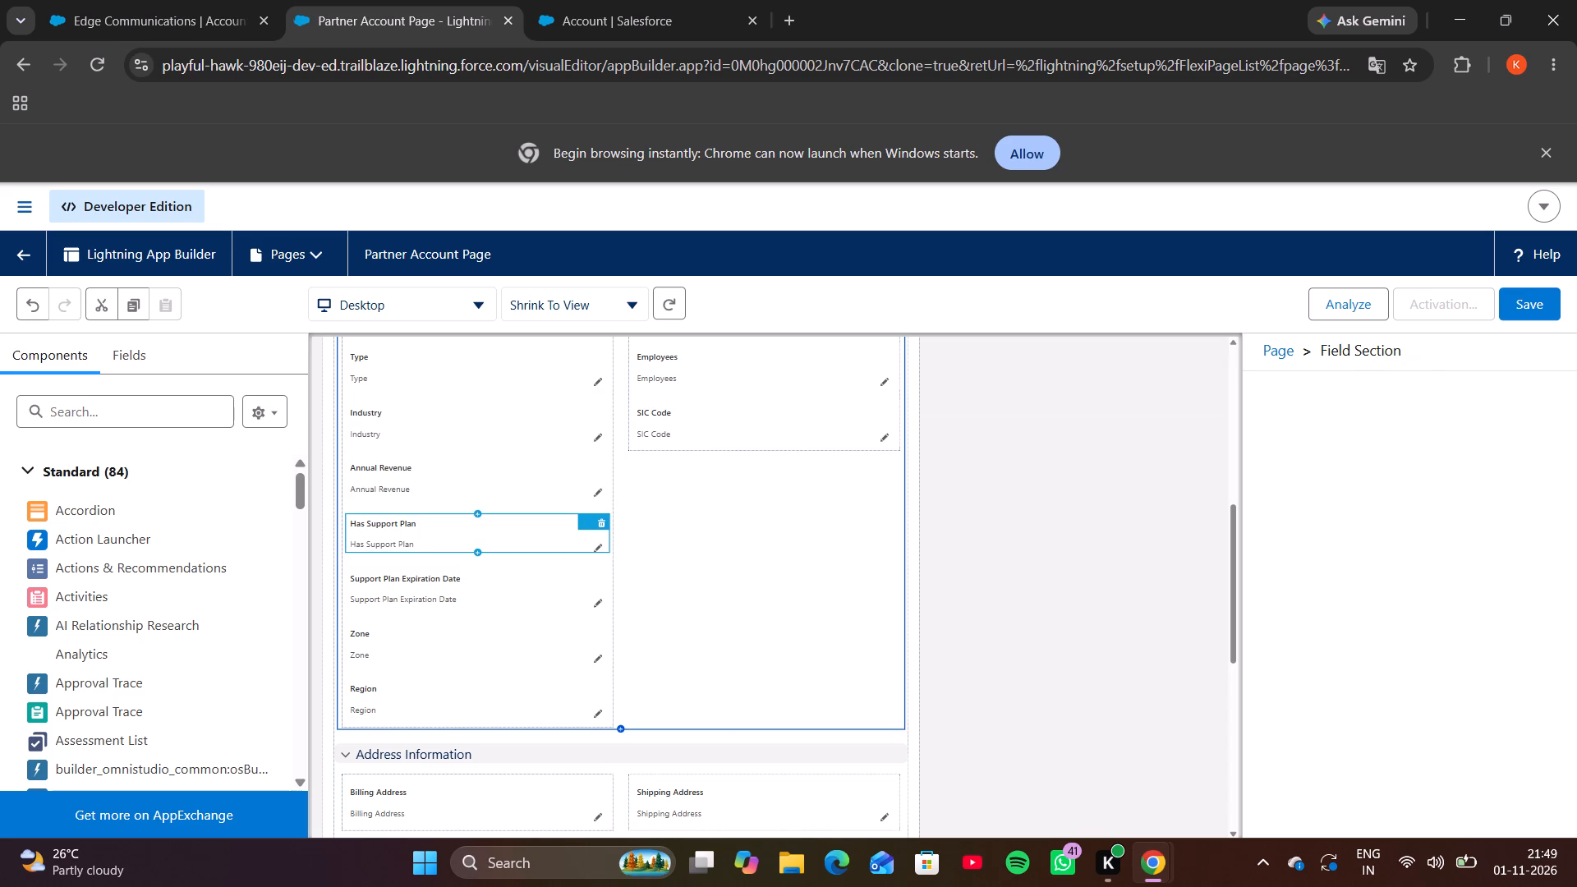
{"action": "left_click", "coordinate": [604, 526]}
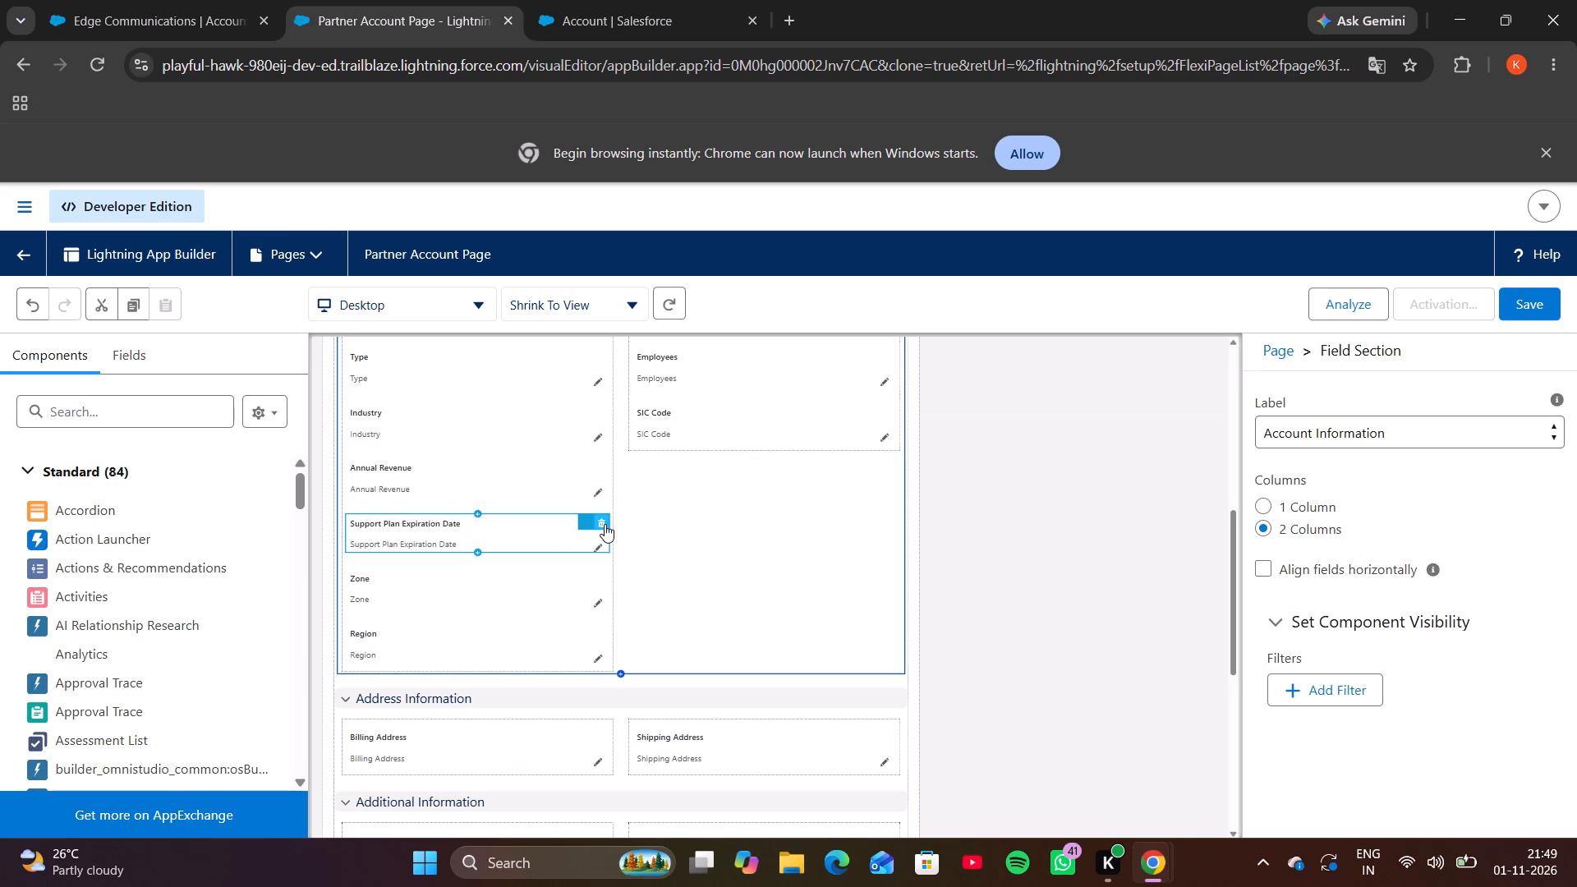
{"action": "left_click", "coordinate": [605, 524]}
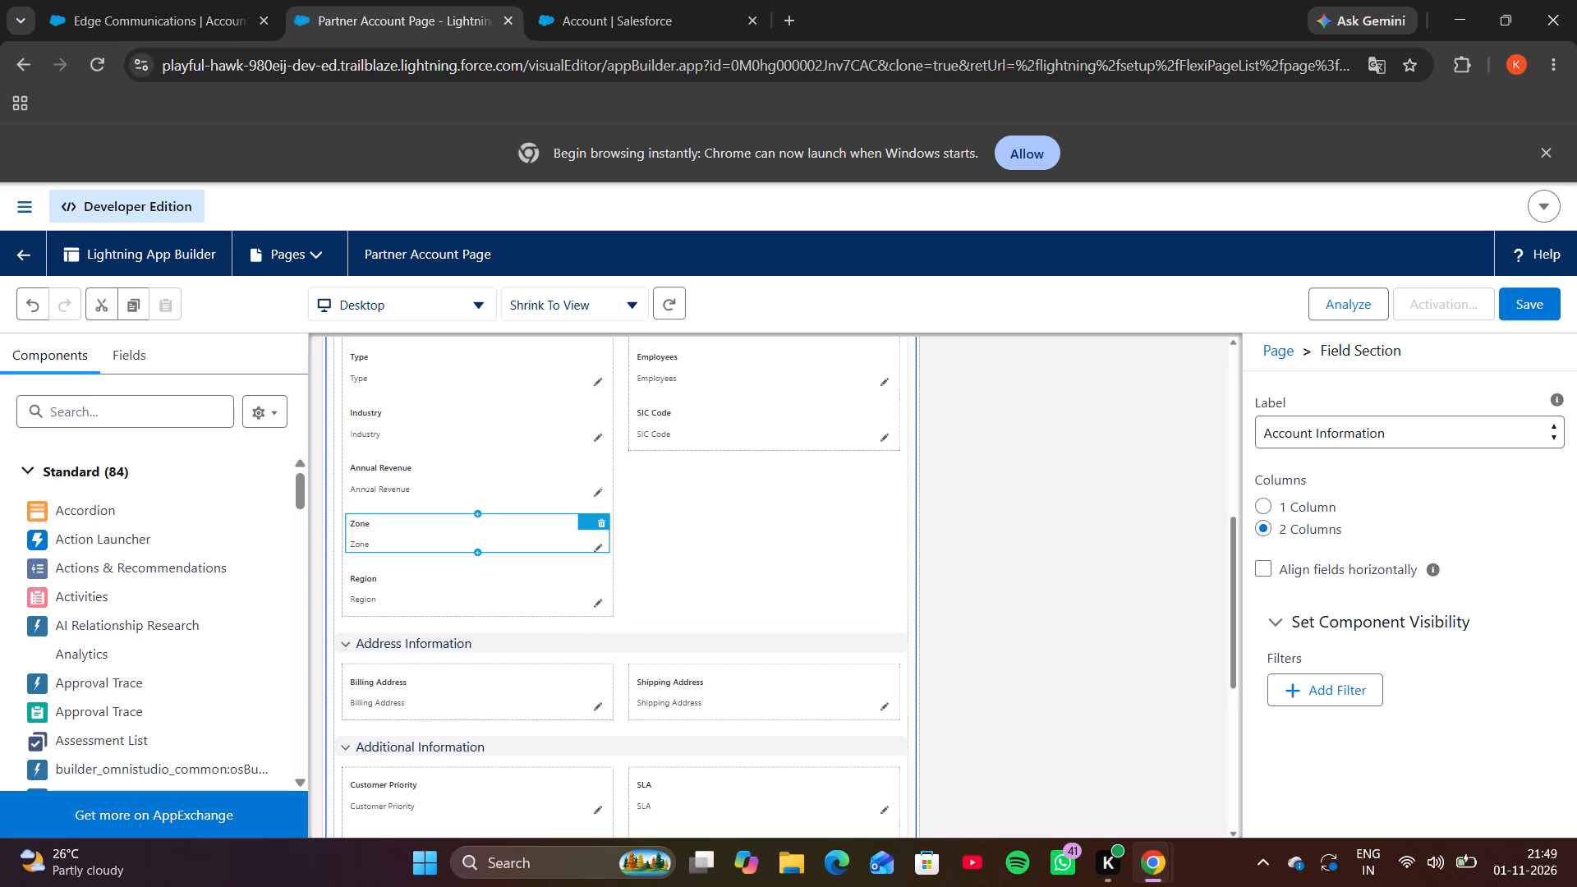
{"action": "left_click", "coordinate": [605, 517]}
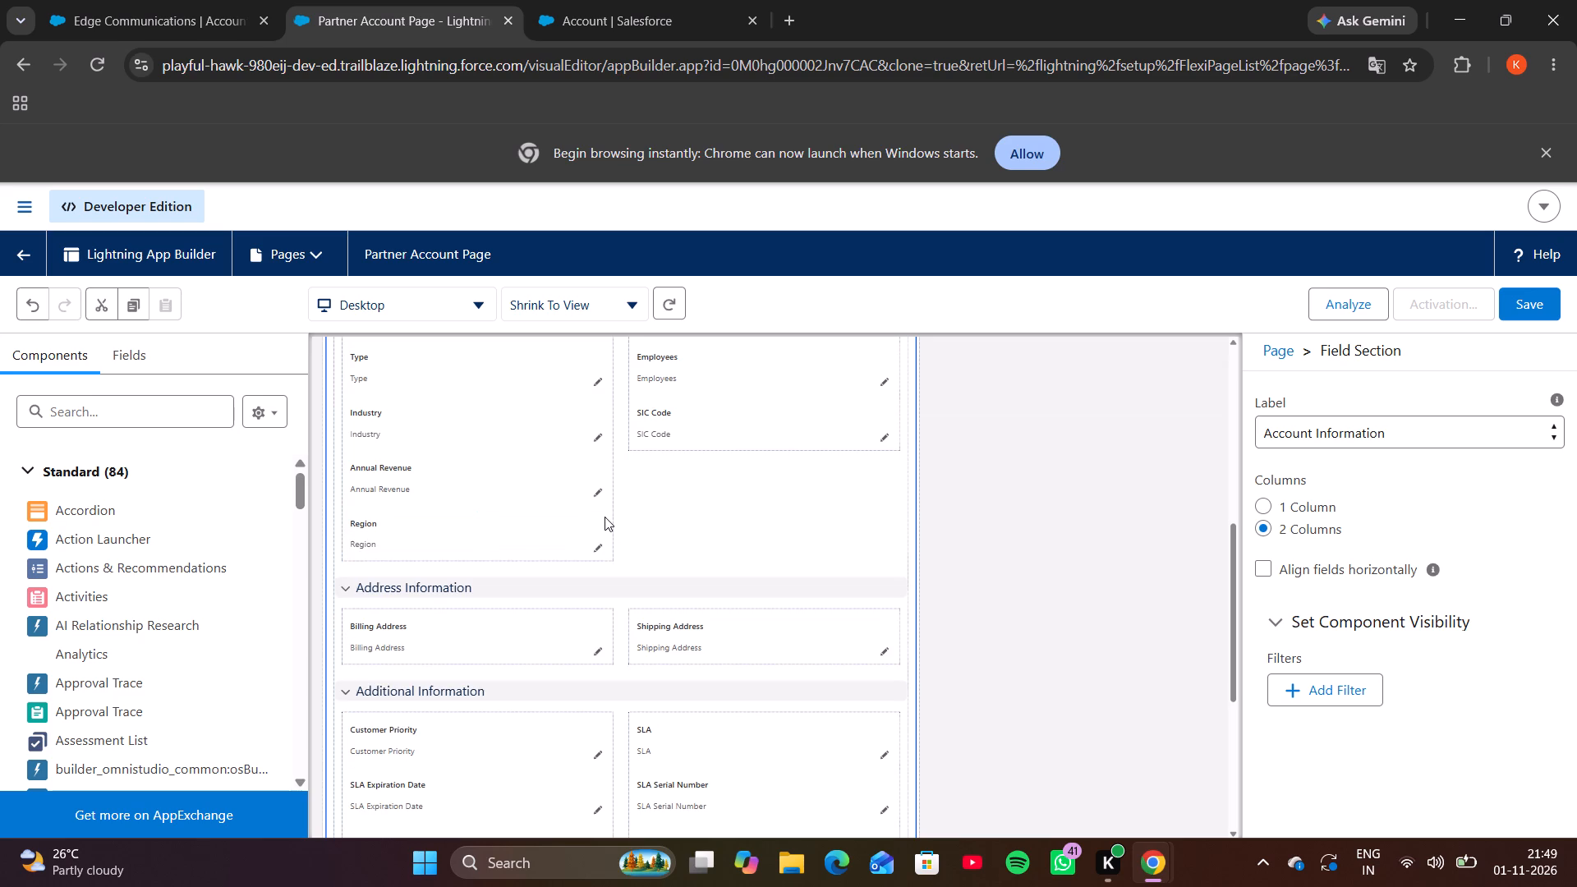
{"action": "left_click", "coordinate": [600, 528]}
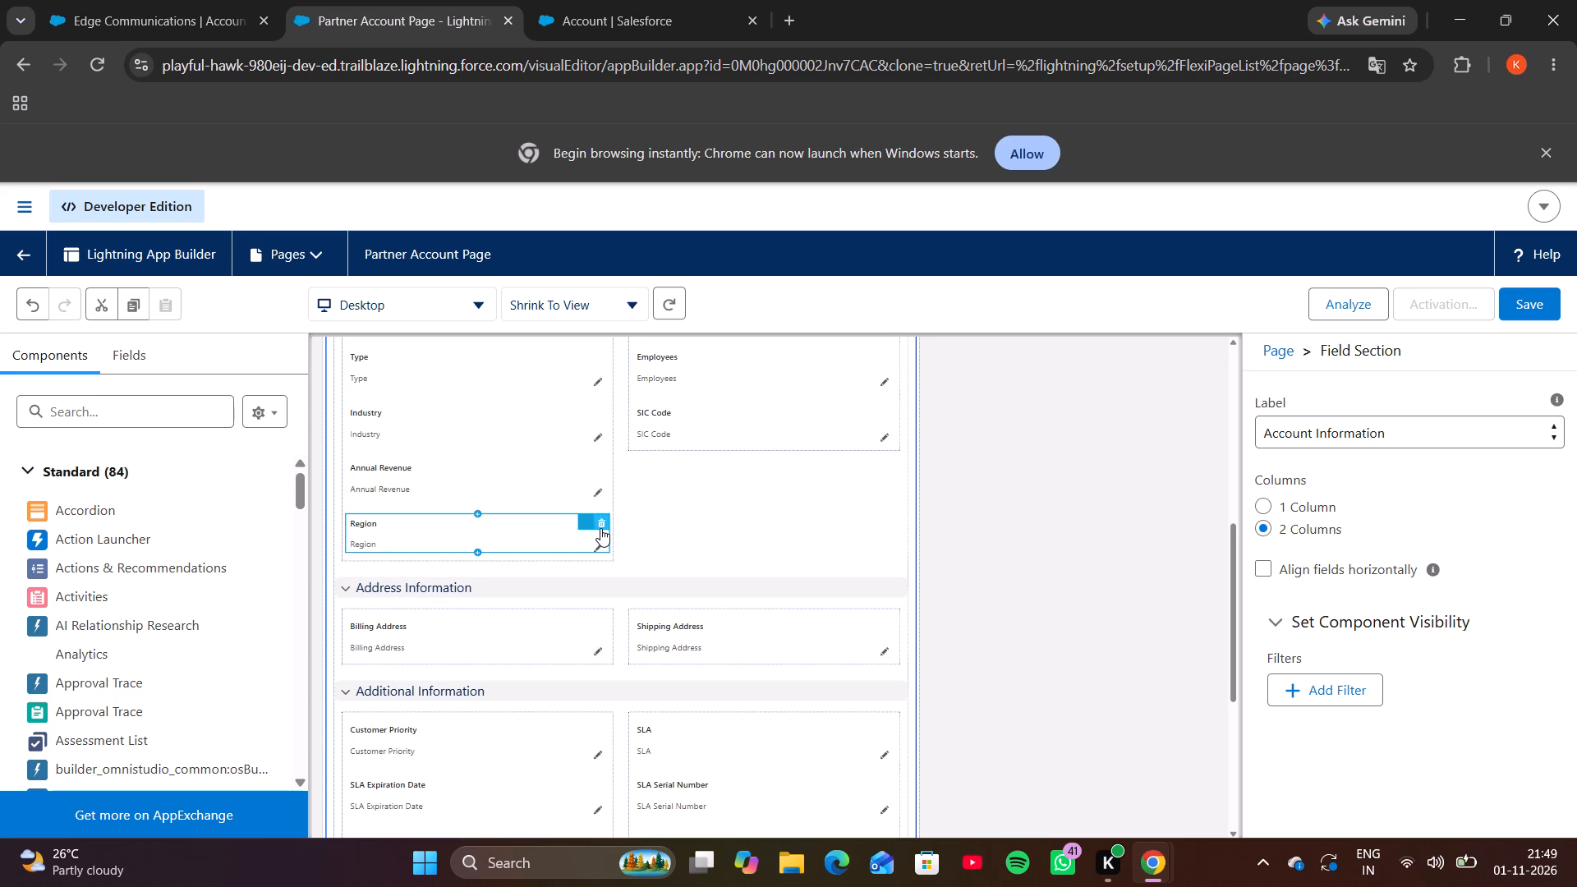
Save Partner Account Page.
{"action": "left_click", "coordinate": [1530, 296]}
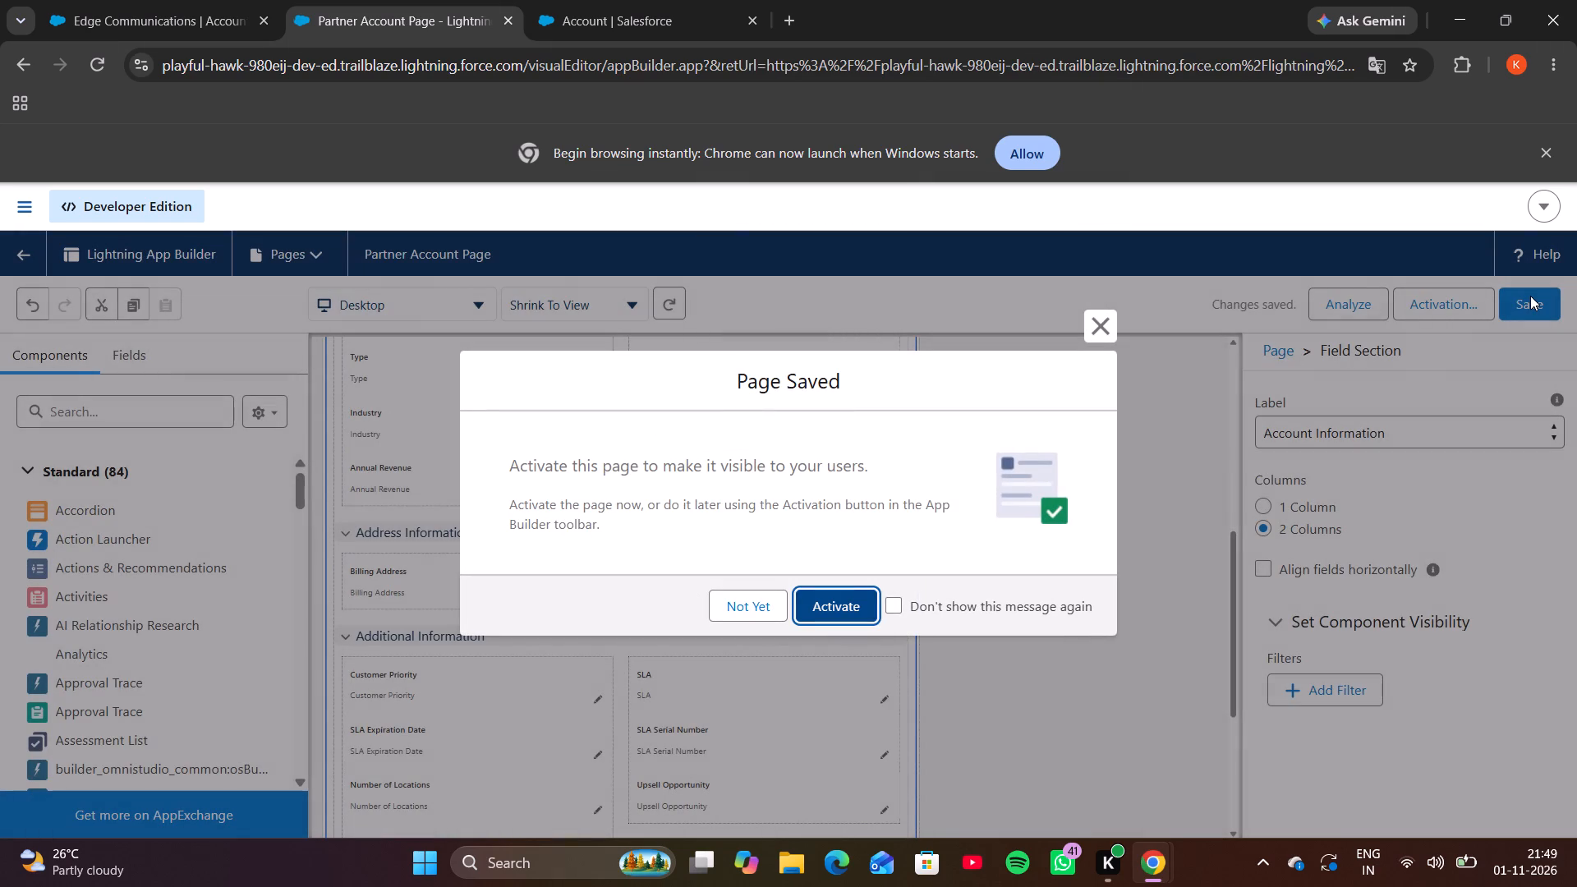
Start activating Partner Account Page by app, record type and profile, assigning it to the Sales app for Desktop and phone.
{"action": "left_click", "coordinate": [837, 602]}
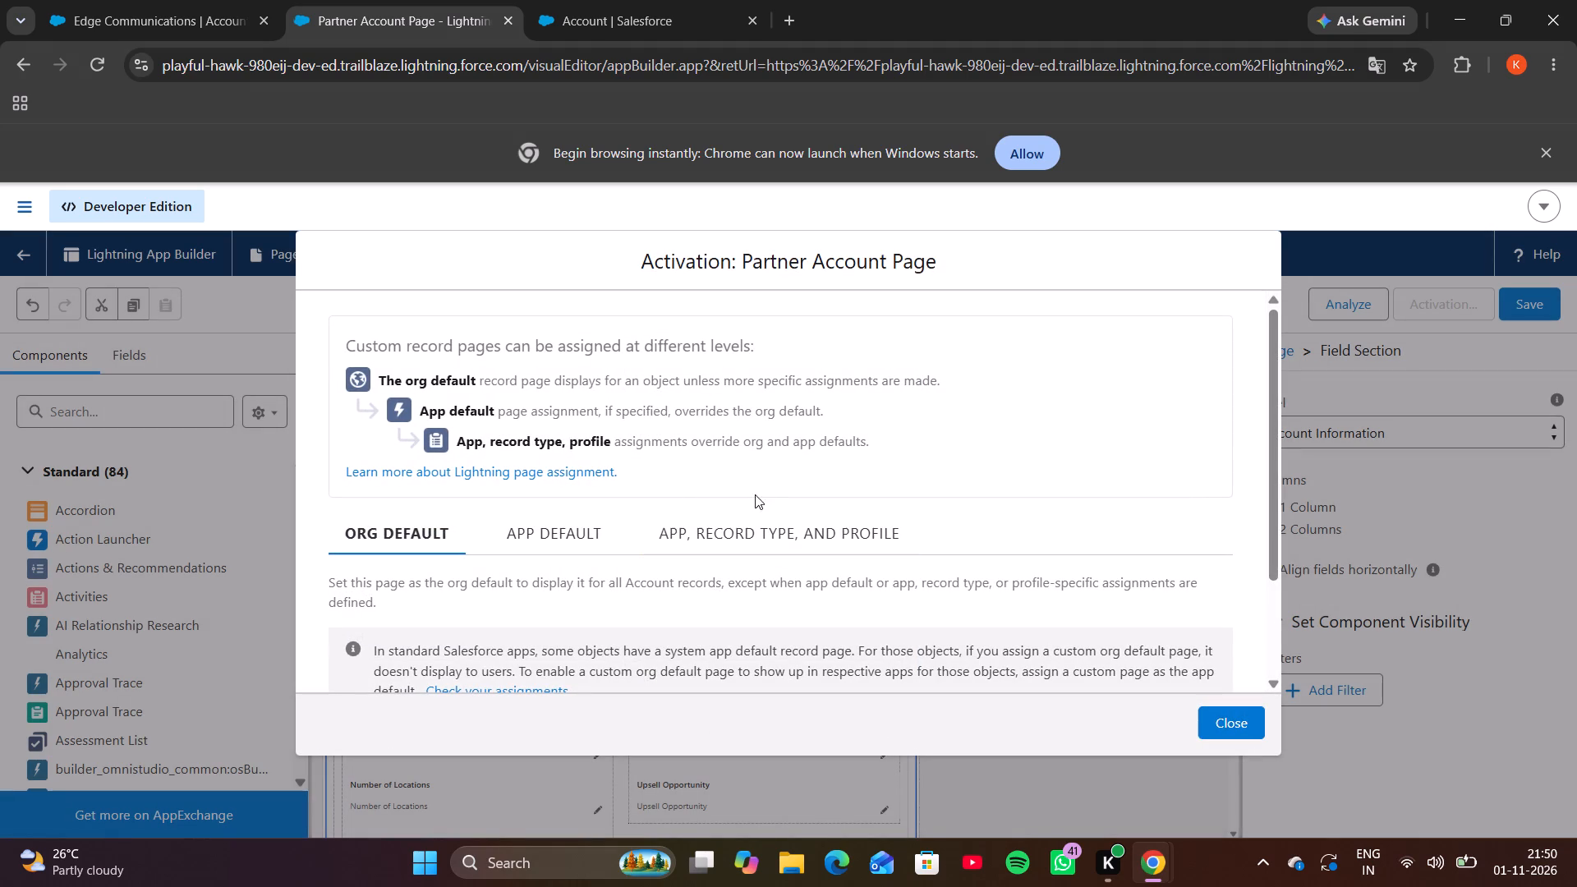
{"action": "left_click", "coordinate": [763, 524]}
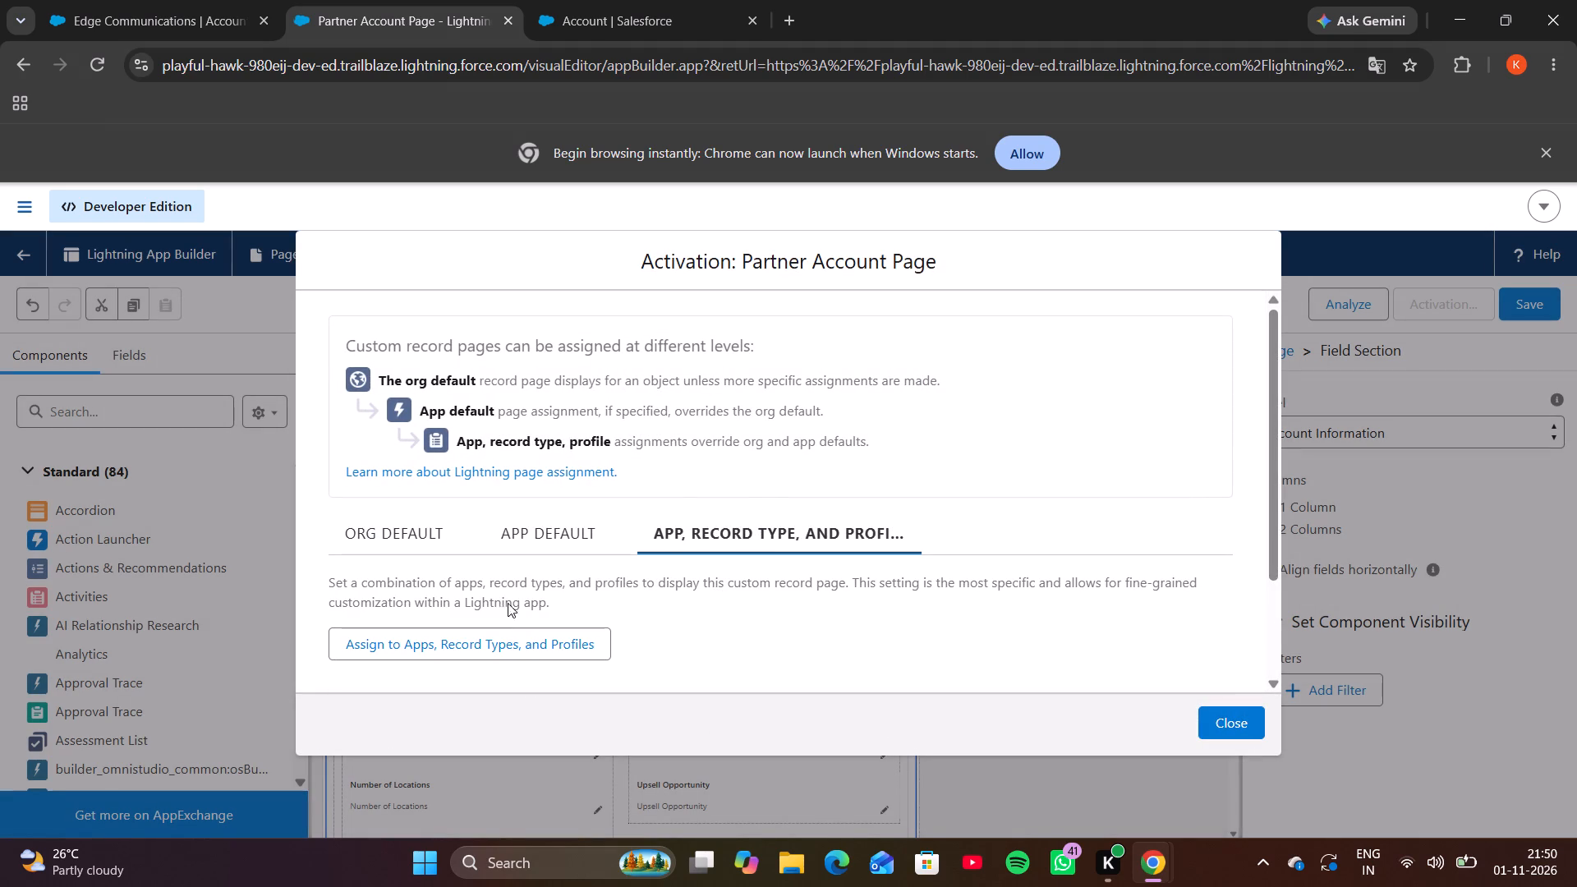
{"action": "left_click", "coordinate": [497, 632]}
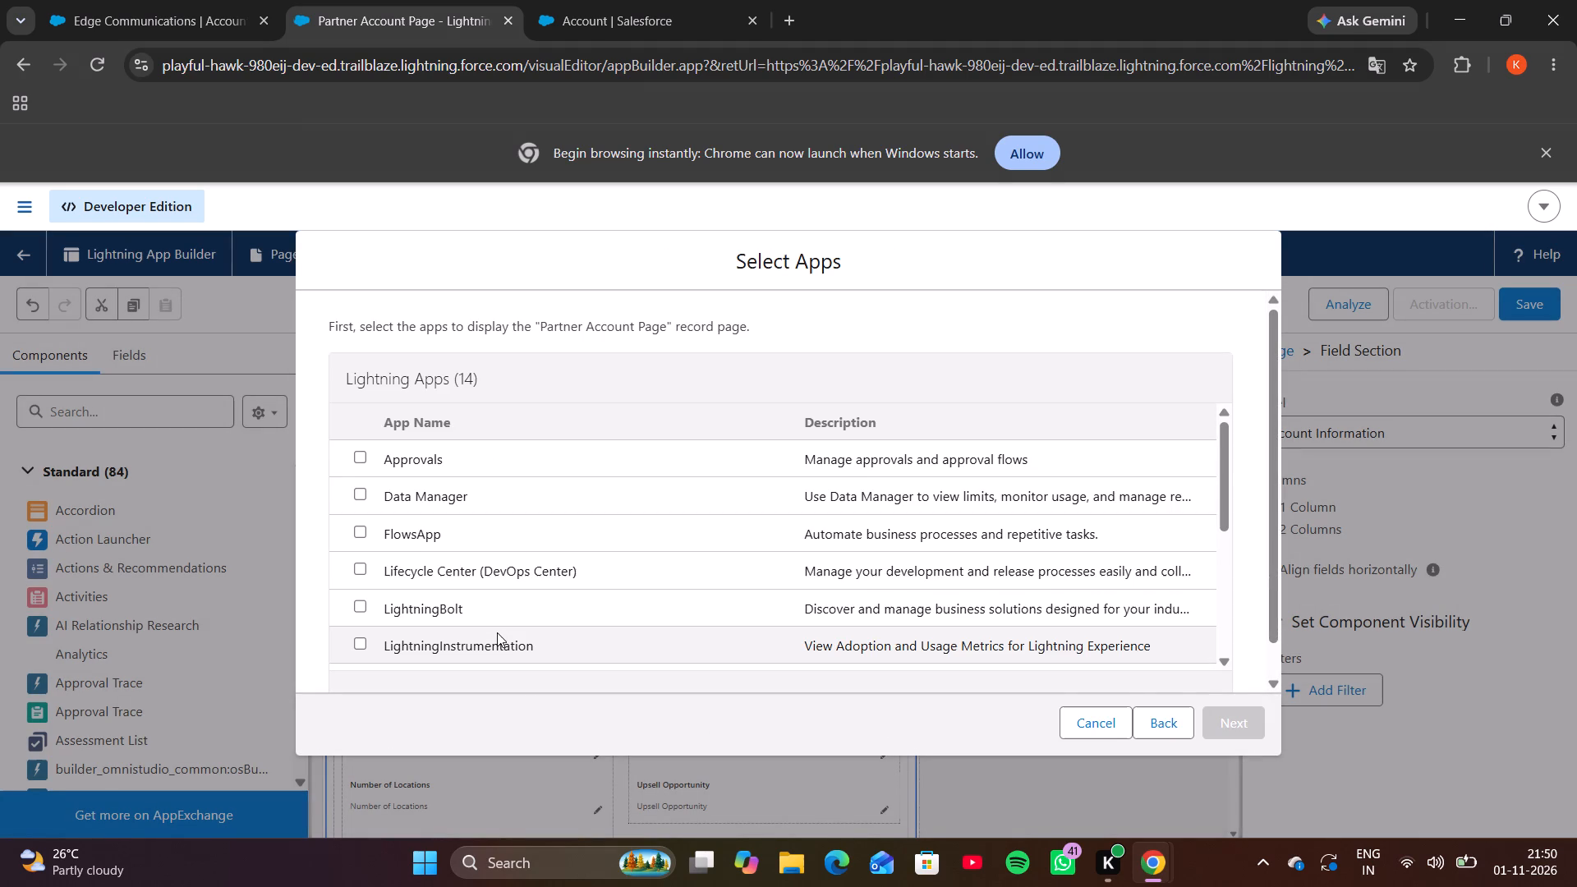
{"action": "scroll", "coordinate": [547, 551], "scroll_direction": "down", "scroll_amount": 2}
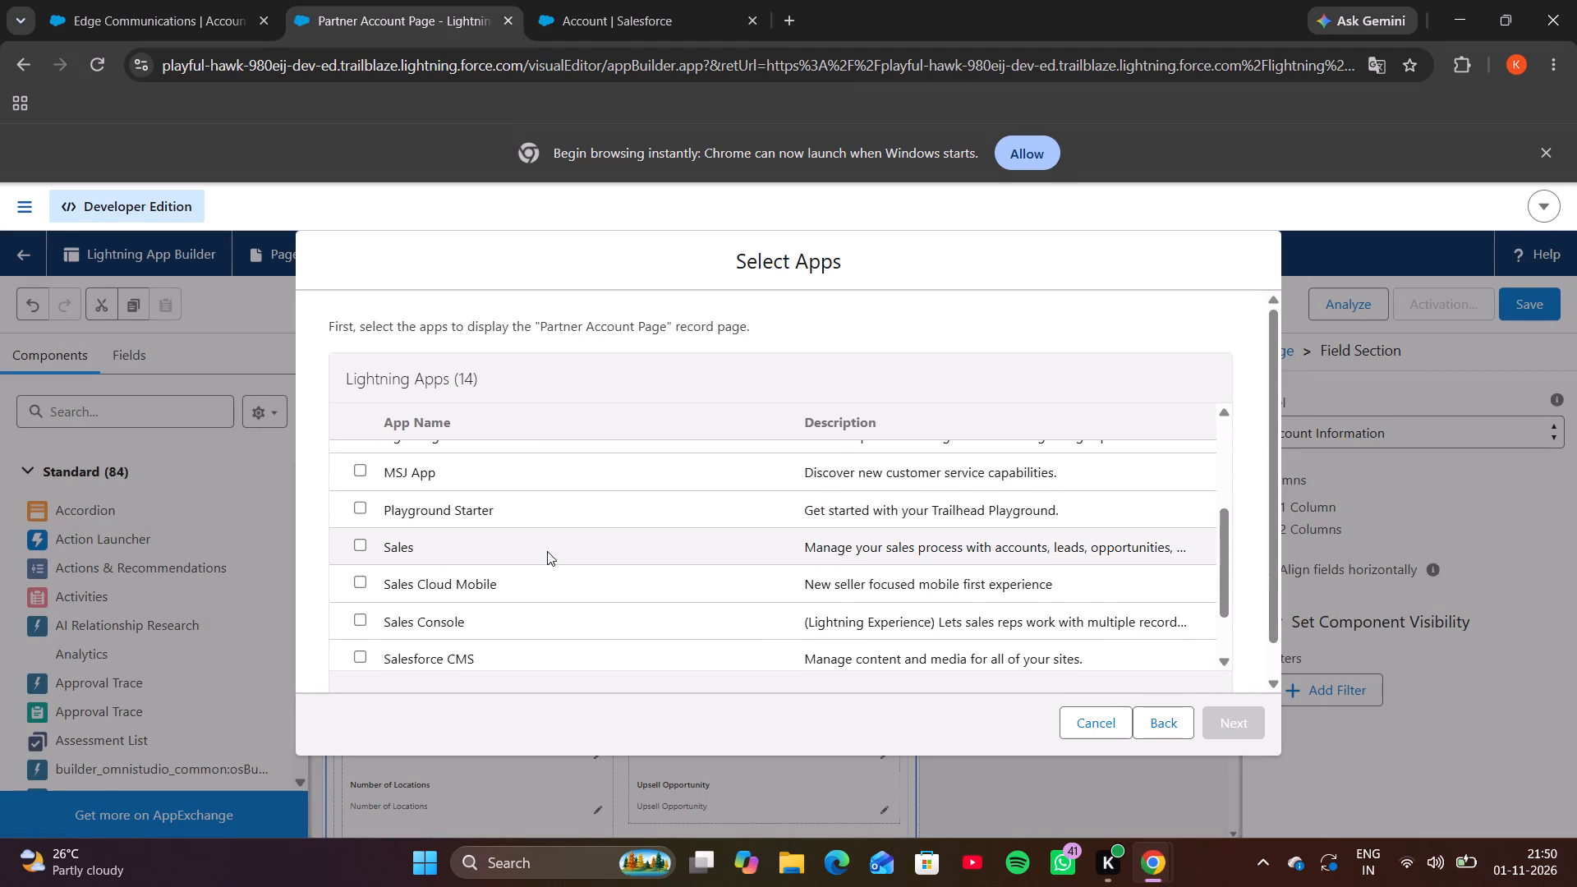
{"action": "left_click", "coordinate": [360, 549]}
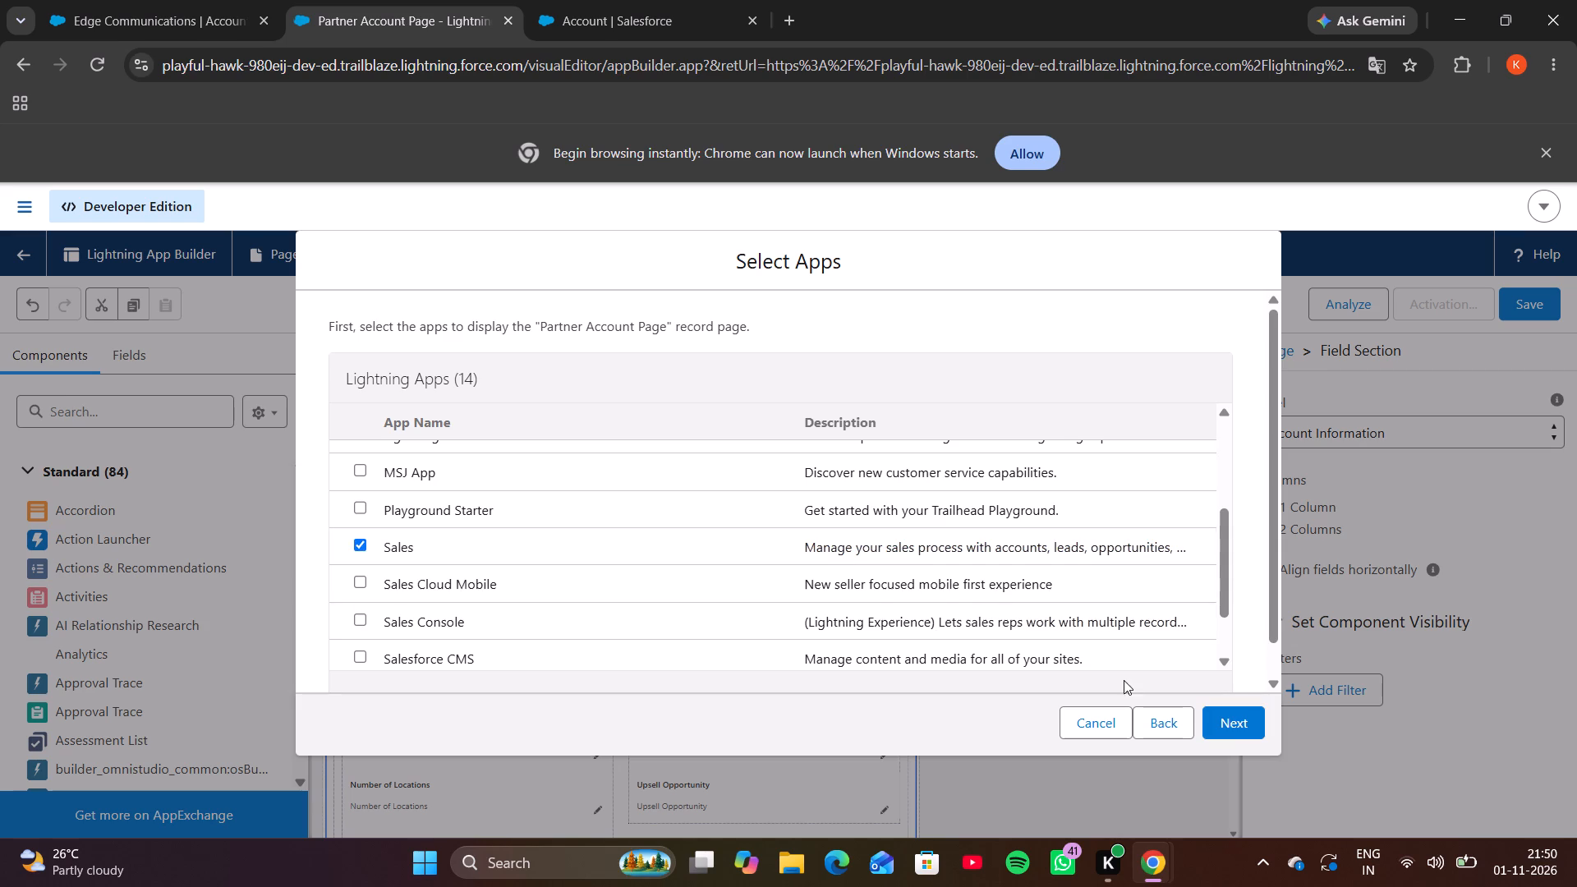
{"action": "left_click", "coordinate": [1247, 724]}
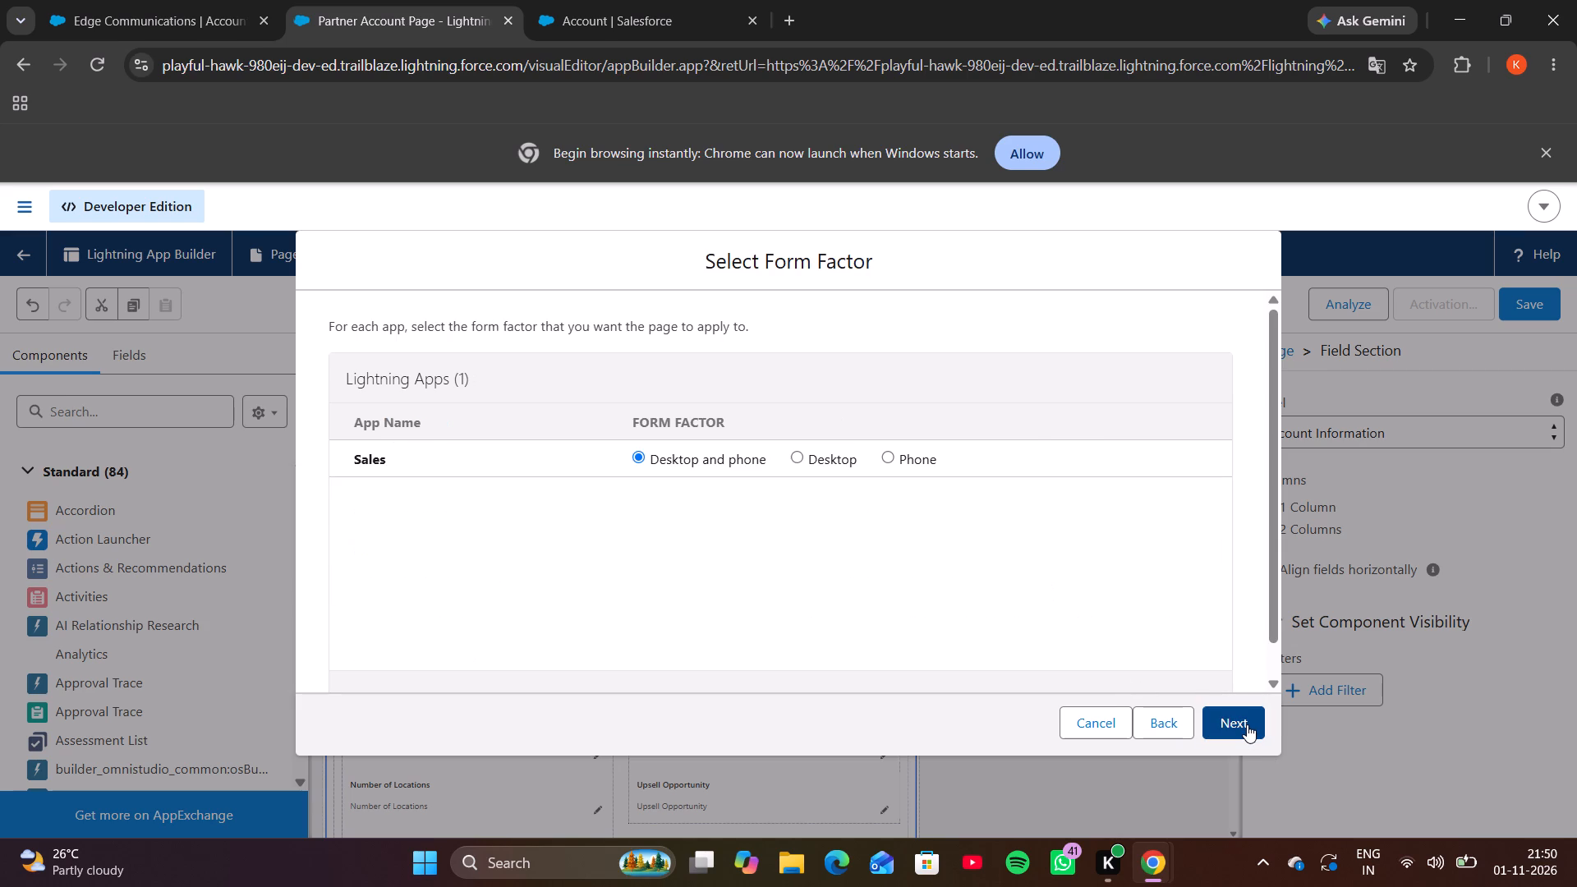
{"action": "left_click", "coordinate": [1247, 724]}
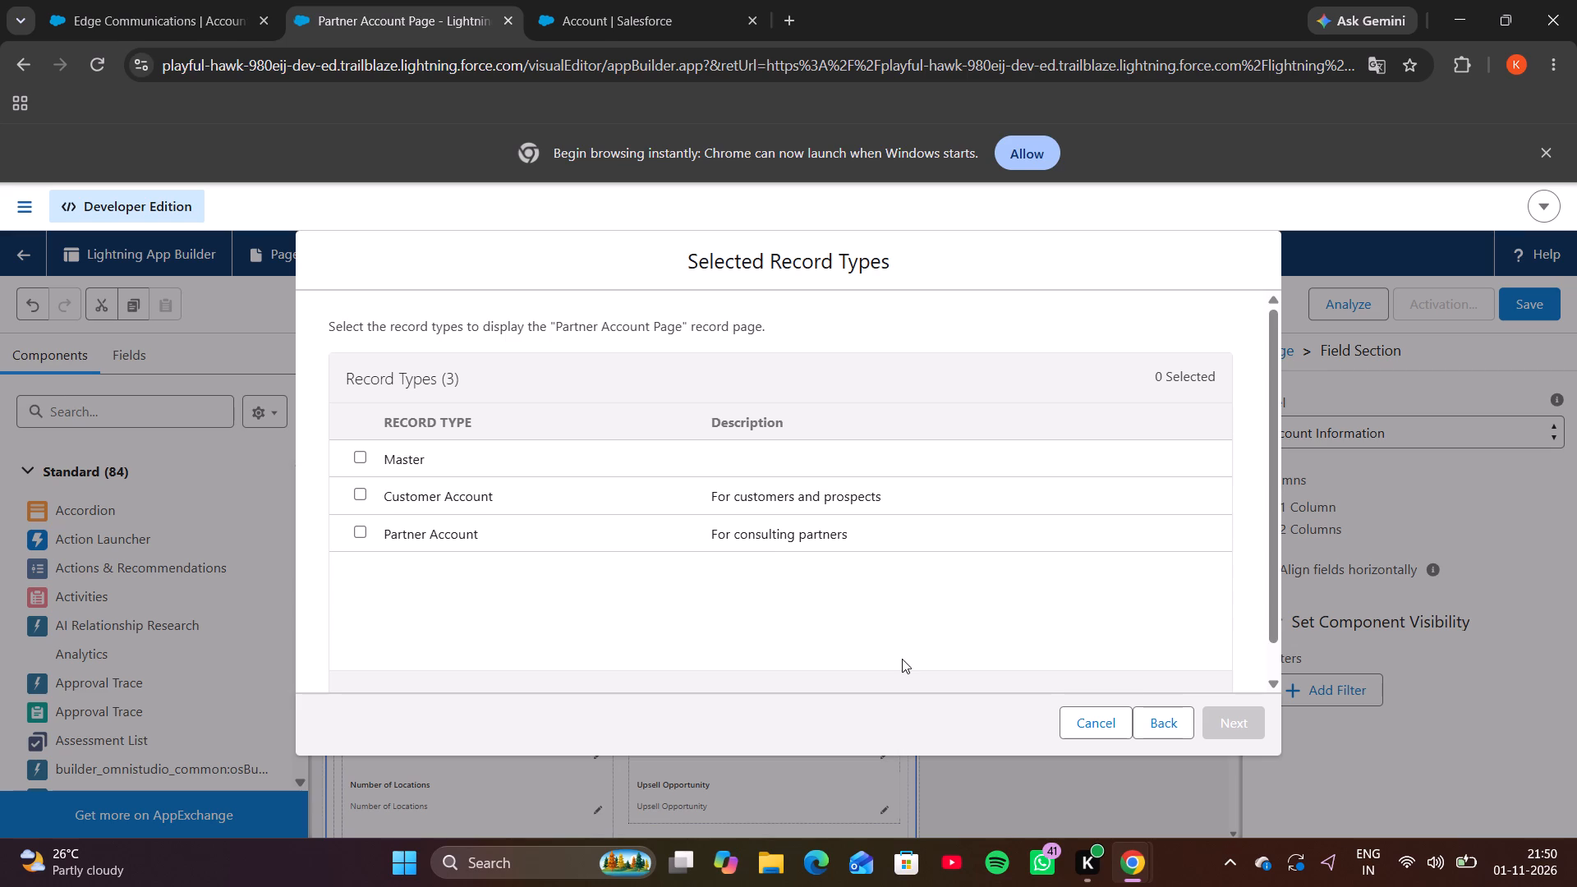
Assign the page to the Partner Account record type.
{"action": "left_click", "coordinate": [361, 531]}
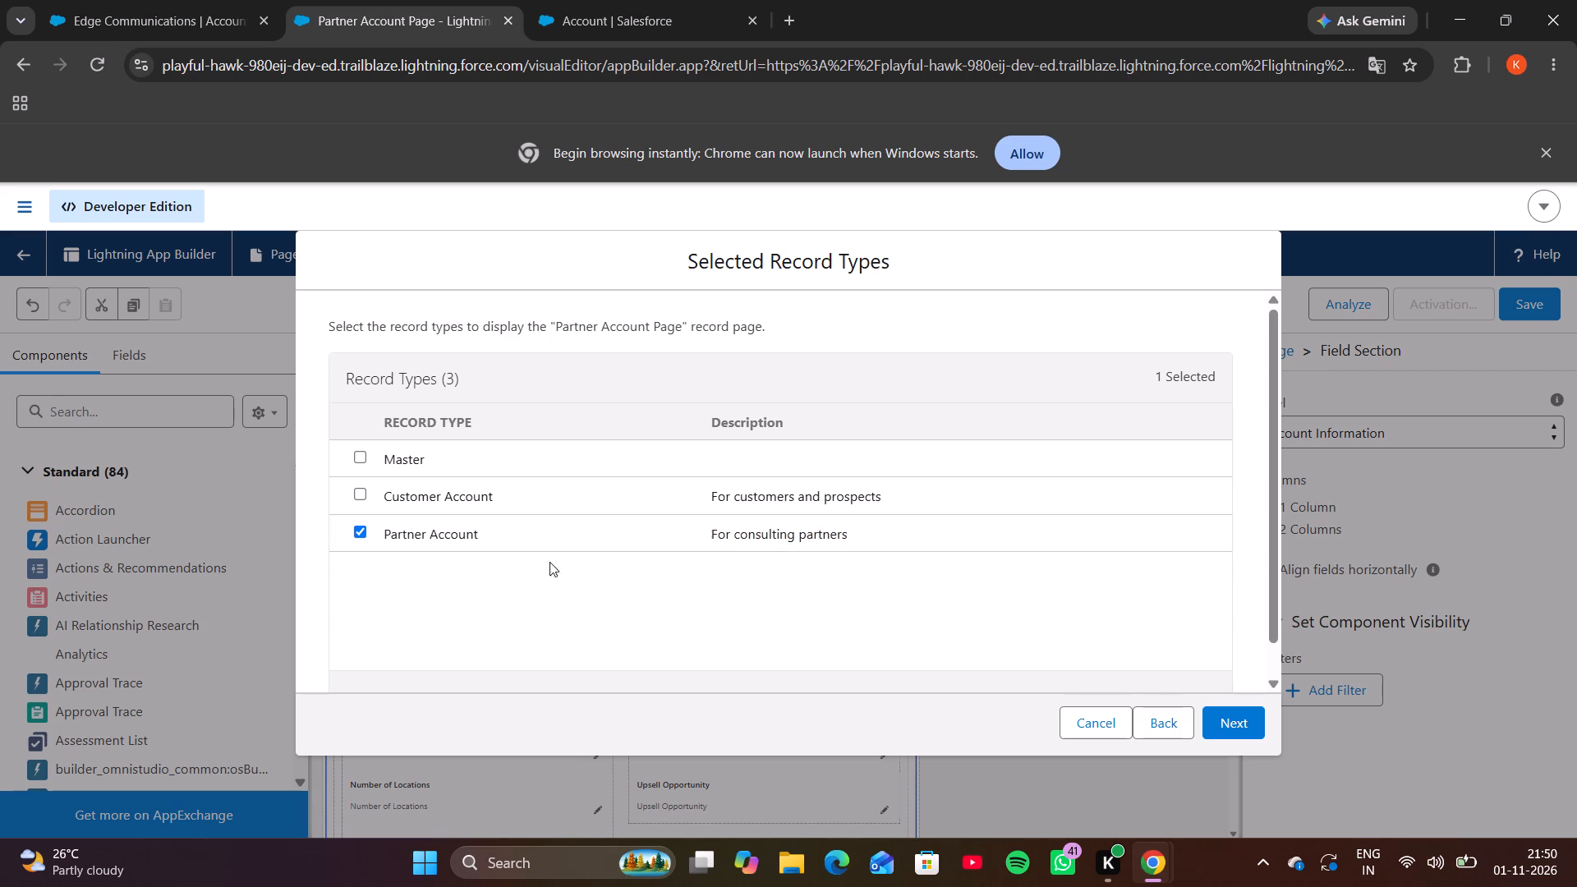
{"action": "left_click", "coordinate": [1250, 715]}
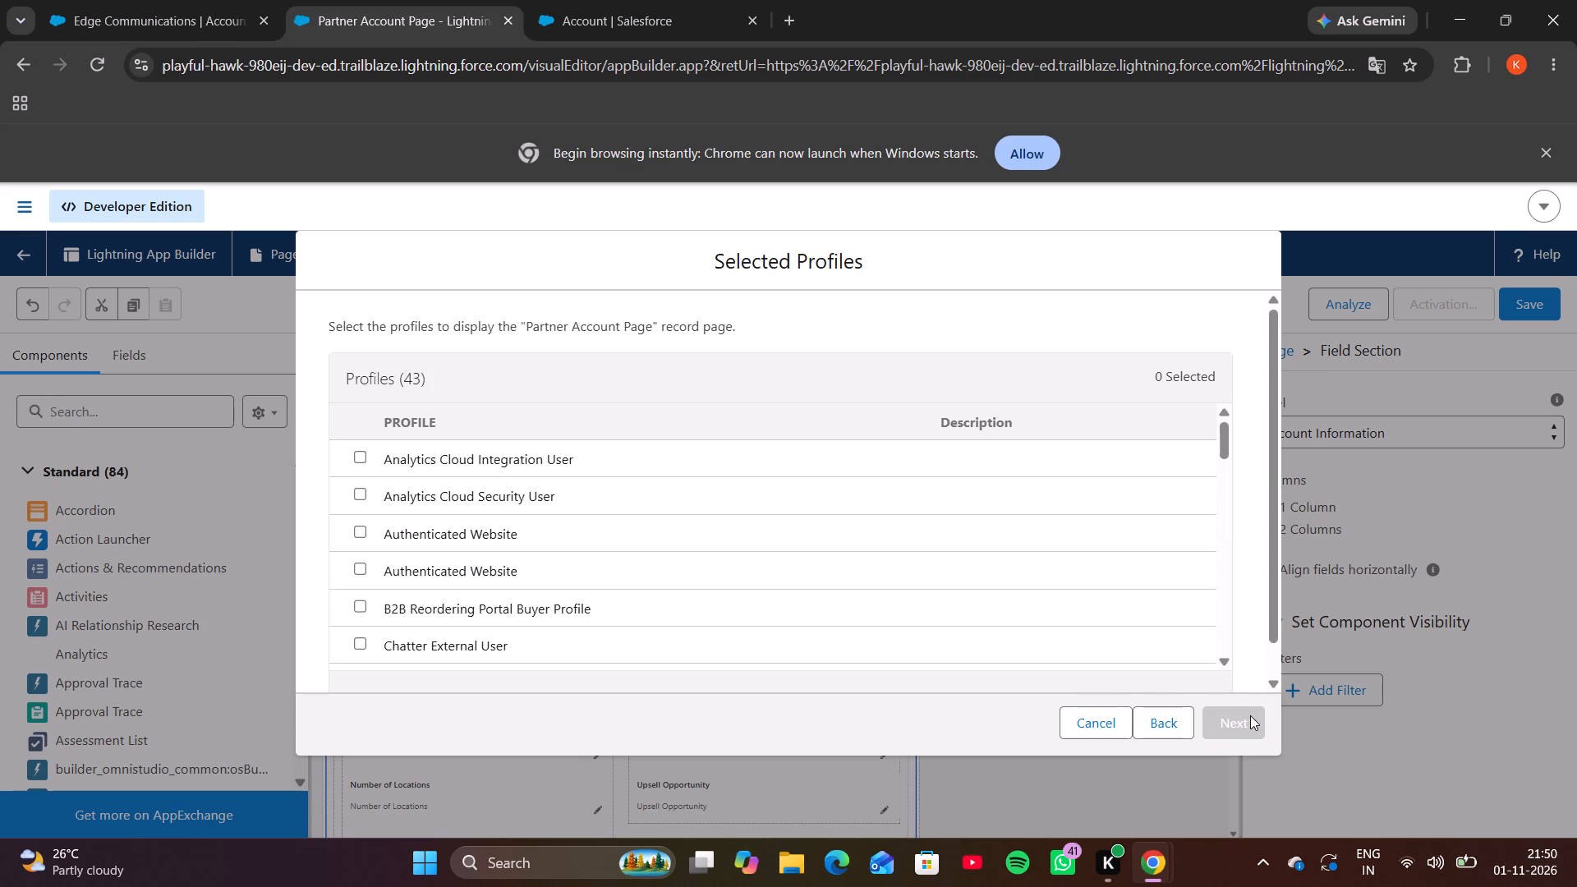
Assign the page to the Sales User and Support User profiles and save the activation assignments.
{"action": "scroll", "coordinate": [830, 581], "scroll_direction": "down", "scroll_amount": 7}
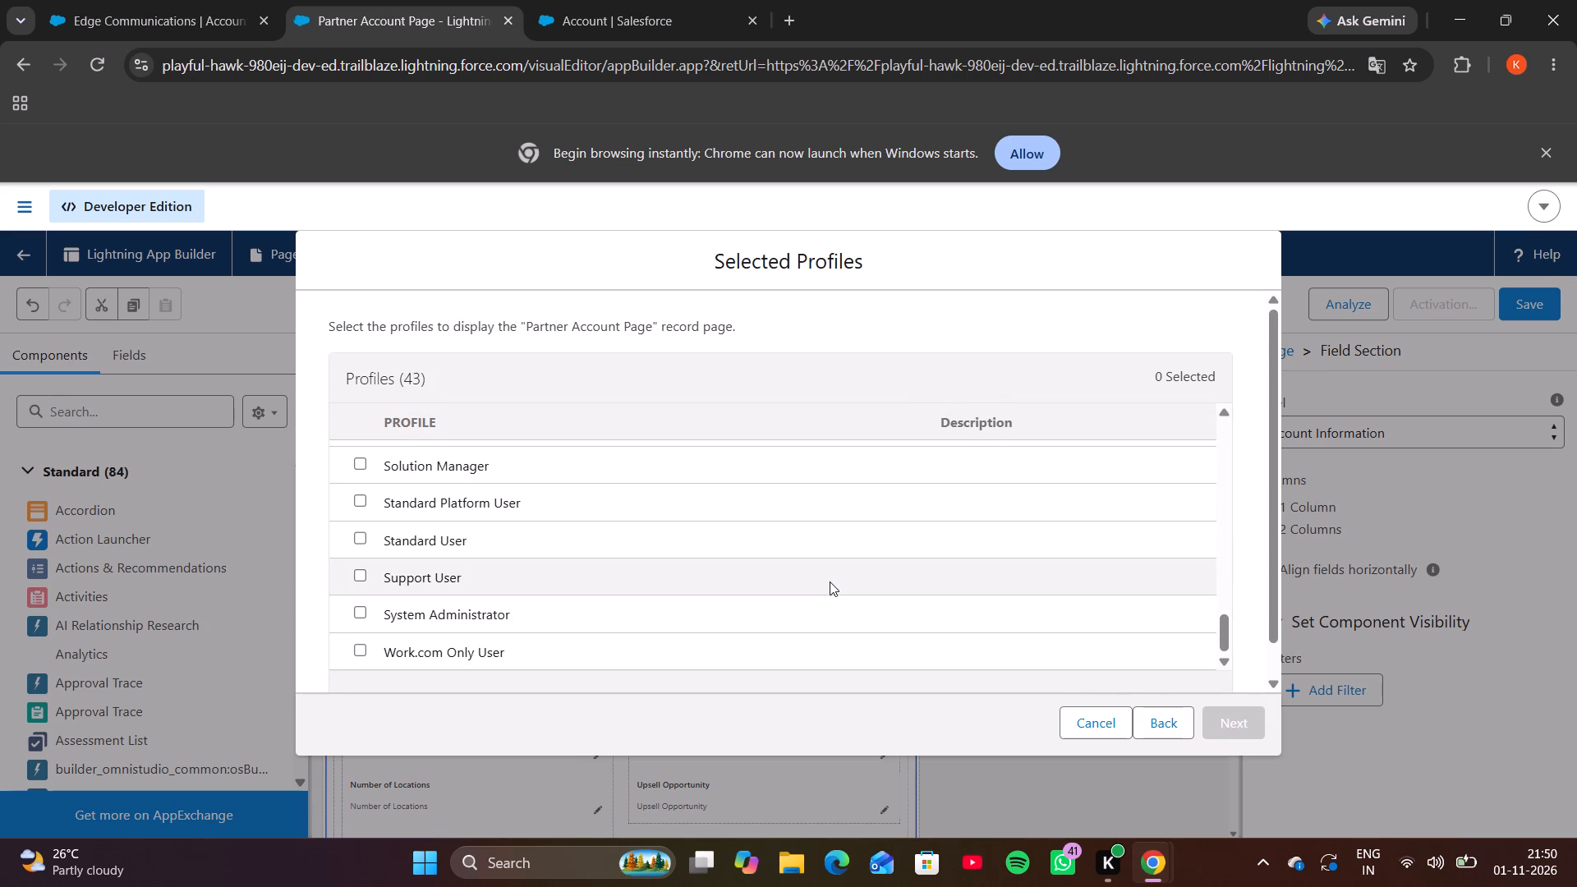
{"action": "scroll", "coordinate": [830, 581], "scroll_direction": "down", "scroll_amount": 4}
{"action": "scroll", "coordinate": [780, 508], "scroll_direction": "up", "scroll_amount": 3}
{"action": "scroll", "coordinate": [780, 508], "scroll_direction": "down", "scroll_amount": 2}
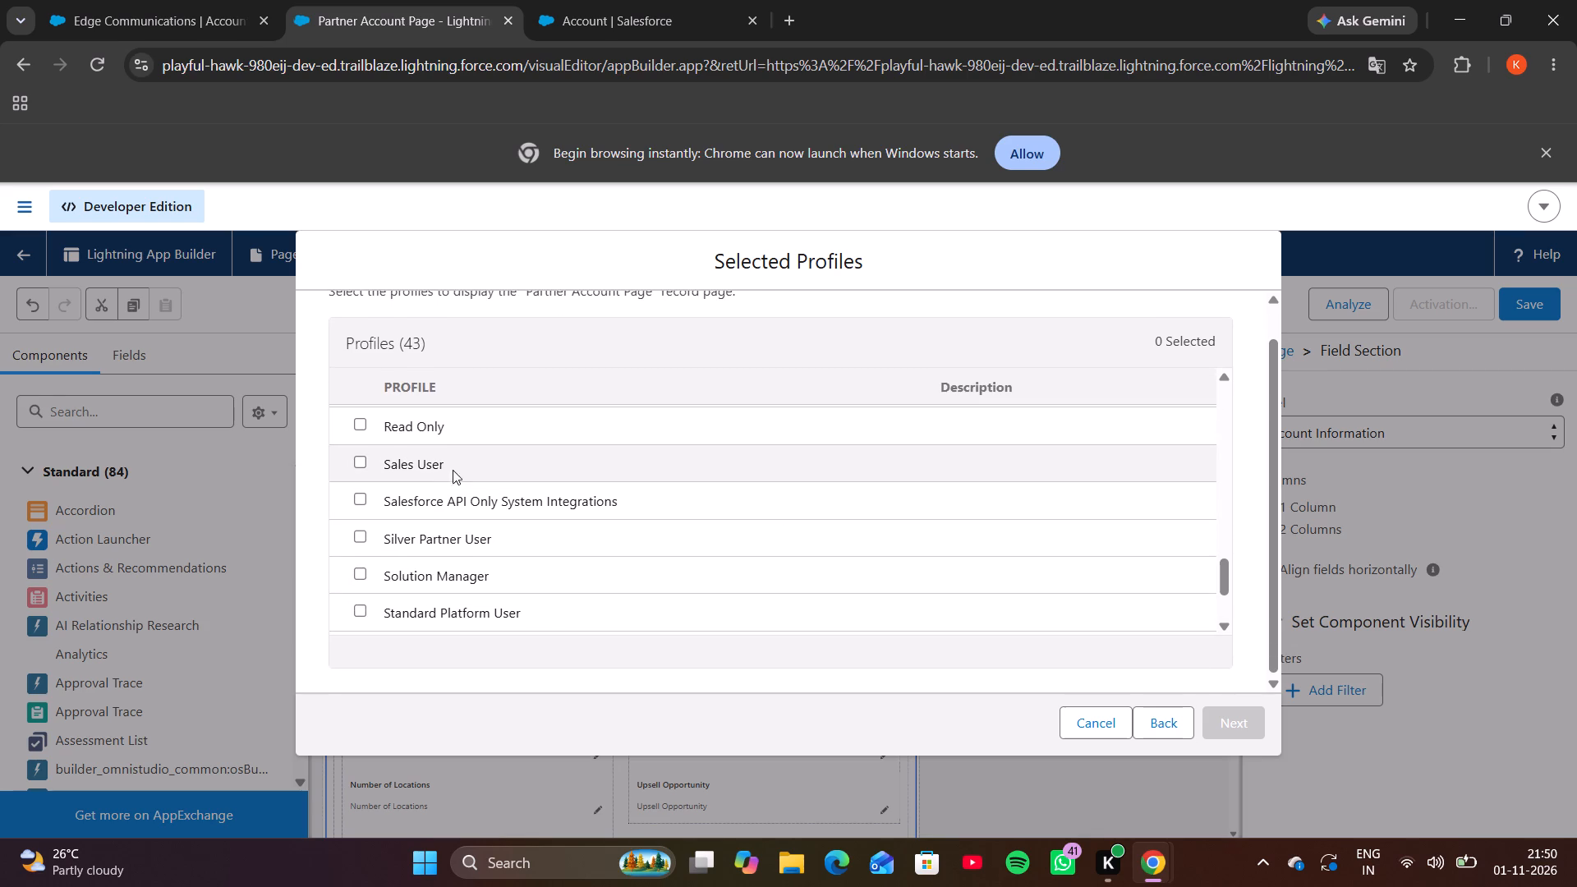
{"action": "left_click", "coordinate": [358, 466]}
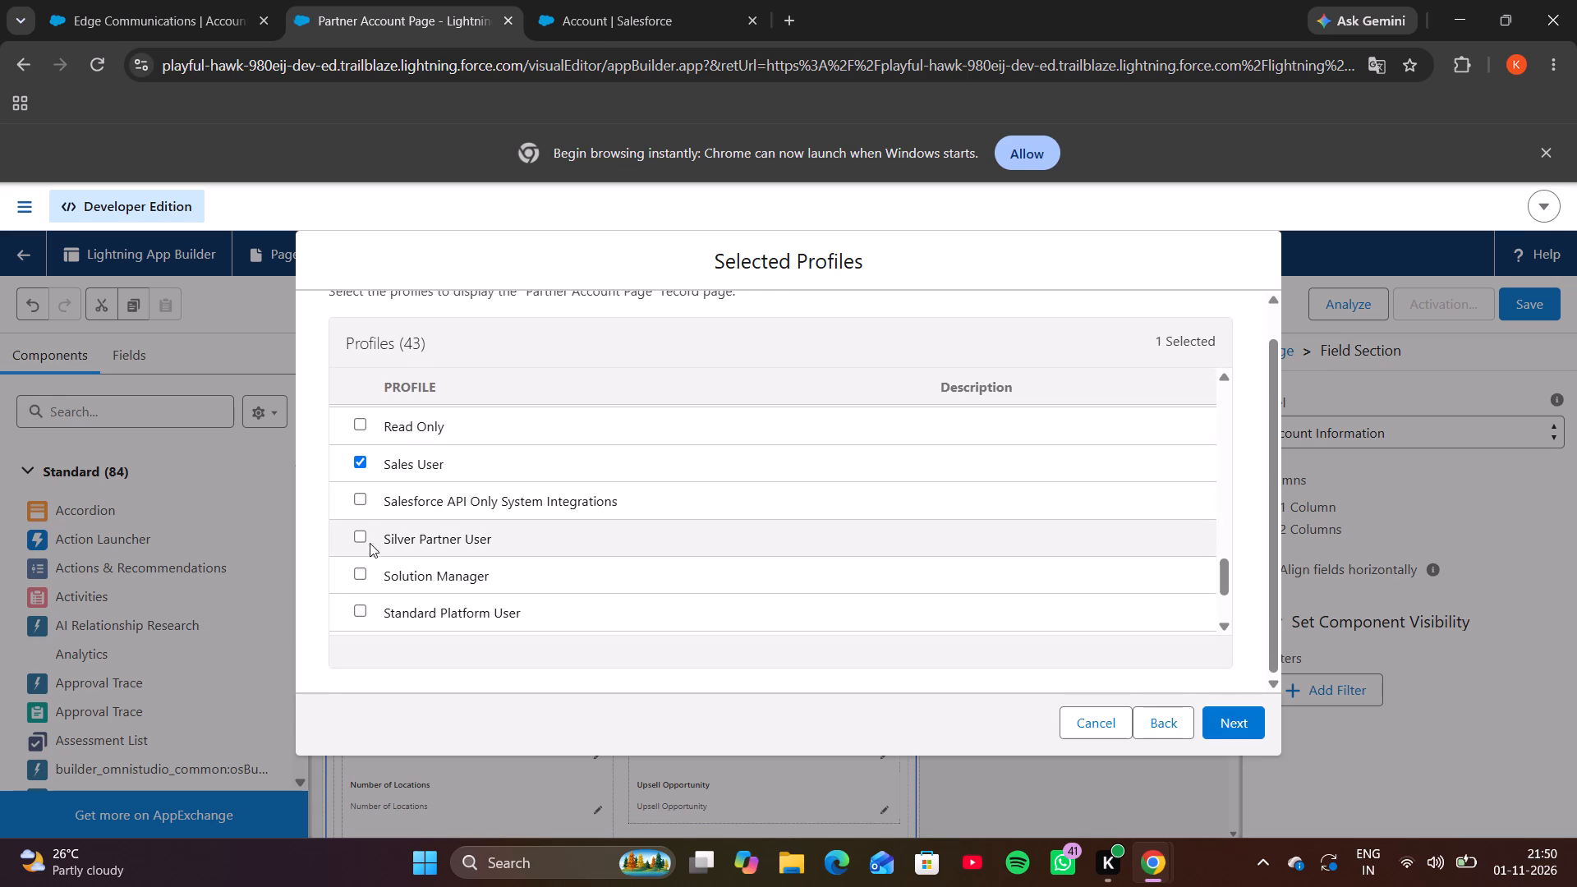
{"action": "scroll", "coordinate": [370, 600], "scroll_direction": "down", "scroll_amount": 1}
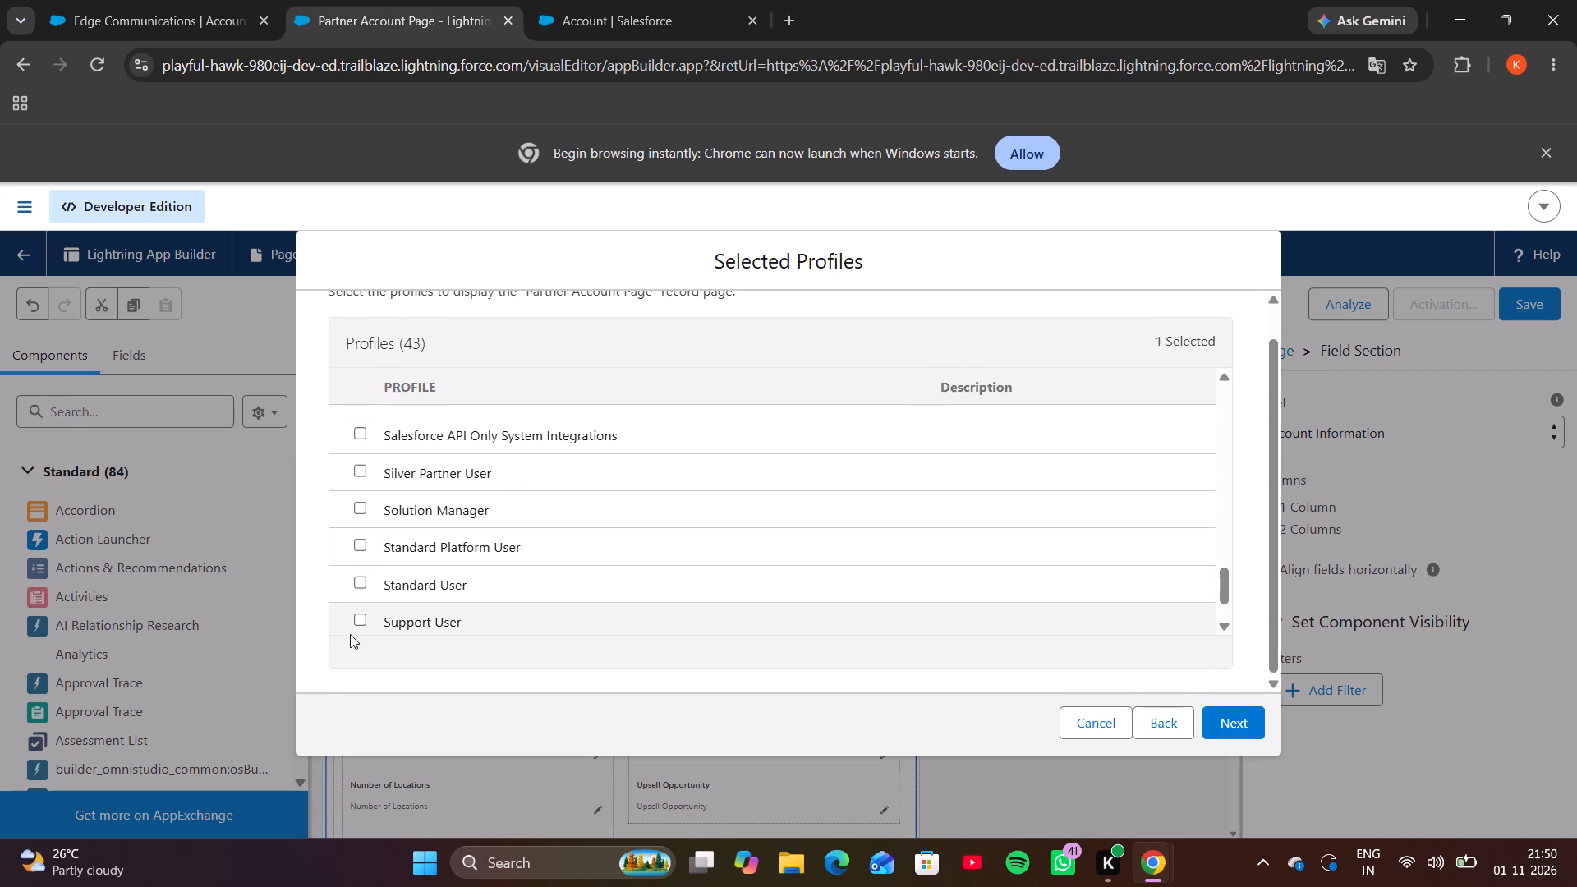
{"action": "left_click", "coordinate": [359, 627]}
{"action": "left_click", "coordinate": [1237, 731]}
{"action": "left_click", "coordinate": [1237, 731]}
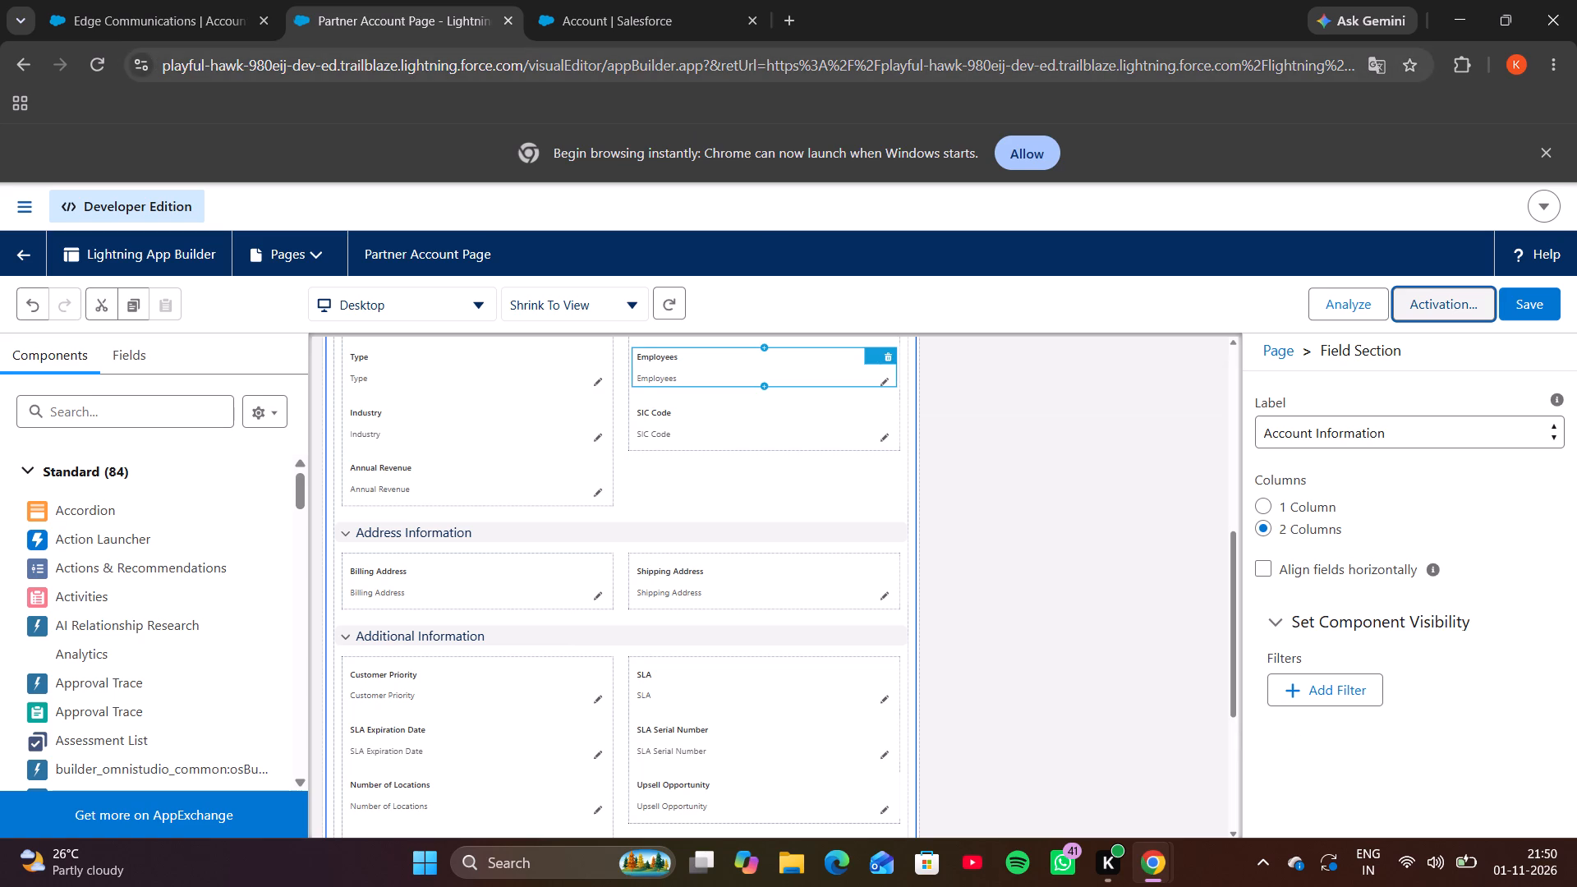
Restore the side-by-side window view and submit Trailhead's Customize Record Pages step for verification.
{"action": "left_click", "coordinate": [1503, 29]}
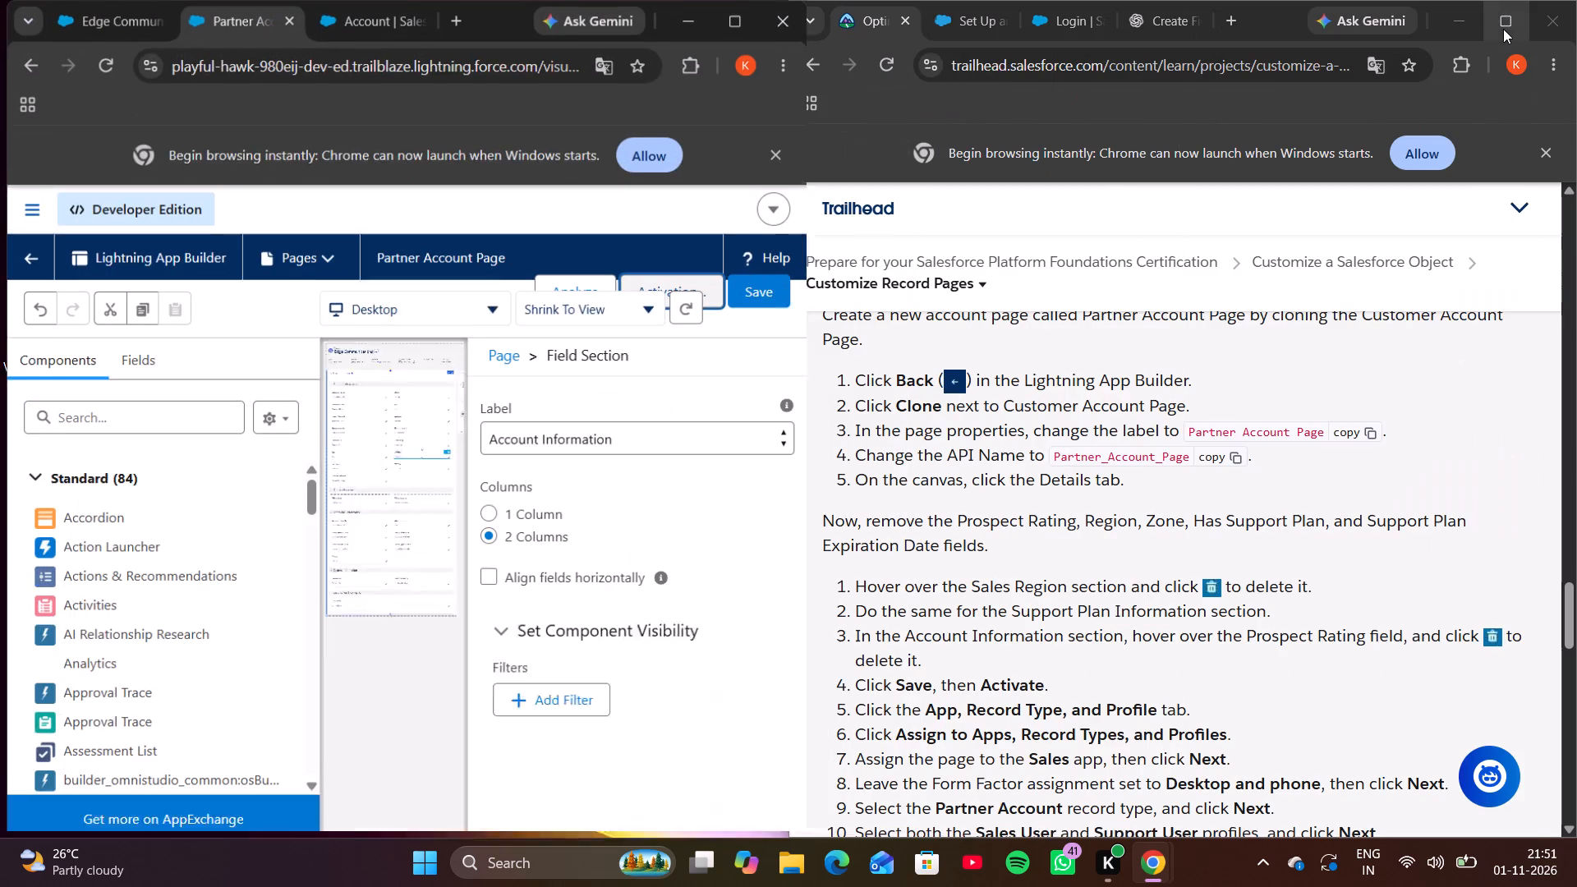
{"action": "scroll", "coordinate": [1271, 477], "scroll_direction": "down", "scroll_amount": 6}
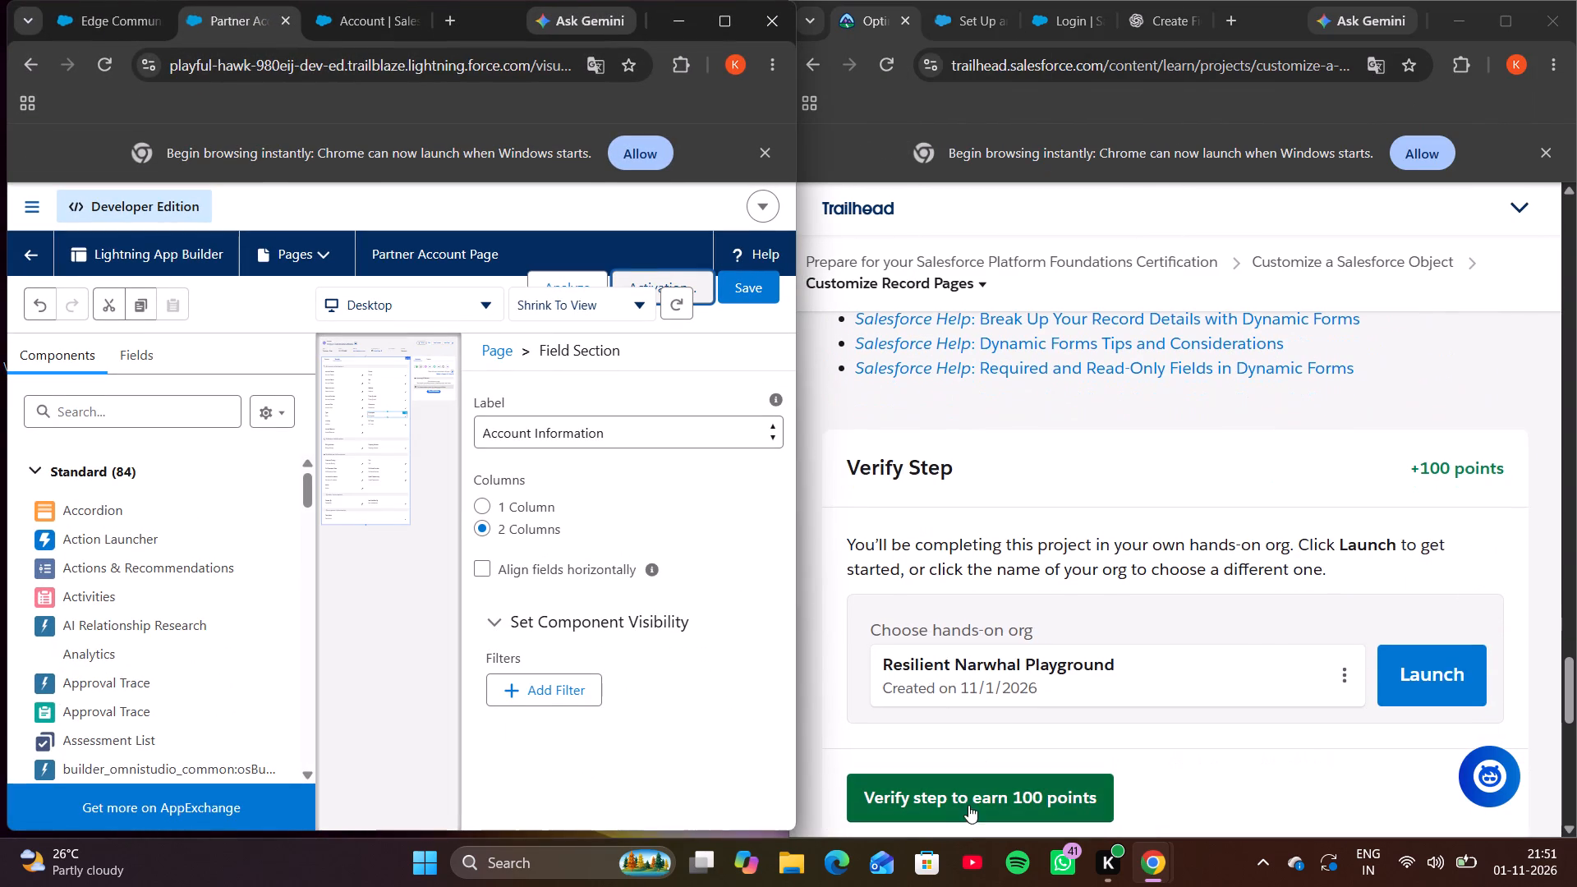
{"action": "left_click", "coordinate": [968, 809]}
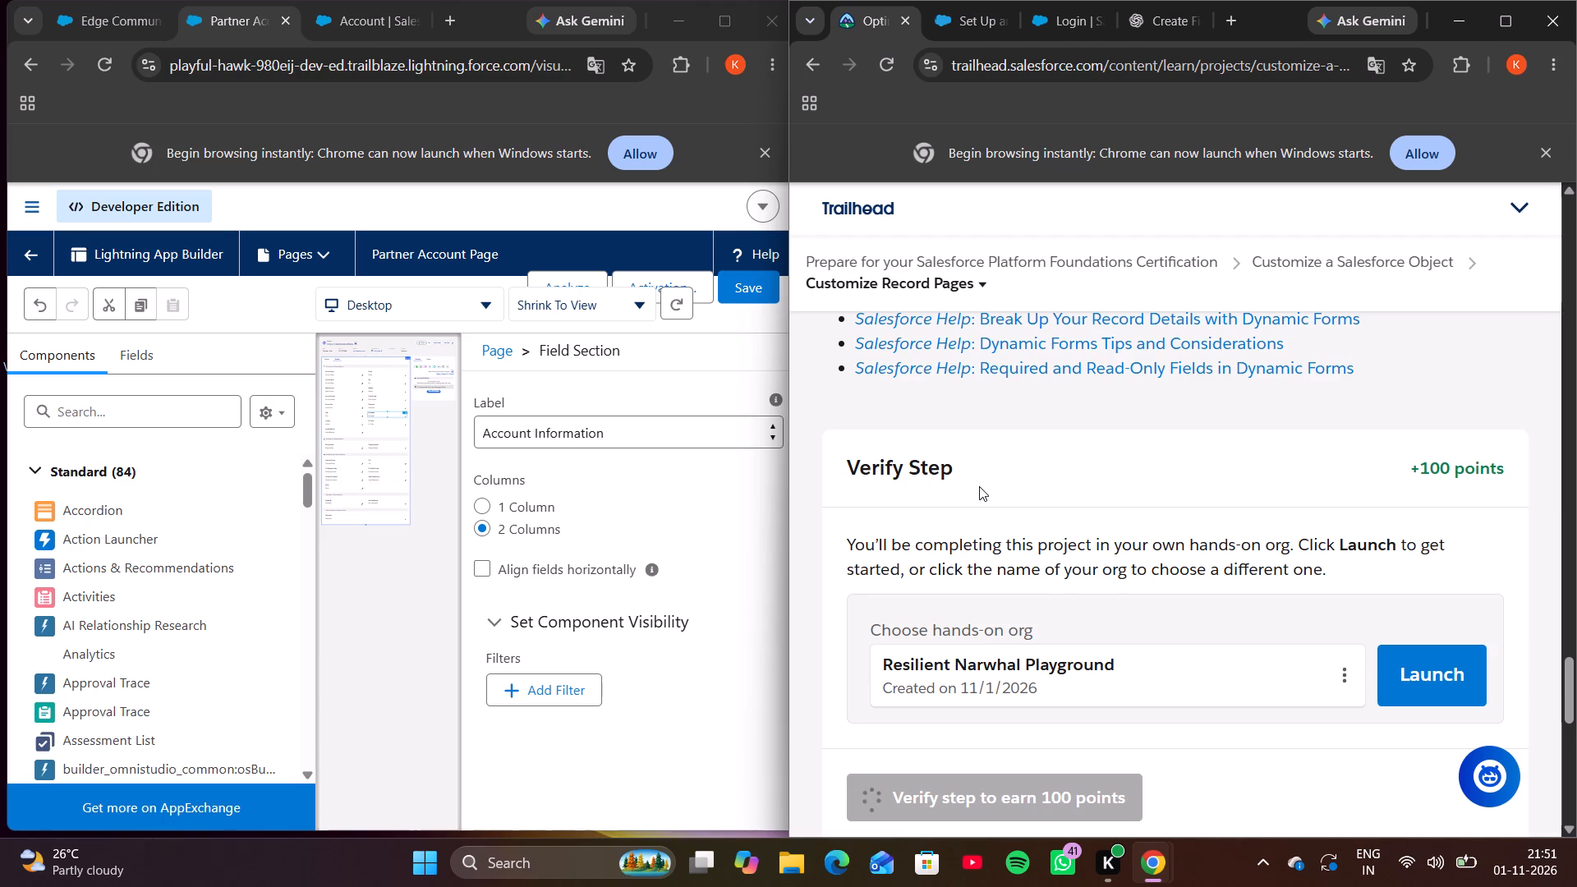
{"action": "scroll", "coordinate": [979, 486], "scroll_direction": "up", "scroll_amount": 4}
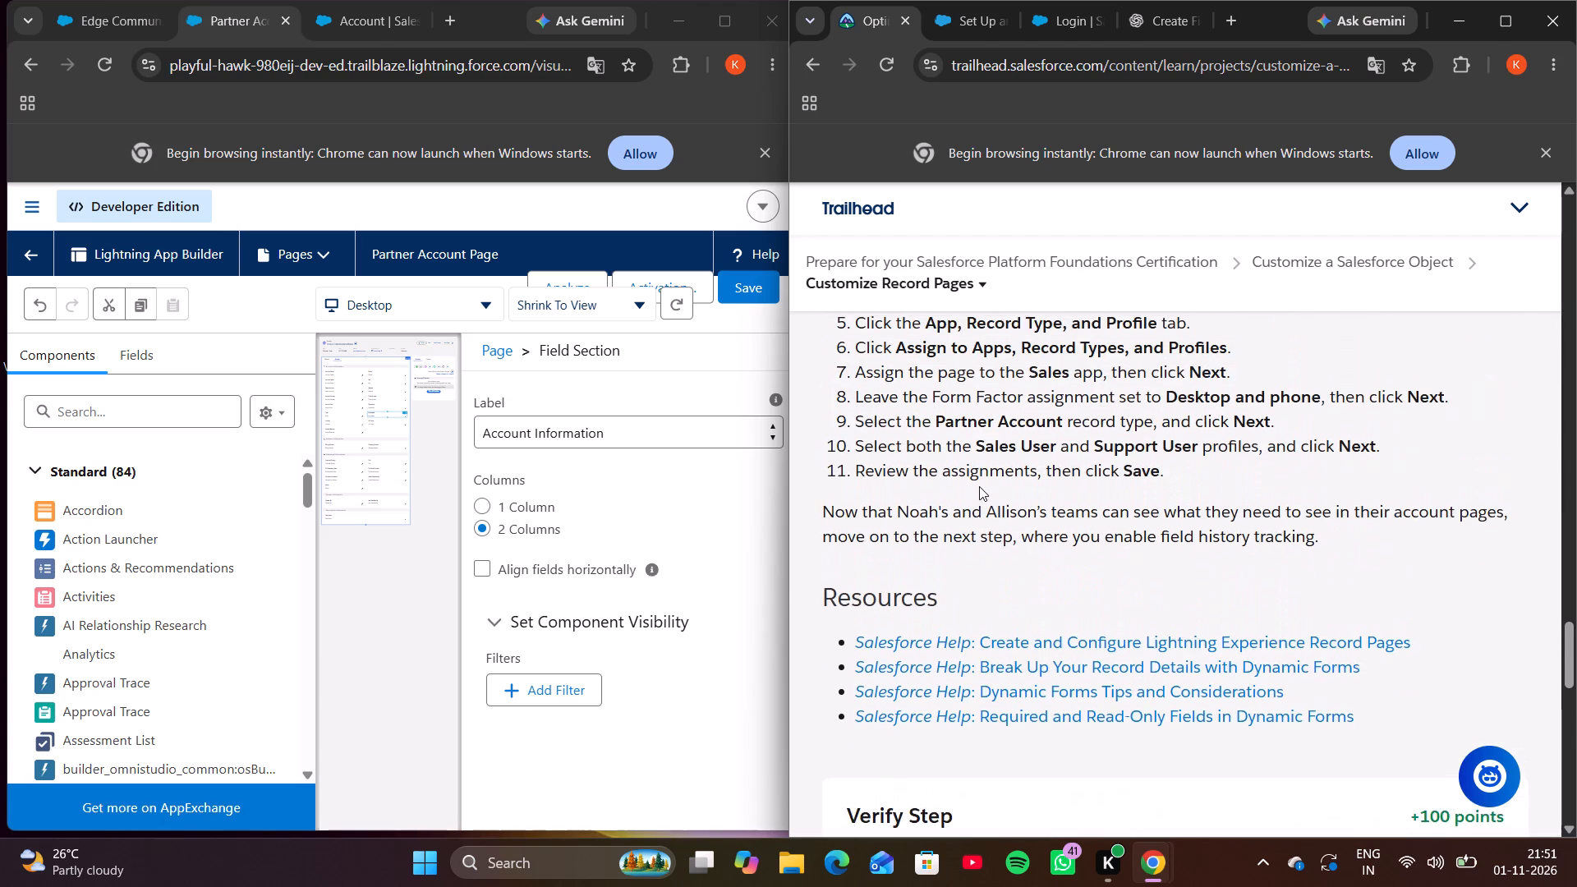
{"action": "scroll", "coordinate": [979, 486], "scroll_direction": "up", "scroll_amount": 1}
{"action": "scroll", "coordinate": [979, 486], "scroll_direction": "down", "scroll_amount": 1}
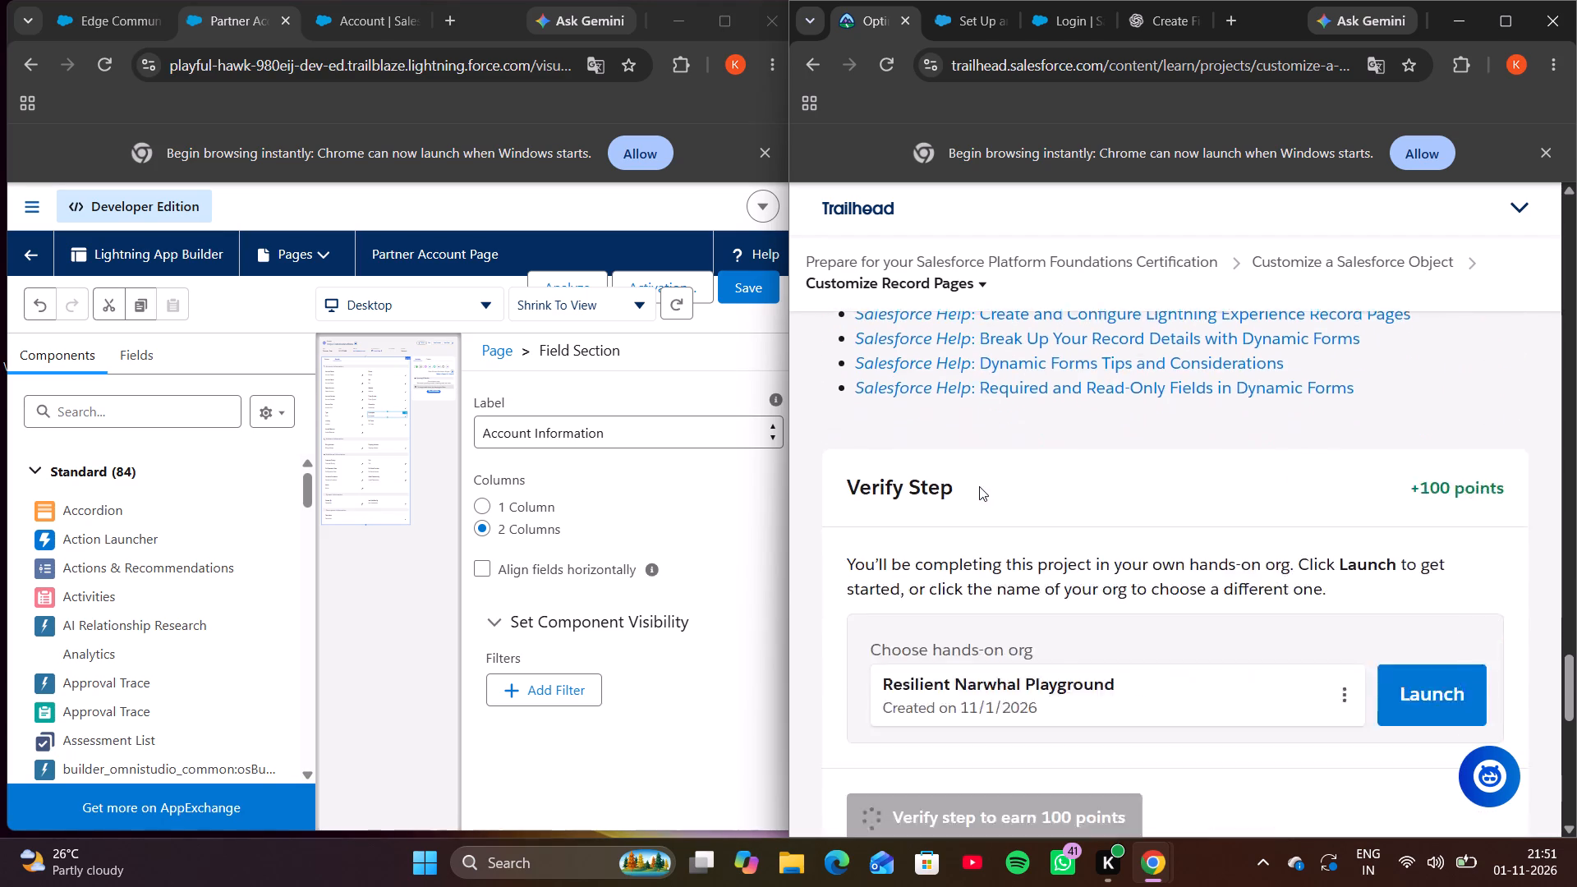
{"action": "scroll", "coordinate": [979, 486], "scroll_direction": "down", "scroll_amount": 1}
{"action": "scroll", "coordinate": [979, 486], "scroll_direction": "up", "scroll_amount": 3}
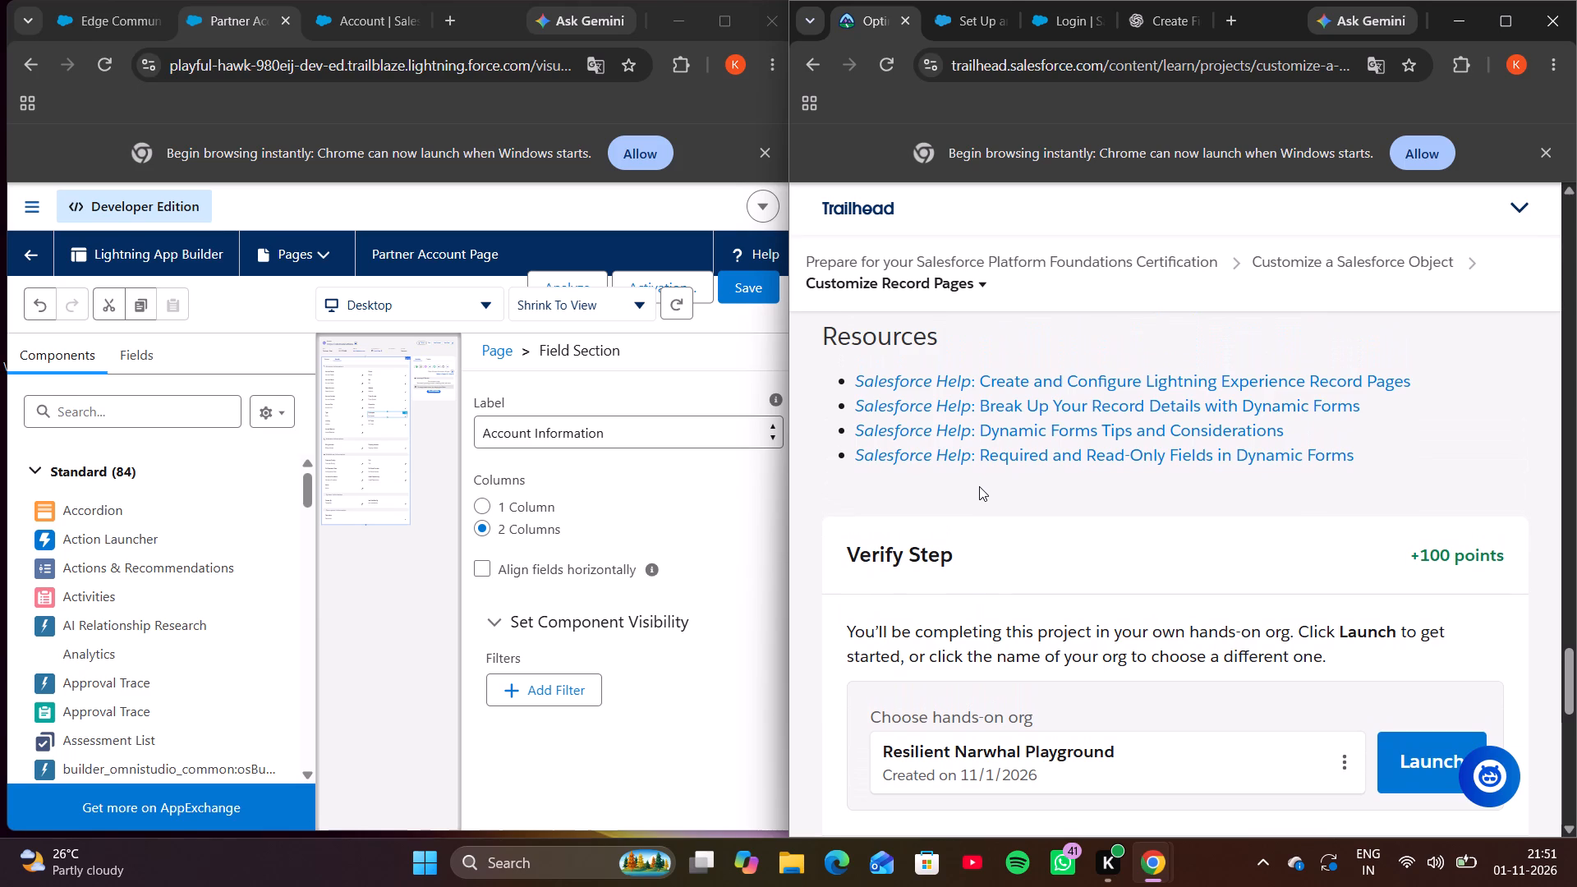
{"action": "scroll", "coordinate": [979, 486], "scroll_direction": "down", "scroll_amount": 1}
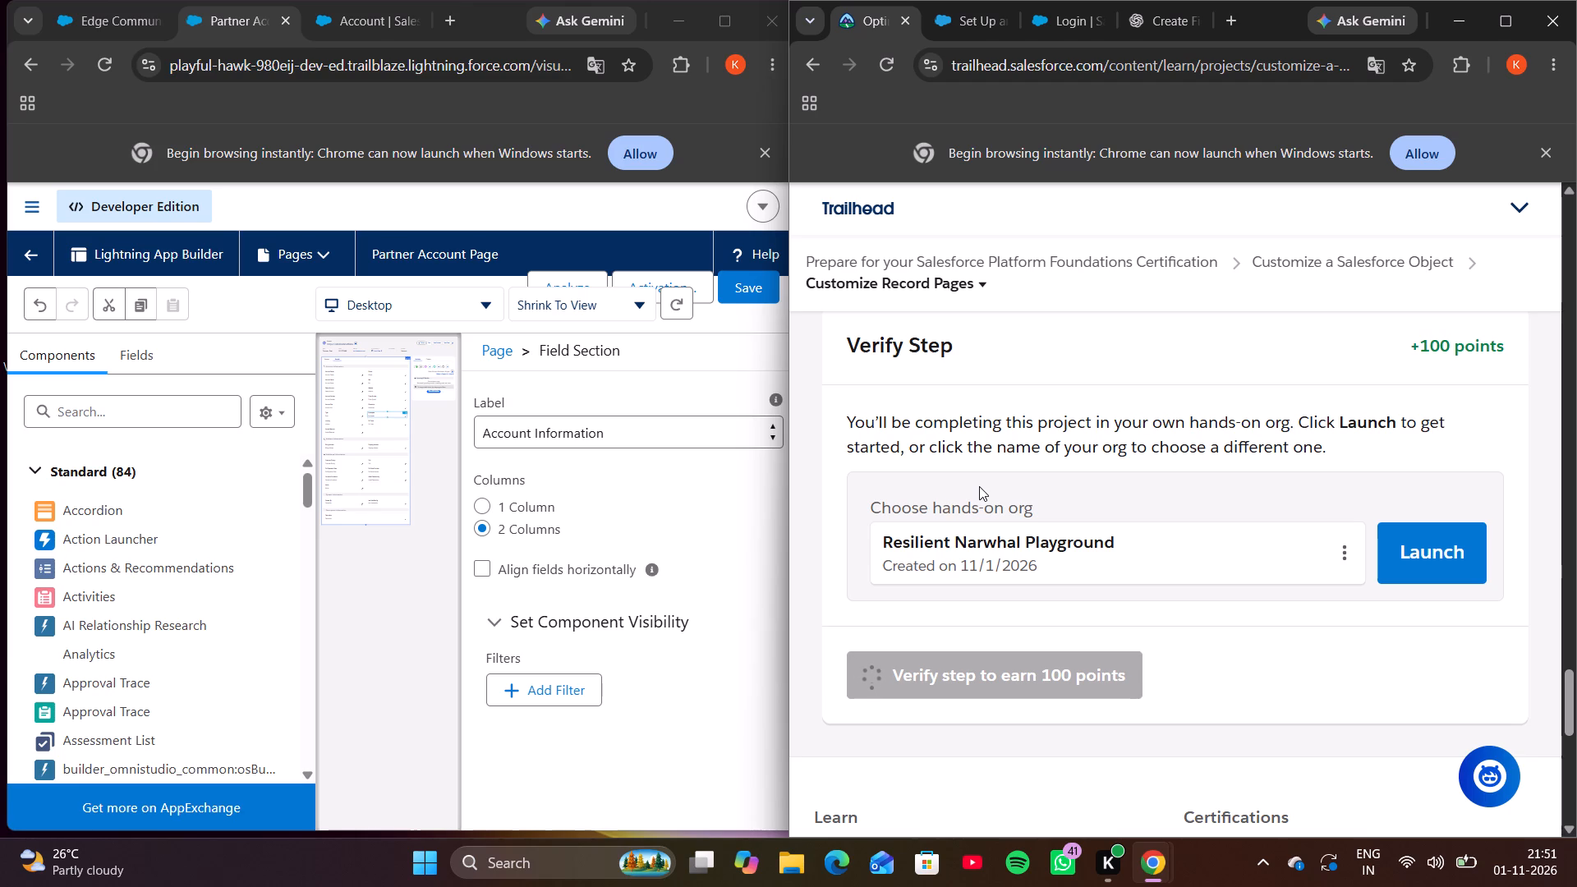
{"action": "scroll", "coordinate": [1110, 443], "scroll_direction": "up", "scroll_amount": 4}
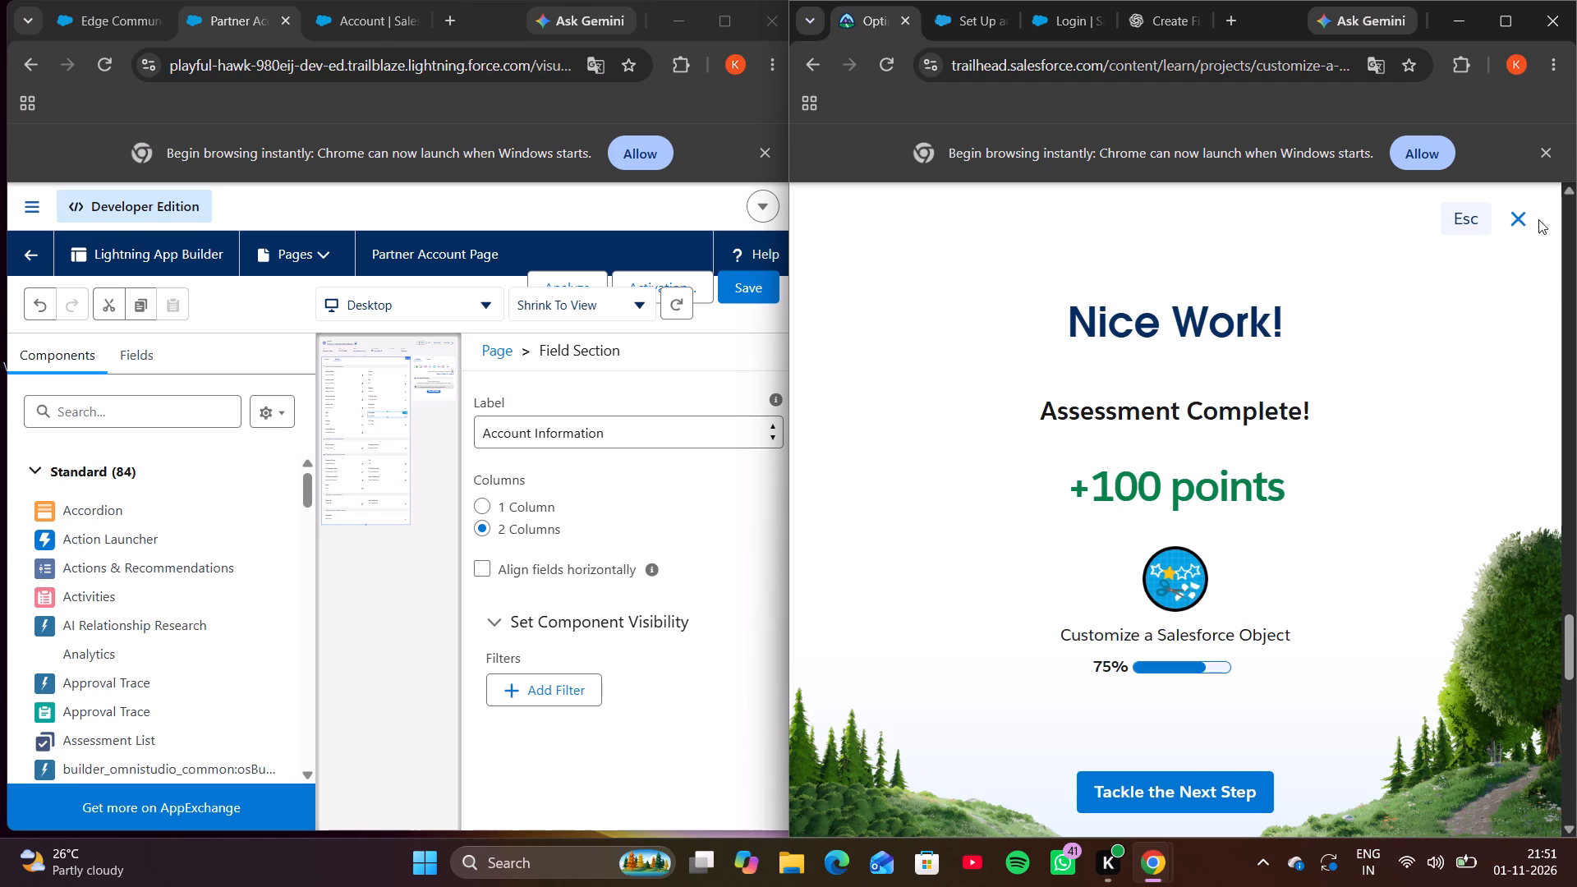
Close the Trailhead browser window.
{"action": "left_click", "coordinate": [1544, 33]}
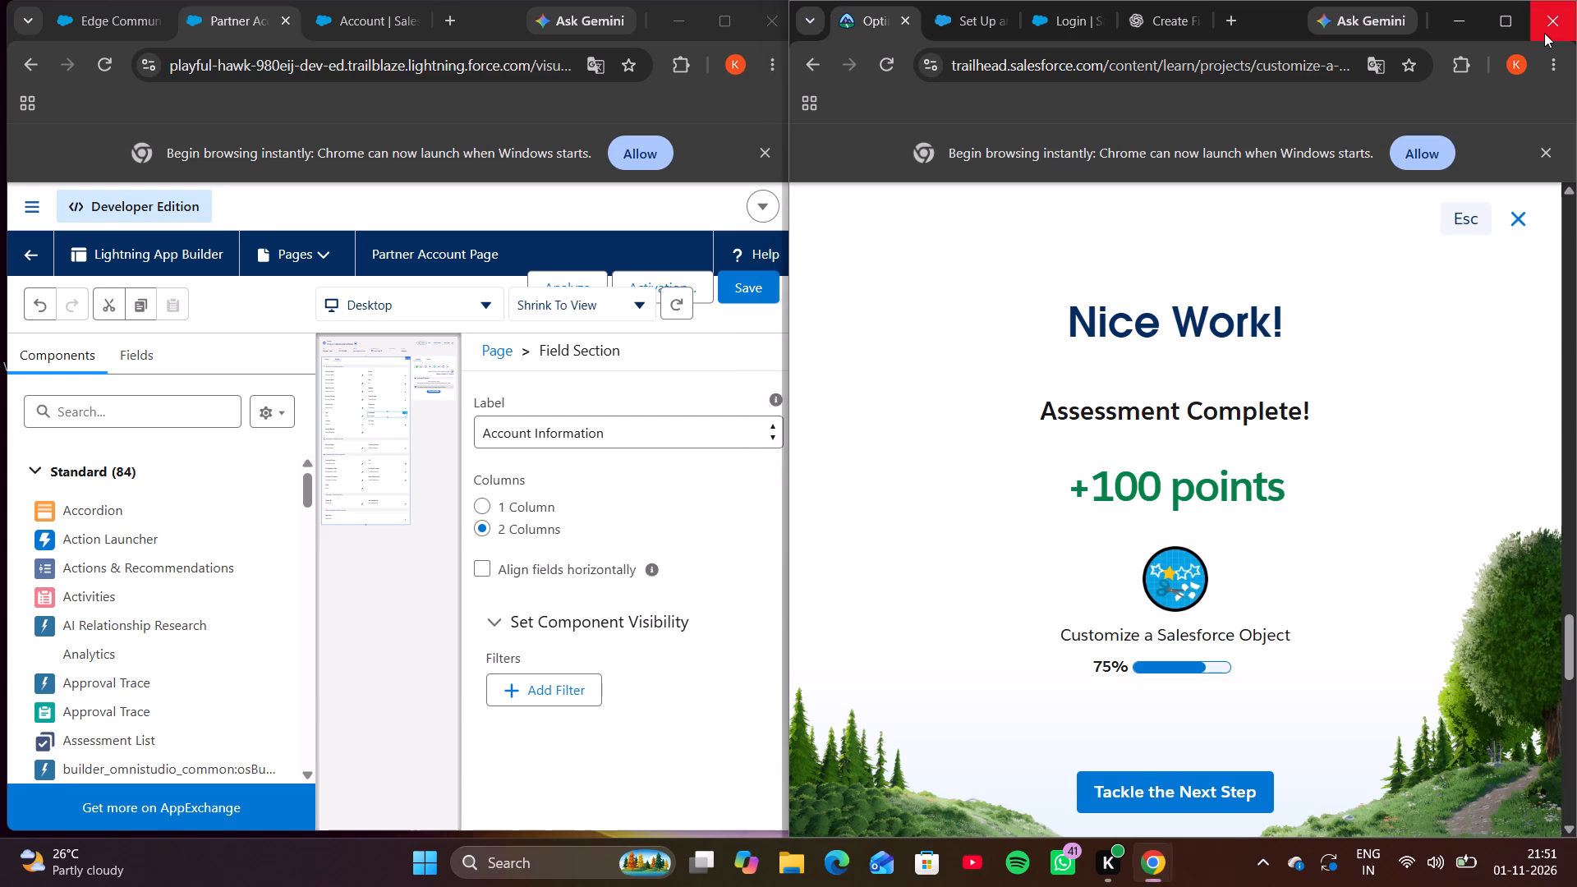